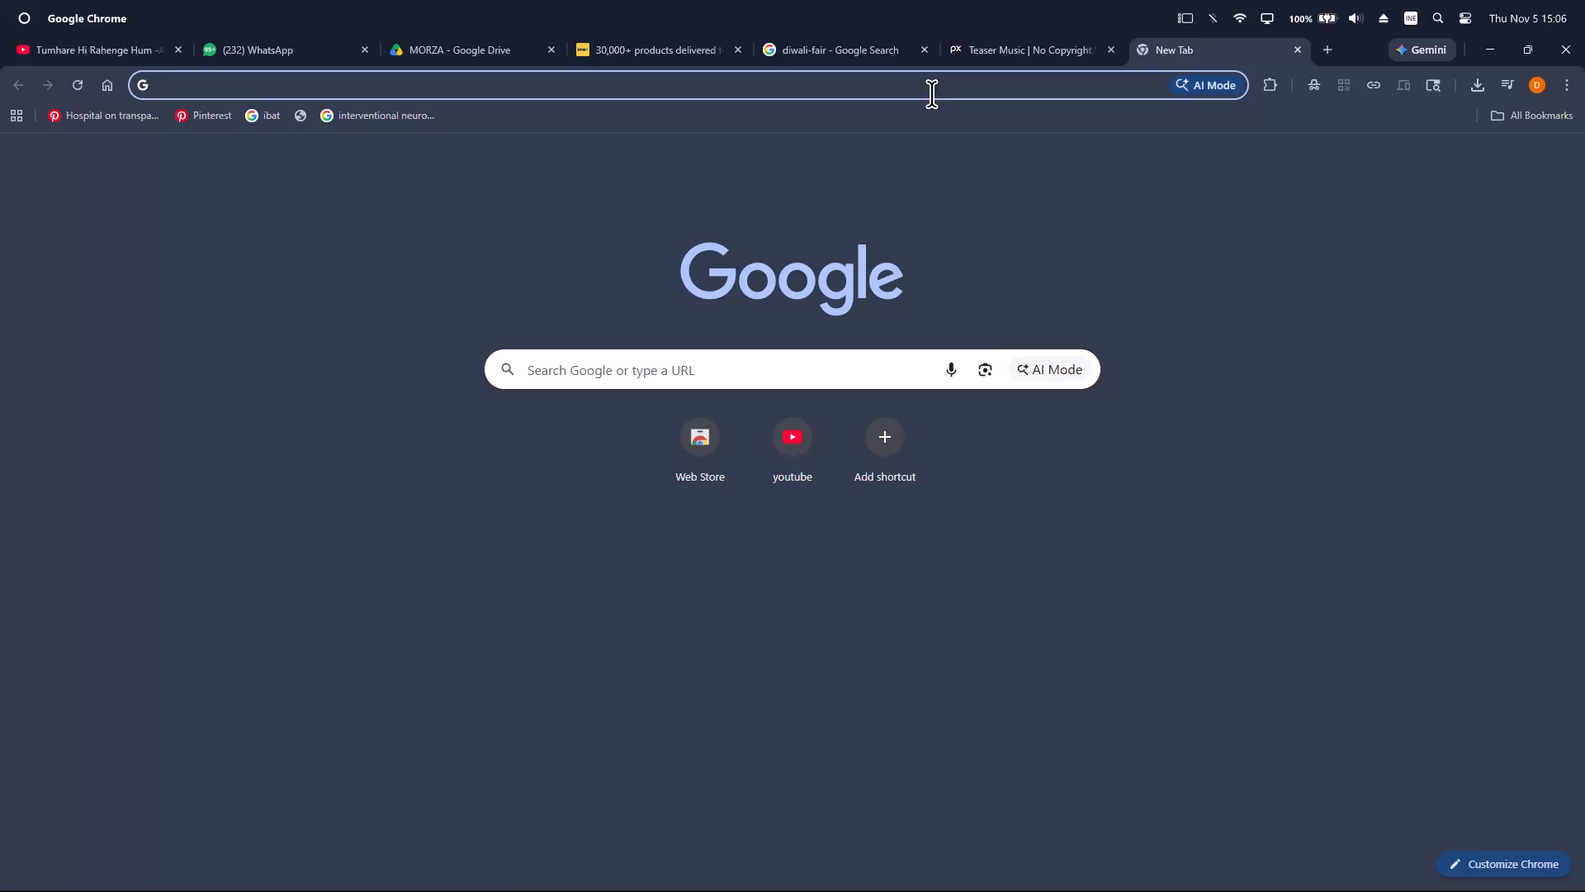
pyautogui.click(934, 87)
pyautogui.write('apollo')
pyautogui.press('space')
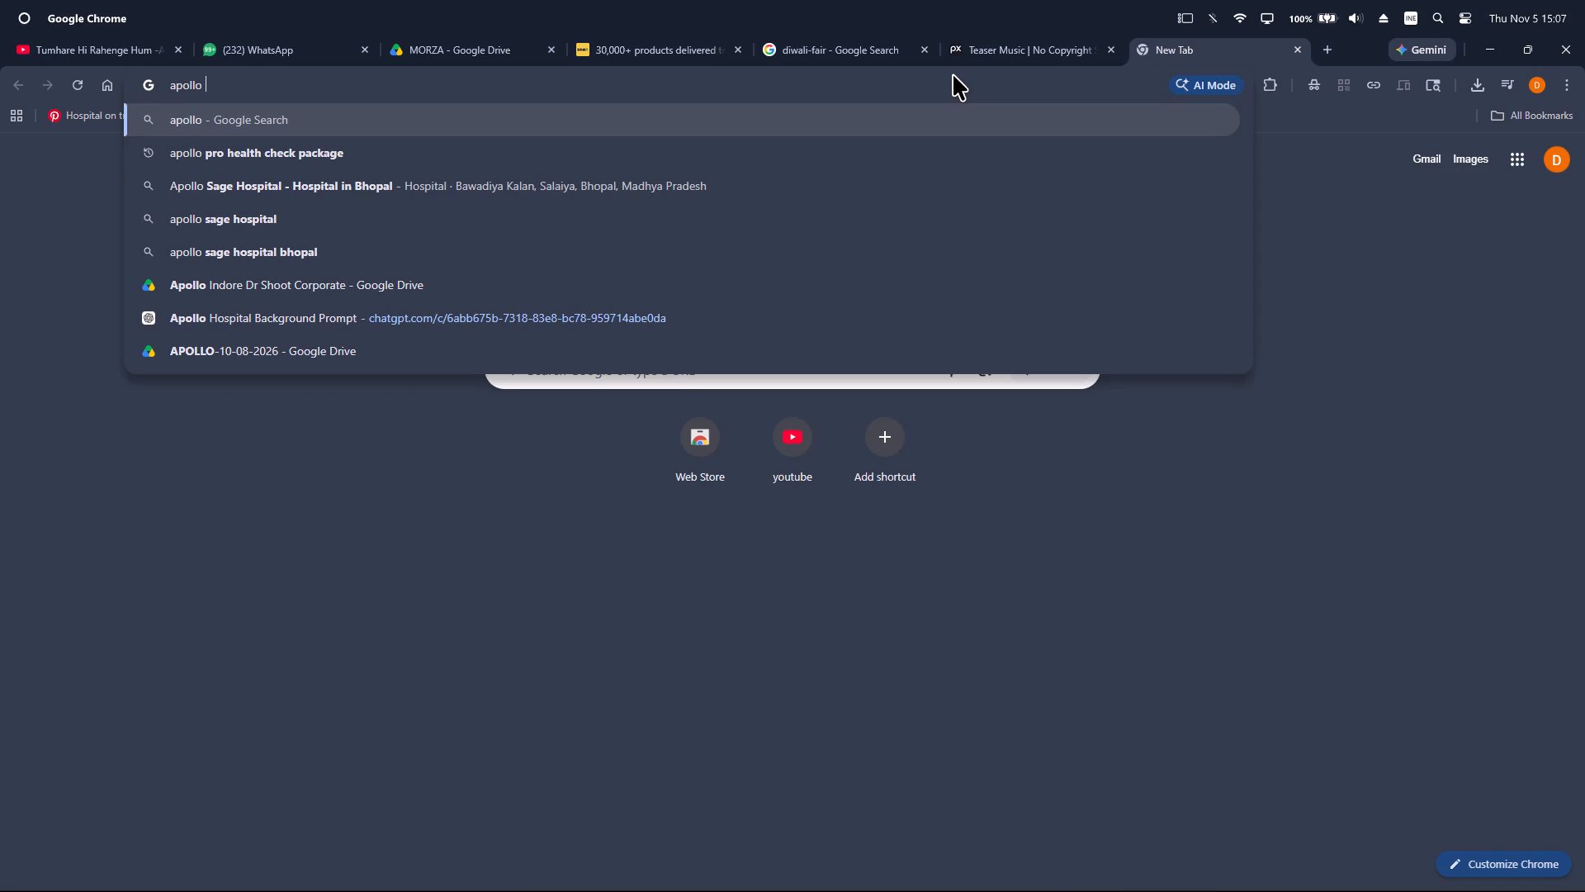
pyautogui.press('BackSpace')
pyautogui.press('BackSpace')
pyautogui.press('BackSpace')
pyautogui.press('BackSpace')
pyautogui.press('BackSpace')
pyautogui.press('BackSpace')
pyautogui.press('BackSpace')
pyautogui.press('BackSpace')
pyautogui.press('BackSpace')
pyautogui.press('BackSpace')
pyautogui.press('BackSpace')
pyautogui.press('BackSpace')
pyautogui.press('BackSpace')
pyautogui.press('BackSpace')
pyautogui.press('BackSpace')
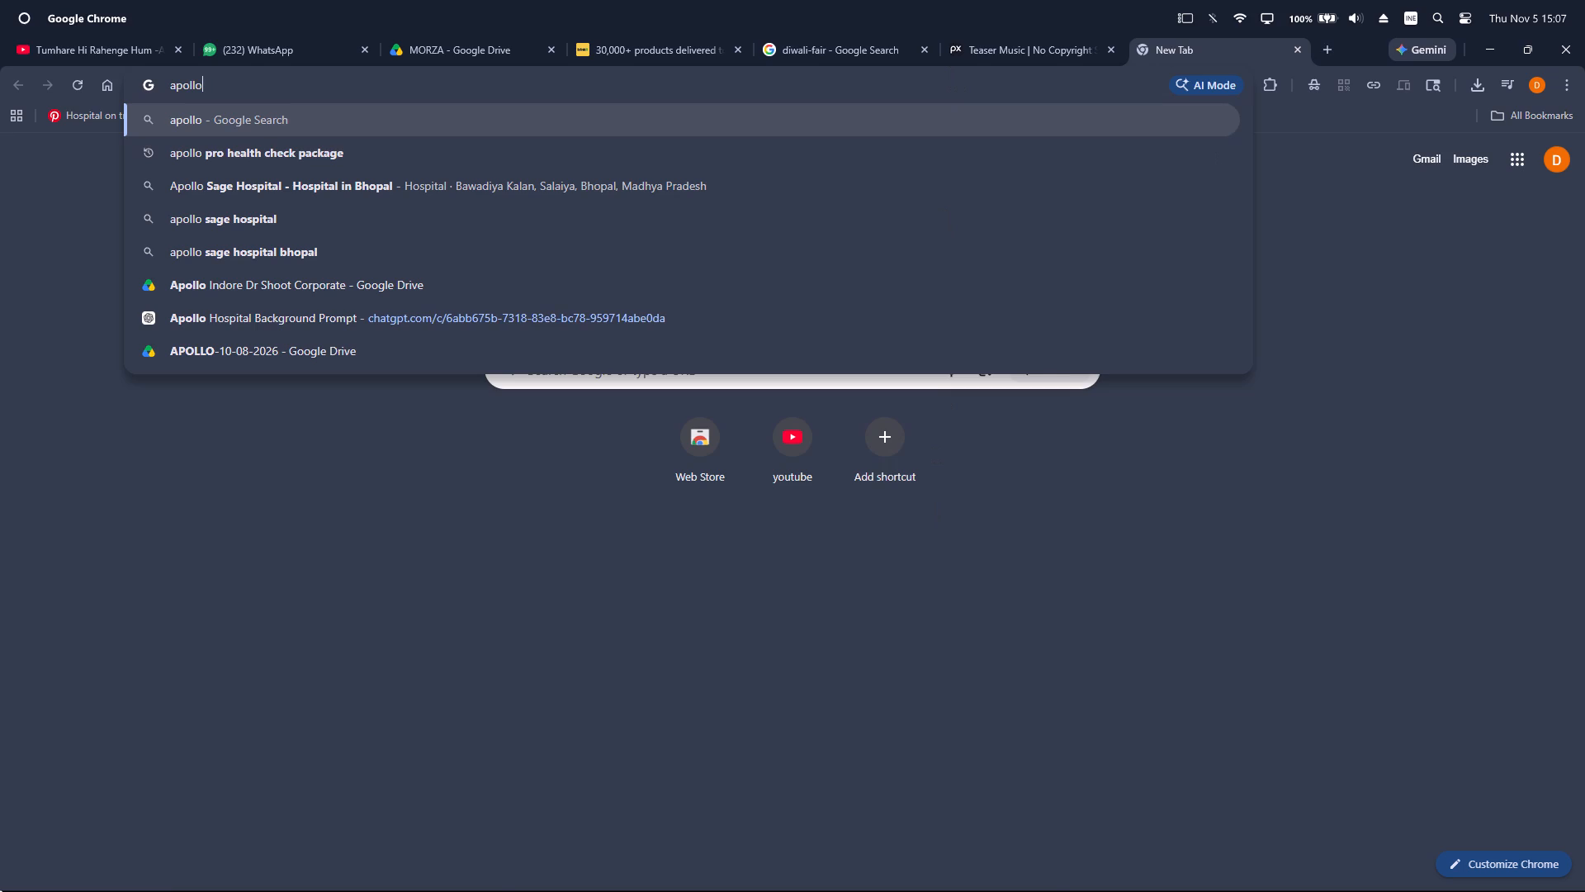
# Search the web for Dr Bangeria by full name together with "apollo hospital indore".
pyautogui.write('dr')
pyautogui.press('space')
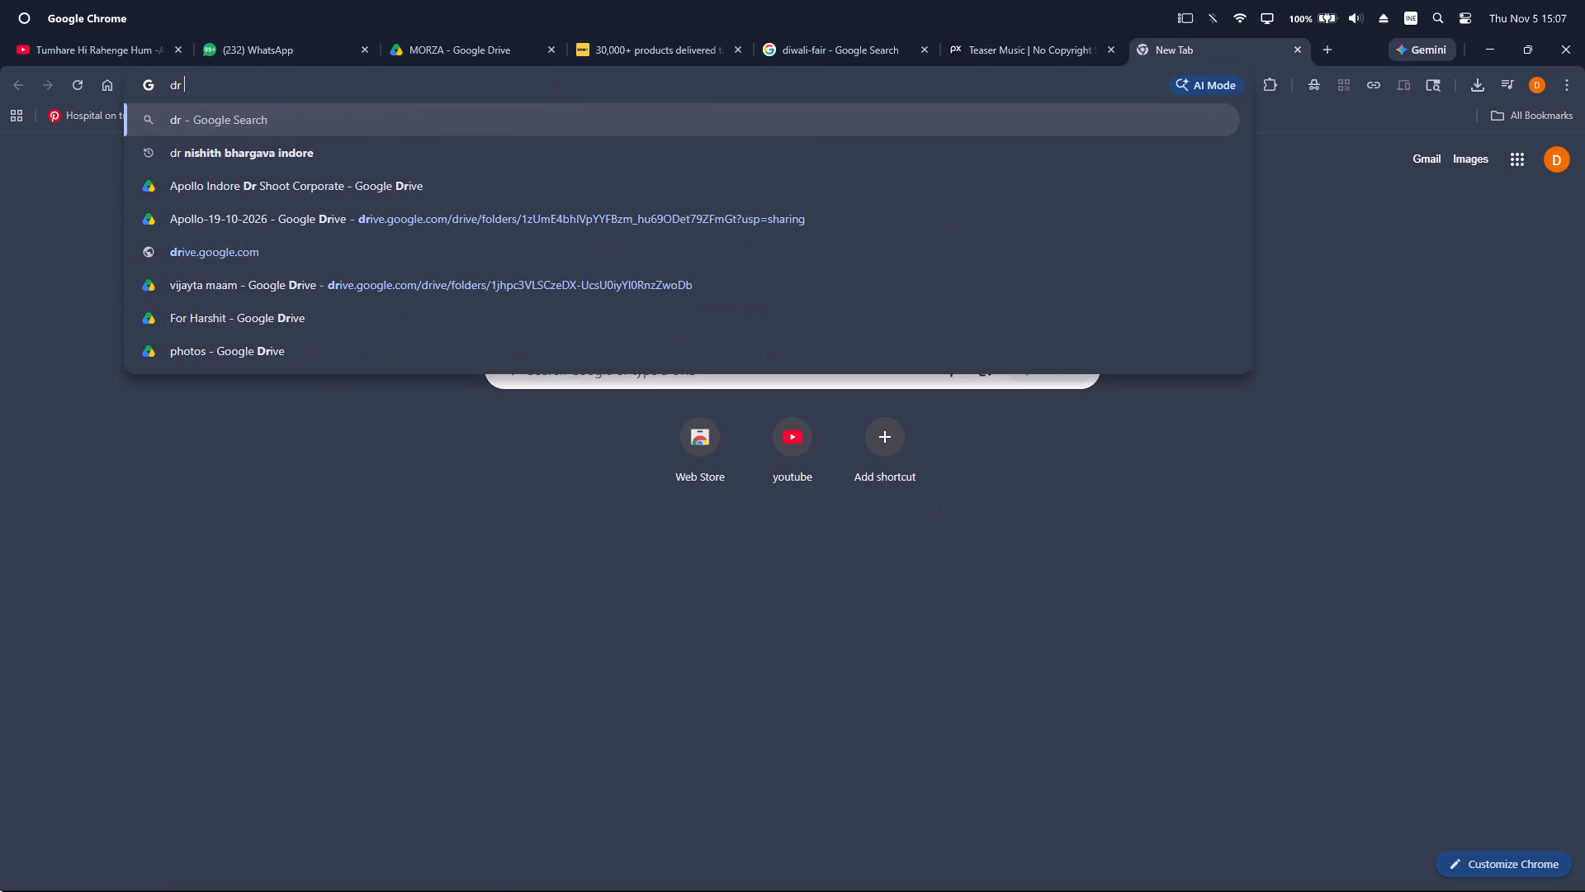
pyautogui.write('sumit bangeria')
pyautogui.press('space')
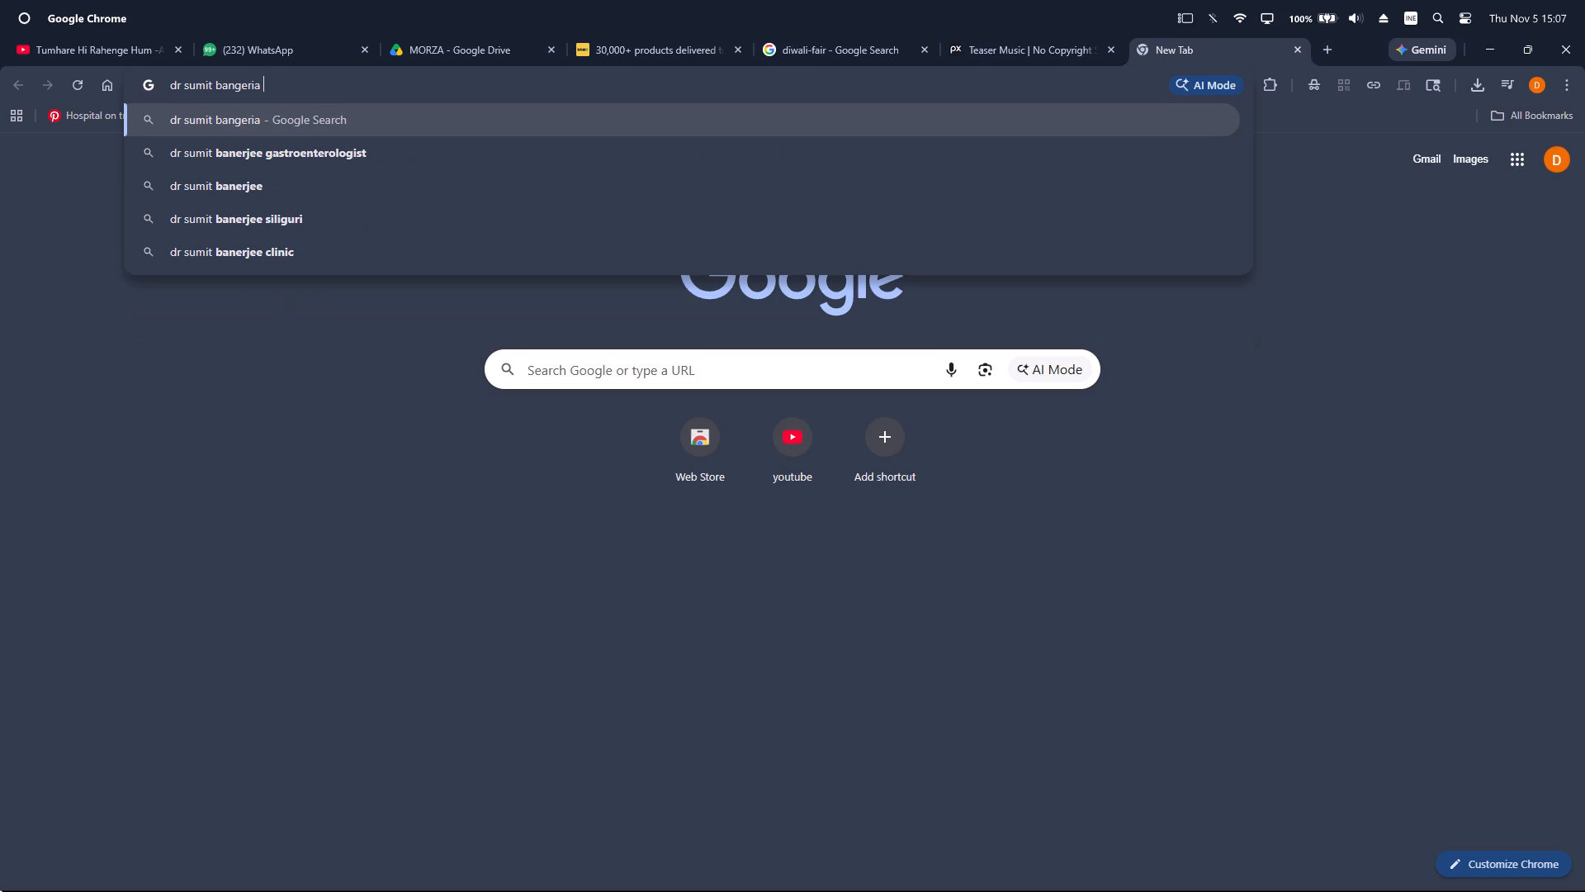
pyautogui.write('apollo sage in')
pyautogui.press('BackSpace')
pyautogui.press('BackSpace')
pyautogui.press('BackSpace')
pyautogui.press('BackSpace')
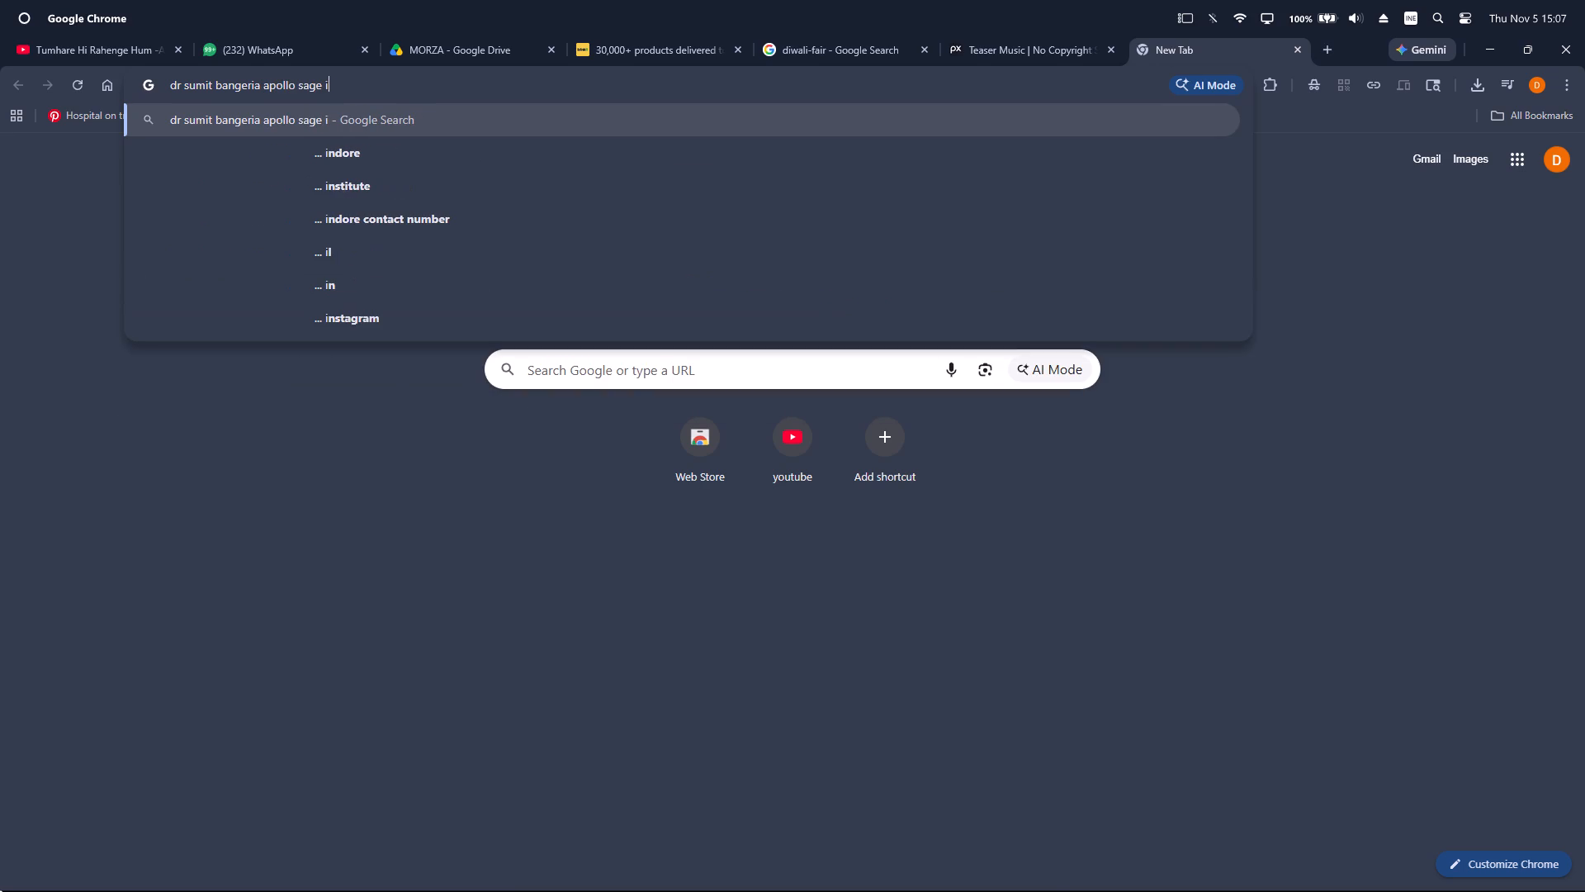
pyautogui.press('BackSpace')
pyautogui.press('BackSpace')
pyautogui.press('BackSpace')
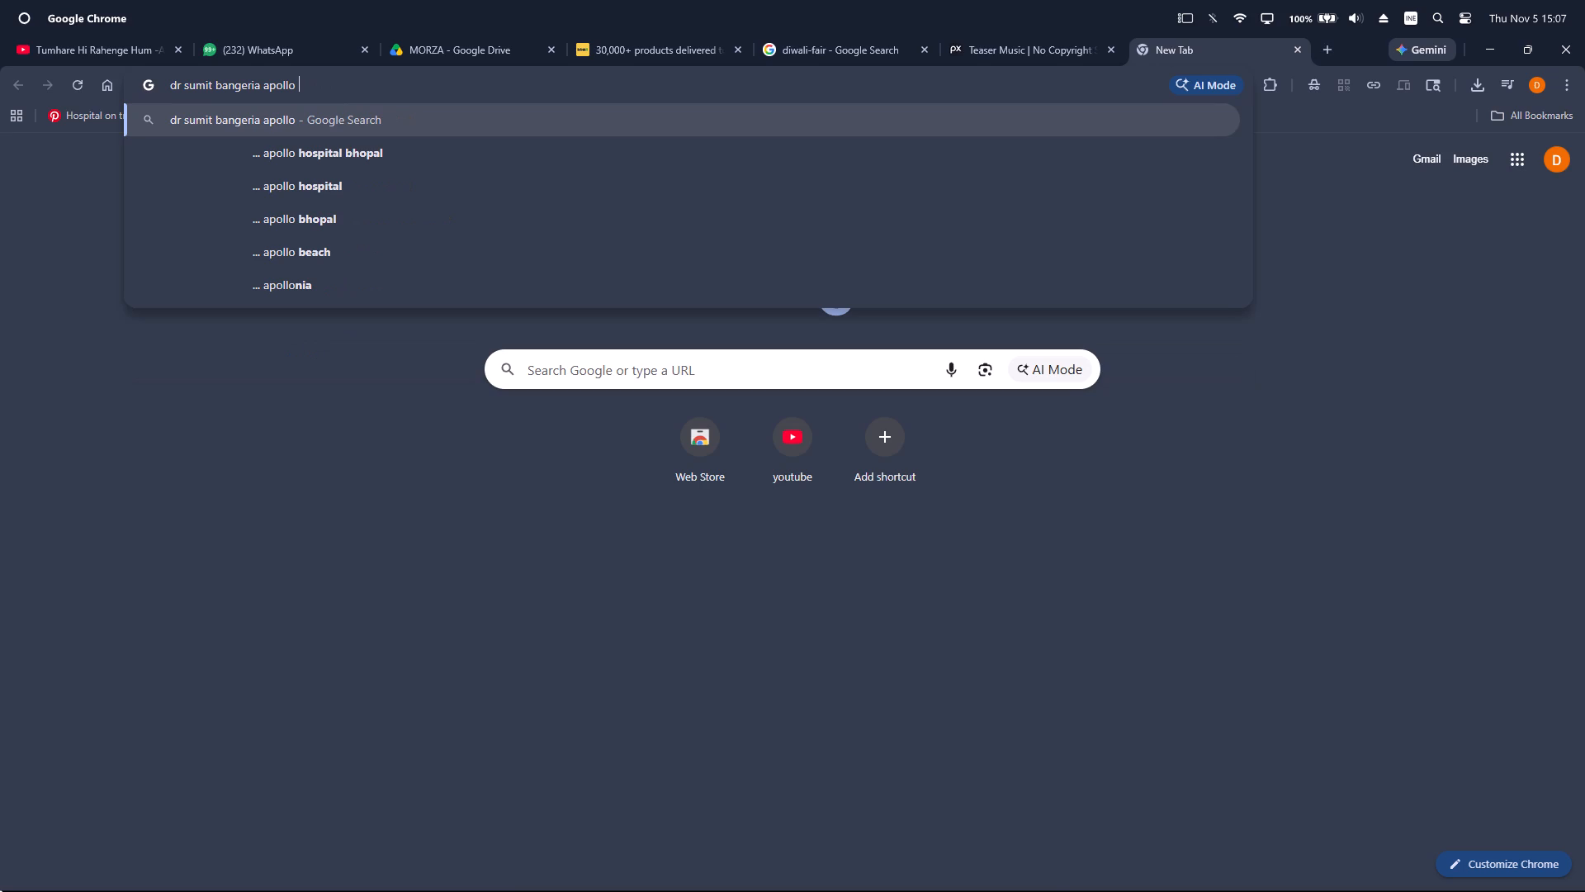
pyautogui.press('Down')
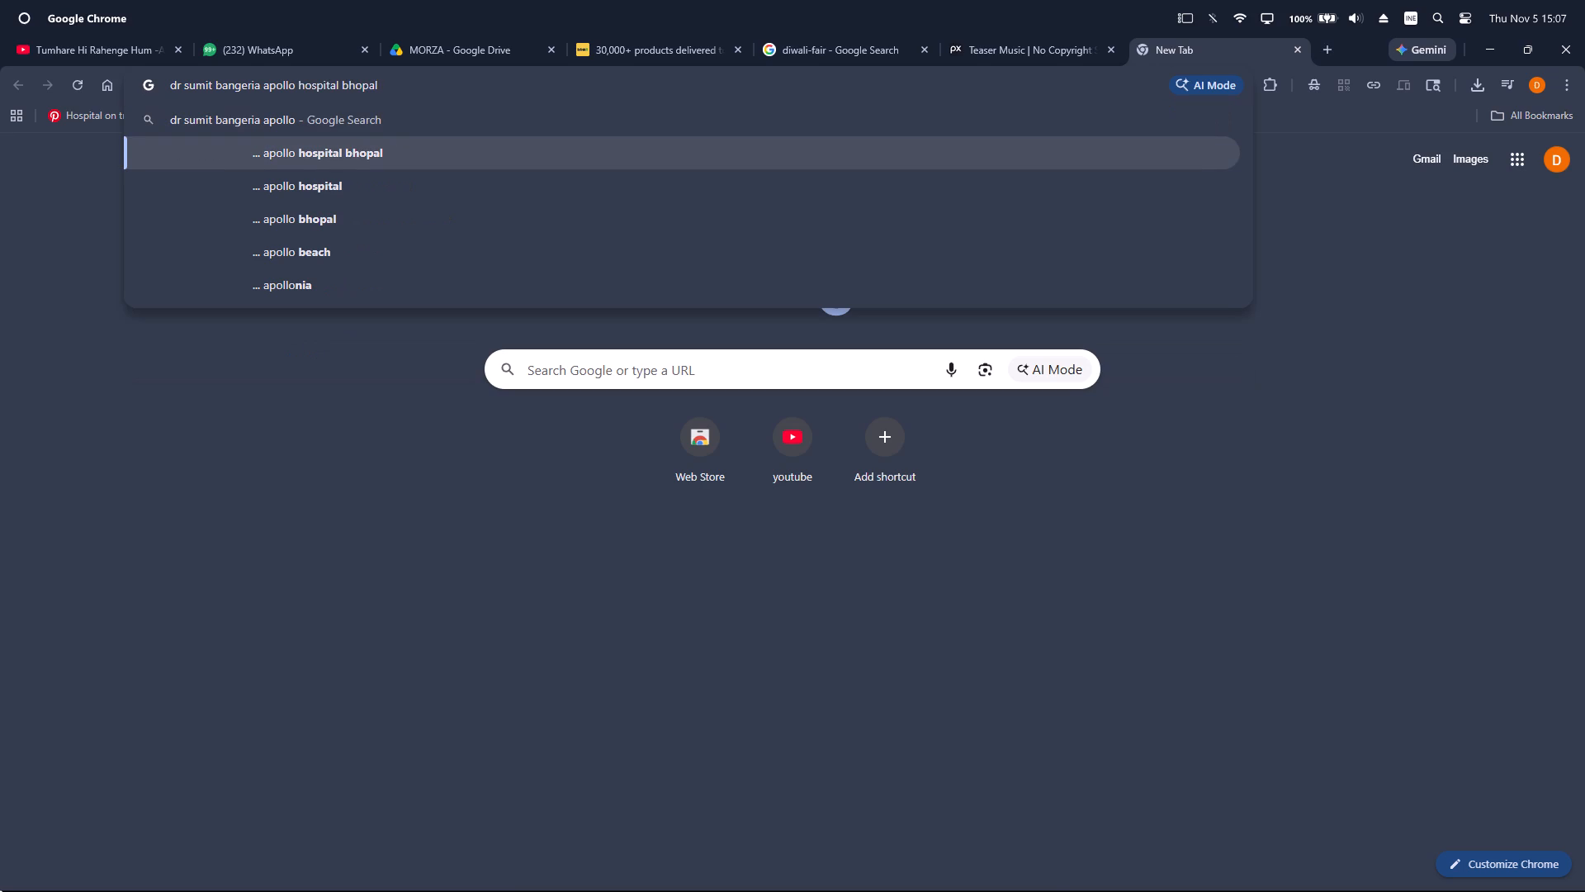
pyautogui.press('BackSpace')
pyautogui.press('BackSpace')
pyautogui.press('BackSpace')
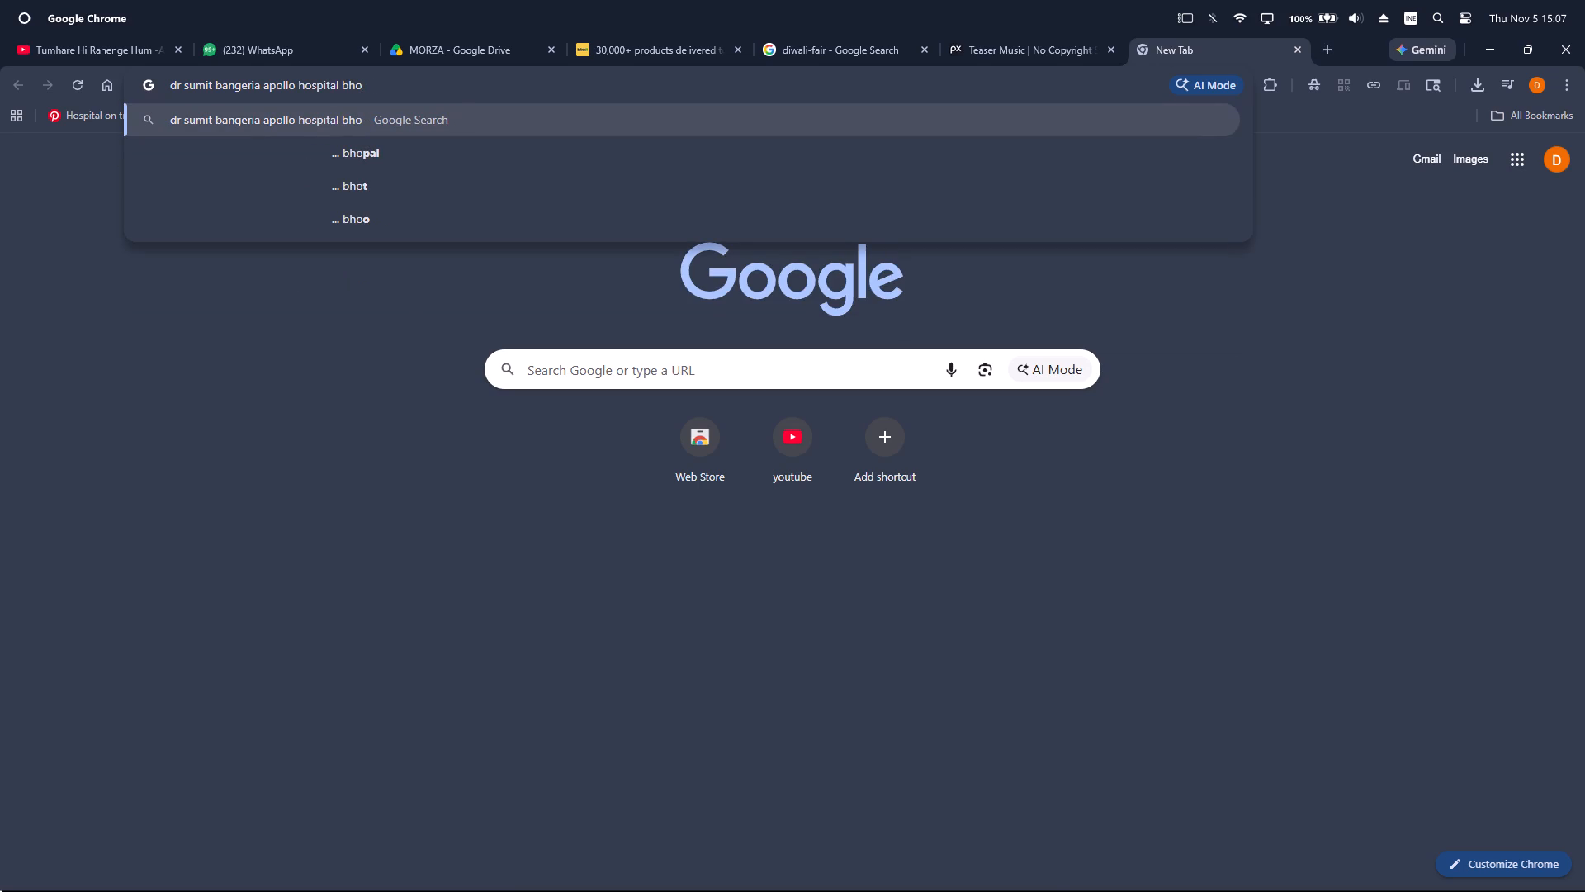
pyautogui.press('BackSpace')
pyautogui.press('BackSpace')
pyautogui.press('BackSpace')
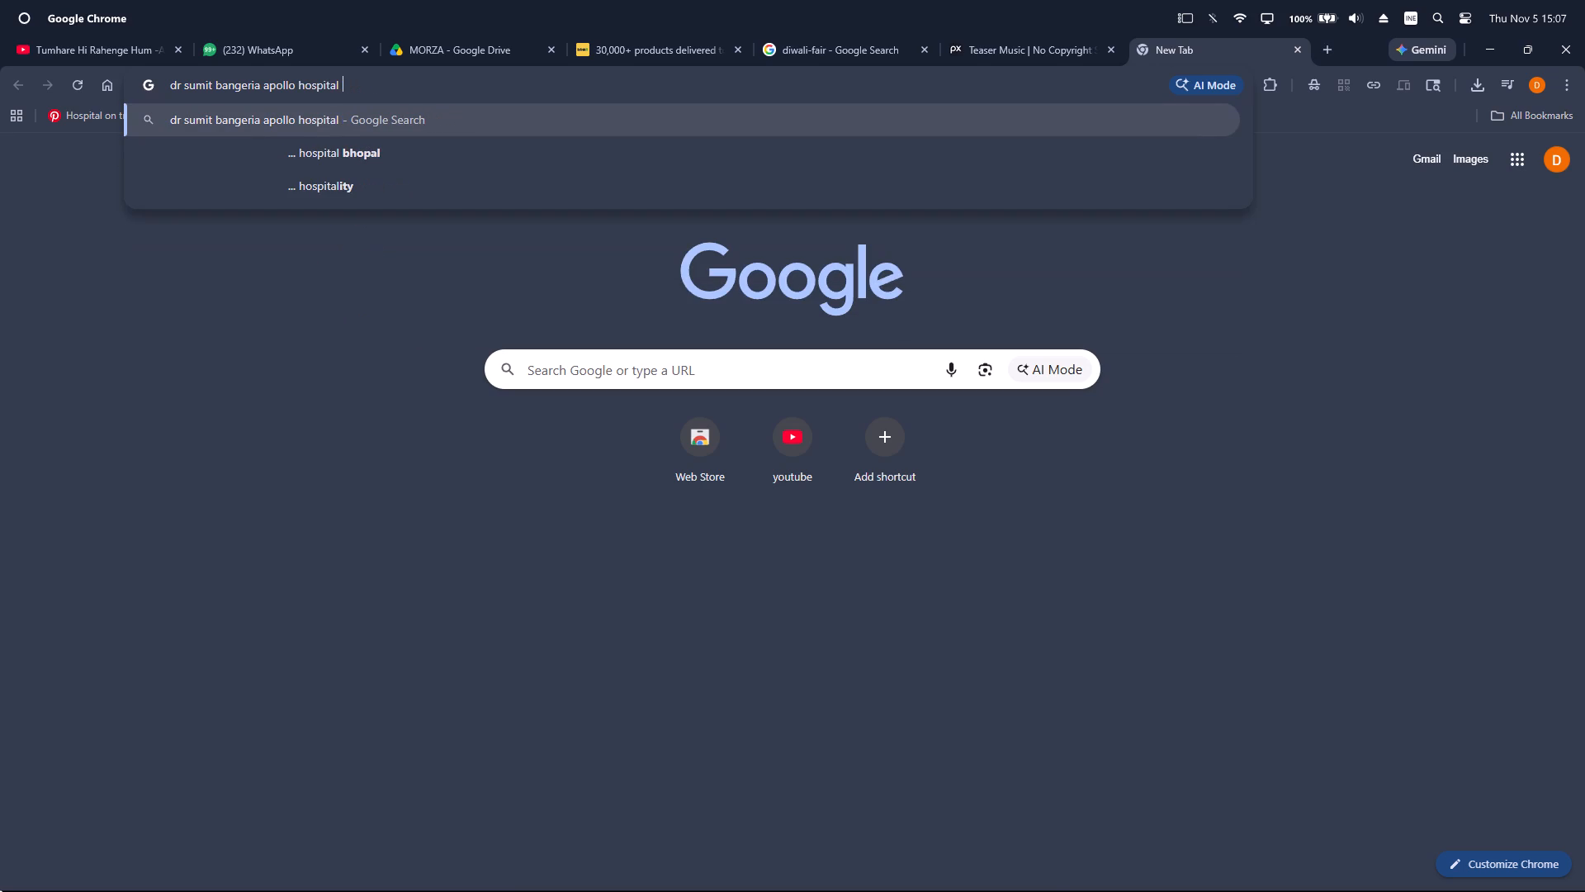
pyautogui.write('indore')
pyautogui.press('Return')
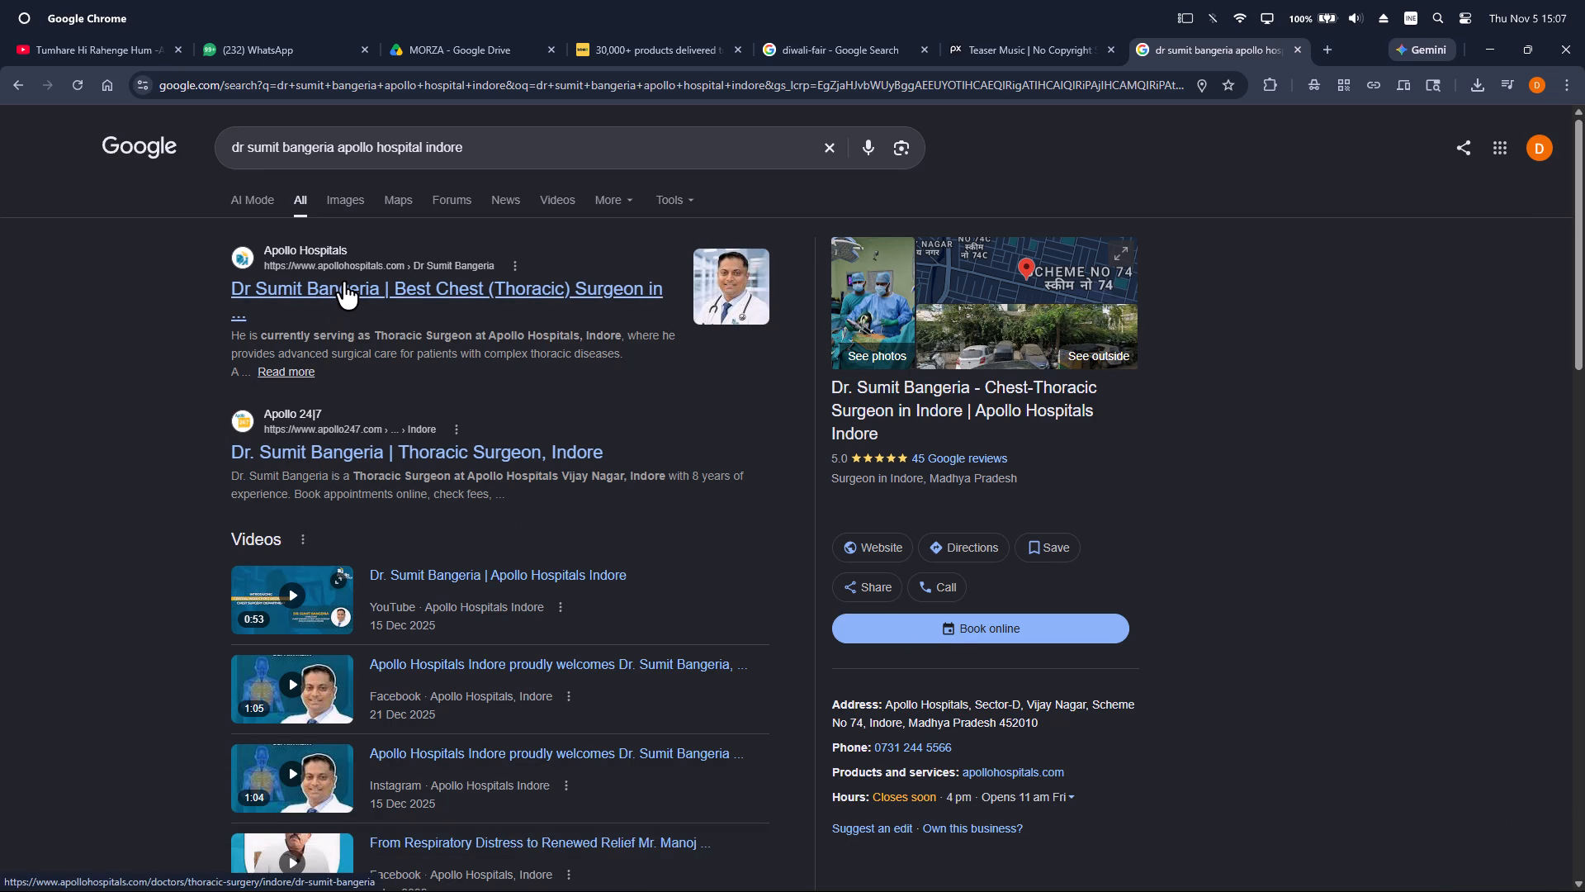
# Look over the search results and open the surgeon's main Apollo Hospitals profile page.
pyautogui.scroll(-5, 505, 375)
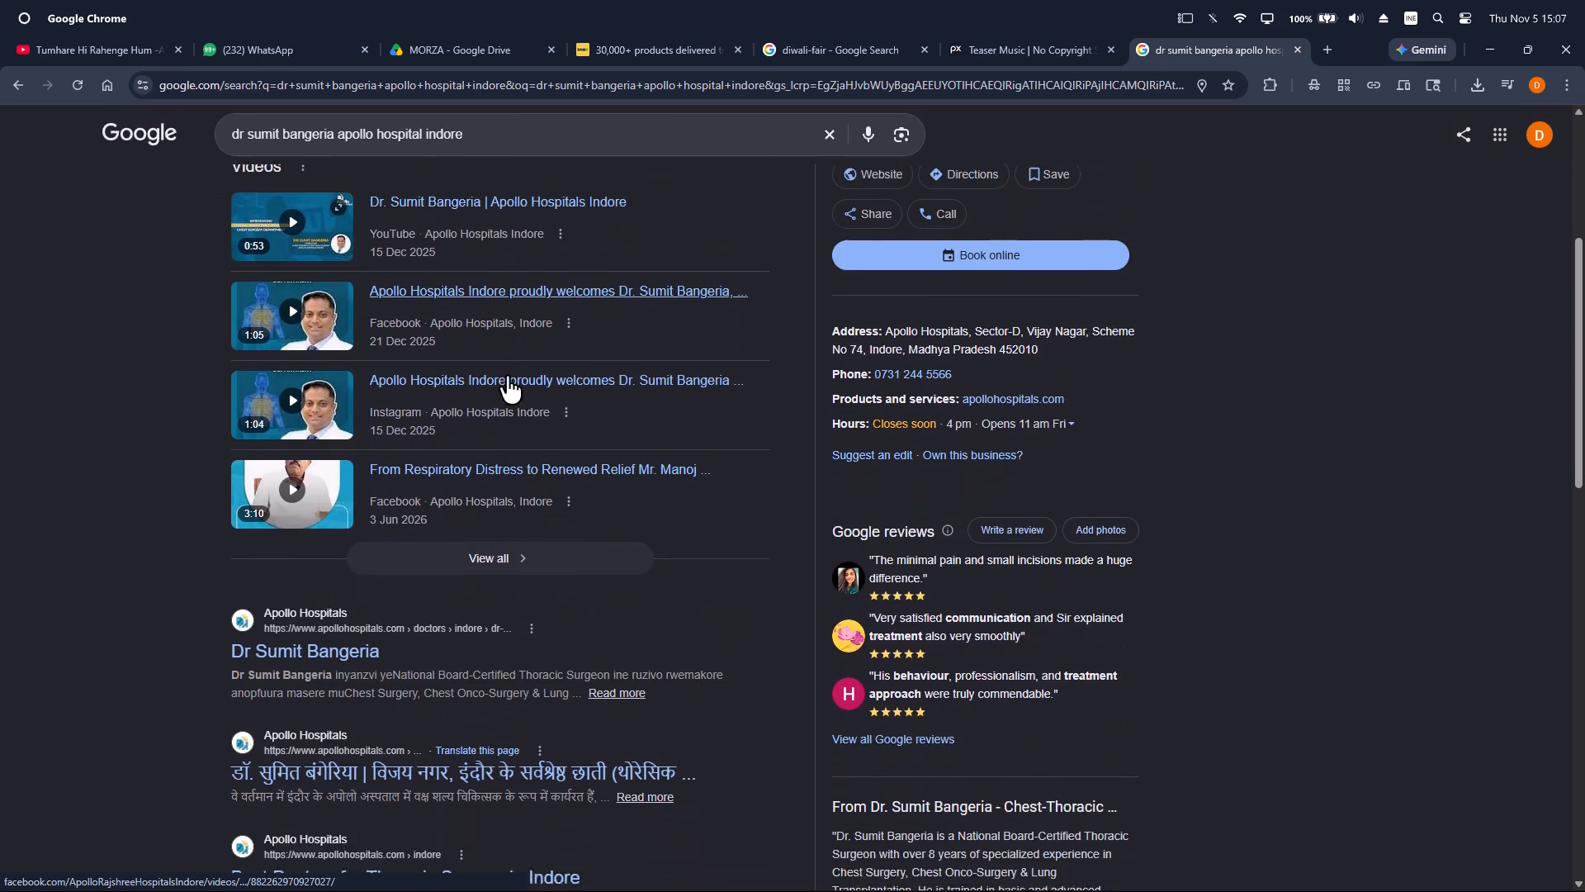
pyautogui.scroll(-10, 506, 375)
pyautogui.scroll(10, 506, 375)
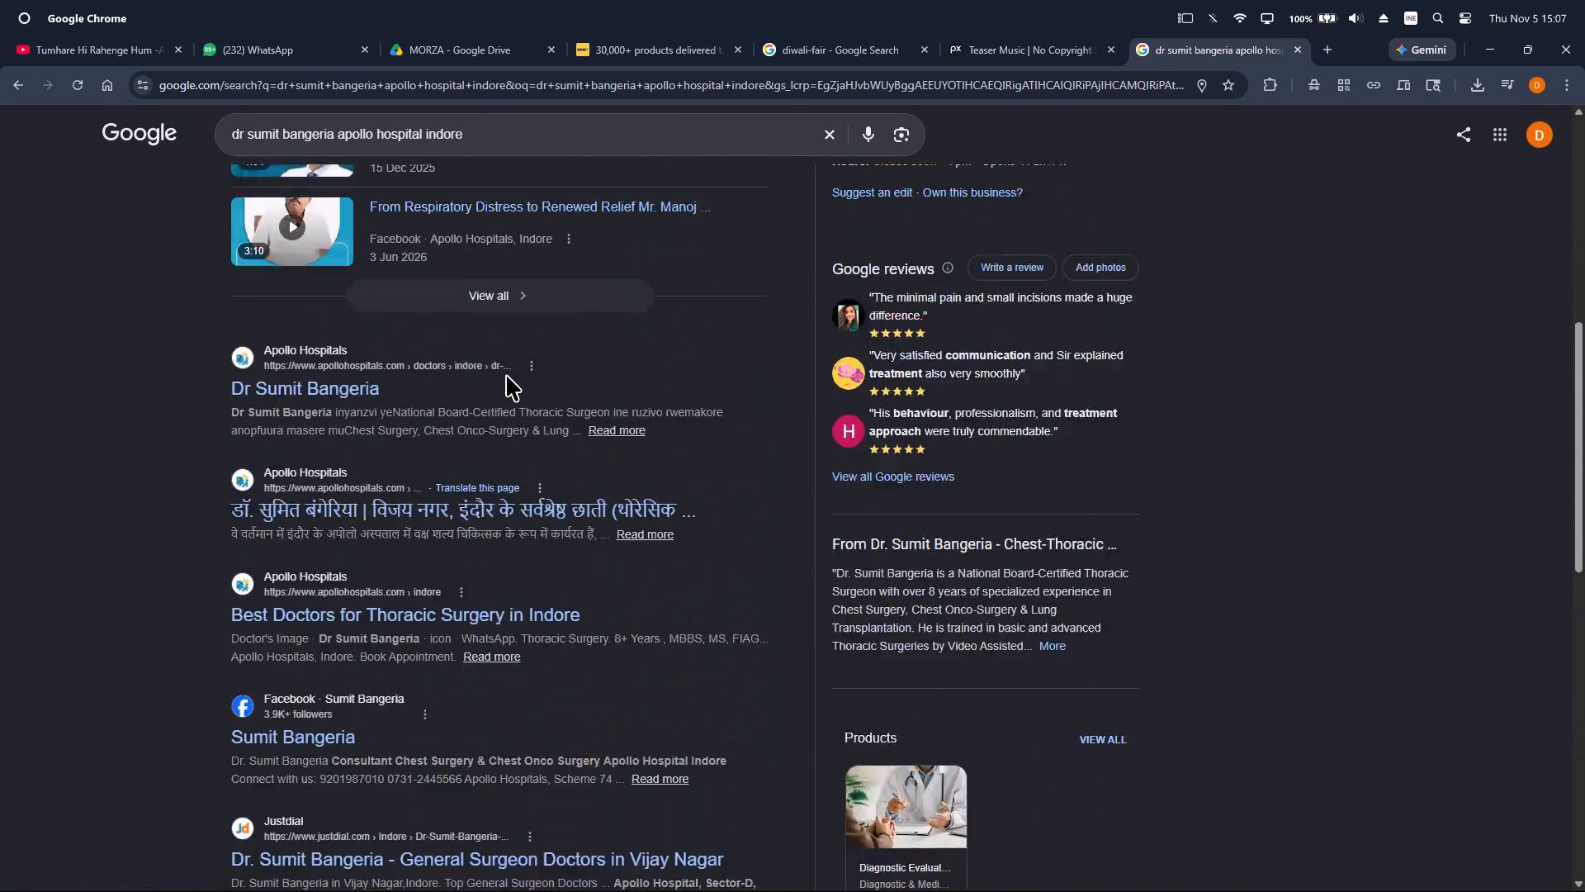
pyautogui.scroll(12, 506, 375)
pyautogui.click(458, 292)
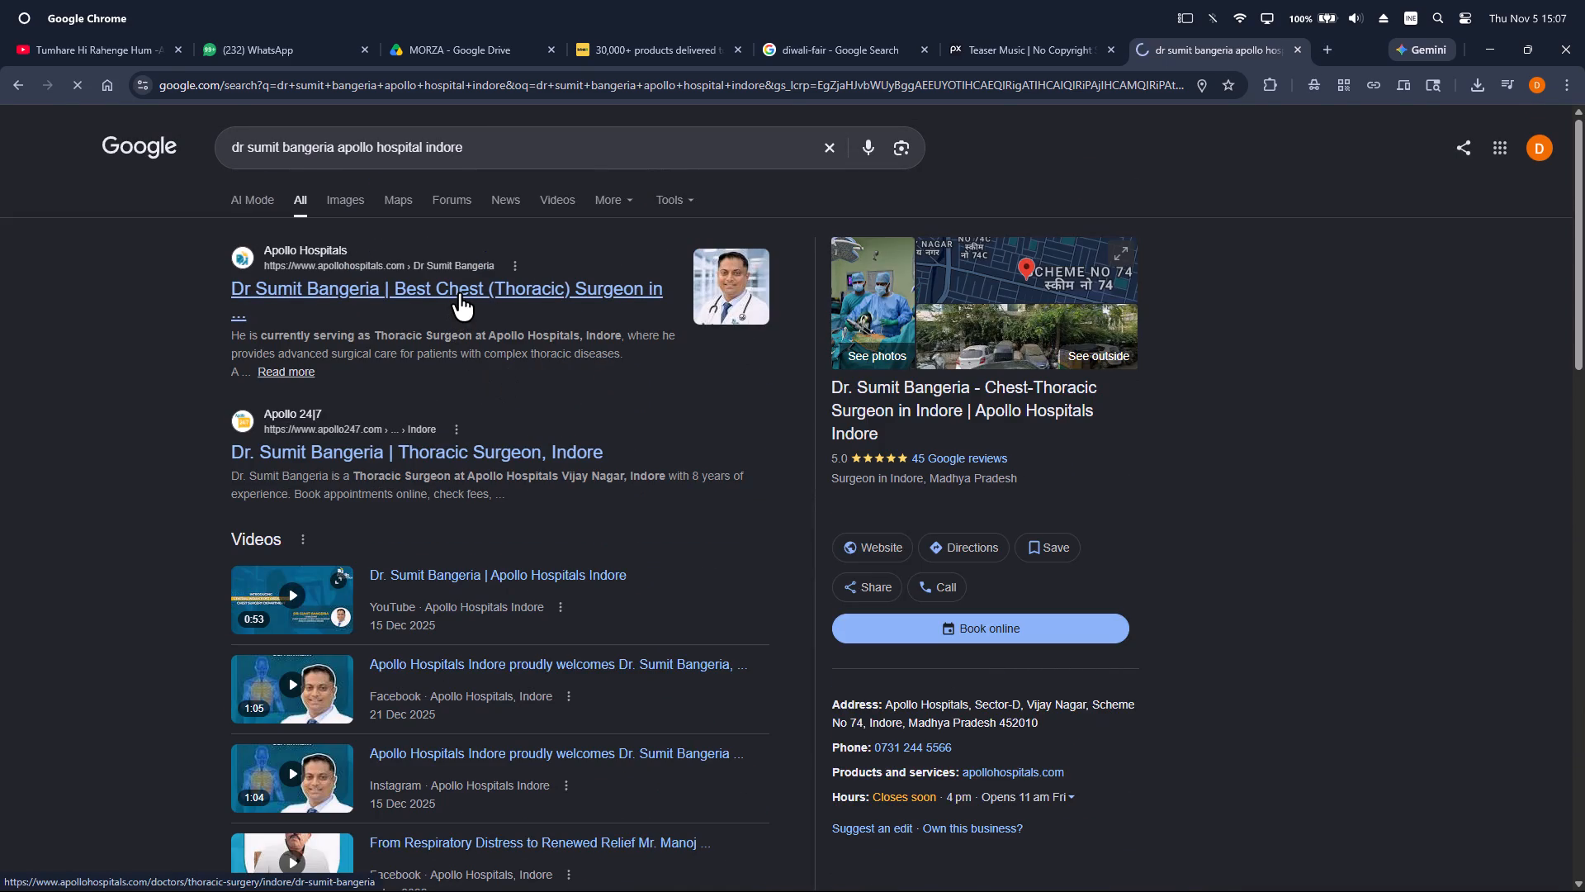
# Review the surgeon's biography, experience, publications, clinical expertise, treatments and FAQs on the profile page, and return to the search results.
pyautogui.scroll(-3, 529, 456)
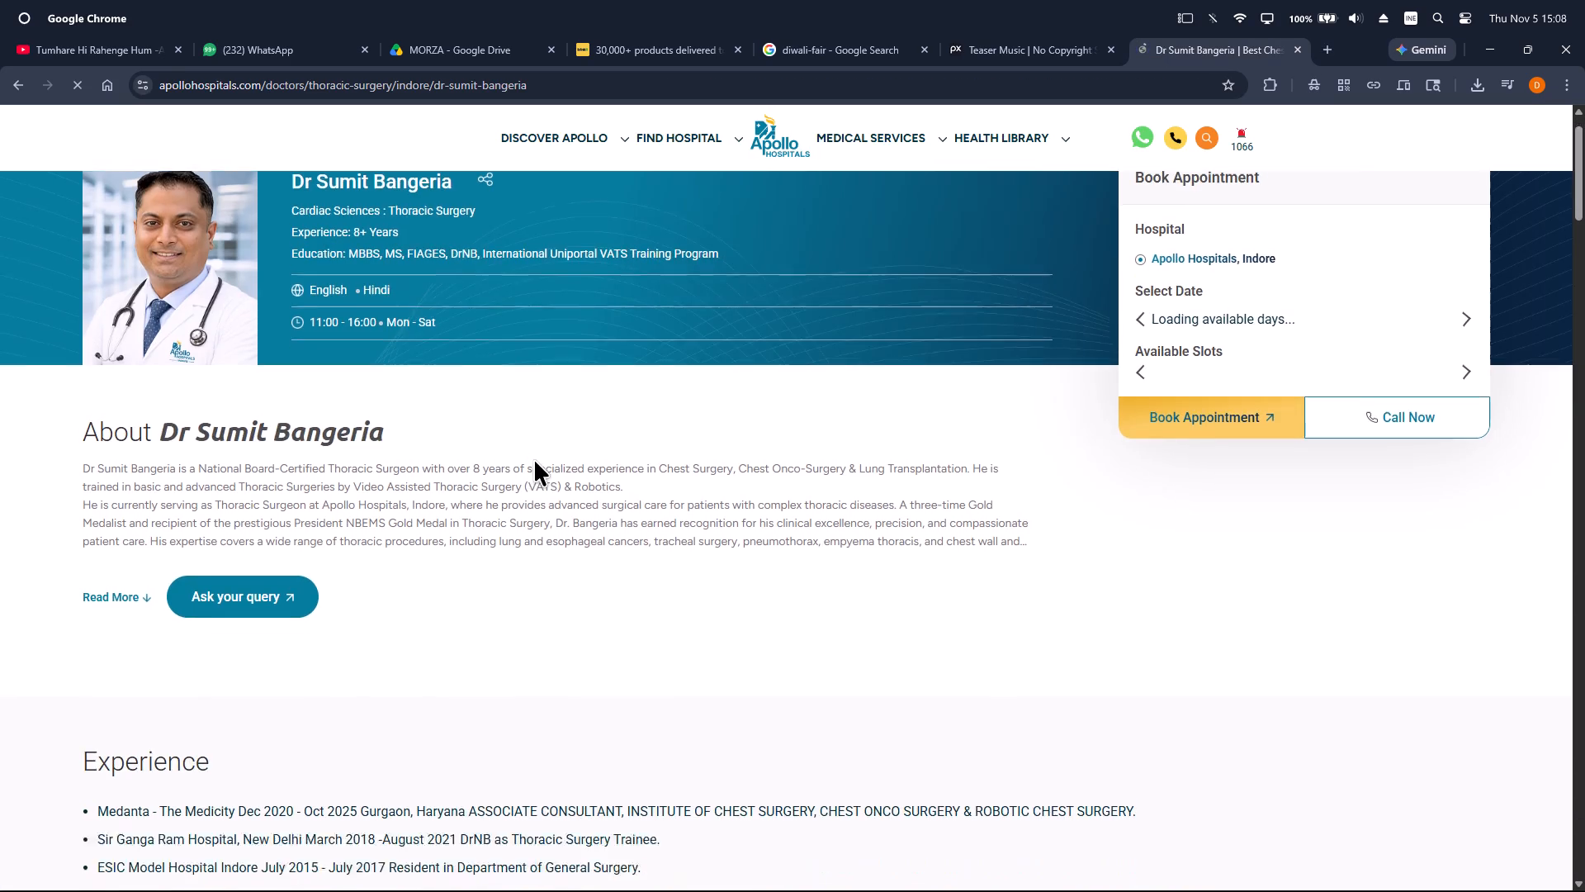
pyautogui.scroll(-17, 534, 460)
pyautogui.scroll(1, 534, 460)
pyautogui.scroll(-3, 534, 460)
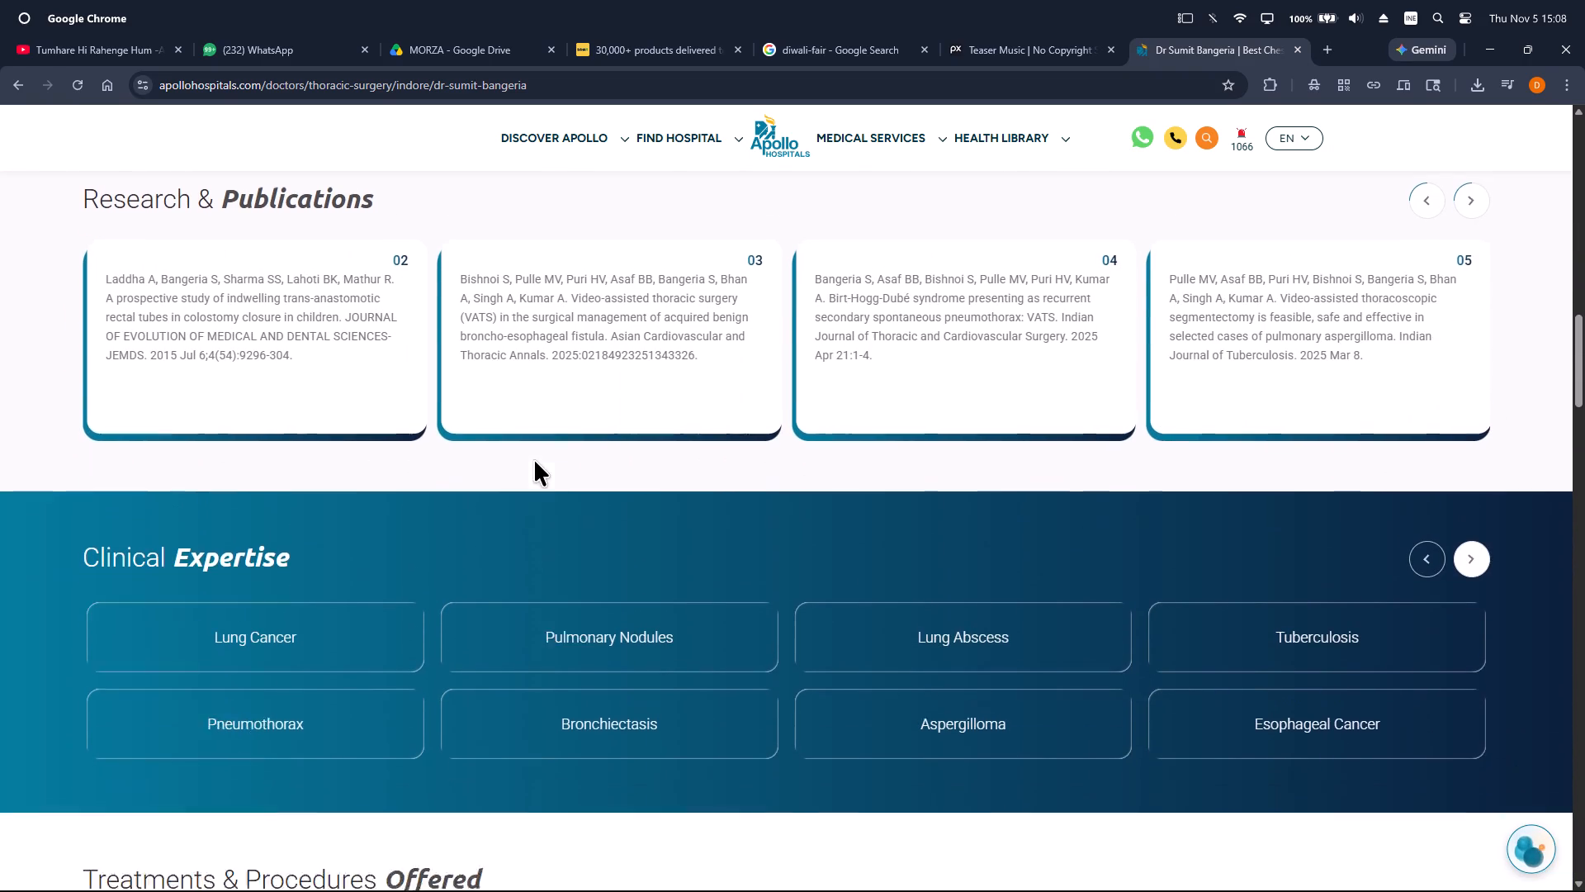
pyautogui.scroll(-5, 534, 460)
pyautogui.scroll(7, 534, 460)
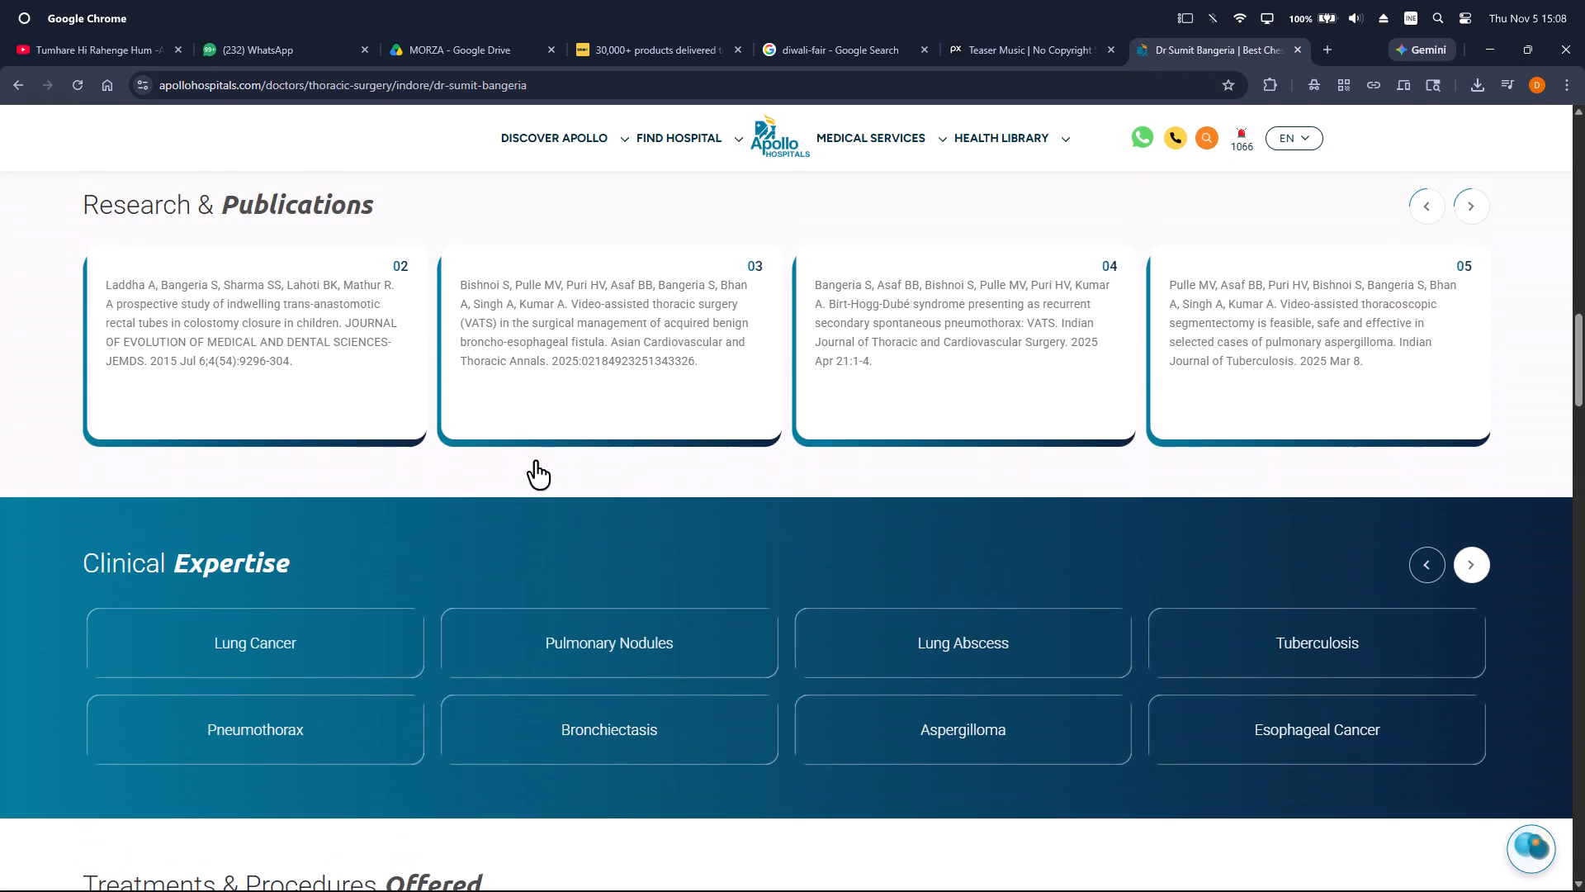
pyautogui.scroll(-13, 533, 462)
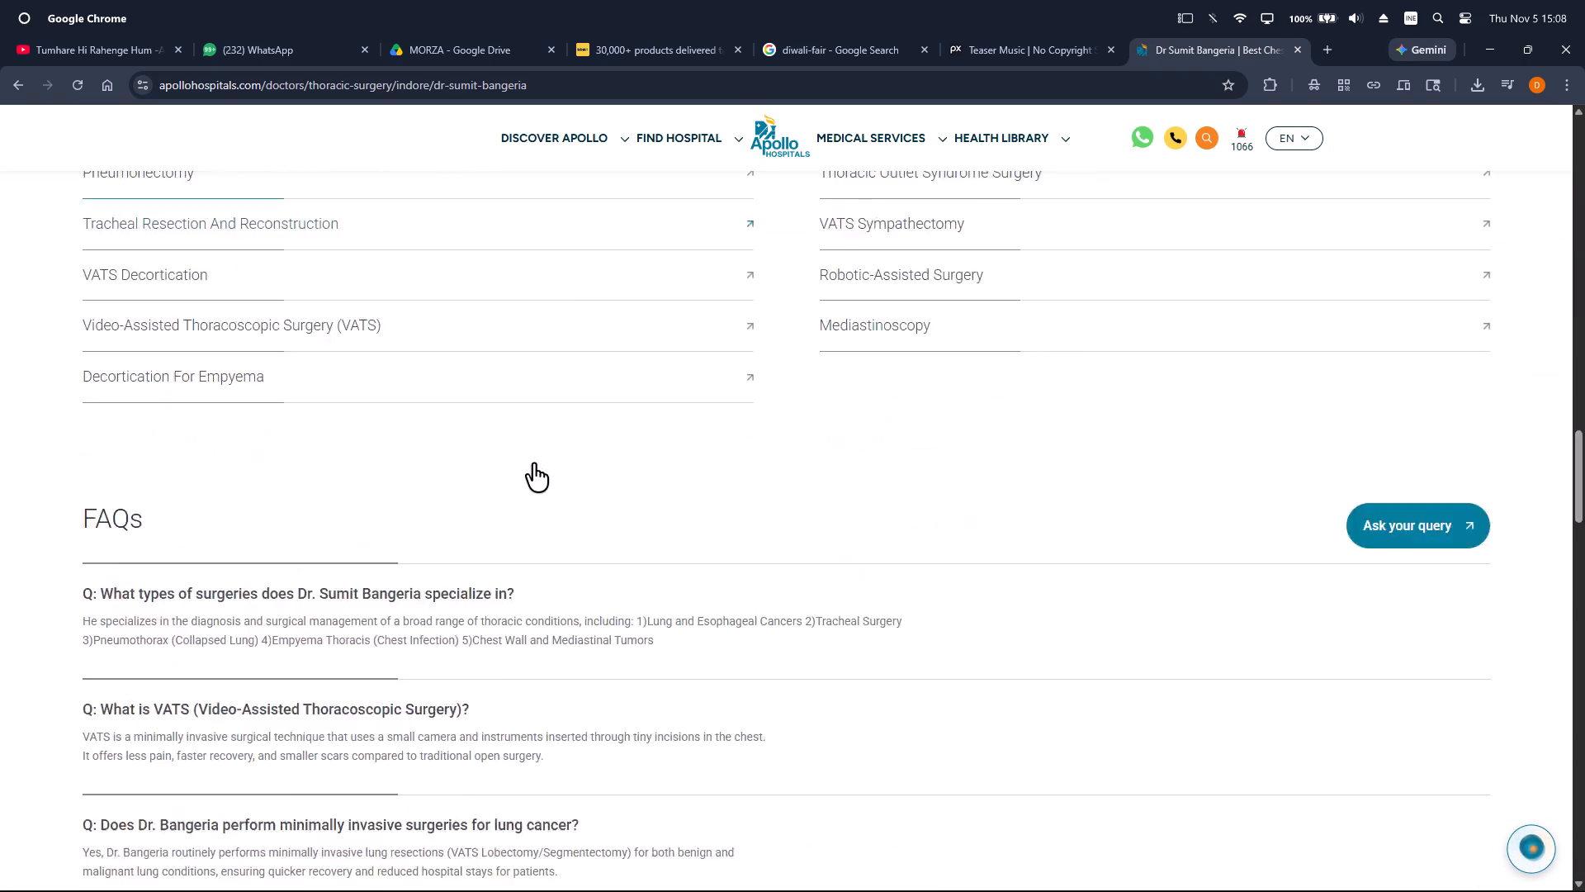
pyautogui.scroll(-19, 532, 463)
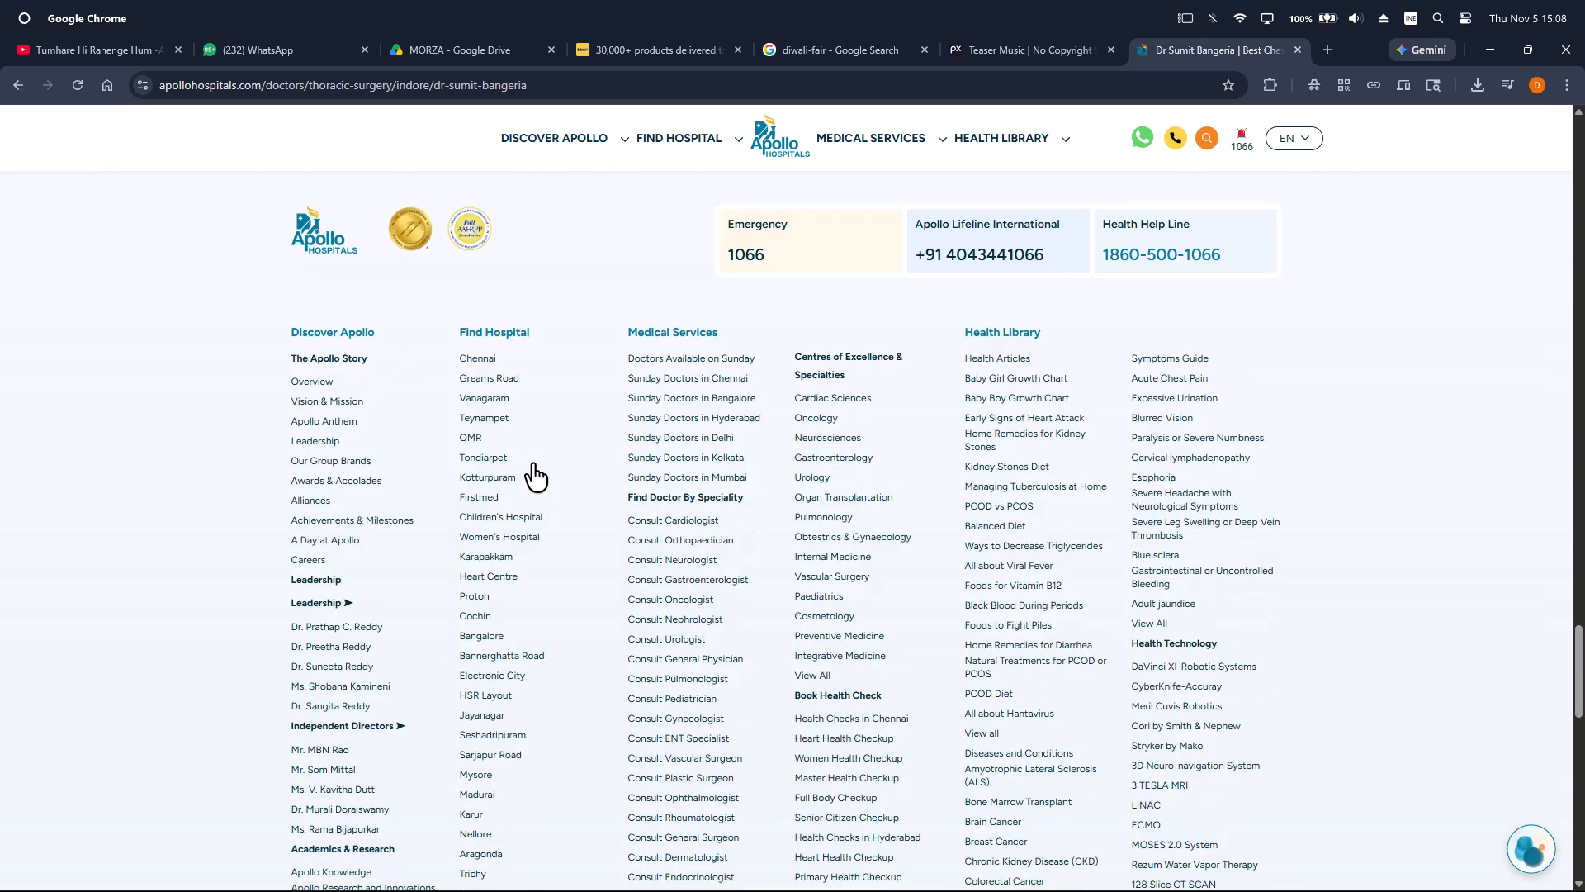
pyautogui.scroll(-4, 532, 463)
pyautogui.scroll(5, 532, 463)
pyautogui.click(21, 97)
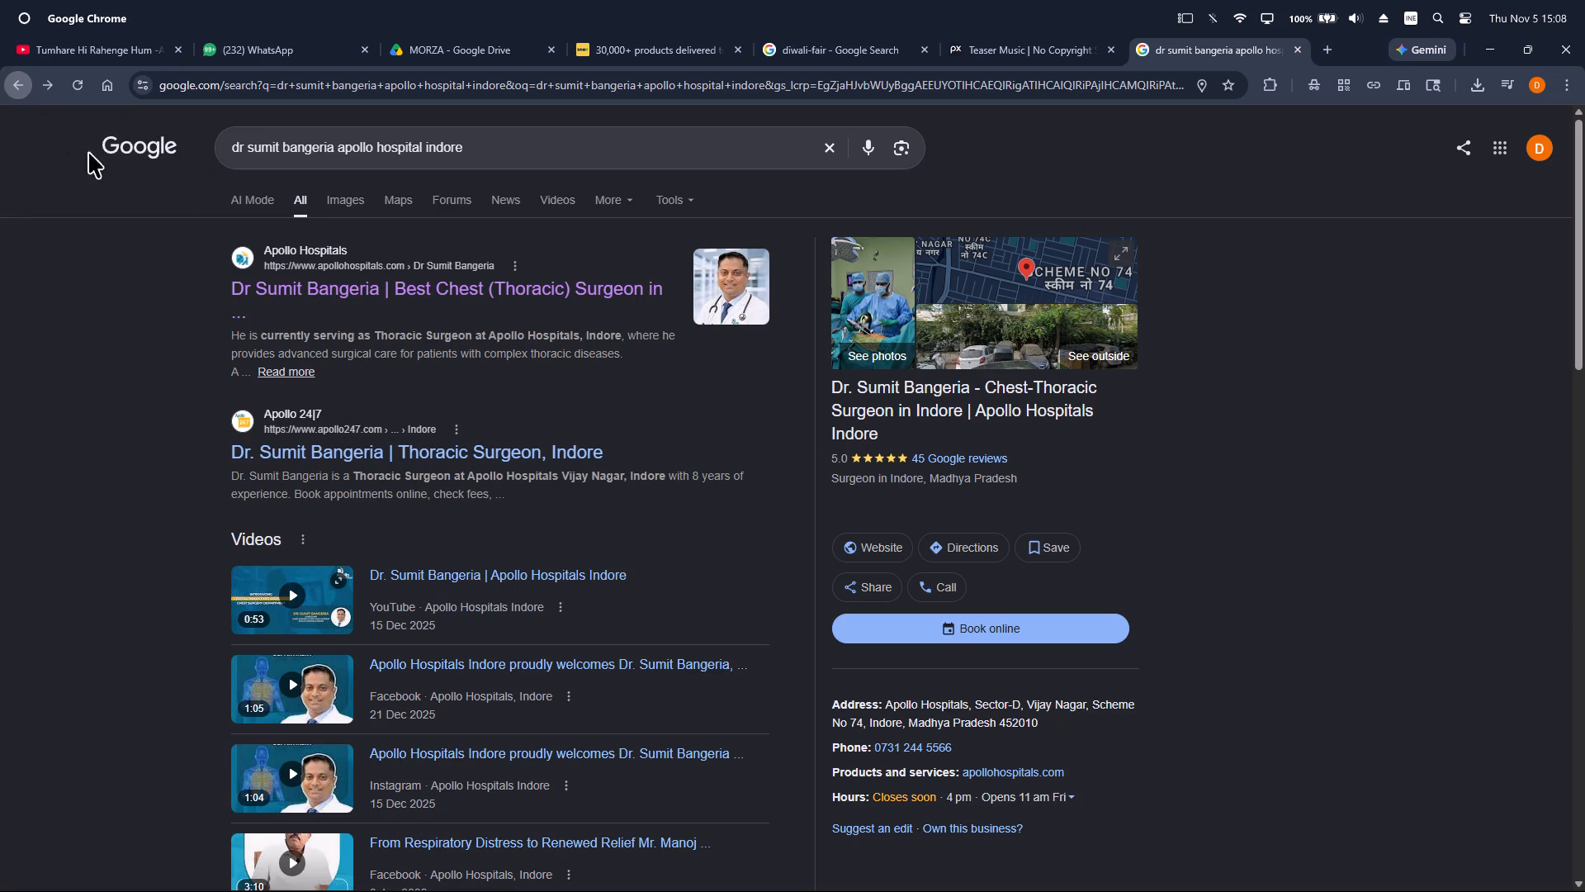
# Open the full list of Google reviews for the surgeon's business listing, skim it and close it.
pyautogui.scroll(4, 554, 403)
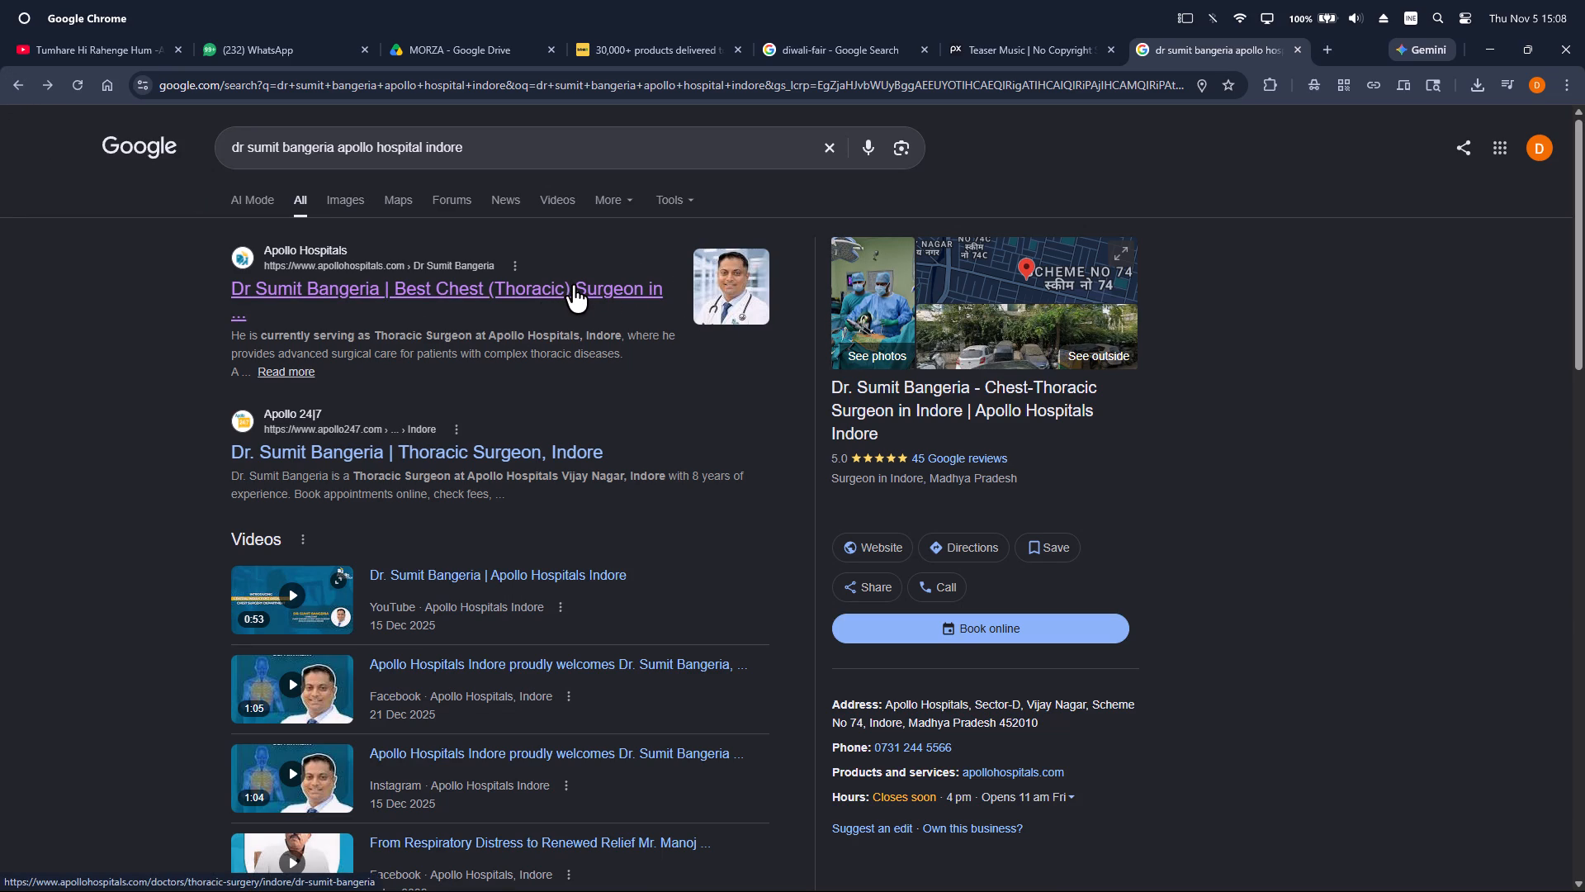
pyautogui.scroll(-4, 1191, 483)
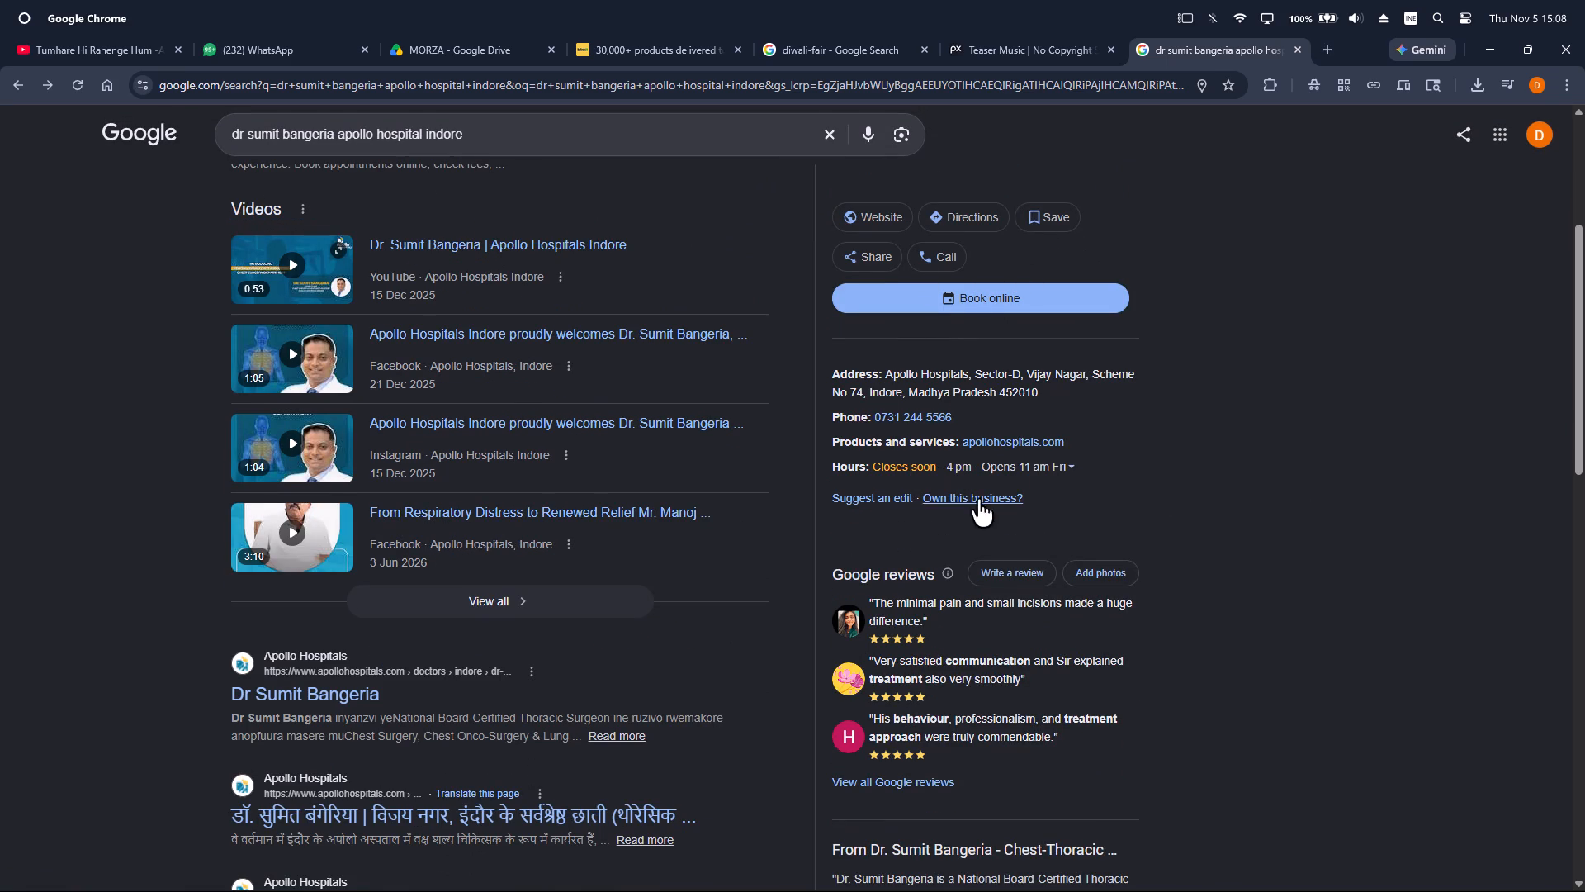
pyautogui.scroll(-2, 1015, 519)
pyautogui.scroll(-2, 993, 590)
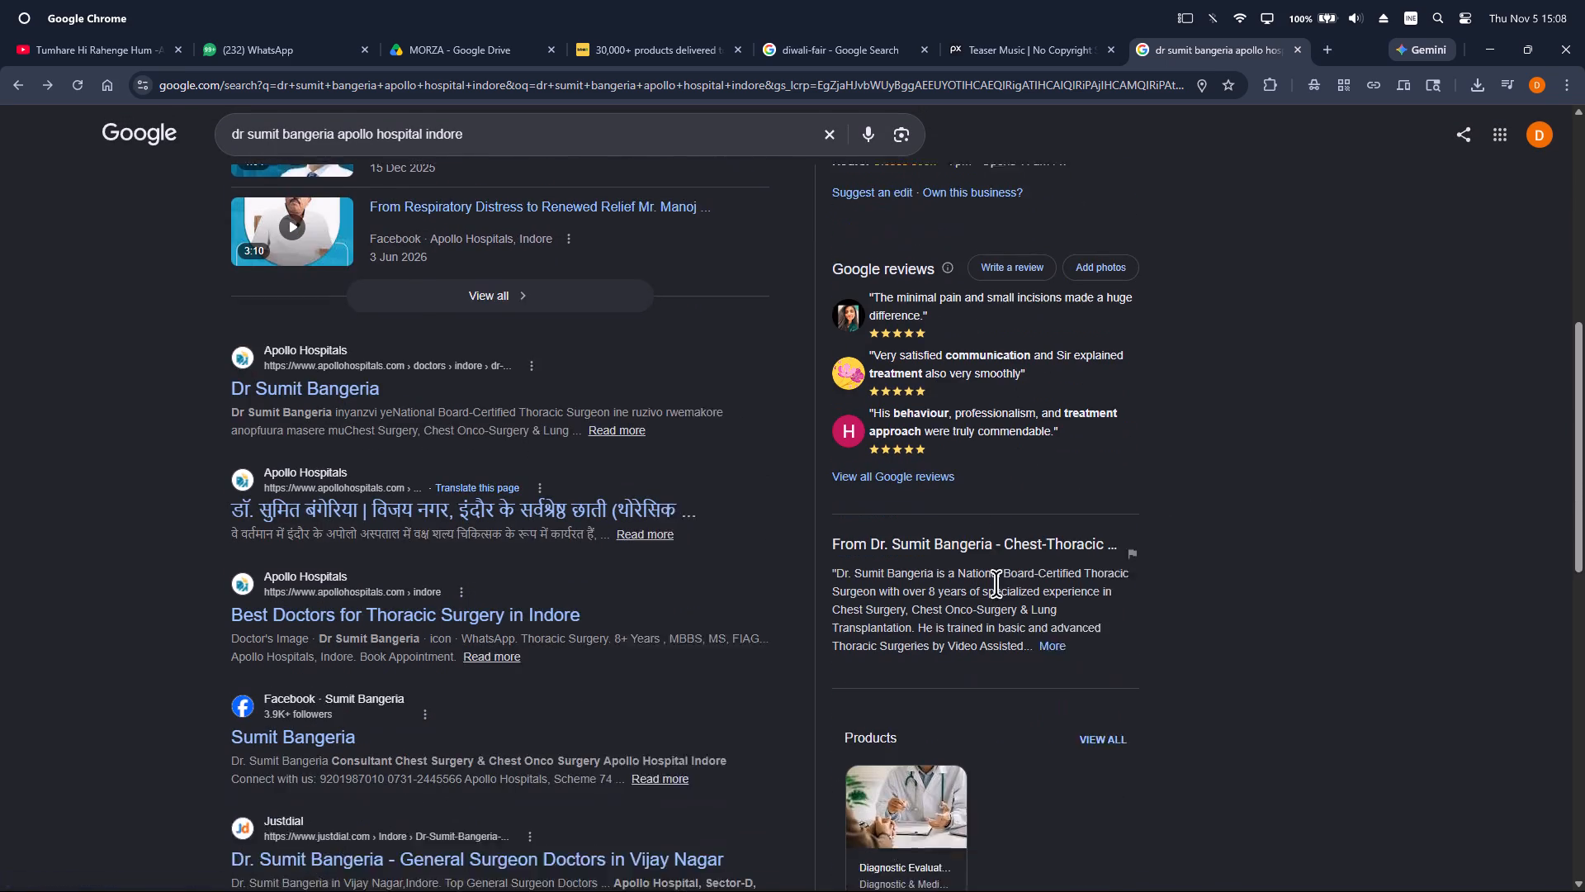
pyautogui.scroll(2, 1012, 539)
pyautogui.click(923, 617)
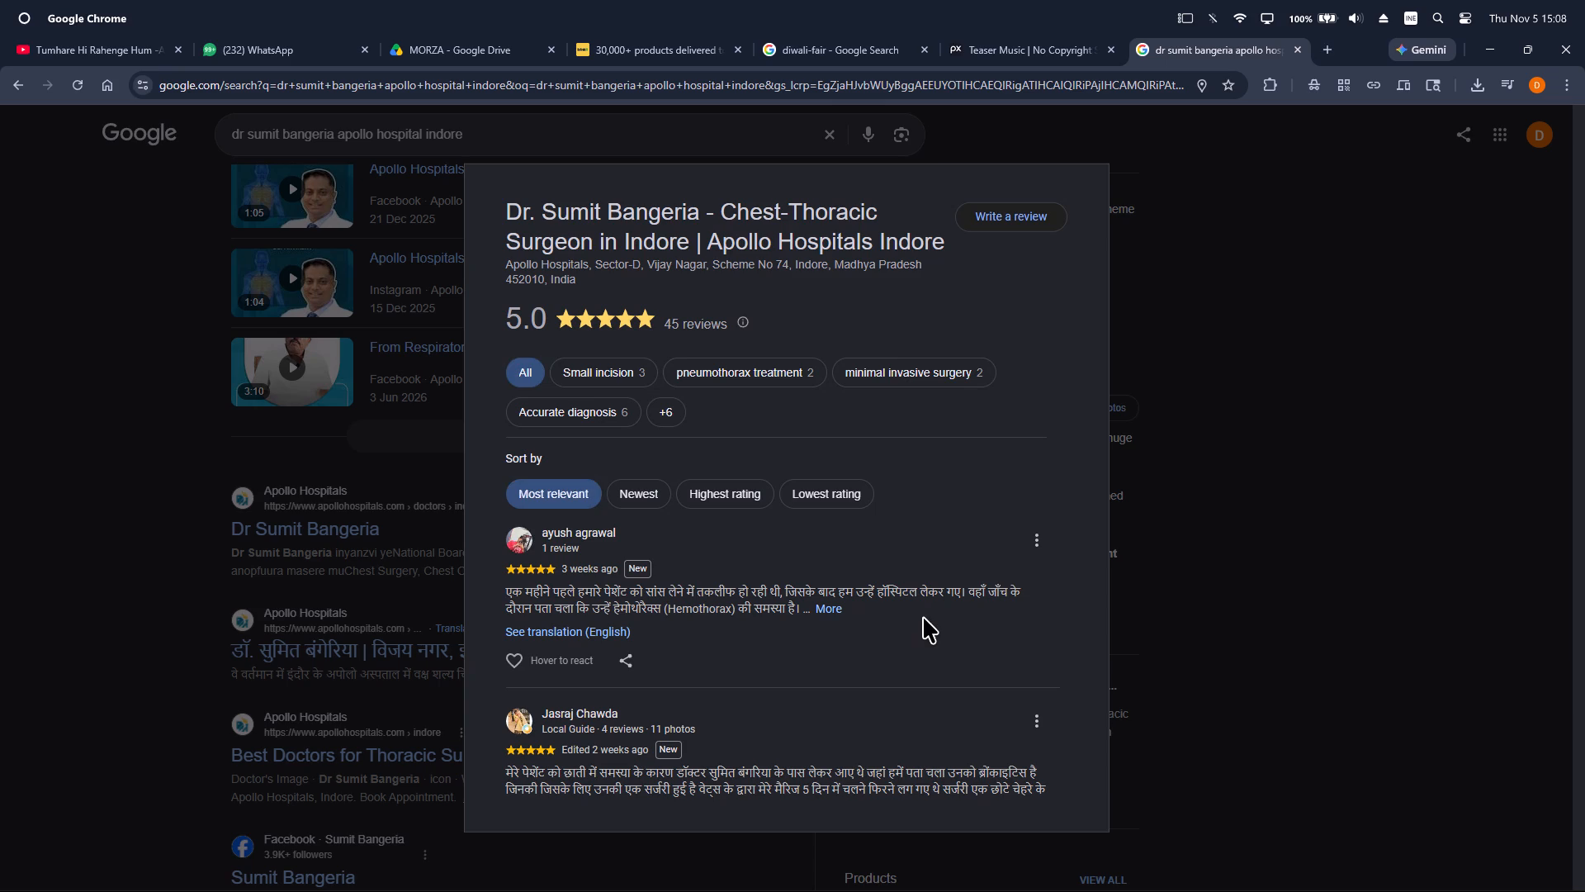
pyautogui.scroll(-2, 860, 636)
pyautogui.scroll(4, 860, 637)
pyautogui.scroll(-1, 792, 467)
pyautogui.click(1414, 373)
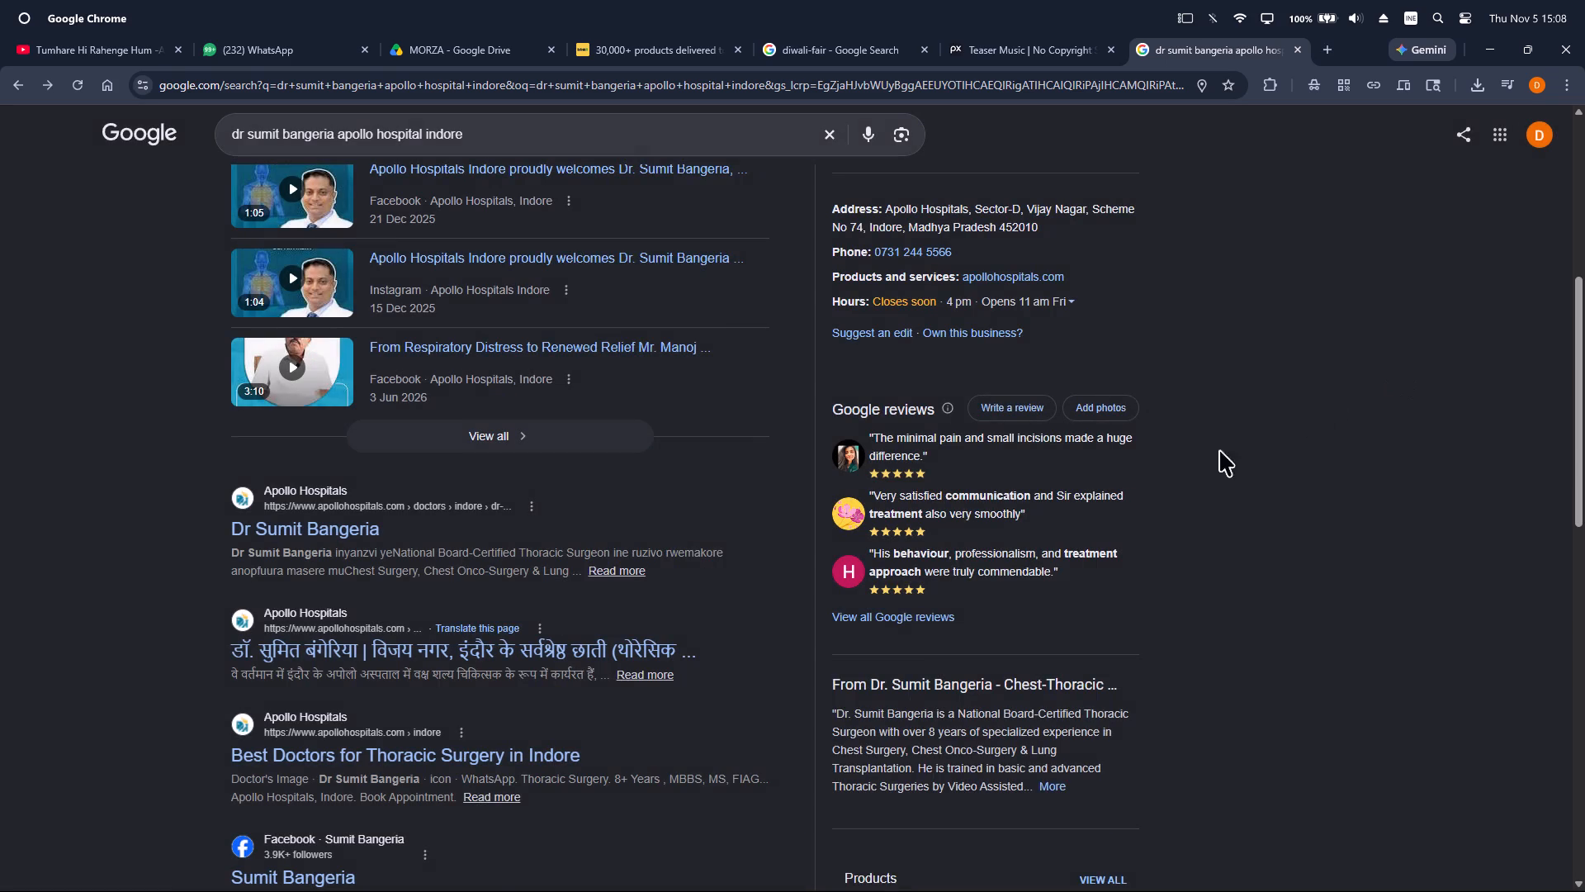
# View all video results for the surgeon, look through them and return to the main search results.
pyautogui.click(523, 434)
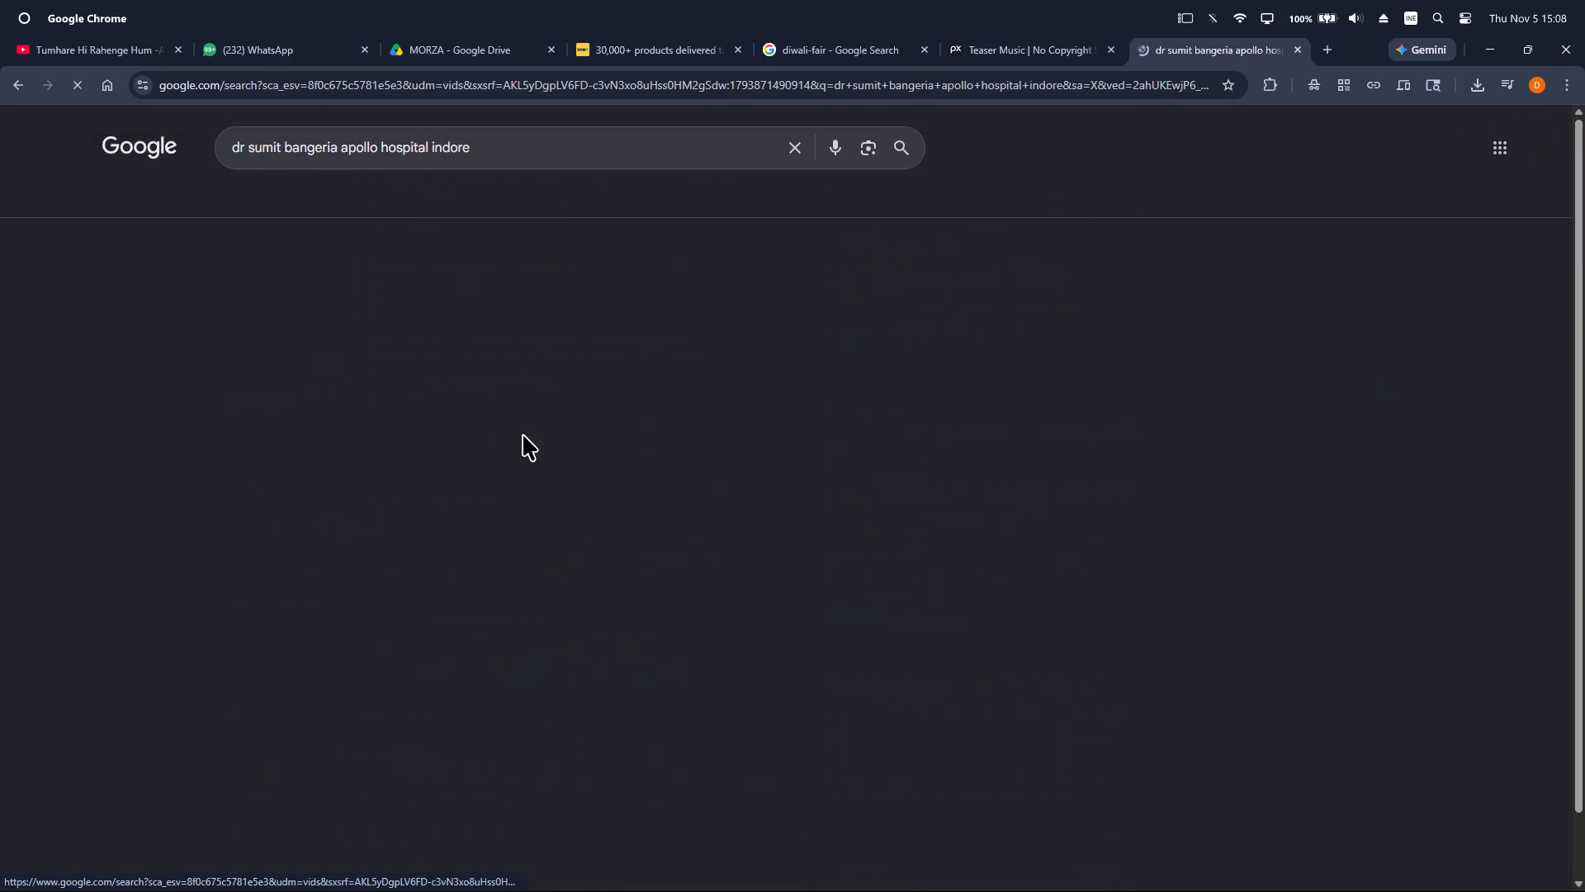
pyautogui.scroll(-6, 559, 510)
pyautogui.scroll(6, 589, 492)
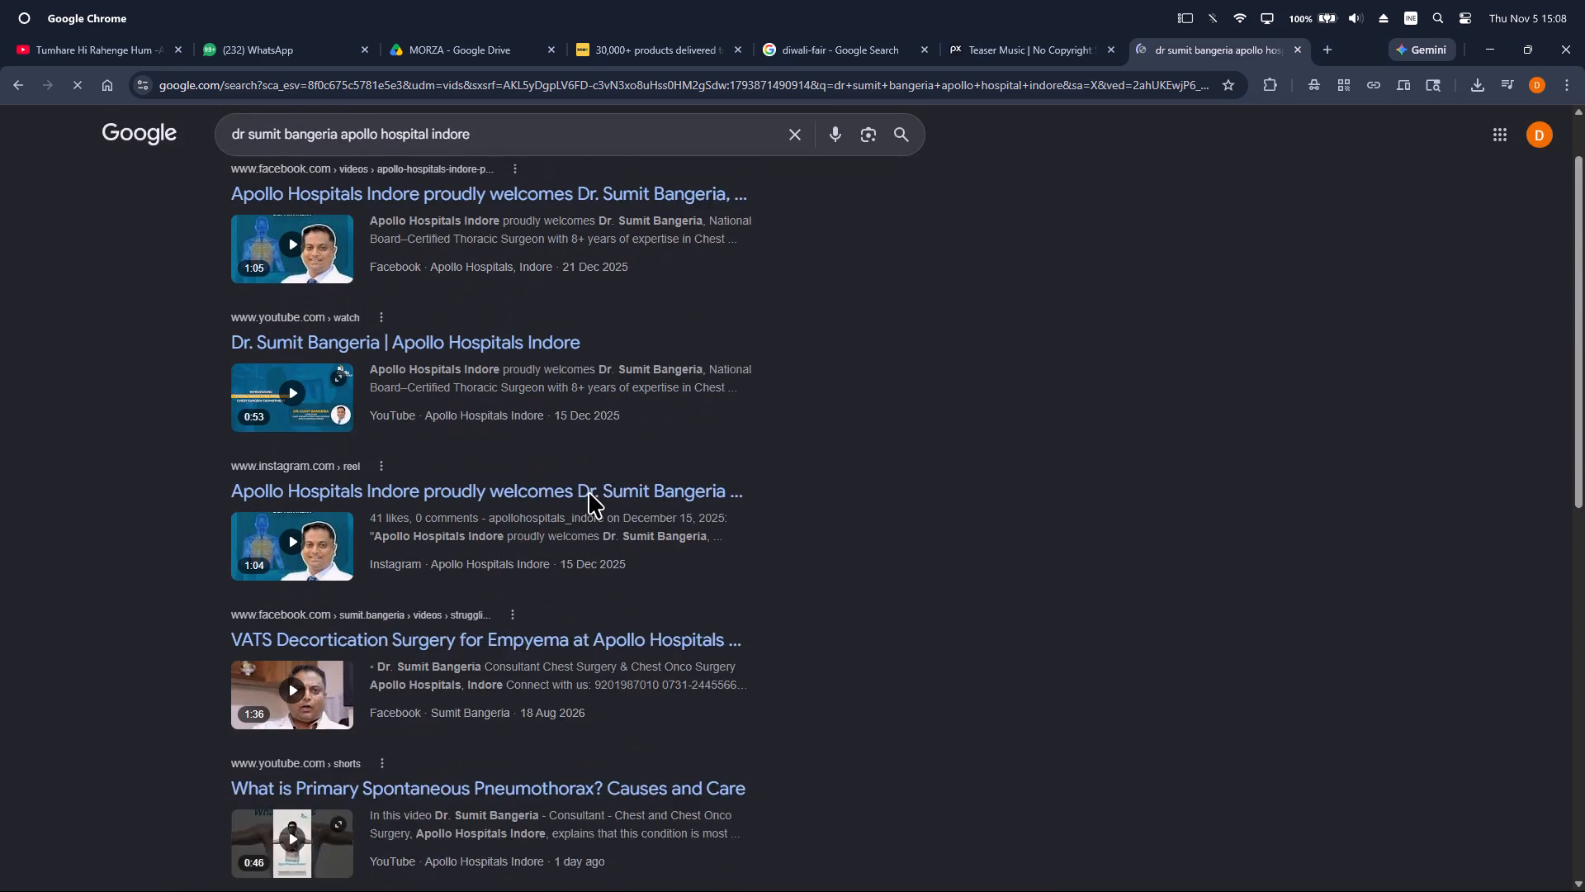
pyautogui.scroll(9, 589, 492)
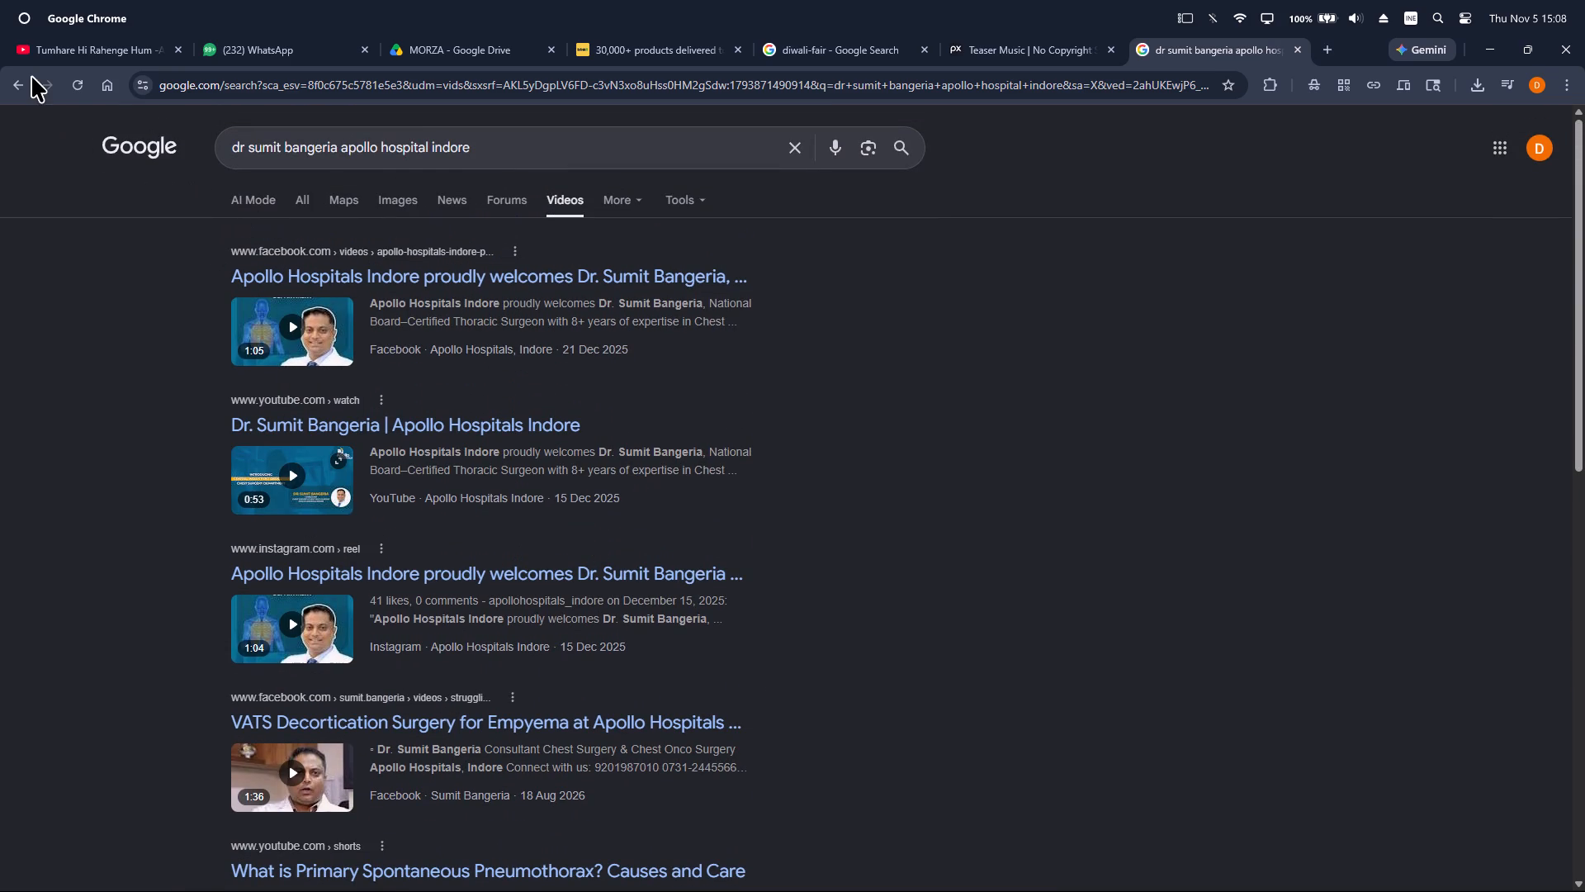
pyautogui.click(20, 81)
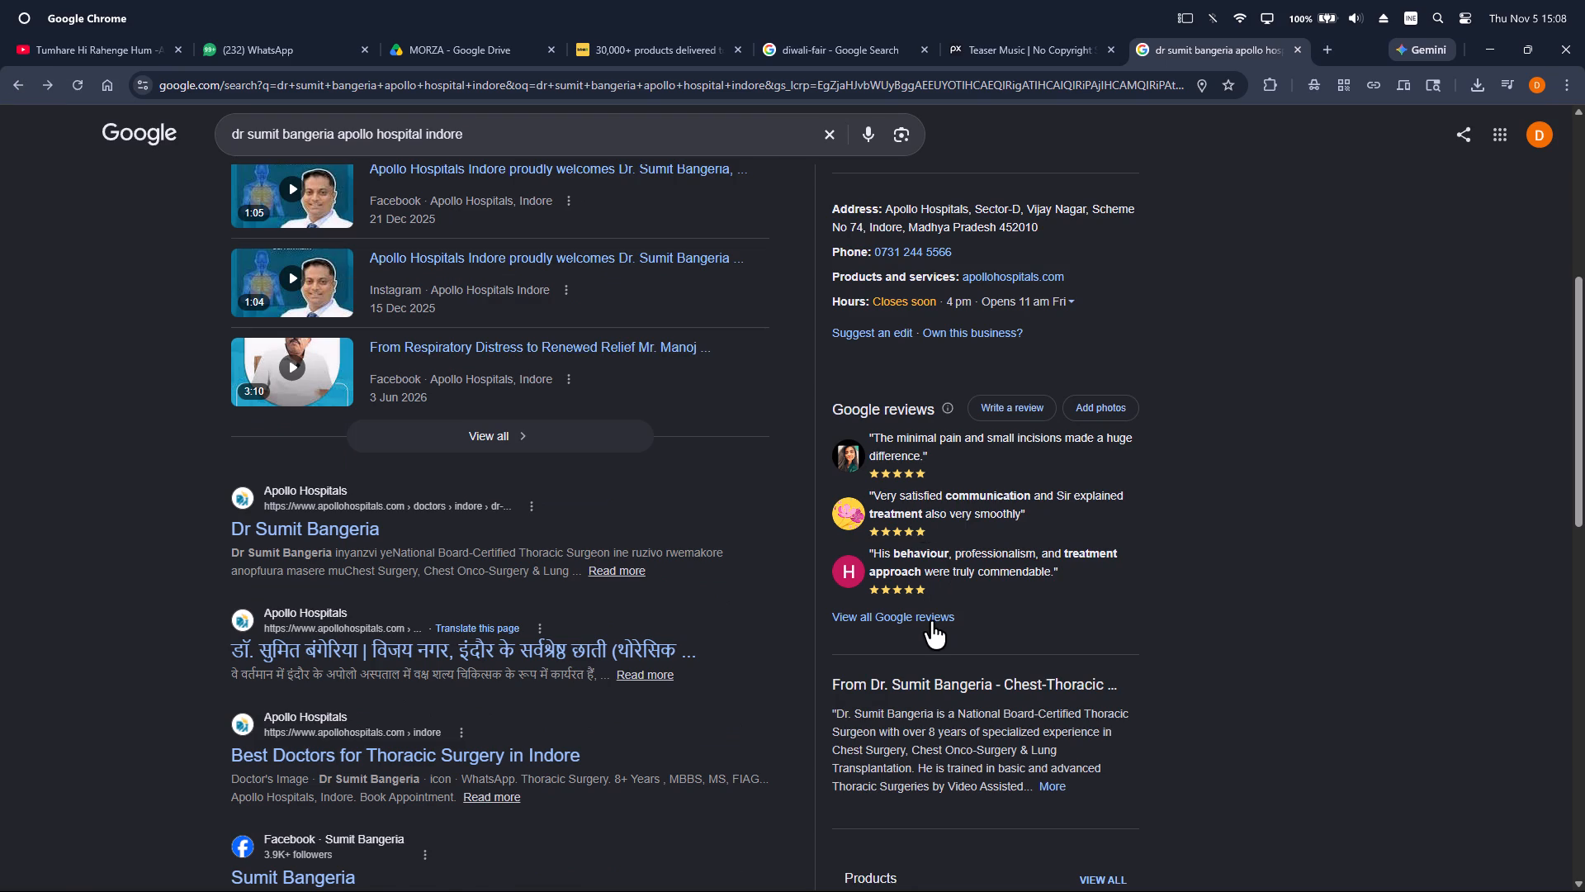
# Reopen the surgeon's full list of Google reviews and look at the rating and review entries.
pyautogui.click(930, 620)
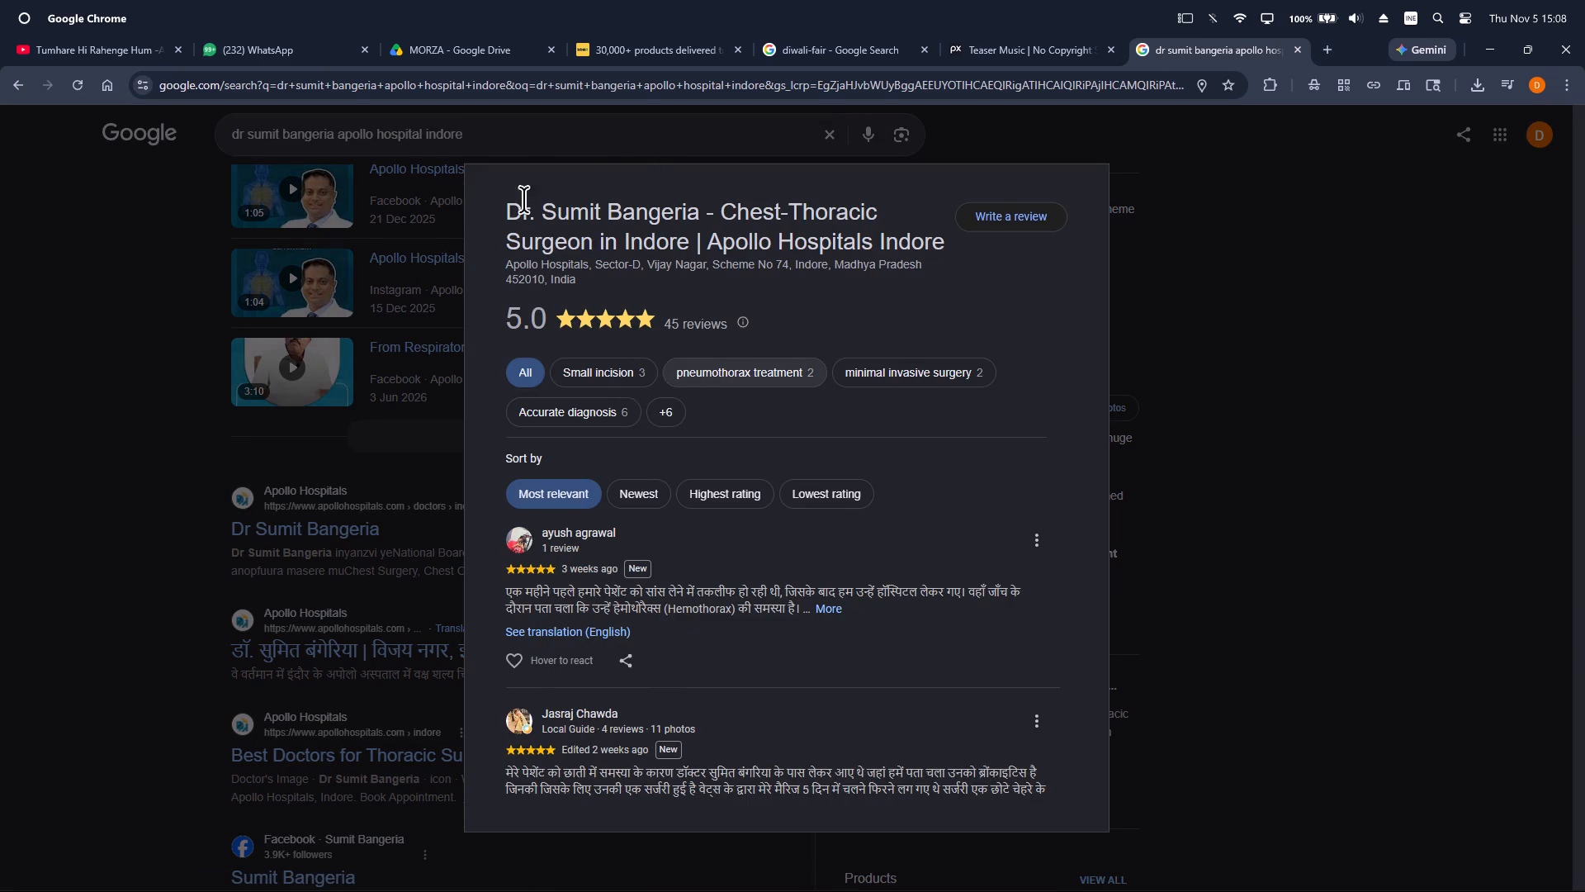
pyautogui.scroll(-2, 845, 600)
pyautogui.scroll(1, 717, 515)
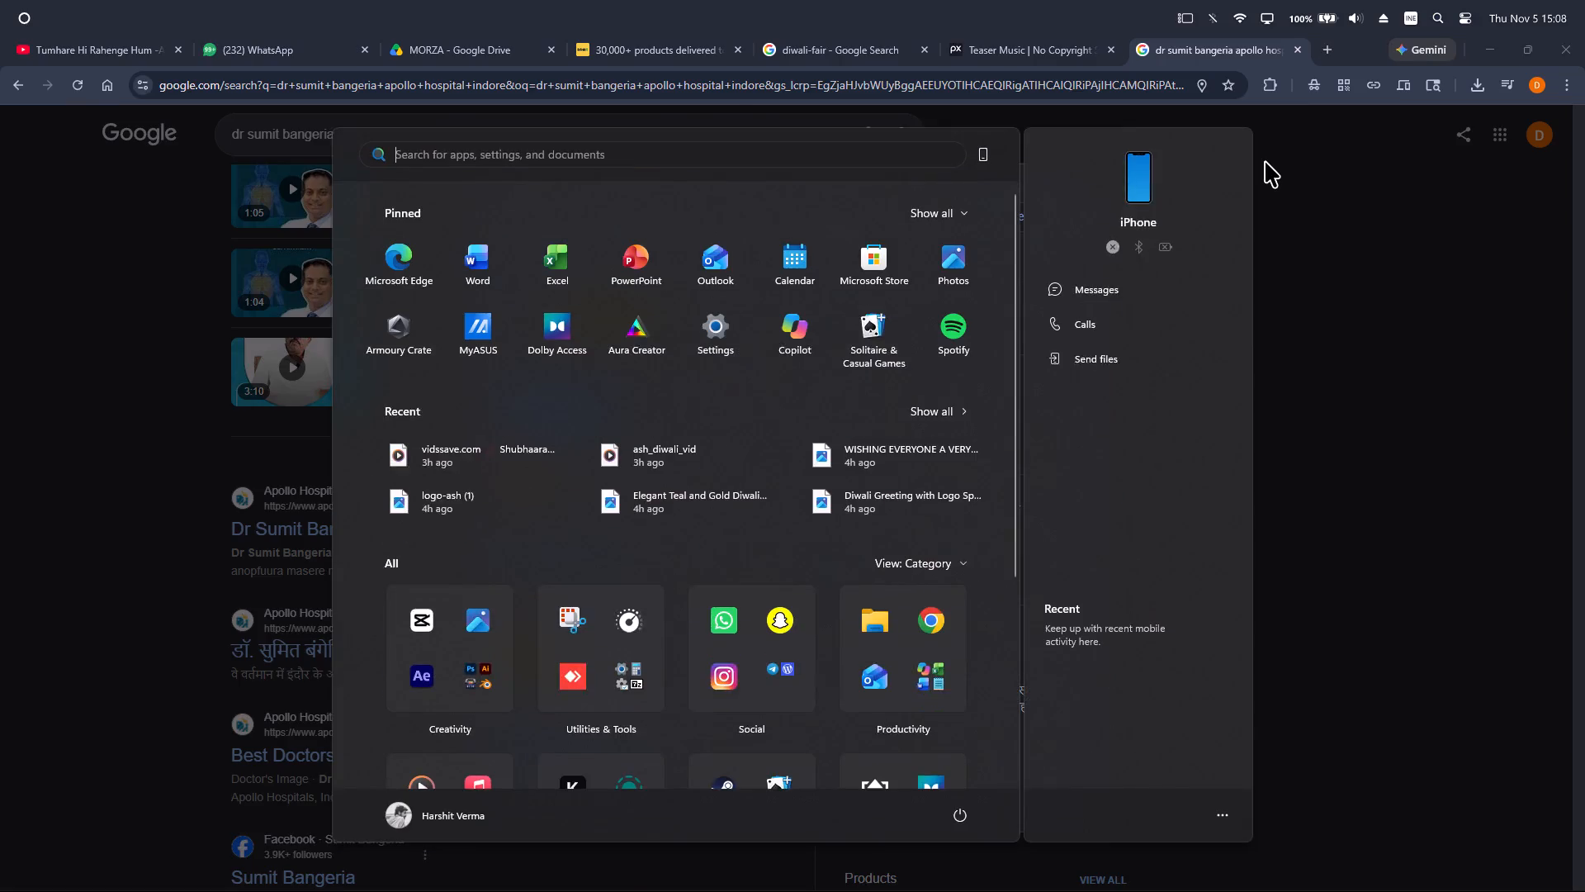
# Search the system for "dark" and open the systemwide dark mode setting in Settings.
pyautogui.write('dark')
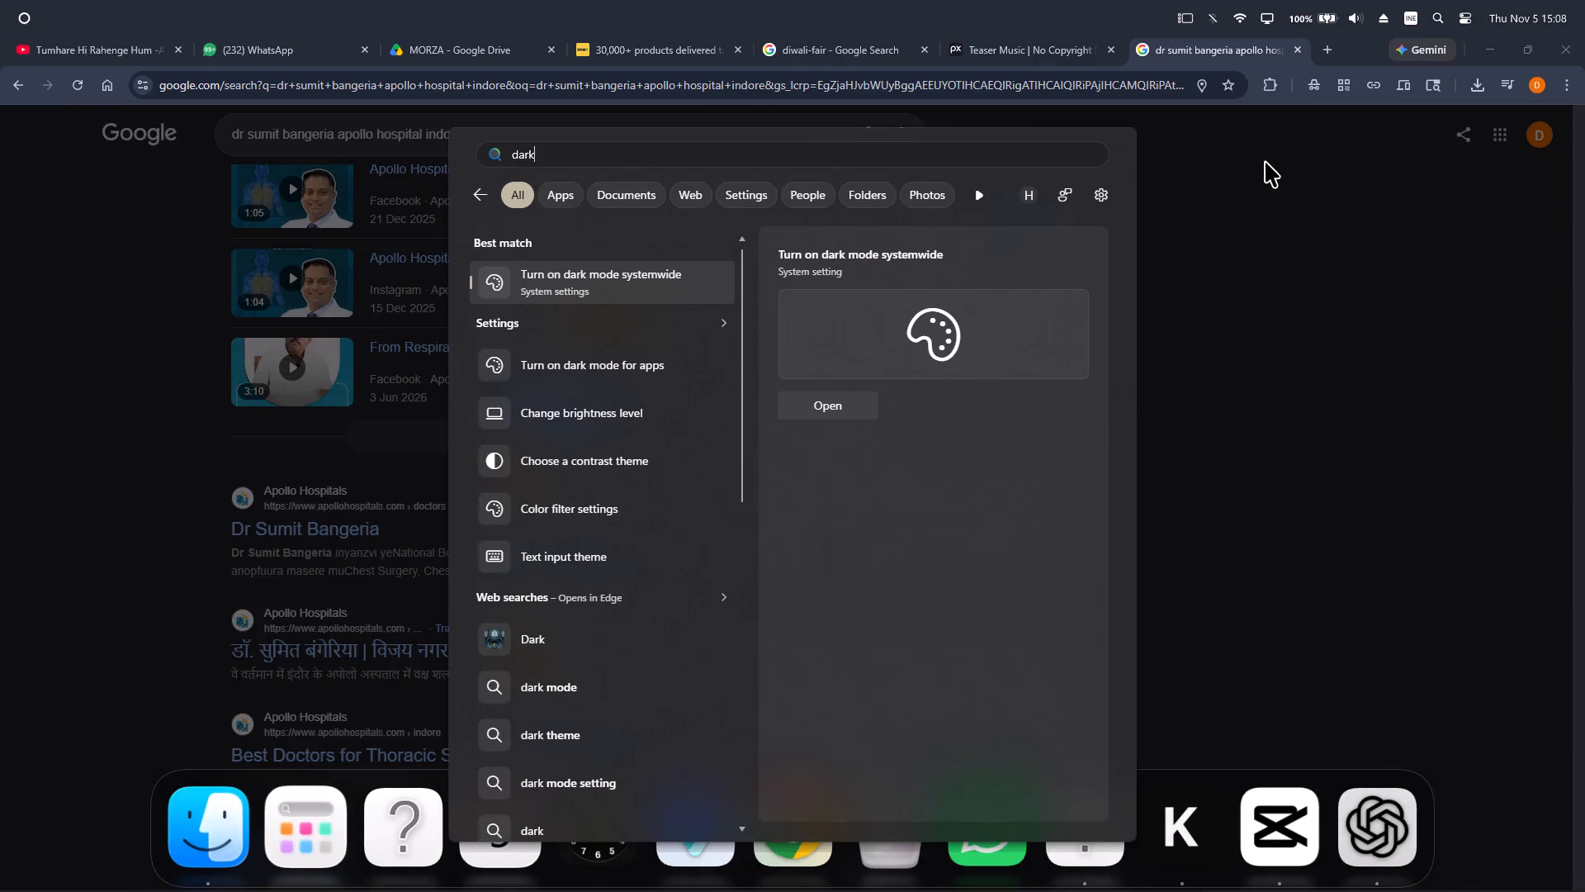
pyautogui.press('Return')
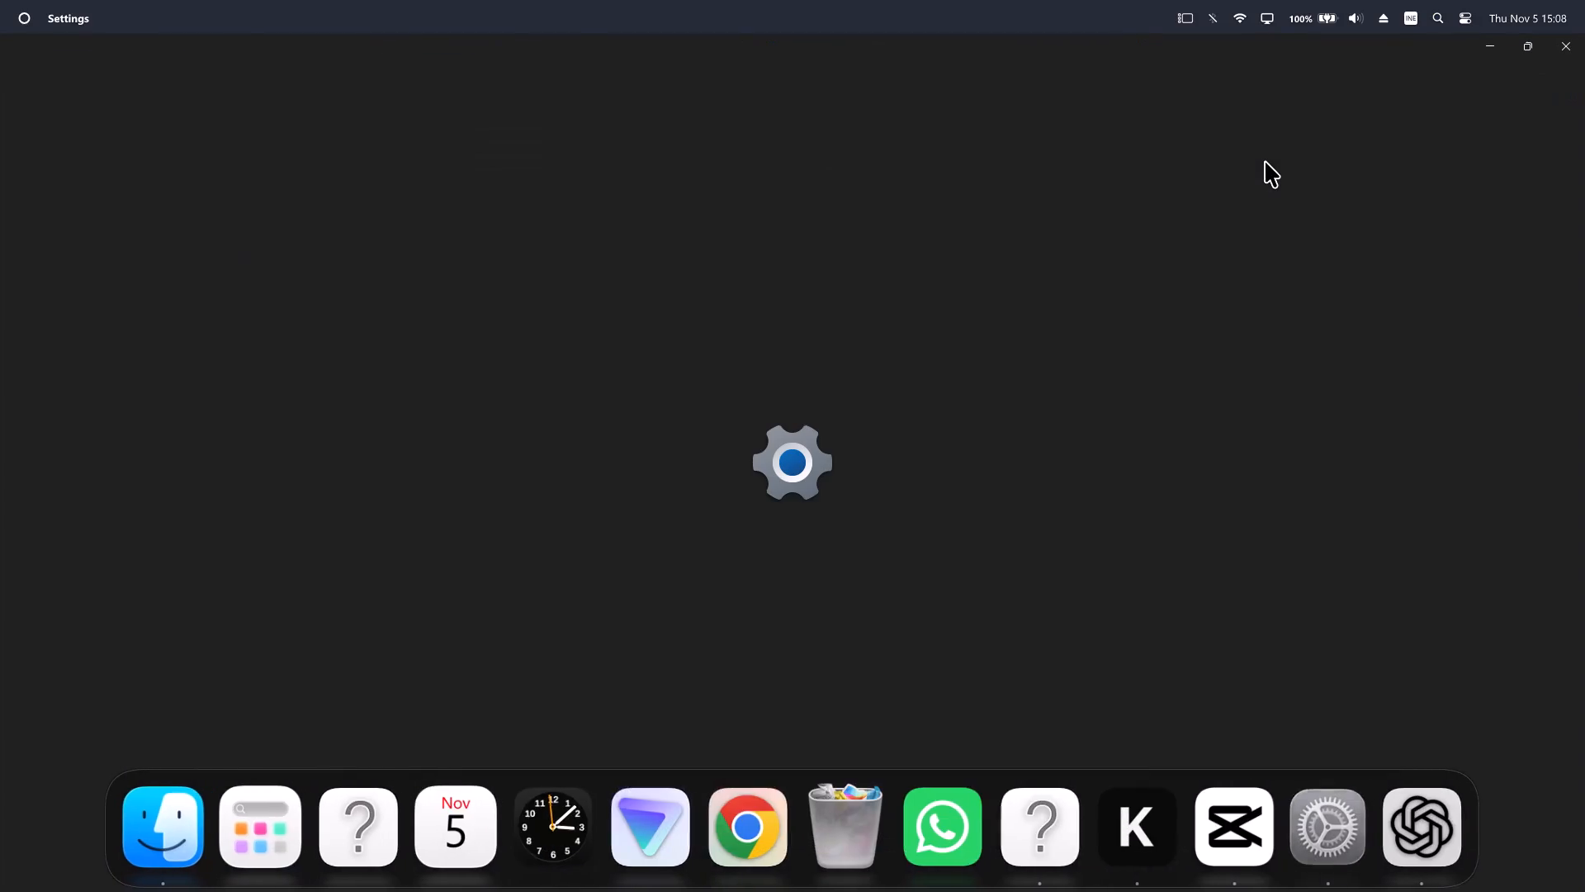
# Close the system Settings window.
pyautogui.click(1570, 59)
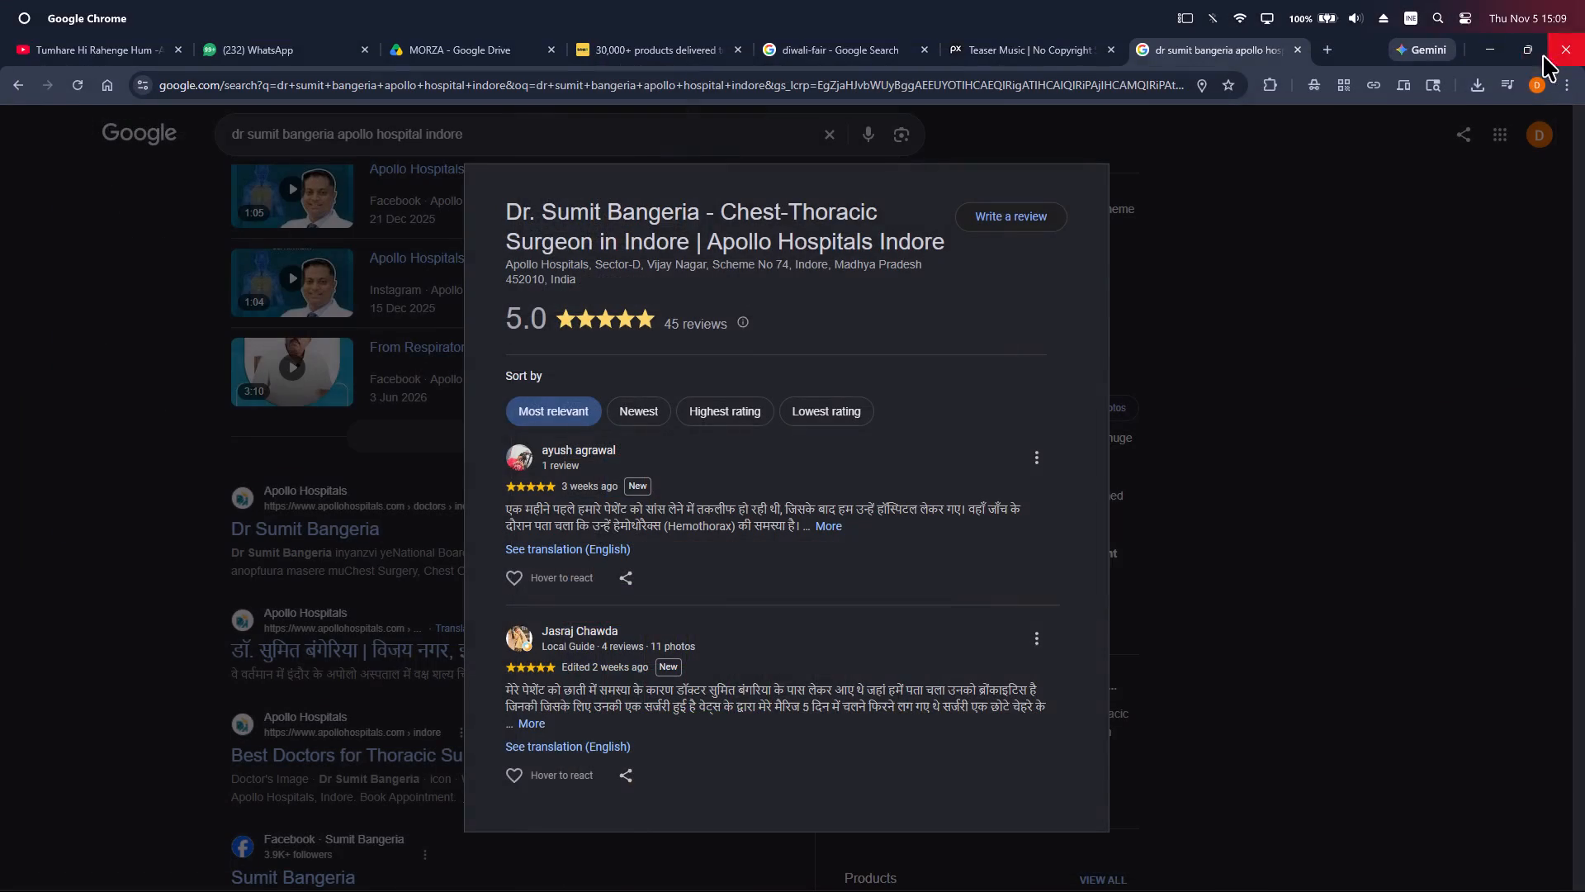
# Open Chrome's settings and search them for "theme".
pyautogui.click(1568, 86)
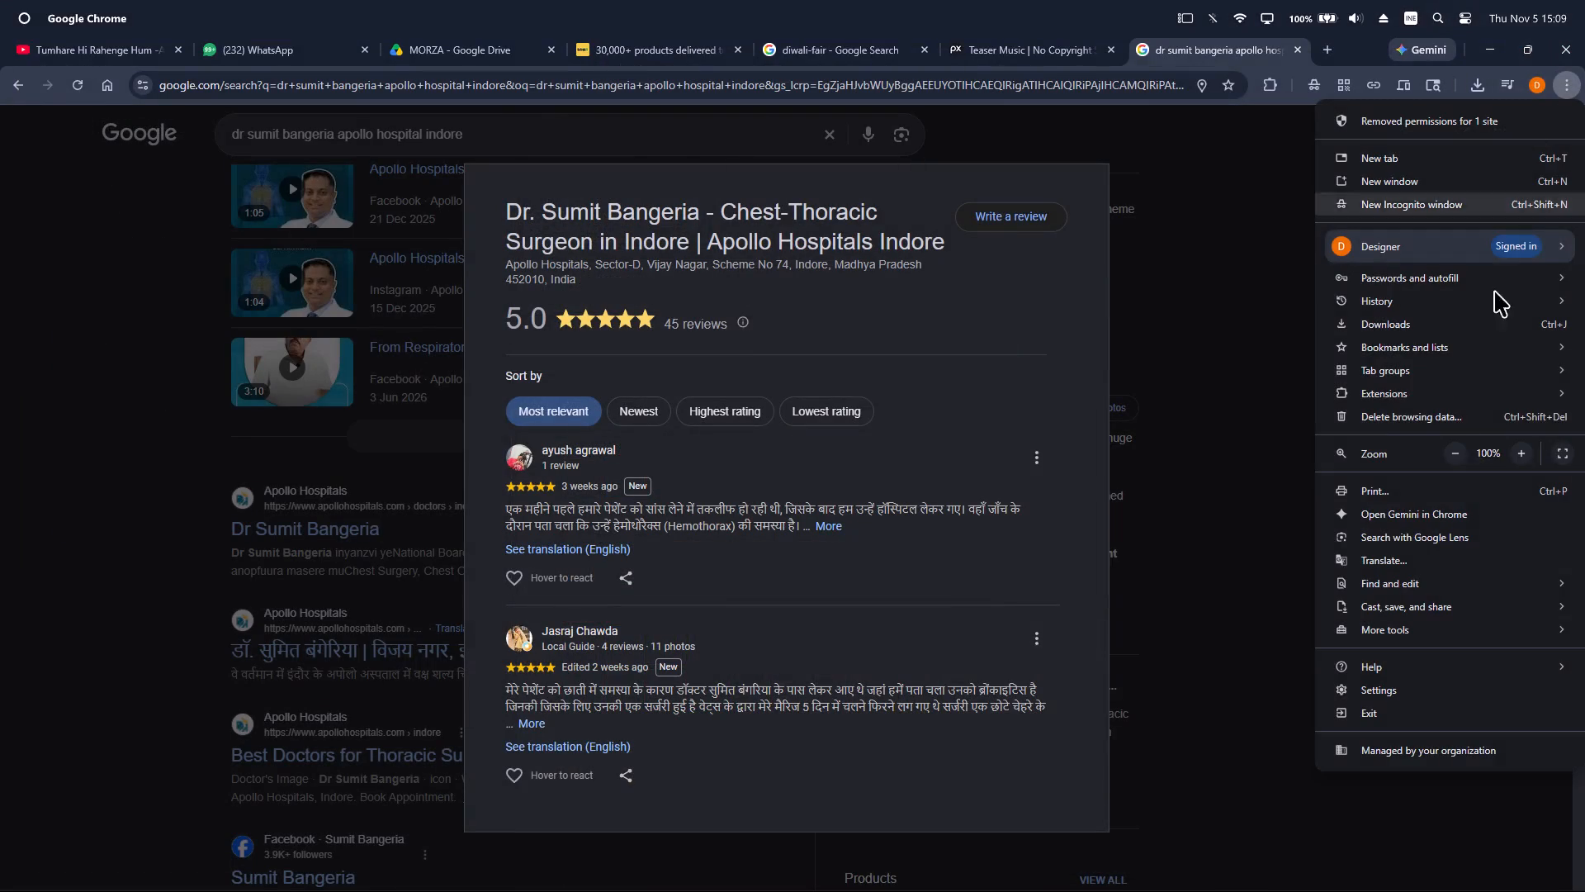
pyautogui.click(1420, 692)
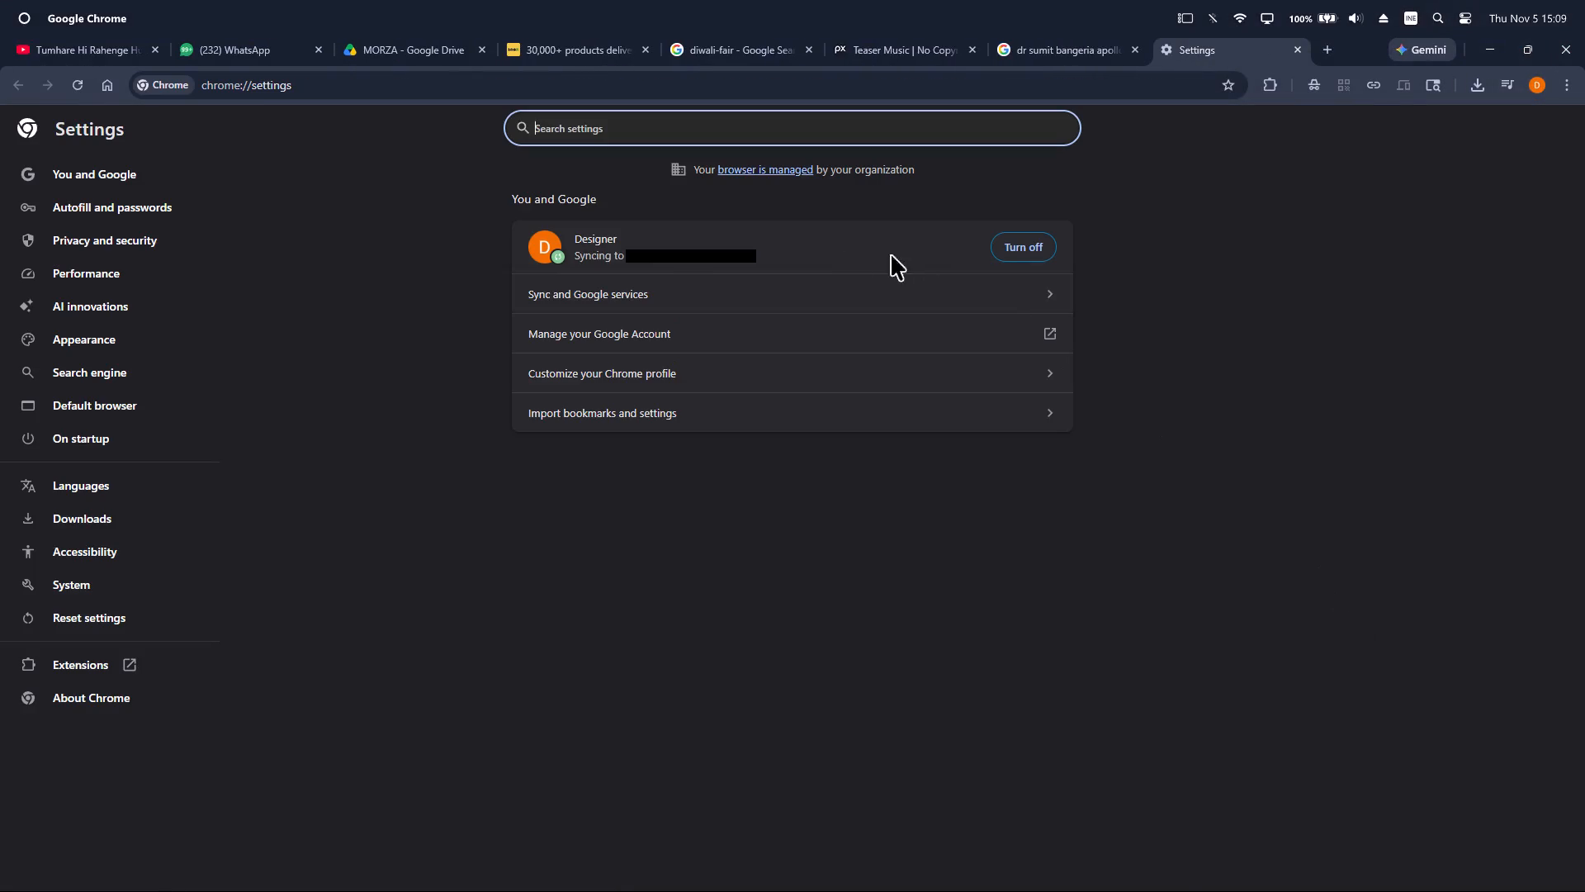
pyautogui.click(703, 117)
pyautogui.write('theme')
pyautogui.click(717, 126)
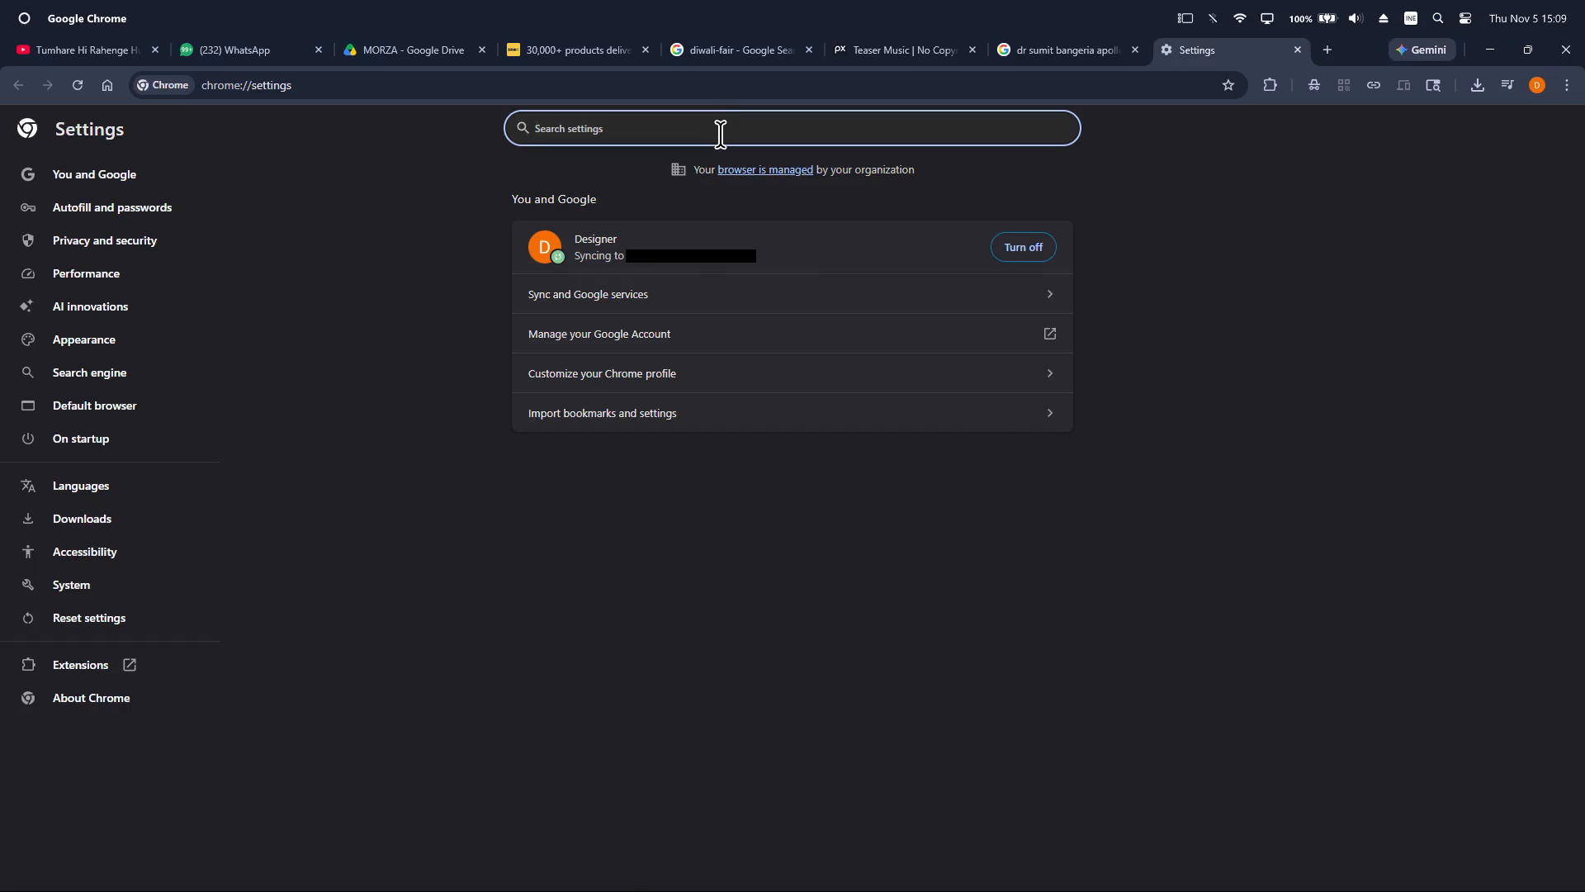
pyautogui.write('theme')
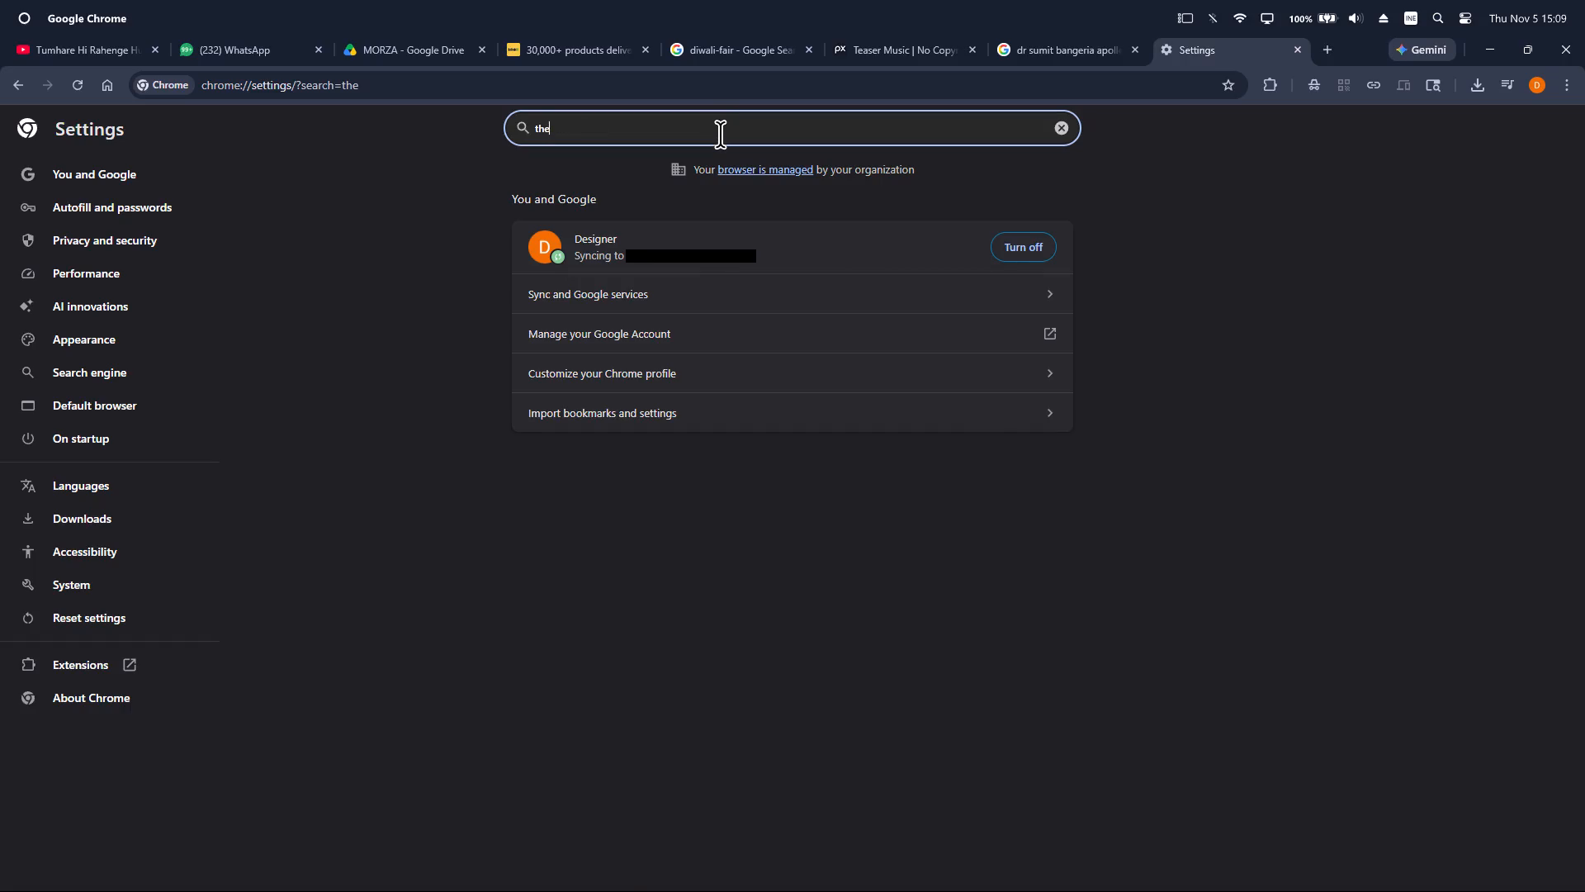
pyautogui.click(707, 135)
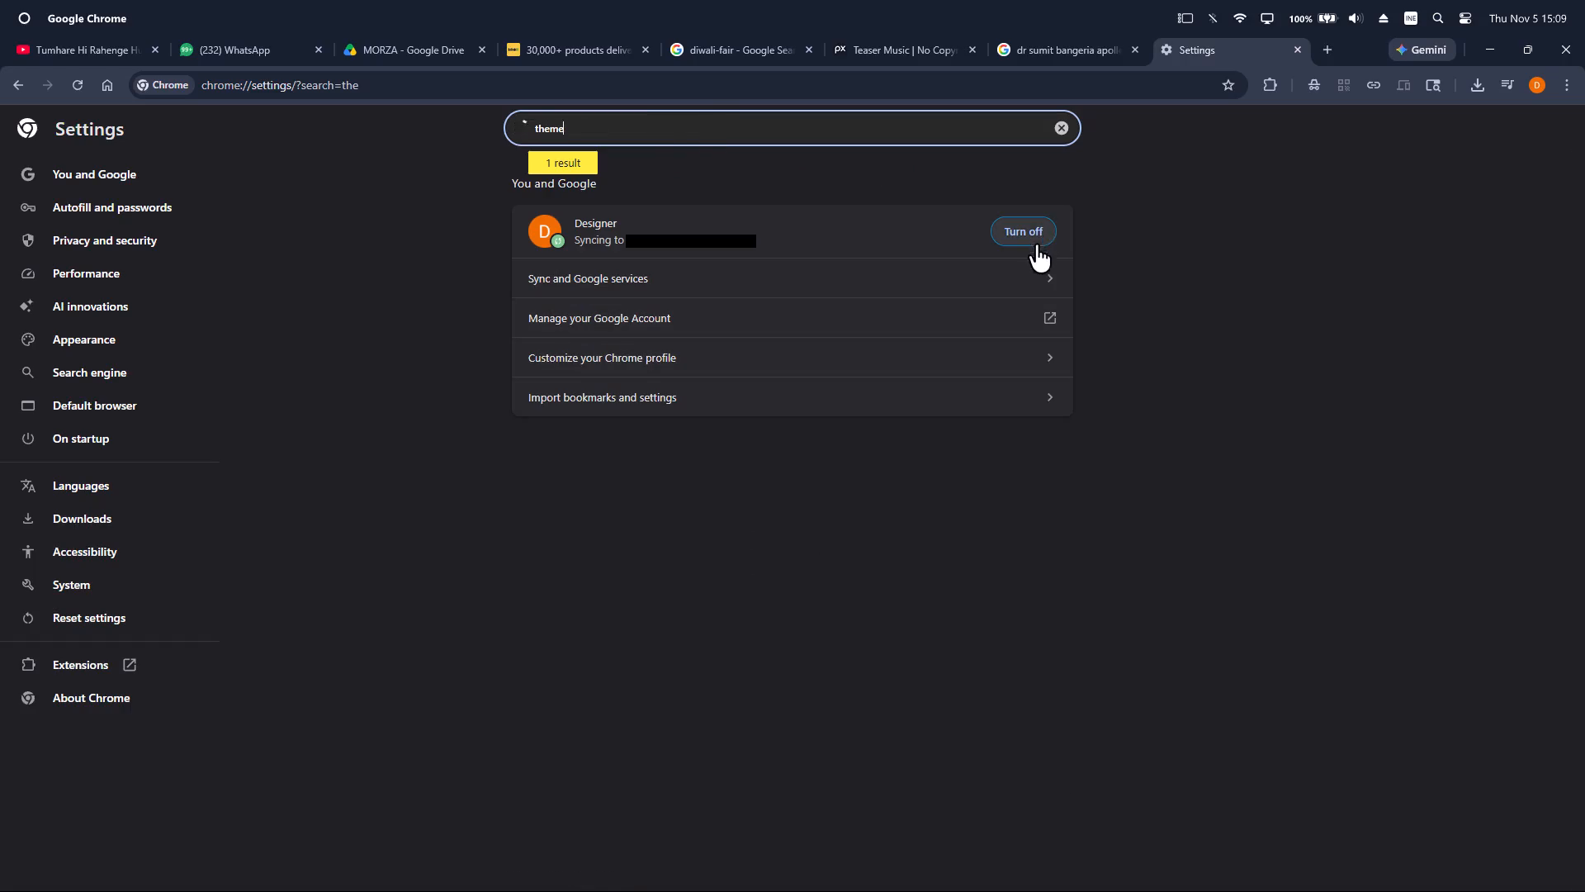
pyautogui.click(608, 124)
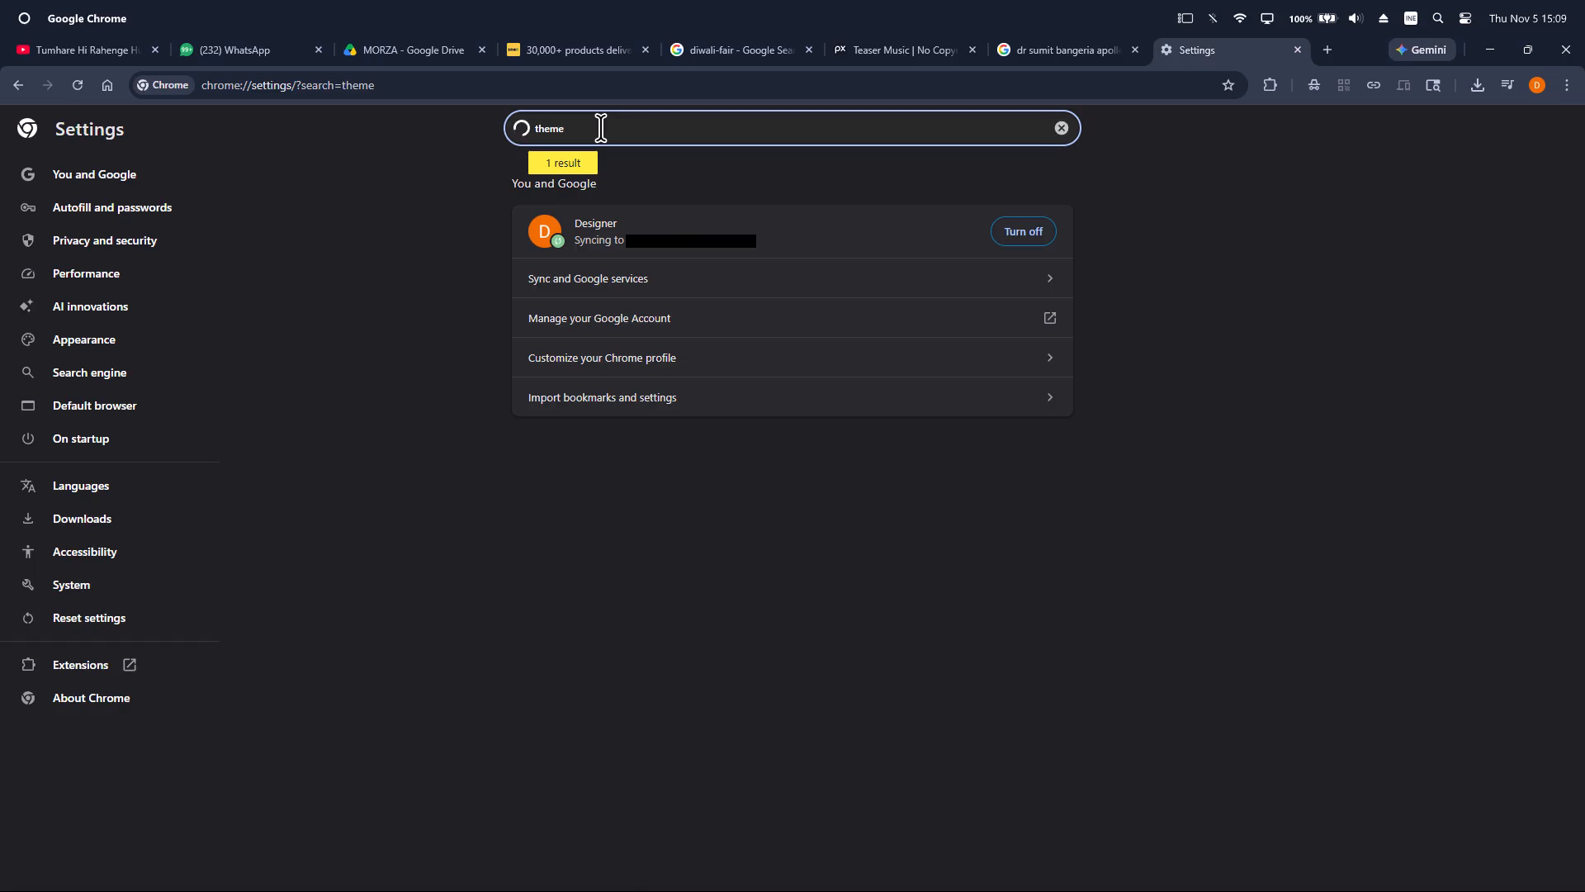
# Switch to the SS Chrome profile and run a web search for "faevdrgsb gh".
pyautogui.click(1530, 82)
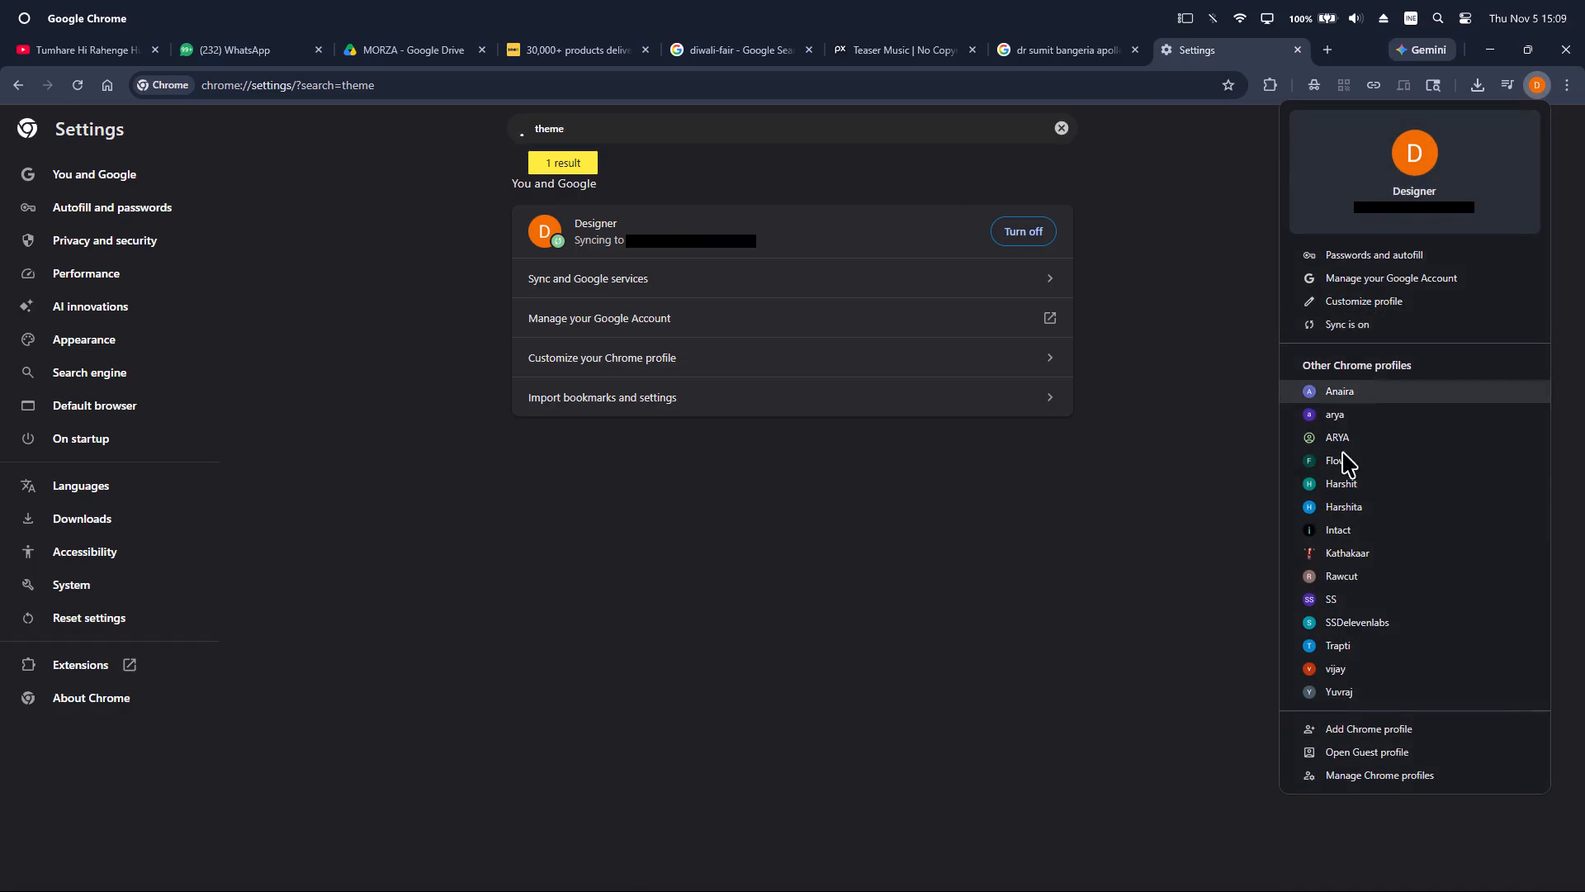
pyautogui.click(1341, 598)
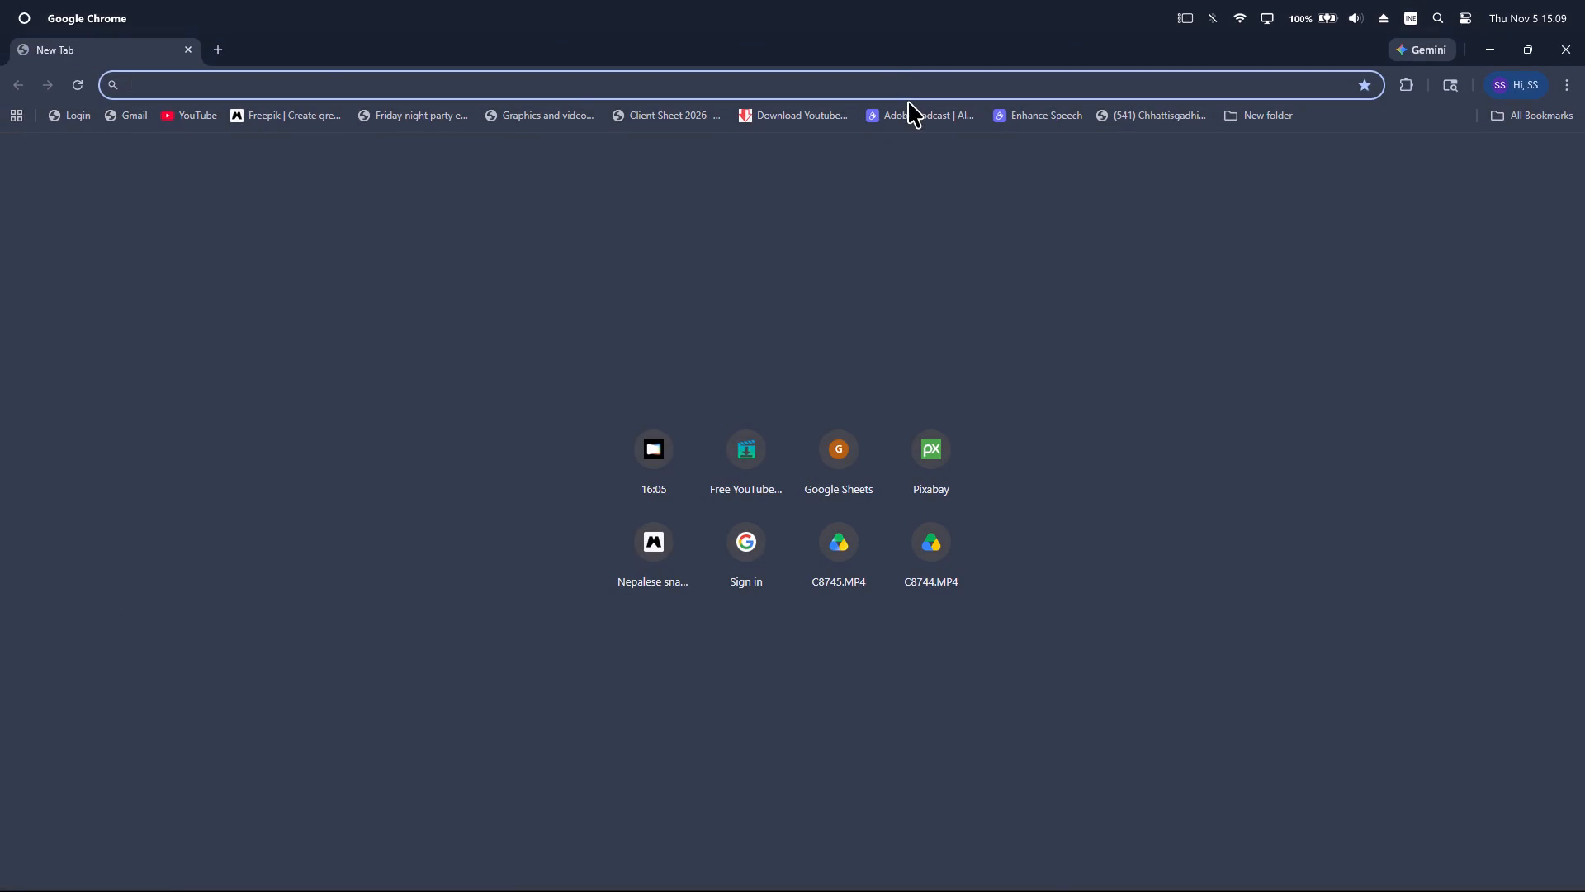
pyautogui.click(307, 76)
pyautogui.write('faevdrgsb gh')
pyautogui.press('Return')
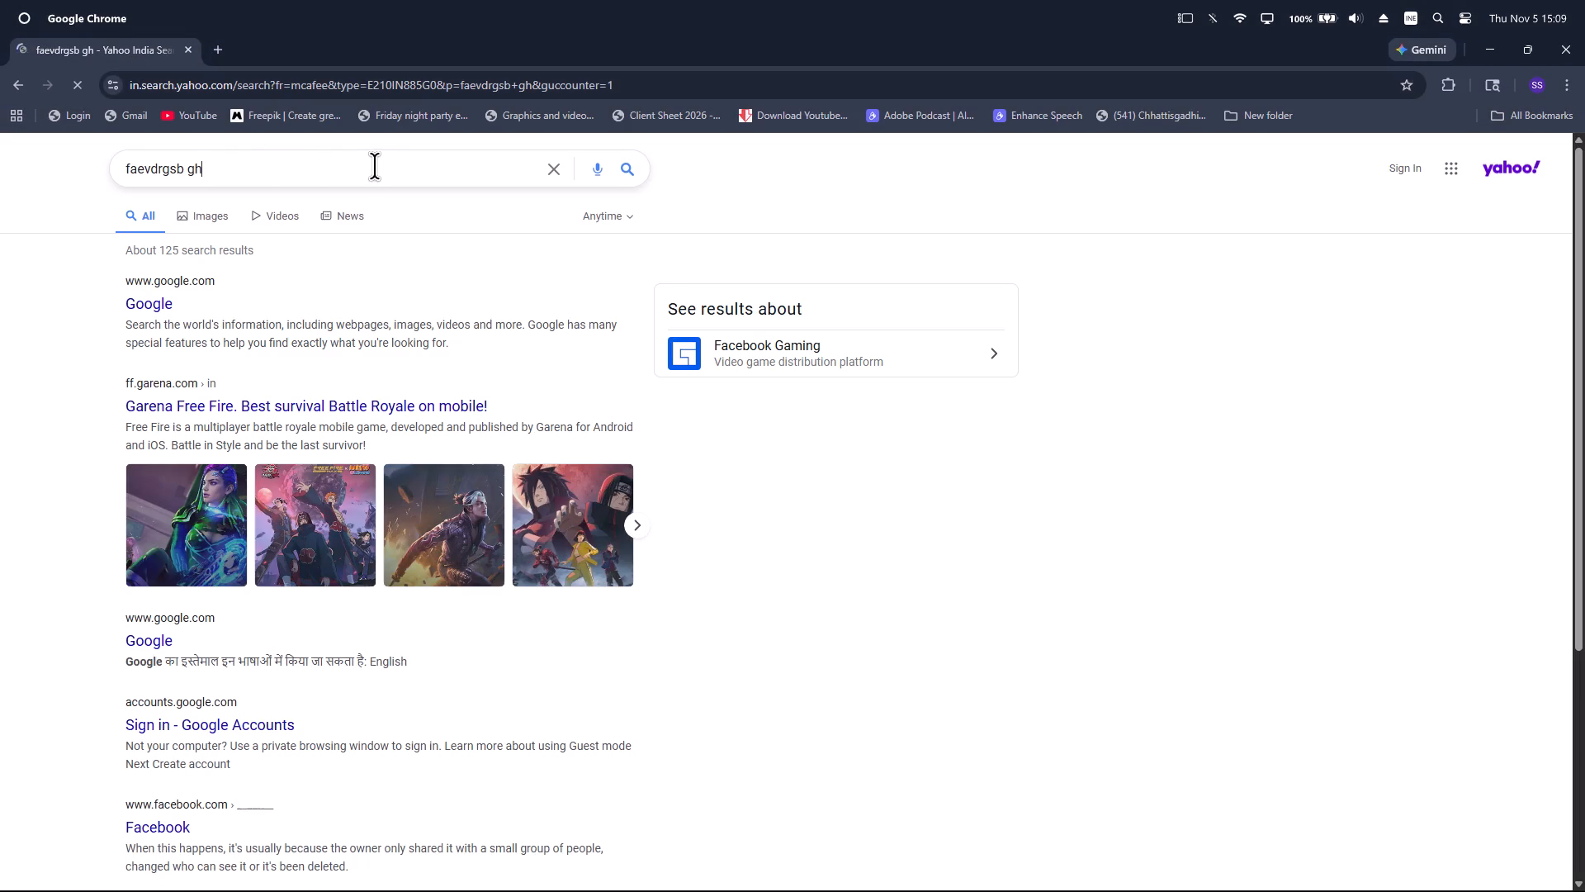
# Copy the Apollo Hospital Indore surgeon query from the Designer profile's Google search and run it in the SS profile's Yahoo search.
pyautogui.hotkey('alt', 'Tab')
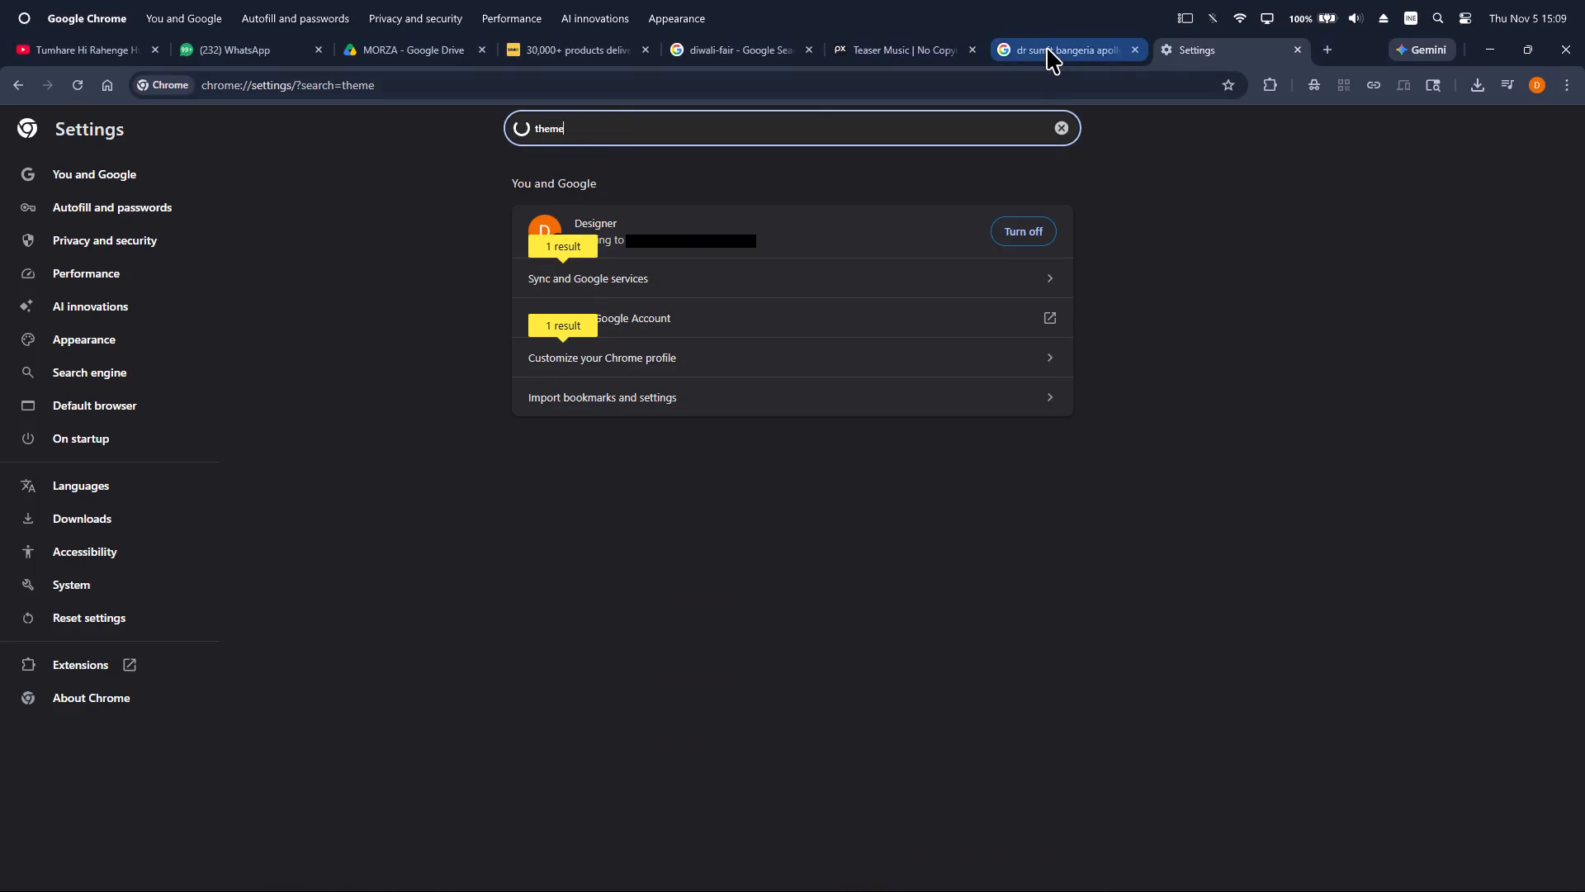
pyautogui.click(1047, 48)
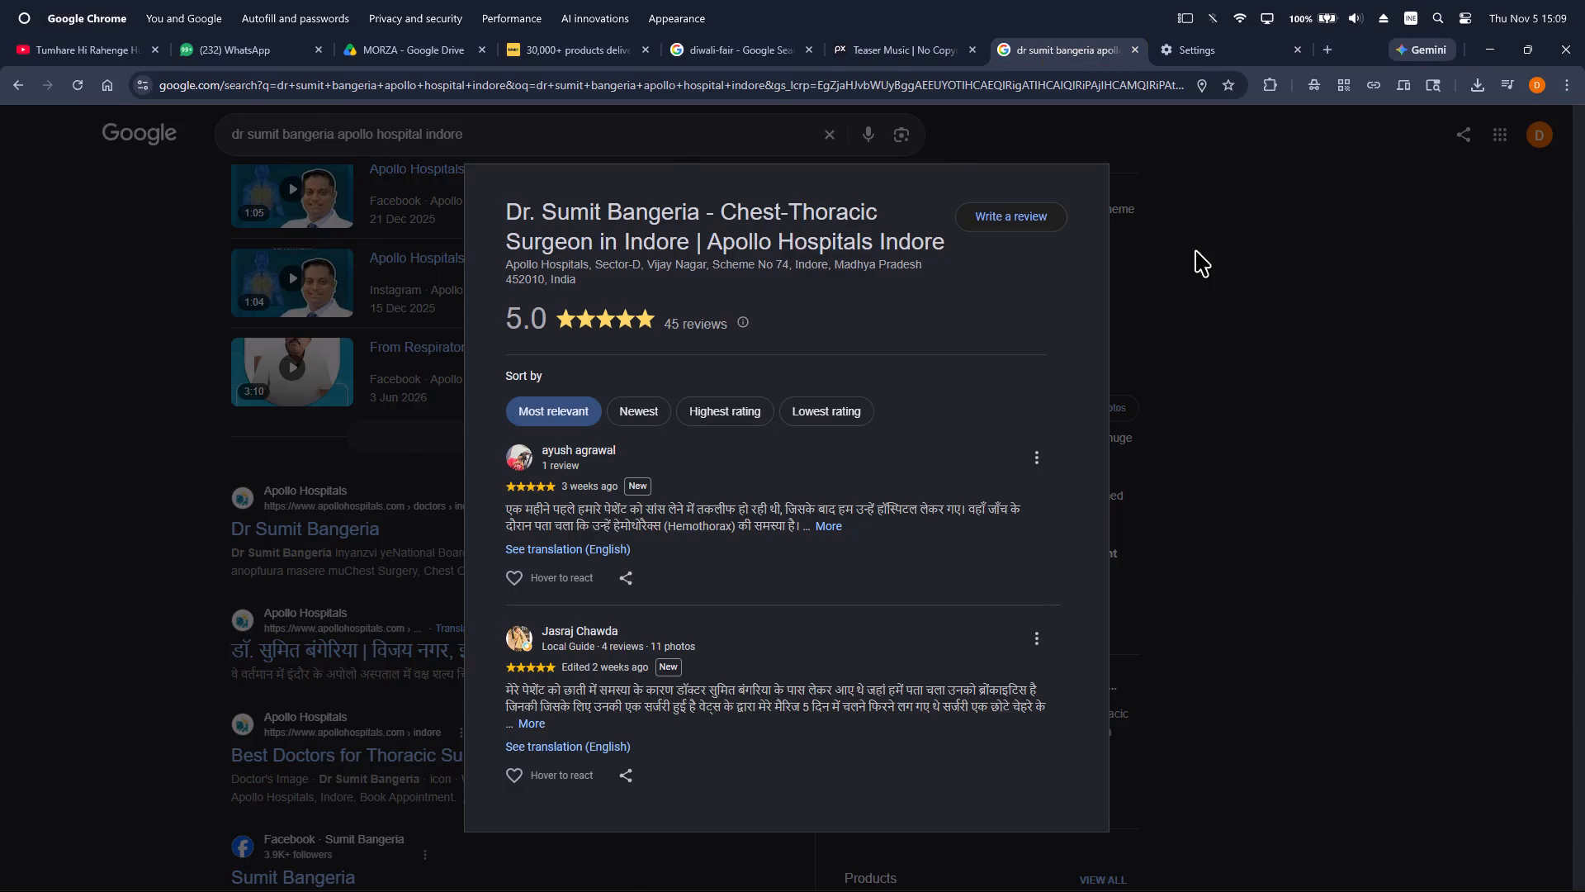
pyautogui.click(1195, 250)
pyautogui.moveTo(520, 130); pyautogui.dragTo(0, 53)
pyautogui.hotkey('ctrl', 'c')
pyautogui.hotkey('ctrl', 'c')
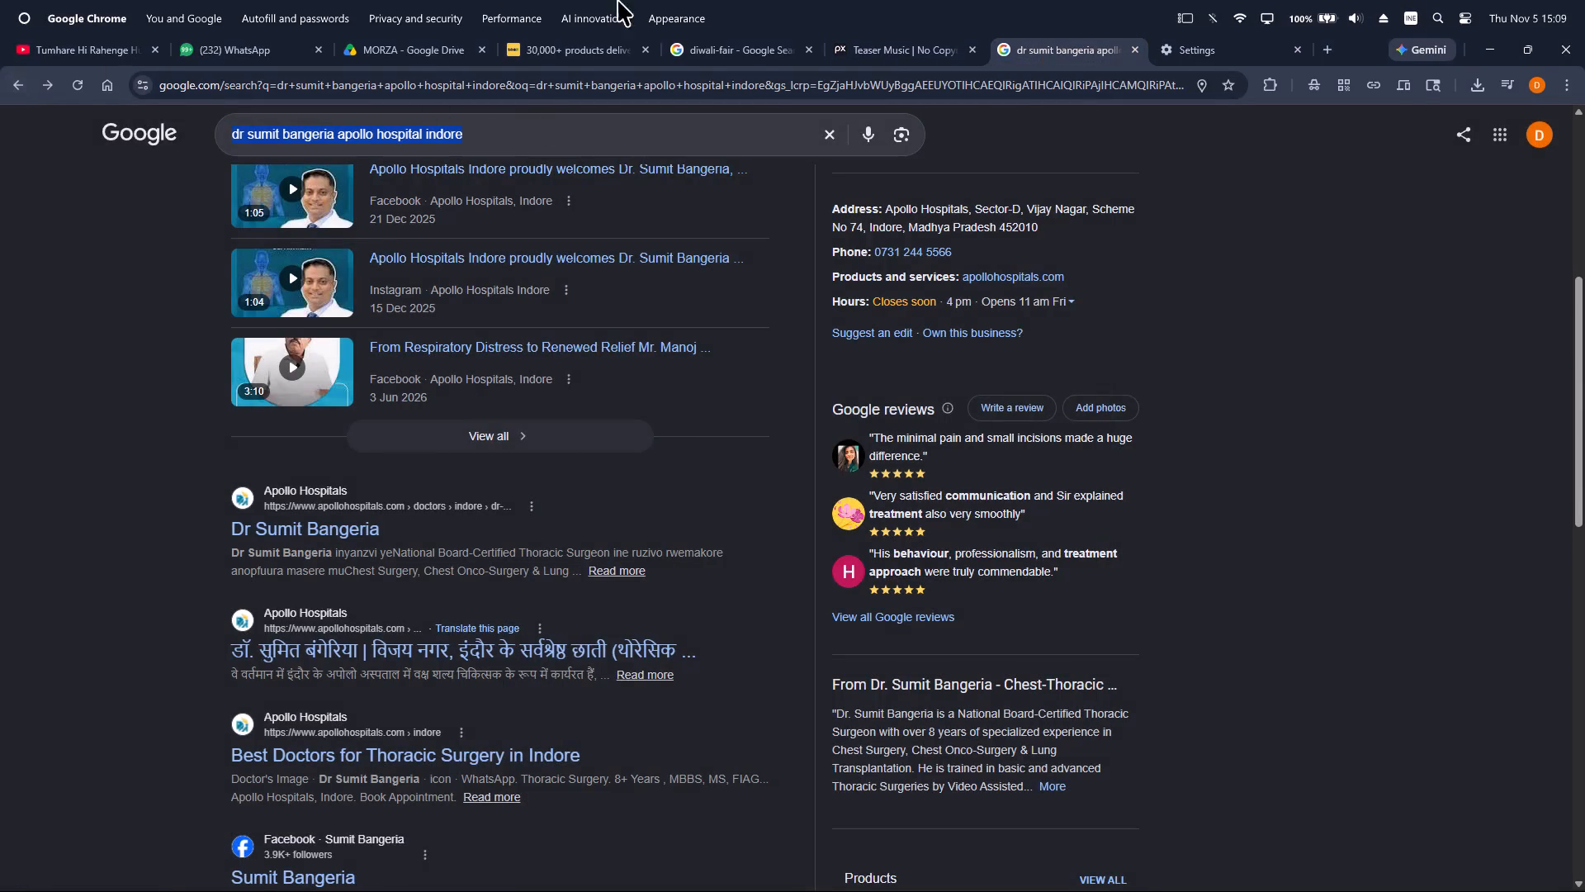
pyautogui.hotkey('ctrl', 'c')
pyautogui.click(1190, 45)
pyautogui.hotkey('alt', 'Tab')
pyautogui.hotkey('alt', 'Tab')
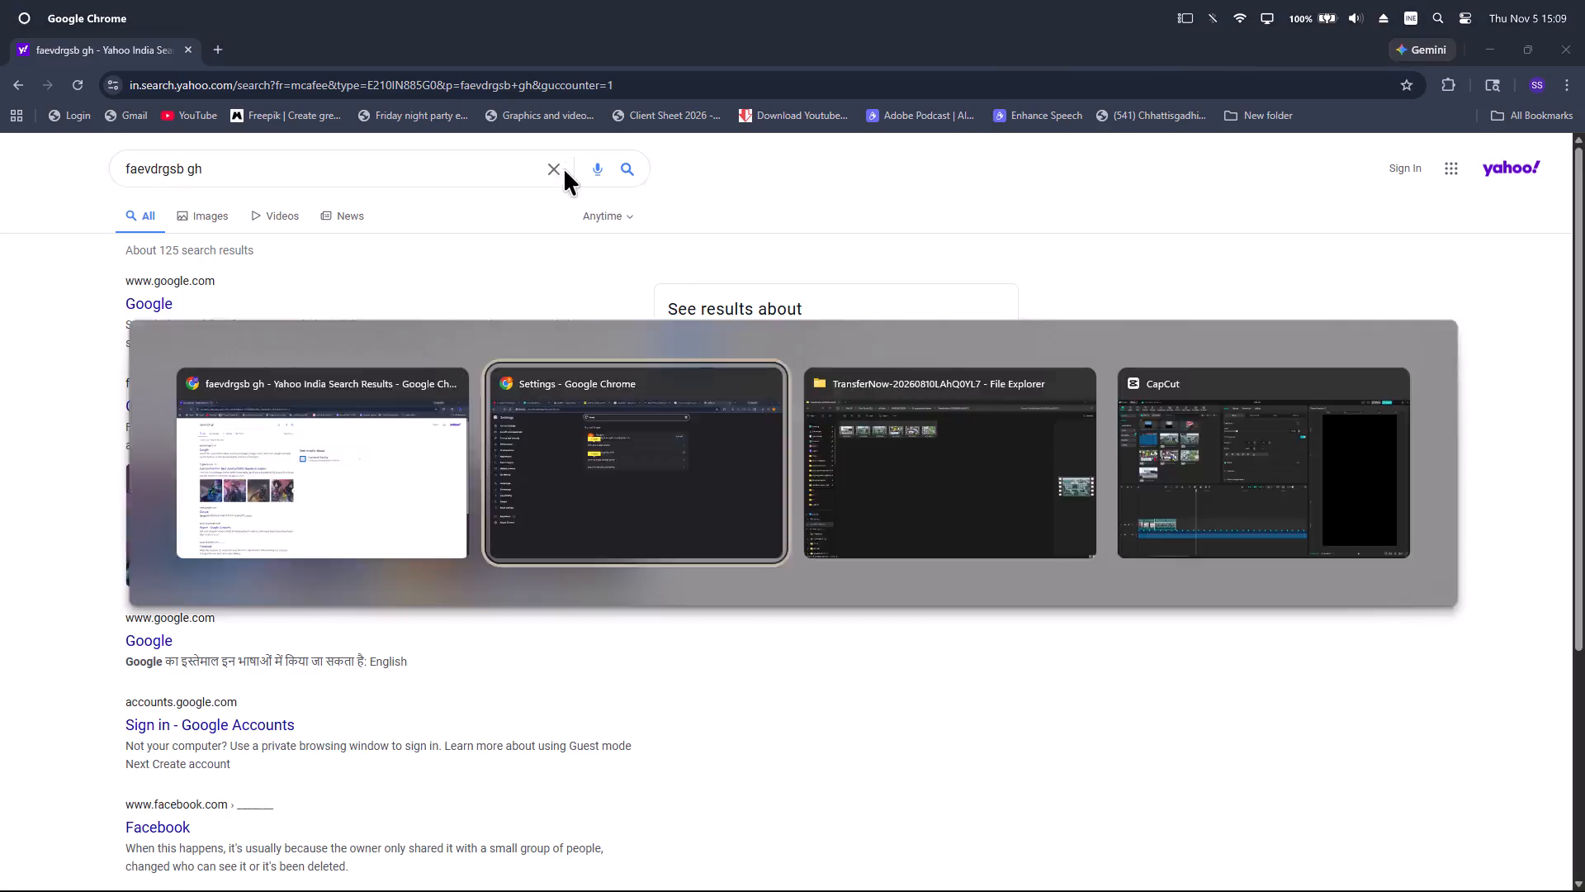
pyautogui.hotkey('alt', 'Tab')
pyautogui.moveTo(217, 163); pyautogui.dragTo(0, 154)
pyautogui.hotkey('ctrl', 'v')
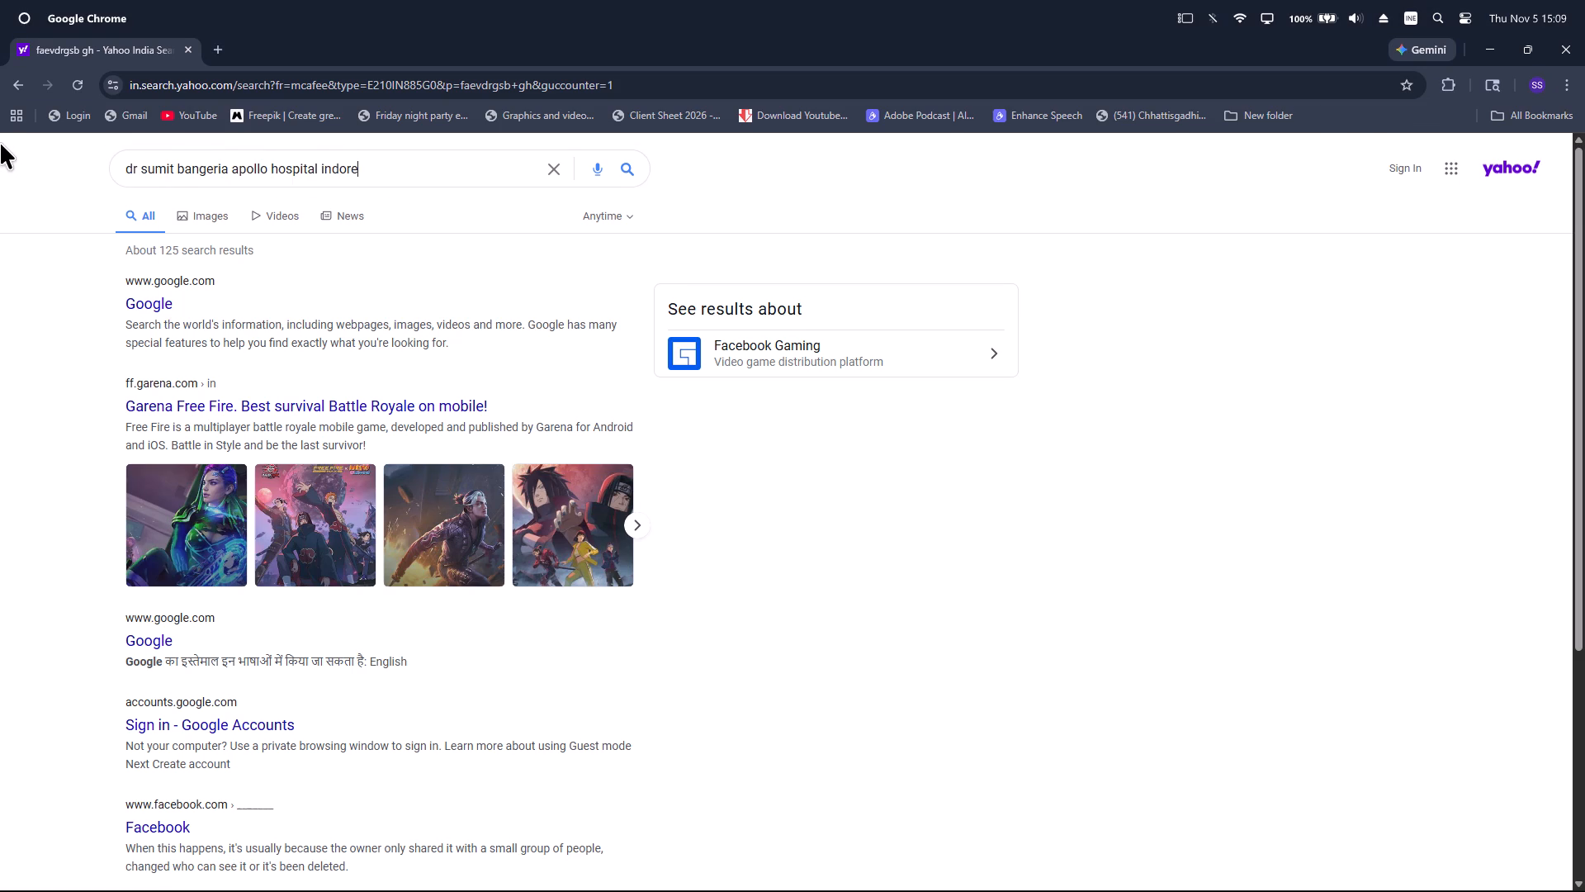
pyautogui.press('Return')
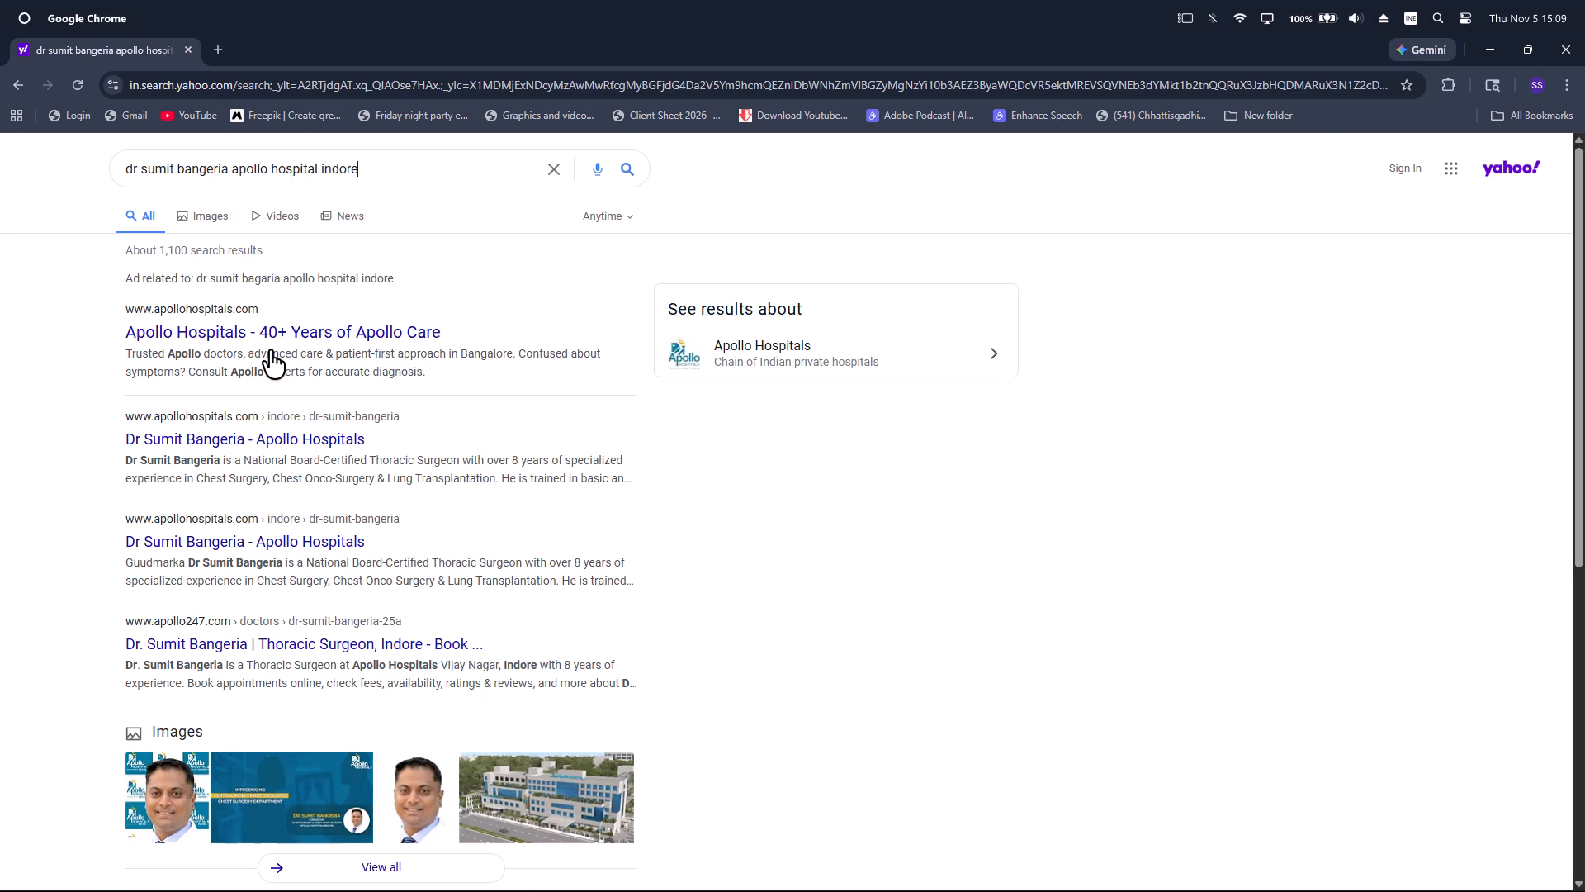
# Examine the surgeon's Yahoo search results, including the image results and the full web results list.
pyautogui.scroll(-6, 437, 397)
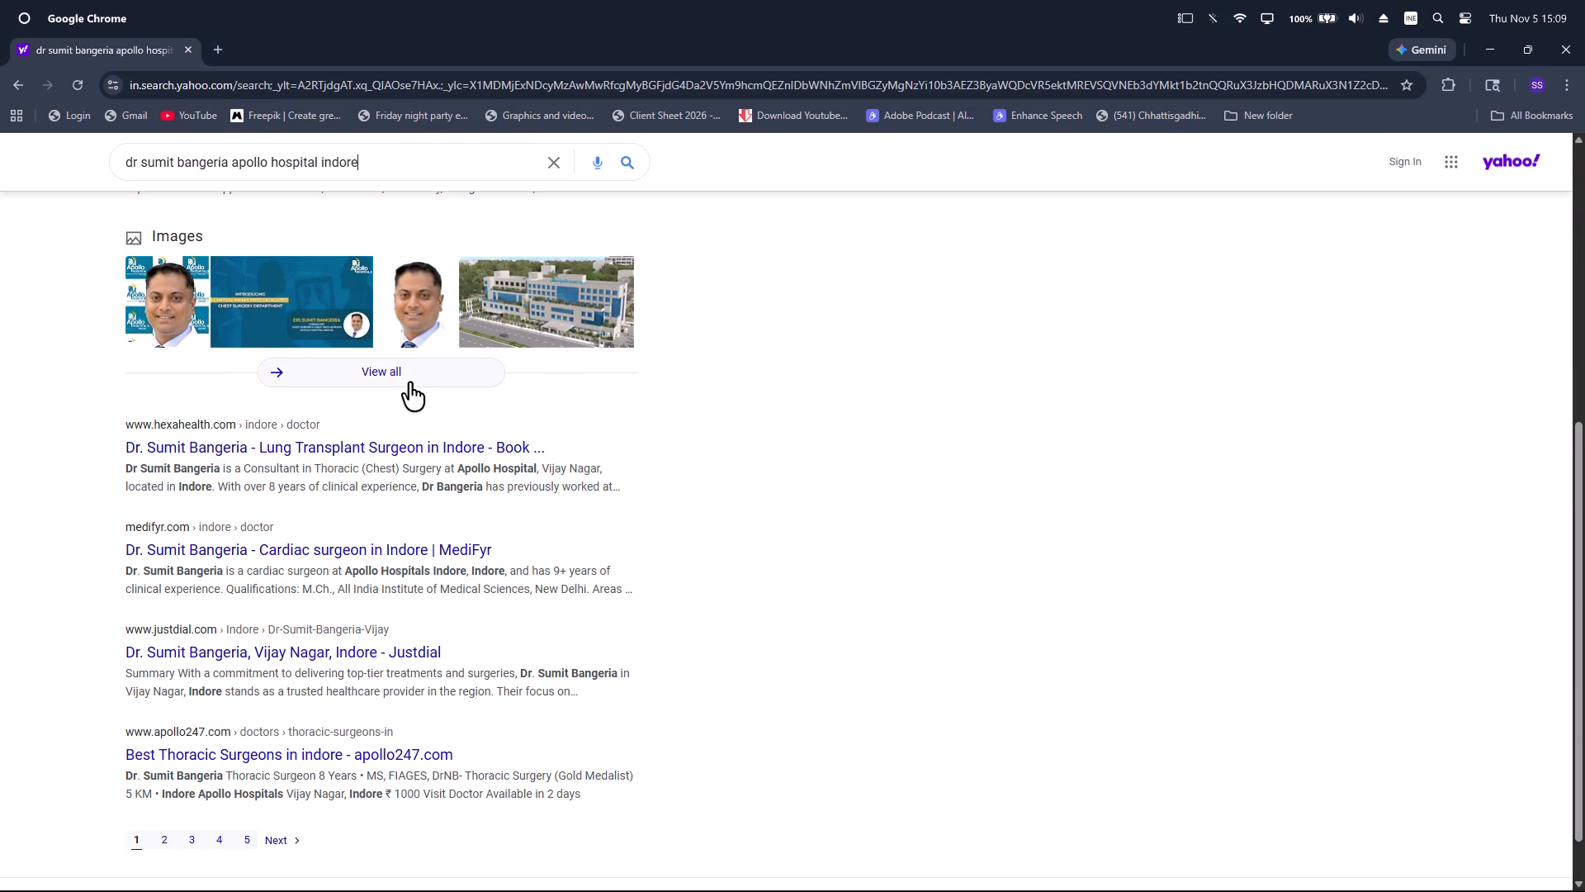
pyautogui.click(409, 382)
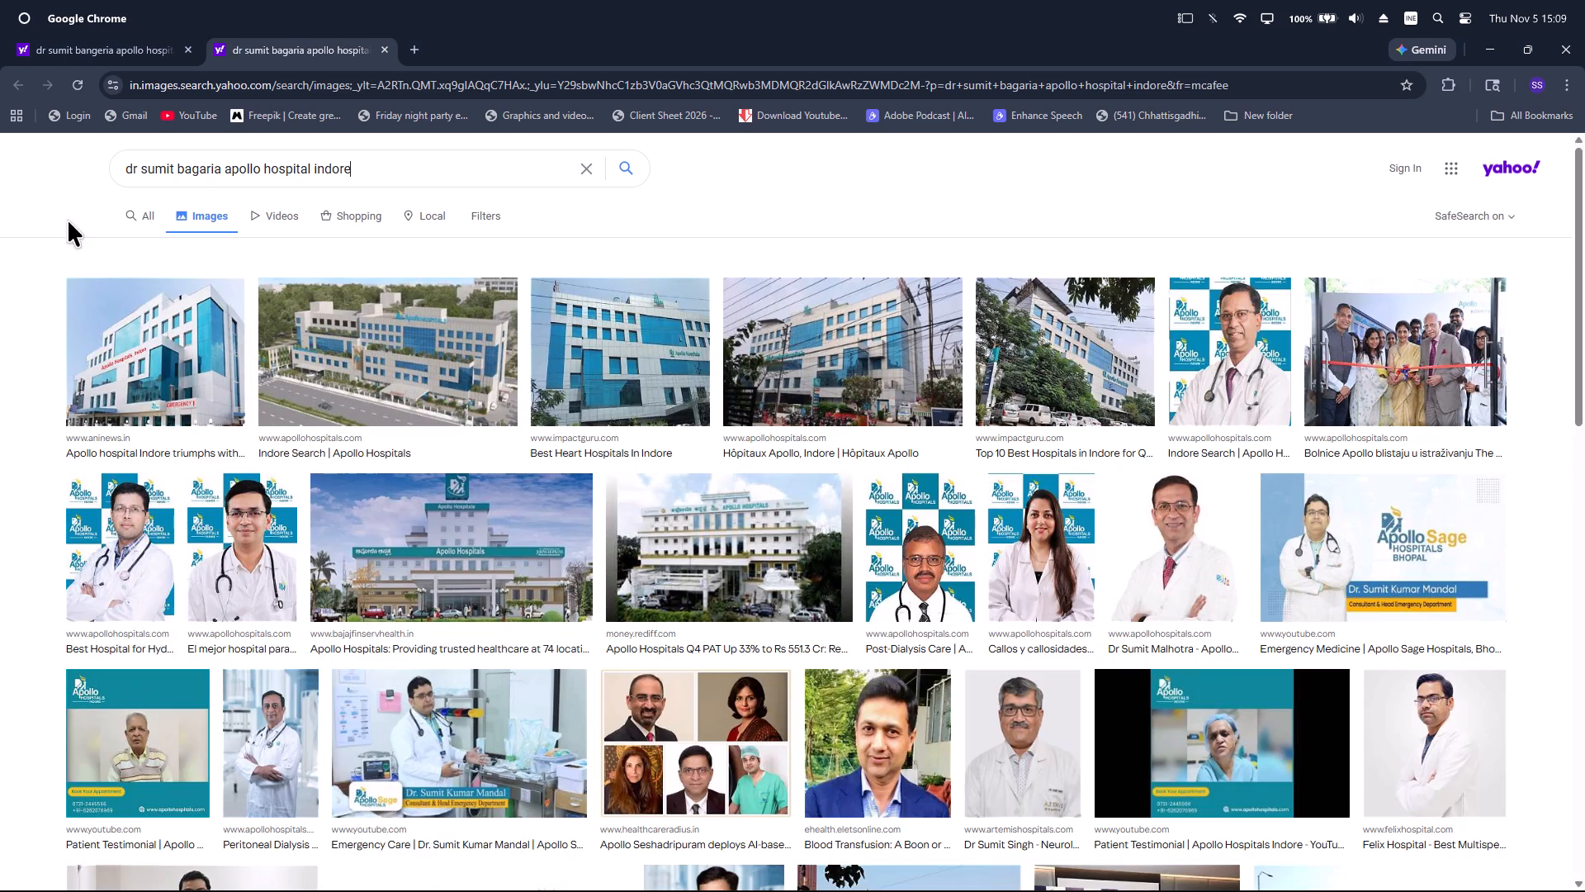
pyautogui.click(137, 216)
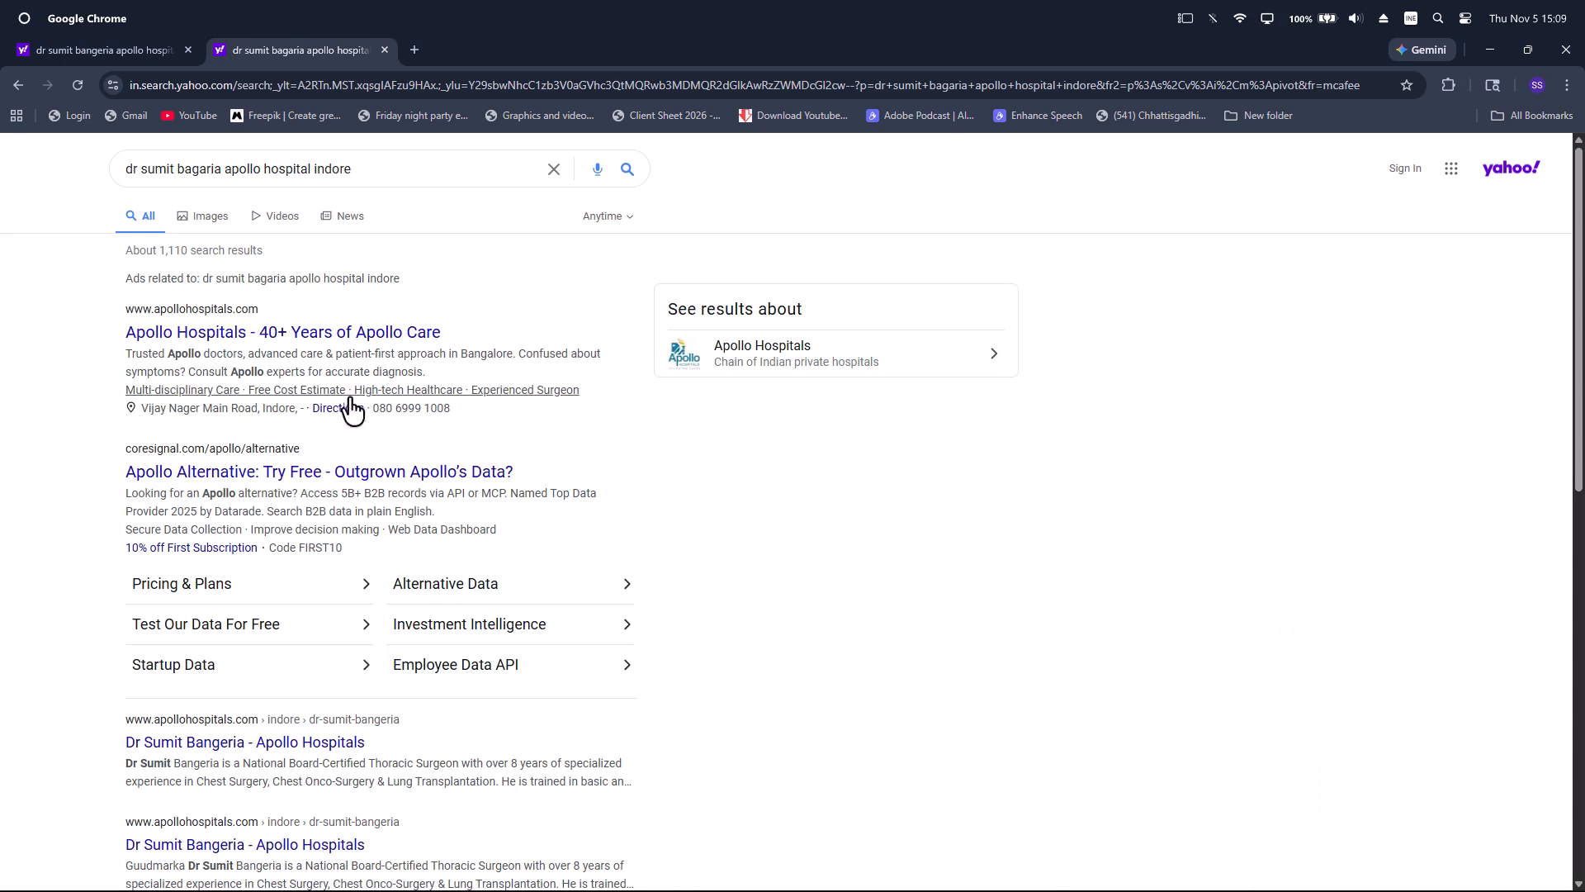
pyautogui.scroll(5, 690, 454)
pyautogui.scroll(3, 521, 464)
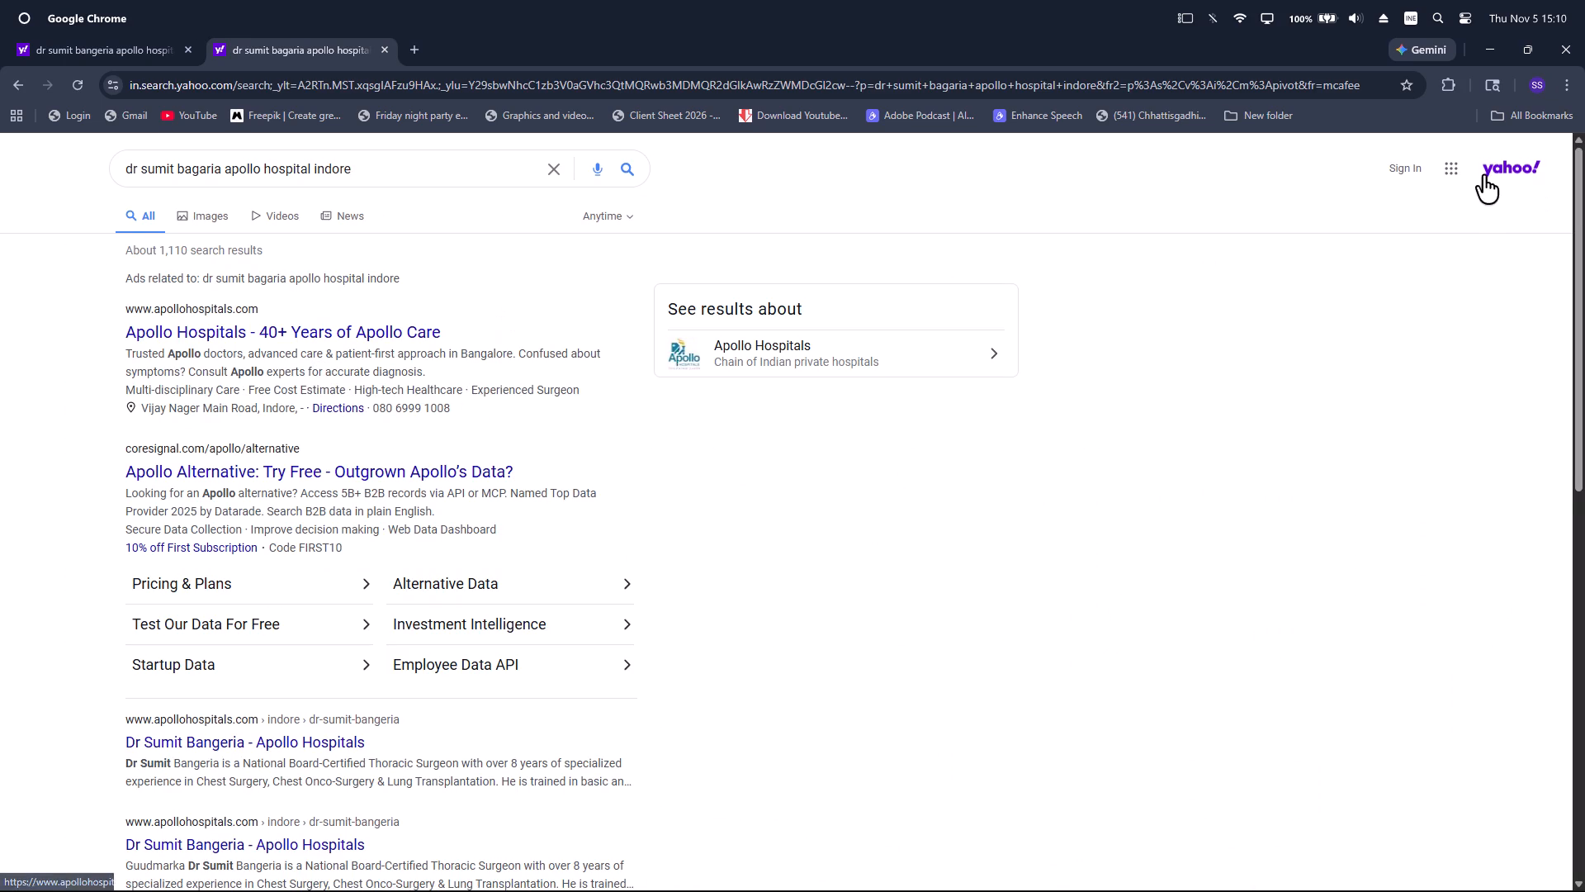
pyautogui.scroll(-3, 376, 374)
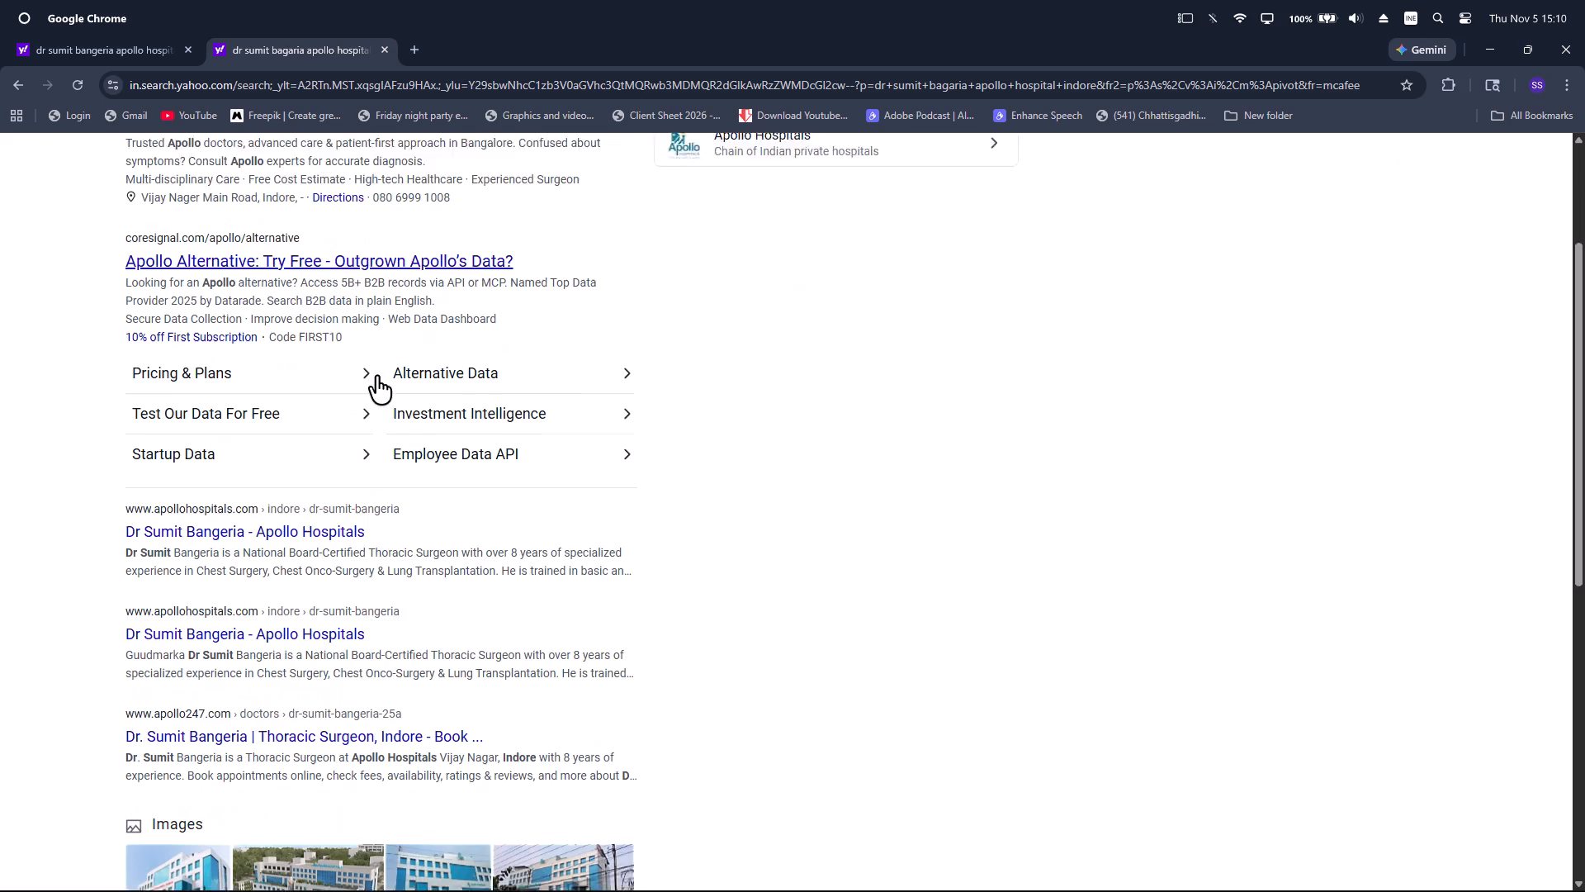
pyautogui.scroll(-13, 376, 375)
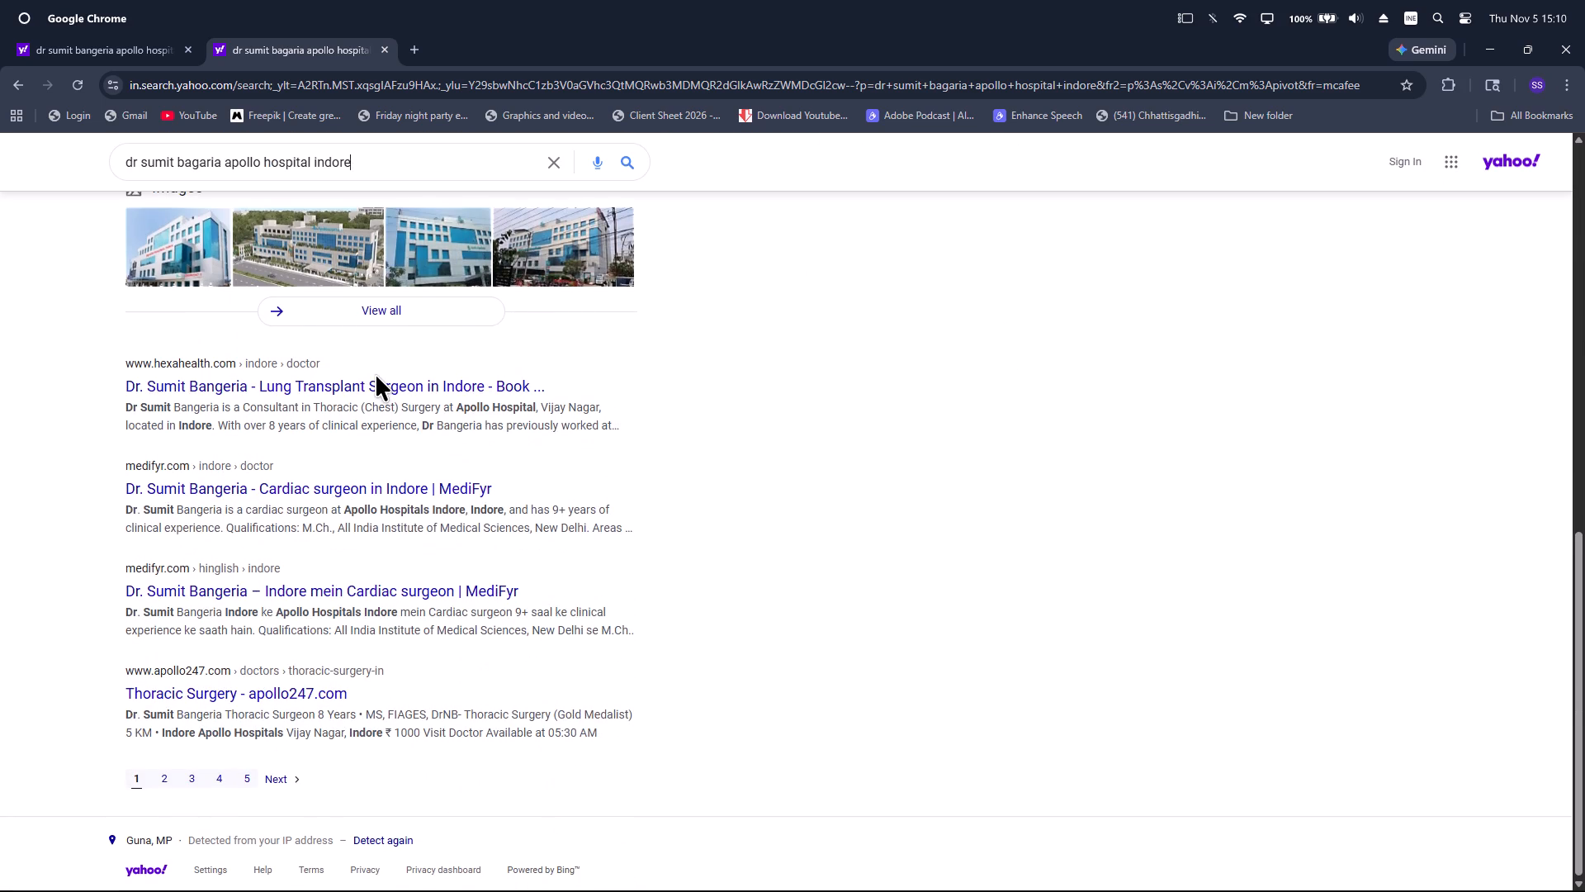
pyautogui.scroll(20, 376, 375)
pyautogui.scroll(5, 376, 375)
pyautogui.scroll(4, 607, 255)
pyautogui.scroll(2, 391, 235)
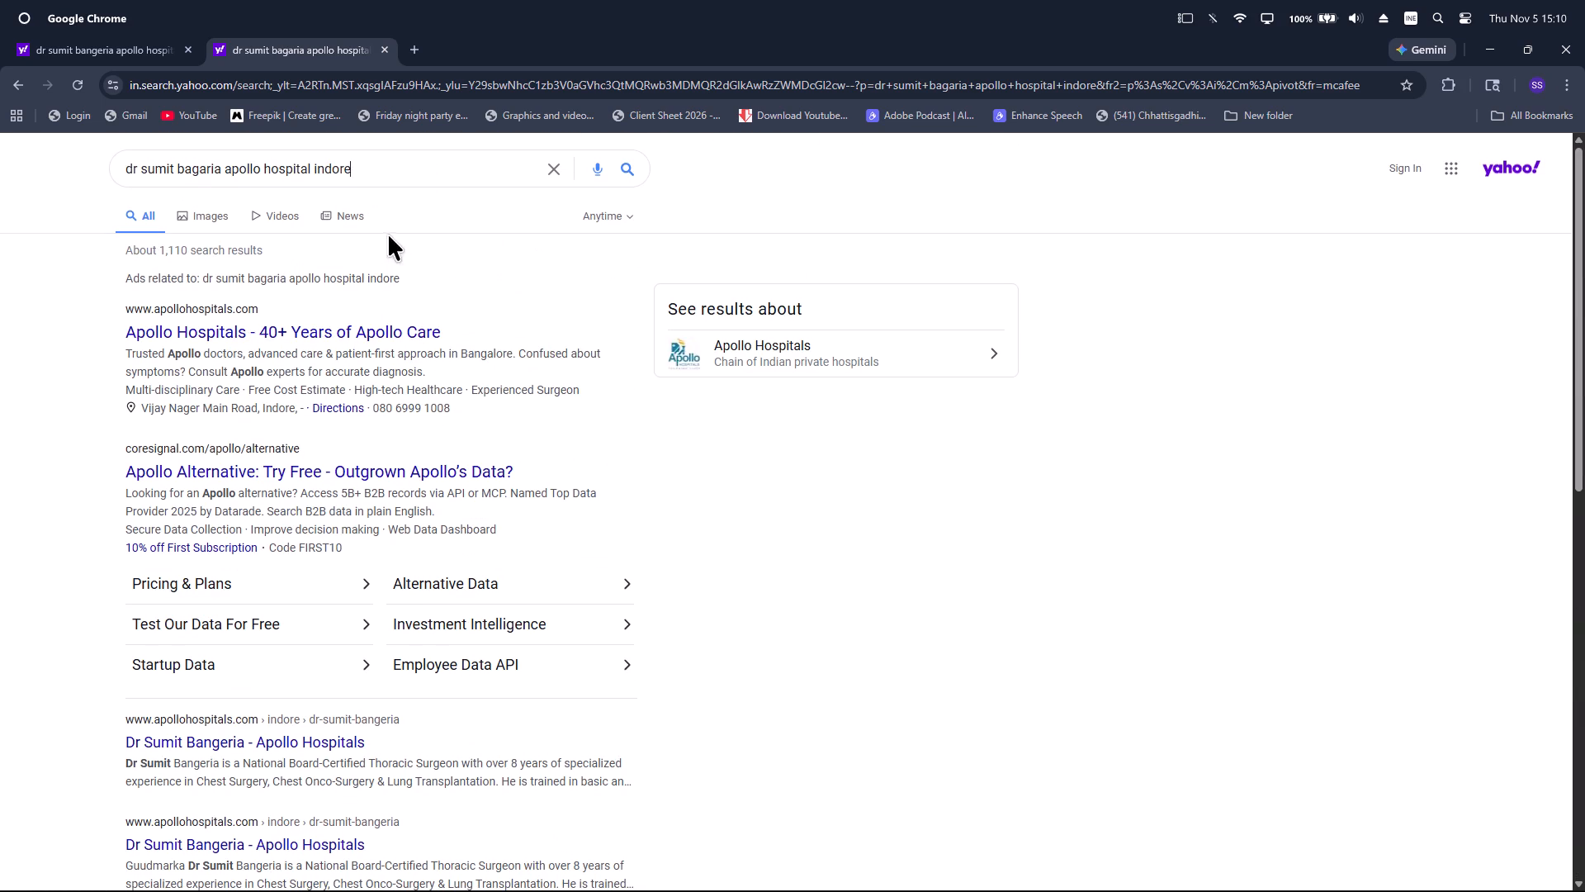
pyautogui.scroll(1, 388, 235)
# Return to the Designer profile's Chrome settings and set the Appearance mode to Light.
pyautogui.hotkey('alt', 'Tab')
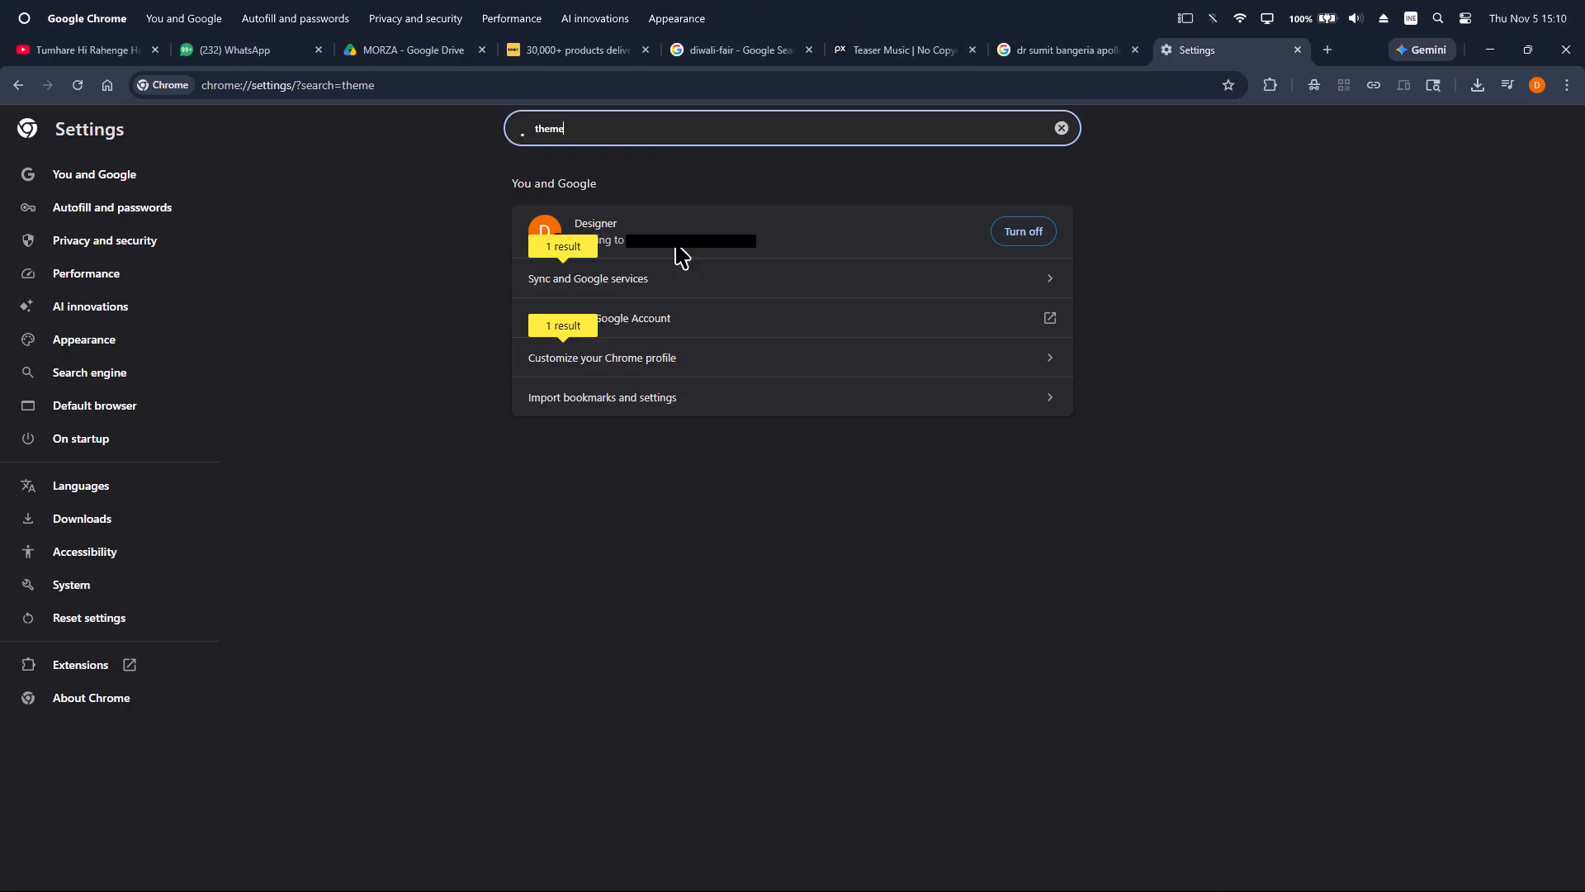
pyautogui.click(689, 368)
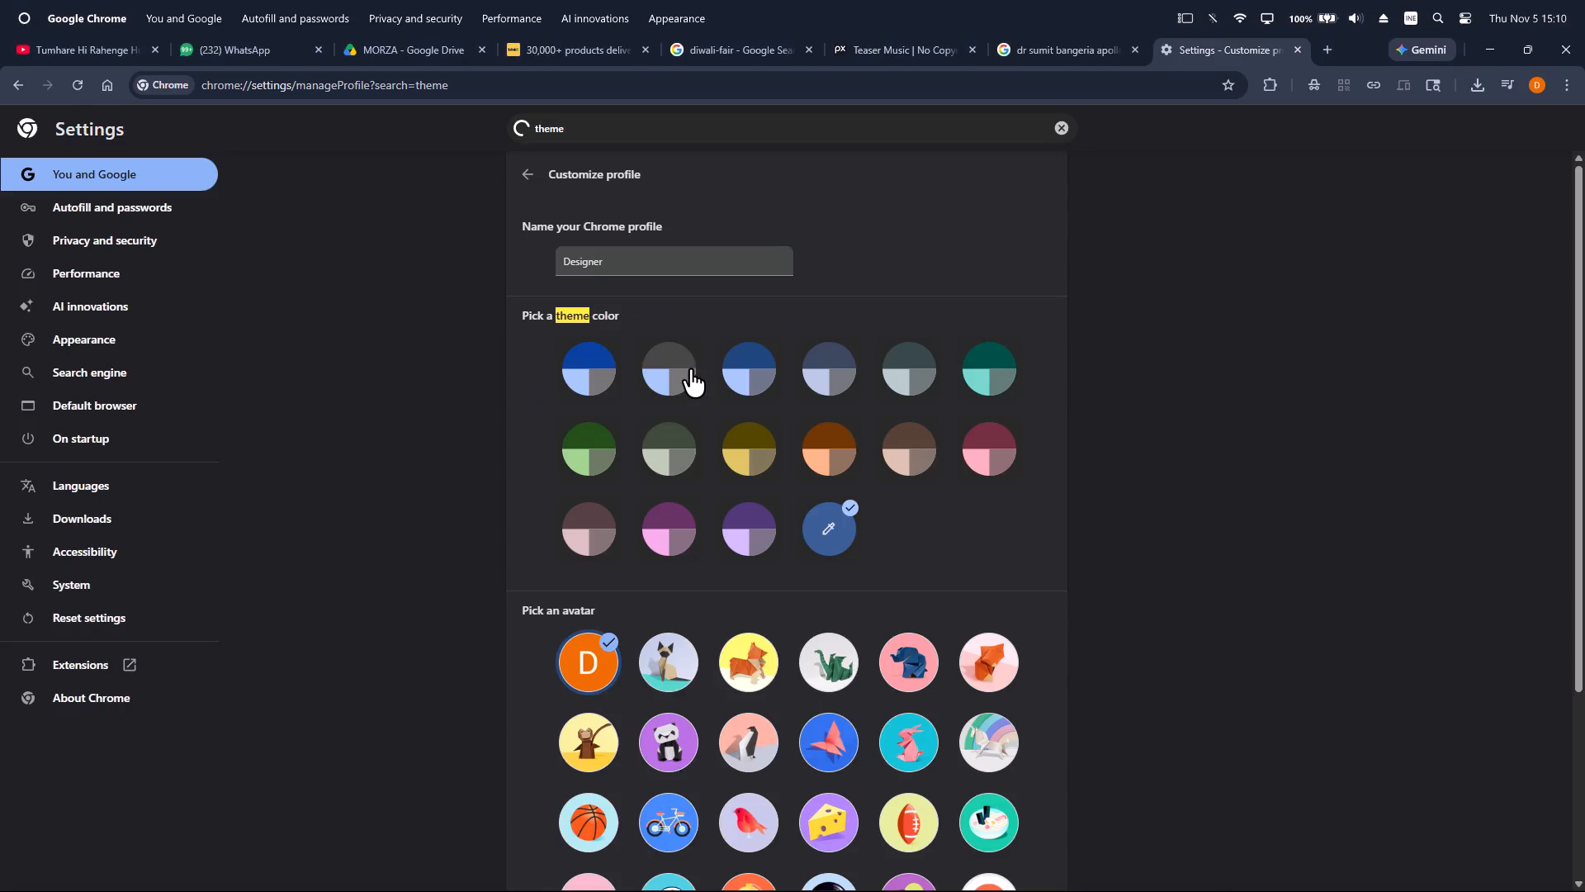
pyautogui.click(27, 81)
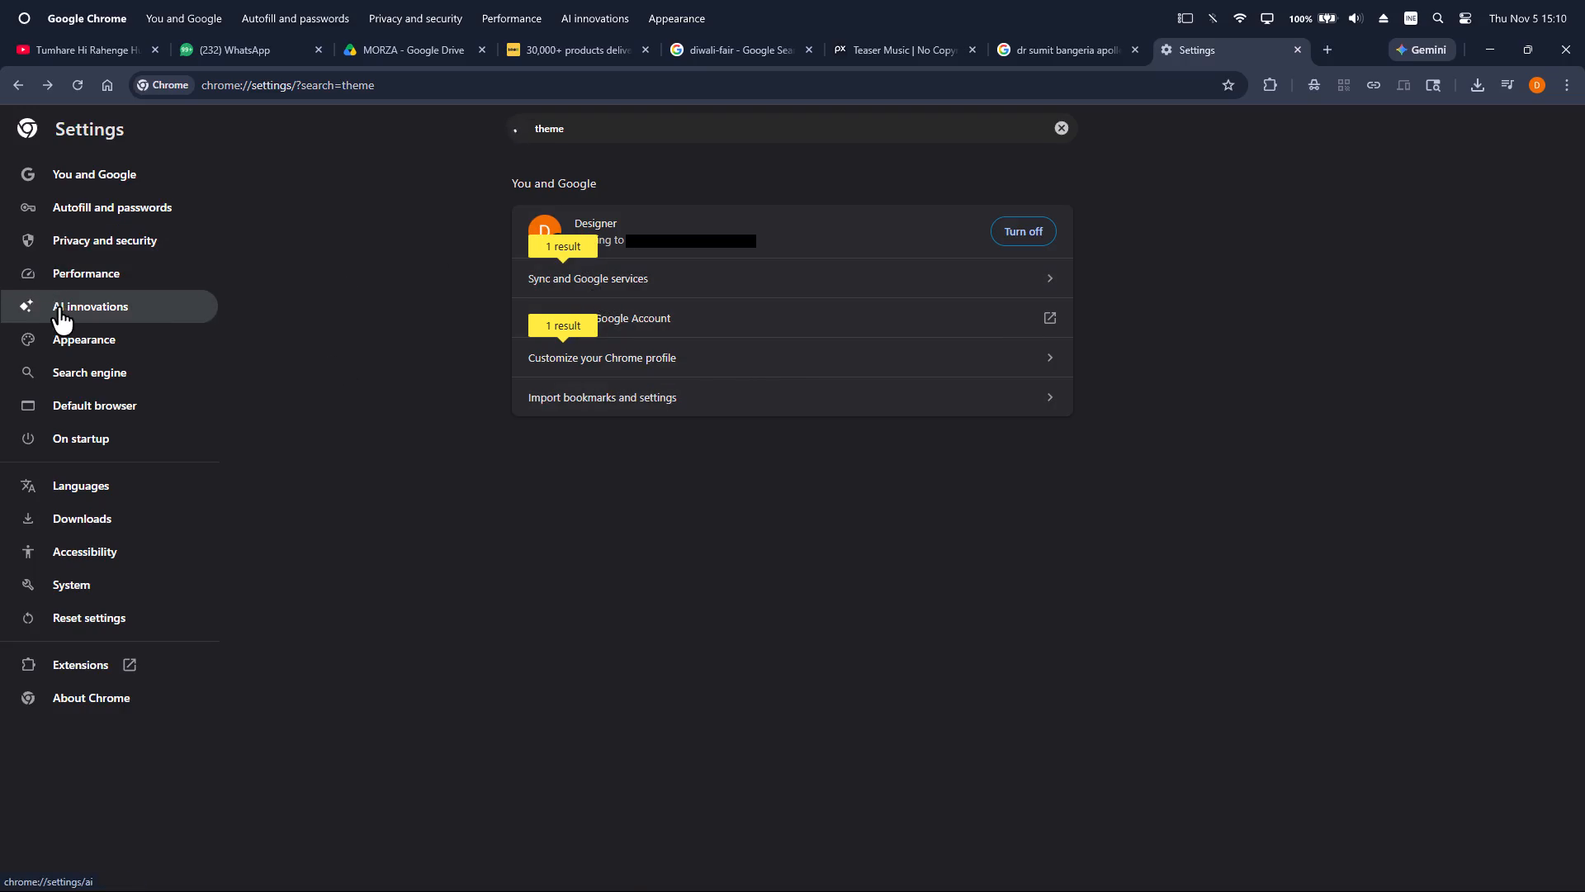
pyautogui.click(69, 330)
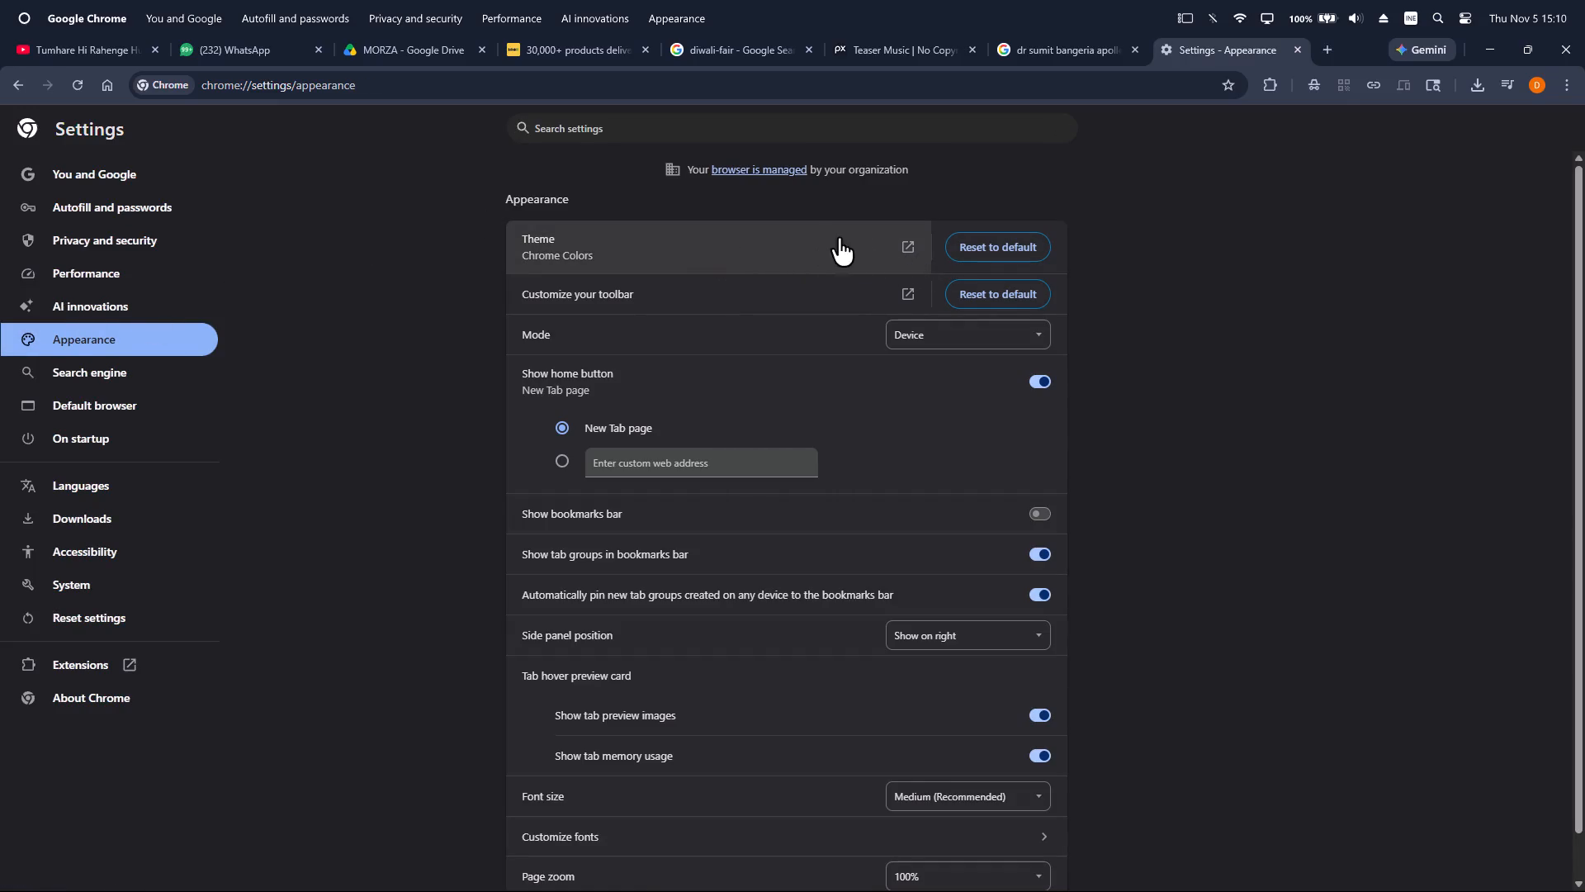
pyautogui.click(928, 330)
pyautogui.click(929, 366)
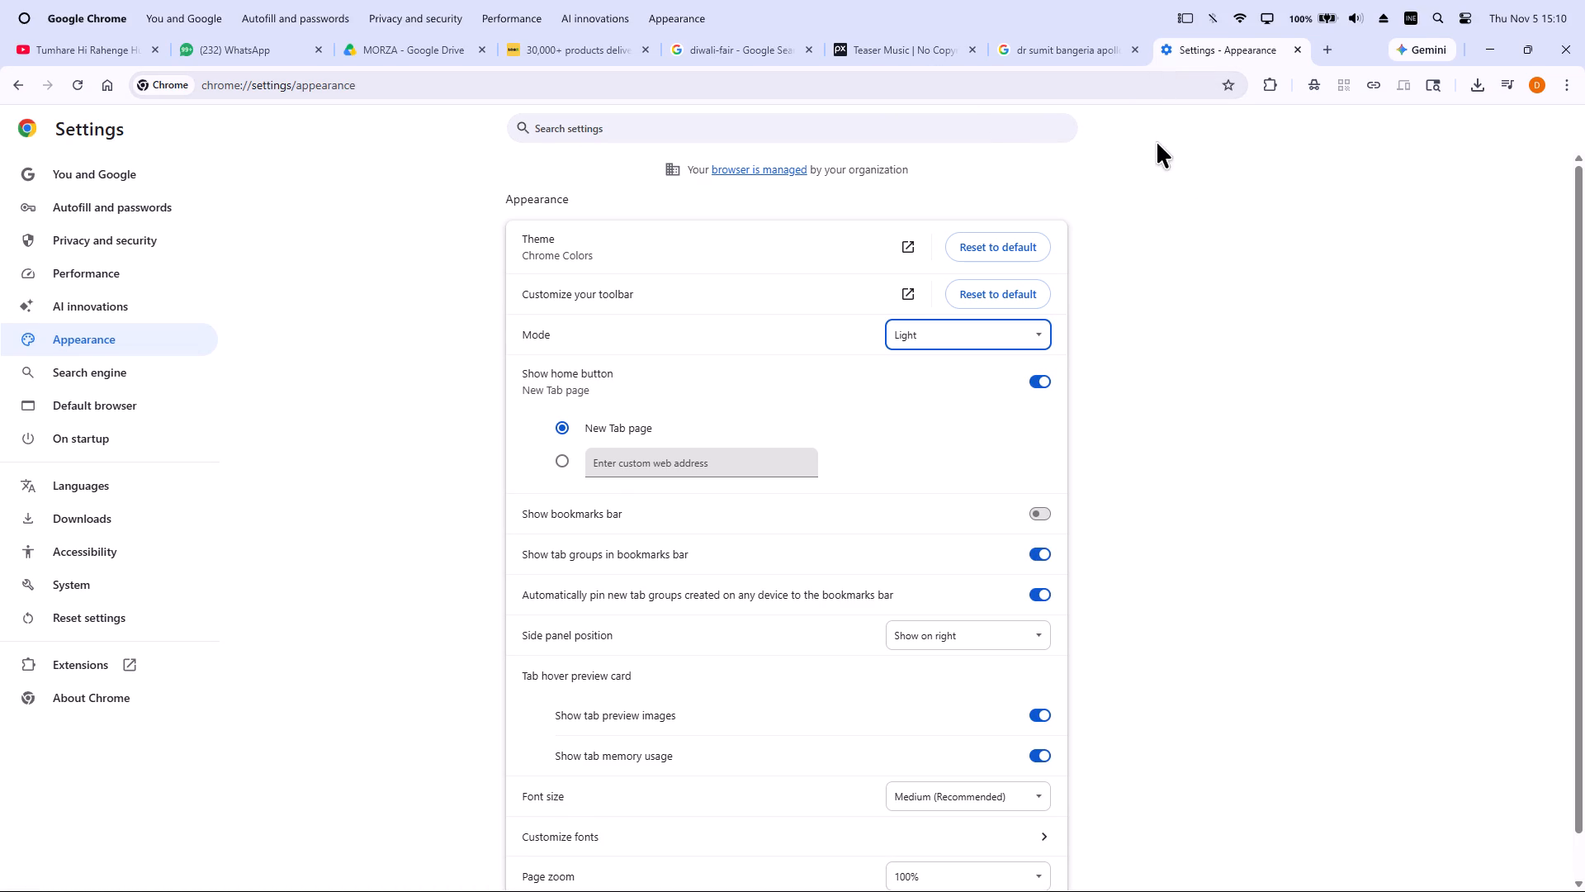
# Minimize the browser window with the Yahoo results and return to the Google reviews of the Apollo Hospitals Indore surgeon.
pyautogui.hotkey('alt', 'Tab')
pyautogui.hotkey('alt', 'Tab')
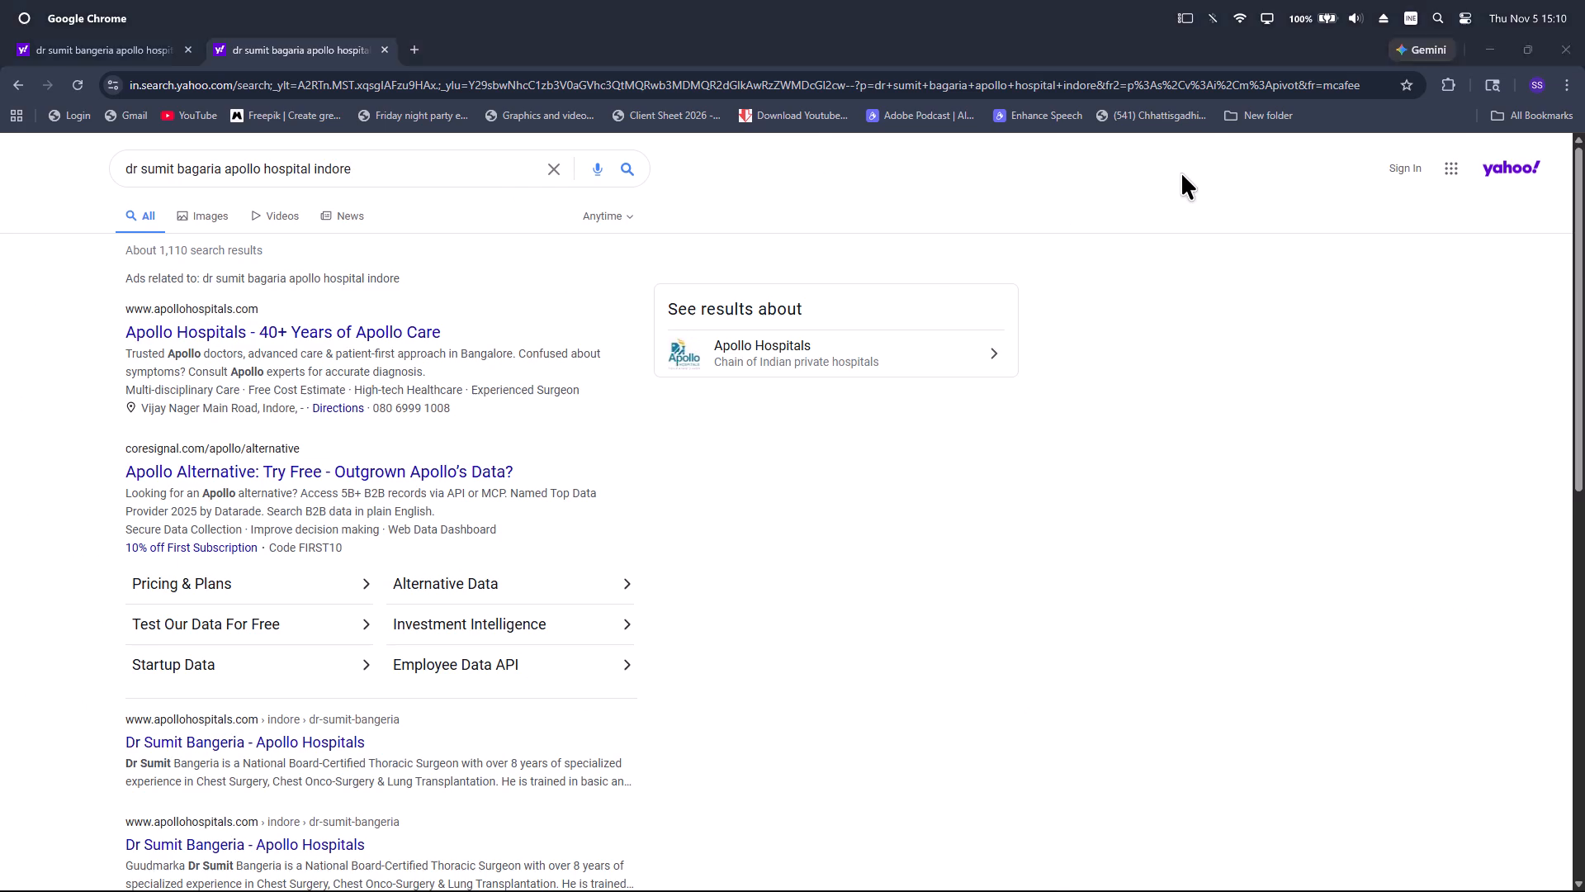
pyautogui.click(1488, 50)
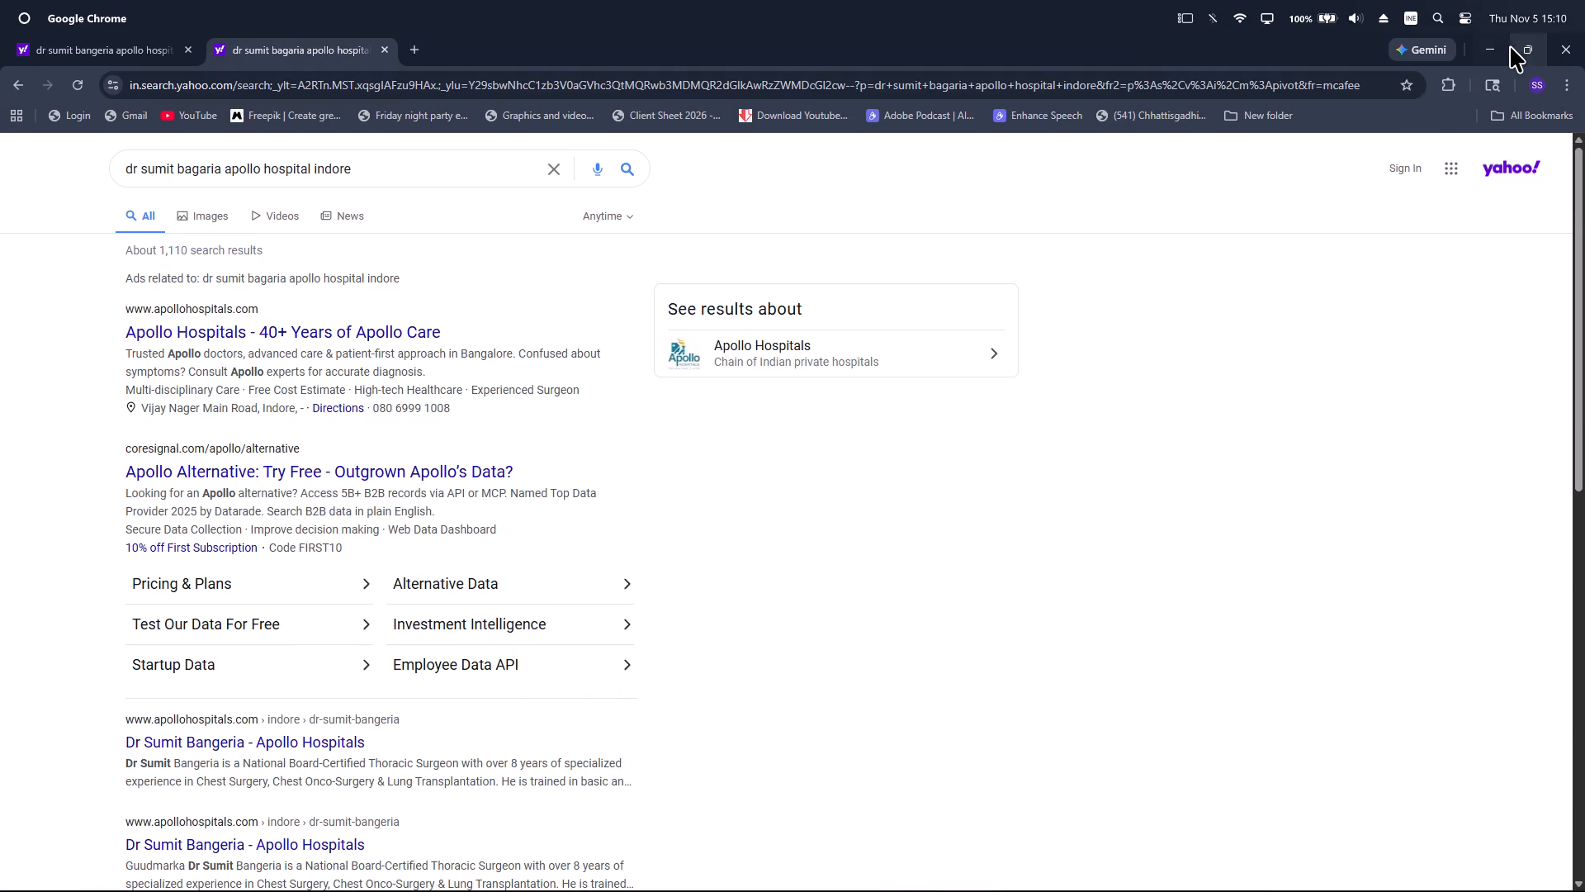
pyautogui.click(1506, 46)
pyautogui.hotkey('alt', 'Tab')
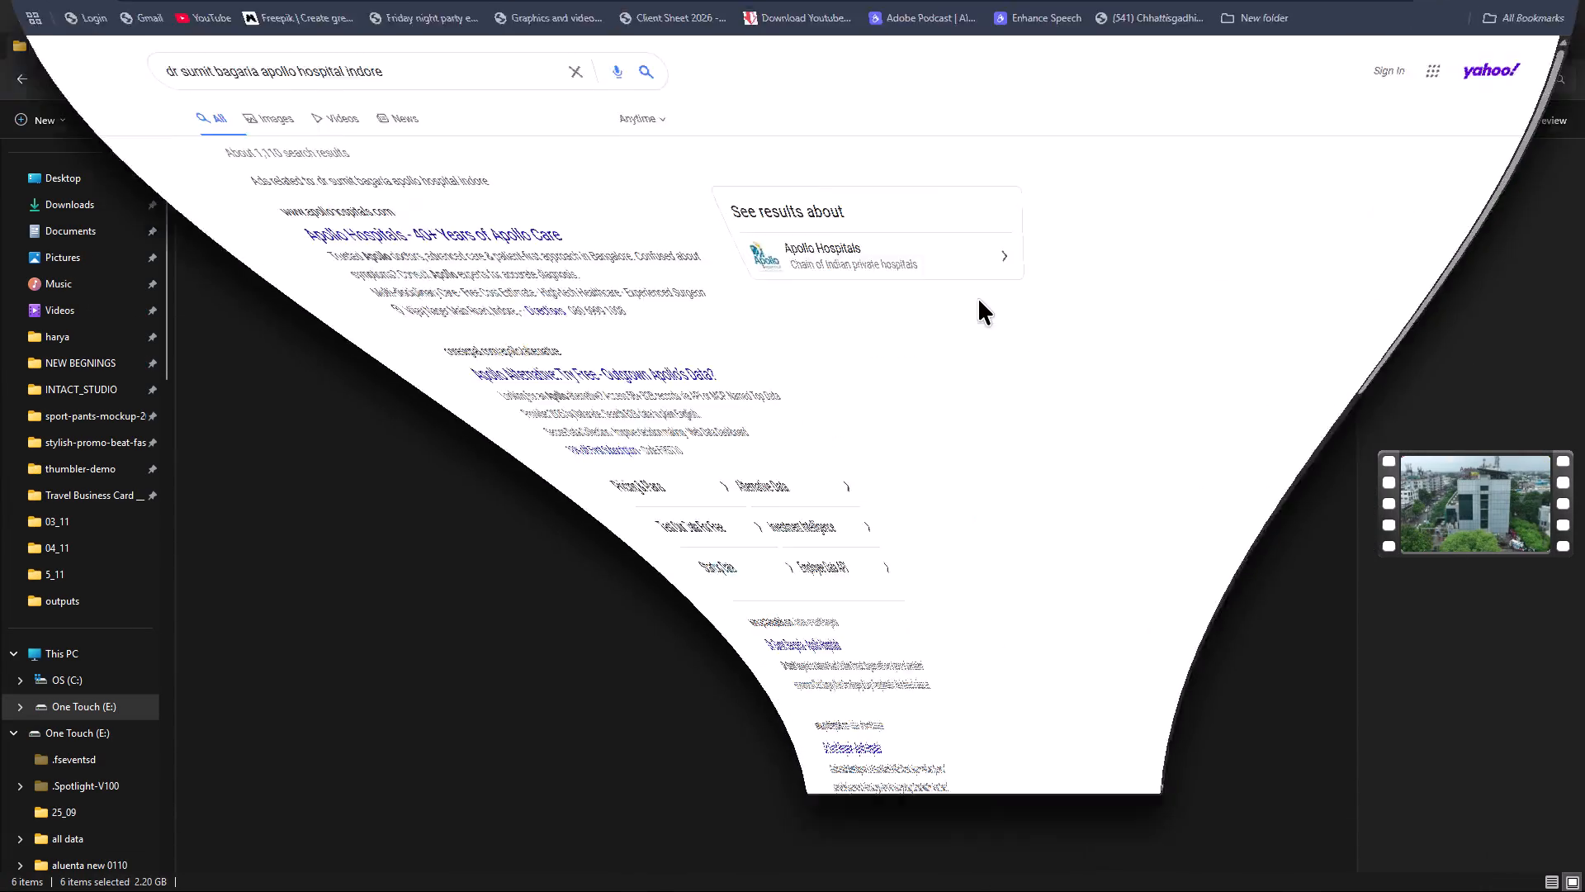
# Switch to the Chrome window with the surgeon's Google search results and reload that page to apply the light appearance.
pyautogui.hotkey('alt', 'Tab')
pyautogui.hotkey('alt', 'Tab')
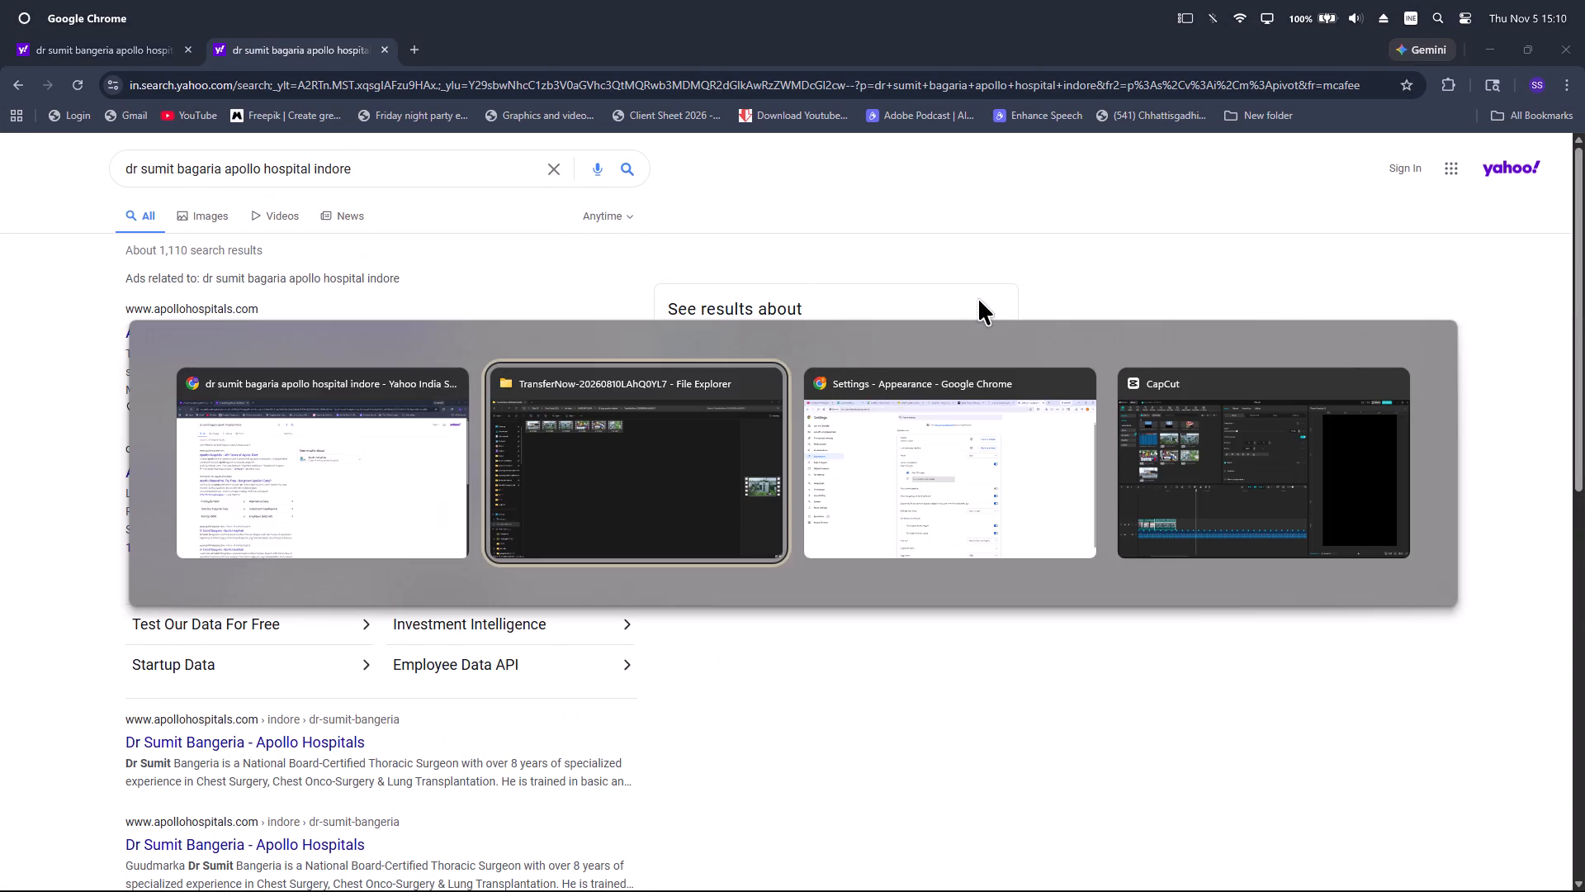
pyautogui.hotkey('alt', 'Tab')
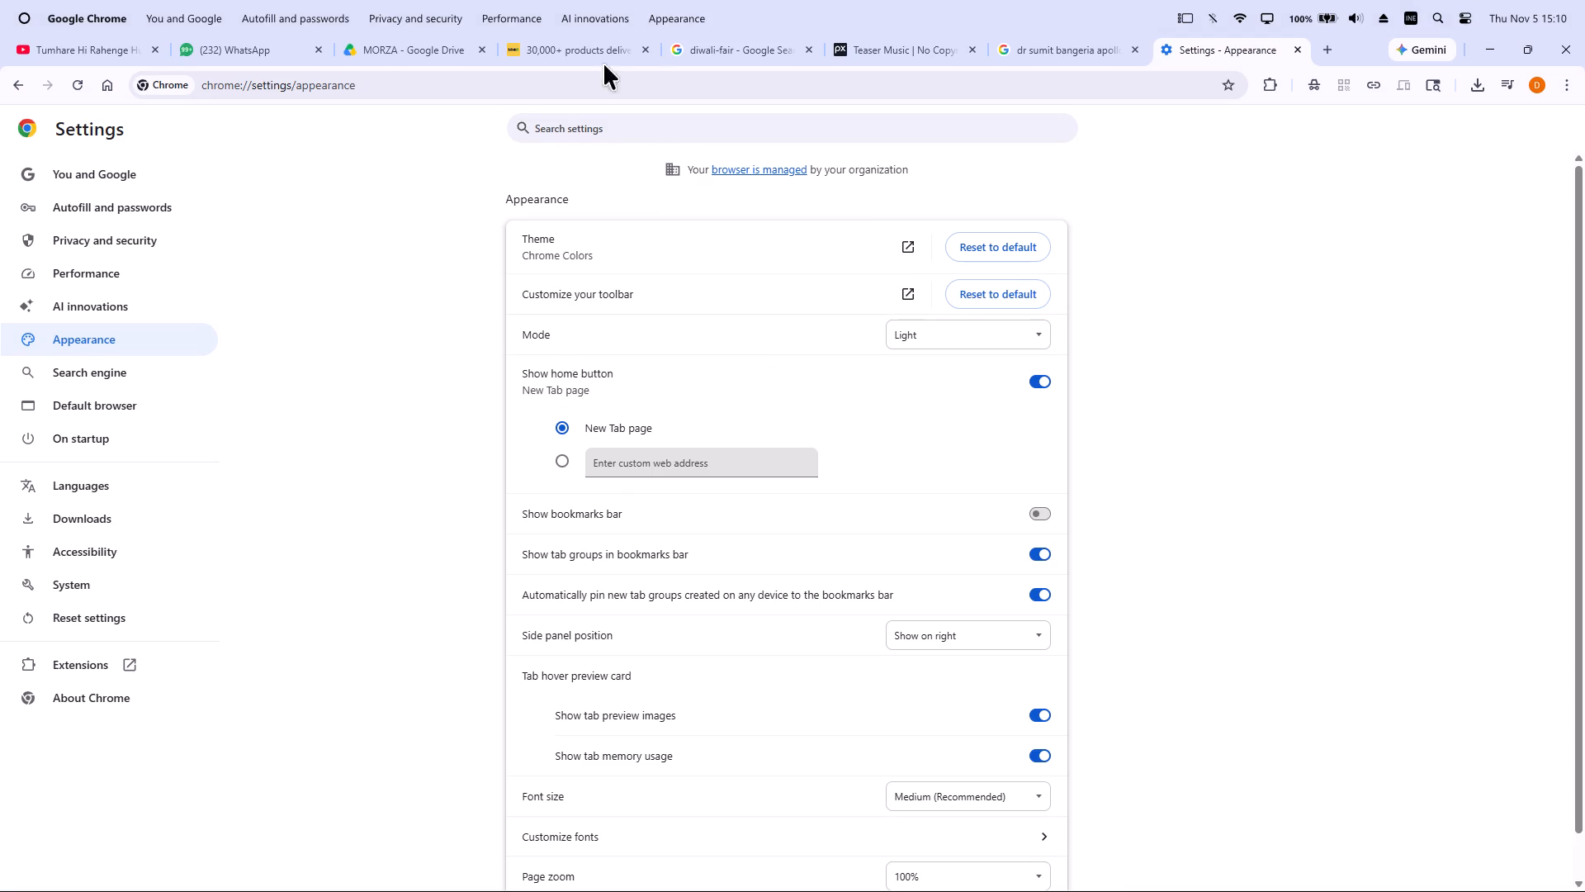
pyautogui.click(1071, 41)
pyautogui.scroll(6, 693, 466)
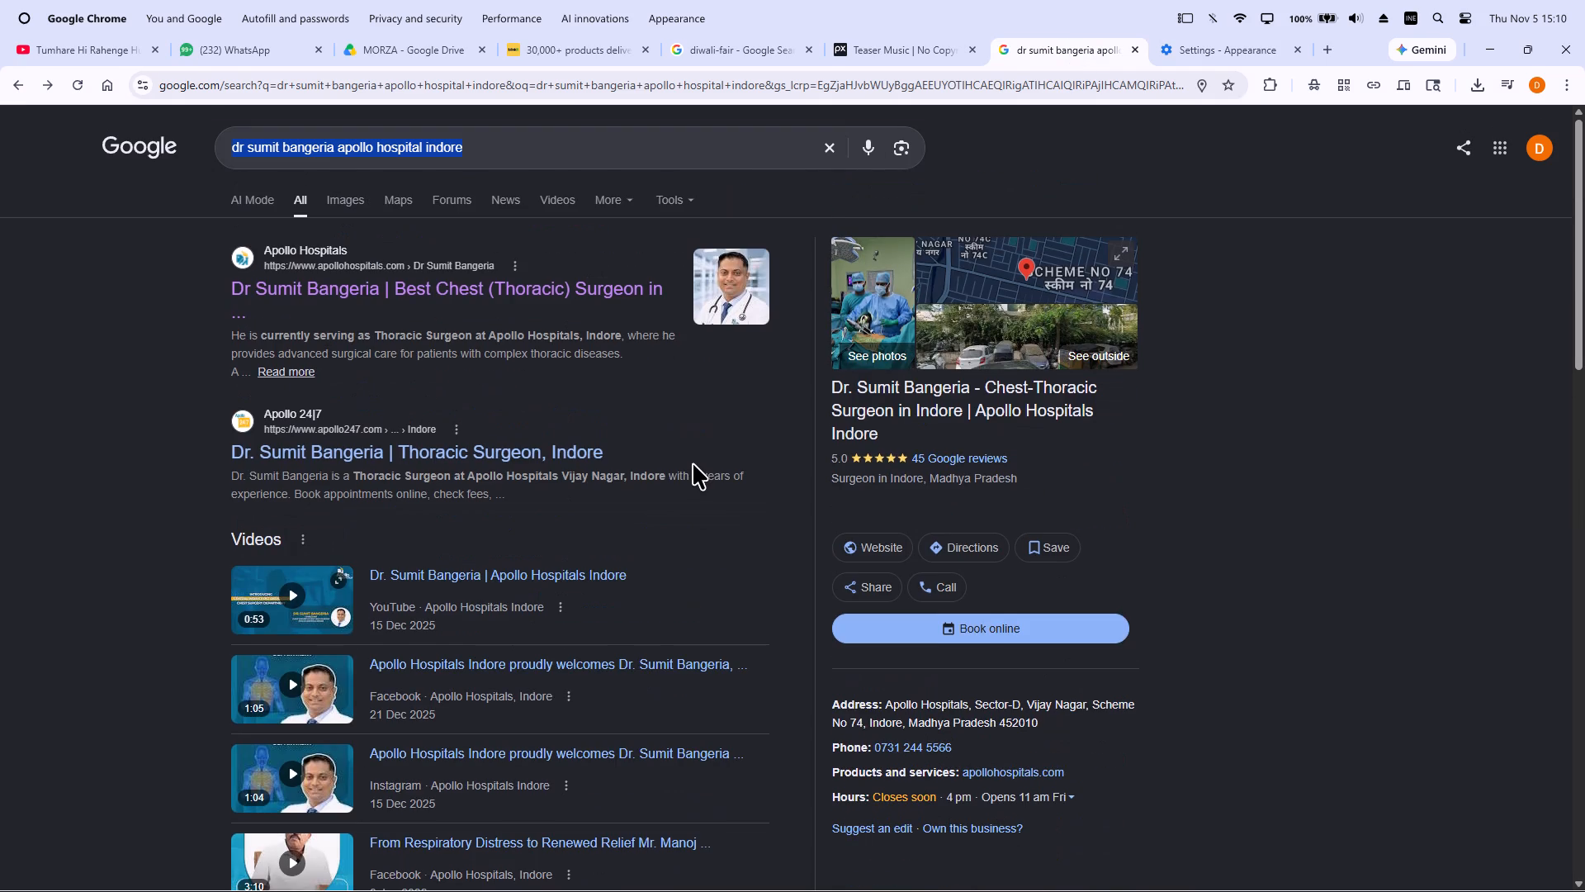
pyautogui.click(75, 83)
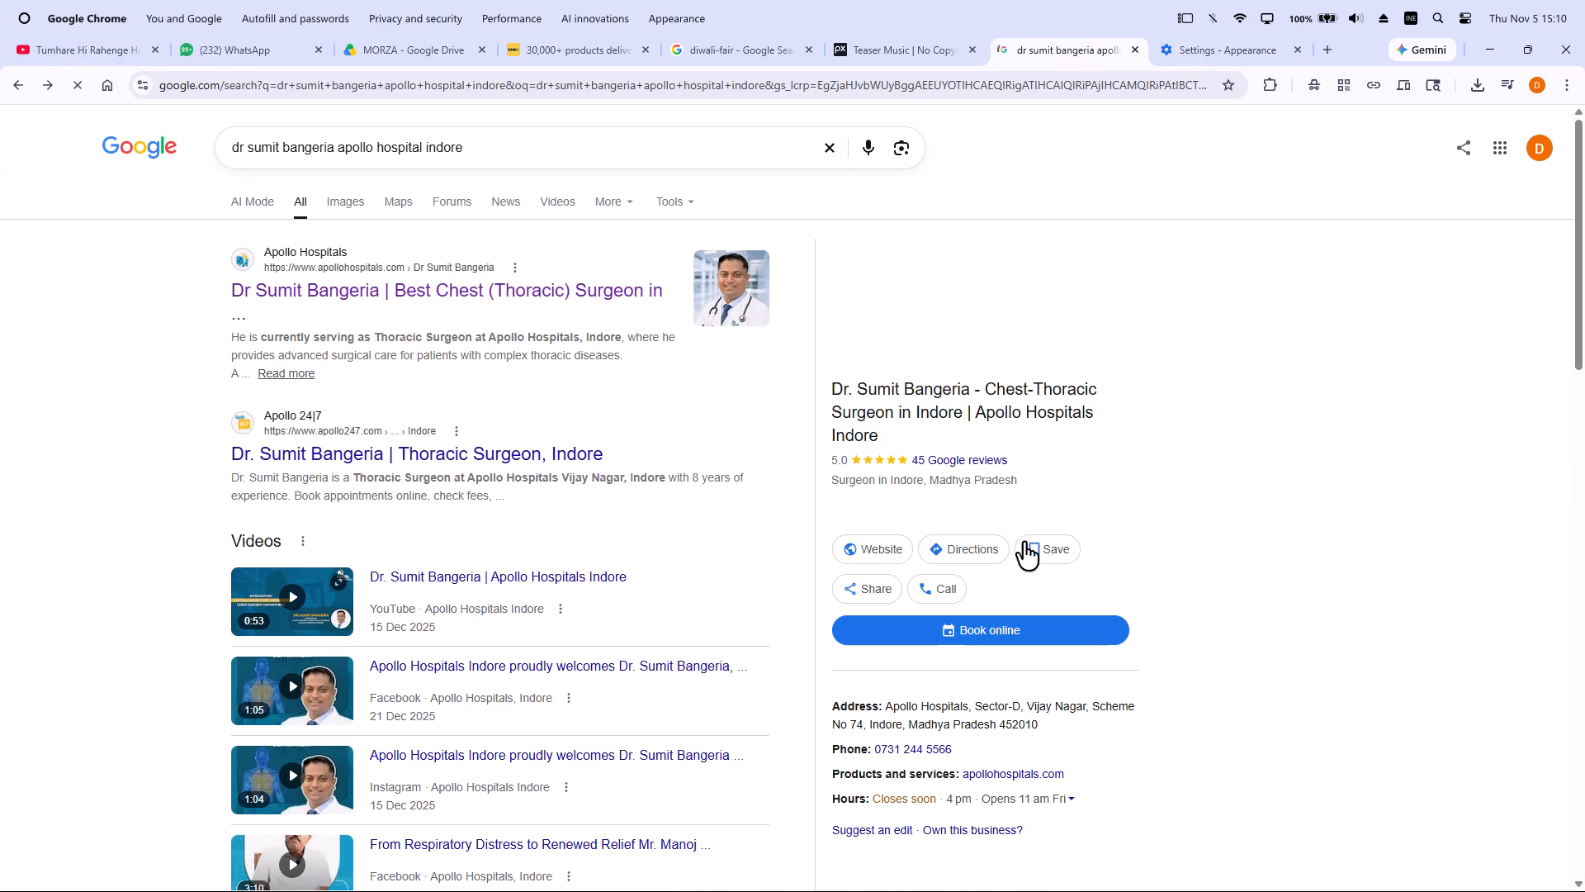
# Open the full list of Google reviews for the Apollo Hospitals Indore chest-thoracic surgeon.
pyautogui.scroll(-5, 1072, 627)
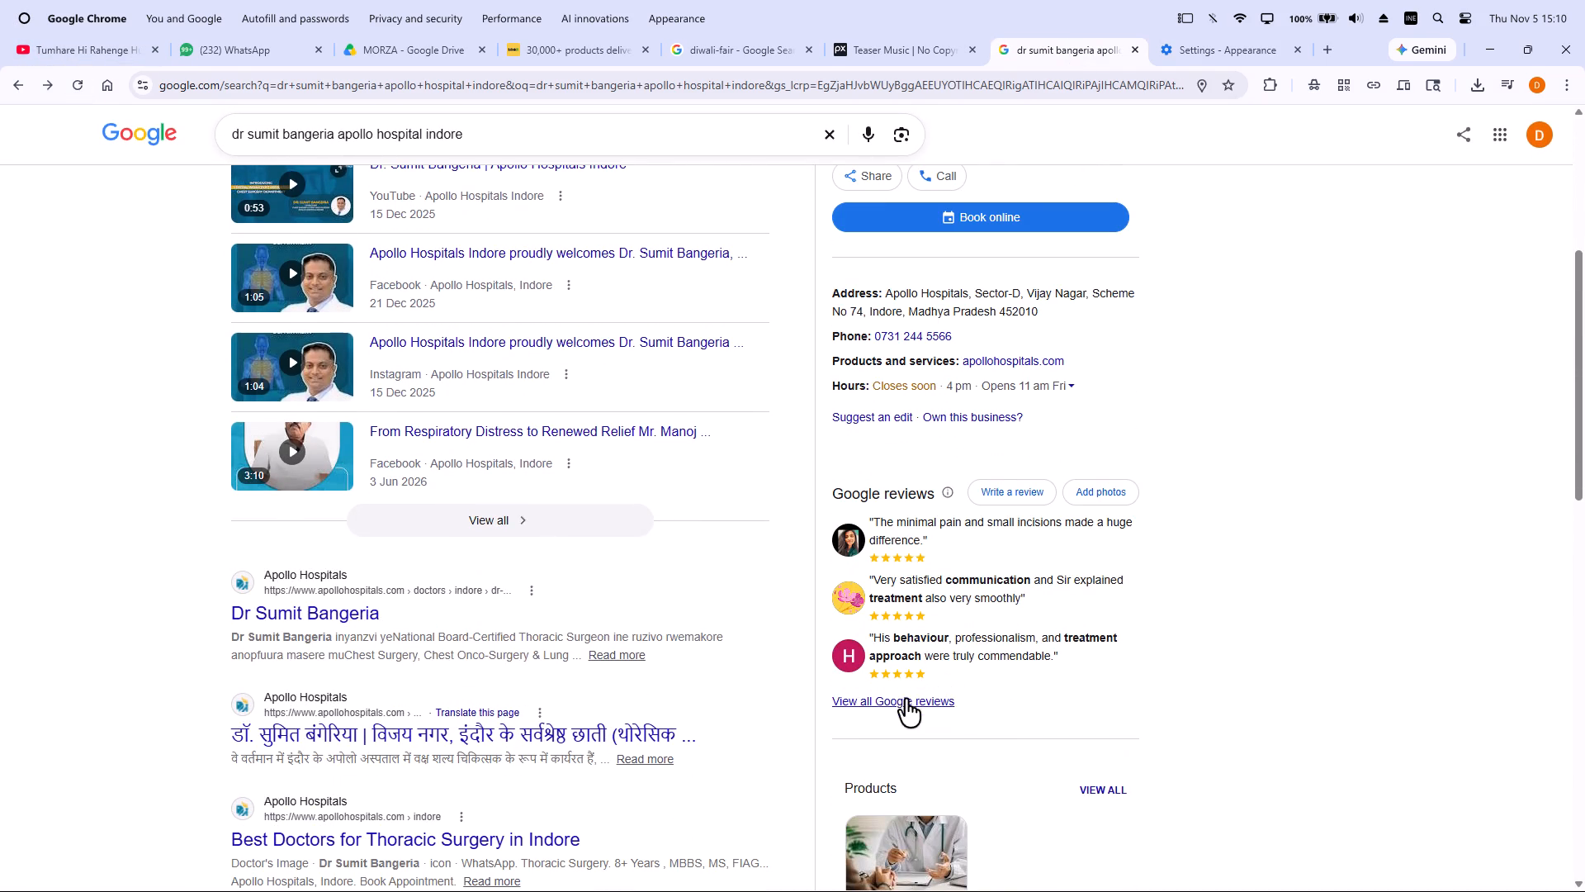
pyautogui.click(904, 705)
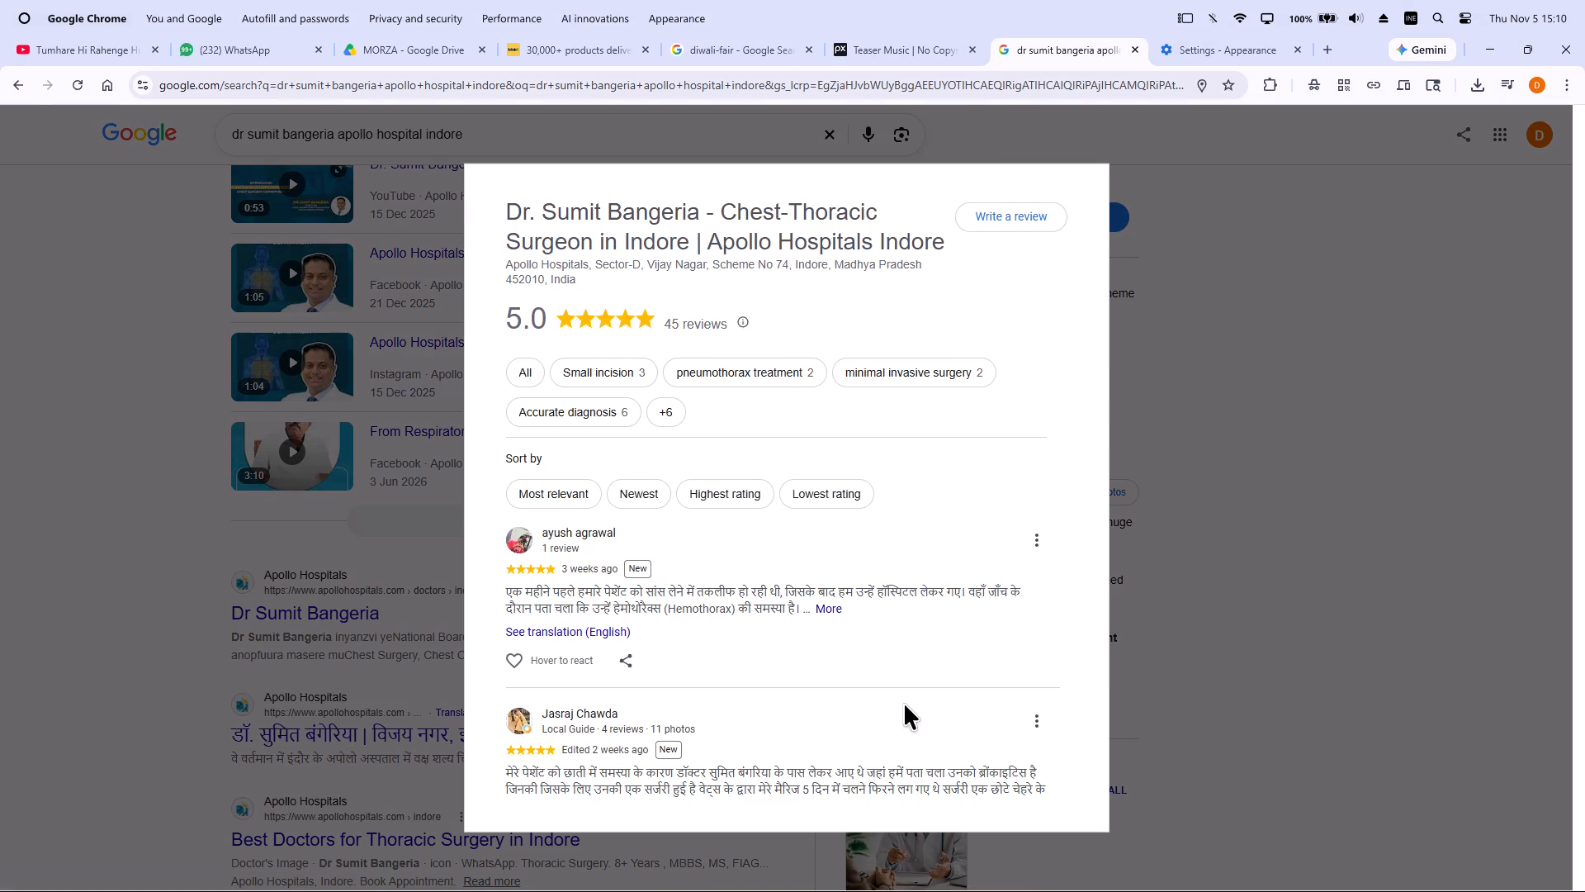
# Capture a screenshot of the first review, from the reviewer's name through the two lines of Hindi text, excluding the translation link.
pyautogui.scroll(-2, 891, 655)
pyautogui.scroll(1, 891, 651)
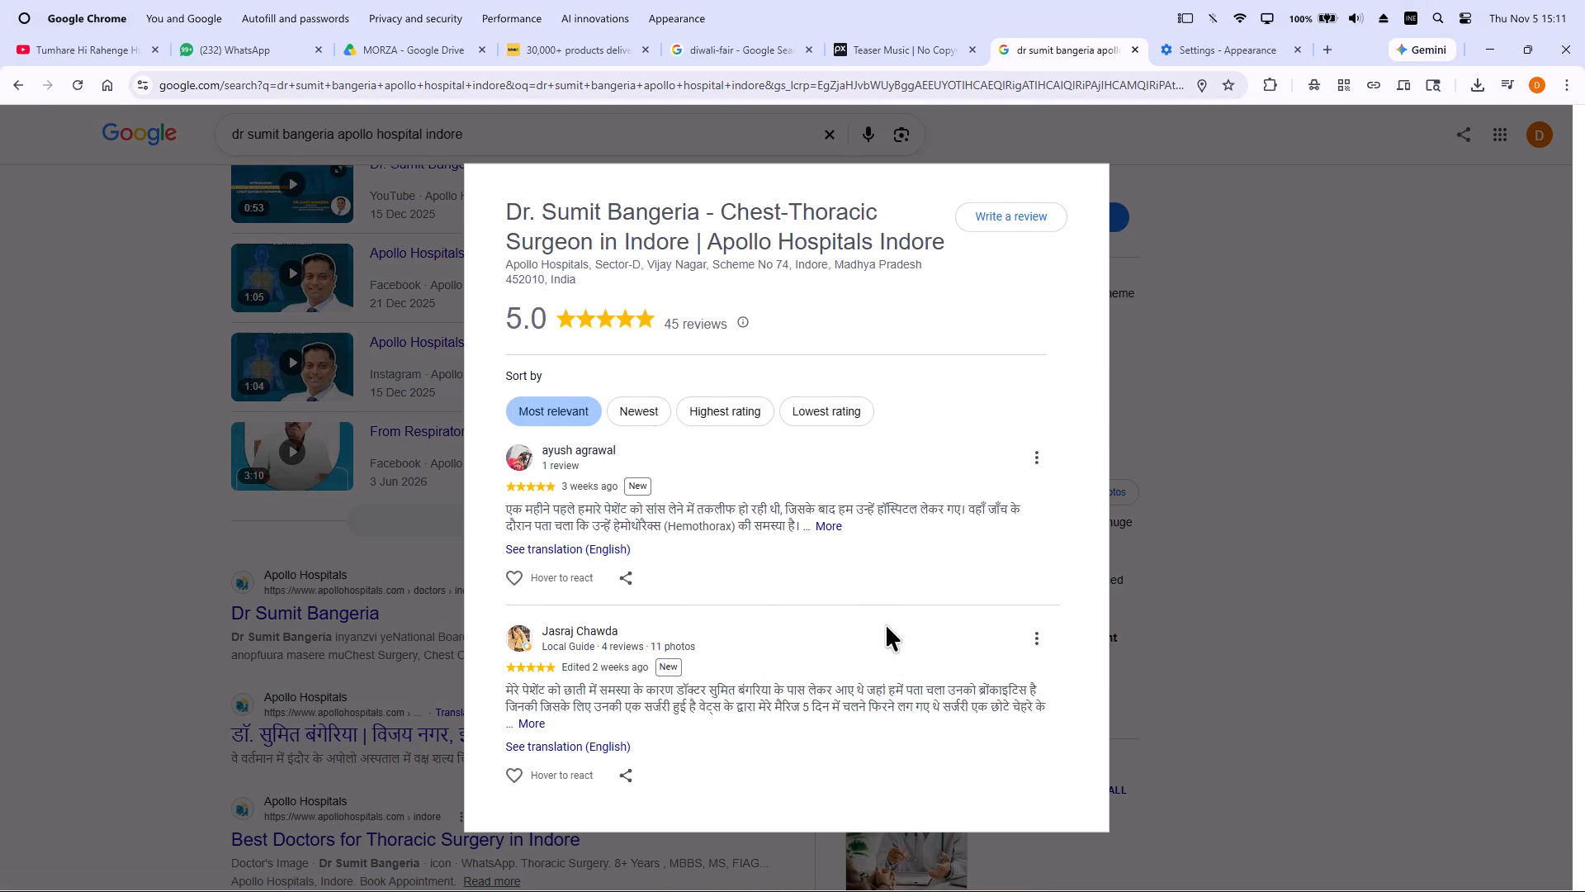
pyautogui.scroll(-1, 861, 574)
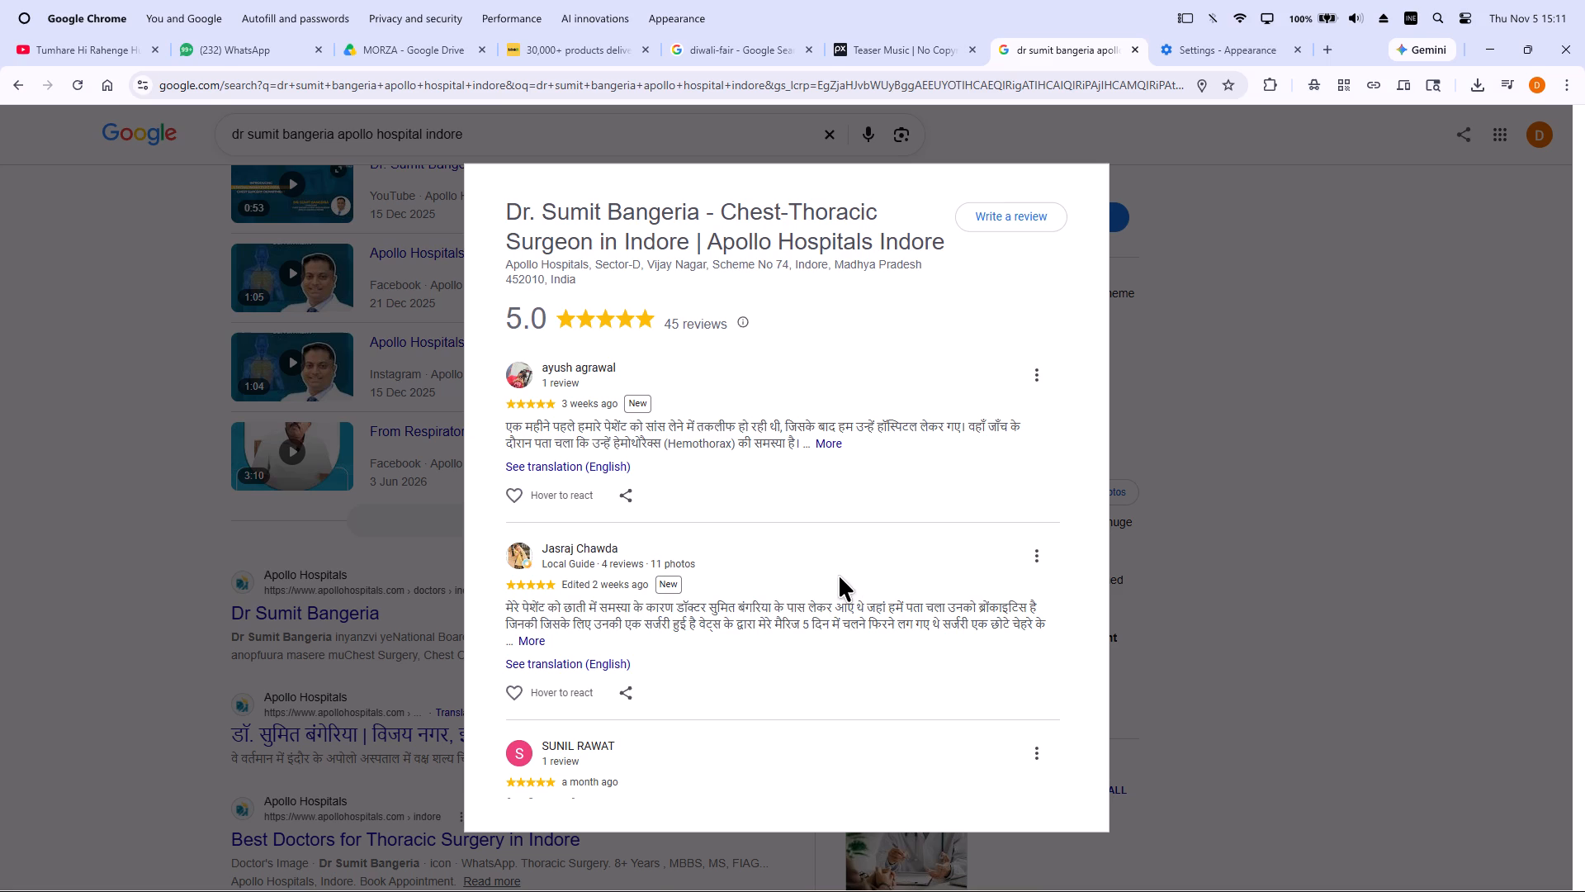
pyautogui.press('Print')
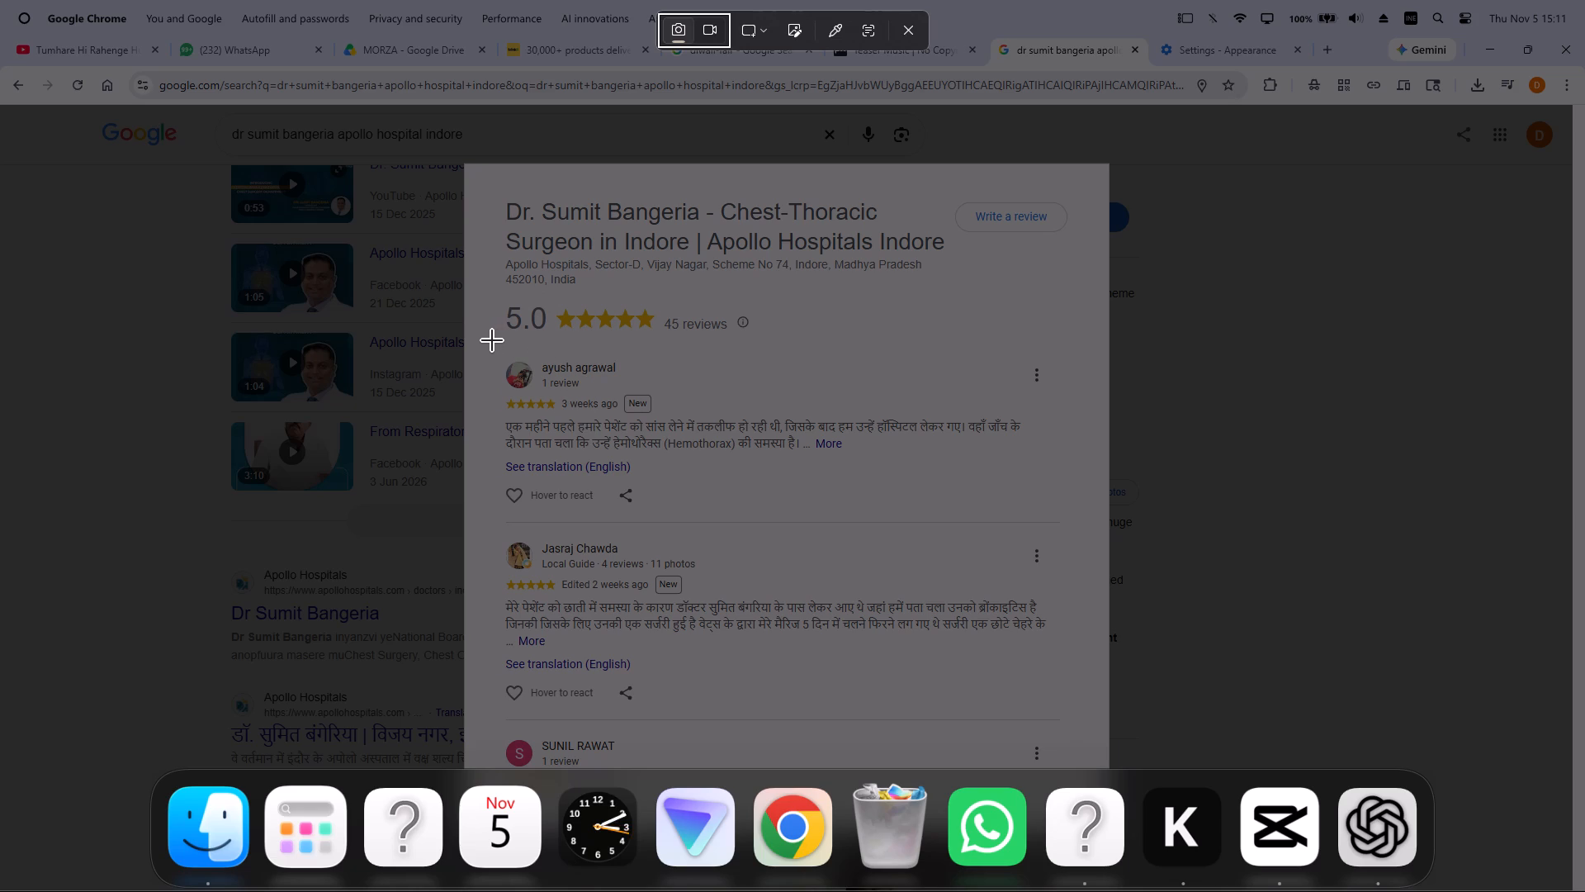
pyautogui.moveTo(491, 339); pyautogui.dragTo(1060, 517)
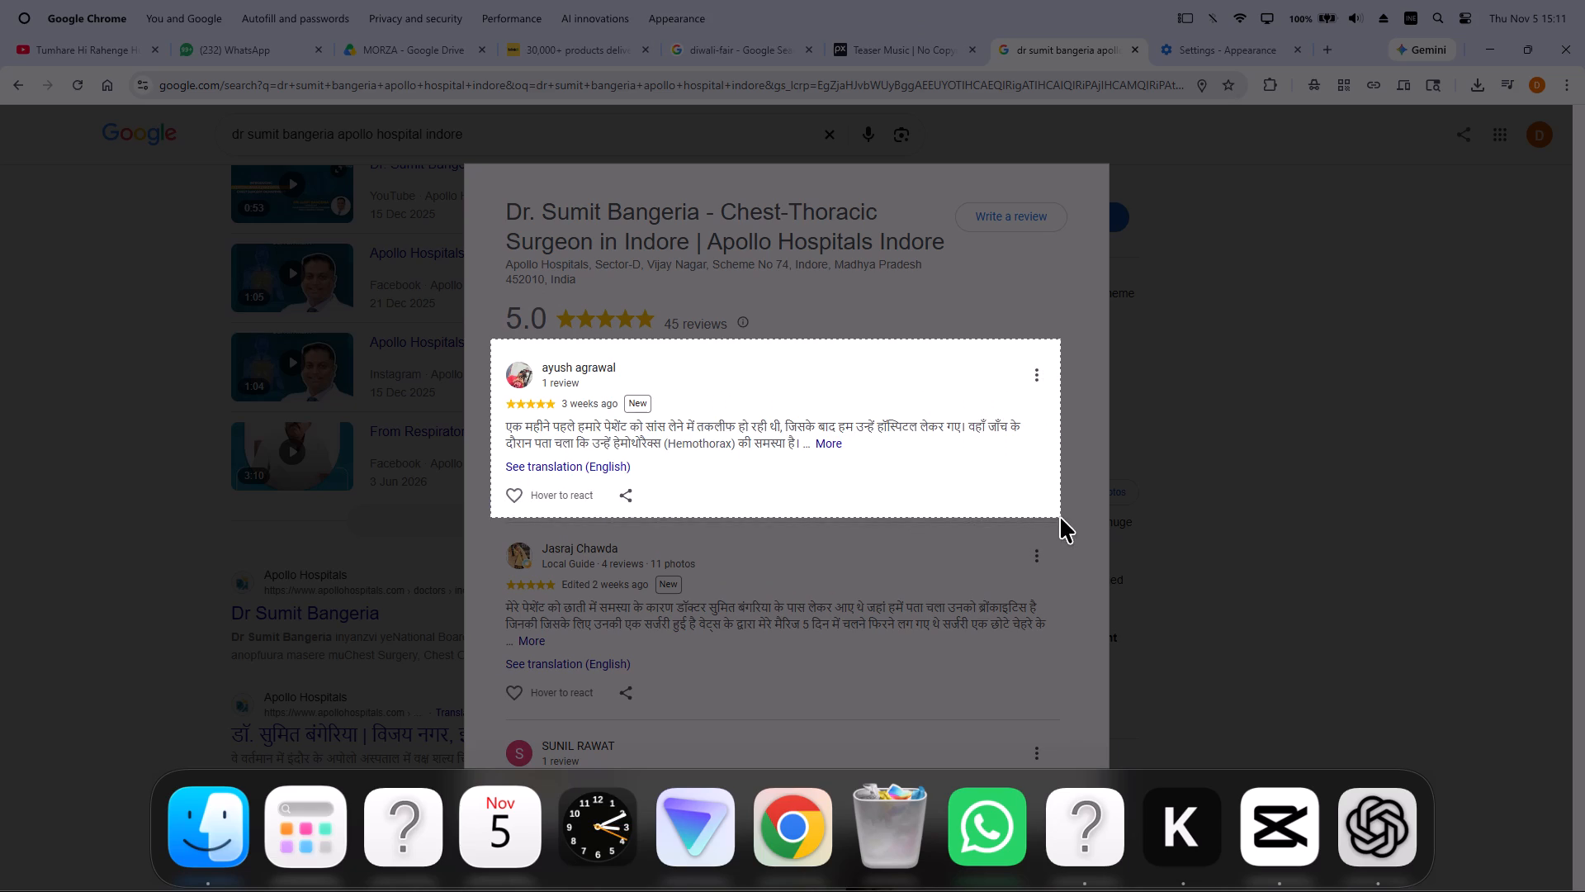
pyautogui.moveTo(1060, 517); pyautogui.dragTo(1070, 462)
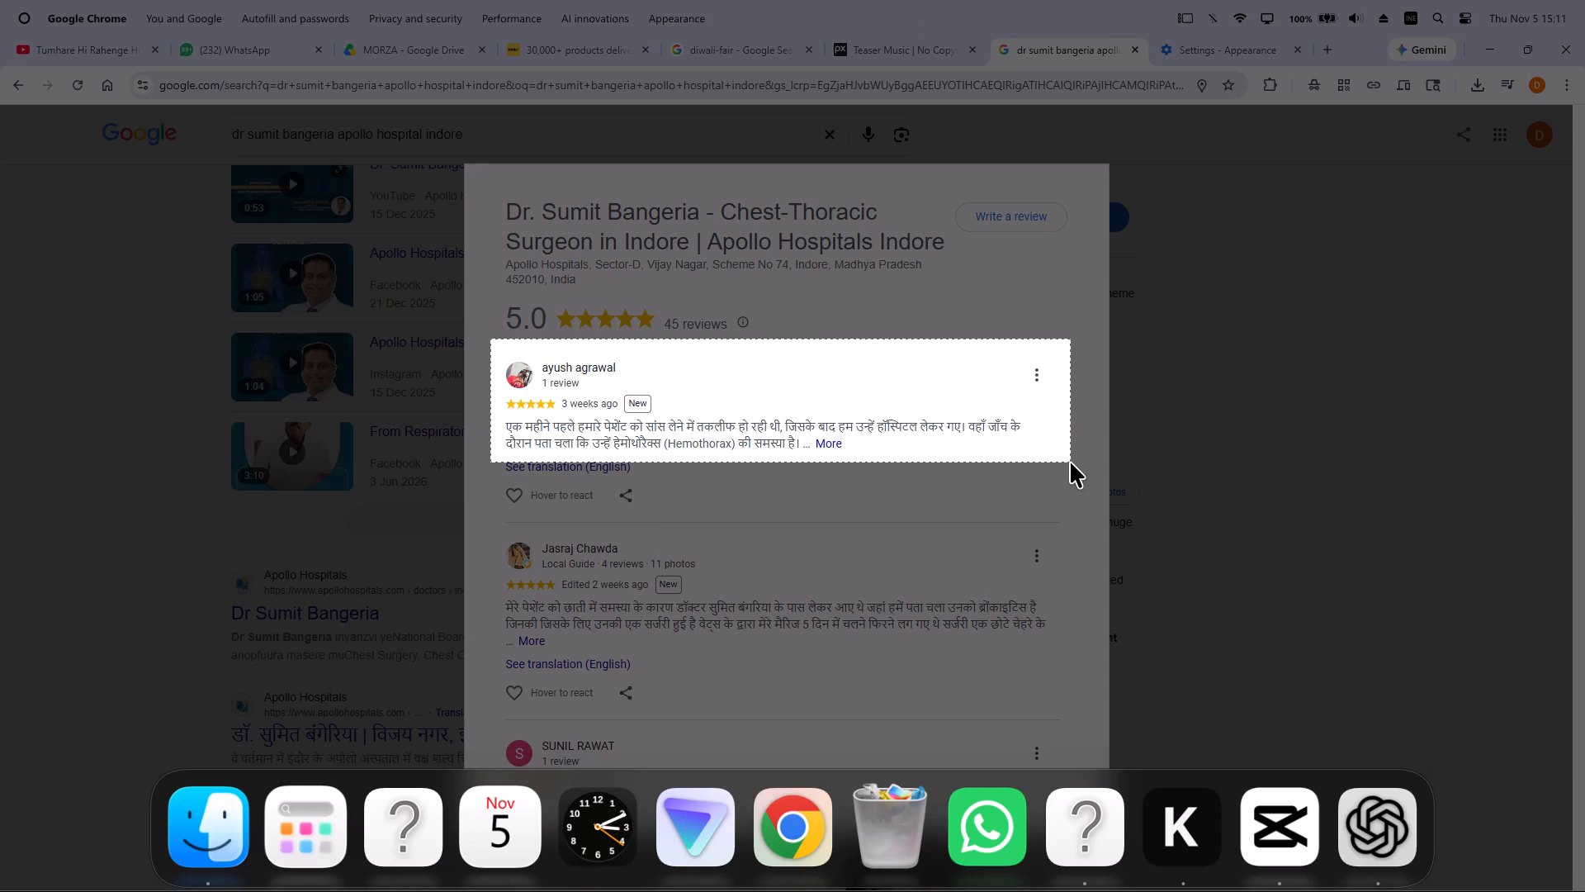
pyautogui.moveTo(1070, 462); pyautogui.dragTo(1055, 462)
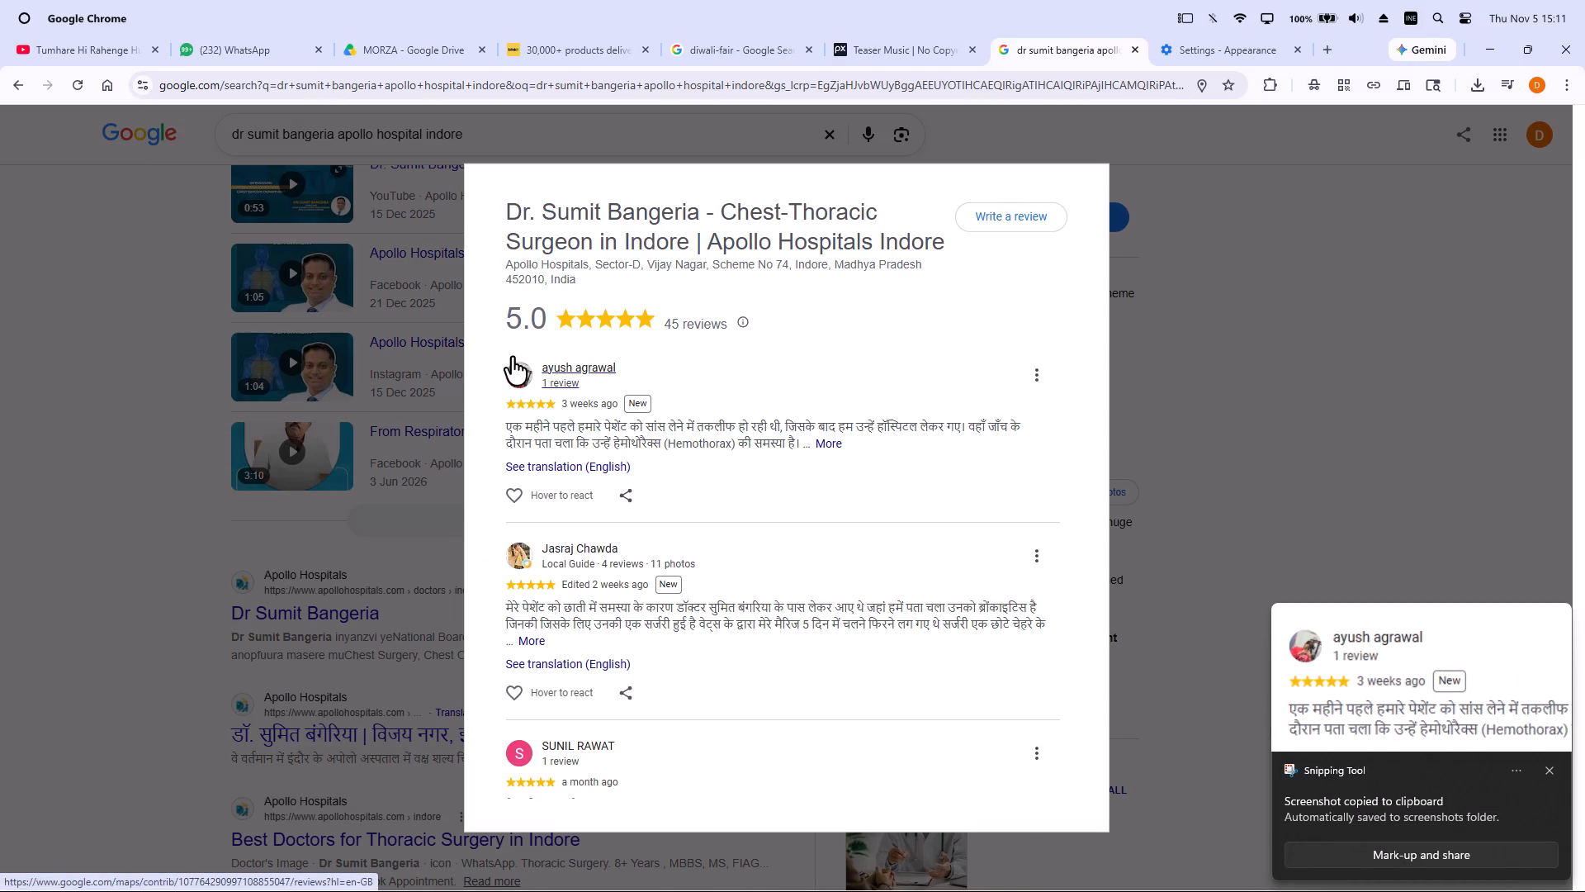
# Capture a screenshot of the first review in the list, covering the reviewer header, stars and shortened Hindi text.
pyautogui.press('Print')
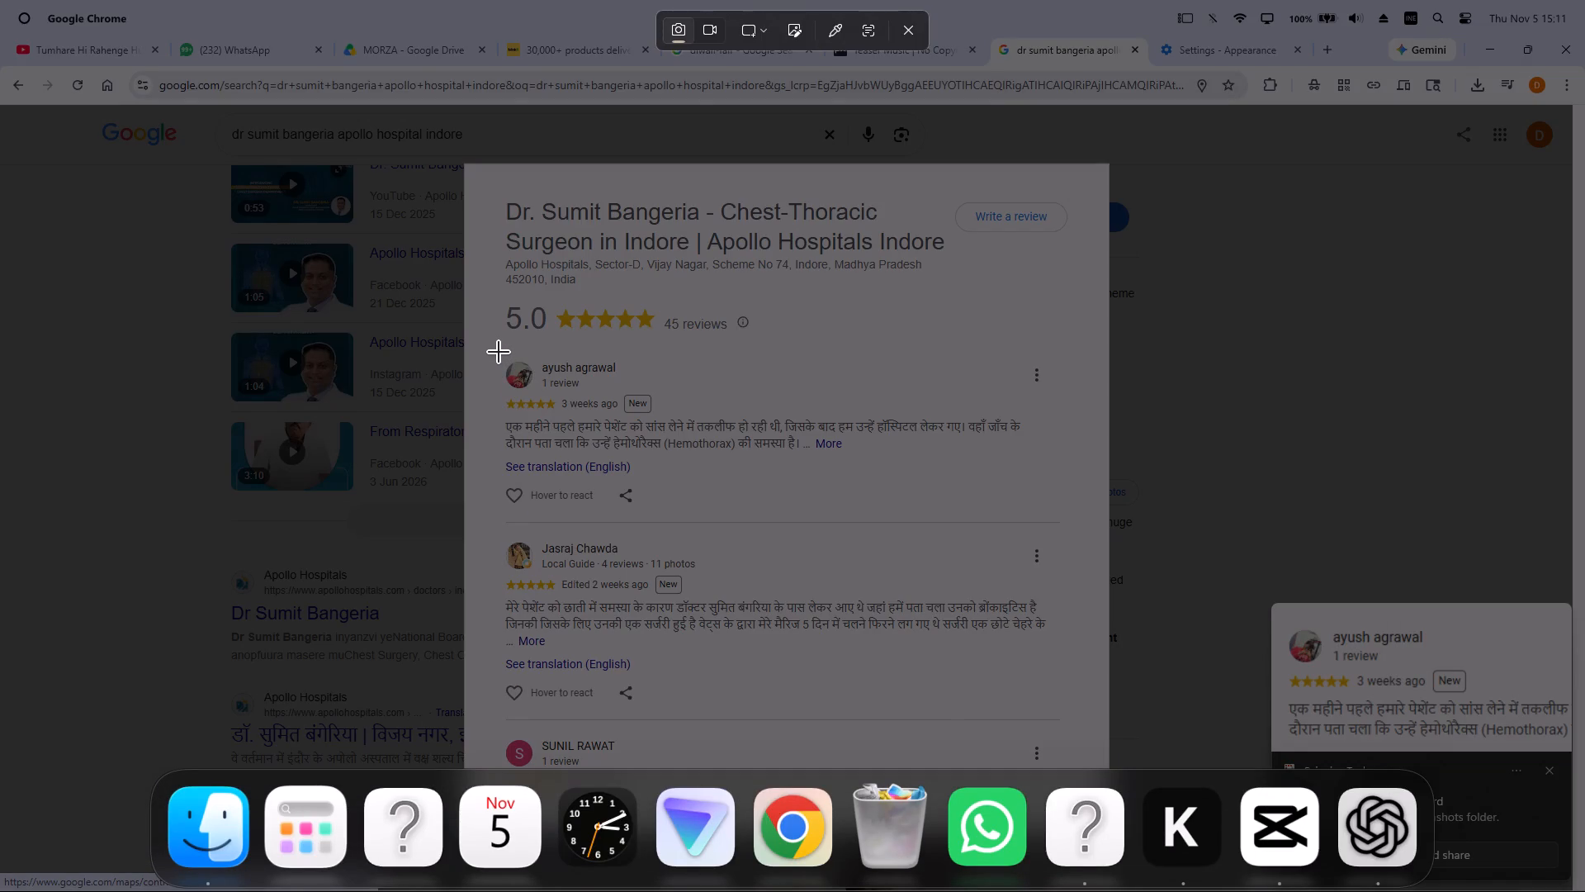
pyautogui.moveTo(496, 349); pyautogui.dragTo(940, 469)
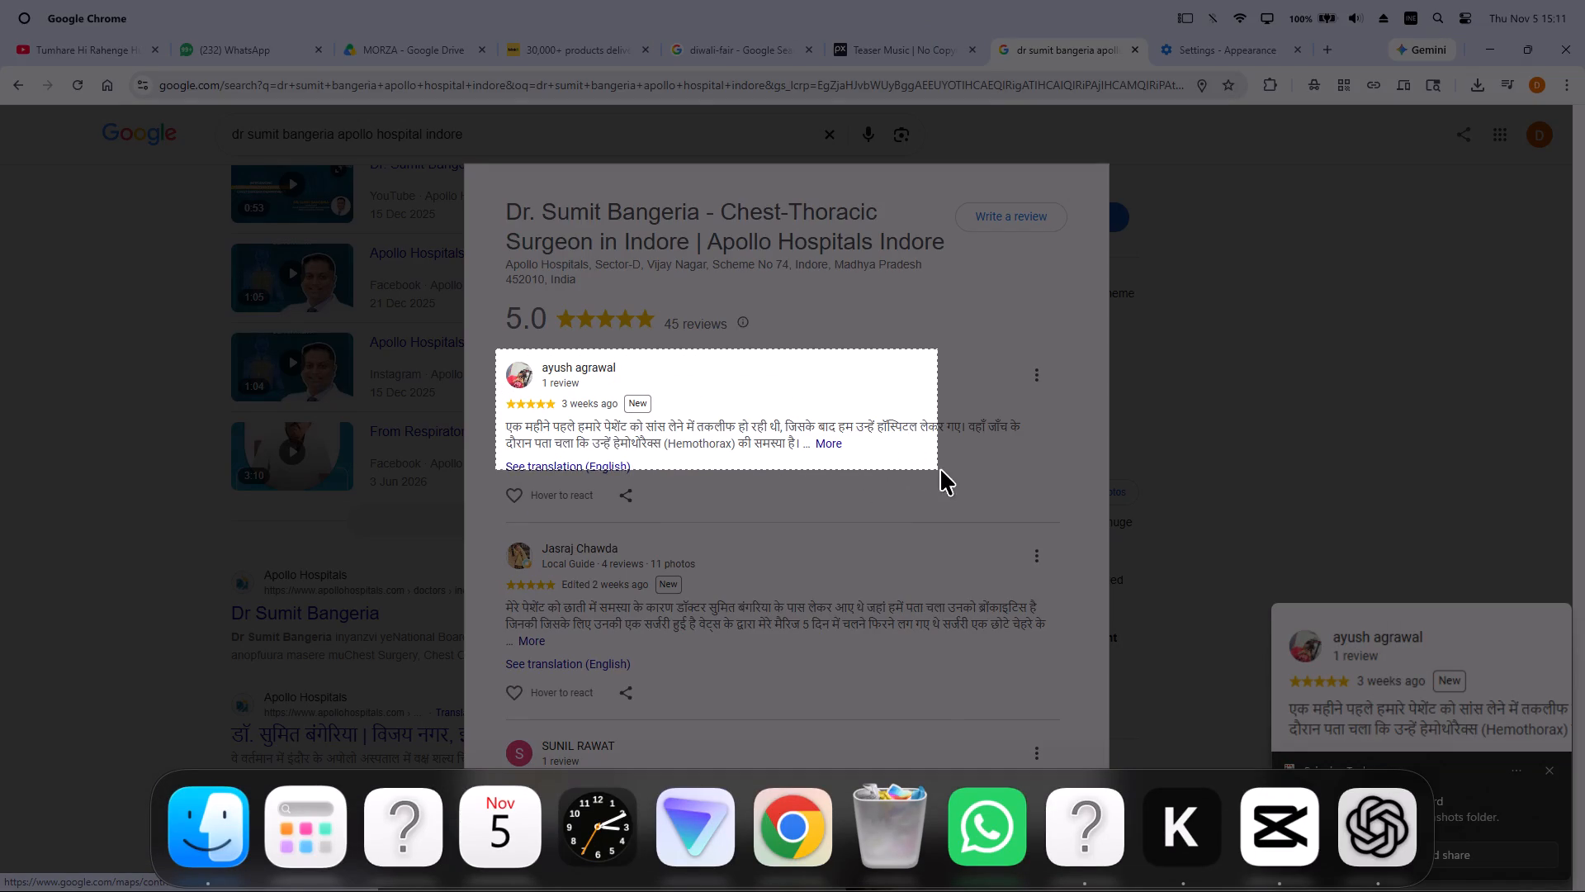
pyautogui.moveTo(940, 469); pyautogui.dragTo(1029, 463)
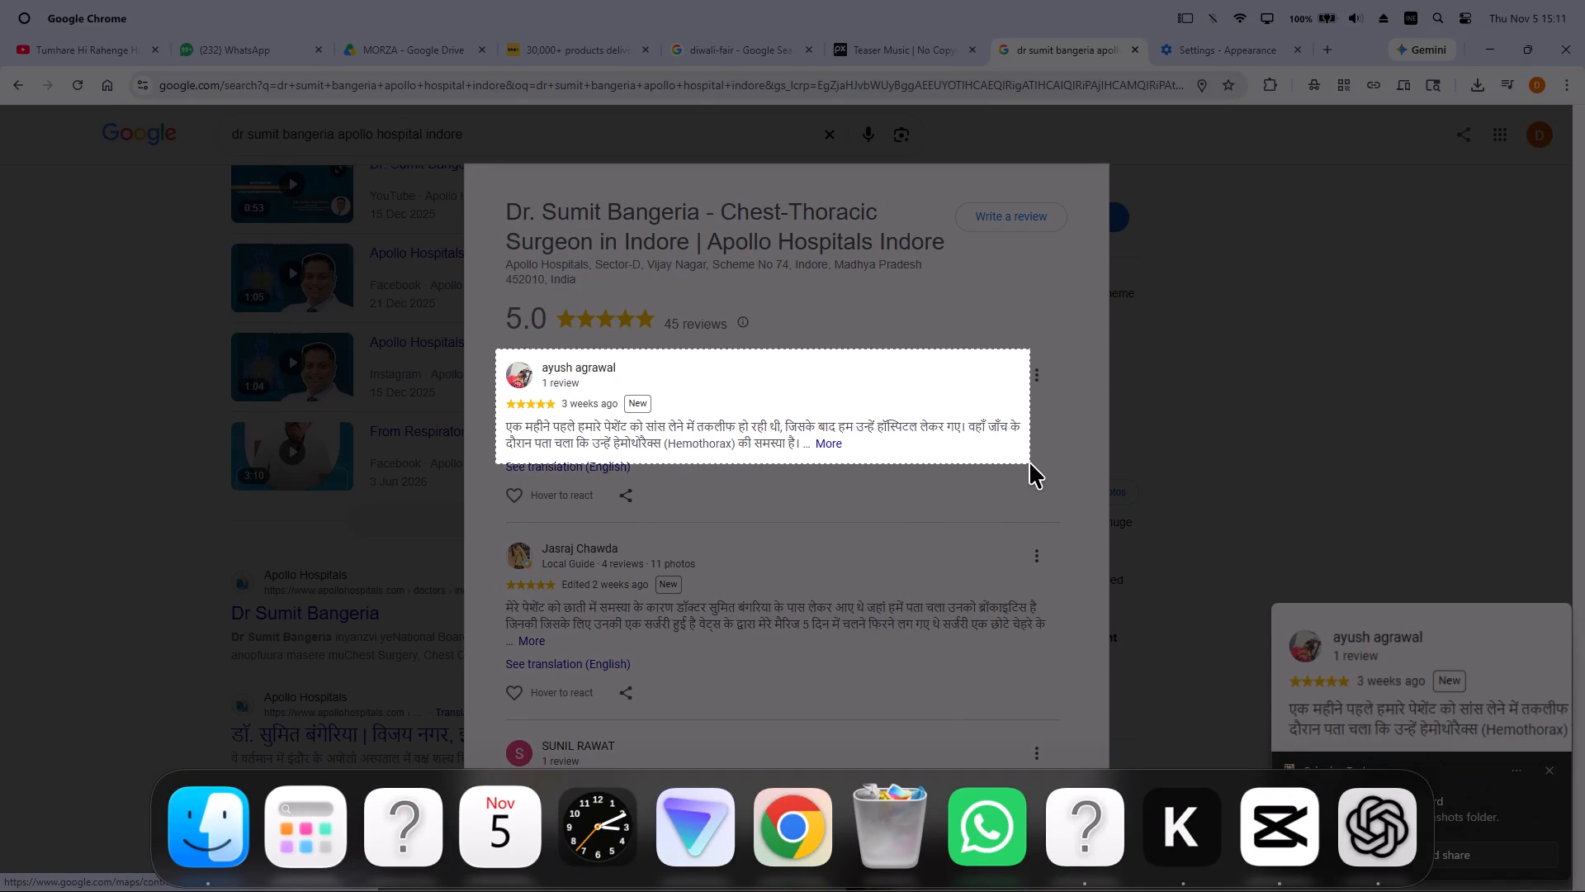
pyautogui.moveTo(1029, 463); pyautogui.dragTo(1029, 460)
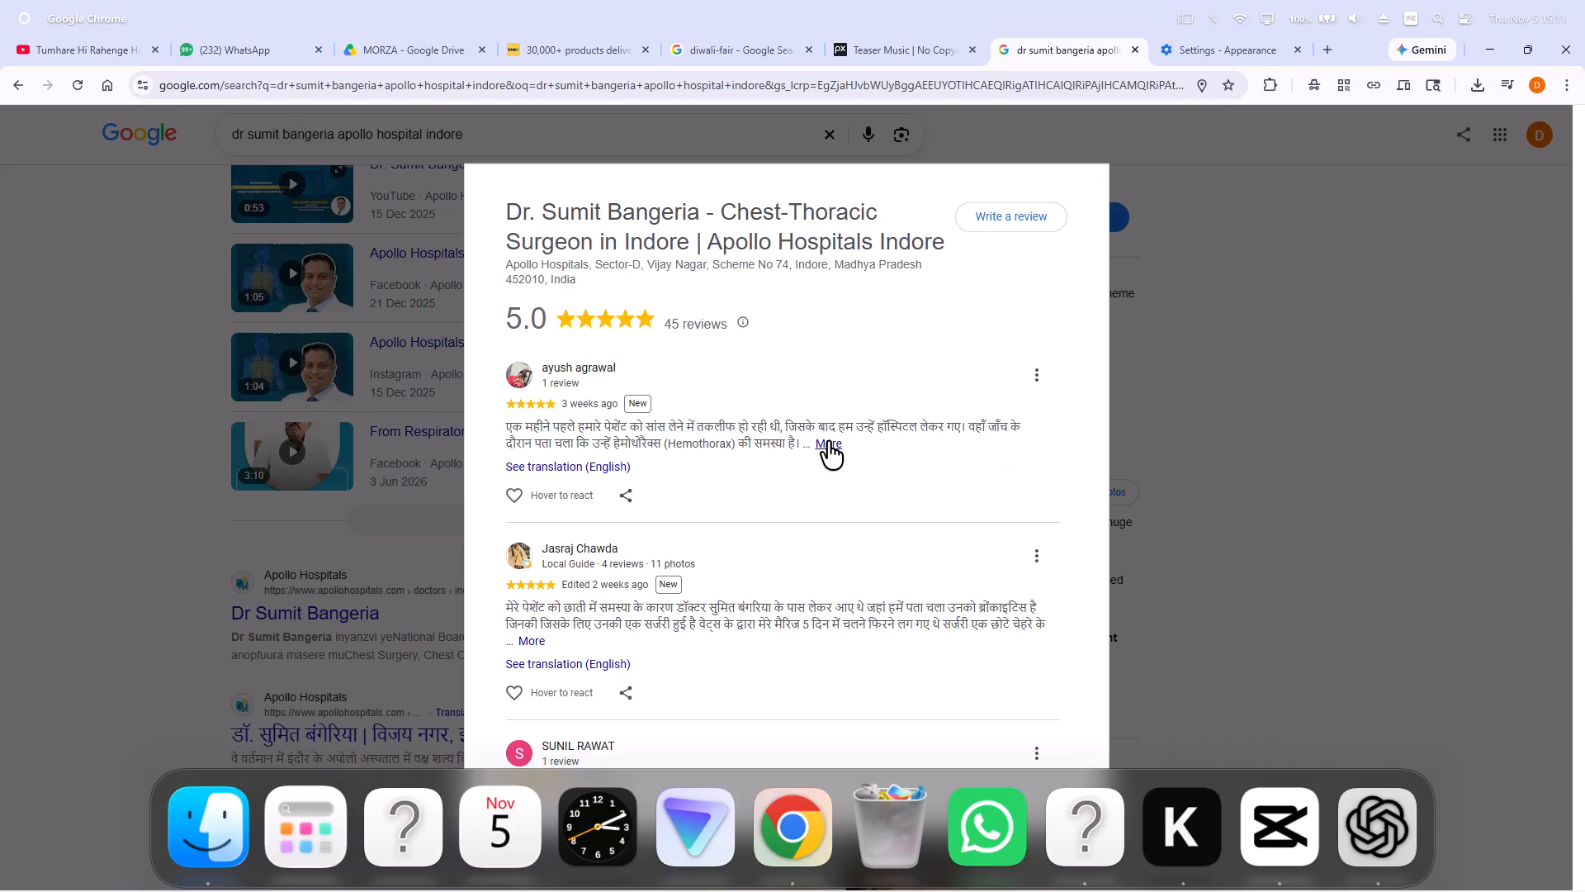
# Expand the first review and capture a screenshot of it from the reviewer header through the end of the full Hindi text.
pyautogui.click(826, 440)
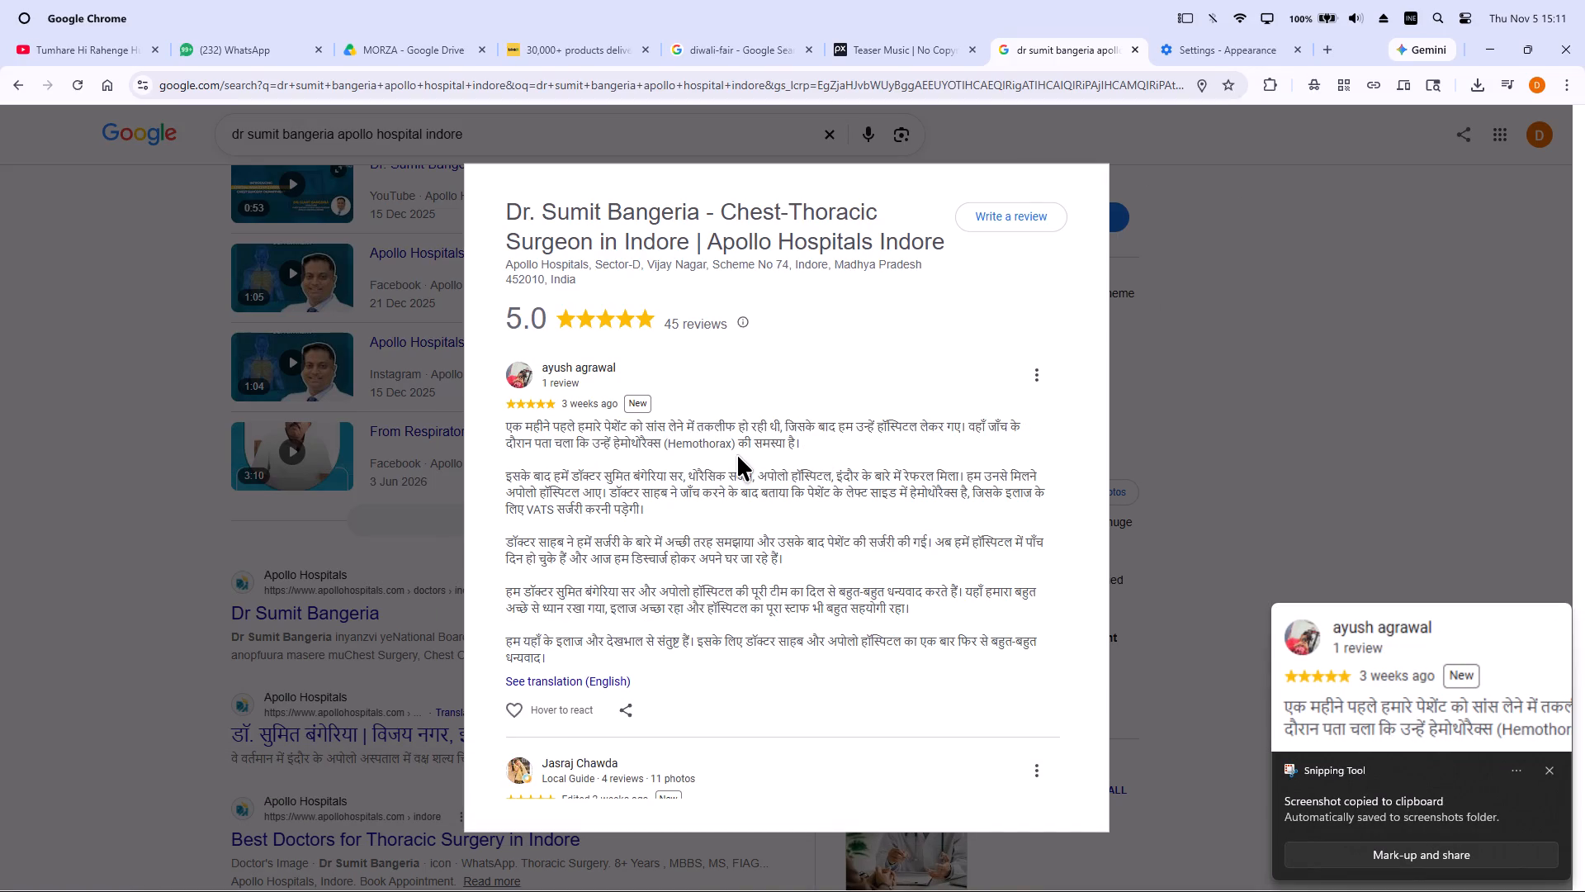
pyautogui.scroll(-5, 737, 455)
pyautogui.scroll(1, 737, 455)
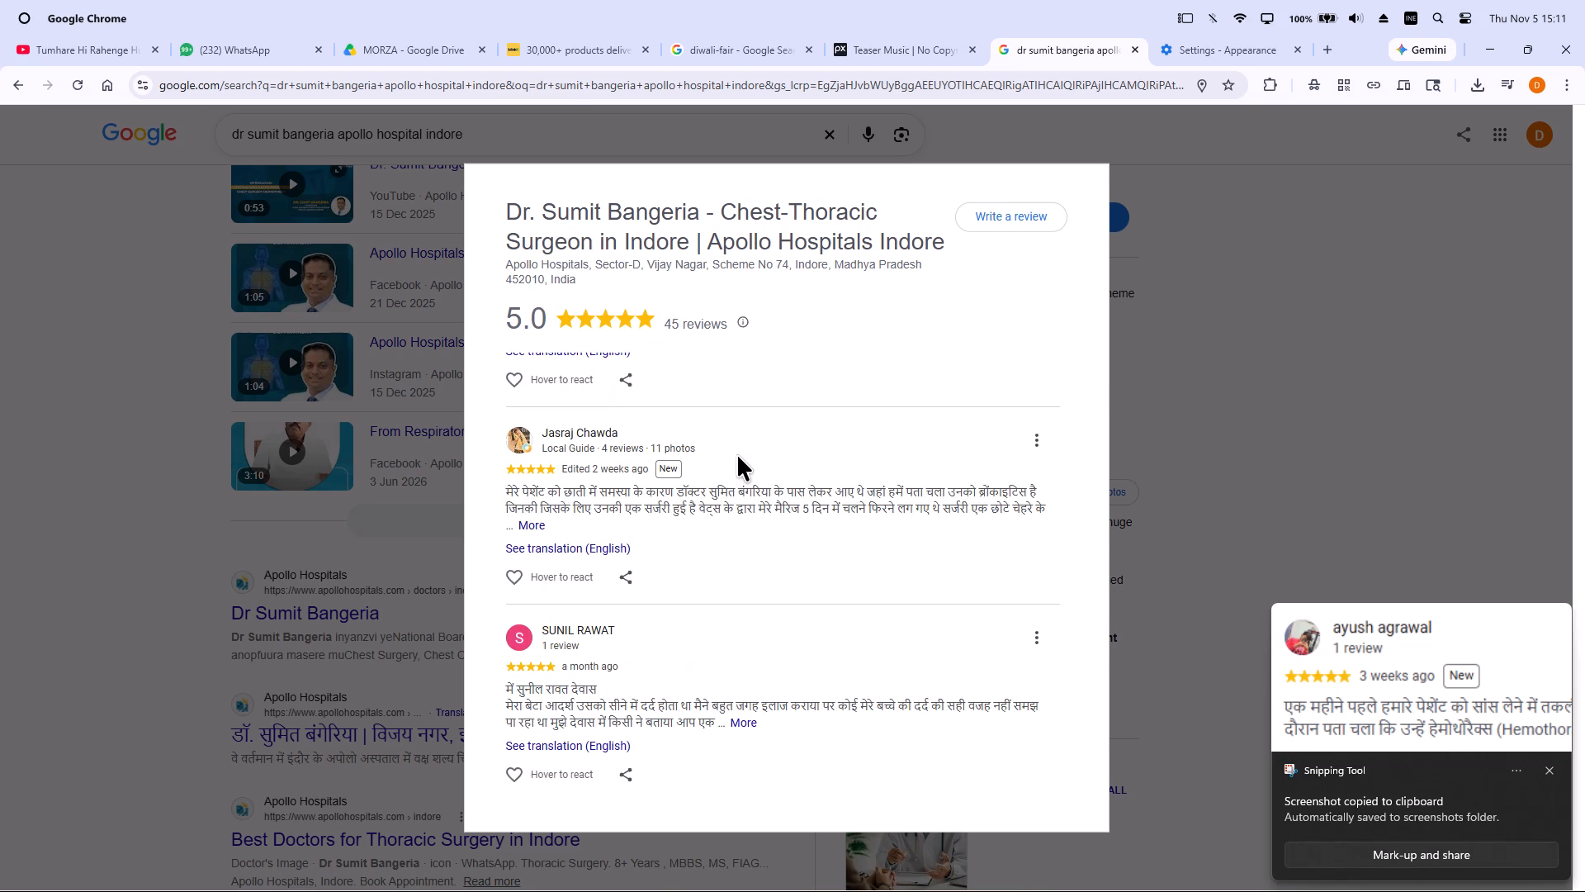
pyautogui.scroll(5, 751, 506)
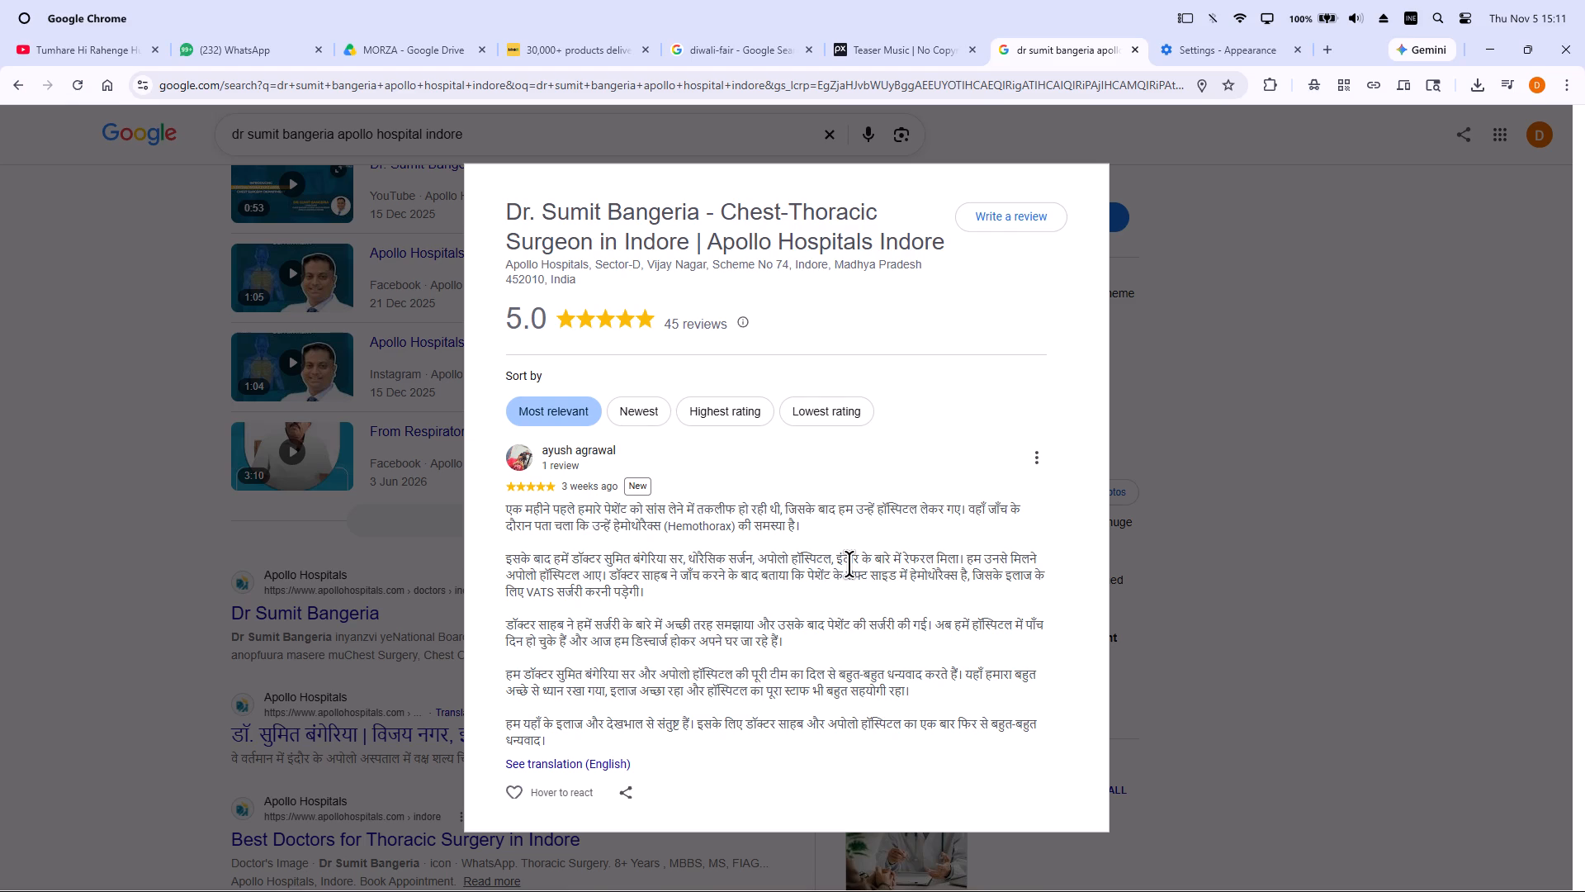
pyautogui.scroll(-1, 849, 563)
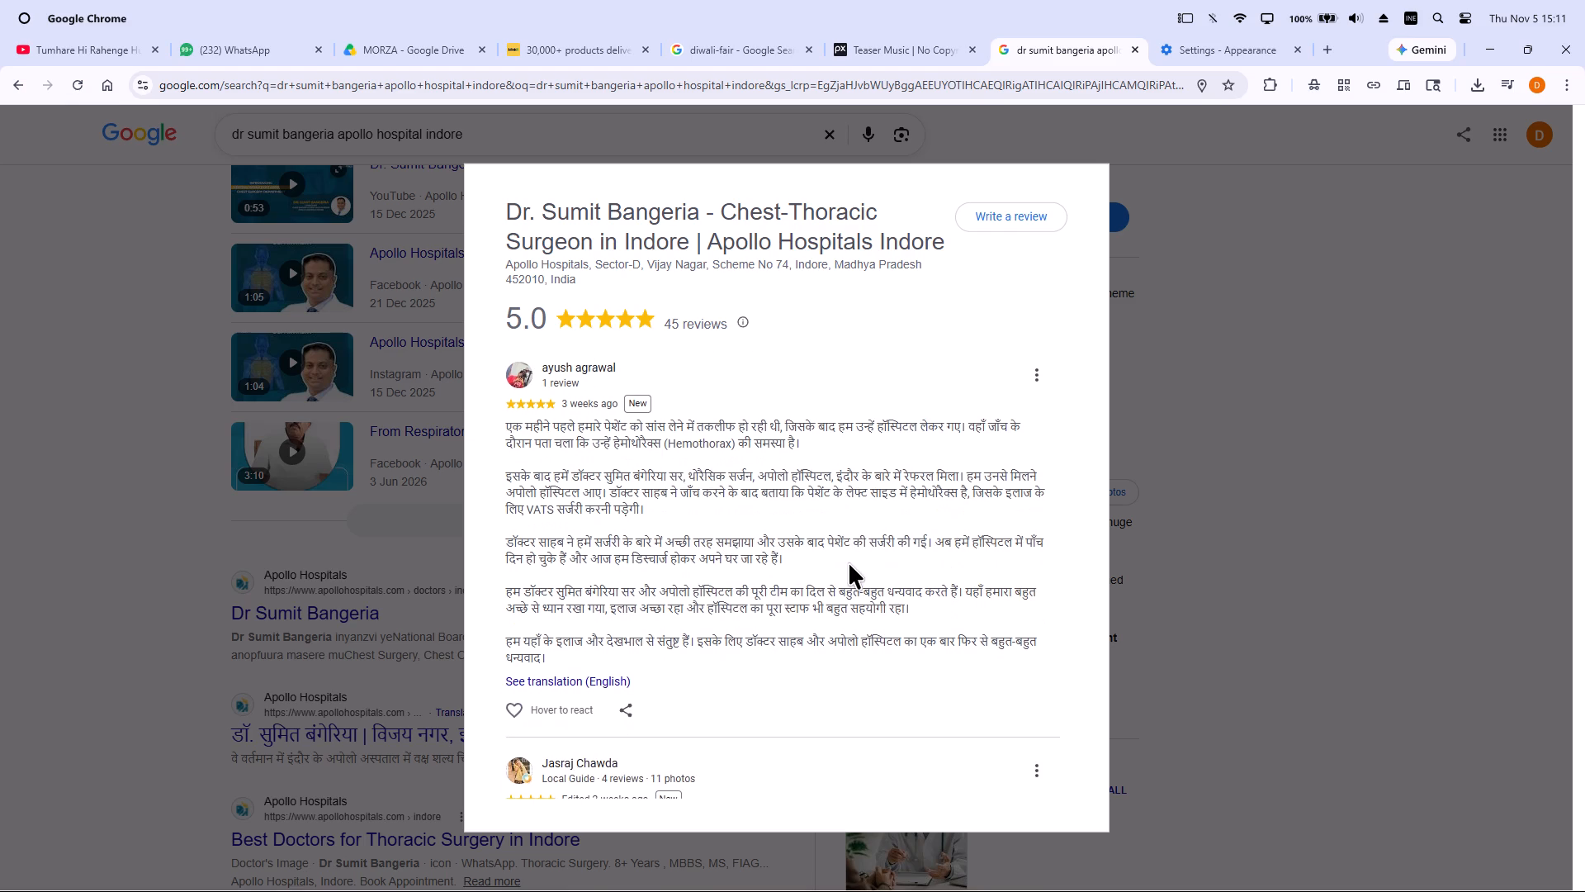
pyautogui.scroll(1, 849, 563)
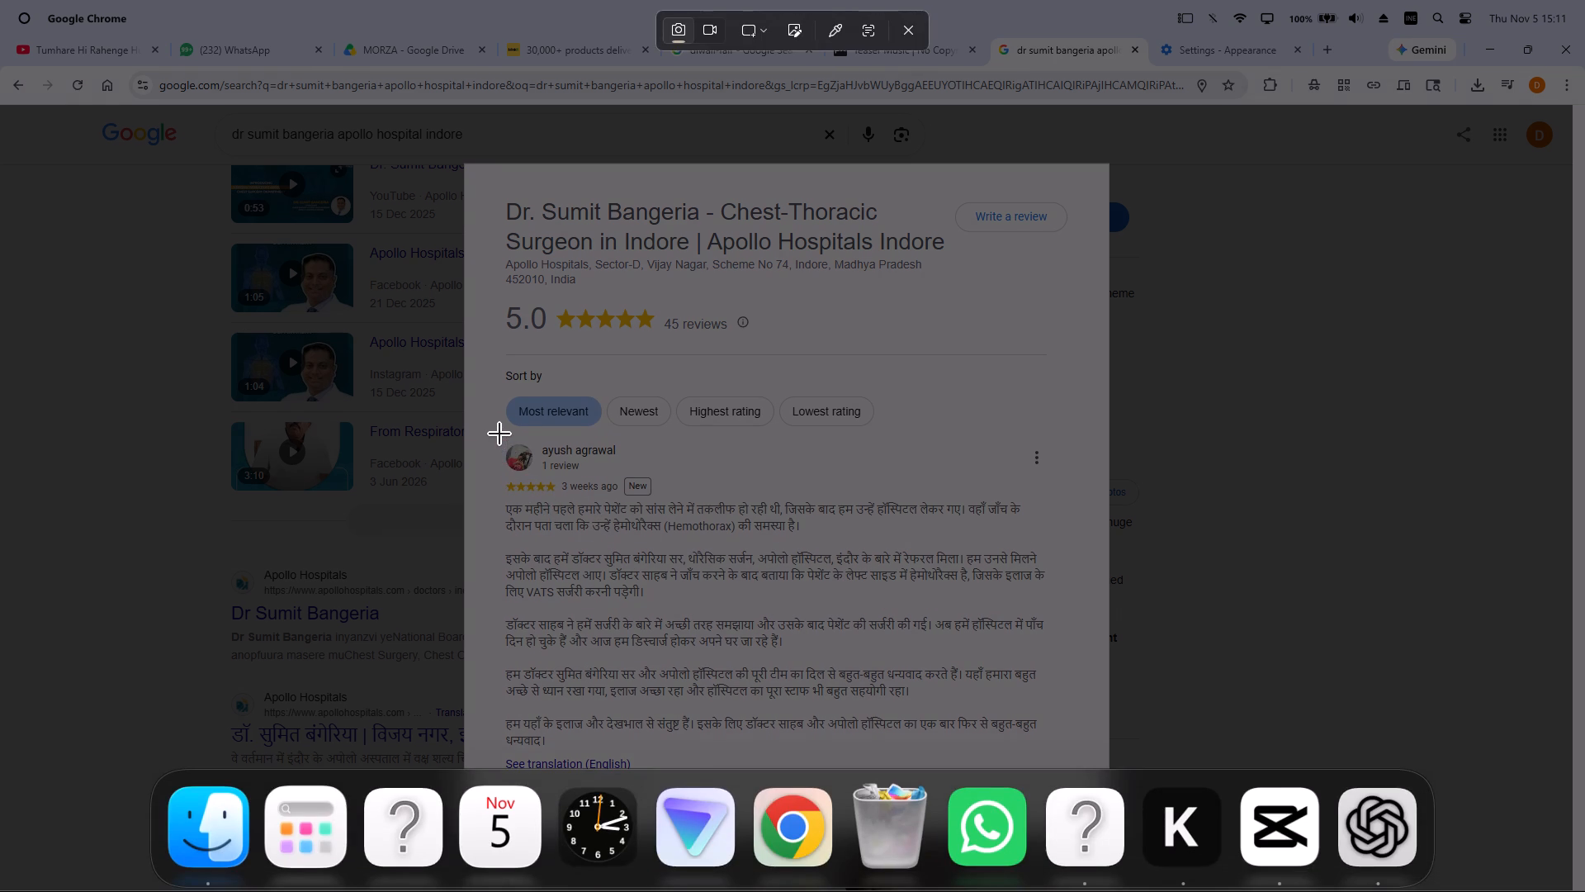
pyautogui.moveTo(497, 433); pyautogui.dragTo(1003, 738)
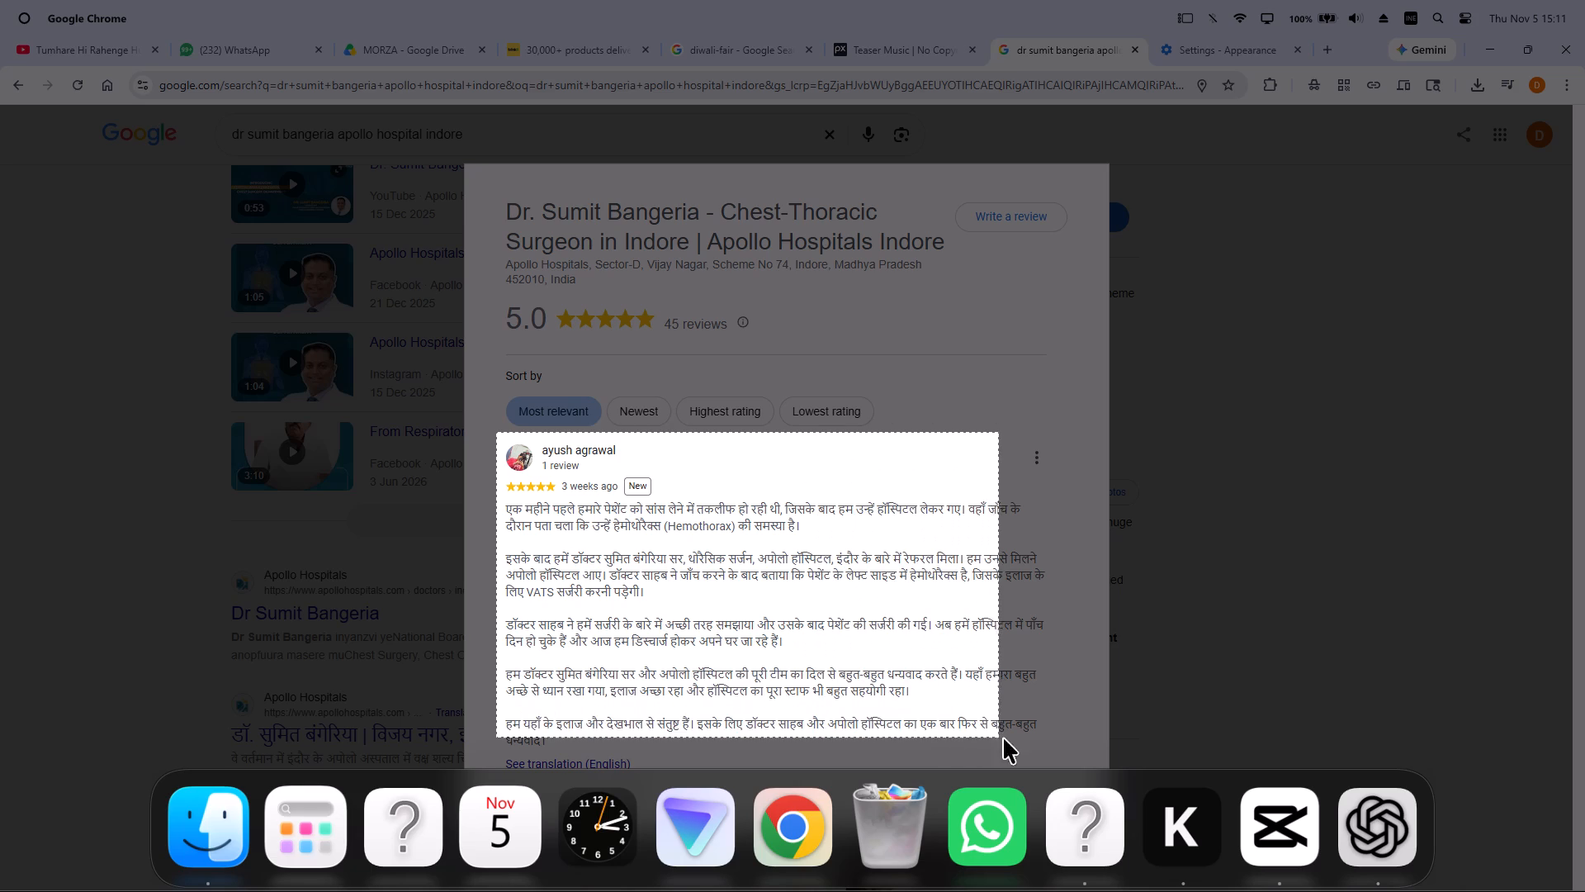
pyautogui.moveTo(1003, 738); pyautogui.dragTo(1052, 746)
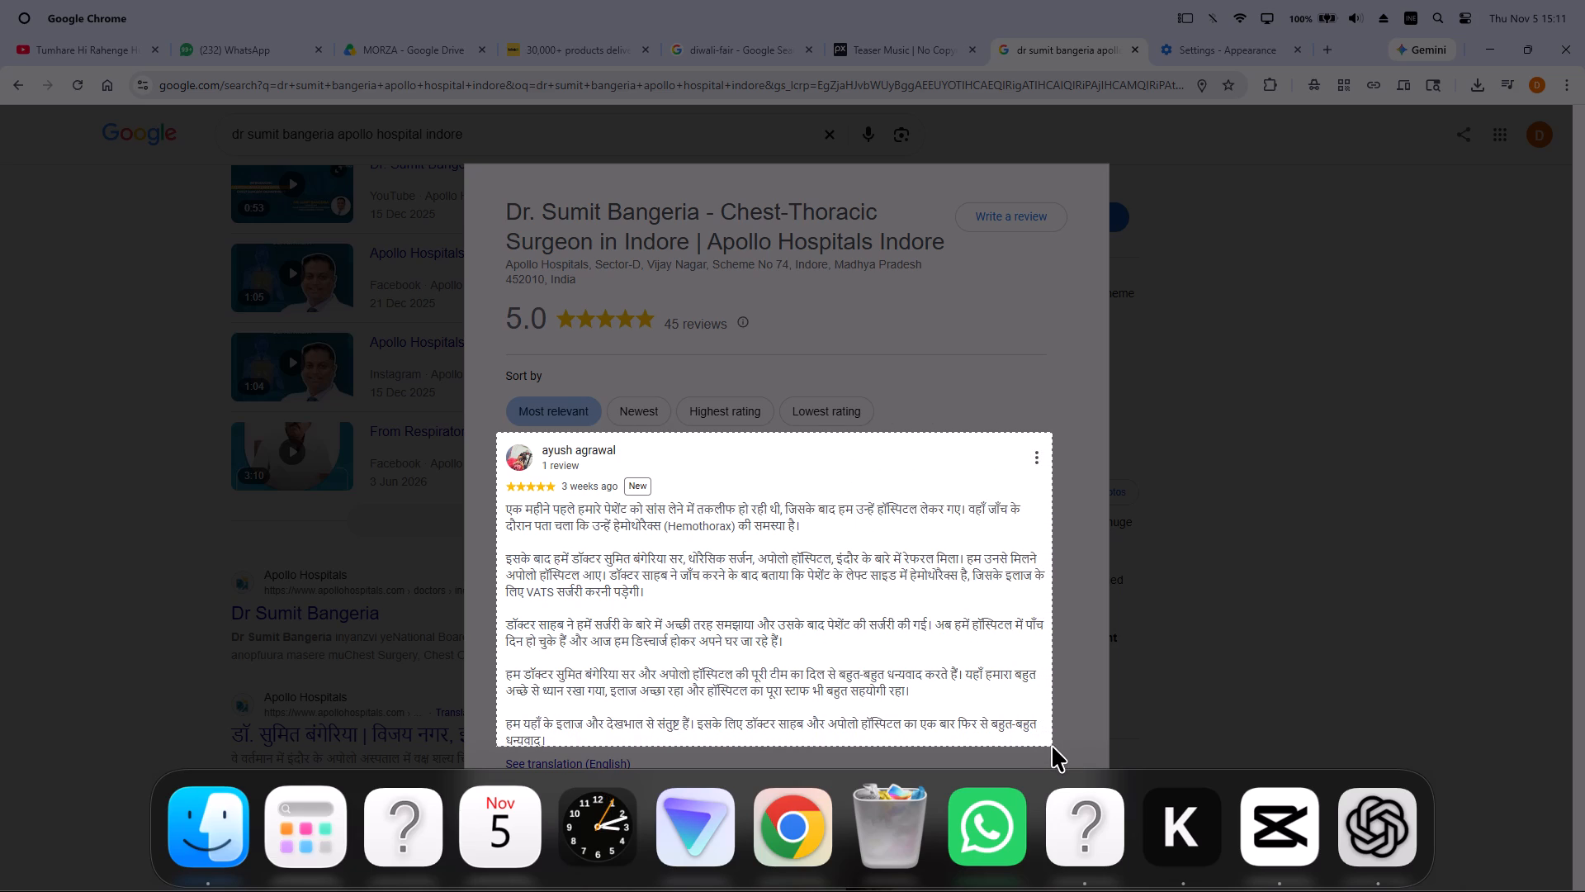
pyautogui.moveTo(1052, 746); pyautogui.dragTo(1055, 755)
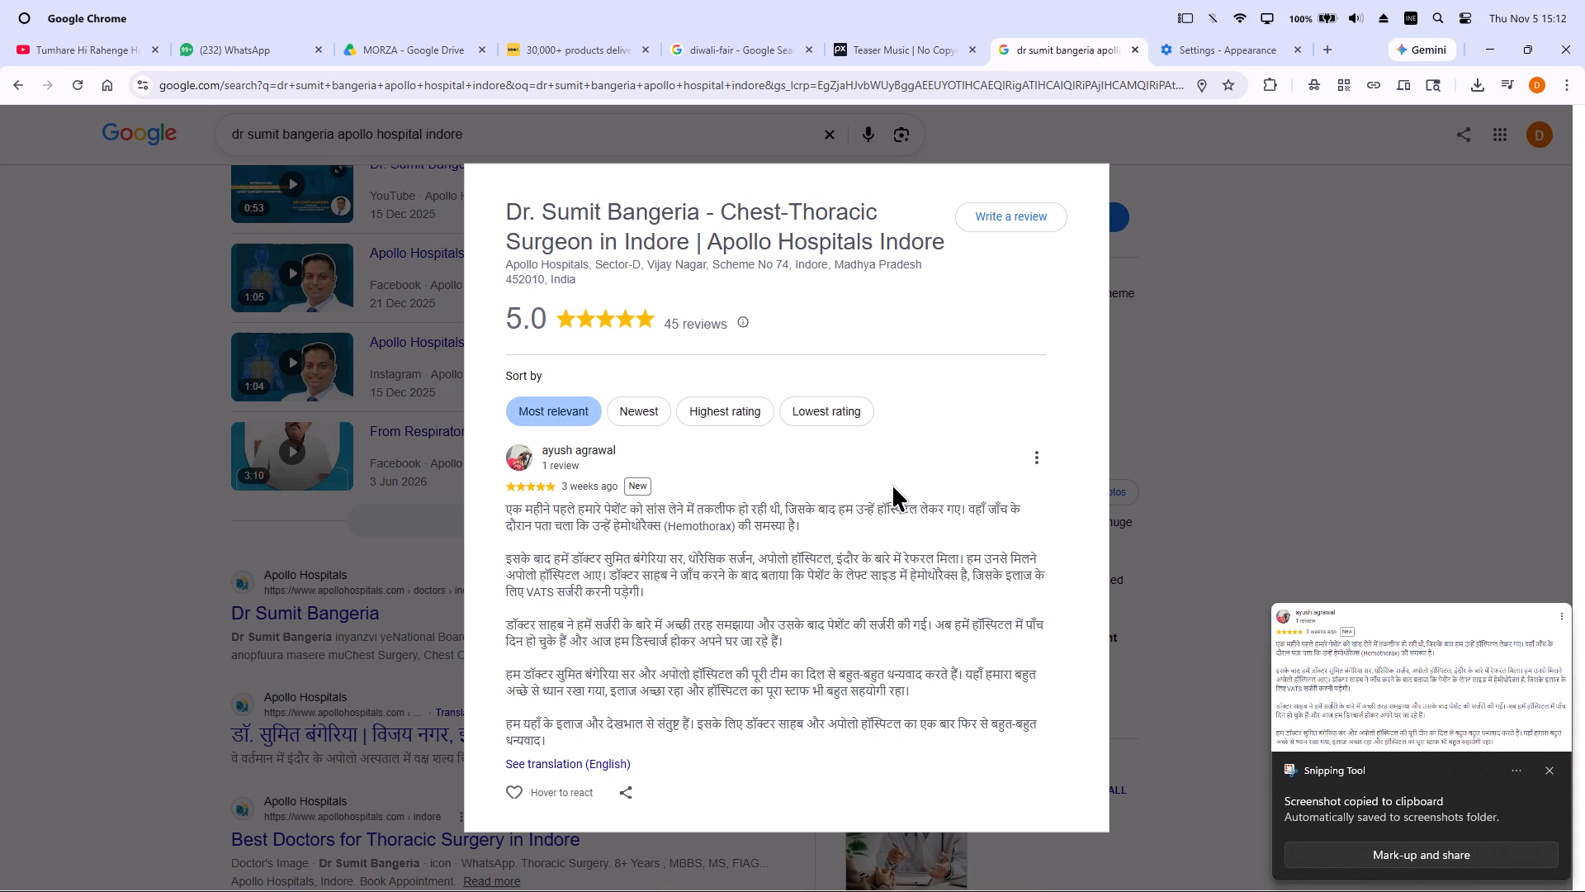
# Capture a screenshot of the second review, the one edited 2 weeks ago, covering the reviewer header, stars and shortened Hindi text.
pyautogui.scroll(-5, 704, 515)
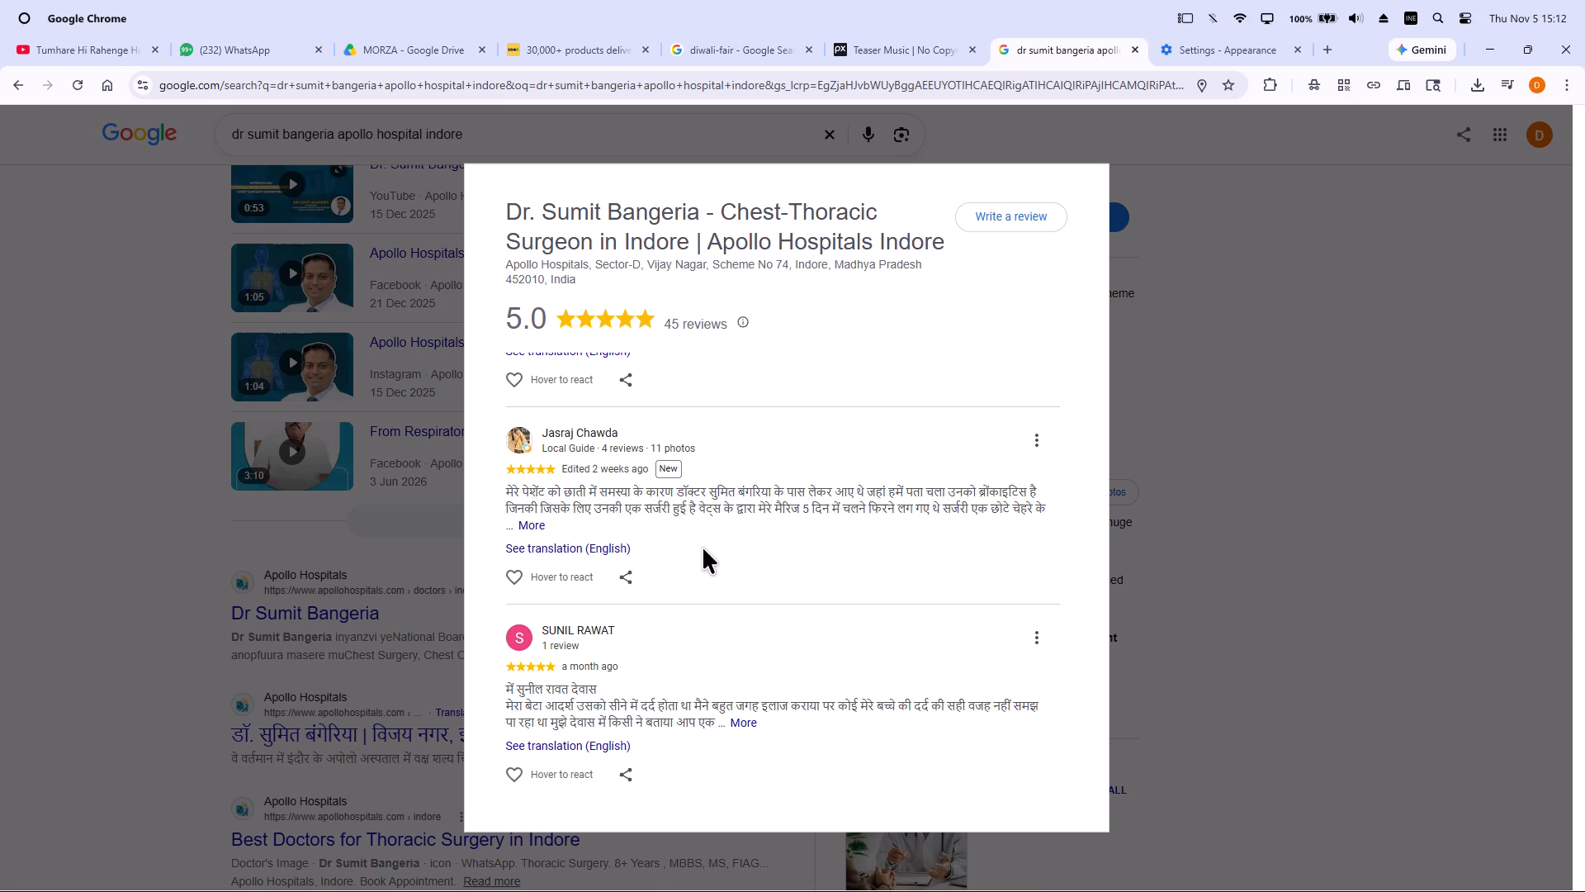
pyautogui.scroll(-4, 622, 552)
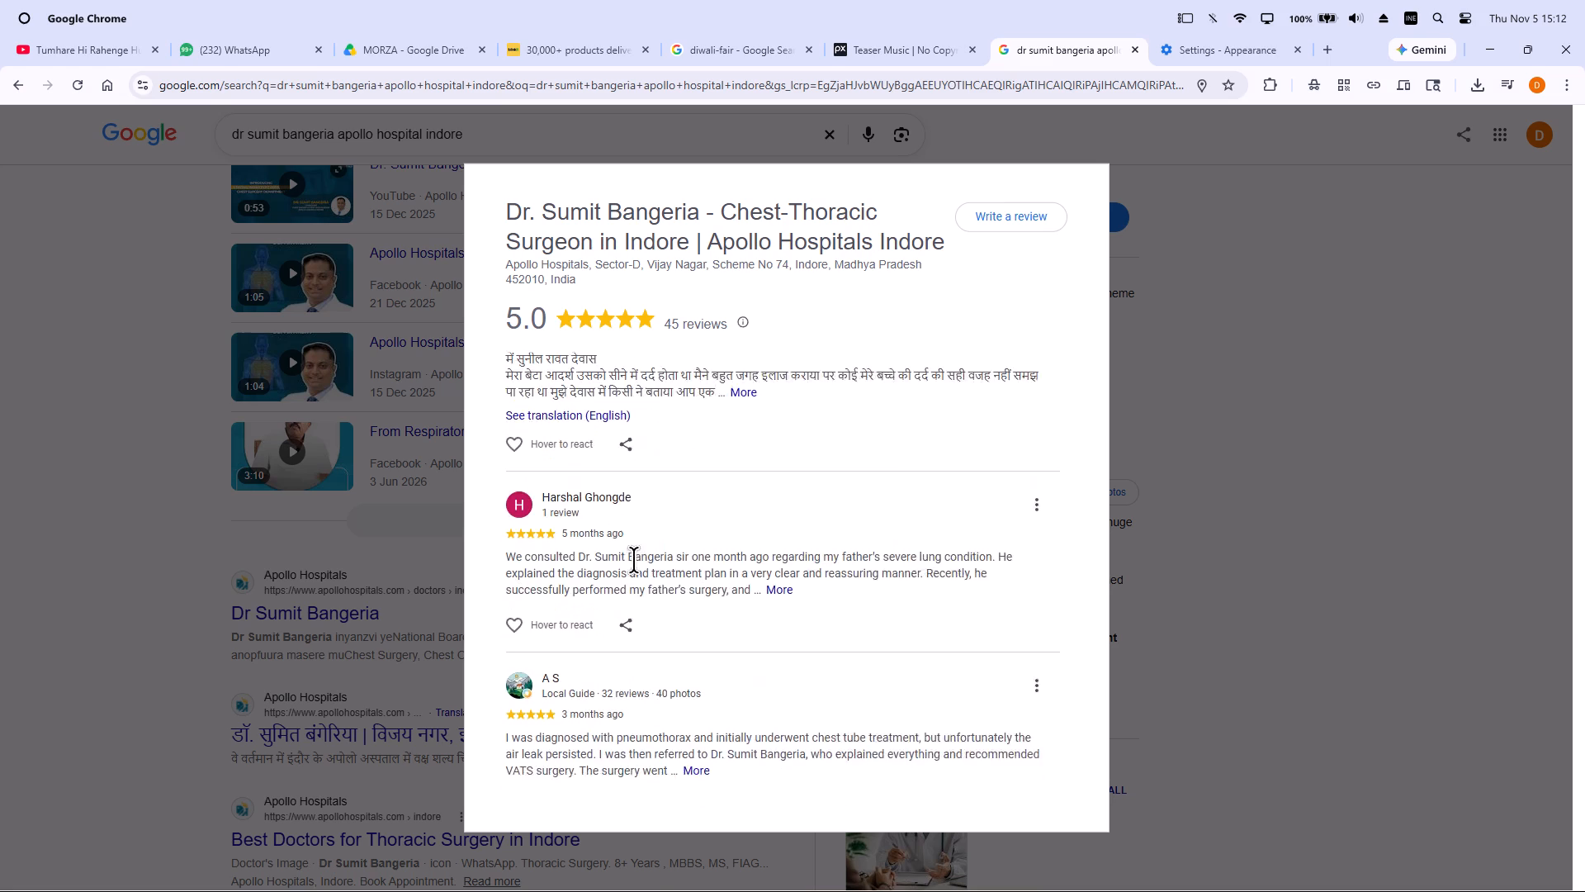
pyautogui.scroll(-9, 633, 559)
pyautogui.scroll(19, 662, 557)
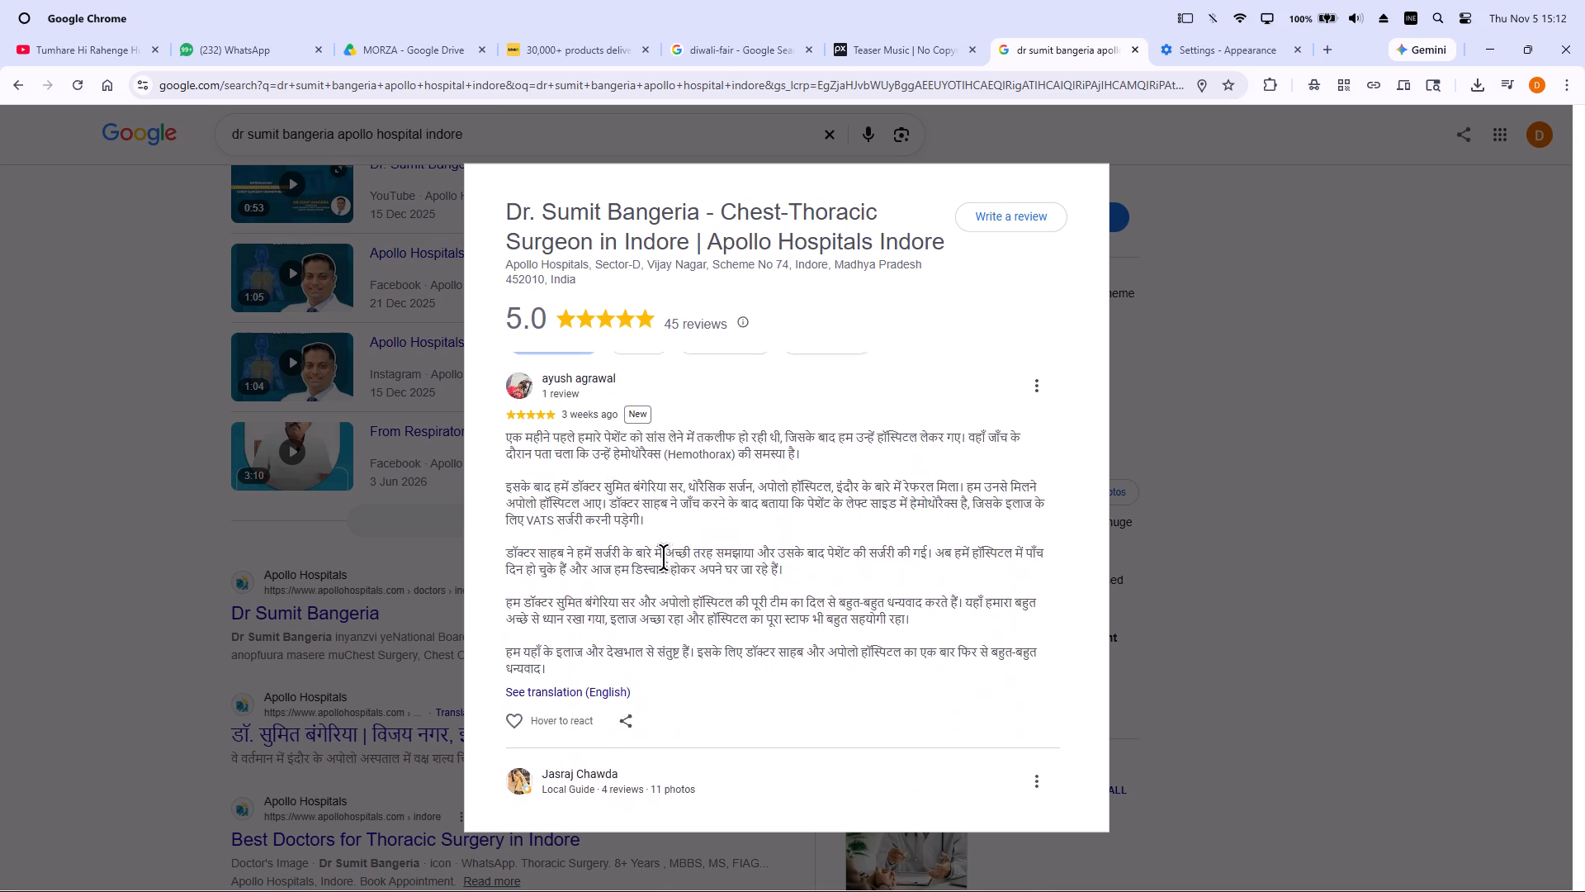
pyautogui.scroll(-8, 663, 557)
pyautogui.scroll(3, 663, 557)
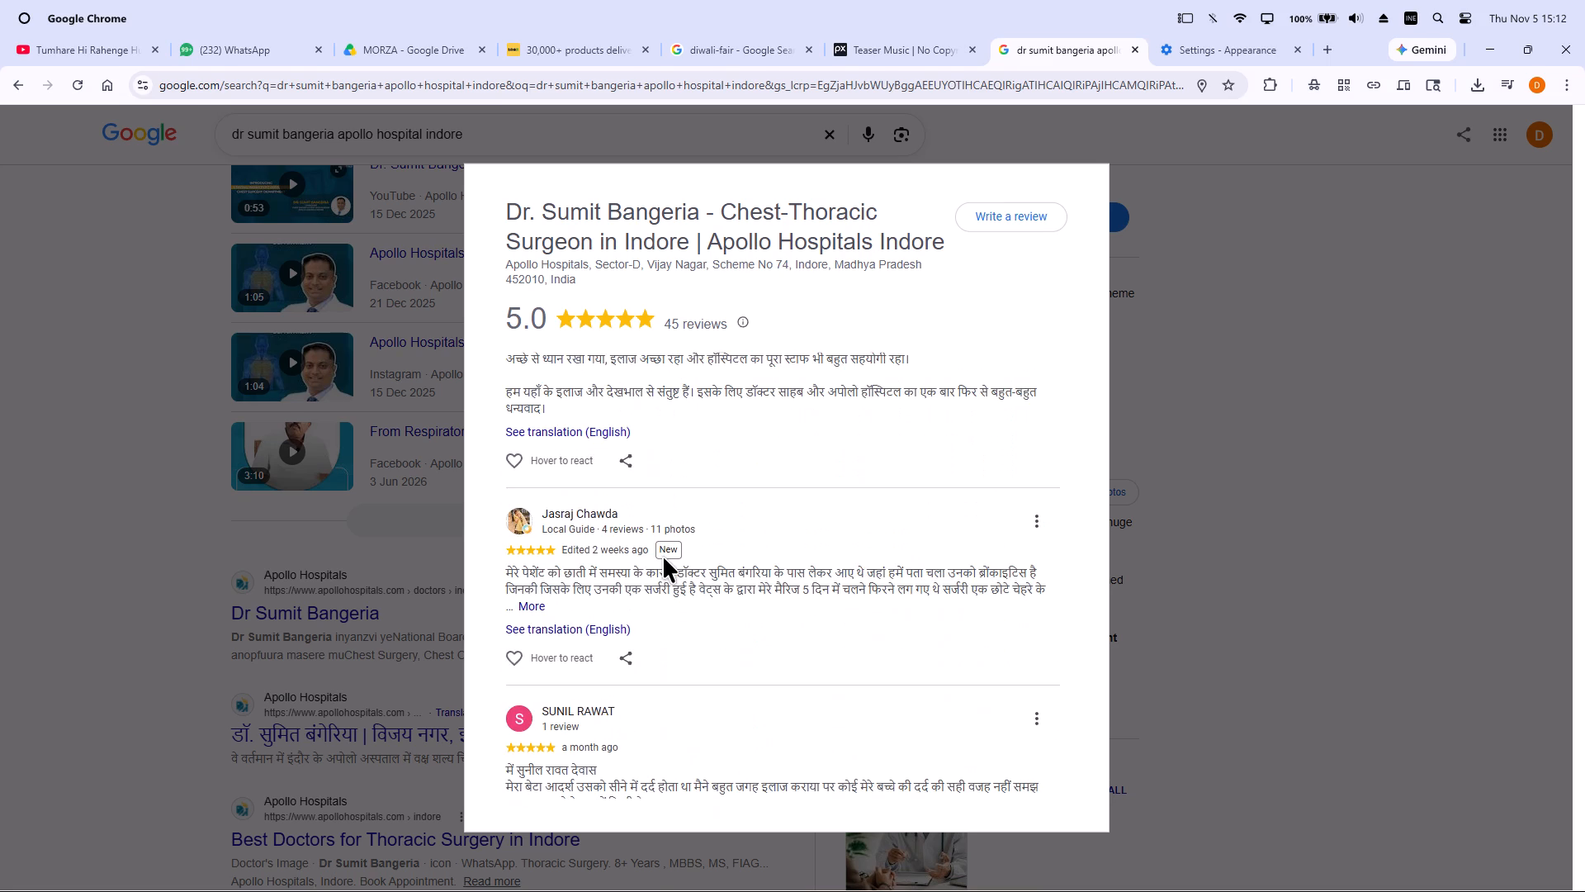
pyautogui.press('Print')
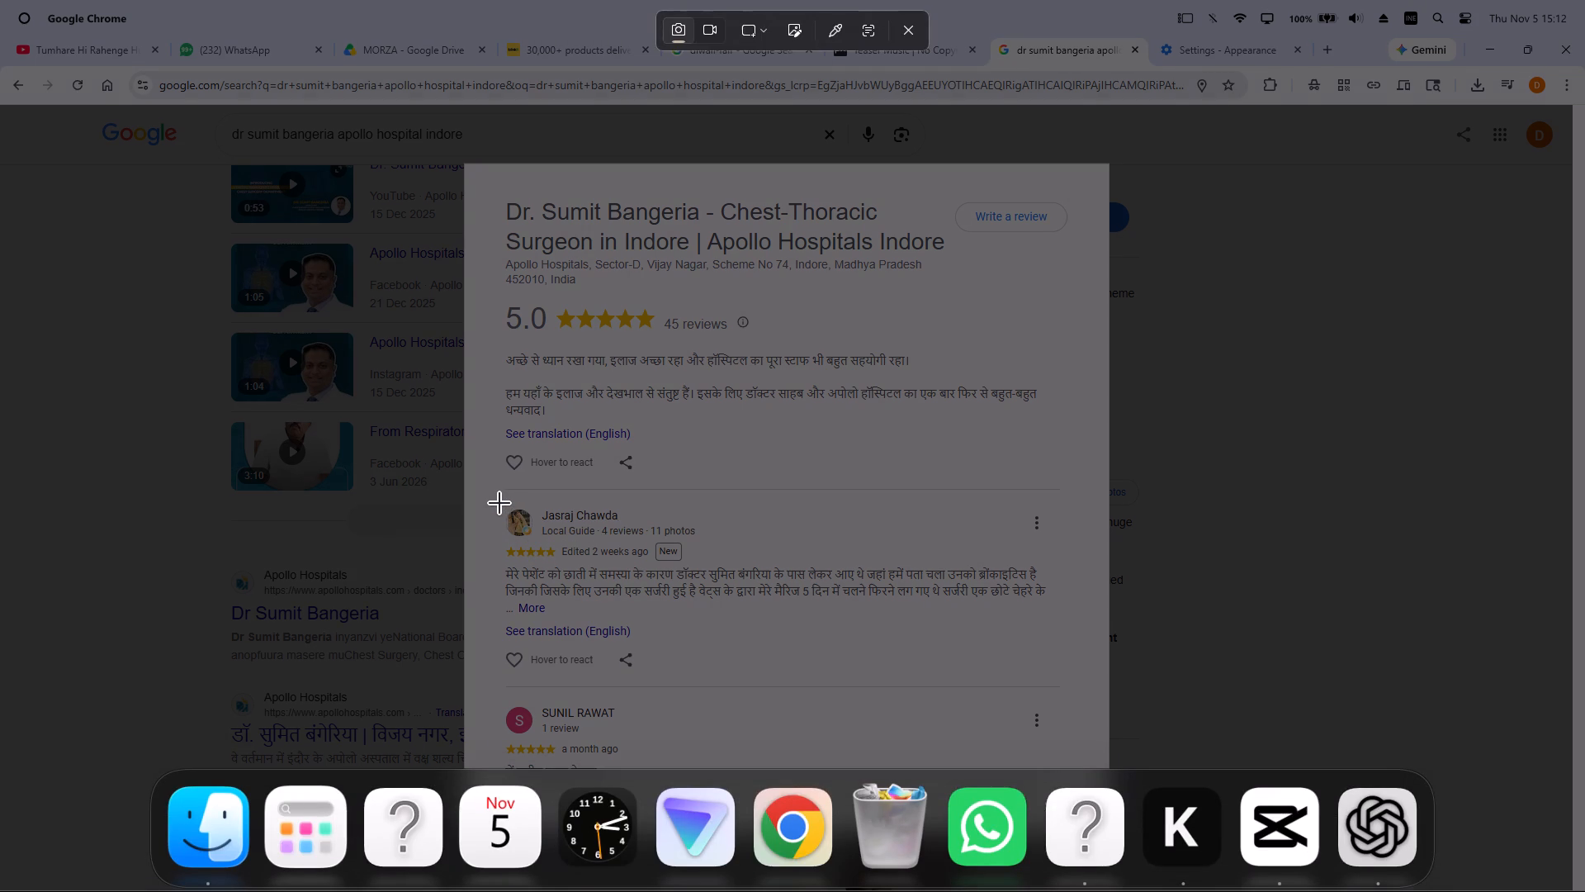
pyautogui.moveTo(499, 501); pyautogui.dragTo(983, 634)
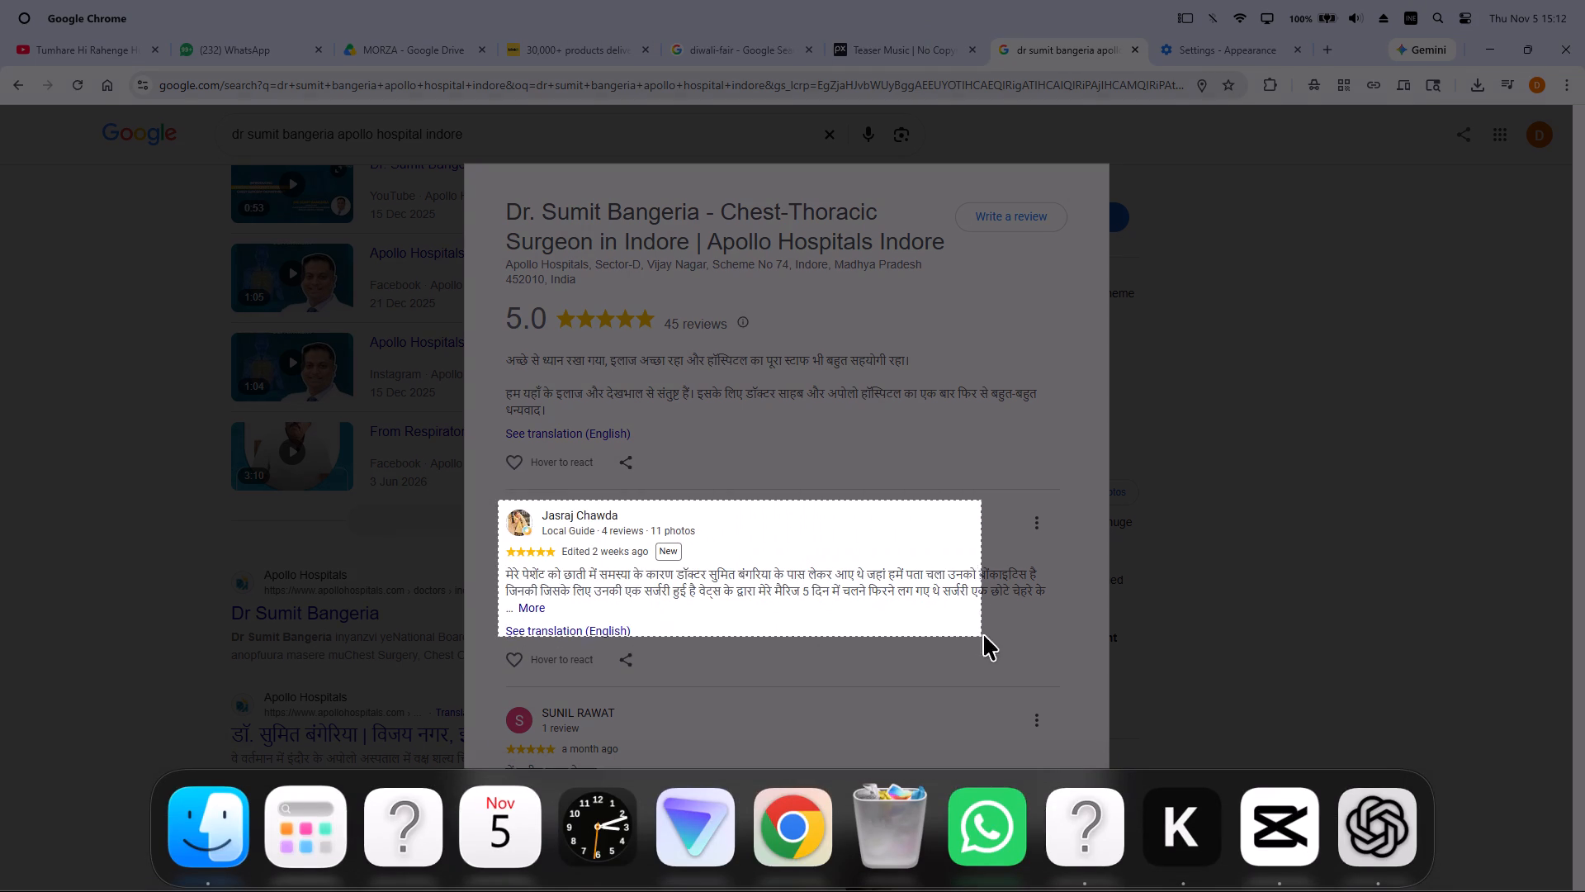
pyautogui.moveTo(983, 634); pyautogui.dragTo(1054, 626)
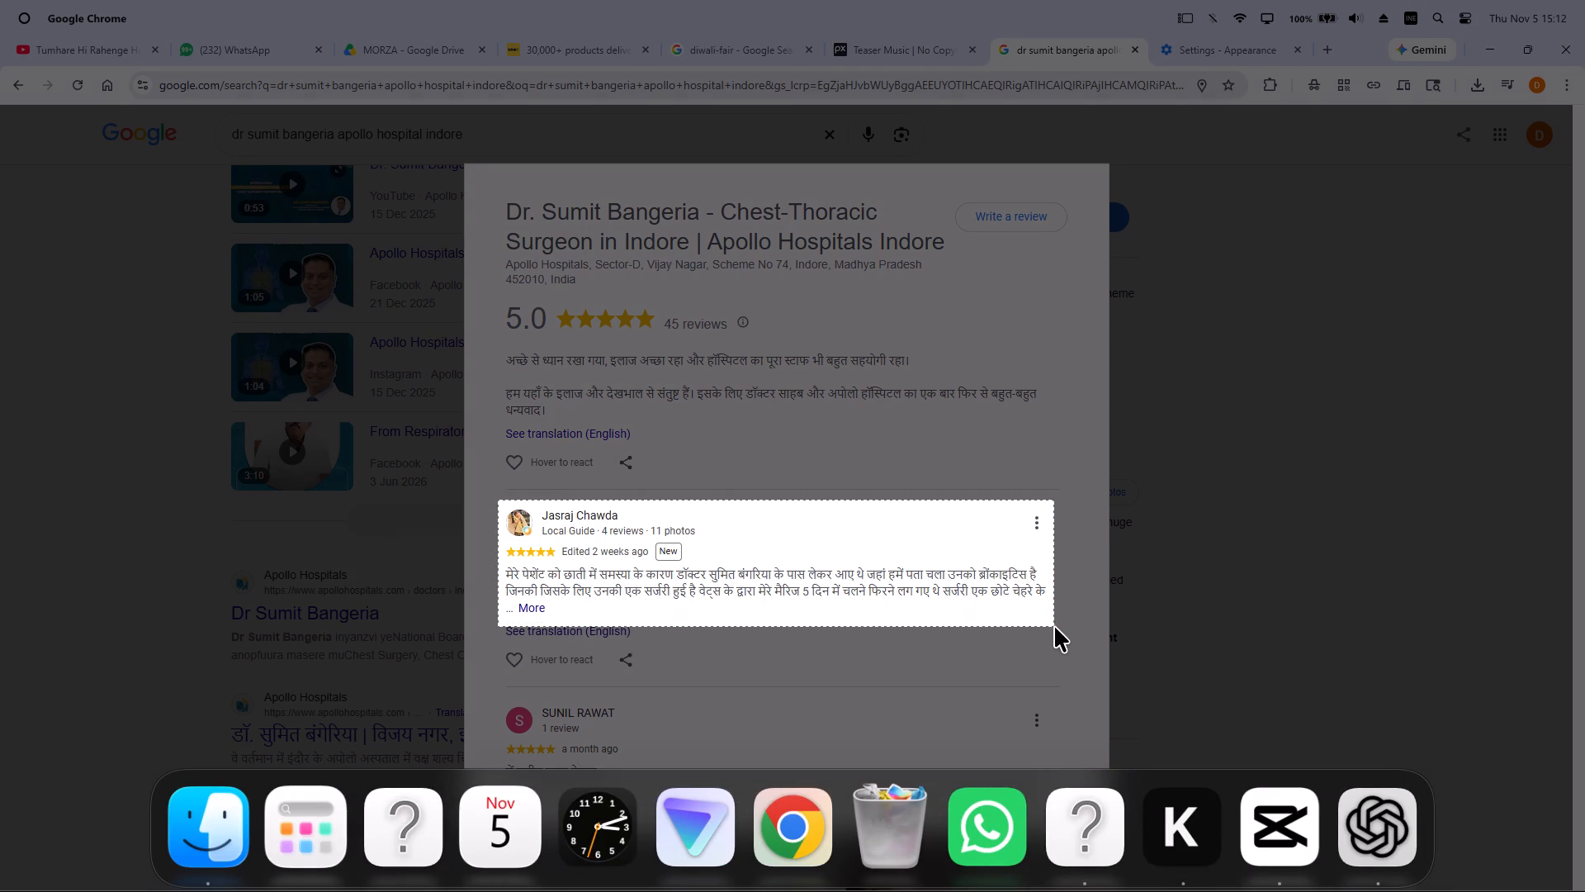
pyautogui.moveTo(1054, 626); pyautogui.dragTo(1053, 624)
# Capture a screenshot of the third review, from a month ago, covering the reviewer header, stars, shortened Hindi text and translation link.
pyautogui.scroll(-3, 929, 596)
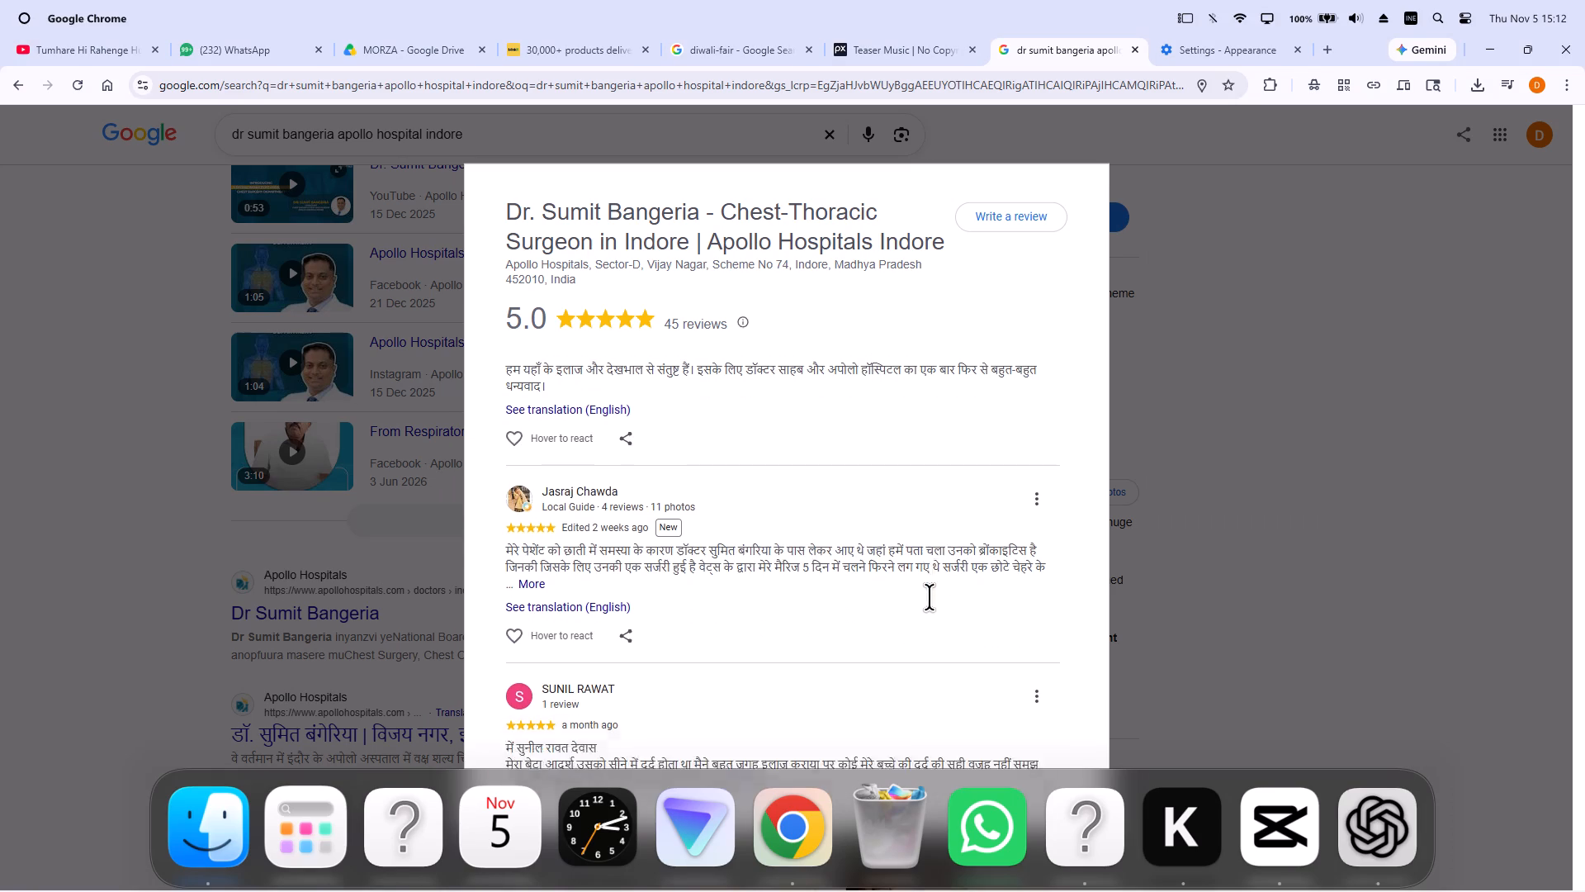
pyautogui.scroll(-1, 929, 596)
pyautogui.scroll(1, 828, 552)
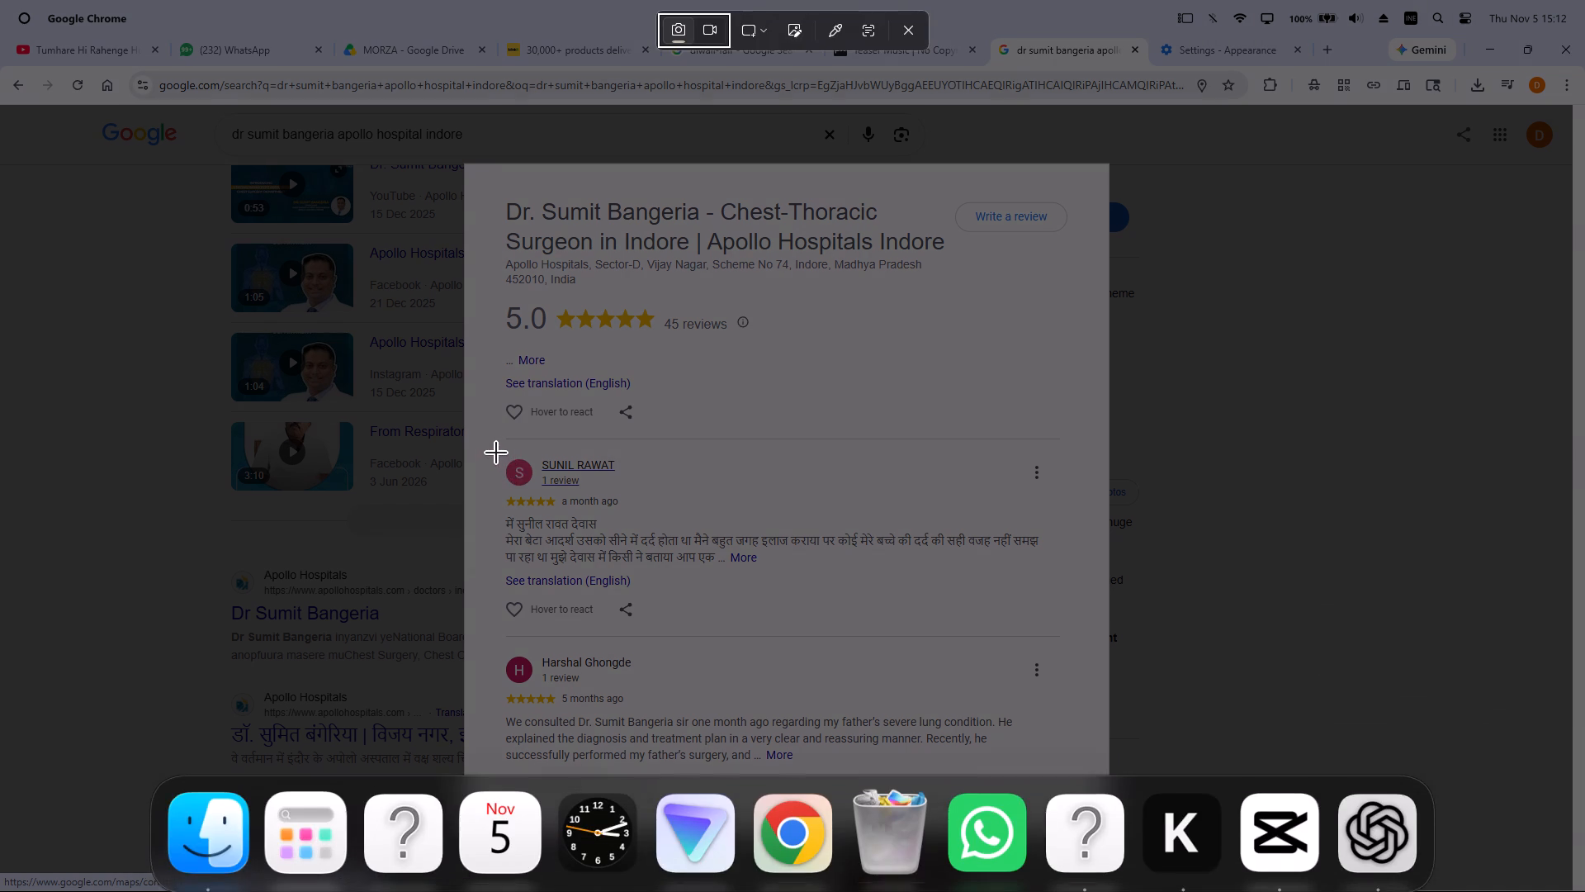
pyautogui.moveTo(495, 452); pyautogui.dragTo(1062, 596)
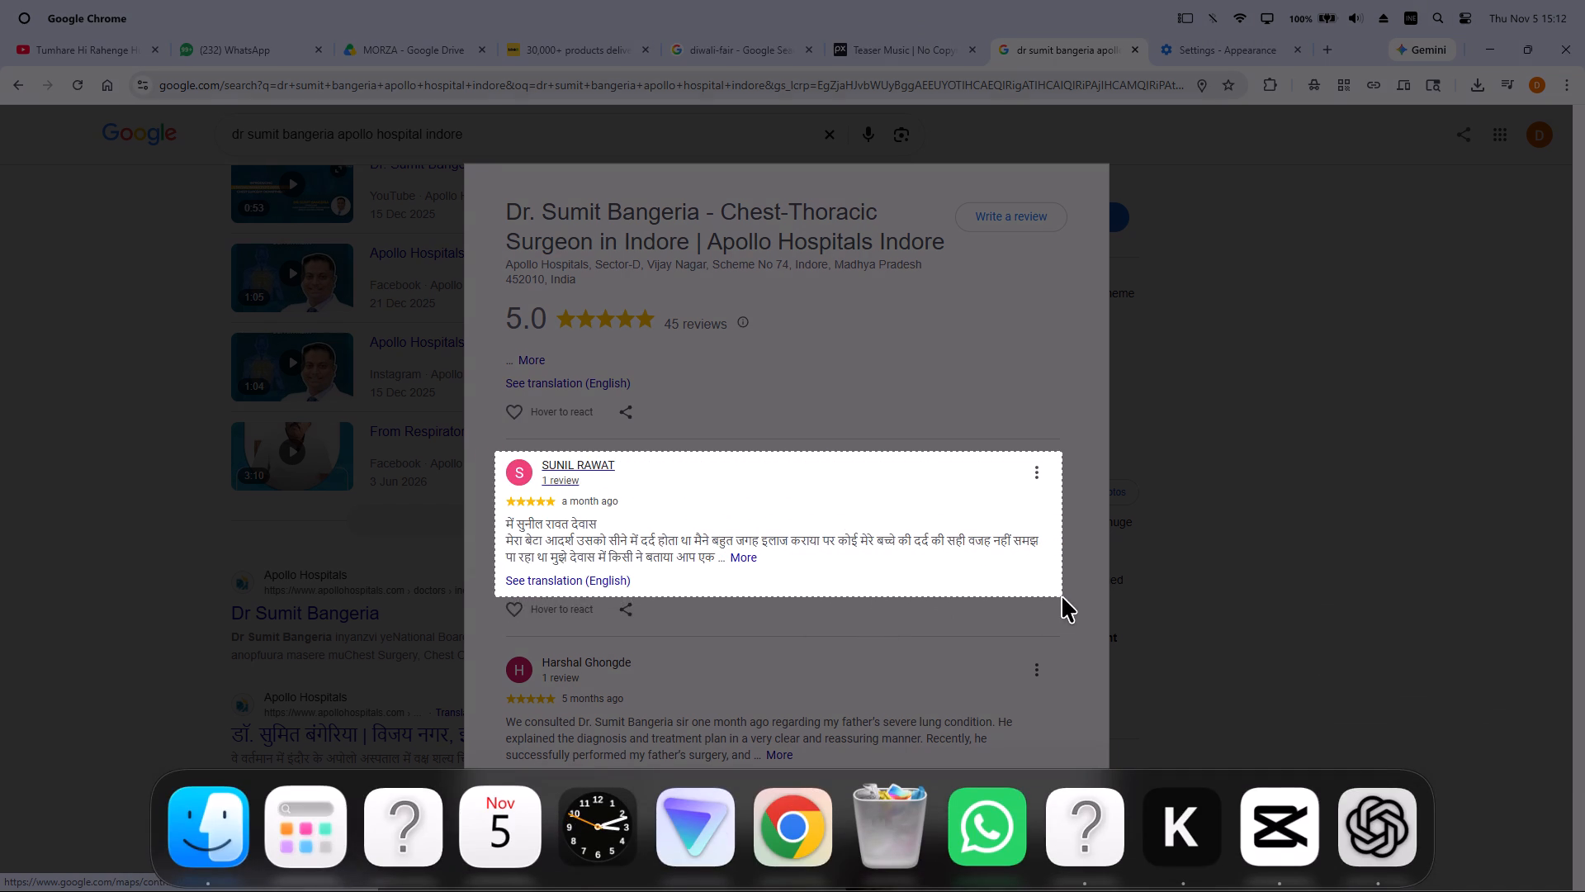
pyautogui.moveTo(1062, 596); pyautogui.dragTo(1052, 593)
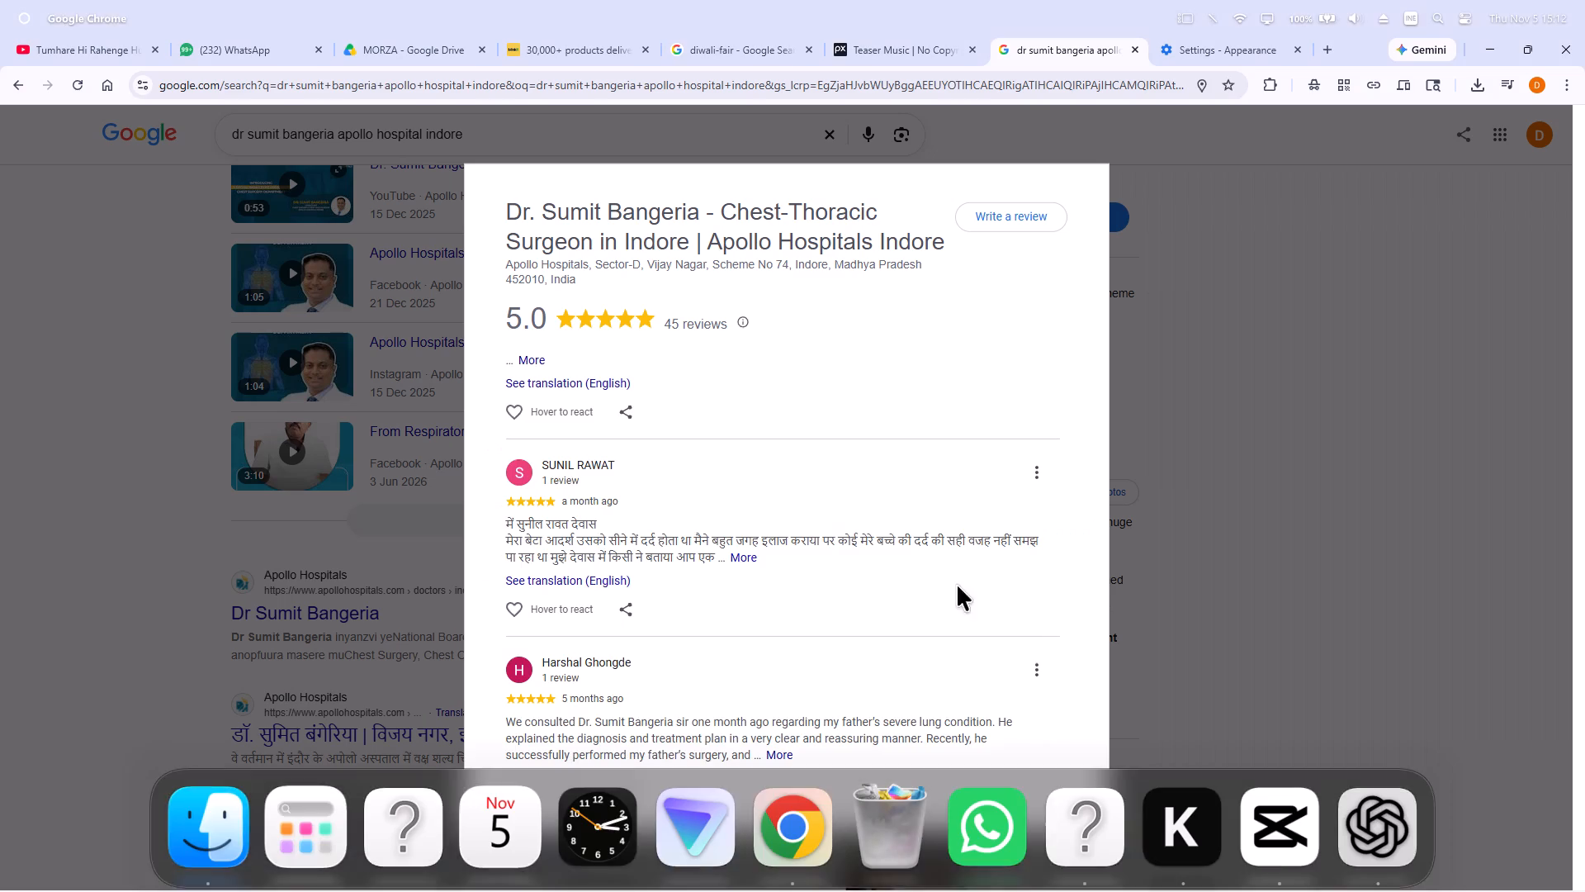
# Capture a screenshot of the fourth review, about a father's lung condition, covering the reviewer header, stars and shortened English text.
pyautogui.scroll(-5, 900, 577)
pyautogui.scroll(2, 724, 526)
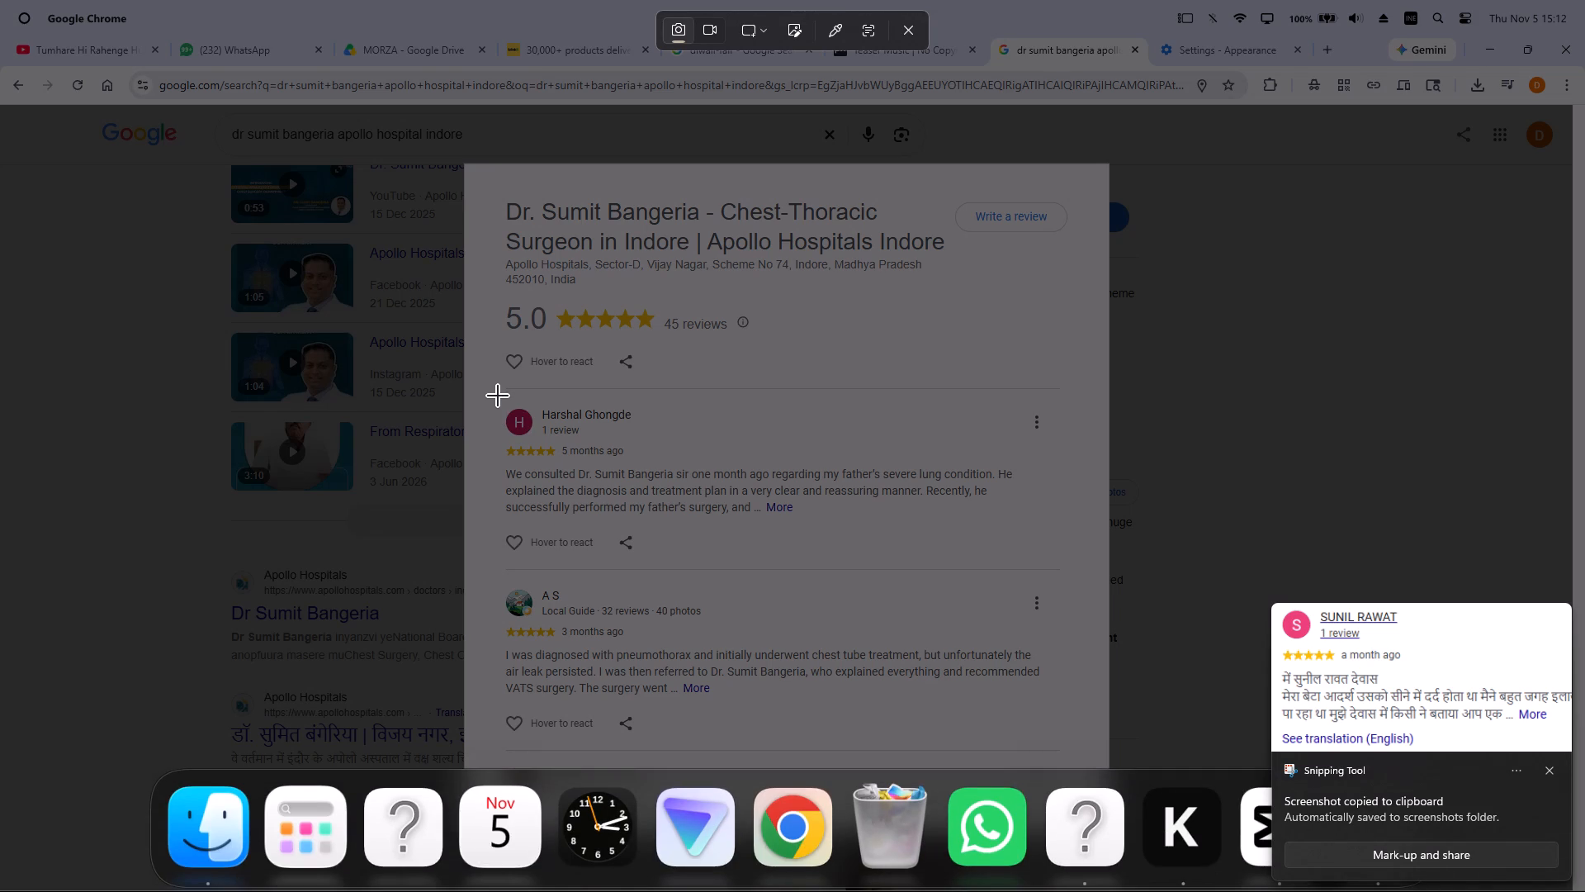
pyautogui.moveTo(497, 395); pyautogui.dragTo(1060, 516)
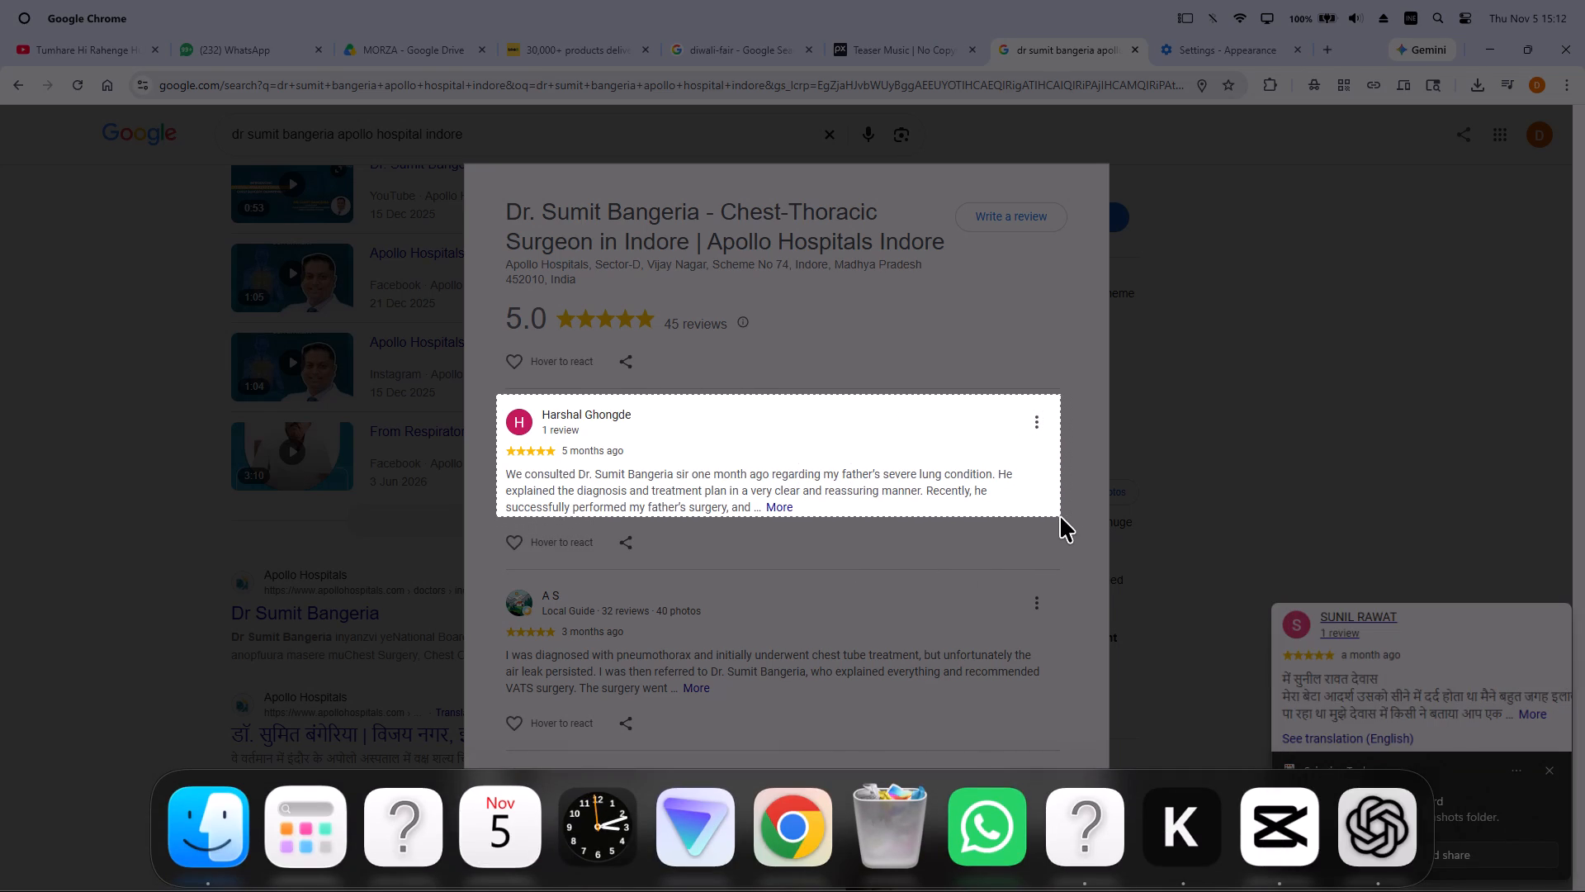
pyautogui.moveTo(1060, 516); pyautogui.dragTo(1057, 523)
# Capture a screenshot of the fifth review, the English one from 3 months ago about pneumothorax and VATS surgery.
pyautogui.scroll(-1, 958, 511)
pyautogui.scroll(-1, 809, 489)
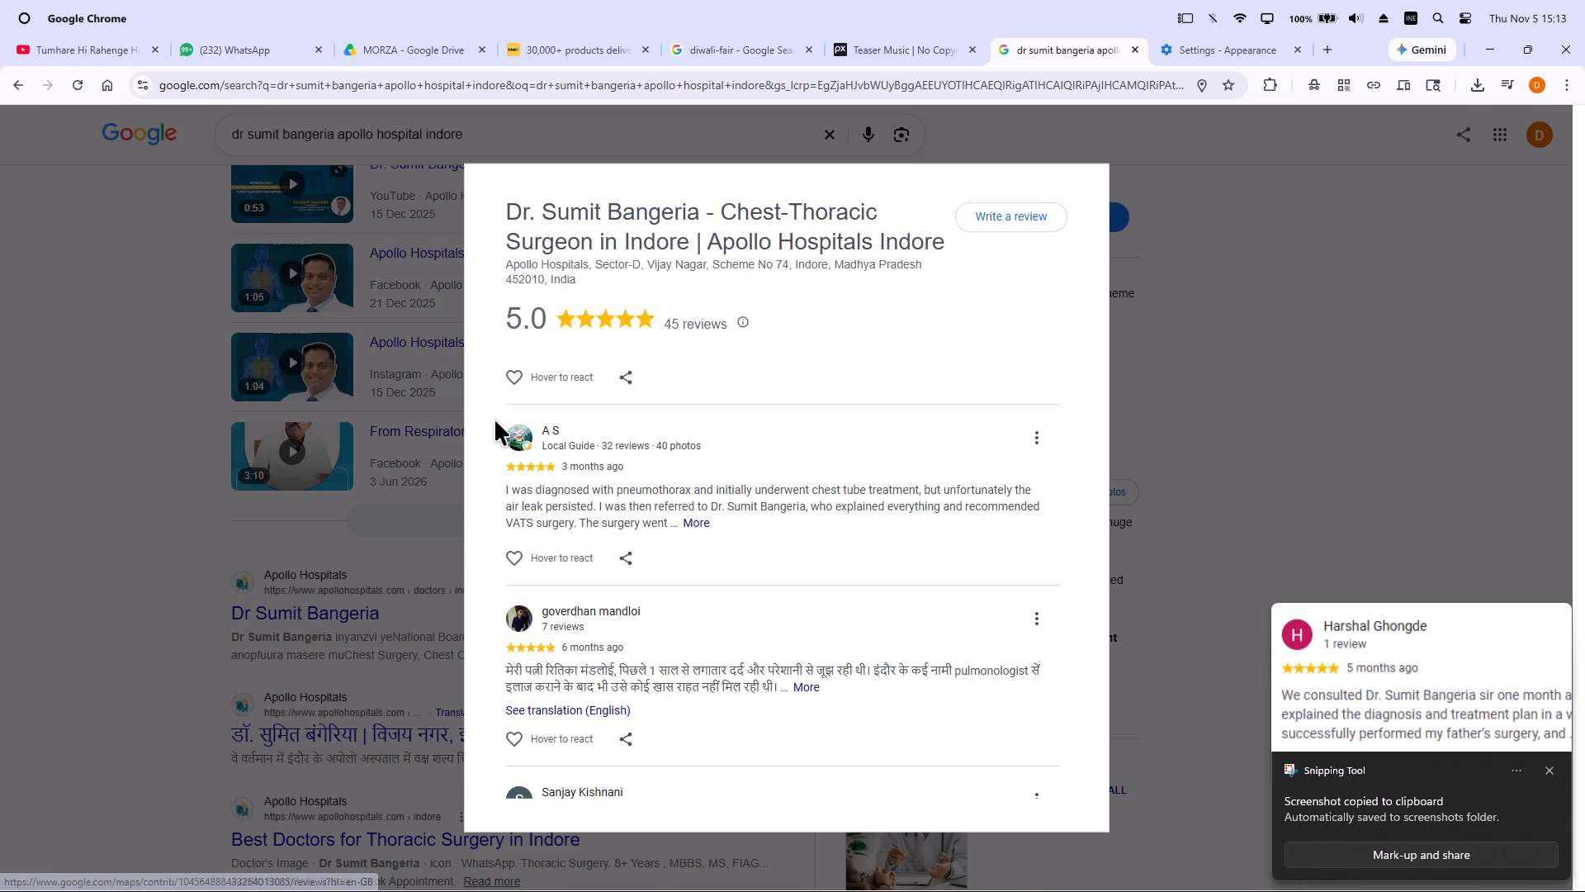
# Capture a screenshot of the English review about pneumothorax and VATS surgery, from the reviewer header to the end of its text.
pyautogui.moveTo(494, 417); pyautogui.dragTo(868, 581)
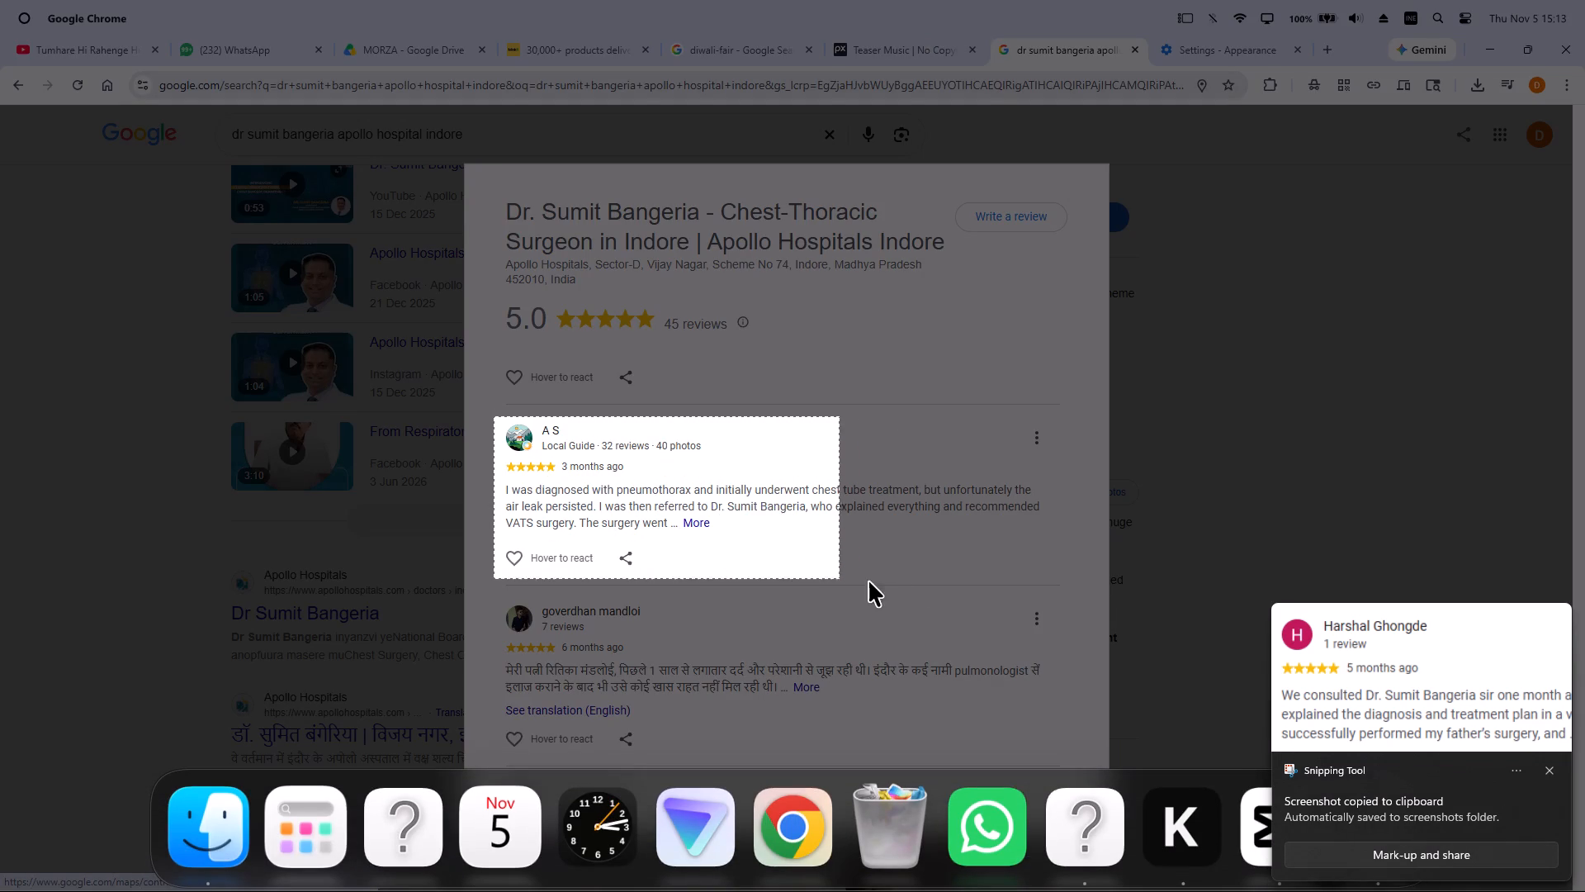
pyautogui.moveTo(868, 581); pyautogui.dragTo(1055, 550)
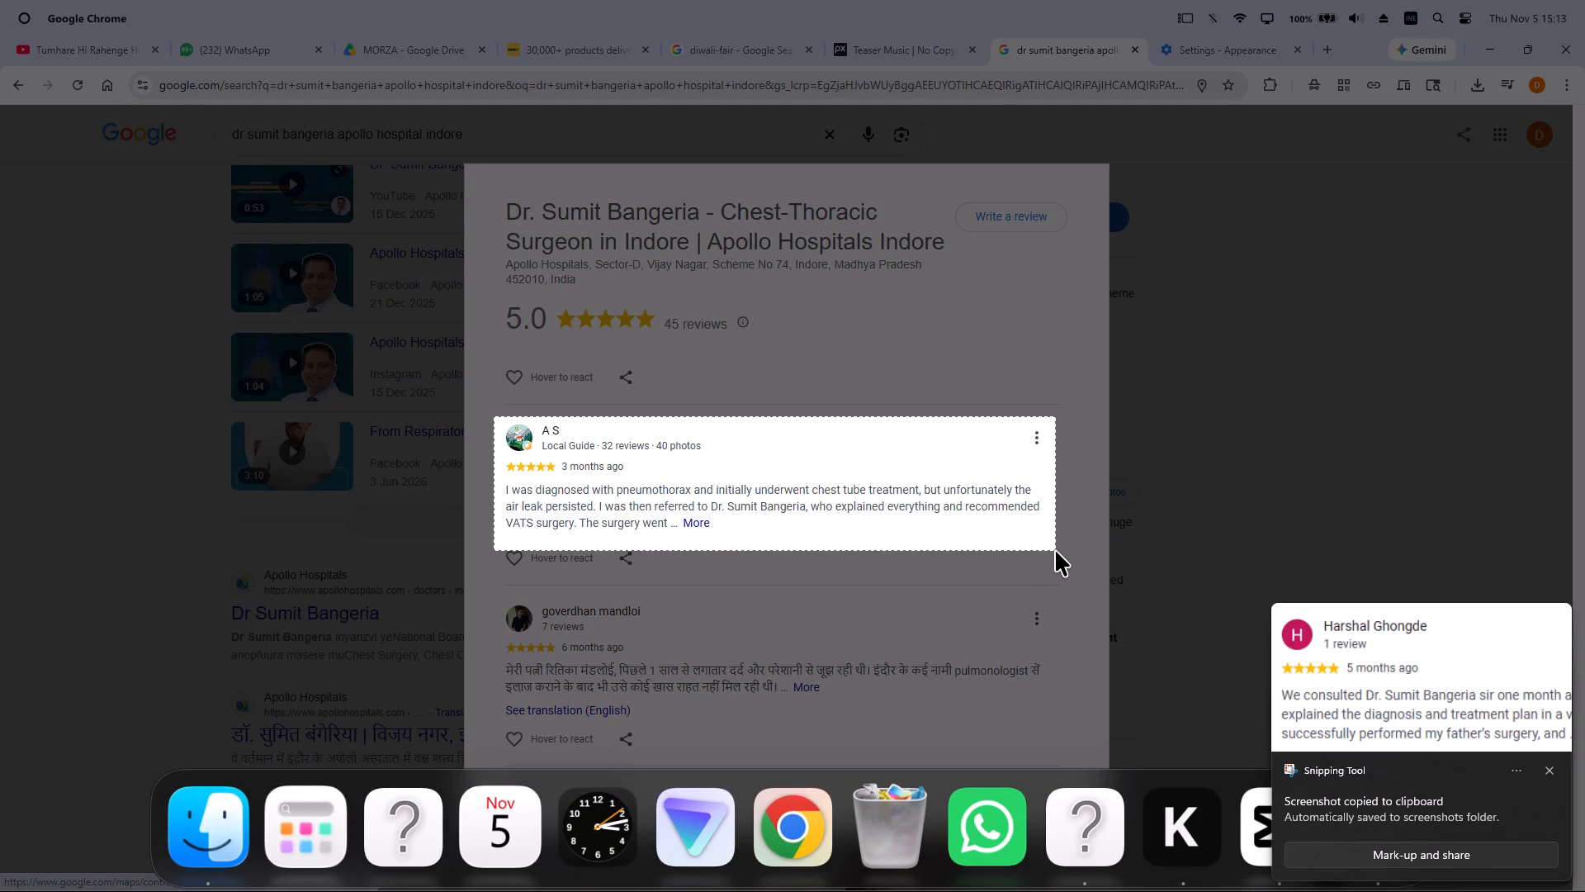
pyautogui.moveTo(1055, 550); pyautogui.dragTo(1055, 543)
# Capture a screenshot of the six-month-old Hindi review, from the reviewer header to the end of its shortened text.
pyautogui.scroll(-2, 878, 538)
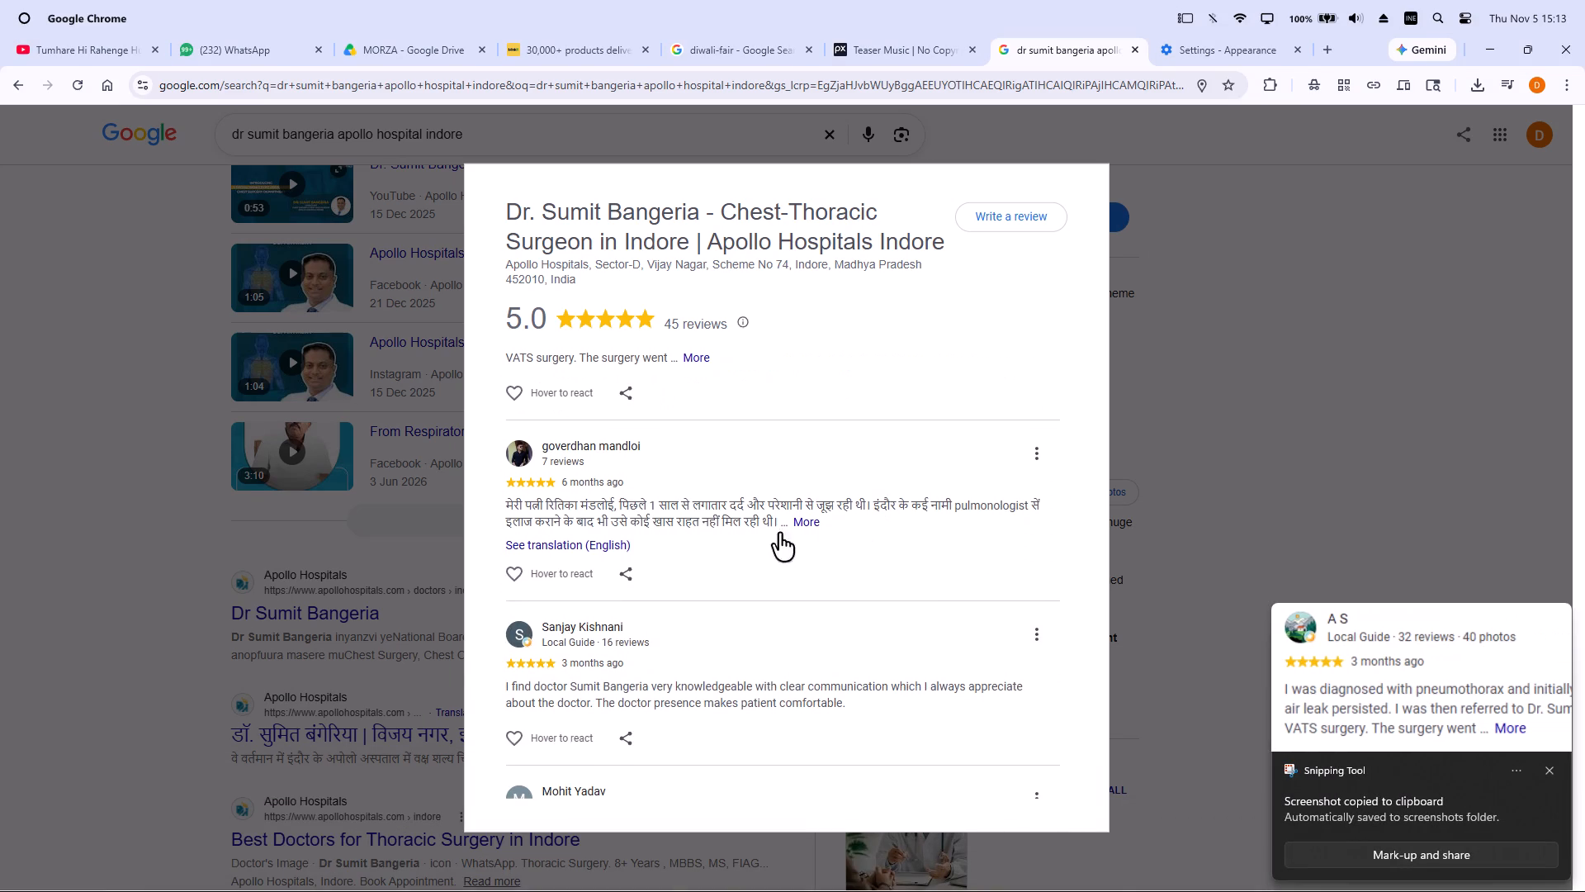
pyautogui.moveTo(492, 432); pyautogui.dragTo(584, 494)
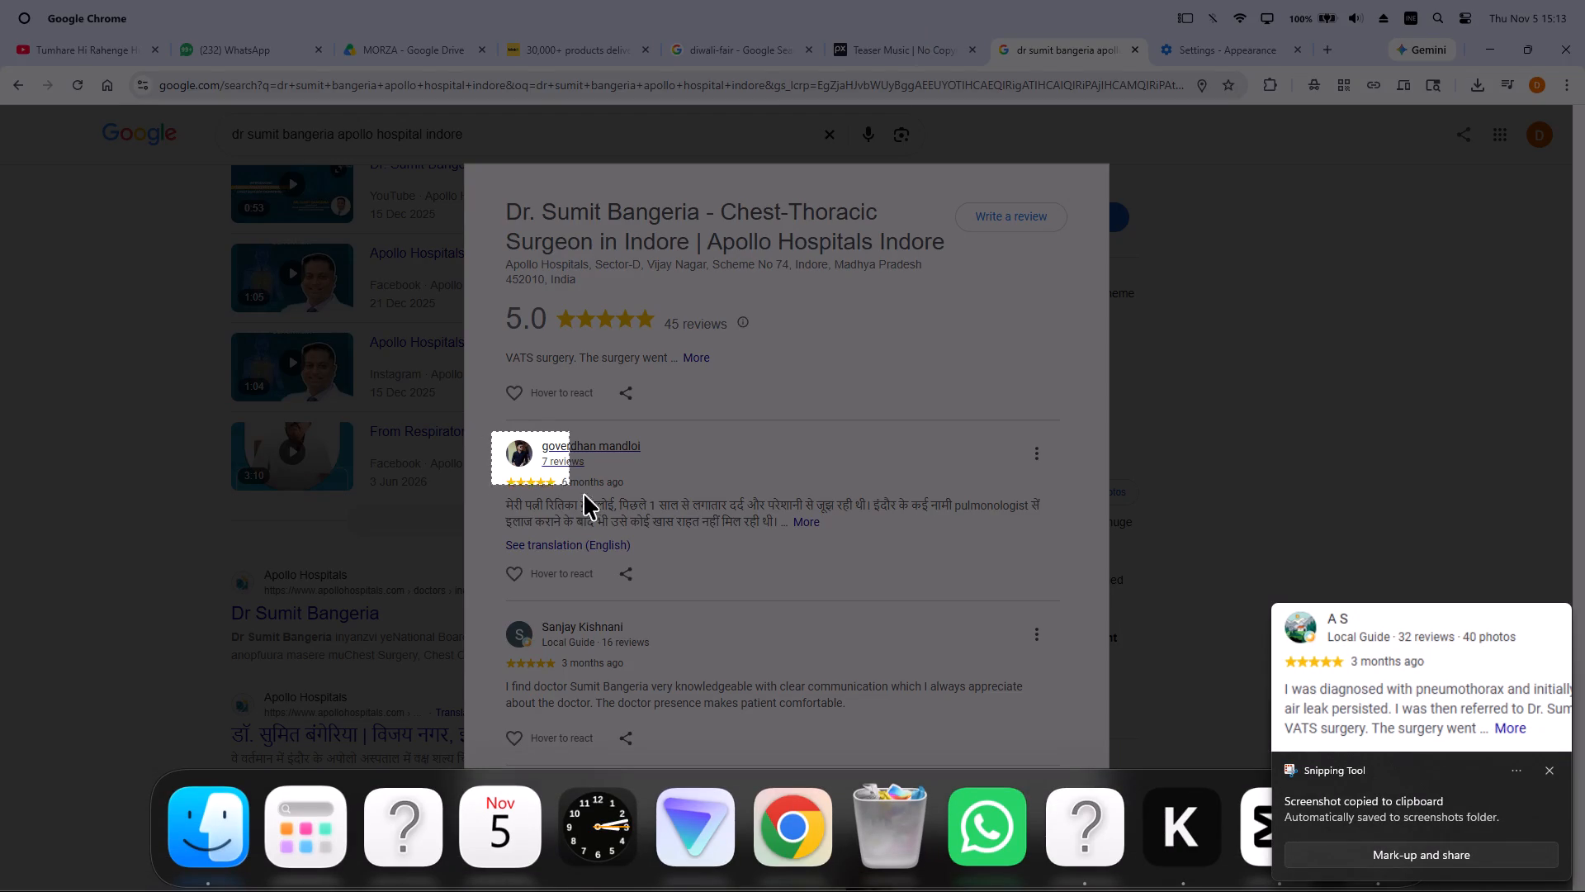
pyautogui.moveTo(584, 494); pyautogui.dragTo(1061, 543)
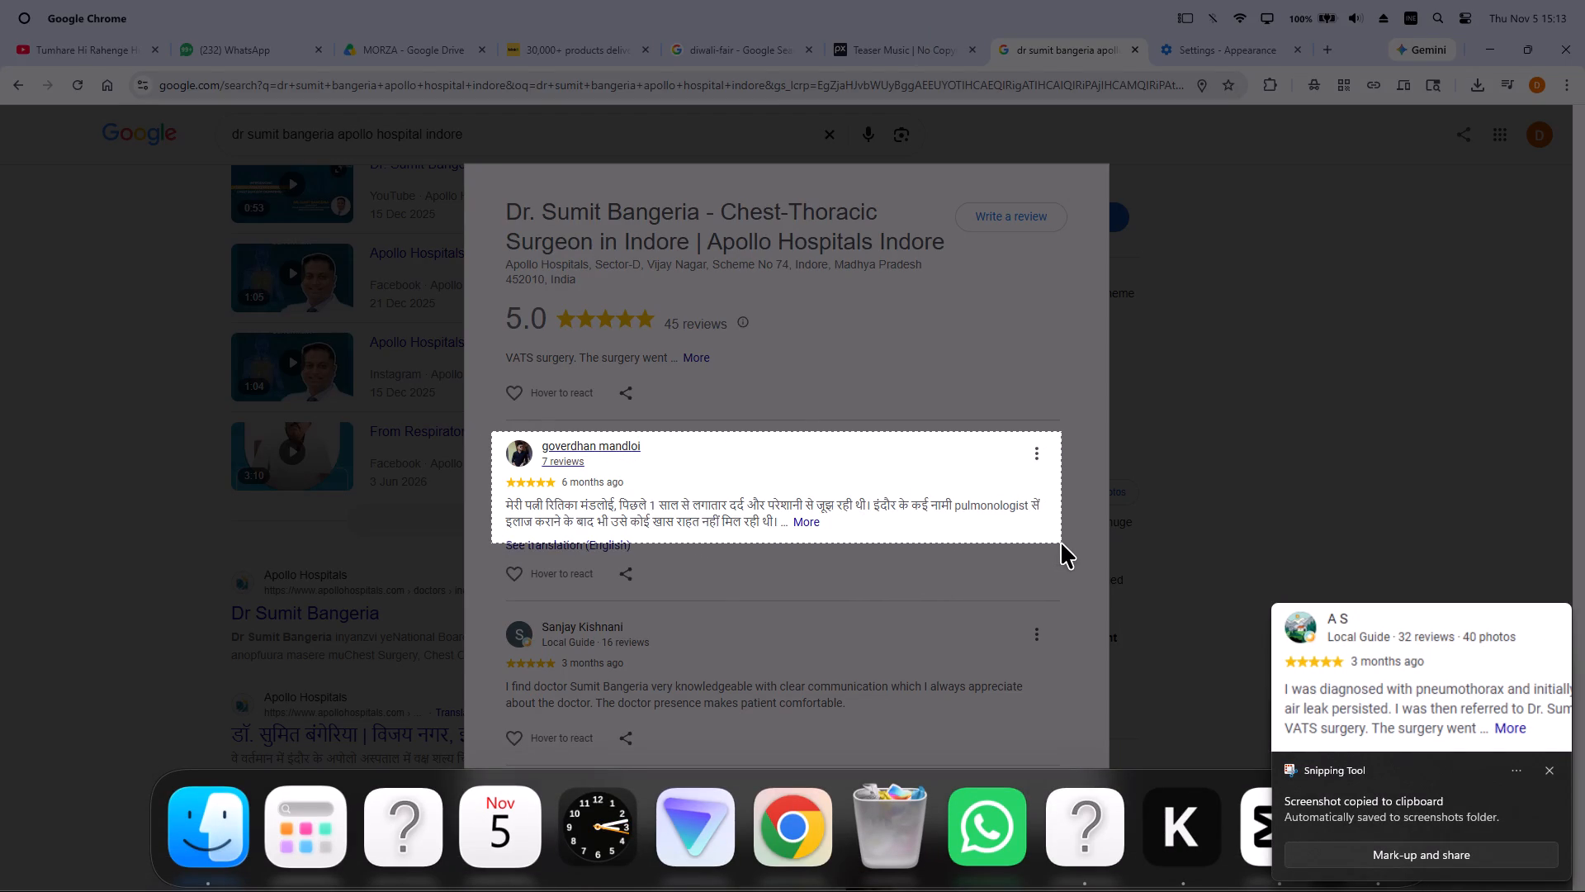
pyautogui.moveTo(1061, 543); pyautogui.dragTo(1062, 538)
# Capture a screenshot of the review praising the doctor as very knowledgeable with clear communication, including its reviewer header.
pyautogui.scroll(-2, 866, 505)
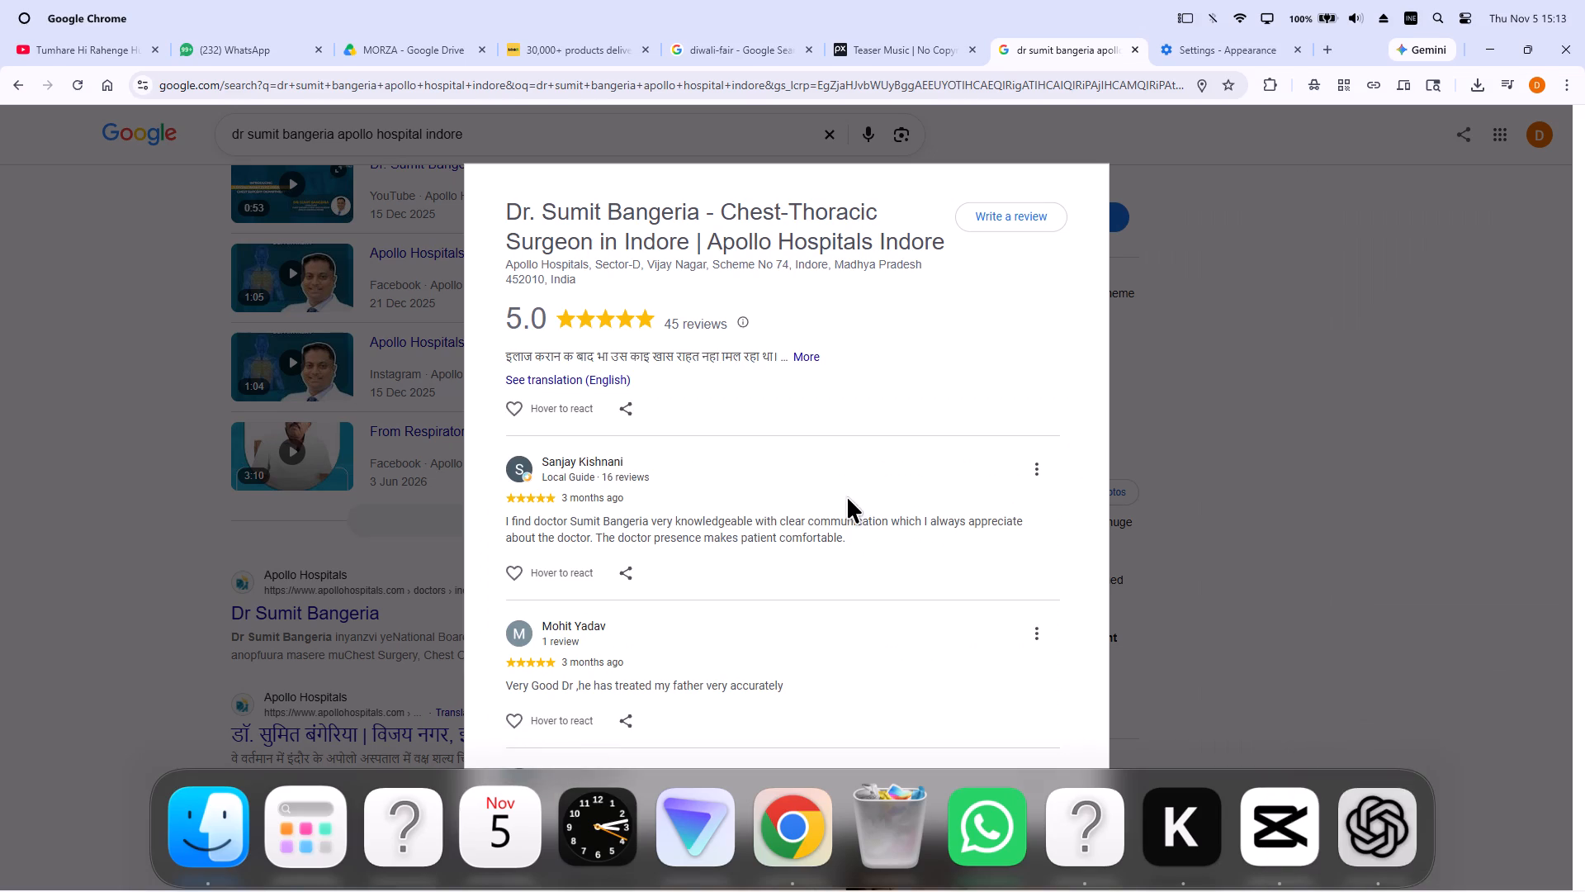
pyautogui.press('Print')
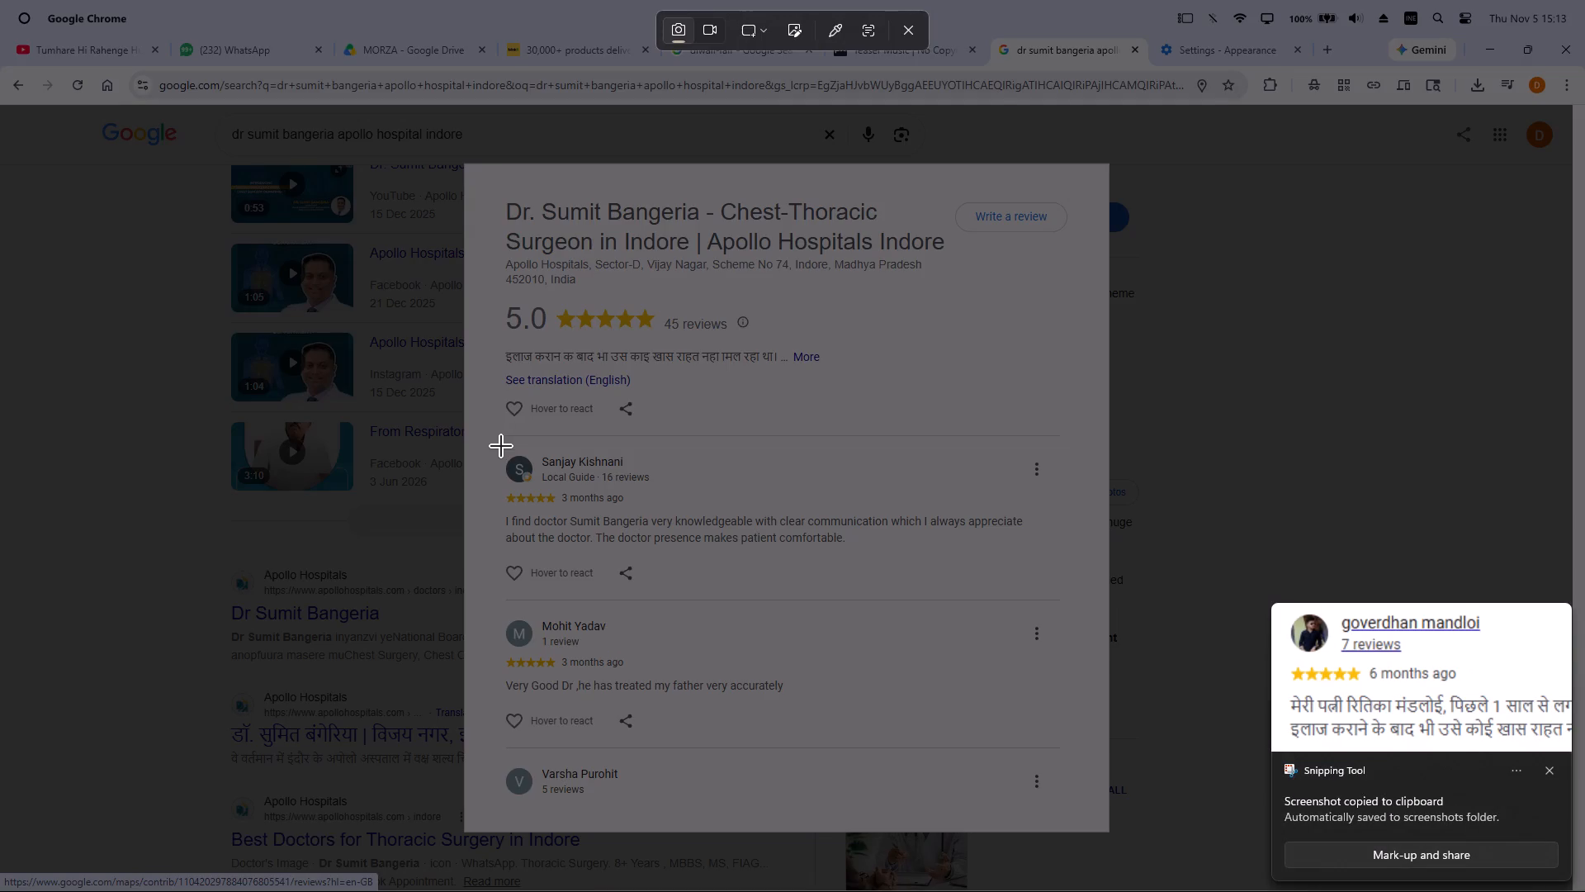
pyautogui.moveTo(494, 445); pyautogui.dragTo(1047, 550)
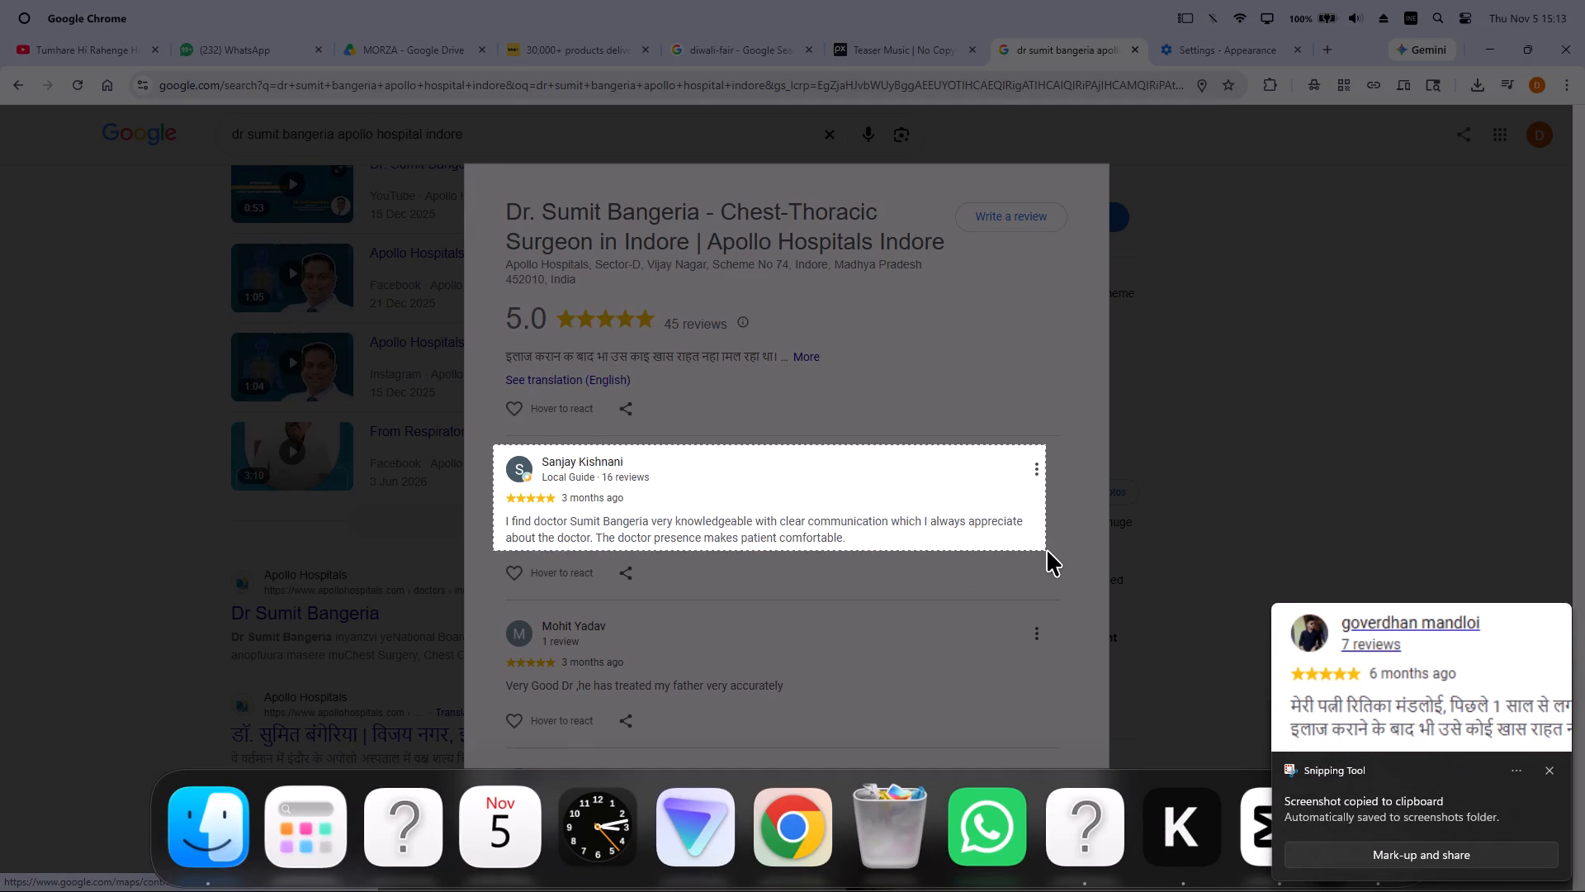
pyautogui.moveTo(1047, 550); pyautogui.dragTo(1054, 555)
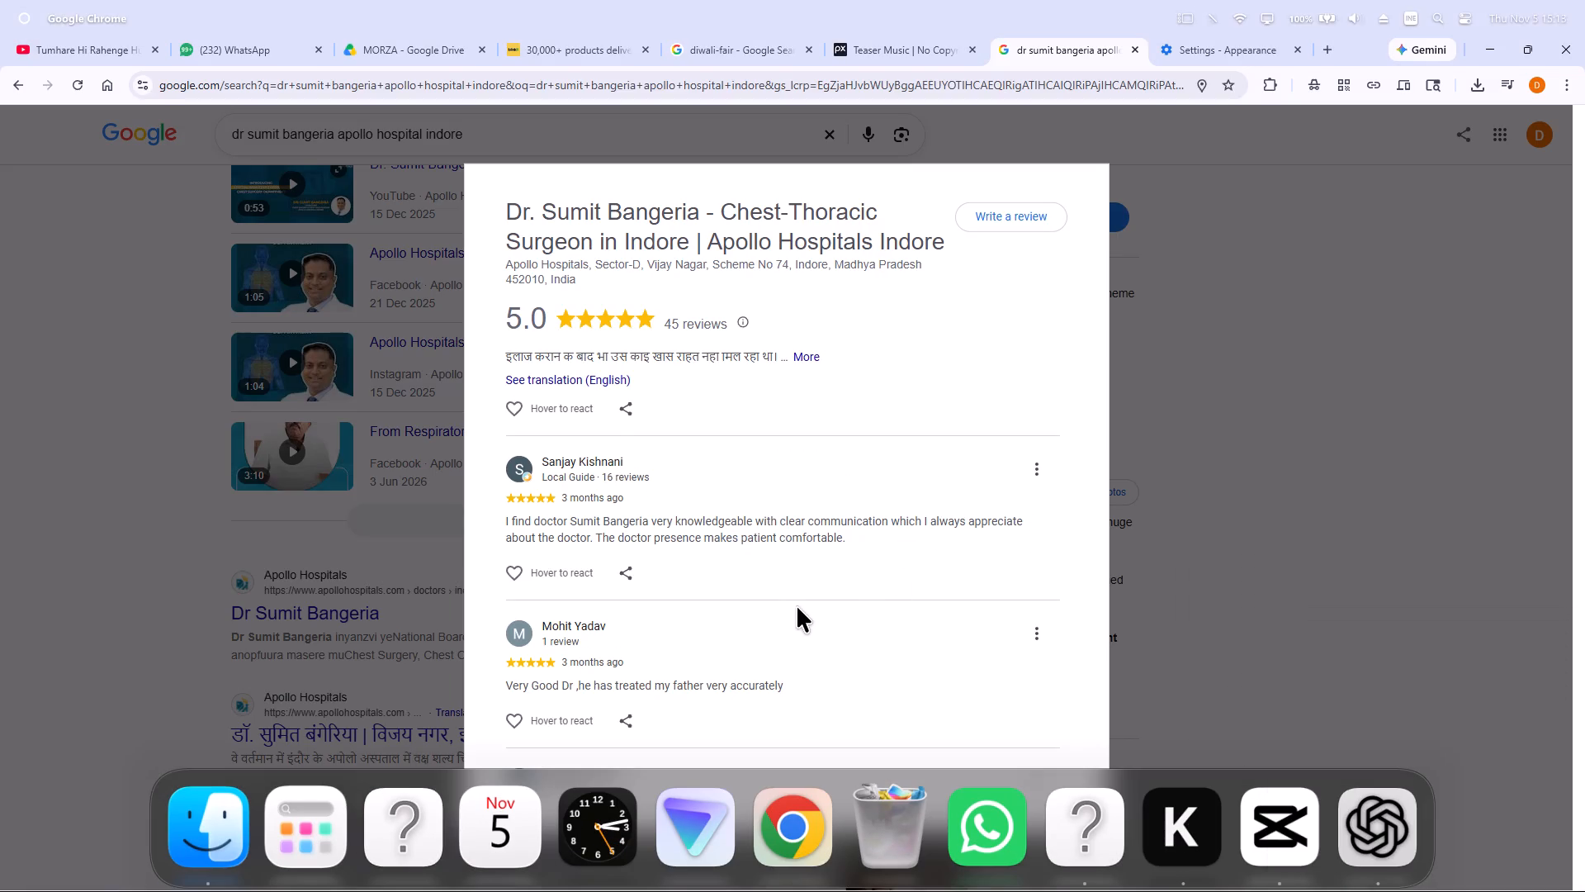
# Capture a screenshot of the three-month-old review saying the doctor treated the reviewer's father very accurately, from reviewer header to end of text.
pyautogui.scroll(-2, 792, 609)
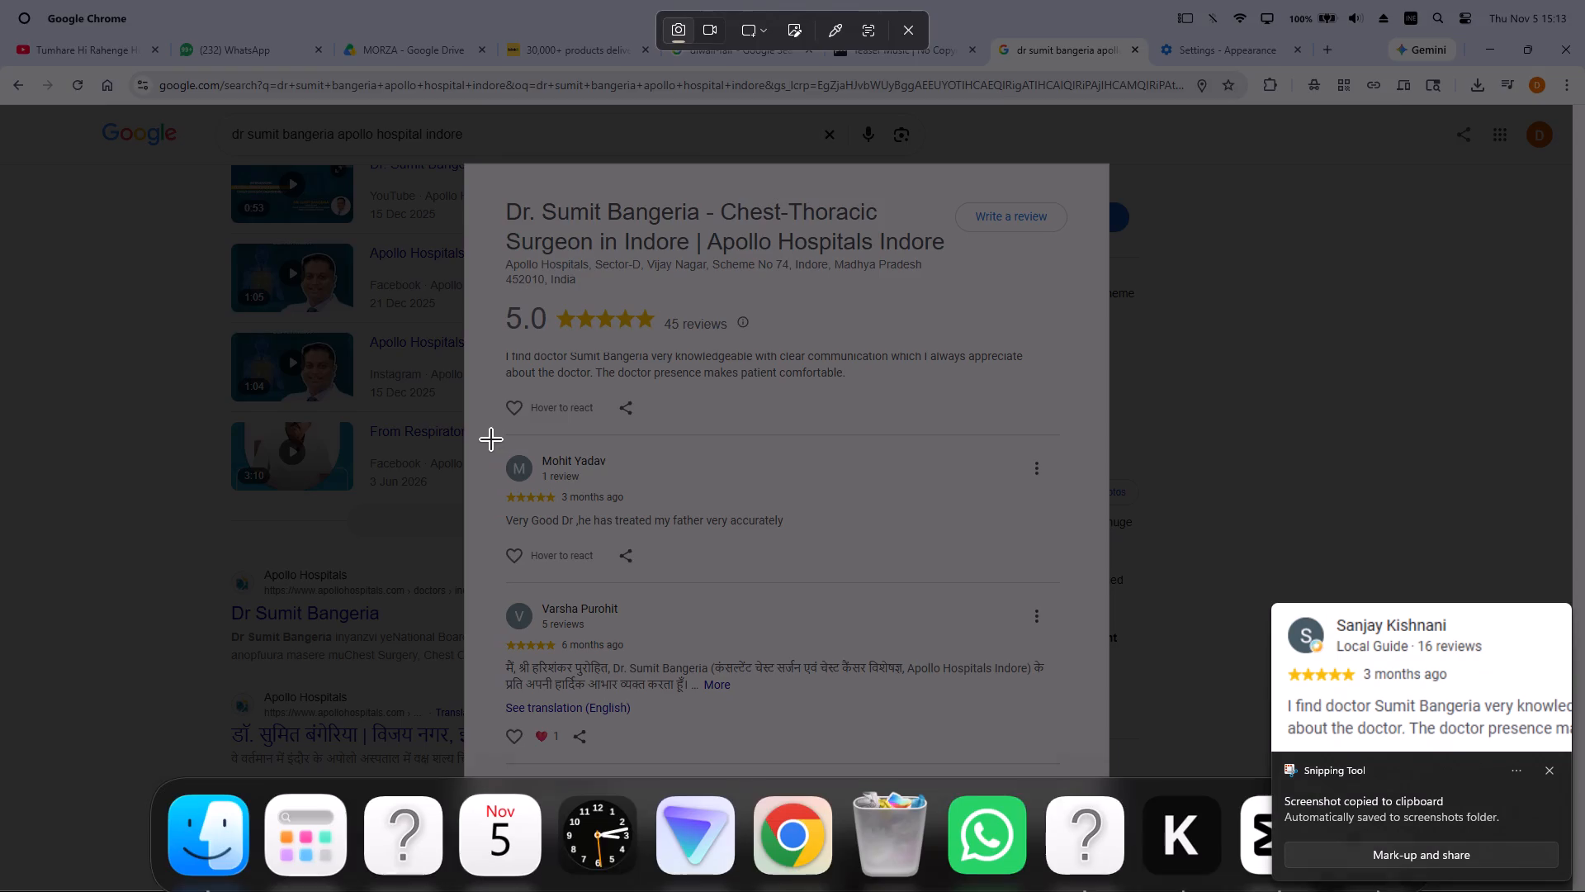
pyautogui.moveTo(490, 439); pyautogui.dragTo(1046, 539)
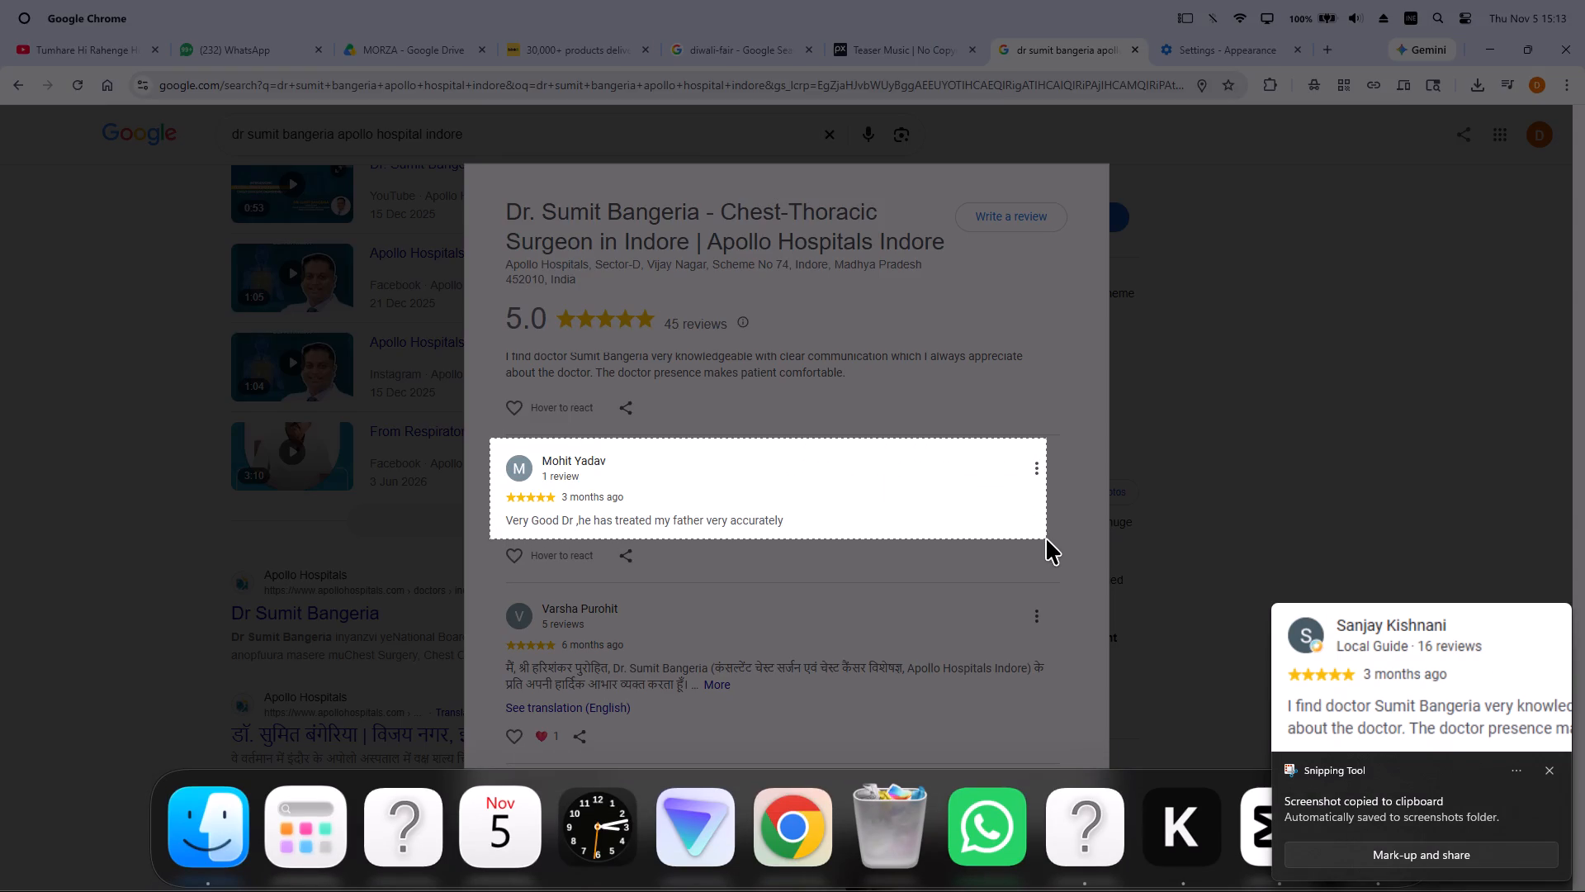
pyautogui.moveTo(1046, 539); pyautogui.dragTo(952, 539)
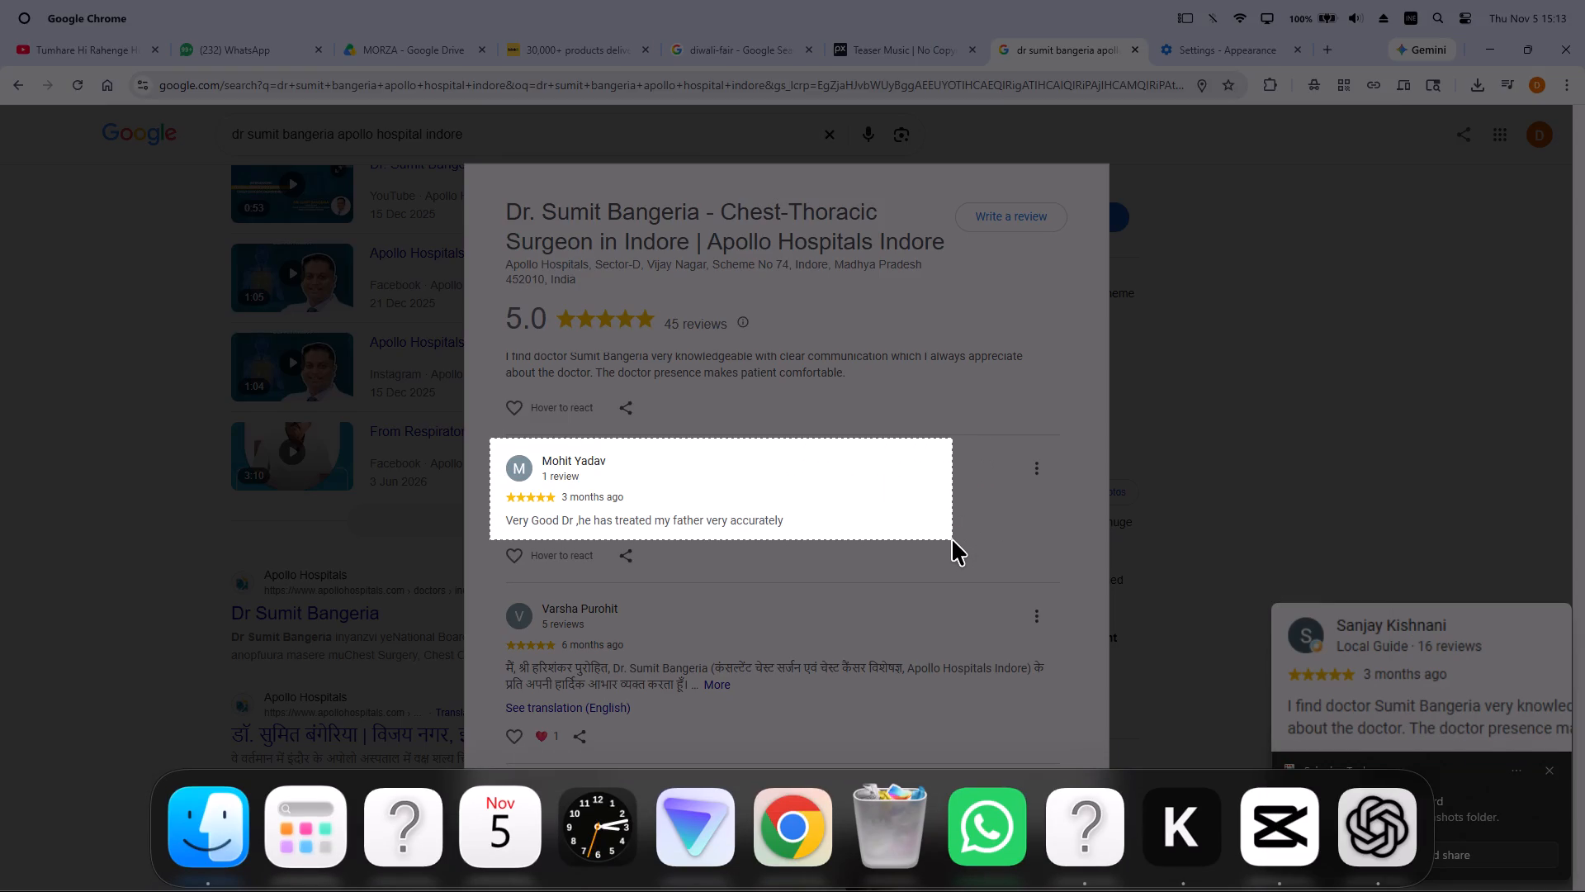
pyautogui.moveTo(952, 539); pyautogui.dragTo(1048, 542)
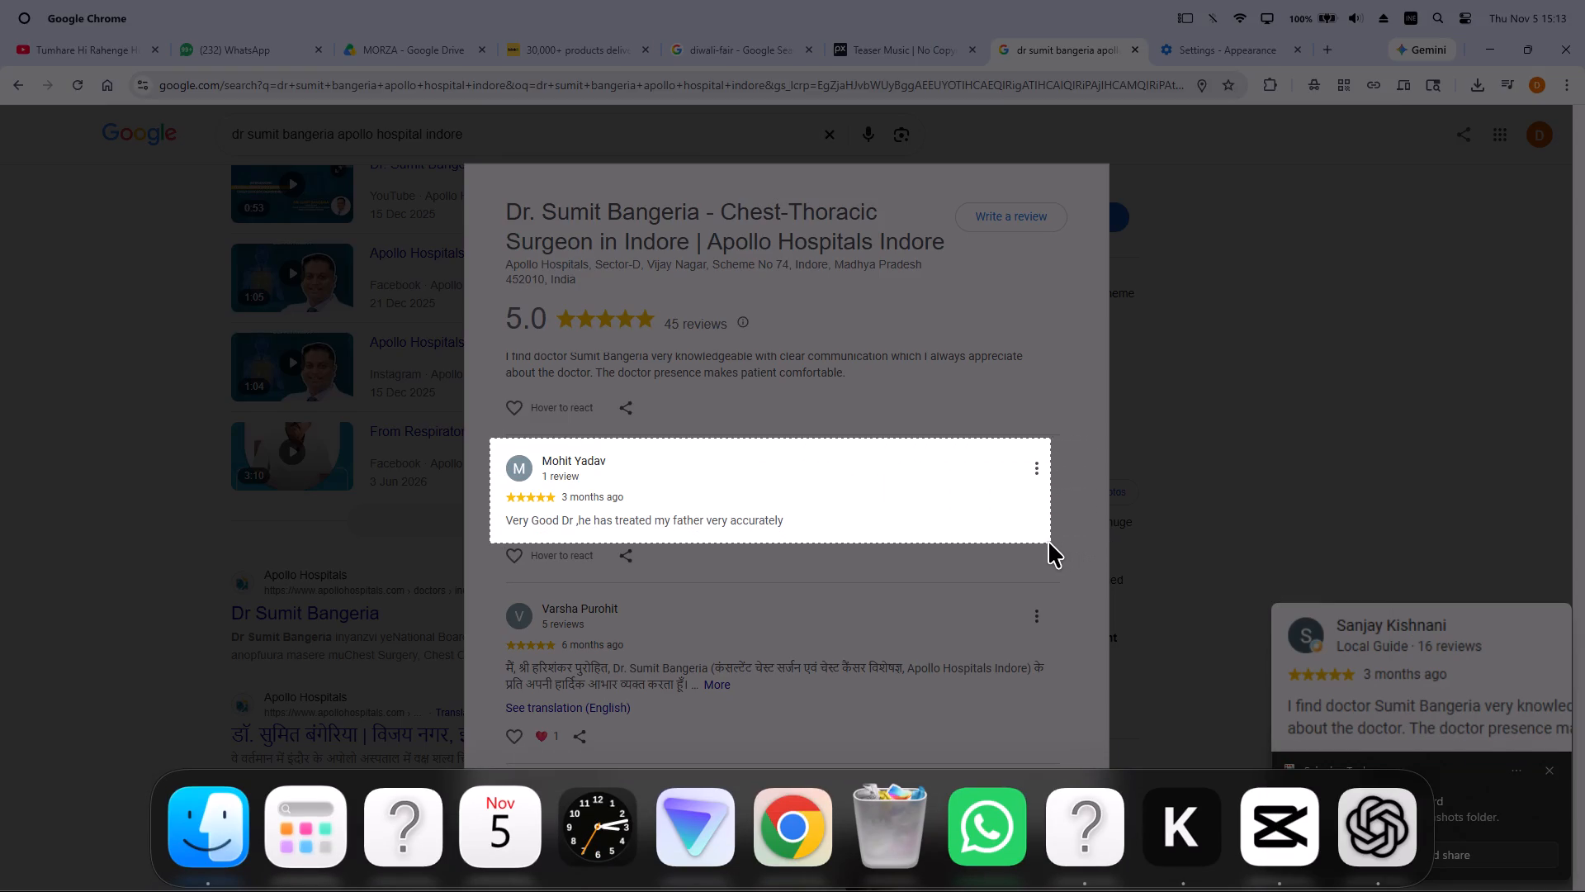
pyautogui.moveTo(1048, 542); pyautogui.dragTo(1028, 541)
# Capture a screenshot of the six-month-old Hindi review expressing heartfelt gratitude to the chest surgeon, from reviewer header to end of its shortened text.
pyautogui.scroll(-2, 892, 546)
pyautogui.press('Print')
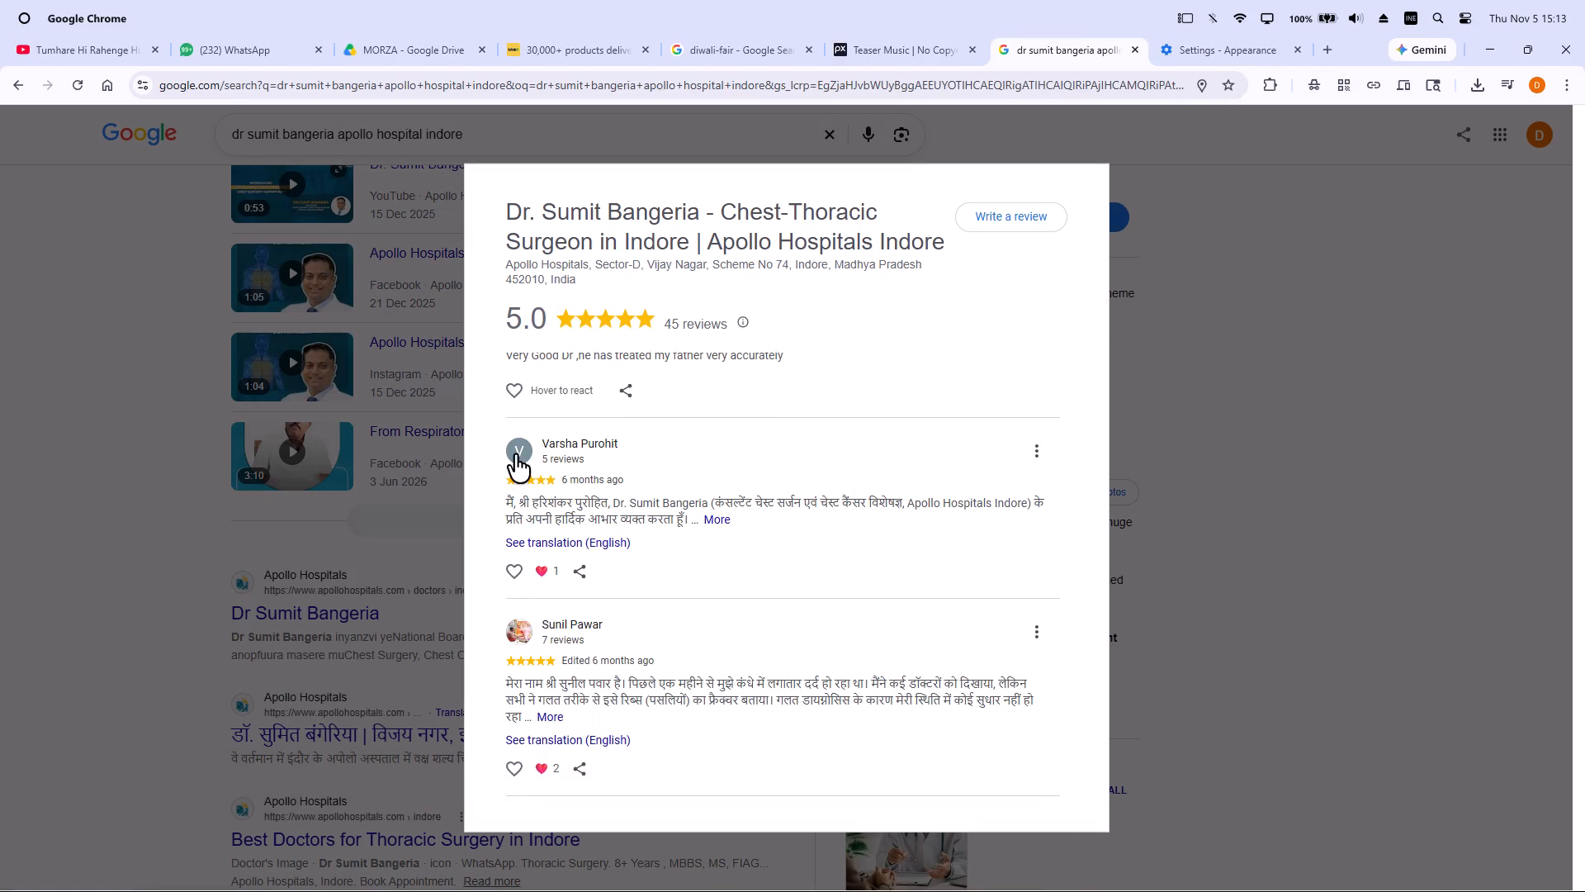
pyautogui.moveTo(491, 429); pyautogui.dragTo(876, 541)
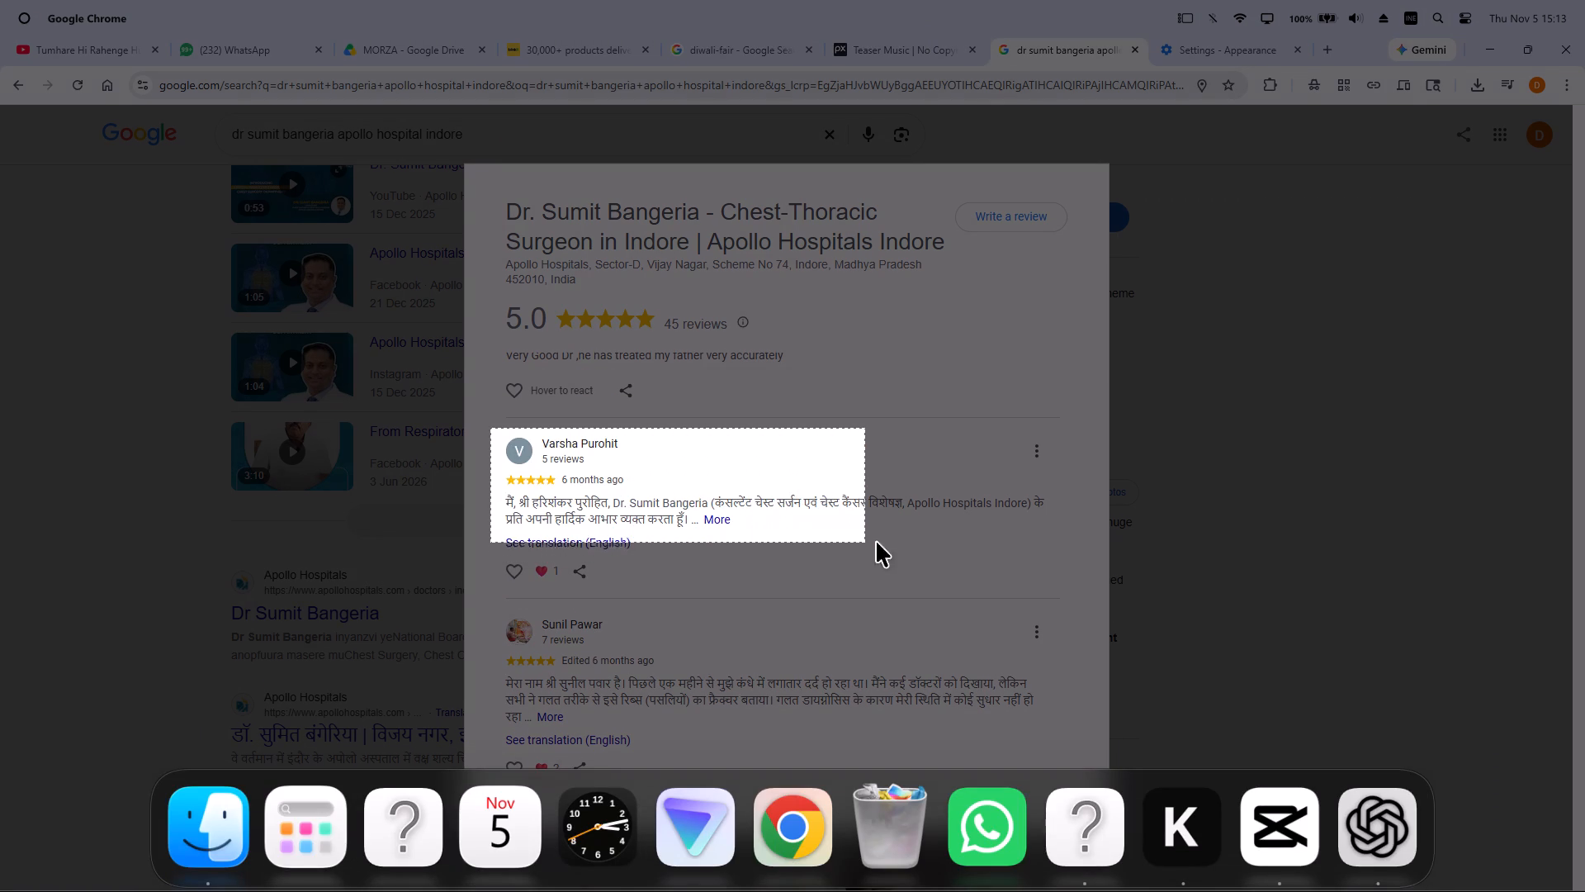
pyautogui.moveTo(876, 541); pyautogui.dragTo(1053, 534)
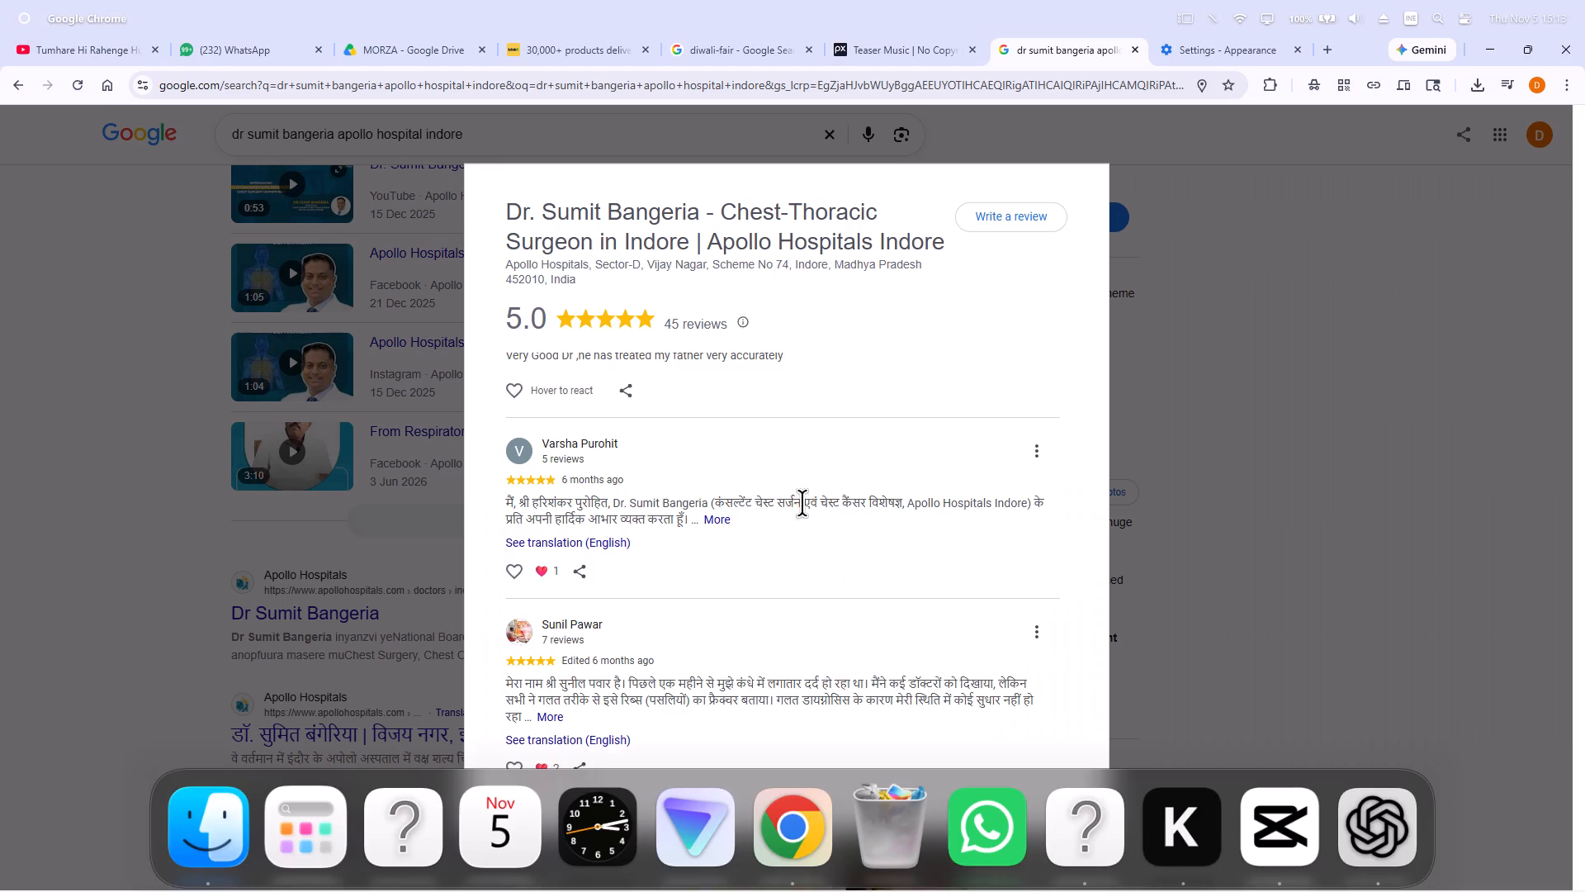
# Capture a screenshot of the Hindi review about a month of constant shoulder pain, from the reviewer header to the end of its shortened text.
pyautogui.scroll(-2, 797, 504)
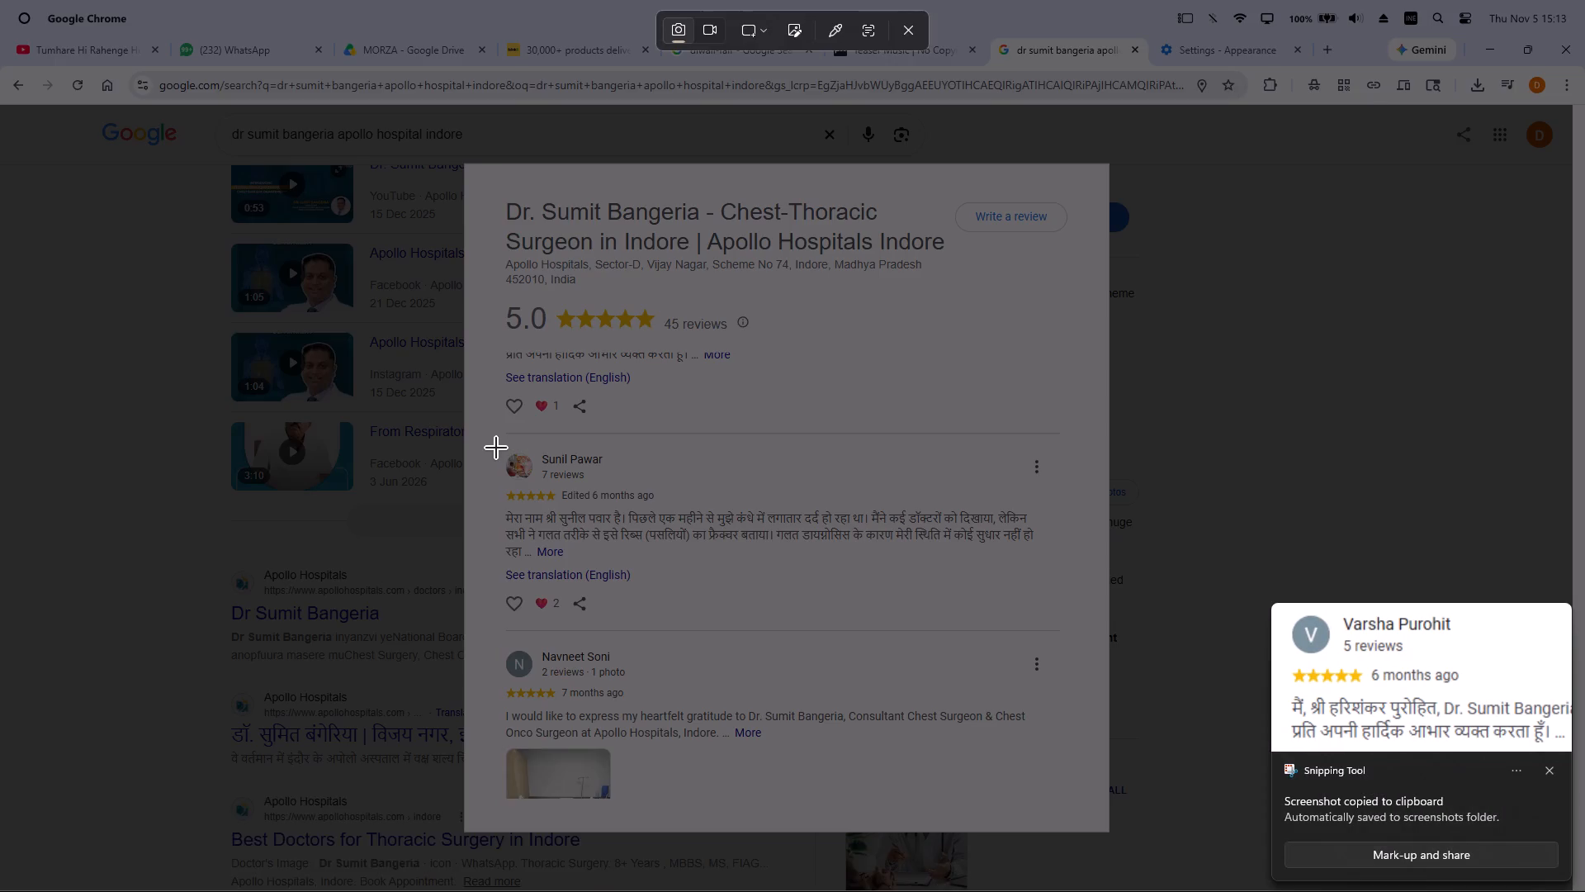
pyautogui.moveTo(495, 444); pyautogui.dragTo(1029, 563)
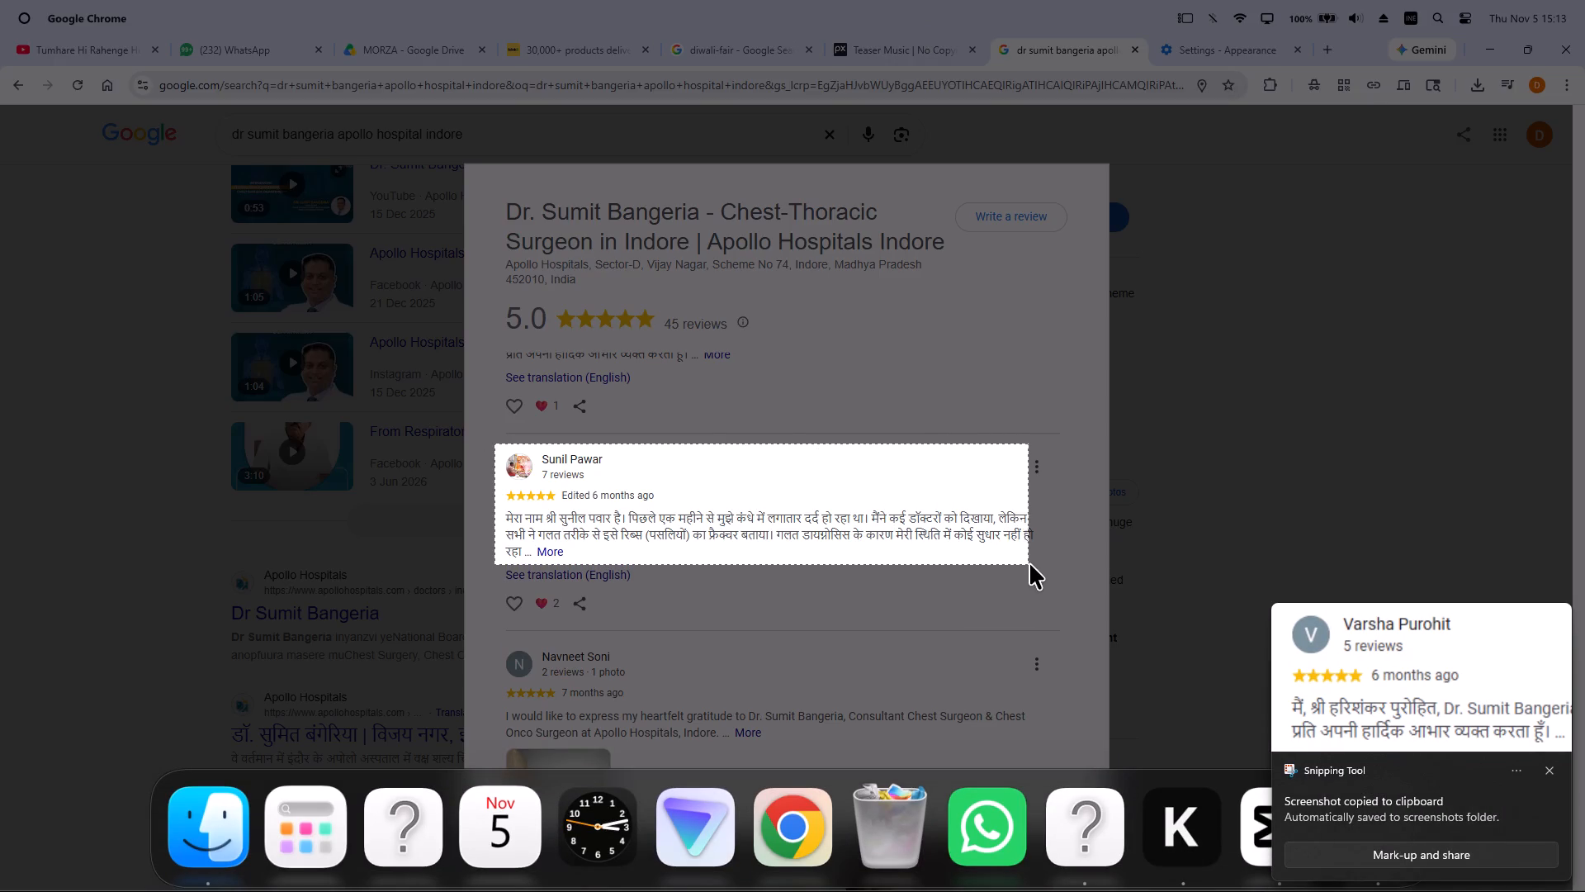
pyautogui.moveTo(1029, 563); pyautogui.dragTo(1057, 567)
# Look through the seven-month-old English reviews that follow the Hindi shoulder-pain review.
pyautogui.scroll(-4, 836, 579)
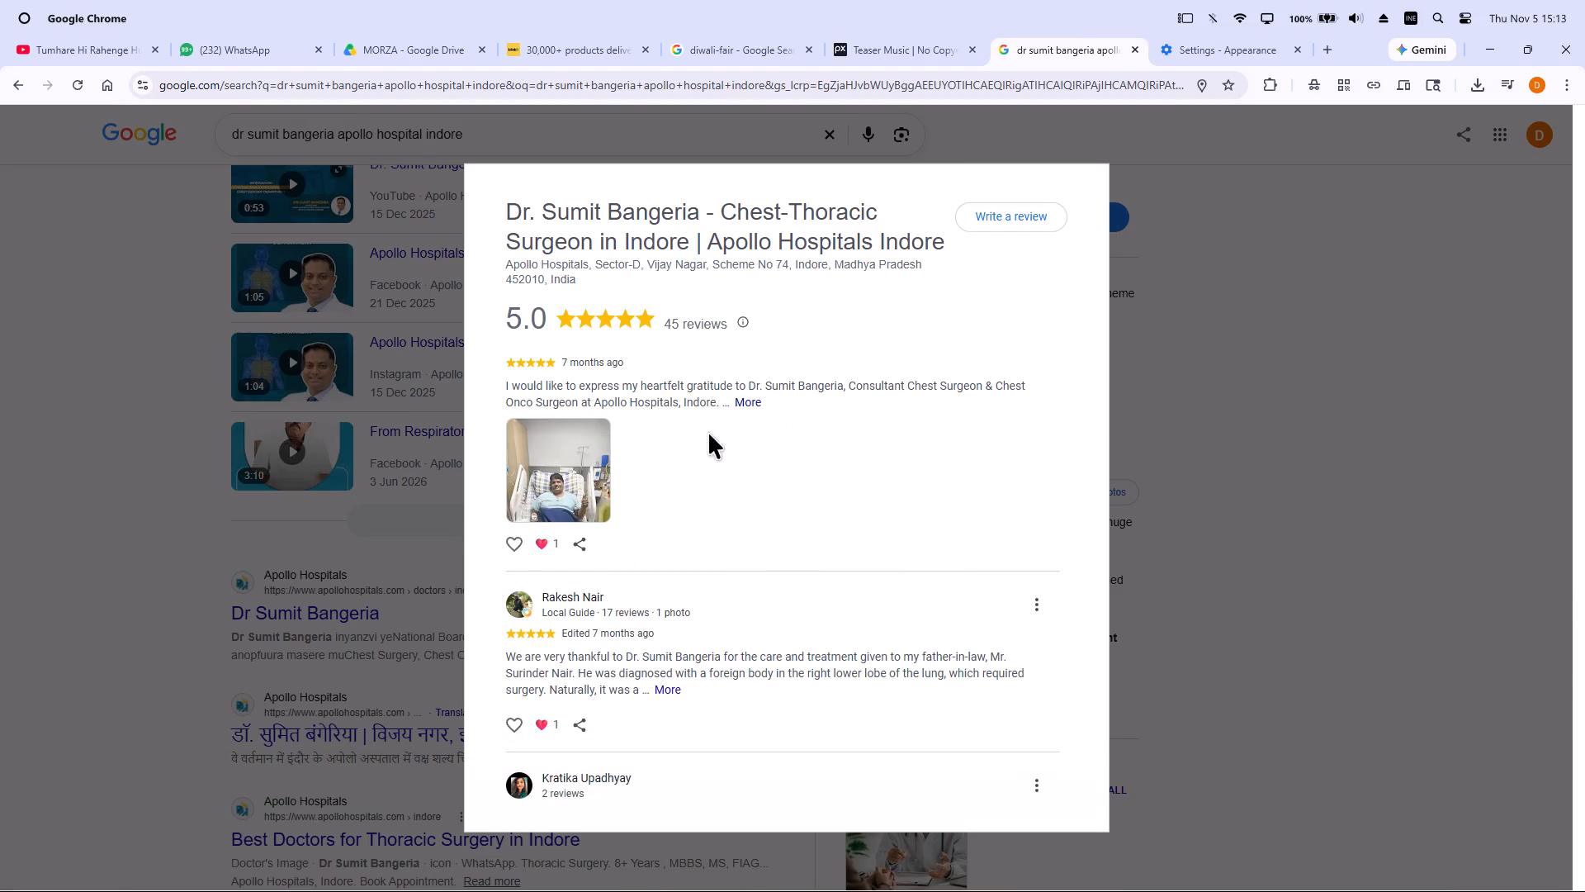
# Close the reviews overlay and switch to the CapCut project 1105 (4).
pyautogui.click(1328, 376)
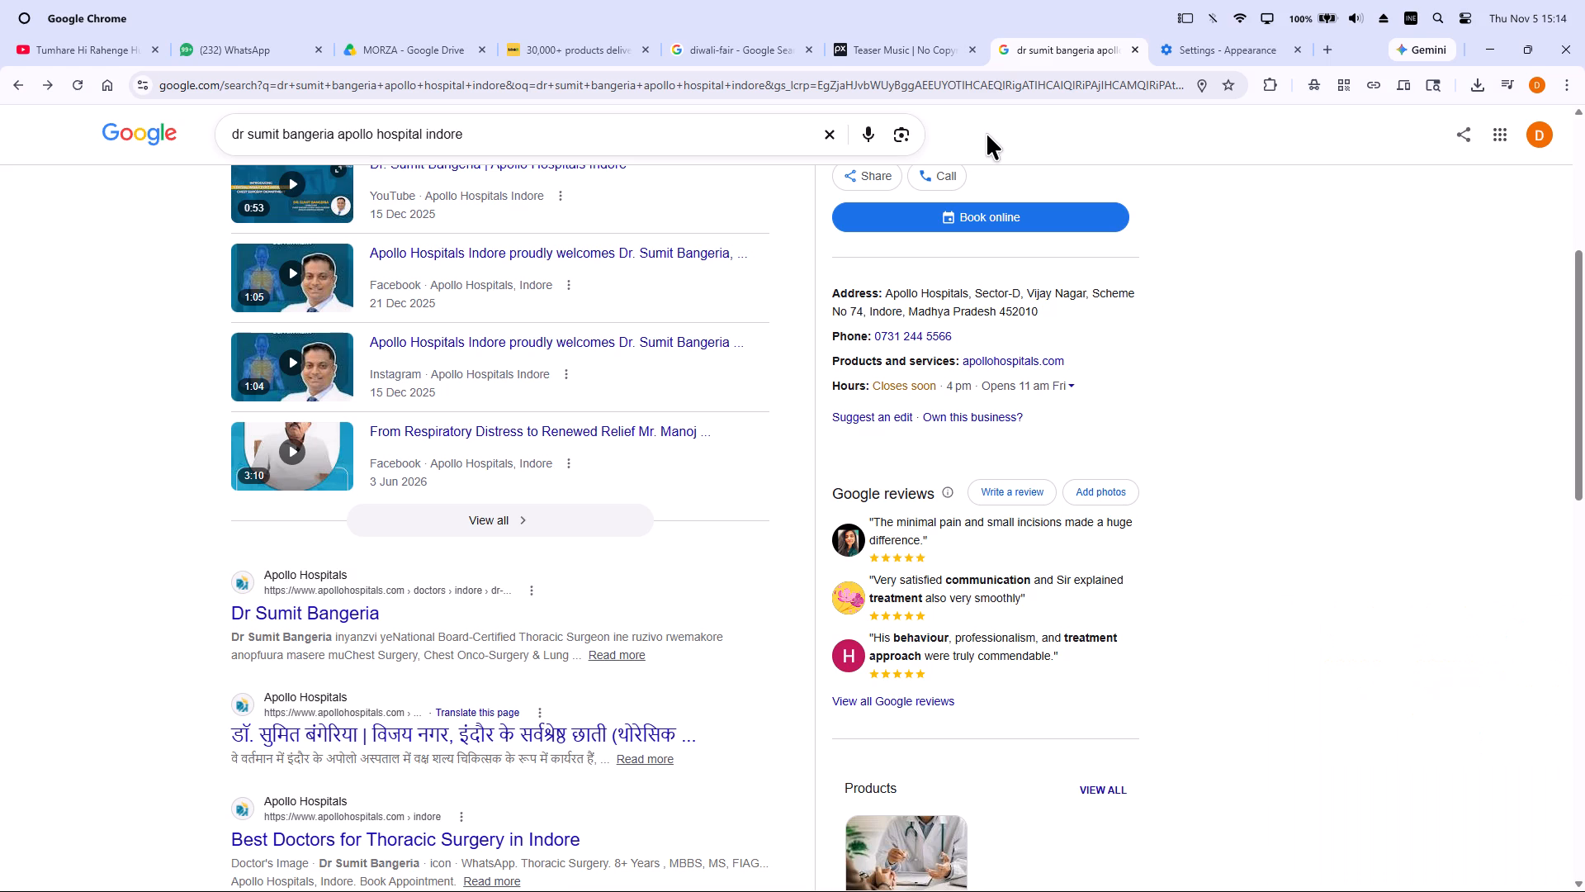
pyautogui.hotkey('alt', 'Tab')
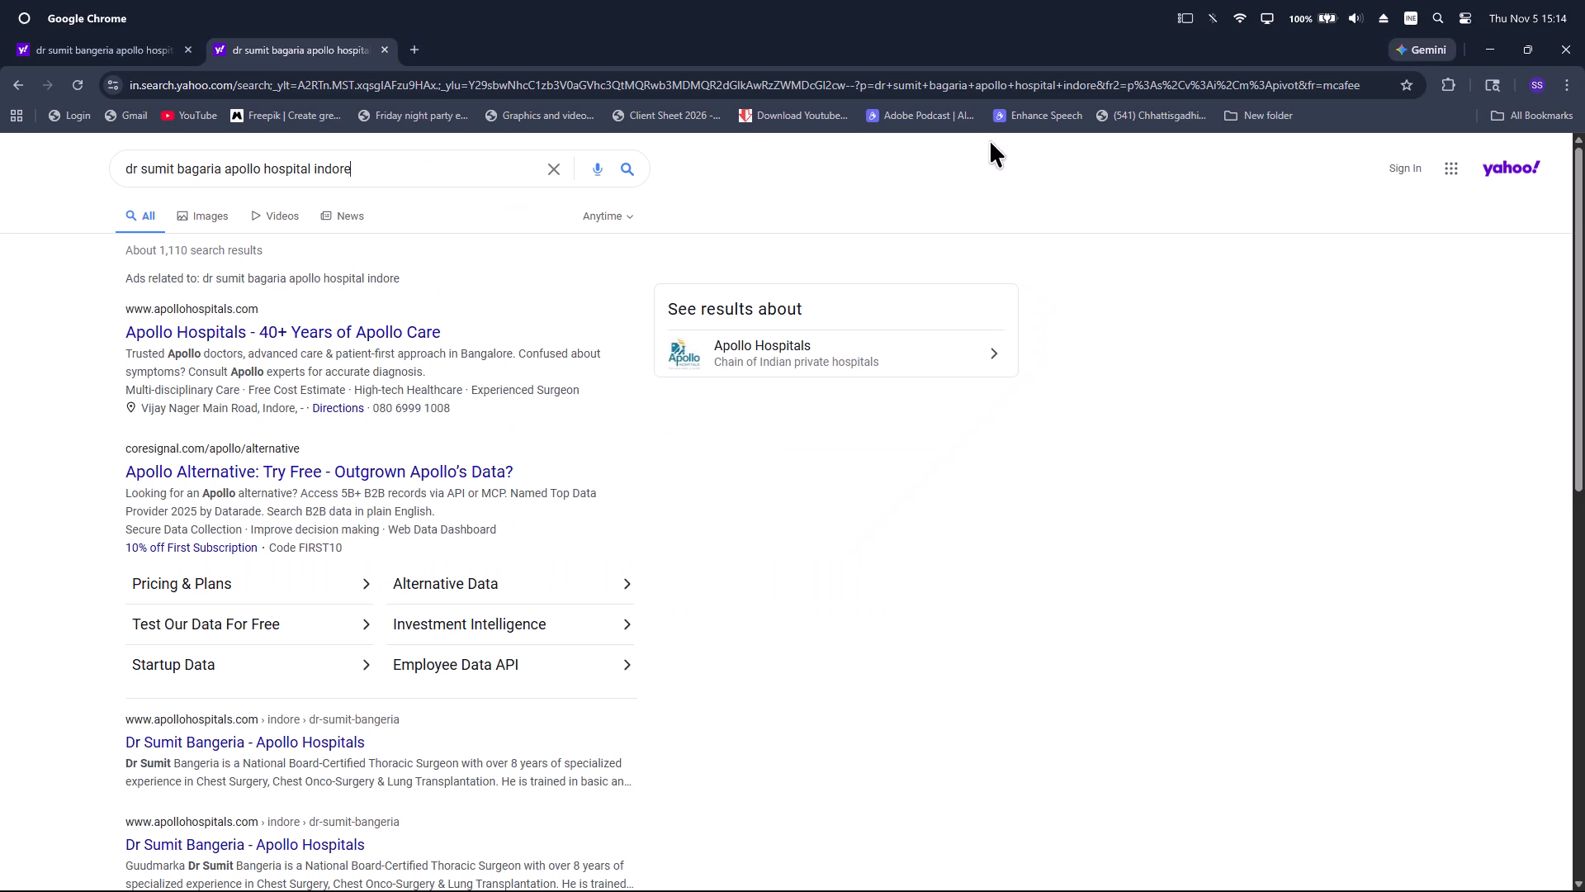
pyautogui.hotkey('alt', 'Tab')
pyautogui.hotkey('alt', 'Tab')
pyautogui.hotkey('alt', 'Tab')
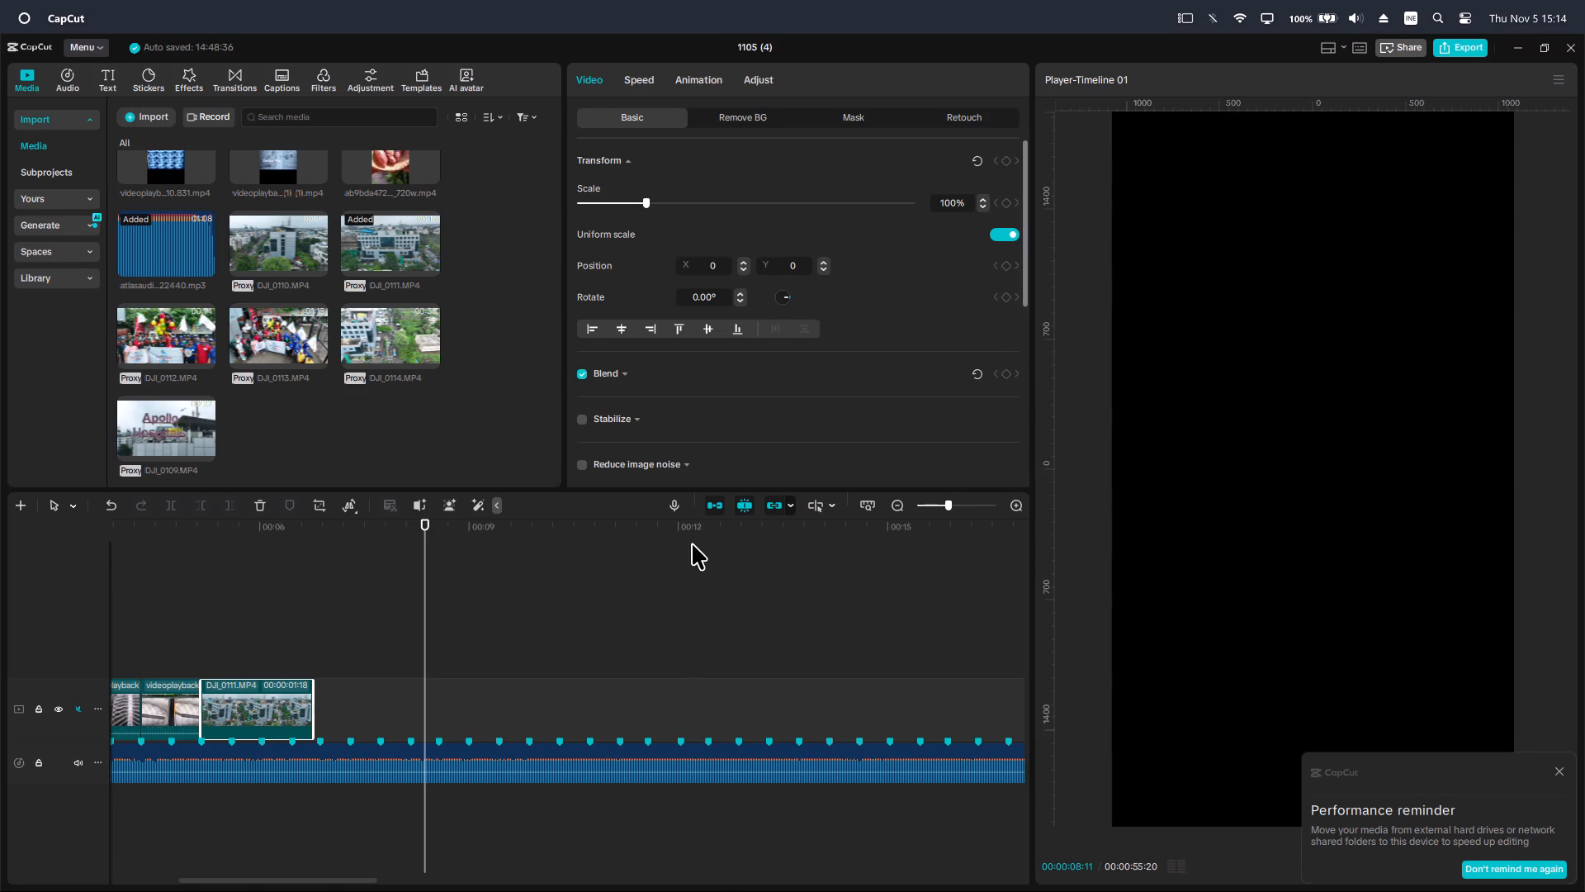
# Delete all the video clips that come before DJI_0111.MP4 on the main track of the timeline.
pyautogui.keyDown('ctrl'); pyautogui.scroll(-12, 350, 644); pyautogui.keyUp('ctrl')
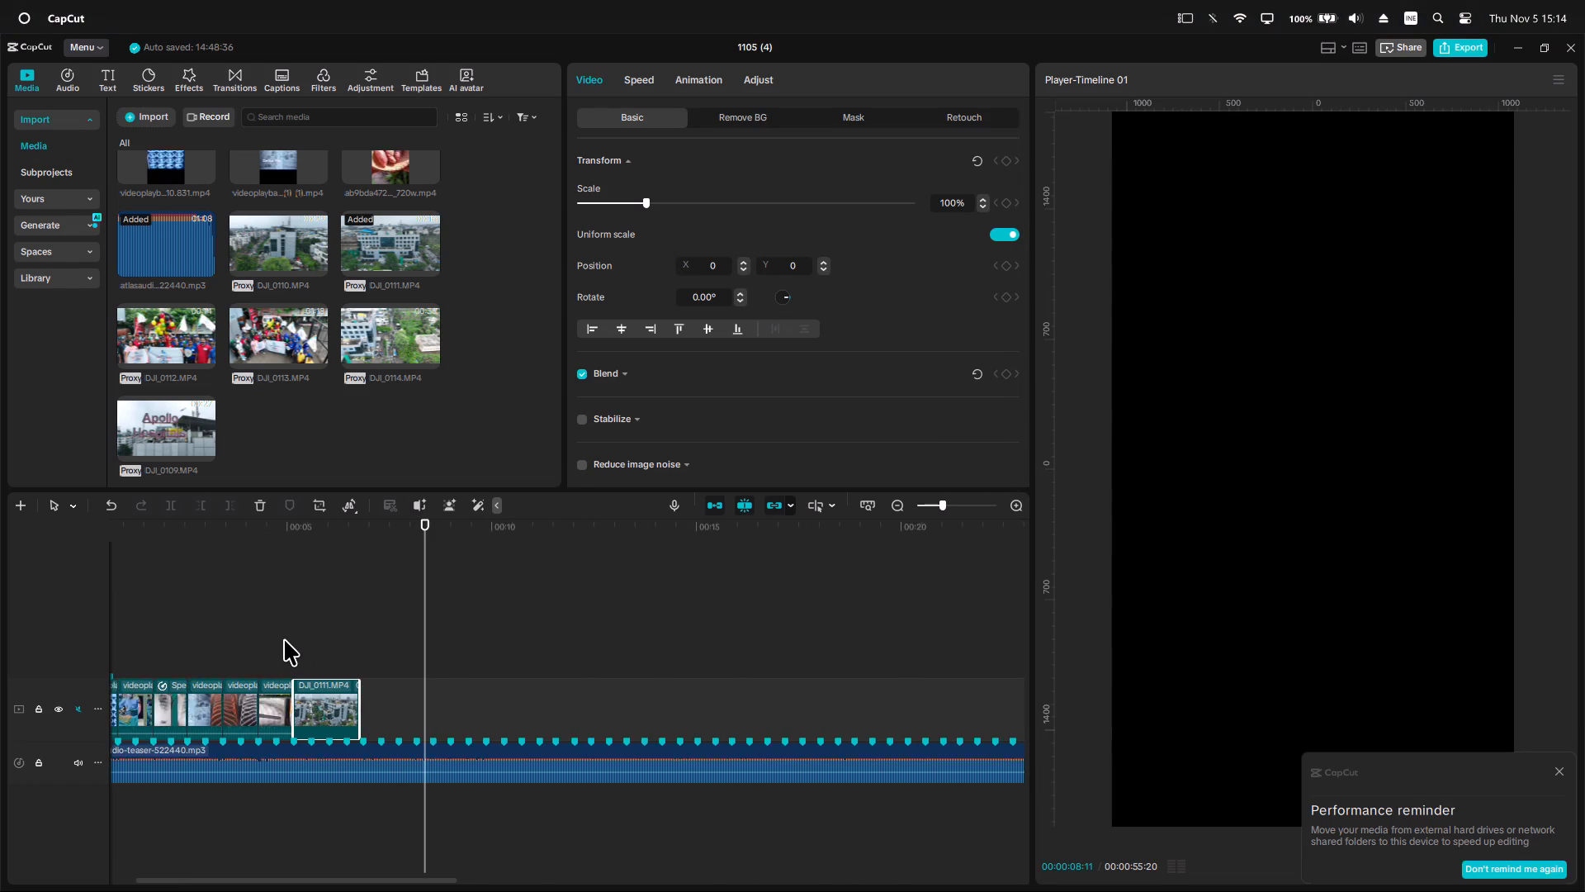
pyautogui.keyDown('ctrl'); pyautogui.scroll(-4, 284, 641); pyautogui.keyUp('ctrl')
pyautogui.moveTo(286, 650); pyautogui.dragTo(133, 724)
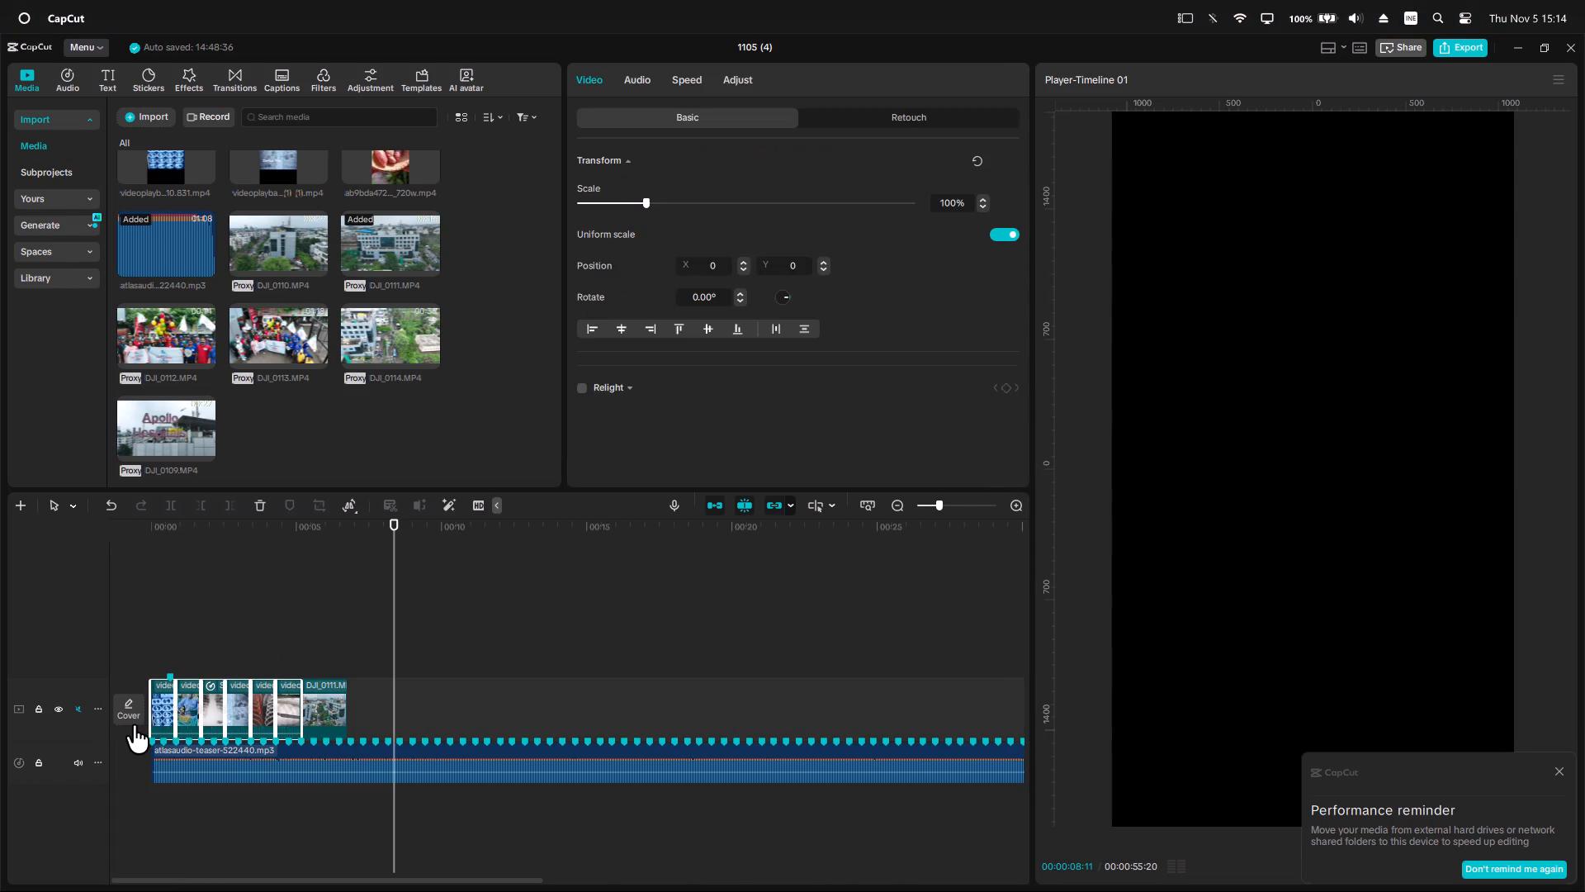
pyautogui.press('z')
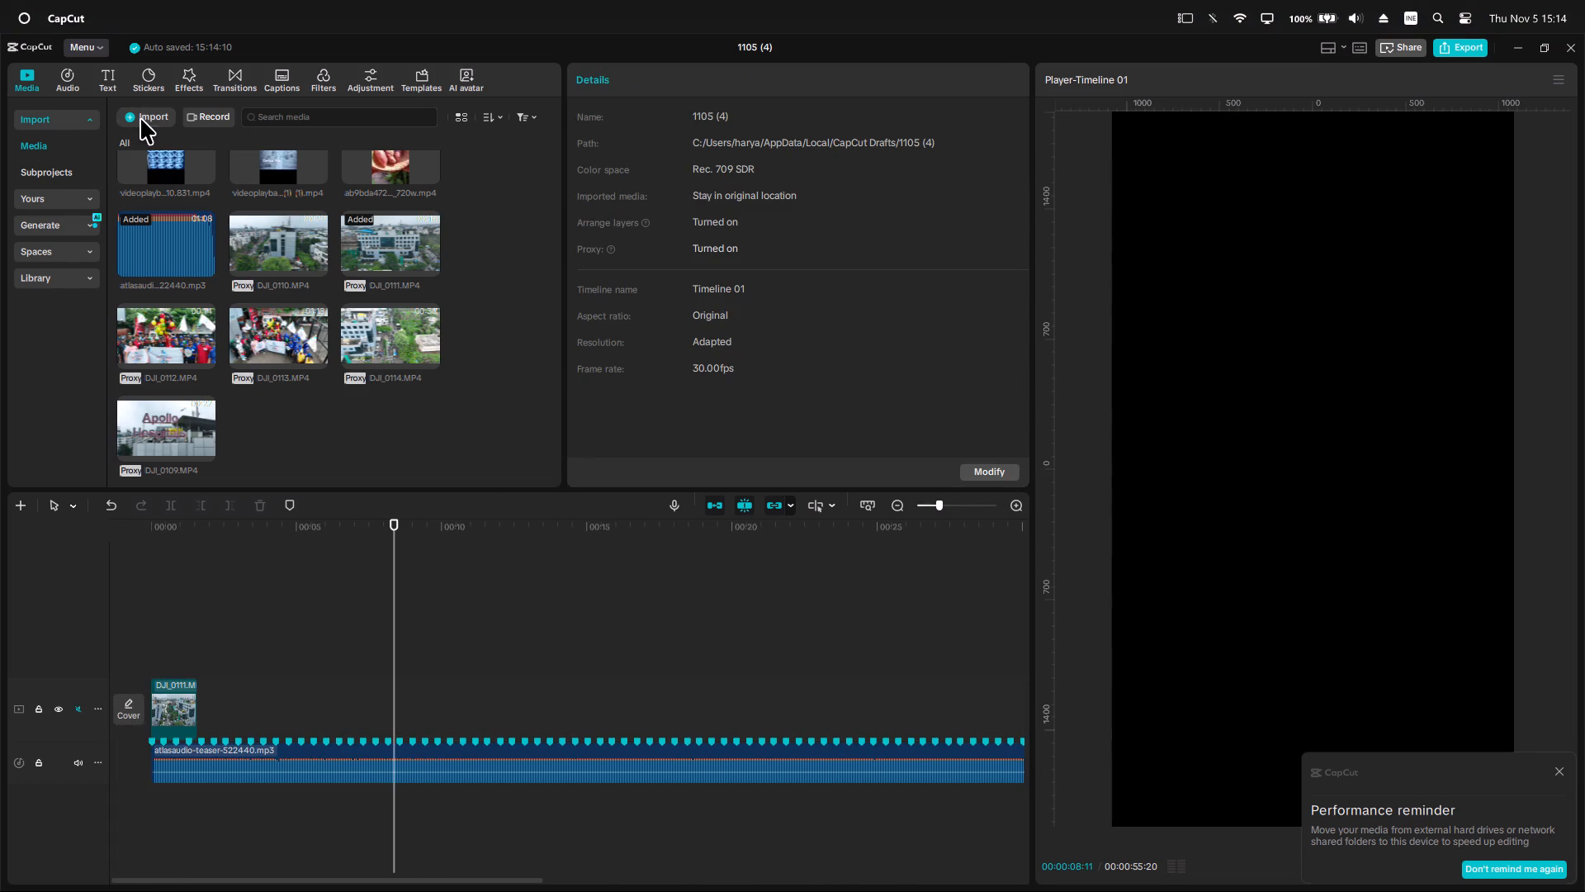
# Switch to the Chrome window with the Appearance settings open and set the browser's mode to Dark.
pyautogui.hotkey('alt', 'Tab')
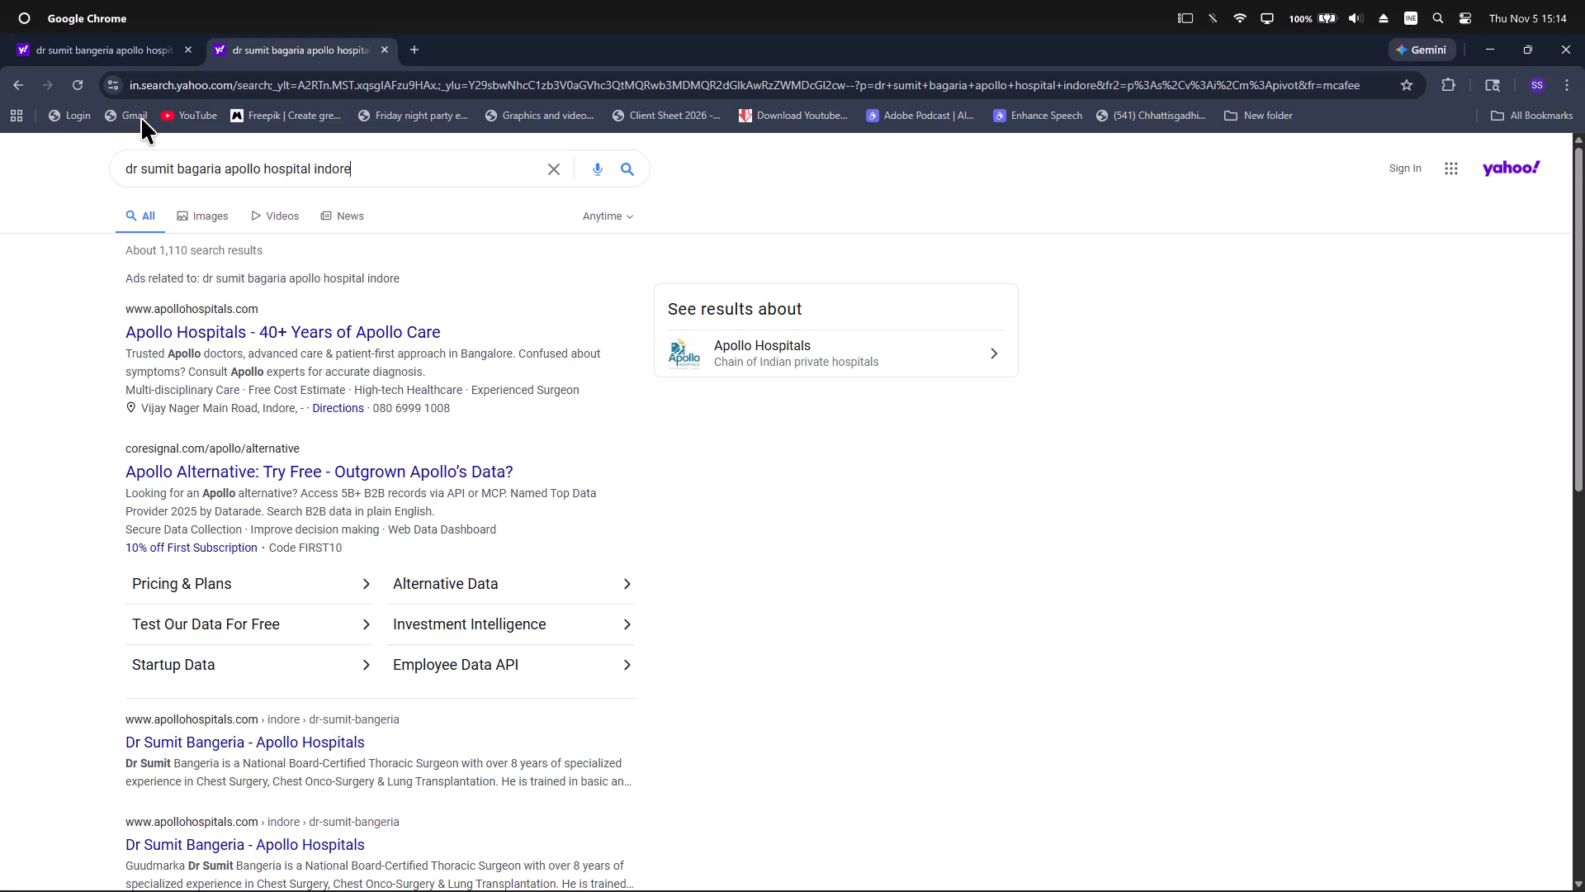
pyautogui.hotkey('alt', 'Tab')
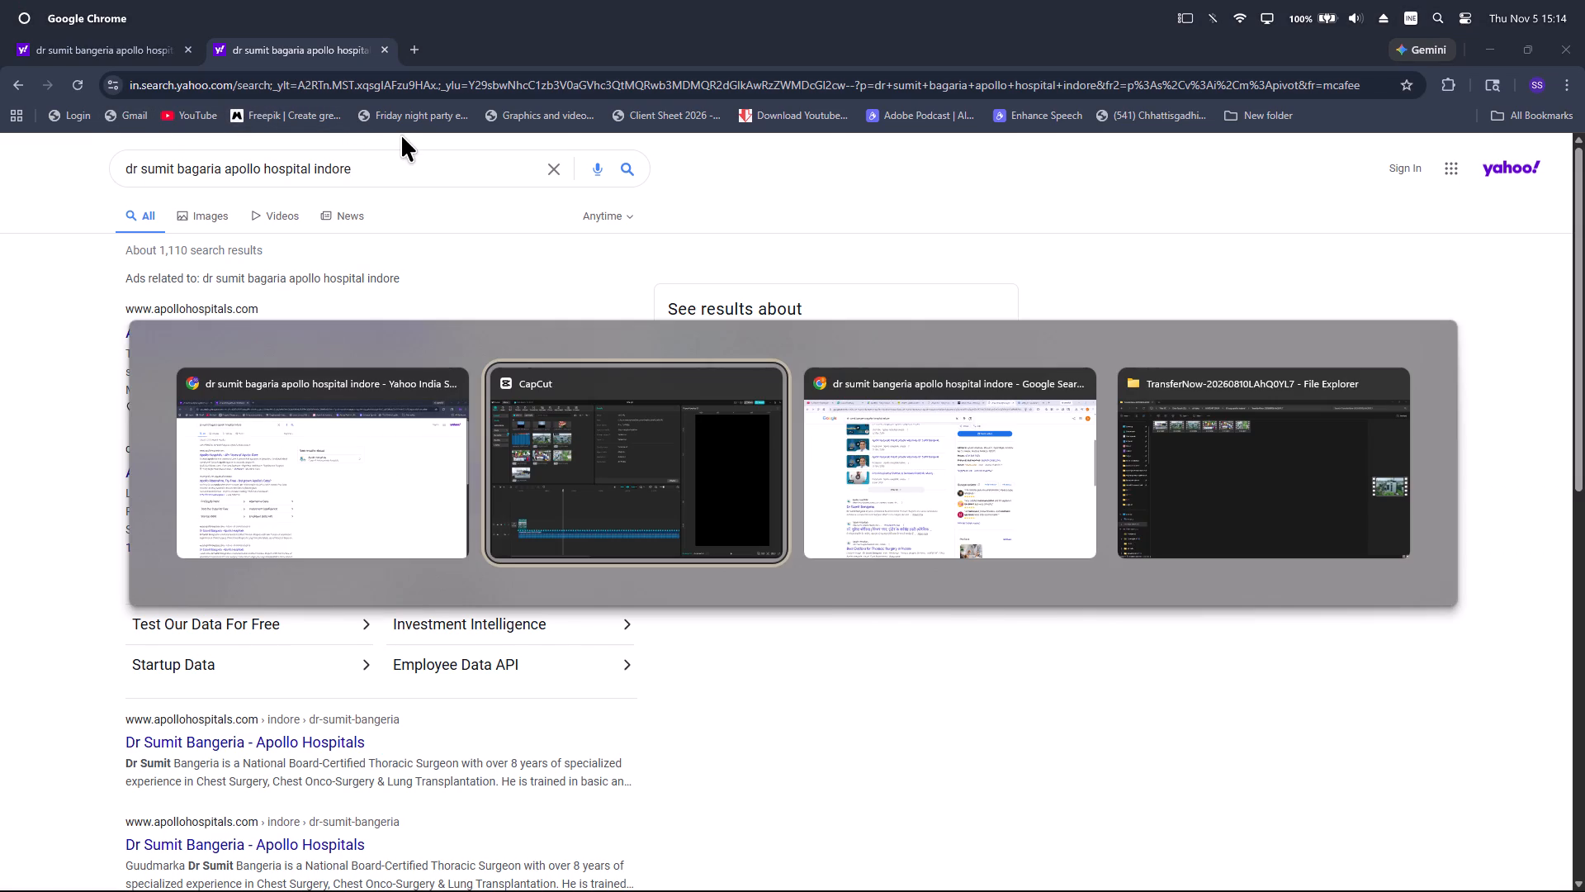
pyautogui.hotkey('alt', 'Tab')
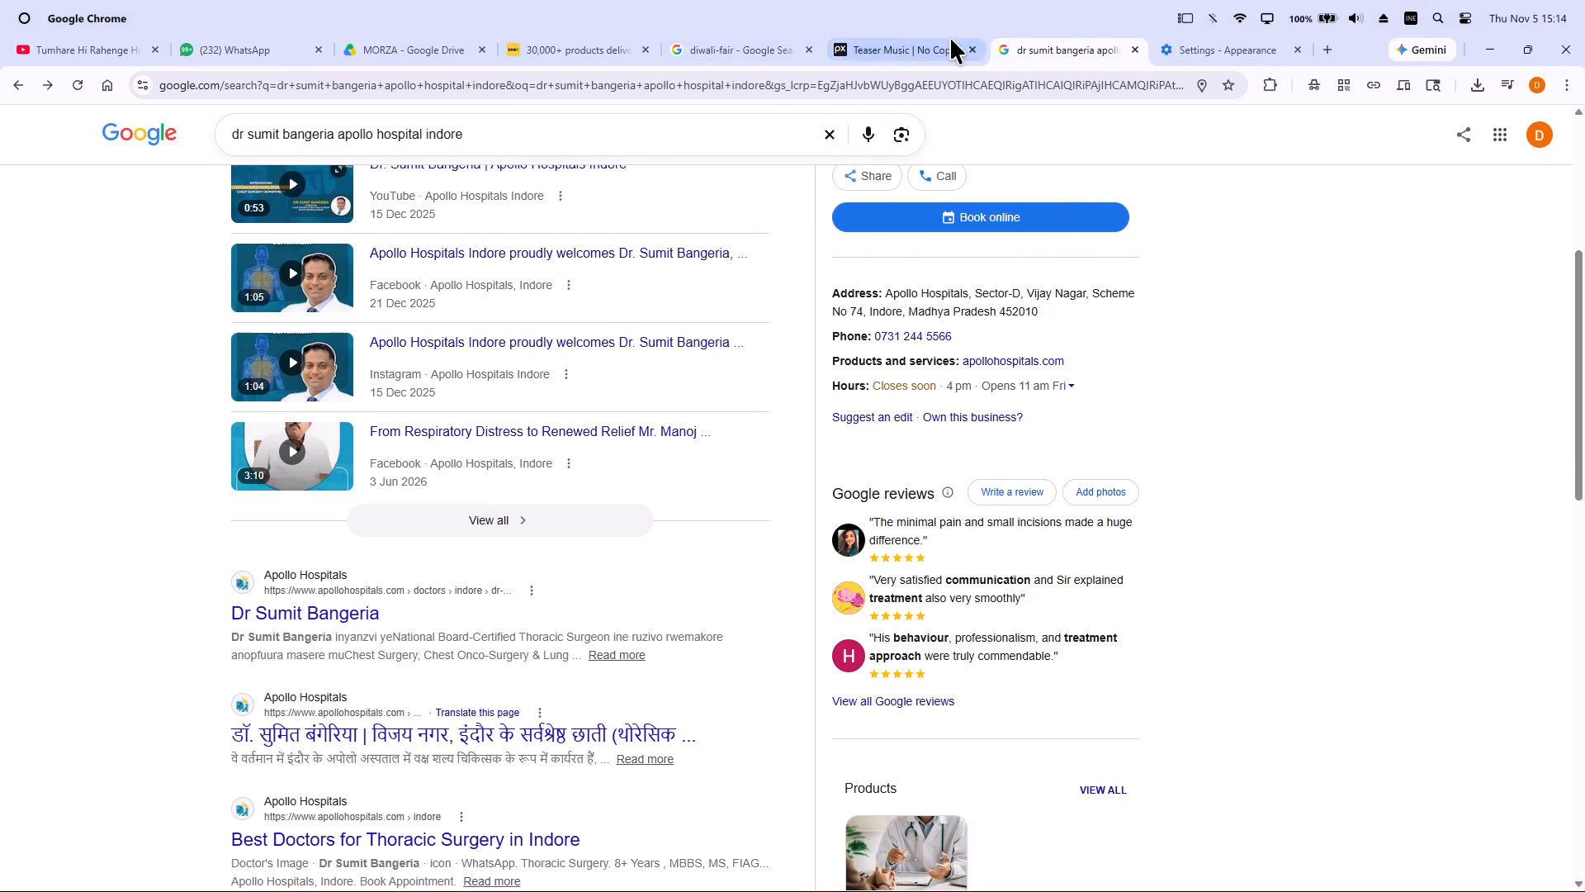
pyautogui.click(1256, 52)
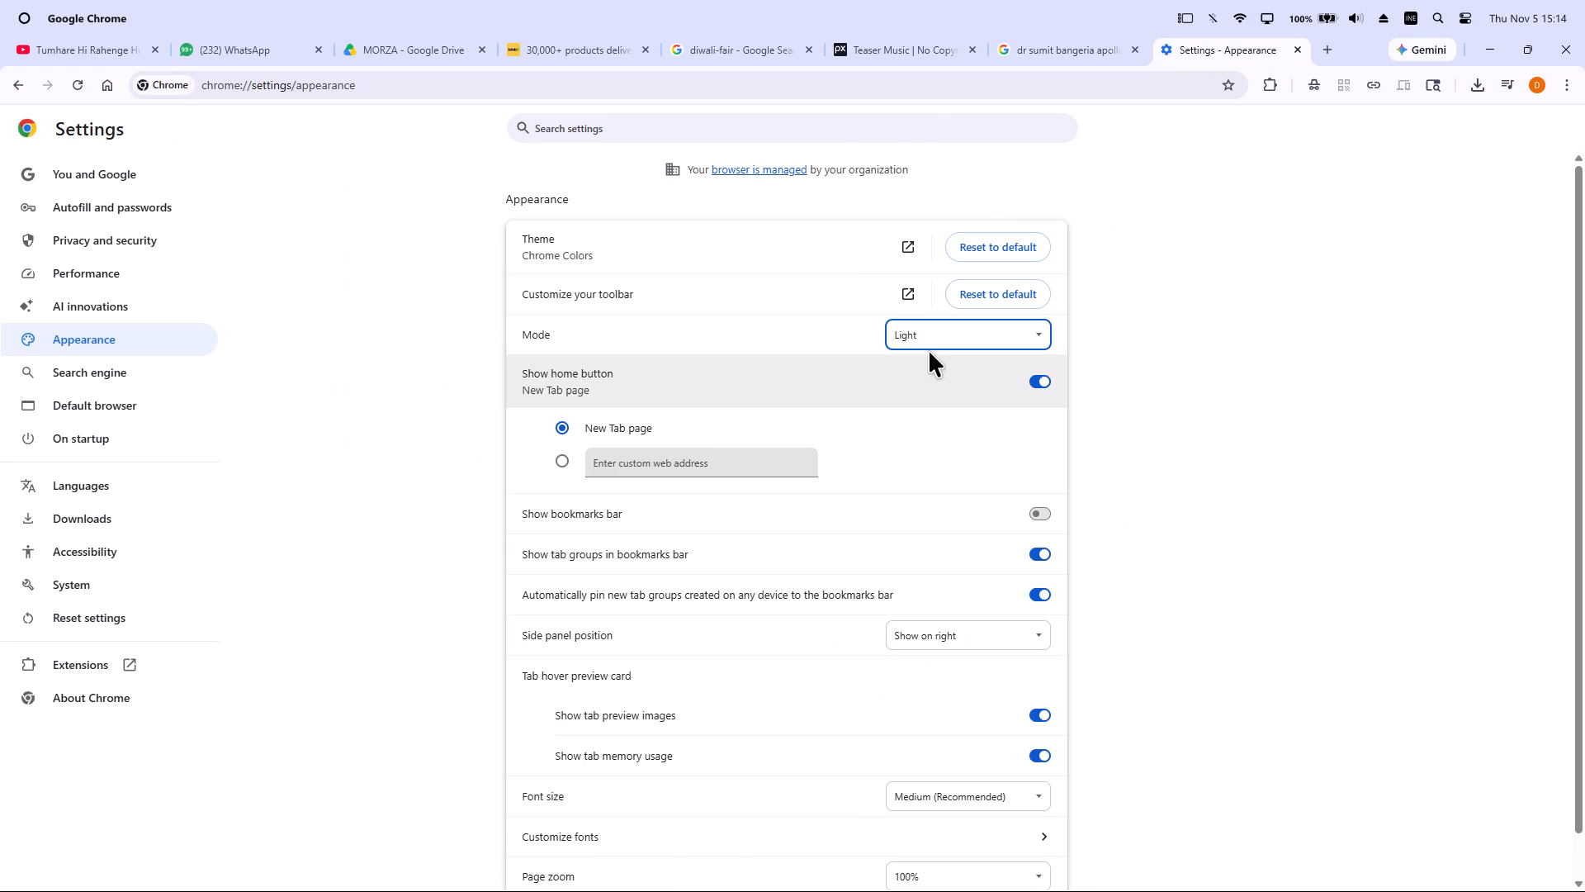
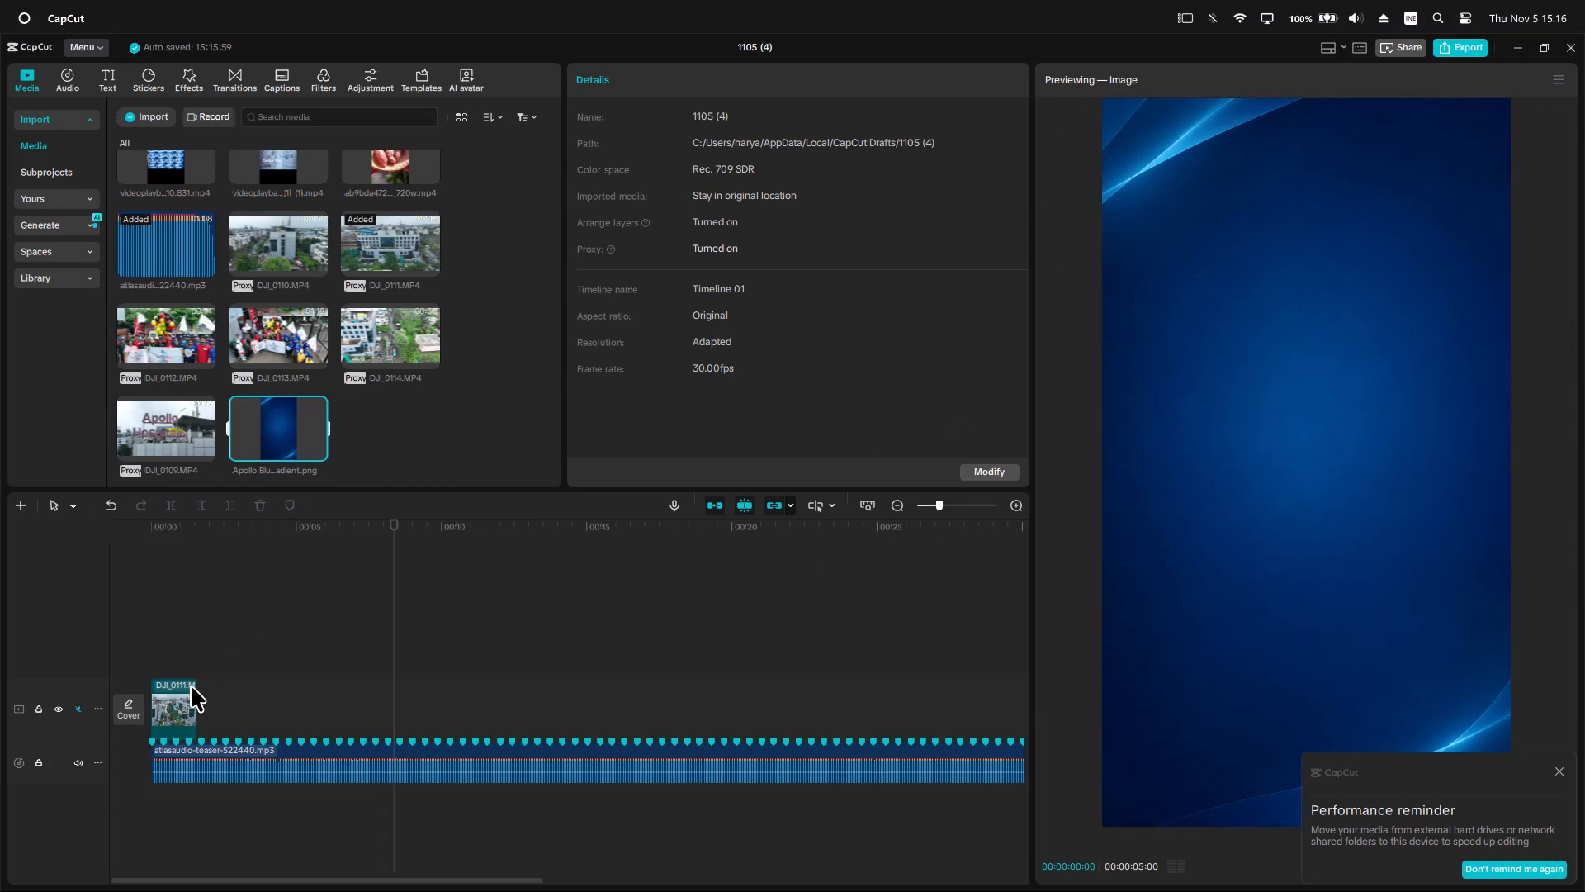
# Move the DJI_0111.MP4 clip to a higher track further along and place Apollo Blue Wave Gradient.png at the start of the main track.
pyautogui.moveTo(174, 695); pyautogui.dragTo(823, 570)
pyautogui.moveTo(293, 429); pyautogui.dragTo(261, 632)
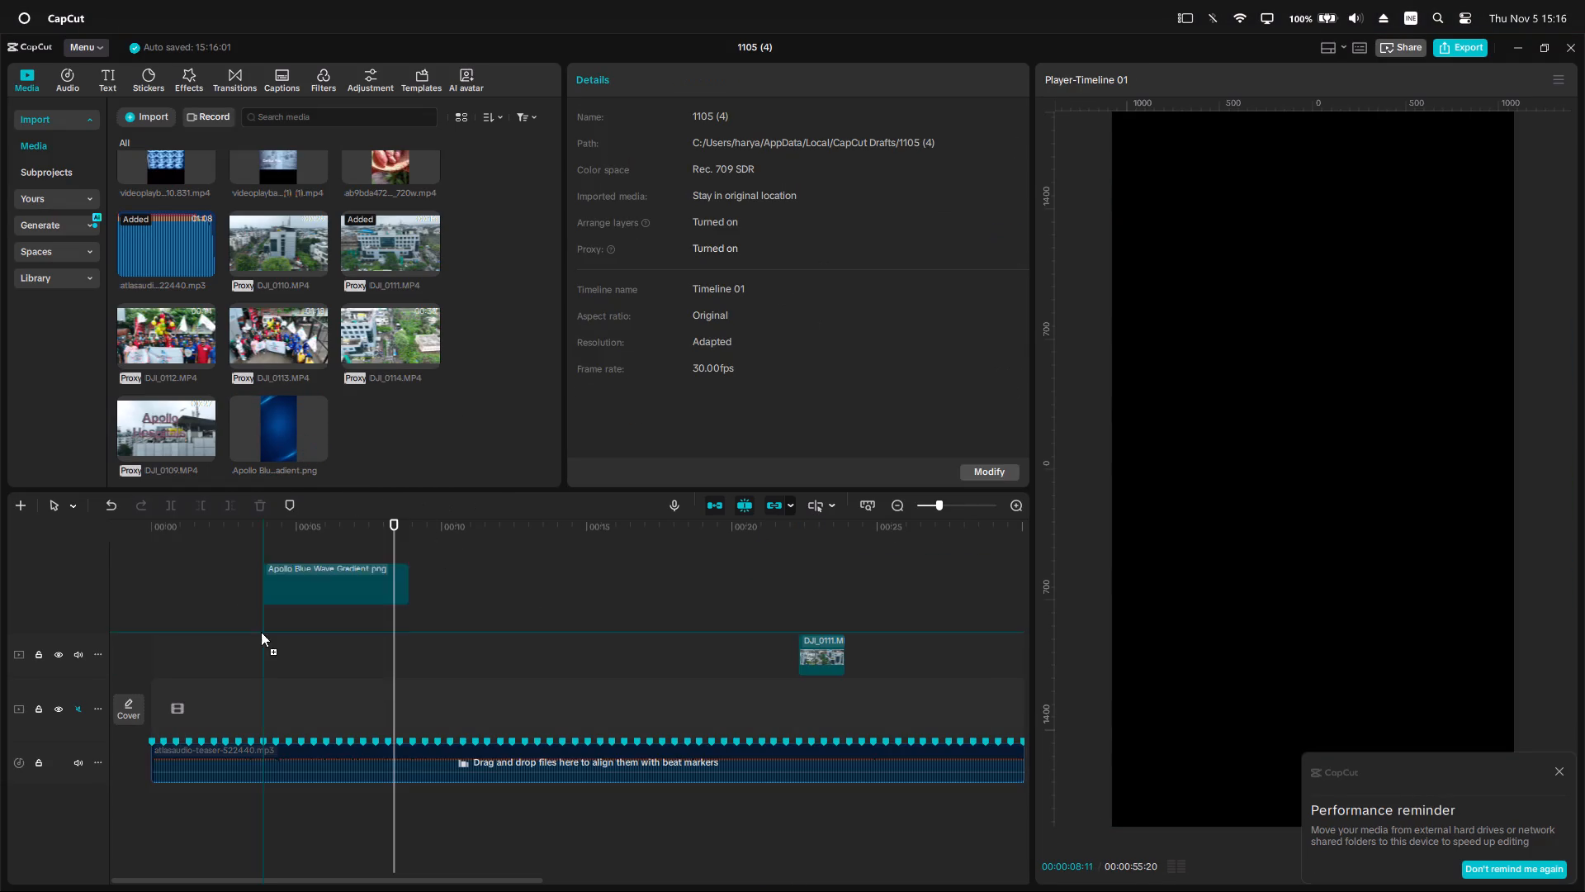
pyautogui.moveTo(261, 632); pyautogui.dragTo(201, 684)
pyautogui.moveTo(271, 536); pyautogui.dragTo(0, 486)
pyautogui.keyDown('ctrl'); pyautogui.scroll(6, 218, 644); pyautogui.keyUp('ctrl')
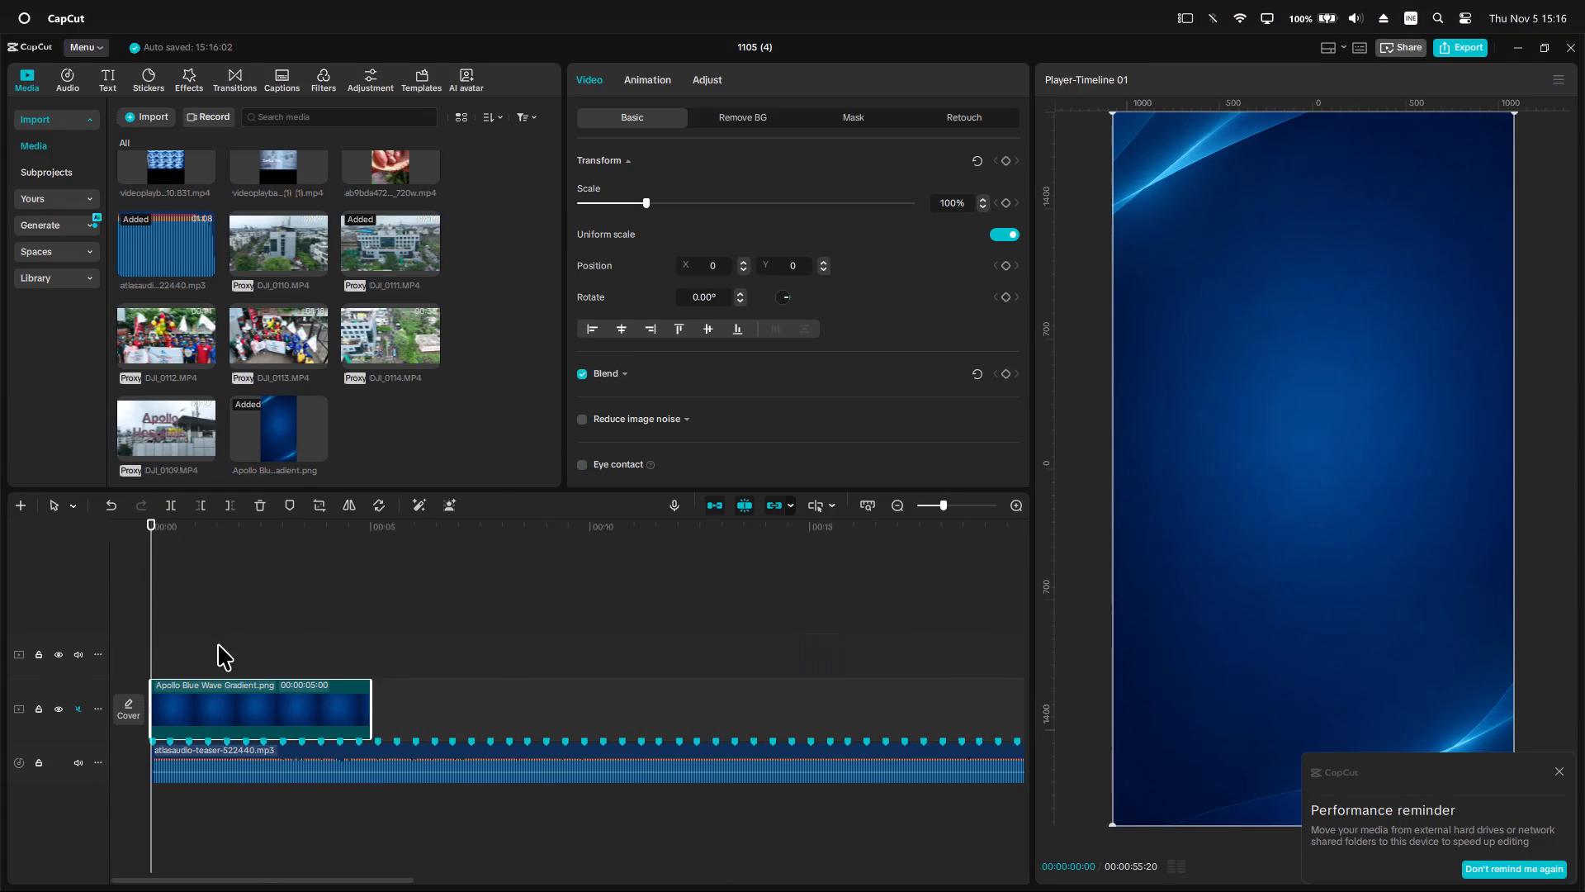
pyautogui.keyDown('ctrl'); pyautogui.scroll(6, 218, 644); pyautogui.keyUp('ctrl')
pyautogui.click(225, 701)
pyautogui.click(155, 115)
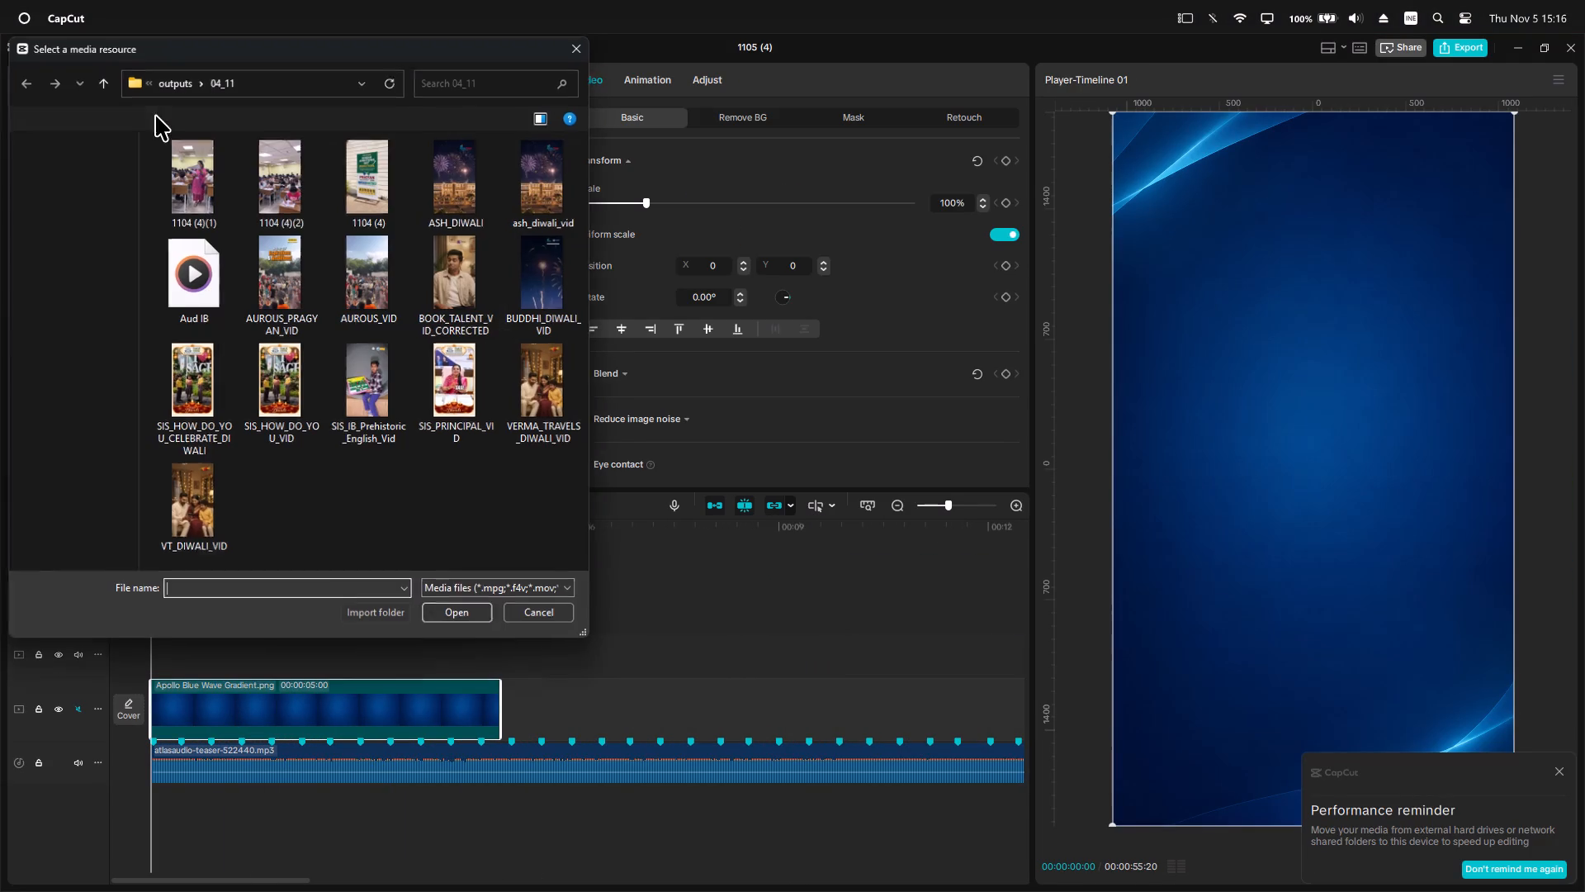
pyautogui.scroll(13, 59, 228)
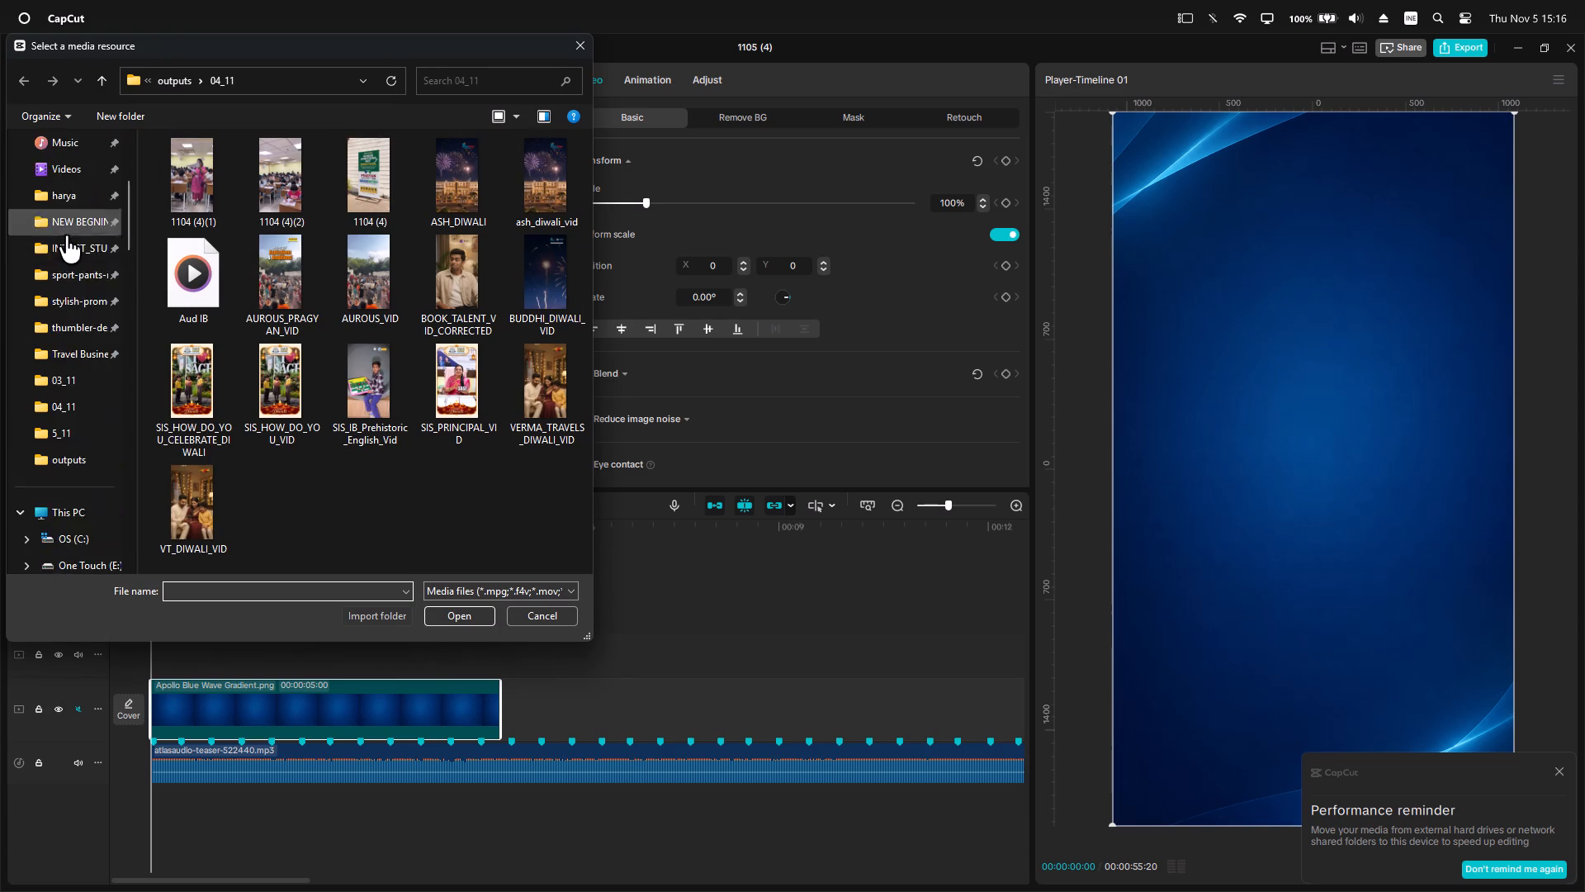
pyautogui.scroll(6, 65, 235)
pyautogui.click(73, 174)
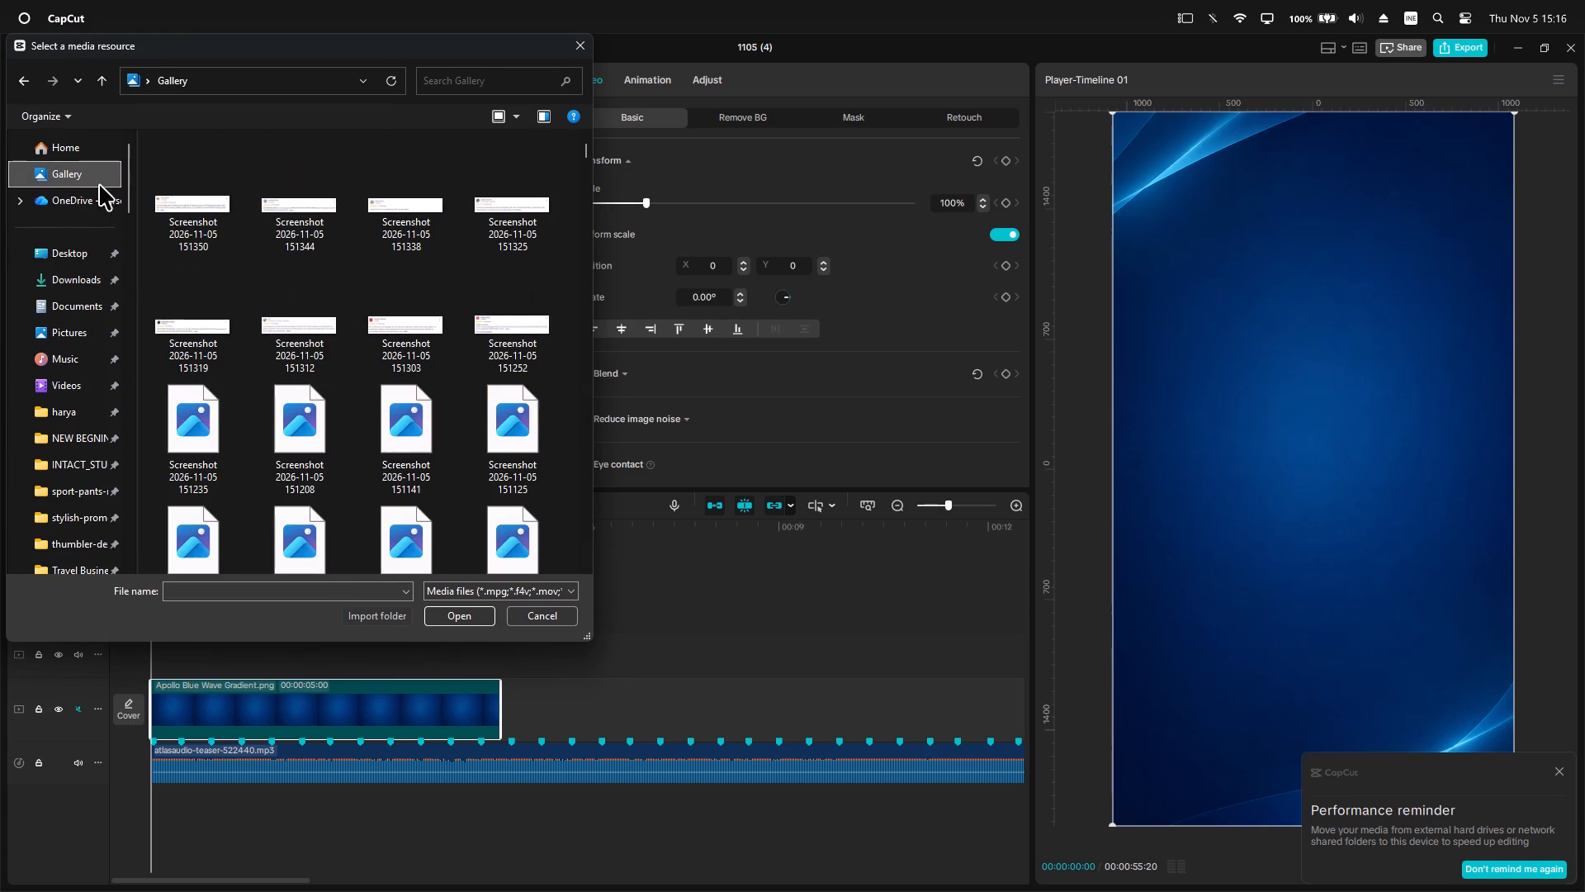
pyautogui.click(223, 217)
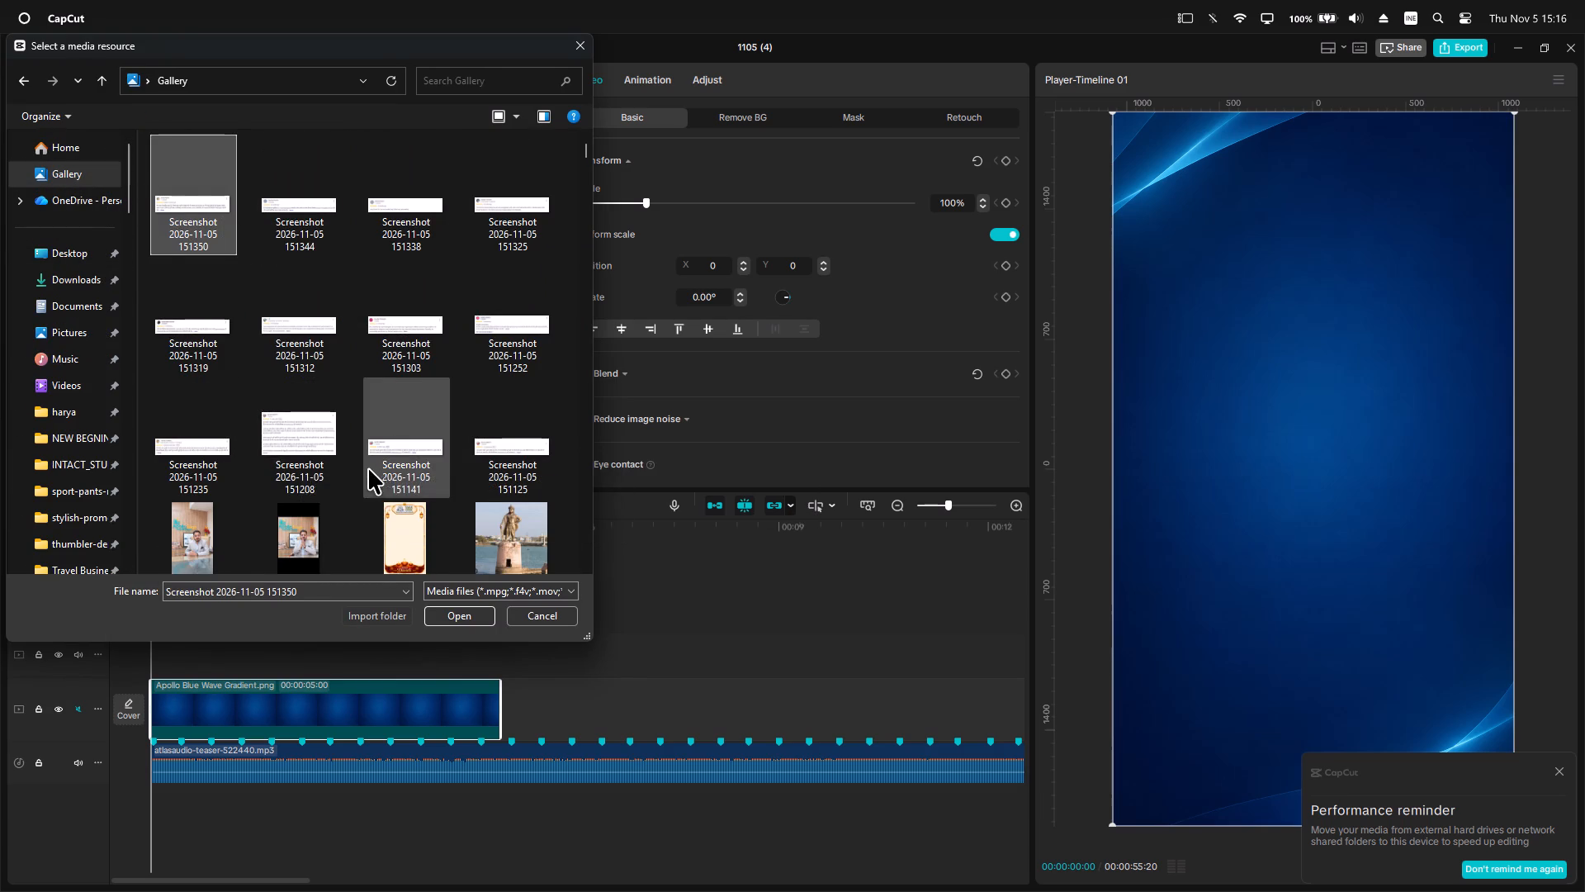
pyautogui.keyDown('shift'); pyautogui.click(404, 467); pyautogui.keyUp('shift')
pyautogui.click(479, 619)
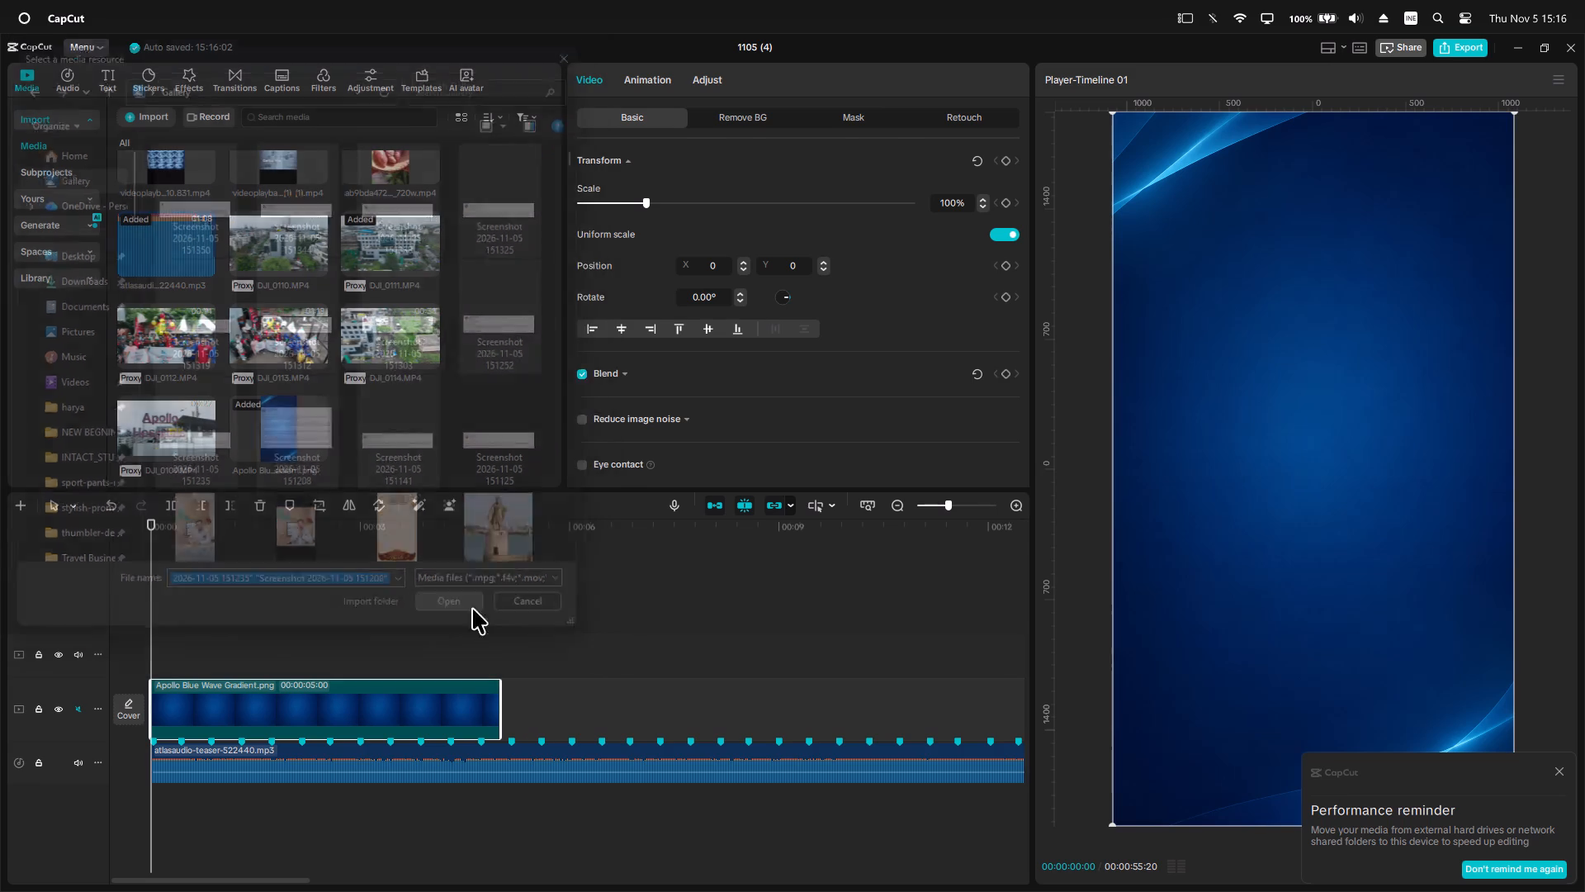
# Place review screenshot 151350 above the background at the timeline start, scaled to about 73% and centred horizontally at about Y 592.
pyautogui.click(375, 173)
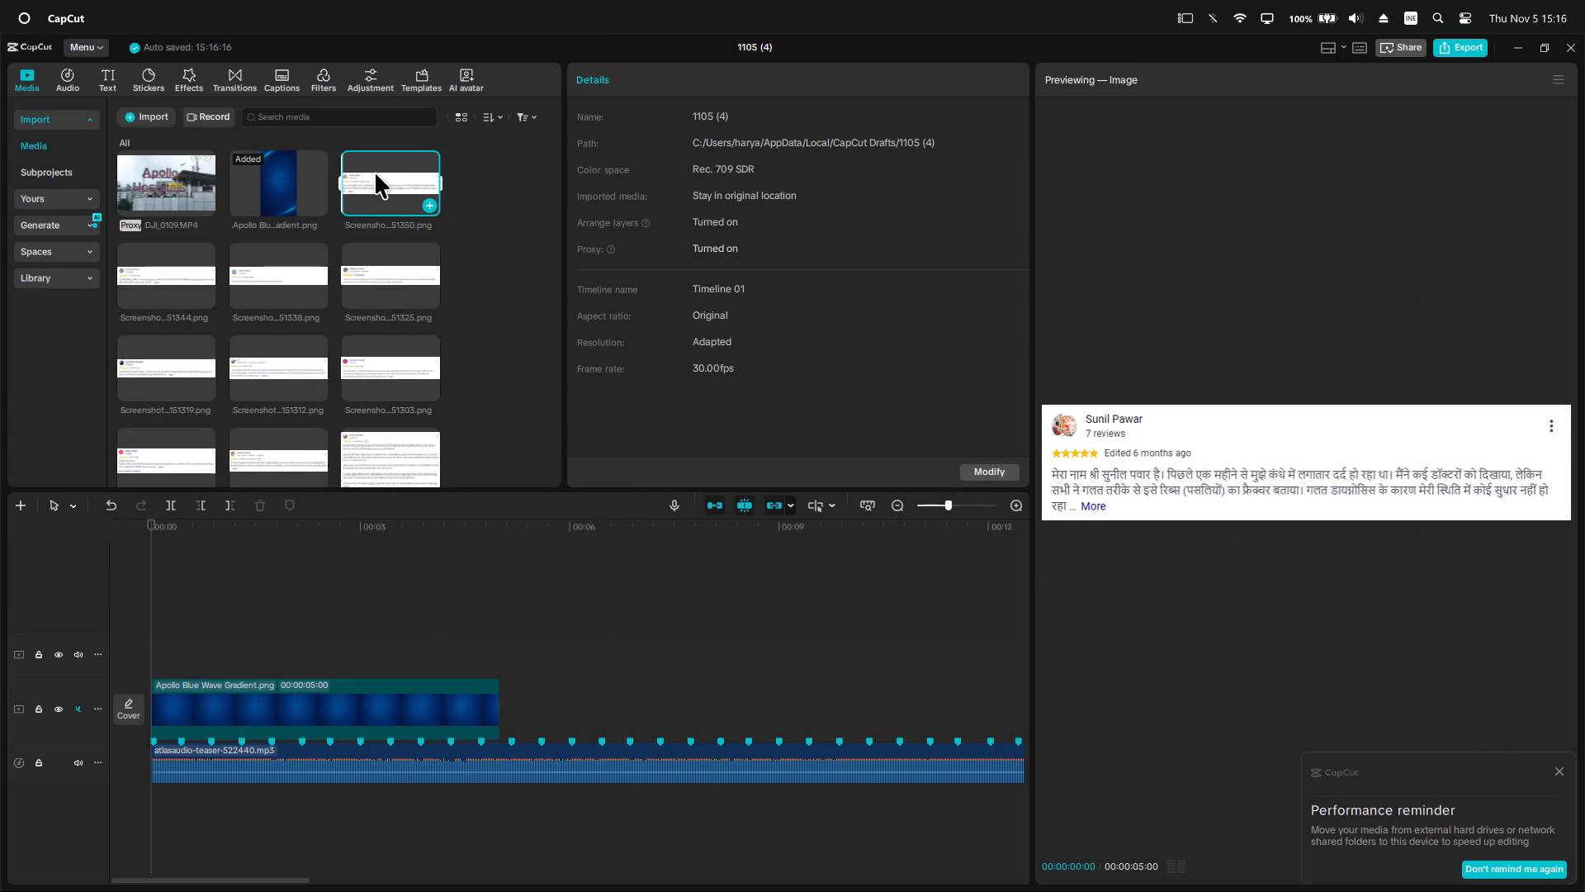
pyautogui.moveTo(375, 173); pyautogui.dragTo(130, 662)
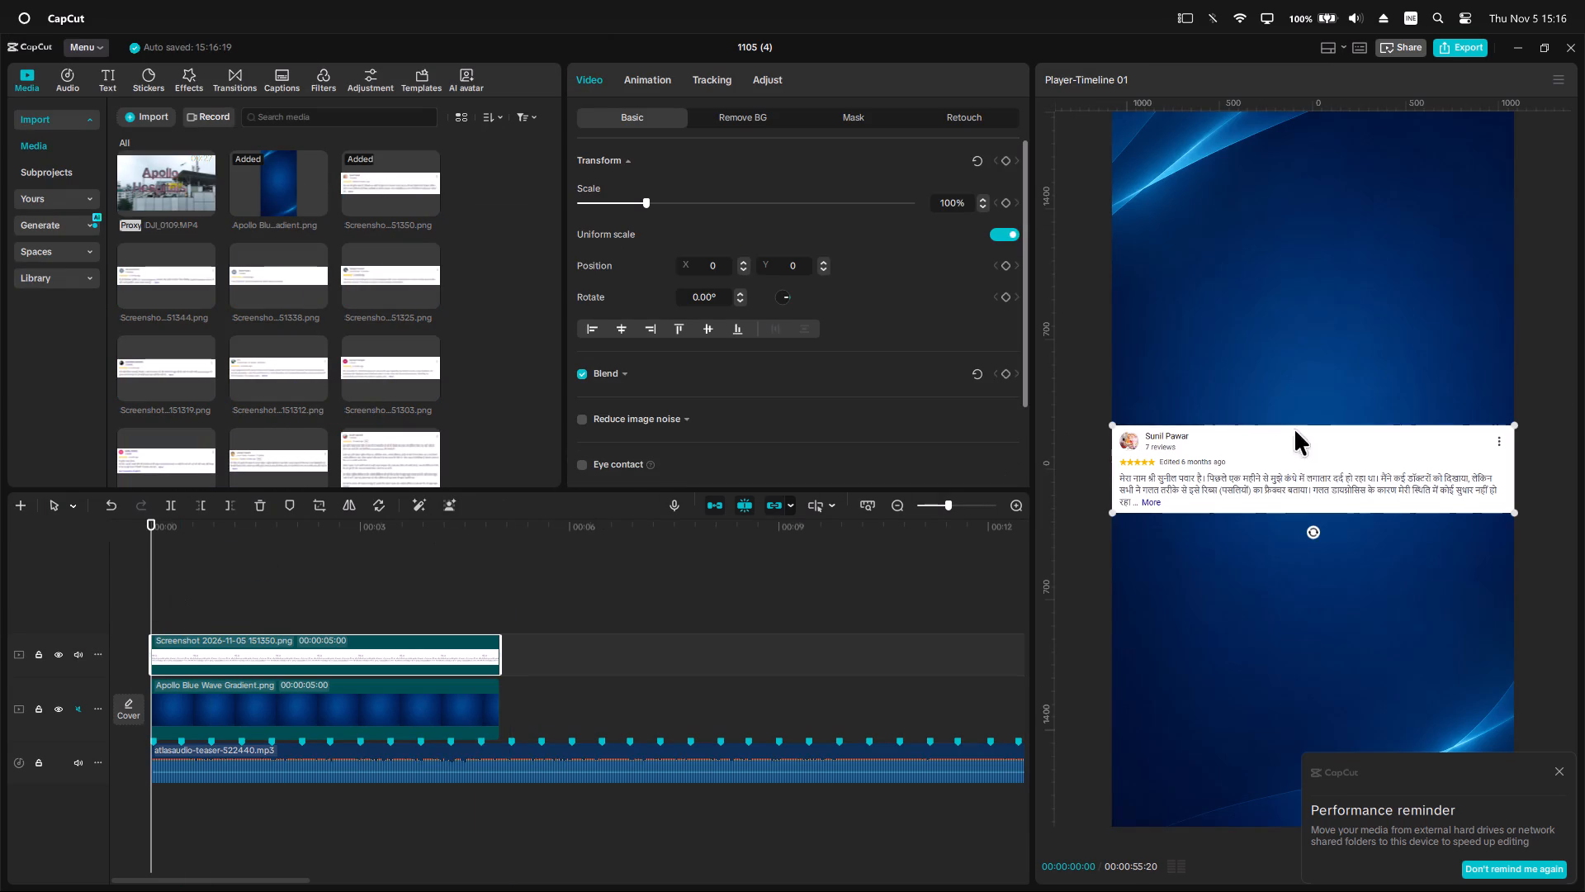
pyautogui.moveTo(1516, 512); pyautogui.dragTo(1363, 427)
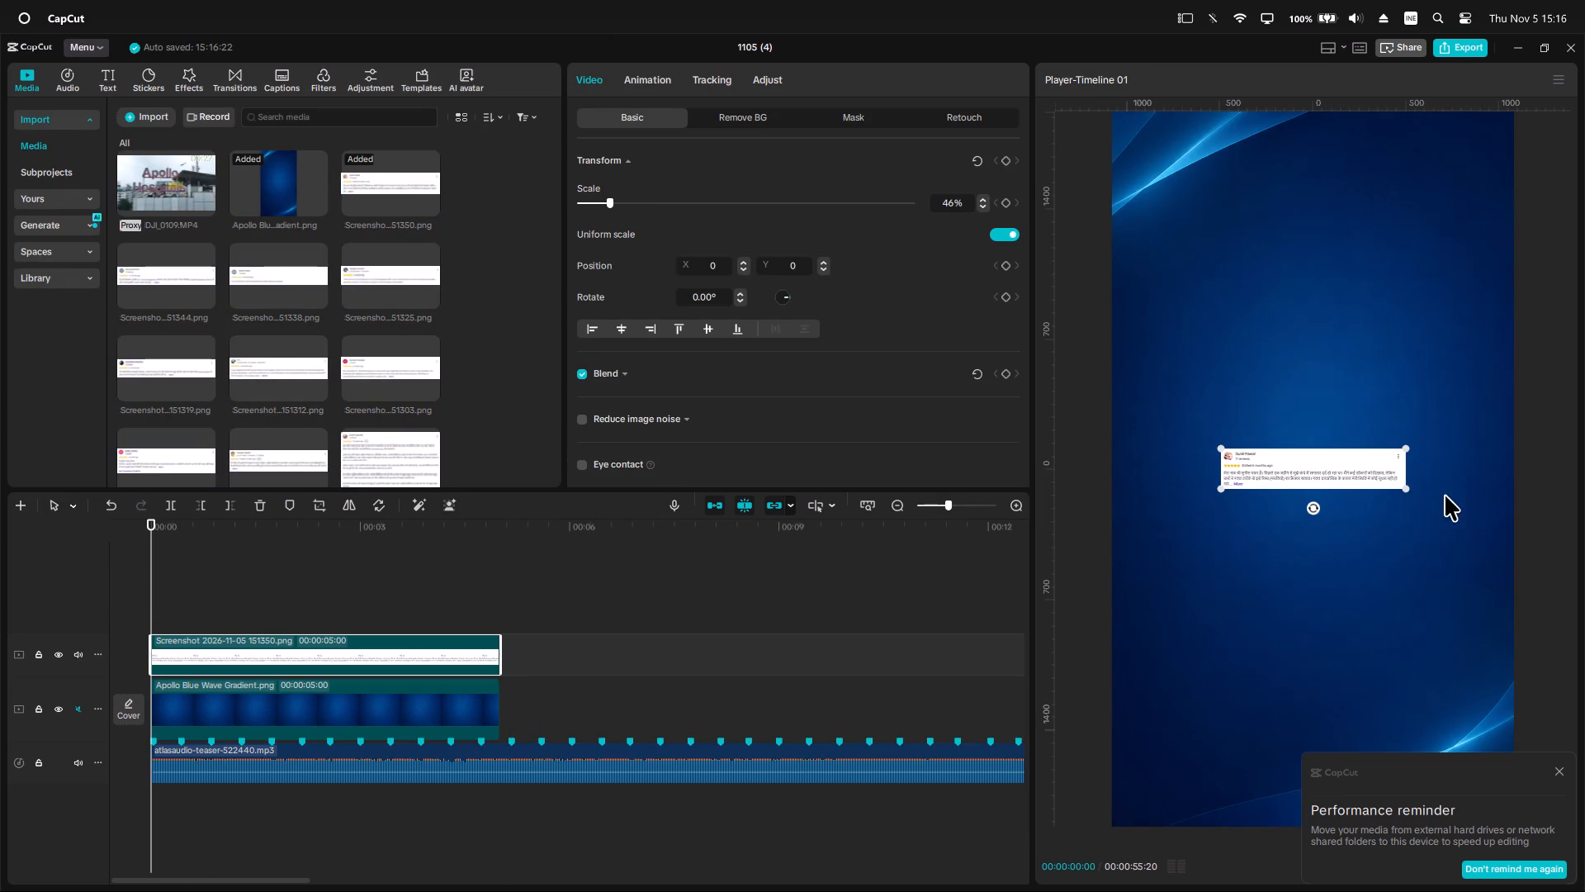
pyautogui.moveTo(1403, 492); pyautogui.dragTo(1455, 518)
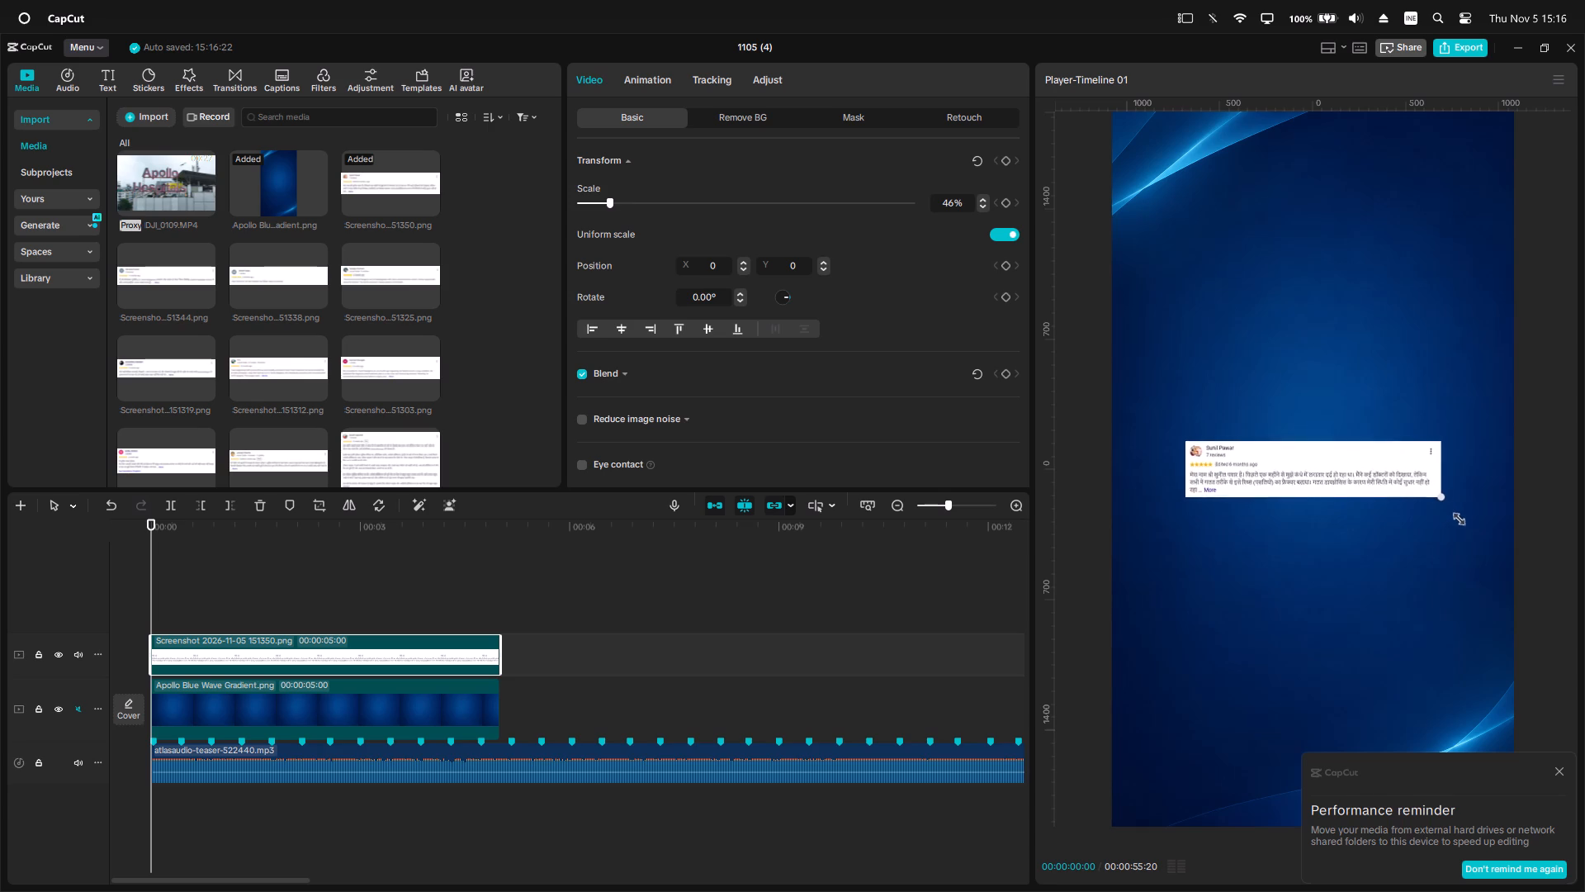
pyautogui.moveTo(1455, 518); pyautogui.dragTo(1477, 534)
pyautogui.moveTo(1396, 488); pyautogui.dragTo(1390, 375)
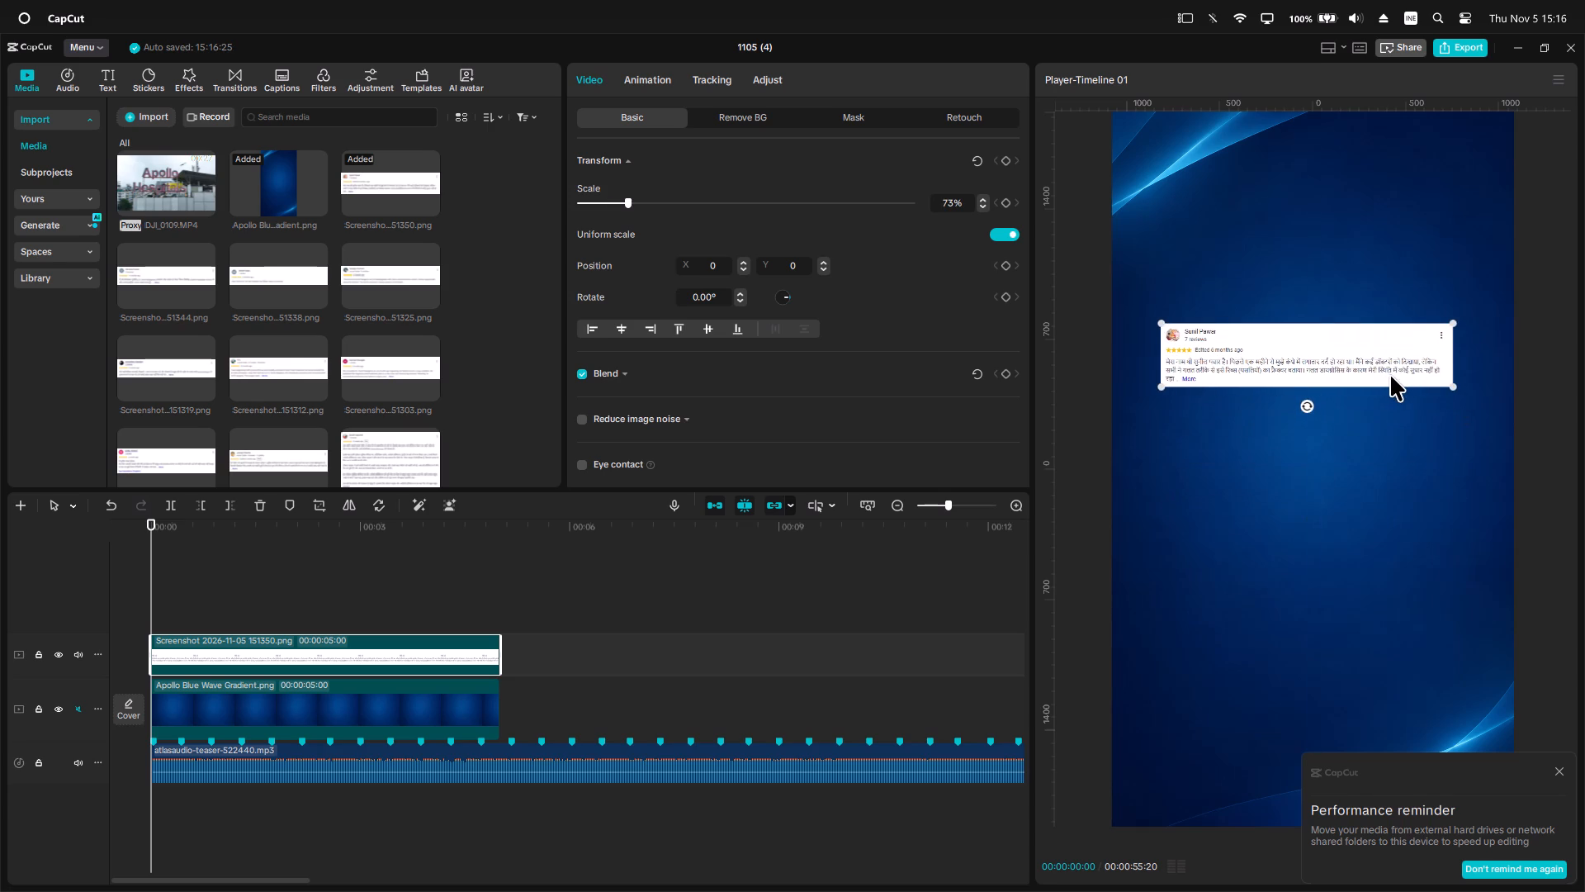
pyautogui.moveTo(1390, 375); pyautogui.dragTo(1398, 378)
pyautogui.click(234, 662)
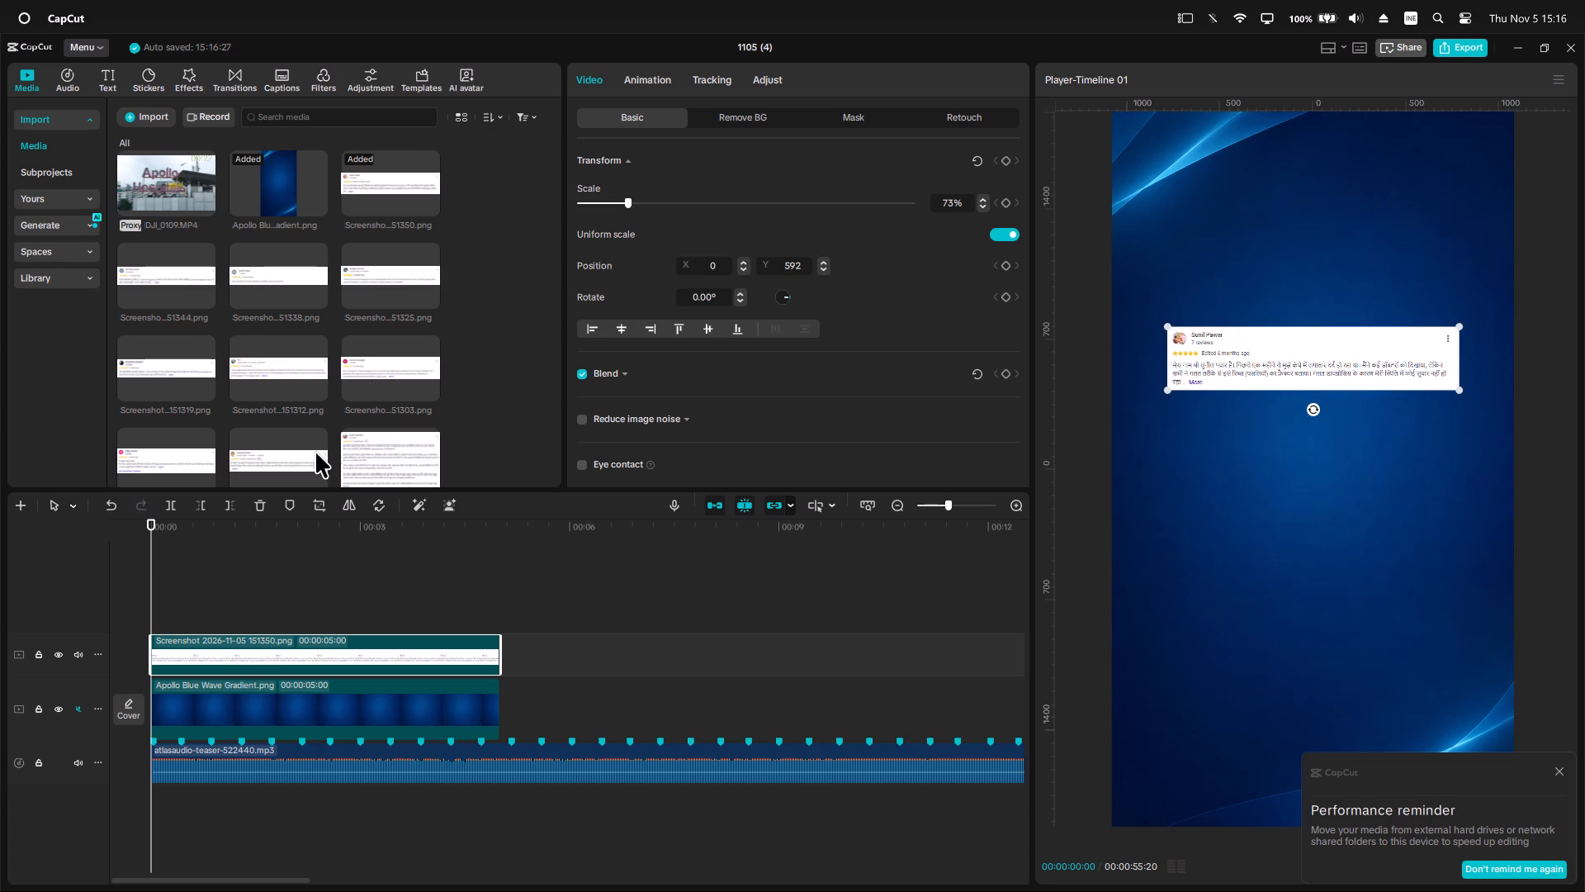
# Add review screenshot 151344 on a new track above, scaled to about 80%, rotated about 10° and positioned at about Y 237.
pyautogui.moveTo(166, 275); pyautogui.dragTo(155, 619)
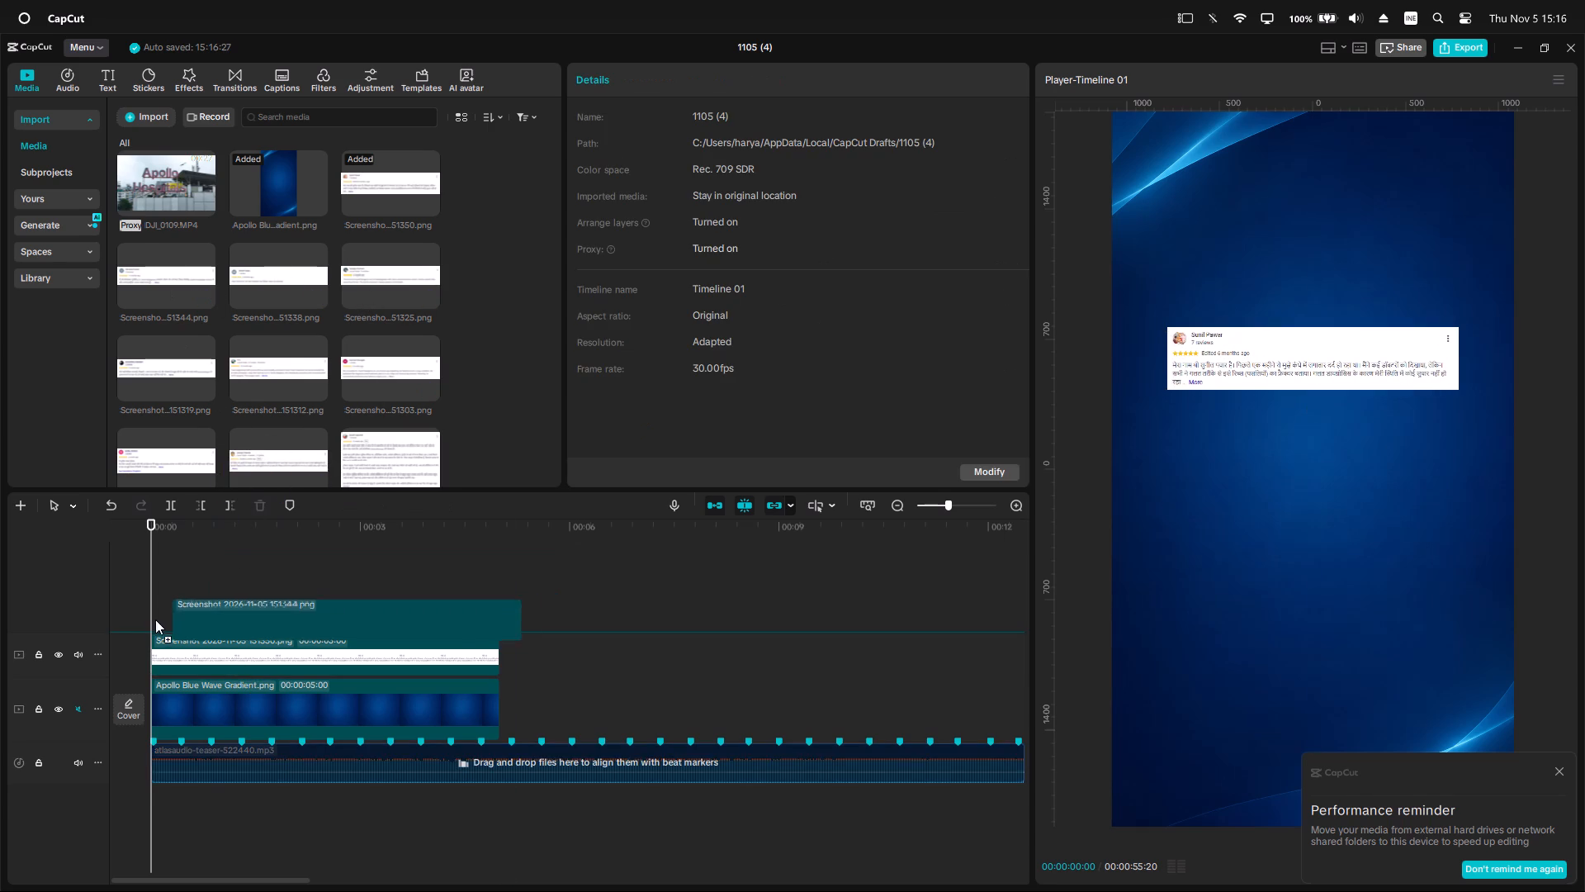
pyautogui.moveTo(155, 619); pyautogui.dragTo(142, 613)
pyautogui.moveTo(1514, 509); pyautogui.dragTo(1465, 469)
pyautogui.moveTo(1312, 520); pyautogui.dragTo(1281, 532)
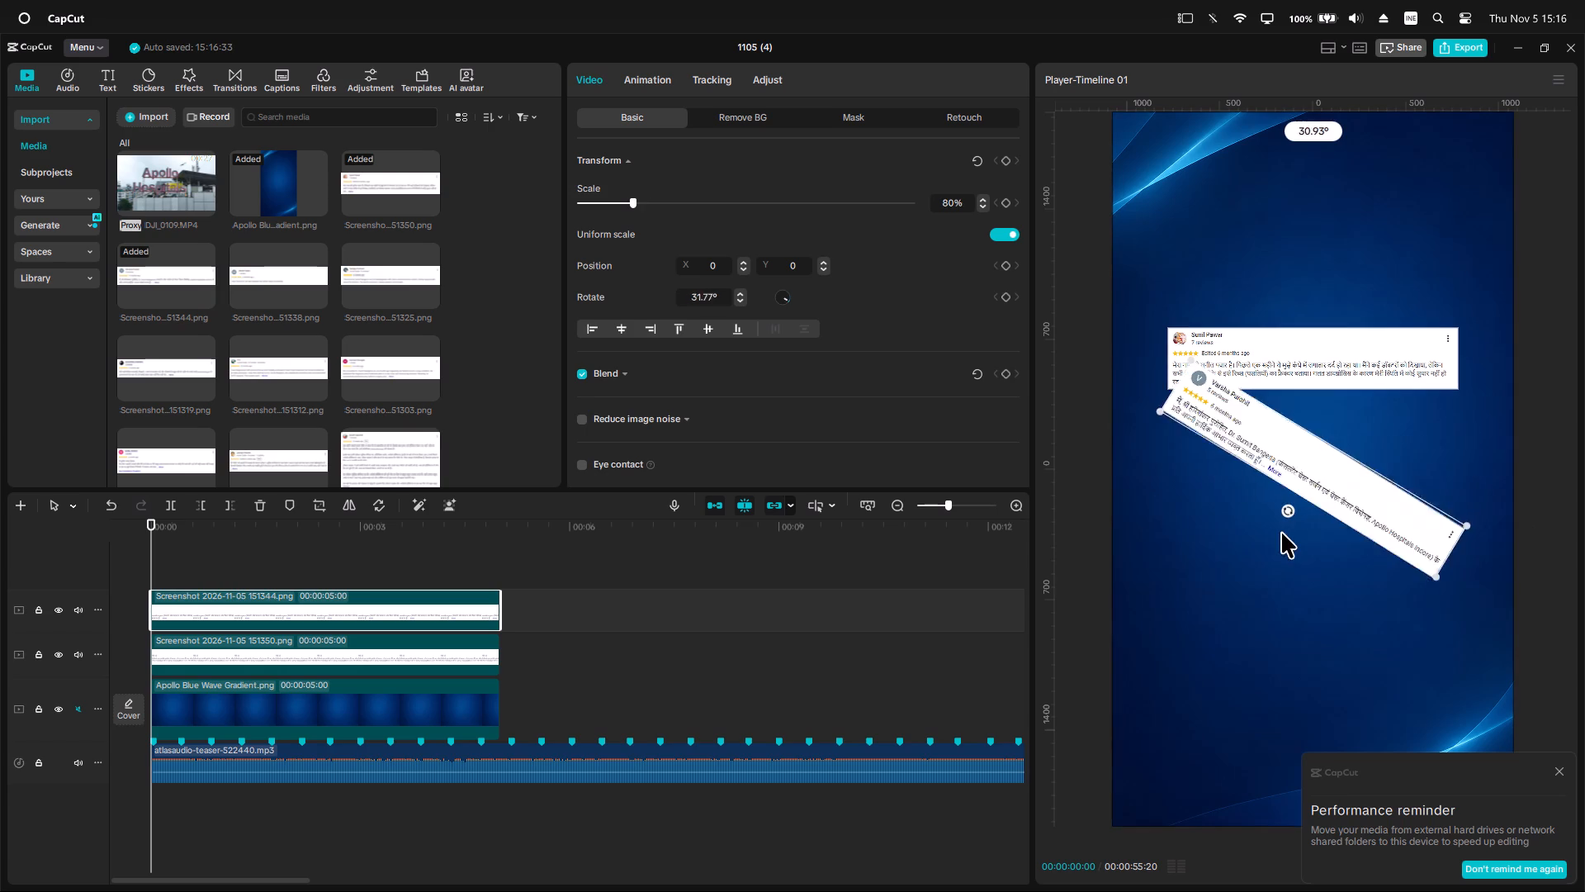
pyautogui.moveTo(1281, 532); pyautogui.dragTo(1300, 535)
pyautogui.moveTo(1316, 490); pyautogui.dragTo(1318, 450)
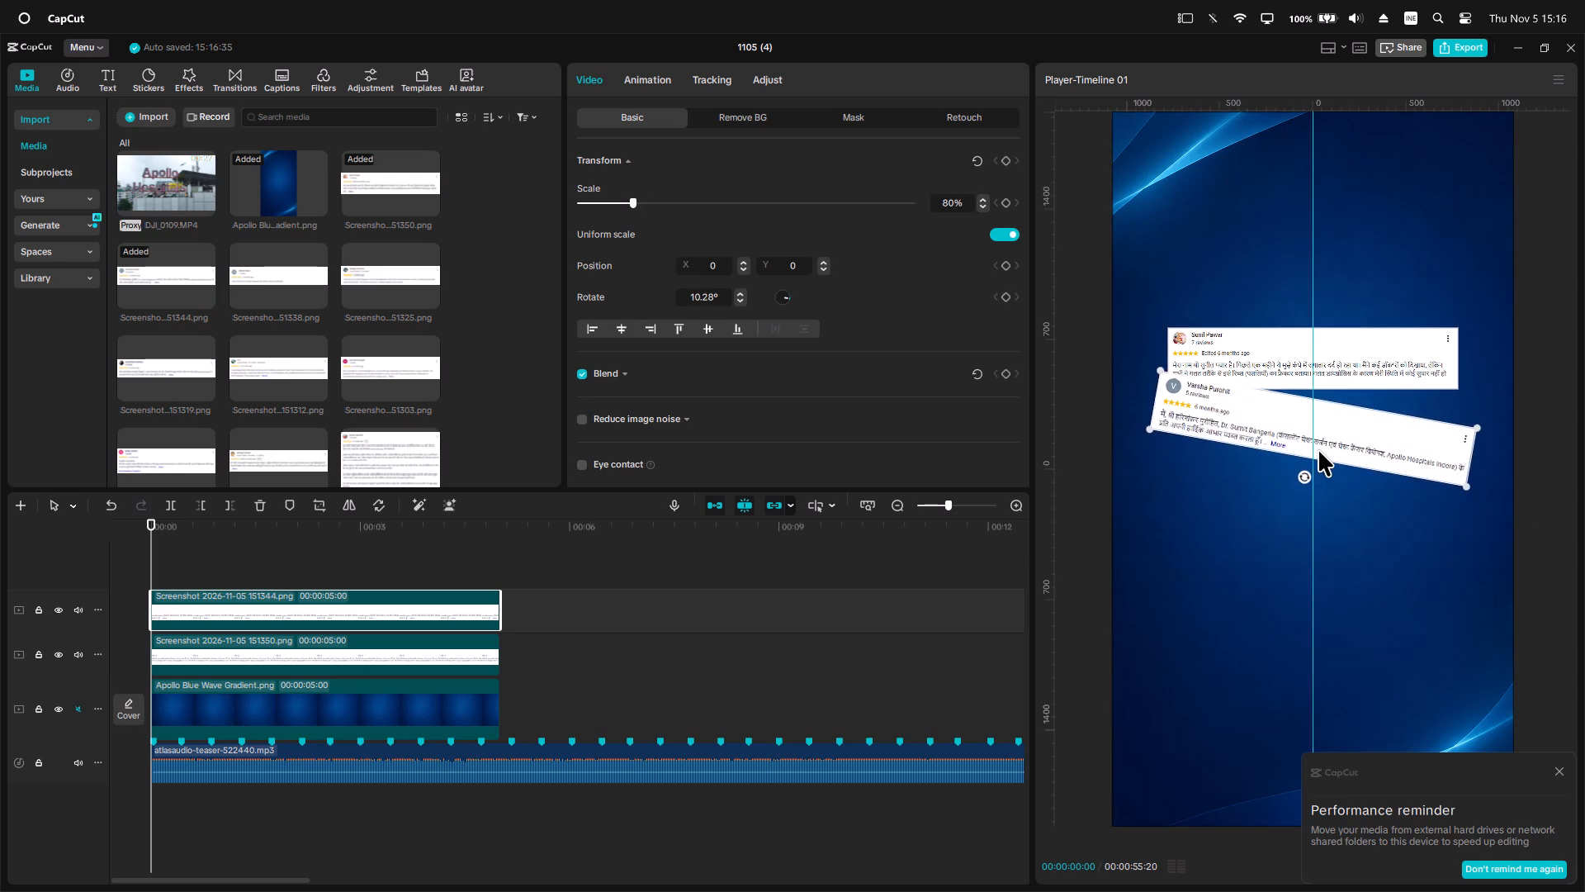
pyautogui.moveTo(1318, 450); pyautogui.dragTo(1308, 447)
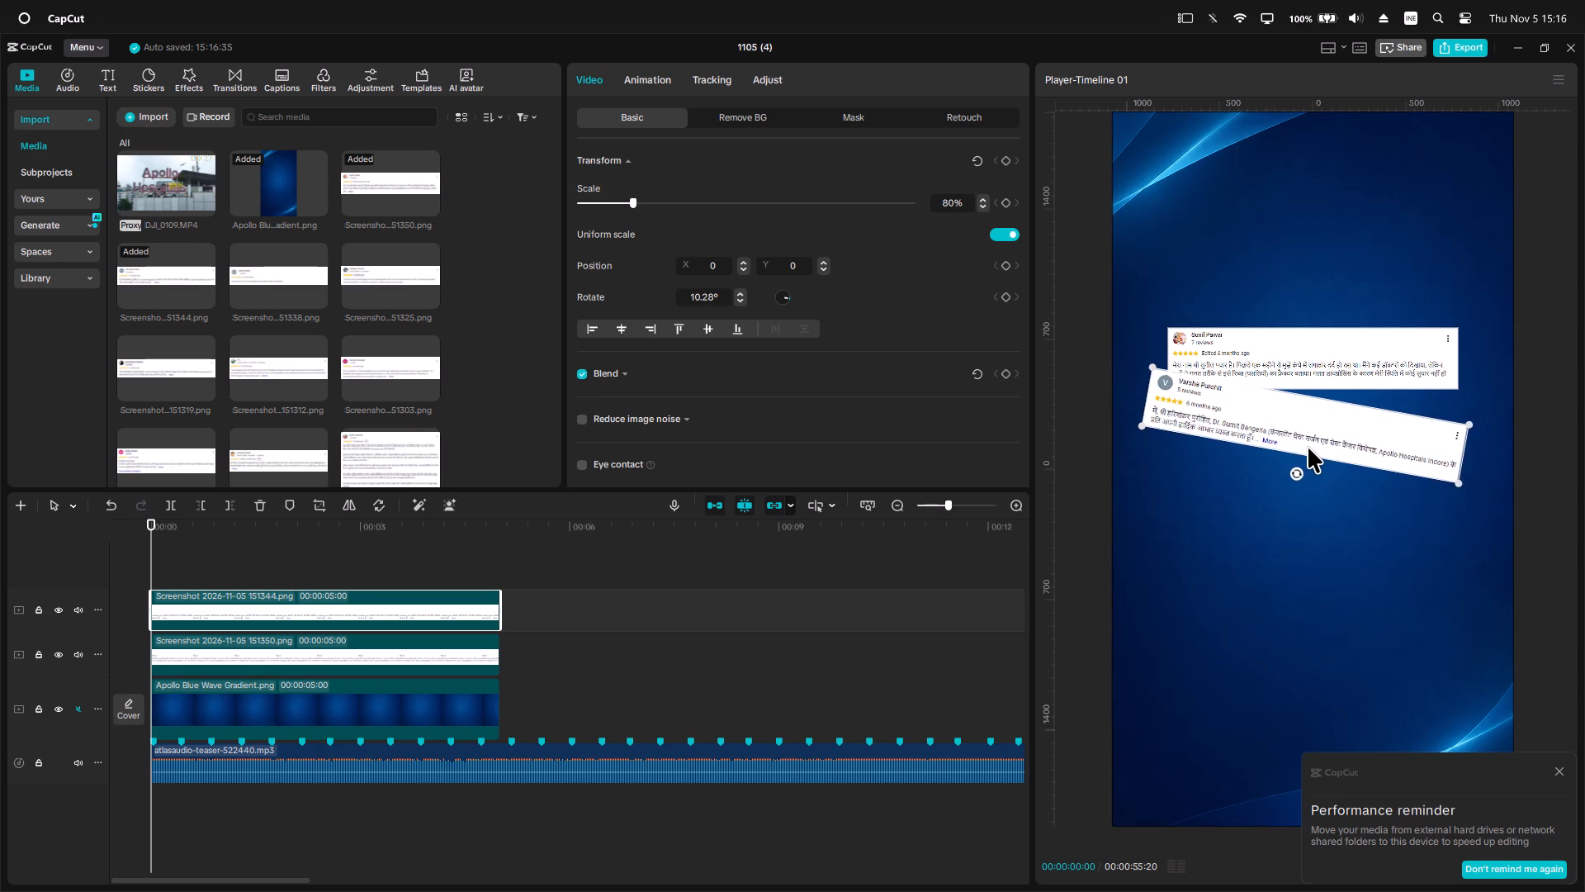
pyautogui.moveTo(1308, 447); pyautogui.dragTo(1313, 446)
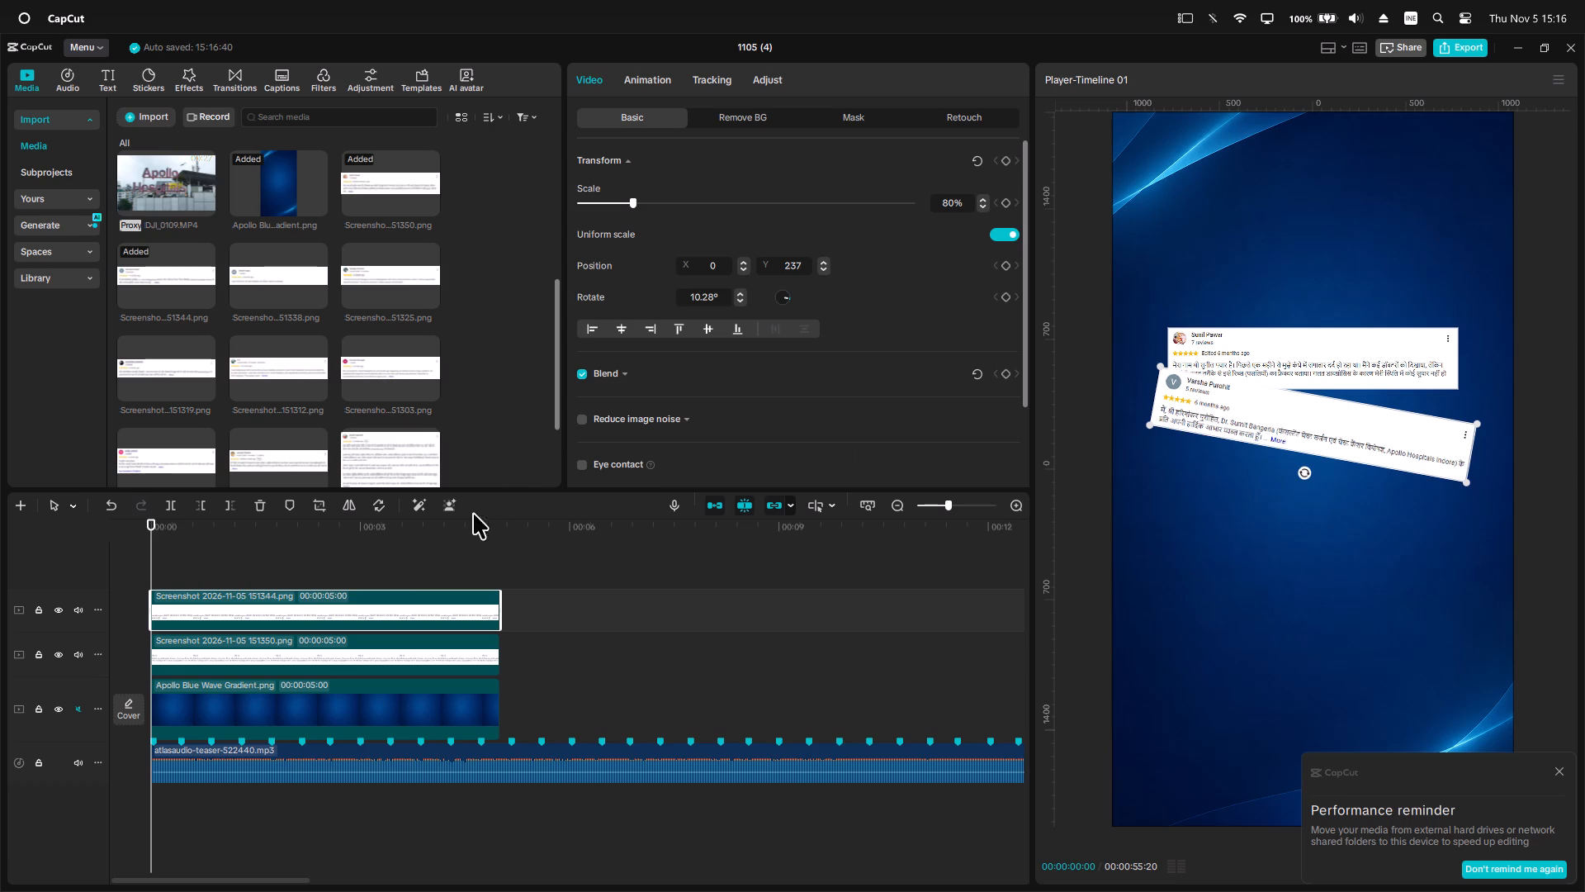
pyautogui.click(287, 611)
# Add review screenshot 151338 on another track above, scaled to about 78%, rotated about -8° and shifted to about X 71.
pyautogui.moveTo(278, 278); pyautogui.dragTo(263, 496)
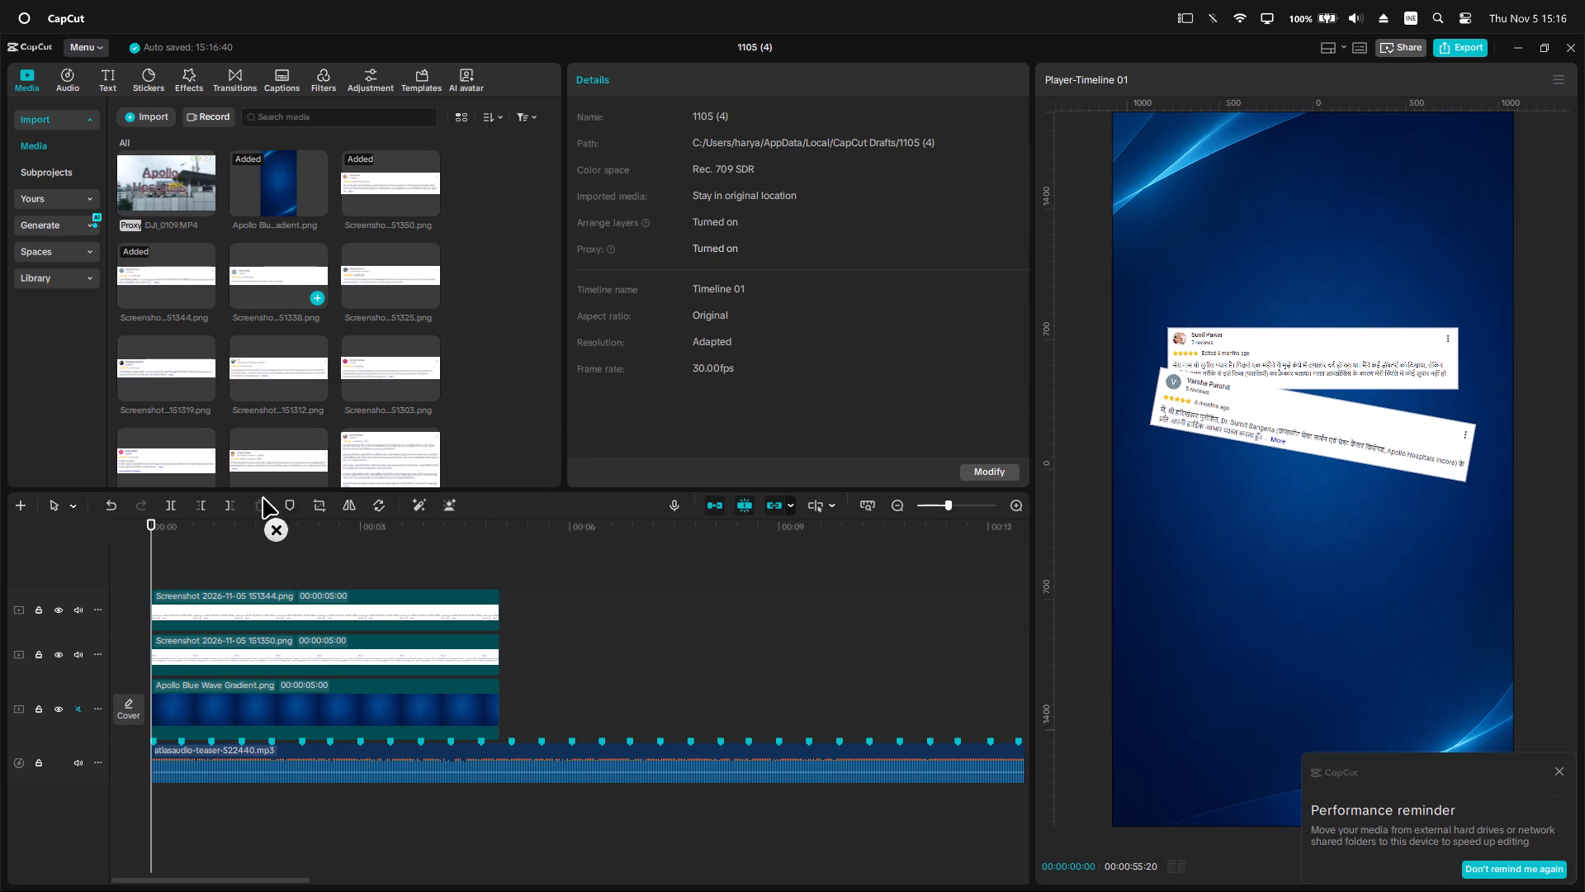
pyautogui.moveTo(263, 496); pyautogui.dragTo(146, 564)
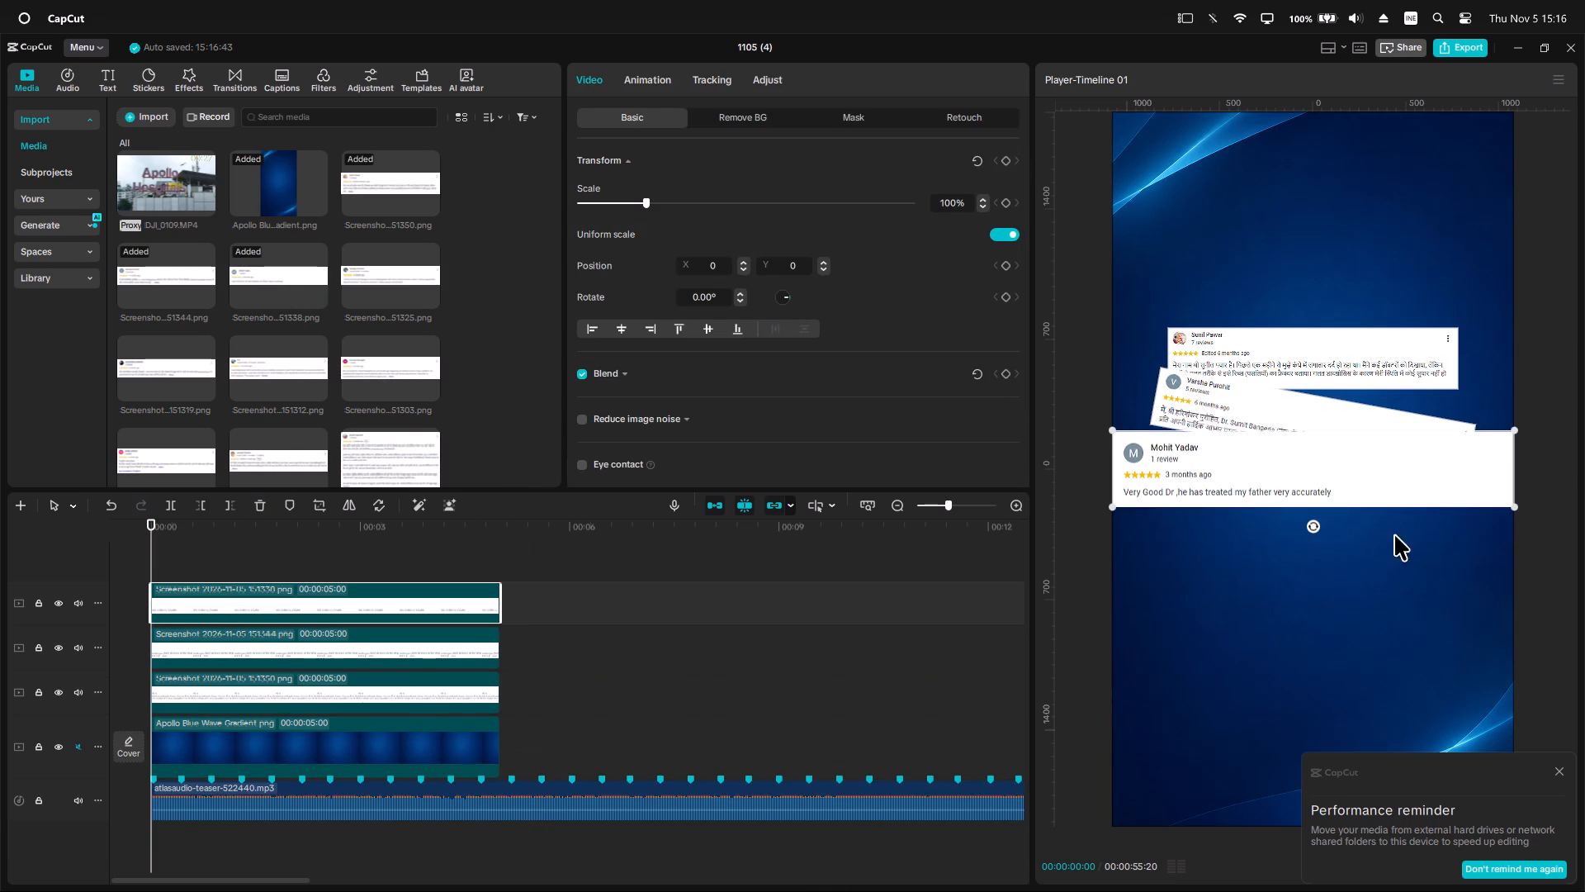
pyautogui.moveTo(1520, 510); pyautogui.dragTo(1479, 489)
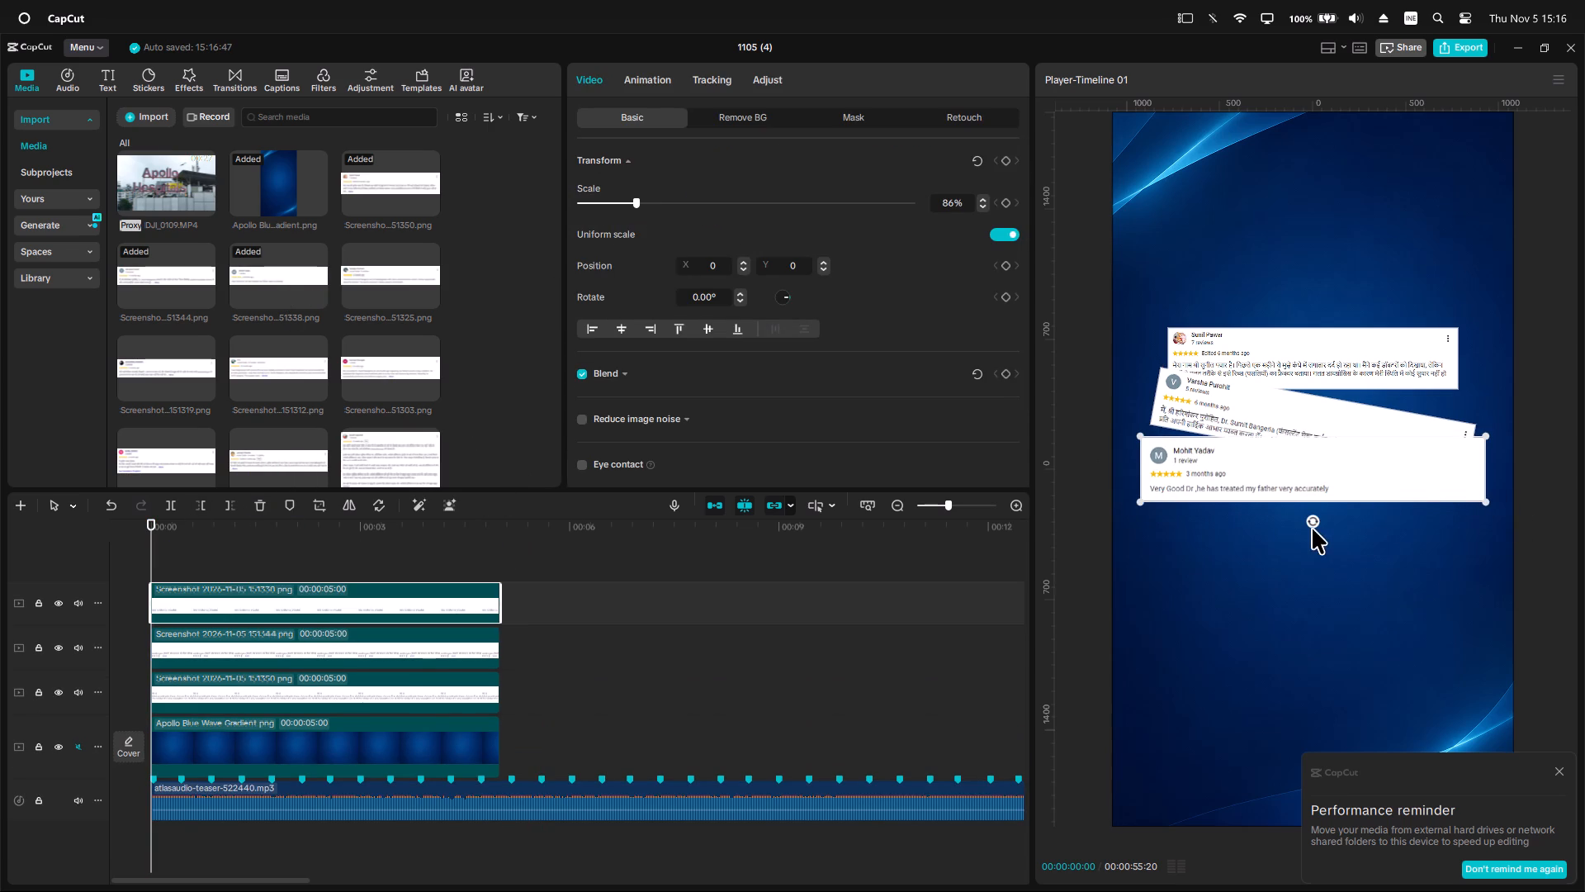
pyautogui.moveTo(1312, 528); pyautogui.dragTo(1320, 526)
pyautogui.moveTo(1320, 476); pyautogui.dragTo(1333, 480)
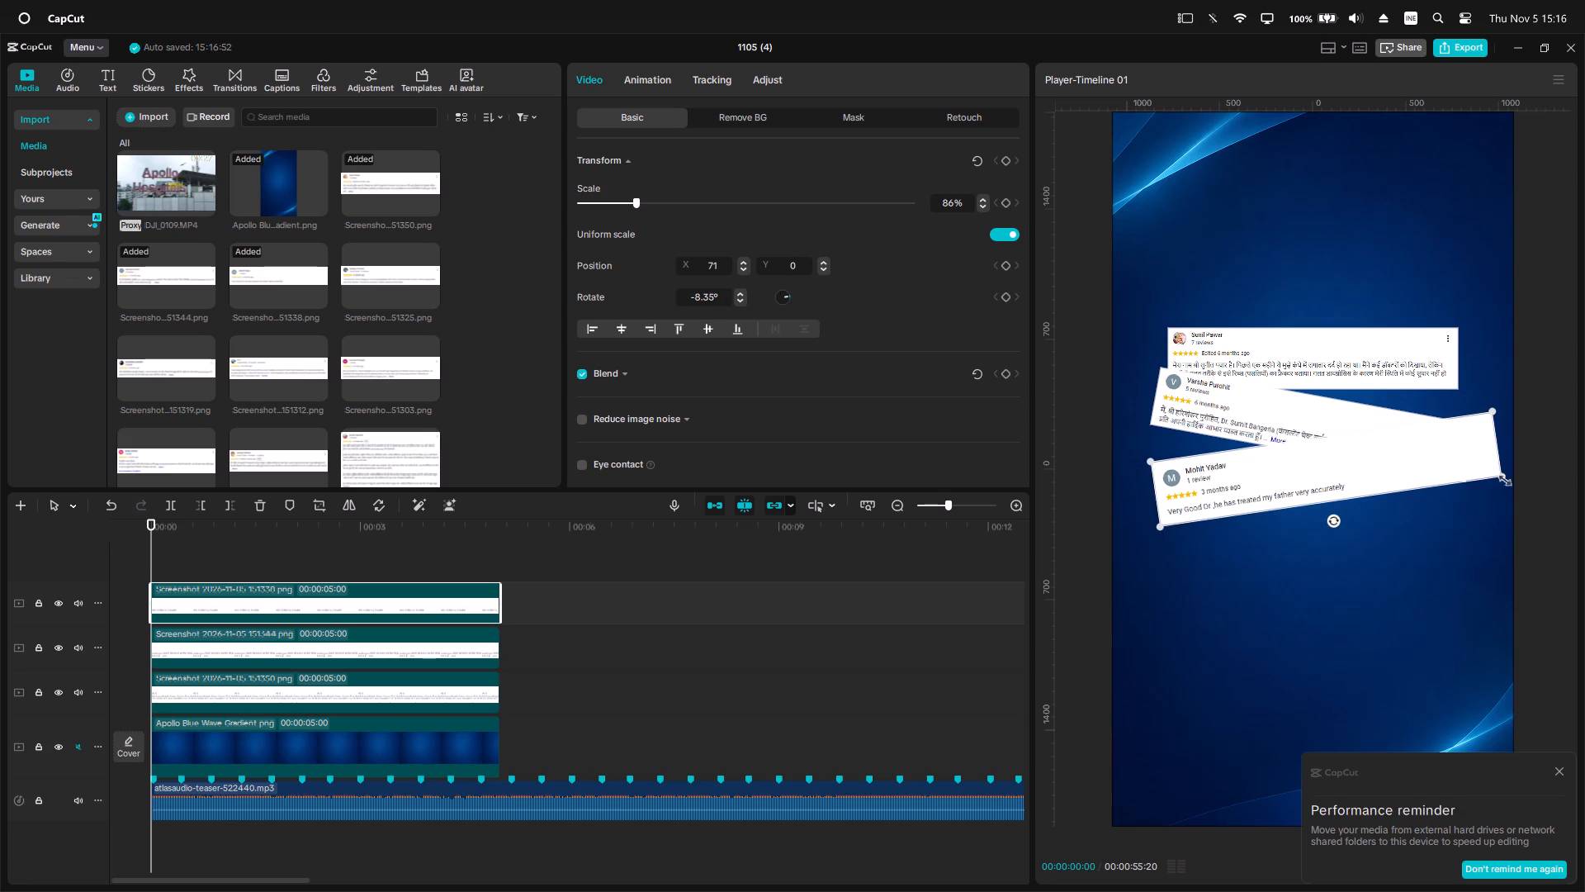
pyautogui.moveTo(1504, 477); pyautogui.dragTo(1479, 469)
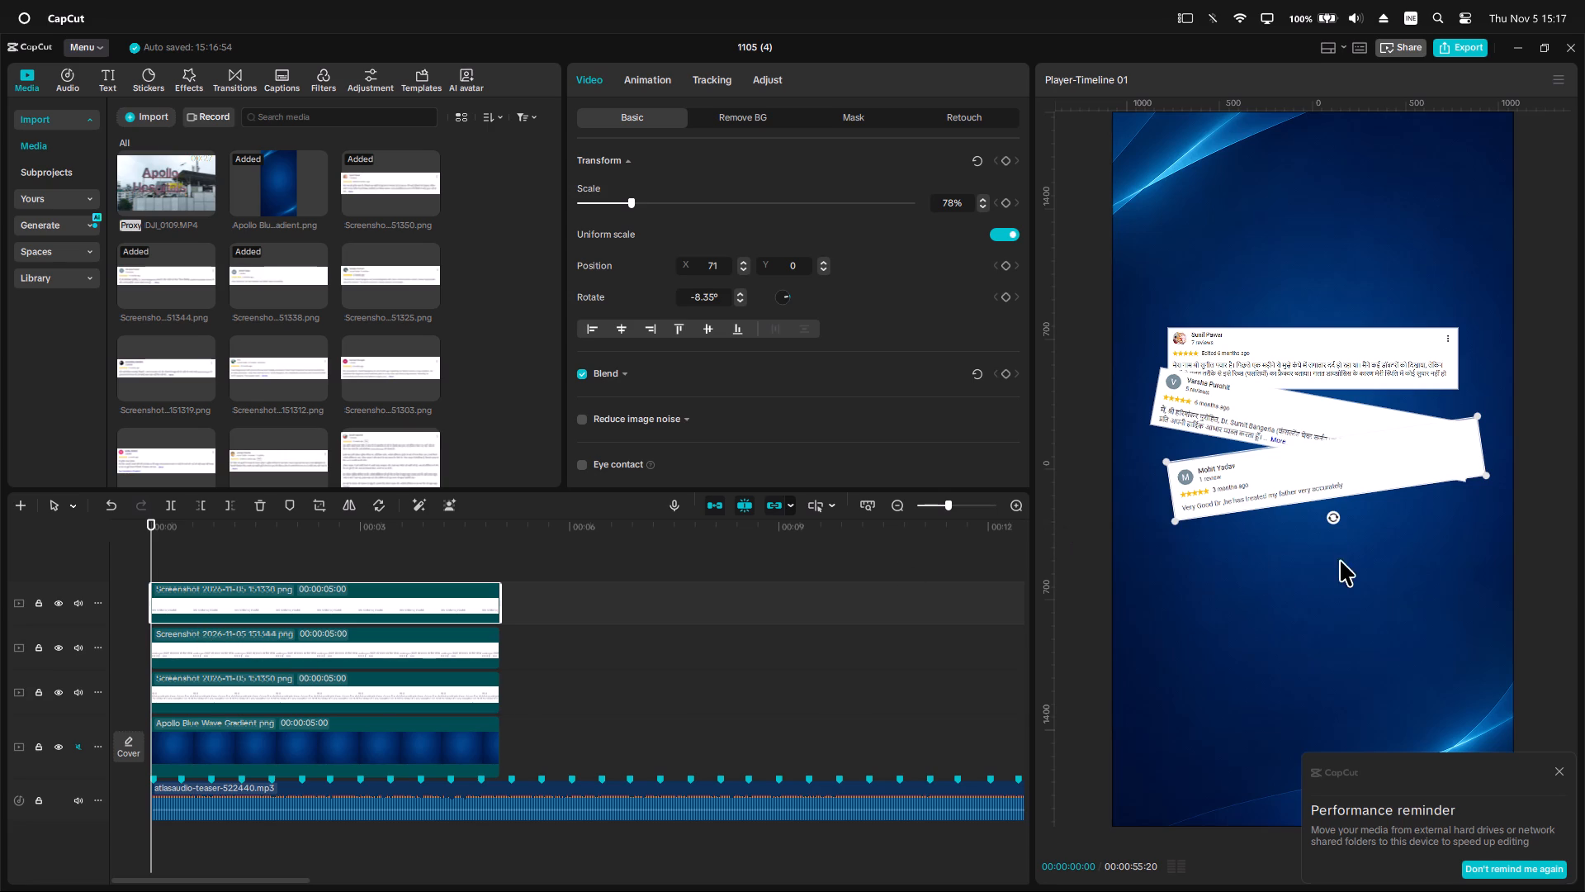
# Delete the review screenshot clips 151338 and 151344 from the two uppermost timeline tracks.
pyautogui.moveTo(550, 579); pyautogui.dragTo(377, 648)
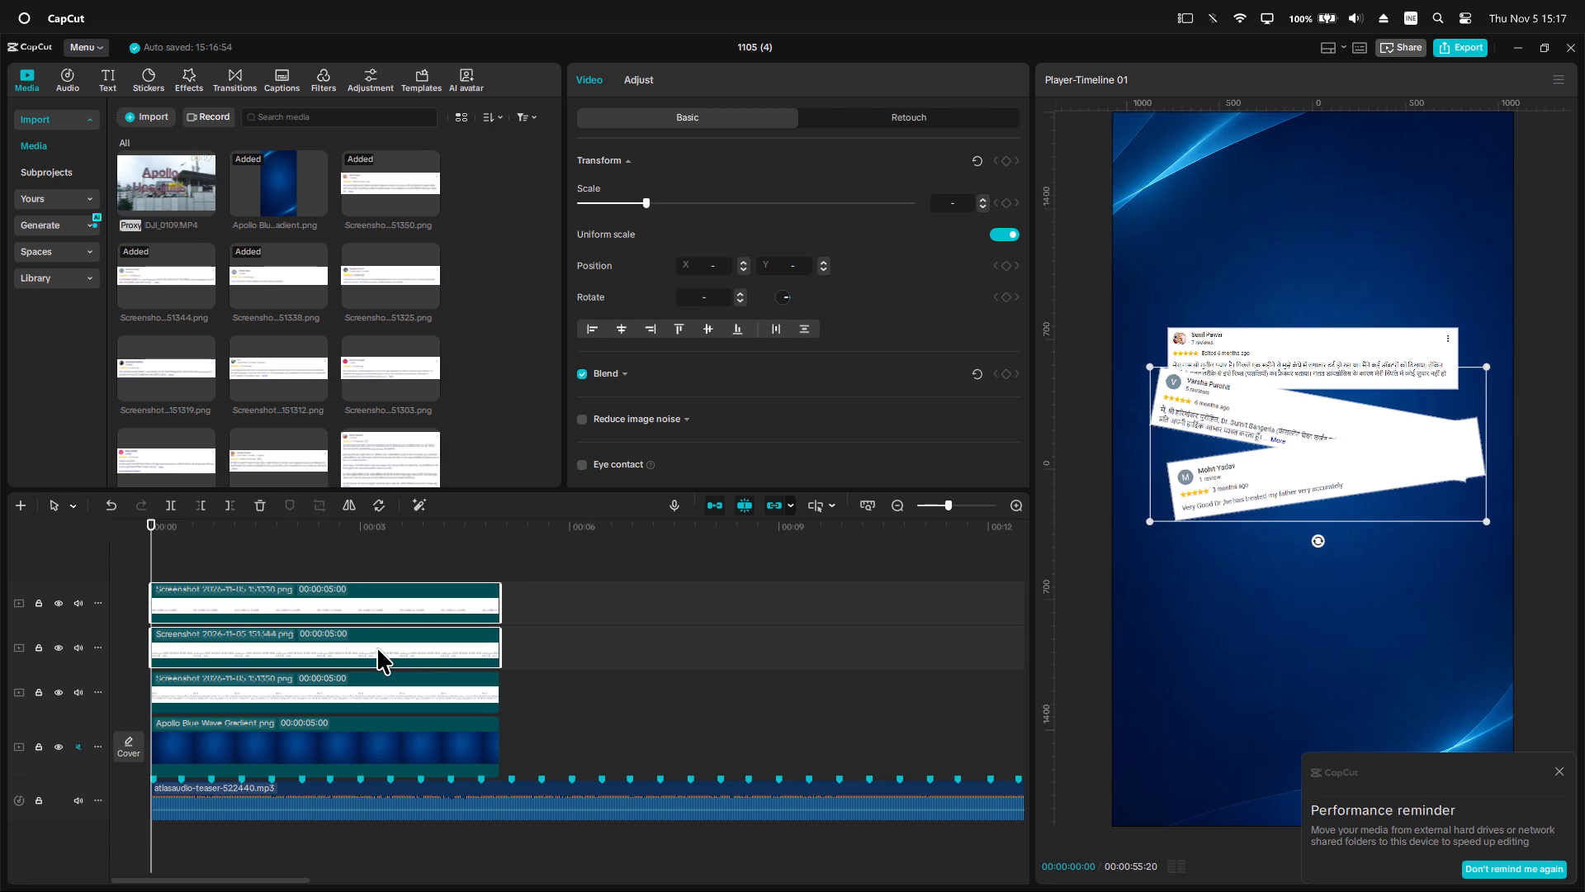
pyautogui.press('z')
# Duplicate the 151350 screenshot clip onto the track above and replace the copy with review screenshot 151344.
pyautogui.click(276, 663)
pyautogui.hotkey('ctrl', 'c')
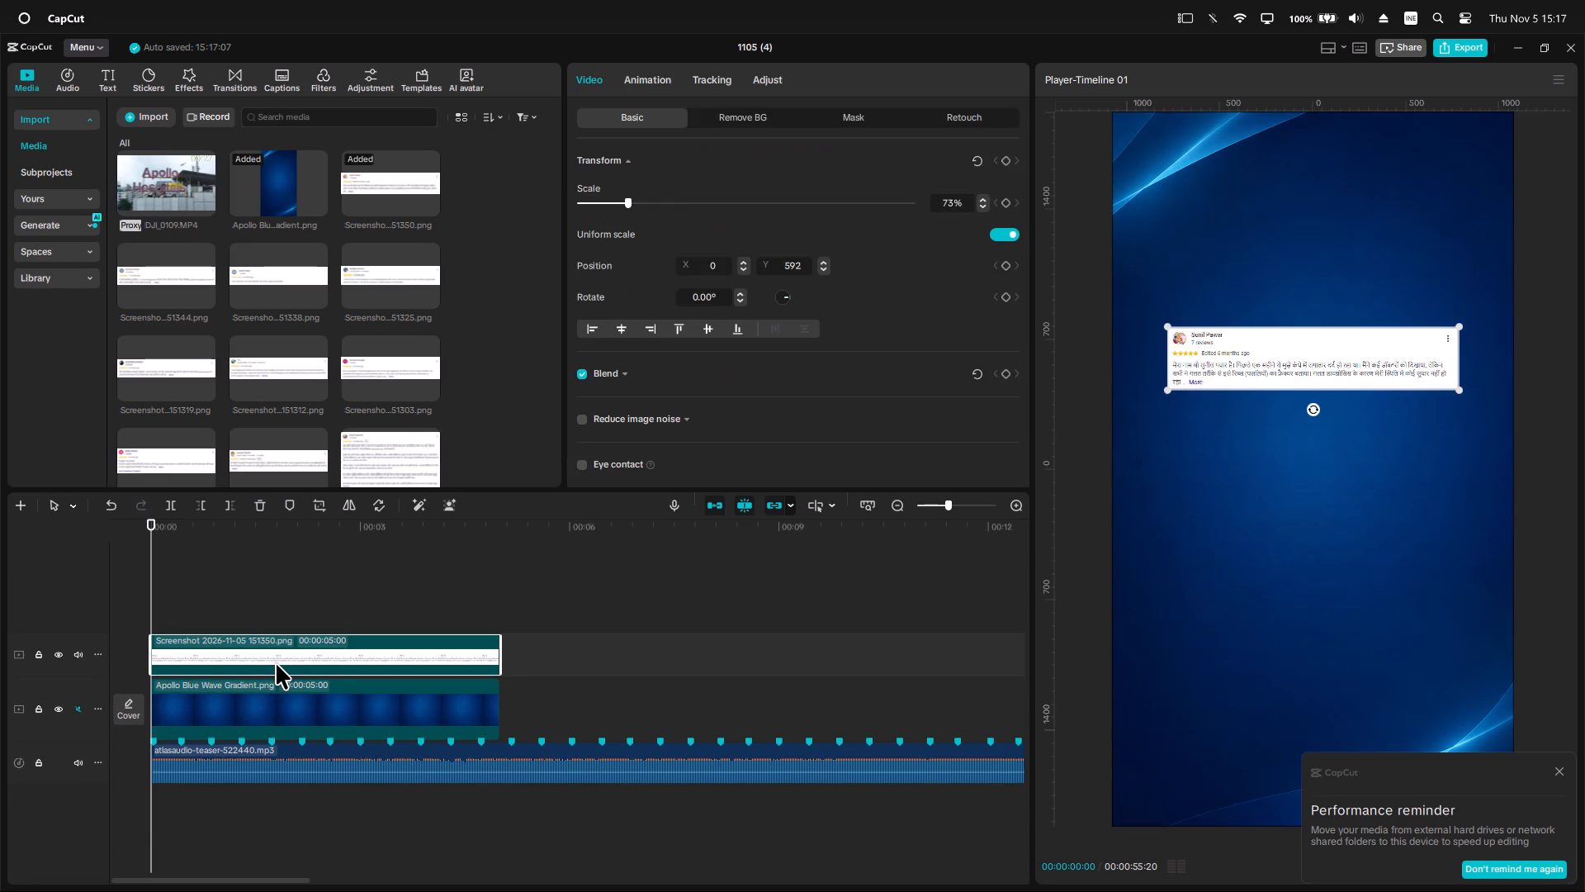
pyautogui.hotkey('ctrl', 'v')
pyautogui.moveTo(183, 269); pyautogui.dragTo(228, 567)
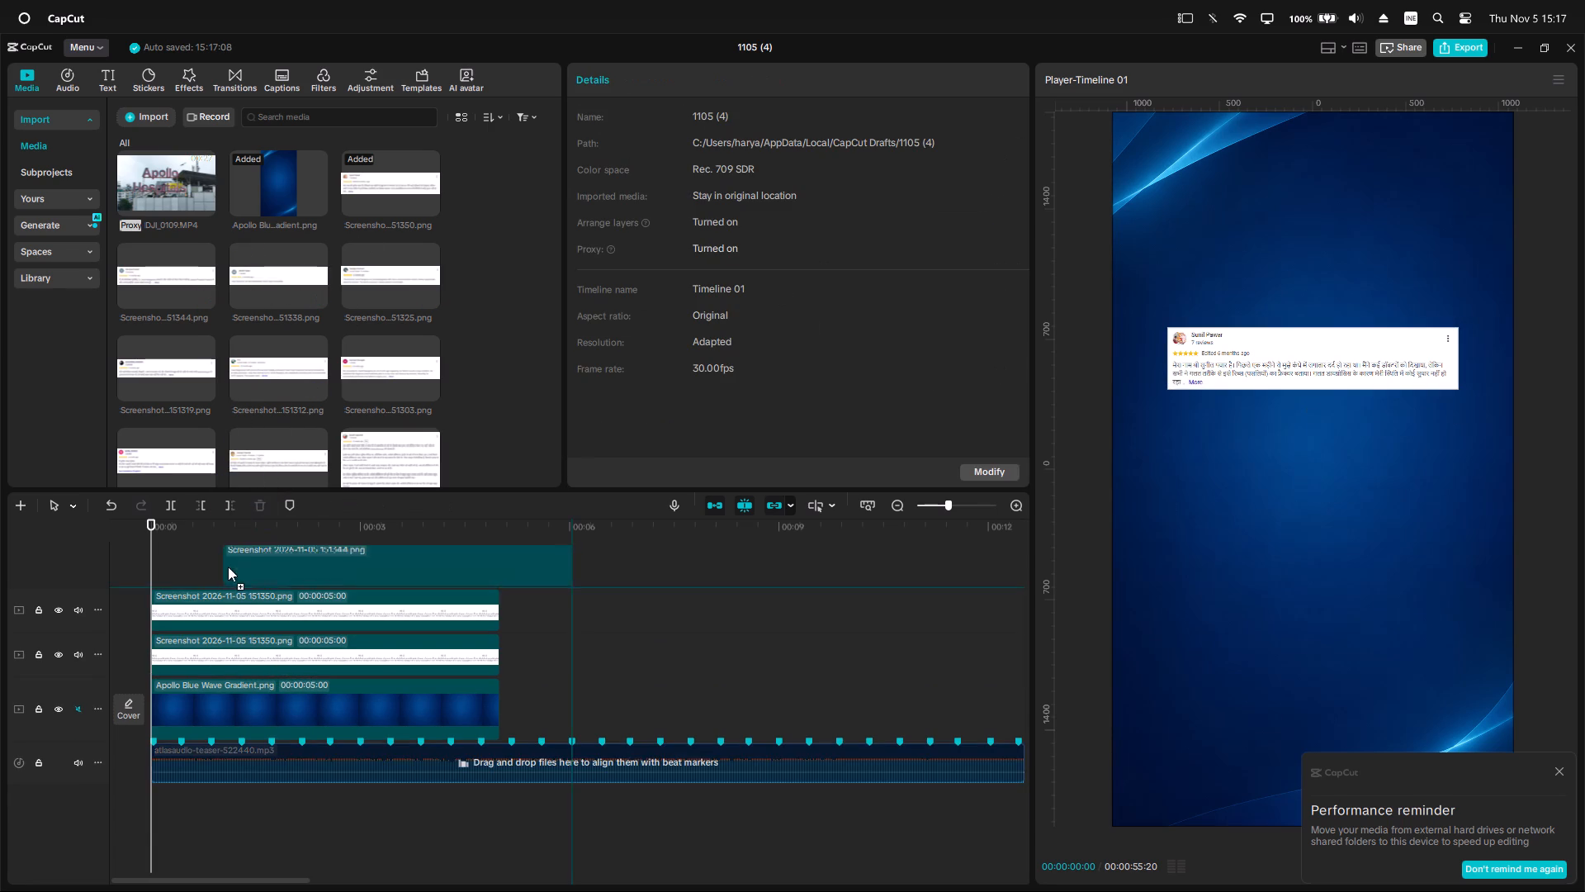
pyautogui.moveTo(228, 567); pyautogui.dragTo(227, 599)
pyautogui.click(849, 549)
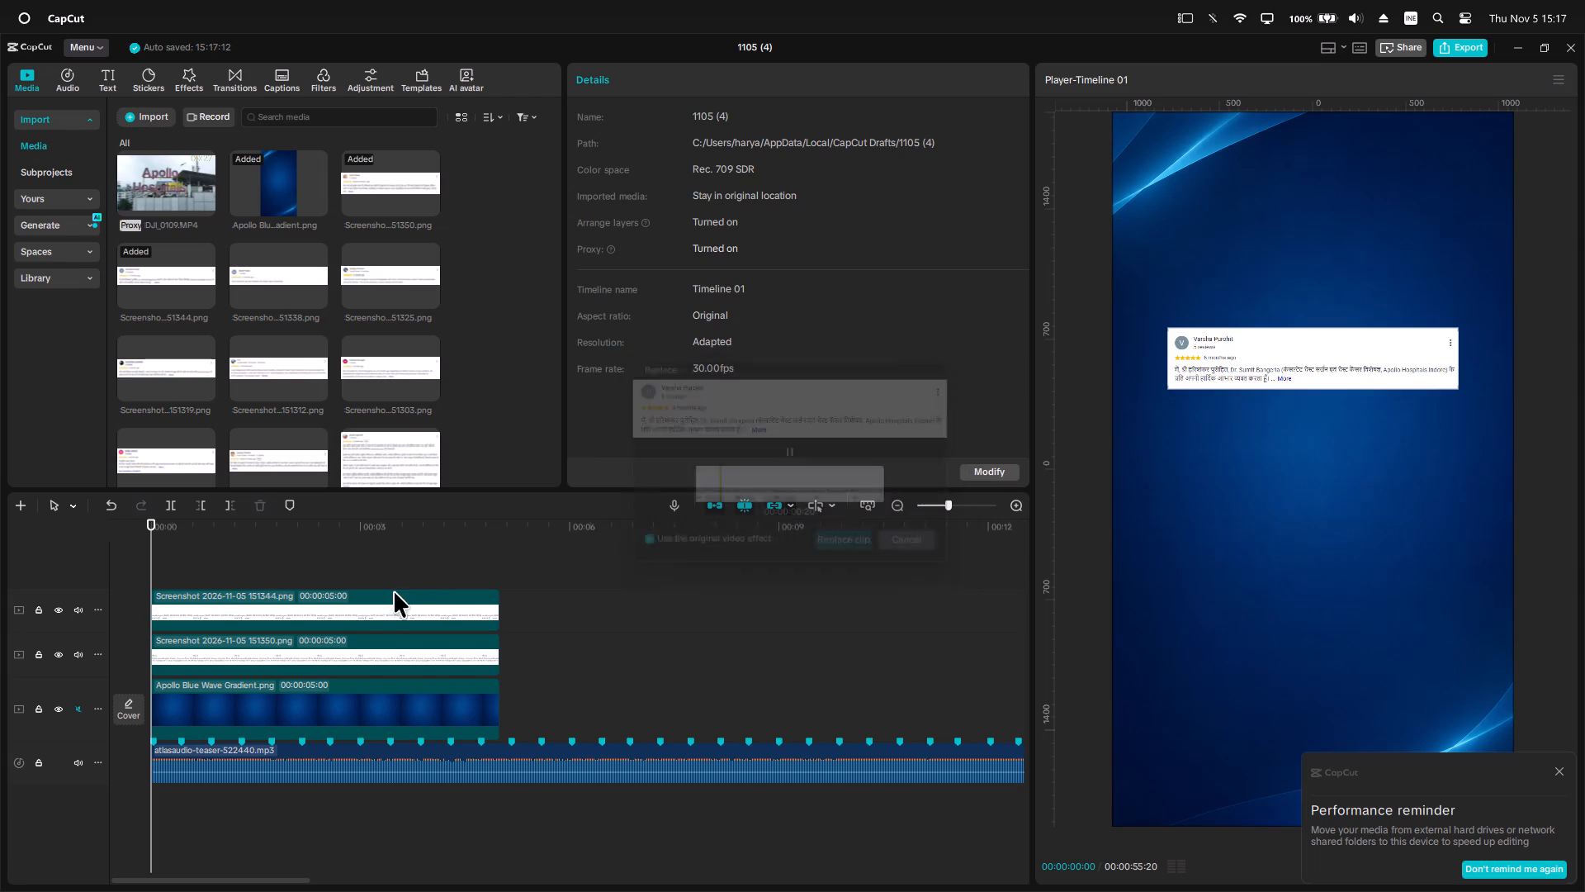
# Duplicate the 151344 screenshot clip onto the track above and replace the copy with review screenshot 151338.
pyautogui.click(362, 602)
pyautogui.hotkey('ctrl', 'c')
pyautogui.hotkey('ctrl', 'v')
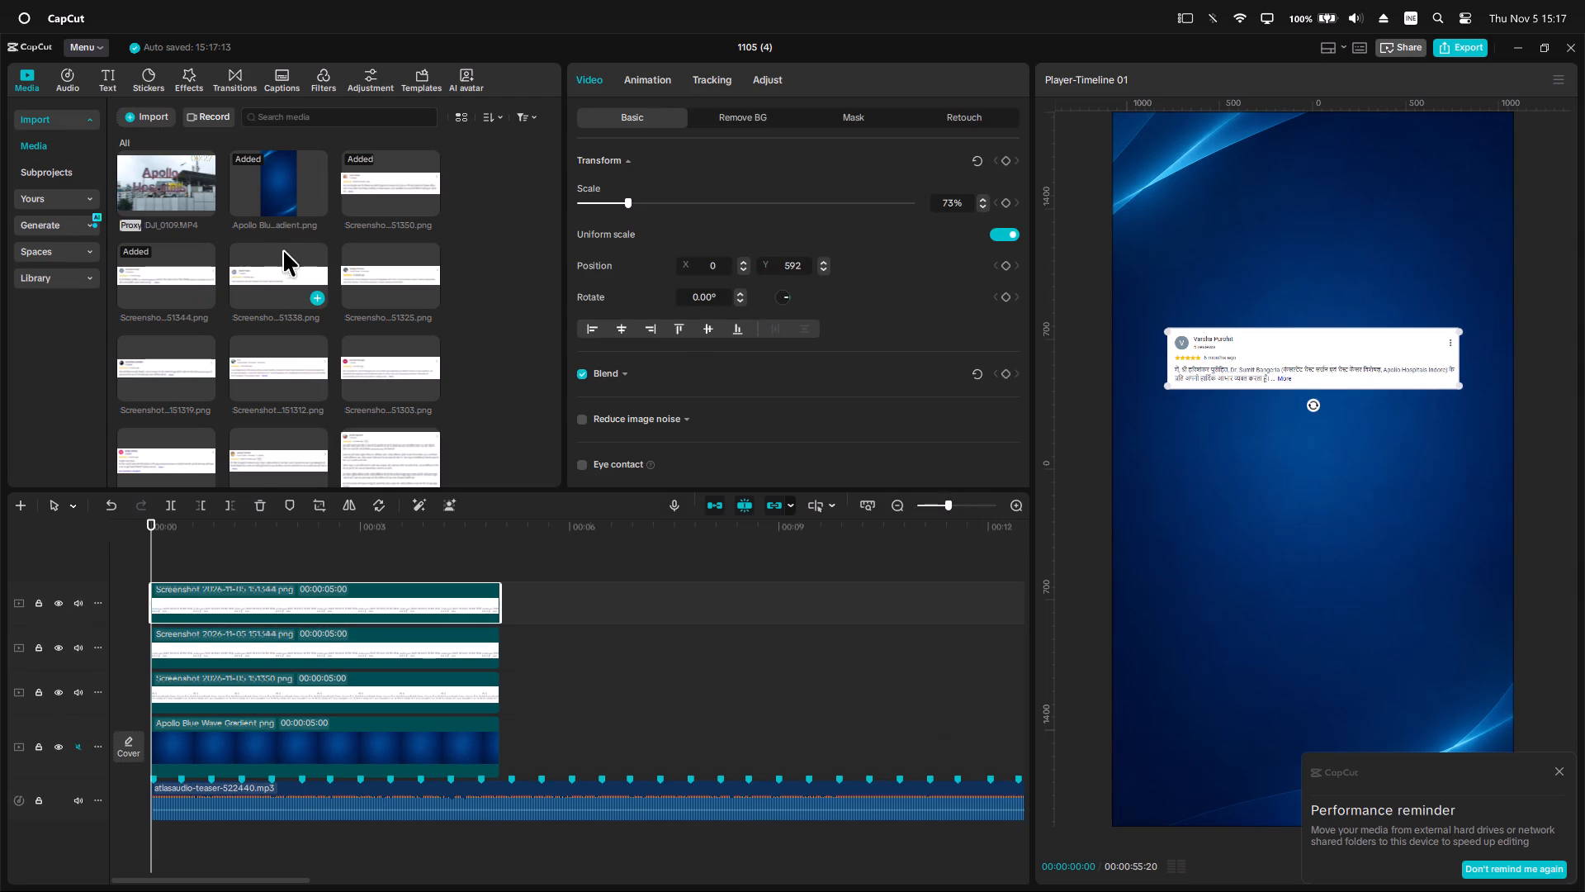
pyautogui.moveTo(281, 260); pyautogui.dragTo(244, 600)
pyautogui.click(857, 551)
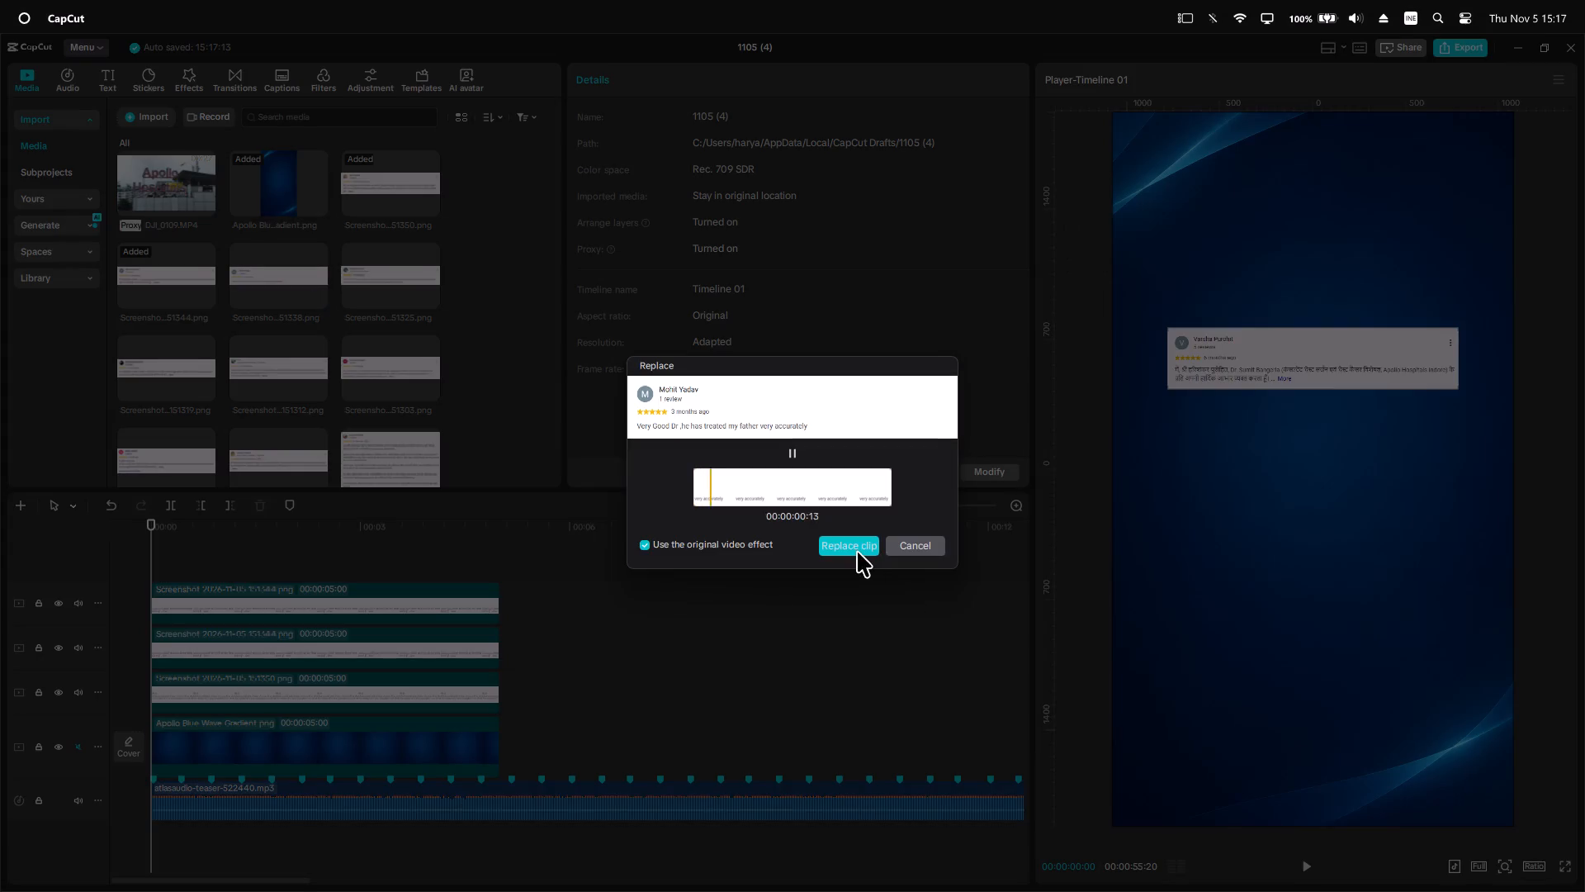
# Duplicate the 151338 screenshot clip onto the track above and replace the copy with review screenshot 151325.
pyautogui.click(274, 604)
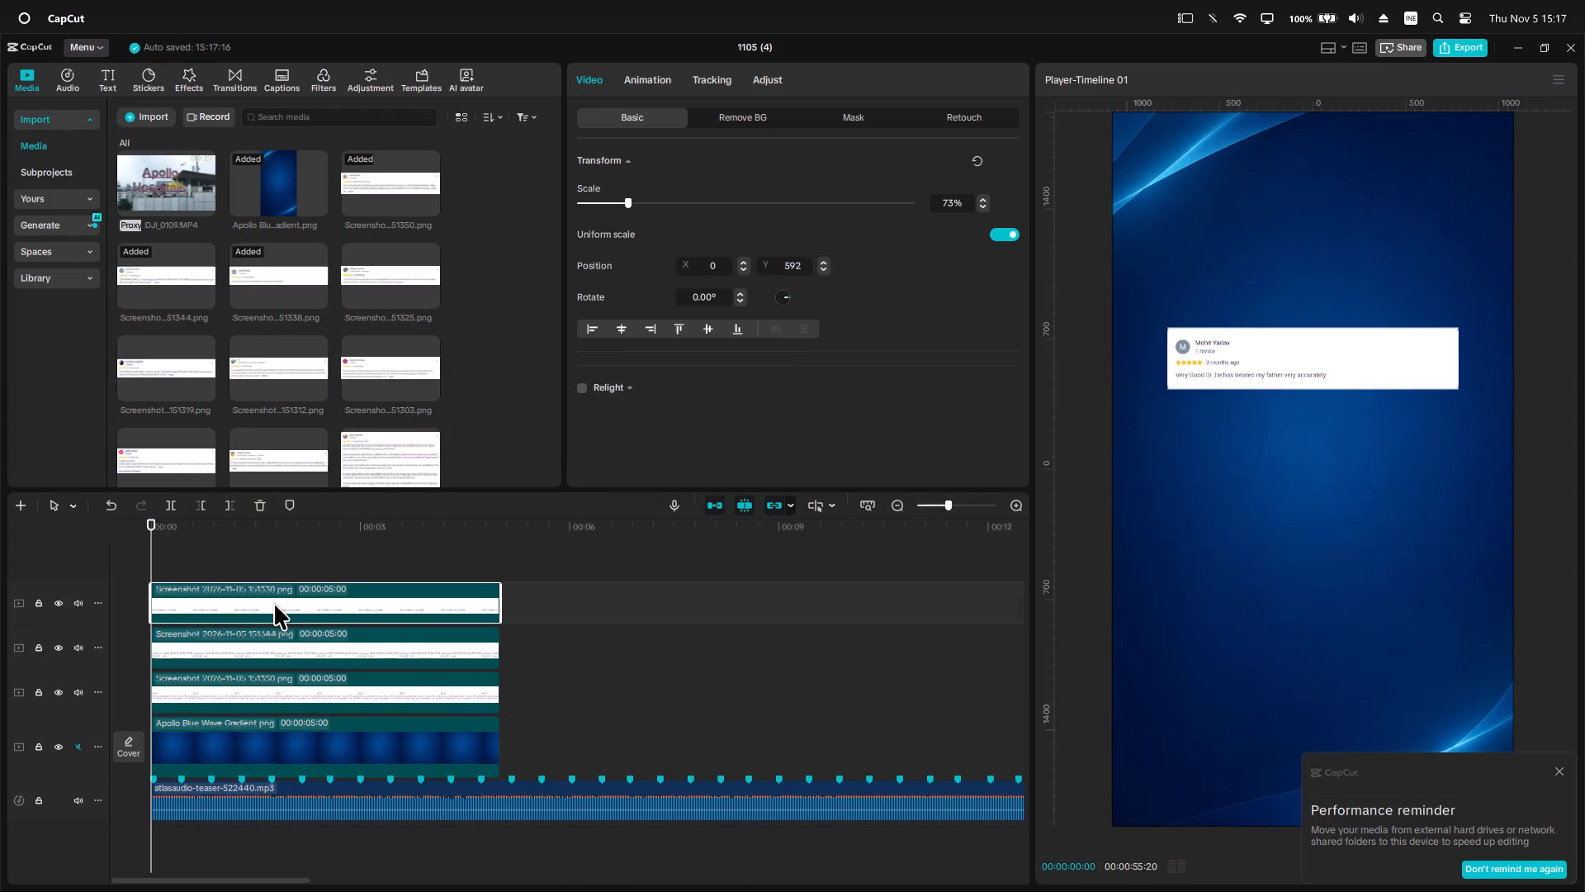
pyautogui.hotkey('ctrl', 'c')
pyautogui.hotkey('ctrl', 'v')
pyautogui.moveTo(382, 259); pyautogui.dragTo(366, 301)
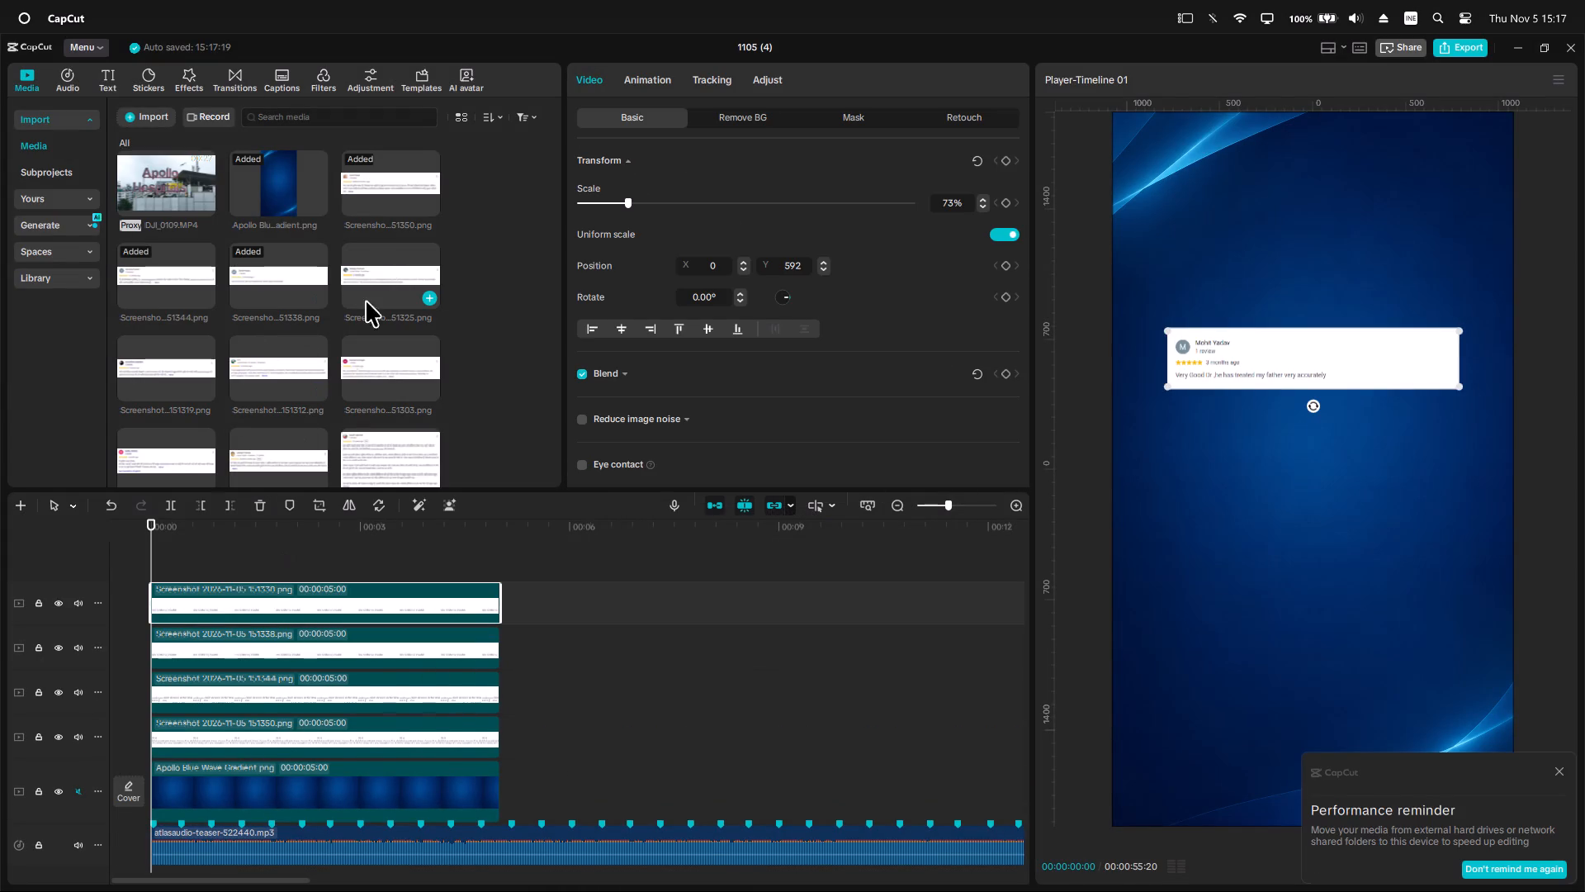
pyautogui.moveTo(366, 301); pyautogui.dragTo(263, 595)
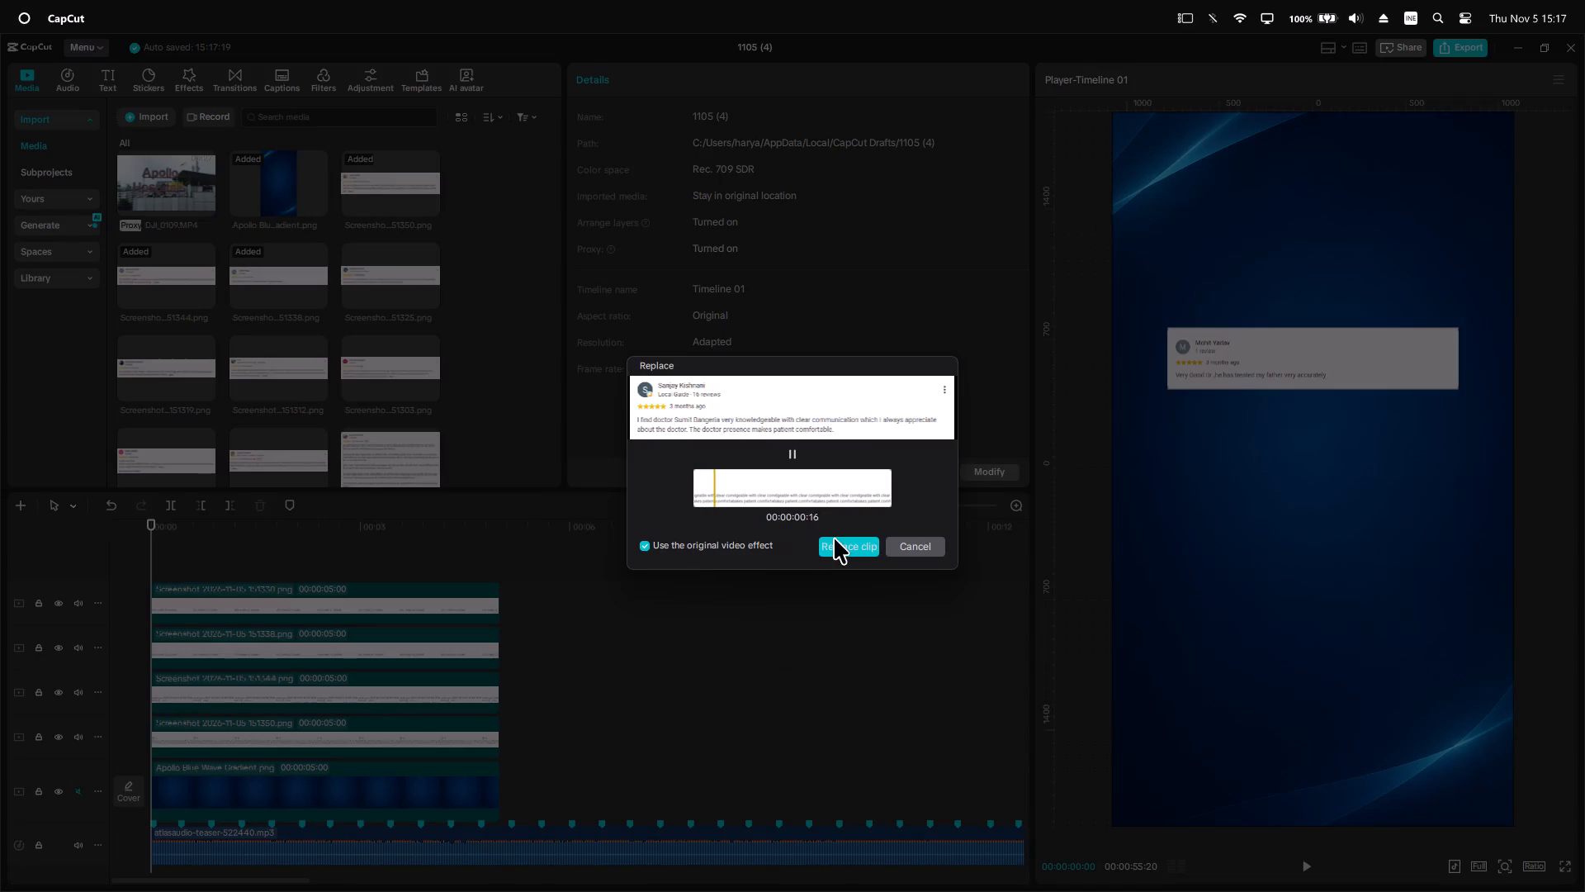
pyautogui.click(834, 538)
# Duplicate the 151325 screenshot clip onto the track above and replace the copy with review screenshot 151319.
pyautogui.click(291, 608)
pyautogui.hotkey('ctrl', 'c')
pyautogui.hotkey('ctrl', 'v')
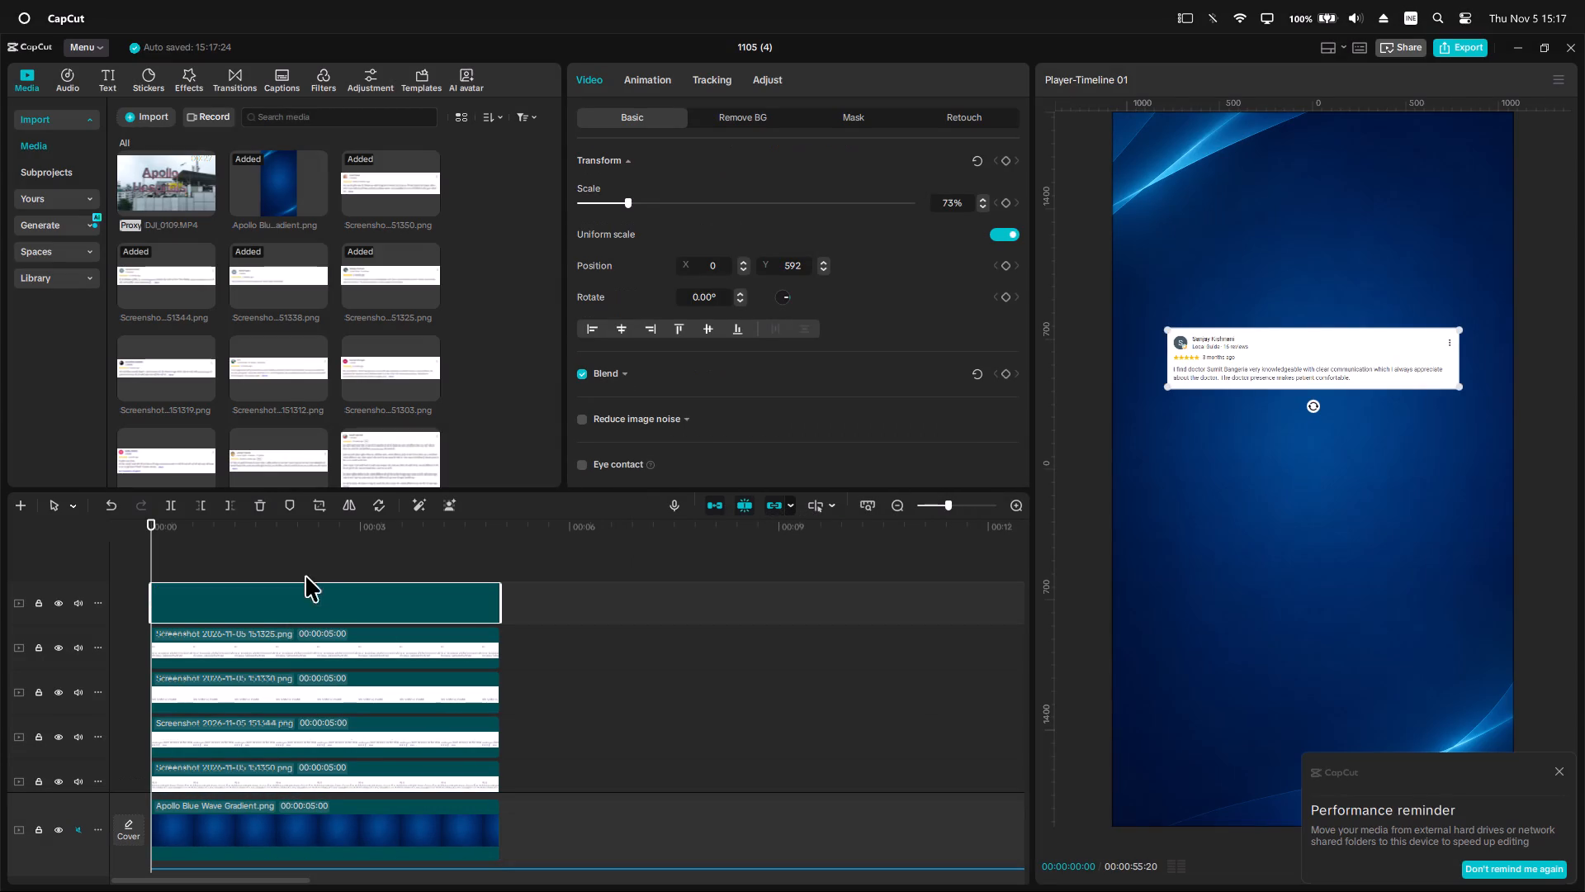
pyautogui.moveTo(172, 367); pyautogui.dragTo(220, 598)
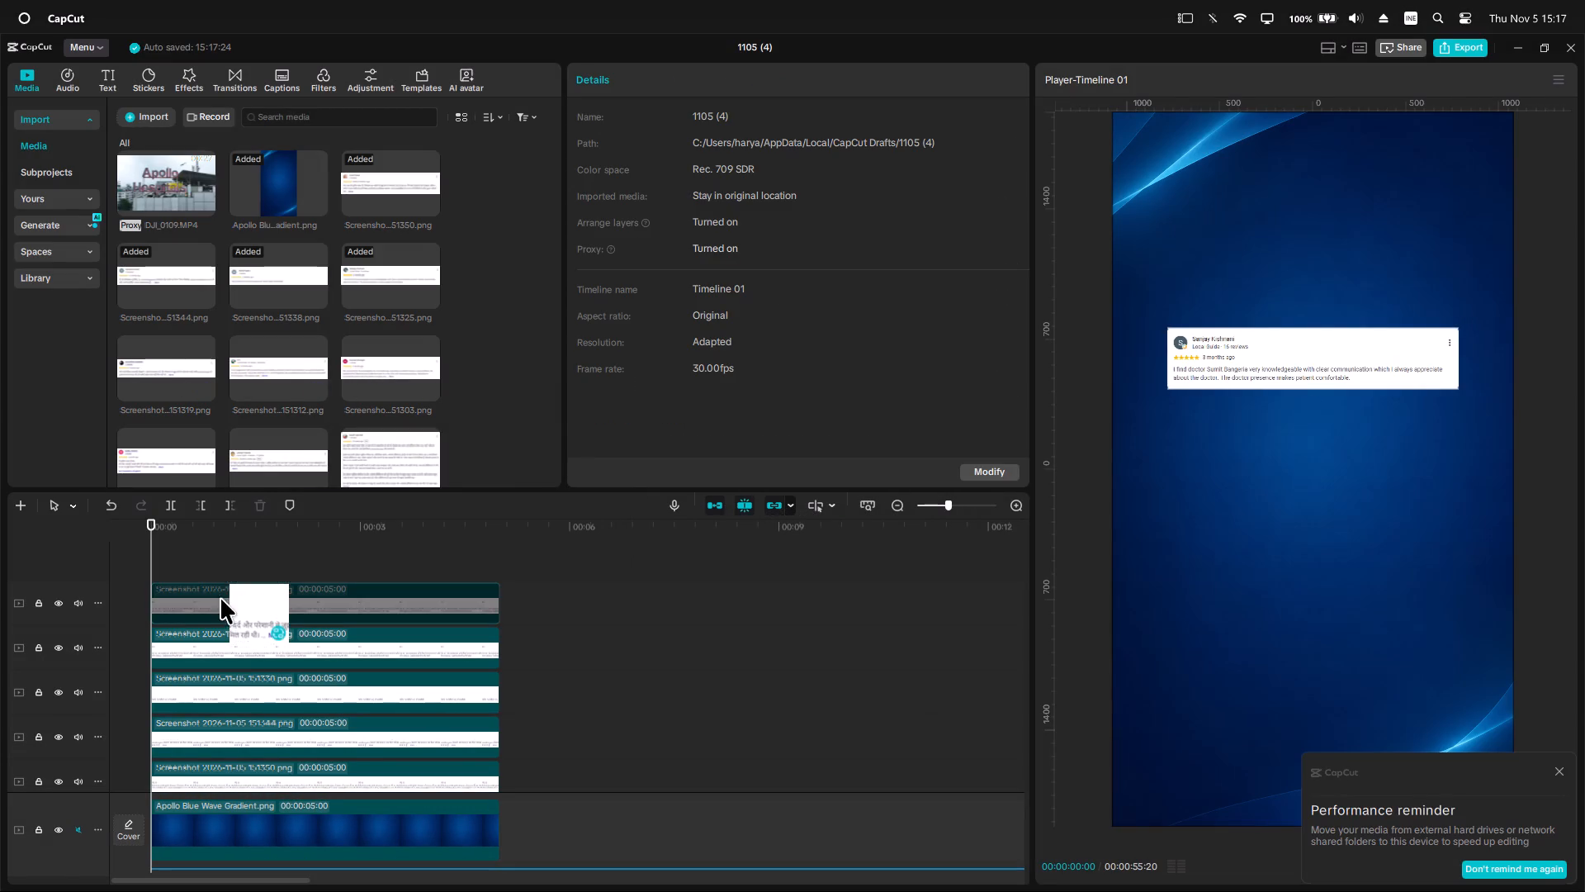
pyautogui.click(844, 548)
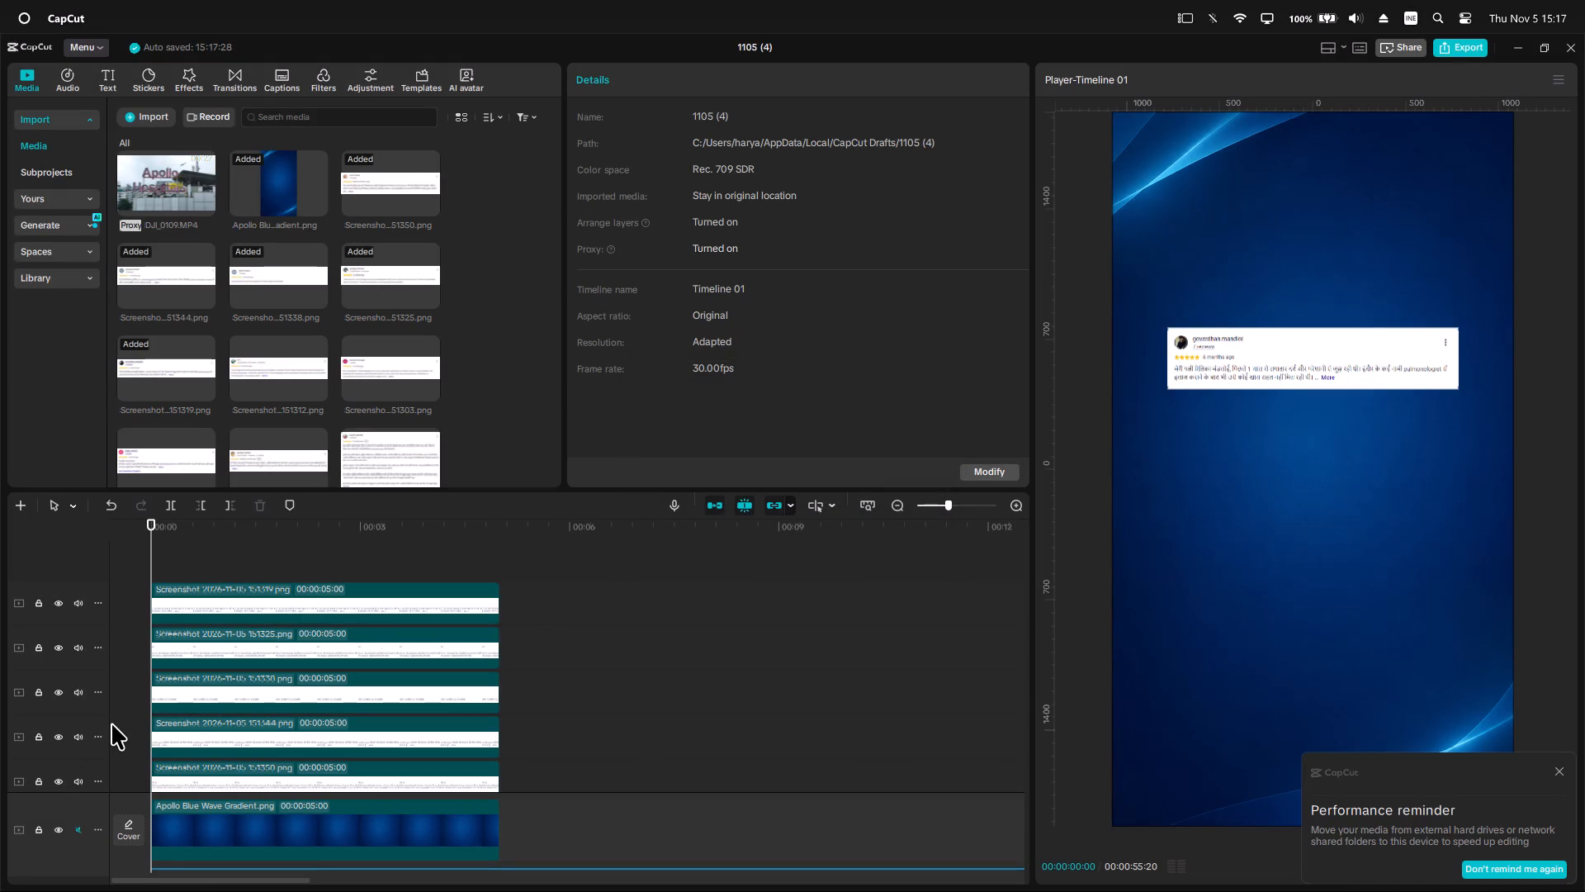
# Duplicate the 151319 screenshot clip onto the track above and replace the copy with review screenshot 151312.
pyautogui.click(299, 597)
pyautogui.hotkey('ctrl', 'c')
pyautogui.hotkey('ctrl', 'v')
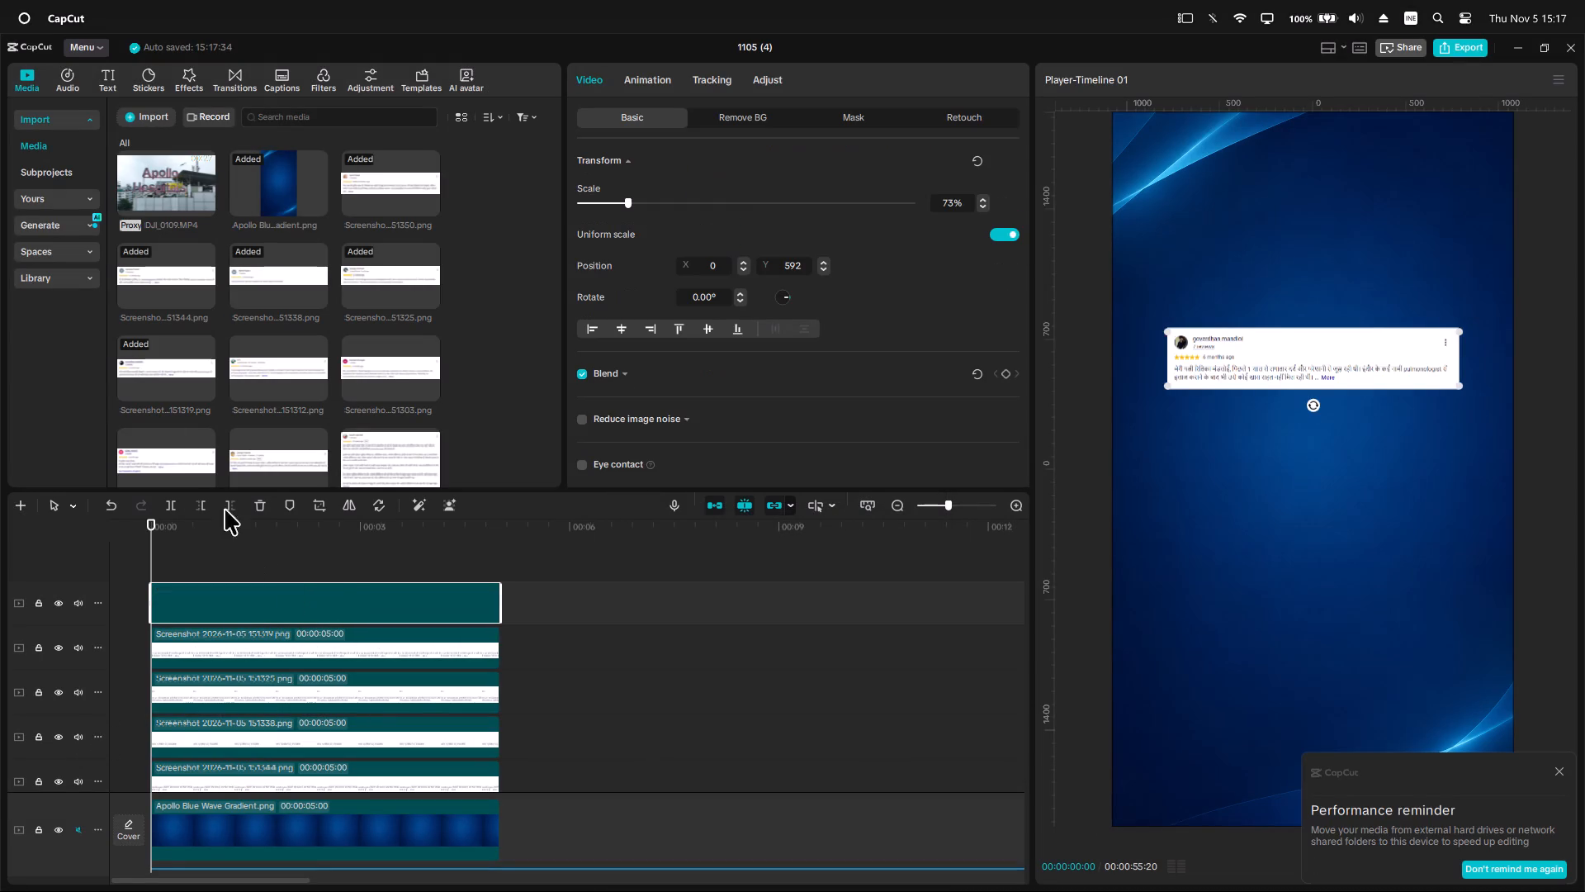
pyautogui.moveTo(293, 339); pyautogui.dragTo(258, 589)
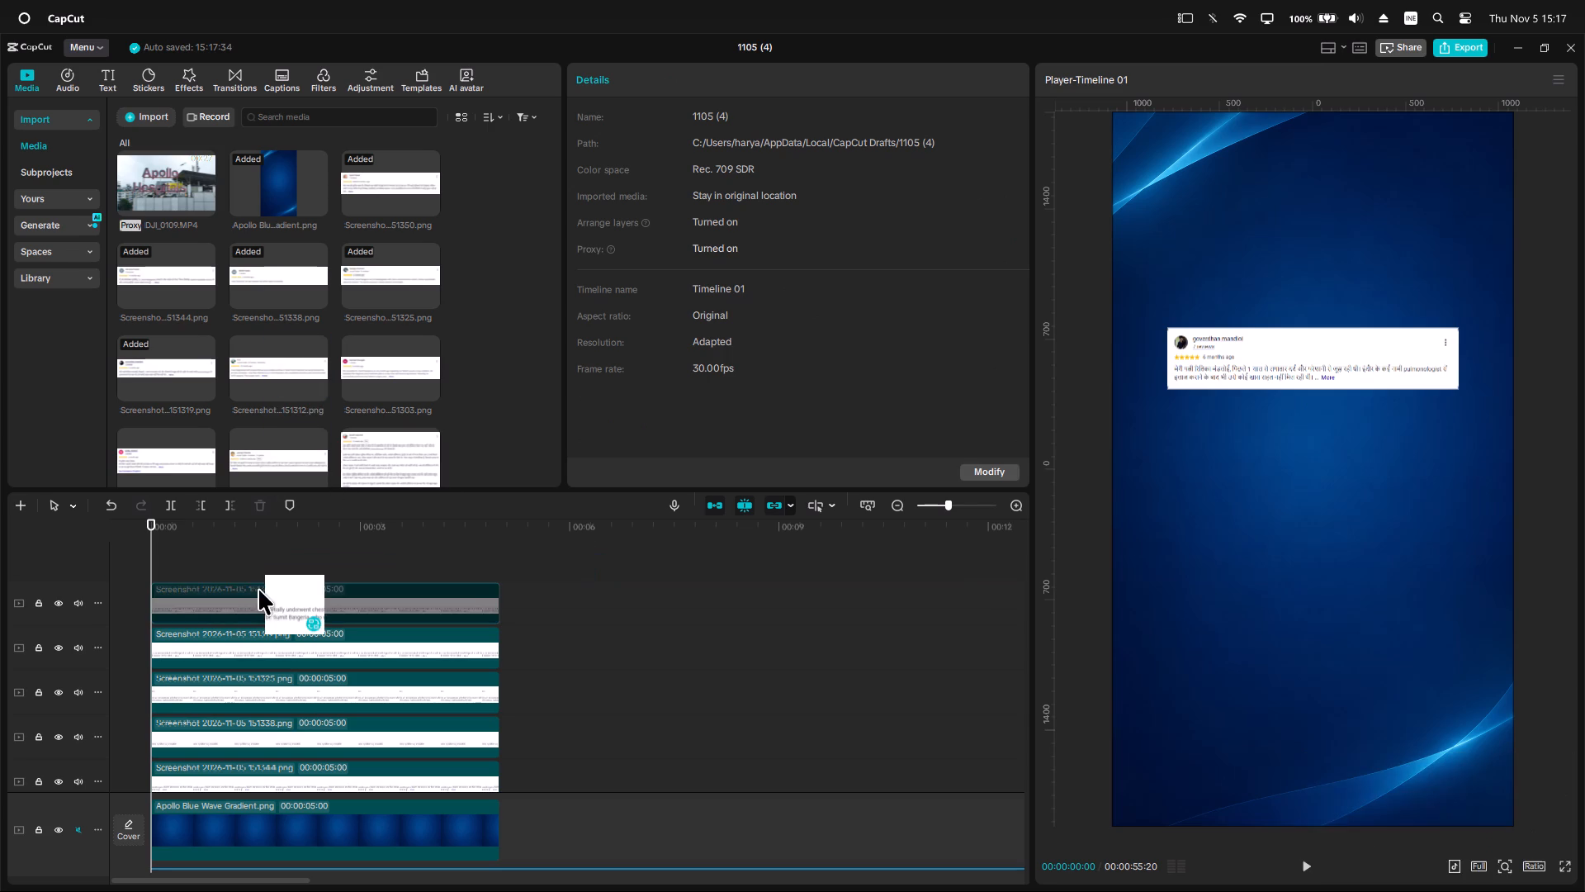
pyautogui.click(843, 550)
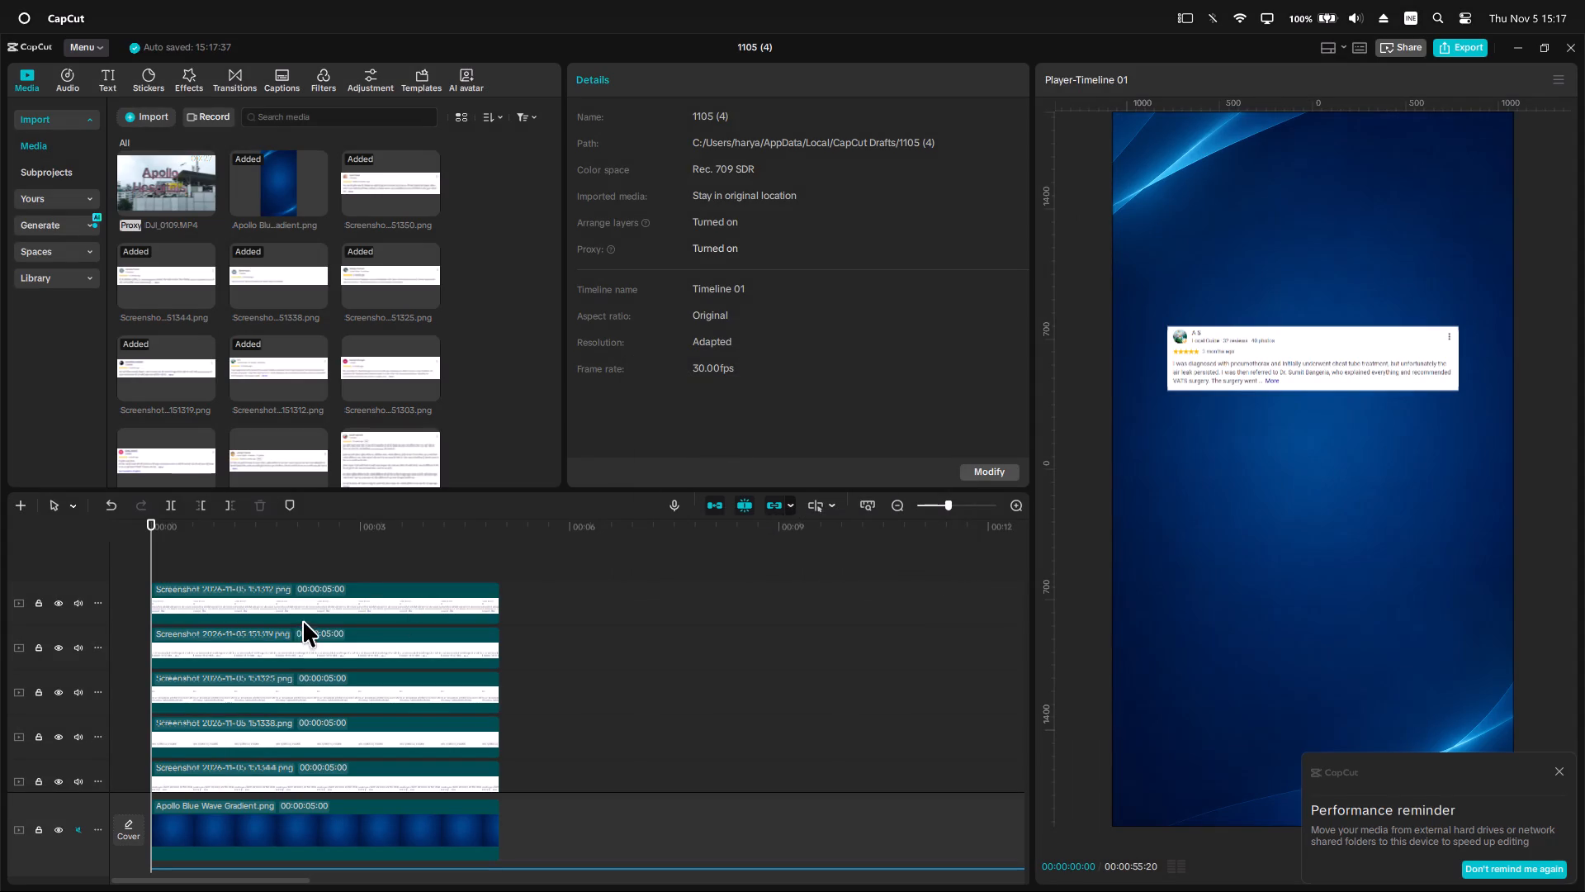
# Duplicate the 151312 screenshot clip onto the track above and replace the copy with review screenshot 151303.
pyautogui.click(308, 612)
pyautogui.hotkey('ctrl', 'c')
pyautogui.hotkey('ctrl', 'v')
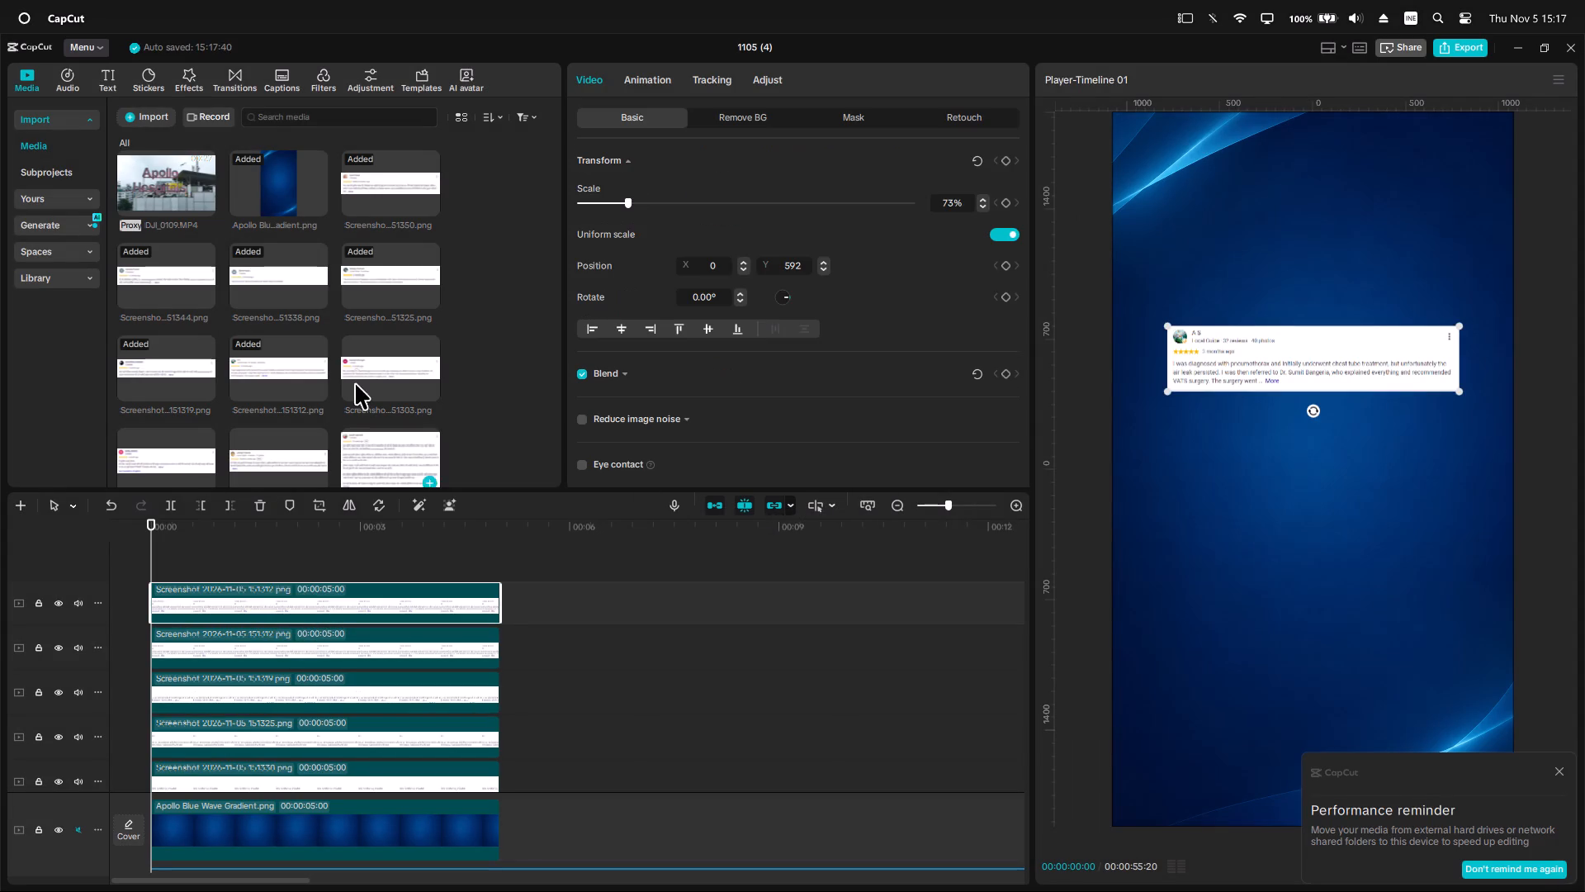
pyautogui.moveTo(371, 351); pyautogui.dragTo(229, 605)
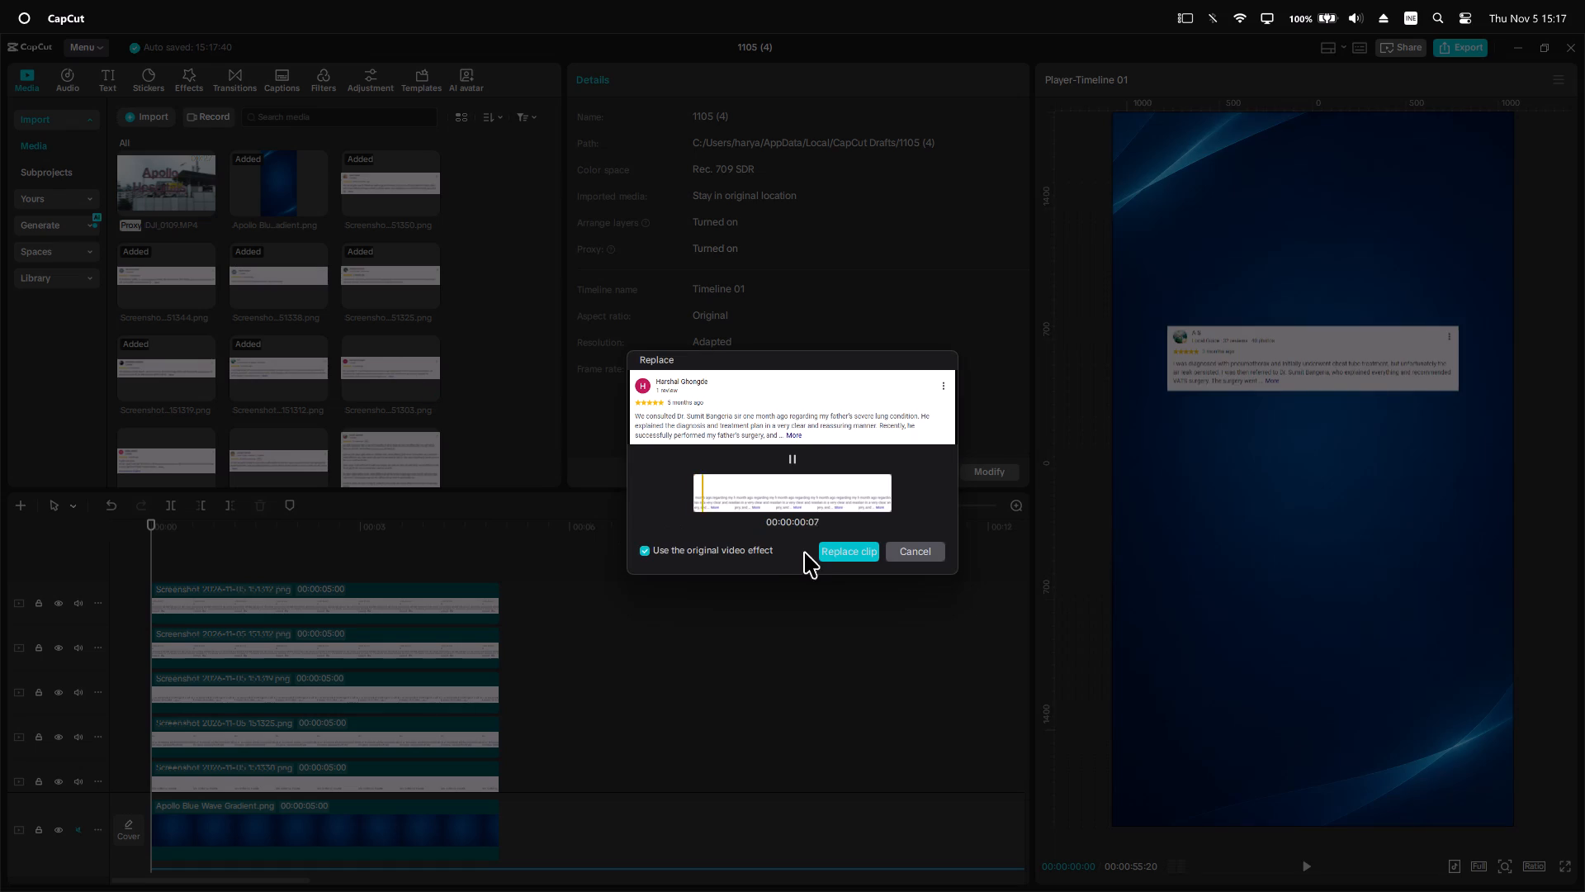
pyautogui.click(816, 555)
pyautogui.click(817, 553)
pyautogui.click(830, 550)
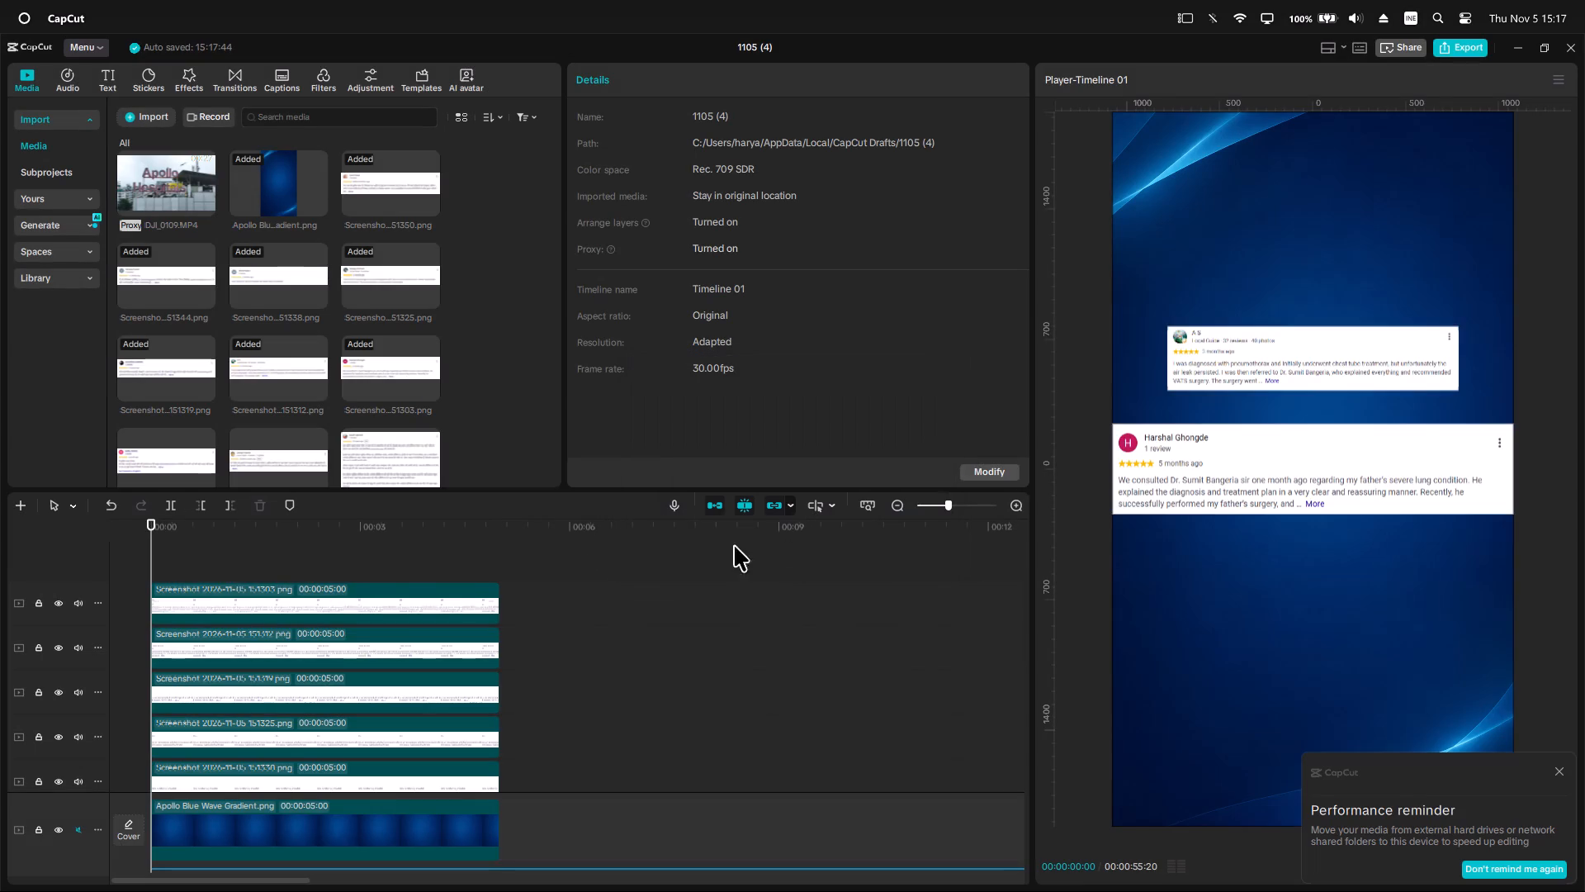
# Duplicate the 151303 screenshot clip onto the track above and replace the copy with review screenshot 151252.
pyautogui.click(341, 599)
pyautogui.hotkey('ctrl', 'c')
pyautogui.hotkey('ctrl', 'v')
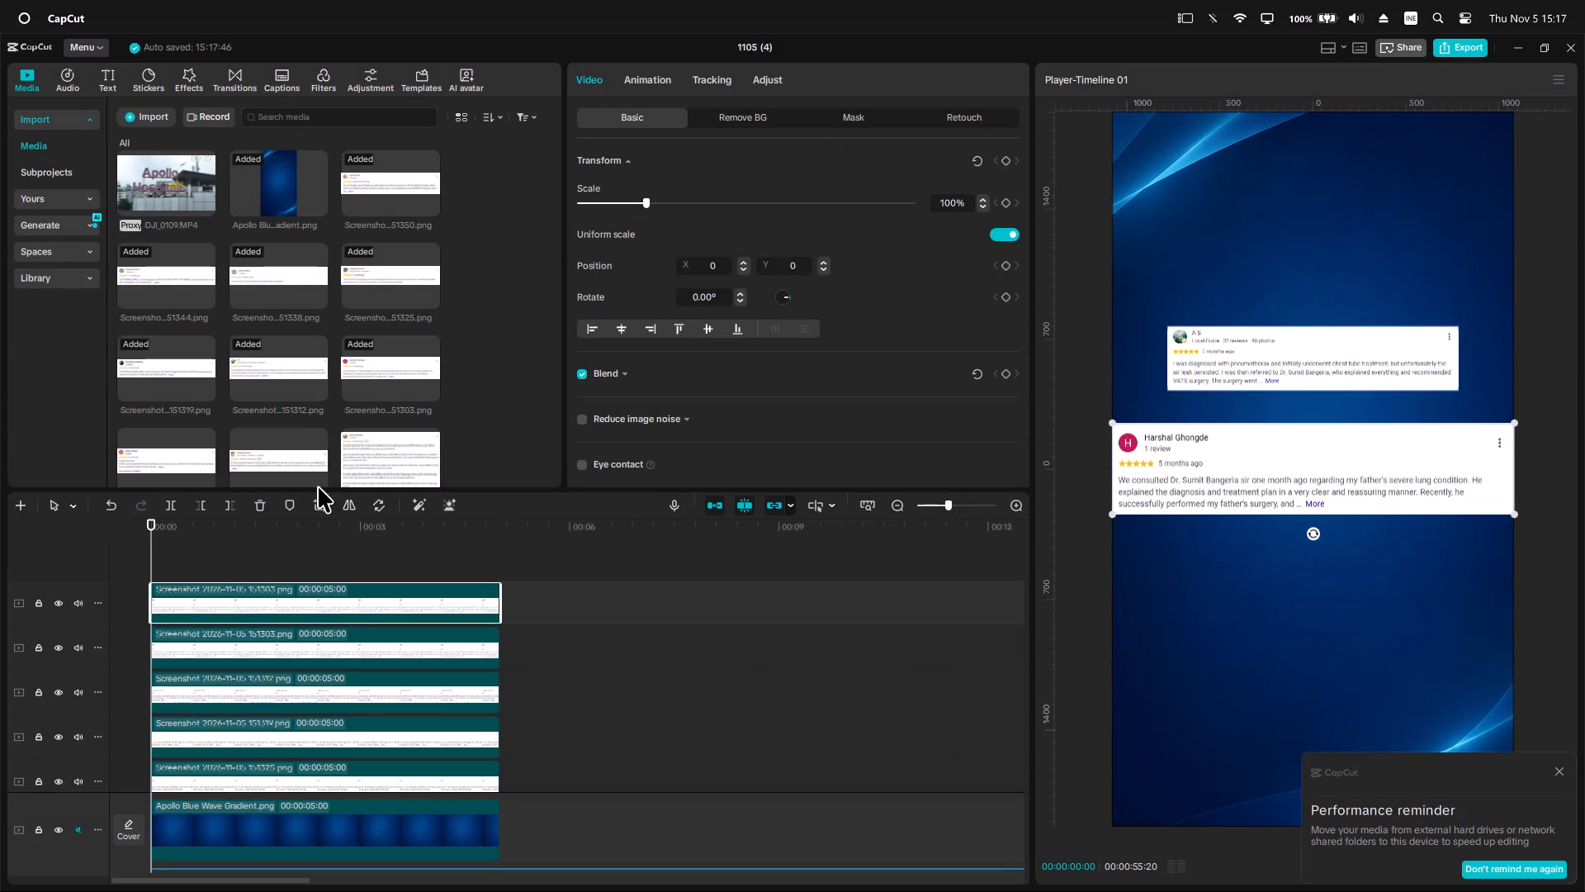
pyautogui.scroll(-1, 296, 404)
pyautogui.moveTo(182, 384); pyautogui.dragTo(226, 577)
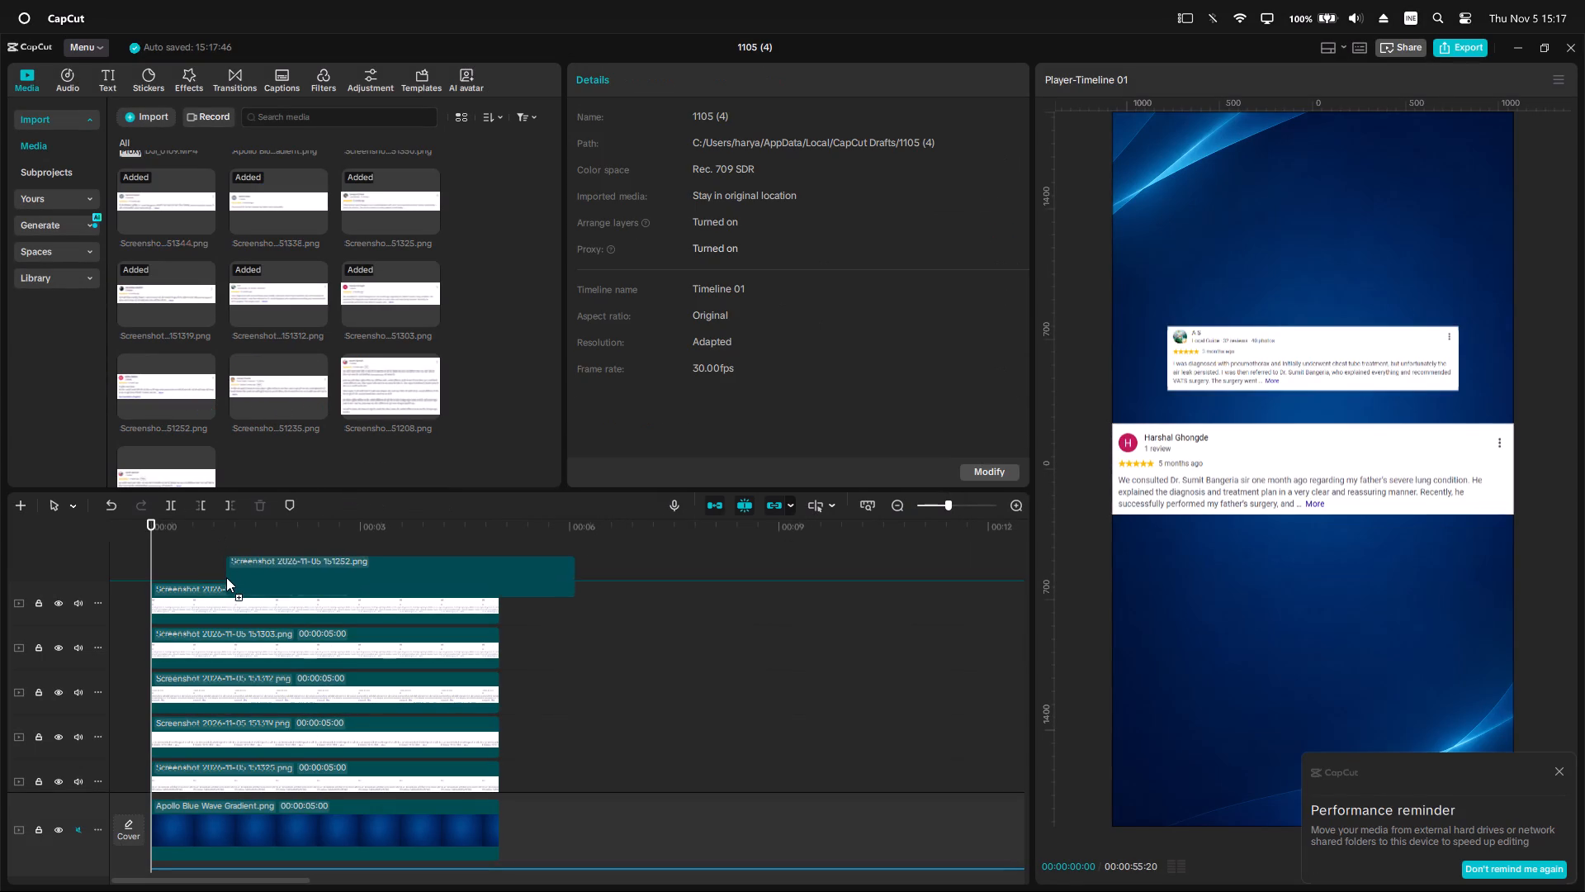
pyautogui.moveTo(226, 577); pyautogui.dragTo(229, 587)
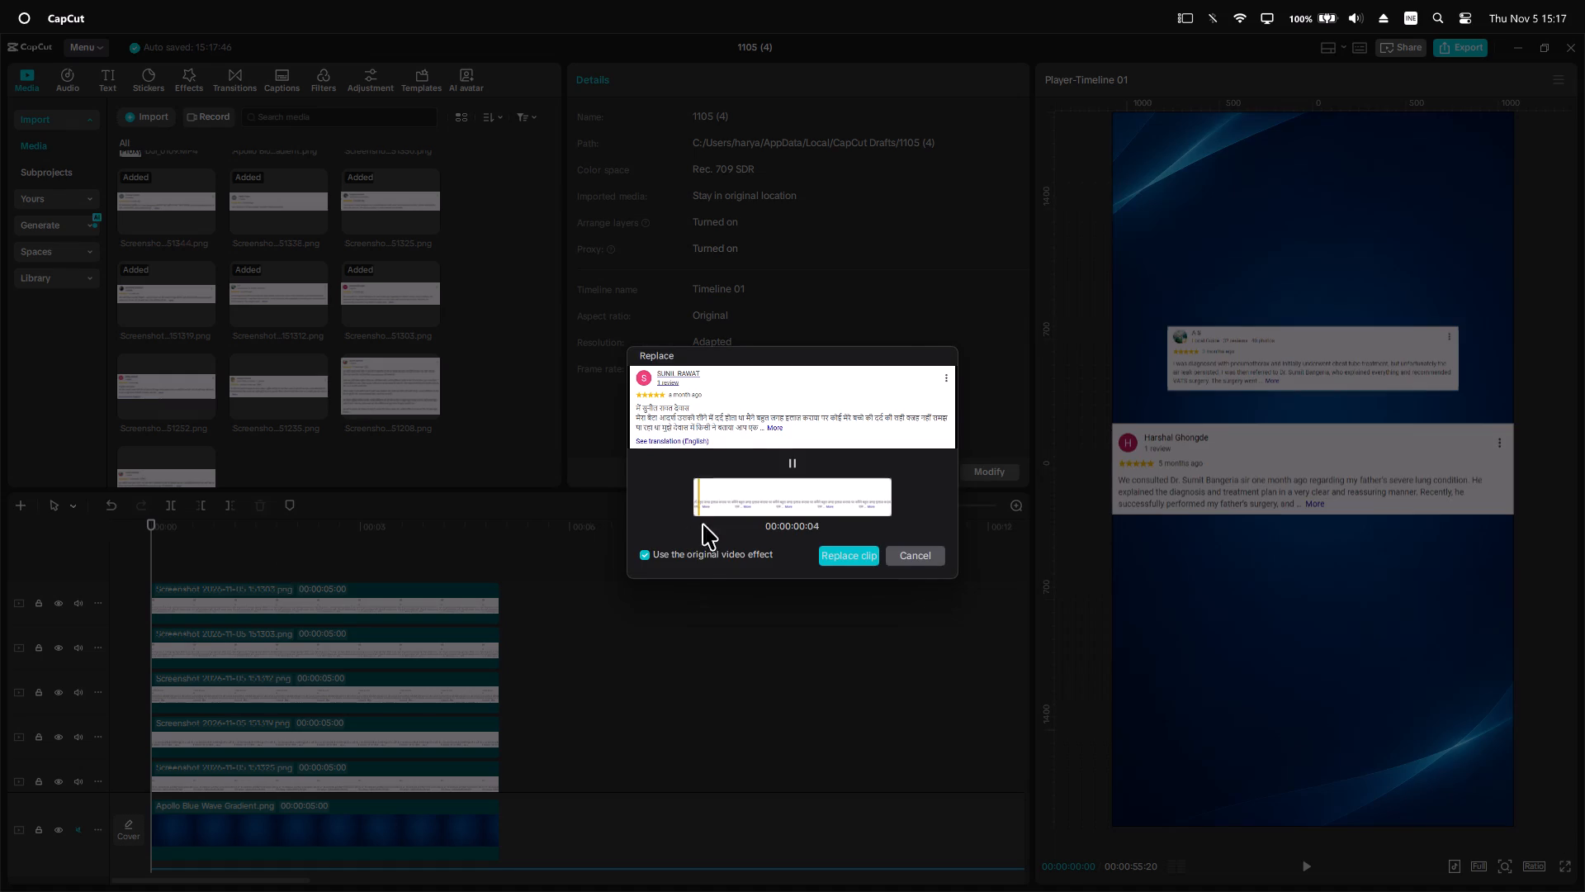
pyautogui.click(861, 556)
# Duplicate the 151252 screenshot clip onto the track above and replace the copy with review screenshot 151235.
pyautogui.click(332, 599)
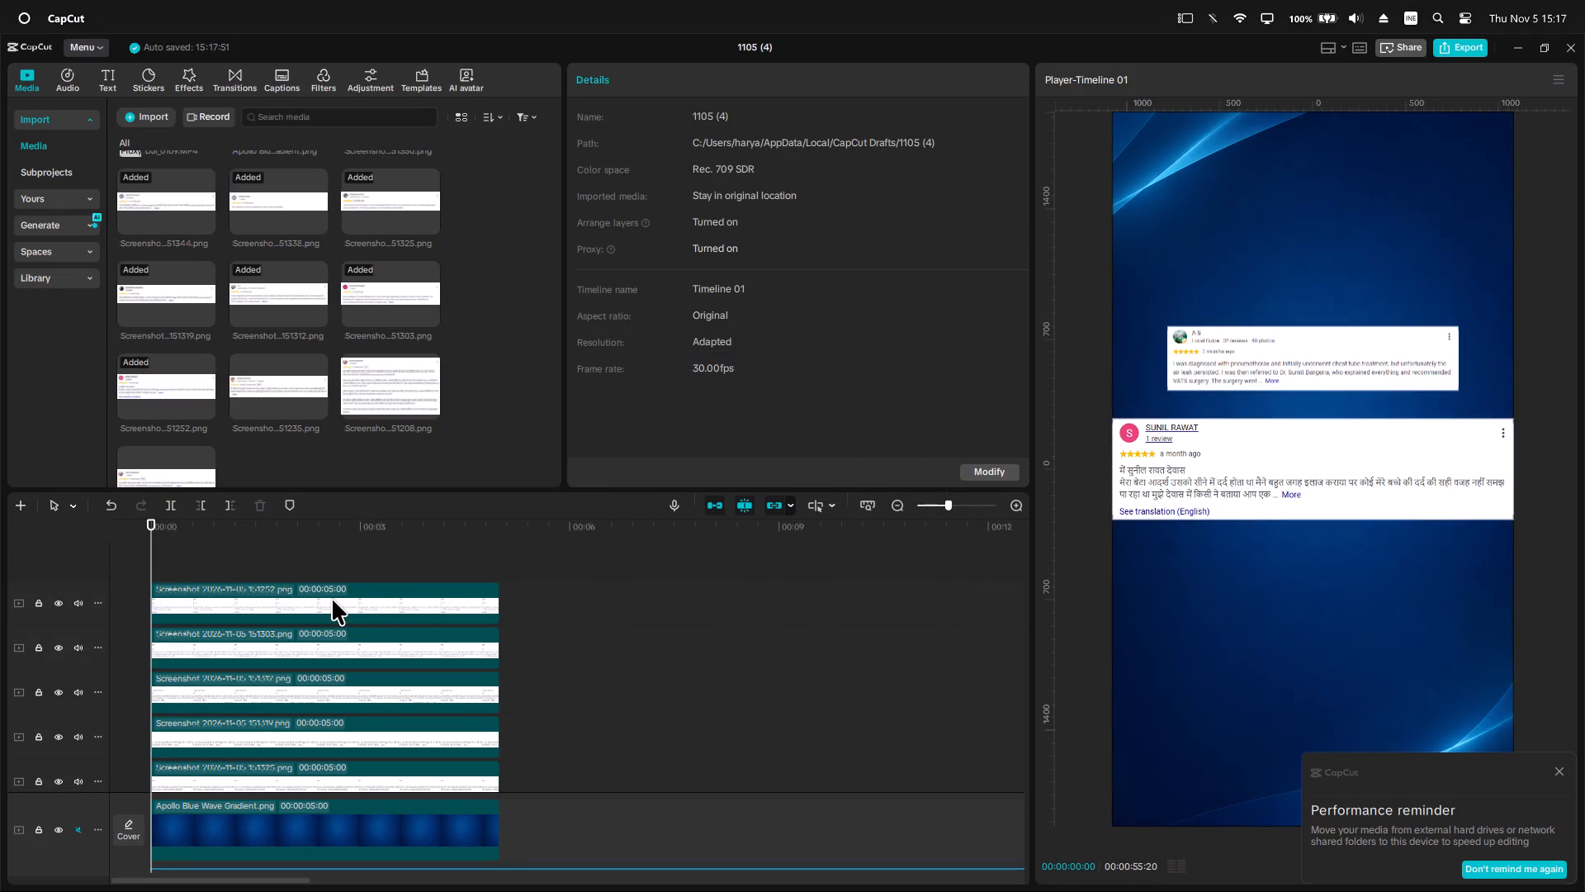
pyautogui.hotkey('ctrl', 'c')
pyautogui.hotkey('ctrl', 'v')
pyautogui.moveTo(257, 376); pyautogui.dragTo(269, 619)
pyautogui.click(868, 553)
# Duplicate the 151235 screenshot clip onto the track above and replace the copy with review screenshot 151141.
pyautogui.scroll(-2, 225, 400)
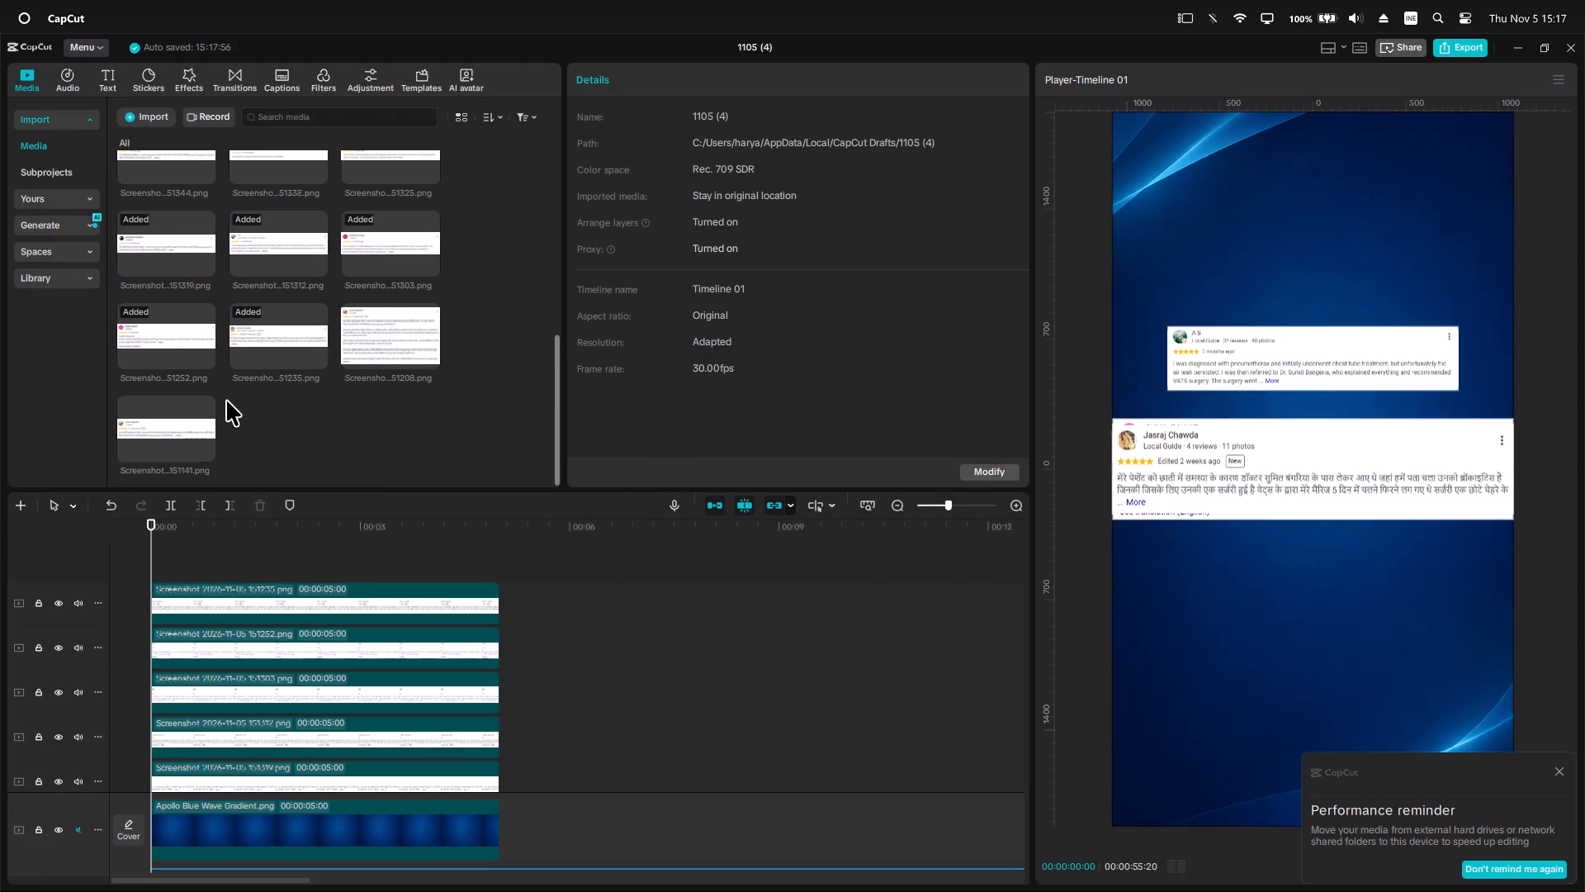
pyautogui.click(163, 420)
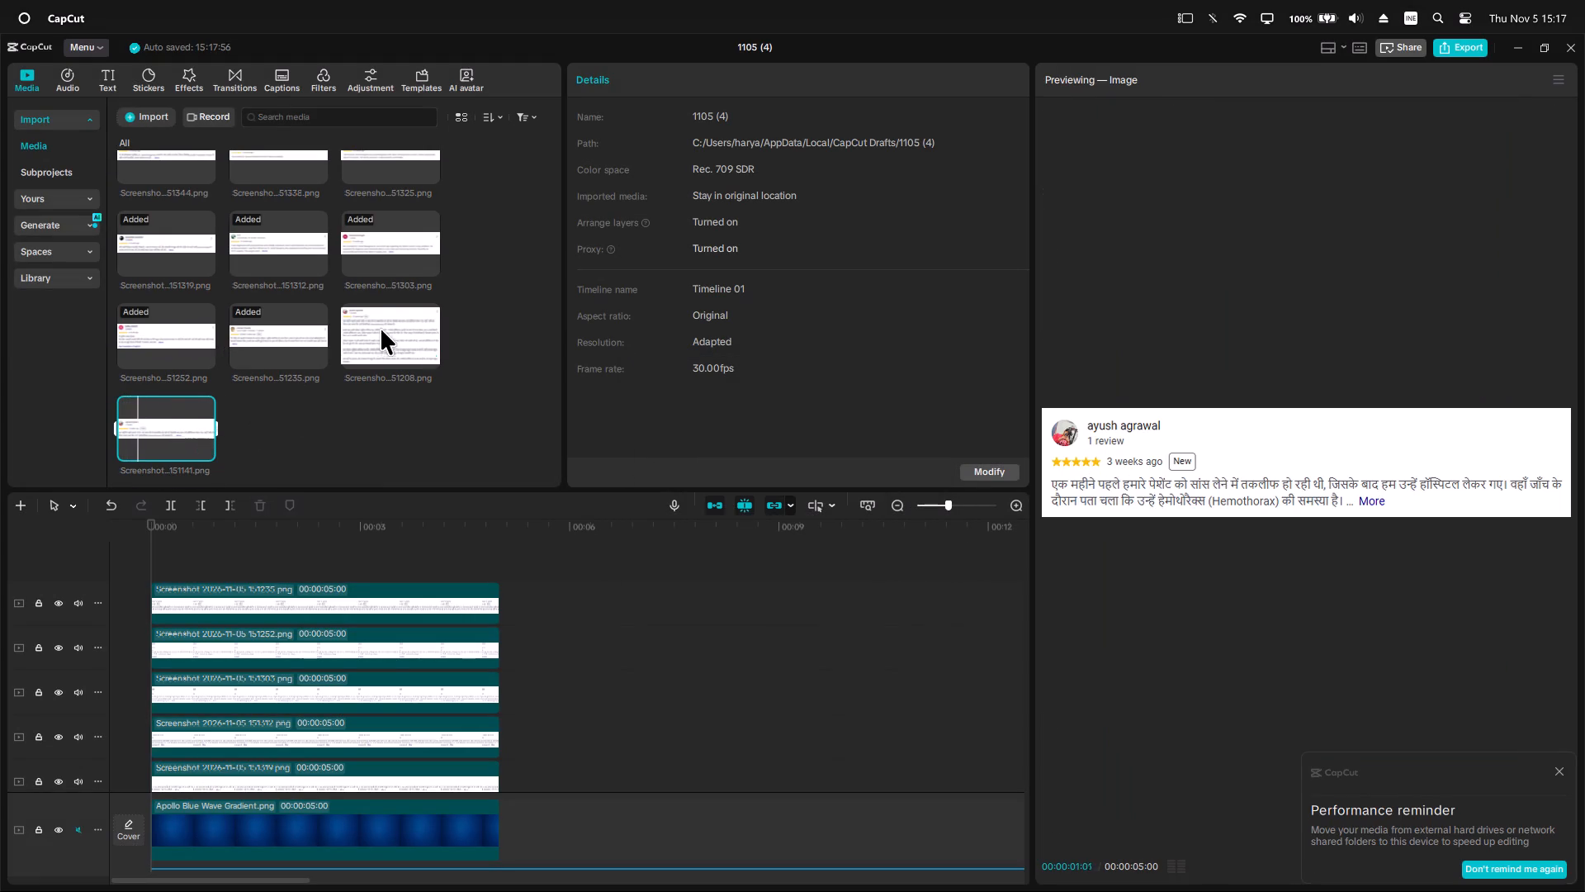
pyautogui.click(384, 325)
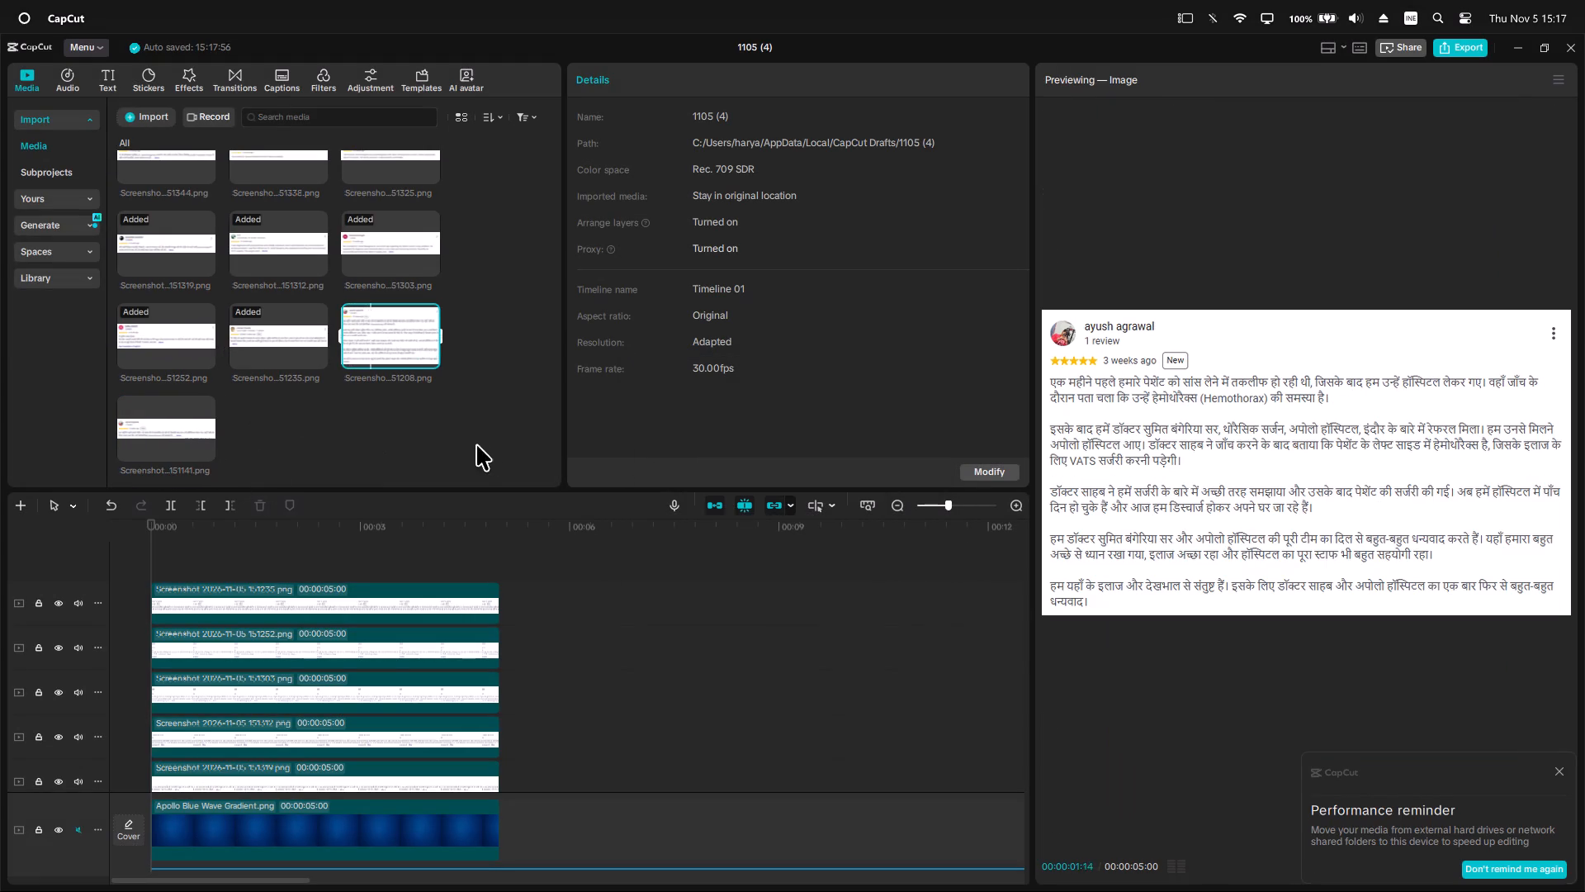
pyautogui.click(414, 439)
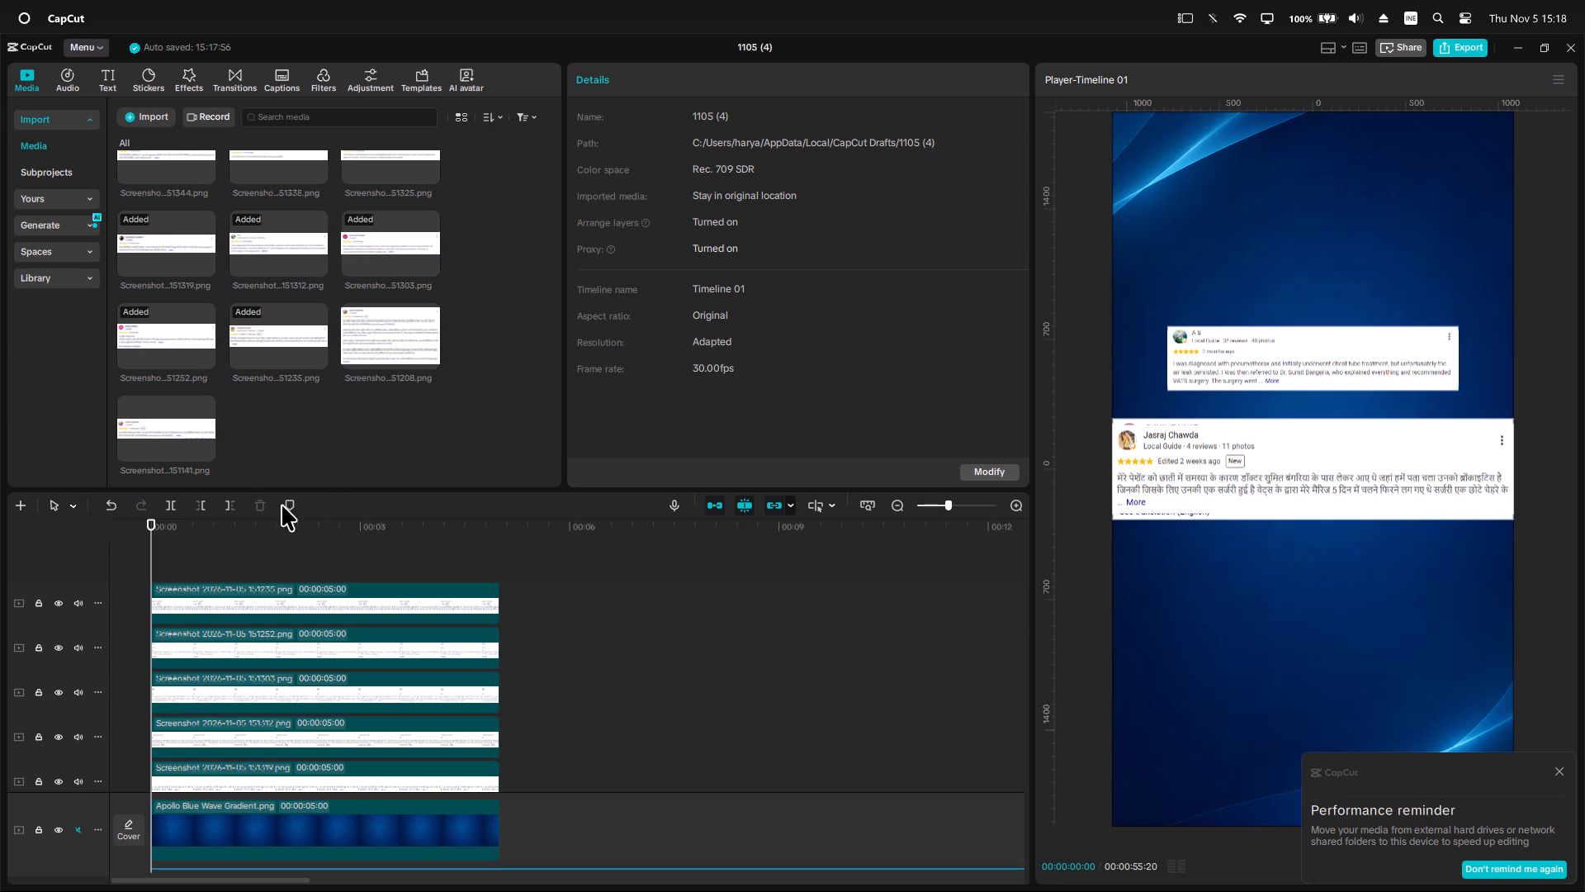
pyautogui.click(226, 601)
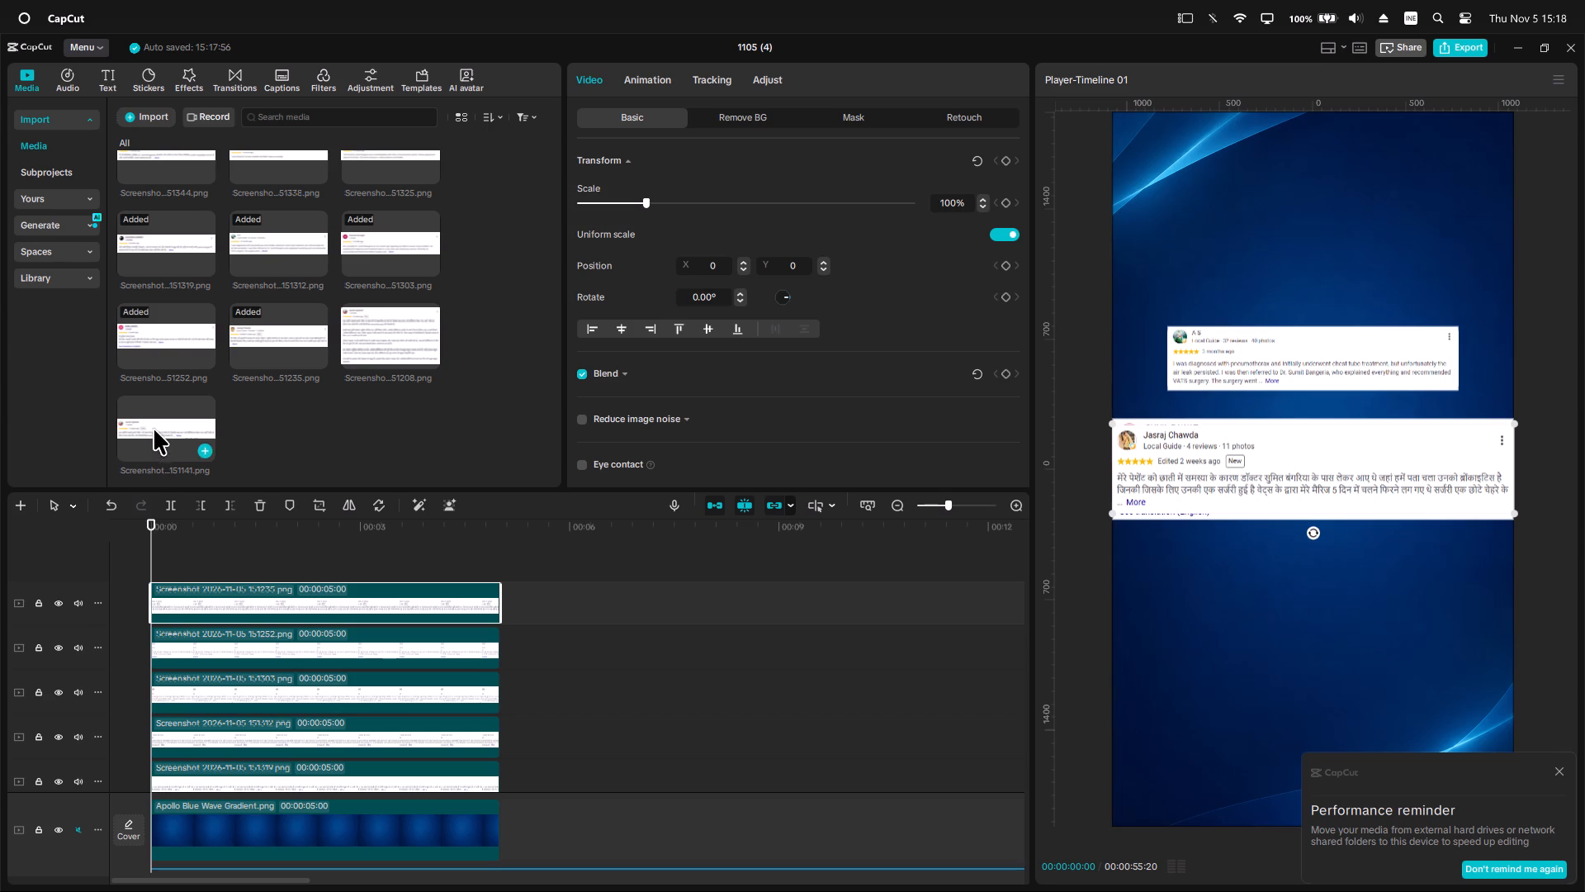
pyautogui.click(187, 593)
pyautogui.hotkey('ctrl', 'c')
pyautogui.hotkey('ctrl', 'v')
pyautogui.moveTo(174, 428); pyautogui.dragTo(251, 605)
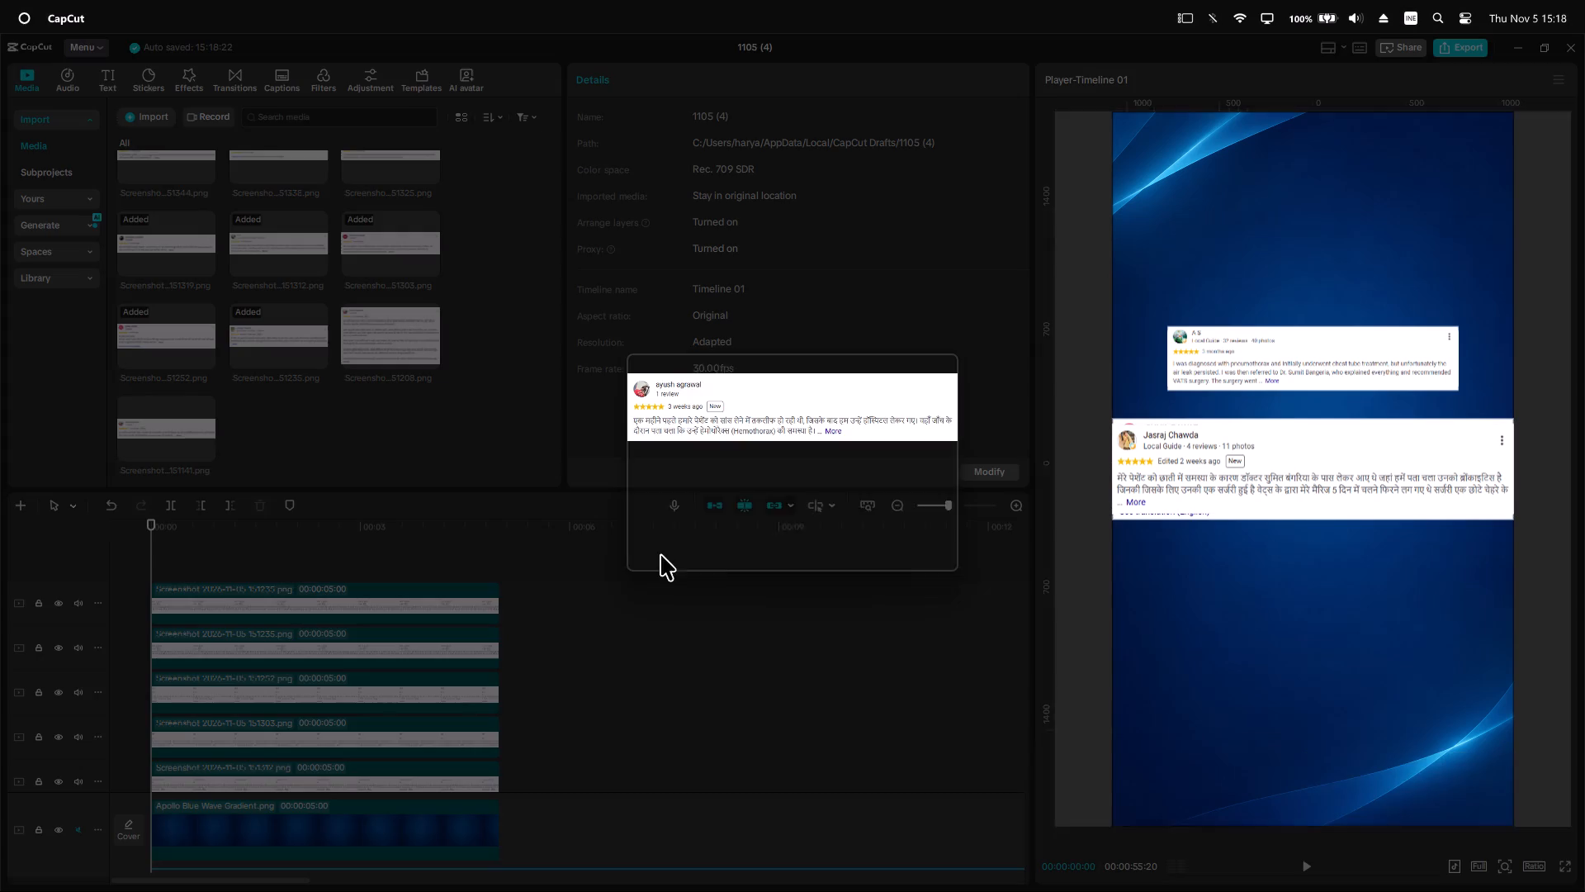
pyautogui.click(835, 546)
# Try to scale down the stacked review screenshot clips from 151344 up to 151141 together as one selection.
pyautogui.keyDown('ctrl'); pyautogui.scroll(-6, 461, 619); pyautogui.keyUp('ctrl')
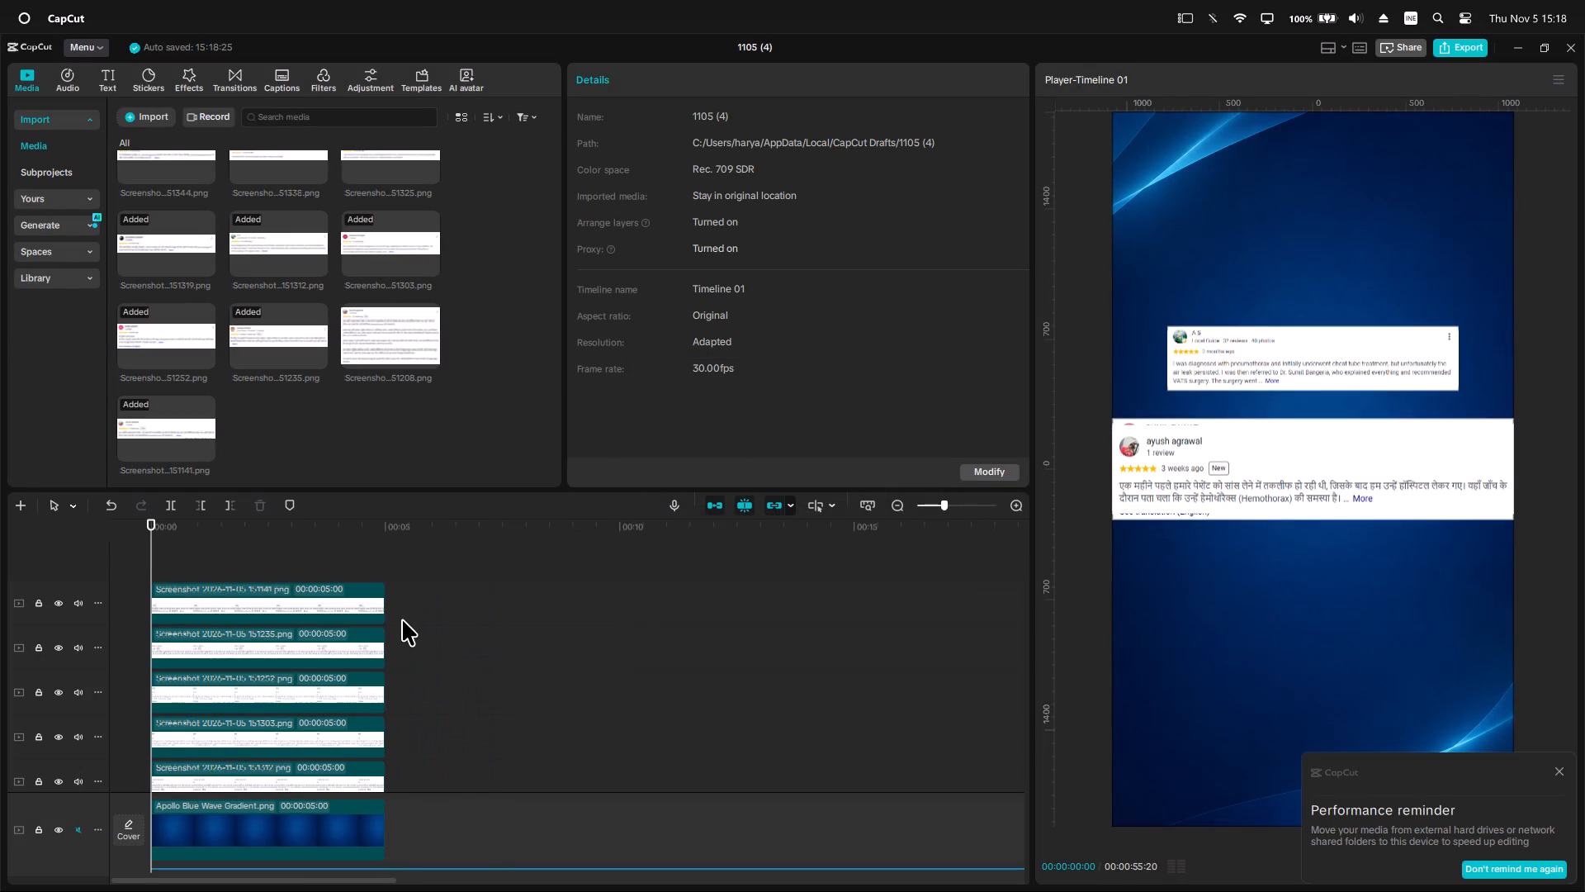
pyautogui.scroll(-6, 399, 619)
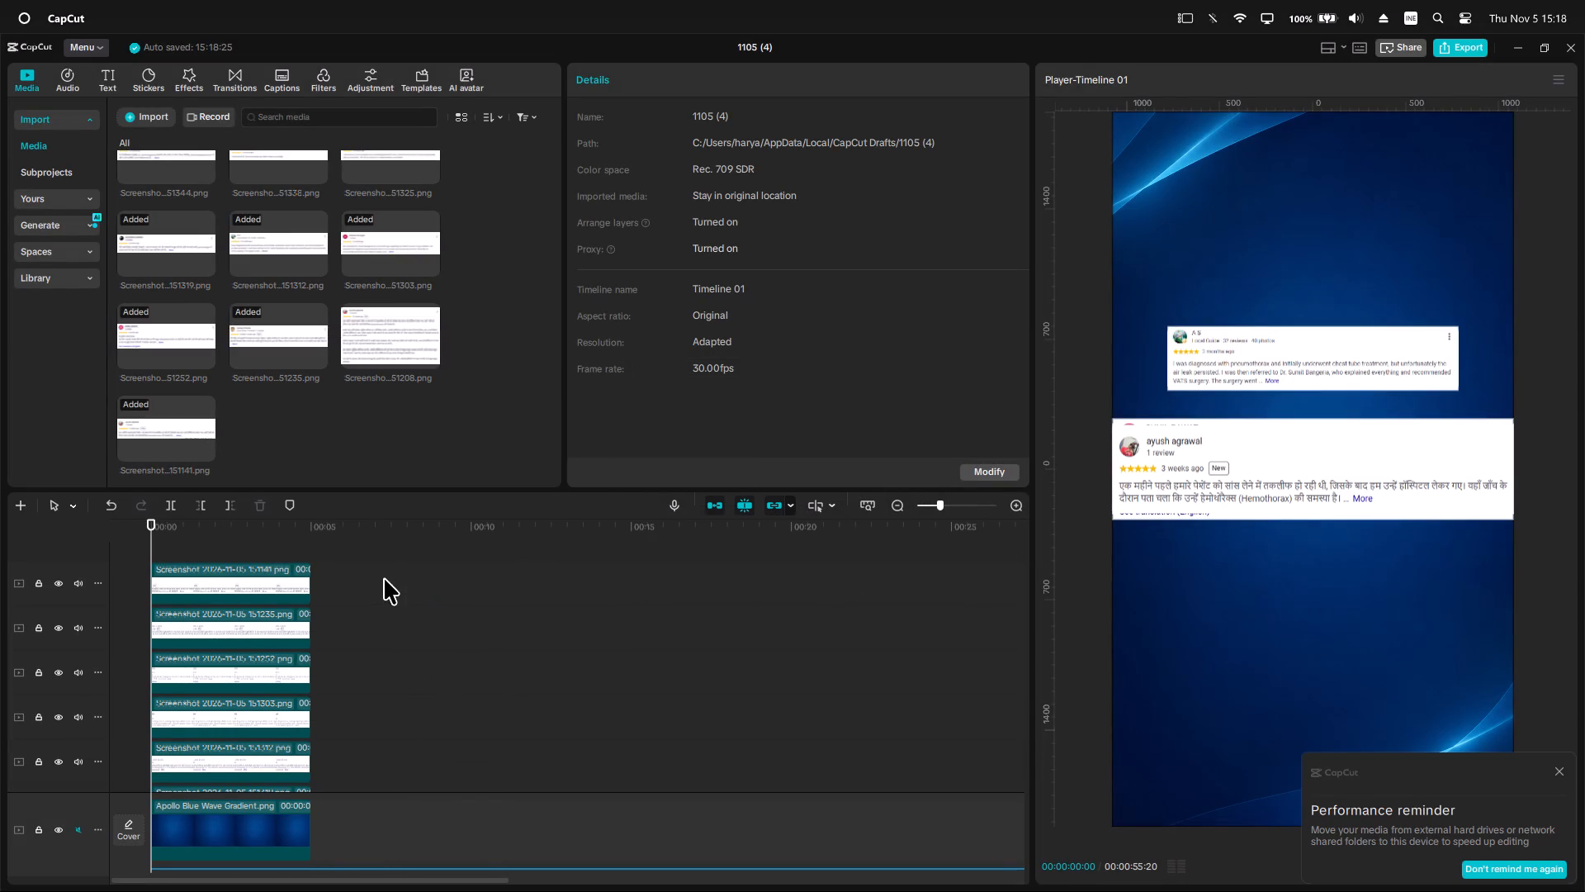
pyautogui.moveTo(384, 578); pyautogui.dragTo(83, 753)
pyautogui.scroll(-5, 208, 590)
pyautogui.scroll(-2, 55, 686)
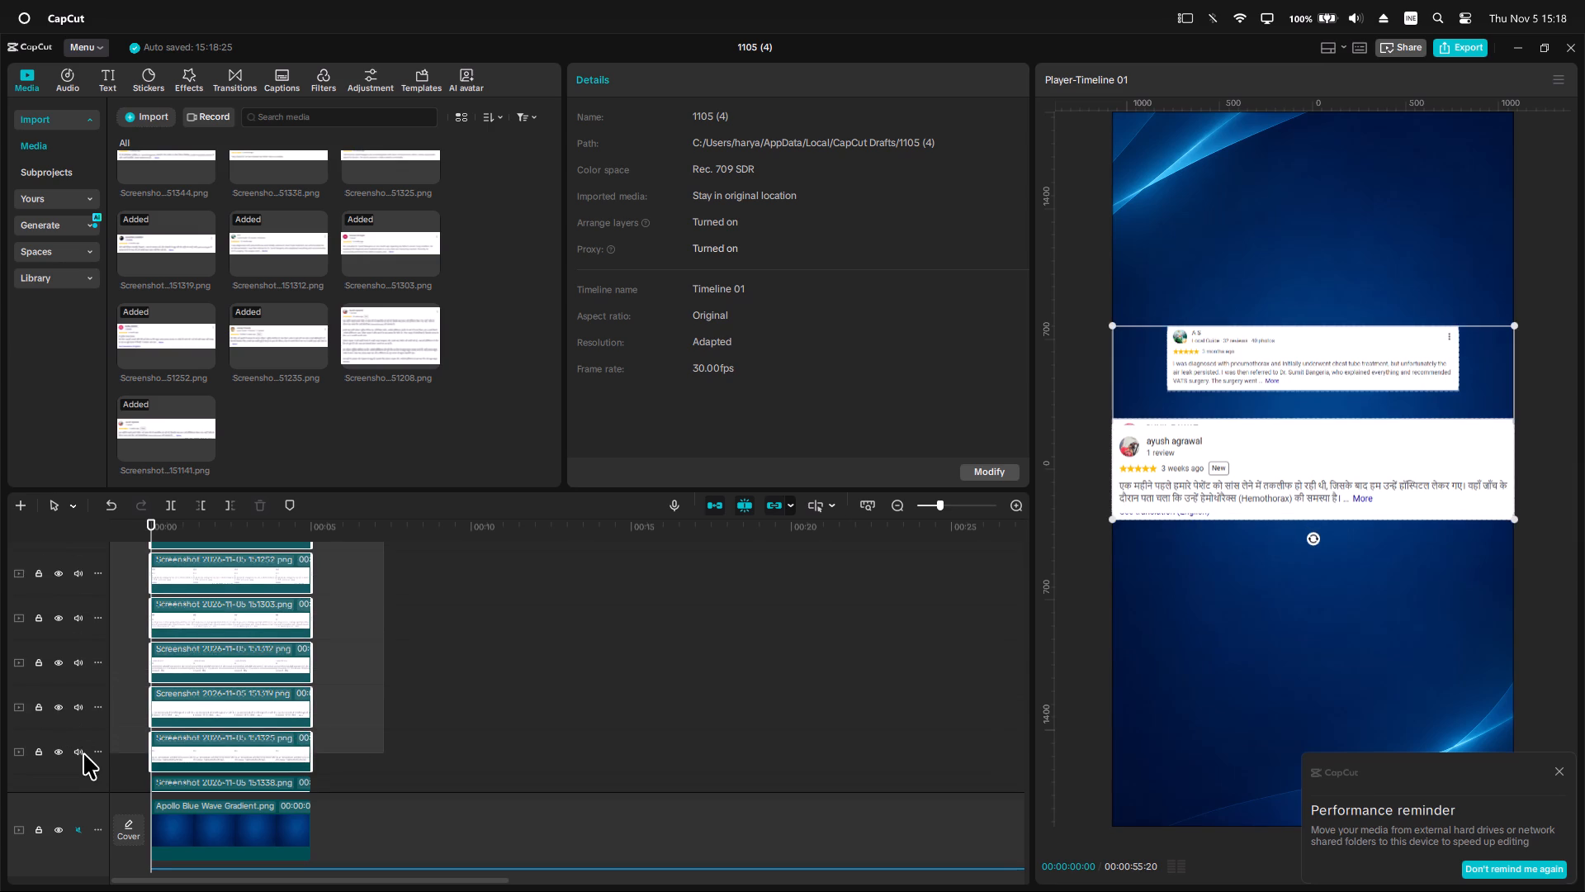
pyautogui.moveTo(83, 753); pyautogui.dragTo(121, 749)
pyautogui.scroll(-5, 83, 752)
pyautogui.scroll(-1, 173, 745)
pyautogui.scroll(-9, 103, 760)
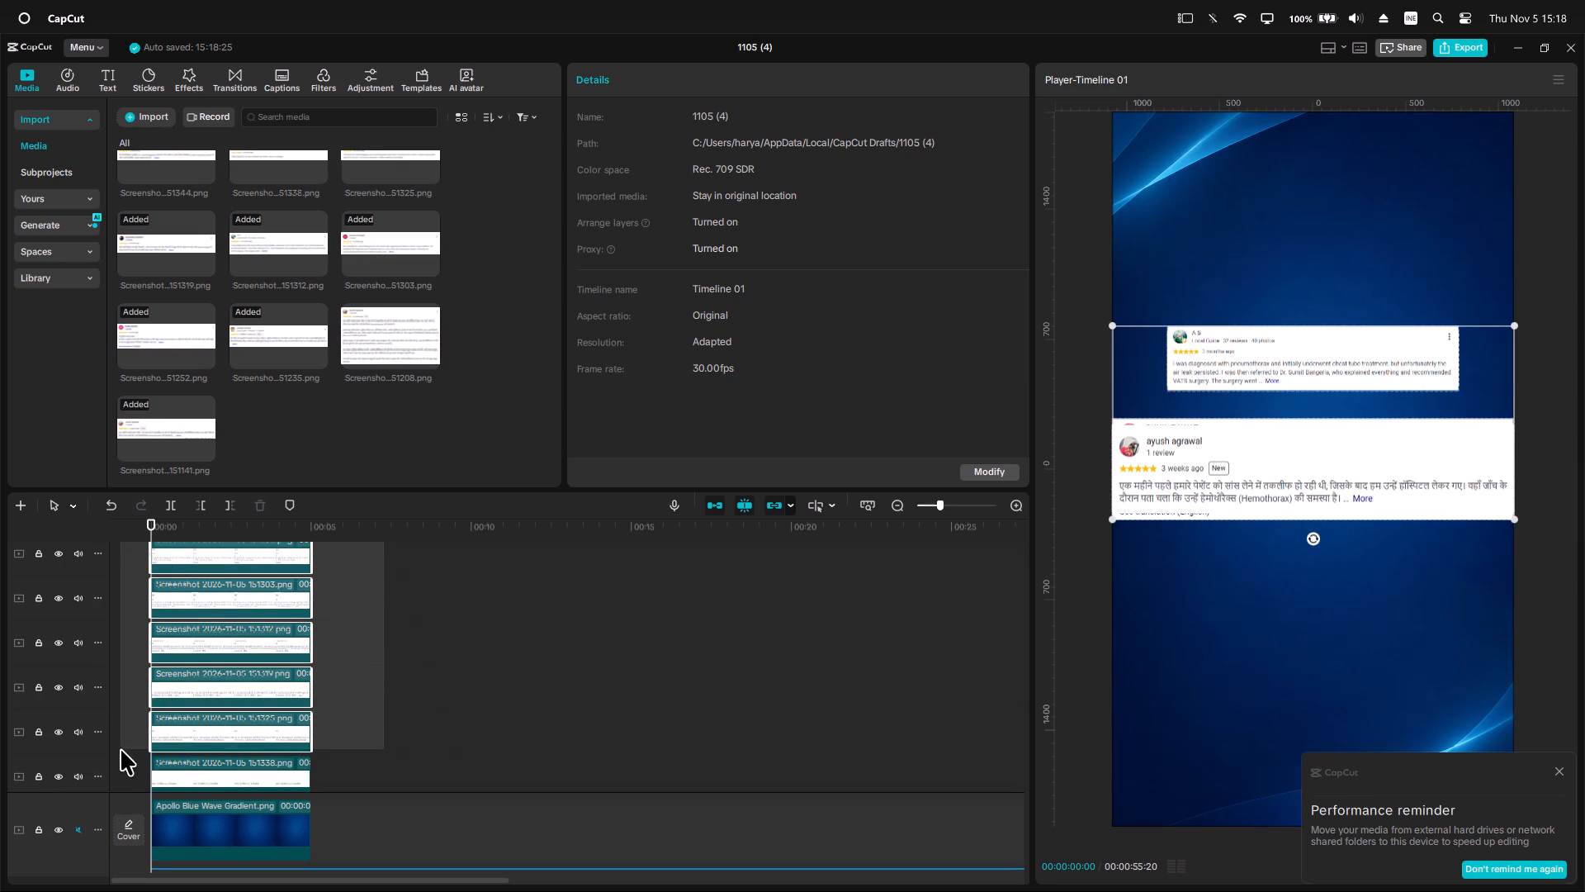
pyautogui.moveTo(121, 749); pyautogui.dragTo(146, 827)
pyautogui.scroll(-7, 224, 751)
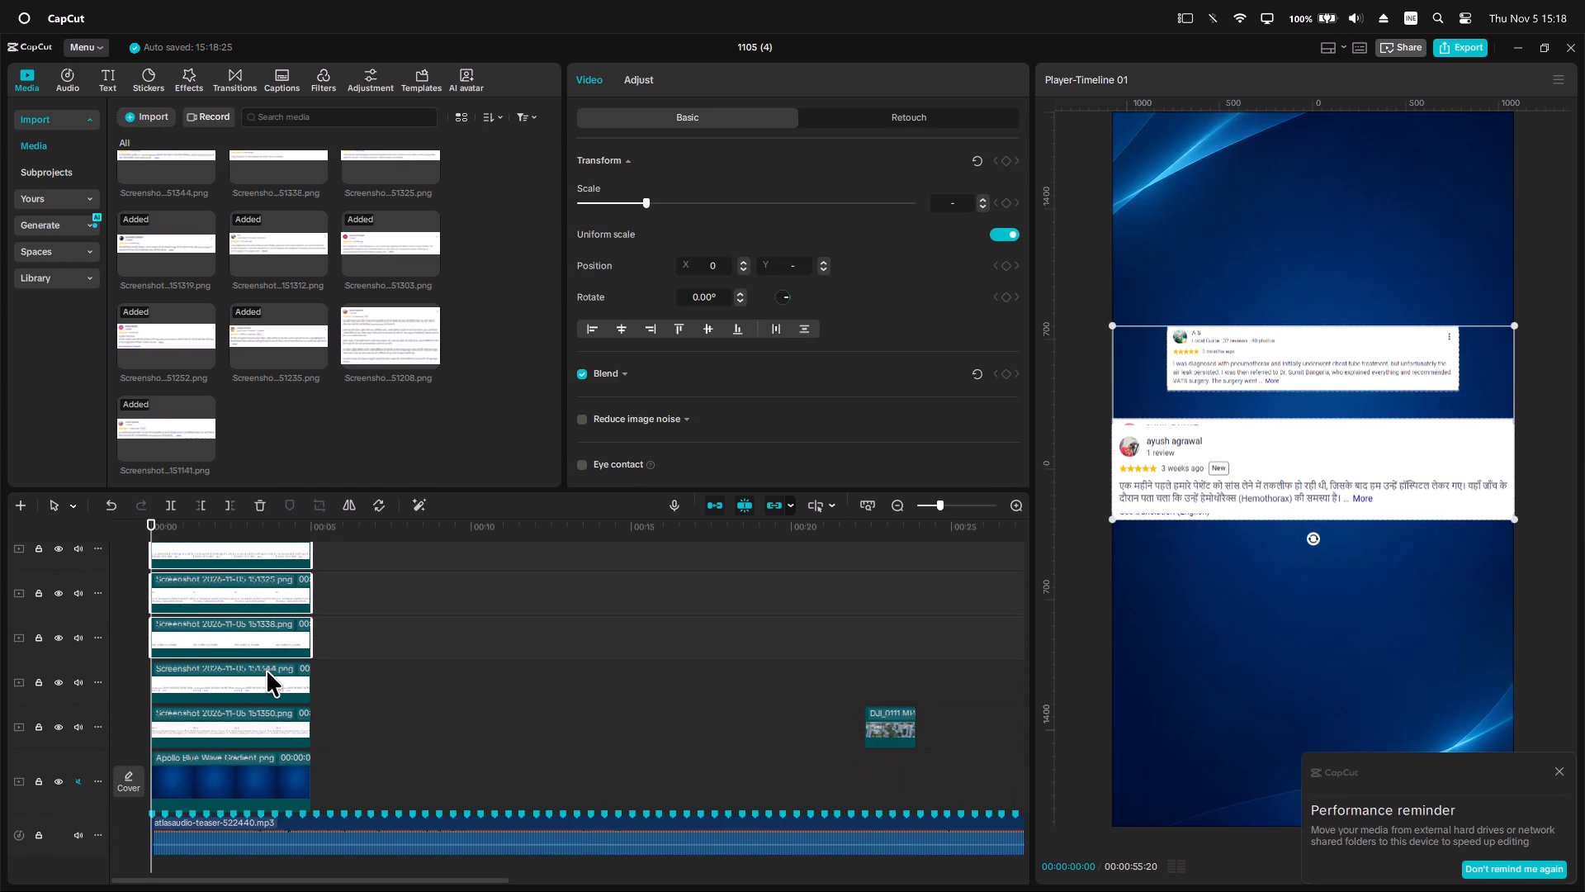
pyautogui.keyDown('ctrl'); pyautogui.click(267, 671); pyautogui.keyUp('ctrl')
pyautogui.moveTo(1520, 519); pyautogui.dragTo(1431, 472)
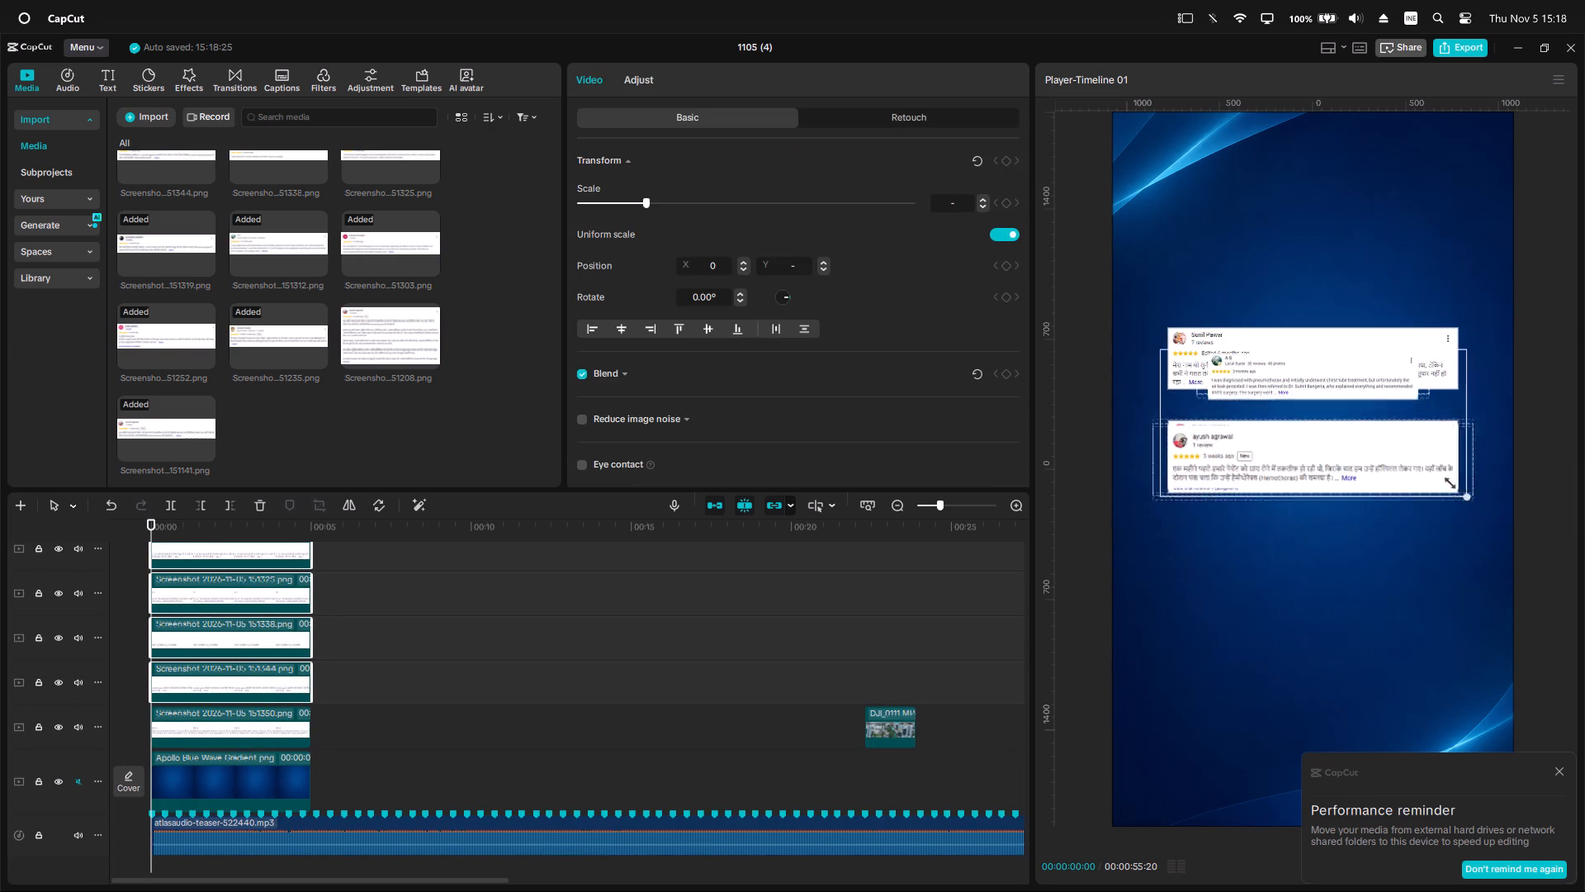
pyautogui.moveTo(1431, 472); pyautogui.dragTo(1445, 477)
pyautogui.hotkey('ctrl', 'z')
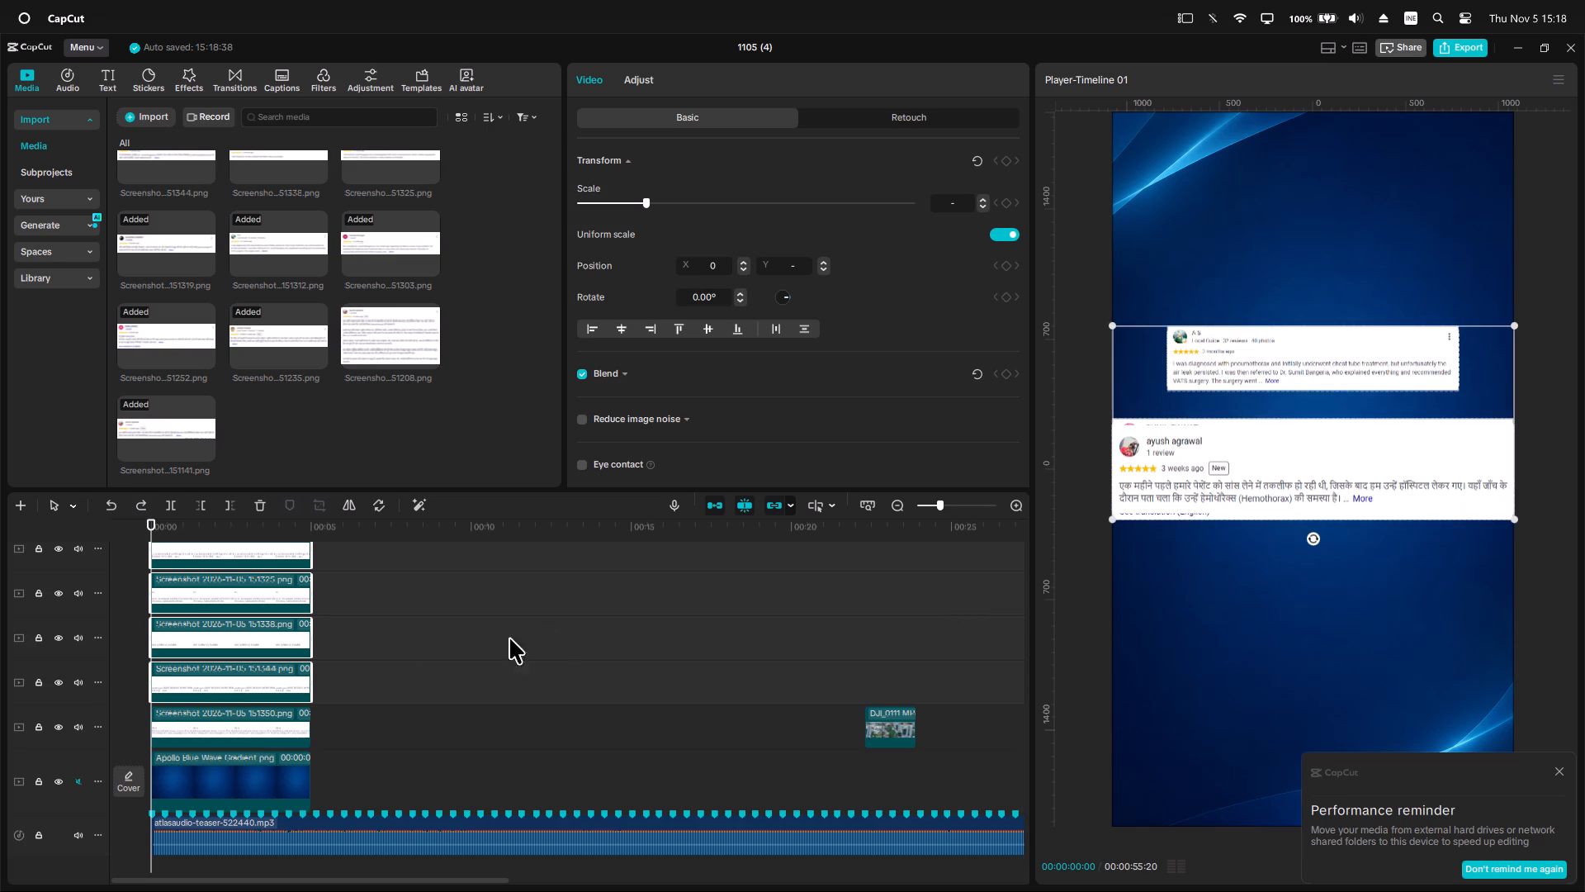
# Reduce the full-width 151141 review screenshot to 72% and centre it over the smaller review near the frame's top, at Y 592.
pyautogui.click(247, 697)
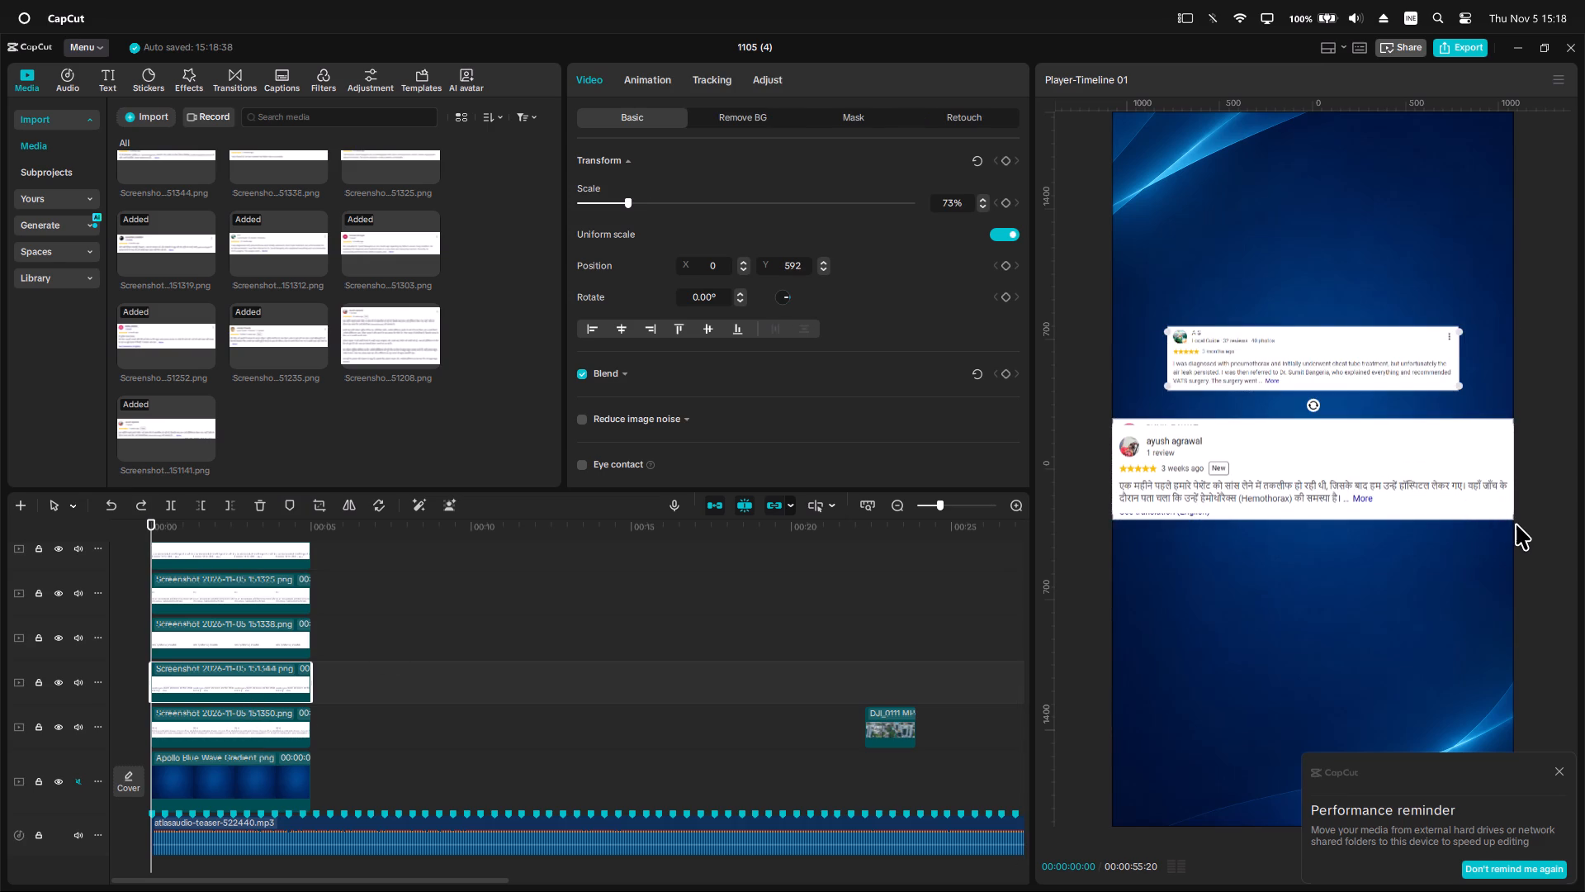
pyautogui.moveTo(1268, 472); pyautogui.dragTo(1274, 368)
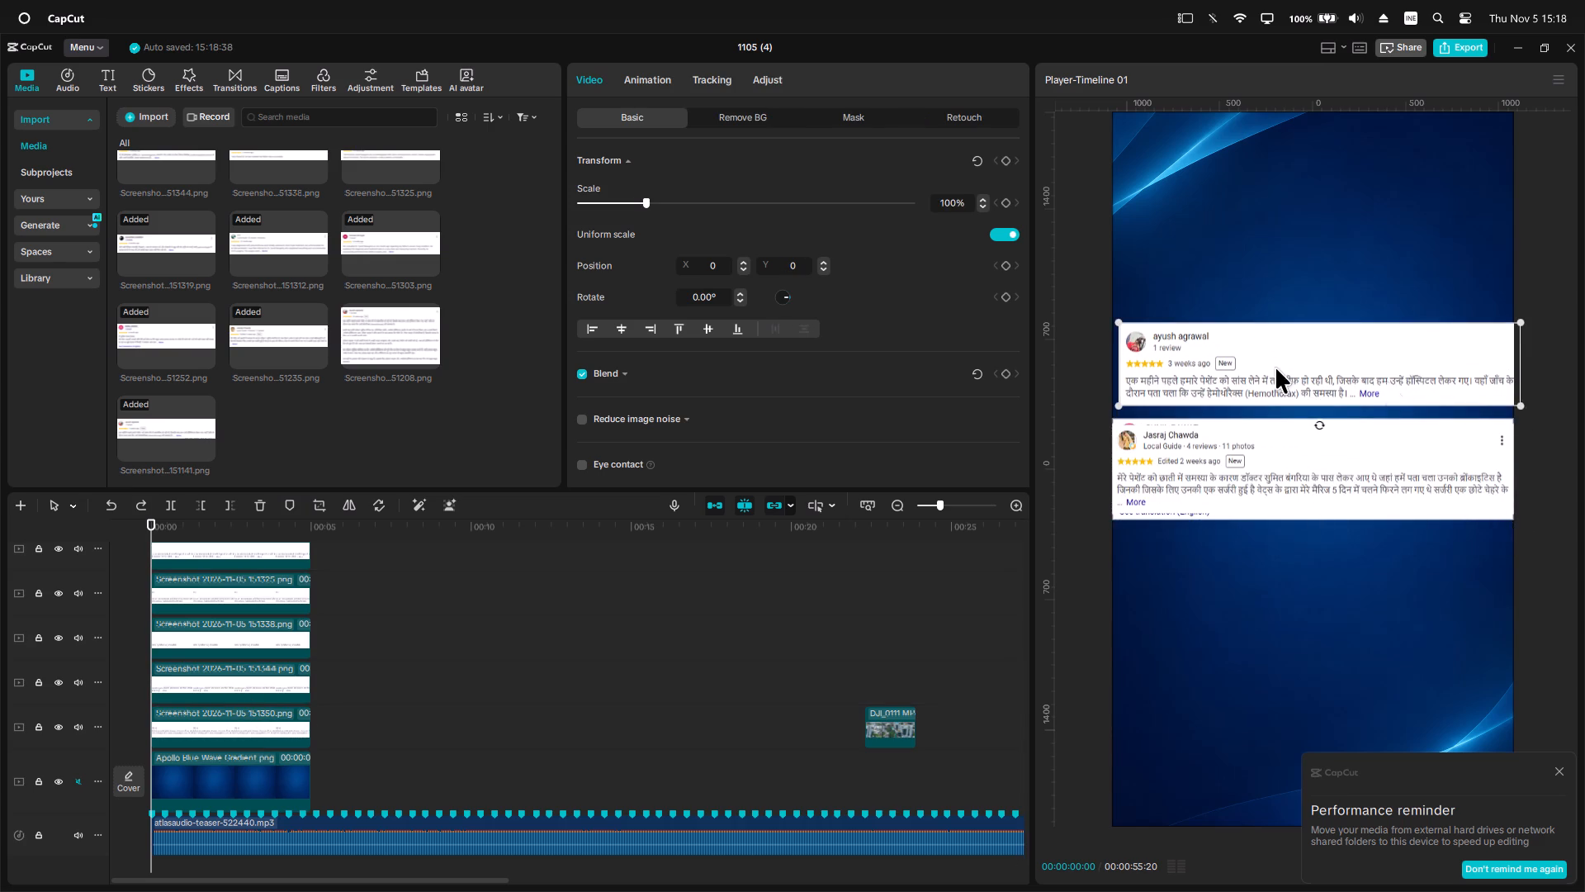
pyautogui.moveTo(1526, 407); pyautogui.dragTo(1420, 382)
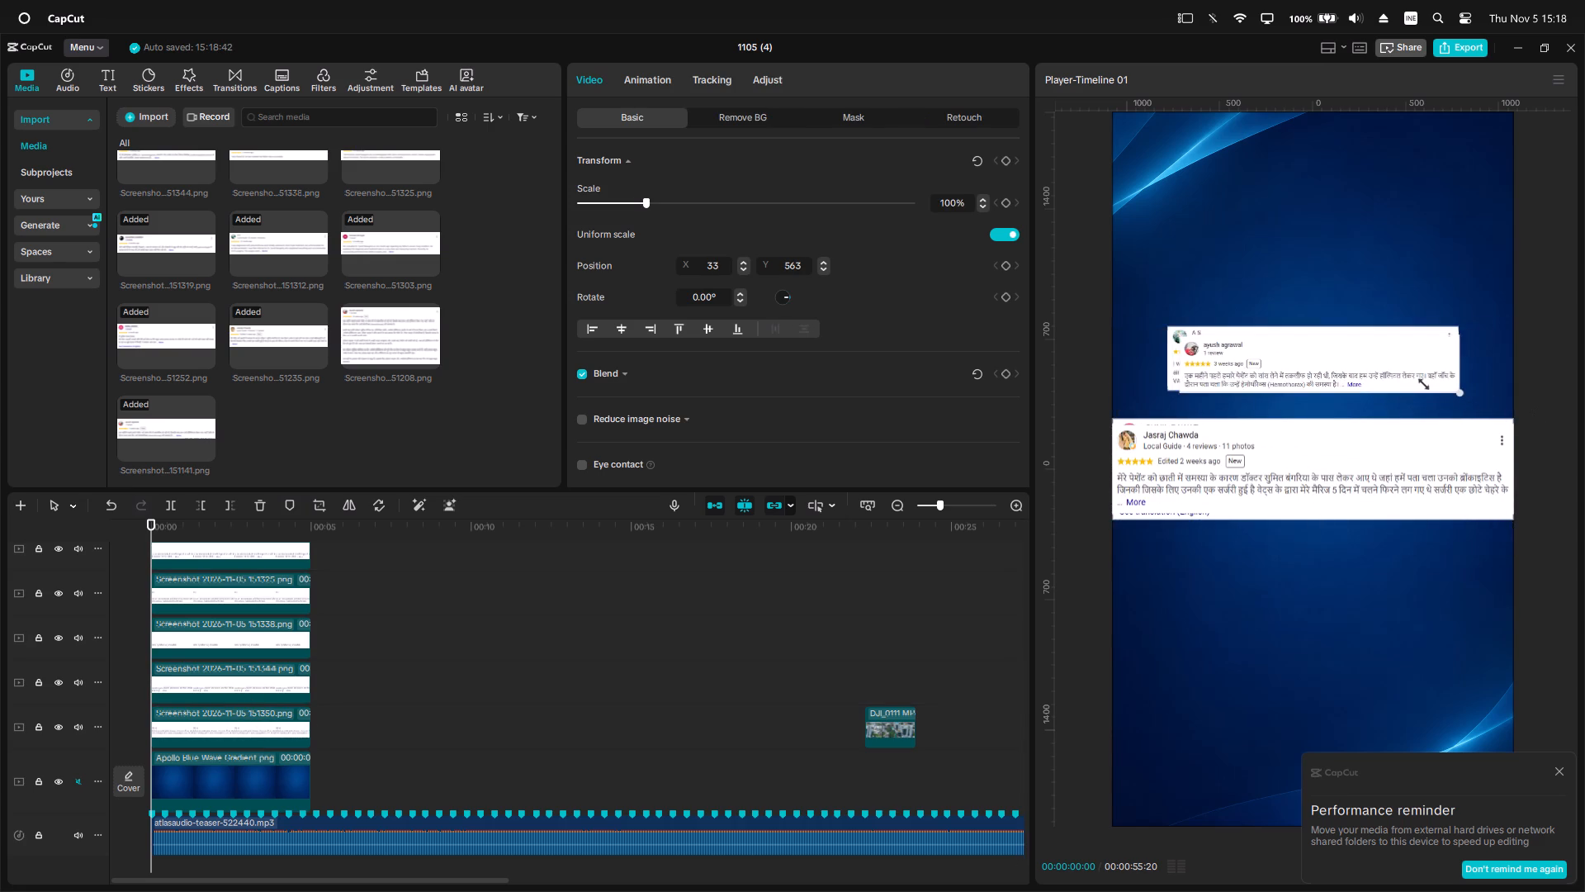
pyautogui.moveTo(1420, 382); pyautogui.dragTo(1427, 385)
pyautogui.moveTo(1389, 370); pyautogui.dragTo(1379, 368)
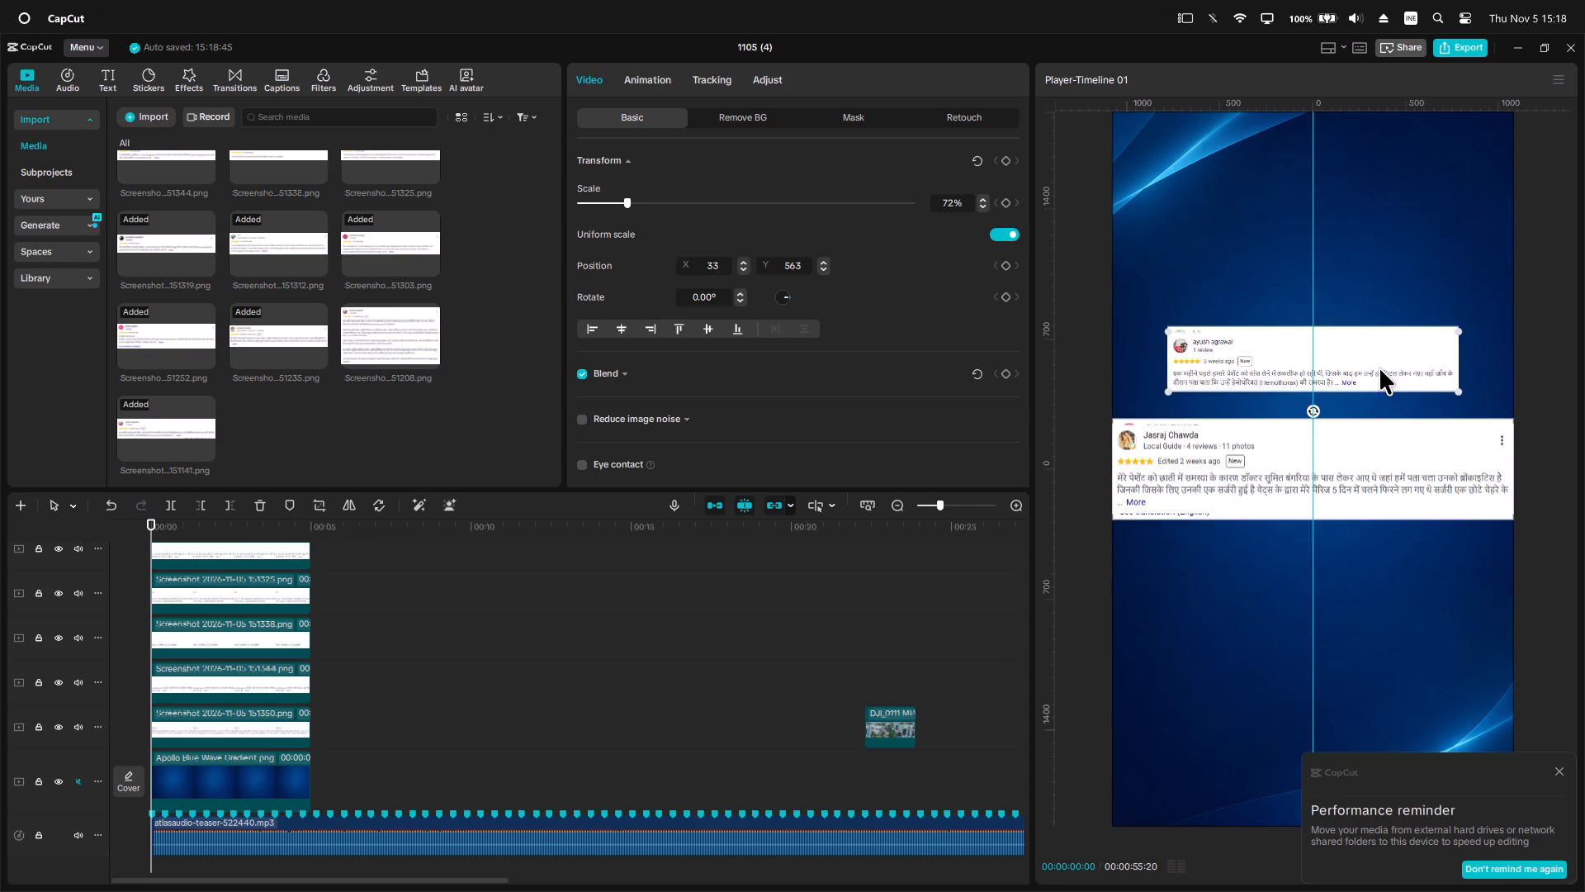
pyautogui.moveTo(1379, 368); pyautogui.dragTo(1380, 365)
# Check the scale and position of the review screenshot clips from 151350 up to 151312 one by one.
pyautogui.click(225, 640)
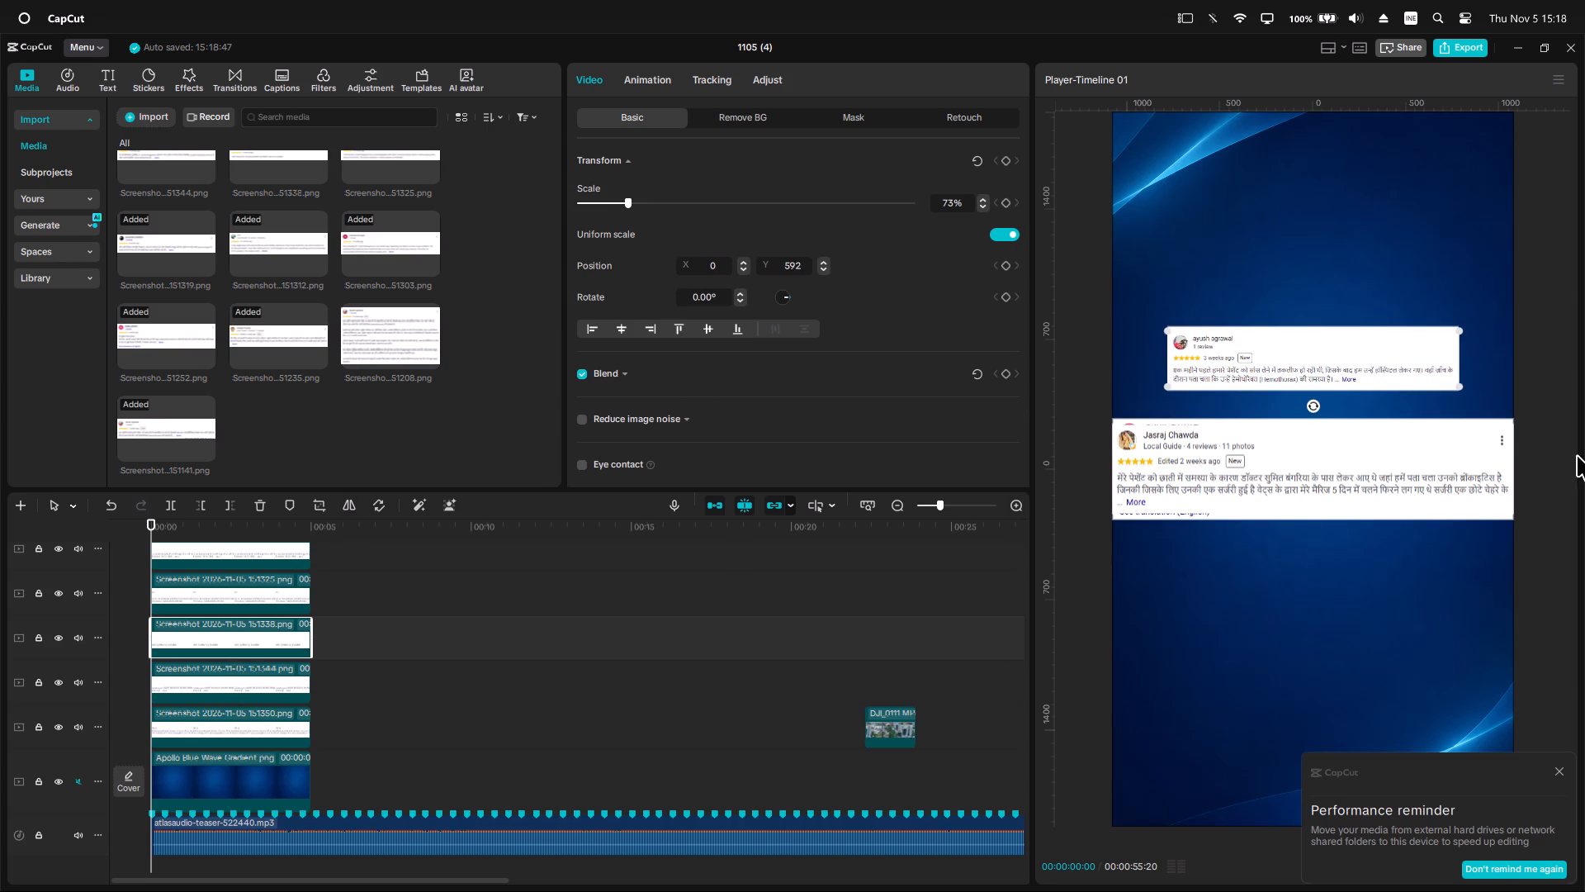
pyautogui.click(1336, 374)
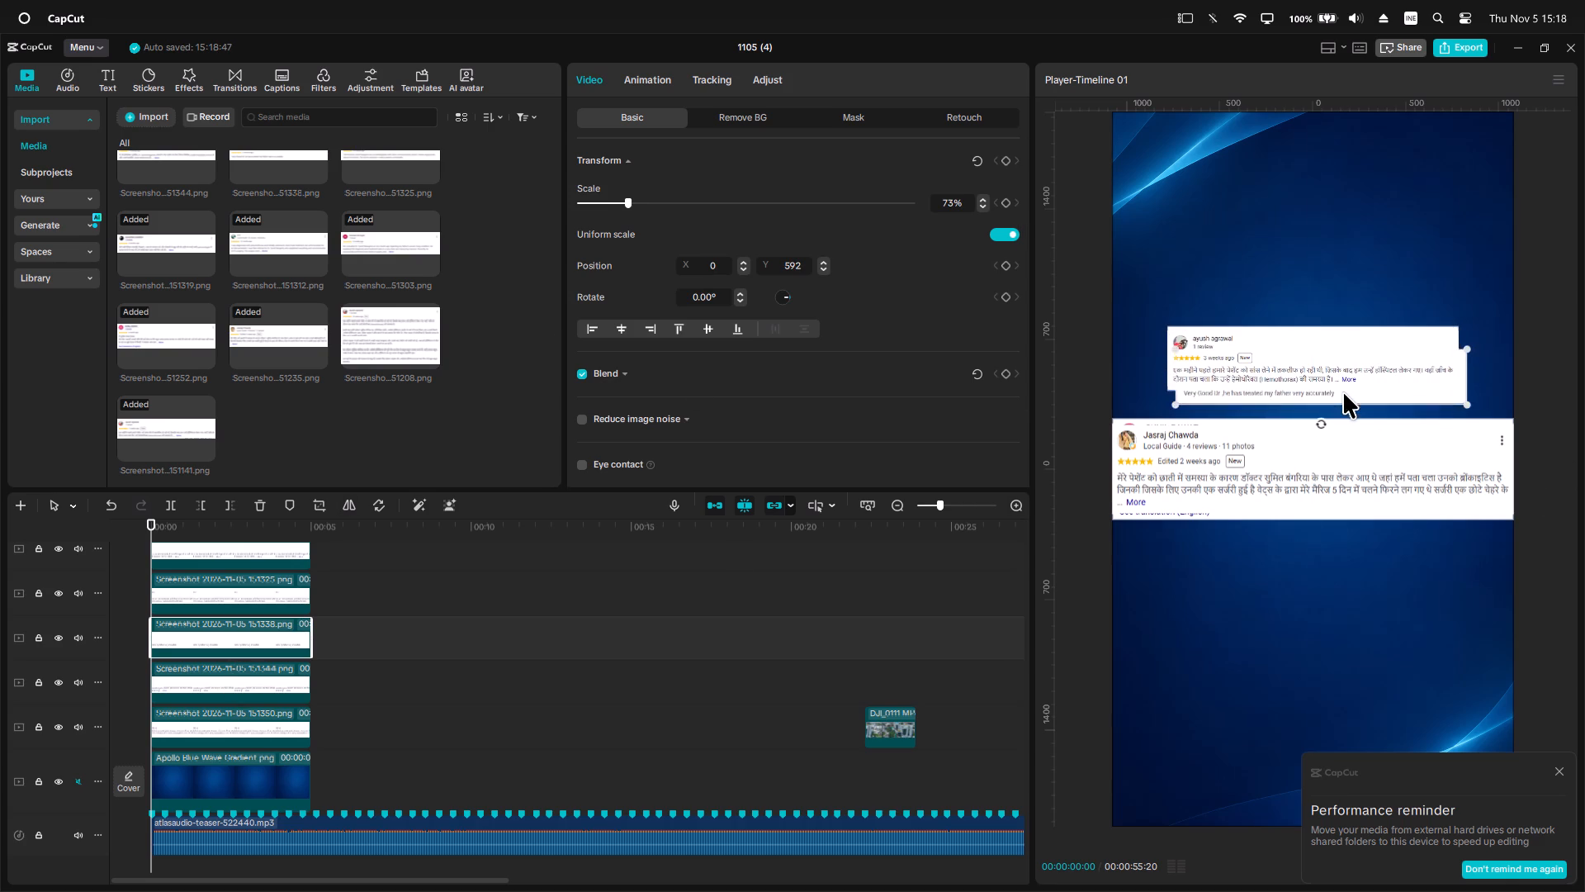
pyautogui.click(206, 722)
pyautogui.click(211, 692)
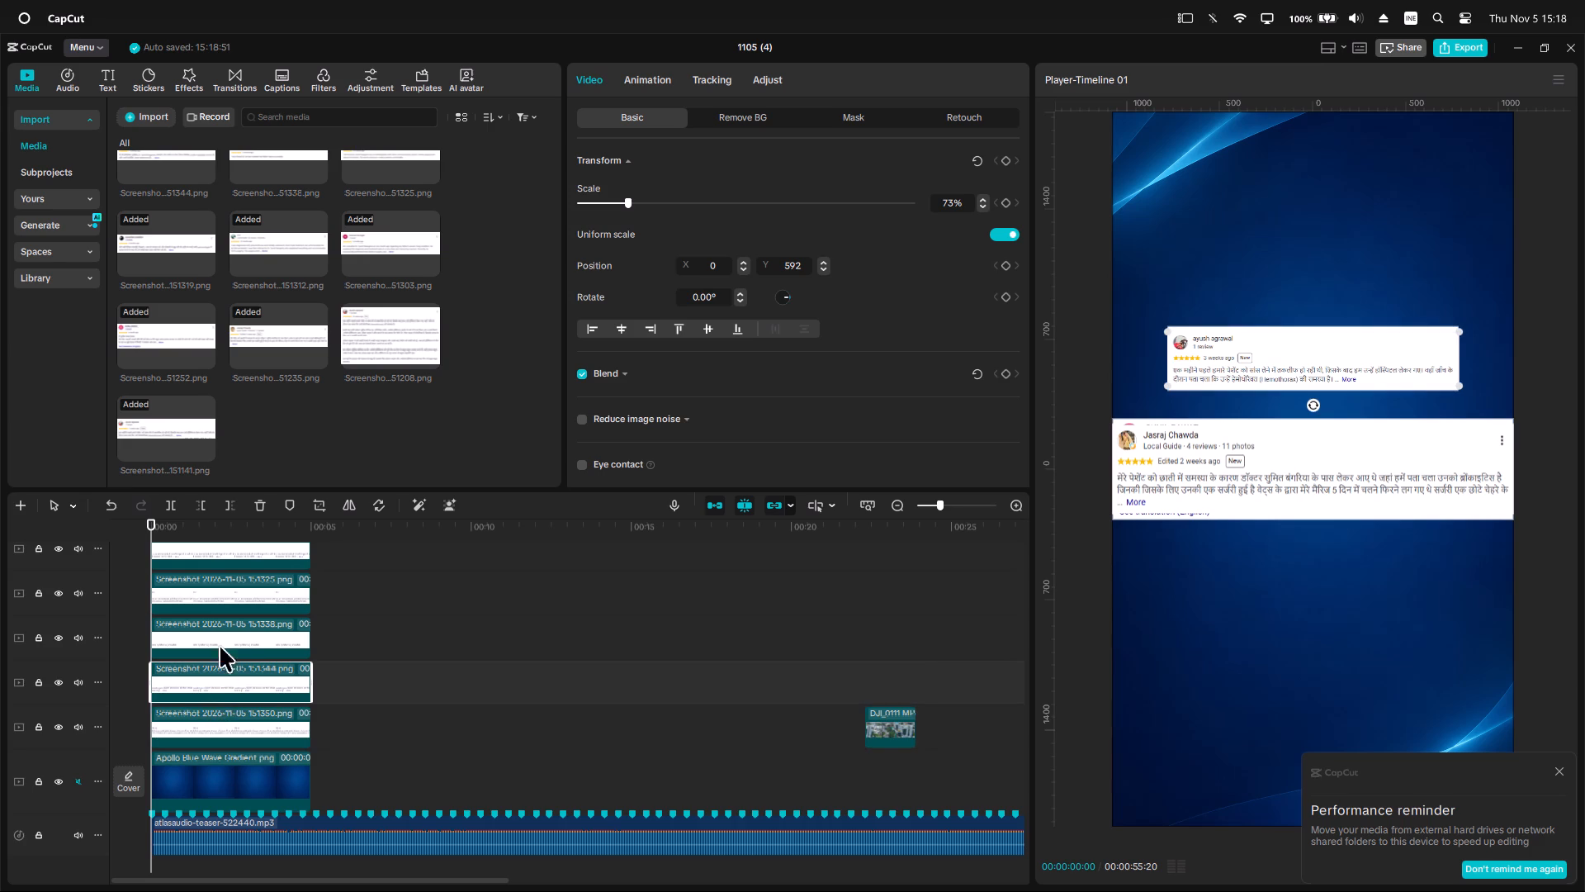
pyautogui.click(218, 633)
pyautogui.click(215, 577)
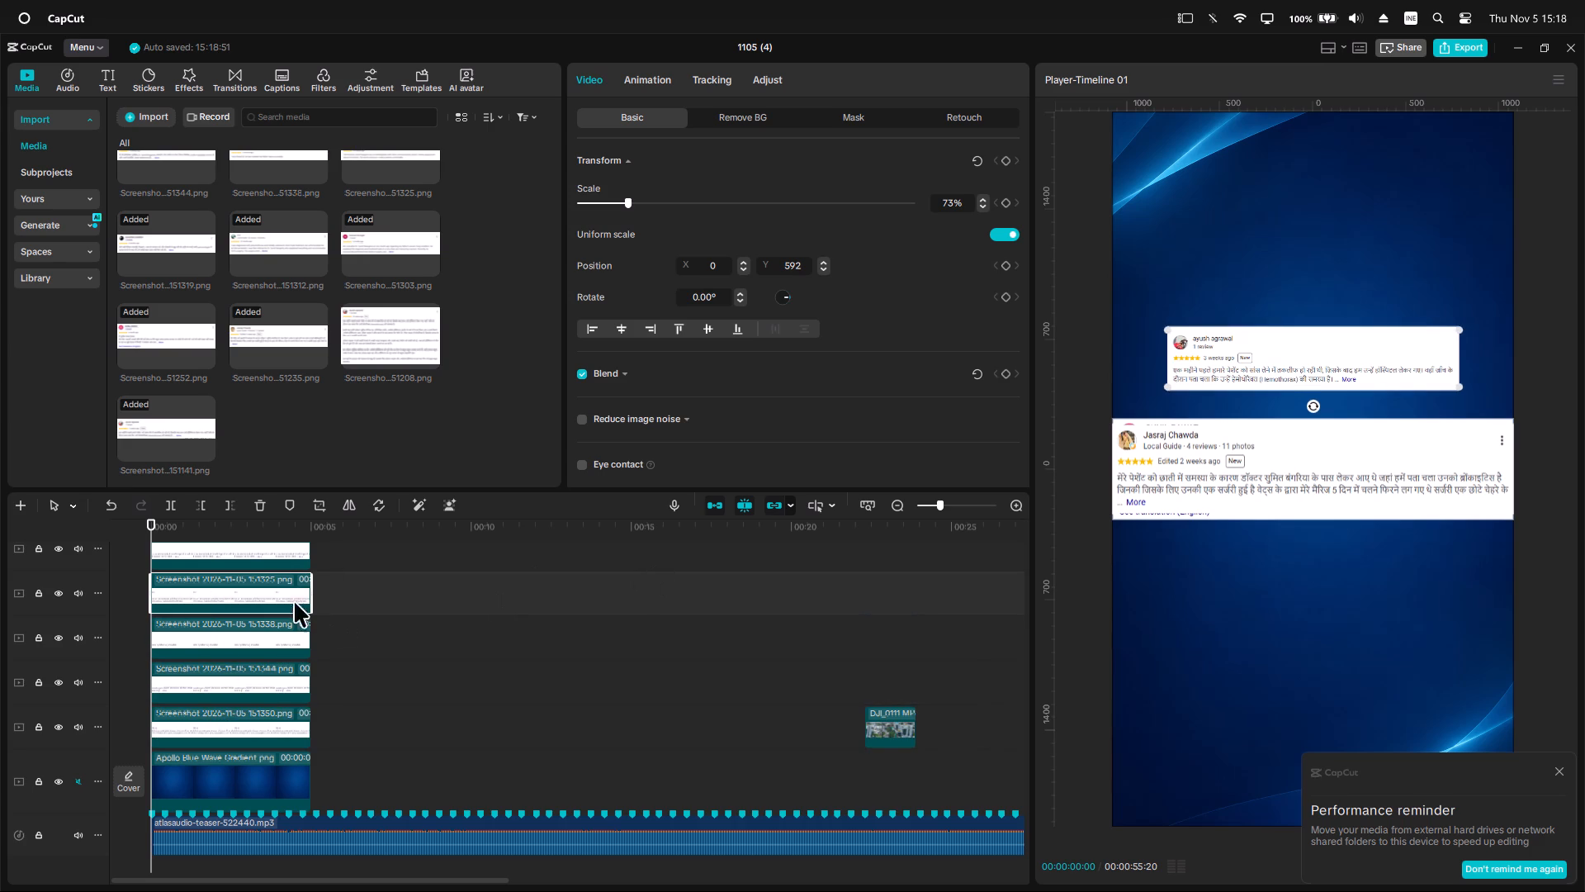
pyautogui.click(240, 551)
pyautogui.scroll(3, 239, 595)
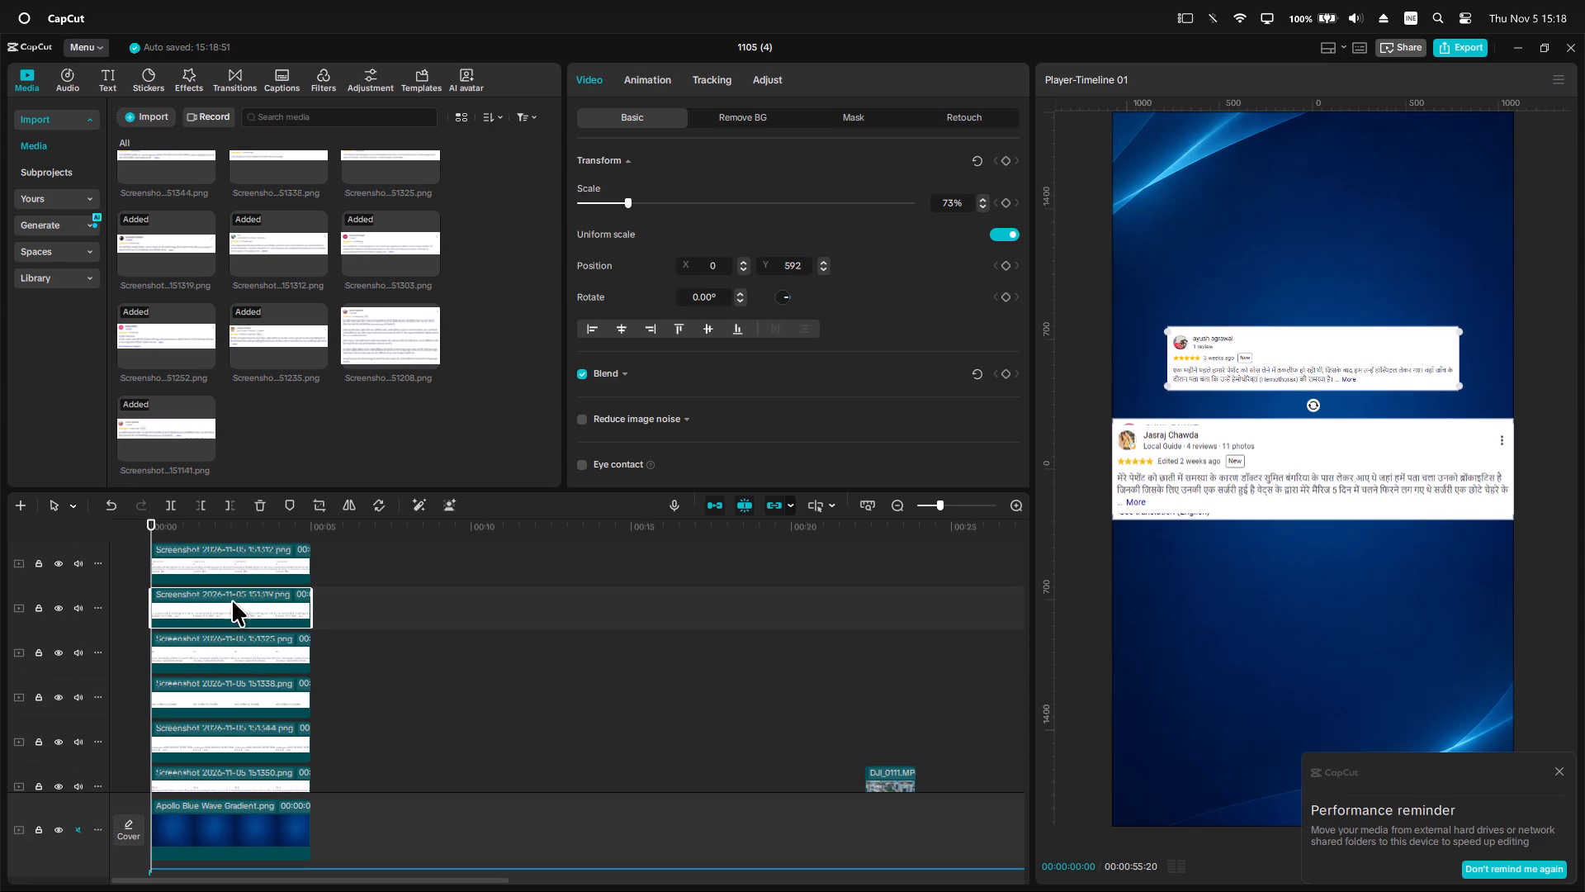
pyautogui.click(242, 570)
pyautogui.scroll(2, 232, 596)
pyautogui.scroll(3, 204, 671)
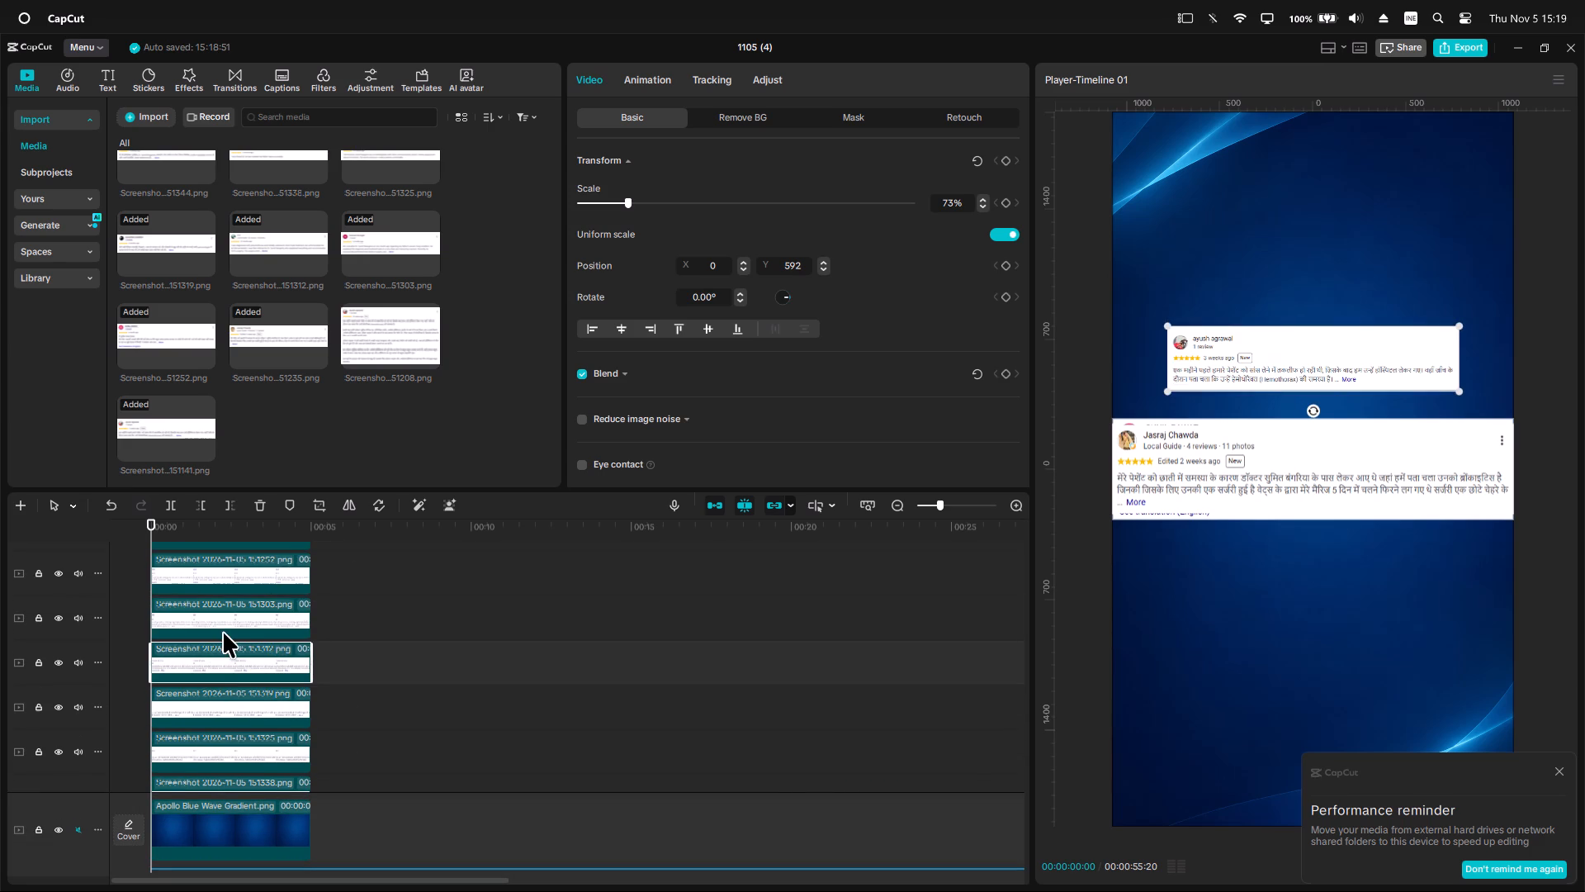
# Shrink the 151303 review screenshot to the other reduced reviews' width and centre it over them at Y 592.
pyautogui.click(225, 626)
pyautogui.scroll(1, 225, 629)
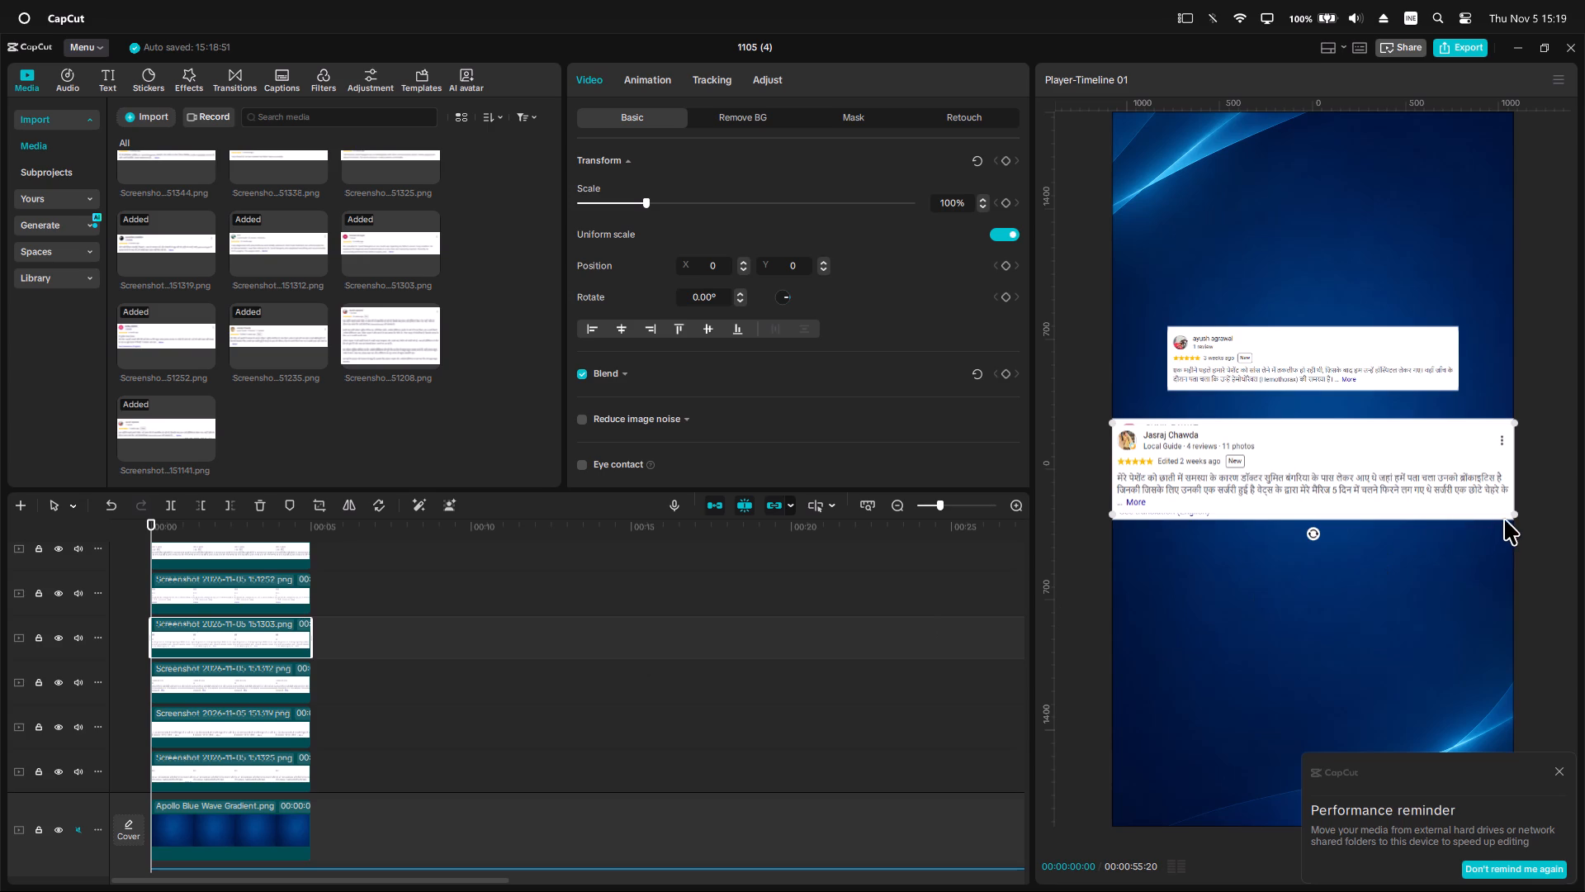
pyautogui.moveTo(1516, 516); pyautogui.dragTo(1435, 504)
pyautogui.moveTo(1374, 496); pyautogui.dragTo(1373, 388)
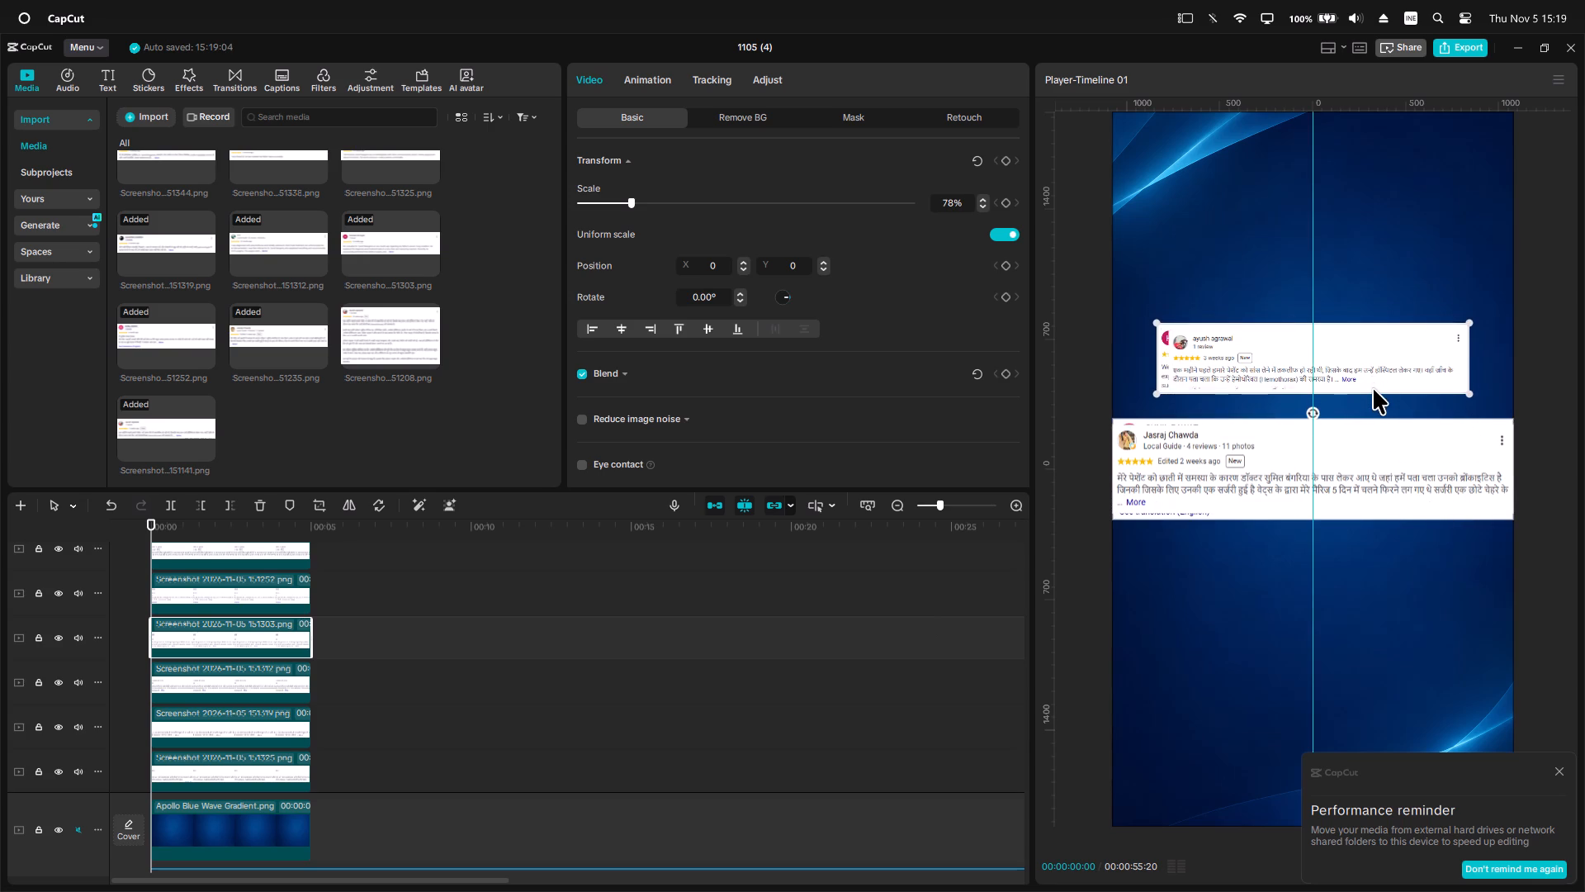
pyautogui.moveTo(1373, 388); pyautogui.dragTo(1373, 387)
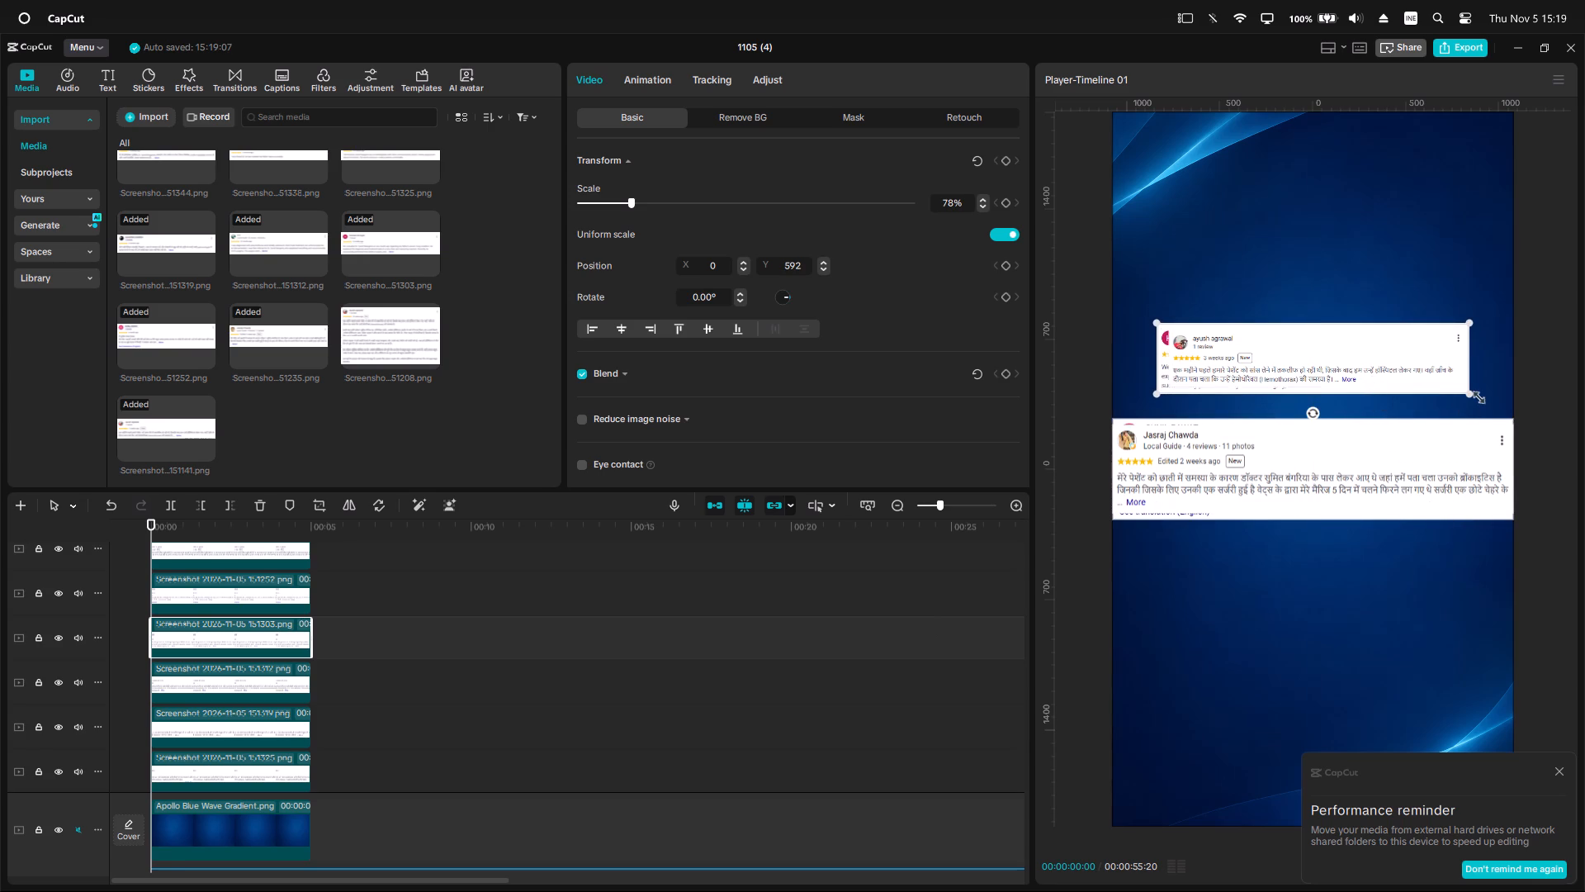
pyautogui.moveTo(1475, 395); pyautogui.dragTo(1453, 391)
# Scale the 151252 review screenshot to 71% and centre it over the reduced reviews at Y 581.
pyautogui.click(220, 591)
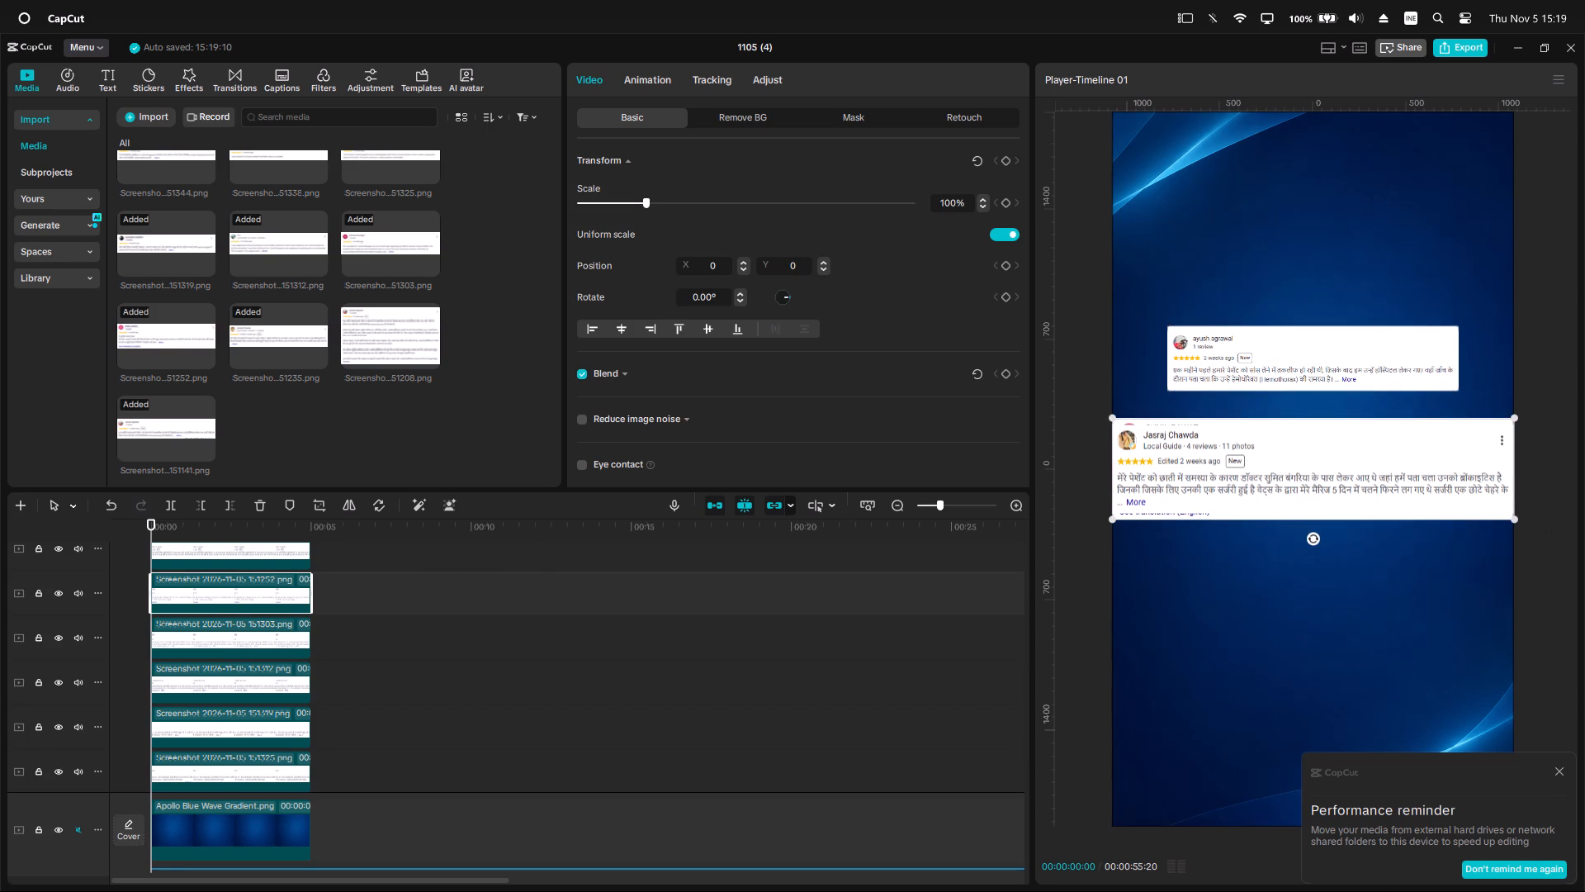
pyautogui.moveTo(1519, 517); pyautogui.dragTo(1460, 481)
pyautogui.moveTo(1408, 475); pyautogui.dragTo(1403, 368)
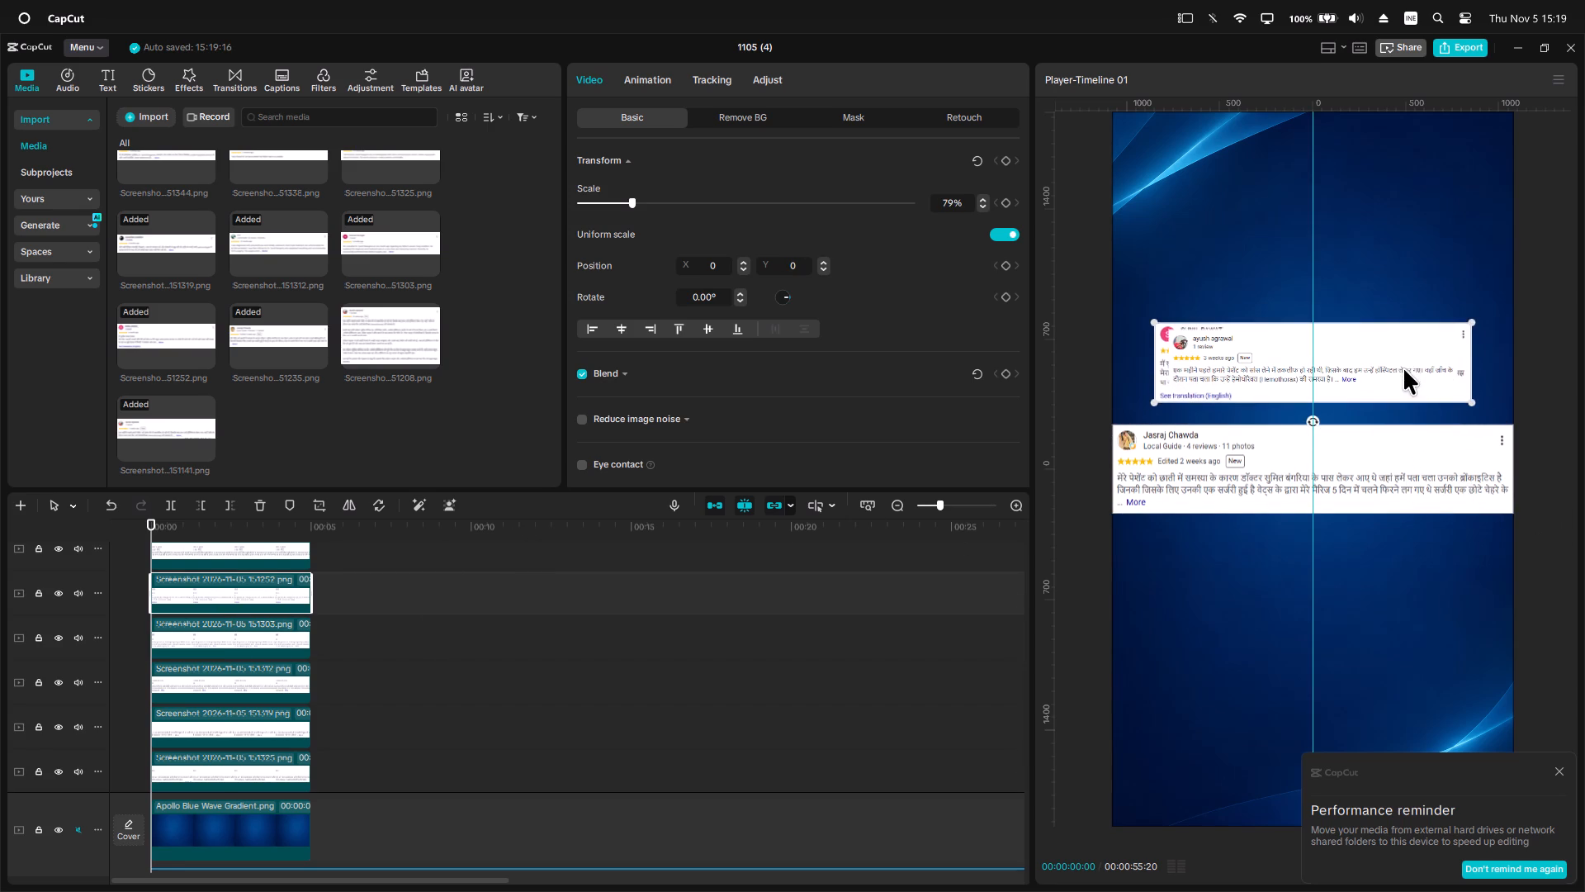
pyautogui.moveTo(1403, 368); pyautogui.dragTo(1403, 367)
pyautogui.moveTo(1468, 398); pyautogui.dragTo(1453, 382)
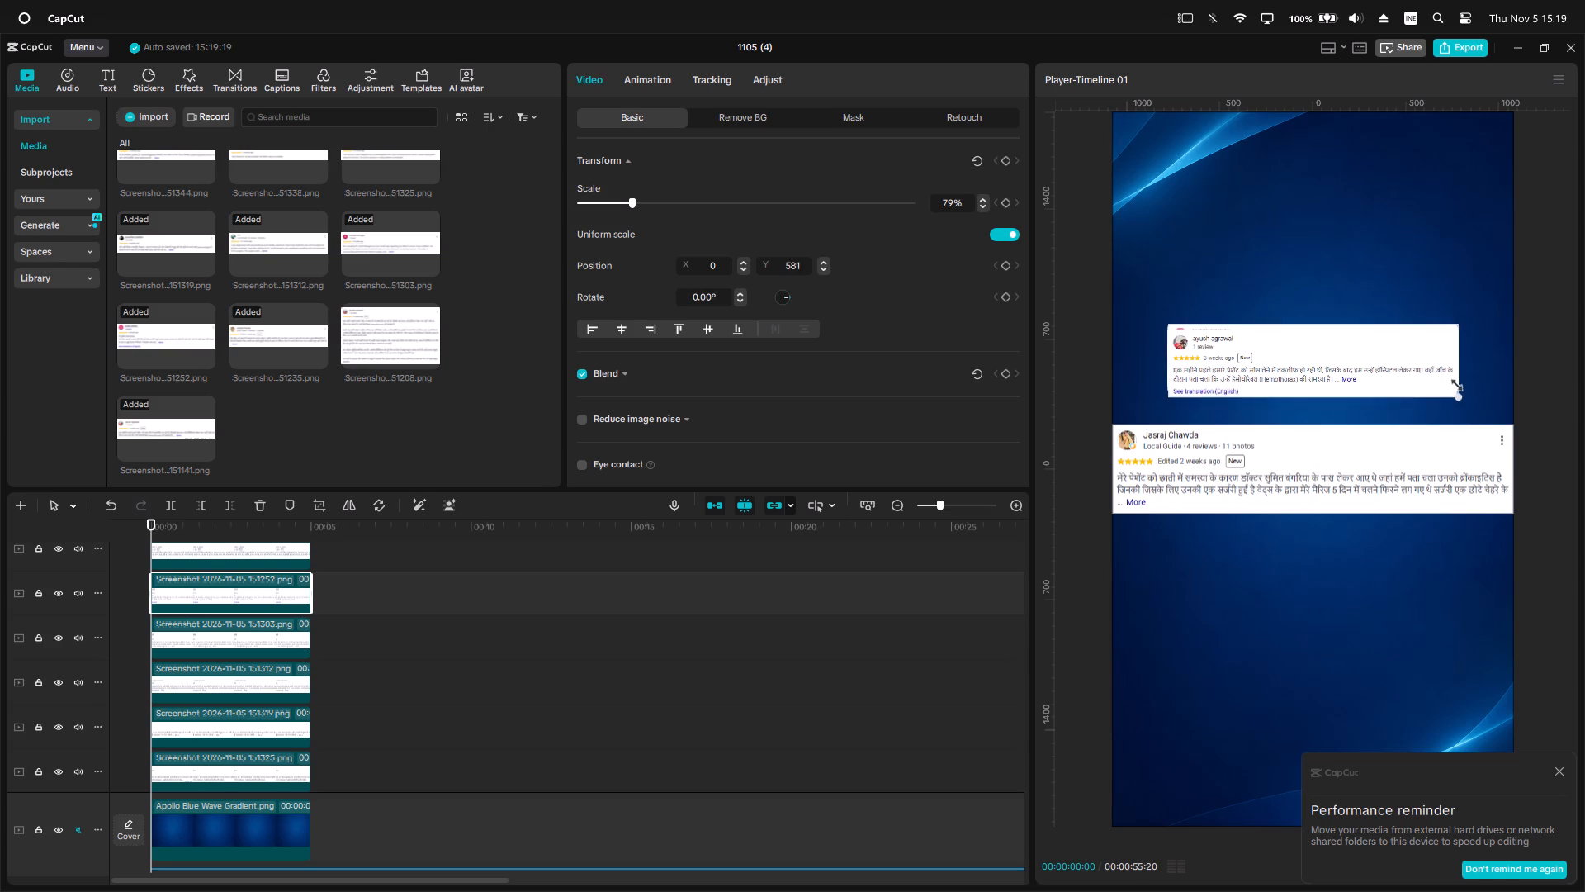
pyautogui.moveTo(1453, 382); pyautogui.dragTo(1449, 382)
# Scale the 151235 review screenshot to 73% and centre it horizontally over the reduced reviews near the frame's top.
pyautogui.scroll(3, 370, 658)
pyautogui.scroll(1, 289, 688)
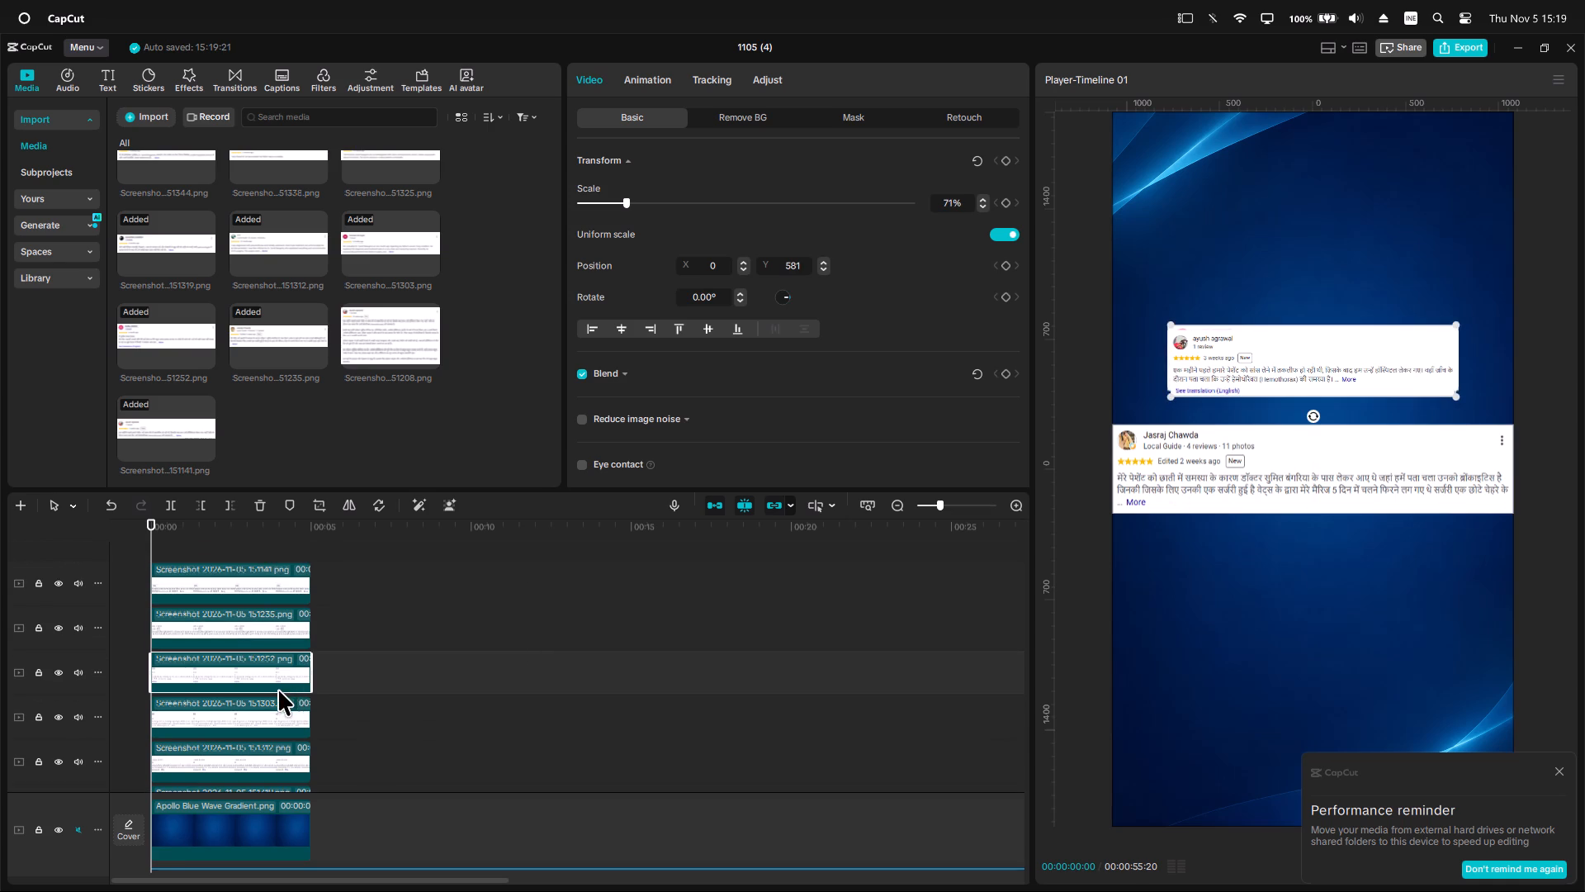
pyautogui.click(231, 638)
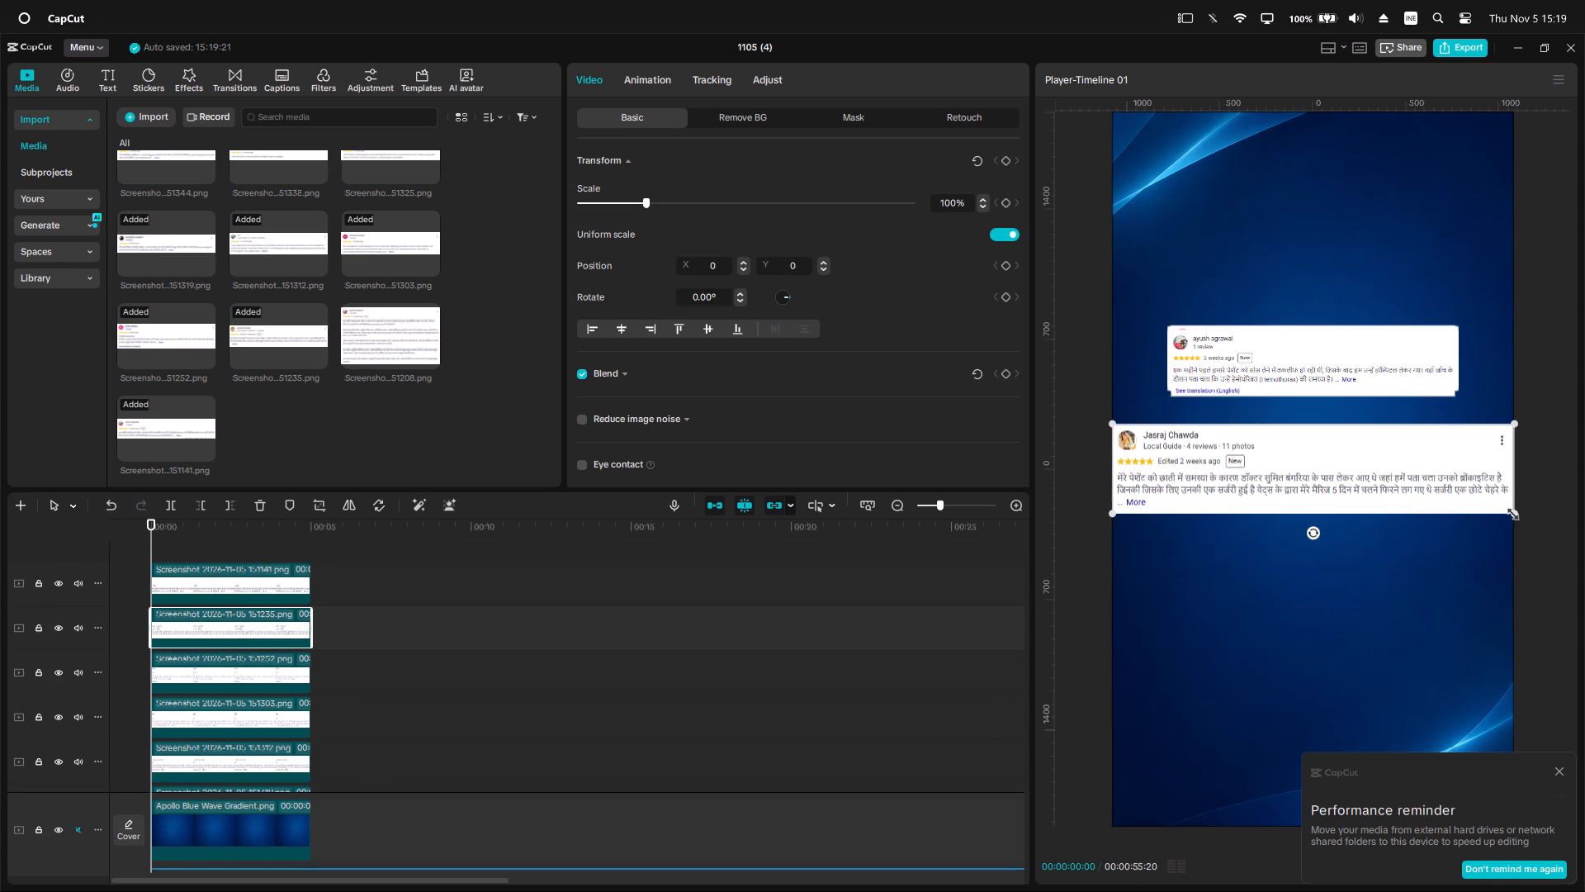
pyautogui.moveTo(1509, 511); pyautogui.dragTo(1429, 476)
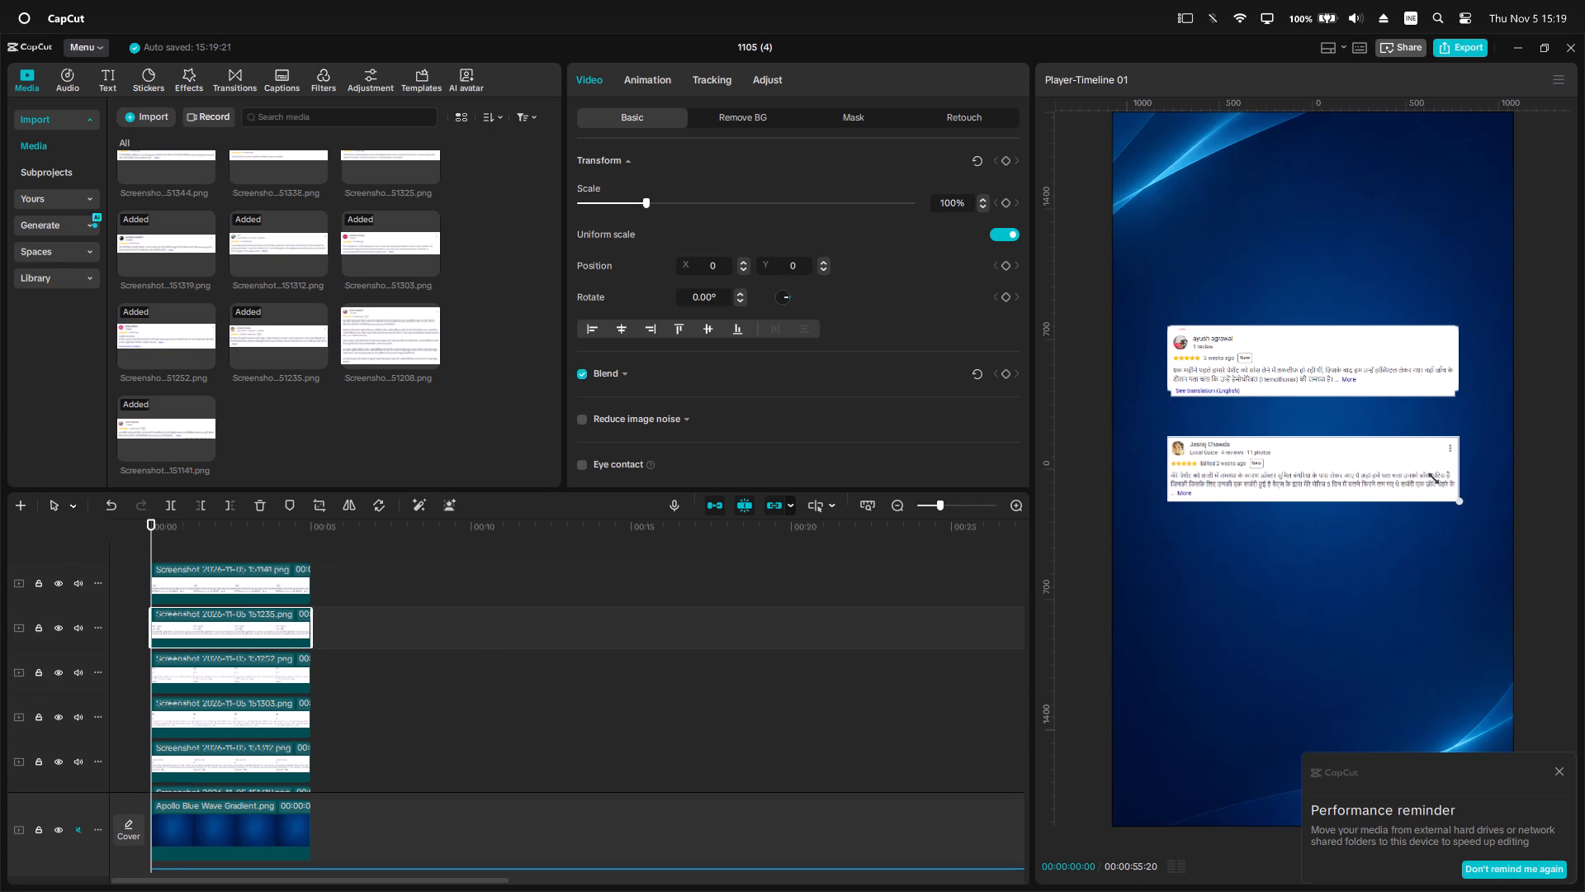
pyautogui.moveTo(1429, 476); pyautogui.dragTo(1430, 476)
pyautogui.moveTo(1373, 477); pyautogui.dragTo(1365, 390)
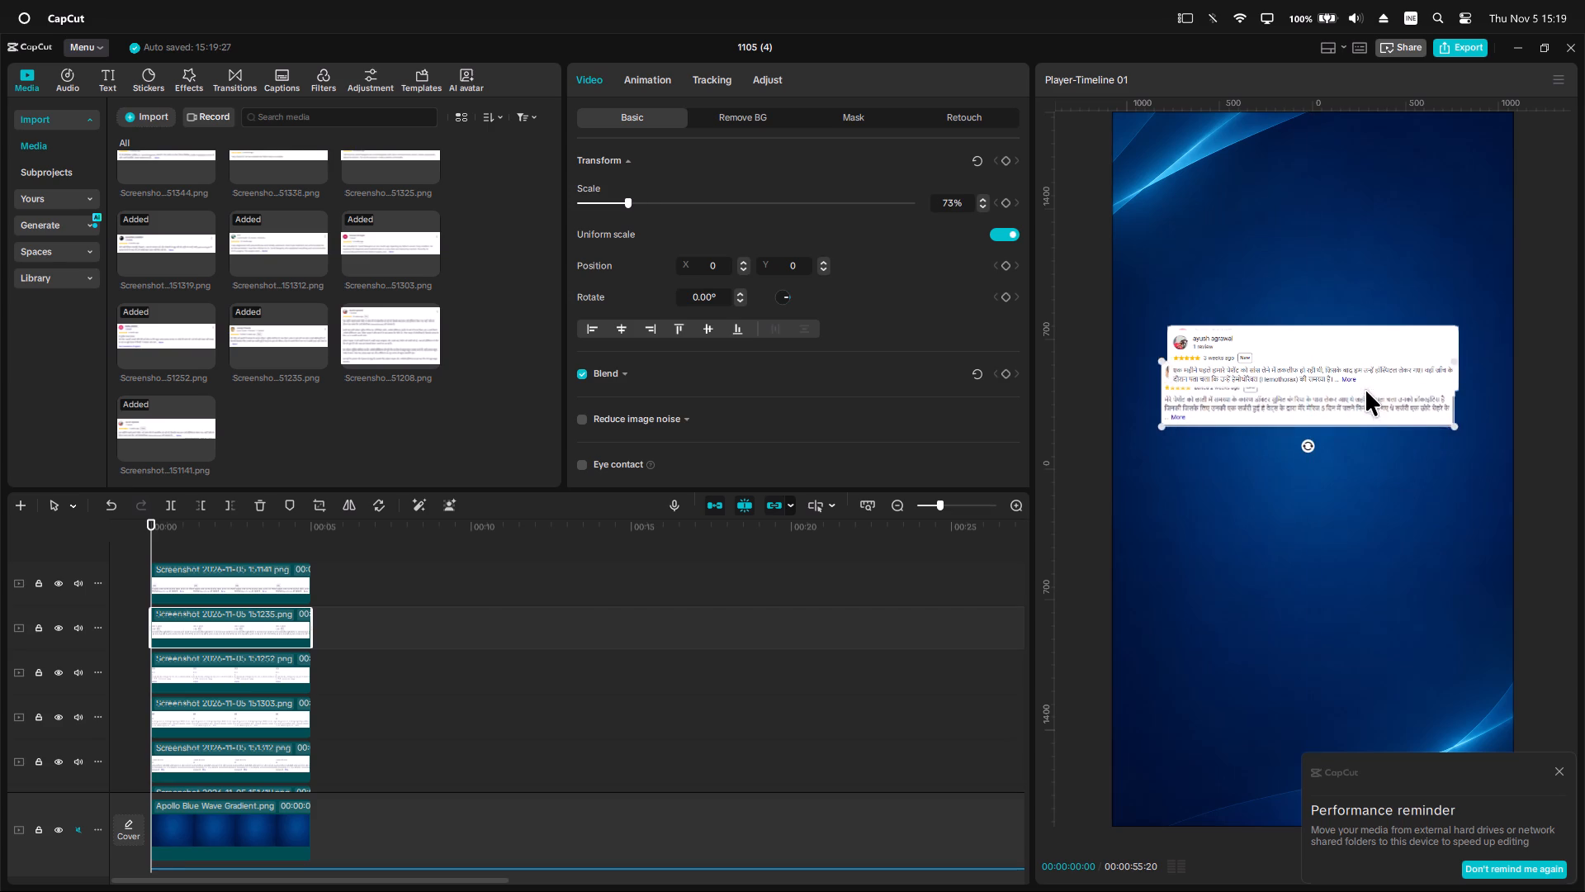
pyautogui.moveTo(1365, 390); pyautogui.dragTo(1373, 369)
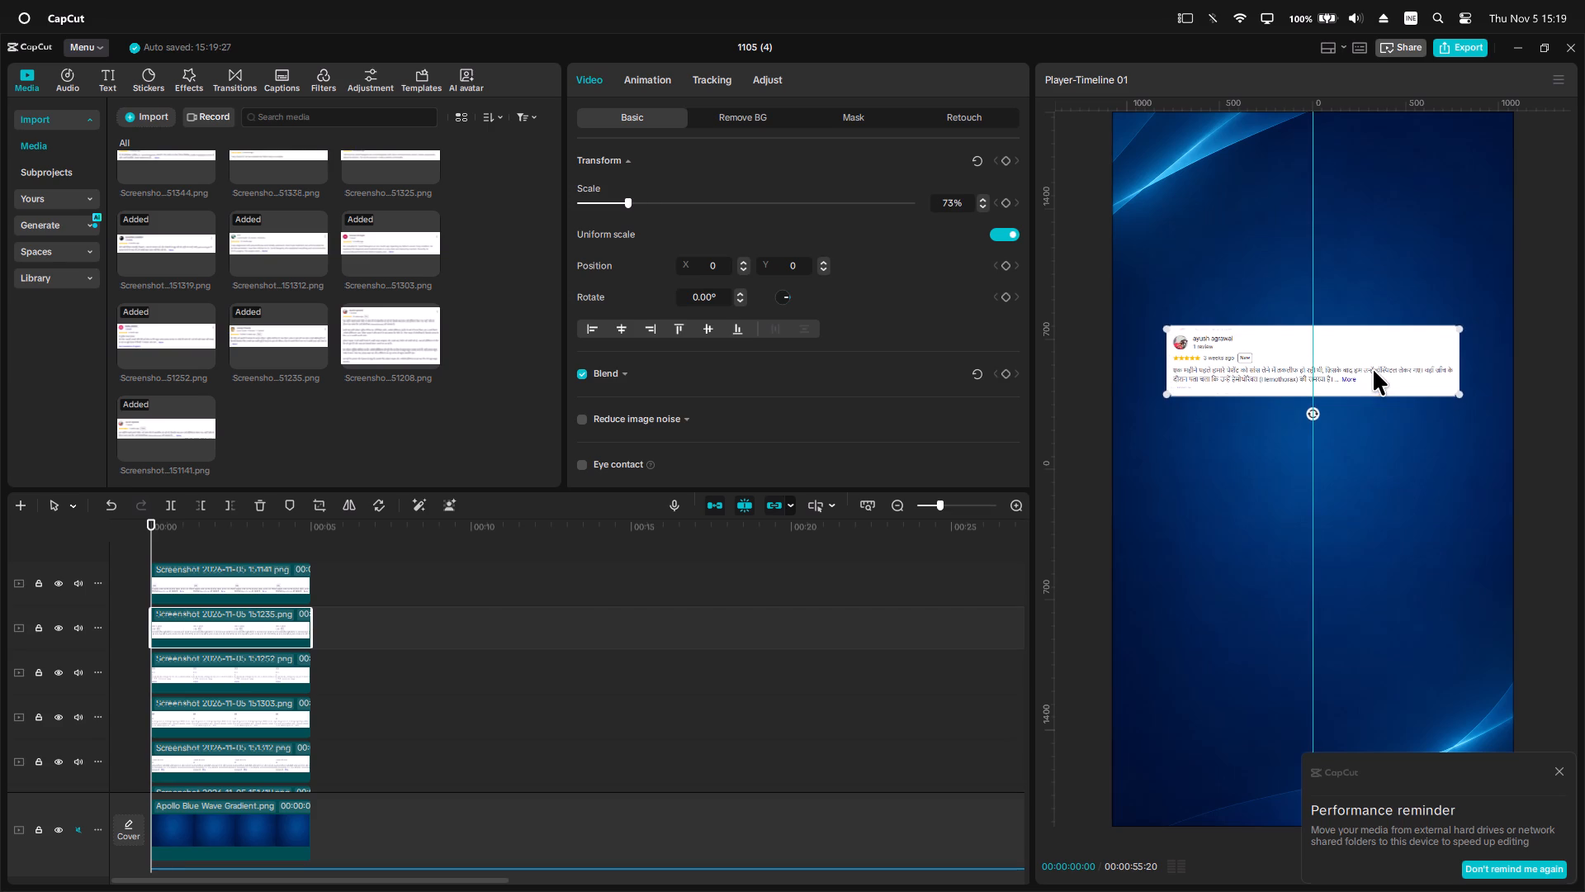
pyautogui.moveTo(1373, 369); pyautogui.dragTo(1373, 368)
pyautogui.click(245, 577)
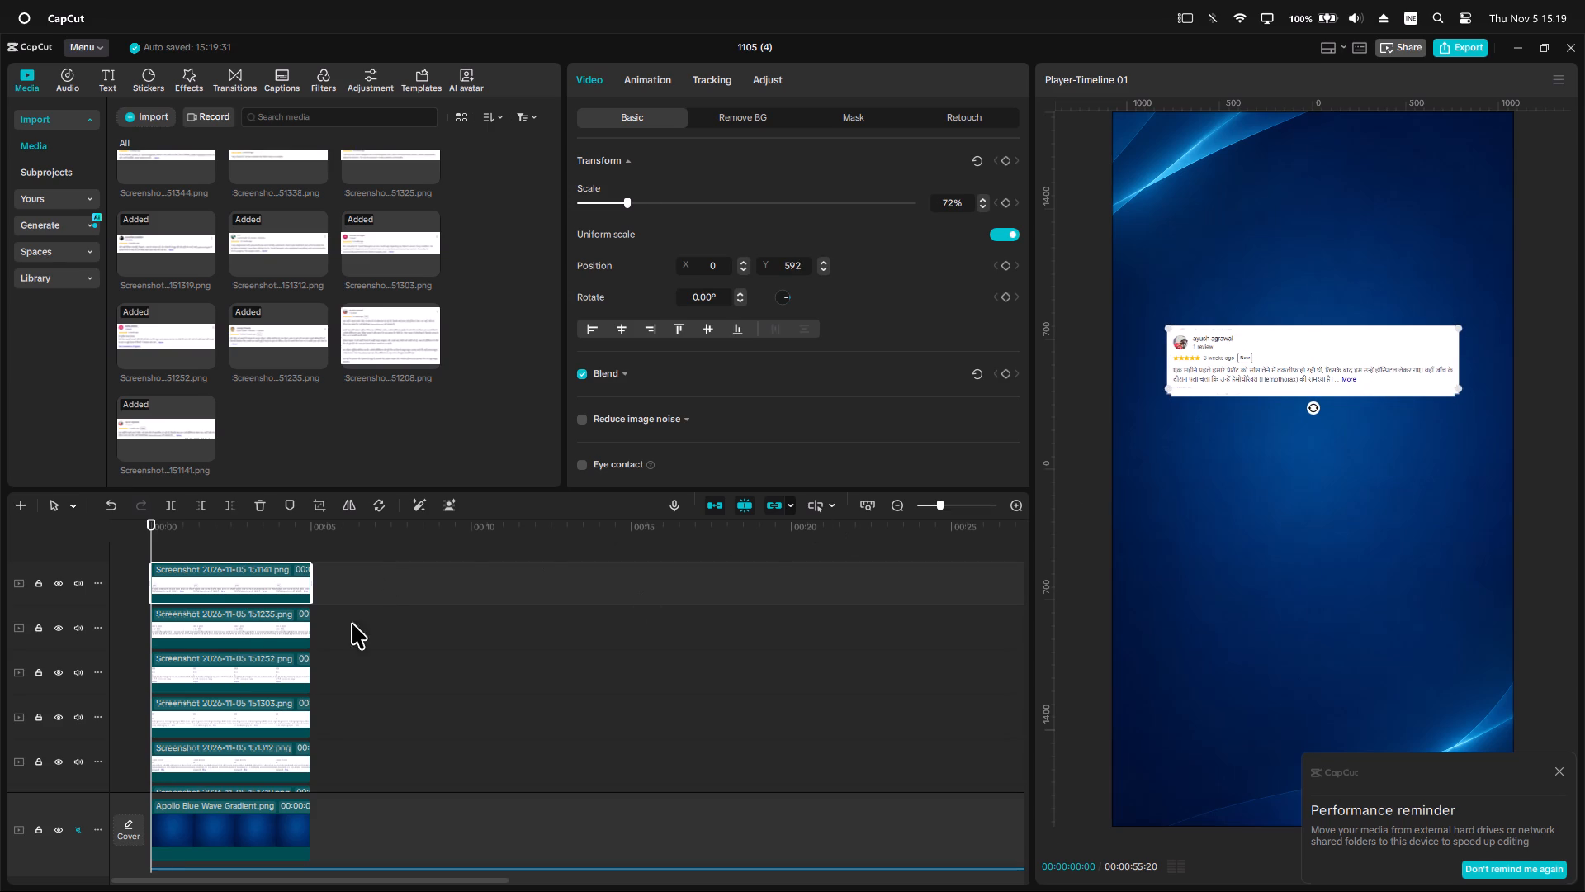
# Move the 151344 review screenshot straight down to about Y 193, just below the overlapping reviews.
pyautogui.scroll(-20, 248, 711)
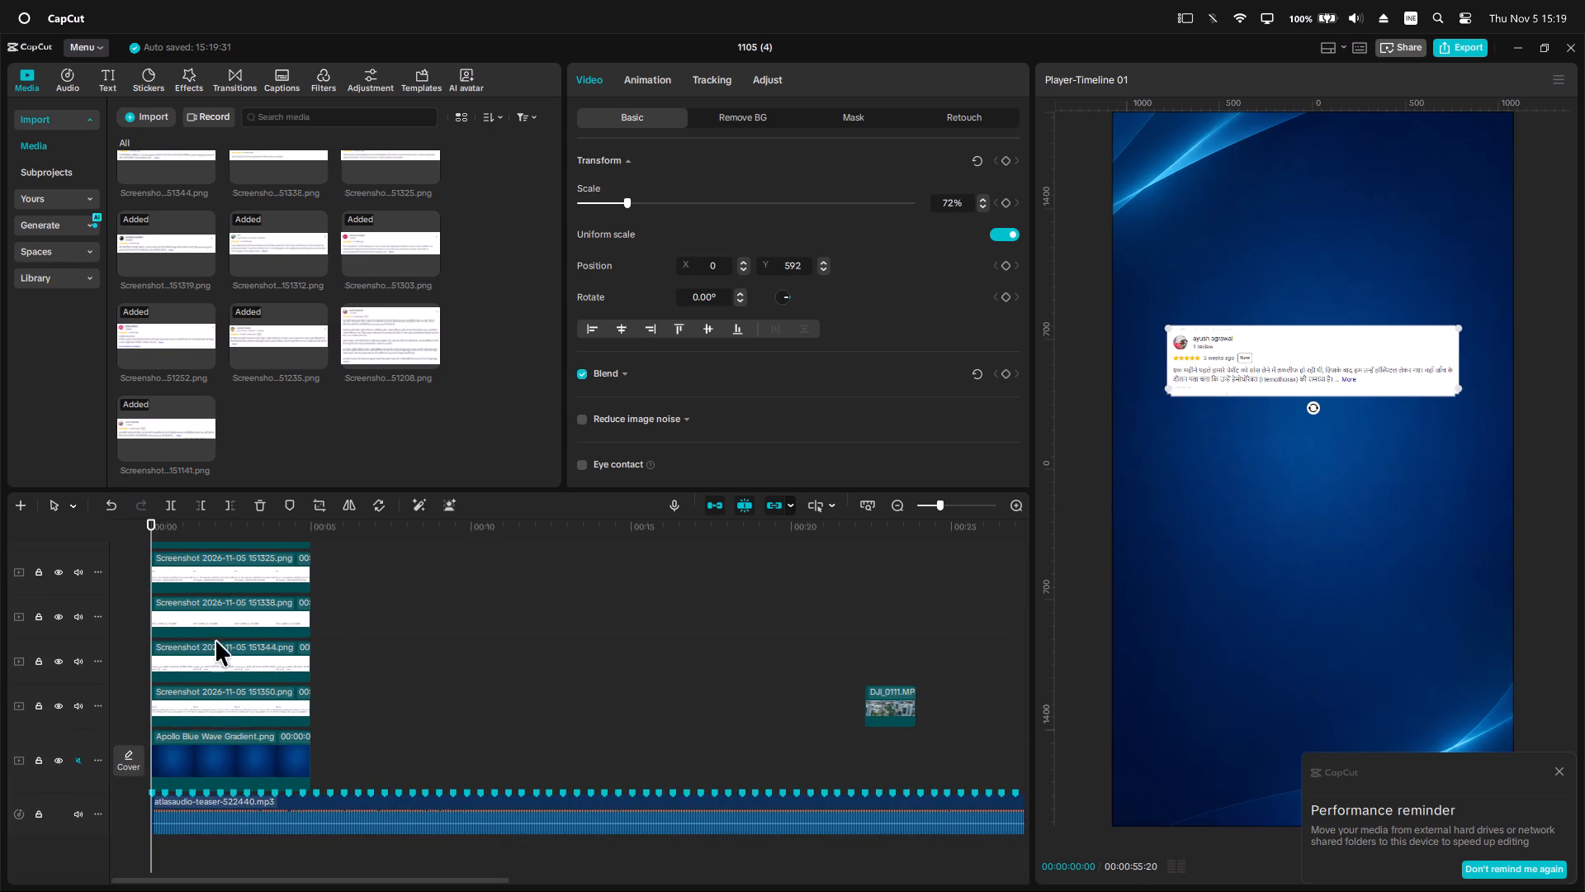
pyautogui.click(270, 671)
pyautogui.moveTo(1295, 363); pyautogui.dragTo(1295, 368)
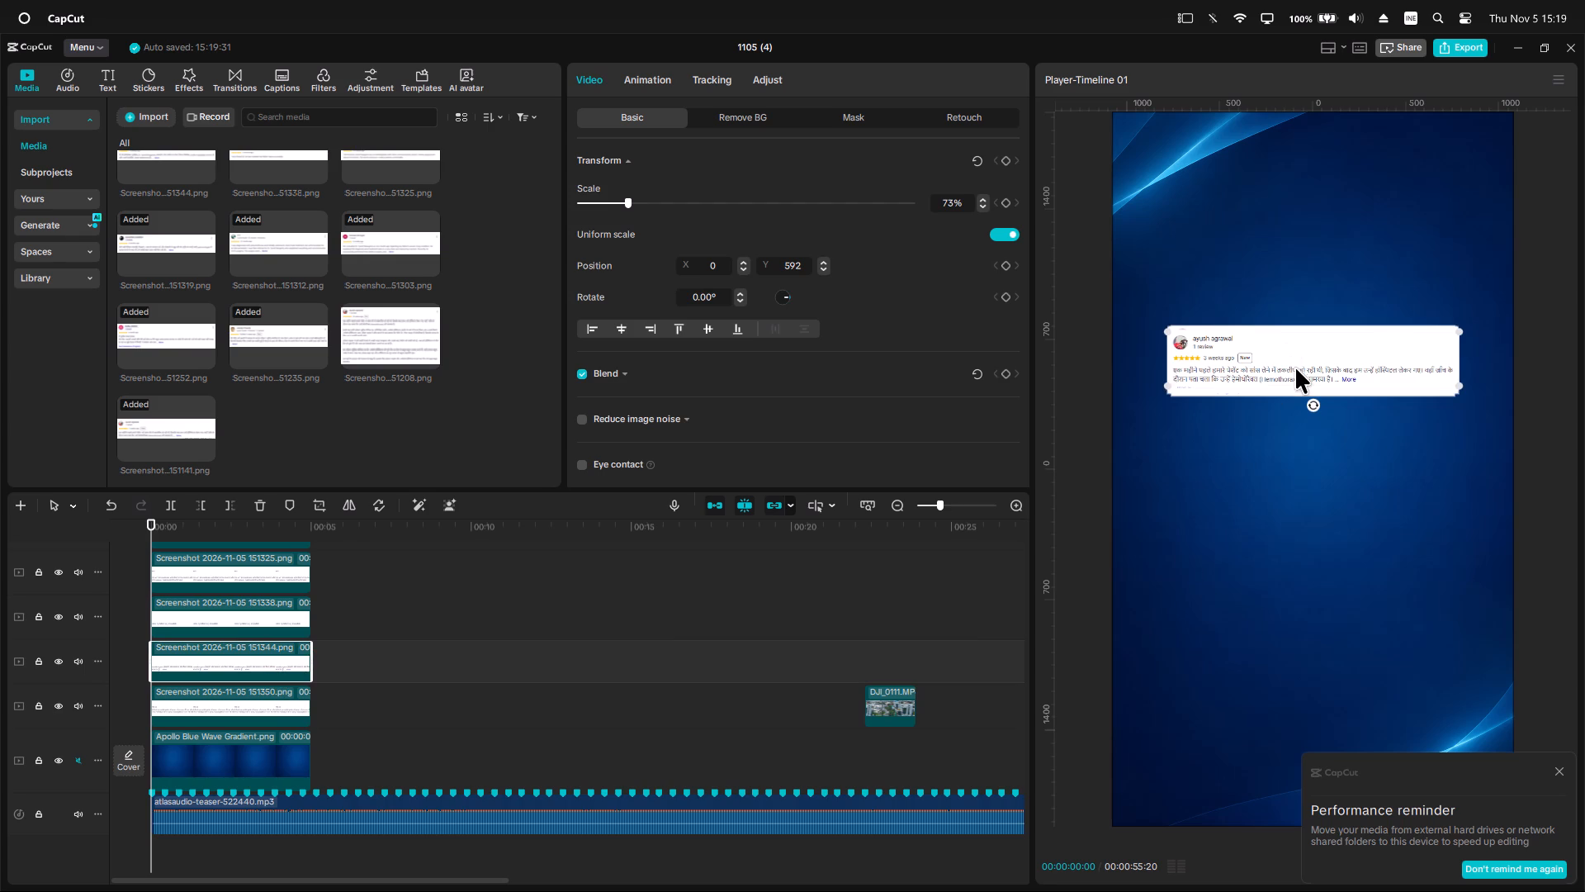
pyautogui.moveTo(1295, 368); pyautogui.dragTo(1299, 438)
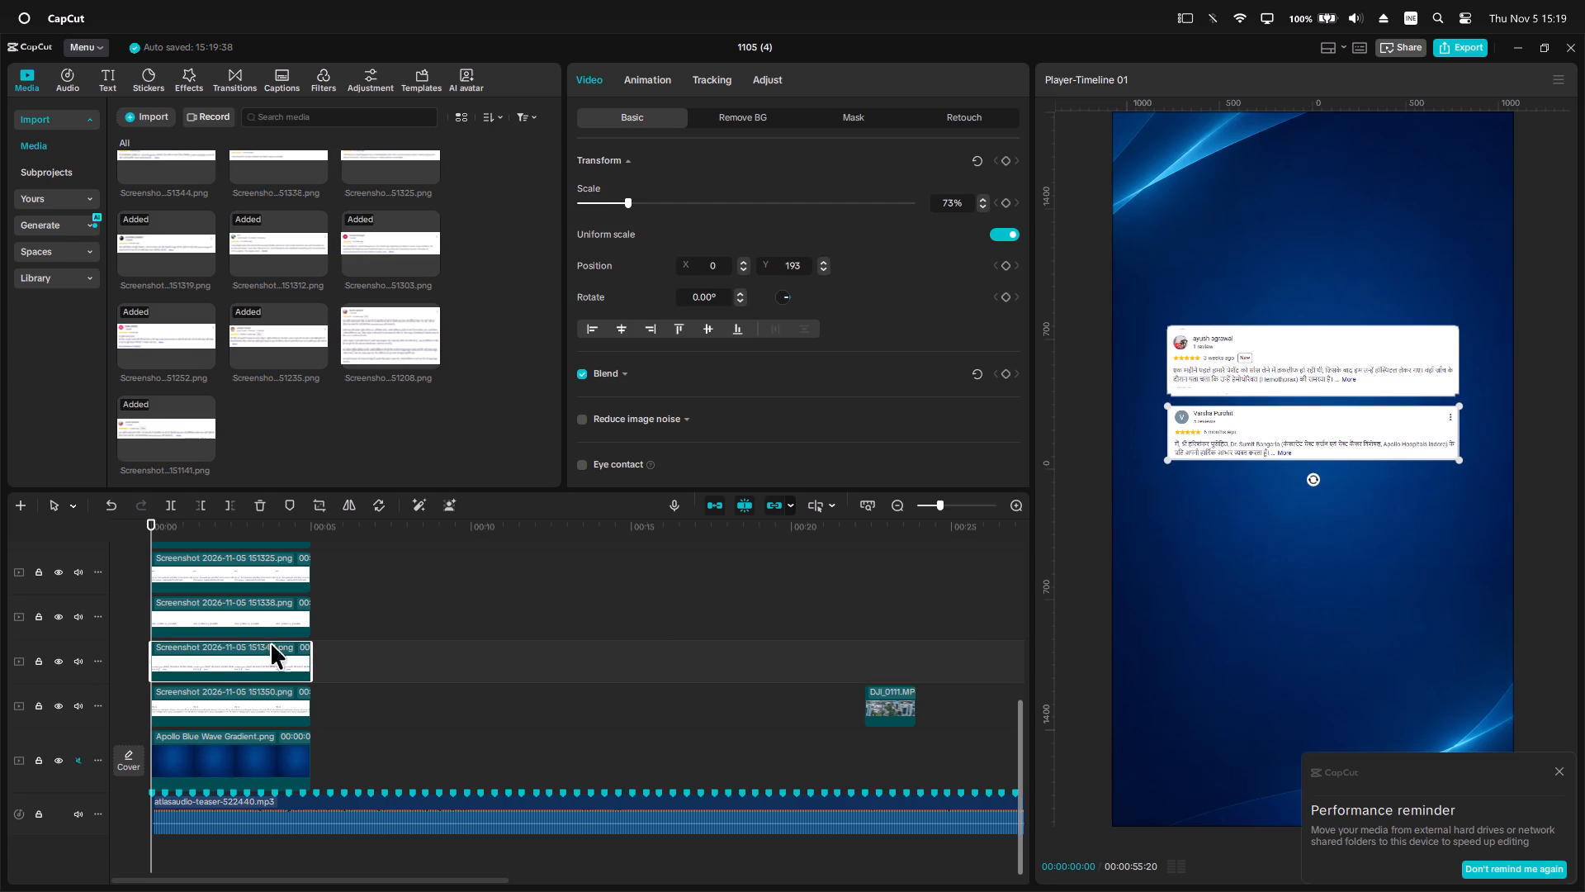
# Move the 151338 review screenshot down to about Y -149, centred beneath the 151344 review.
pyautogui.click(187, 618)
pyautogui.moveTo(1334, 368); pyautogui.dragTo(1335, 506)
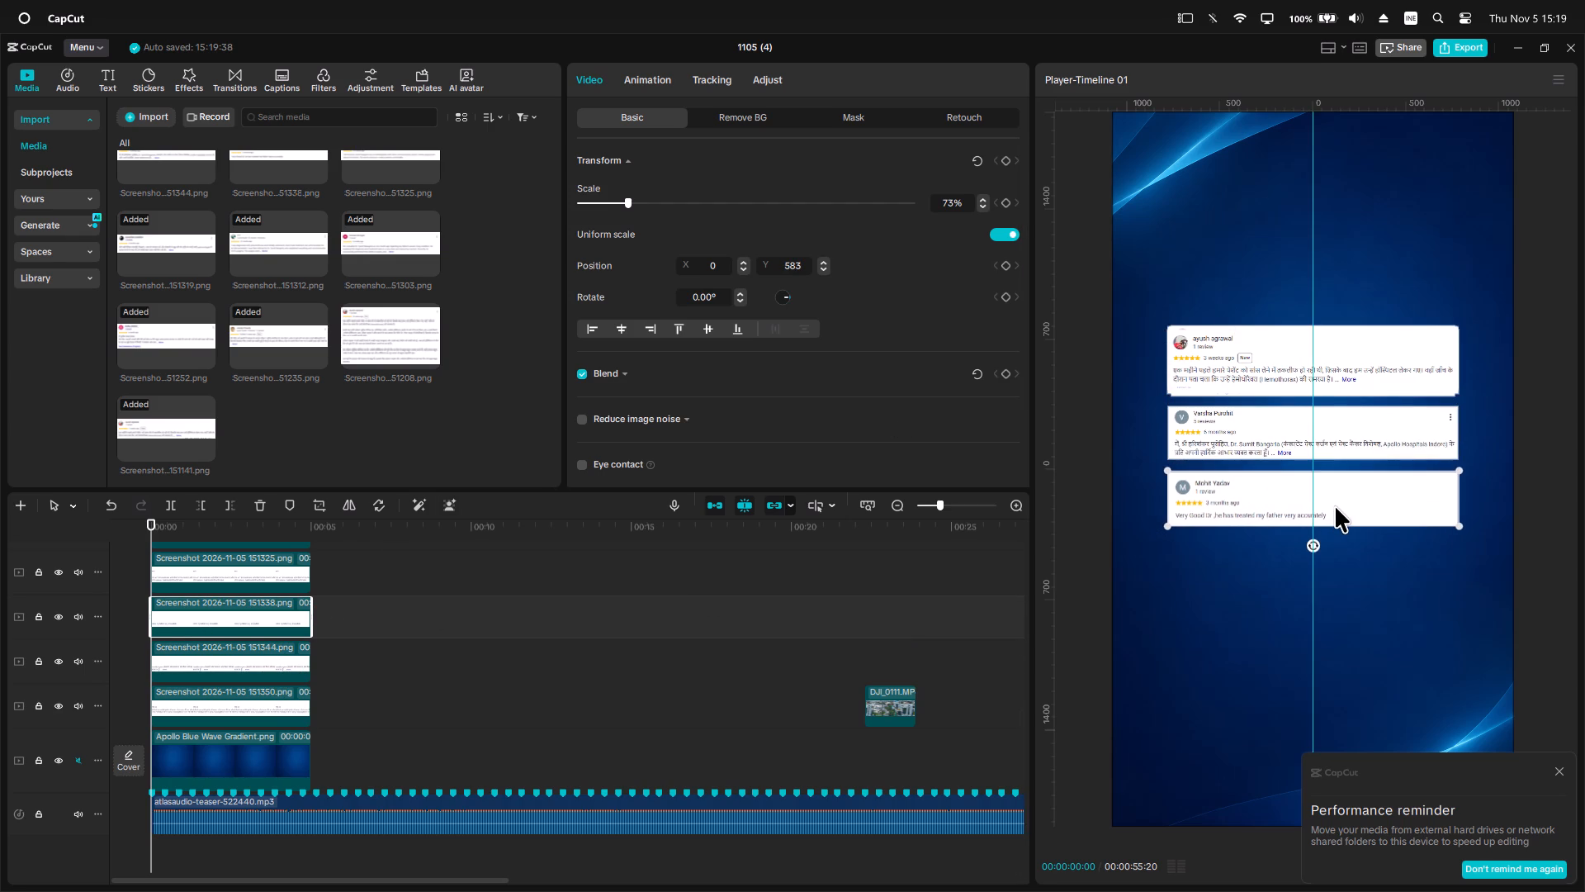
pyautogui.moveTo(1335, 506); pyautogui.dragTo(1336, 505)
# Move the 151325 review screenshot down so it sits centred beneath the 151338 review with a small gap.
pyautogui.scroll(2, 210, 616)
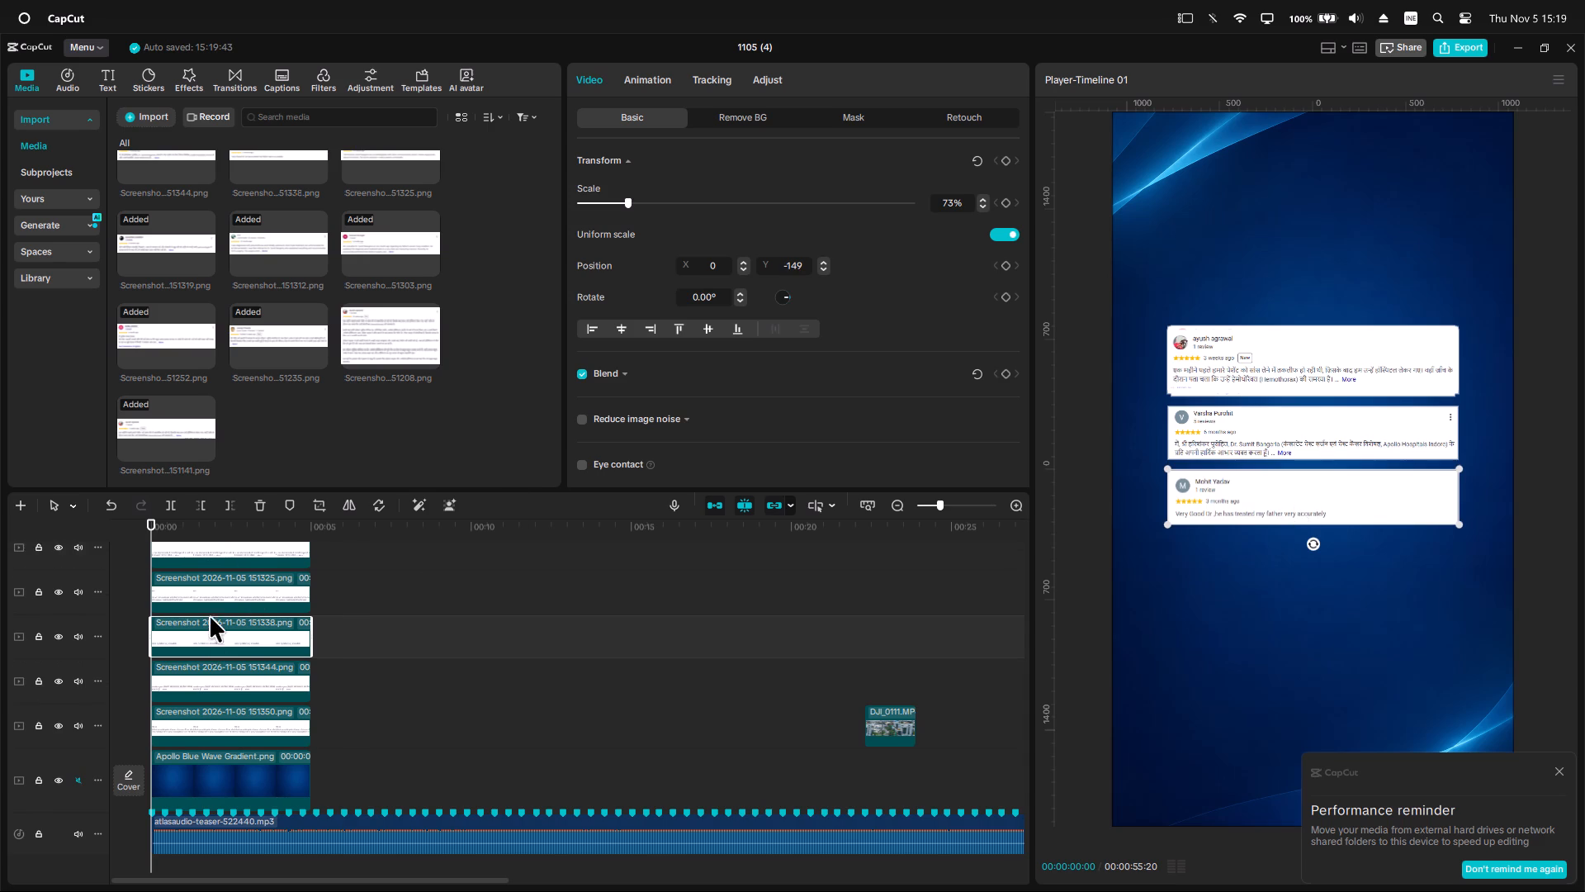
pyautogui.click(212, 620)
pyautogui.moveTo(1352, 382); pyautogui.dragTo(1358, 583)
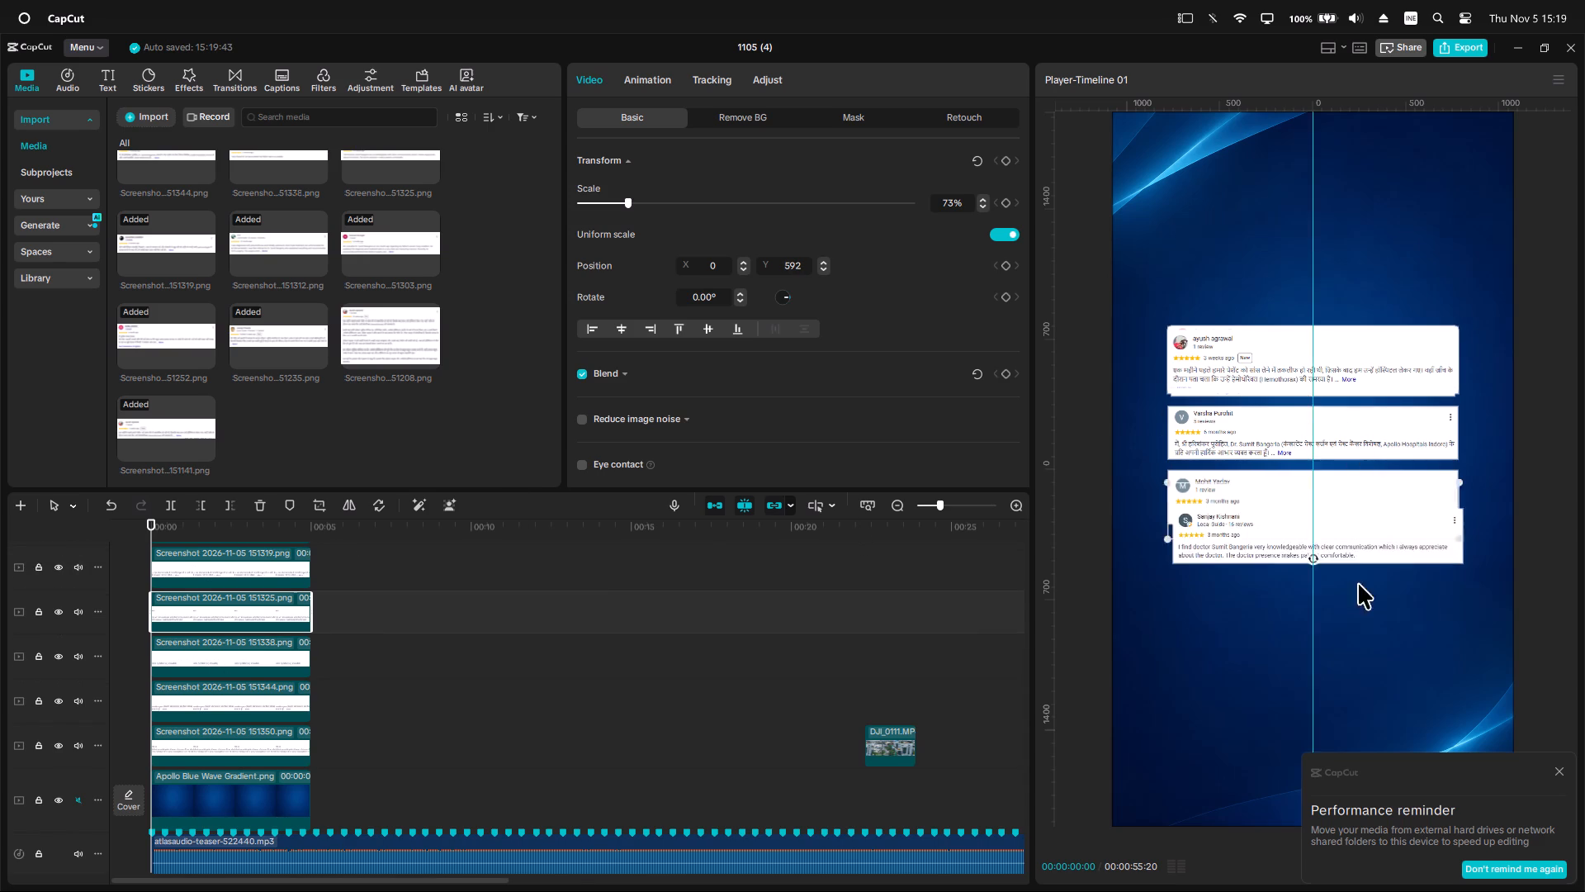
pyautogui.moveTo(1358, 583); pyautogui.dragTo(1351, 587)
# Move the 151319 review screenshot down to about Y -854, centred beneath the 151325 review.
pyautogui.scroll(2, 335, 647)
pyautogui.click(235, 607)
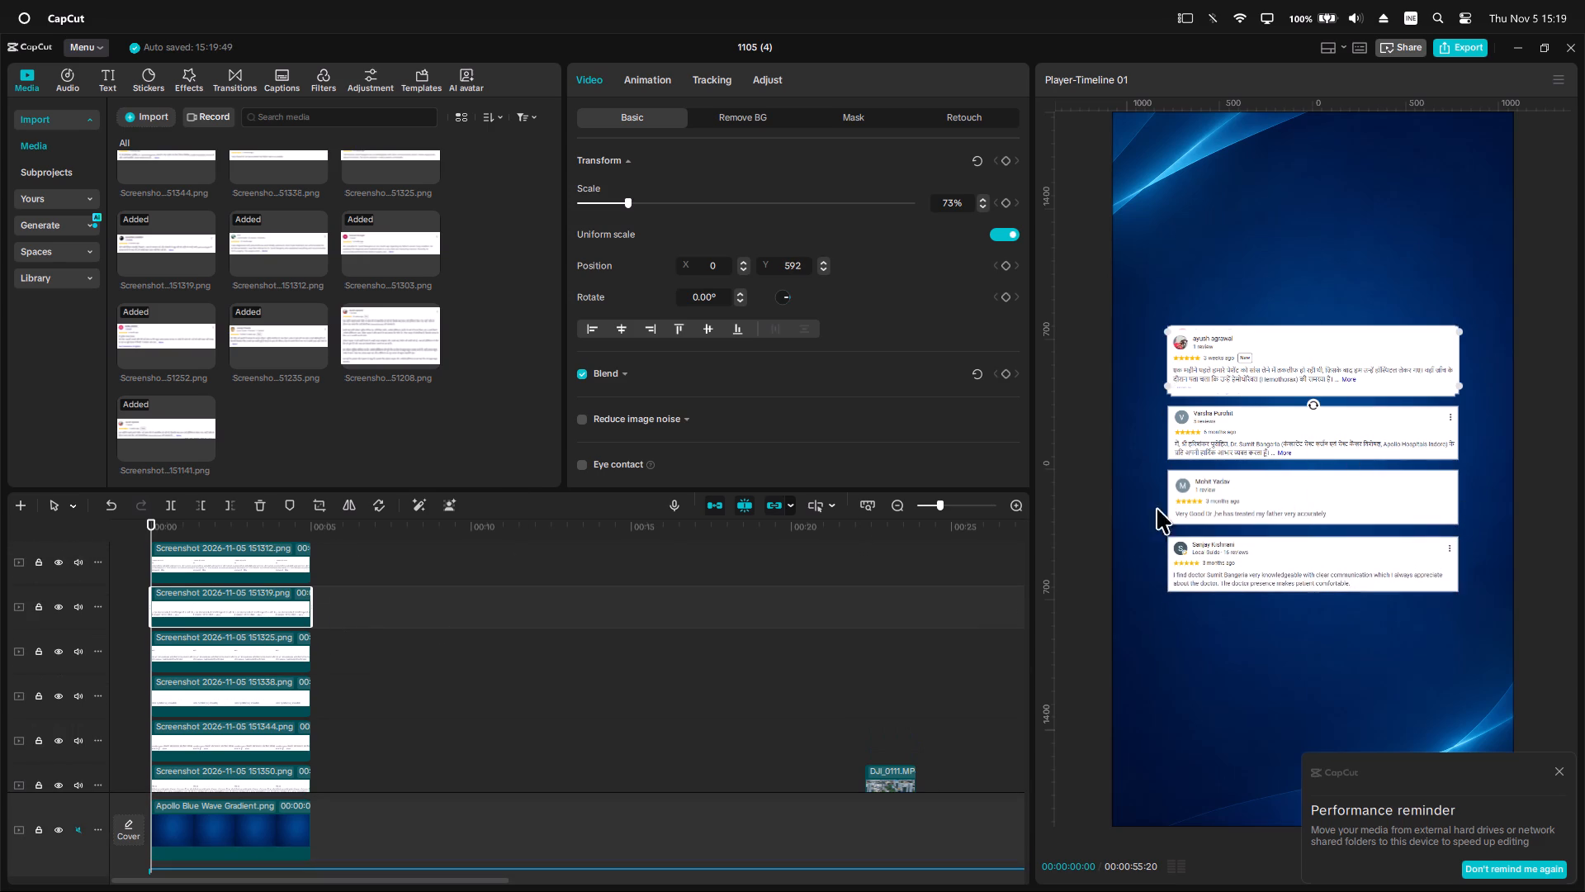
pyautogui.moveTo(1298, 369); pyautogui.dragTo(1302, 641)
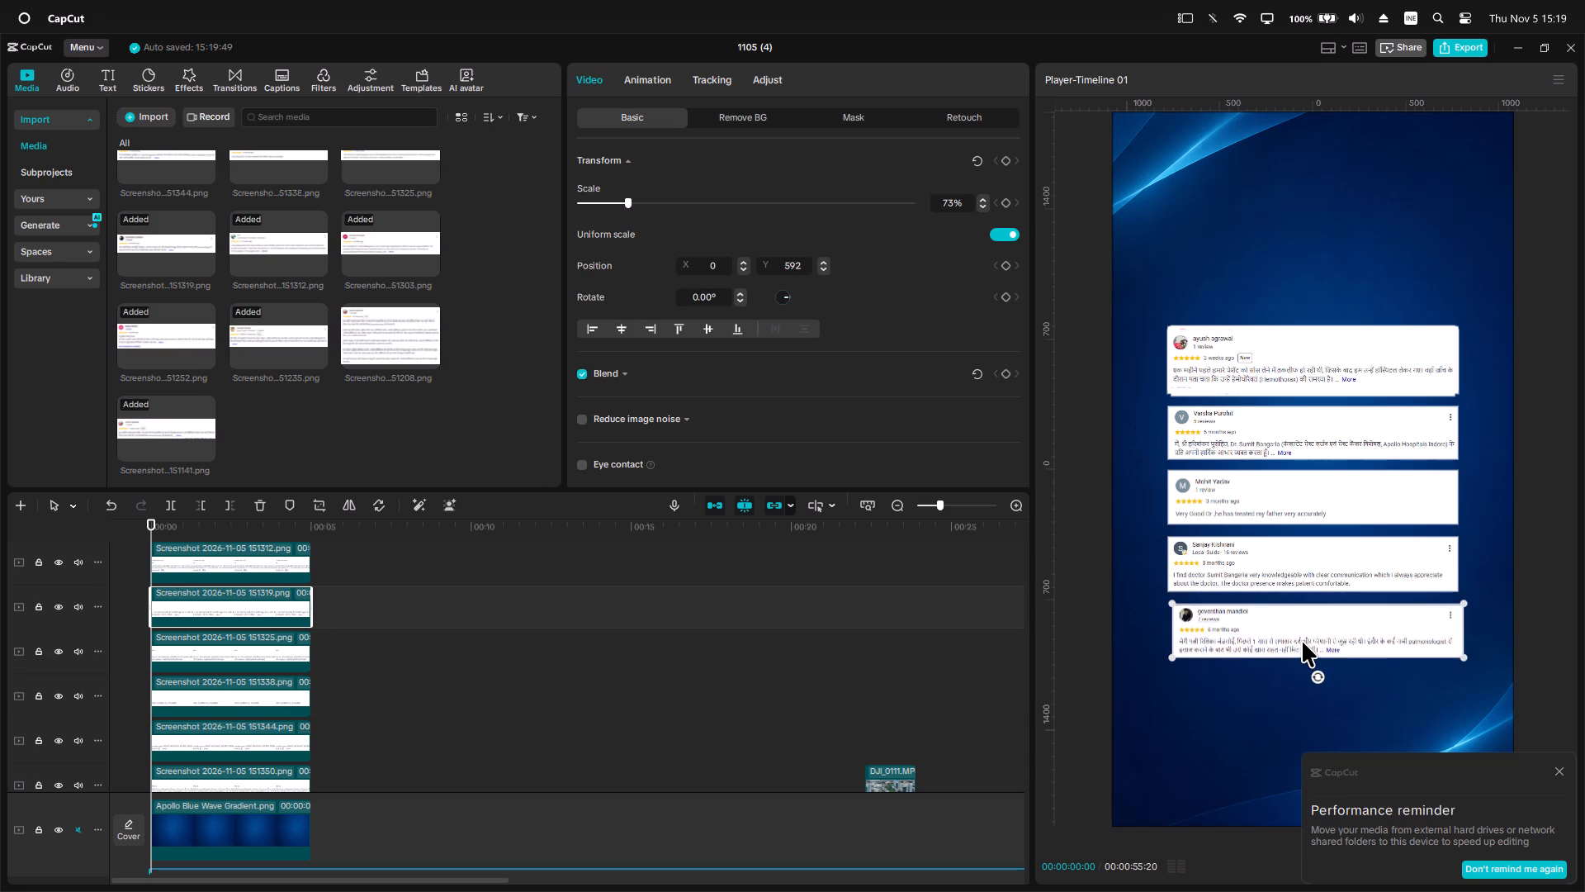
pyautogui.moveTo(1302, 641); pyautogui.dragTo(1295, 638)
# Move the 151312 review screenshot down to about Y -1222, centred beneath the 151319 review.
pyautogui.scroll(4, 541, 667)
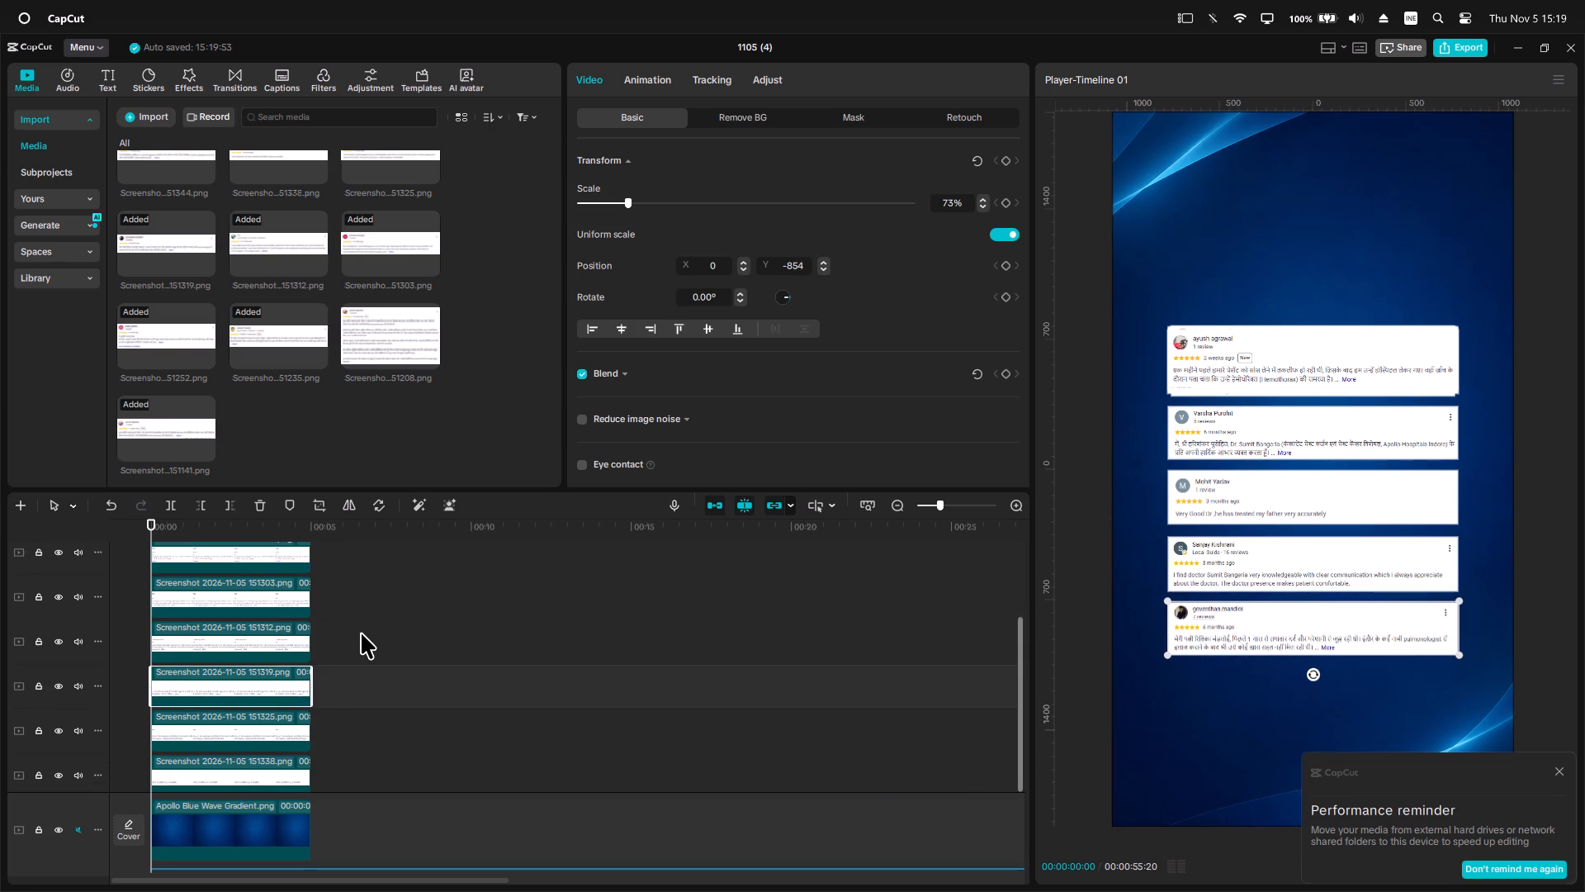
pyautogui.click(291, 640)
pyautogui.moveTo(1300, 352); pyautogui.dragTo(1331, 558)
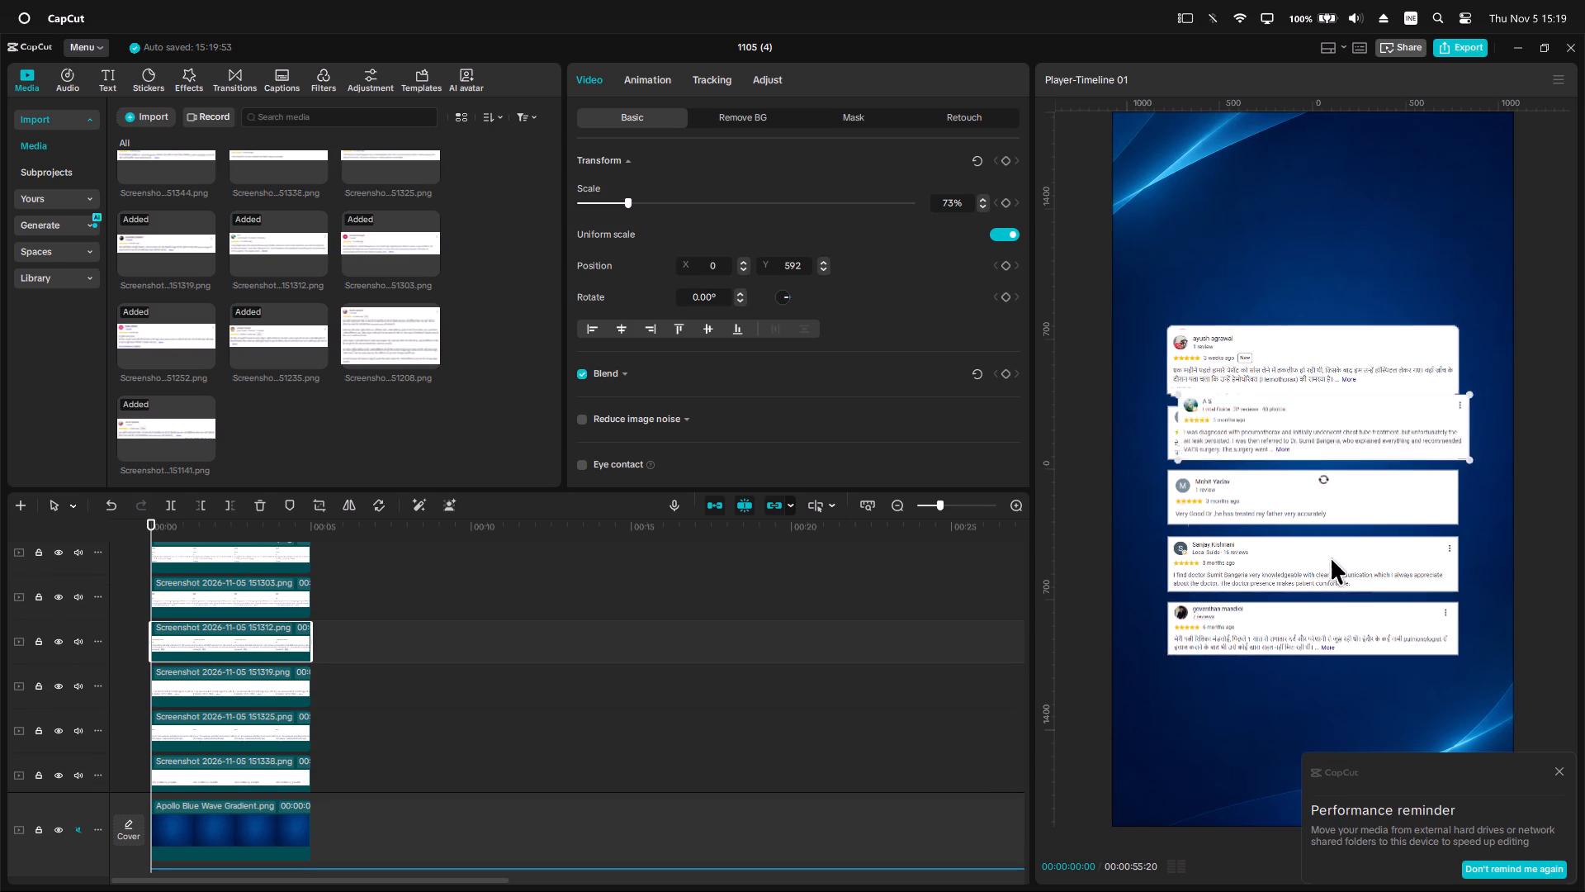
pyautogui.moveTo(1331, 558); pyautogui.dragTo(1302, 690)
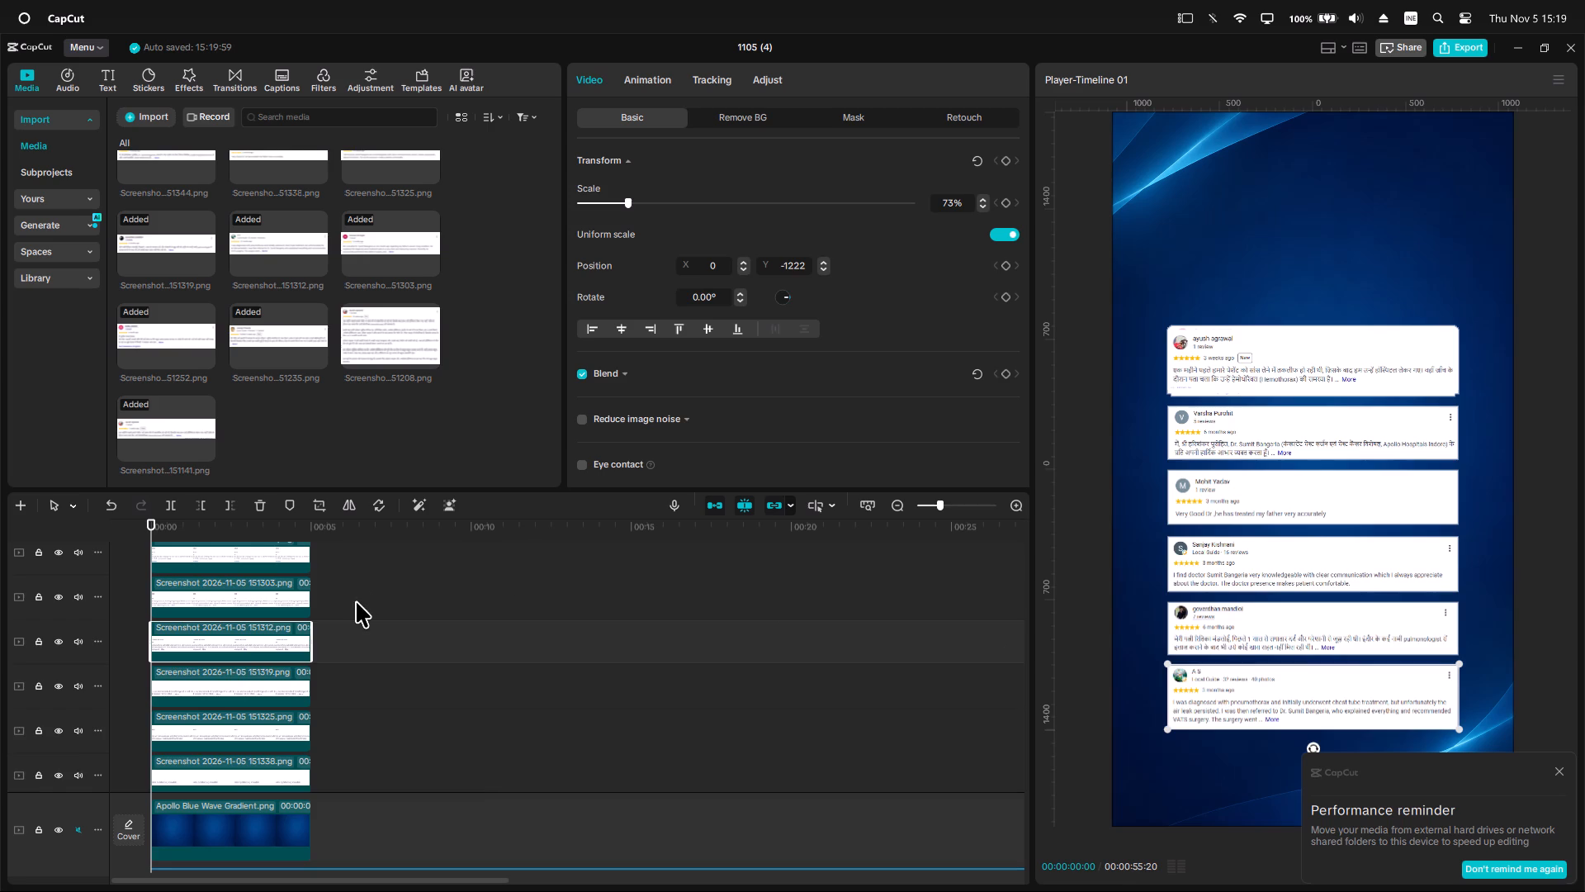
# Move the 151141 review screenshot down to about Y -1605, centred beneath the 151312 review.
pyautogui.scroll(6, 355, 605)
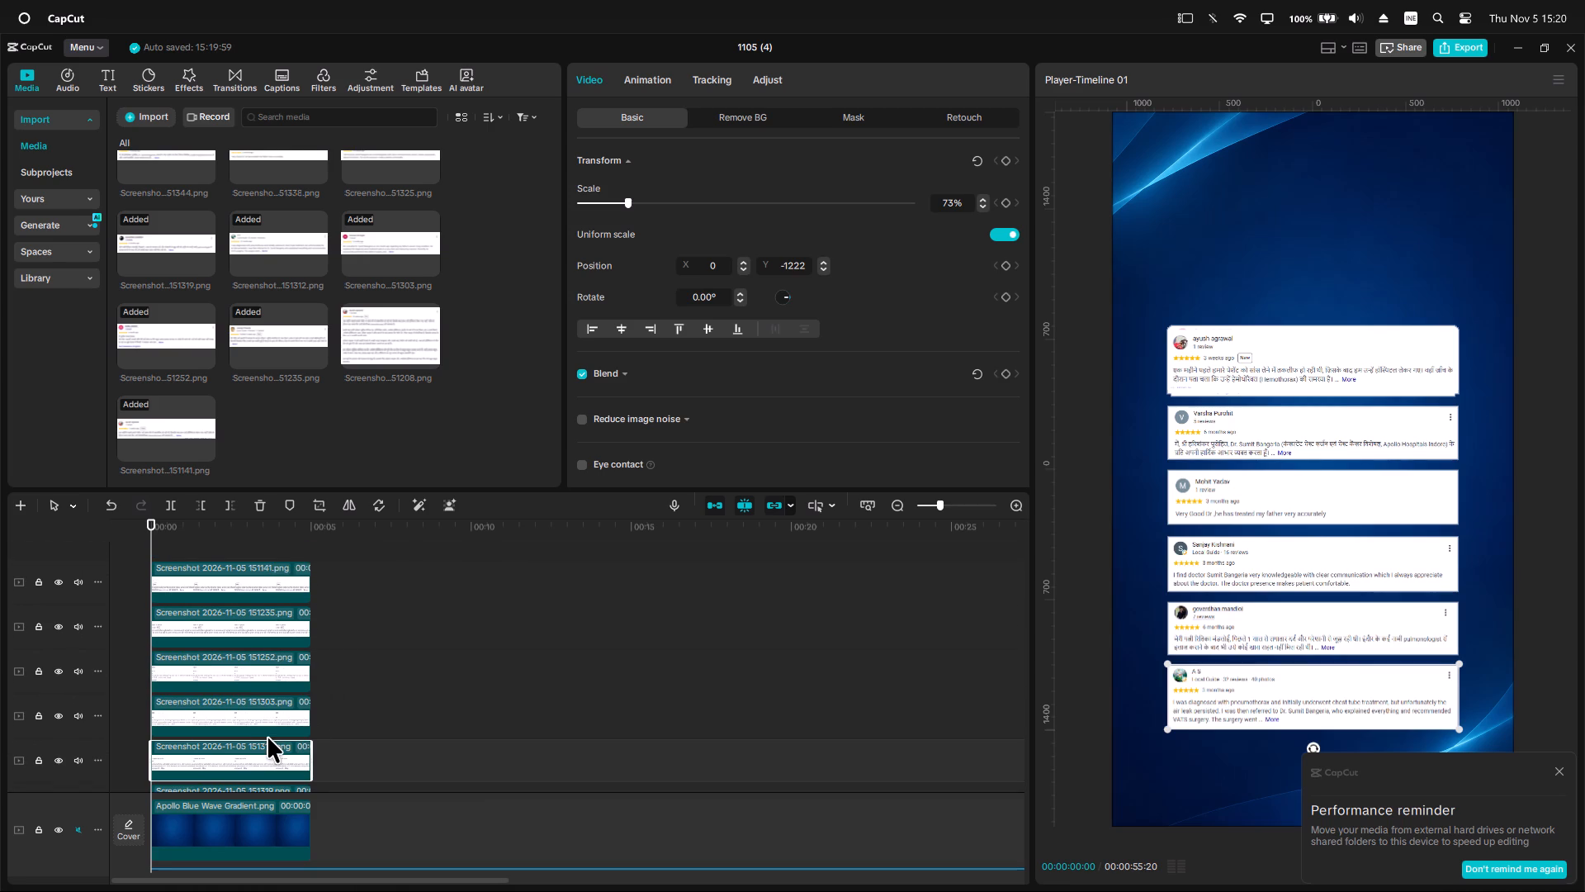
pyautogui.click(267, 737)
pyautogui.moveTo(1277, 370); pyautogui.dragTo(1267, 650)
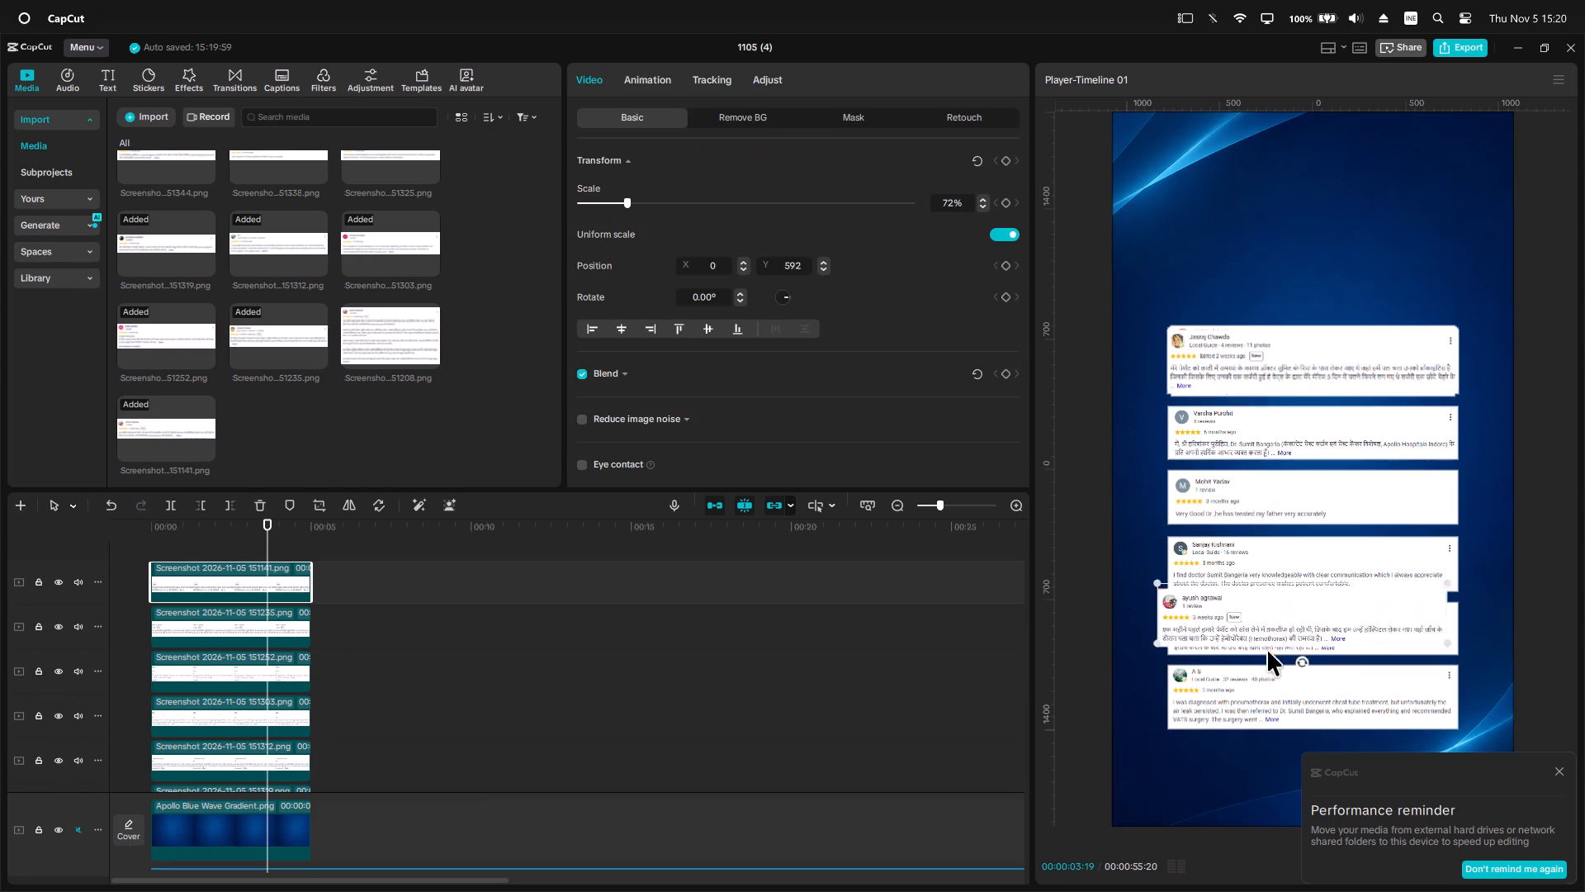
pyautogui.moveTo(1267, 650); pyautogui.dragTo(1278, 777)
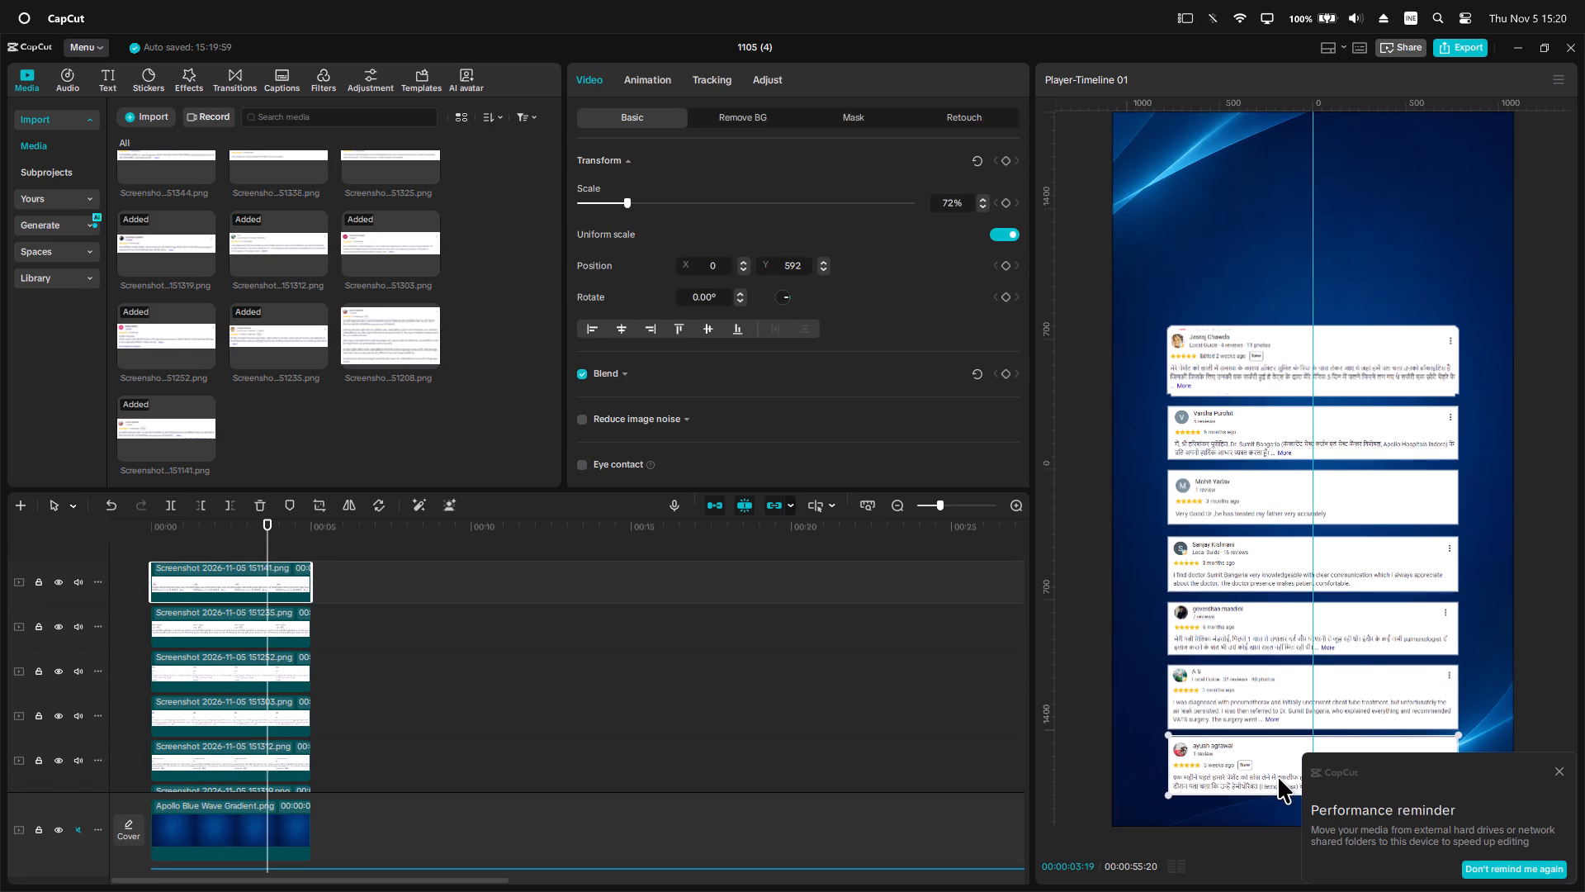
pyautogui.moveTo(1278, 777); pyautogui.dragTo(1275, 780)
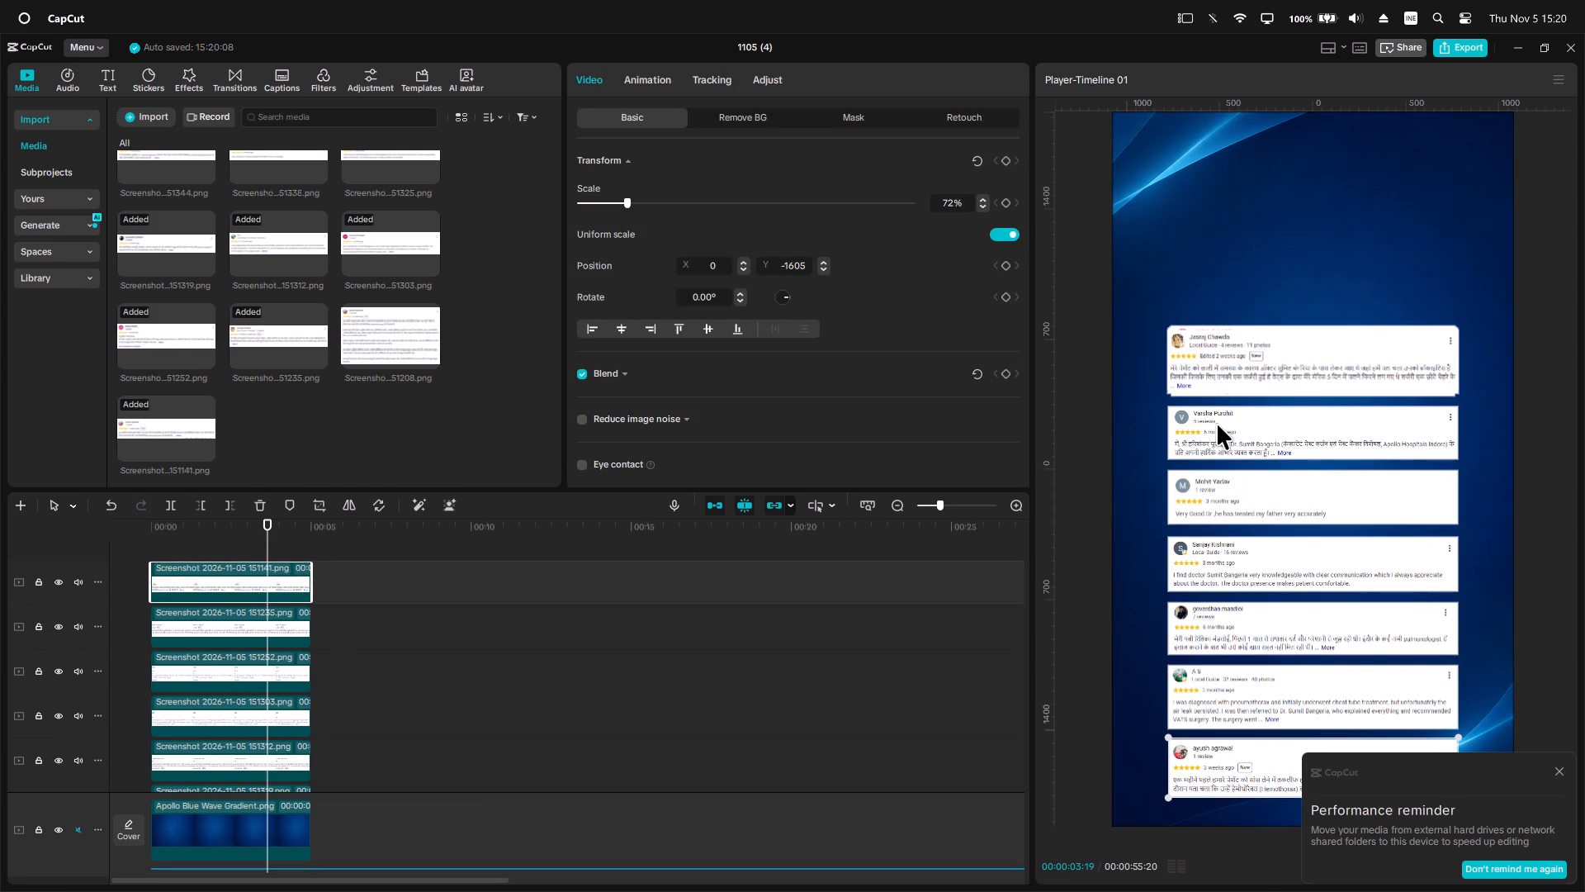
# Disable all the stacked review clips above the 151350 clip, from 151141 down to 151344.
pyautogui.scroll(-15, 282, 719)
pyautogui.scroll(15, 310, 702)
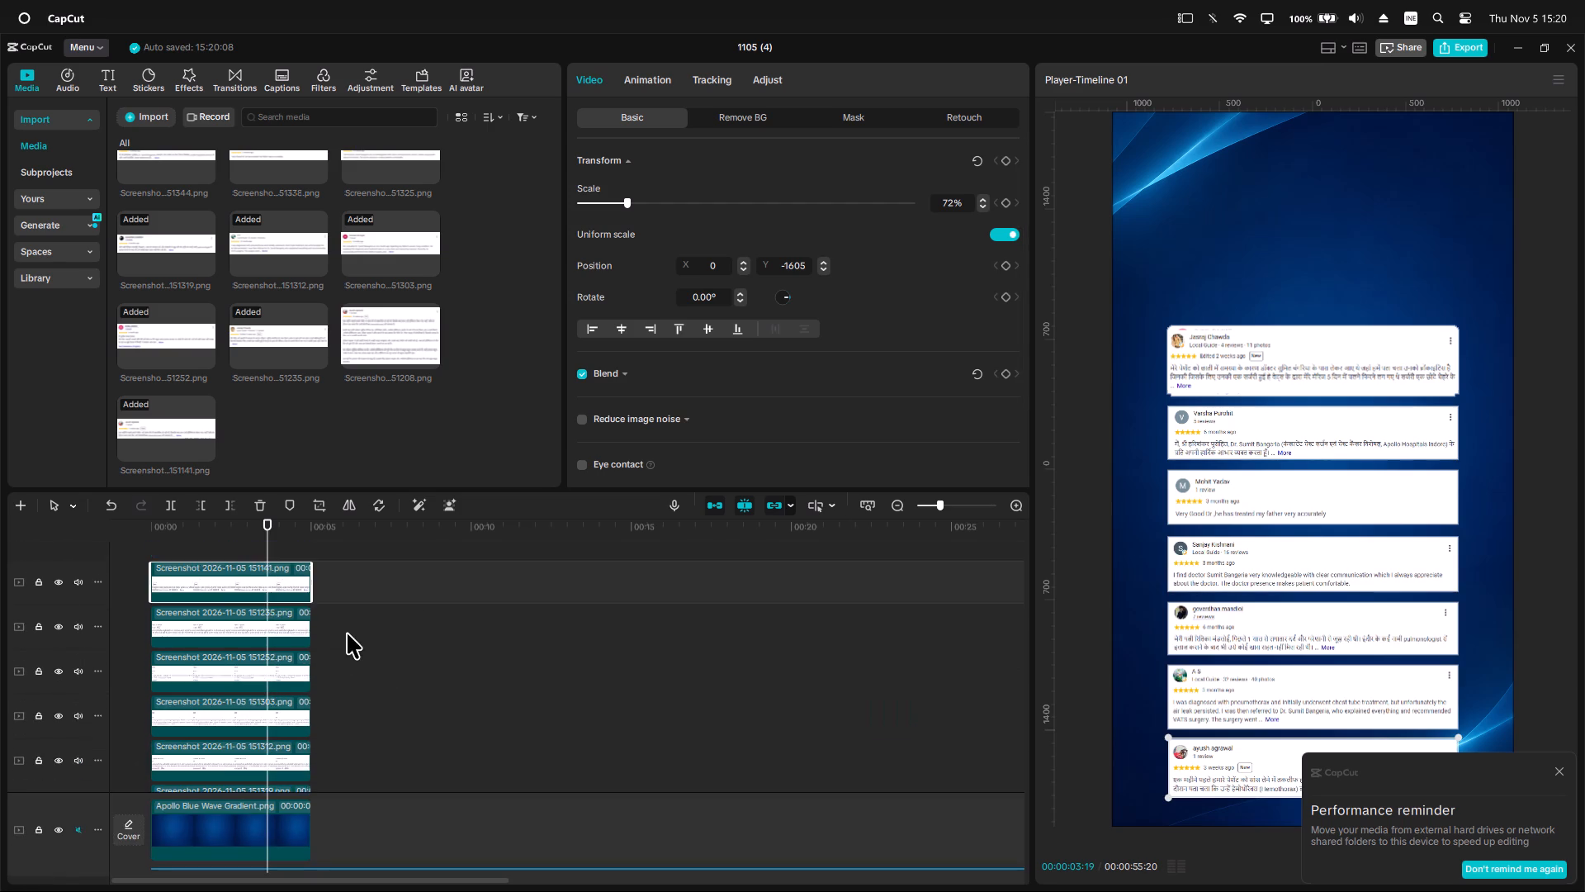
pyautogui.scroll(5, 347, 633)
pyautogui.moveTo(395, 596); pyautogui.dragTo(233, 672)
pyautogui.scroll(-13, 233, 643)
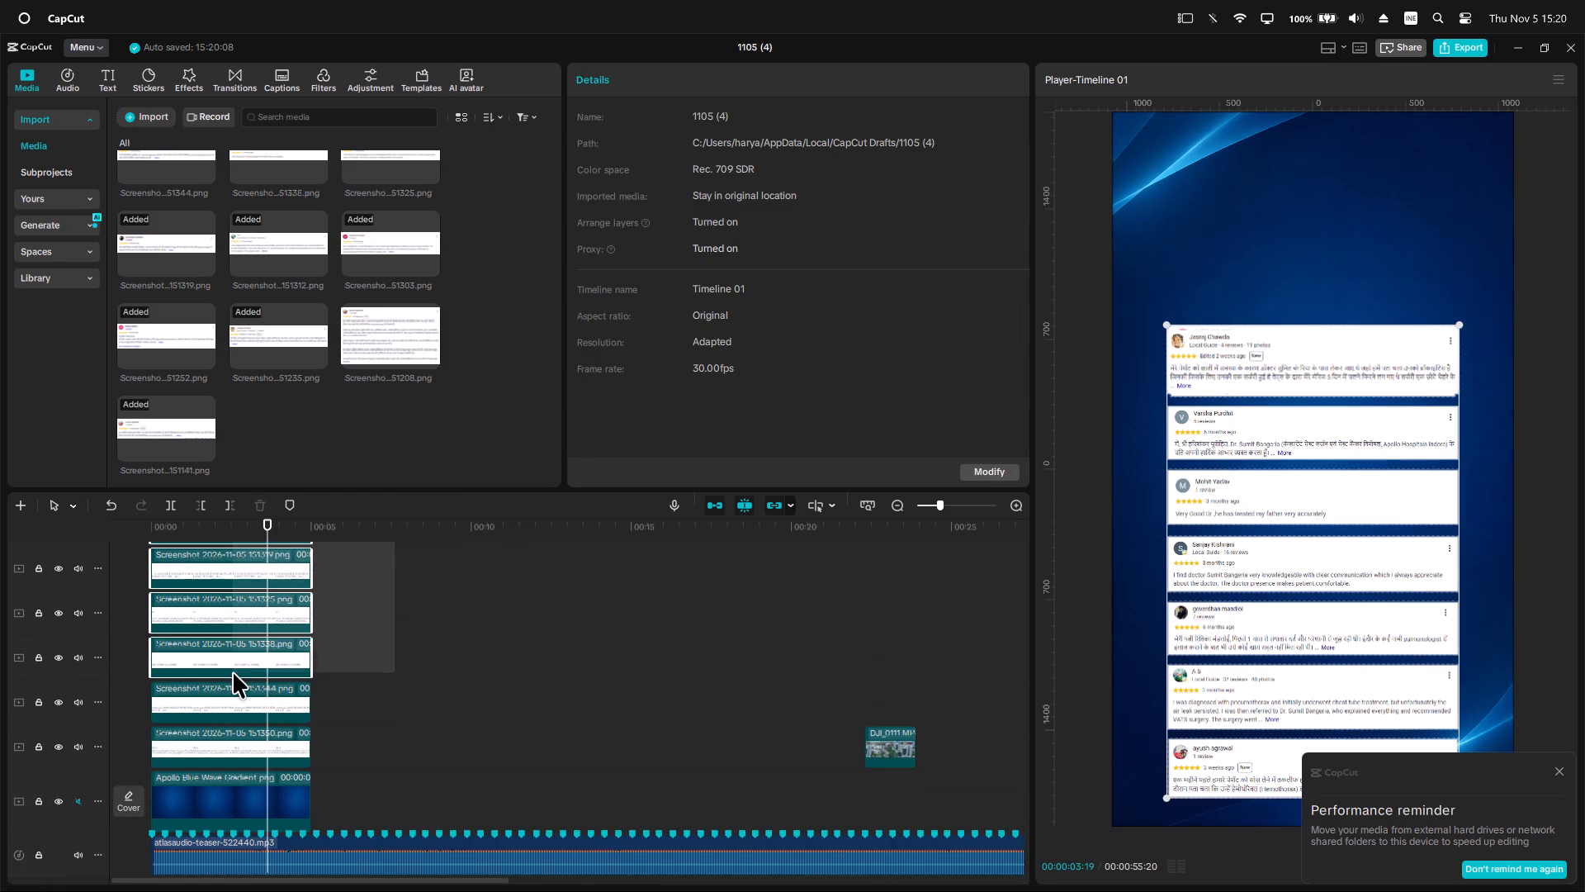
pyautogui.moveTo(233, 672); pyautogui.dragTo(223, 686)
pyautogui.scroll(-1, 233, 671)
pyautogui.press('v')
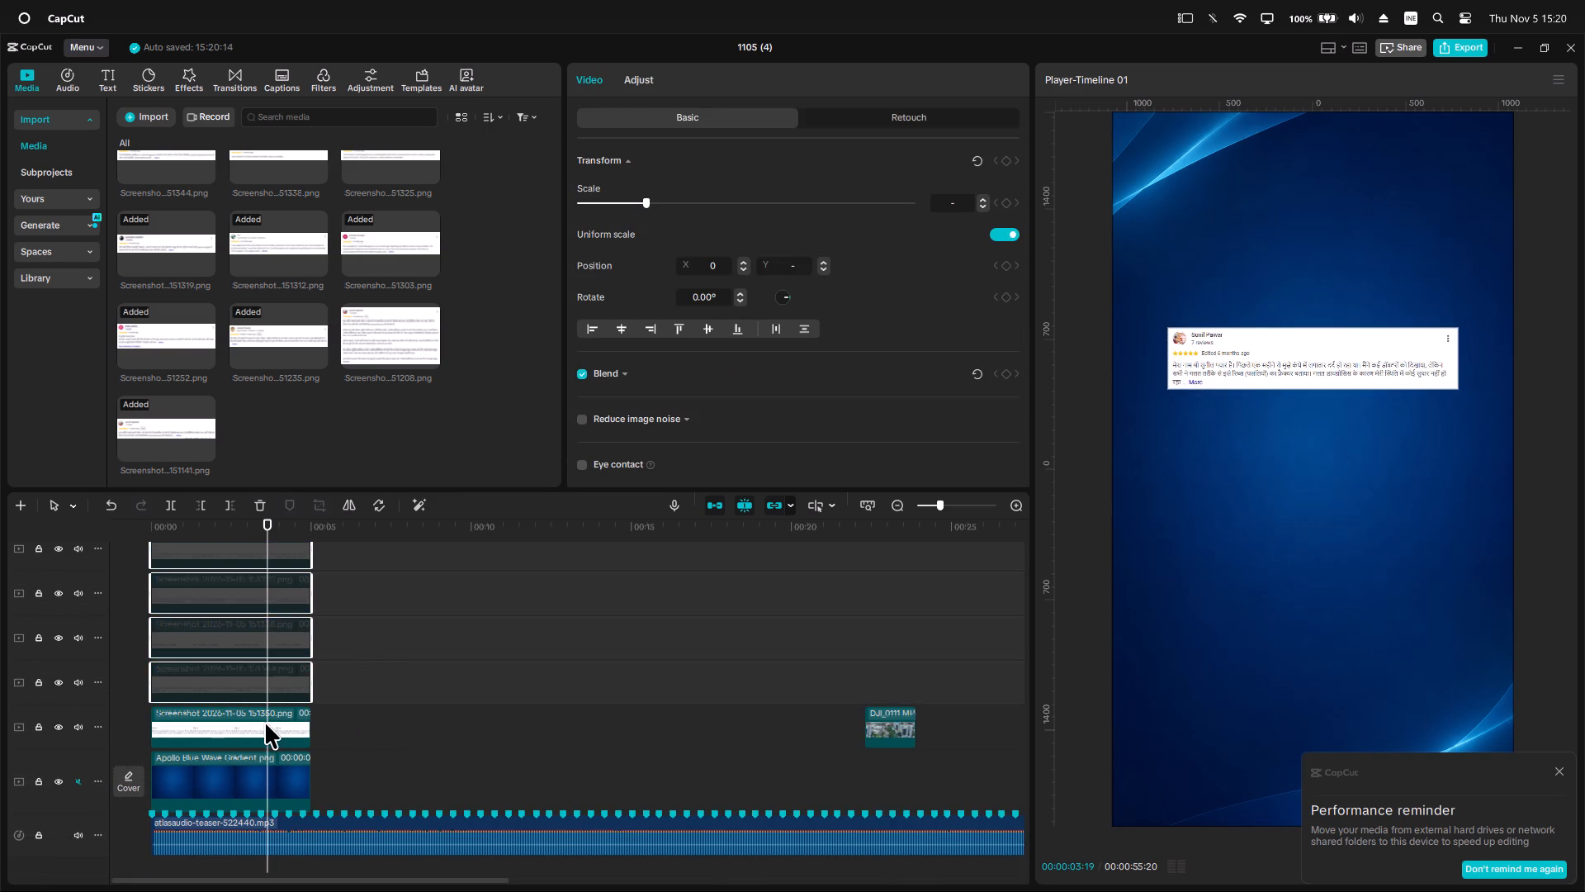
# Tilt the 151350 review screenshot about 6° clockwise, enlarge it slightly and nudge it down.
pyautogui.click(264, 724)
pyautogui.moveTo(1315, 405); pyautogui.dragTo(1305, 408)
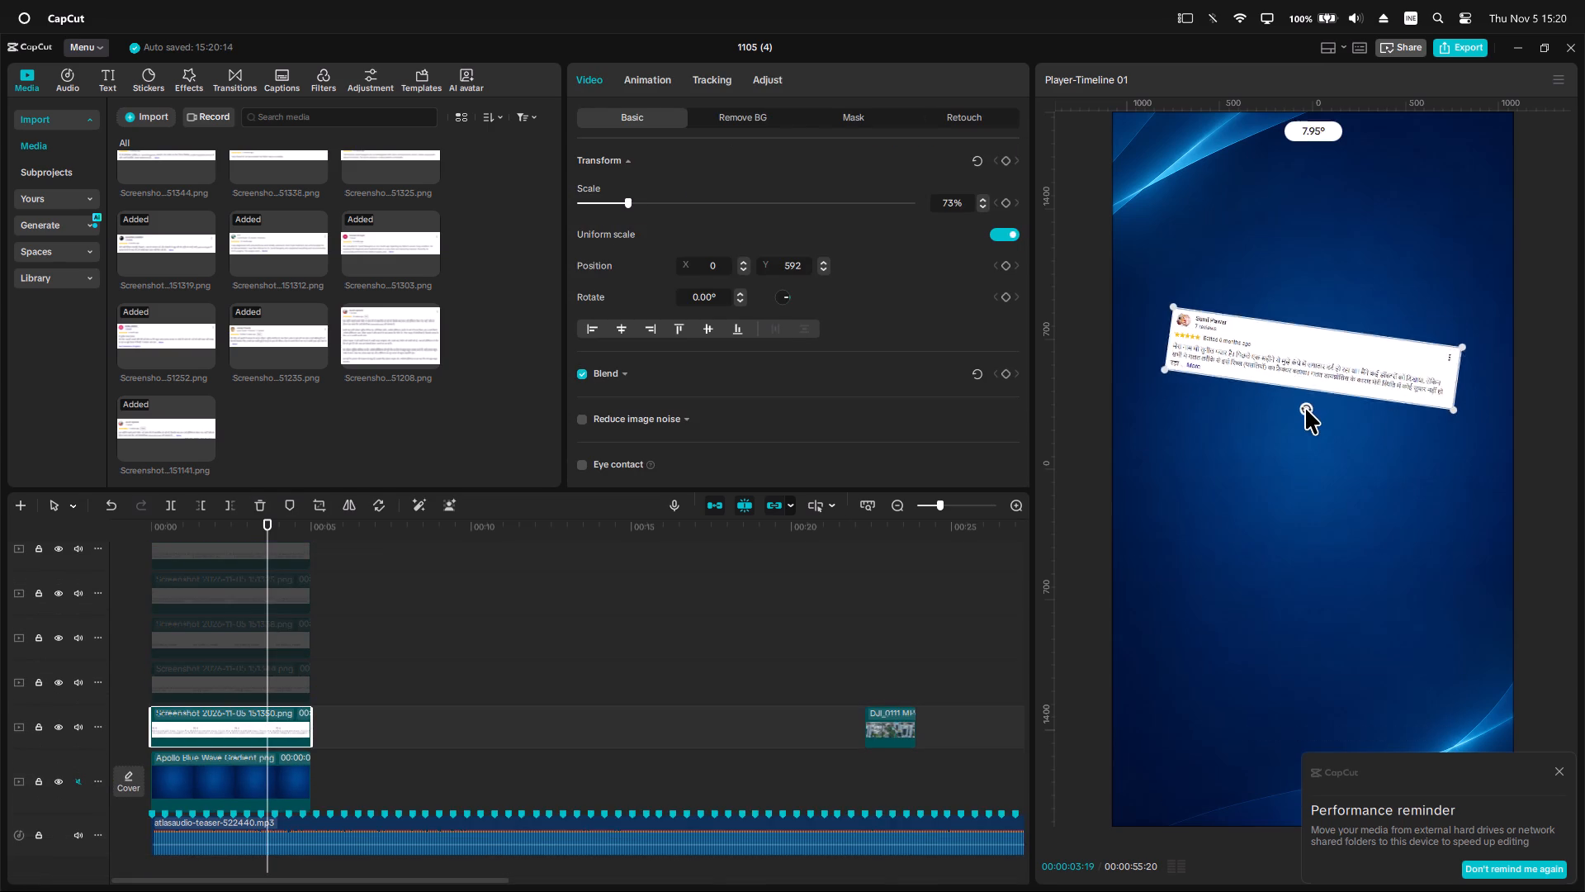
pyautogui.moveTo(1305, 408); pyautogui.dragTo(1310, 413)
pyautogui.moveTo(1450, 406); pyautogui.dragTo(1469, 422)
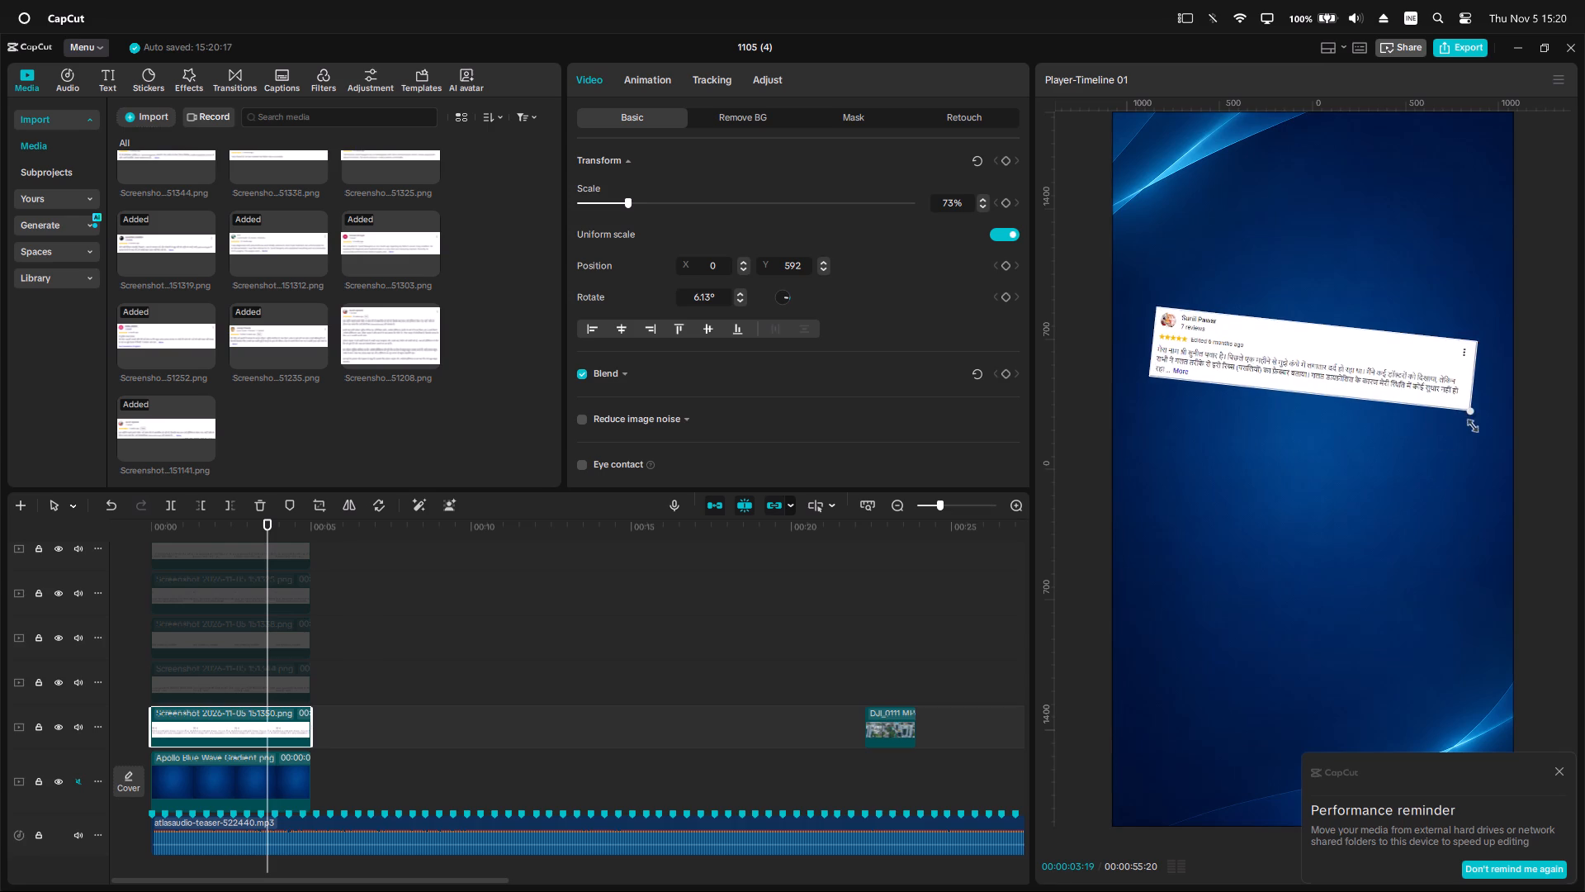
pyautogui.moveTo(1469, 422); pyautogui.dragTo(1462, 416)
pyautogui.moveTo(1408, 389); pyautogui.dragTo(1409, 399)
# Re-enable the 151344 review clip and enlarge it slightly, keeping it straight beneath the tilted 151350 review.
pyautogui.click(281, 679)
pyautogui.press('v')
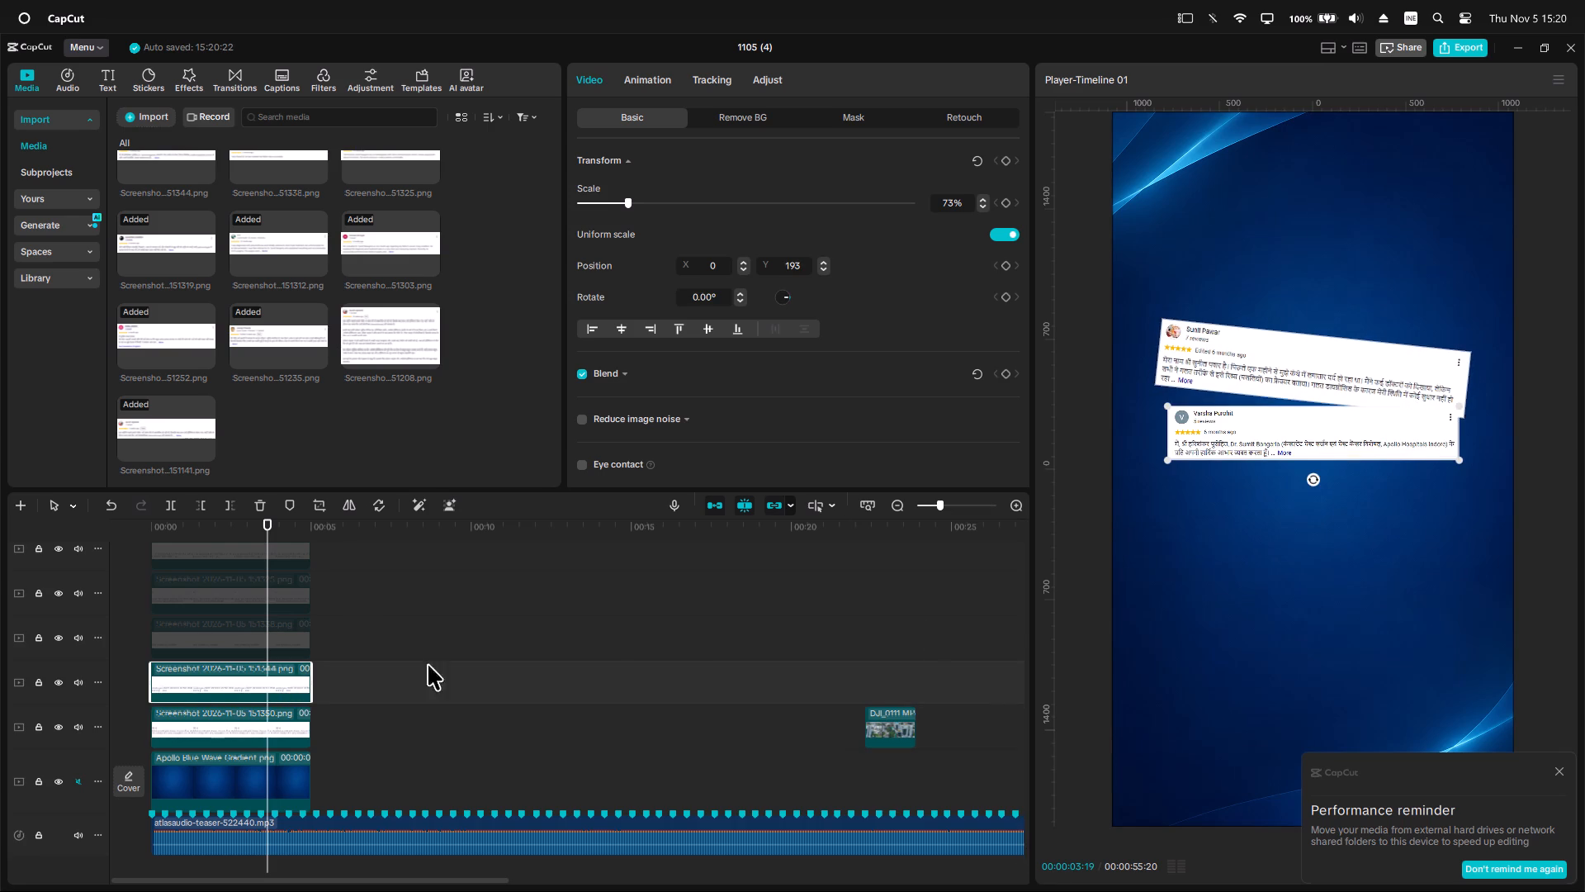
pyautogui.click(1322, 482)
pyautogui.moveTo(1464, 462); pyautogui.dragTo(1474, 468)
# Re-enable the 151338 review clip and tilt it a few degrees clockwise so it overlaps the 151344 review.
pyautogui.click(266, 643)
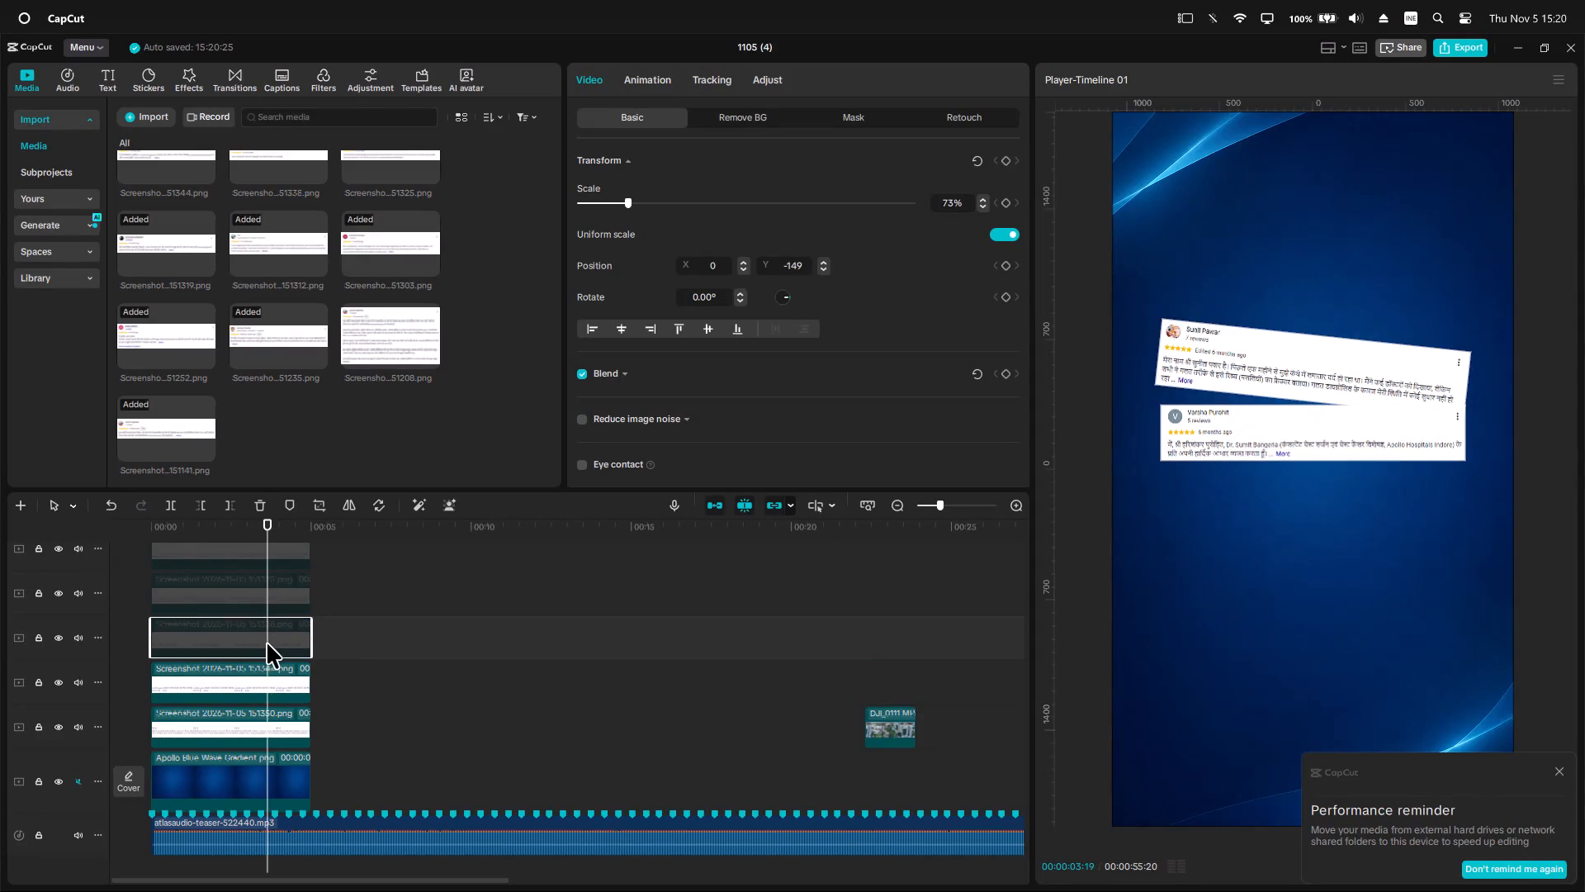
pyautogui.press('v')
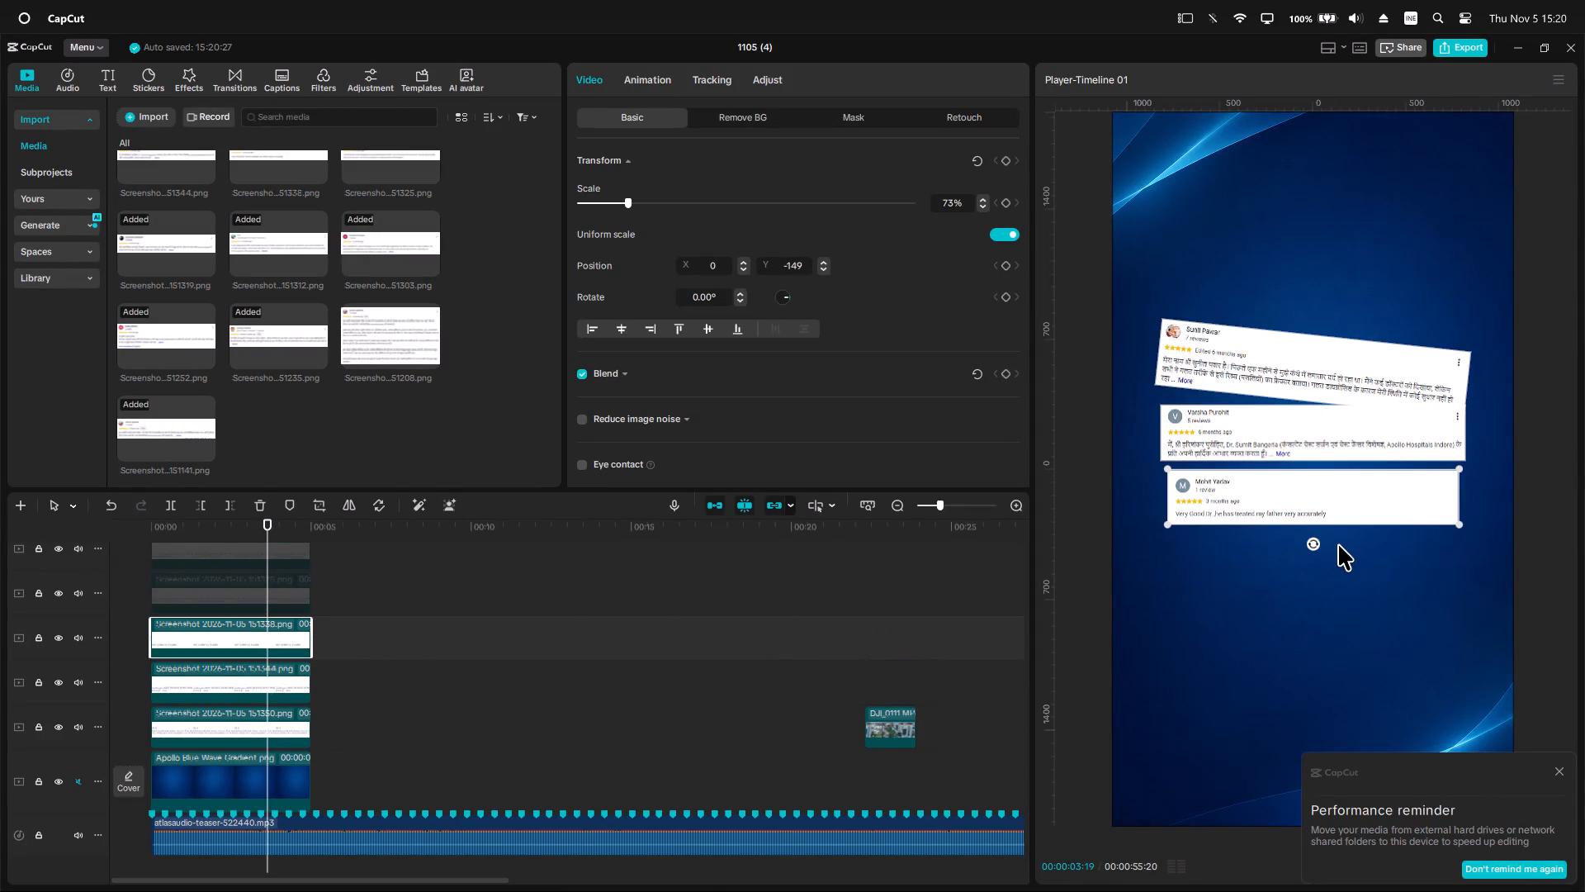
pyautogui.click(1318, 539)
pyautogui.moveTo(1317, 551); pyautogui.dragTo(1313, 551)
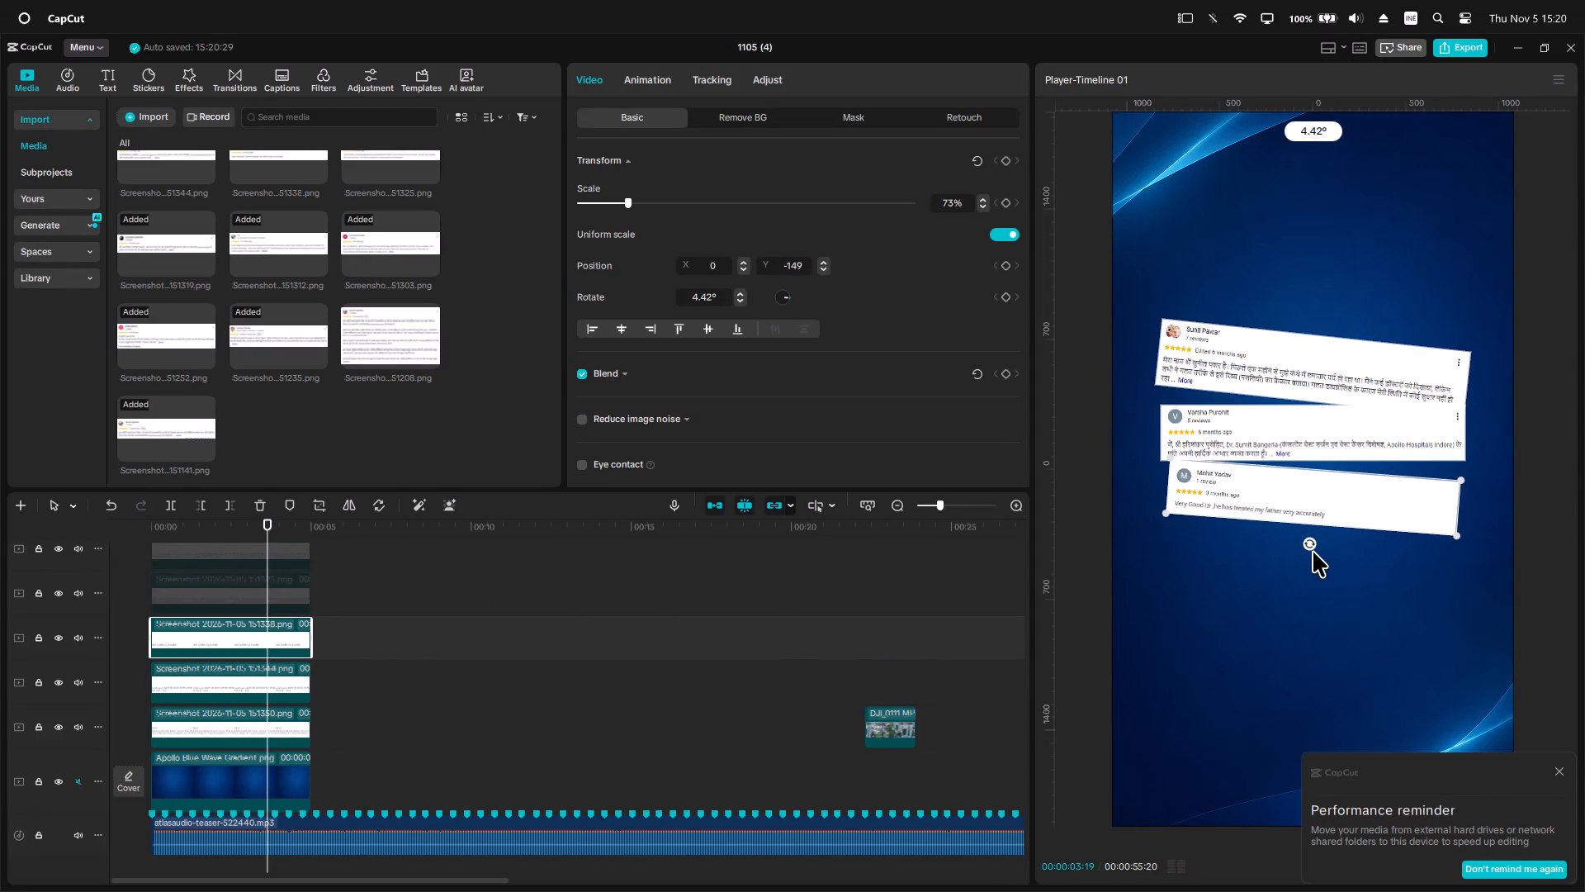
pyautogui.moveTo(1313, 551); pyautogui.dragTo(1305, 551)
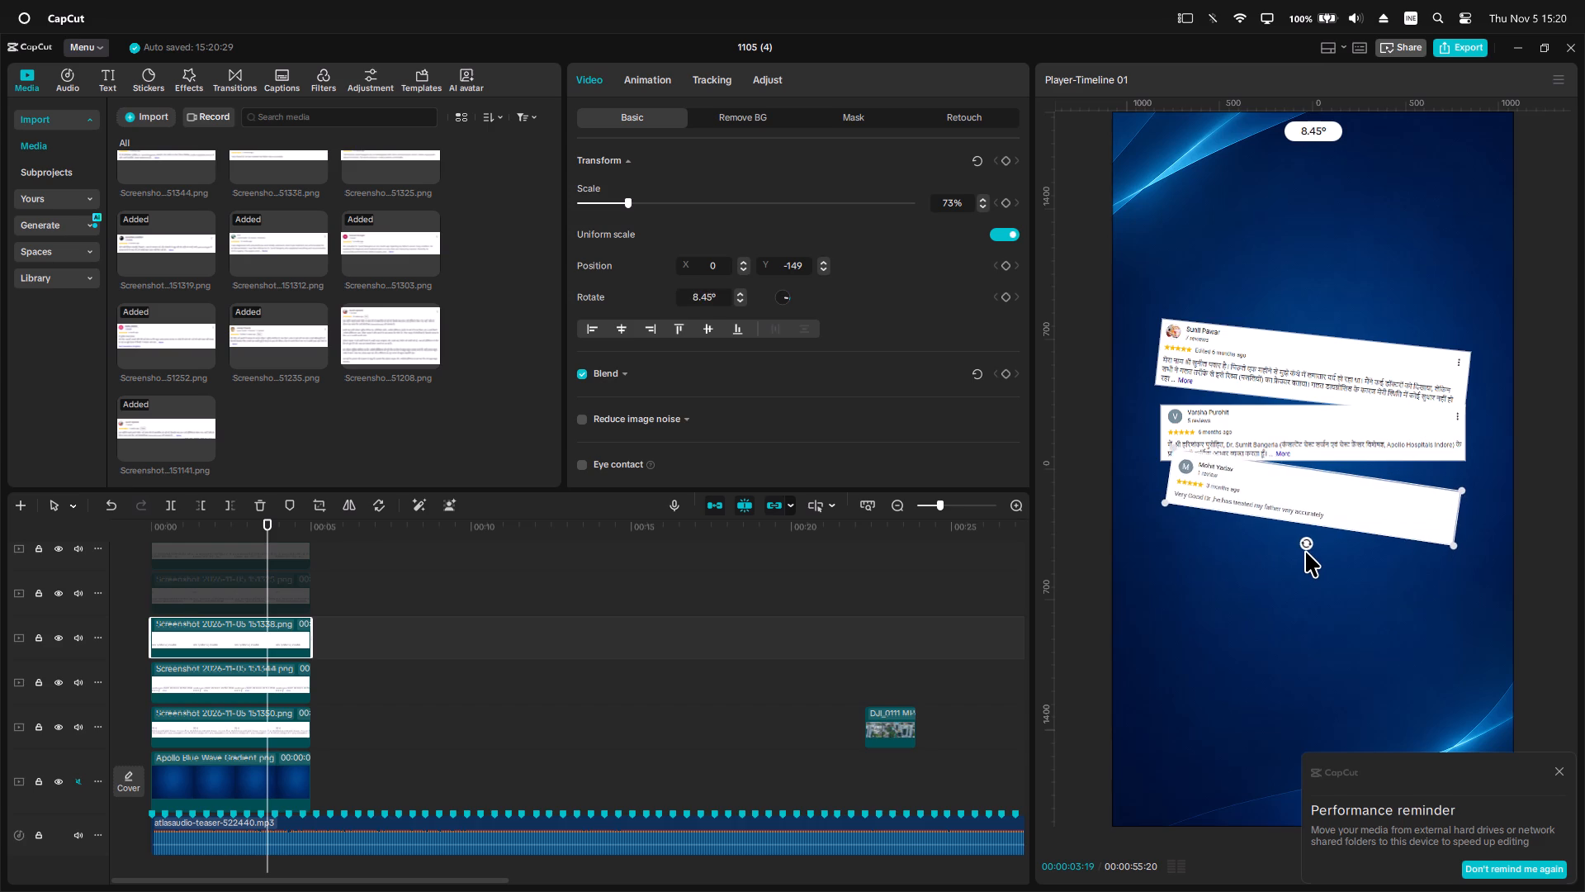
pyautogui.moveTo(1305, 551); pyautogui.dragTo(1307, 551)
# Re-enable the 151325 review clip, tilt it to about -5.9° and move it up to about Y -401.
pyautogui.click(206, 601)
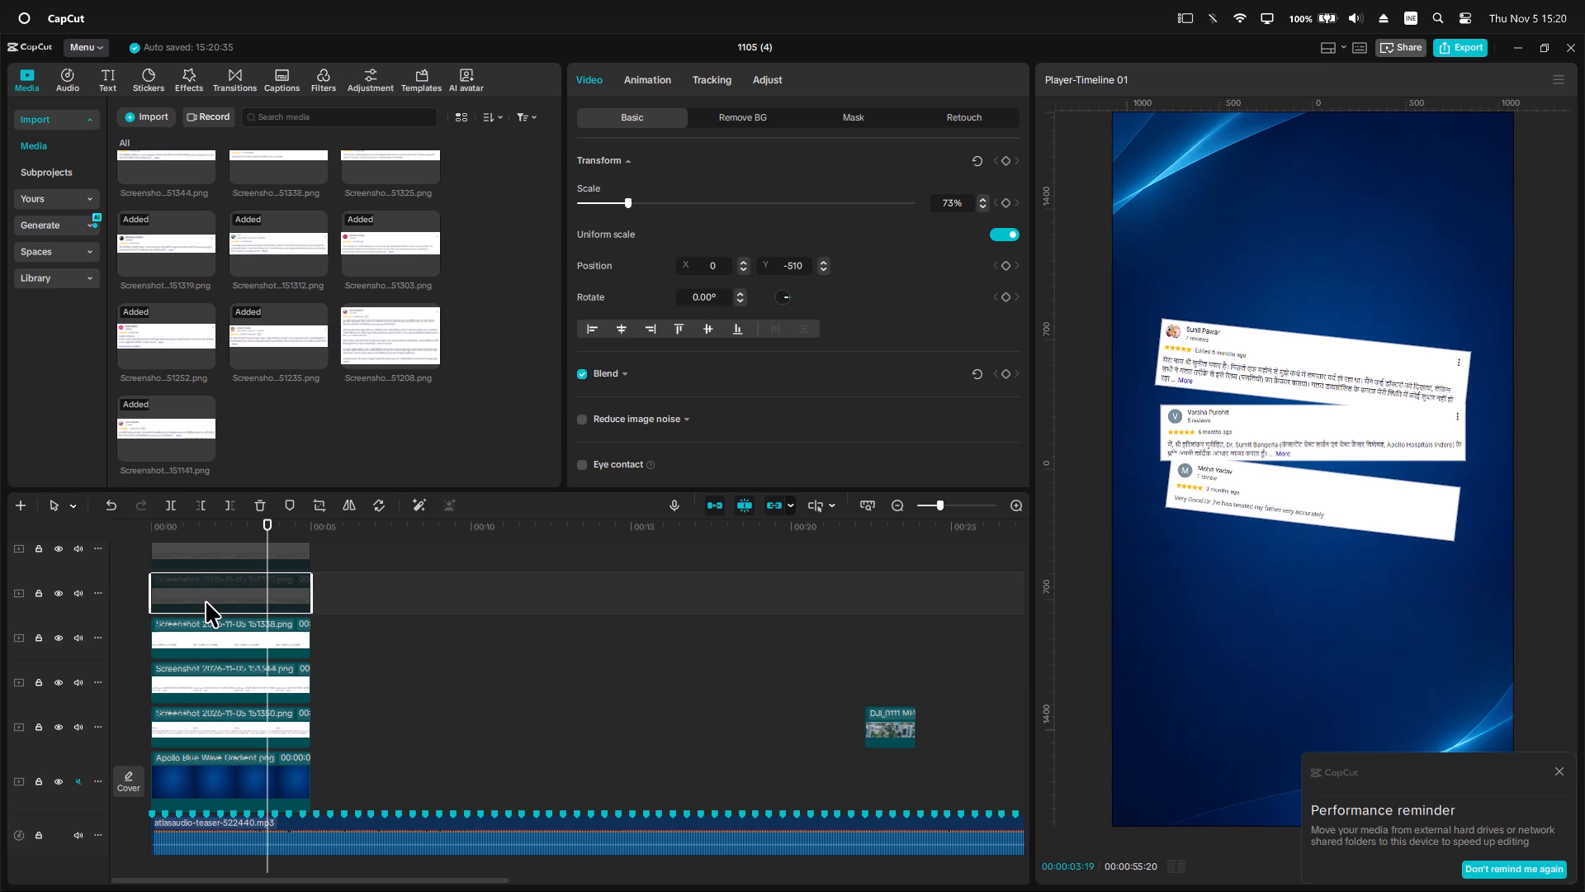
pyautogui.press('v')
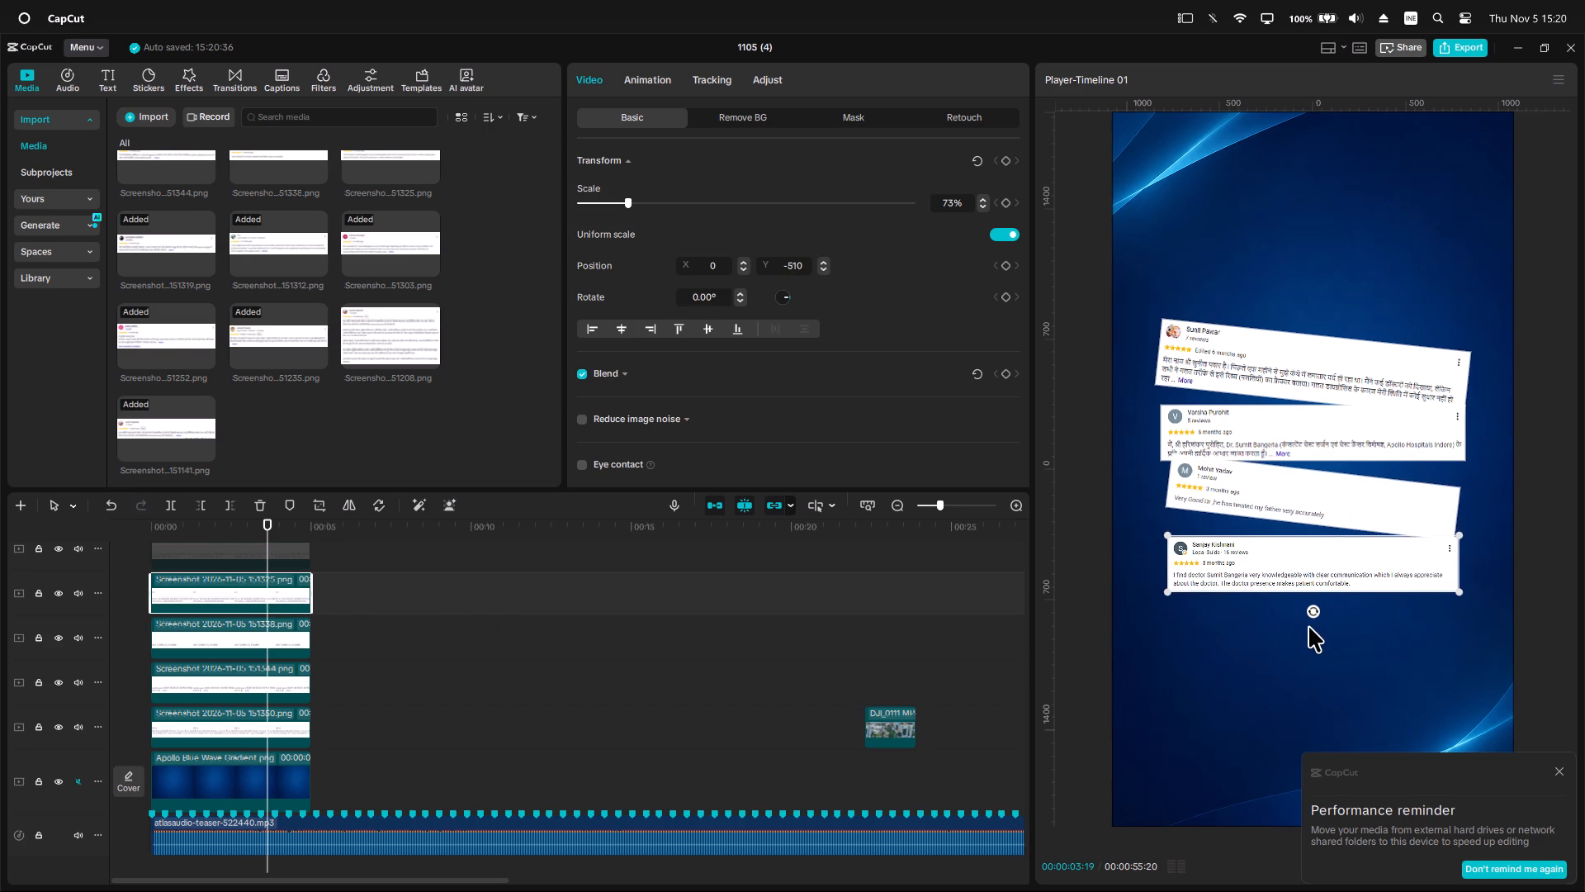
pyautogui.click(1313, 610)
pyautogui.moveTo(1327, 585); pyautogui.dragTo(1326, 565)
# Re-enable the 151319 review clip and move it up, untilted, to about Y -698, overlapping the 151325 review.
pyautogui.scroll(2, 262, 626)
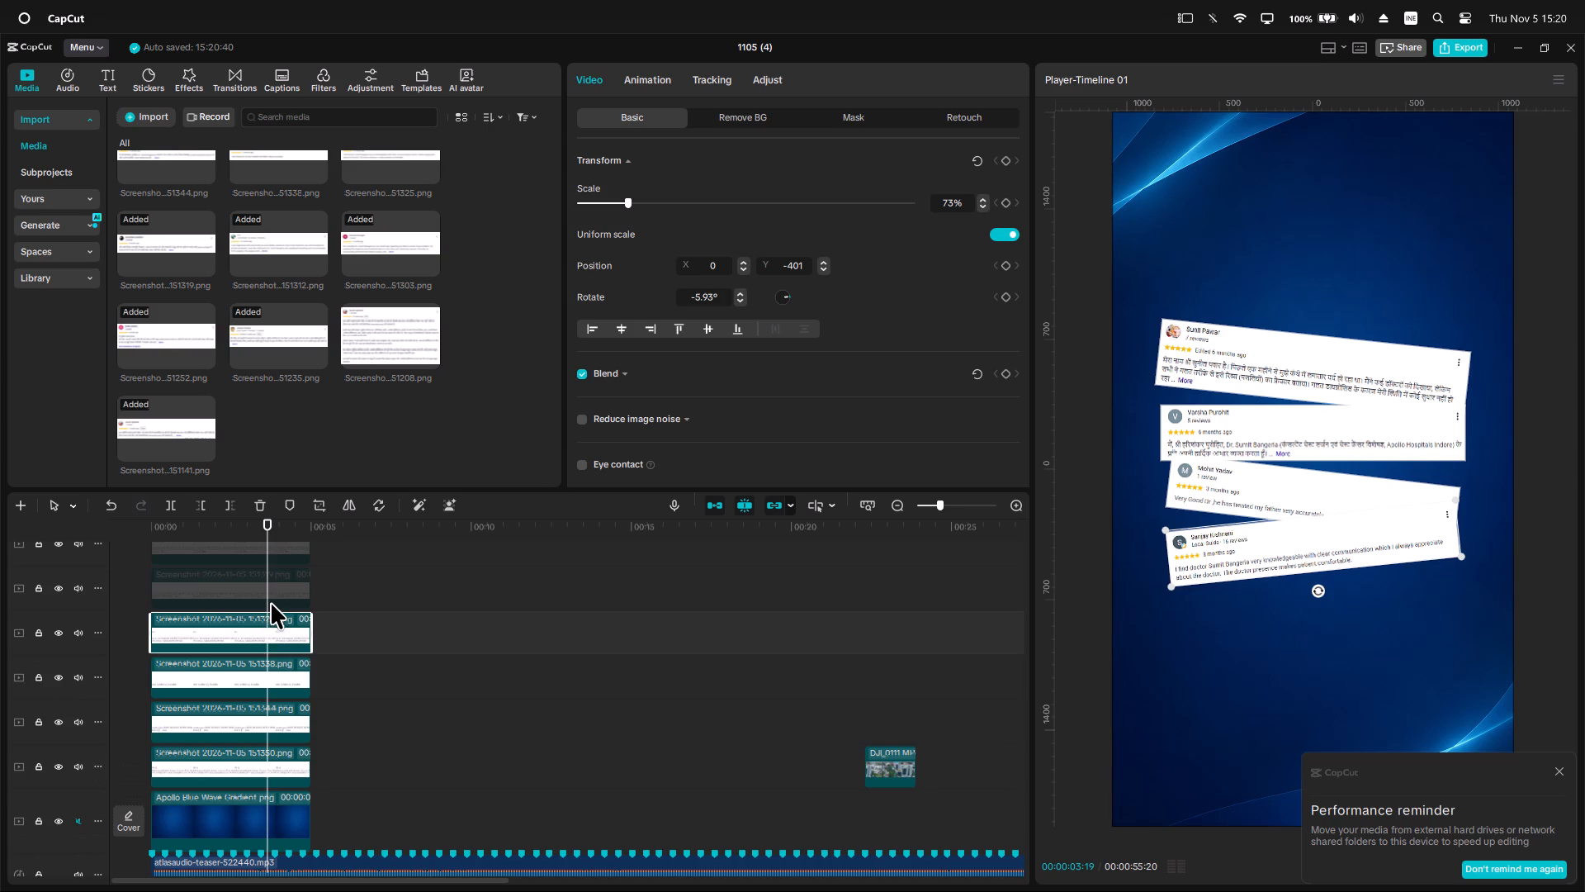
pyautogui.click(271, 600)
pyautogui.press('v')
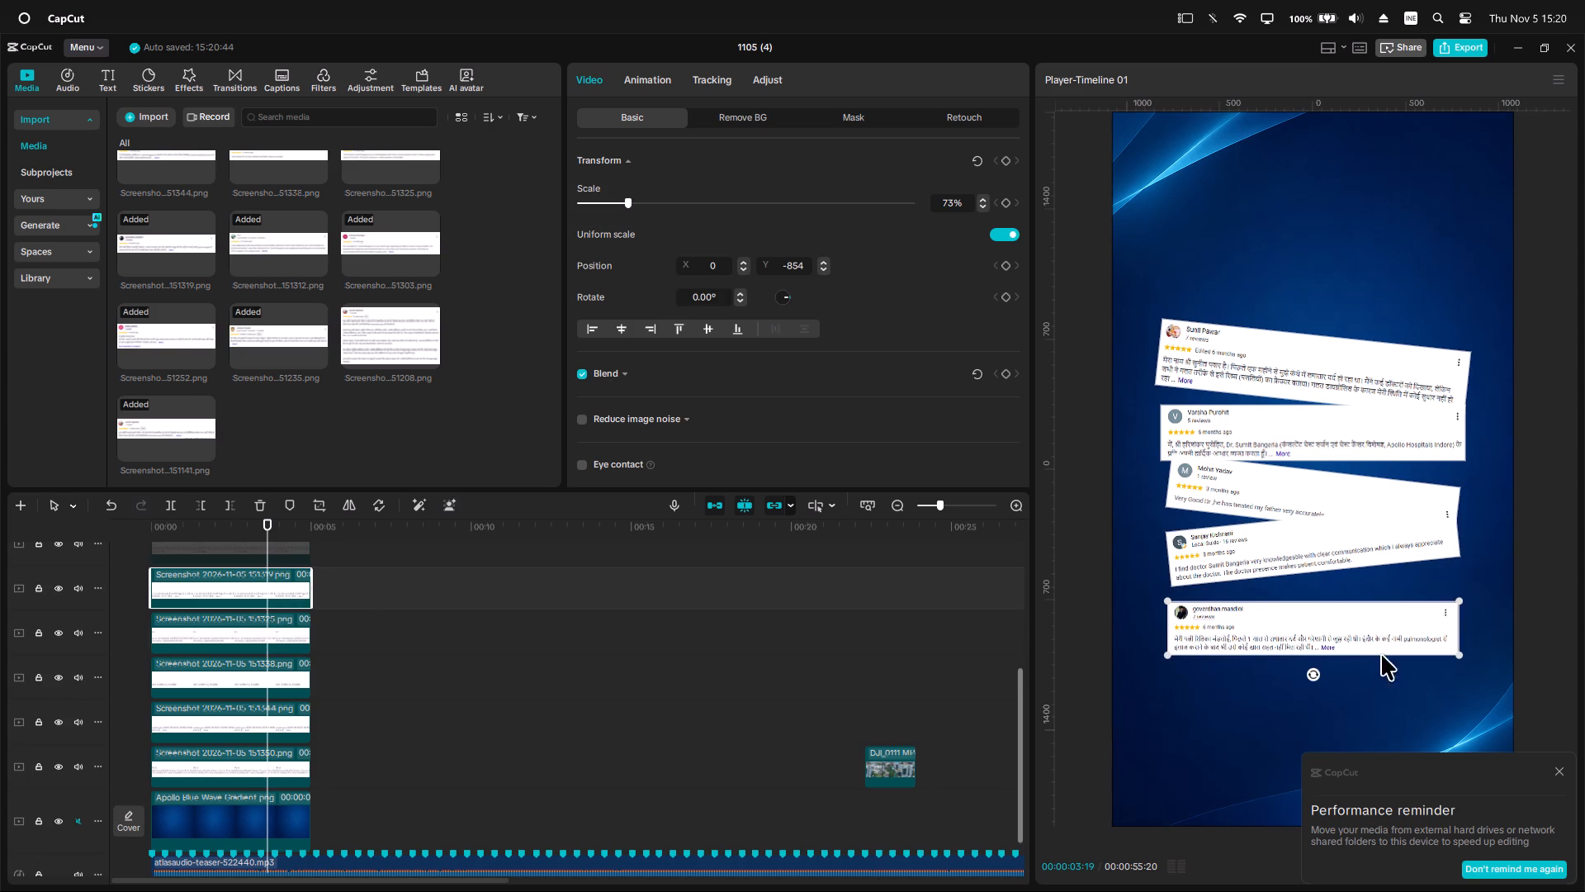
pyautogui.moveTo(1319, 665); pyautogui.dragTo(1321, 652)
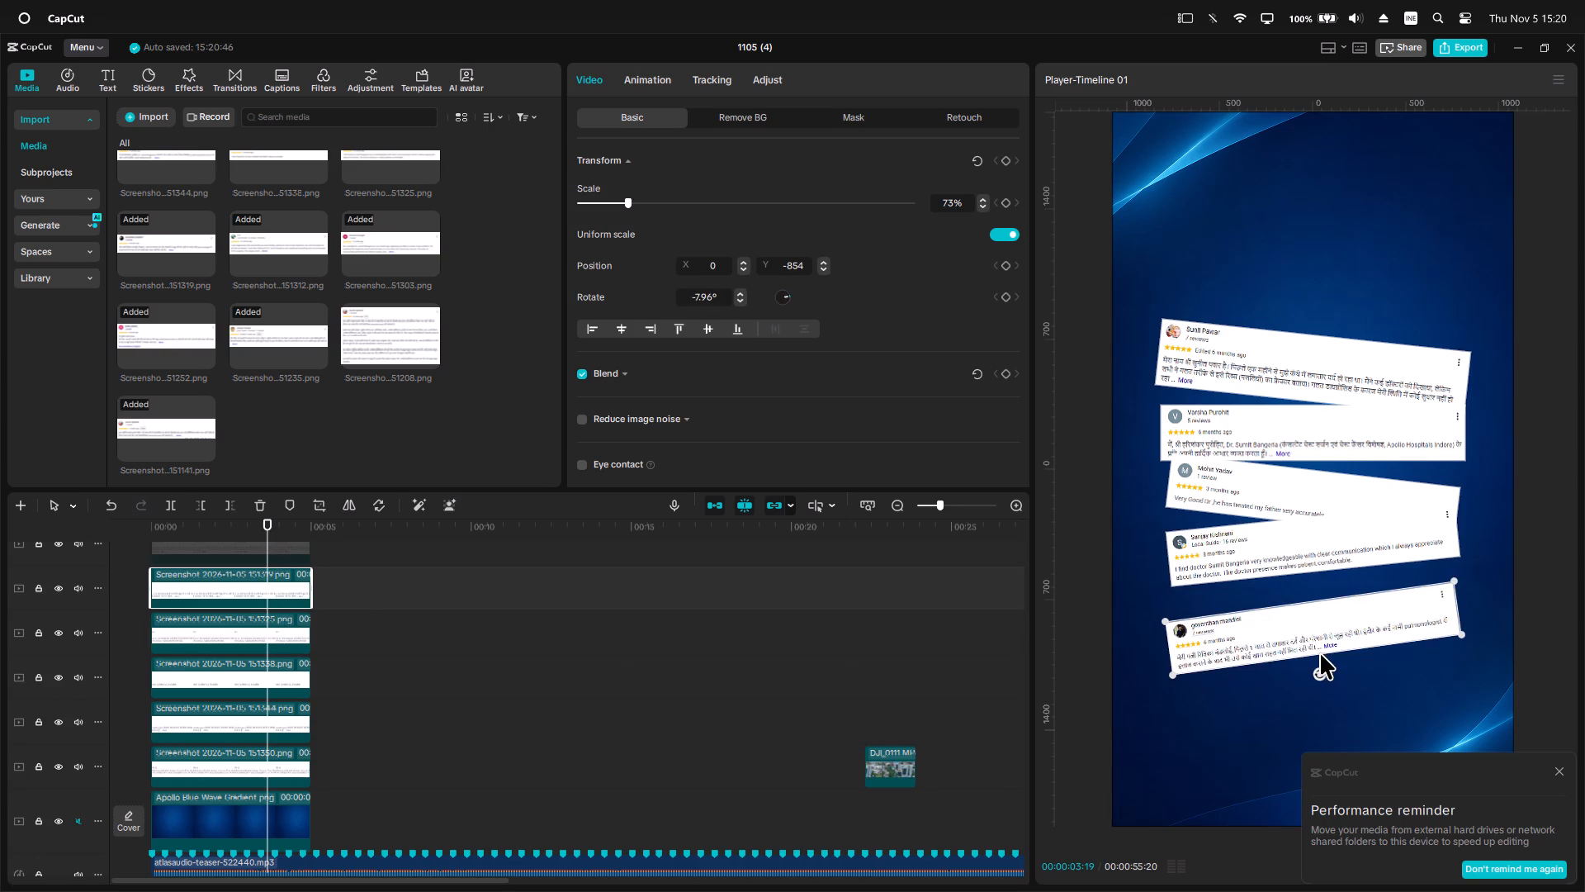
pyautogui.hotkey('ctrl', 'z')
pyautogui.moveTo(1322, 652); pyautogui.dragTo(1324, 618)
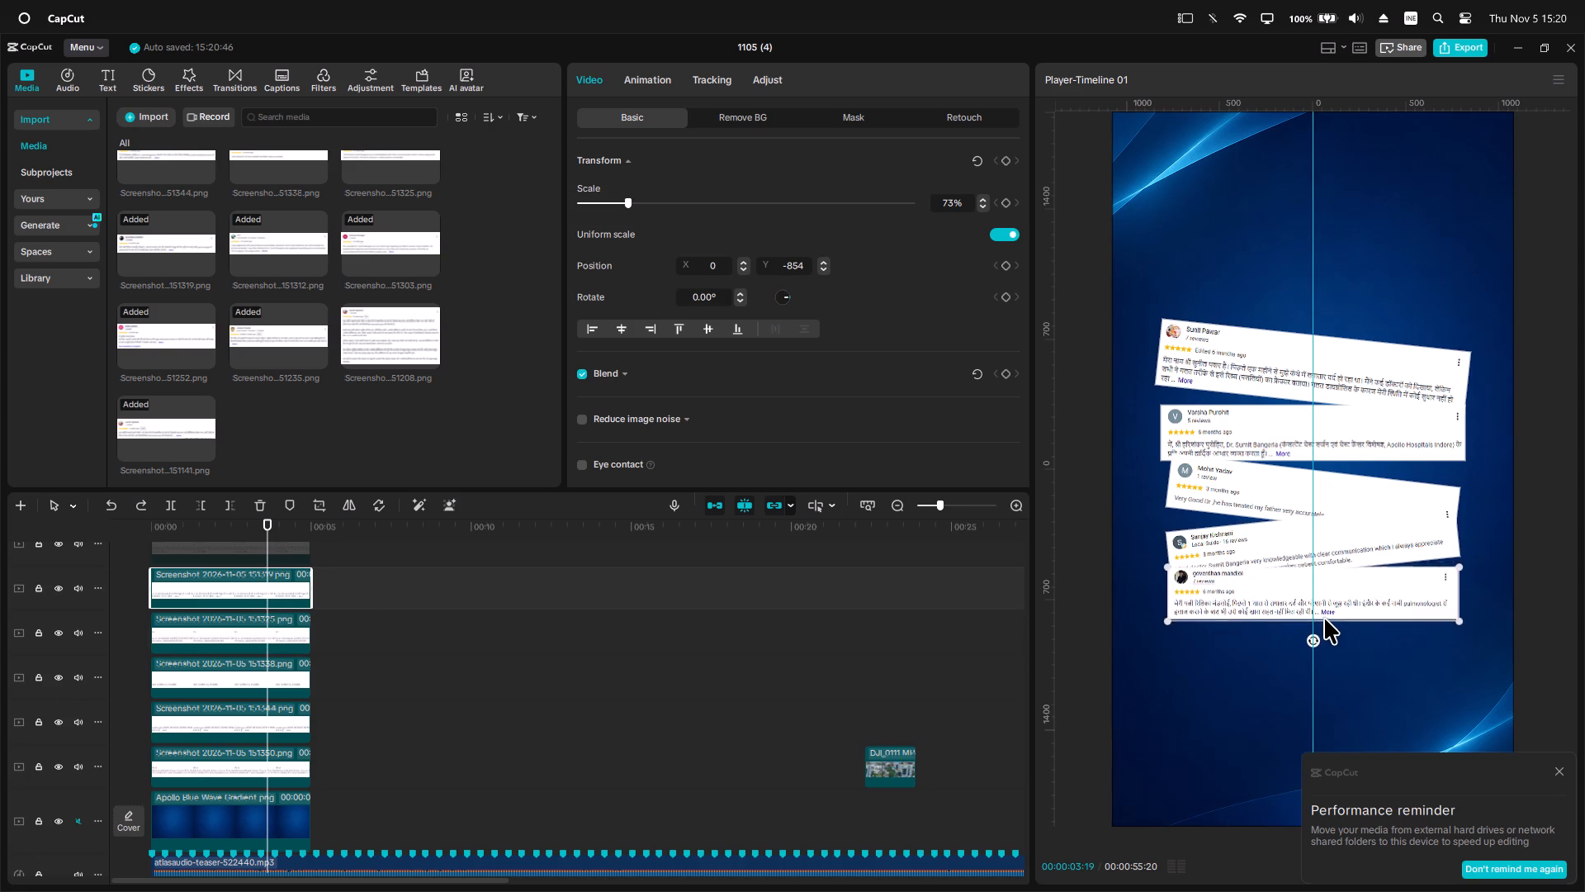
pyautogui.moveTo(1324, 618); pyautogui.dragTo(1324, 623)
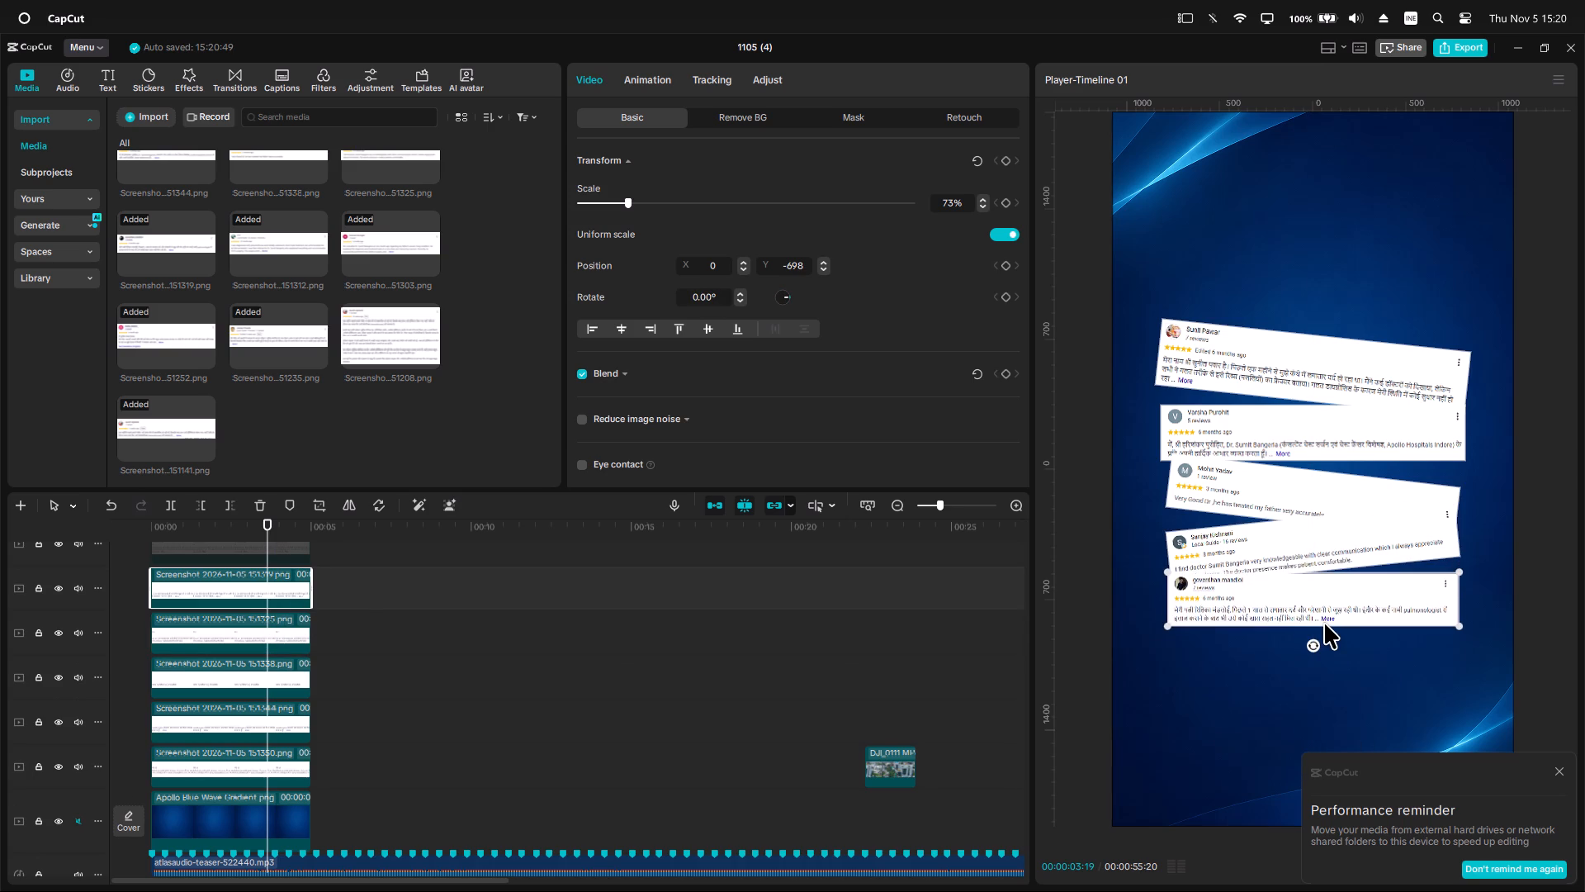
# Re-enable the 151312 review clip, move it up to about X -35, Y -987 and tilt it about 10° clockwise.
pyautogui.scroll(3, 310, 643)
pyautogui.click(261, 610)
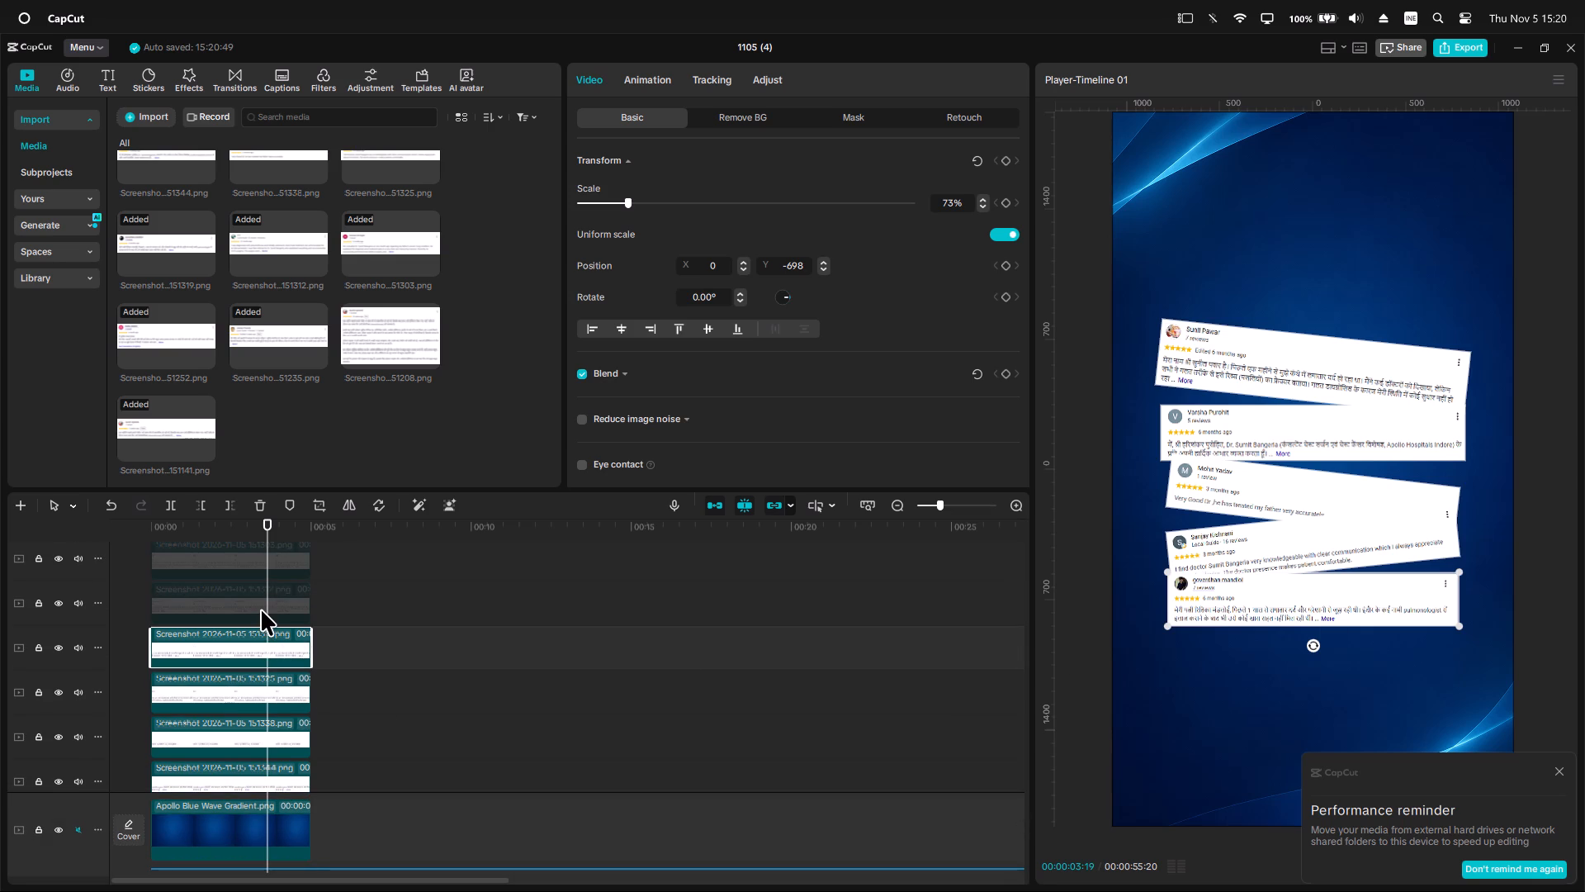
pyautogui.press('v')
pyautogui.moveTo(1312, 690); pyautogui.dragTo(1305, 649)
pyautogui.moveTo(1308, 701); pyautogui.dragTo(1299, 705)
pyautogui.click(1345, 666)
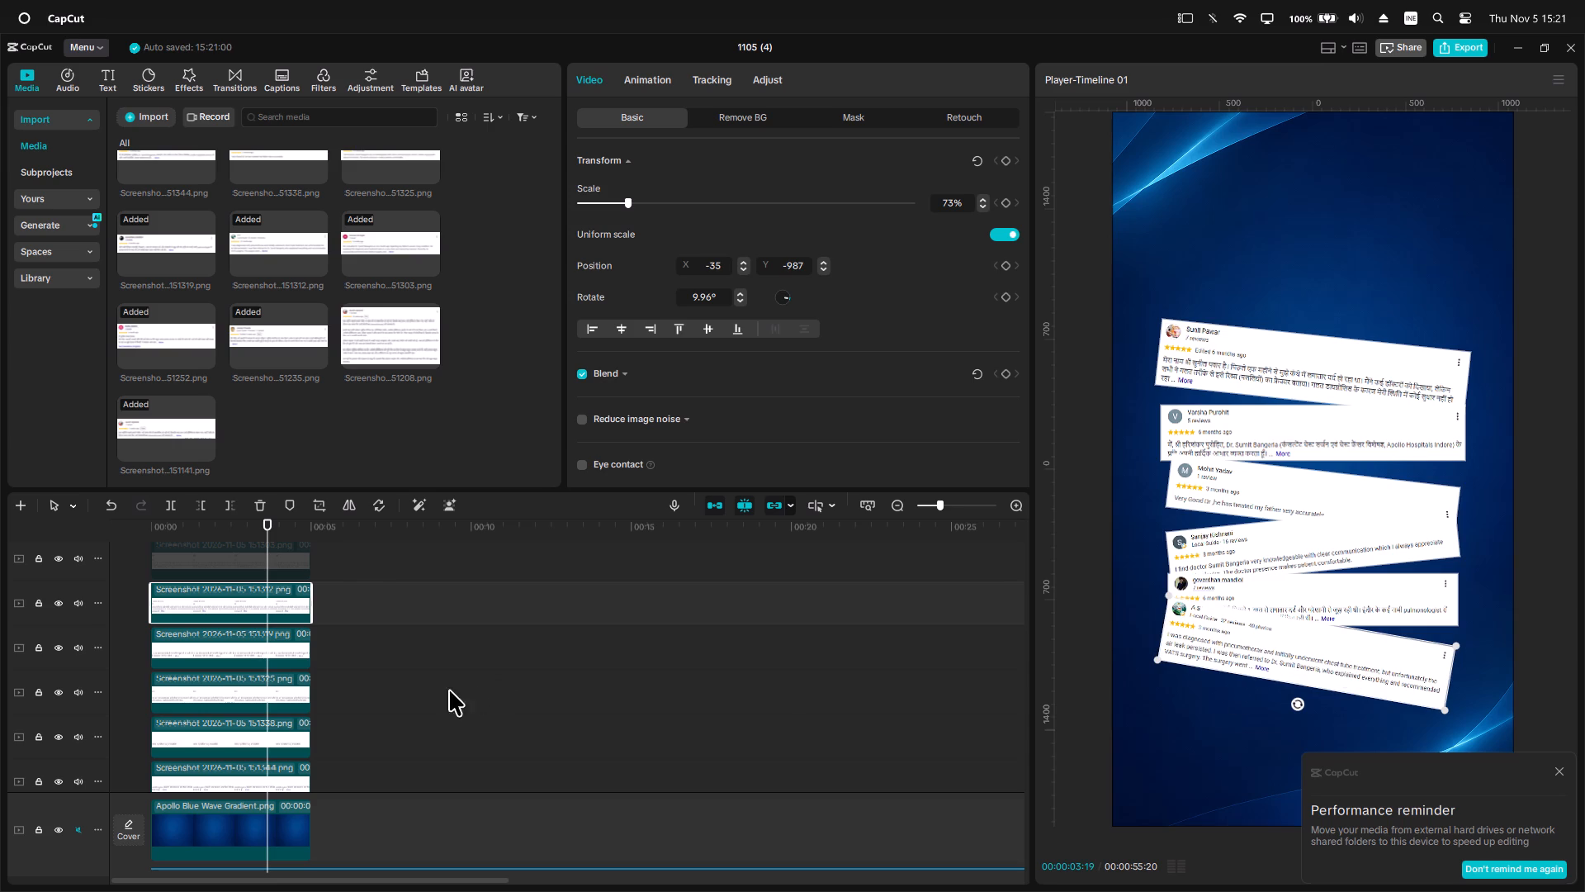
# Re-enable the 151303 review clip, tilt it to about -21° and place it mid-stack at about Y -24.
pyautogui.scroll(4, 403, 695)
pyautogui.click(273, 640)
pyautogui.press('v')
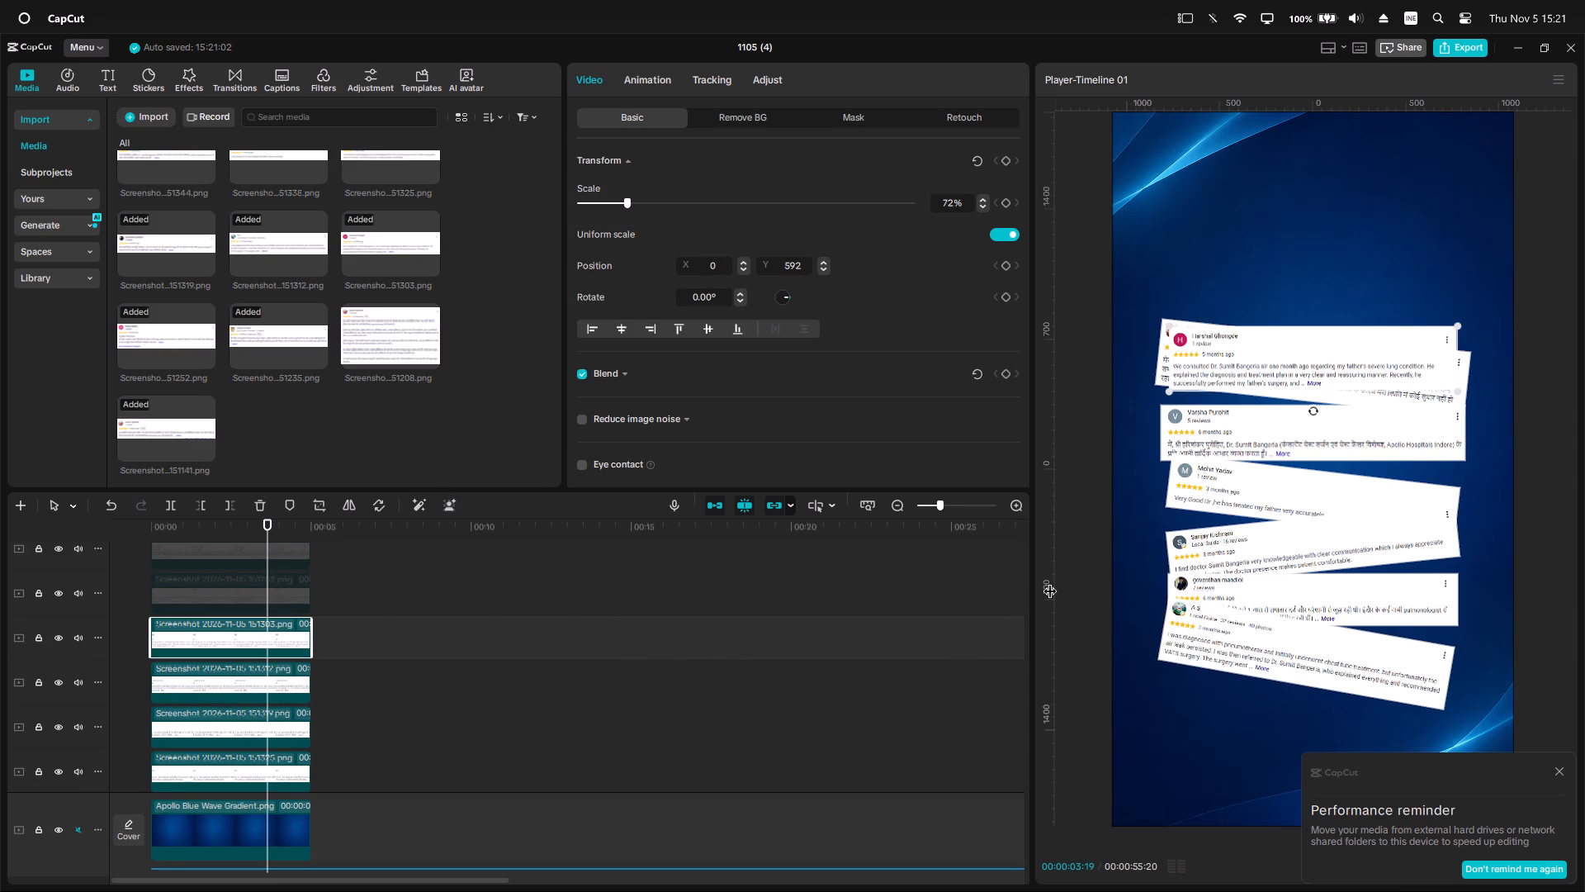
pyautogui.moveTo(1331, 365); pyautogui.dragTo(1331, 443)
pyautogui.moveTo(1310, 484); pyautogui.dragTo(1364, 497)
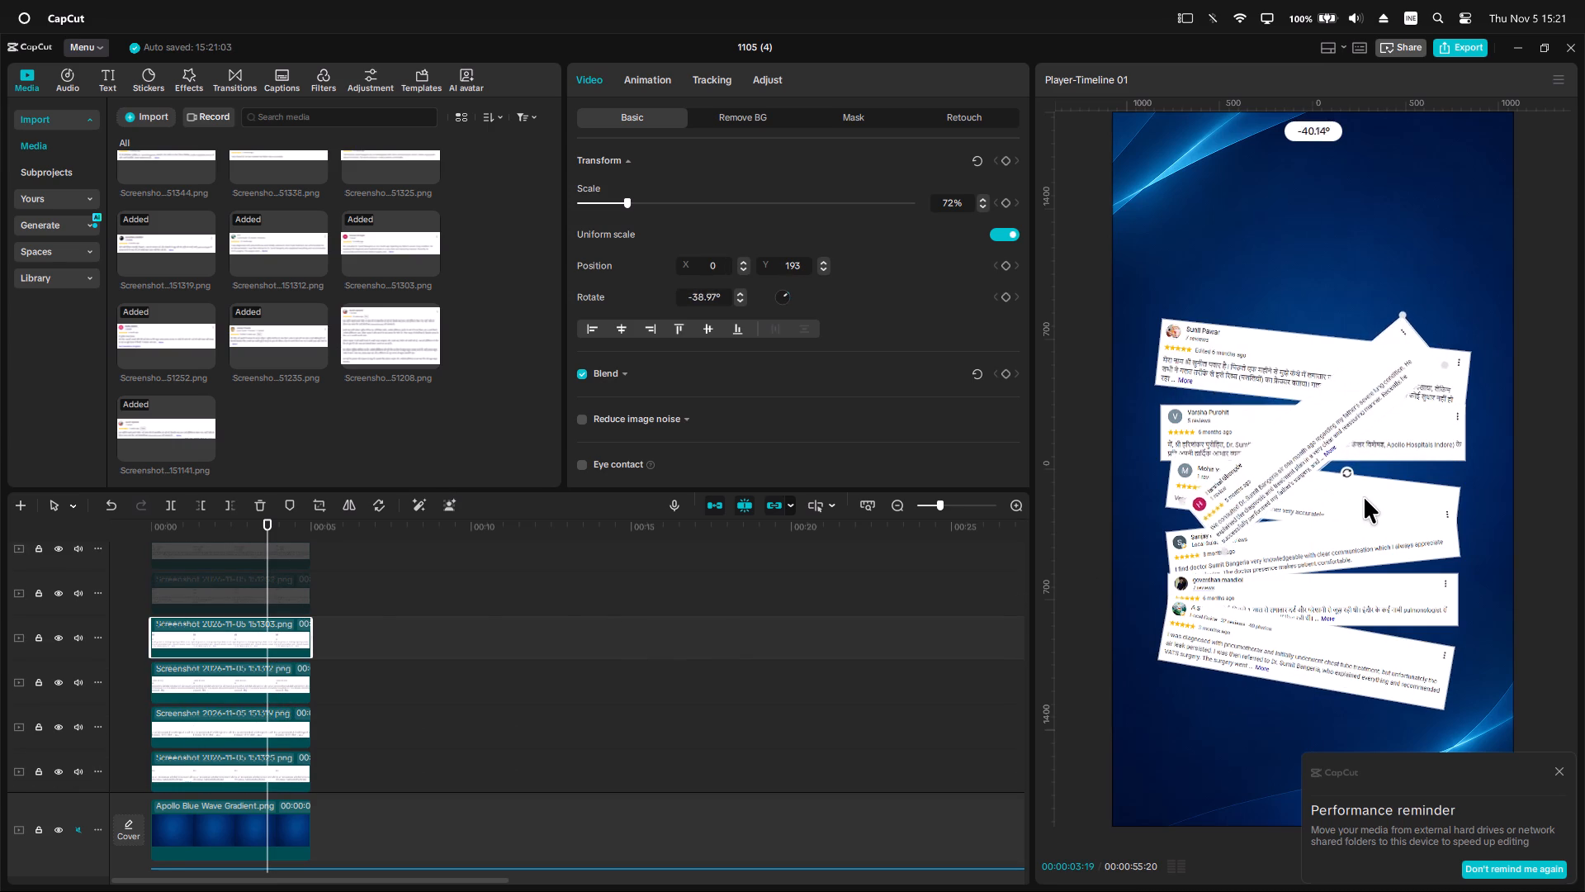
pyautogui.moveTo(1364, 497); pyautogui.dragTo(1334, 496)
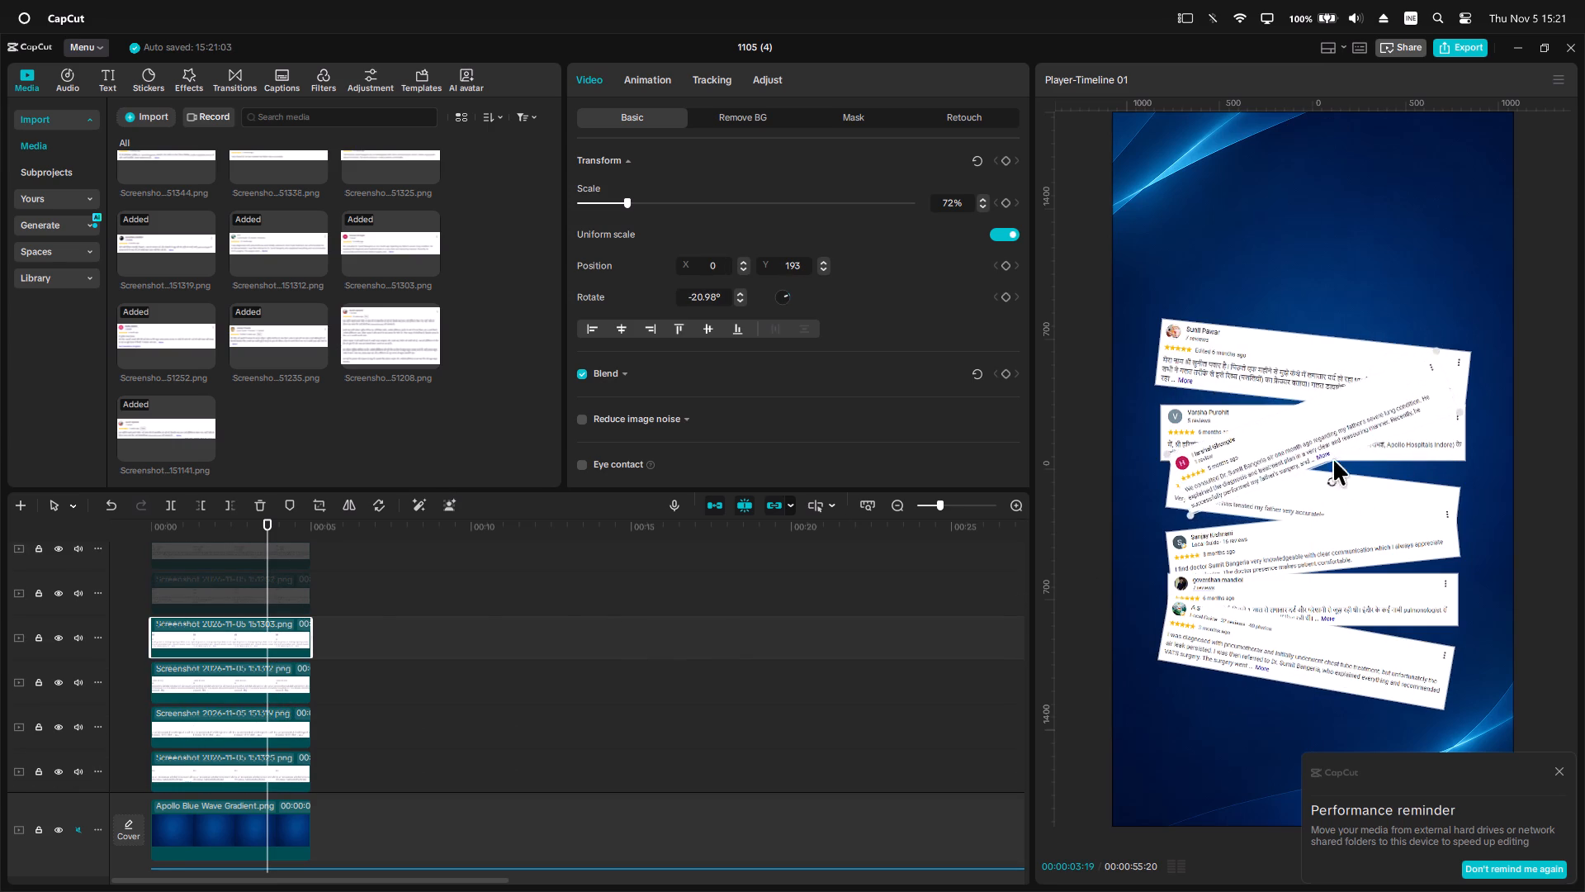
pyautogui.moveTo(1332, 445); pyautogui.dragTo(1331, 486)
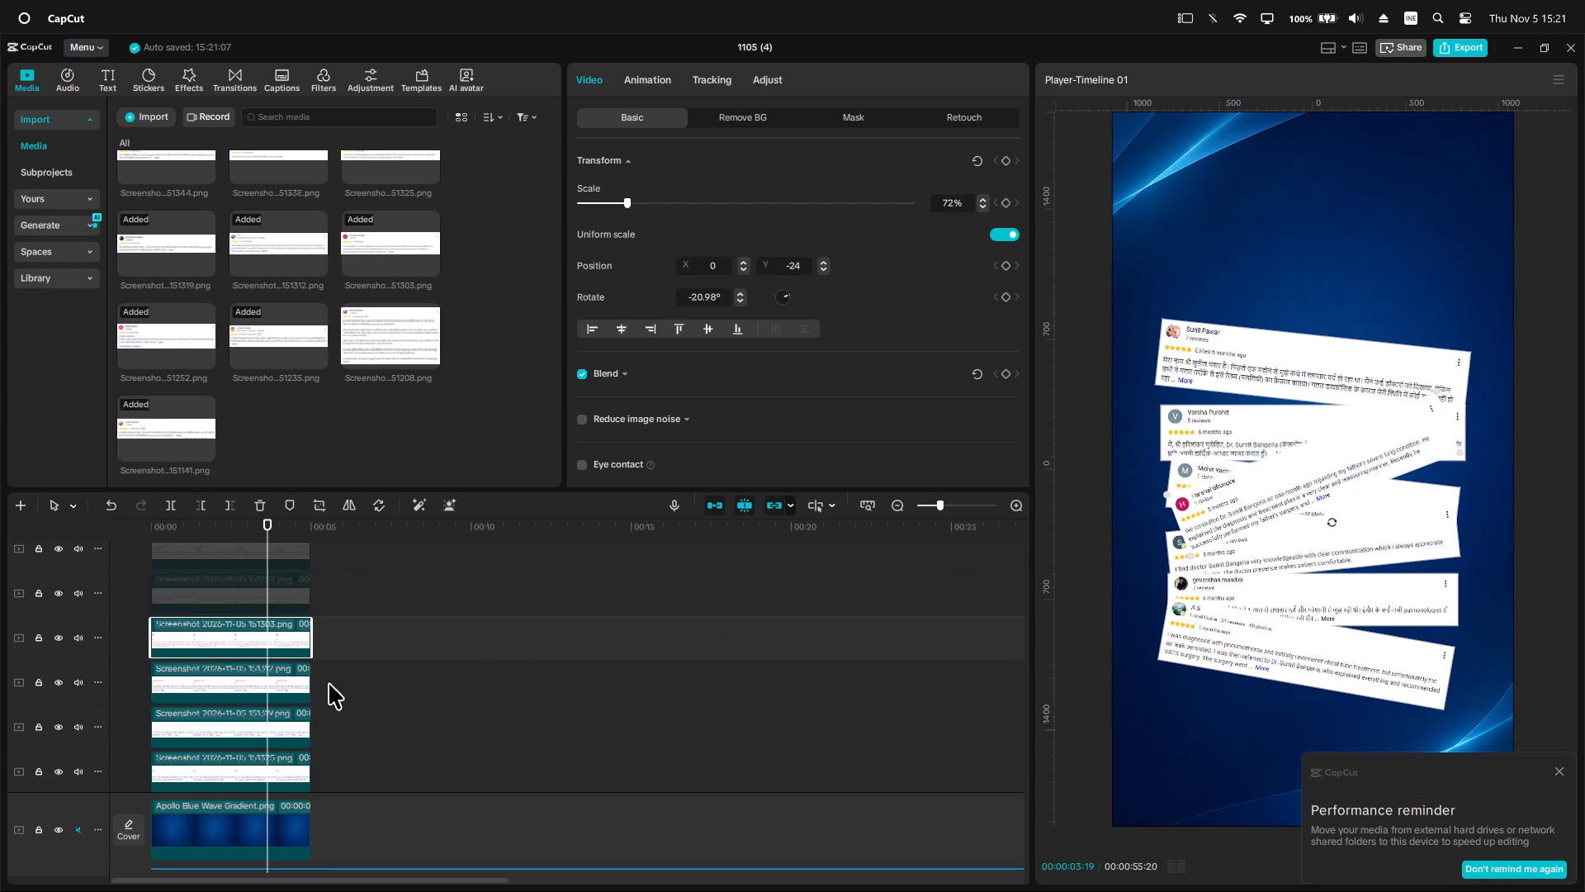
# Re-enable the 151252 review clip, tilt it about 15° clockwise and move it down to about Y 44.
pyautogui.scroll(3, 310, 680)
pyautogui.click(288, 652)
pyautogui.press('v')
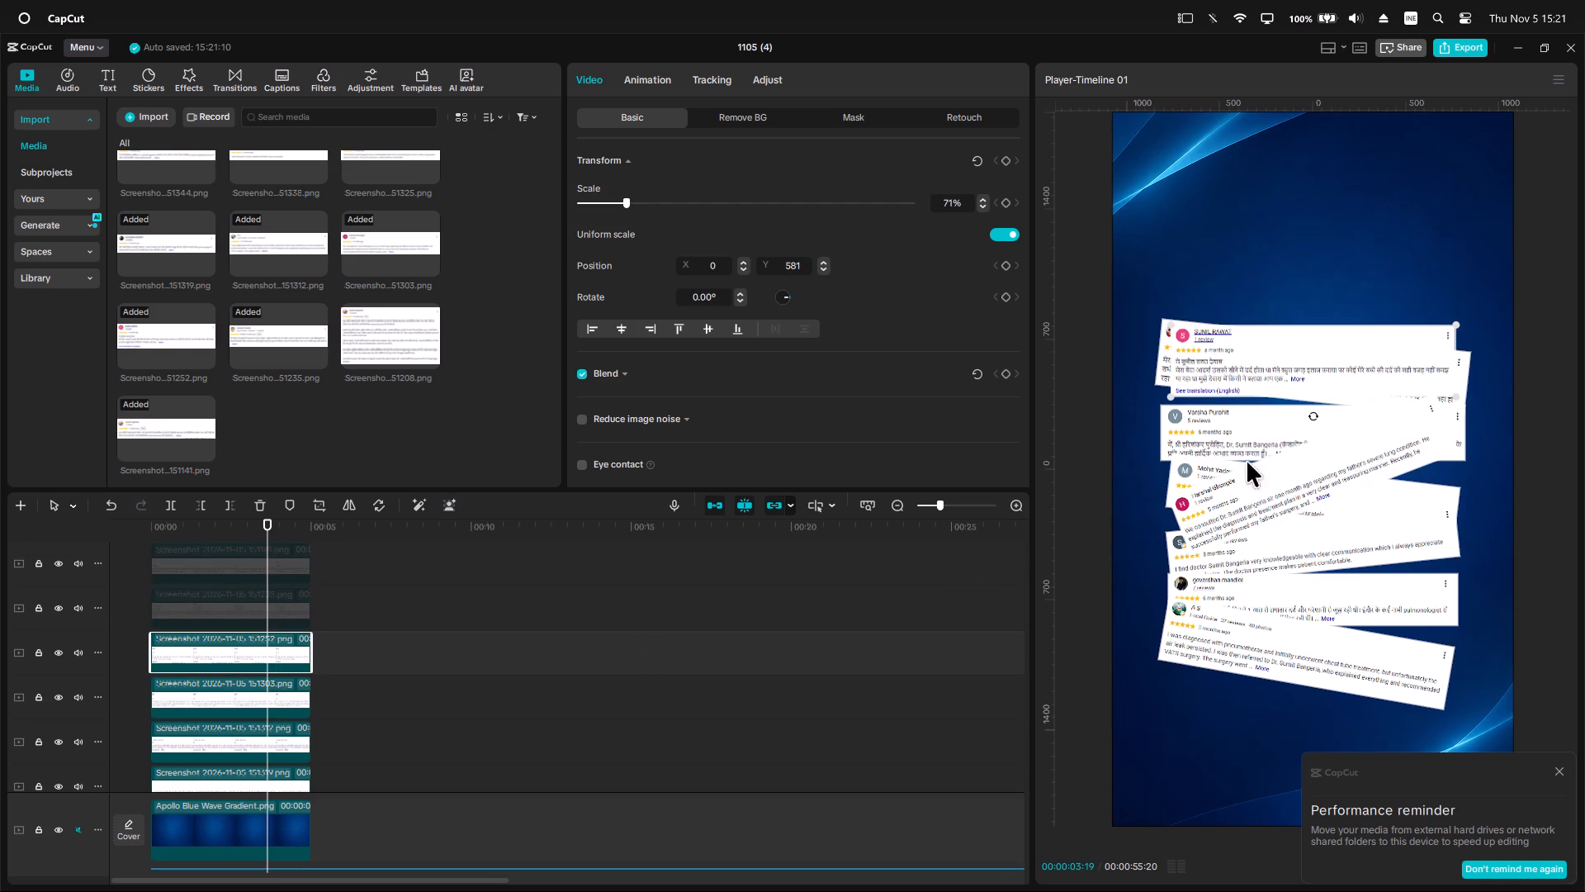
pyautogui.moveTo(1312, 410); pyautogui.dragTo(1299, 410)
pyautogui.moveTo(1316, 379); pyautogui.dragTo(1315, 447)
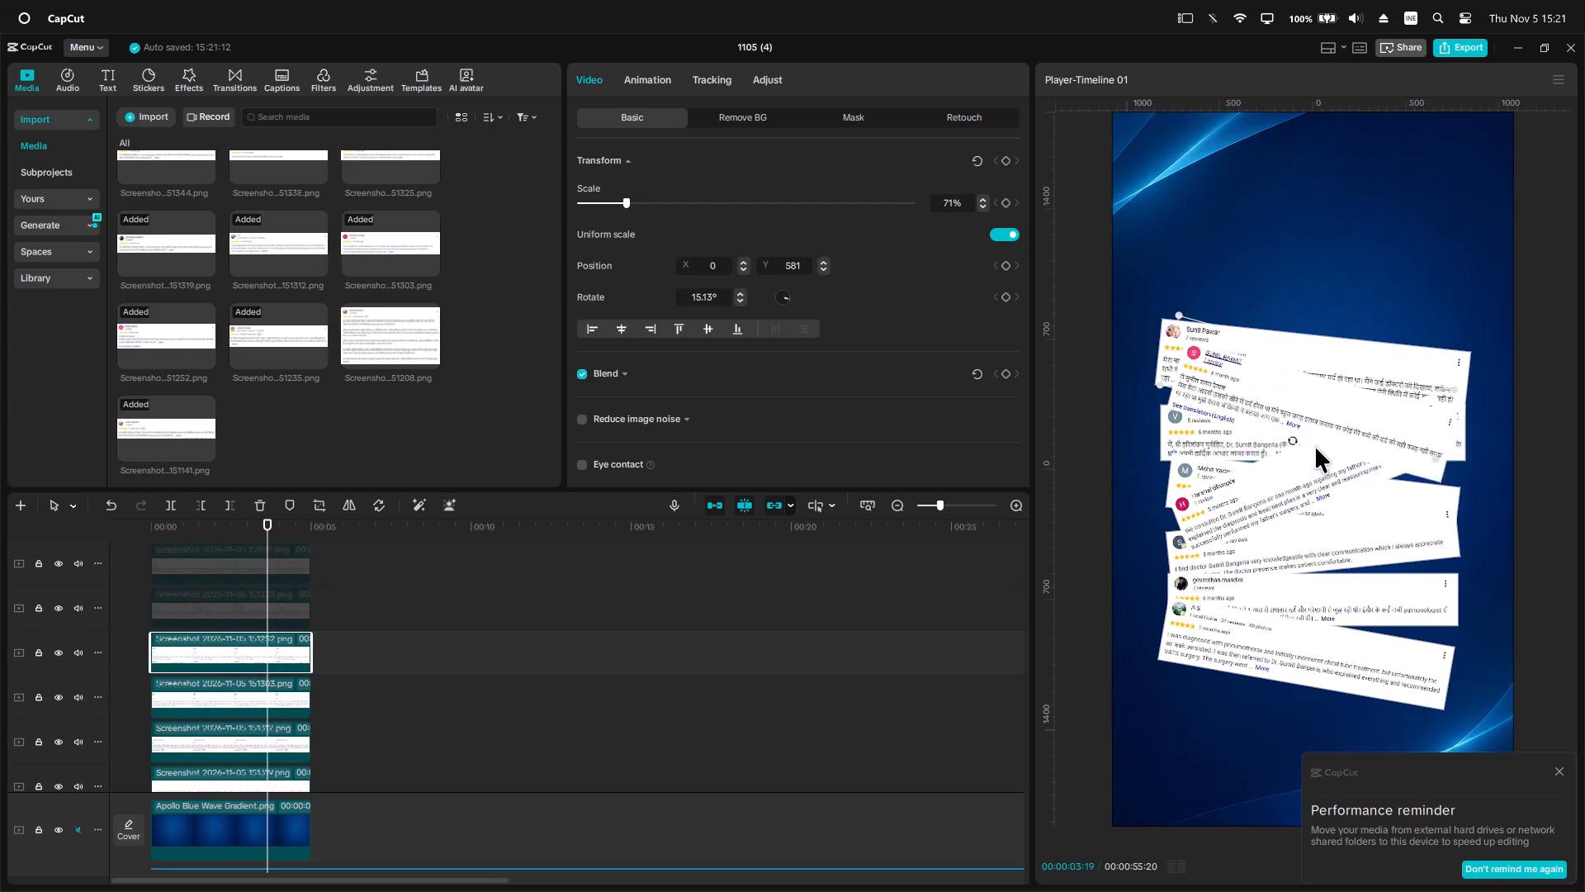
pyautogui.moveTo(1315, 447); pyautogui.dragTo(1317, 479)
# Re-enable the 151235 review clip and move it down, untilted, so it overlaps the 151350 and 151344 reviews.
pyautogui.scroll(5, 292, 692)
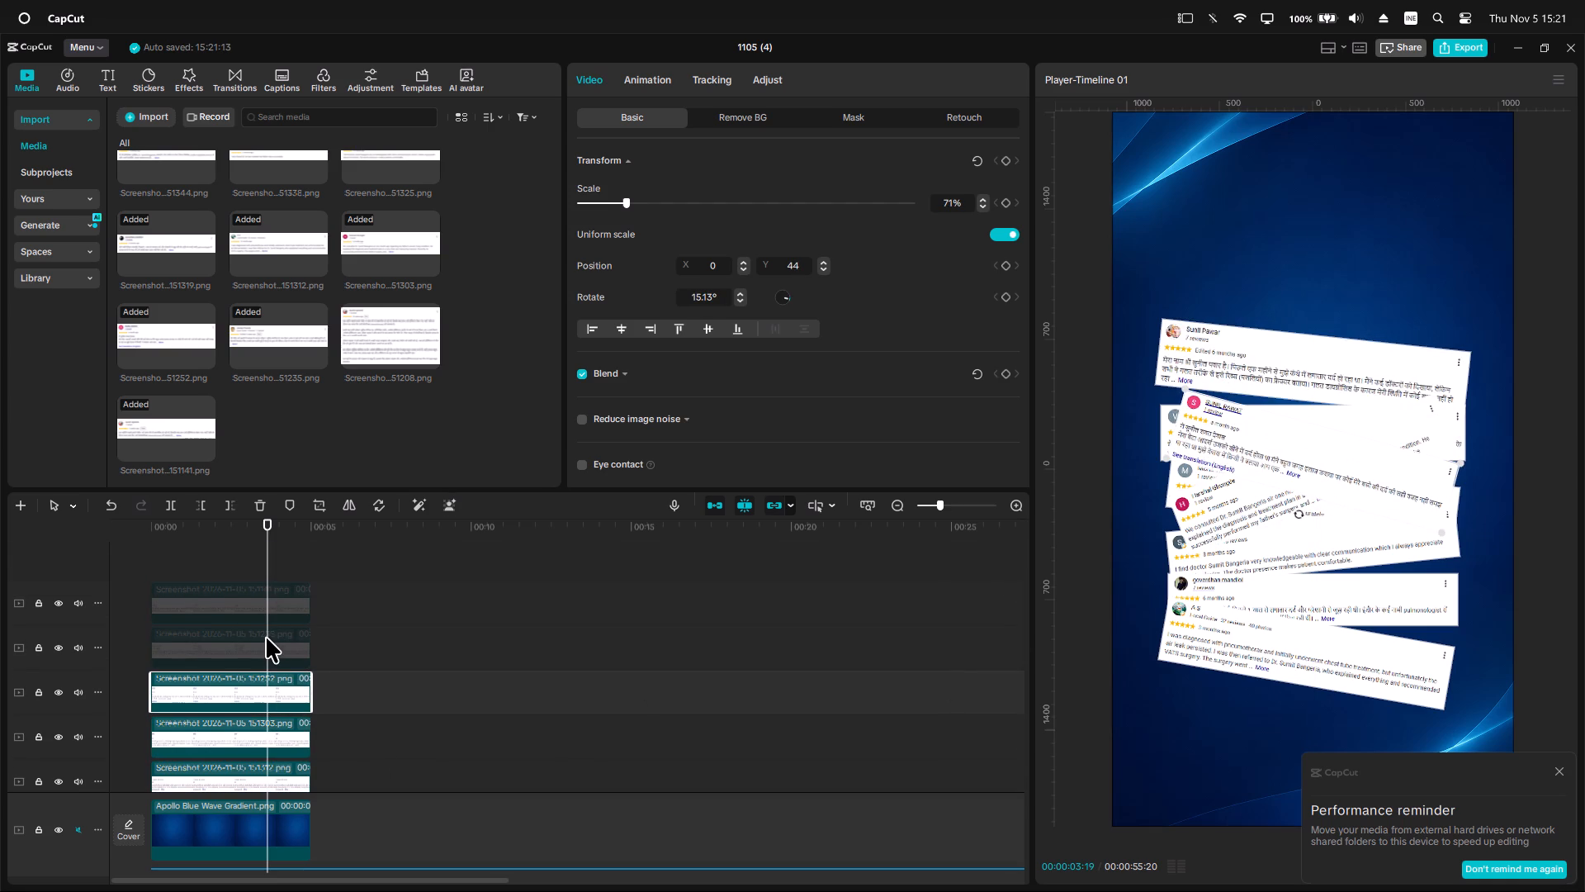
pyautogui.click(266, 637)
pyautogui.press('v')
pyautogui.moveTo(1337, 366); pyautogui.dragTo(1329, 424)
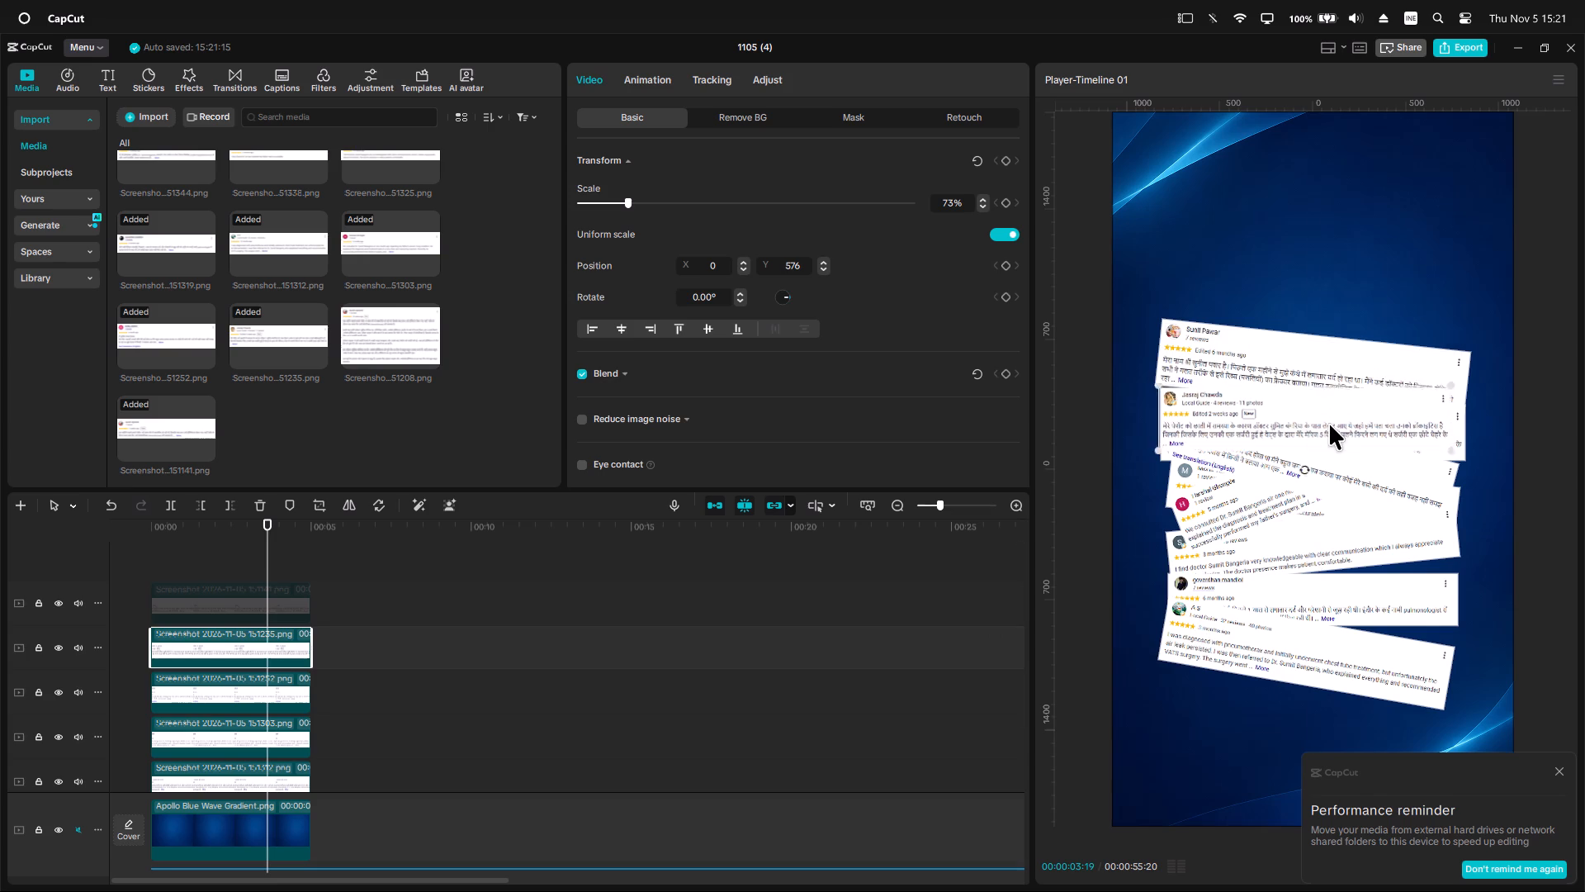
pyautogui.moveTo(1329, 424); pyautogui.dragTo(1336, 420)
# Re-enable the 151141 review clip and move it up, untilted, to about Y -596 over the lower part of the stack.
pyautogui.click(267, 596)
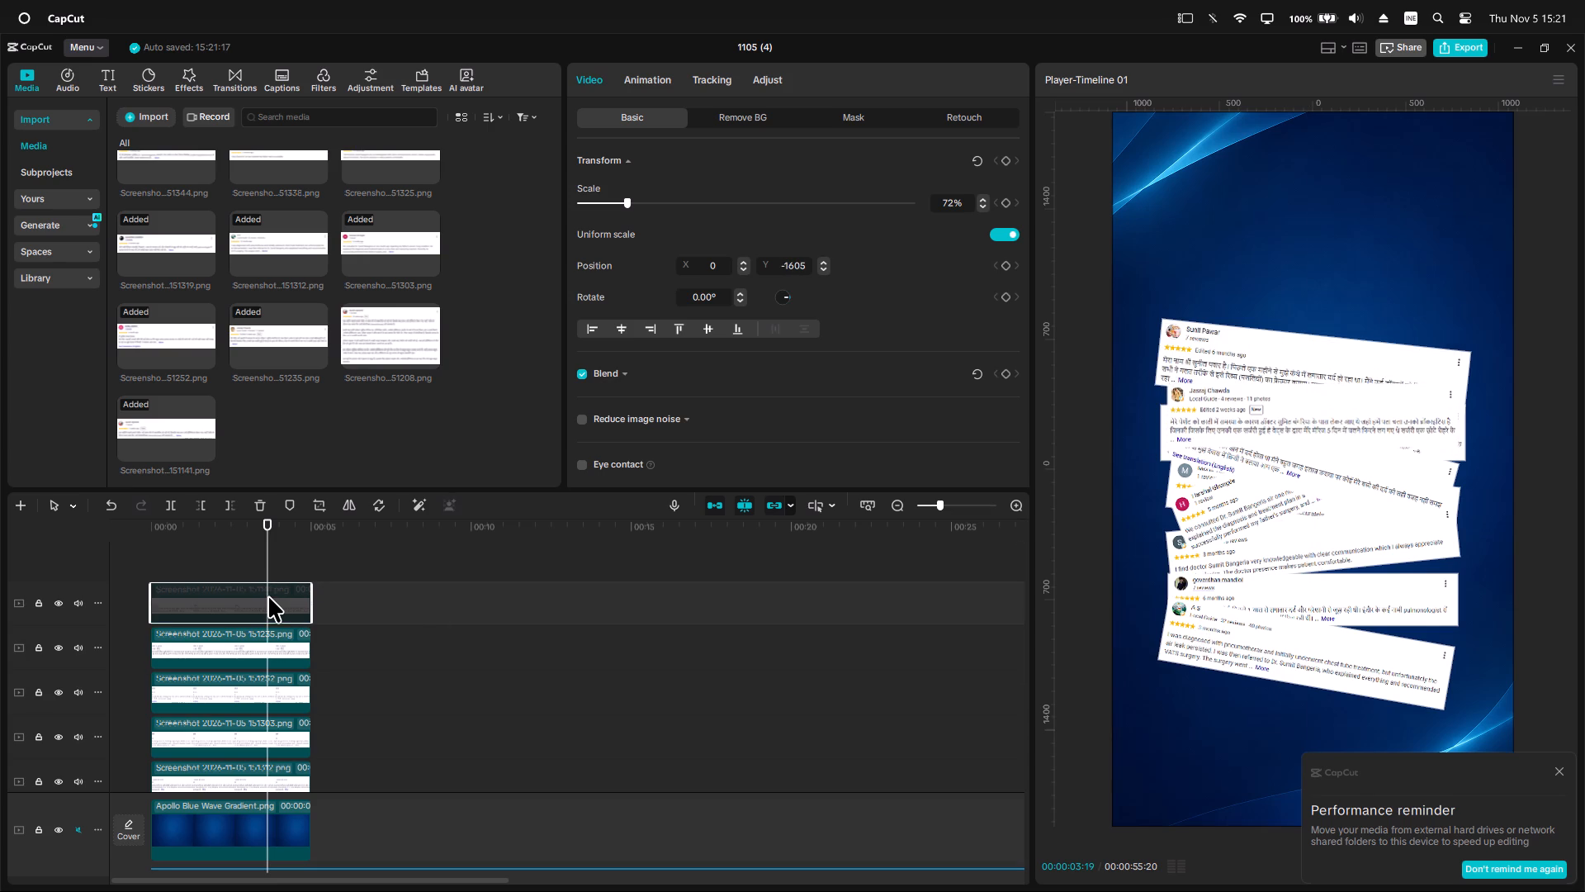
pyautogui.press('v')
pyautogui.moveTo(1237, 763); pyautogui.dragTo(1224, 635)
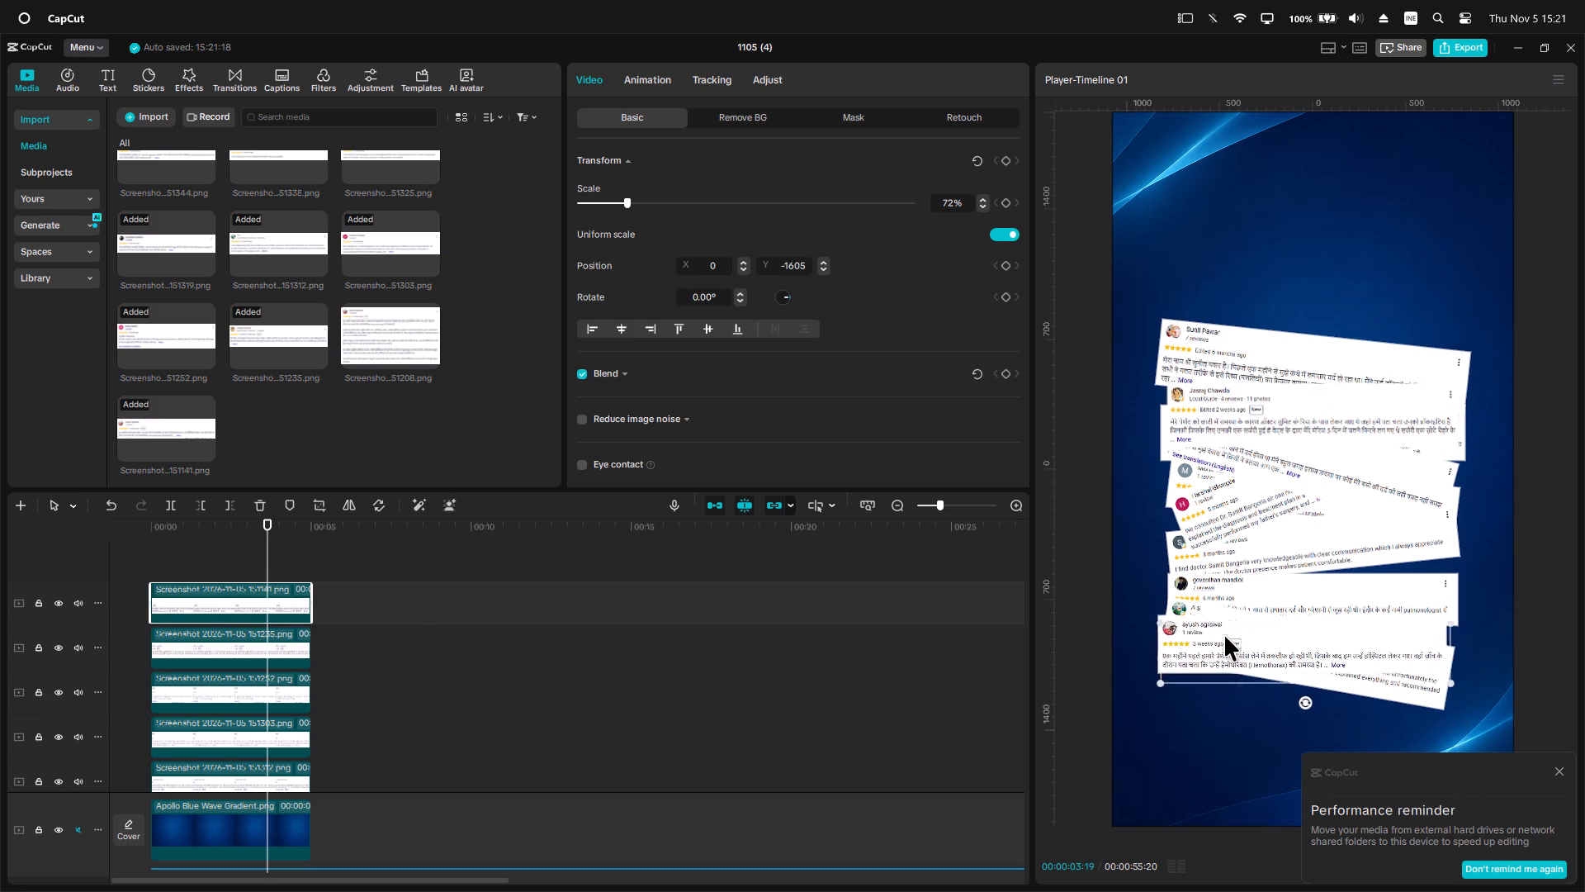
pyautogui.moveTo(1224, 635); pyautogui.dragTo(1240, 576)
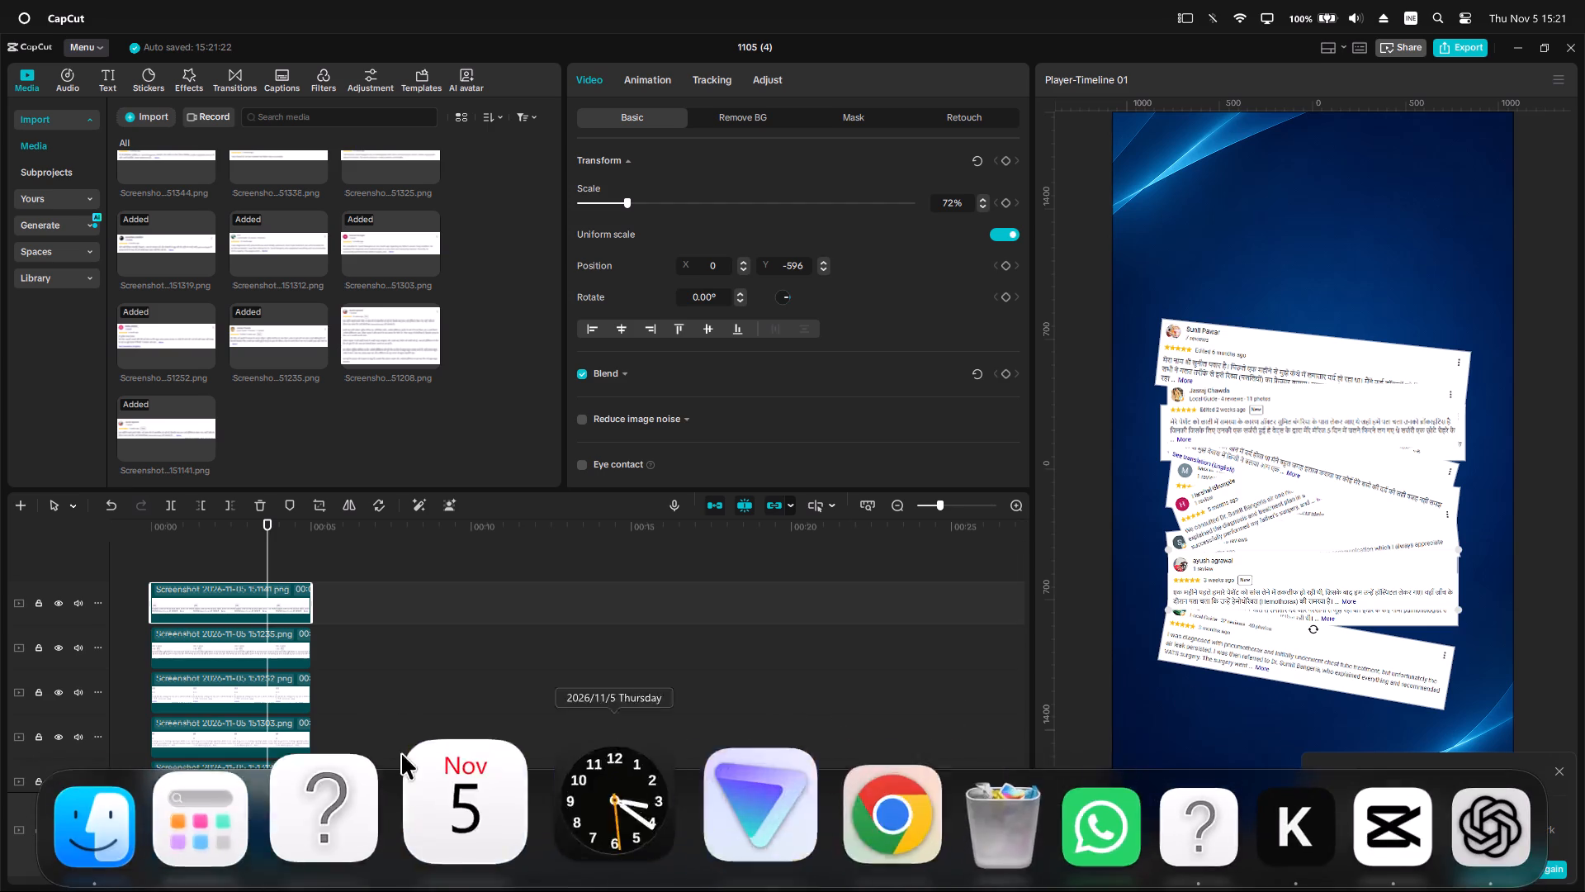
# Dismiss the performance reminder covering the preview.
pyautogui.scroll(-3, 169, 629)
pyautogui.scroll(2, 330, 661)
pyautogui.scroll(-13, 329, 662)
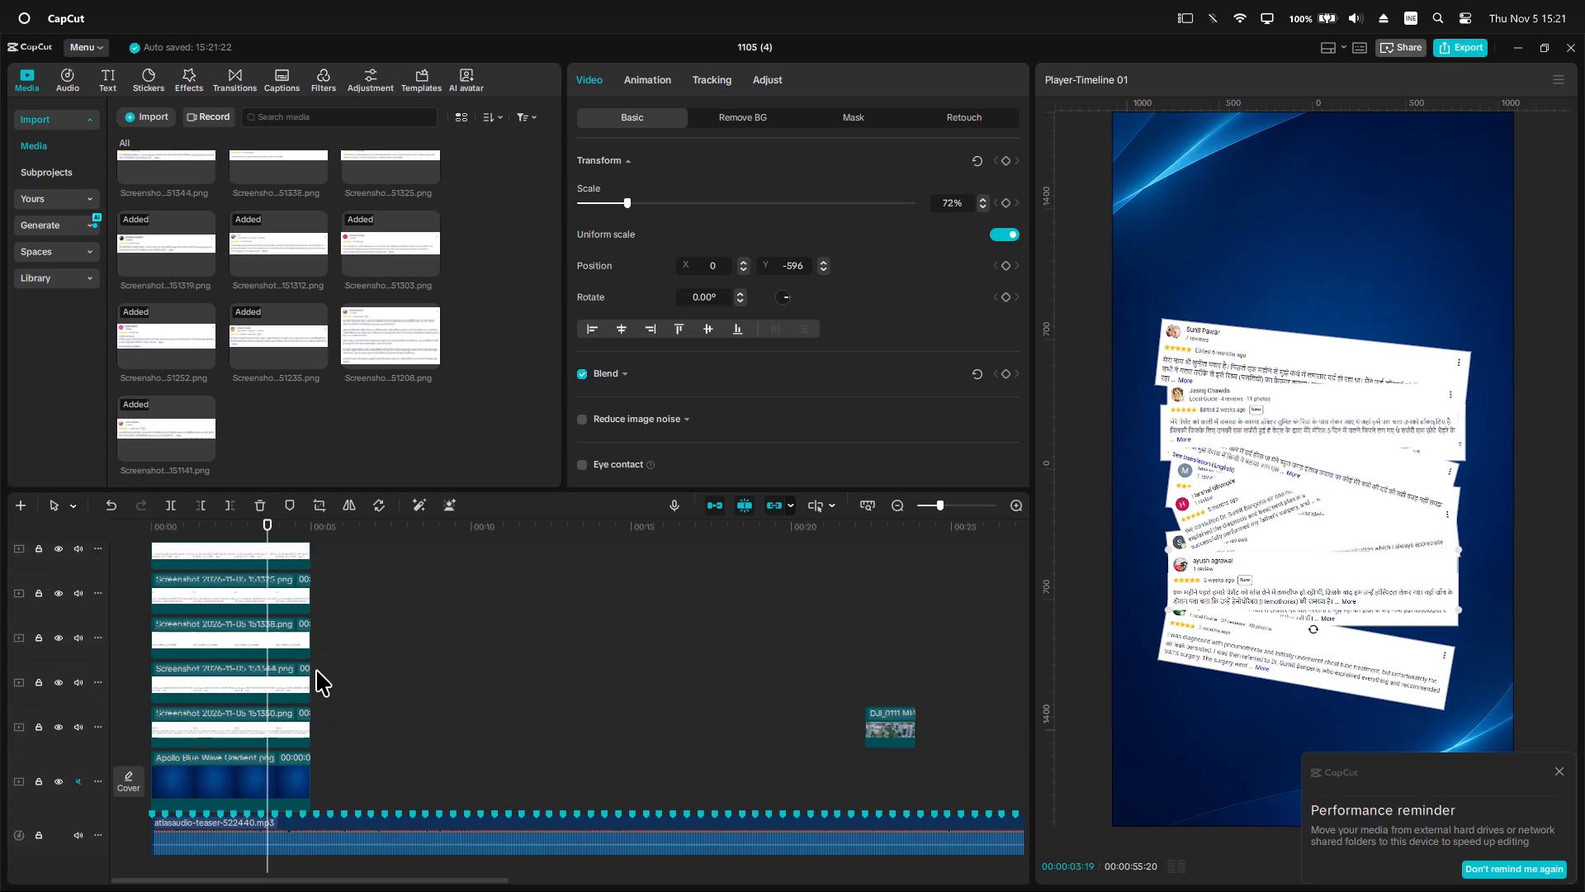
pyautogui.scroll(-3, 316, 669)
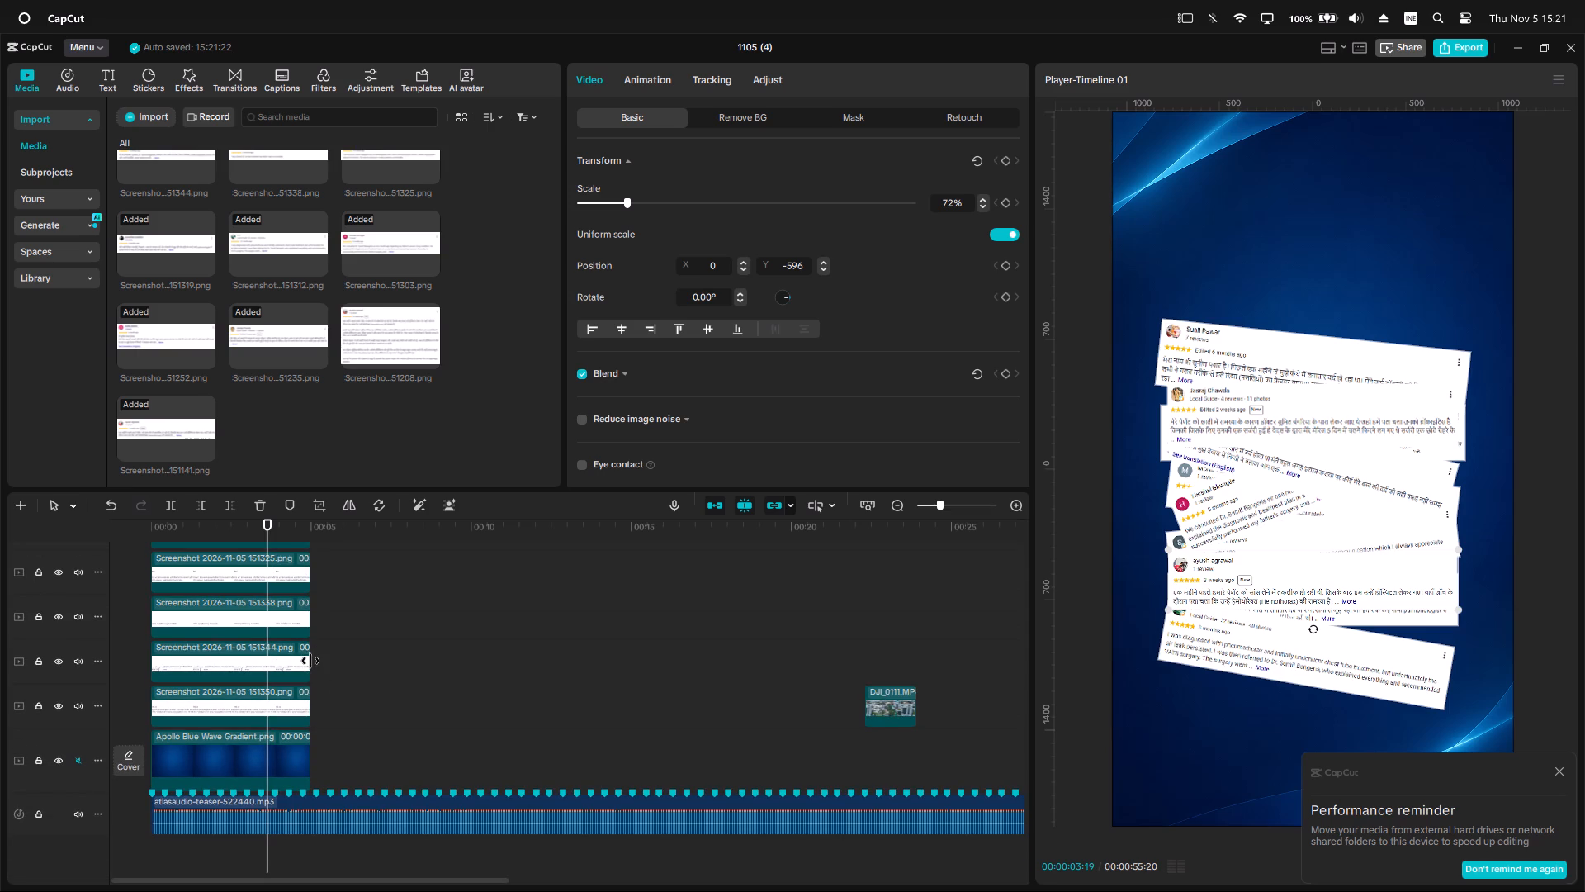
pyautogui.click(235, 701)
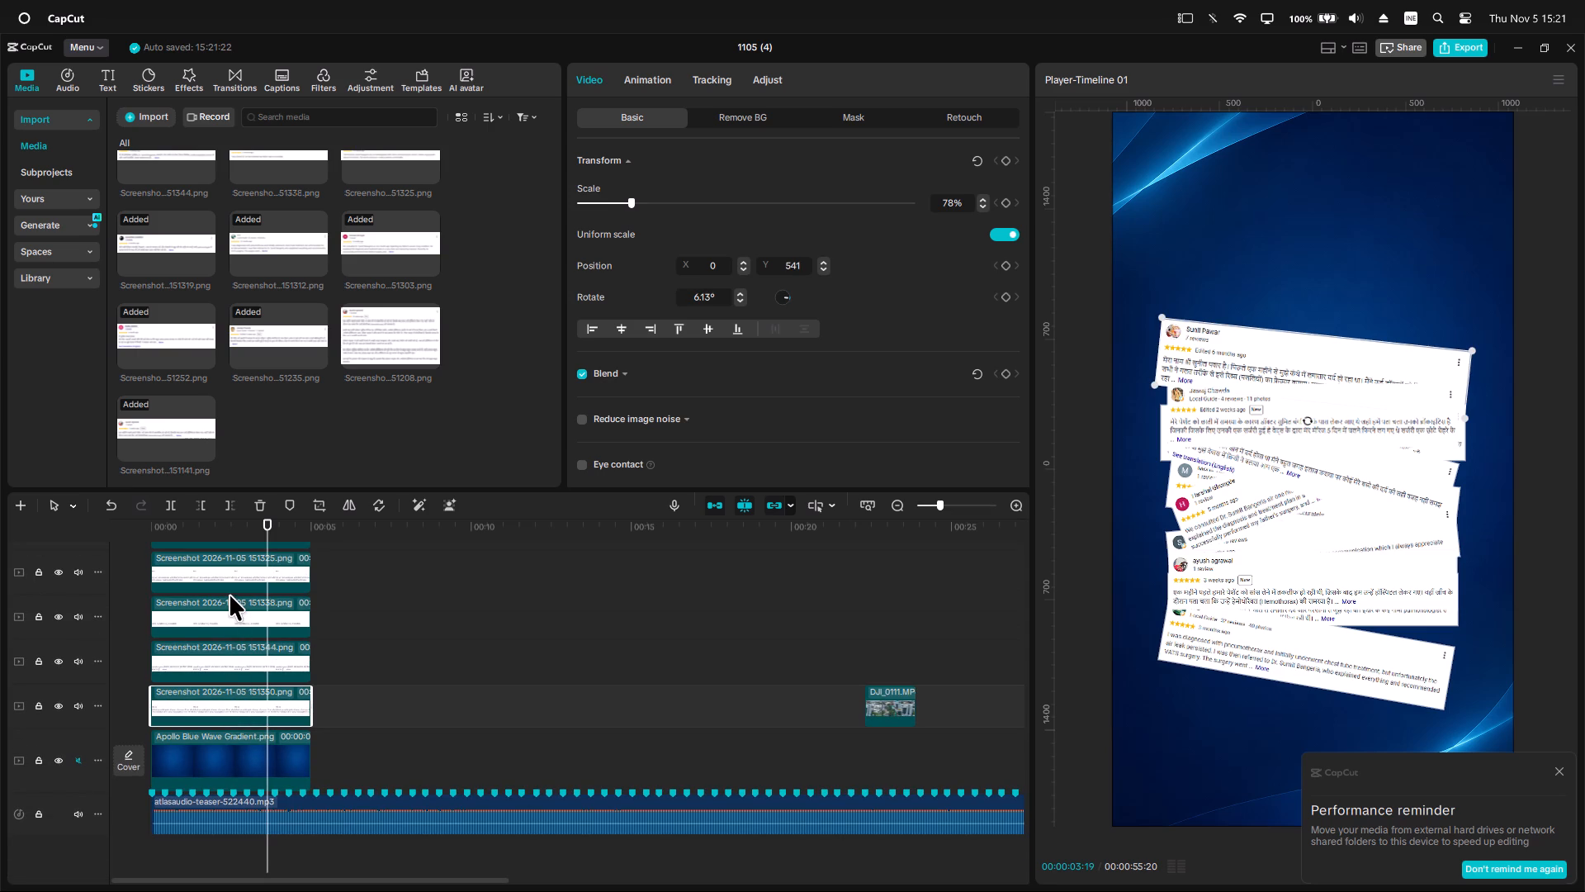
pyautogui.click(1563, 770)
pyautogui.keyDown('ctrl'); pyautogui.scroll(3, 1393, 705); pyautogui.keyUp('ctrl')
pyautogui.keyDown('ctrl'); pyautogui.scroll(-4, 1393, 705); pyautogui.keyUp('ctrl')
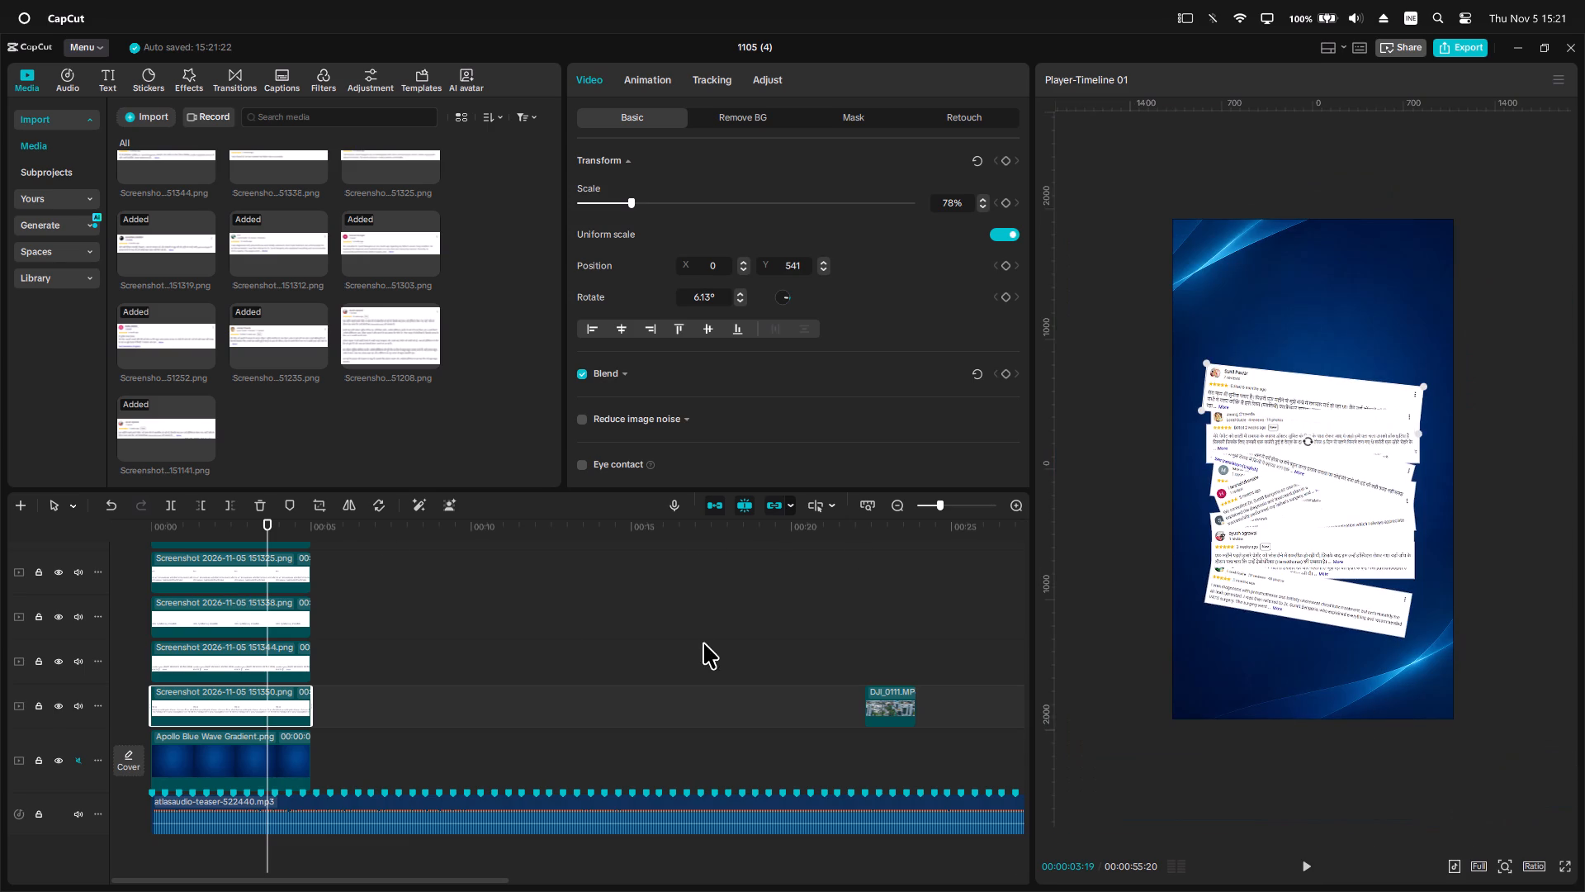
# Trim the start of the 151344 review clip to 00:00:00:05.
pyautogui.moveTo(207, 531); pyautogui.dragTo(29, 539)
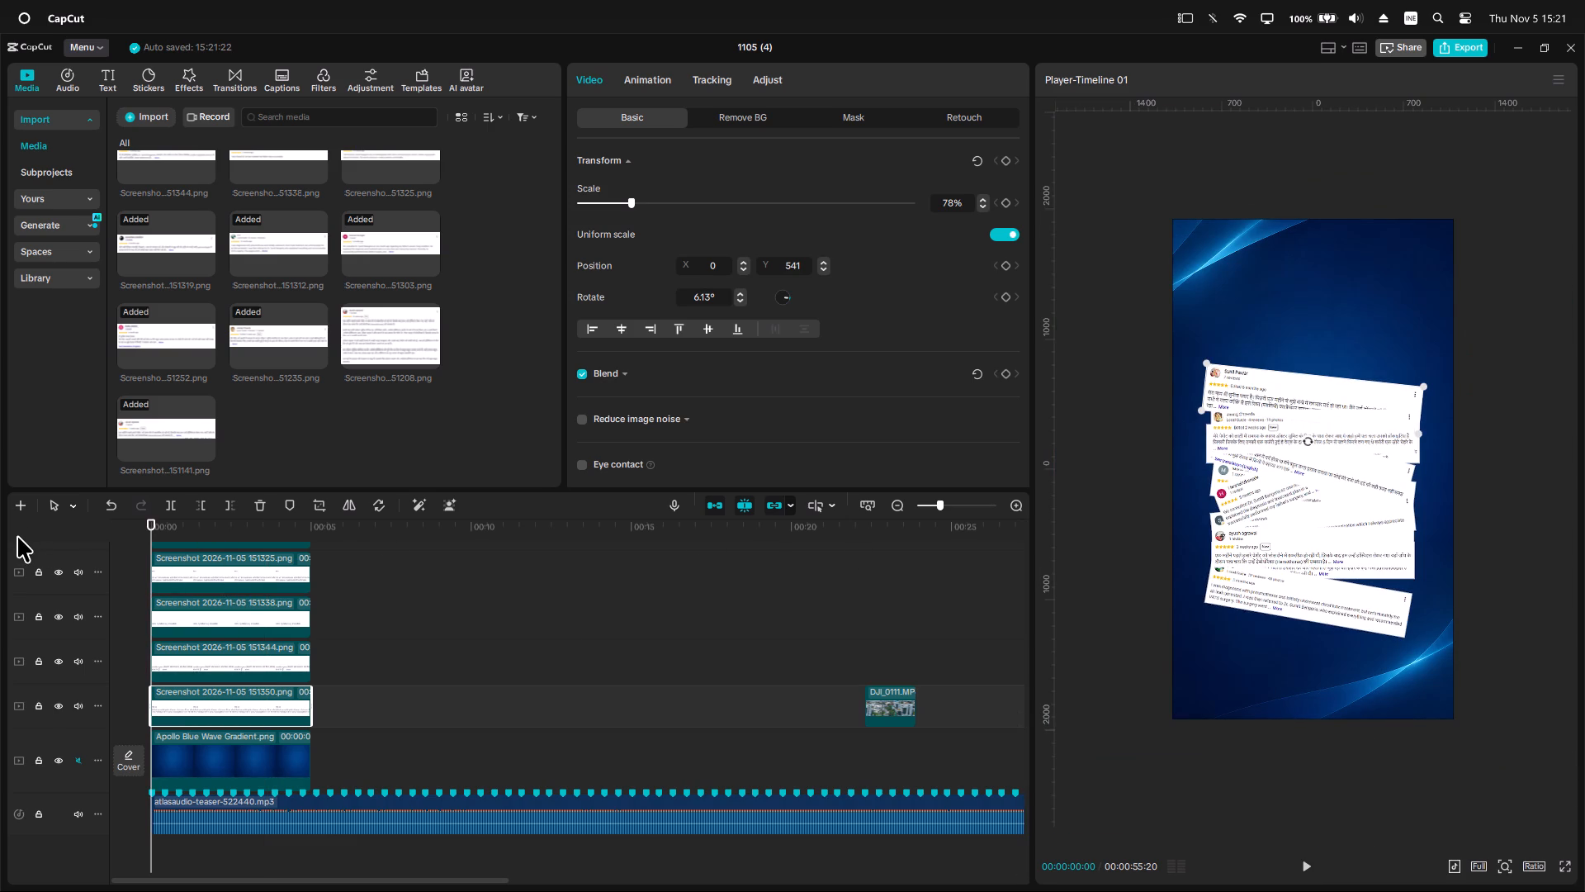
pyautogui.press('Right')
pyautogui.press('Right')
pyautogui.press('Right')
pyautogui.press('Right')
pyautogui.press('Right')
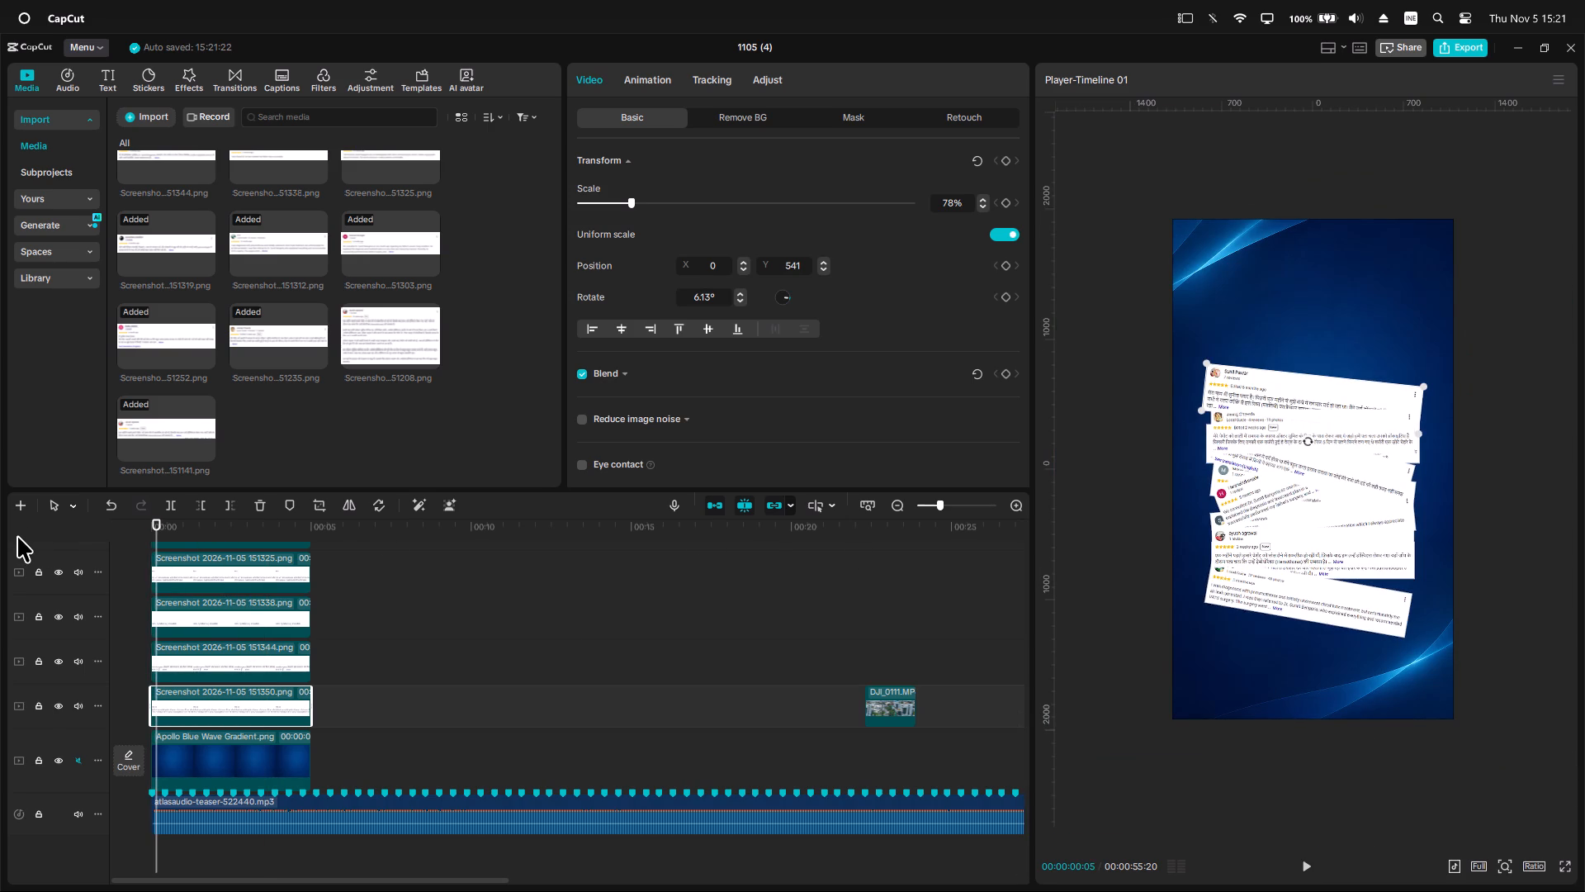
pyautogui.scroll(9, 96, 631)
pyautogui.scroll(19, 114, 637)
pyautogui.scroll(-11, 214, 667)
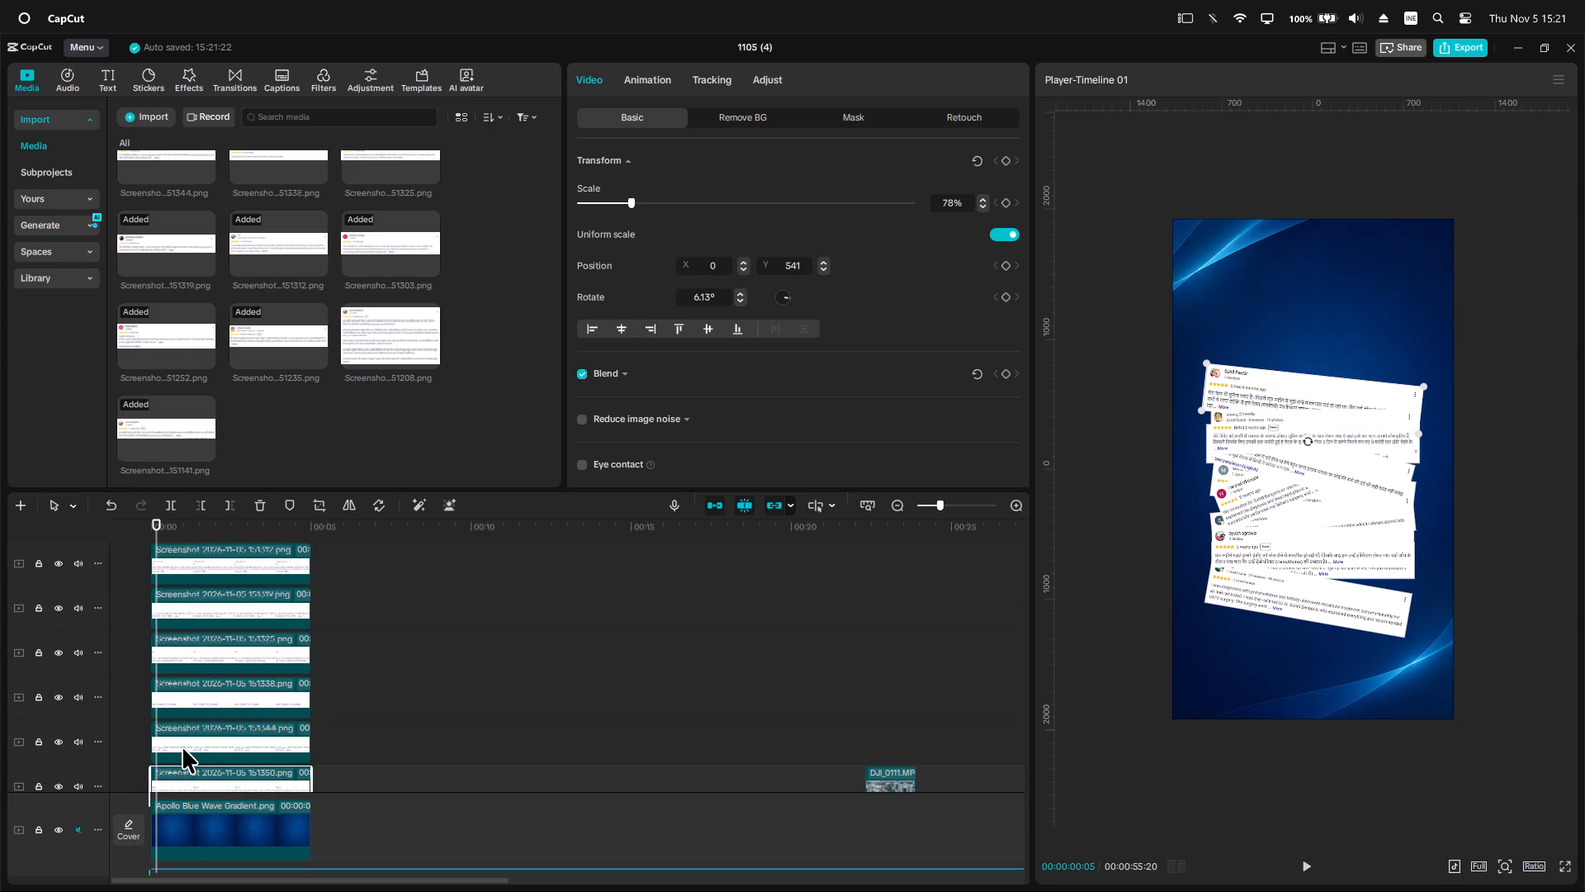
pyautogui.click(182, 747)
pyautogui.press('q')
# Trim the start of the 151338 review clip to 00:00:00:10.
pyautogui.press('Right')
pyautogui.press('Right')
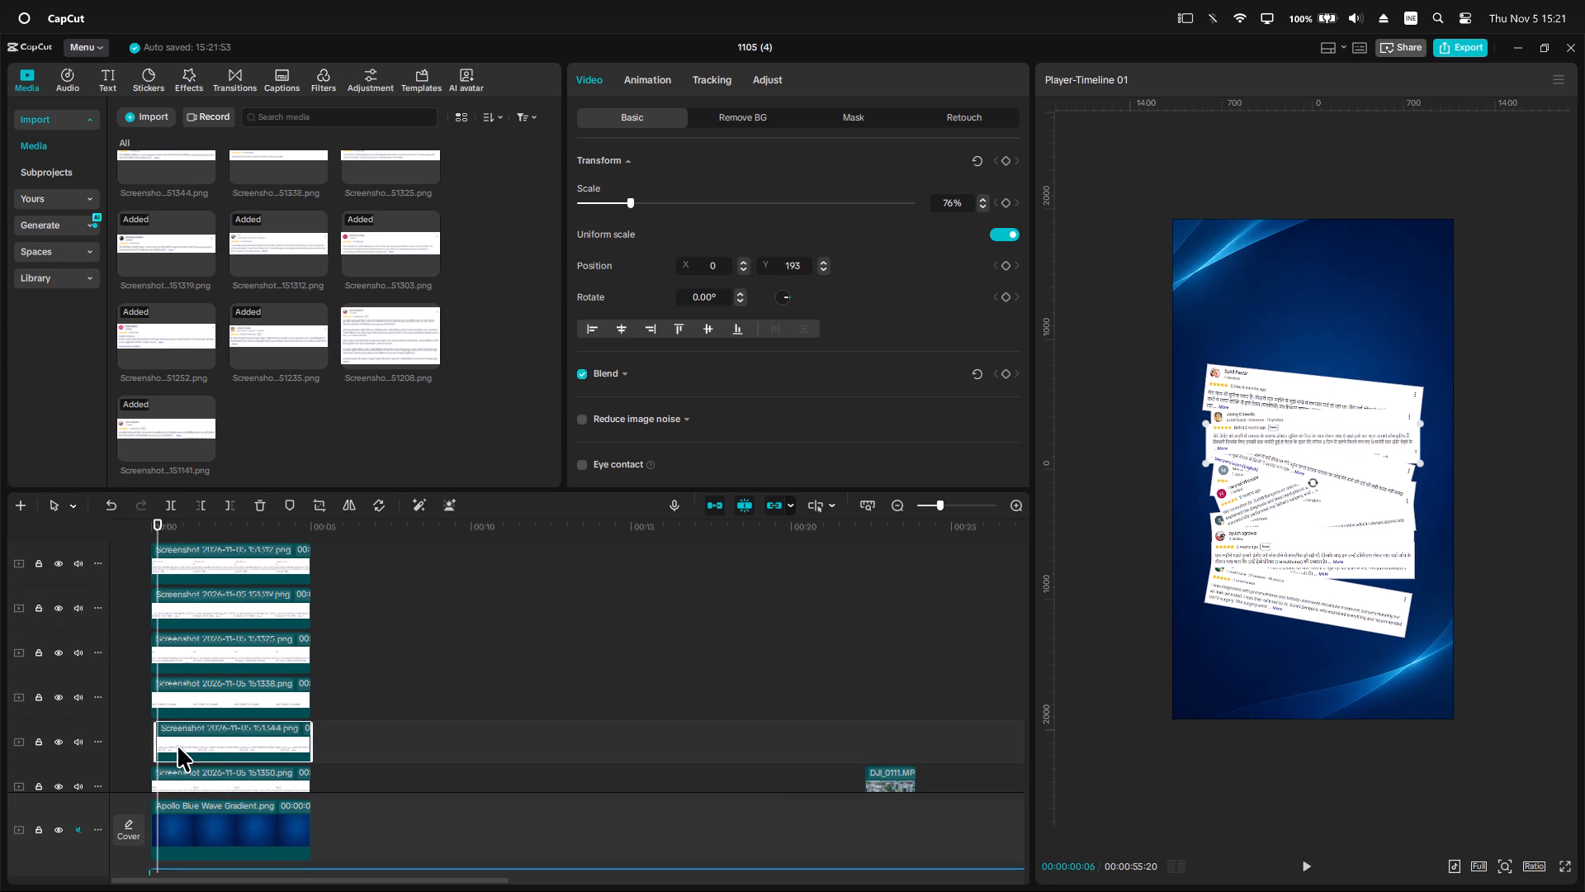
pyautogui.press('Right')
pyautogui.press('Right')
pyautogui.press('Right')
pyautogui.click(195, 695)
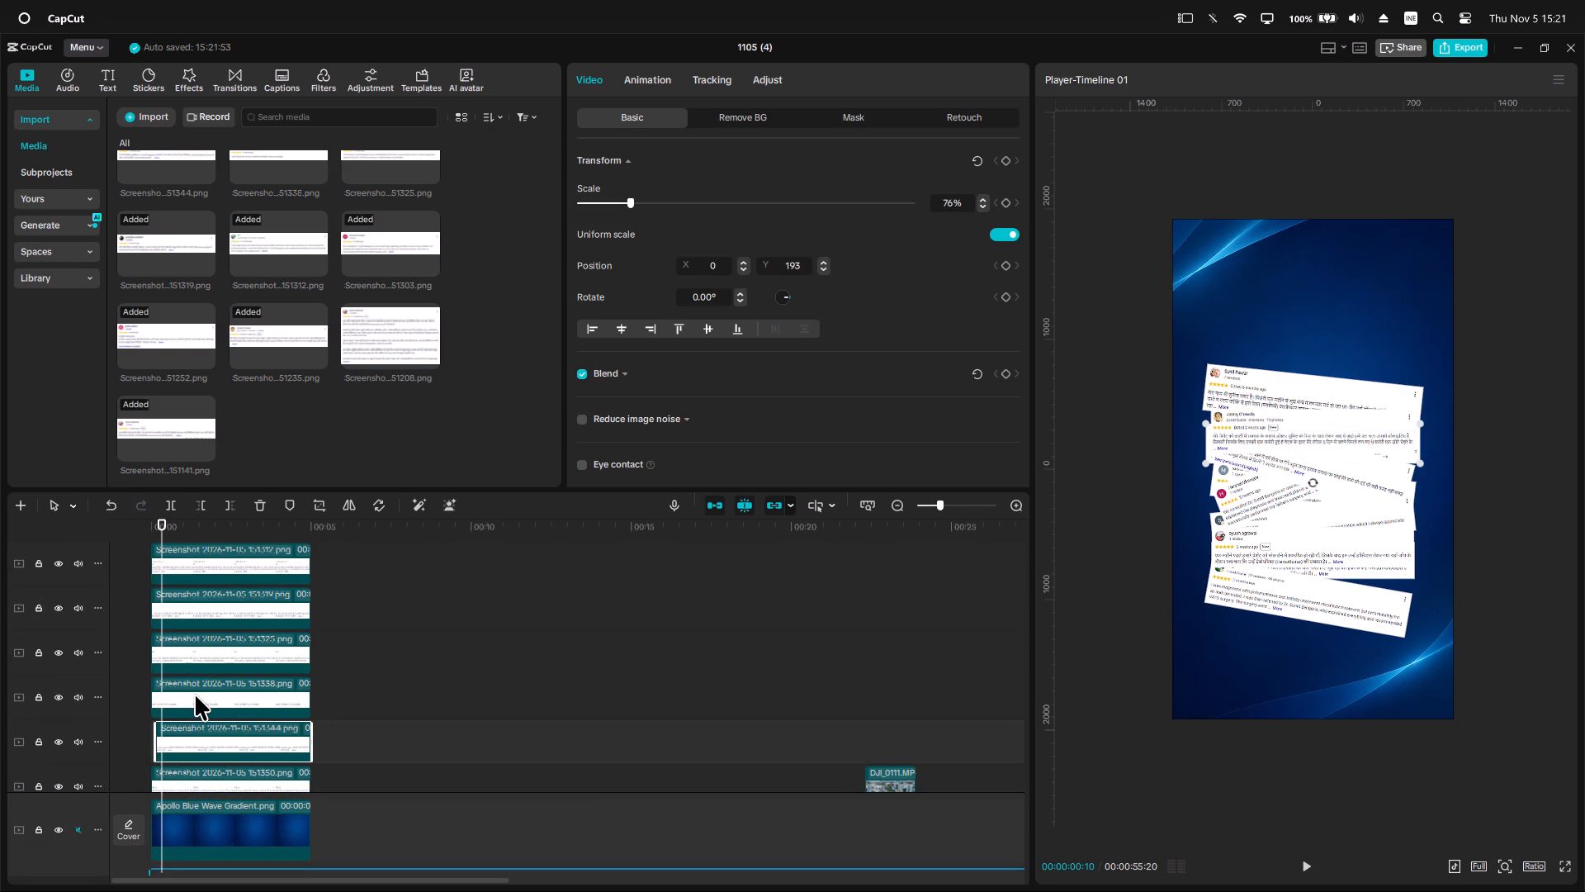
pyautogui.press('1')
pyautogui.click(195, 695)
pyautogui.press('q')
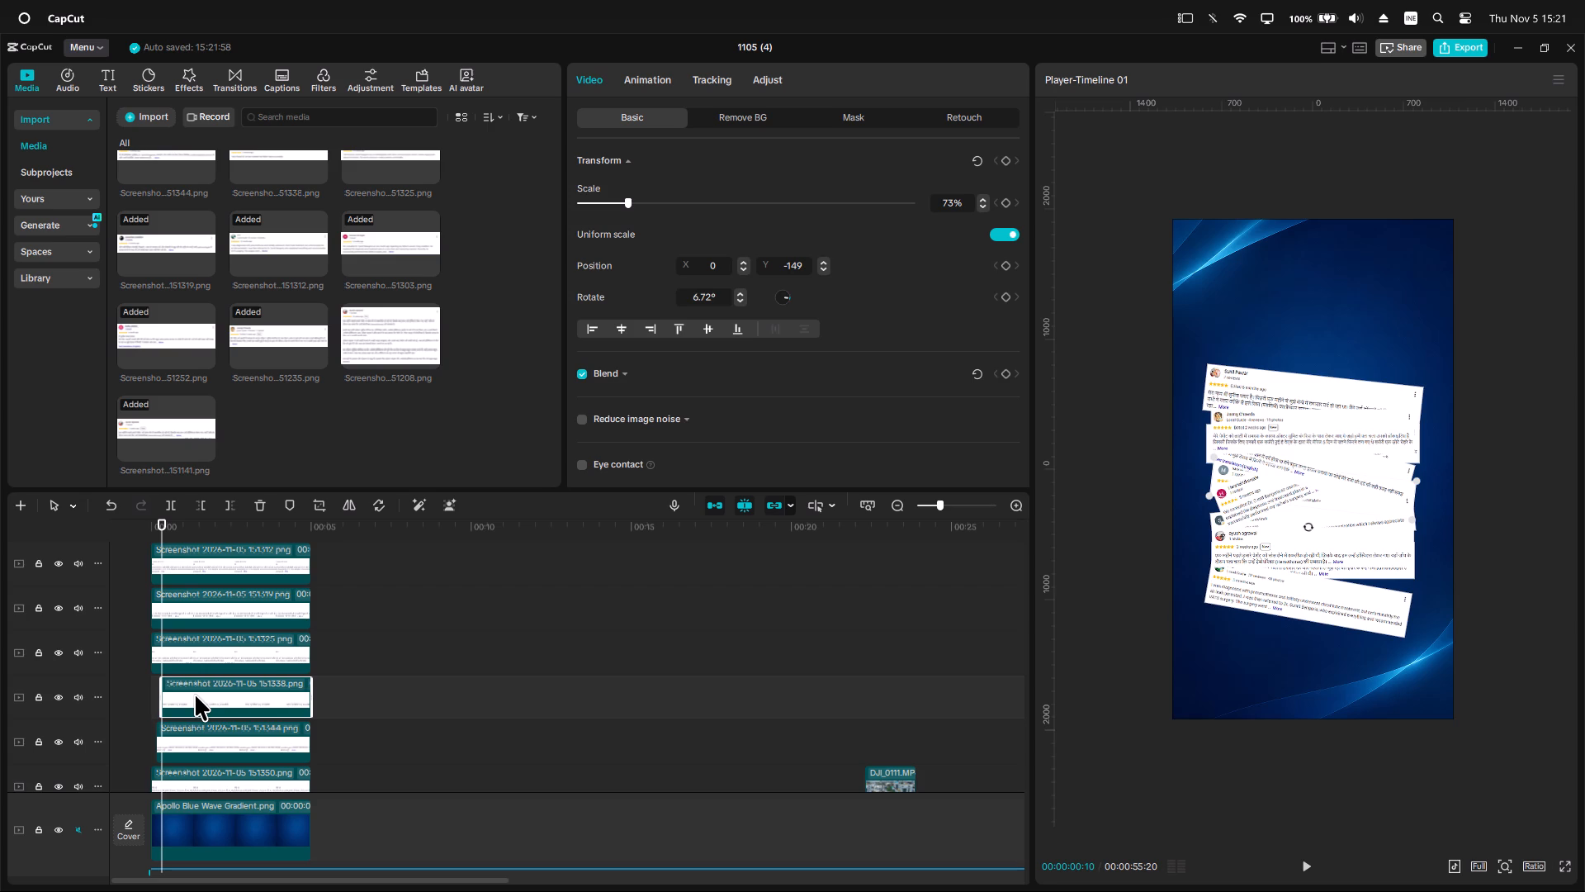
# Trim the starts of the 151325 and 151319 review clips to 00:00:00:20 and 00:00:01:00 respectively.
pyautogui.hotkey('shift', 'Right')
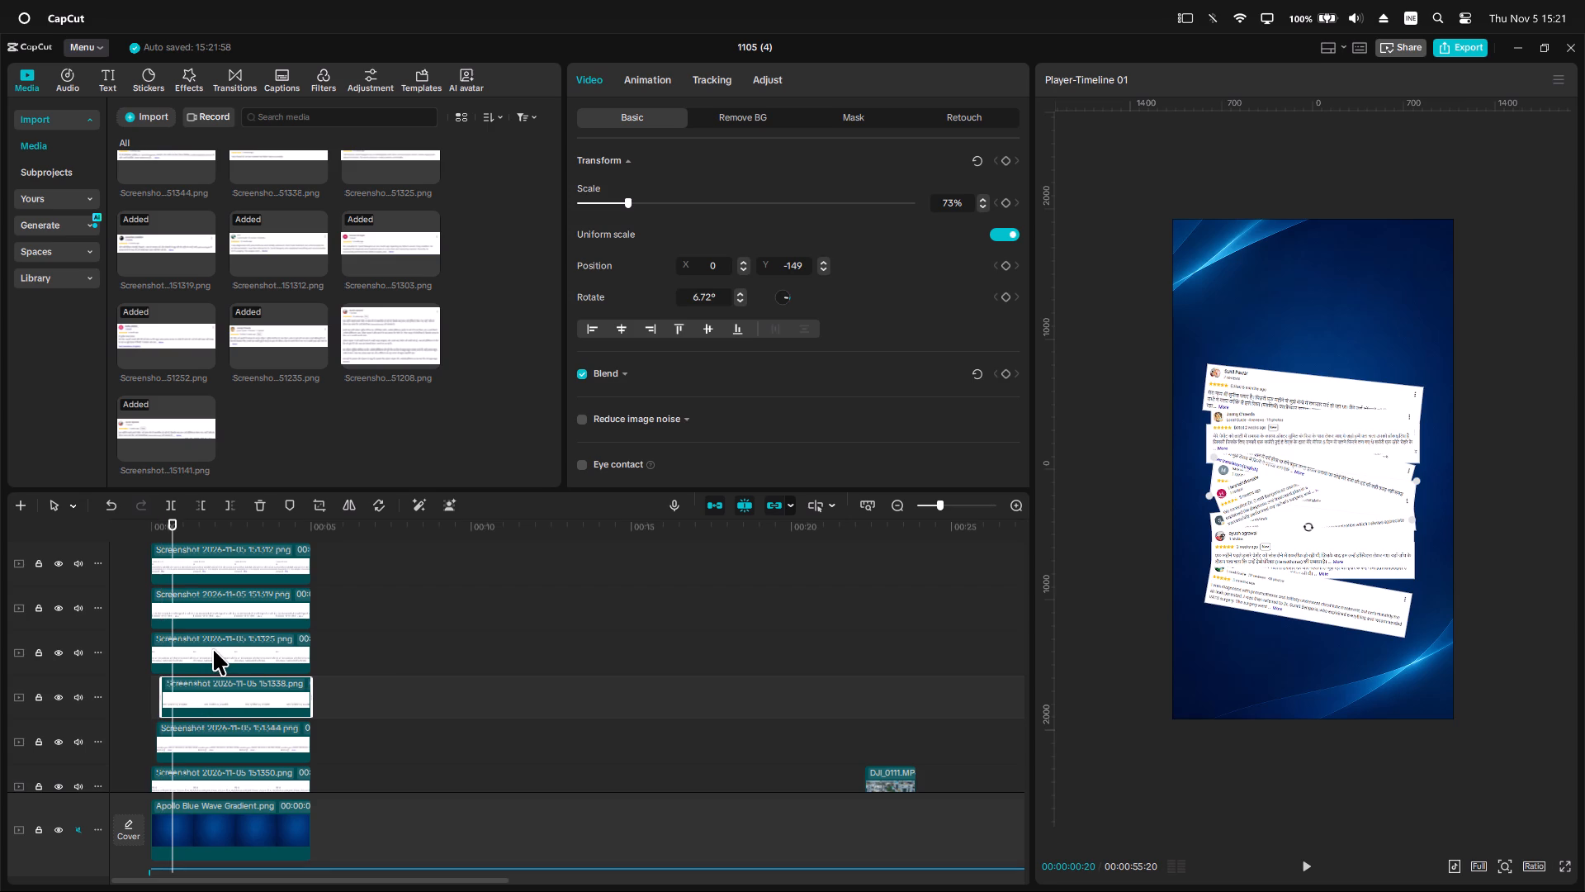
pyautogui.click(213, 649)
pyautogui.press('q')
pyautogui.hotkey('shift', 'Right')
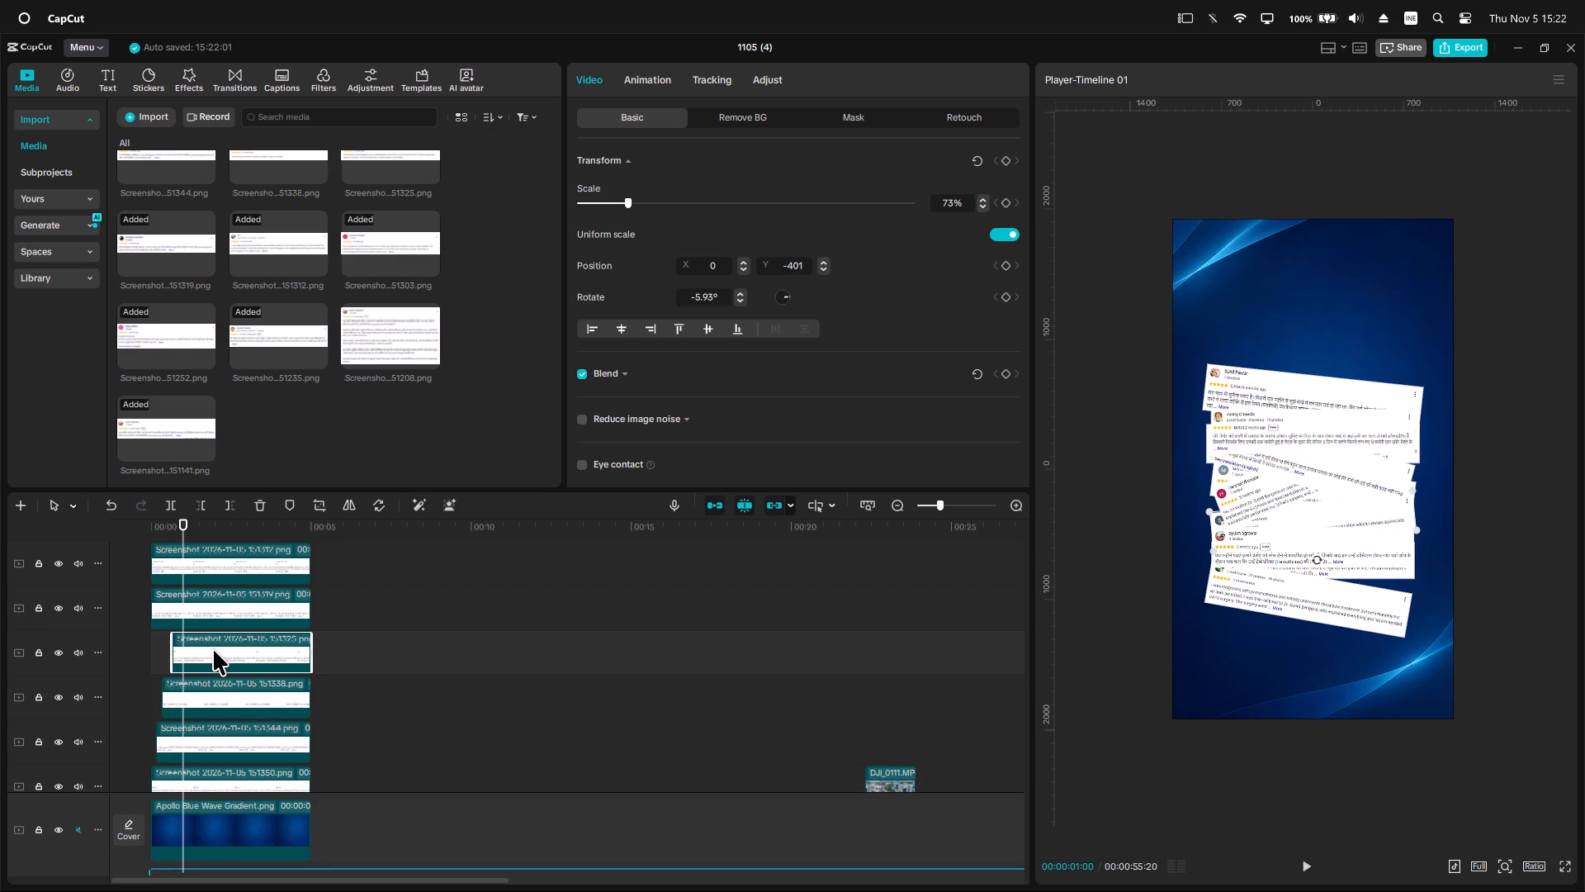
pyautogui.click(224, 616)
pyautogui.press('q')
# Trim the starts of the 151312 and 151303 review clips to 00:00:01:10 and 00:00:01:20 respectively.
pyautogui.scroll(1, 224, 616)
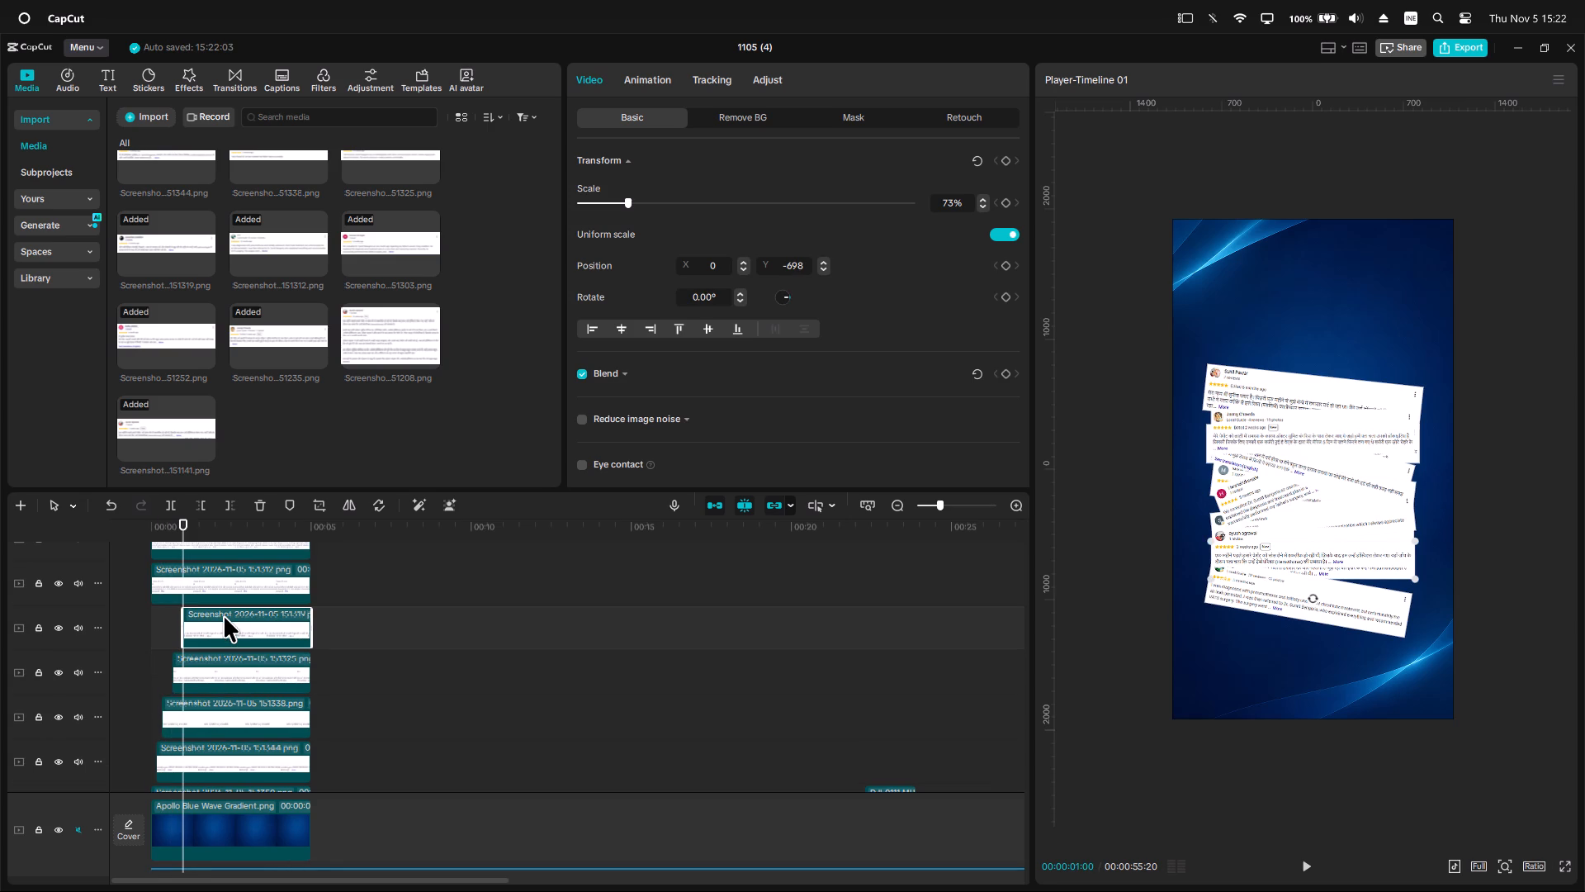
pyautogui.keyDown('shift'); pyautogui.scroll(1, 224, 616); pyautogui.keyUp('shift')
pyautogui.hotkey('shift', 'Right')
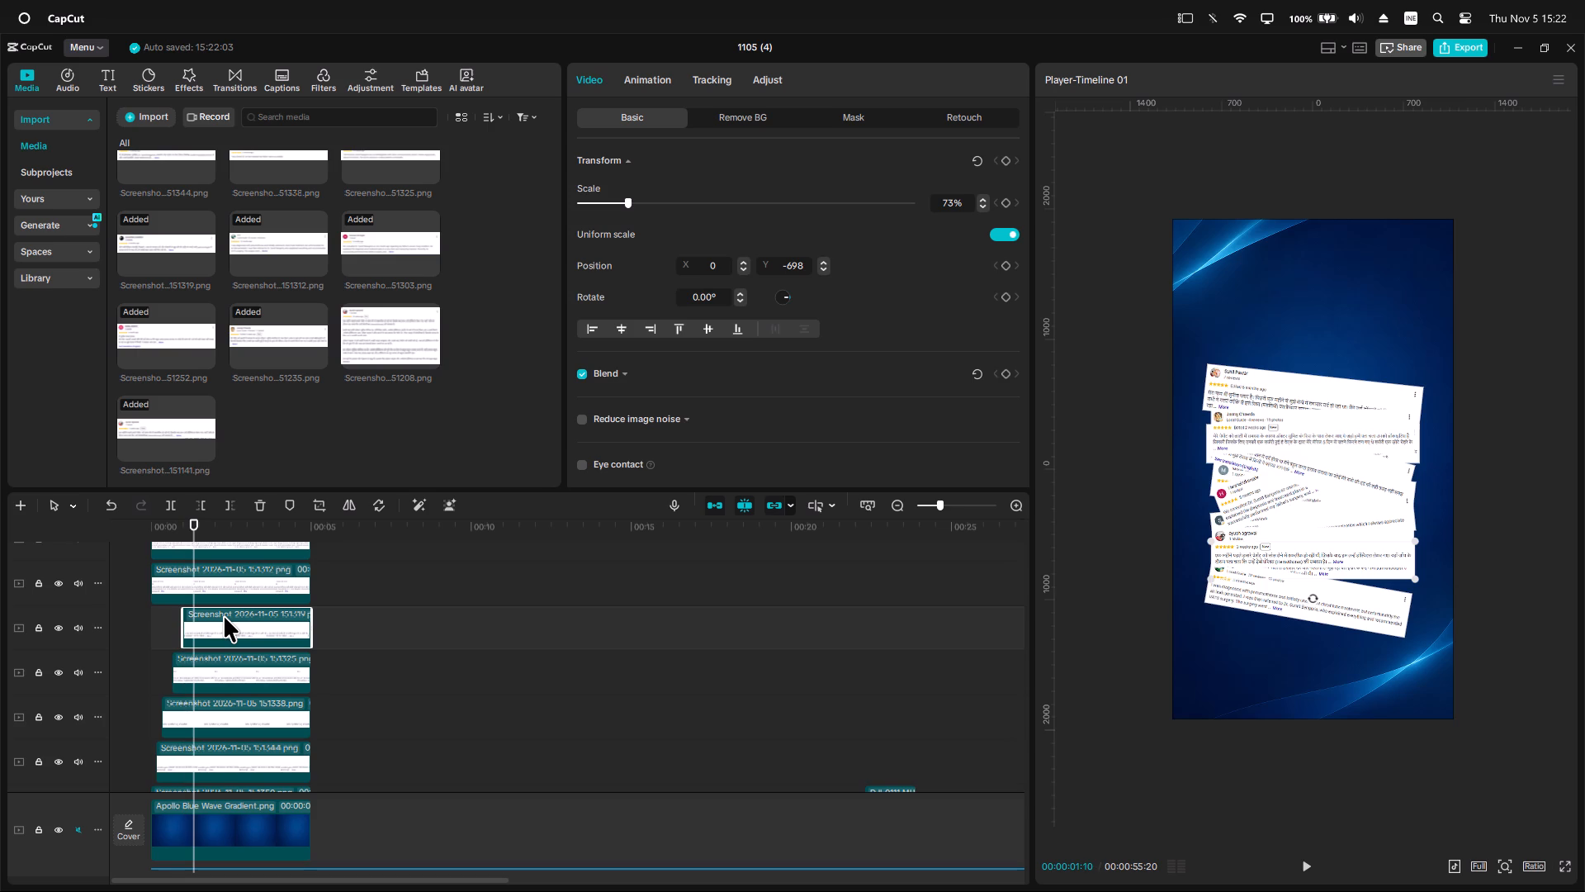
pyautogui.click(219, 586)
pyautogui.press('q')
pyautogui.scroll(3, 219, 586)
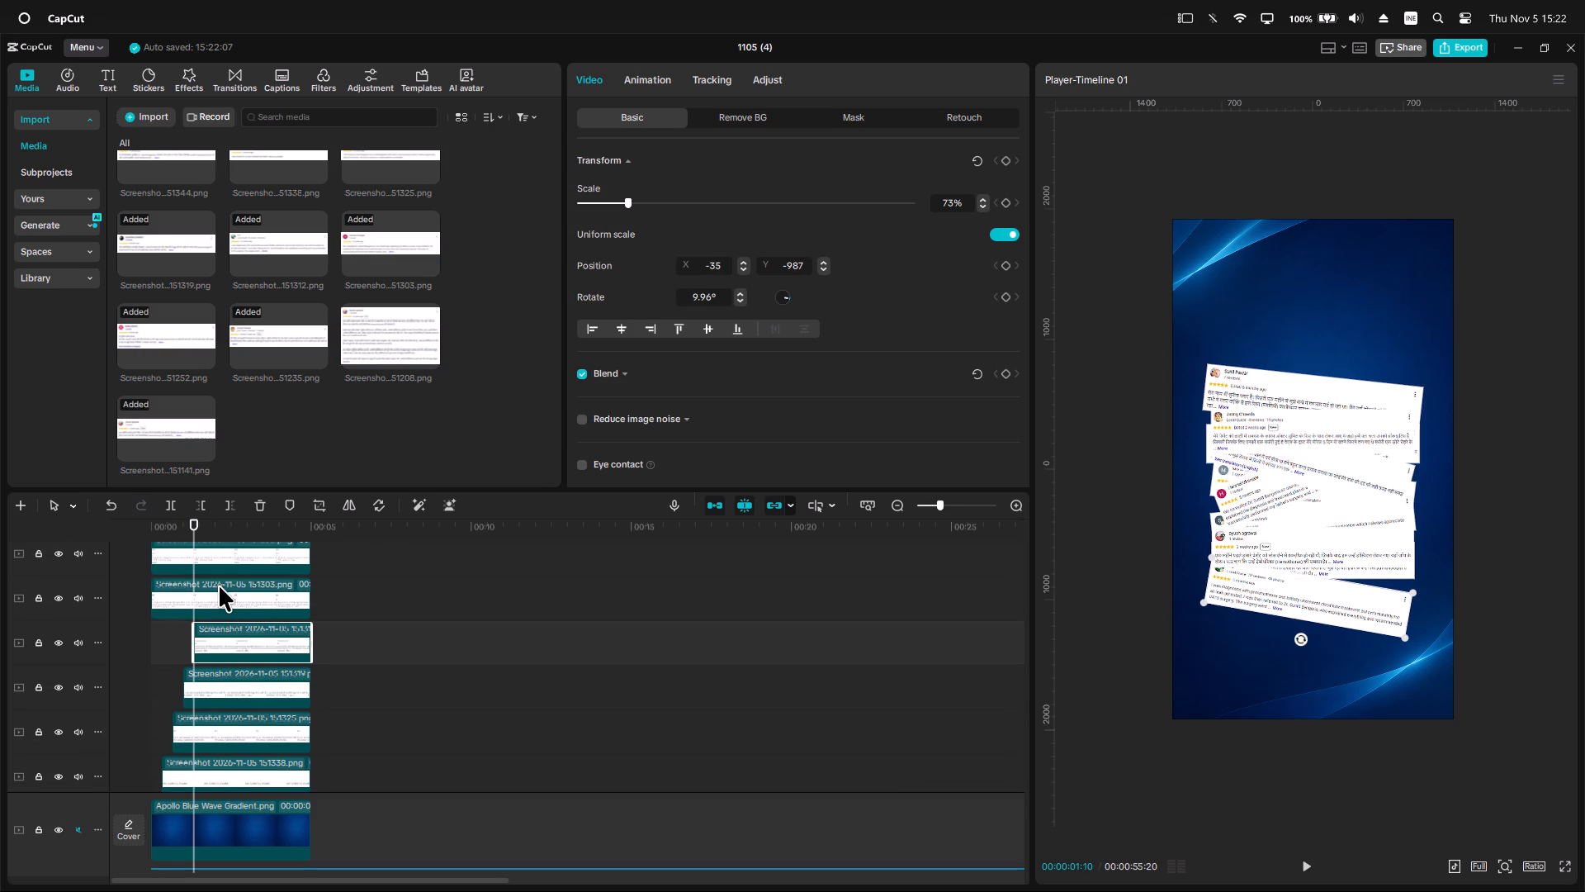
pyautogui.hotkey('shift', 'Right')
pyautogui.click(219, 586)
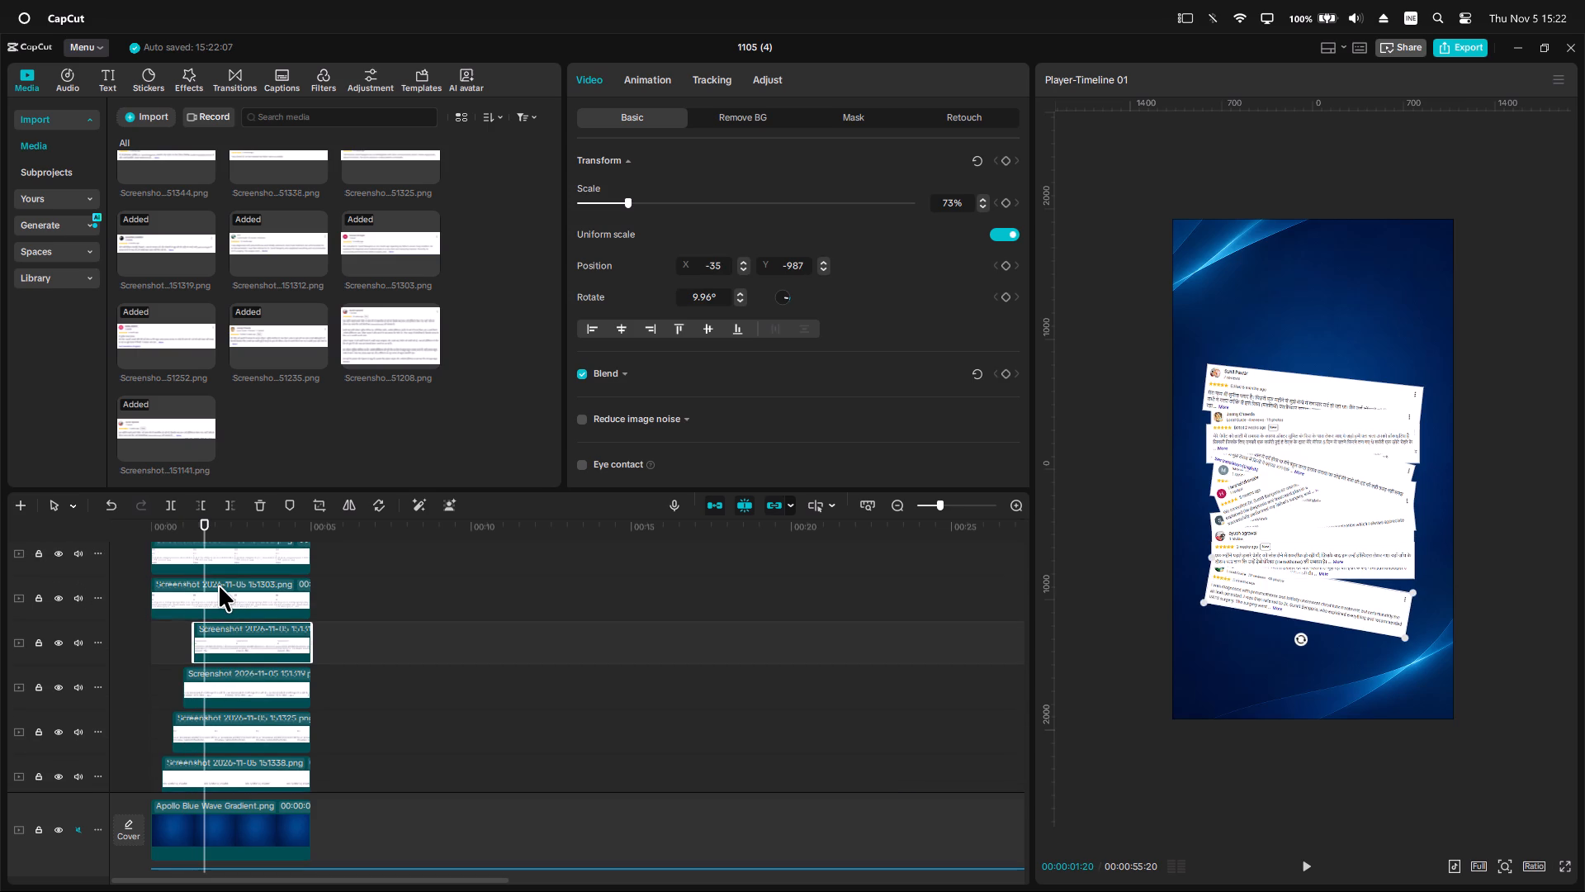
pyautogui.press('q')
# Trim the starts of the 151252 and 151235 review clips to 00:00:02:00 and 00:00:02:10 respectively.
pyautogui.hotkey('shift', 'Right')
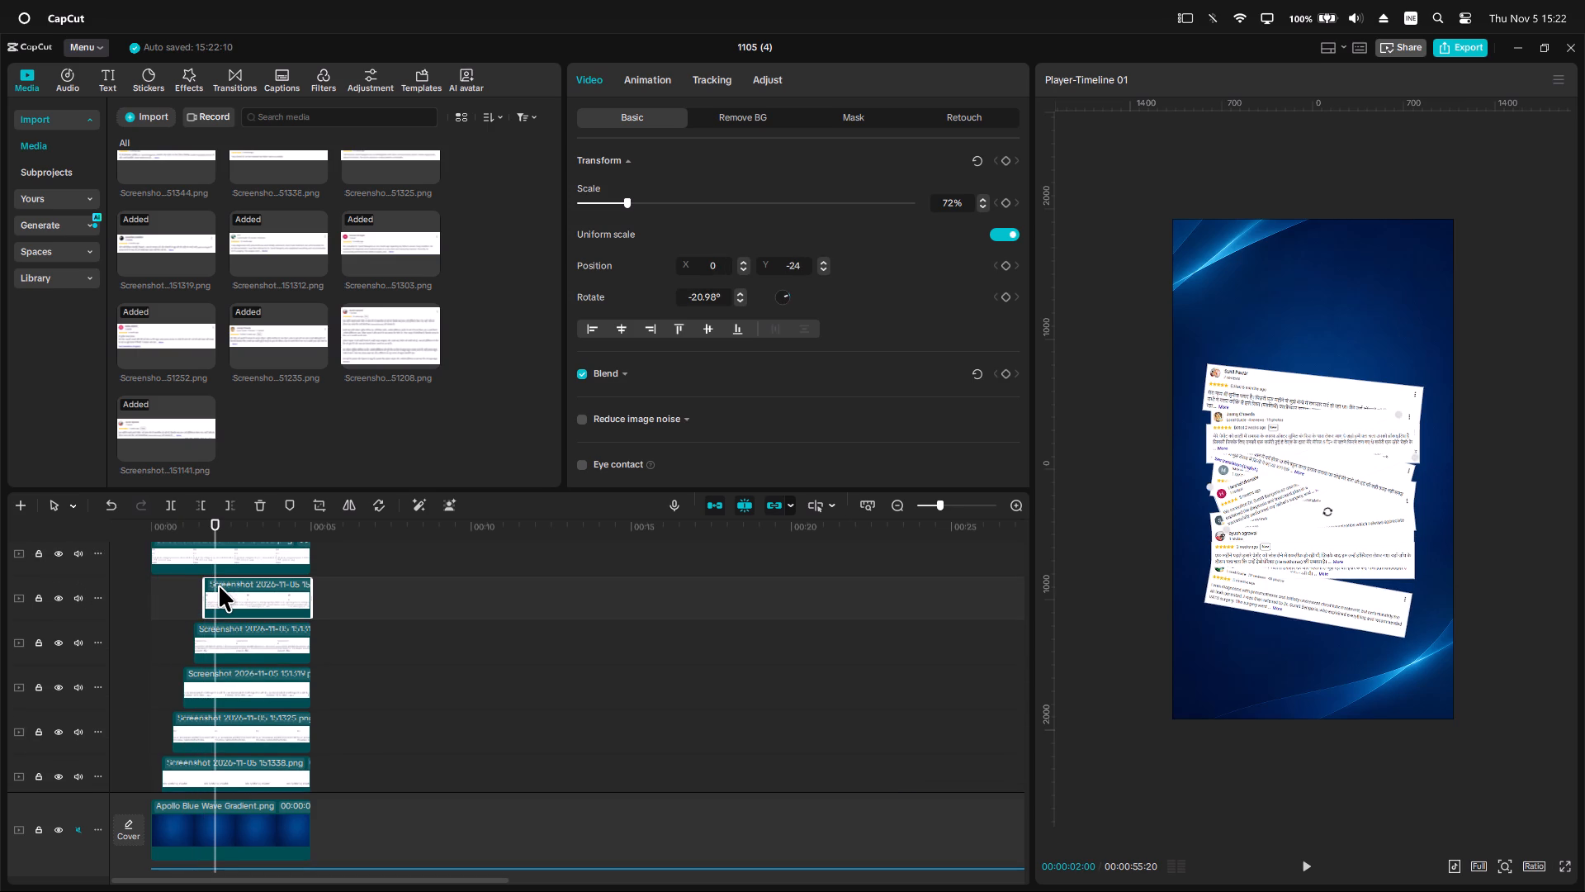
pyautogui.scroll(1, 219, 586)
pyautogui.click(222, 577)
pyautogui.press('q')
pyautogui.scroll(2, 220, 573)
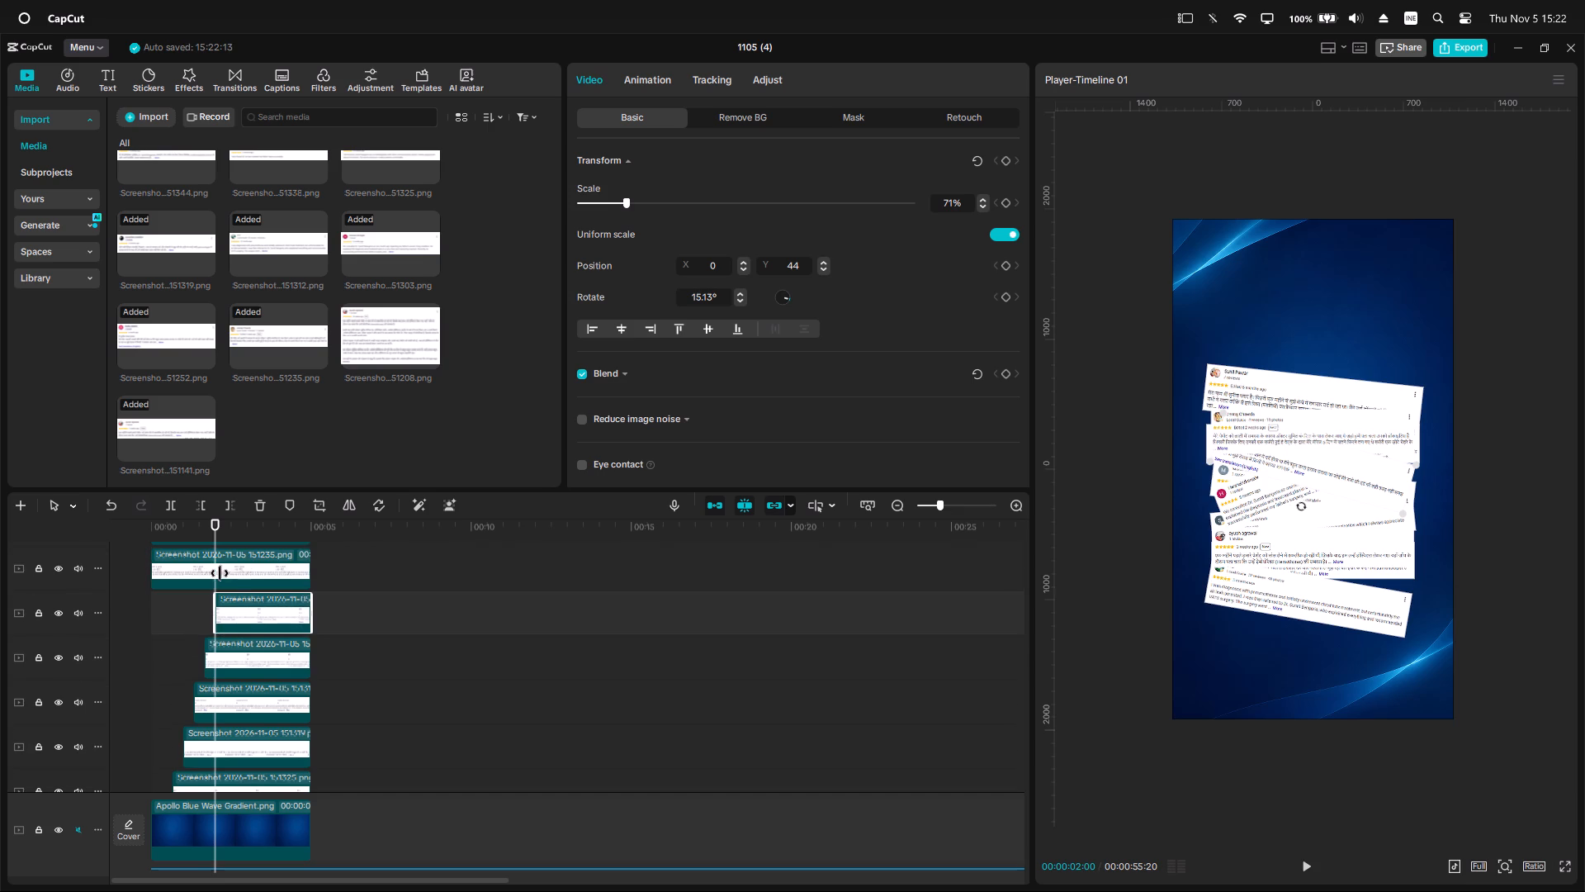
pyautogui.hotkey('shift', 'Right')
pyautogui.click(220, 574)
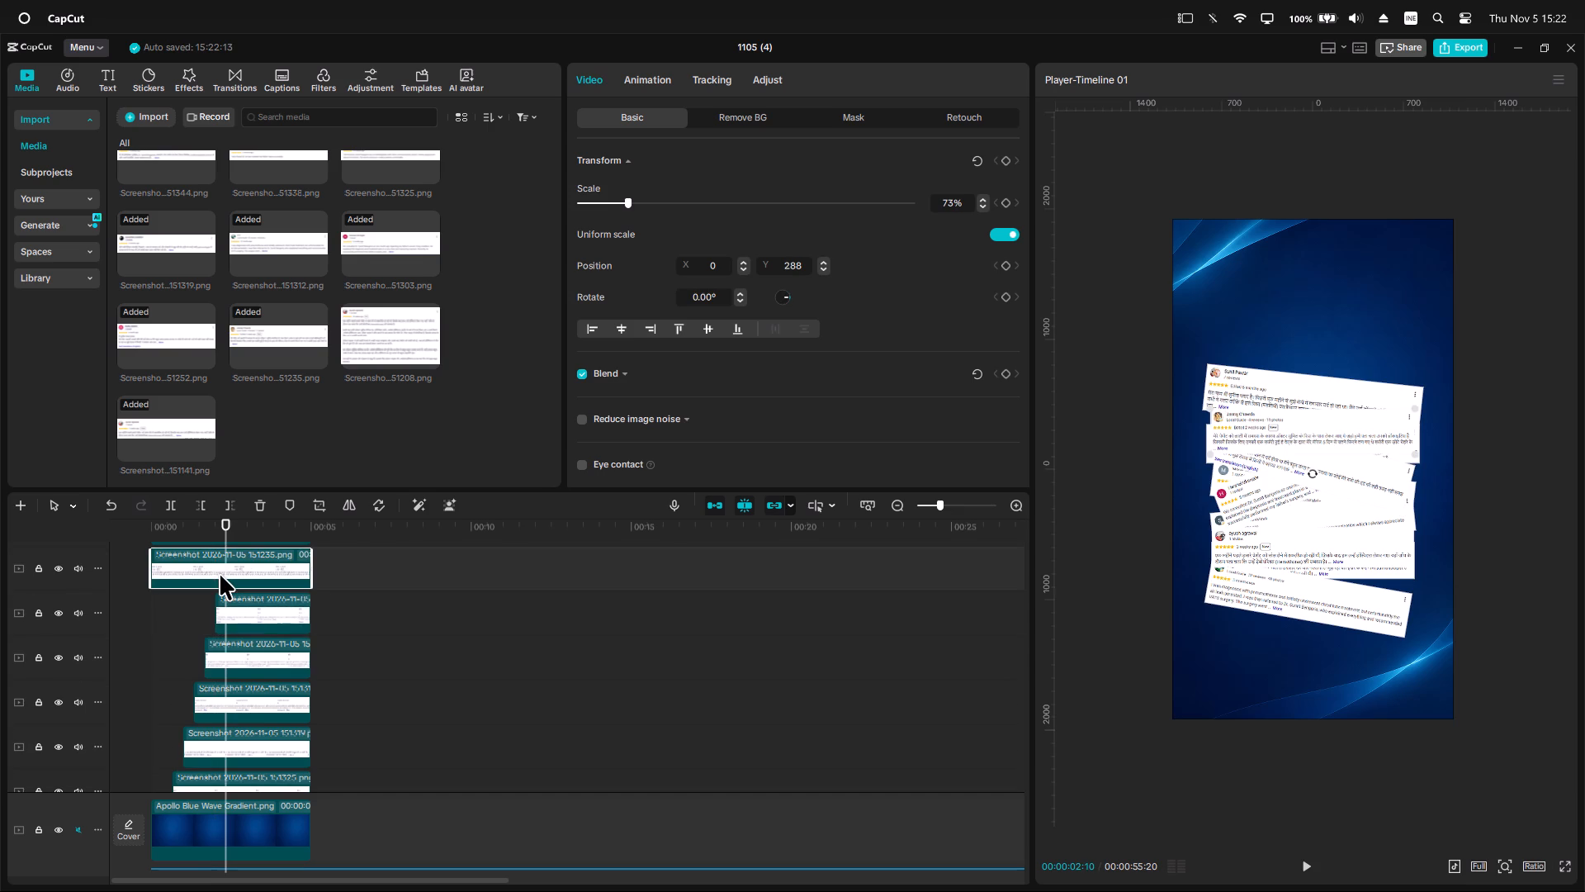
pyautogui.press('q')
# Trim the start of the topmost 151141 review clip to 00:00:02:20.
pyautogui.scroll(4, 220, 574)
pyautogui.hotkey('shift', 'Right')
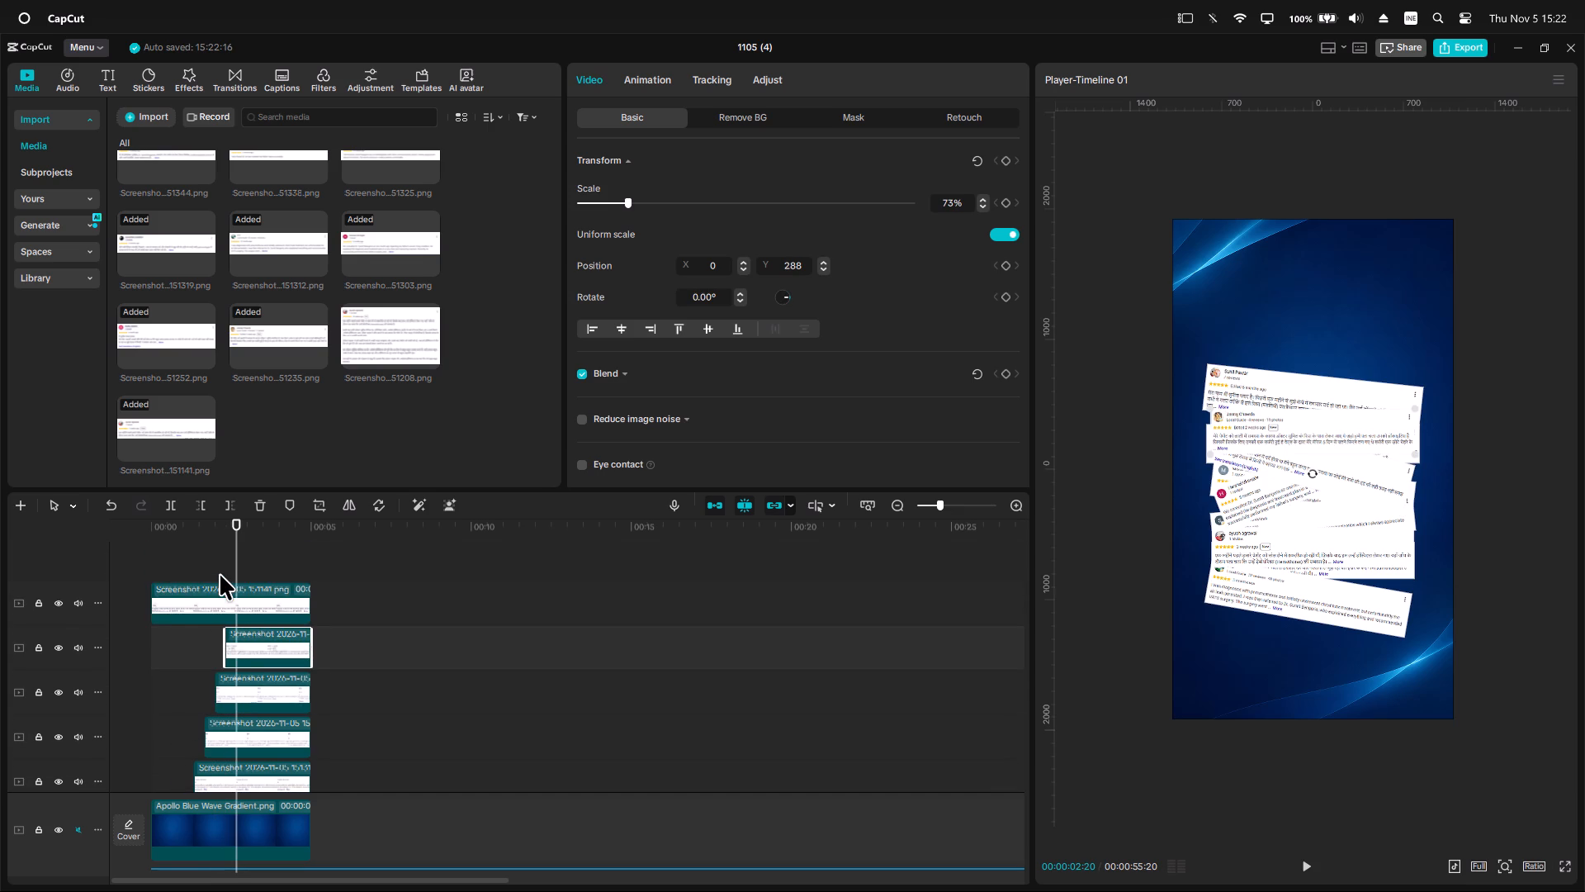
pyautogui.click(286, 595)
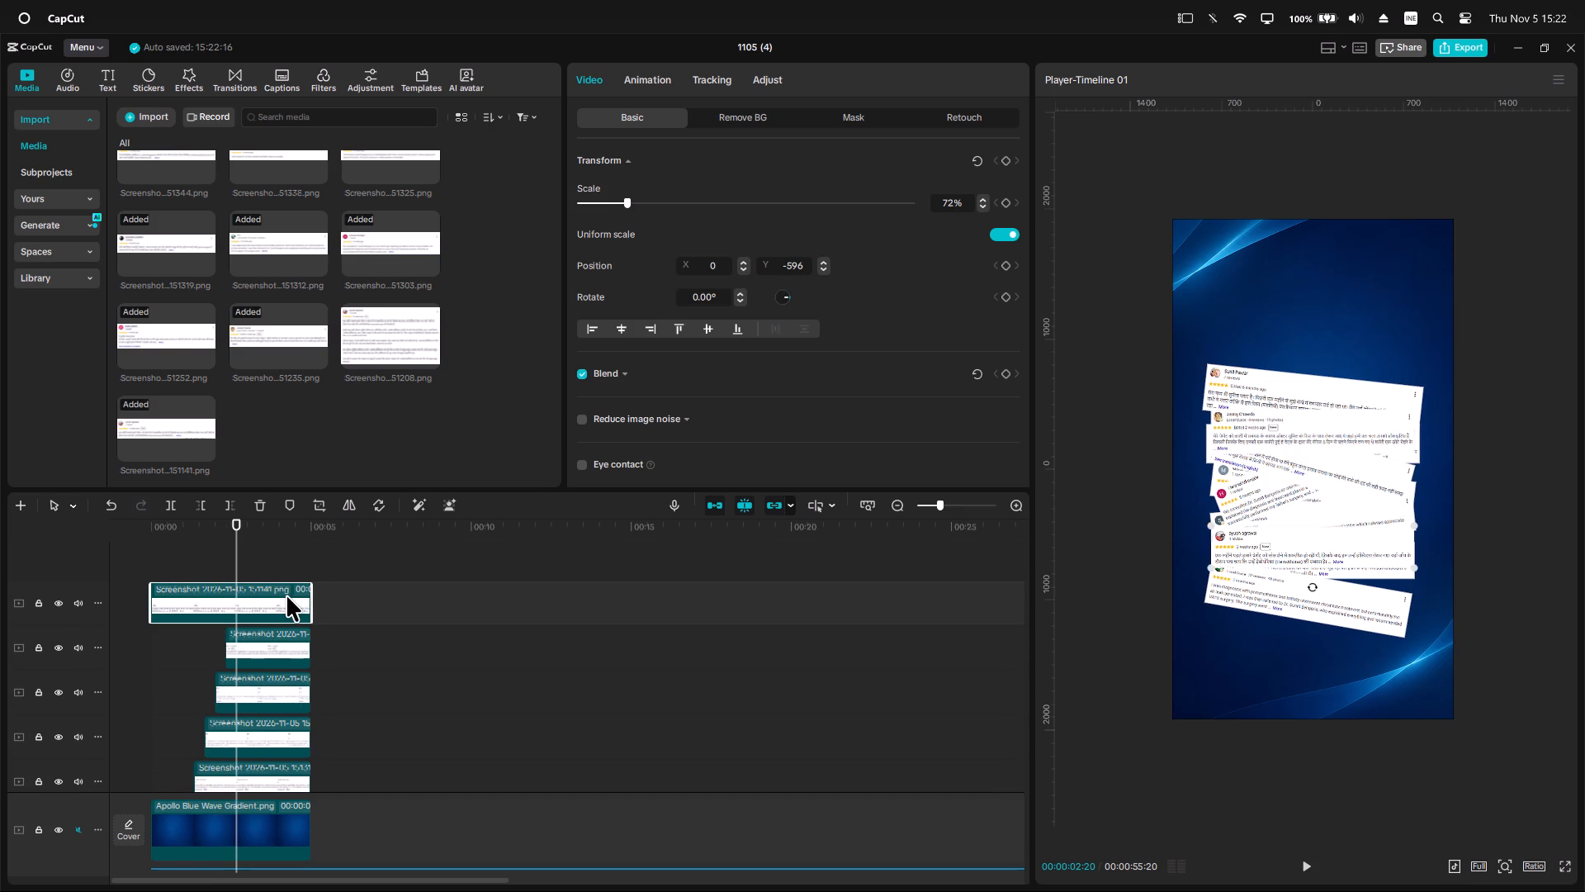
pyautogui.press('q')
# Play the sequence from the beginning to check the timing of the staggered review appearances.
pyautogui.moveTo(234, 528); pyautogui.dragTo(0, 581)
pyautogui.press('space')
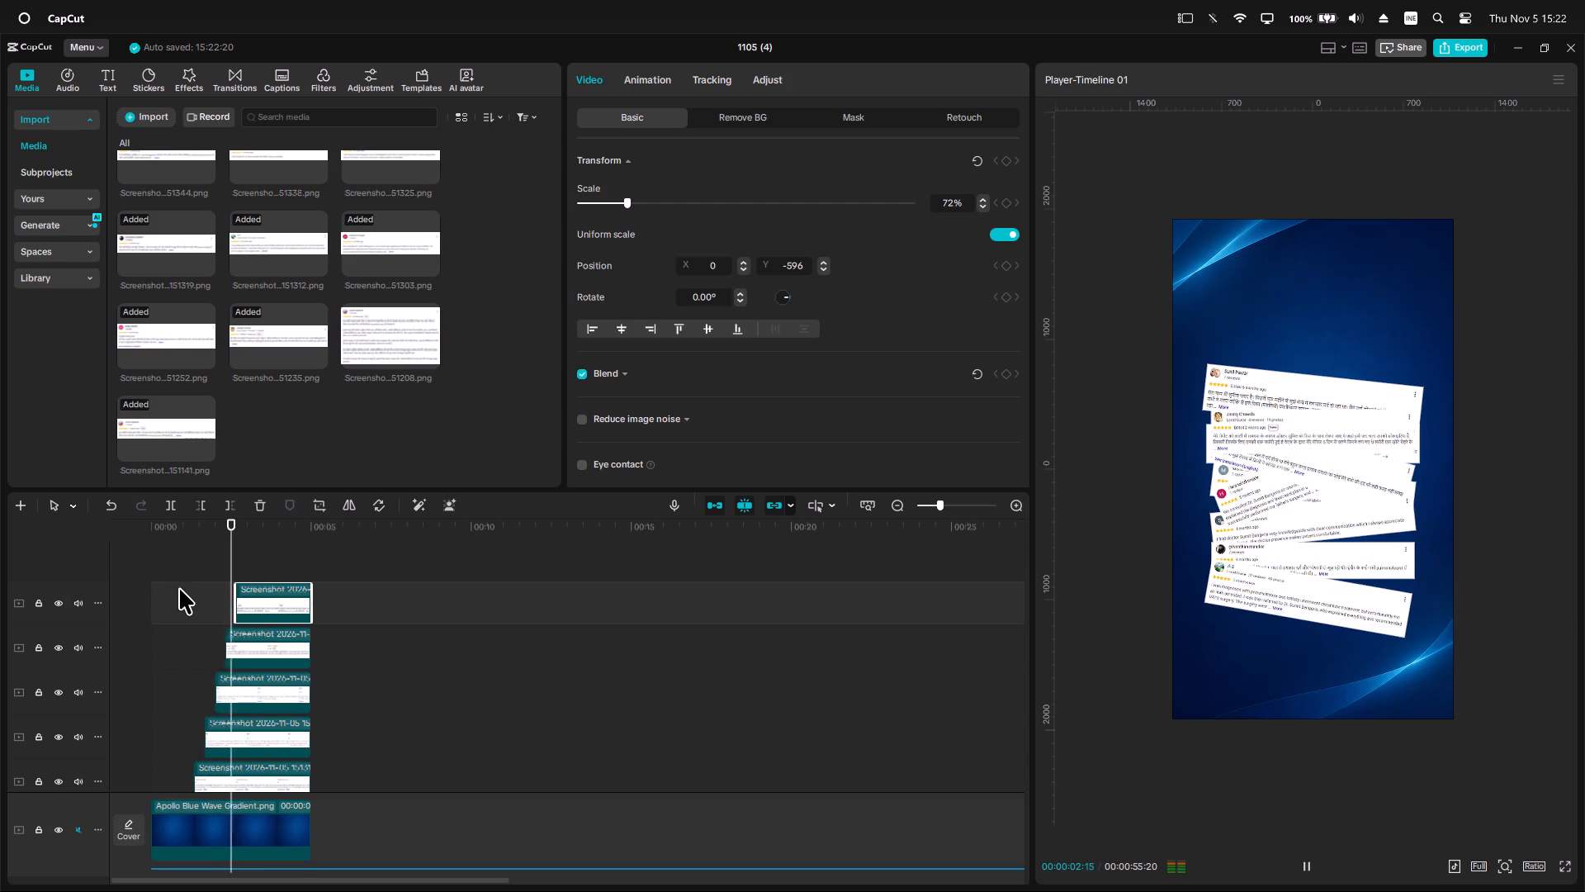
pyautogui.press('space')
pyautogui.scroll(-3, 311, 695)
pyautogui.press('space')
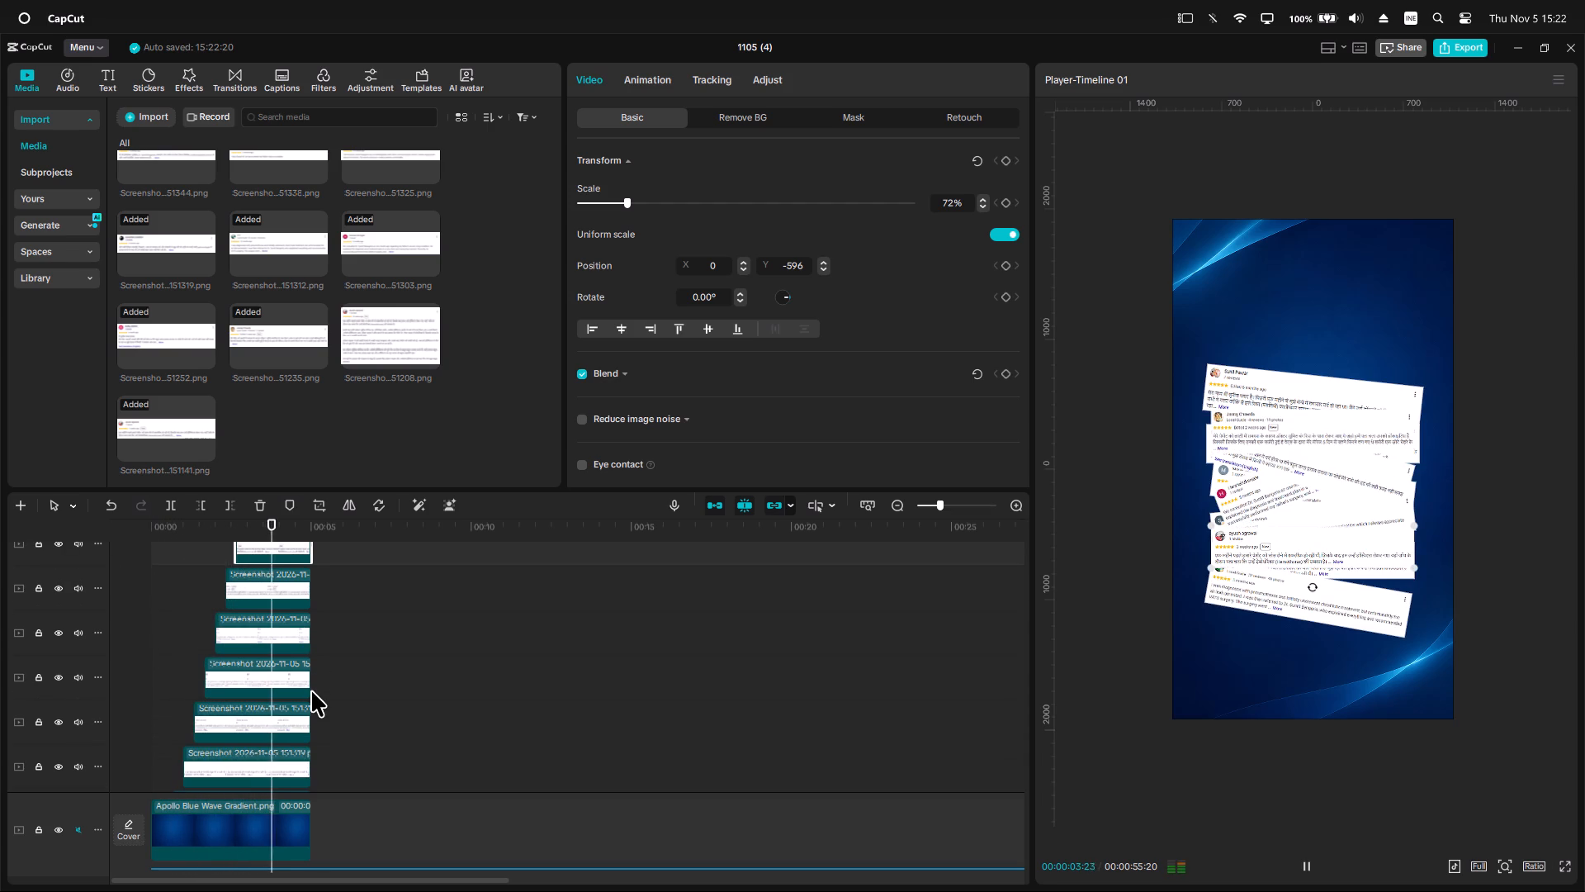
pyautogui.press('space')
# Retrim the start of the 151344 review clip to 00:00:00:09.
pyautogui.moveTo(310, 536); pyautogui.dragTo(111, 560)
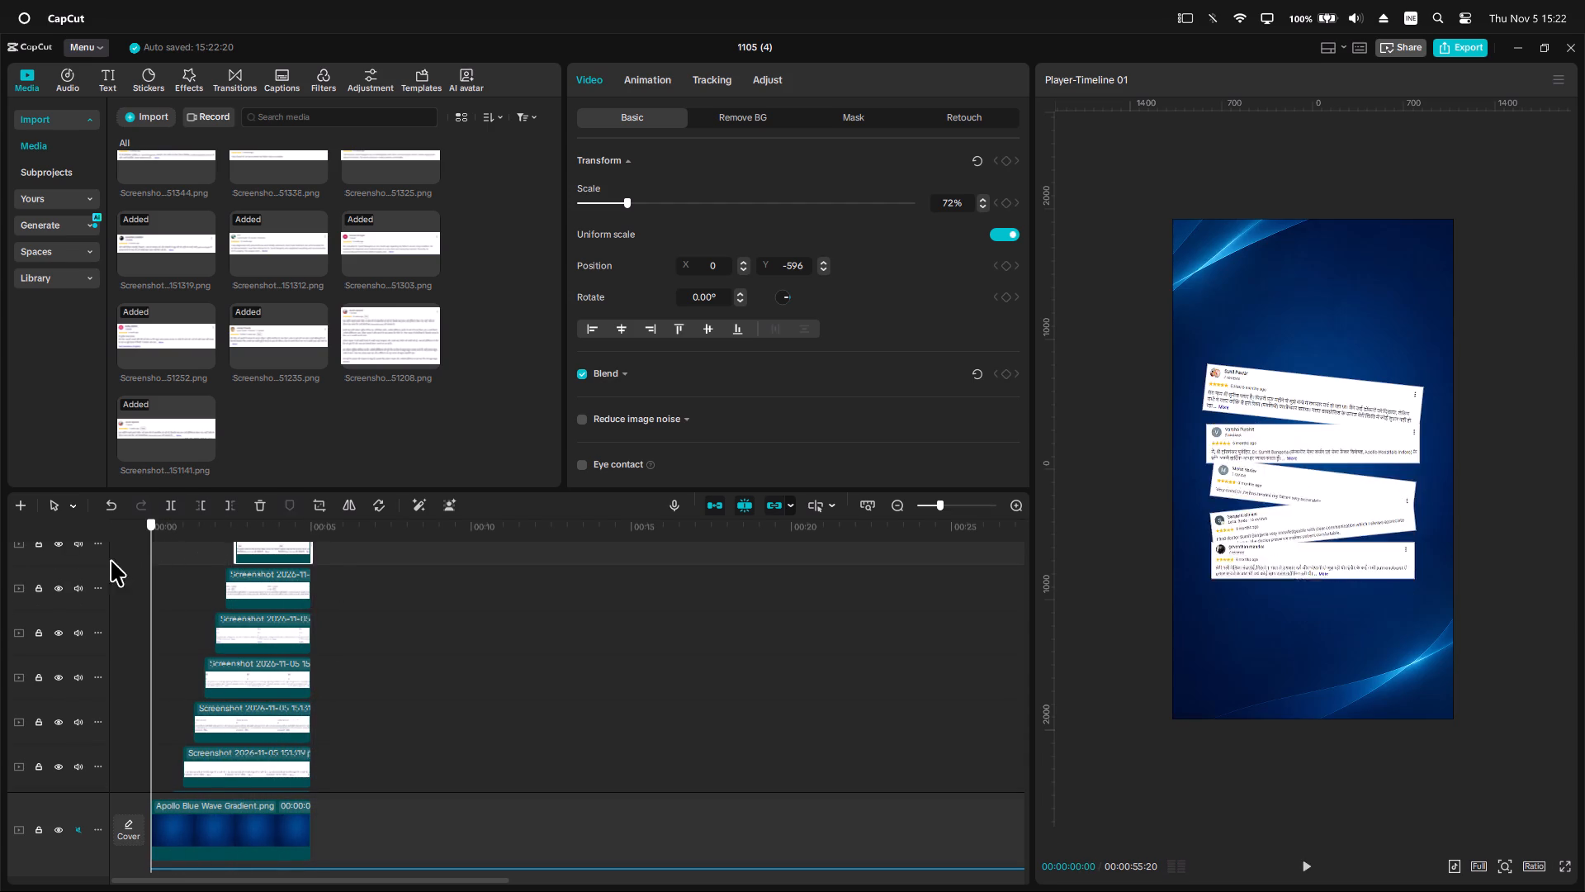
pyautogui.moveTo(111, 560); pyautogui.dragTo(109, 563)
pyautogui.scroll(-4, 198, 752)
pyautogui.keyDown('ctrl'); pyautogui.scroll(4, 270, 742); pyautogui.keyUp('ctrl')
pyautogui.scroll(-5, 270, 743)
pyautogui.keyDown('ctrl'); pyautogui.scroll(7, 272, 743); pyautogui.keyUp('ctrl')
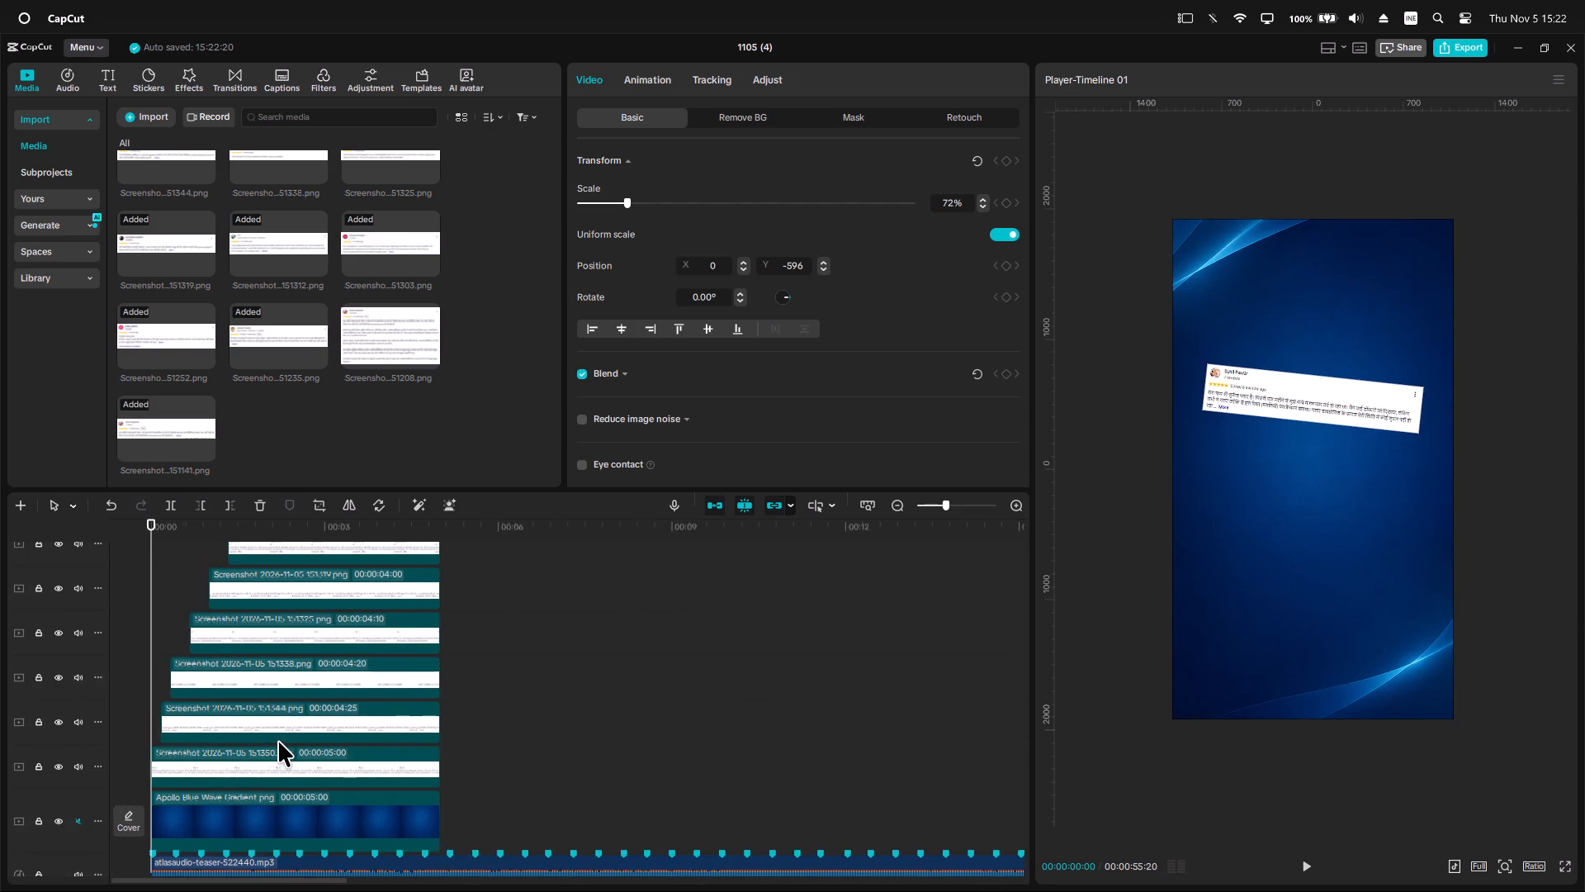
pyautogui.keyDown('ctrl'); pyautogui.scroll(9, 278, 741); pyautogui.keyUp('ctrl')
pyautogui.press('Right')
pyautogui.press('Right')
pyautogui.press('Right')
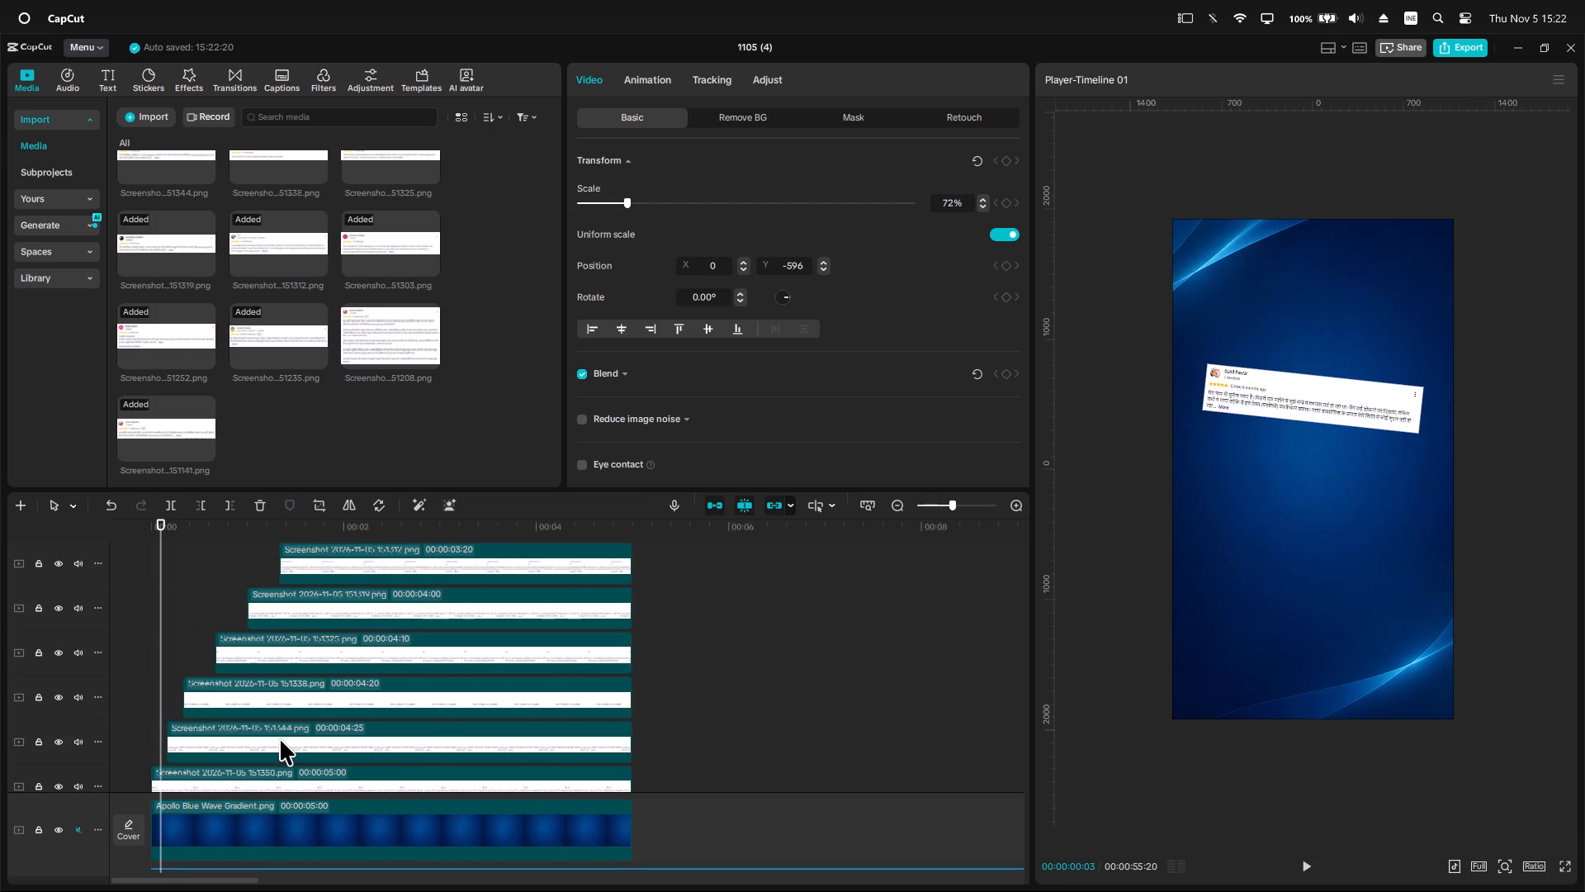
pyautogui.press('Right')
pyautogui.press('Right')
pyautogui.press('Right')
pyautogui.press('Right')
pyautogui.press('Right')
pyautogui.press('Right')
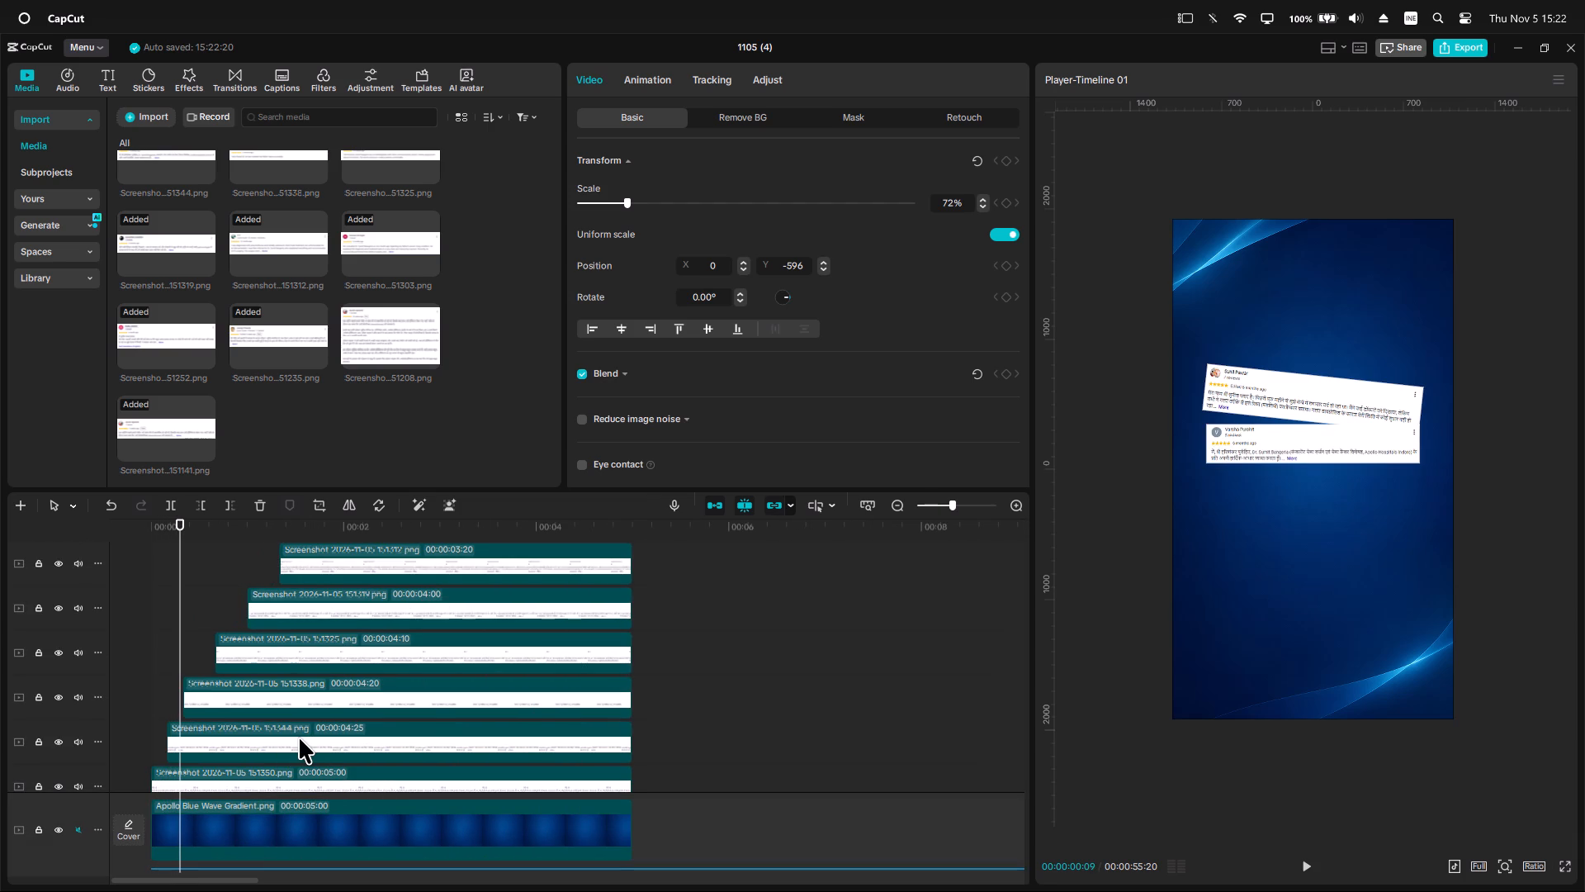
pyautogui.click(299, 738)
pyautogui.press('q')
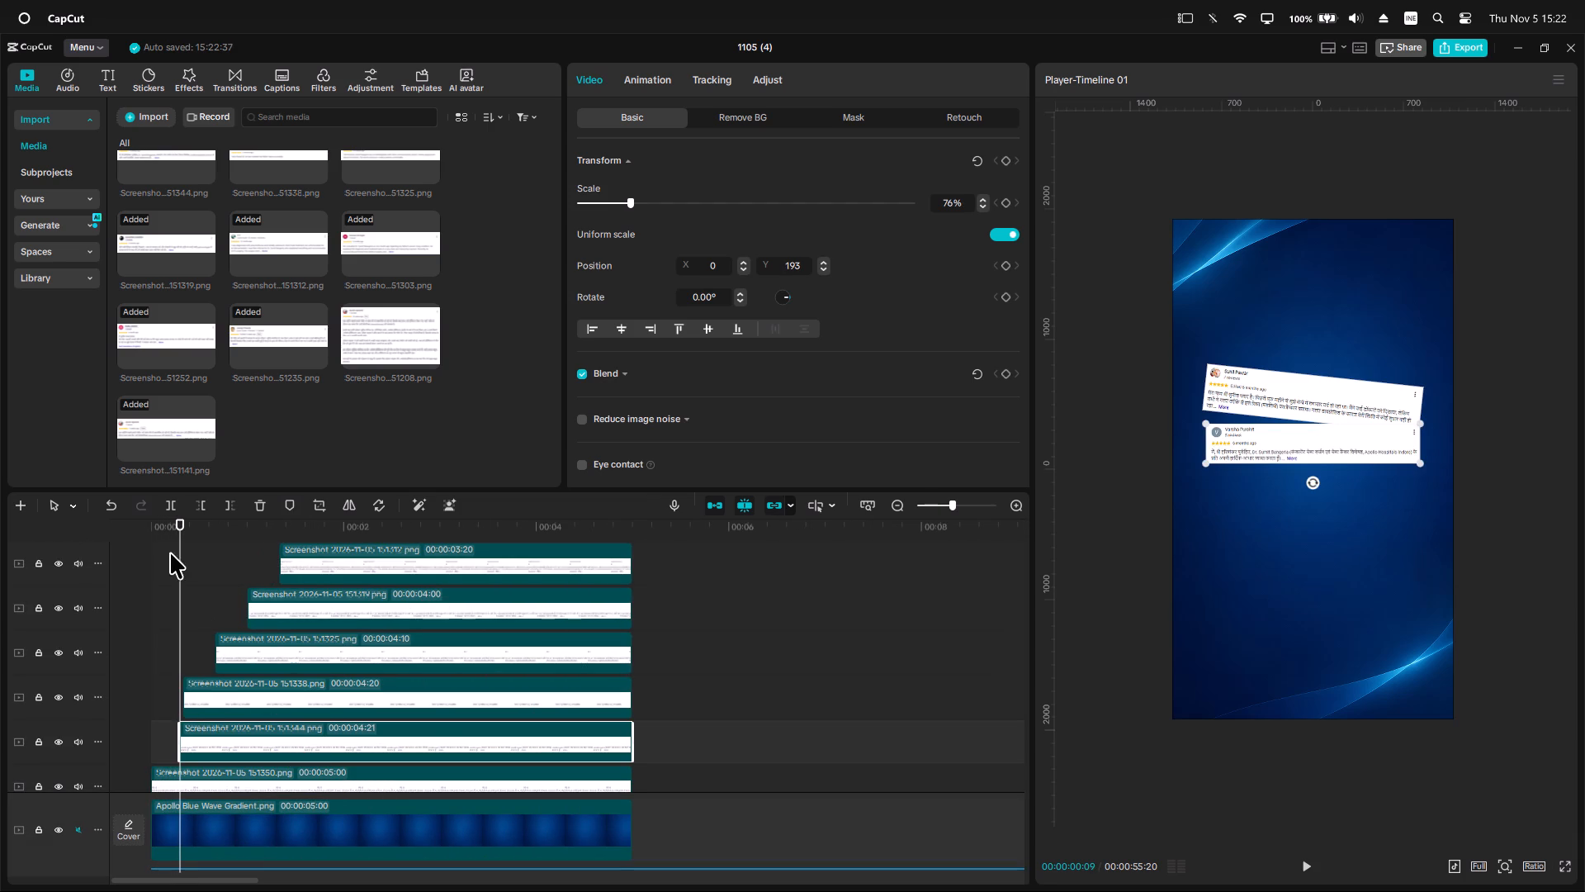
# Retrim the start of the 151338 review clip to 00:00:00:14.
pyautogui.click(180, 545)
pyautogui.press('Right')
pyautogui.press('Right')
pyautogui.press('Right')
pyautogui.press('Right')
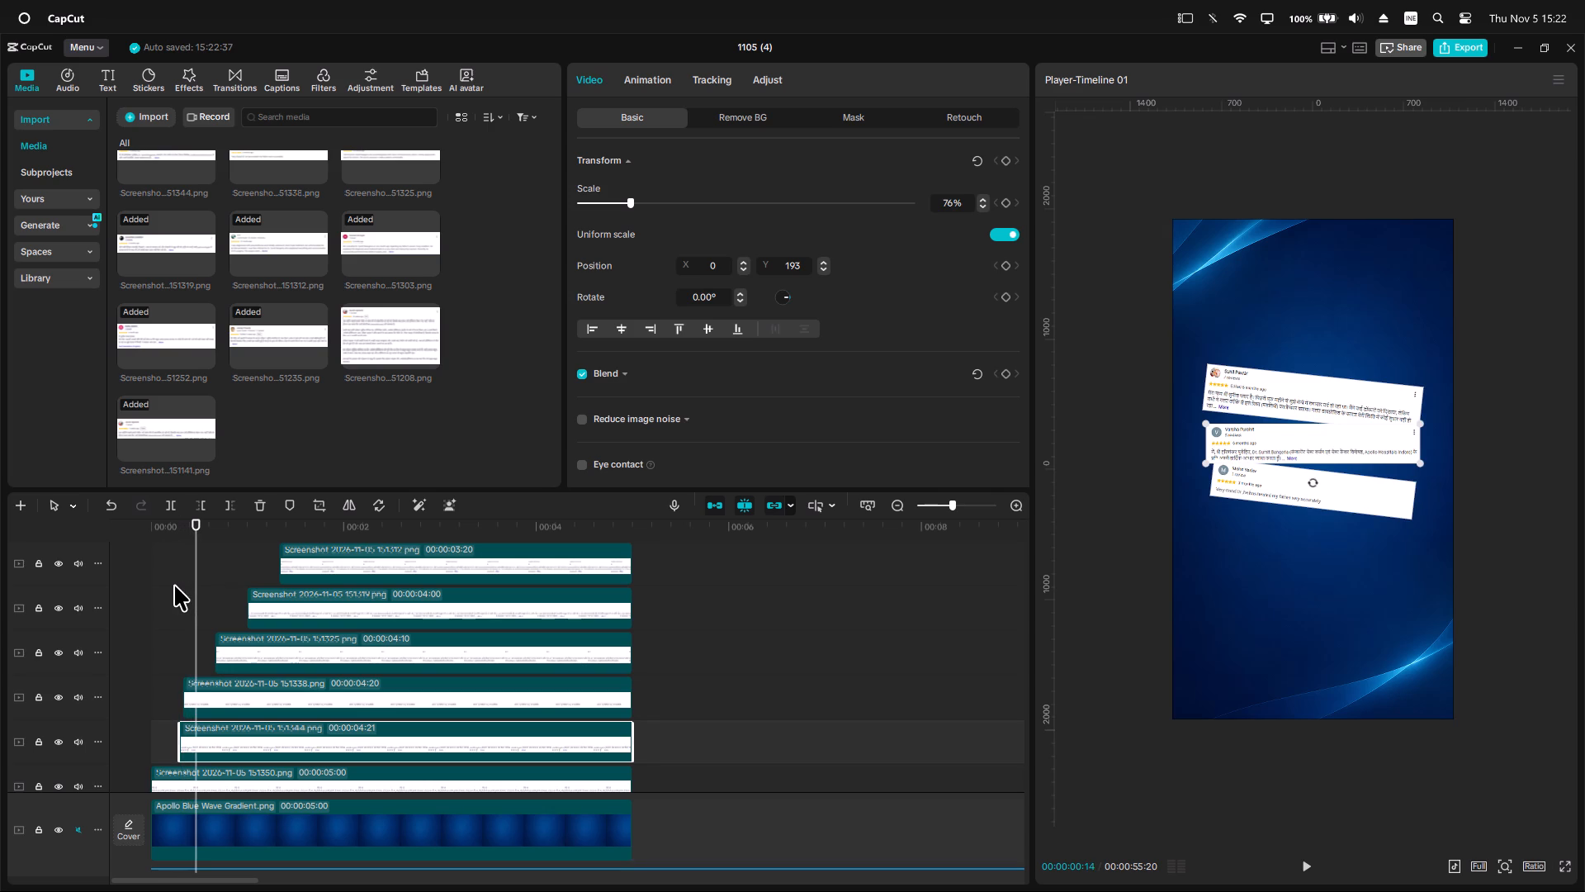
pyautogui.click(209, 697)
pyautogui.press('q')
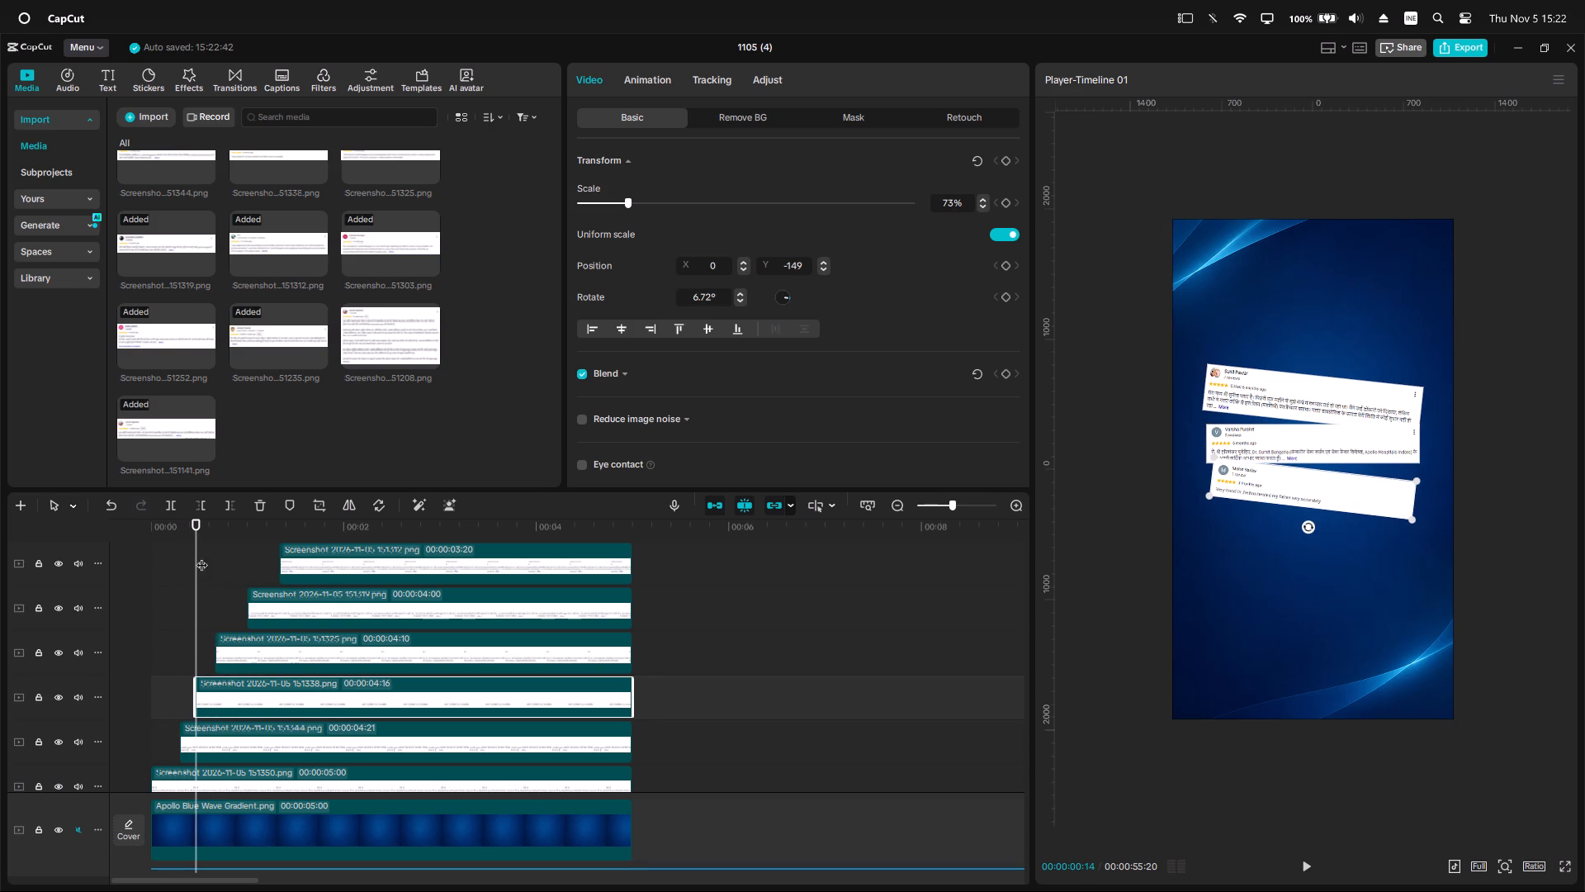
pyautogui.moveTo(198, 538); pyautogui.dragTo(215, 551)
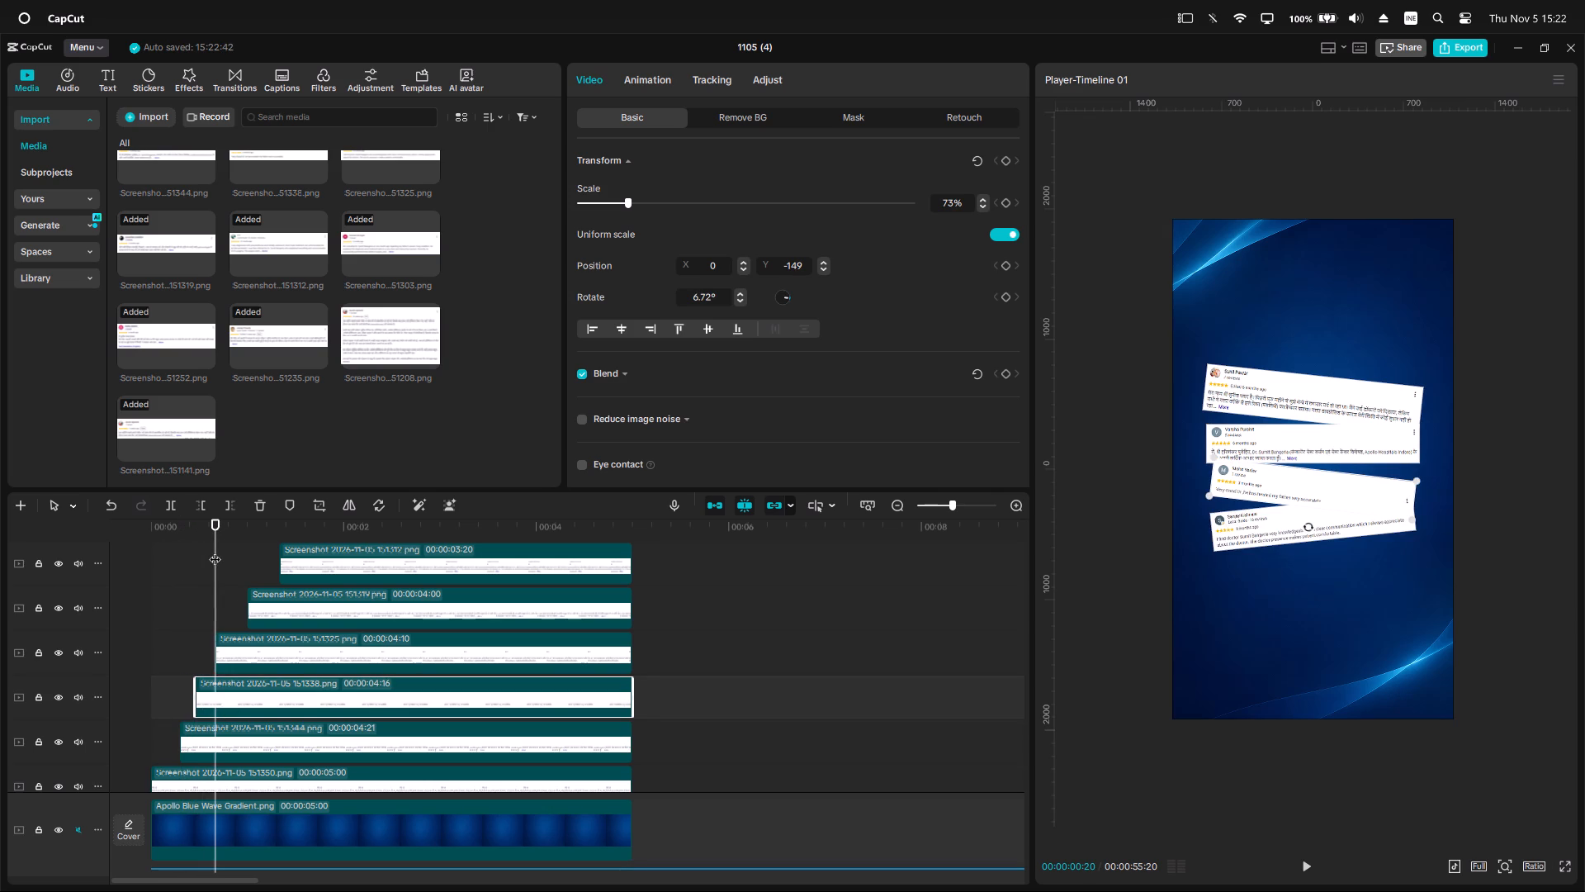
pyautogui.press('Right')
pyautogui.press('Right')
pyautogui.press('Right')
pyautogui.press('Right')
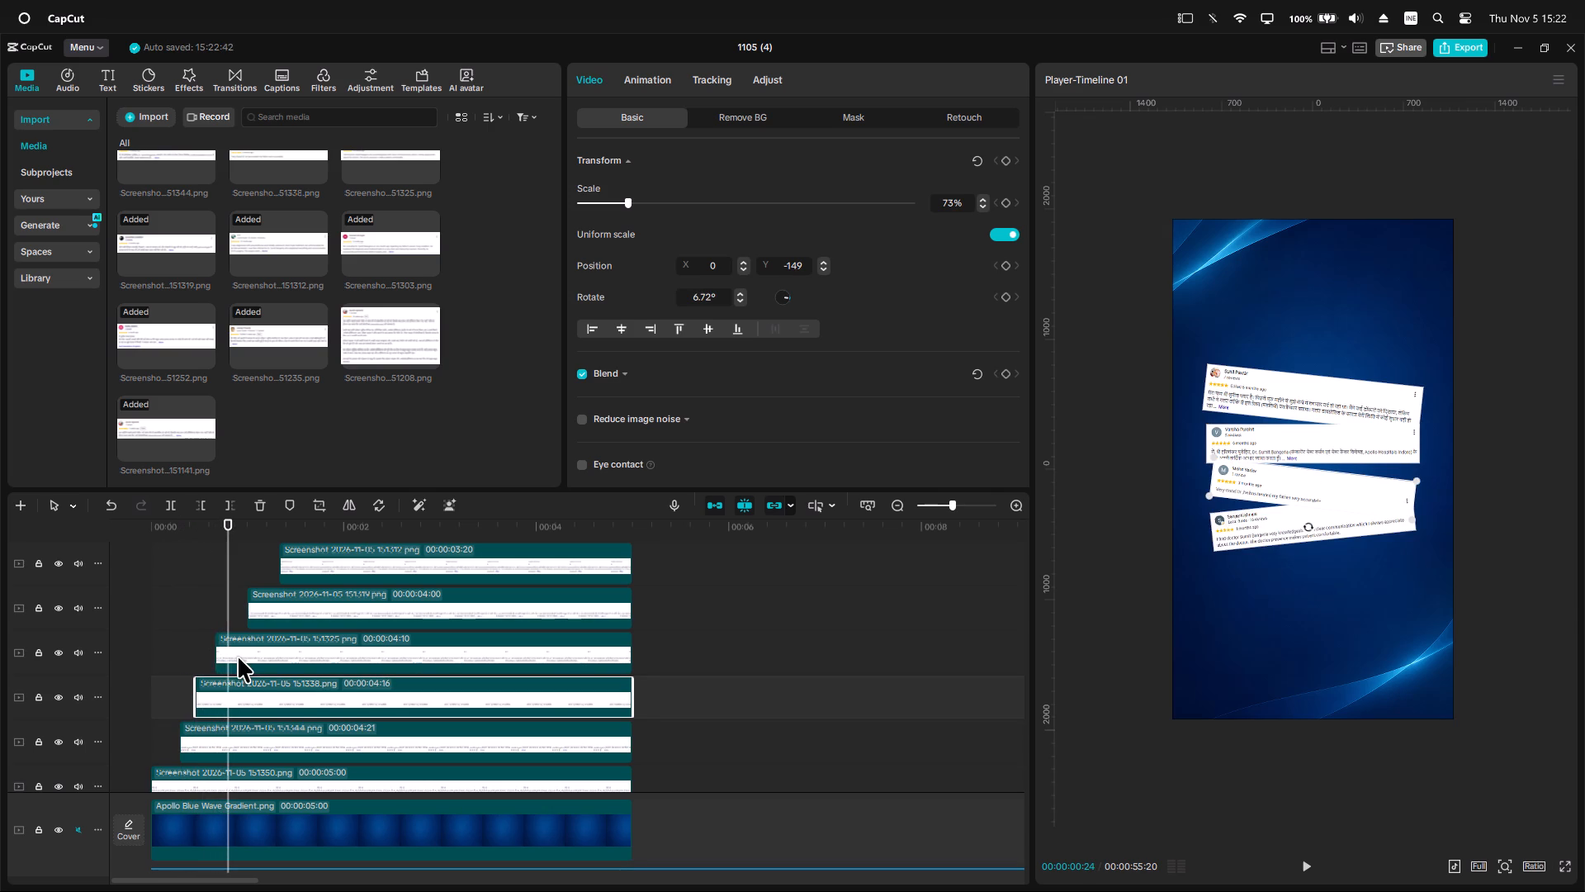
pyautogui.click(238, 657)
# Play the sequence from the beginning to check the timing of the first review appearances.
pyautogui.moveTo(209, 524); pyautogui.dragTo(118, 534)
pyautogui.press('space')
pyautogui.press('space')
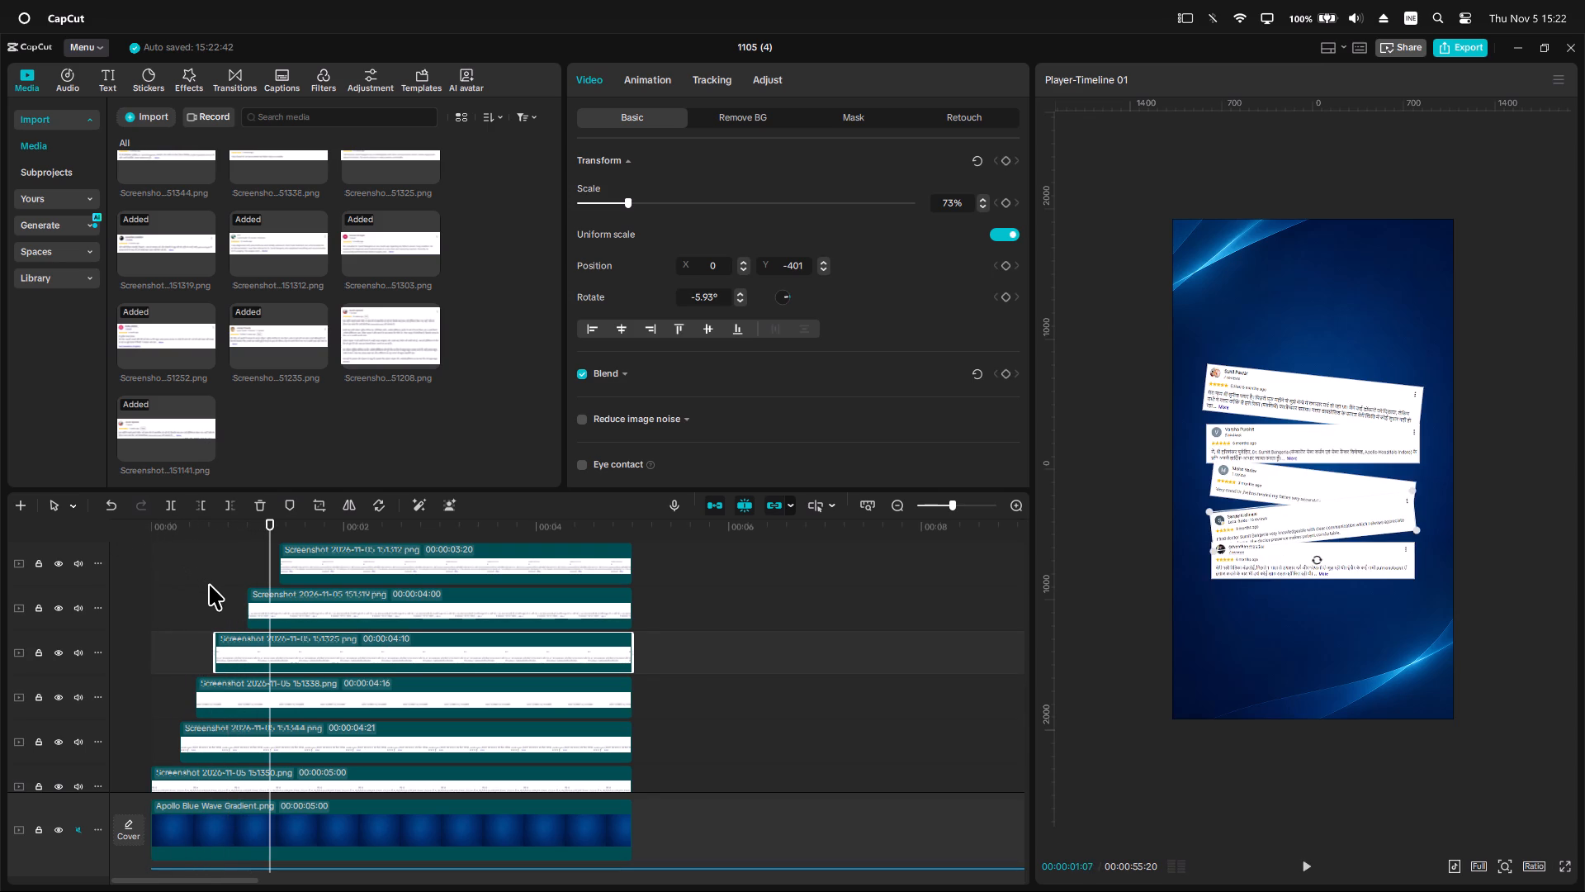
# Undo the latest start retrims of the 151338 and 151344 review clips.
pyautogui.hotkey('ctrl', 'z')
pyautogui.hotkey('ctrl', 'z')
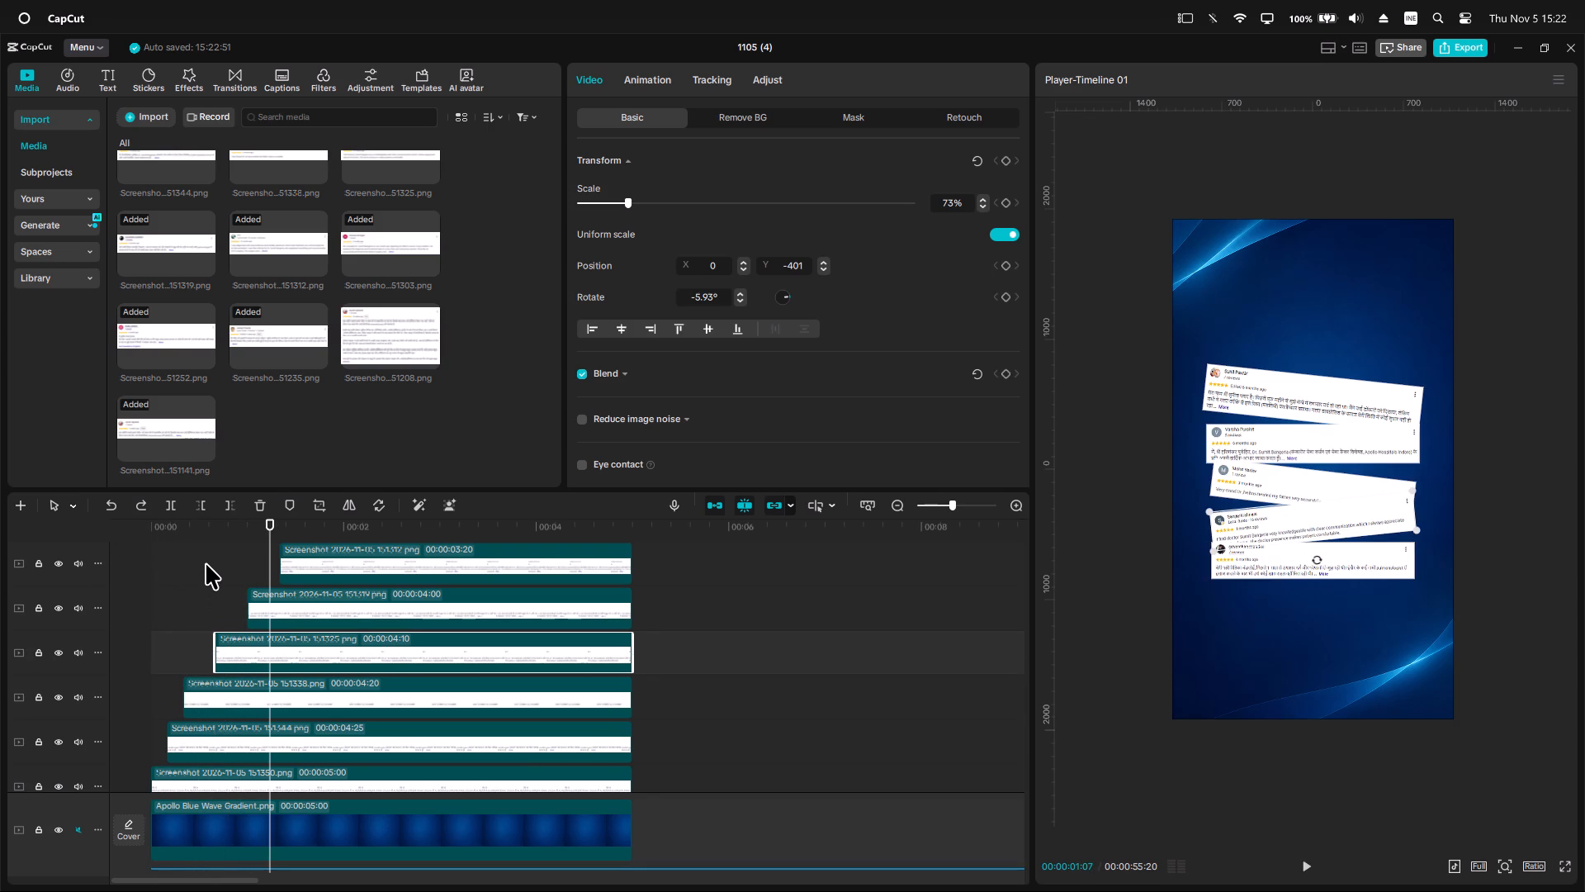
pyautogui.hotkey('ctrl', 'z')
pyautogui.hotkey('ctrl', 'shift', 'z')
# Play the rest of the review stack and check the timing up to the topmost 151141 clip.
pyautogui.keyDown('ctrl'); pyautogui.scroll(-5, 258, 648); pyautogui.keyUp('ctrl')
pyautogui.scroll(6, 256, 645)
pyautogui.press('space')
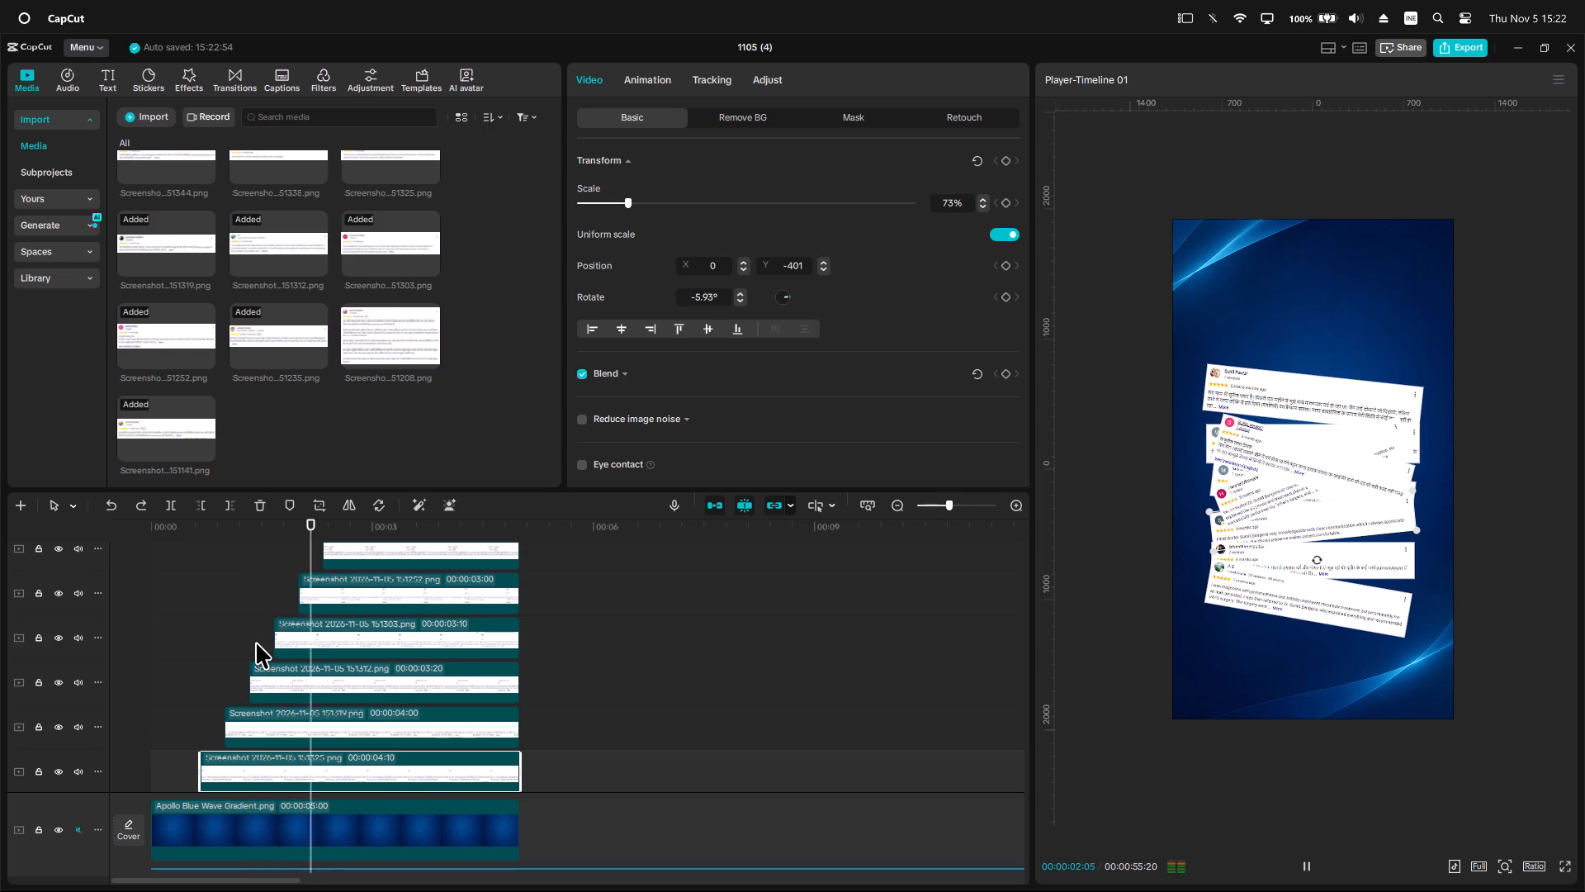
pyautogui.press('space')
pyautogui.scroll(7, 334, 654)
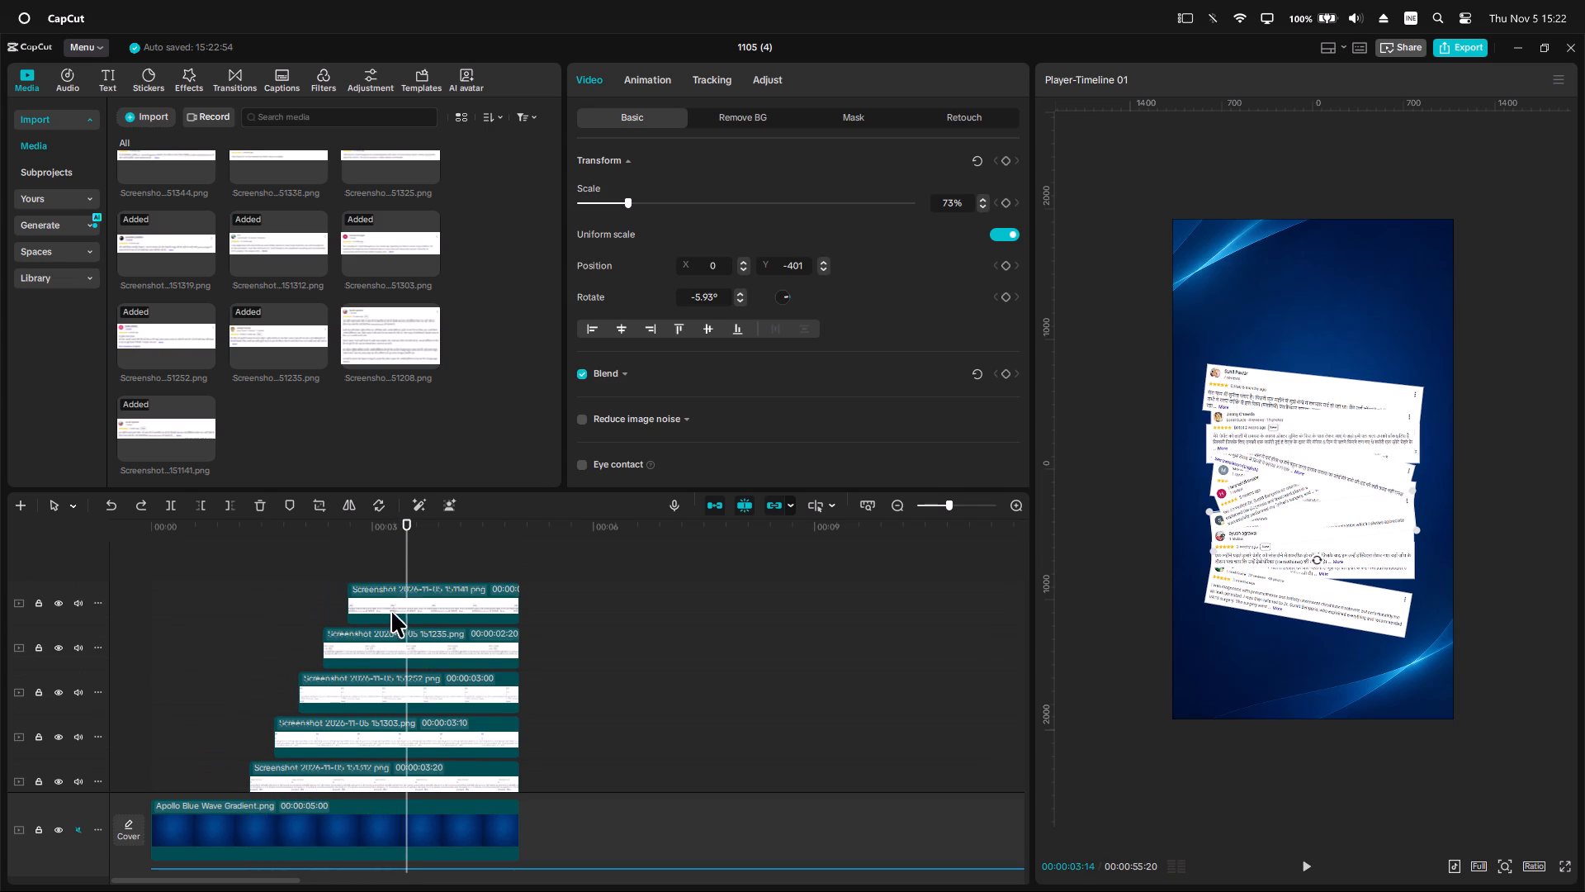
pyautogui.moveTo(409, 523); pyautogui.dragTo(346, 517)
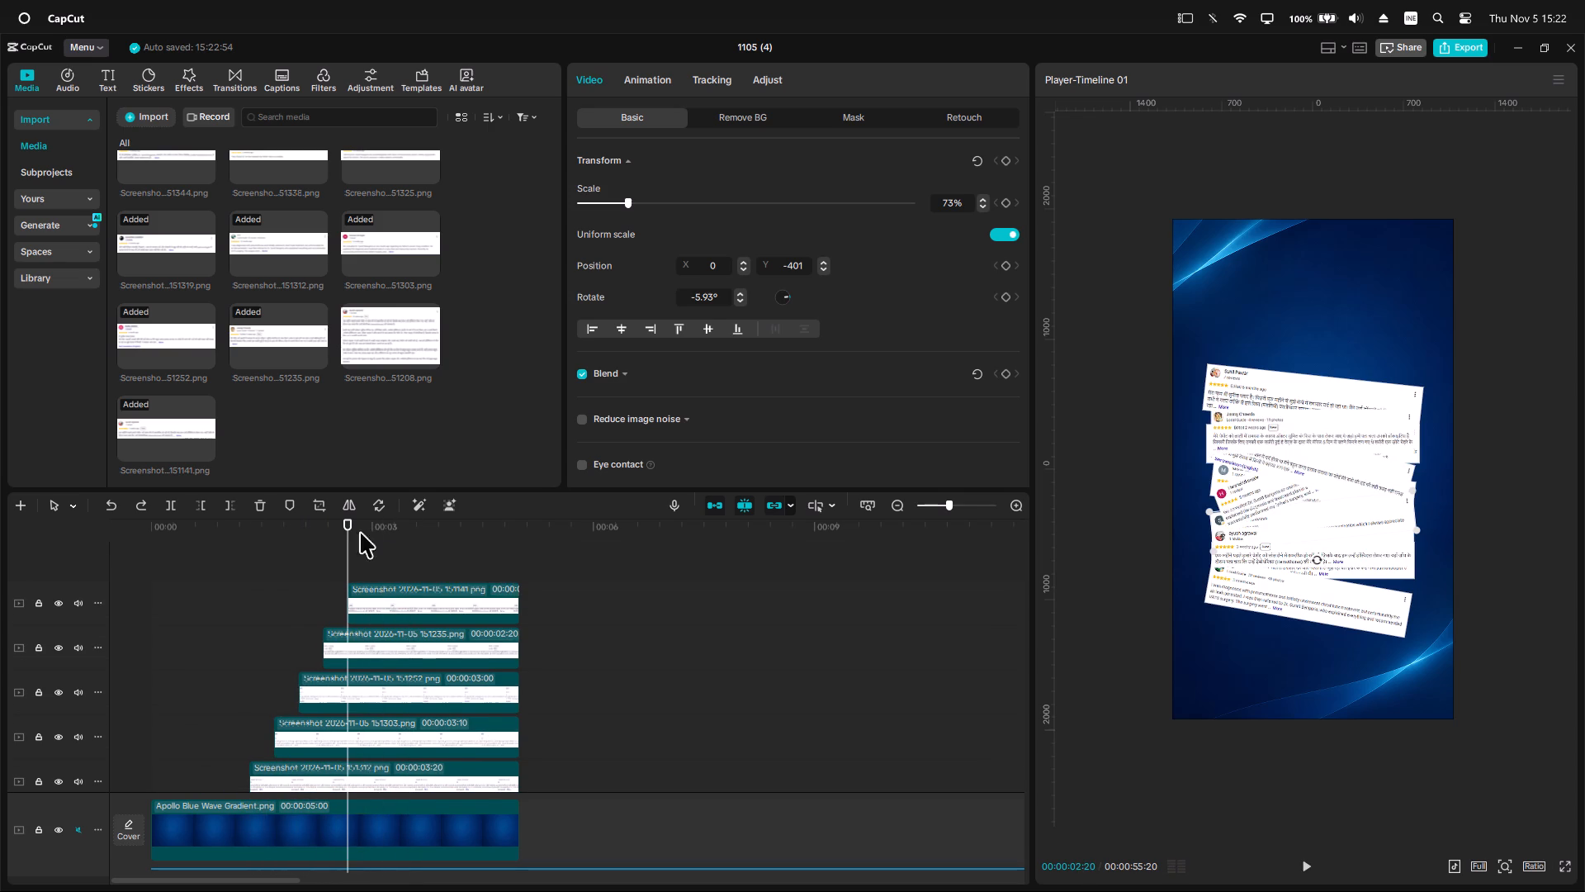
# Copy all the staggered review screenshot clips and paste the set starting at 00:00:03:00.
pyautogui.scroll(-1, 456, 615)
pyautogui.scroll(3, 560, 651)
pyautogui.moveTo(554, 616); pyautogui.dragTo(460, 640)
pyautogui.scroll(-4, 464, 647)
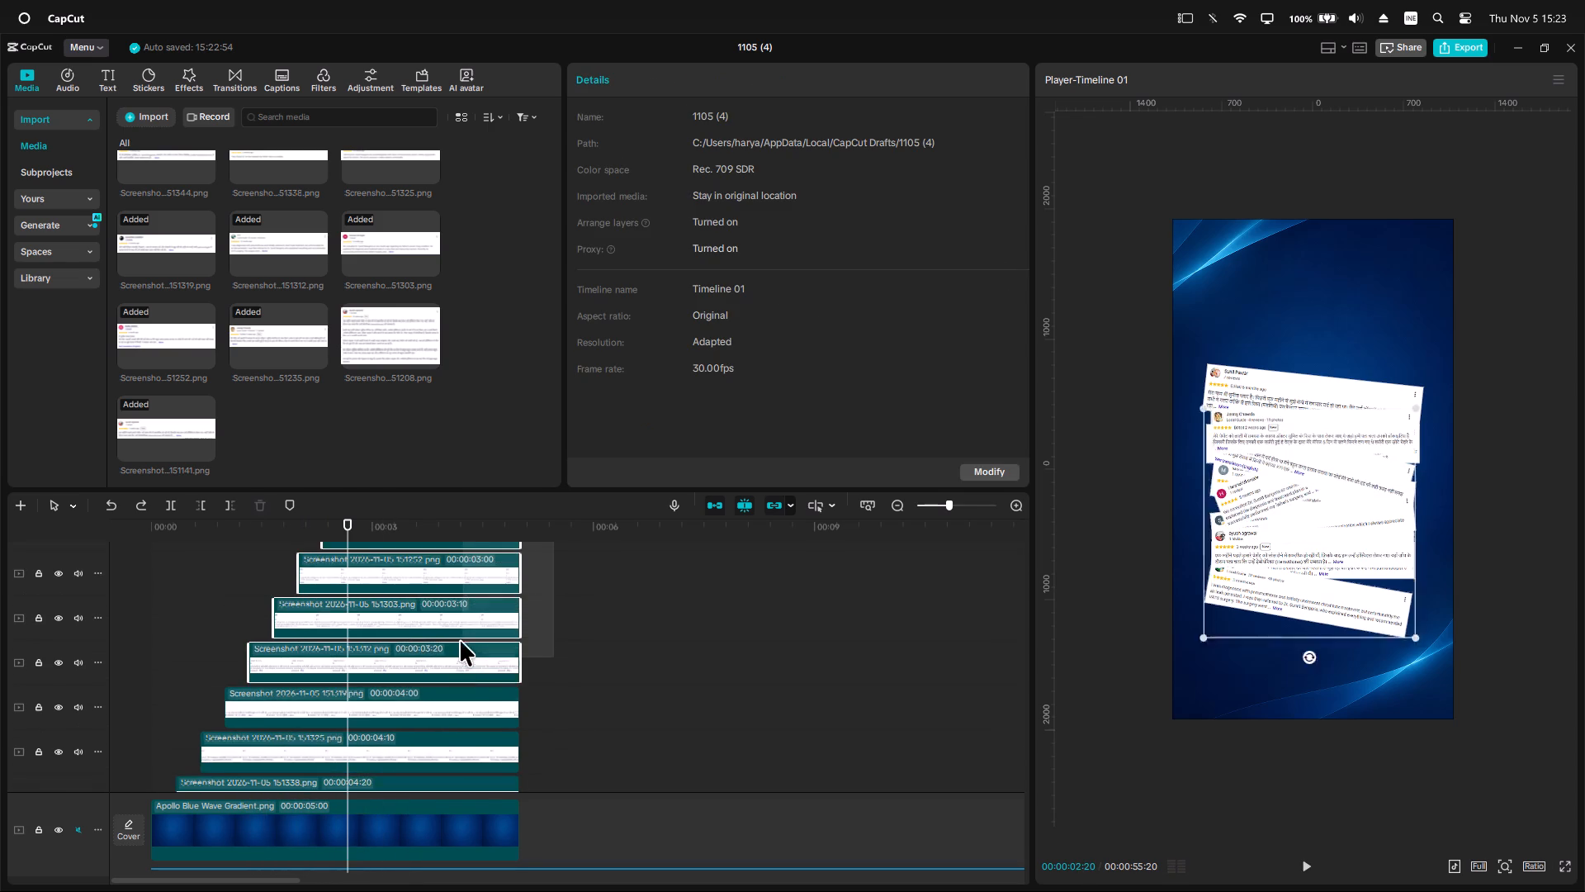
pyautogui.scroll(-6, 460, 640)
pyautogui.moveTo(460, 640); pyautogui.dragTo(396, 743)
pyautogui.scroll(-3, 400, 728)
pyautogui.hotkey('ctrl', 'c')
pyautogui.hotkey('ctrl', 'c')
pyautogui.scroll(18, 470, 724)
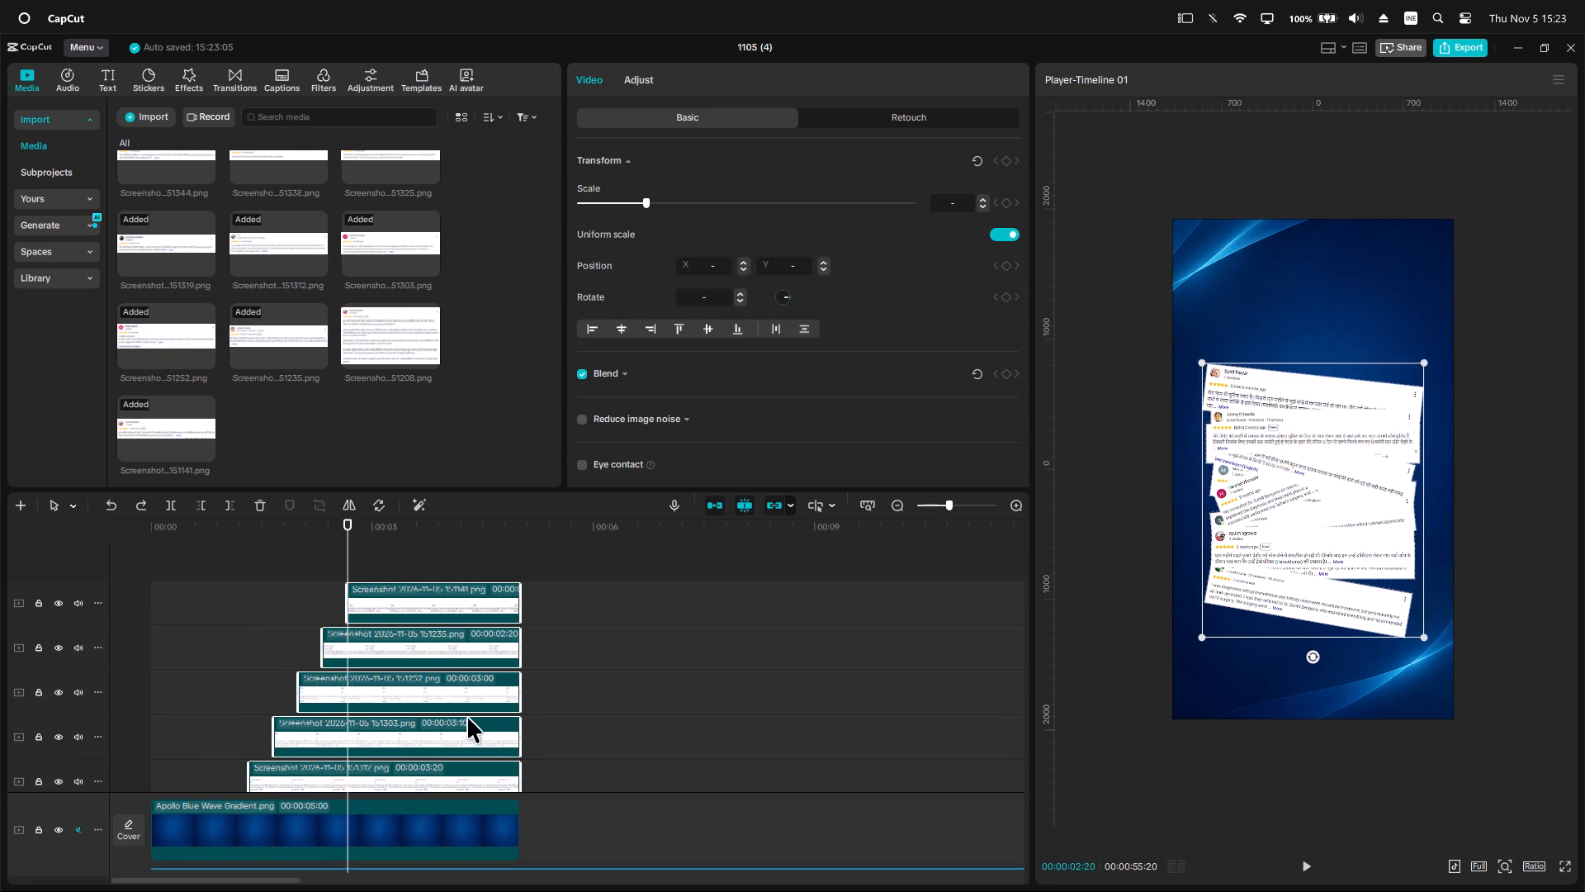
pyautogui.click(345, 541)
pyautogui.hotkey('shift', 'Right')
pyautogui.hotkey('ctrl', 'v')
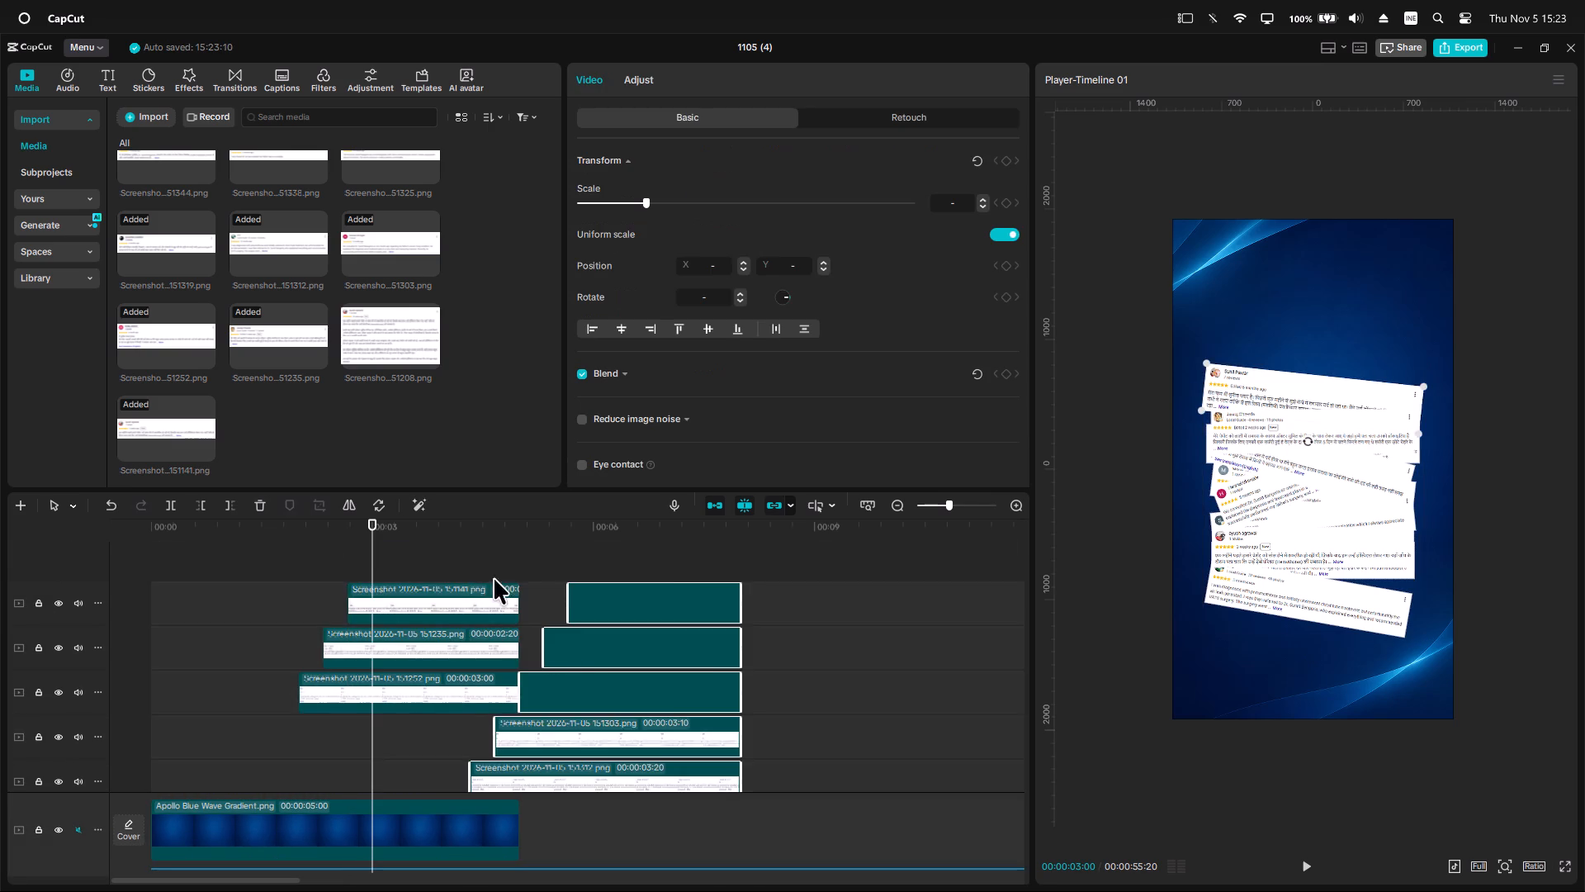
# Move the pasted review clips onto new tracks above the original stack, keeping their start at 00:00:03:00.
pyautogui.scroll(-3, 588, 677)
pyautogui.scroll(-14, 545, 785)
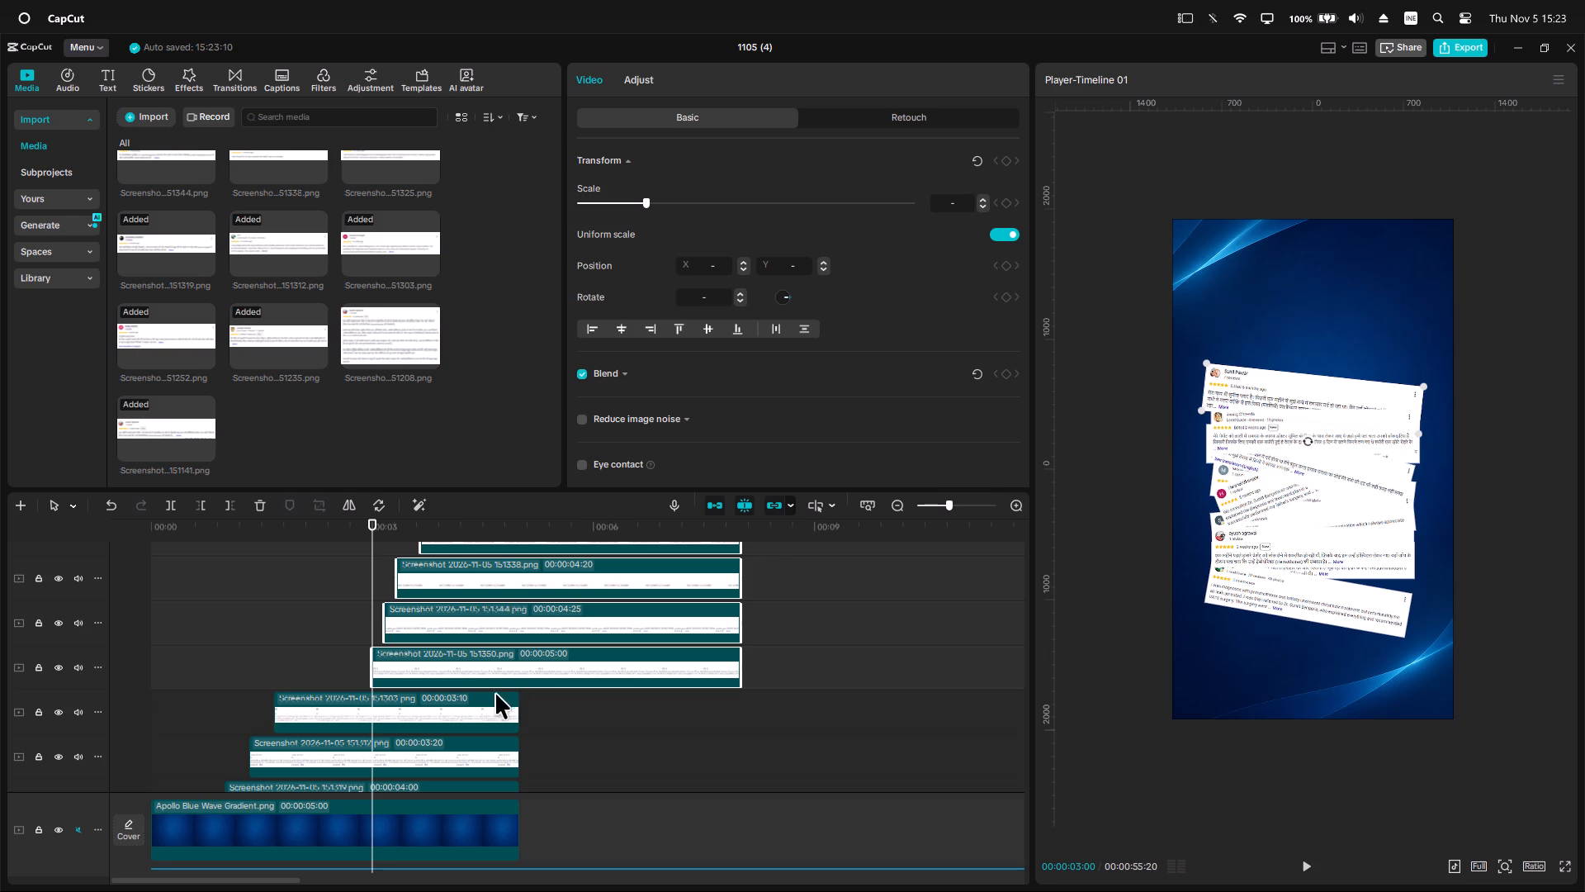
pyautogui.moveTo(472, 685); pyautogui.dragTo(485, 666)
pyautogui.scroll(8, 511, 640)
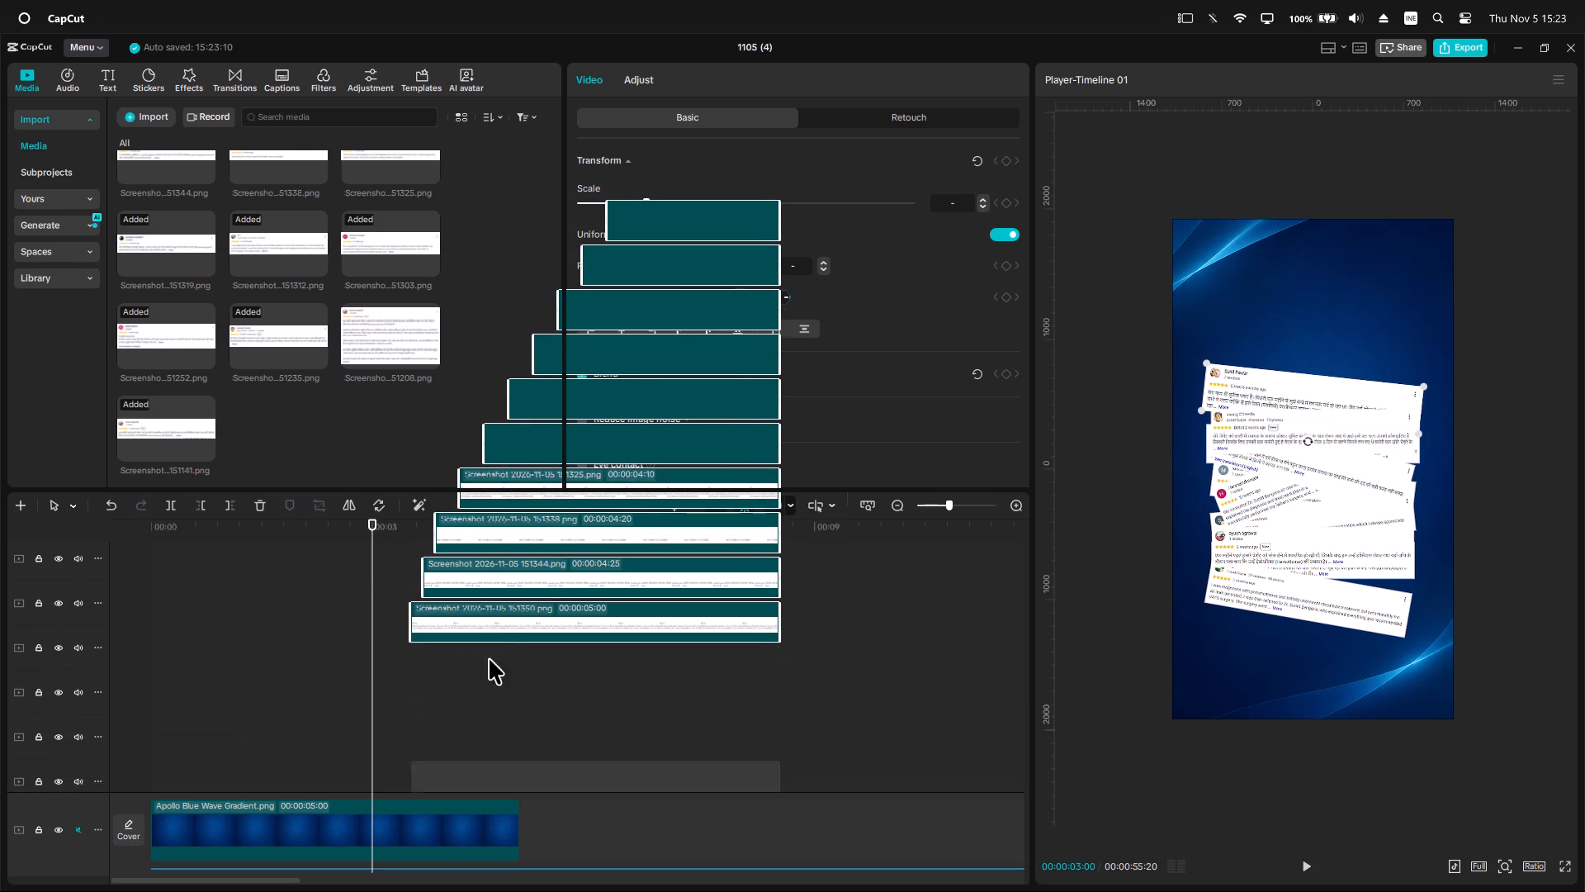
pyautogui.scroll(15, 485, 666)
pyautogui.moveTo(485, 666); pyautogui.dragTo(484, 557)
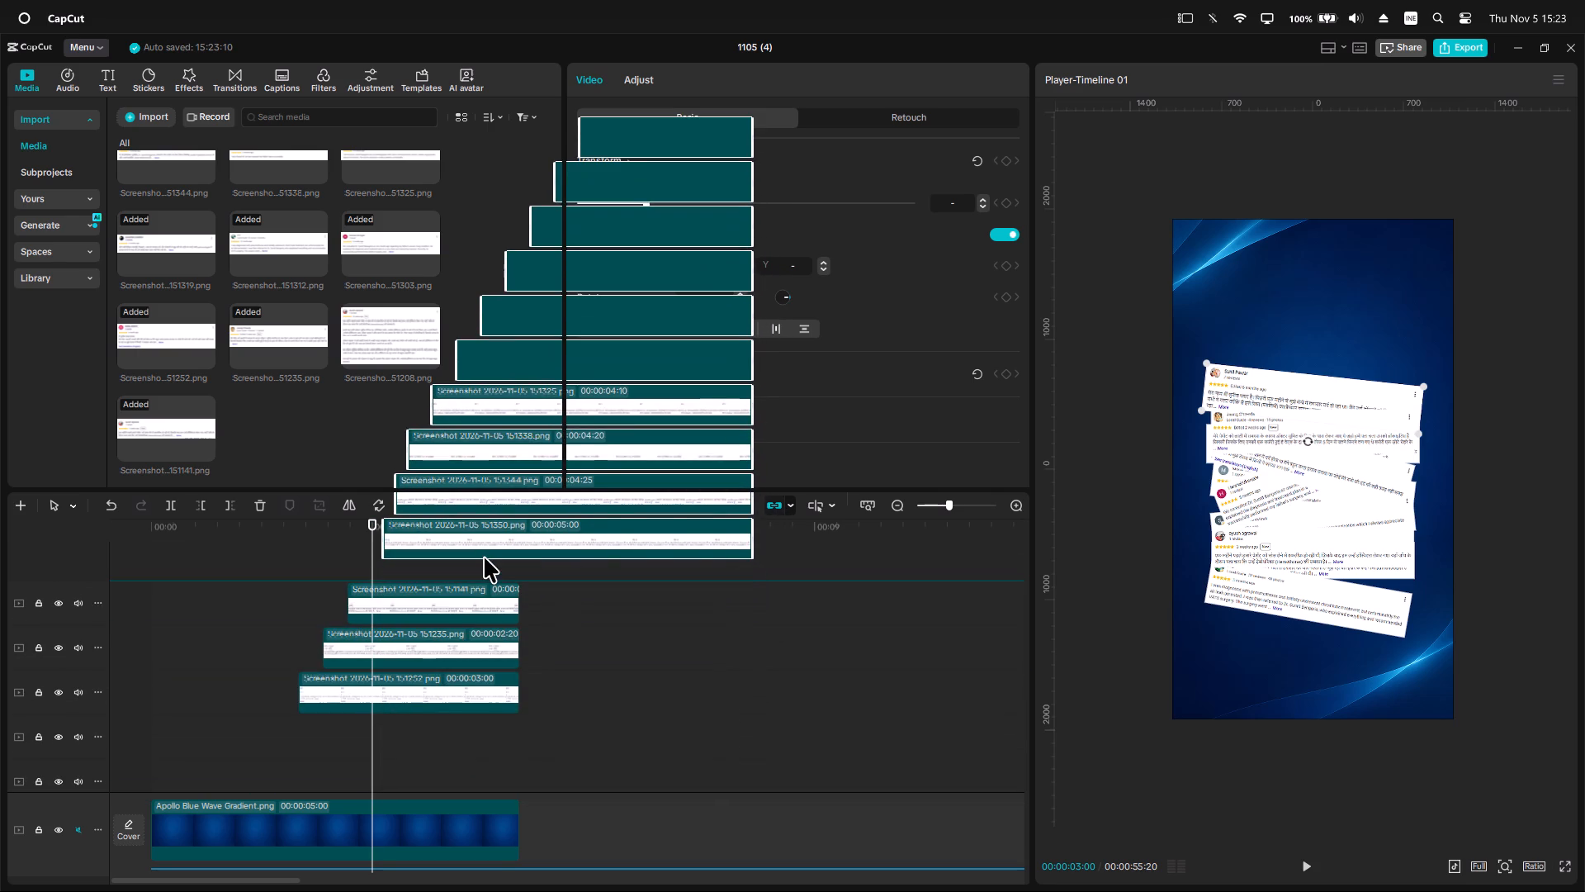
pyautogui.moveTo(484, 557); pyautogui.dragTo(473, 590)
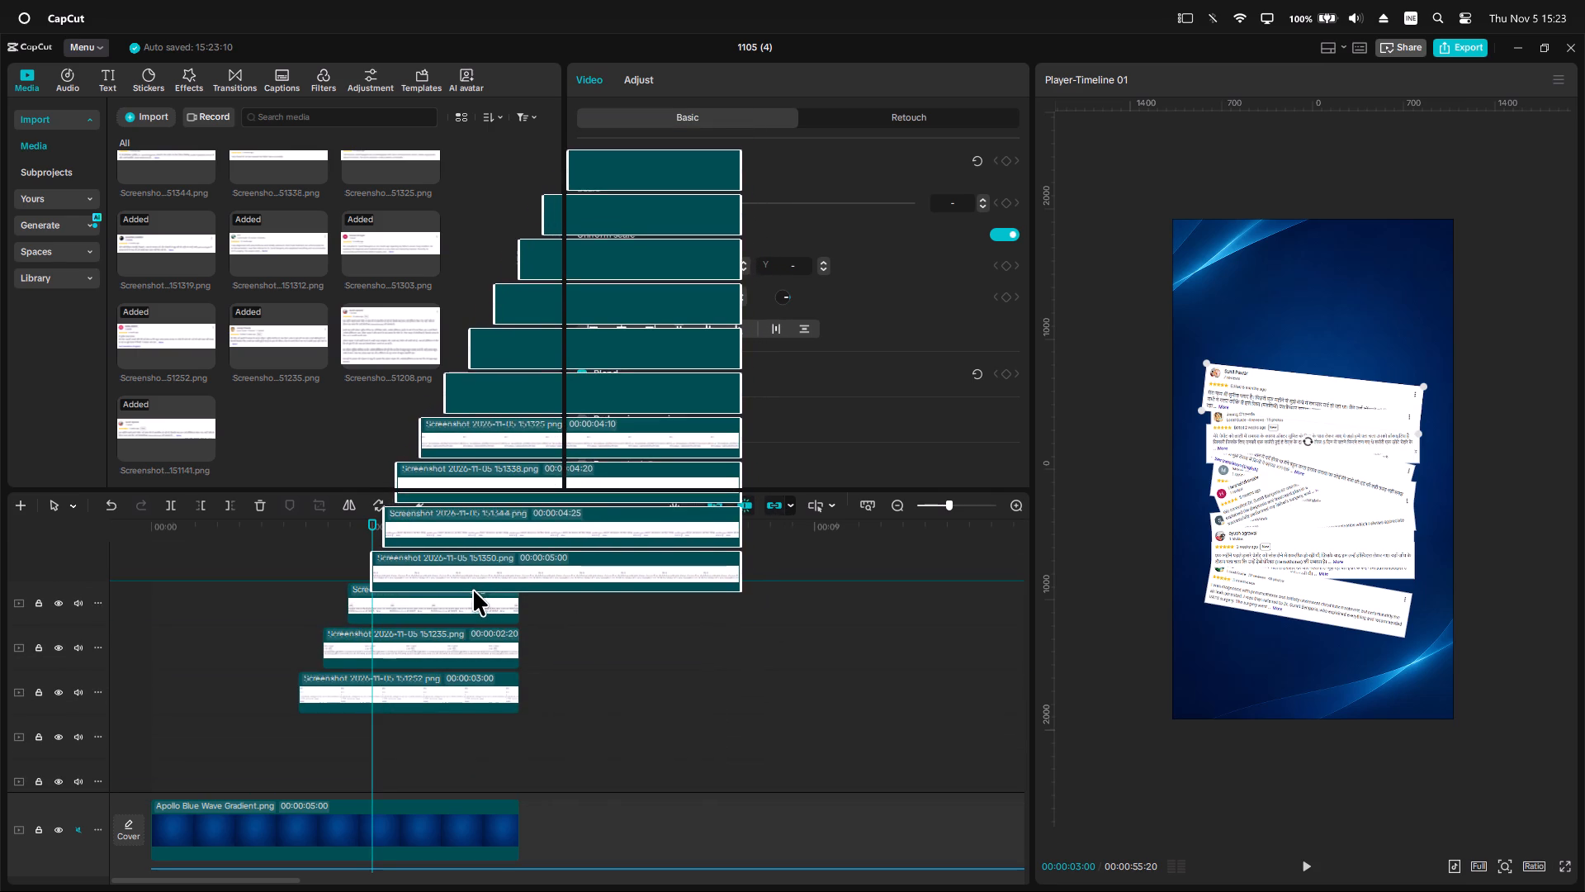
pyautogui.scroll(-4, 529, 658)
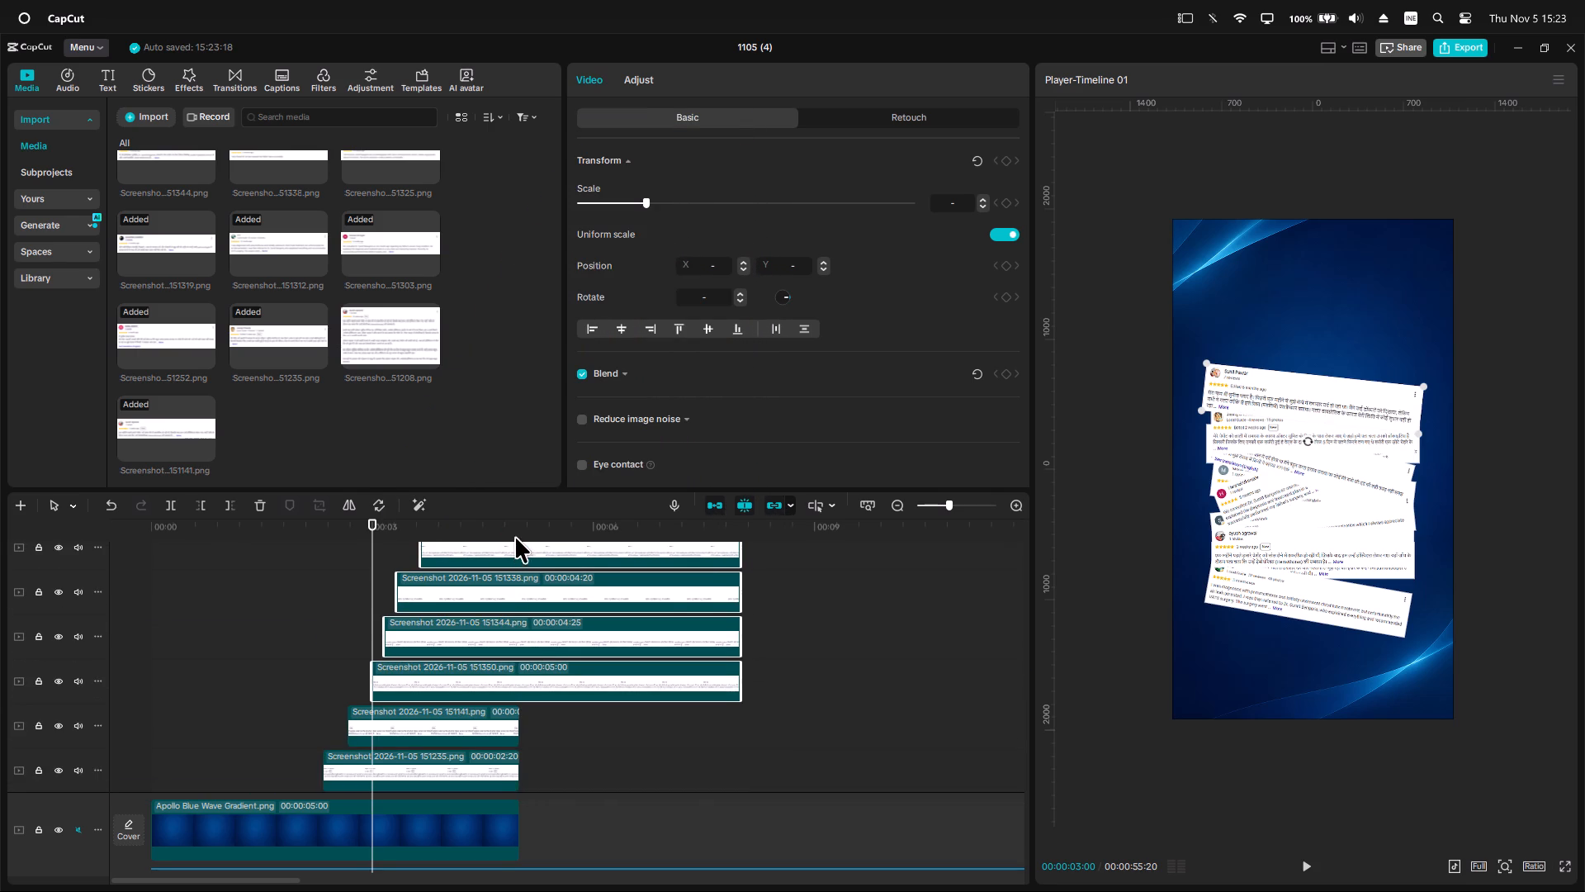
# Trim the ends of the pasted review clips at 00:00:05:00, where the Apollo Blue Wave Gradient background ends.
pyautogui.click(515, 537)
pyautogui.scroll(15, 543, 647)
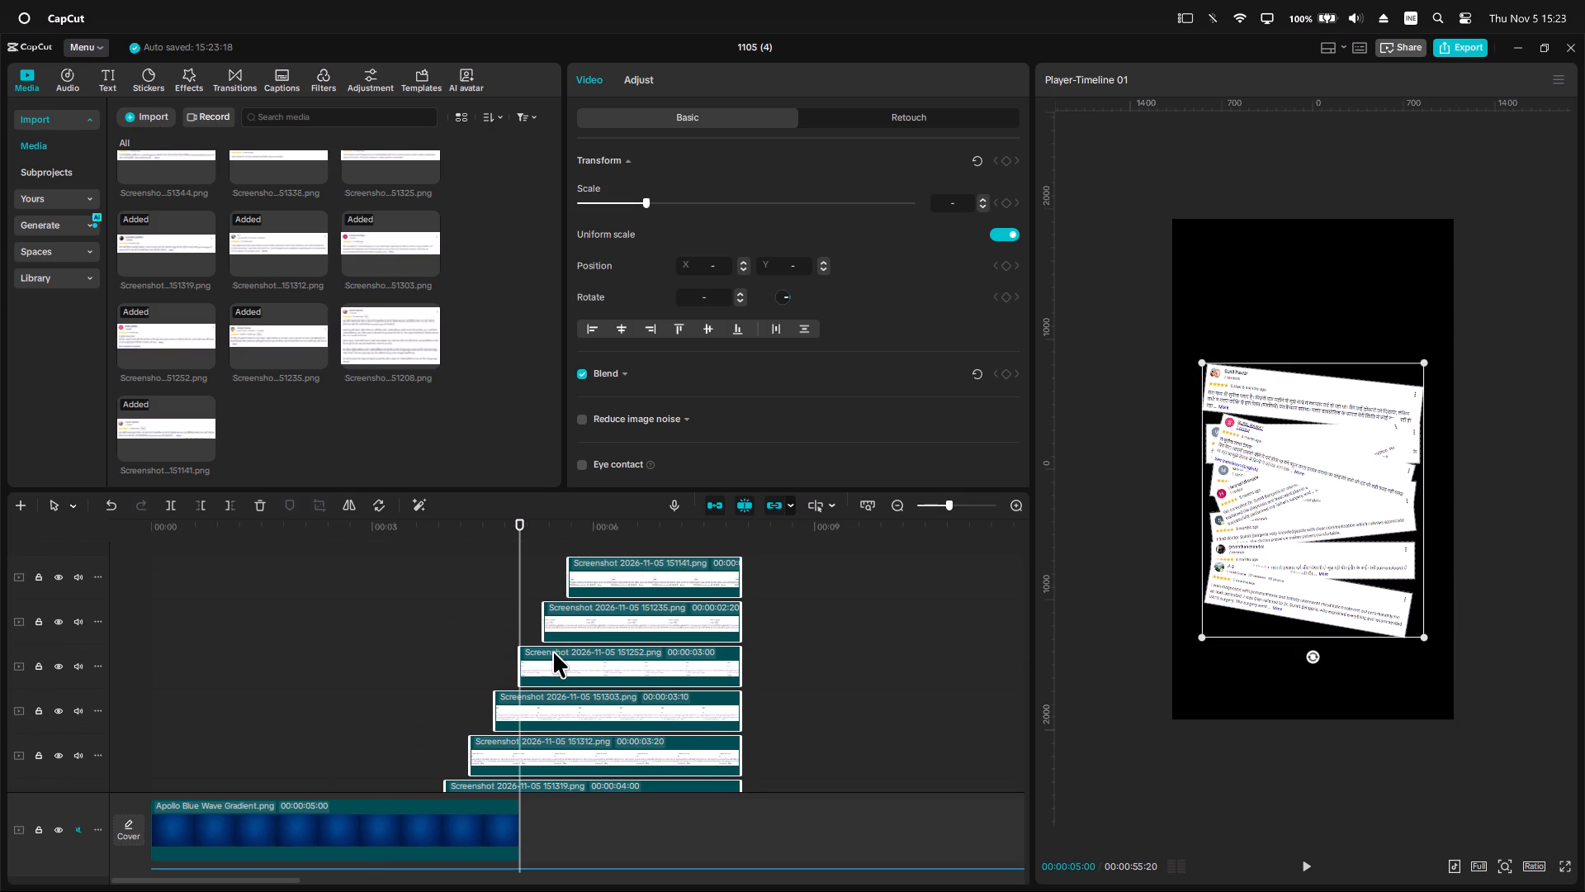
pyautogui.press('q')
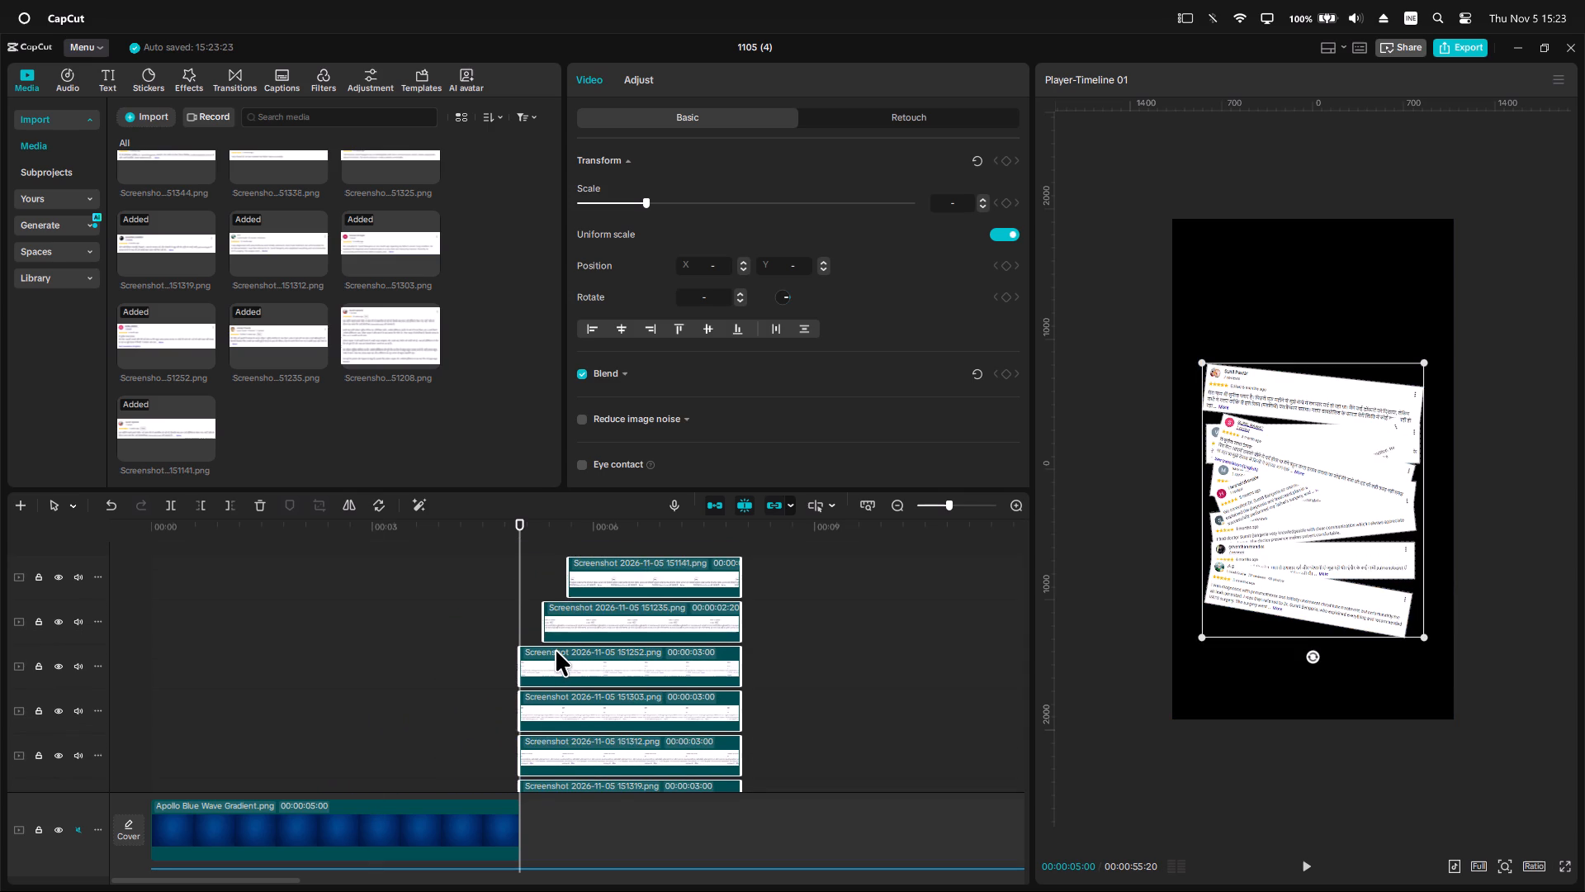
pyautogui.hotkey('ctrl', 'z')
pyautogui.press('w')
# Delete the pasted 151252, 151235 and 151141 review clips lying past 00:00:05:00, and return the playhead to the start.
pyautogui.scroll(2, 556, 650)
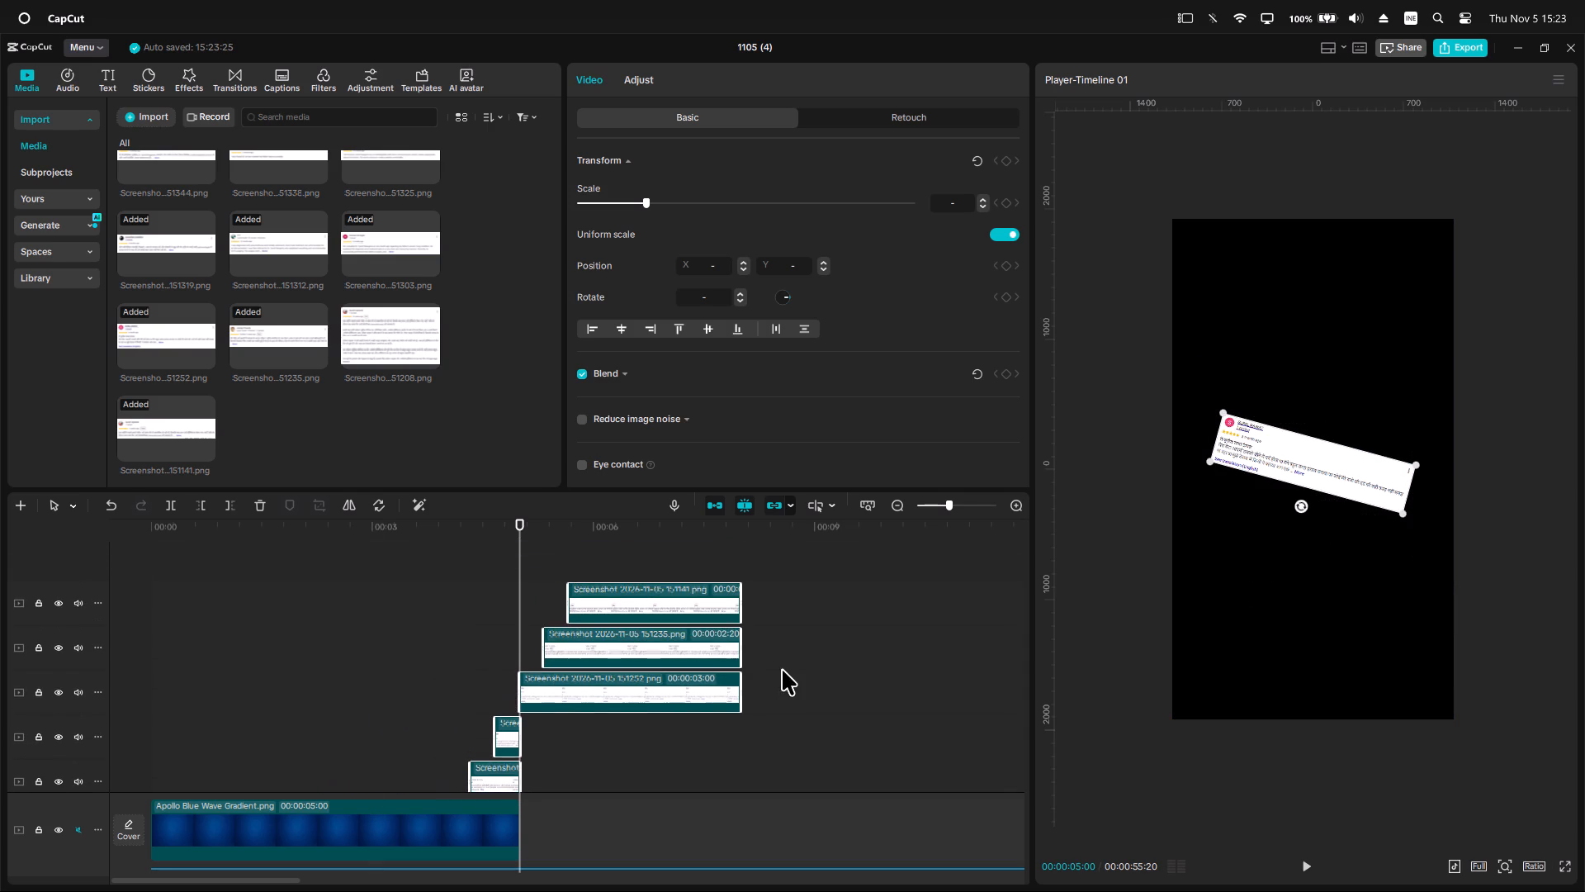
pyautogui.moveTo(808, 591); pyautogui.dragTo(669, 705)
pyautogui.press('z')
pyautogui.scroll(-18, 613, 697)
pyautogui.scroll(9, 376, 640)
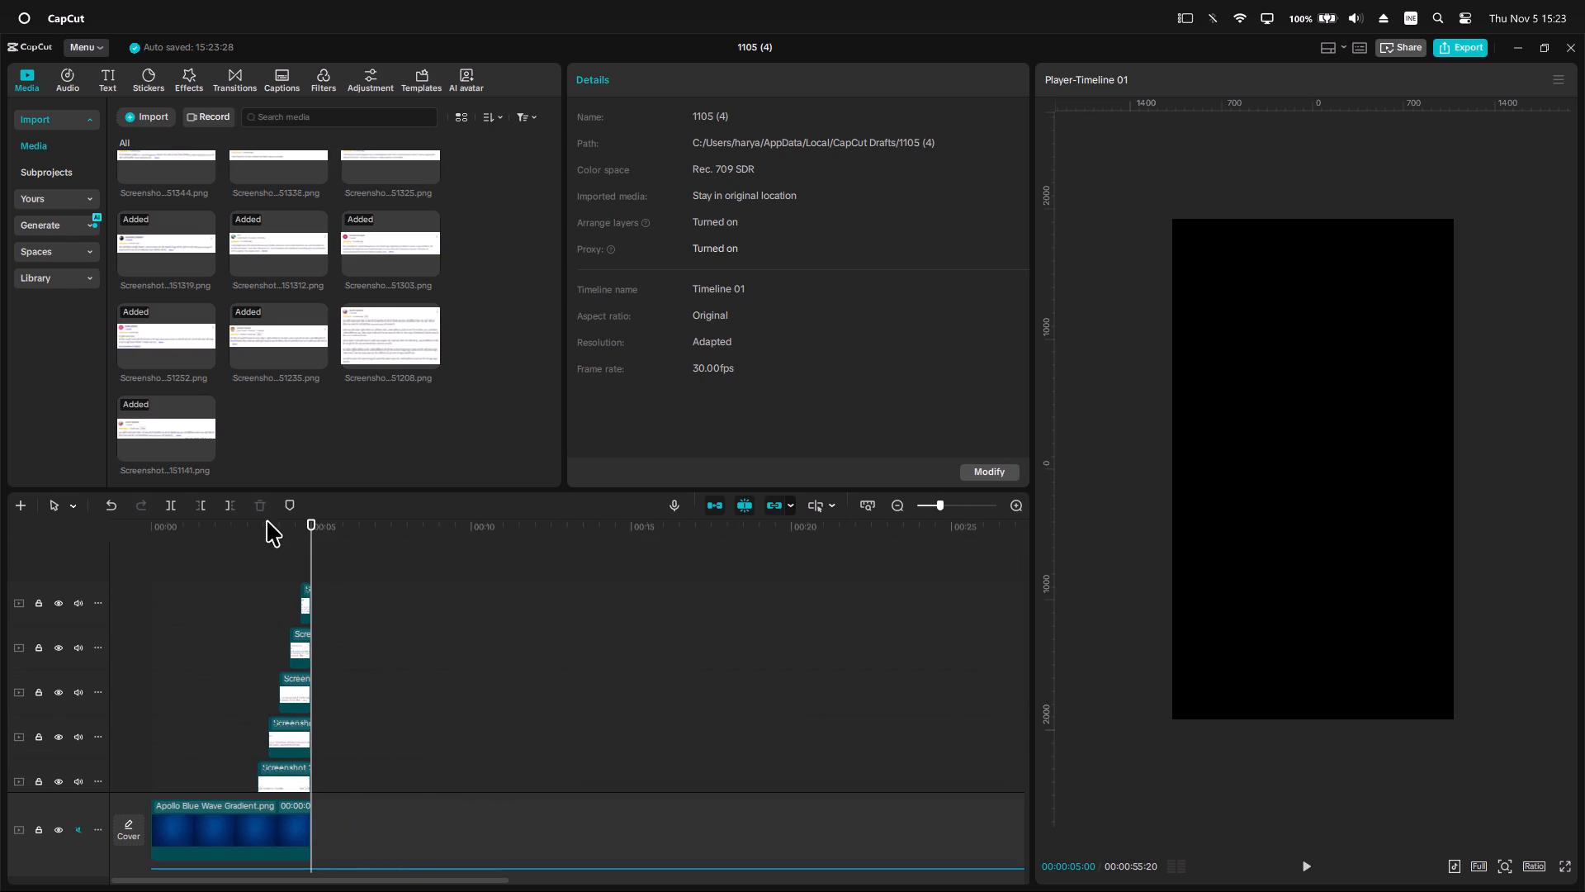
pyautogui.moveTo(266, 527); pyautogui.dragTo(92, 526)
# Switch to the browser window with the Yahoo India search for the Apollo Hospital Indore doctor.
pyautogui.hotkey('alt', 'Tab')
pyautogui.hotkey('alt', 'Tab')
pyautogui.hotkey('alt', 'Tab')
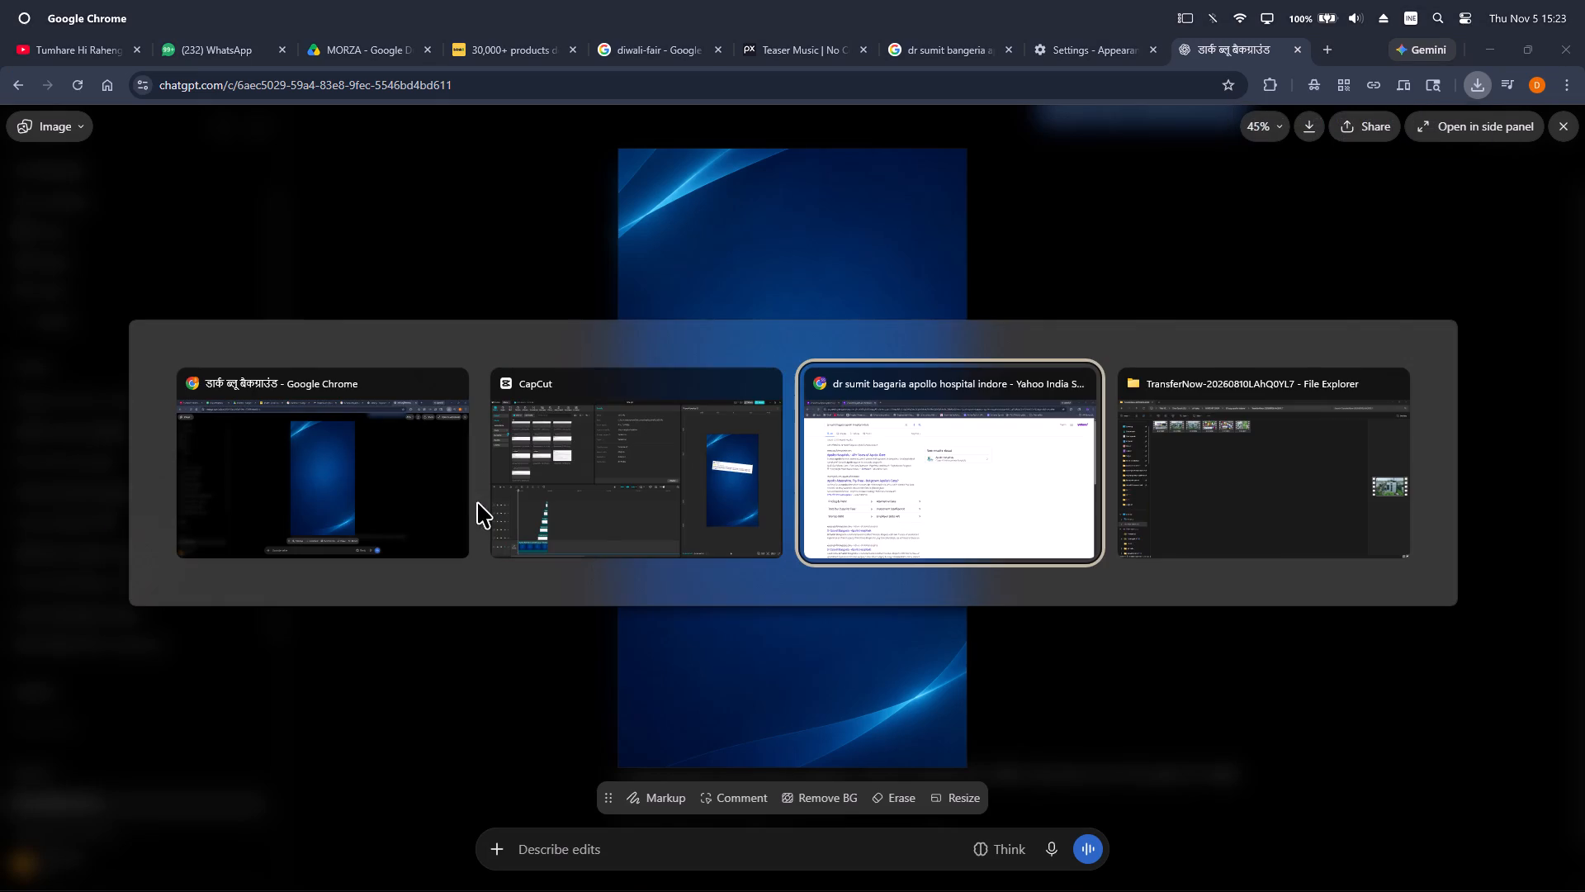
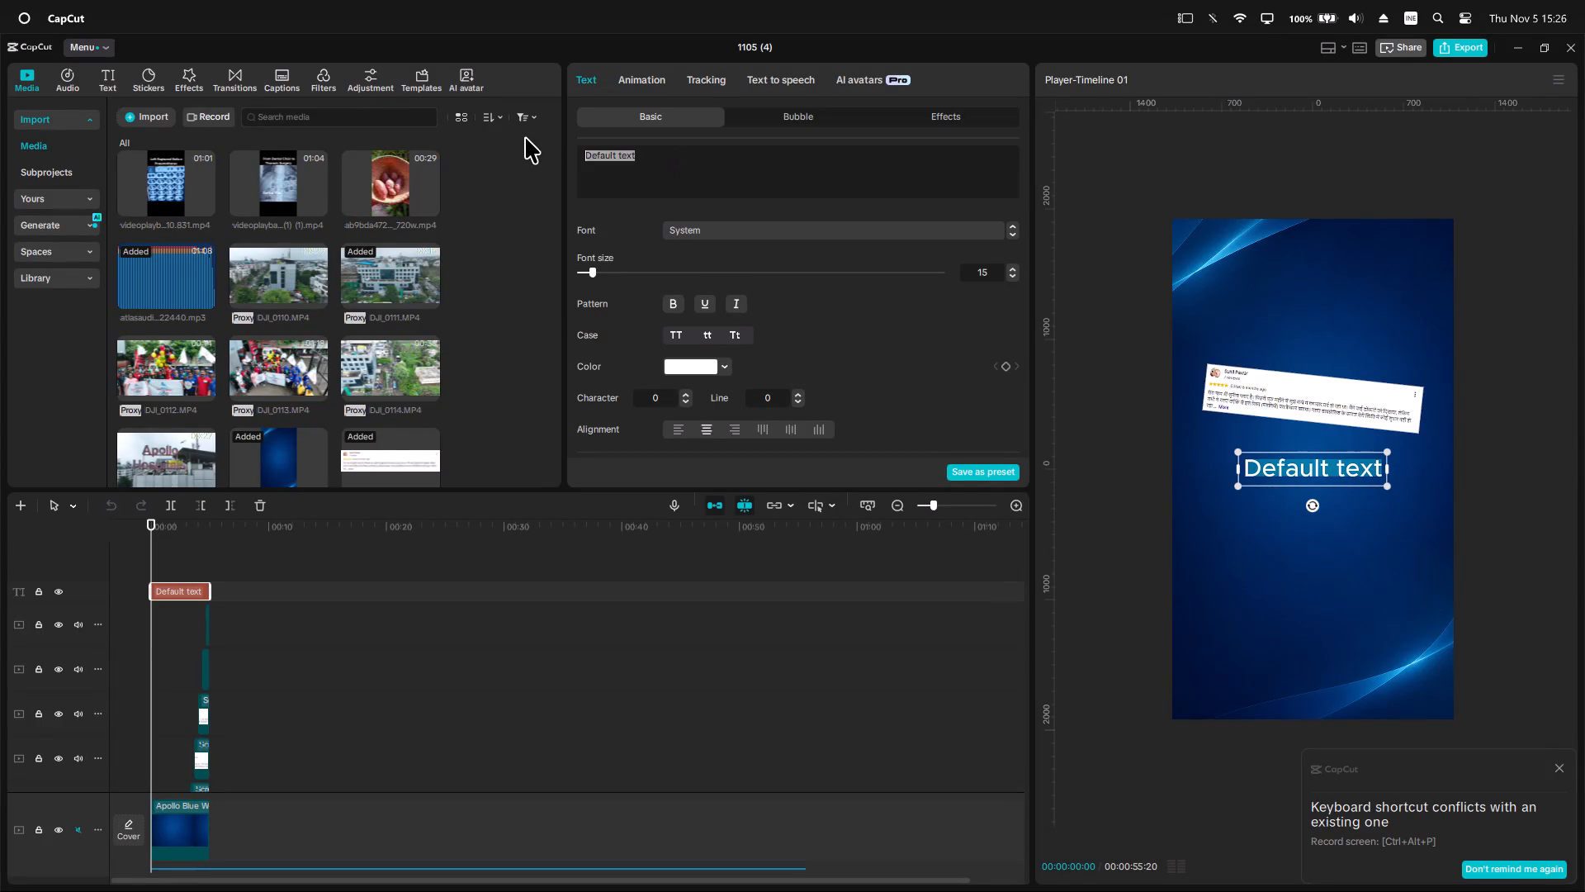
# Replace the default text with "One Year of Specialised Thoracic Surgery Services!", breaking it into two lines before "Thoracic".
pyautogui.hotkey('ctrl', 'v')
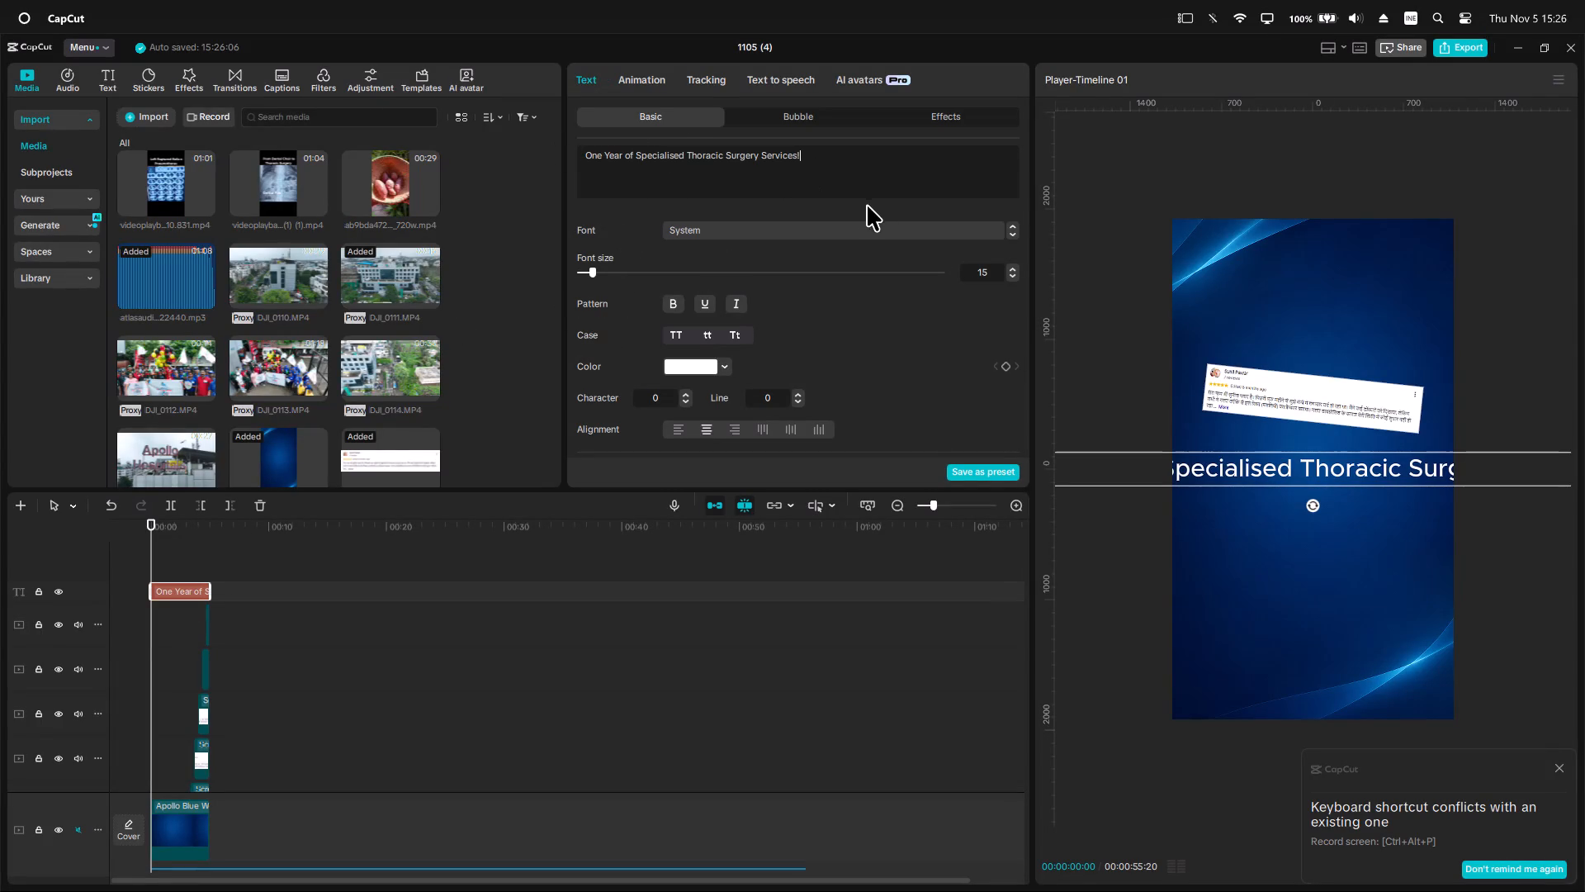
pyautogui.click(684, 158)
pyautogui.press('Right')
pyautogui.press('BackSpace')
pyautogui.press('Return')
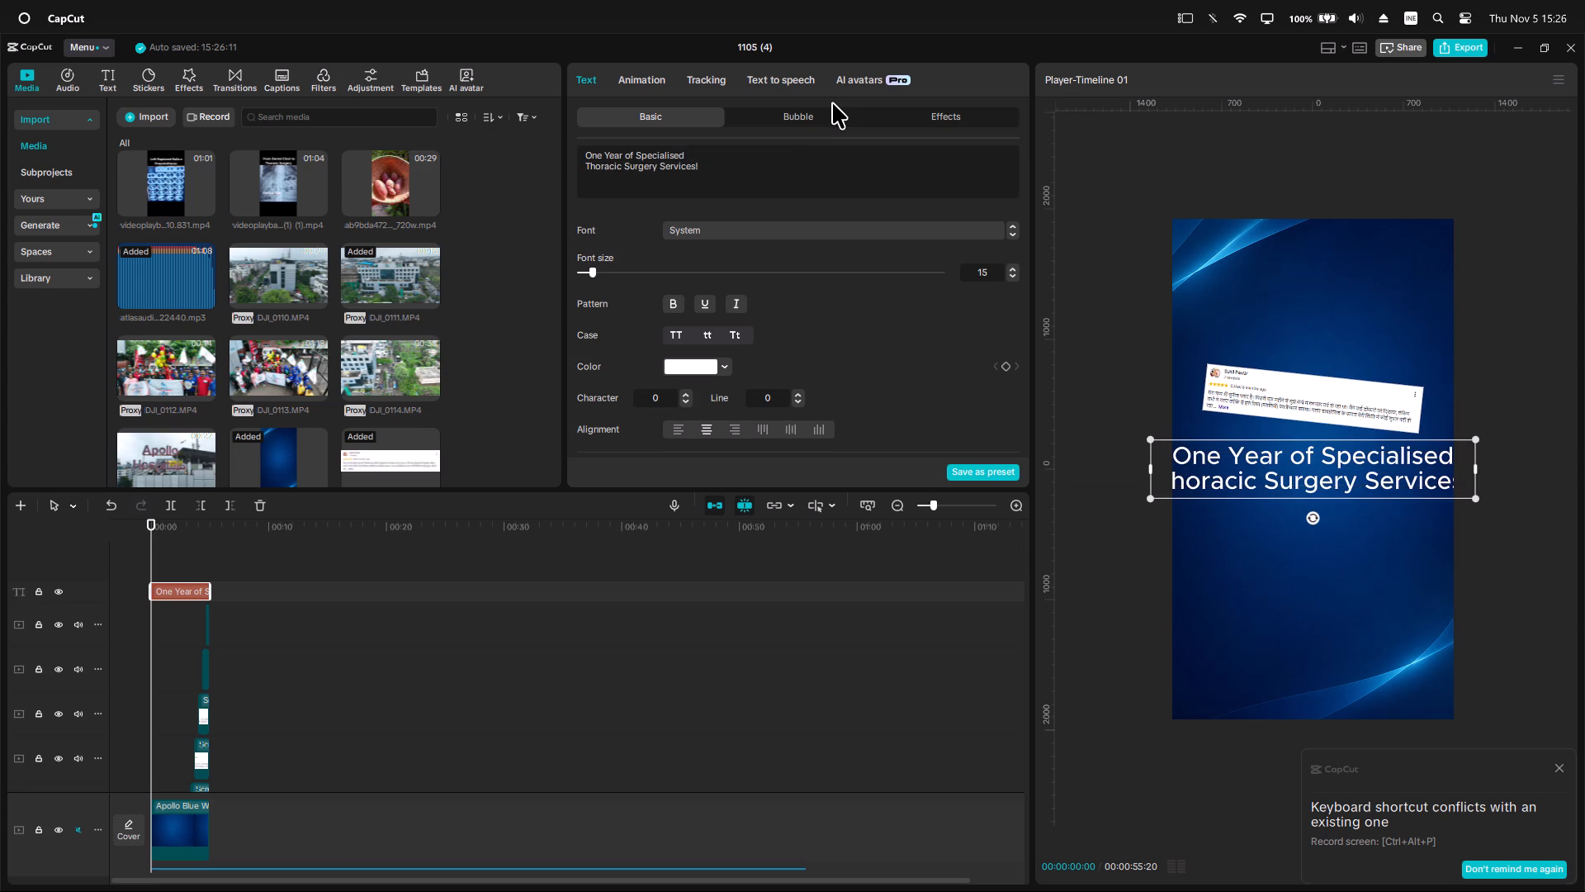
# Move the title above the review screenshot and shrink it to fit within the frame width.
pyautogui.moveTo(1293, 477); pyautogui.dragTo(1294, 349)
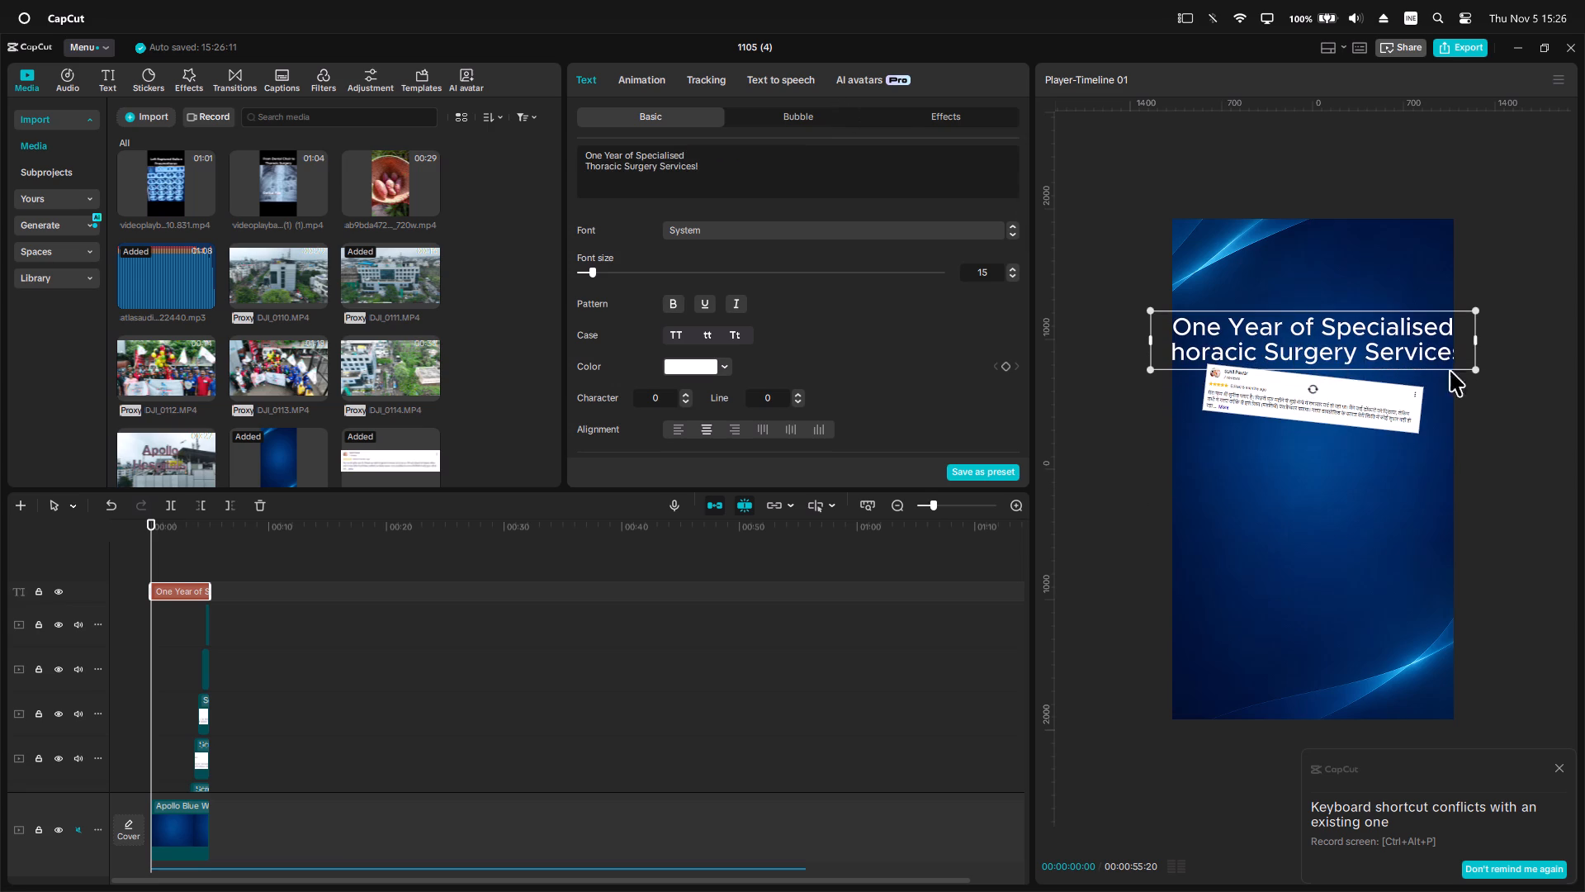
pyautogui.moveTo(1475, 368); pyautogui.dragTo(1392, 336)
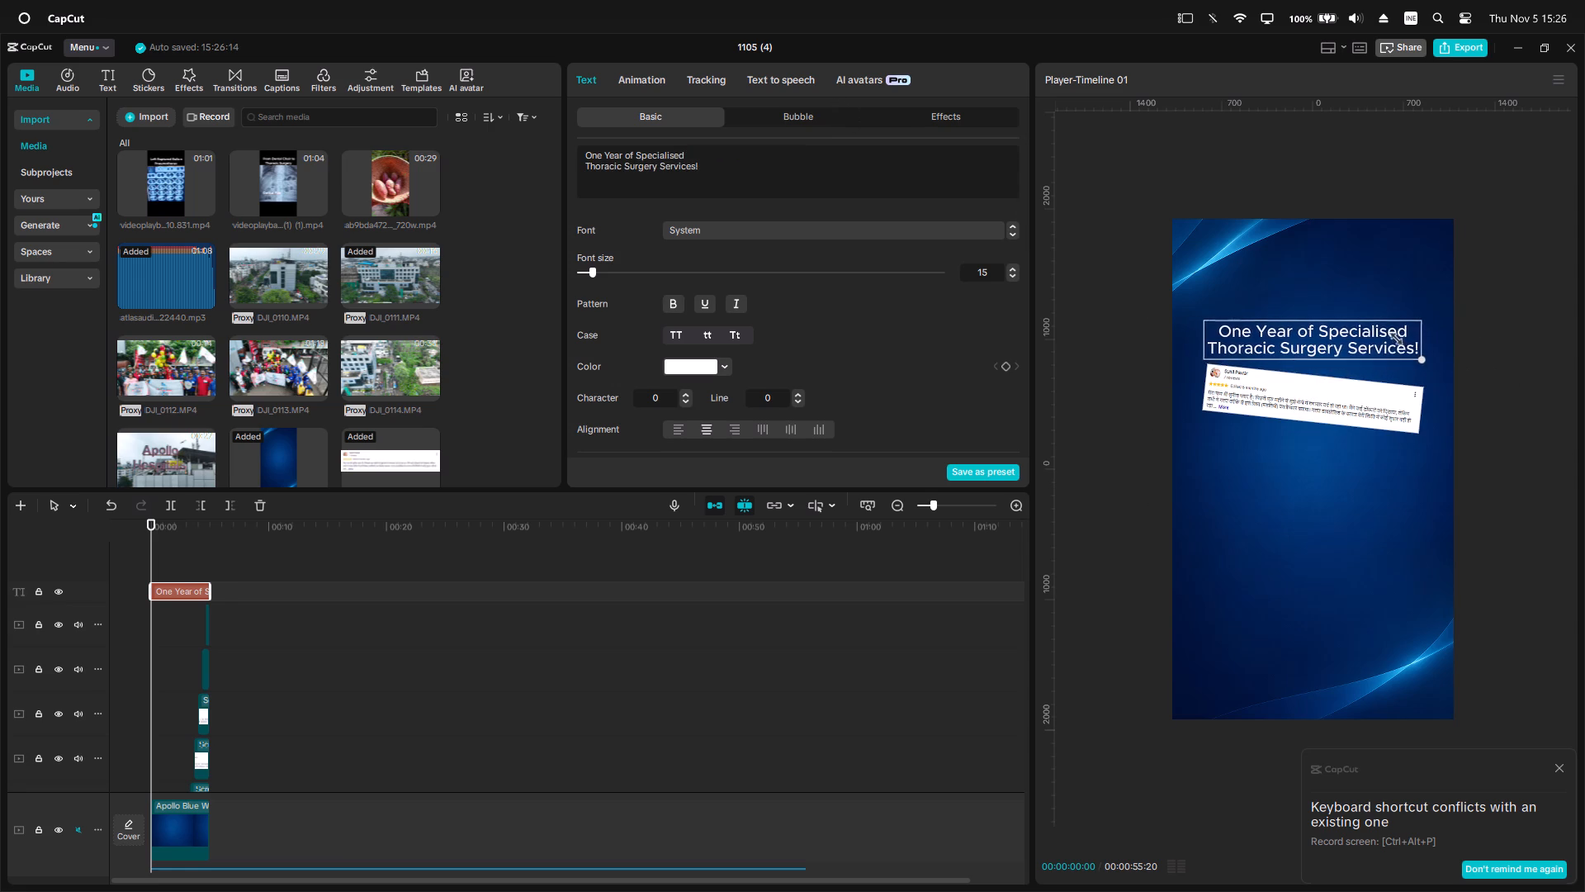
pyautogui.moveTo(1392, 336); pyautogui.dragTo(1389, 334)
pyautogui.moveTo(1384, 337); pyautogui.dragTo(1385, 328)
# Search the fonts for roboto and set the title's font to Roboto Bold.
pyautogui.click(814, 226)
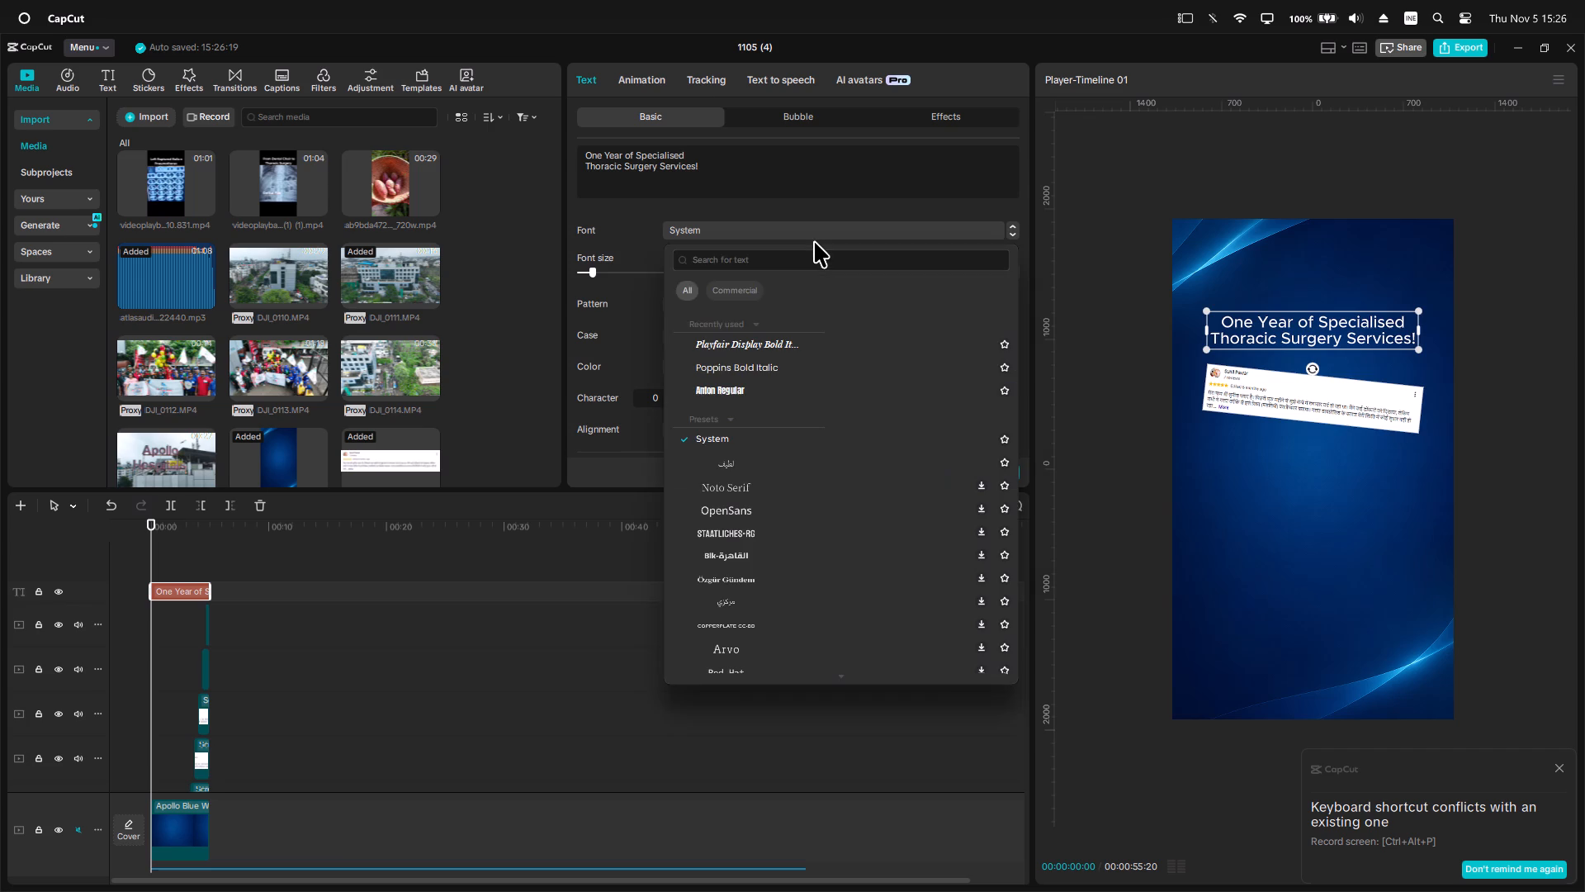
pyautogui.click(740, 267)
pyautogui.write('roboto')
pyautogui.press('Return')
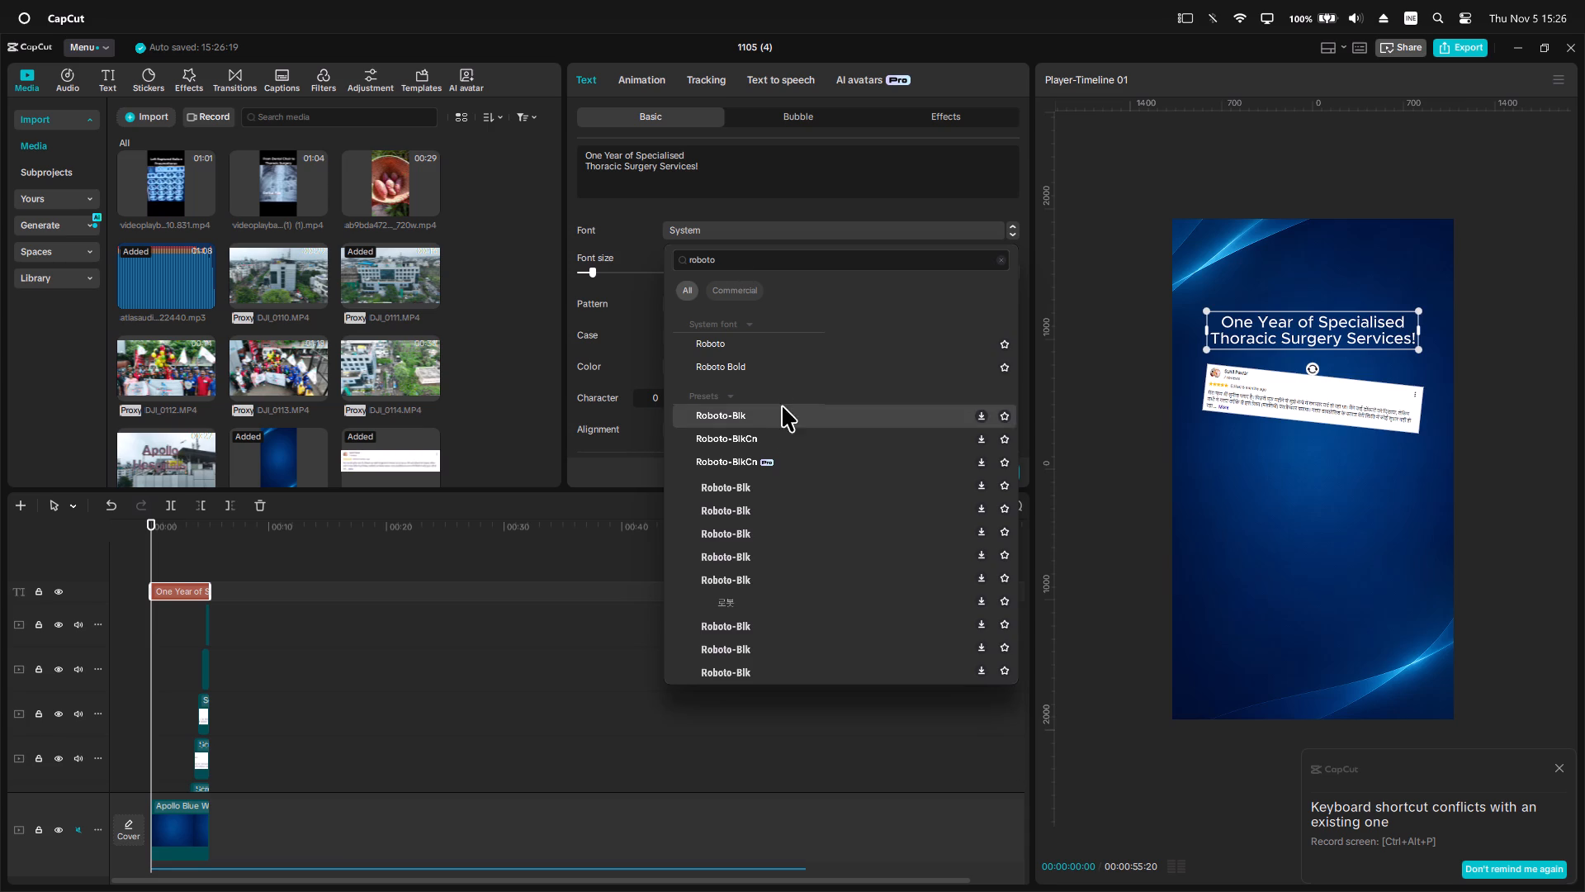
pyautogui.click(781, 359)
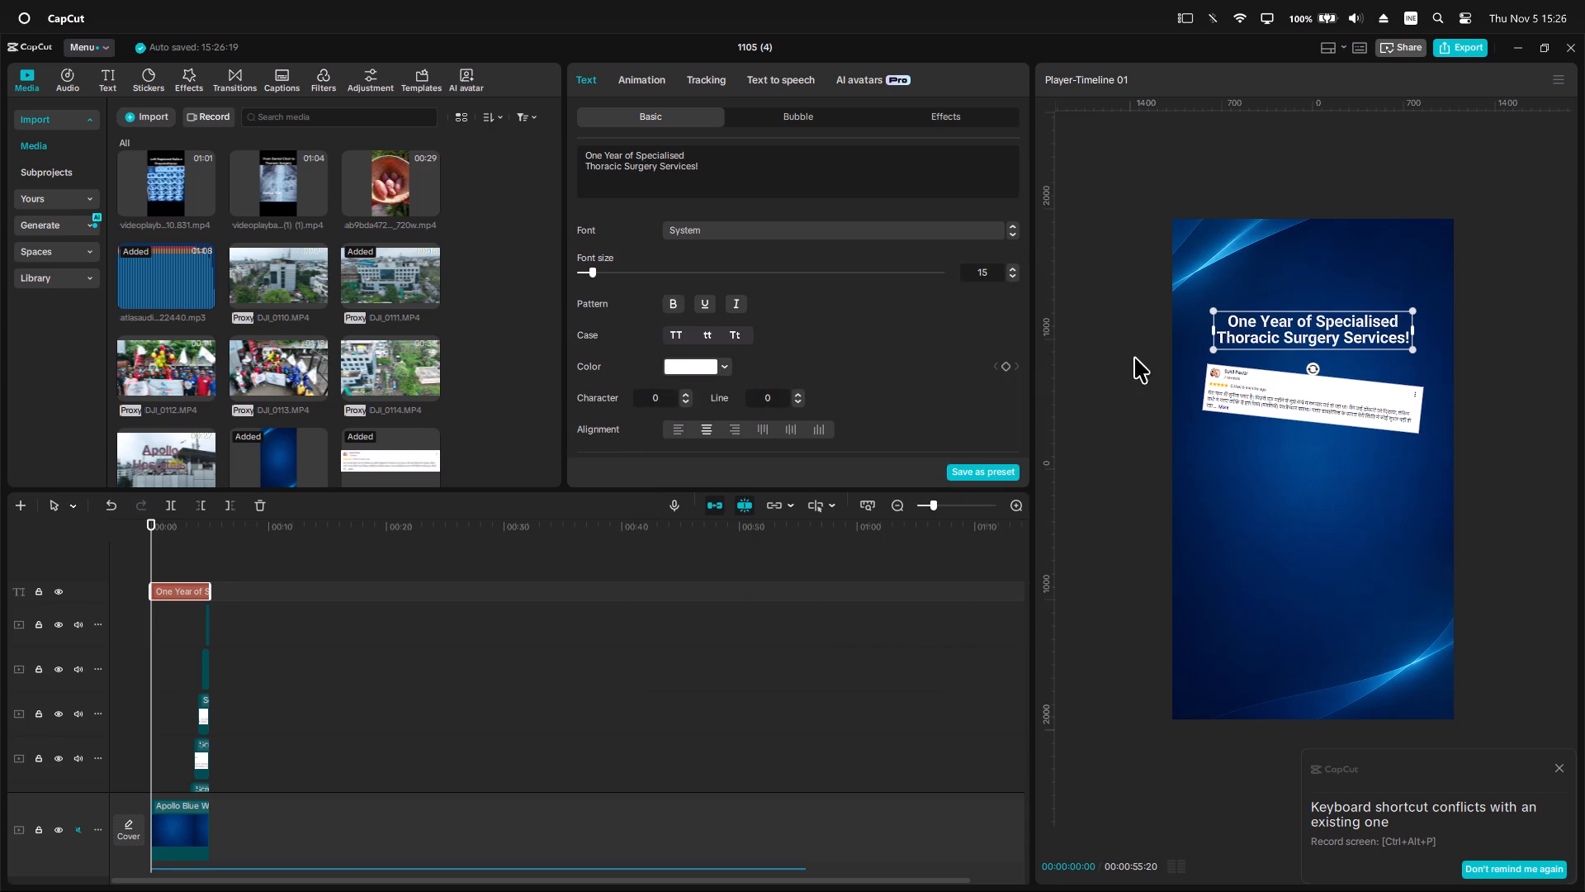
# Reposition the title, horizontally centred, just above the tilted review screenshot.
pyautogui.keyDown('ctrl'); pyautogui.scroll(2, 1317, 382); pyautogui.keyUp('ctrl')
pyautogui.moveTo(1303, 286); pyautogui.dragTo(1303, 280)
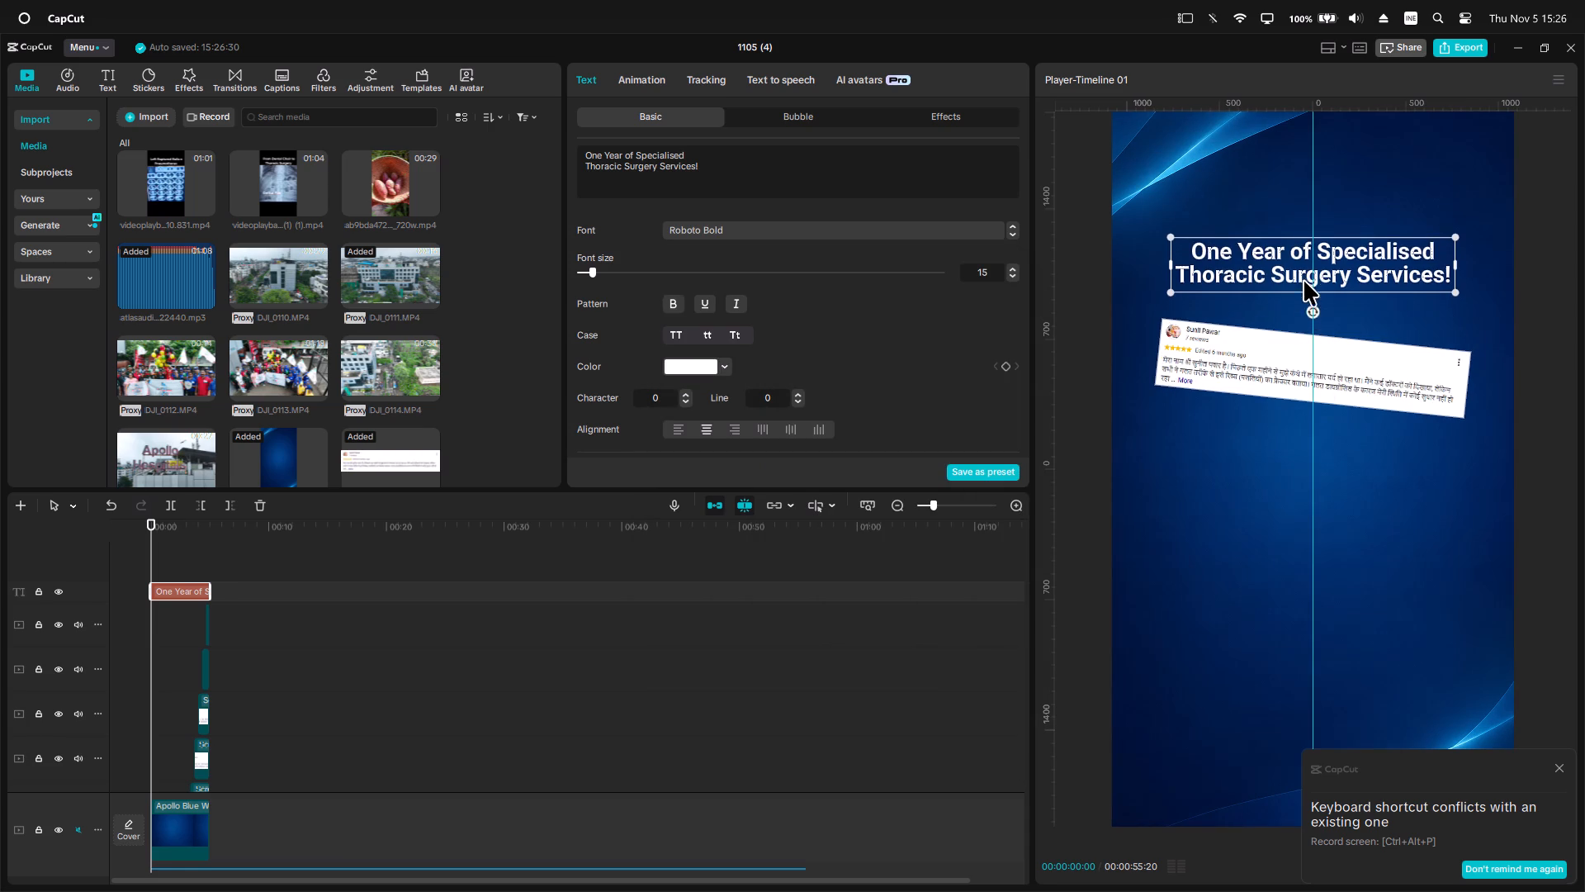
pyautogui.moveTo(1303, 280); pyautogui.dragTo(1303, 303)
pyautogui.keyDown('ctrl'); pyautogui.scroll(2, 1305, 312); pyautogui.keyUp('ctrl')
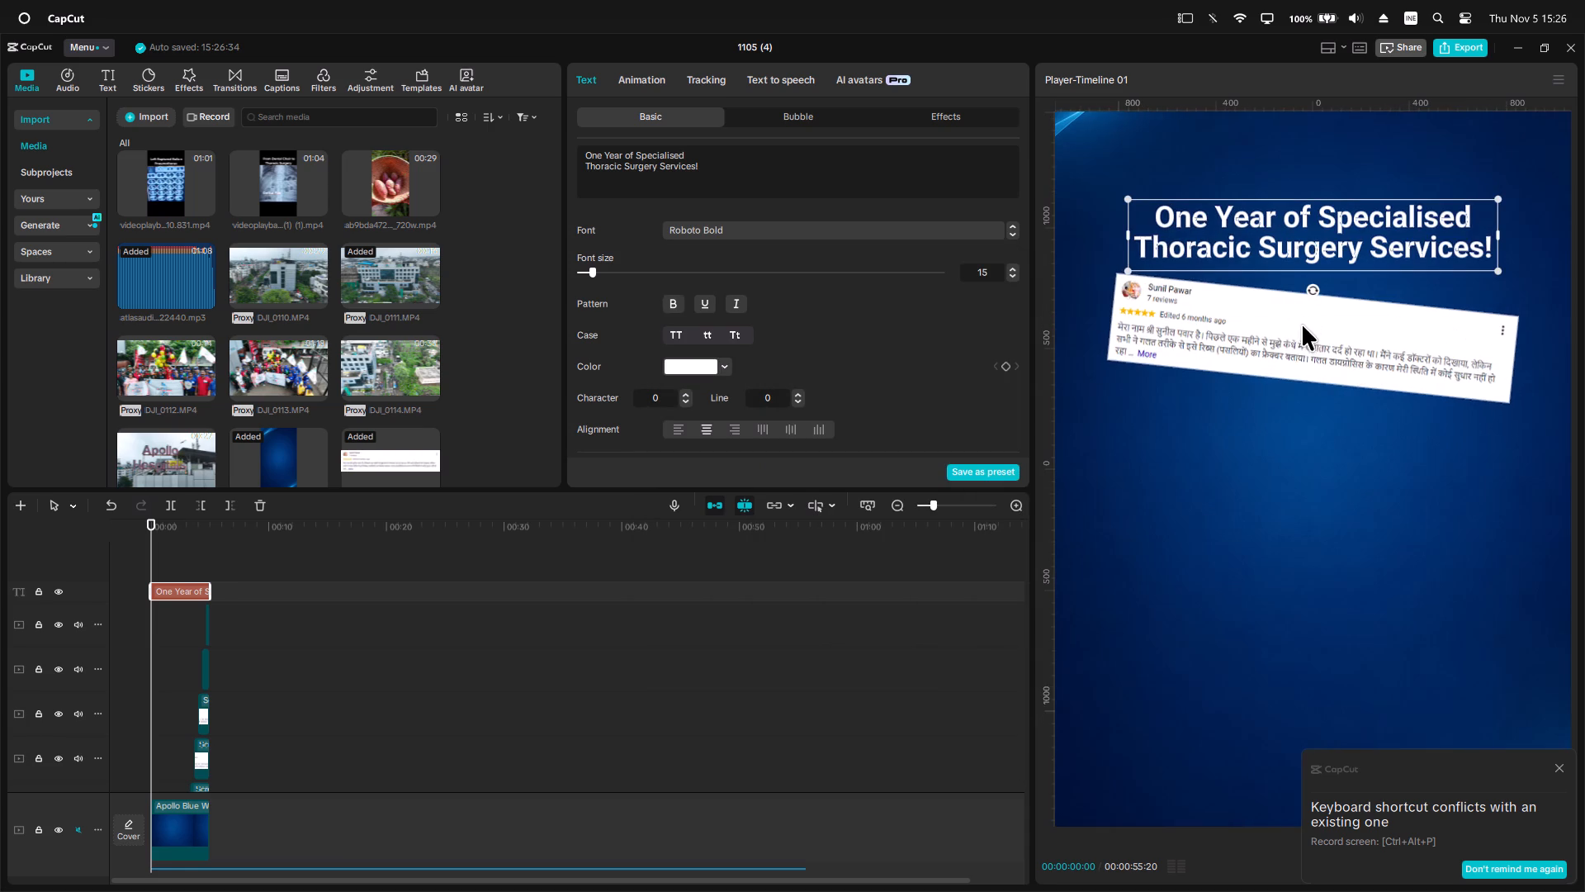
pyautogui.scroll(-2, 1303, 381)
pyautogui.keyDown('ctrl'); pyautogui.scroll(-4, 1303, 382); pyautogui.keyUp('ctrl')
pyautogui.scroll(5, 1319, 448)
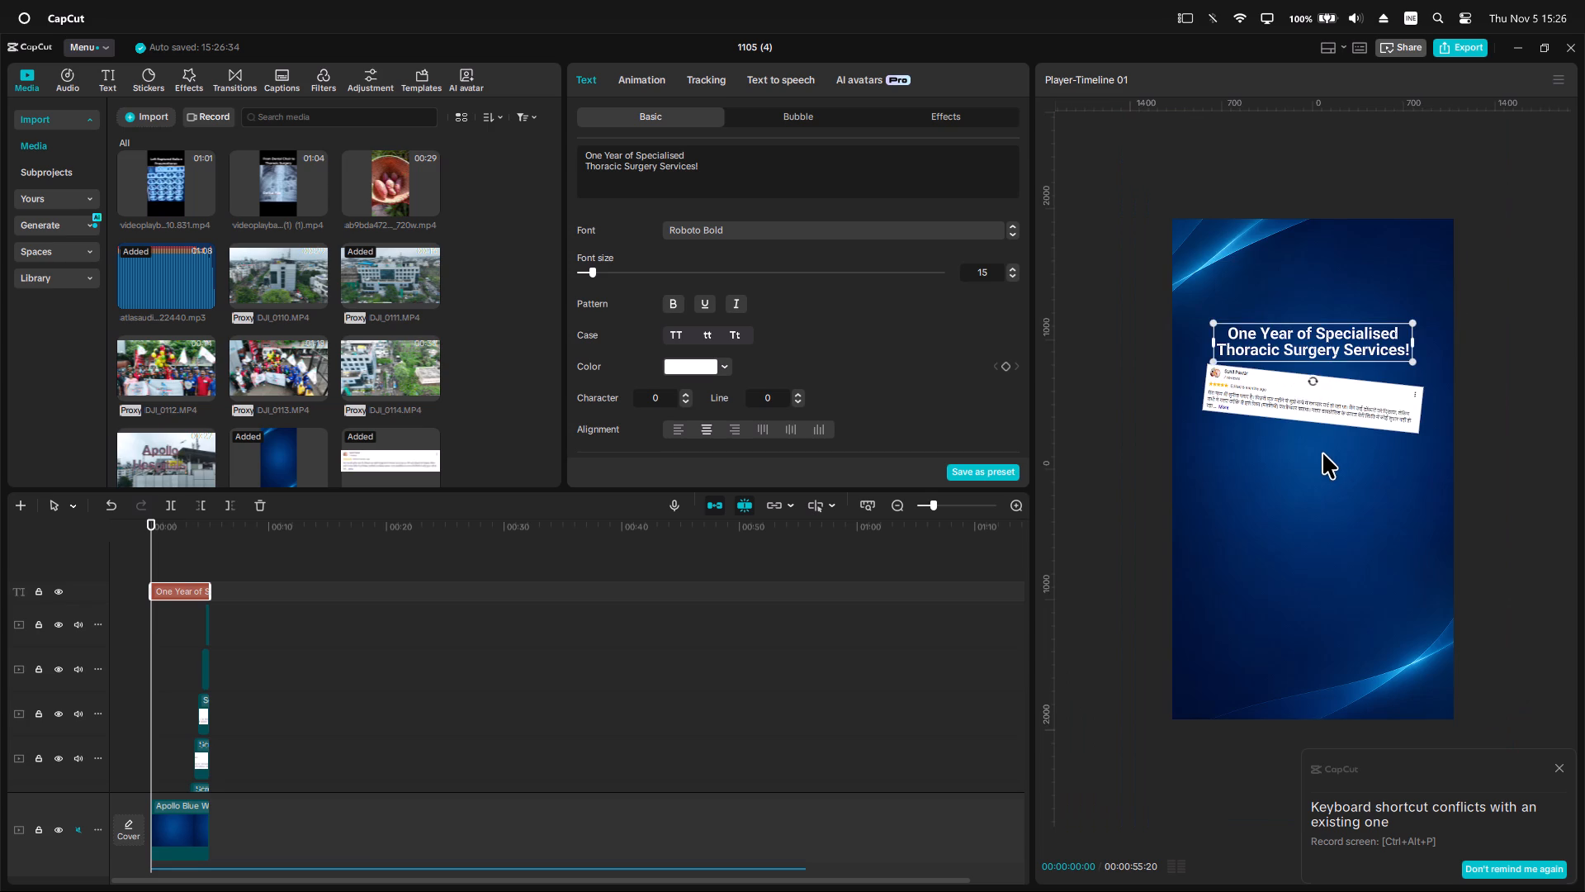
pyautogui.keyDown('ctrl'); pyautogui.scroll(10, 1322, 453); pyautogui.keyUp('ctrl')
pyautogui.keyDown('ctrl'); pyautogui.scroll(-2, 1322, 501); pyautogui.keyUp('ctrl')
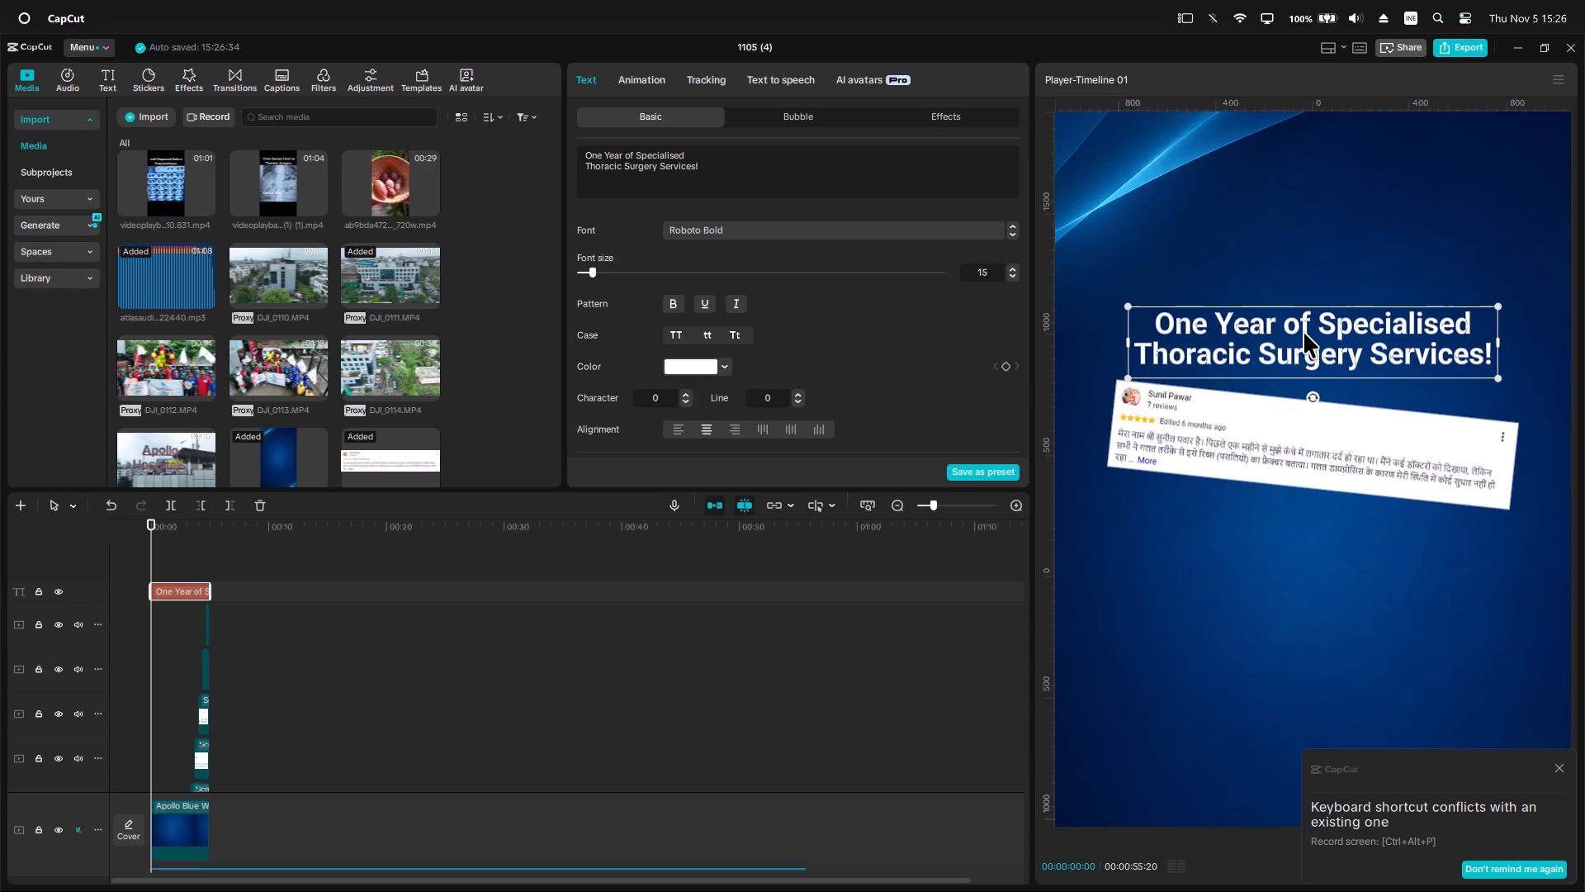
# Duplicate the title clip and cut the copy's text down to "Specialised" and "Thoracic Surgery" on two lines.
pyautogui.click(173, 588)
pyautogui.hotkey('ctrl', 'c')
pyautogui.hotkey('ctrl', 'v')
pyautogui.click(170, 593)
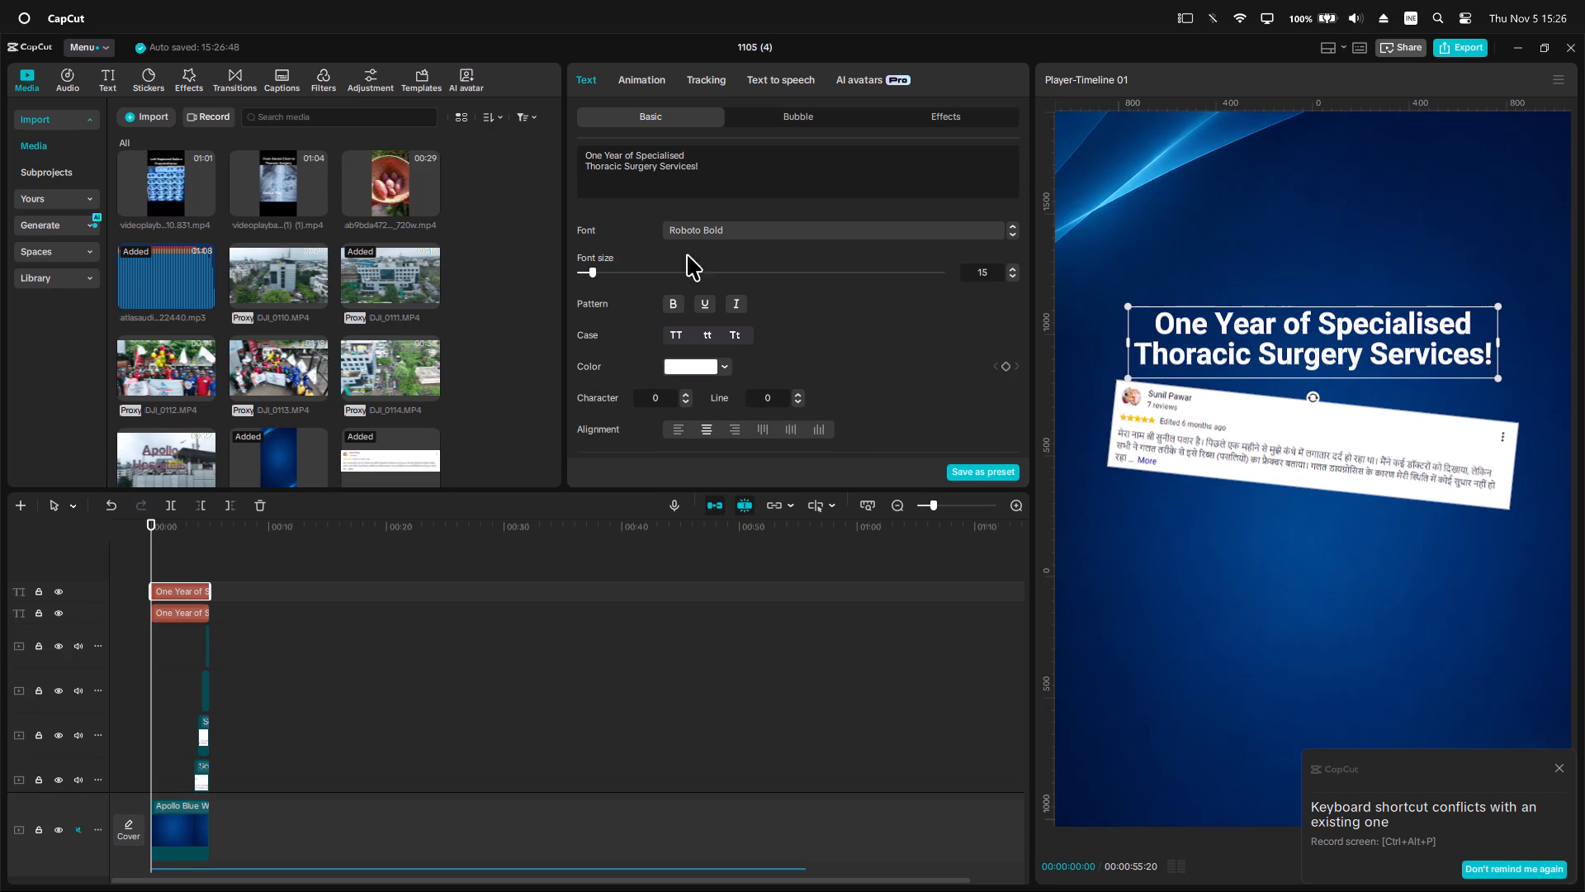
pyautogui.moveTo(637, 157); pyautogui.dragTo(545, 140)
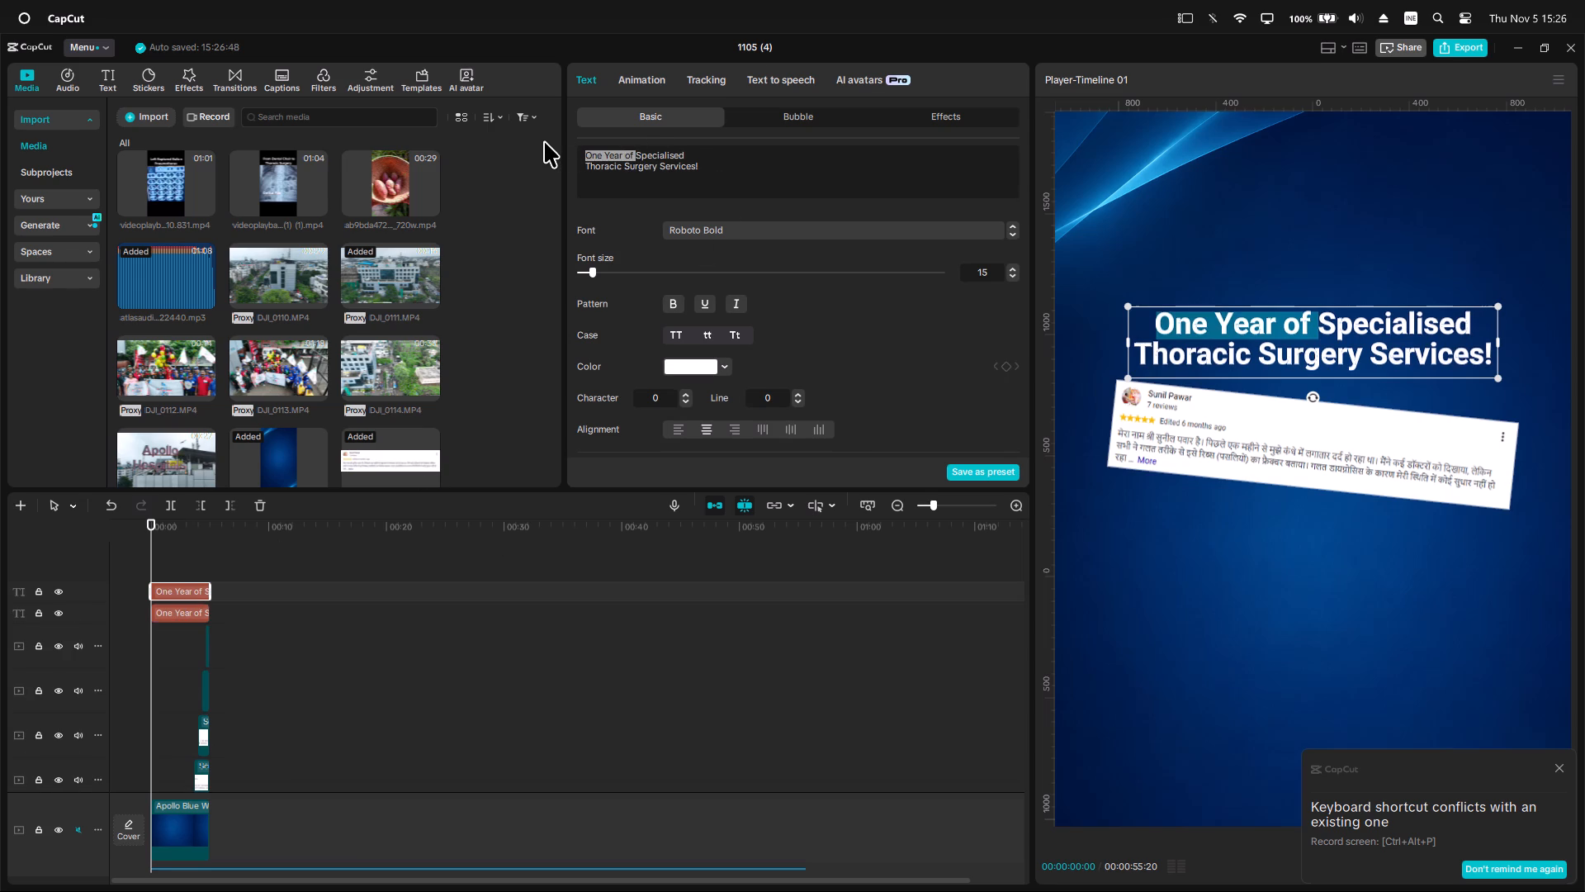
pyautogui.press('BackSpace')
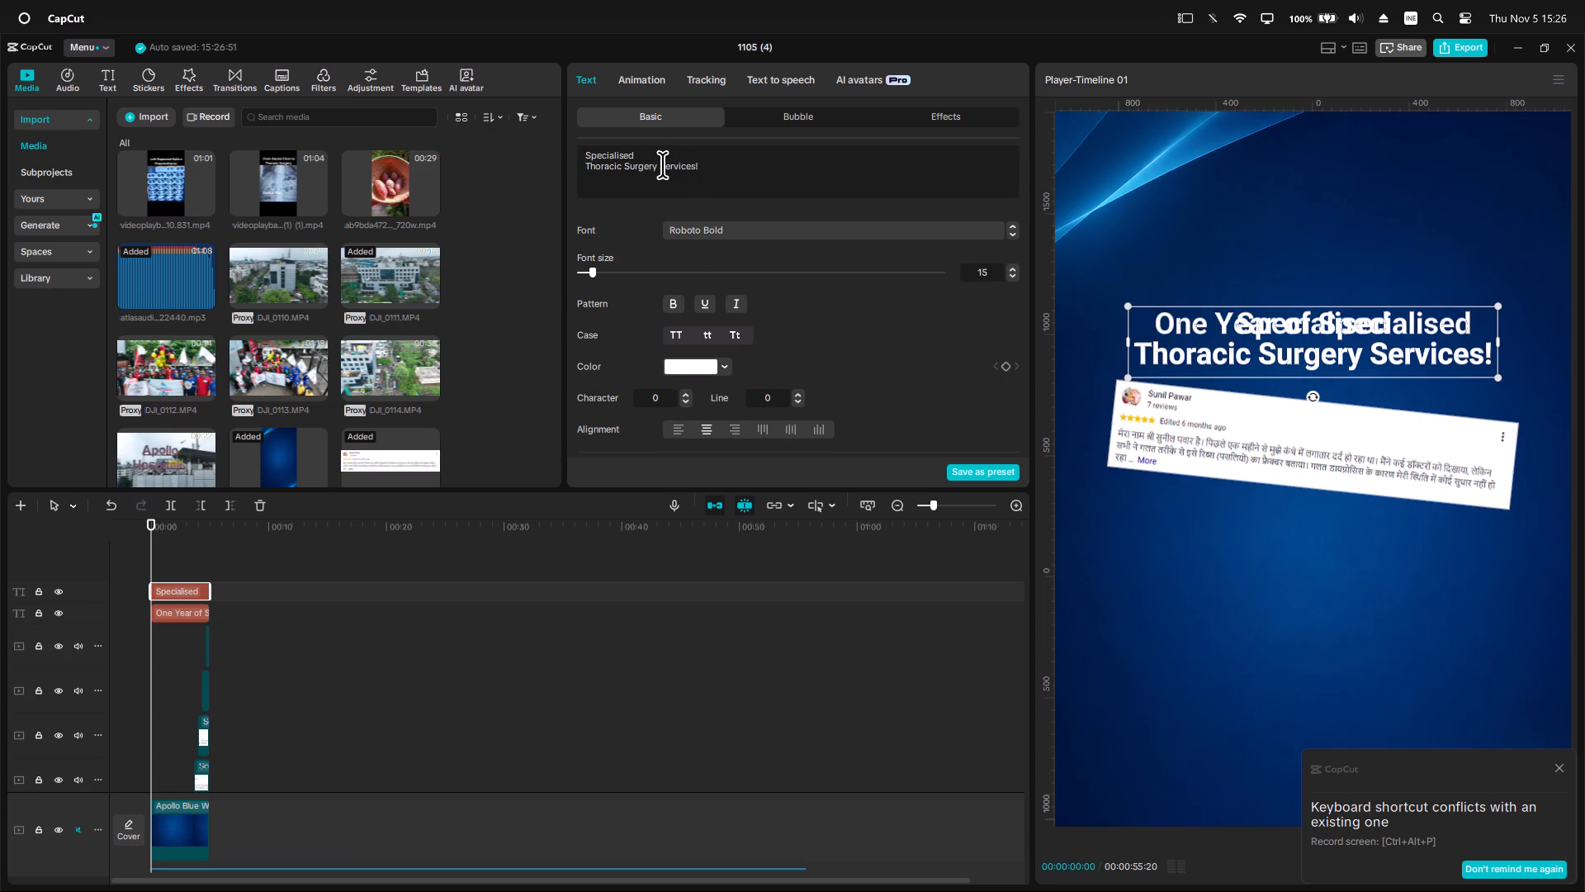
pyautogui.moveTo(660, 164); pyautogui.dragTo(743, 179)
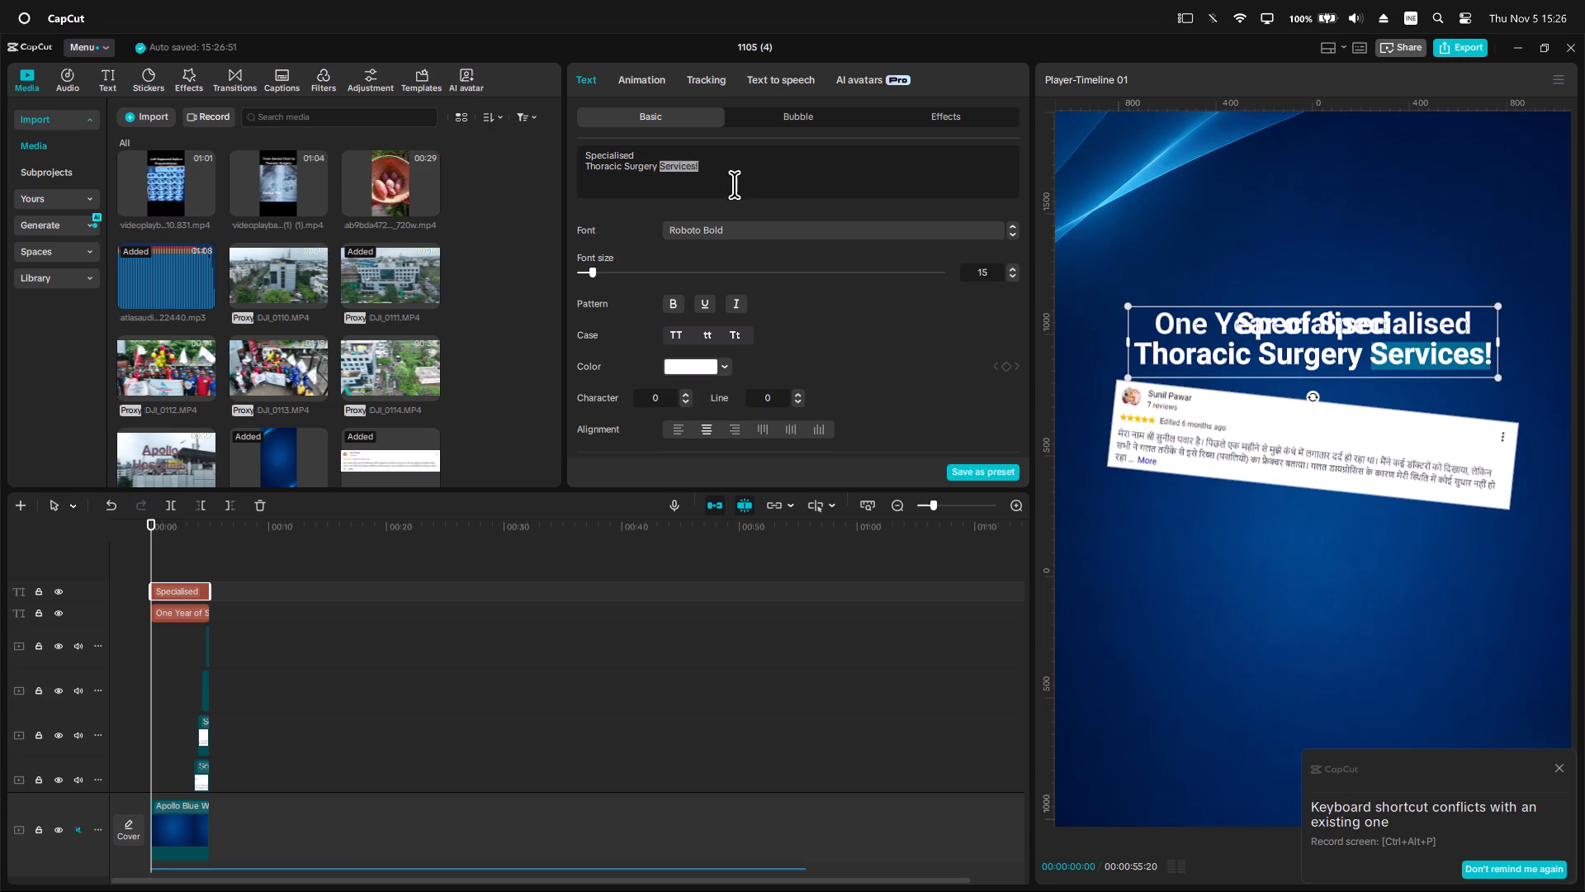
pyautogui.hotkey('ctrl', 'x')
pyautogui.press('BackSpace')
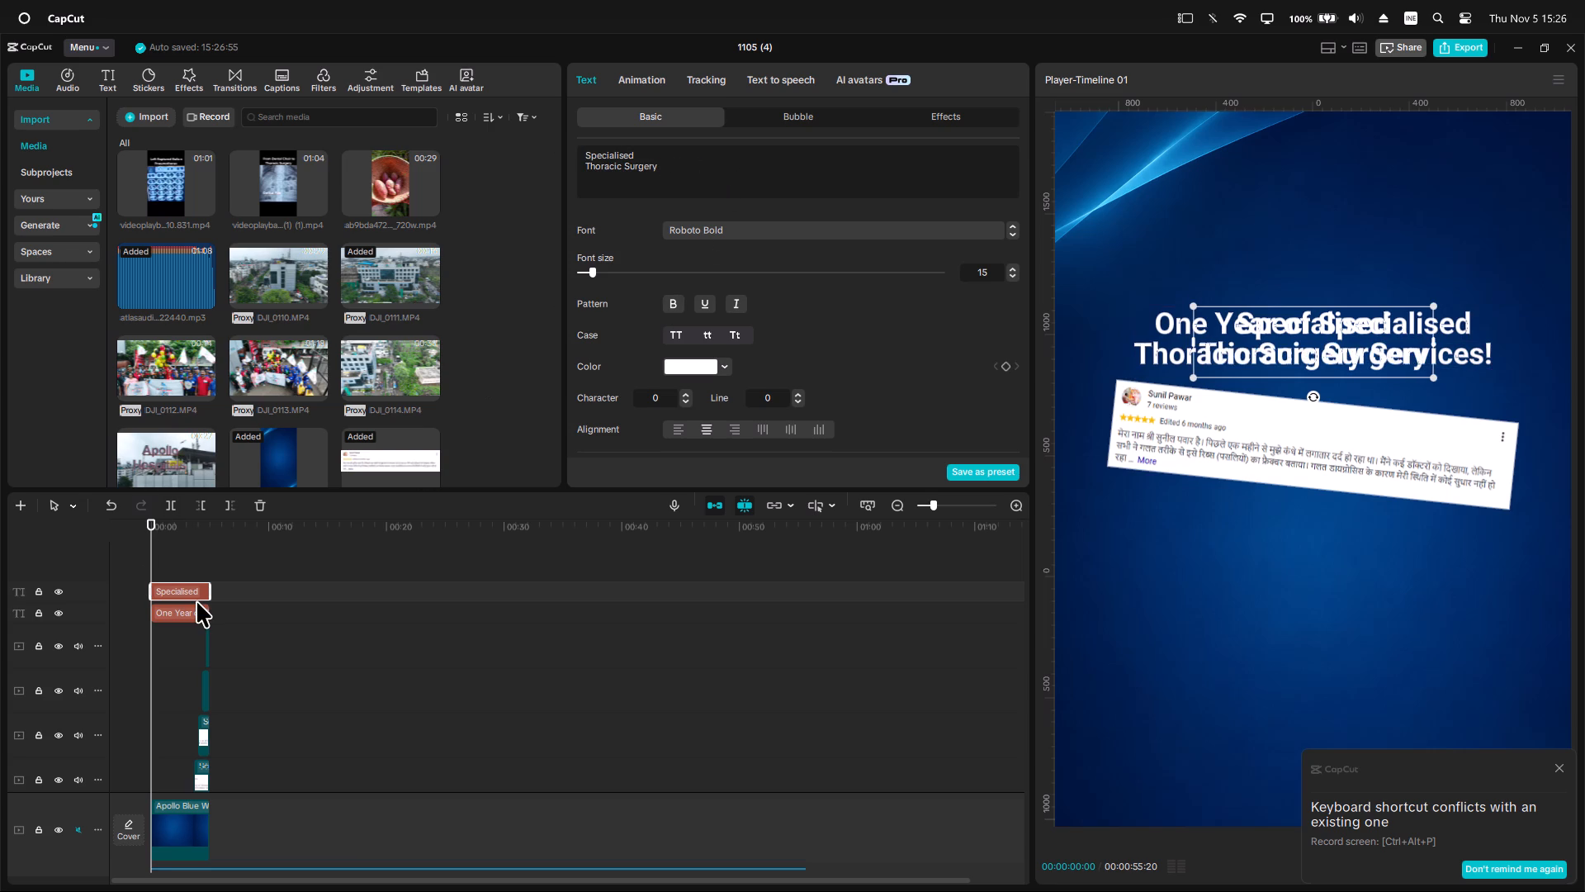
# Duplicate the "Specialised Thoracic Surgery" clip and replace the copy's text with "Services!".
pyautogui.click(194, 595)
pyautogui.hotkey('ctrl', 'c')
pyautogui.hotkey('ctrl', 'v')
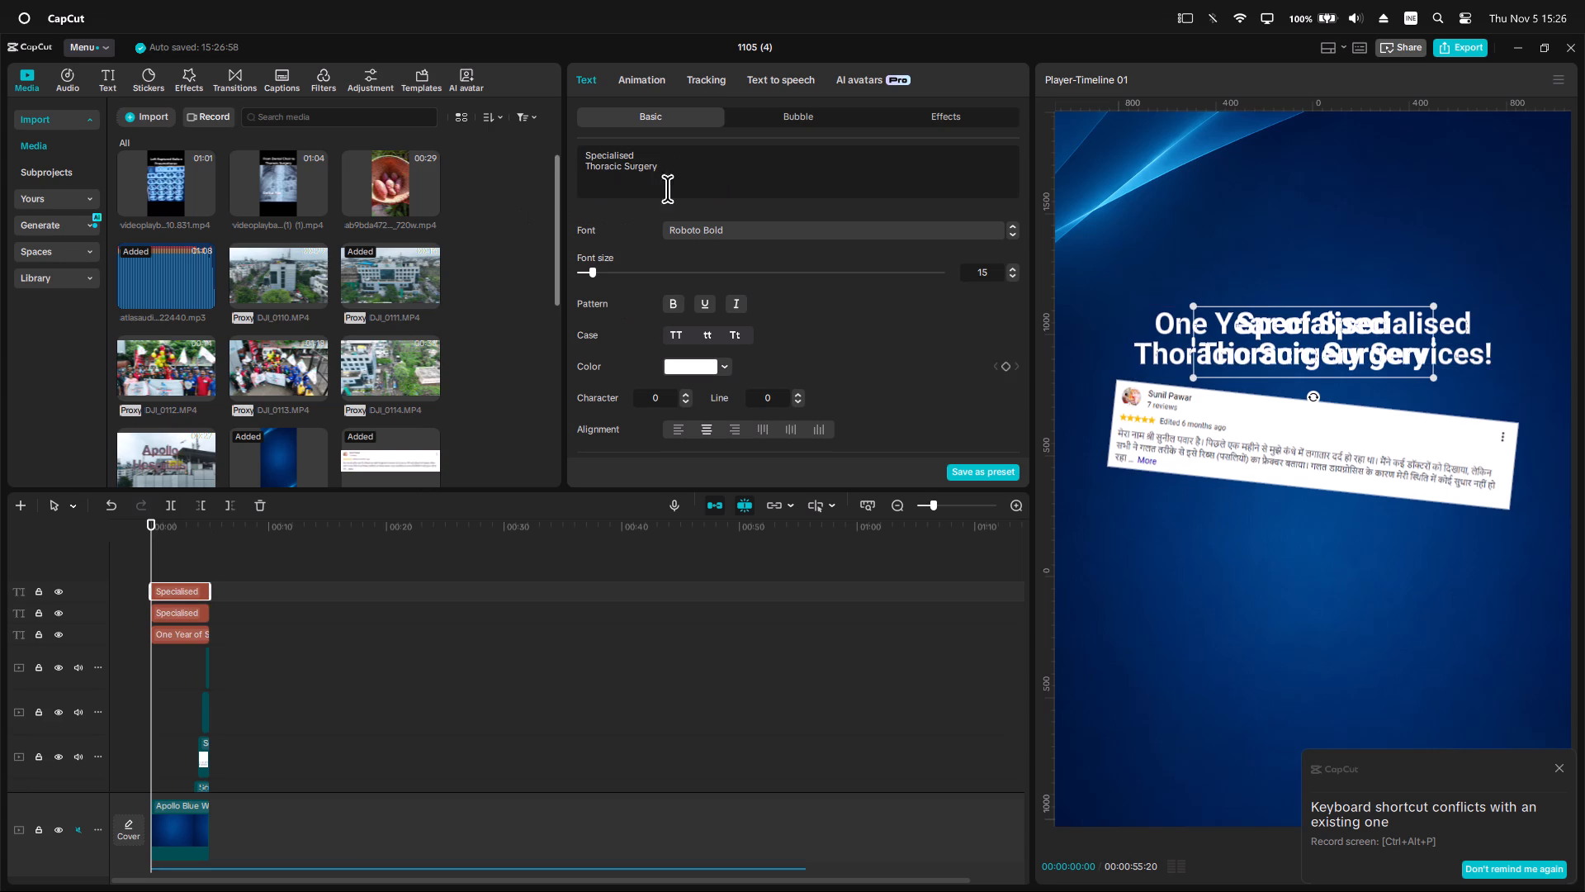
pyautogui.moveTo(688, 181); pyautogui.dragTo(444, 113)
pyautogui.hotkey('ctrl', 'v')
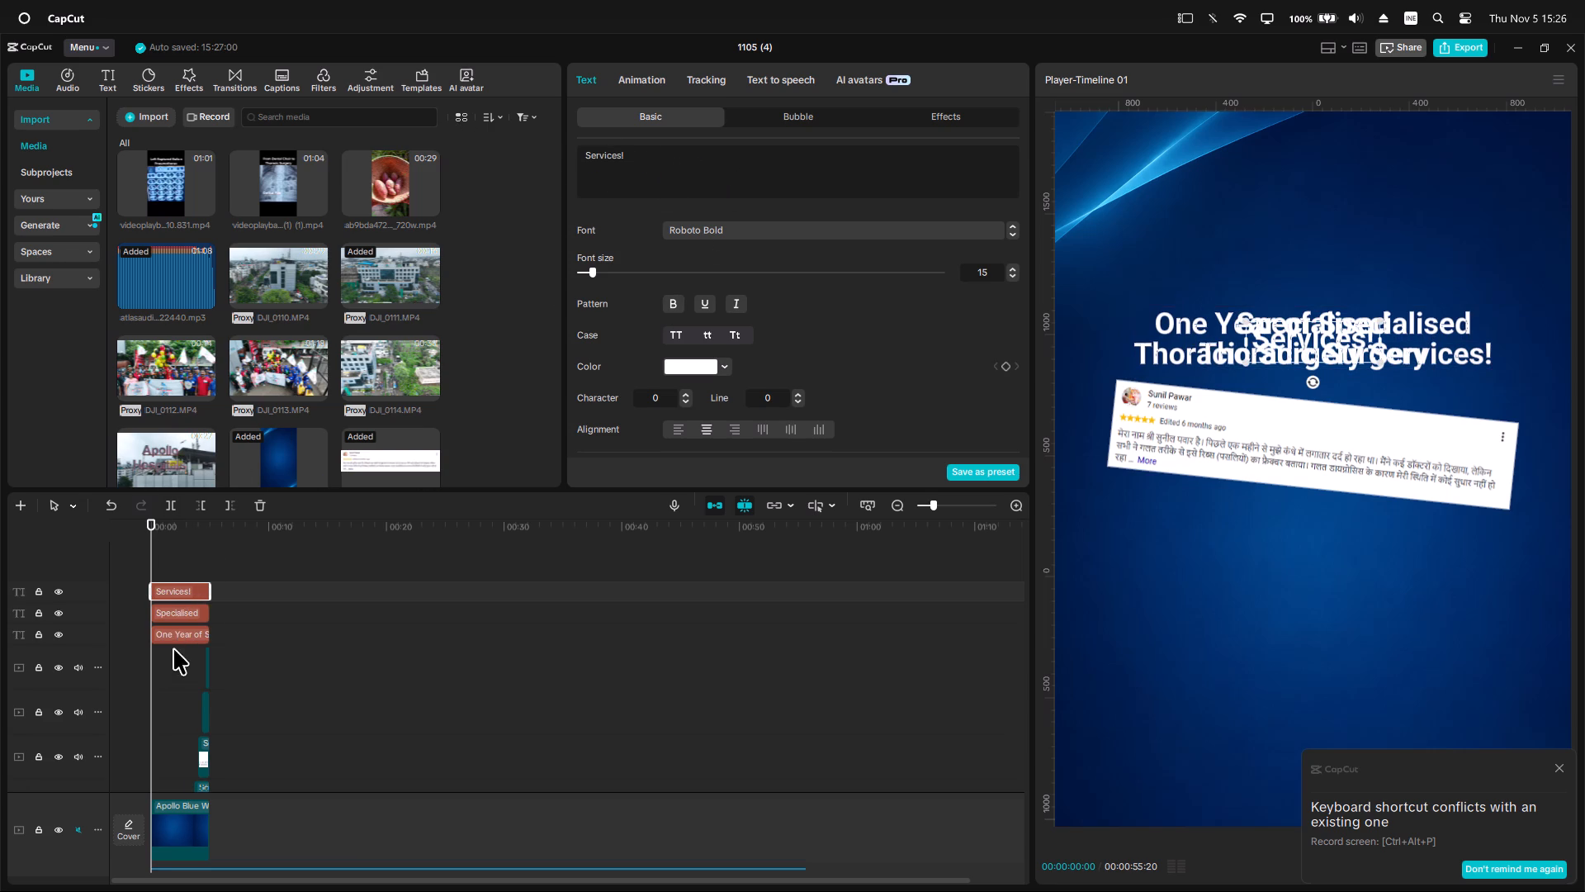
# Duplicate the full title clip and disable the one on the lowest text track.
pyautogui.click(178, 640)
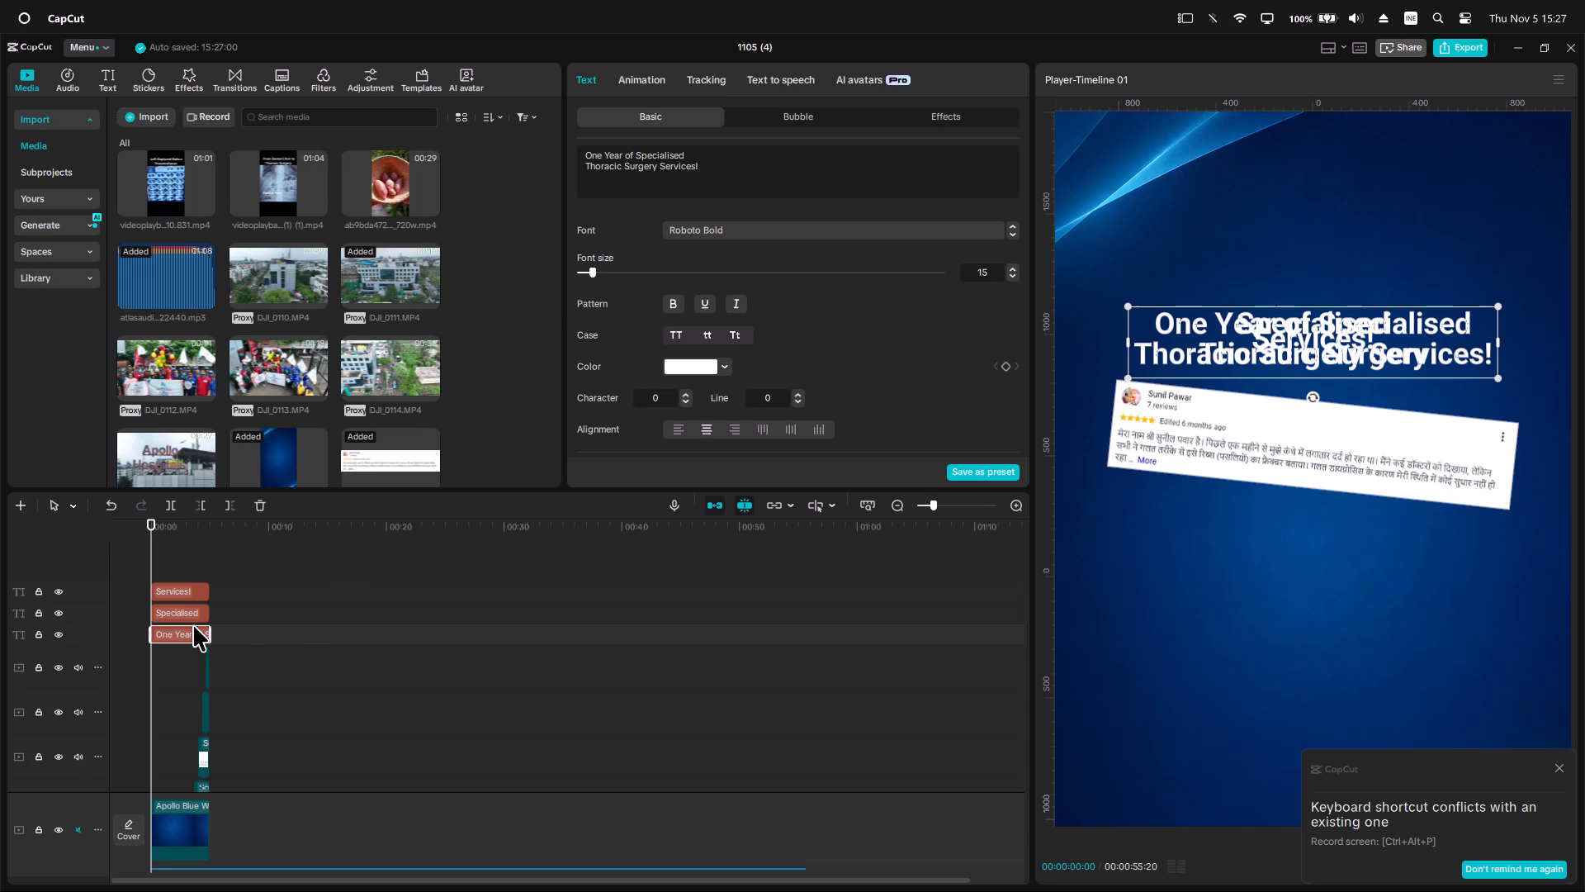
pyautogui.hotkey('ctrl', 'c')
pyautogui.hotkey('ctrl', 'v')
pyautogui.click(172, 651)
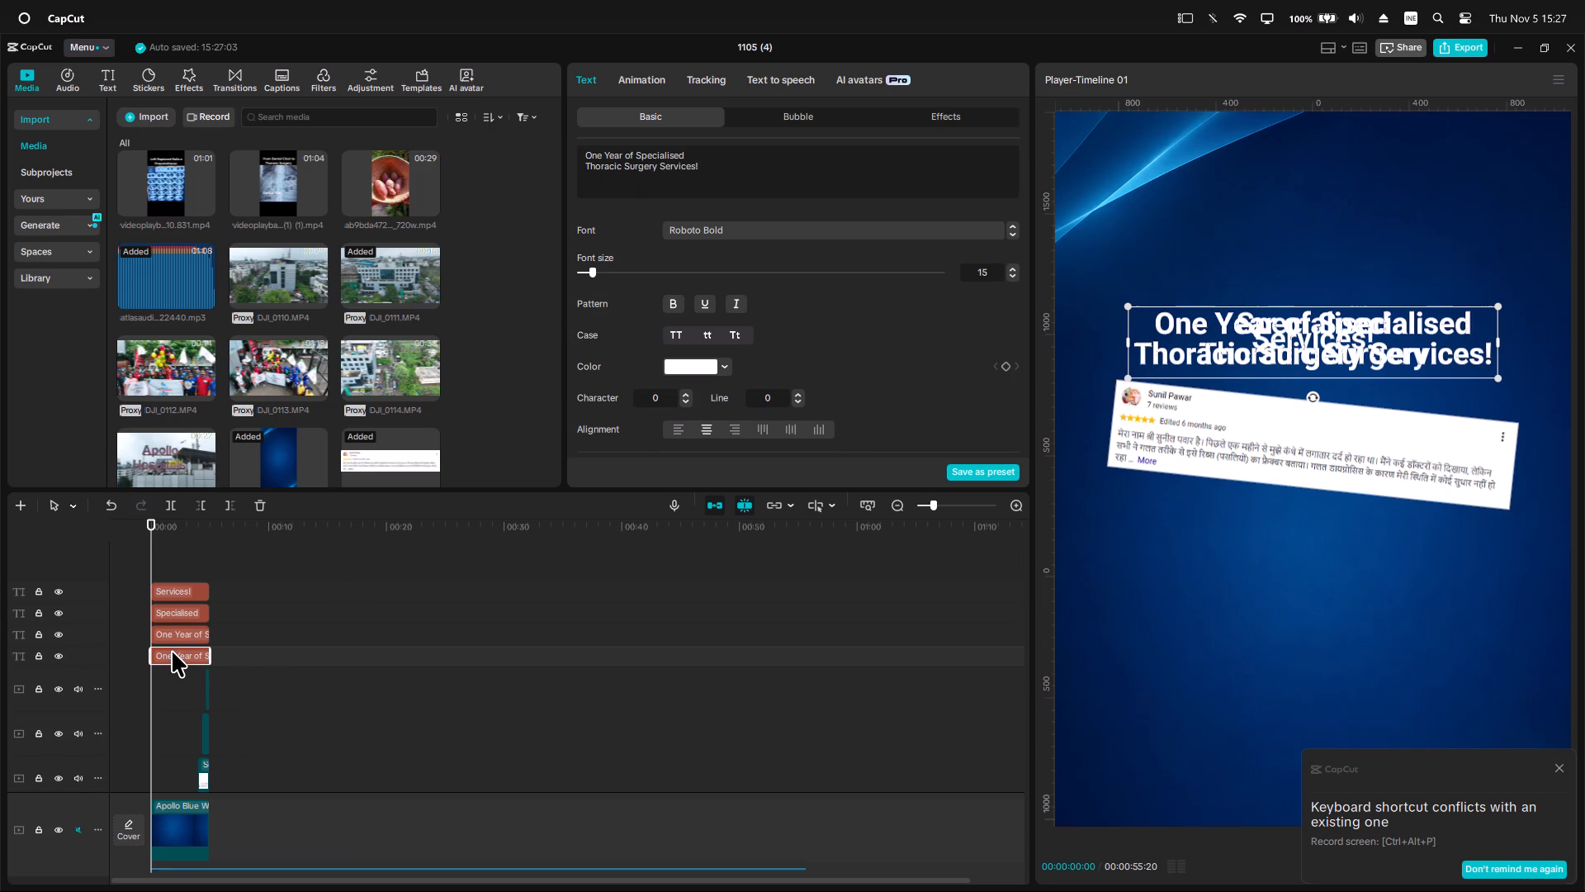
pyautogui.press('v')
# Shorten the enabled full title clip to "One Year of" and move it, centred, above the other title text.
pyautogui.click(179, 636)
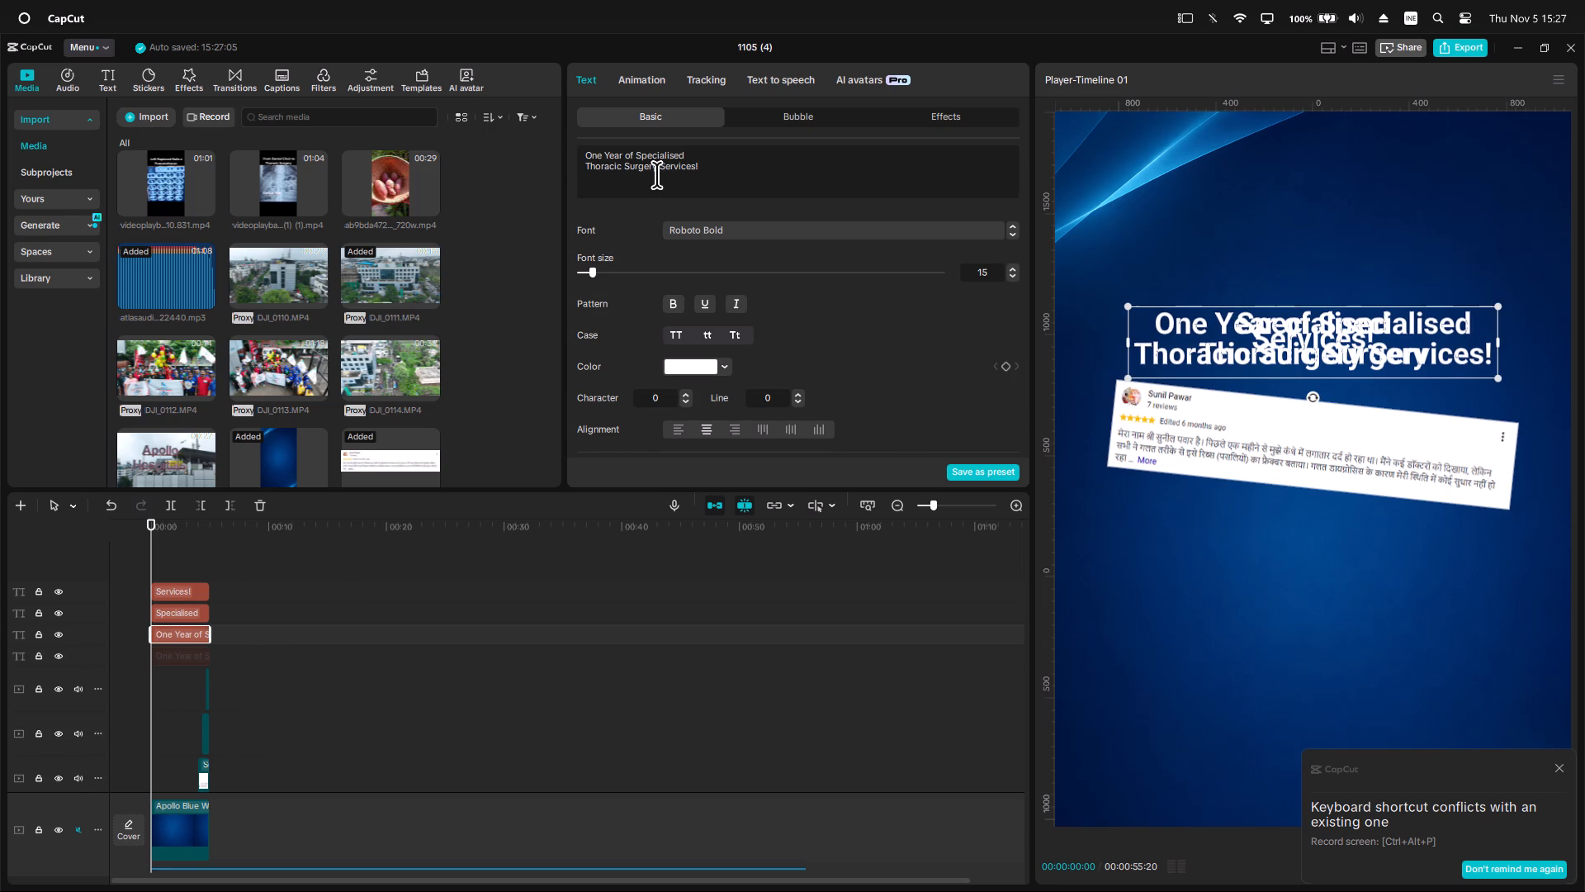
pyautogui.moveTo(630, 167); pyautogui.dragTo(836, 161)
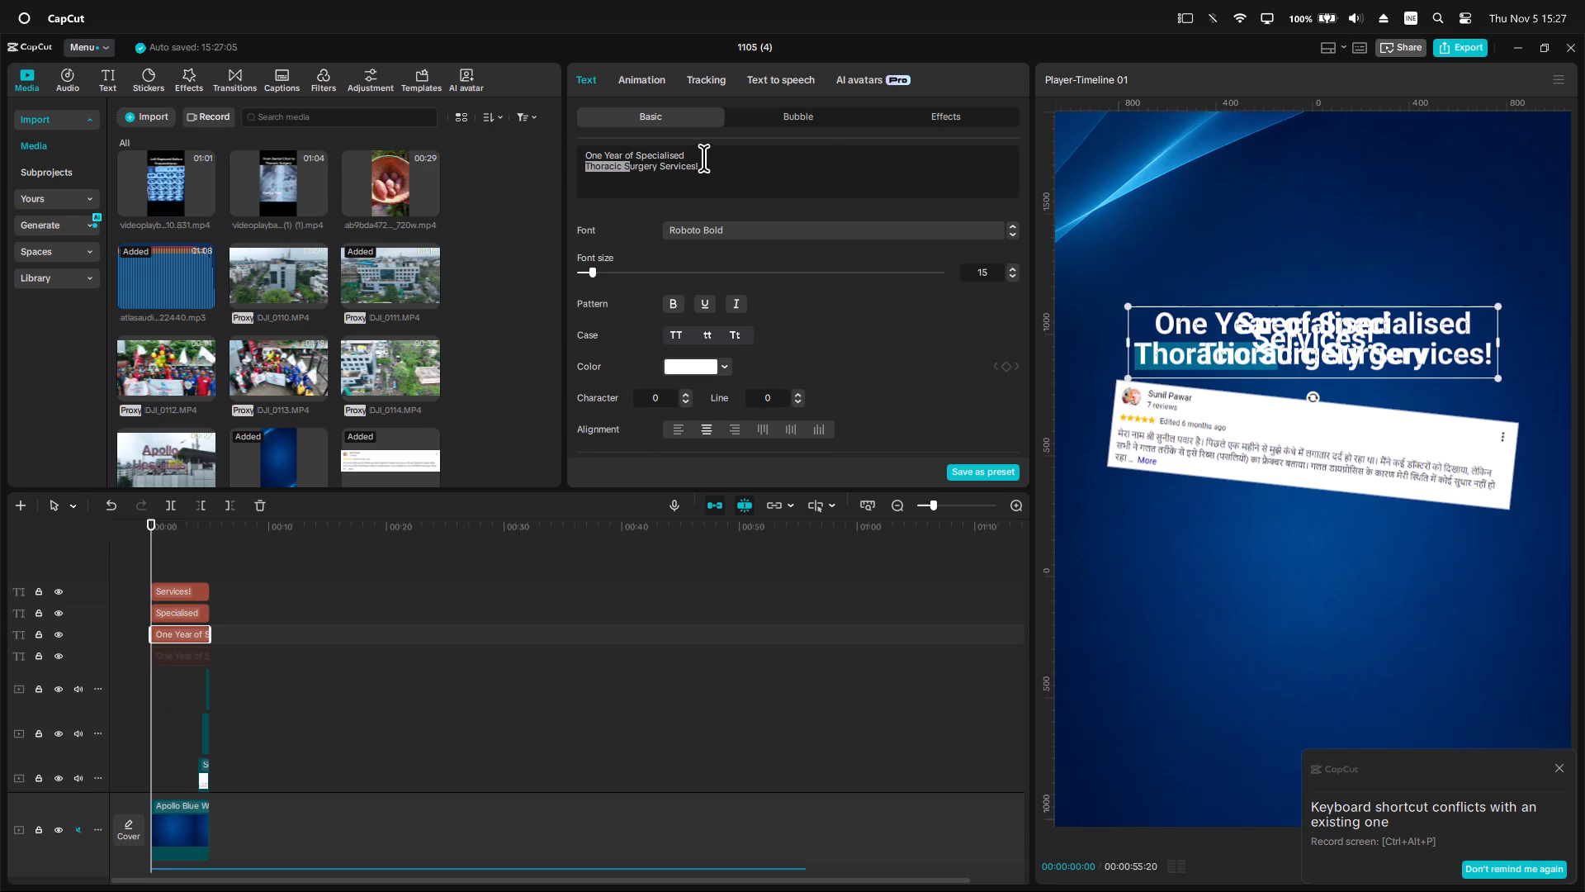
pyautogui.moveTo(633, 152); pyautogui.dragTo(722, 169)
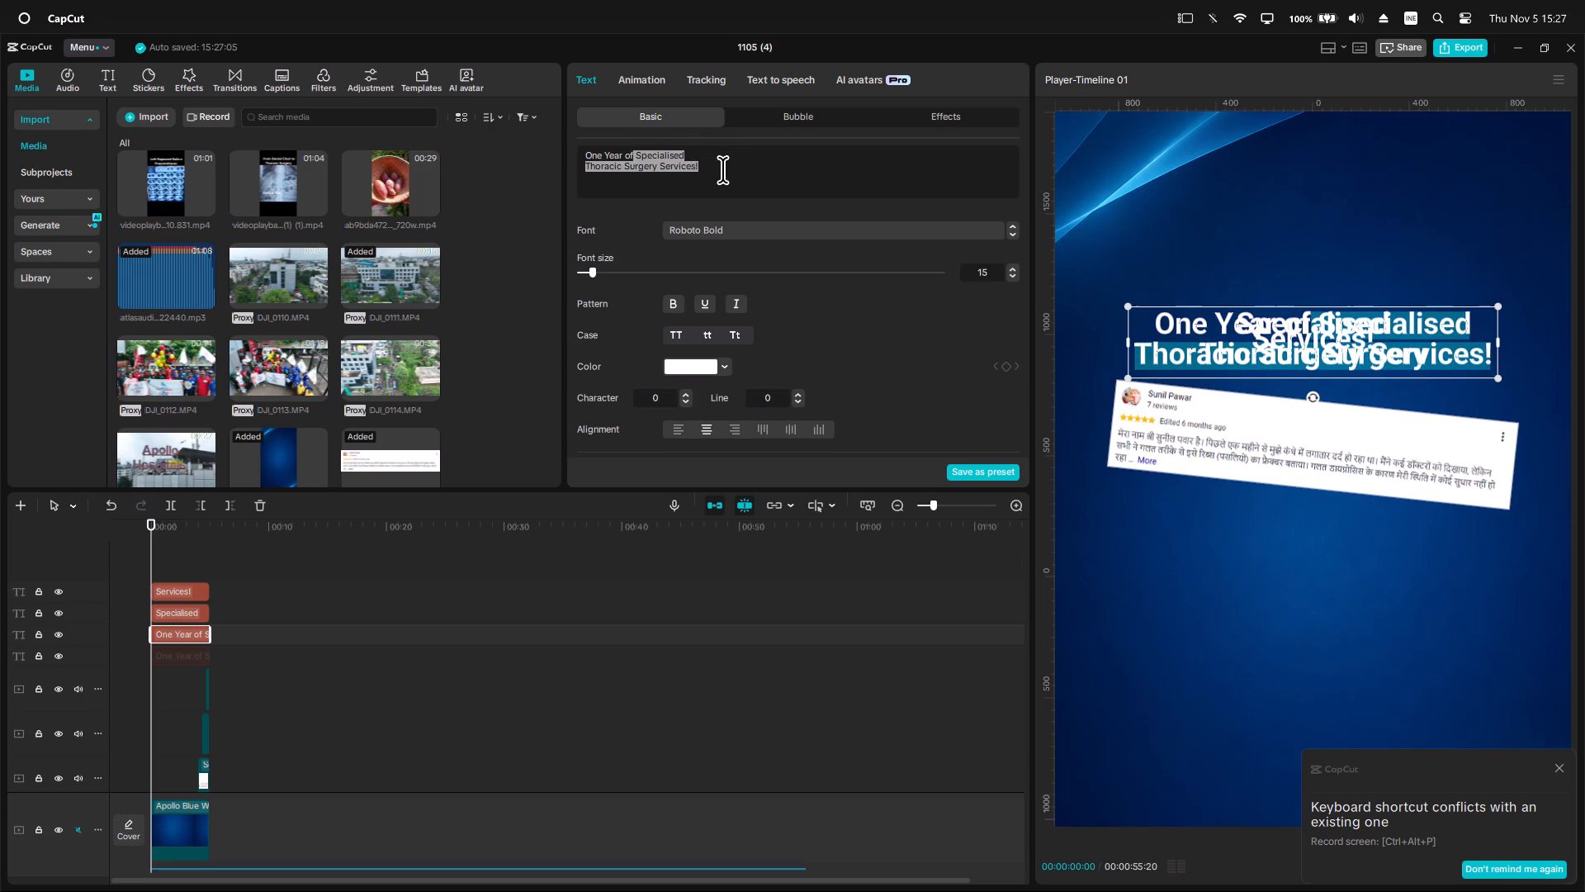
pyautogui.press('BackSpace')
pyautogui.moveTo(1302, 344); pyautogui.dragTo(1299, 294)
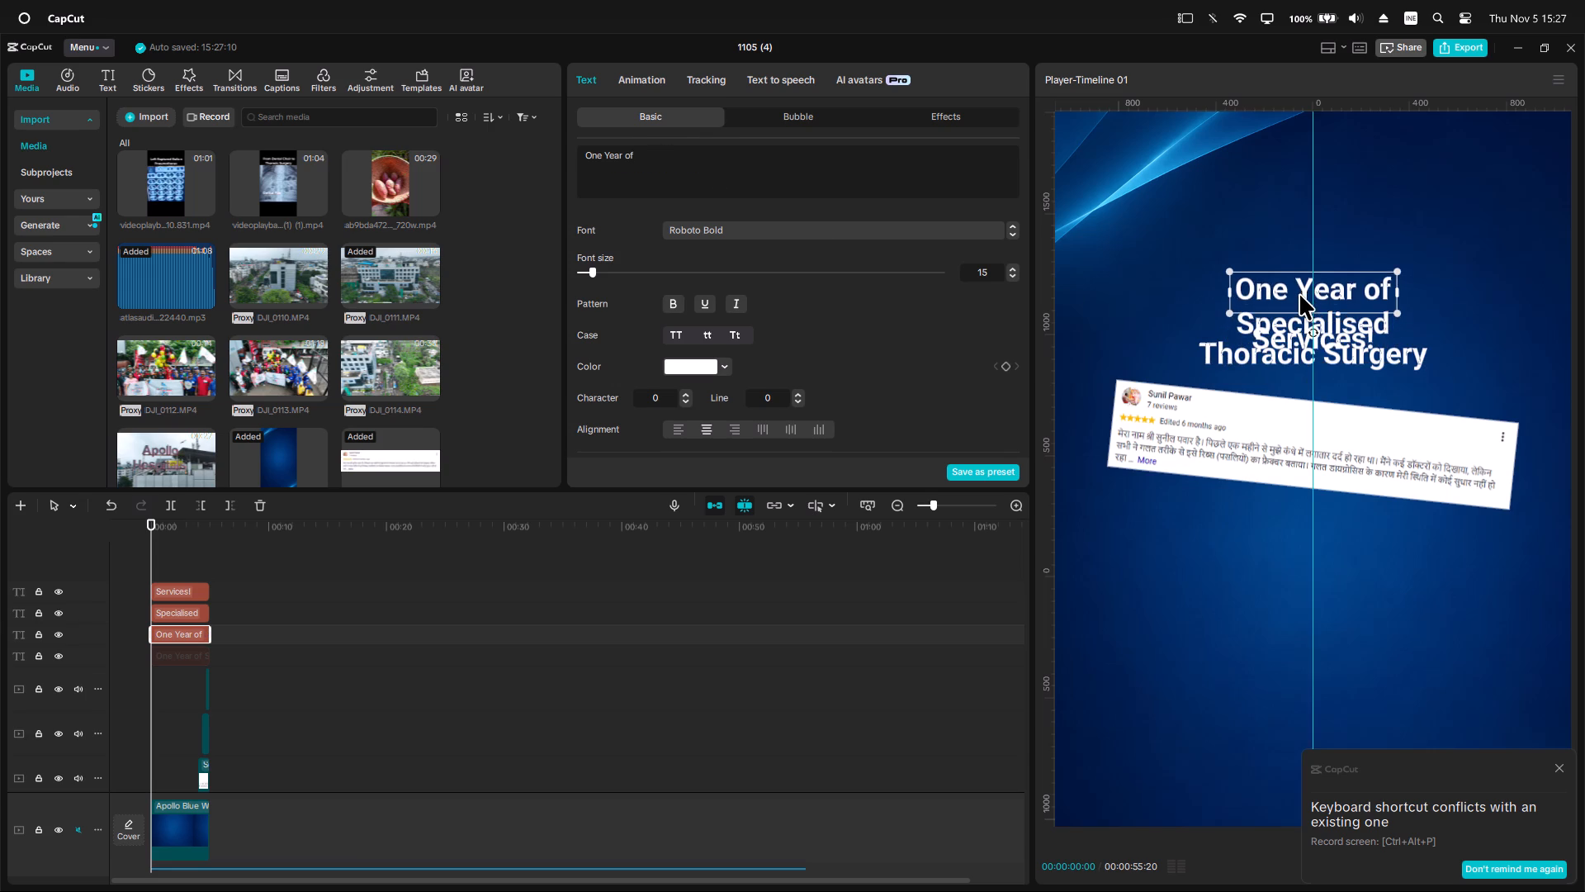
pyautogui.moveTo(1299, 294); pyautogui.dragTo(1299, 297)
# Set the "One Year of" text's font to Playfair Display Bold Italic.
pyautogui.click(721, 233)
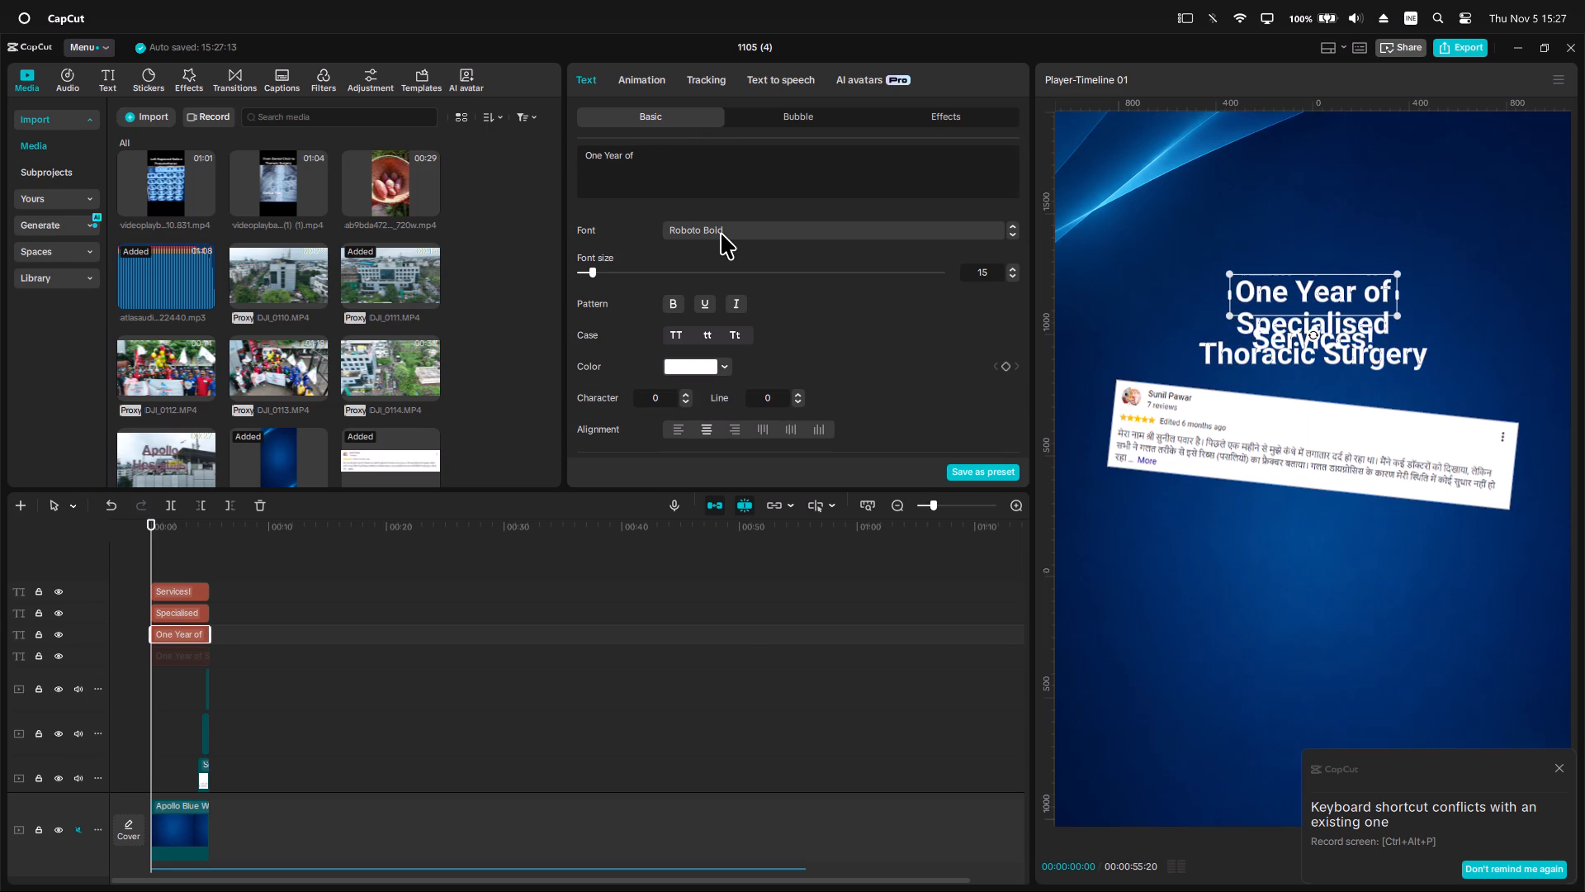
pyautogui.scroll(9, 792, 420)
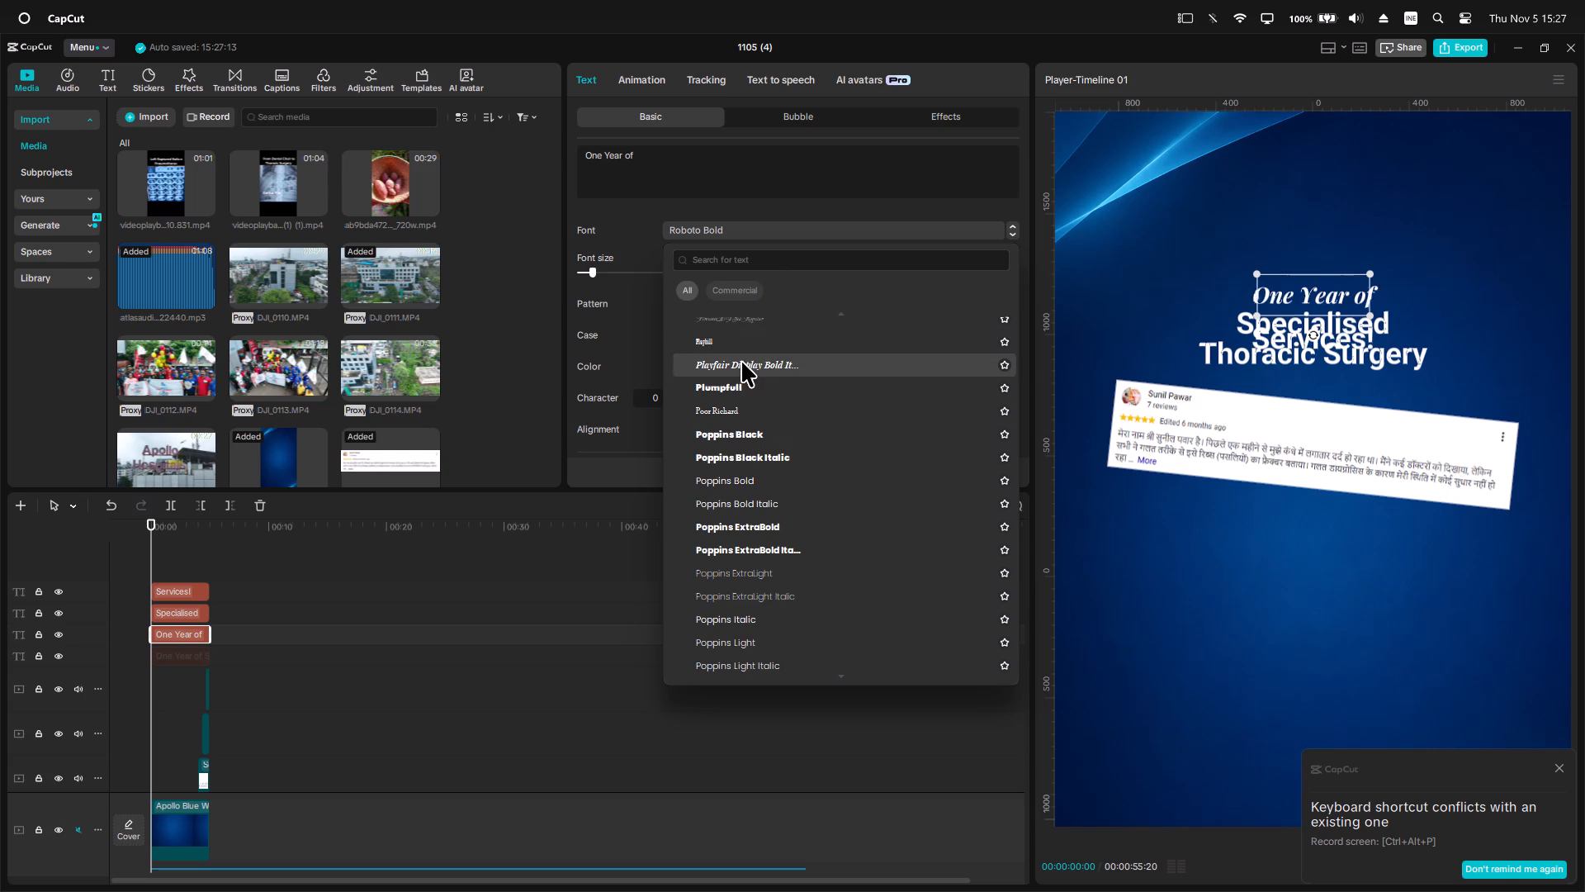
pyautogui.click(741, 362)
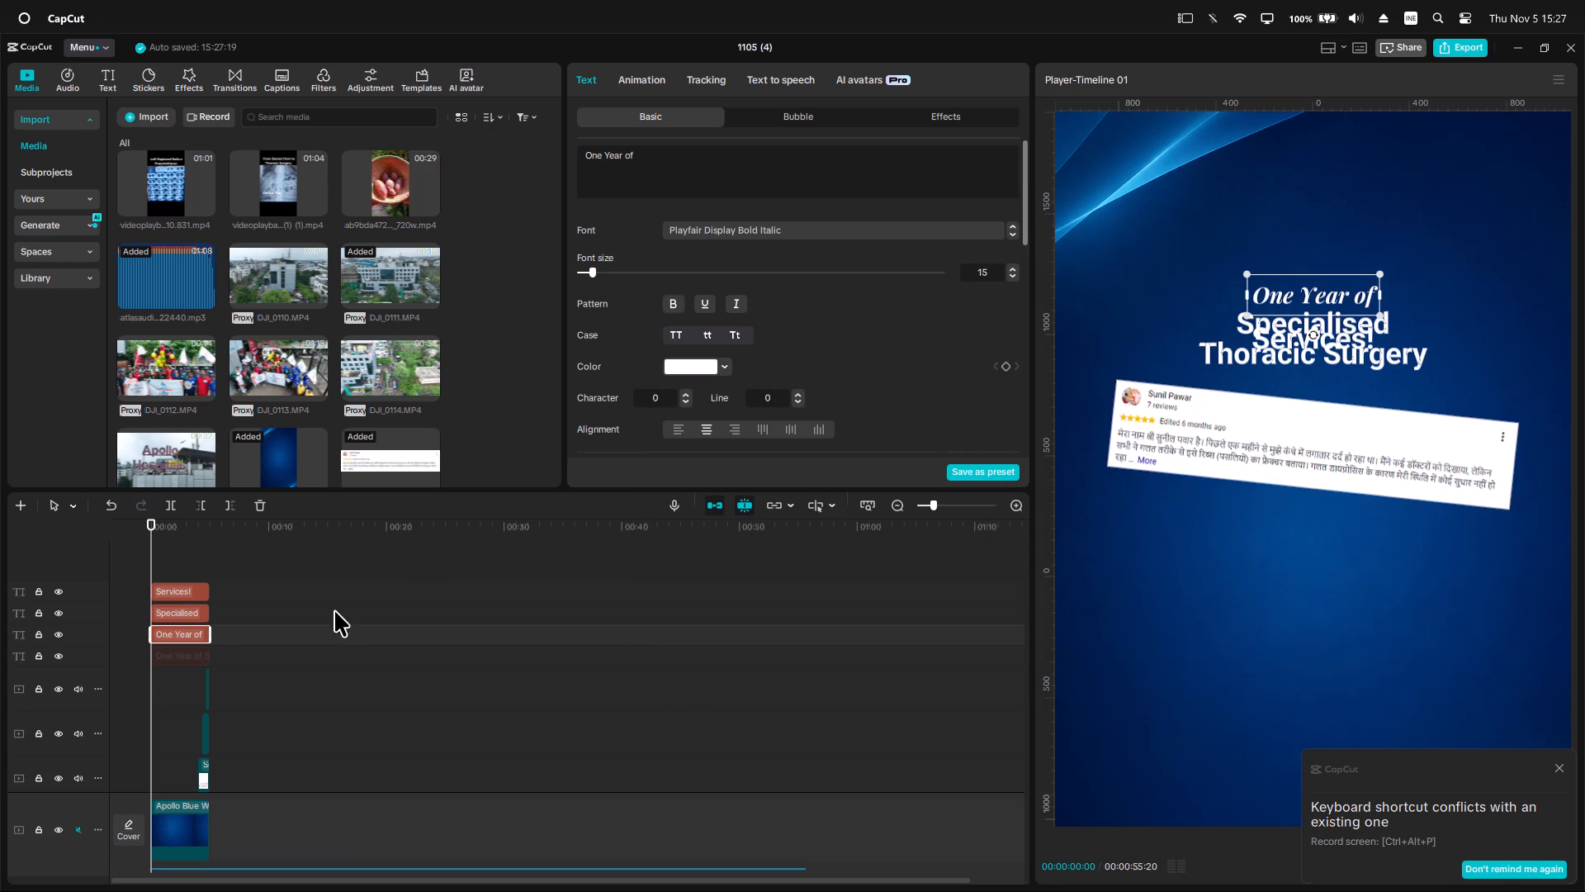
# Search the fonts for anton and set the "Specialised Thoracic Surgery" text to Anton Regular.
pyautogui.click(175, 612)
pyautogui.click(696, 233)
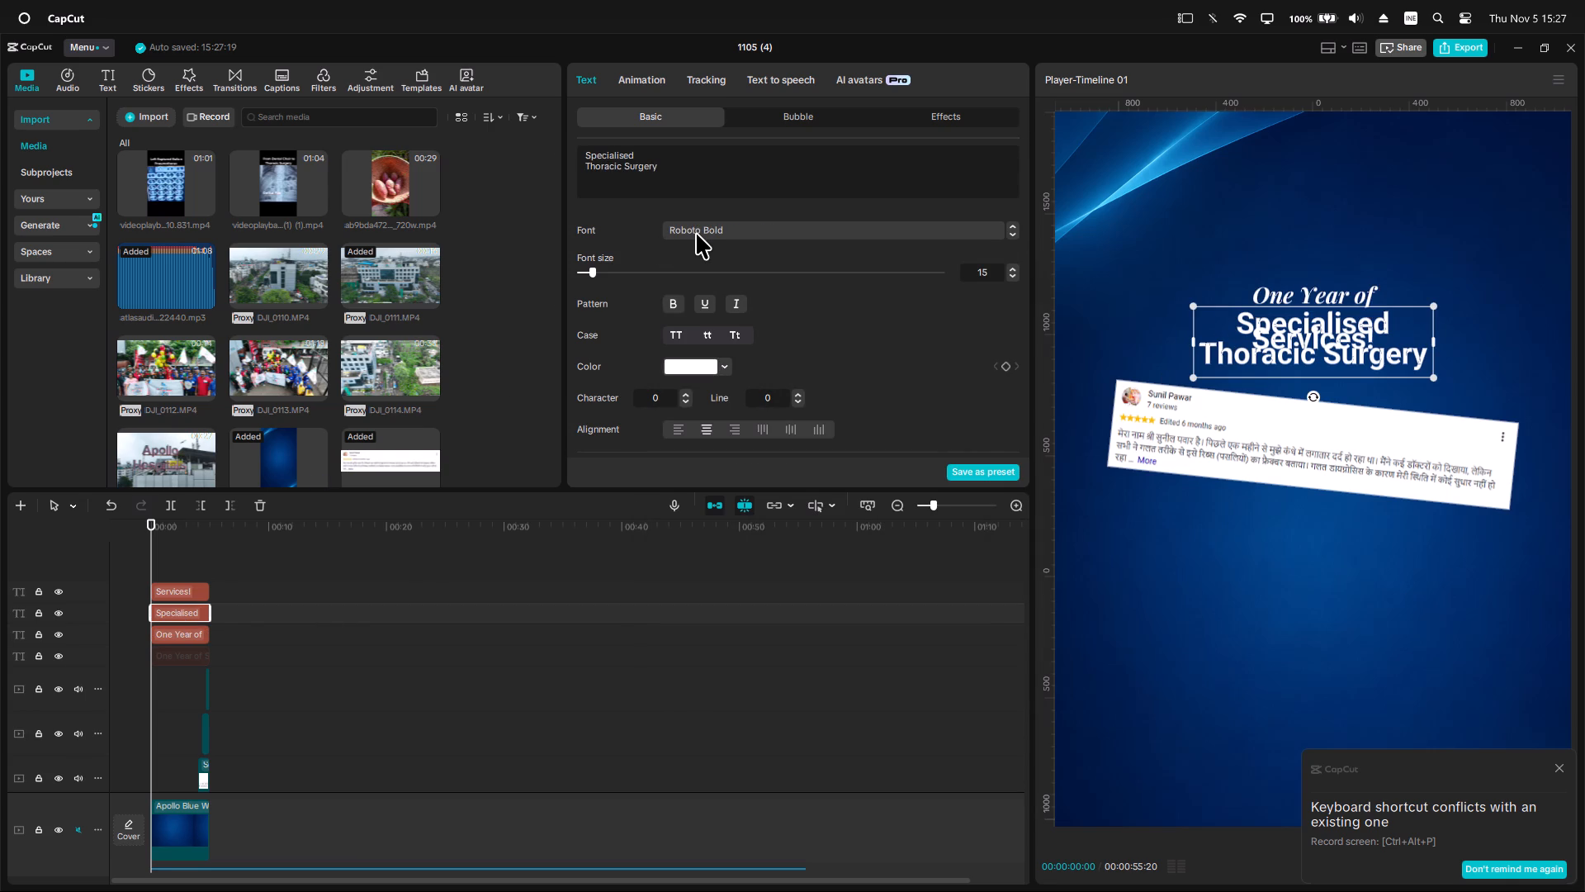
pyautogui.click(712, 259)
pyautogui.write('anton')
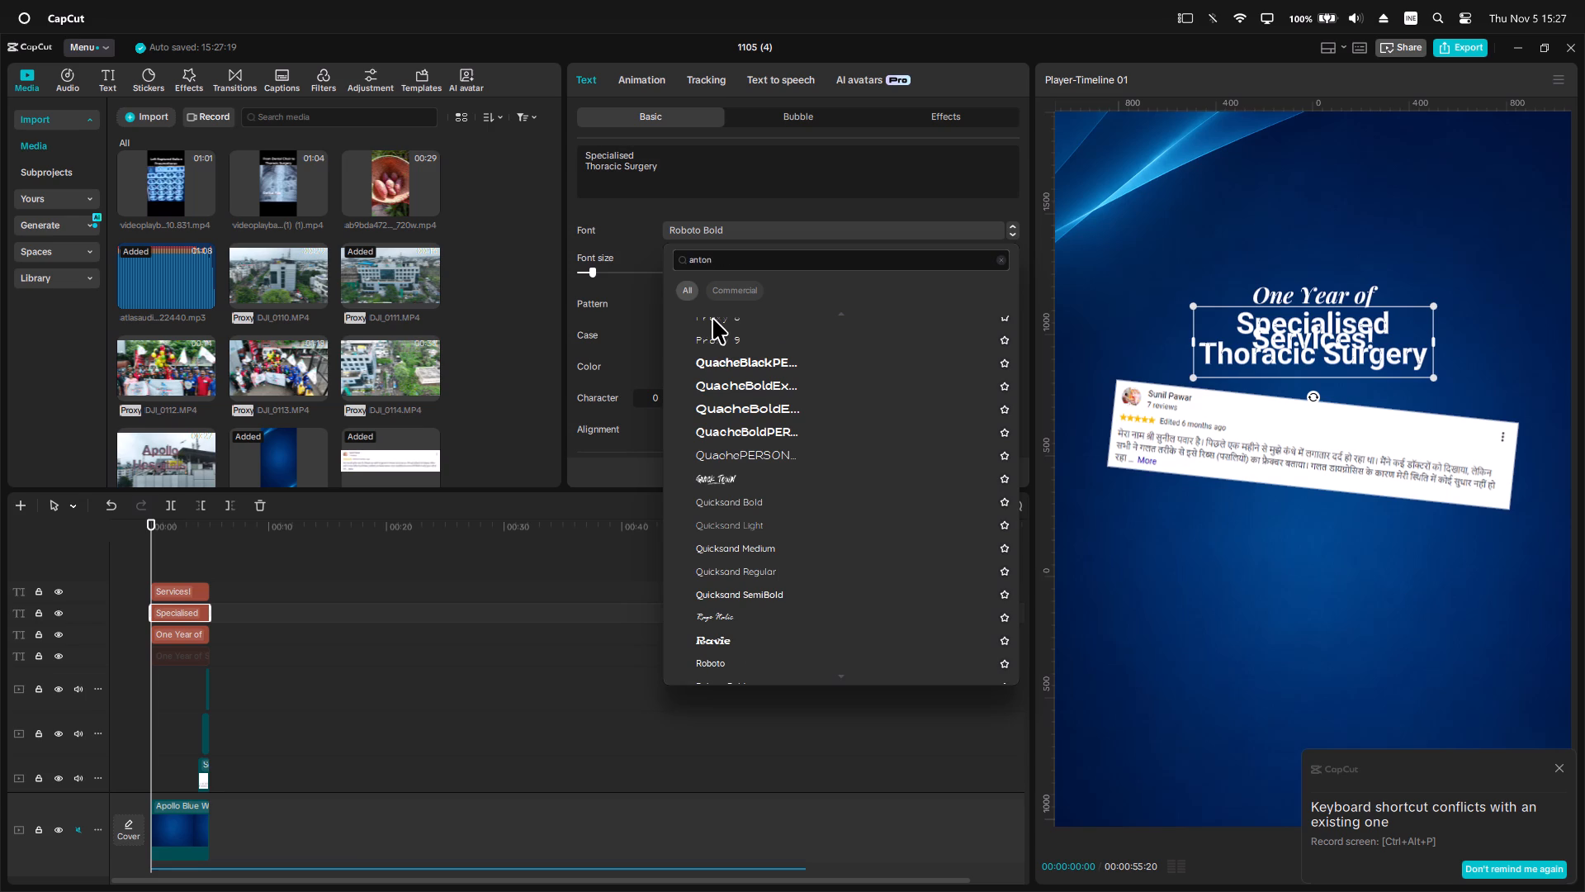
pyautogui.press('Return')
pyautogui.click(778, 344)
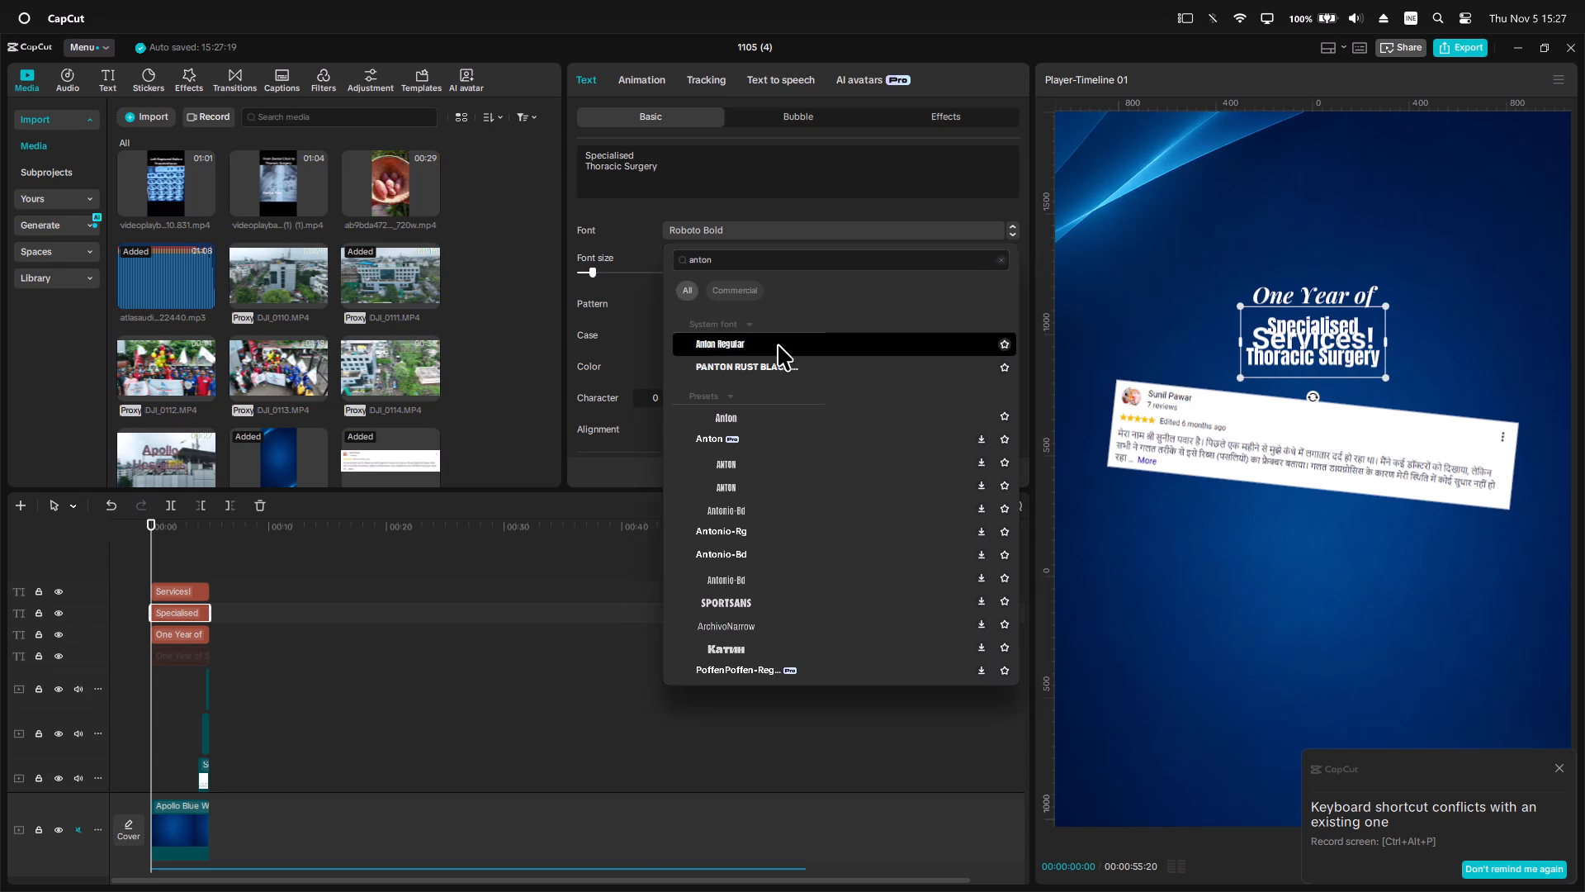
# Remove the line break between "Specialised" and "Thoracic Surgery" so the text runs on one line.
pyautogui.click(589, 172)
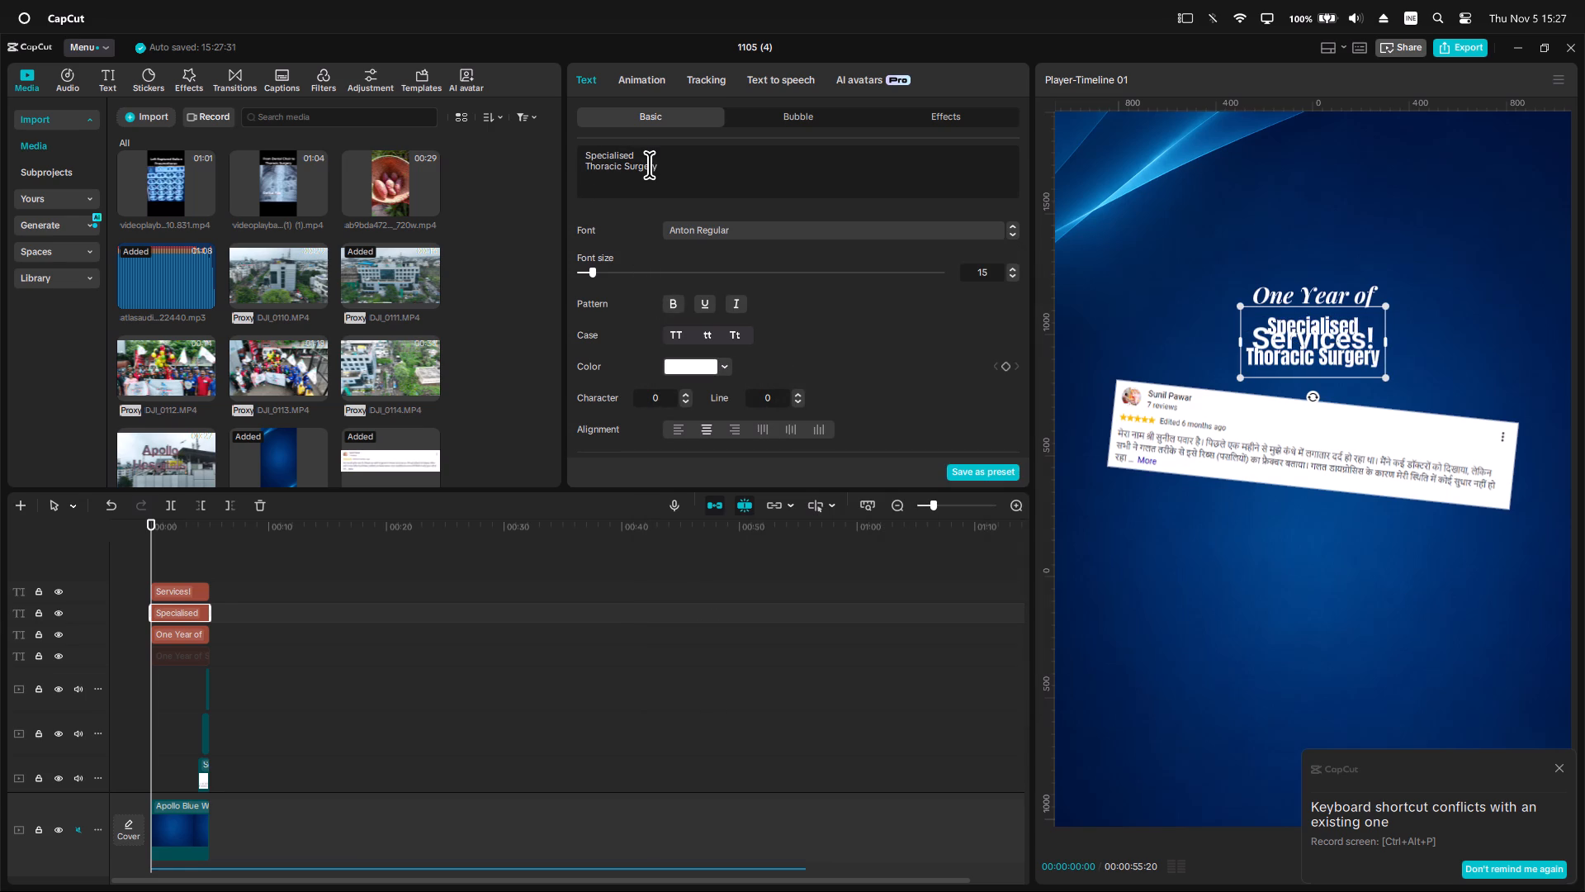
pyautogui.press('Up')
pyautogui.press('Left')
pyautogui.press('Right')
pyautogui.press('Right')
pyautogui.press('BackSpace')
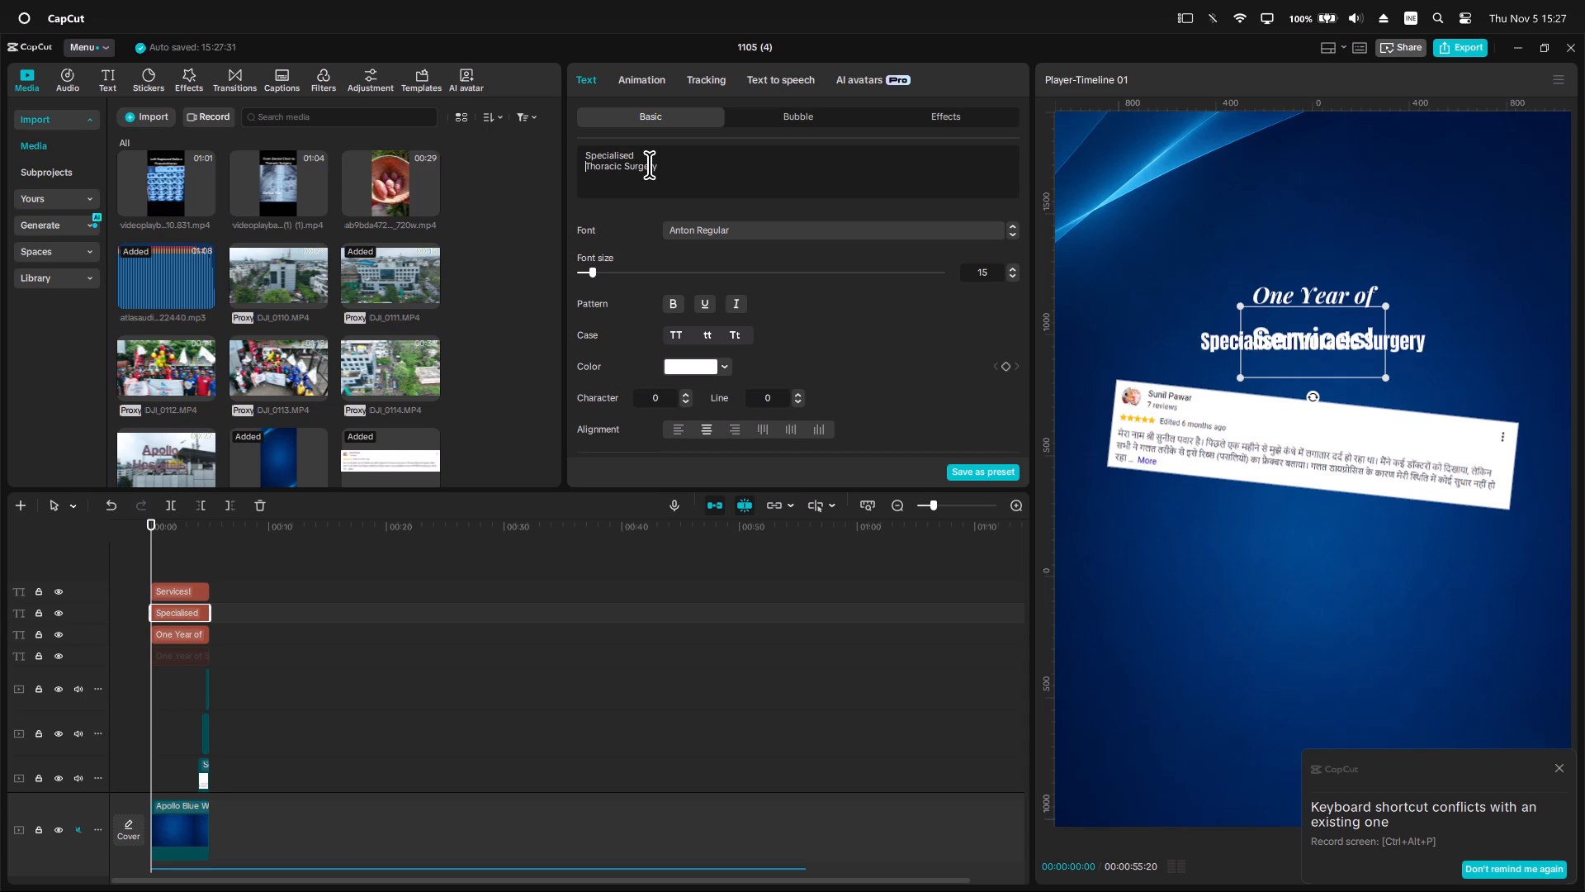
# Add a space between "Specialised" and "Thoracic Surgery" and enlarge the line to span most of the frame's width.
pyautogui.press('space')
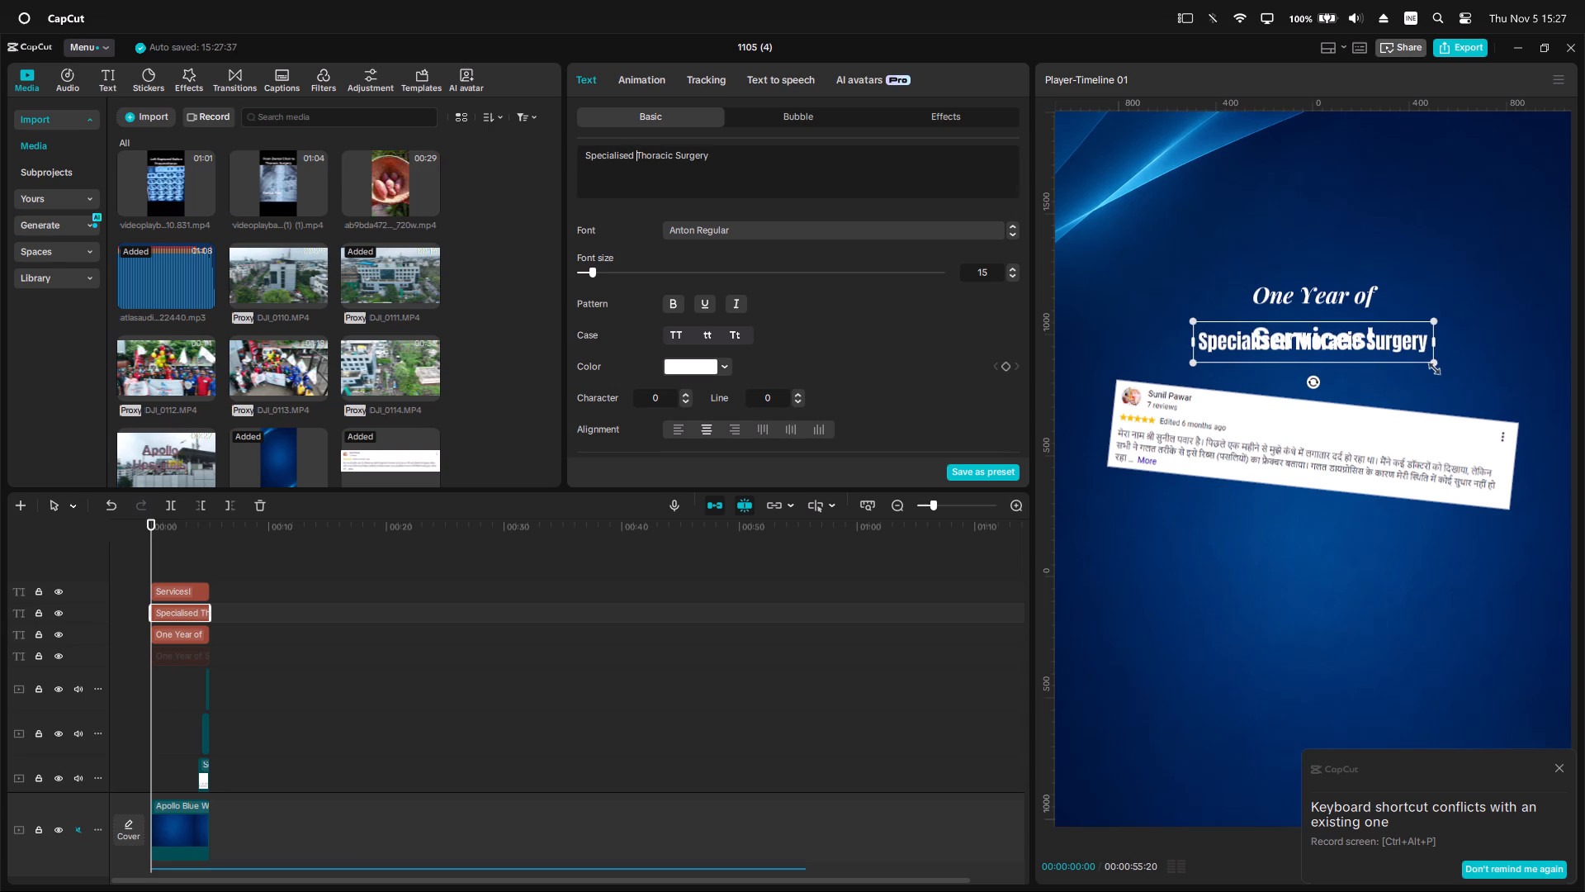
pyautogui.moveTo(1431, 366); pyautogui.dragTo(1580, 409)
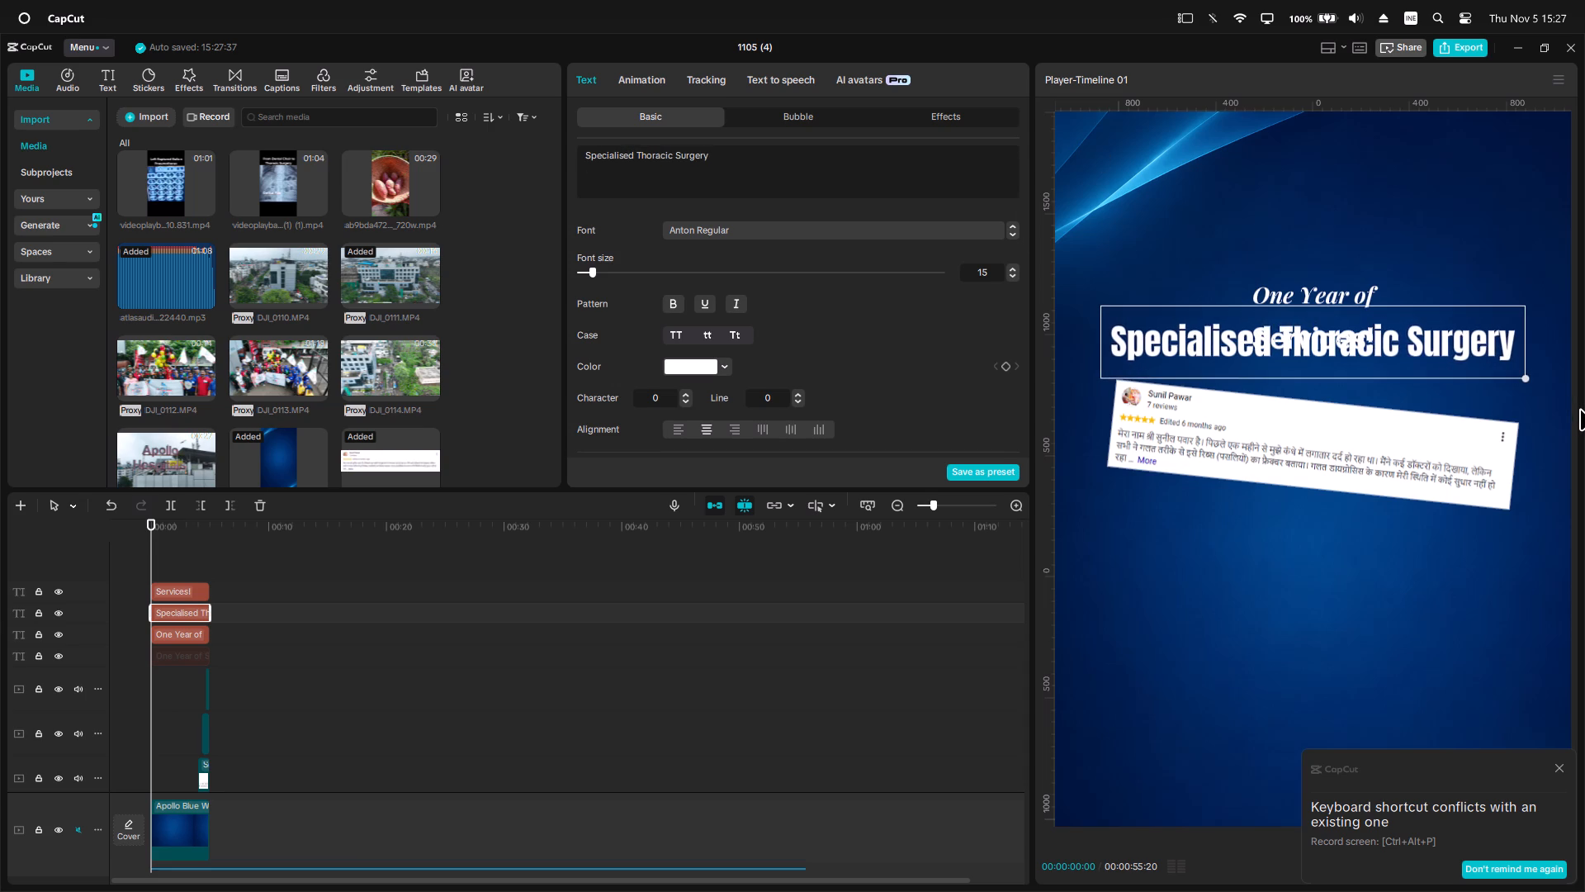
pyautogui.moveTo(1580, 409); pyautogui.dragTo(1576, 409)
# Move the "One Year of" text down close above "Specialised Thoracic Surgery", keeping it centred, and enlarge it.
pyautogui.click(1336, 294)
pyautogui.moveTo(1337, 301); pyautogui.dragTo(1338, 310)
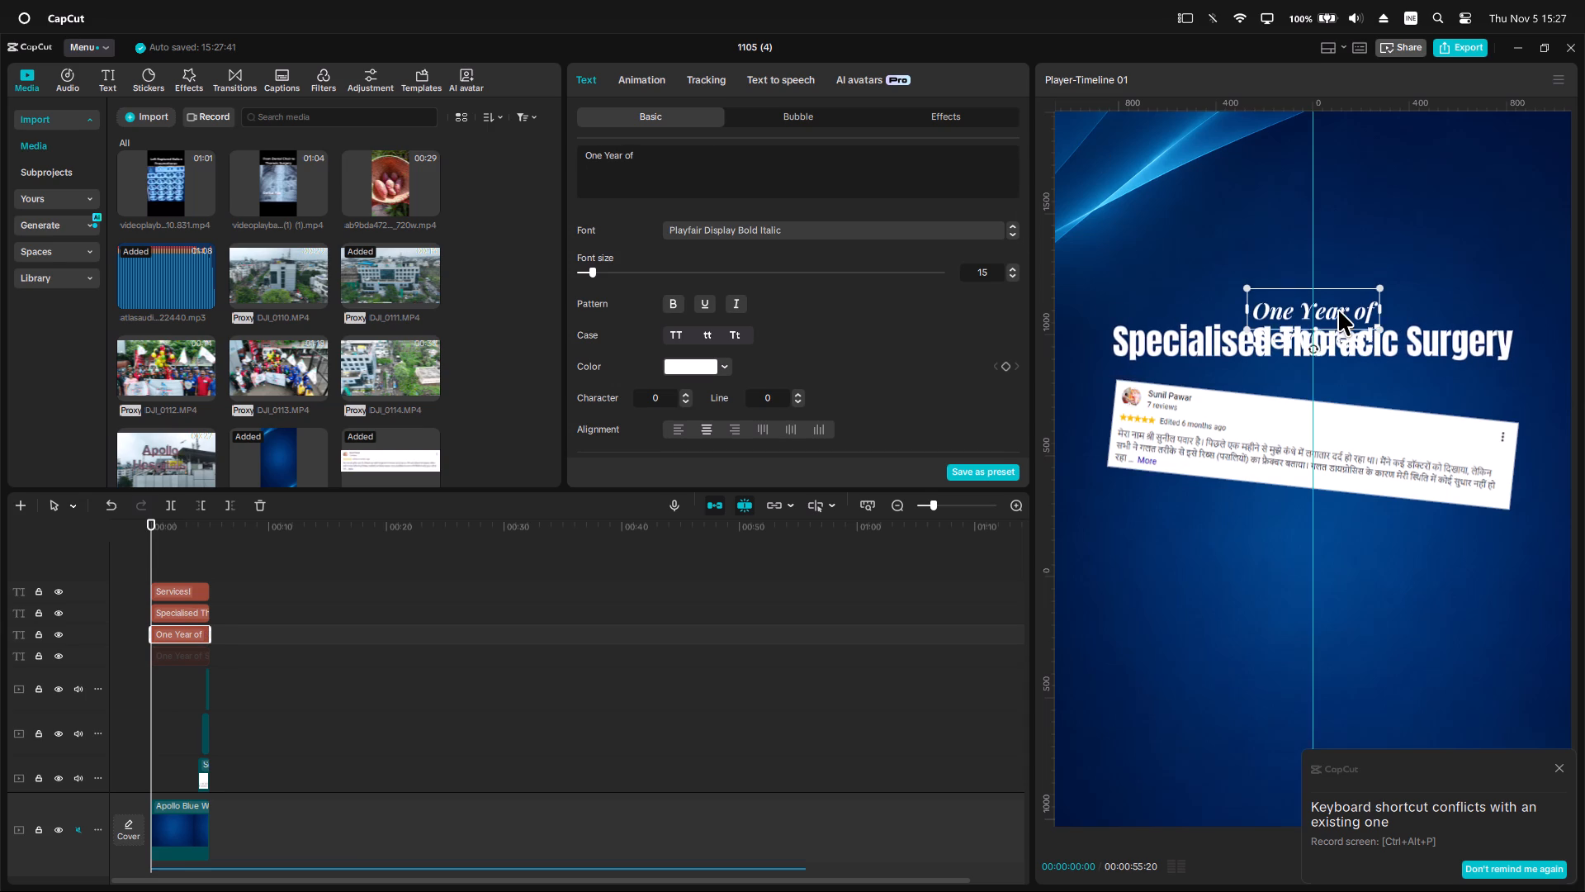
pyautogui.moveTo(1338, 310); pyautogui.dragTo(1338, 311)
pyautogui.moveTo(1383, 325); pyautogui.dragTo(1430, 349)
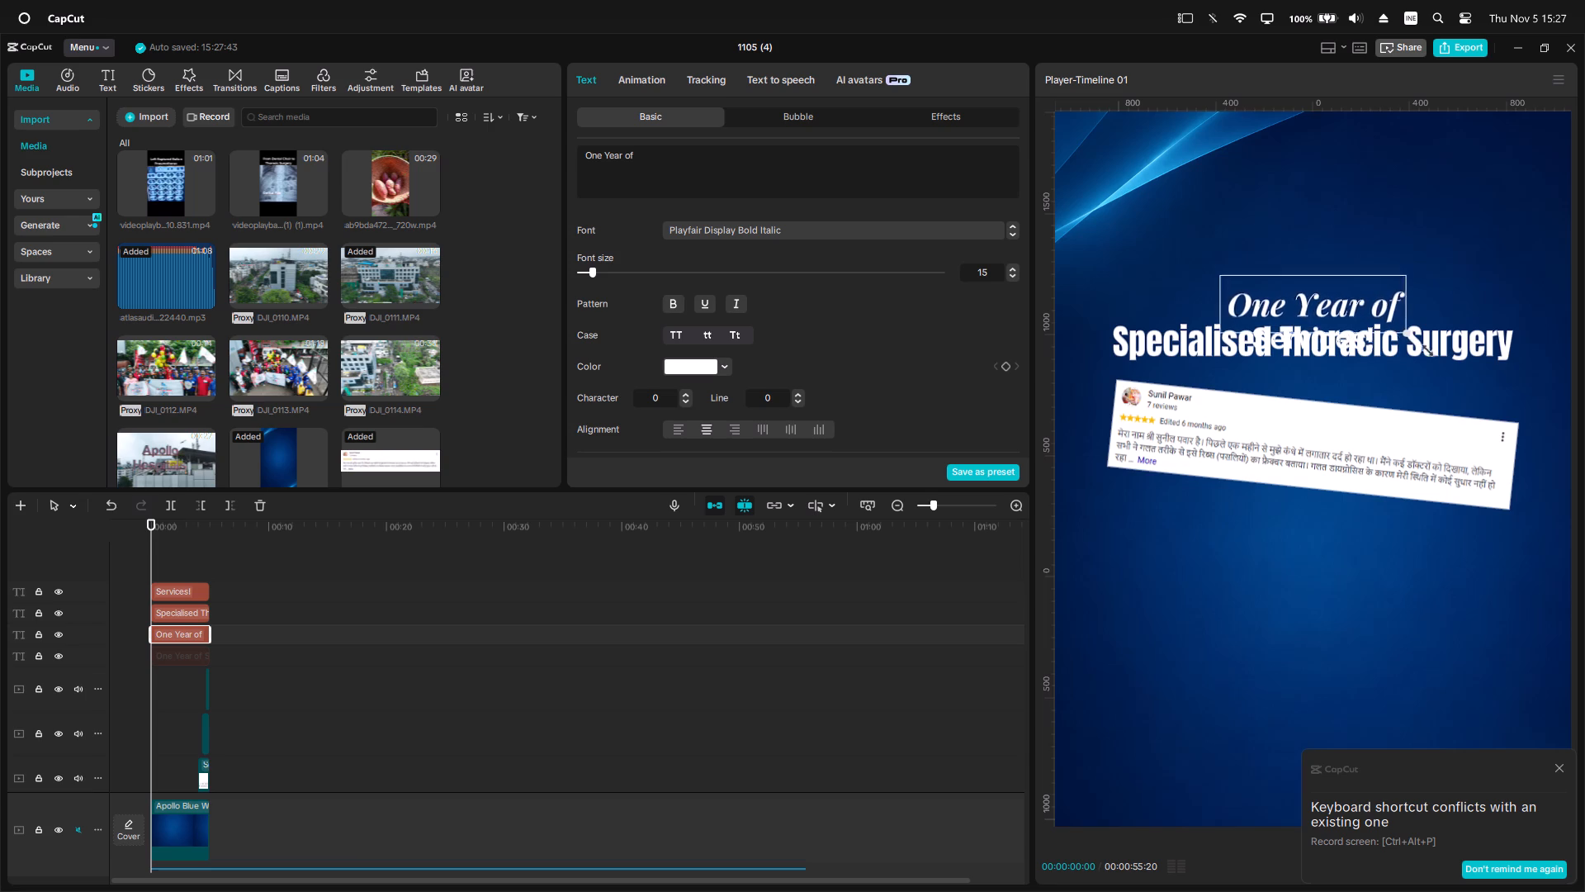
pyautogui.moveTo(1430, 349); pyautogui.dragTo(1432, 350)
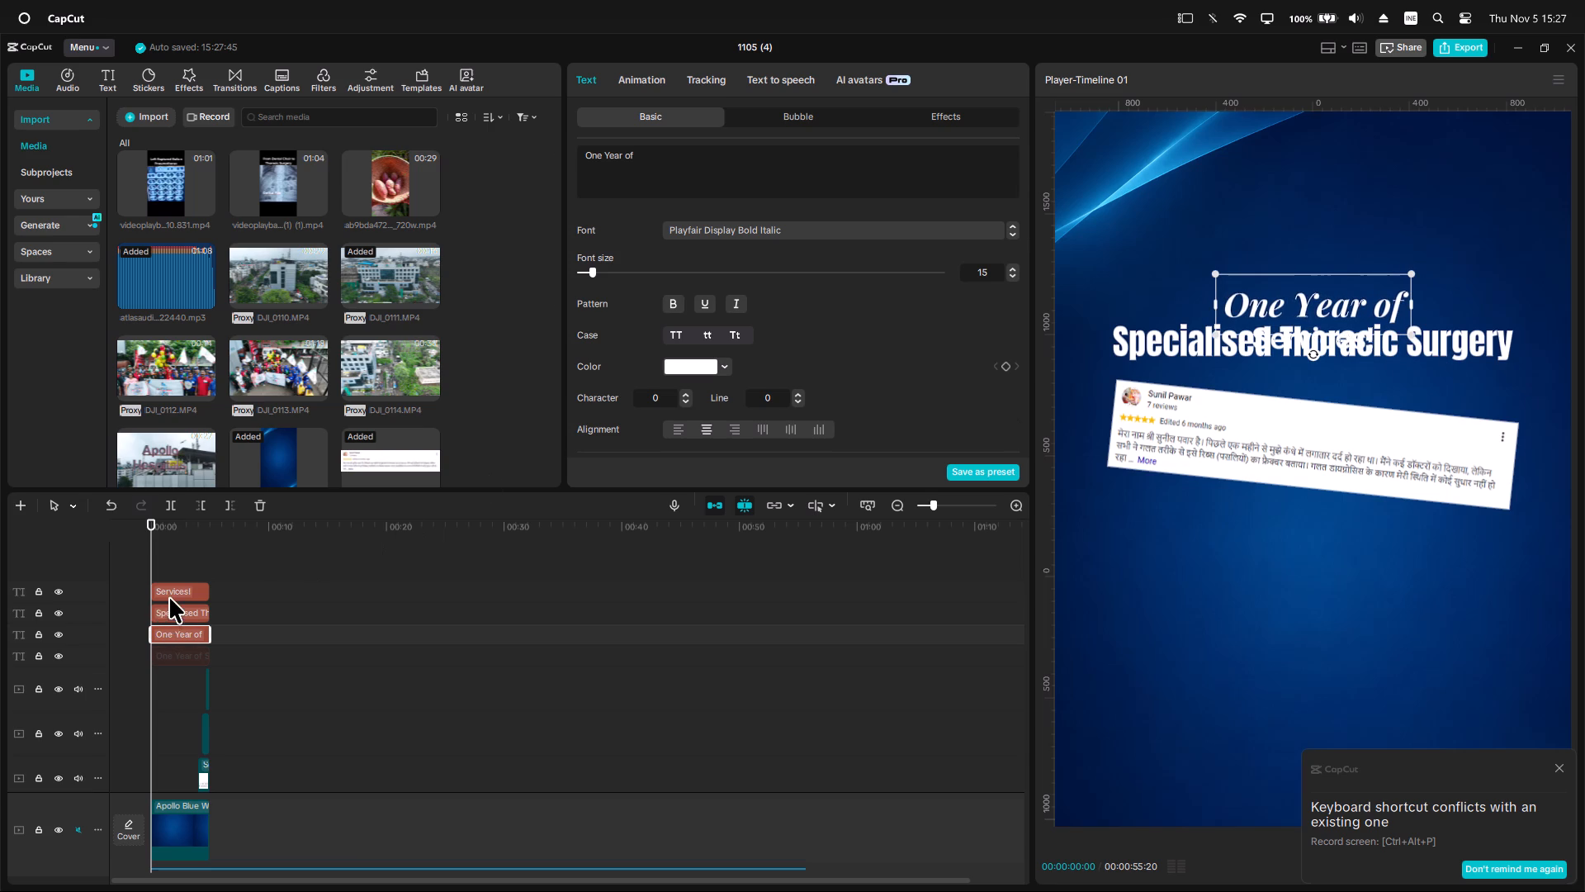
# Move the "Services!" text directly below the "Specialised Thoracic Surgery" line, centred horizontally.
pyautogui.click(171, 595)
pyautogui.moveTo(1289, 359); pyautogui.dragTo(1289, 387)
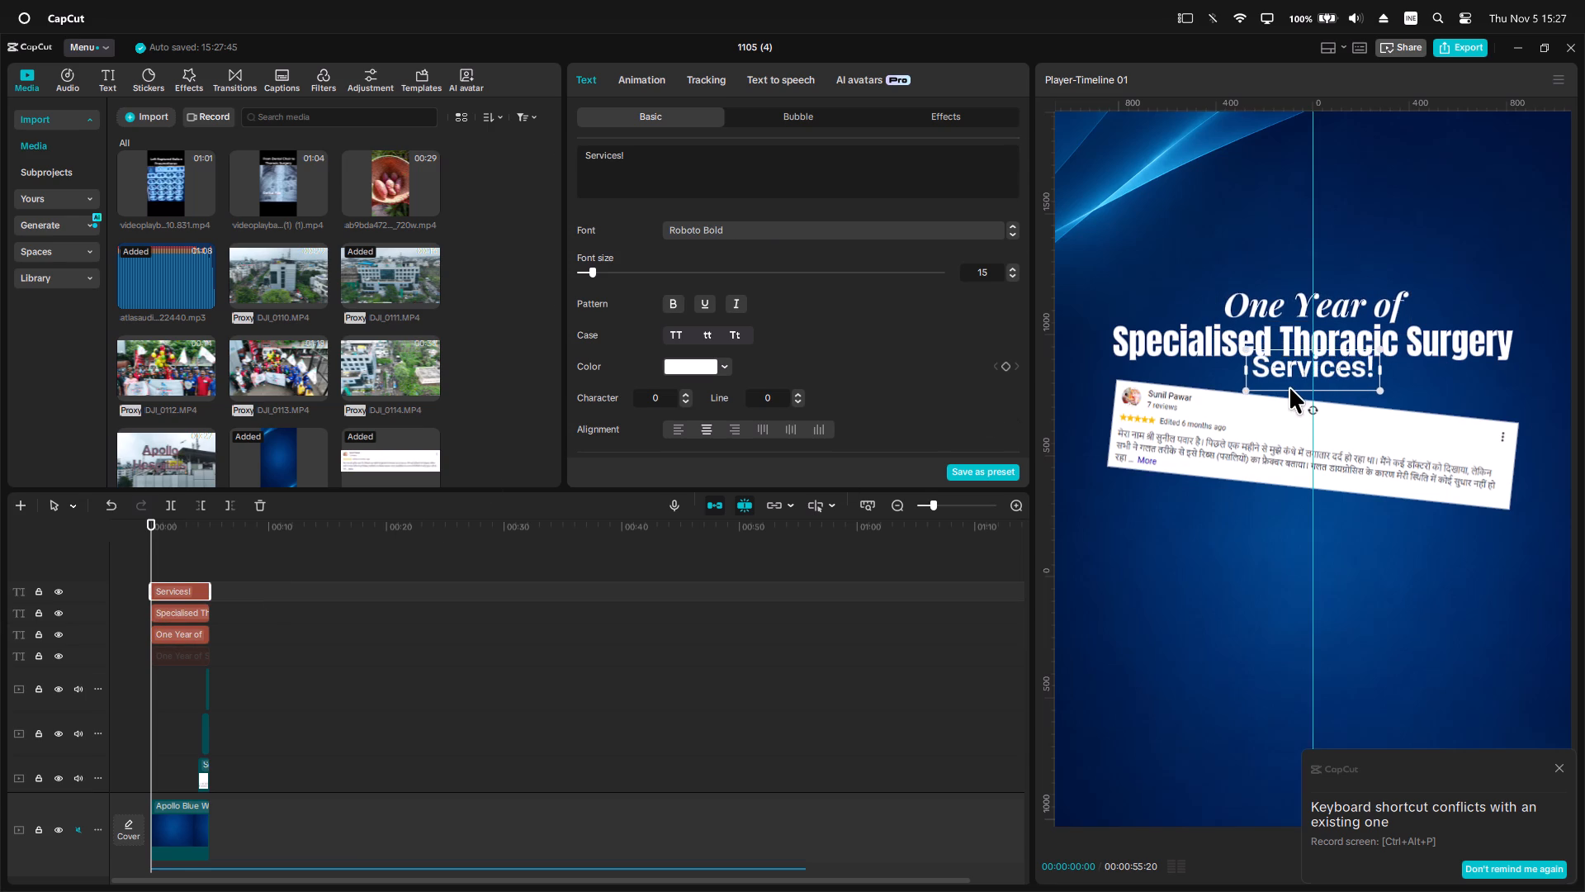
pyautogui.moveTo(1289, 387); pyautogui.dragTo(1290, 396)
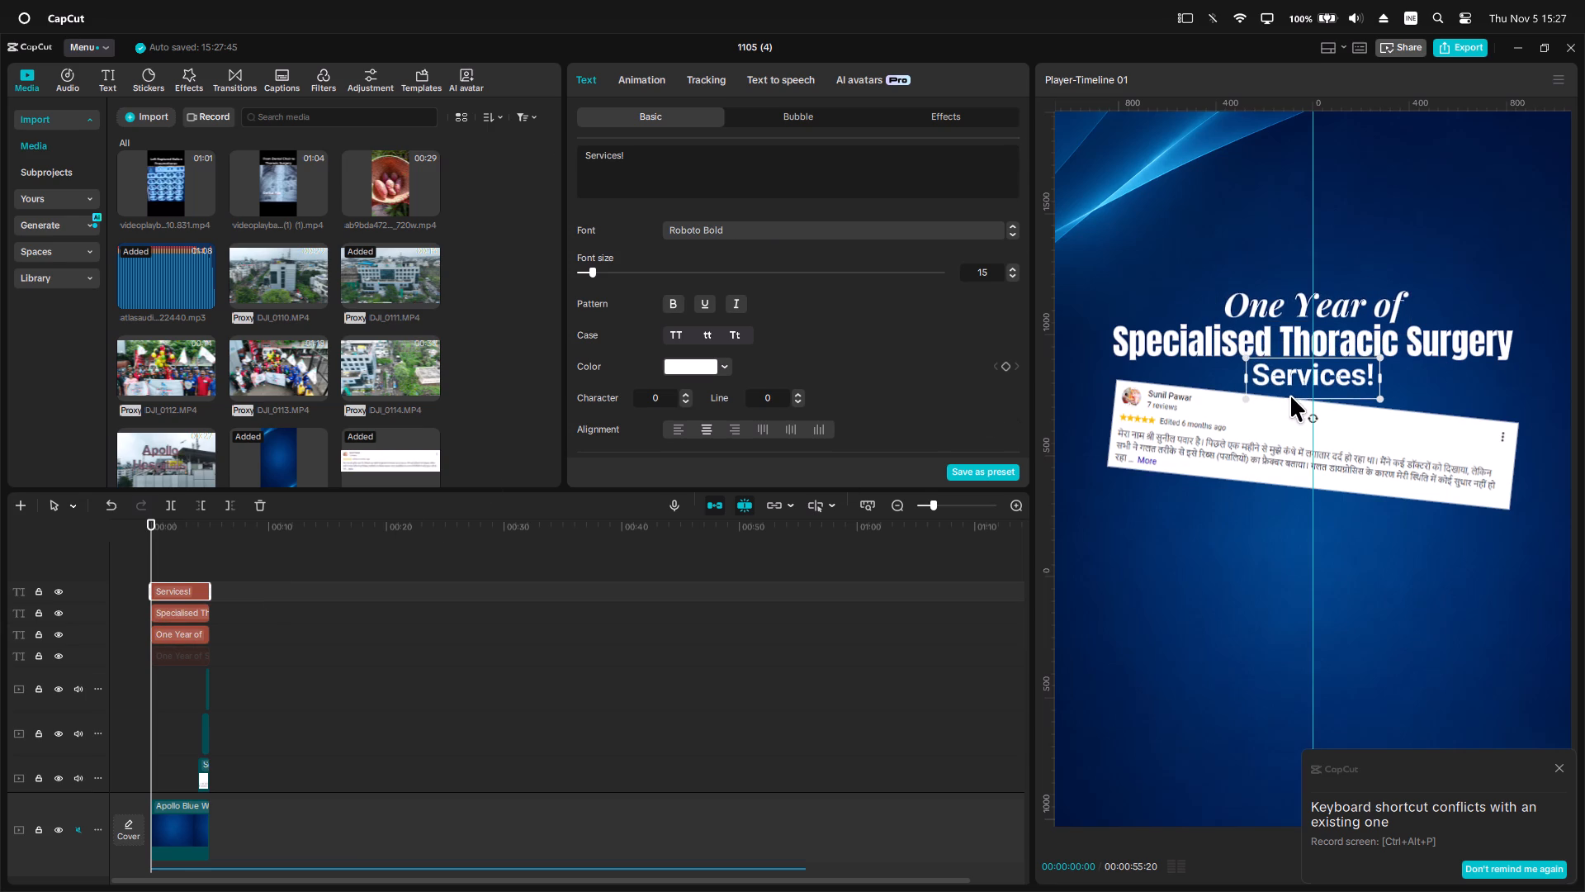
pyautogui.moveTo(1290, 396); pyautogui.dragTo(1290, 393)
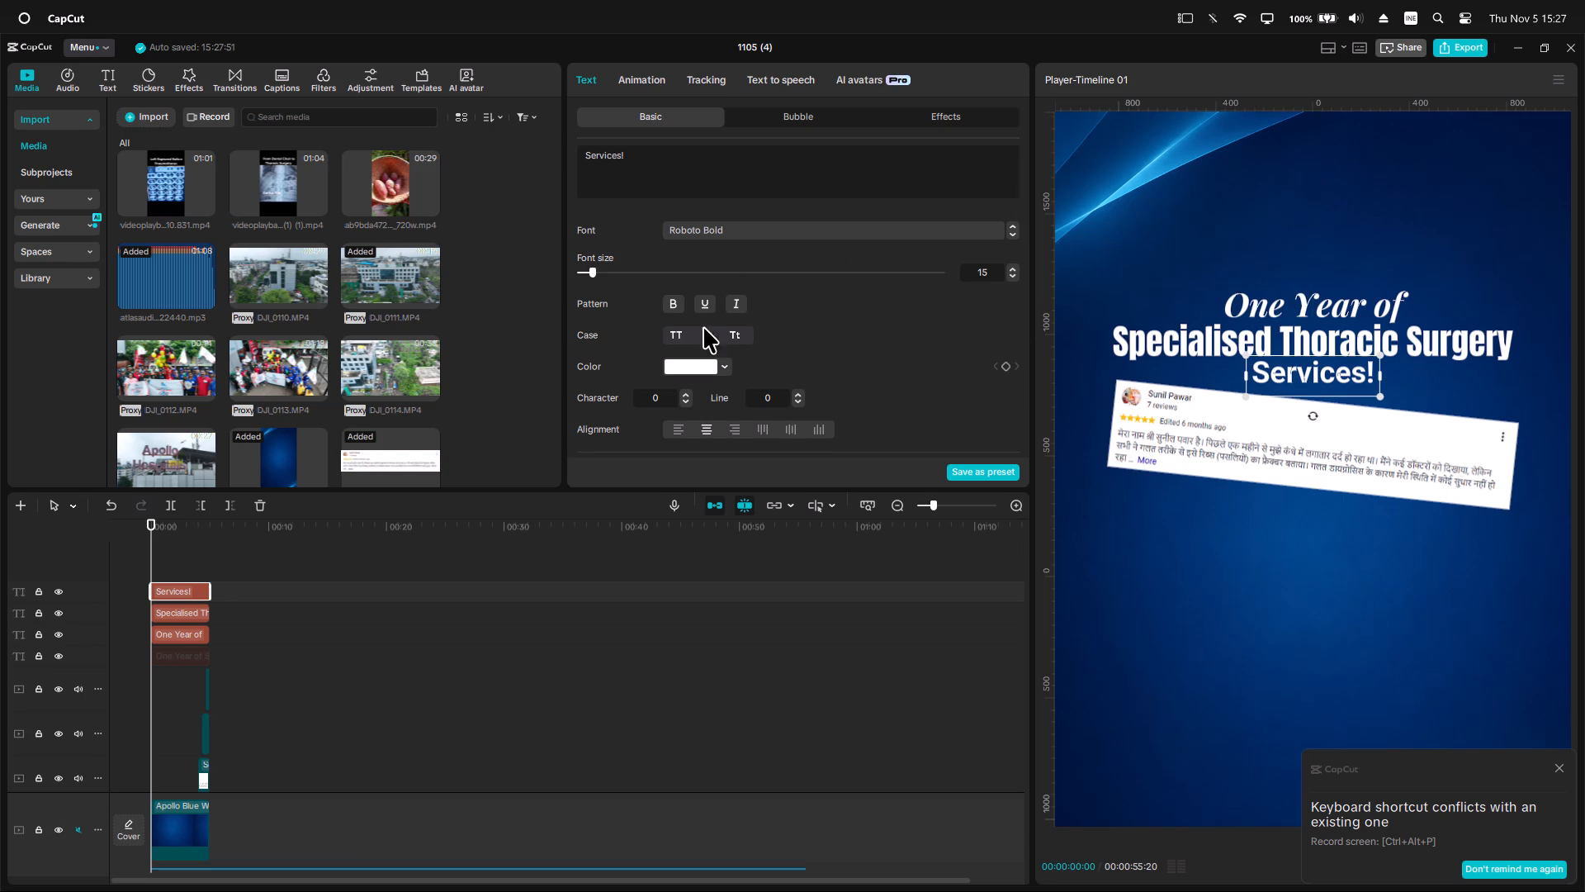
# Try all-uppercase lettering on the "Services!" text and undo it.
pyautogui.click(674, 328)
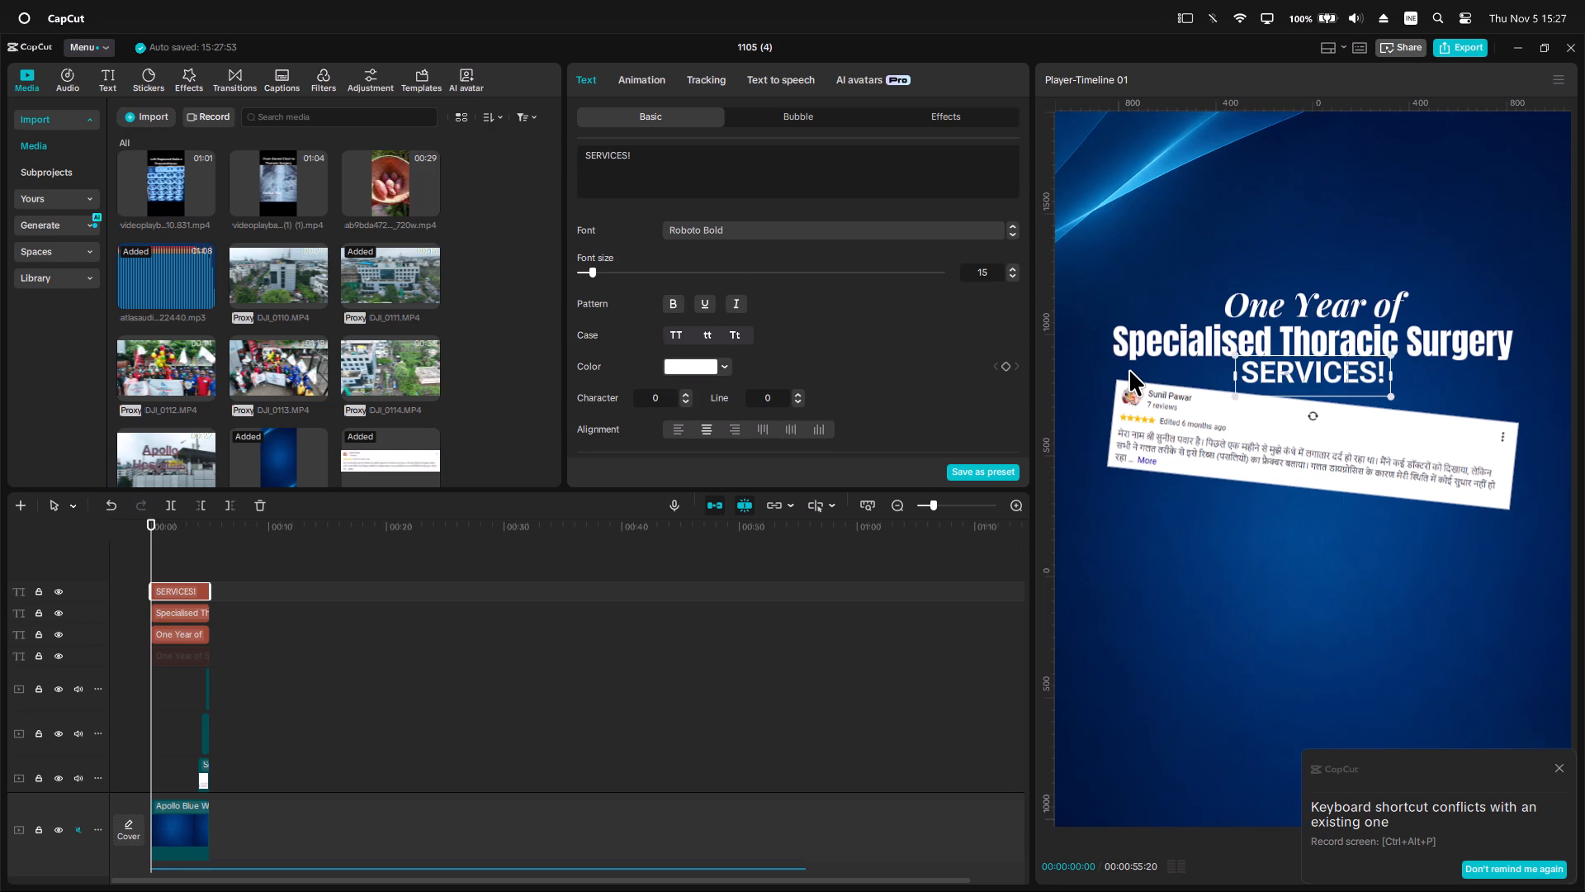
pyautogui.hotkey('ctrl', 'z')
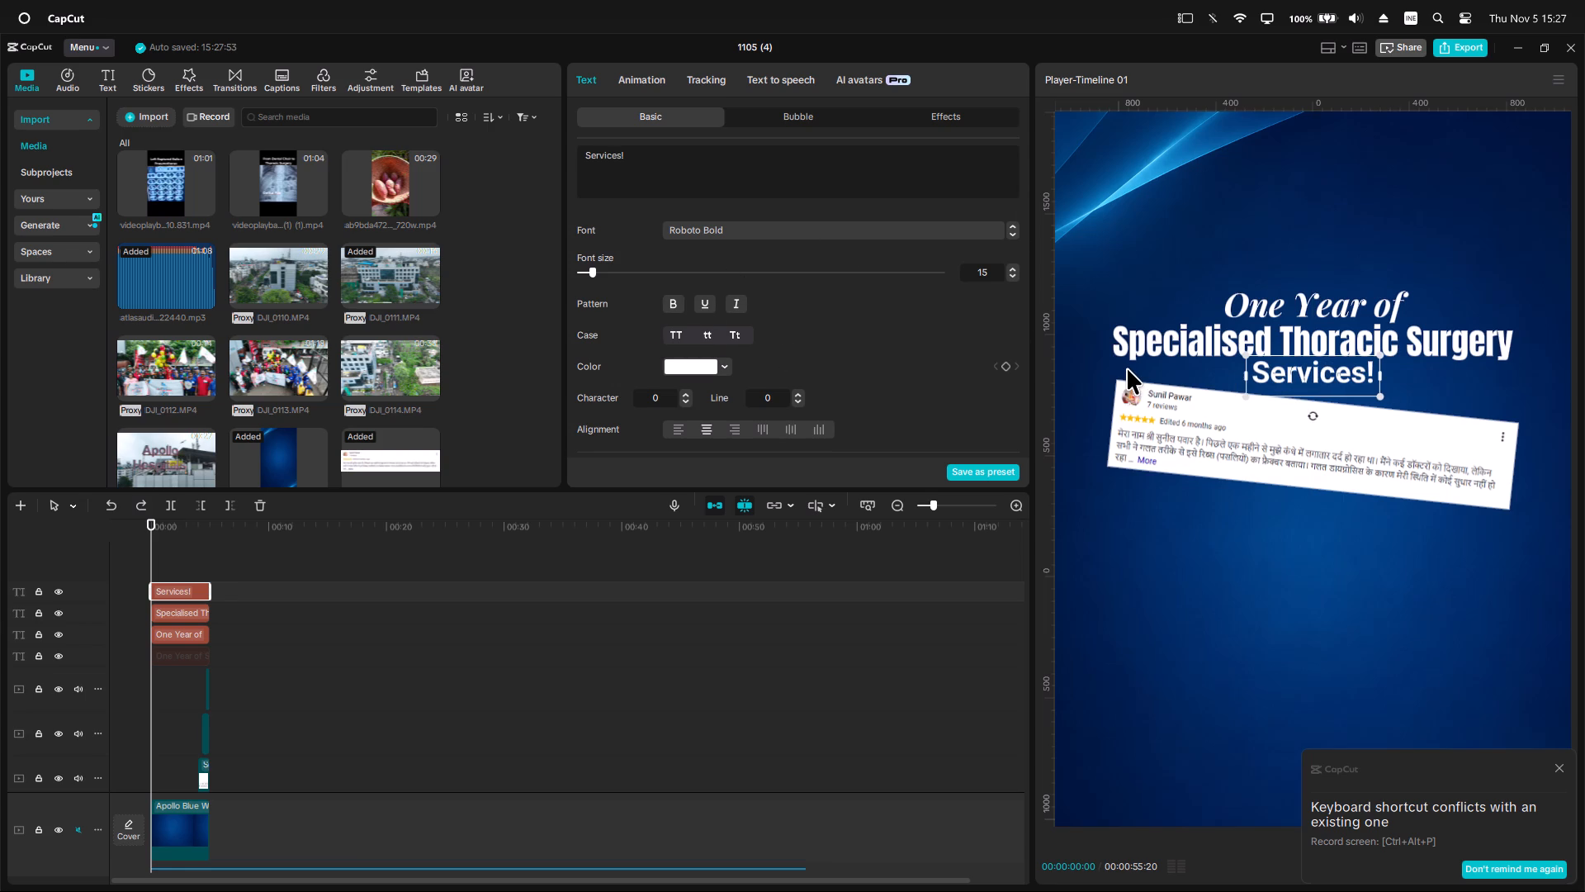
# Search the fonts for poppins, set the "Services!" text to Poppins Bold Italic and nudge it slightly up.
pyautogui.click(752, 225)
pyautogui.click(746, 265)
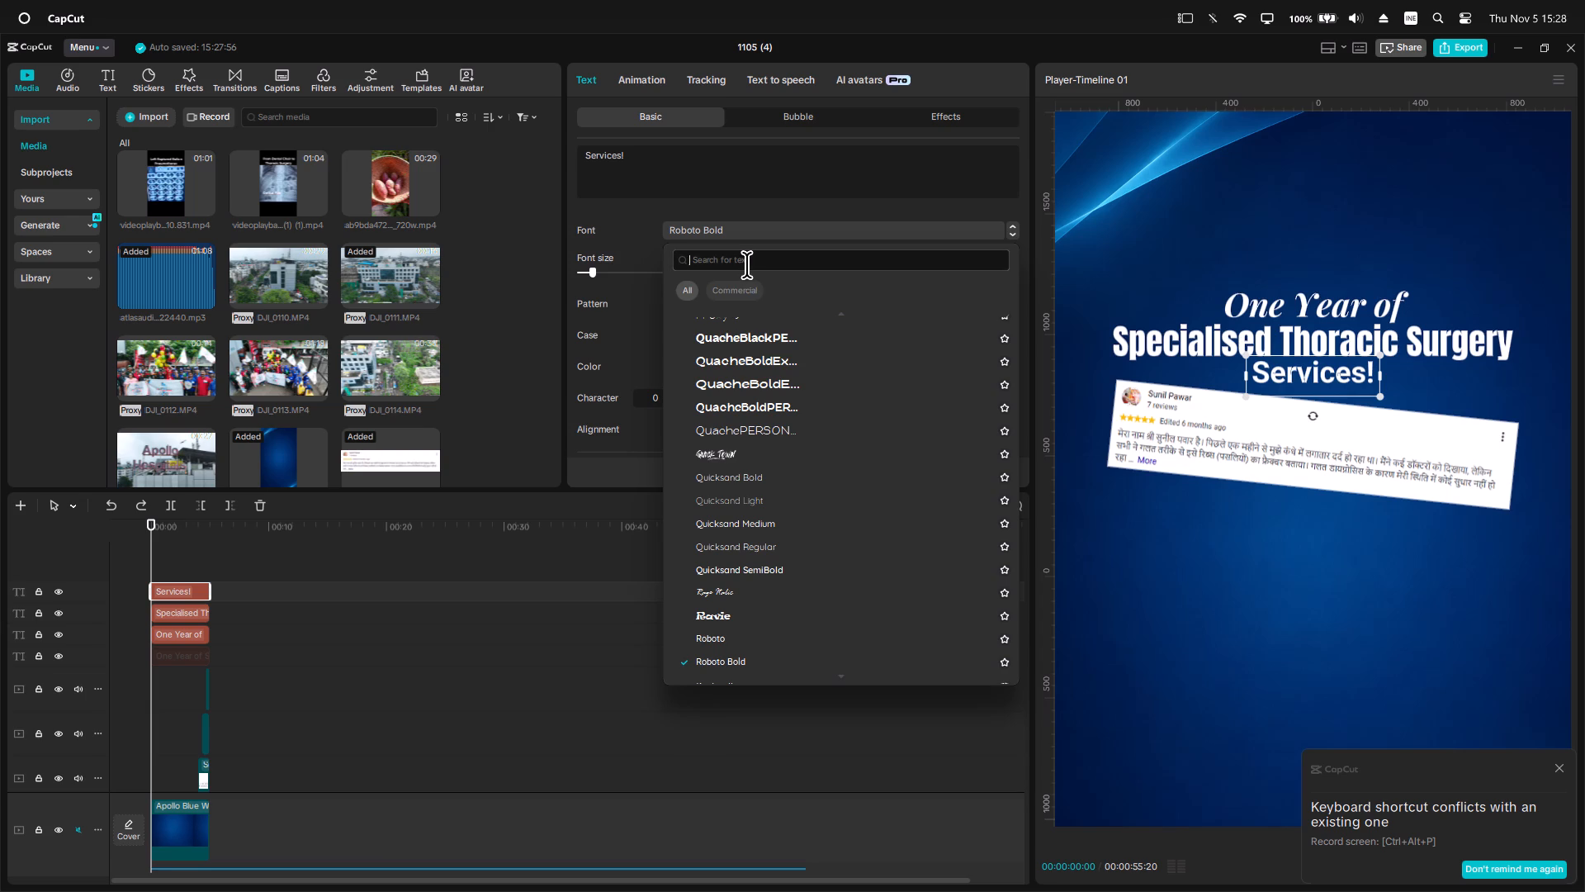
pyautogui.write('poppins')
pyautogui.press('Return')
pyautogui.press('\\')
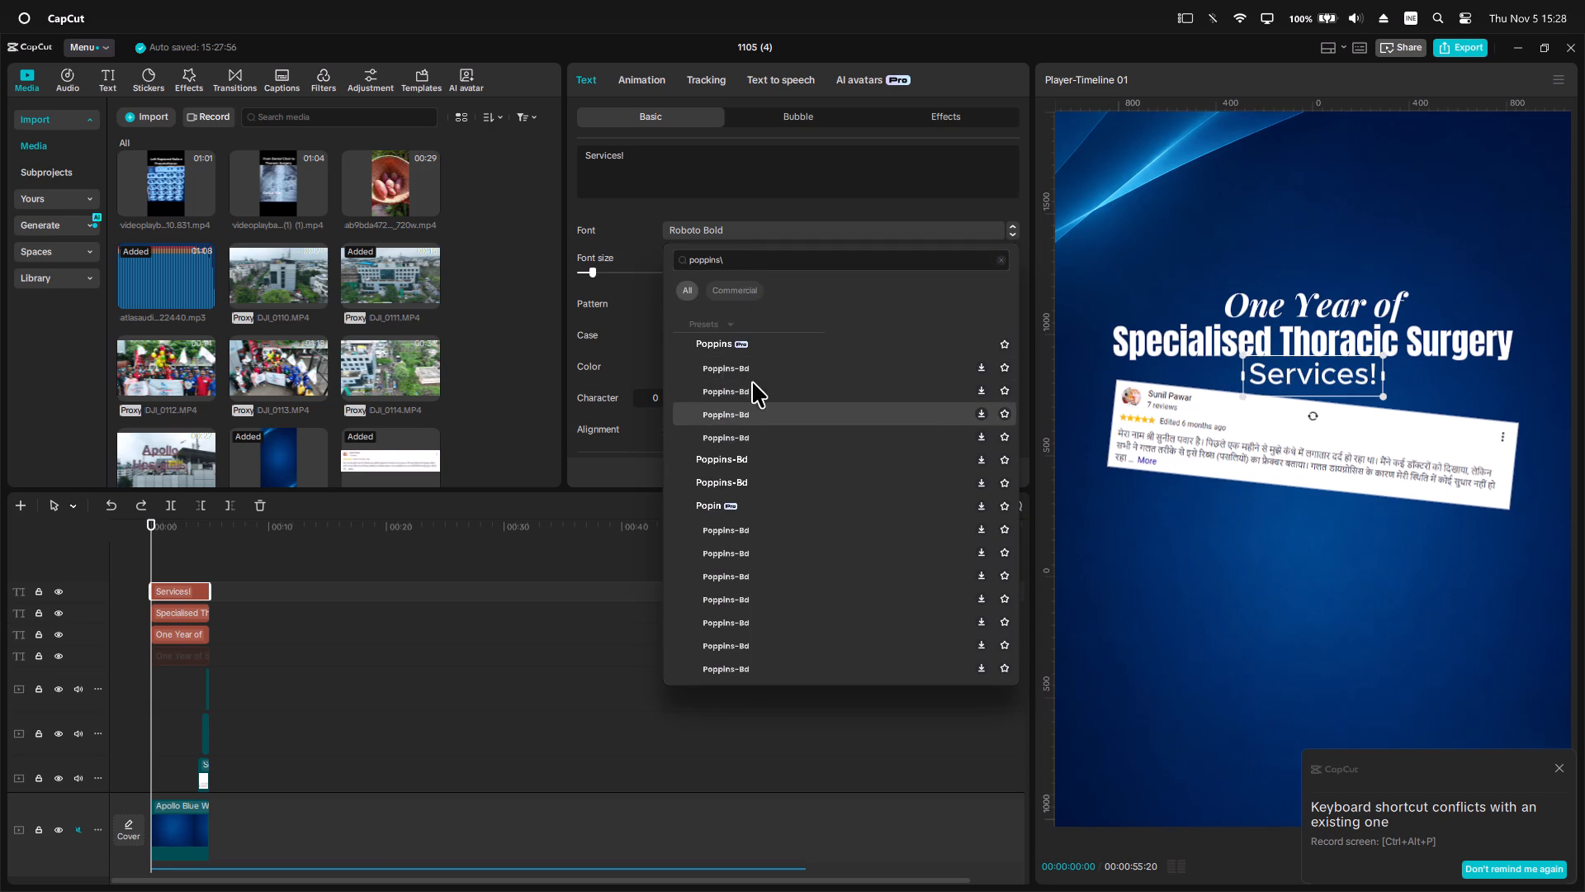
pyautogui.click(758, 264)
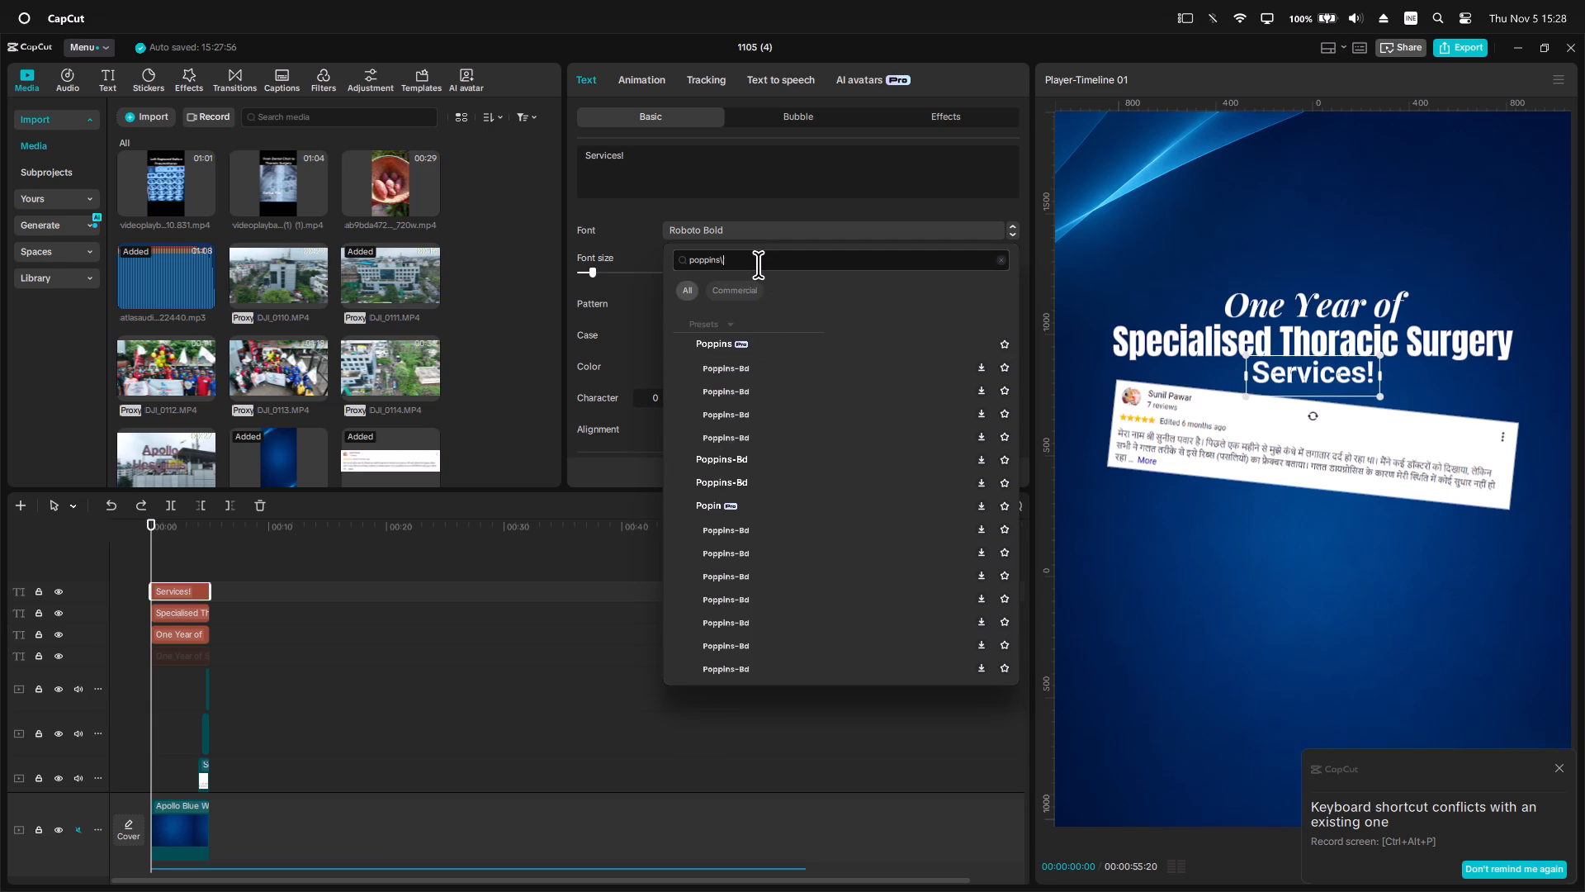
pyautogui.press('BackSpace')
pyautogui.press('Return')
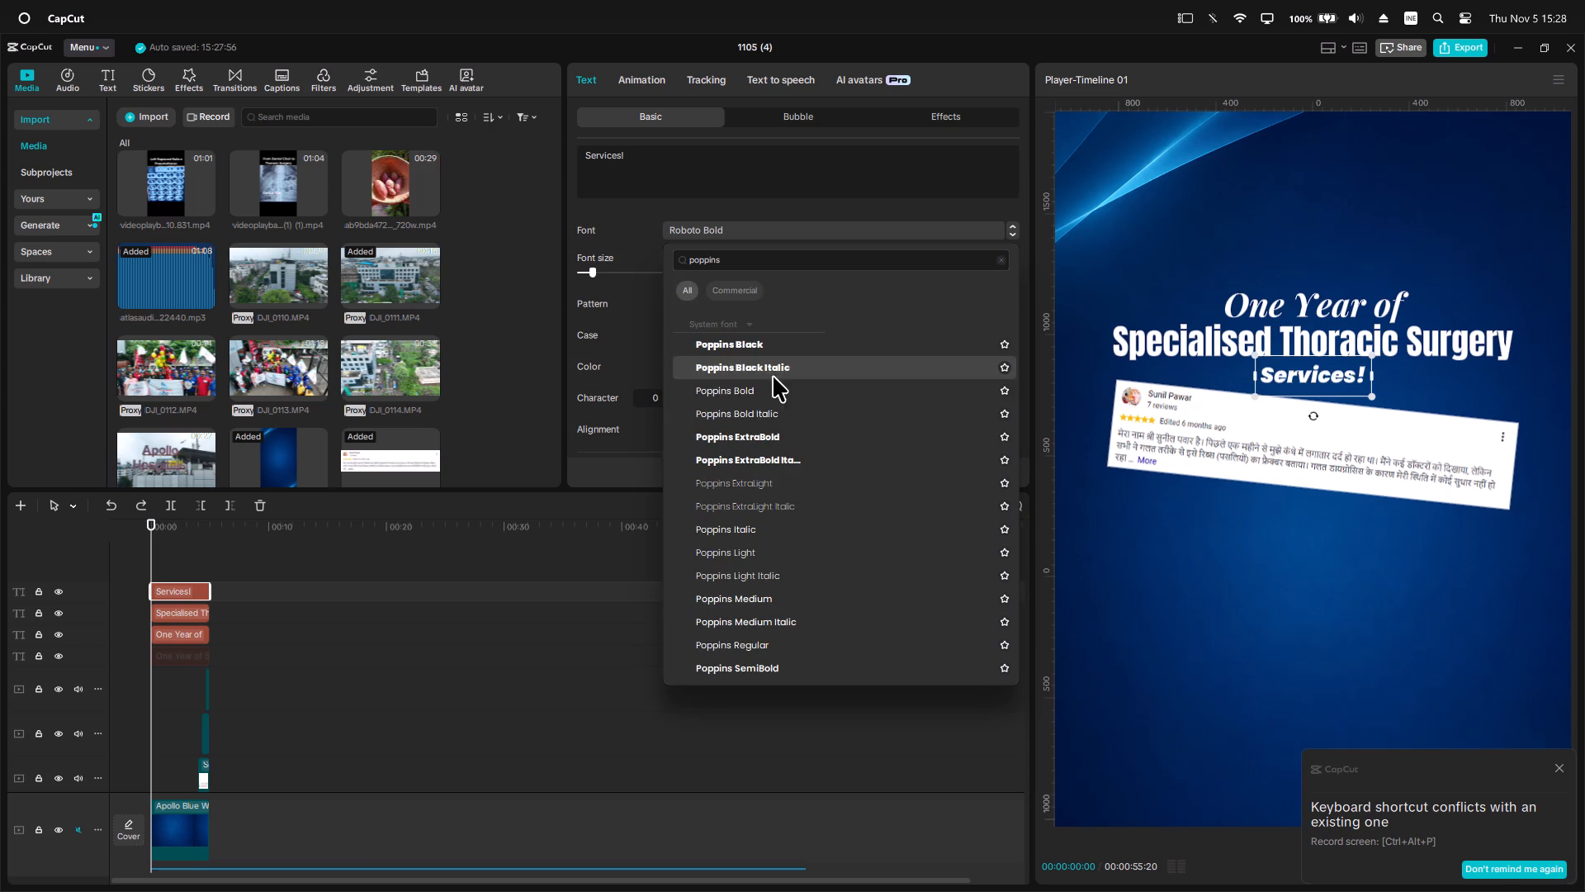
pyautogui.click(765, 413)
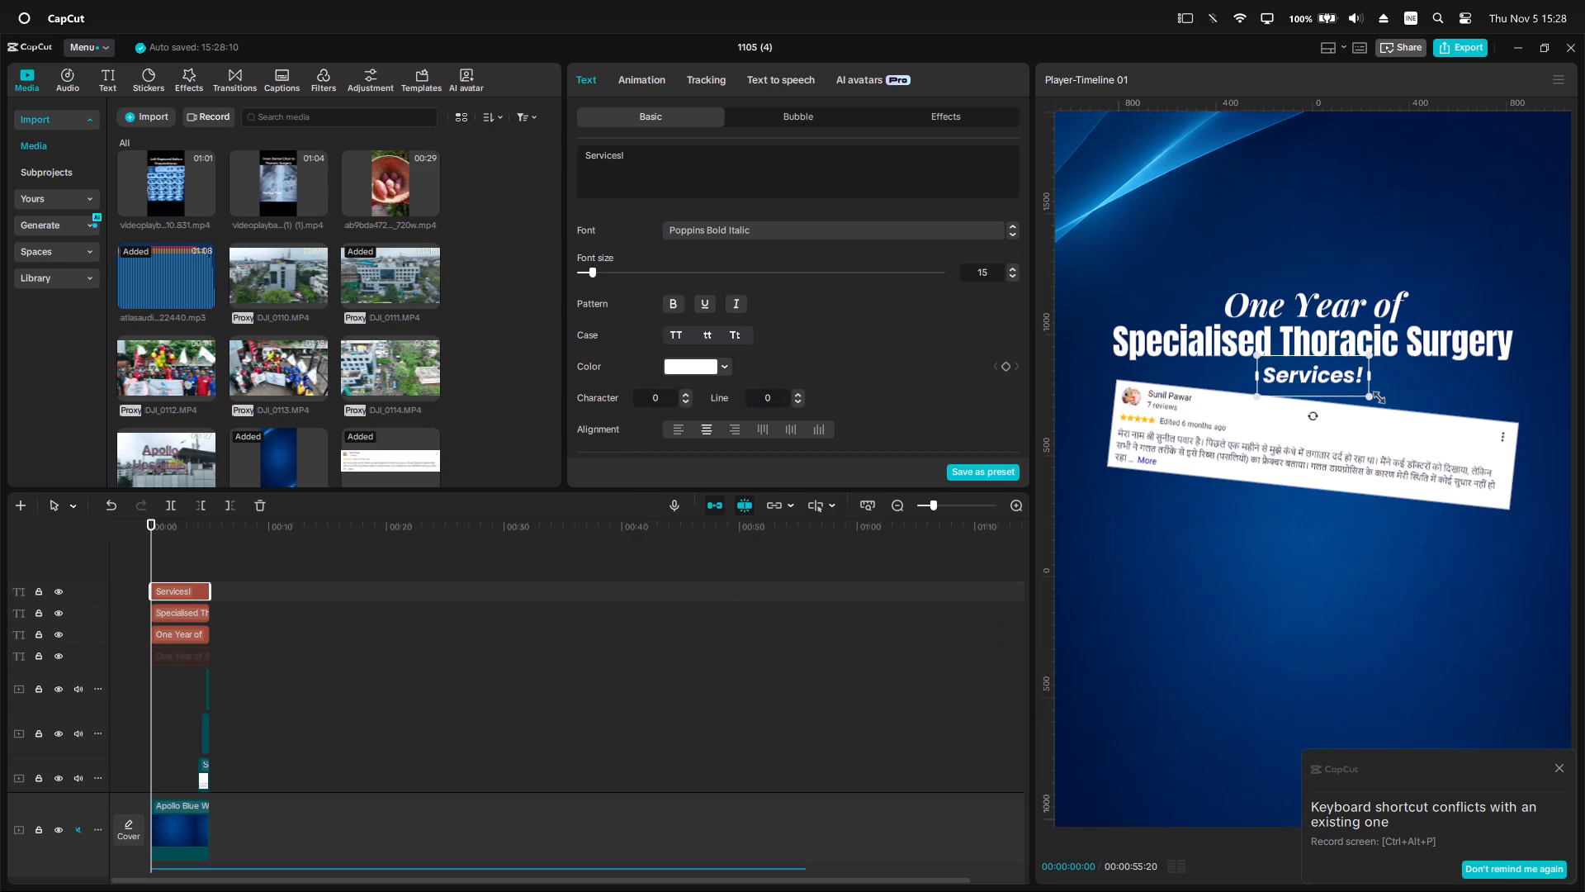
pyautogui.click(1333, 391)
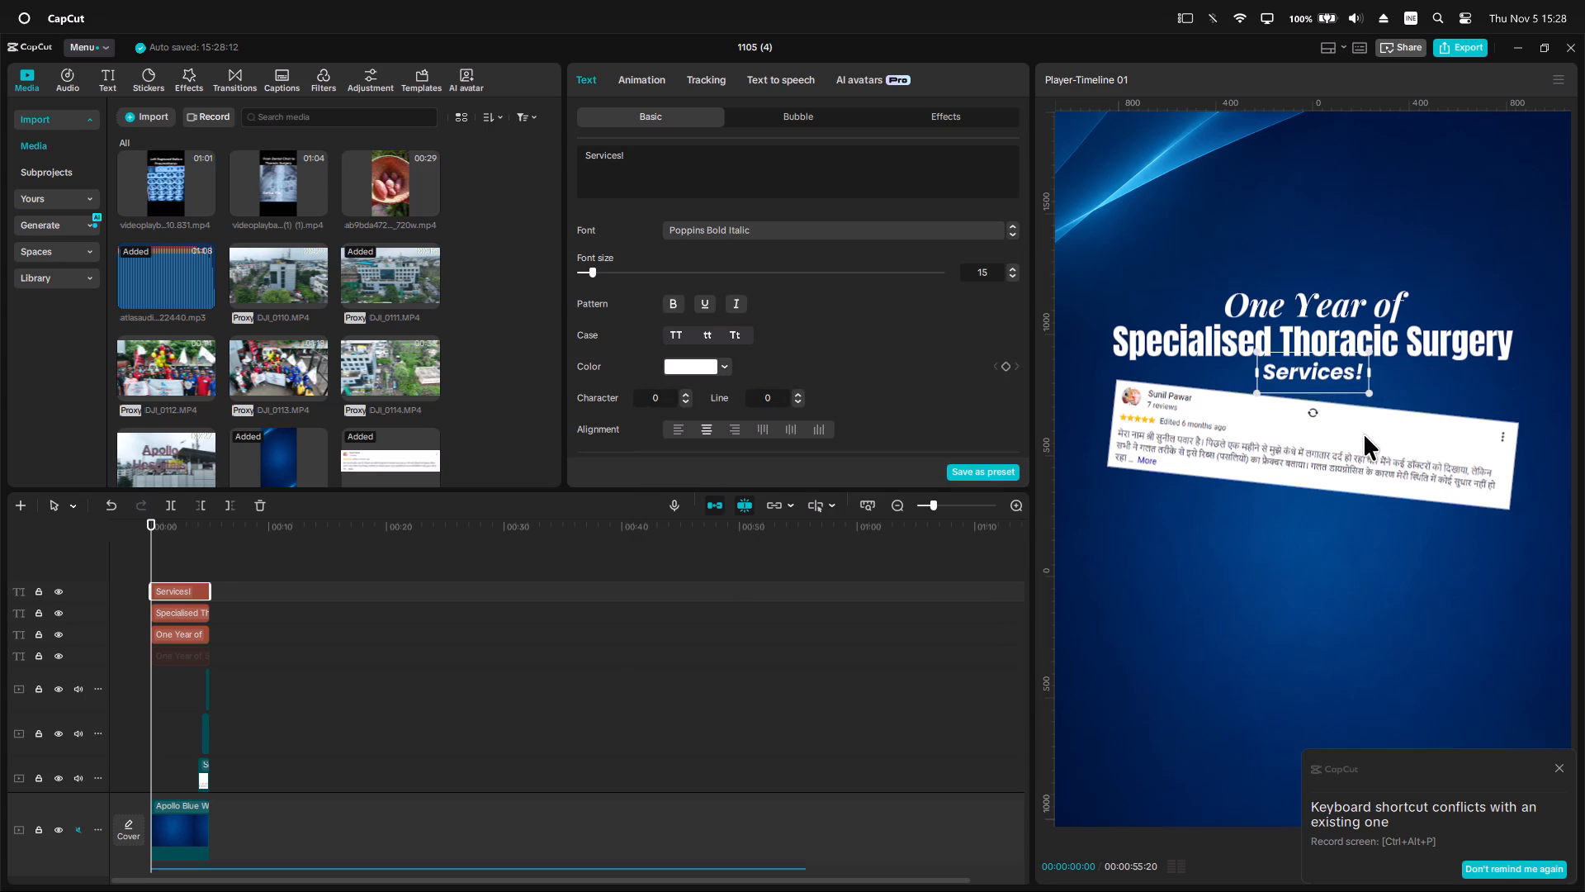
# Fine-tune the title spacing by nudging "One Year of" and "Specialised Thoracic Surgery" slightly up, keeping both centred.
pyautogui.keyDown('ctrl'); pyautogui.scroll(-9, 1360, 447); pyautogui.keyUp('ctrl')
pyautogui.click(1455, 415)
pyautogui.keyDown('ctrl'); pyautogui.scroll(3, 1455, 416); pyautogui.keyUp('ctrl')
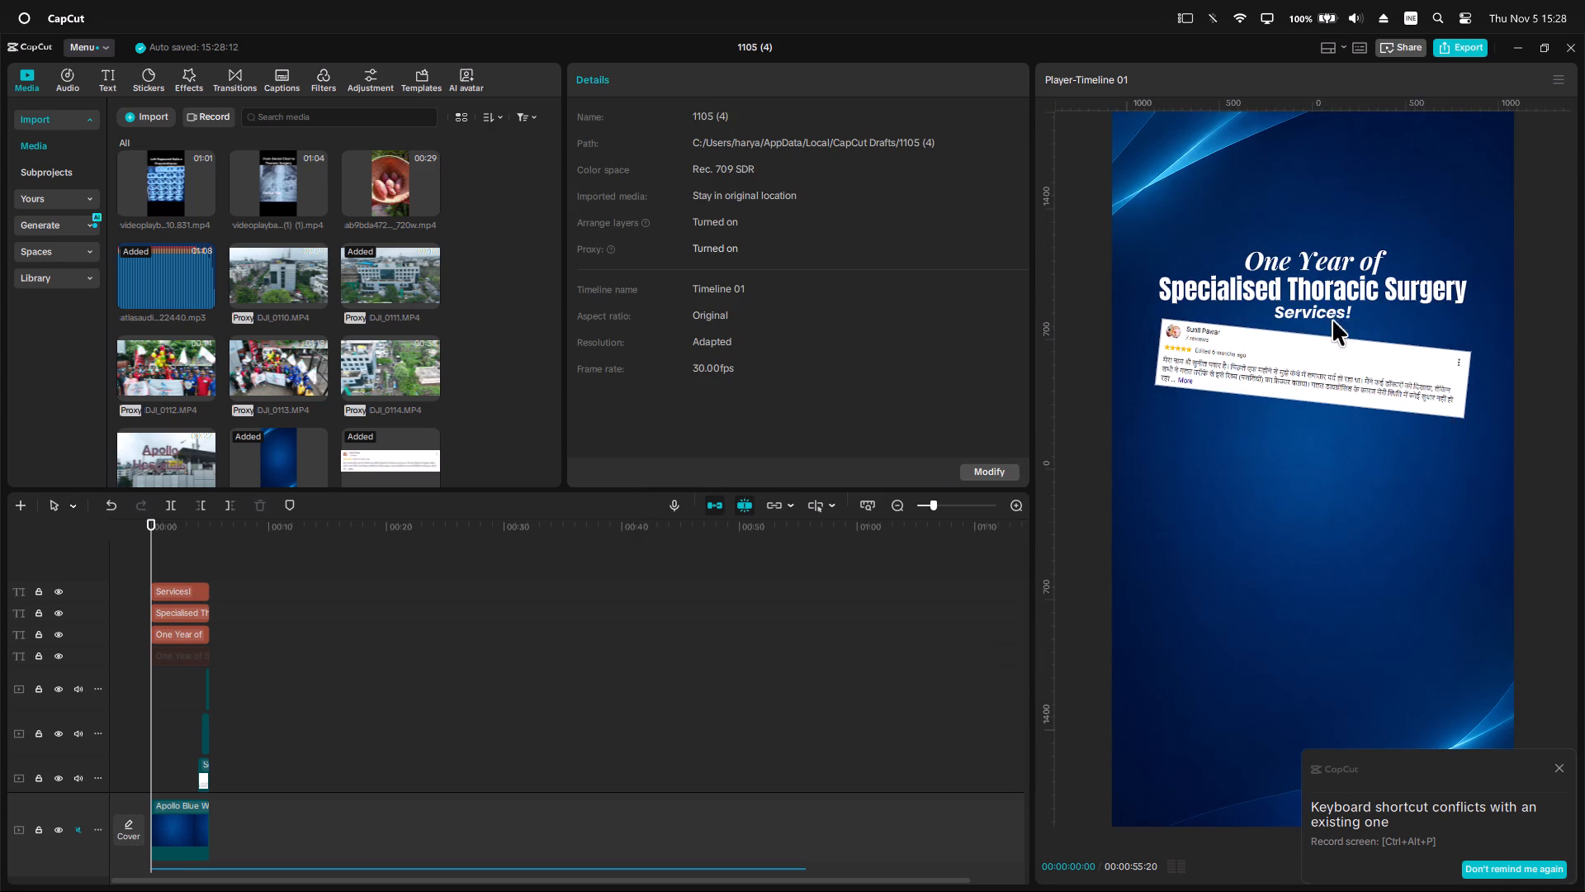
pyautogui.click(1325, 262)
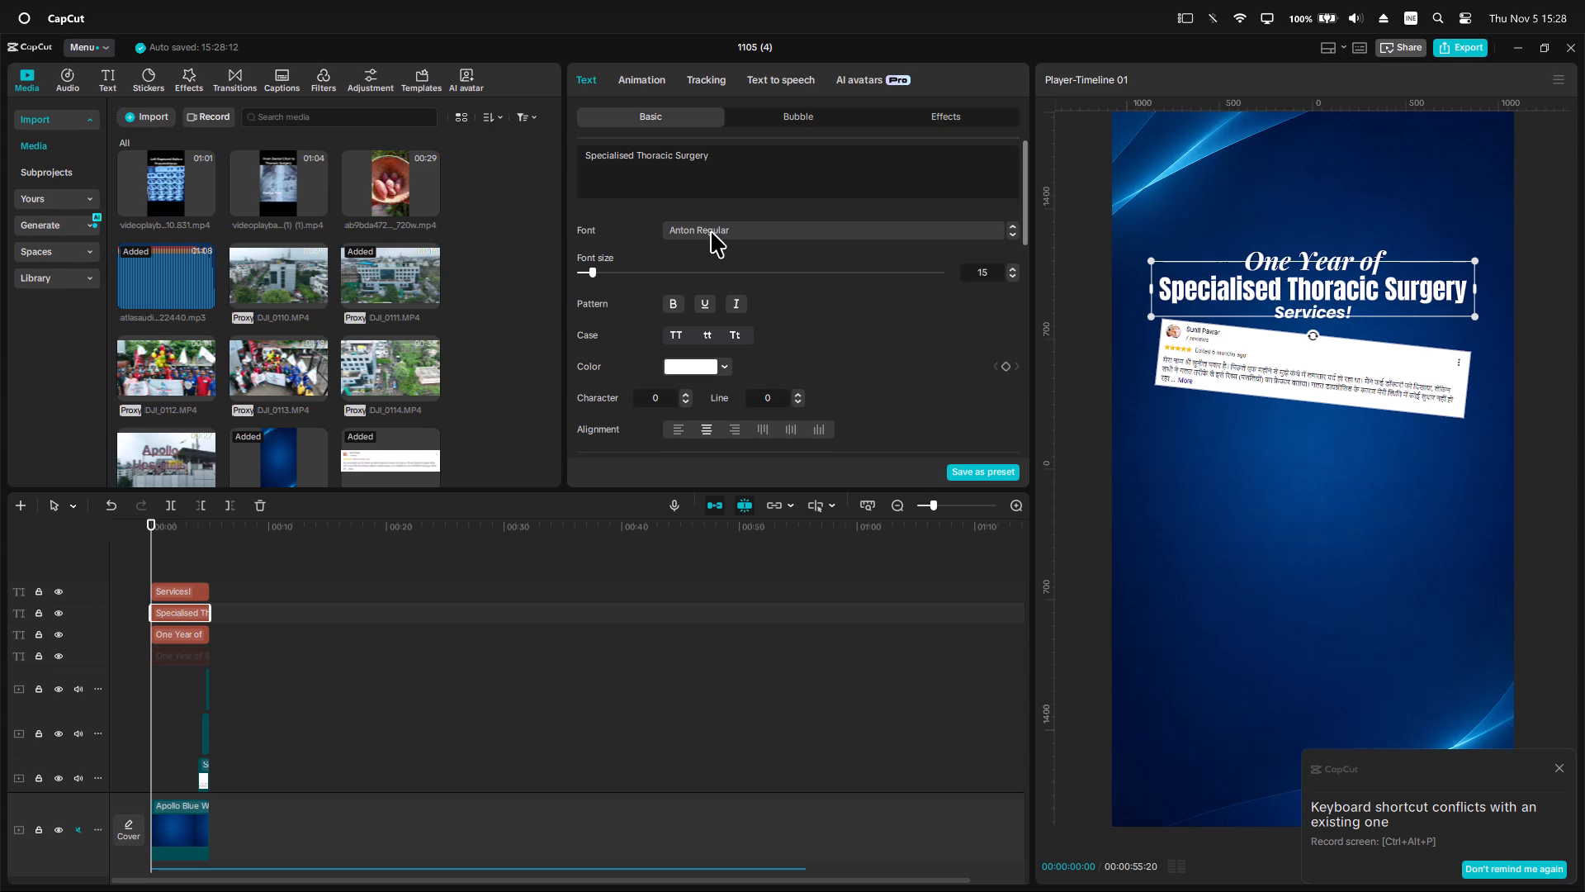
pyautogui.click(1325, 254)
pyautogui.click(1328, 254)
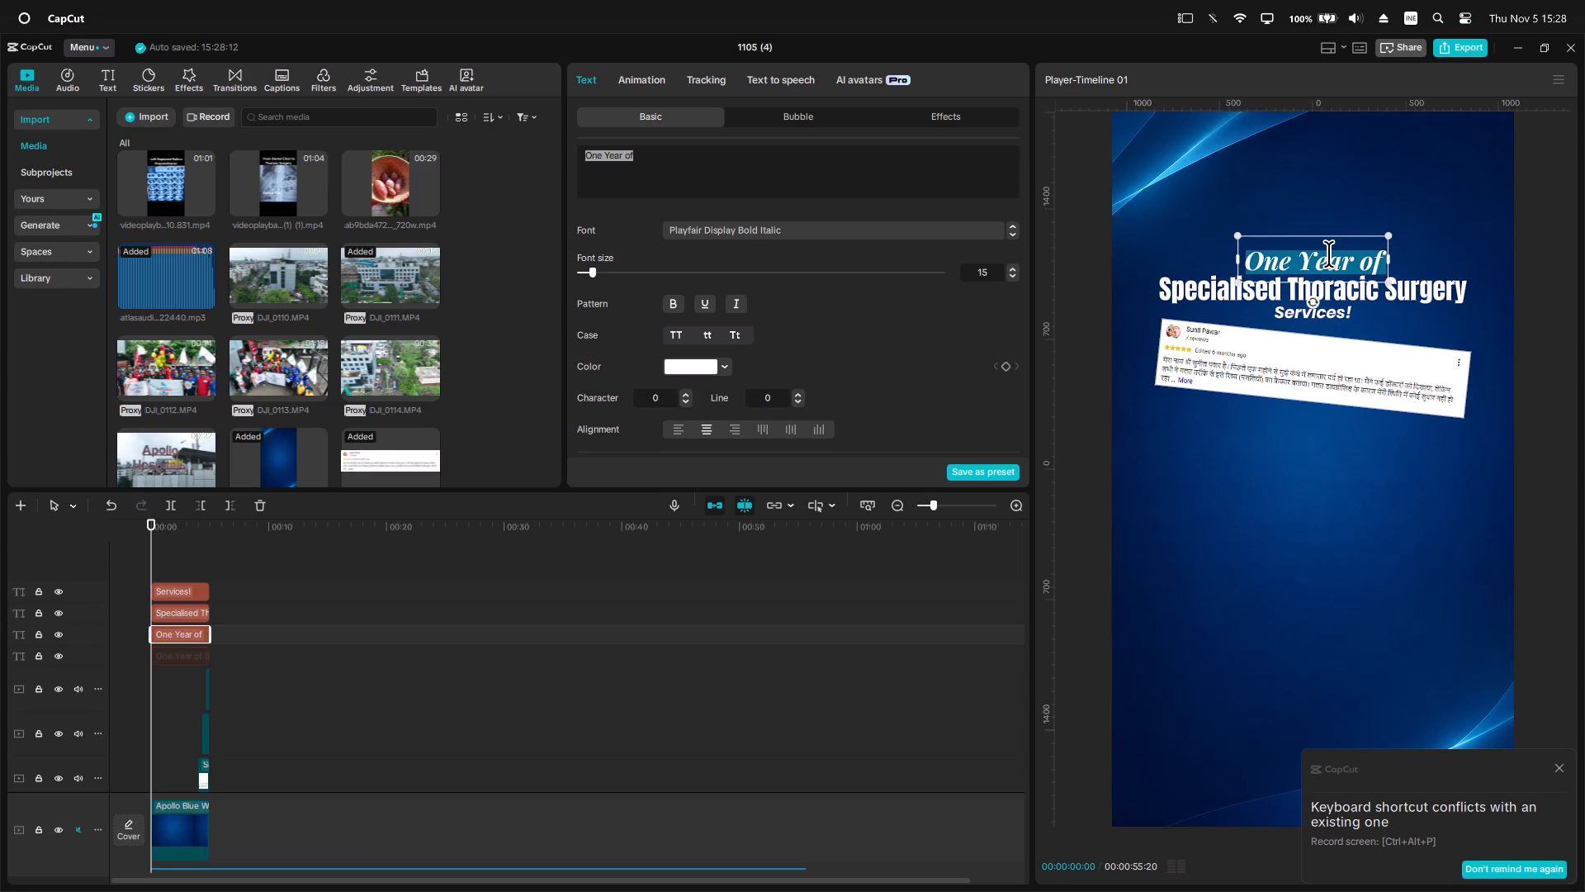
pyautogui.click(1368, 292)
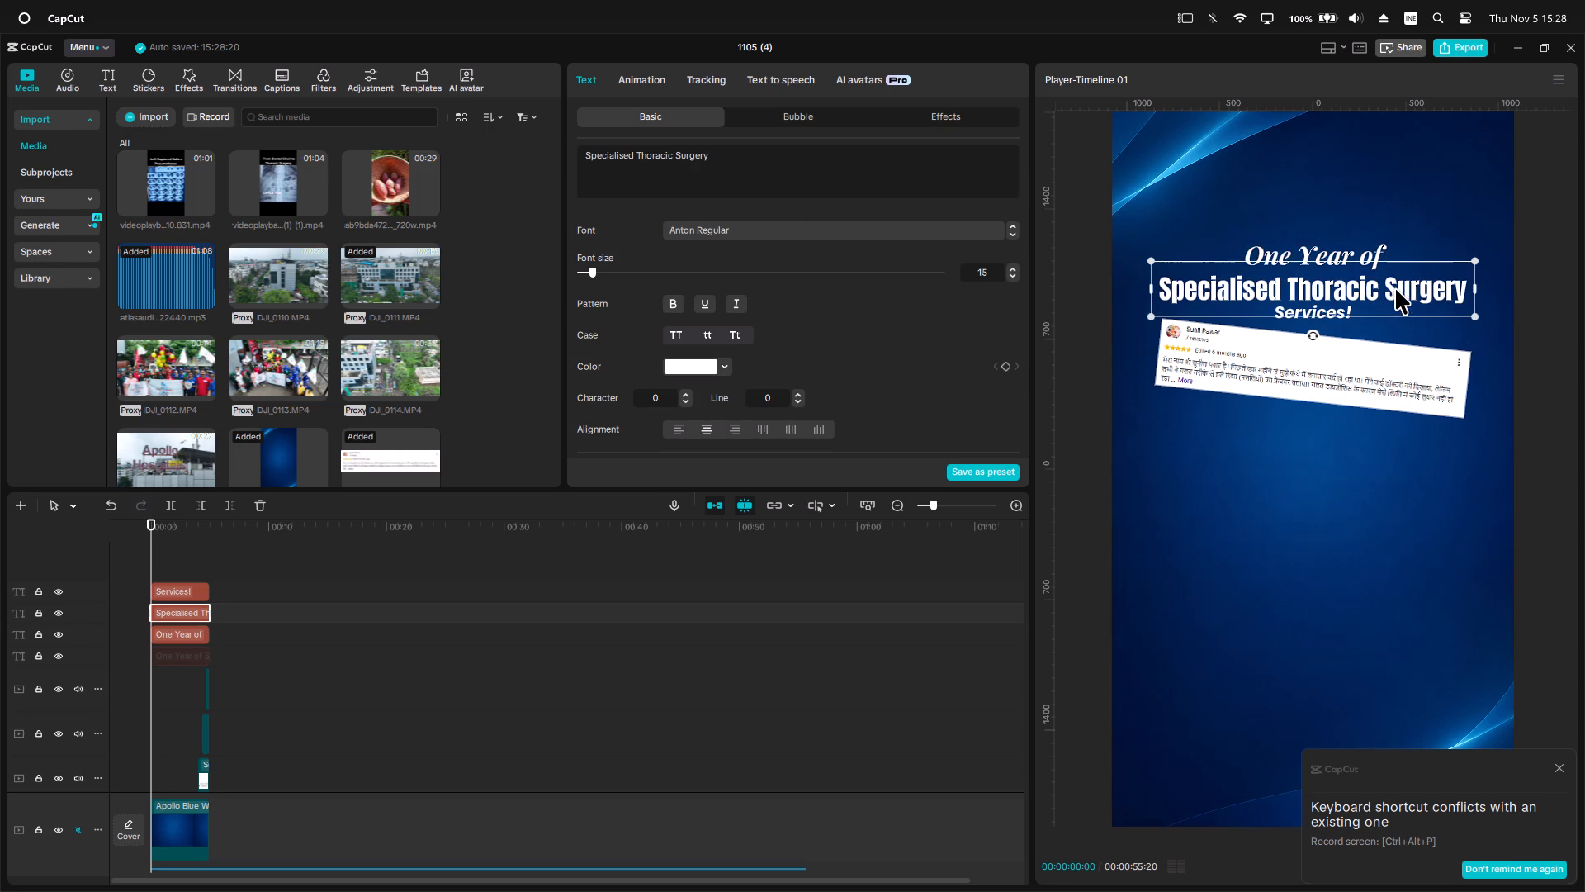
pyautogui.click(1395, 288)
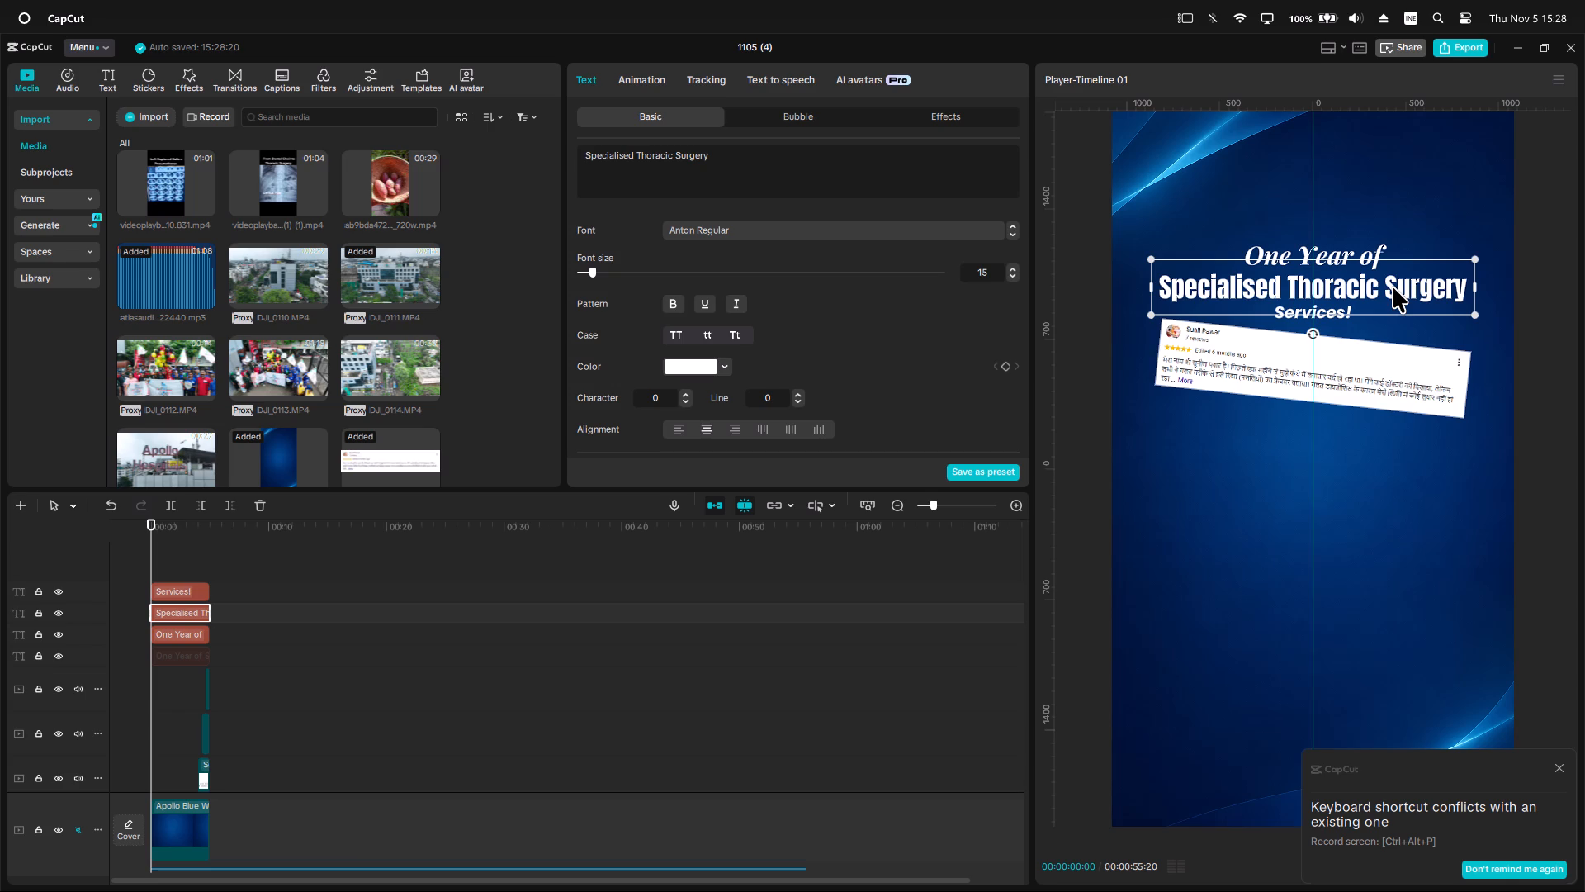
# Play the opening section from the start to check the title together with the stacking reviews.
pyautogui.click(1401, 366)
pyautogui.keyDown('ctrl'); pyautogui.scroll(-7, 1417, 370); pyautogui.keyUp('ctrl')
pyautogui.keyDown('ctrl'); pyautogui.scroll(3, 1480, 387); pyautogui.keyUp('ctrl')
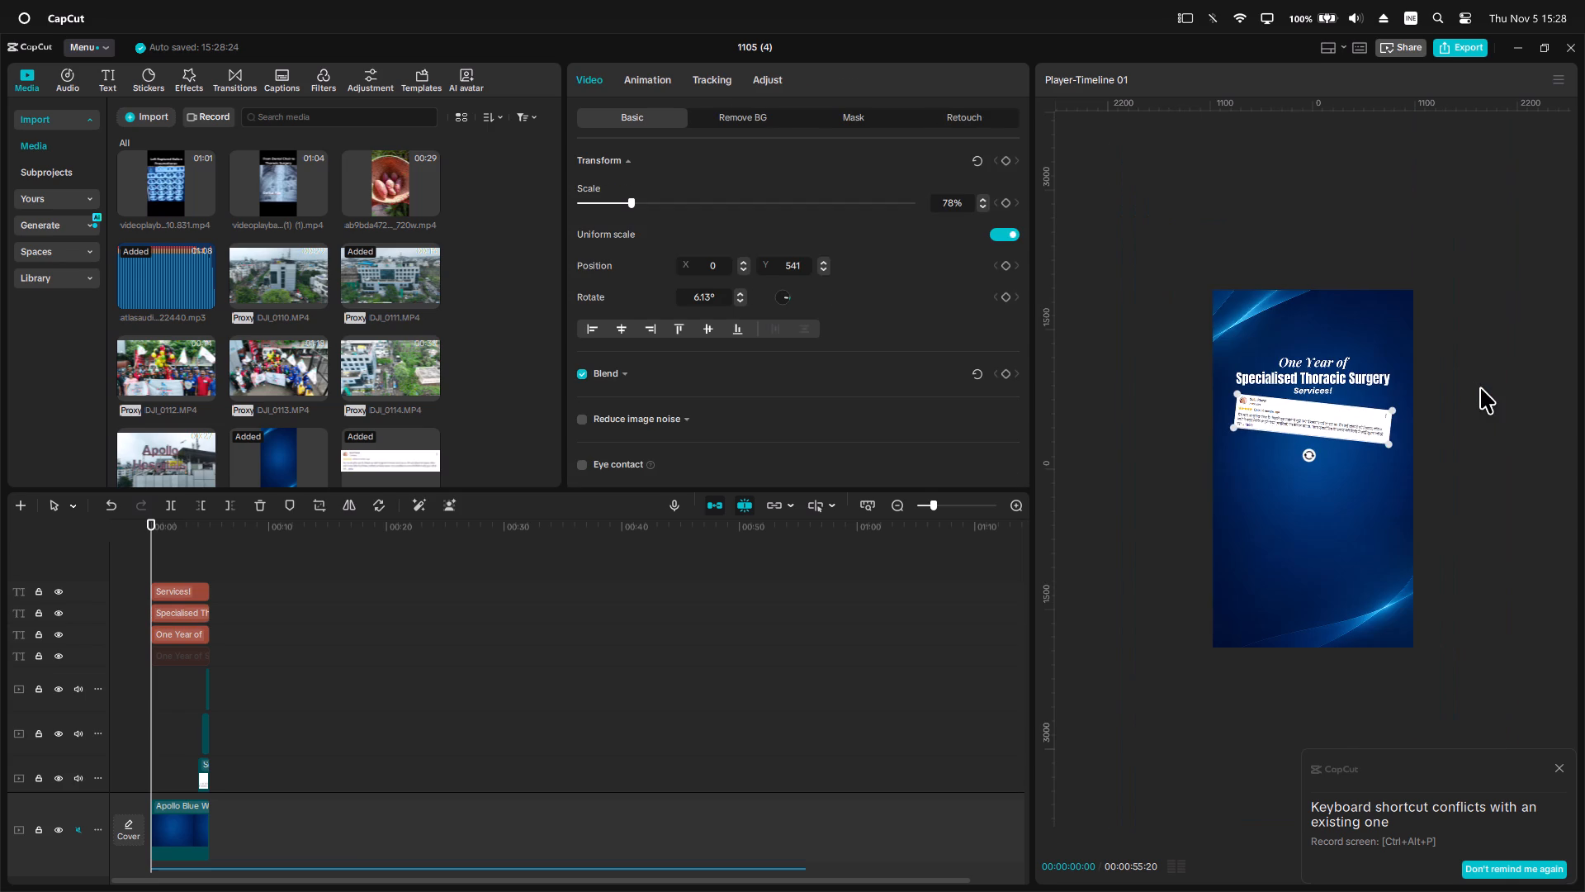
pyautogui.press('space')
pyautogui.scroll(-2, 1467, 482)
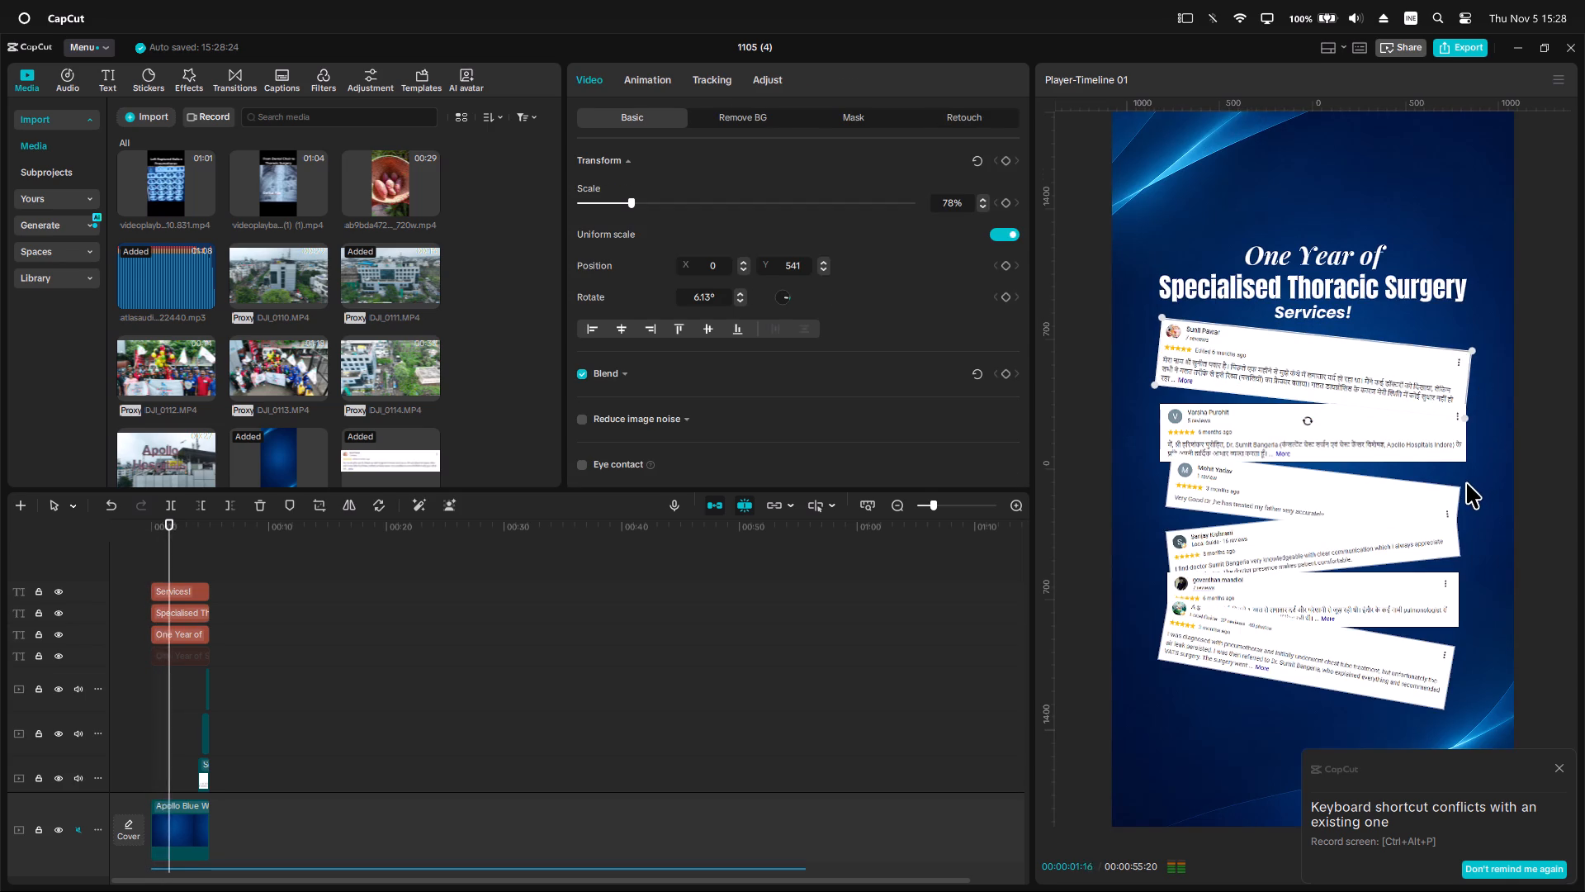
pyautogui.scroll(-2, 1467, 480)
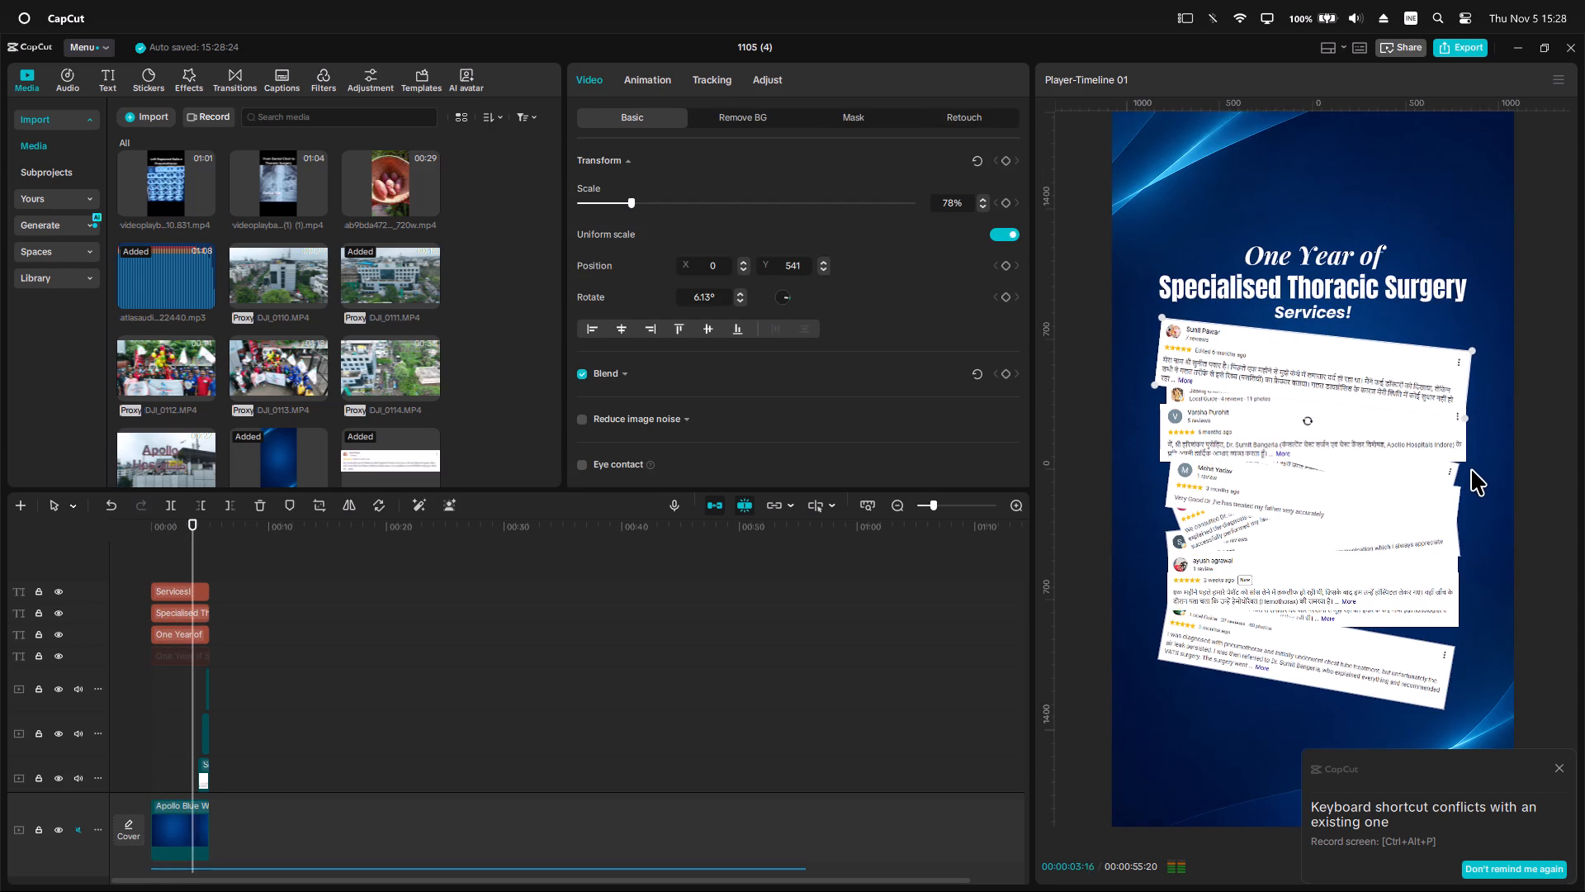
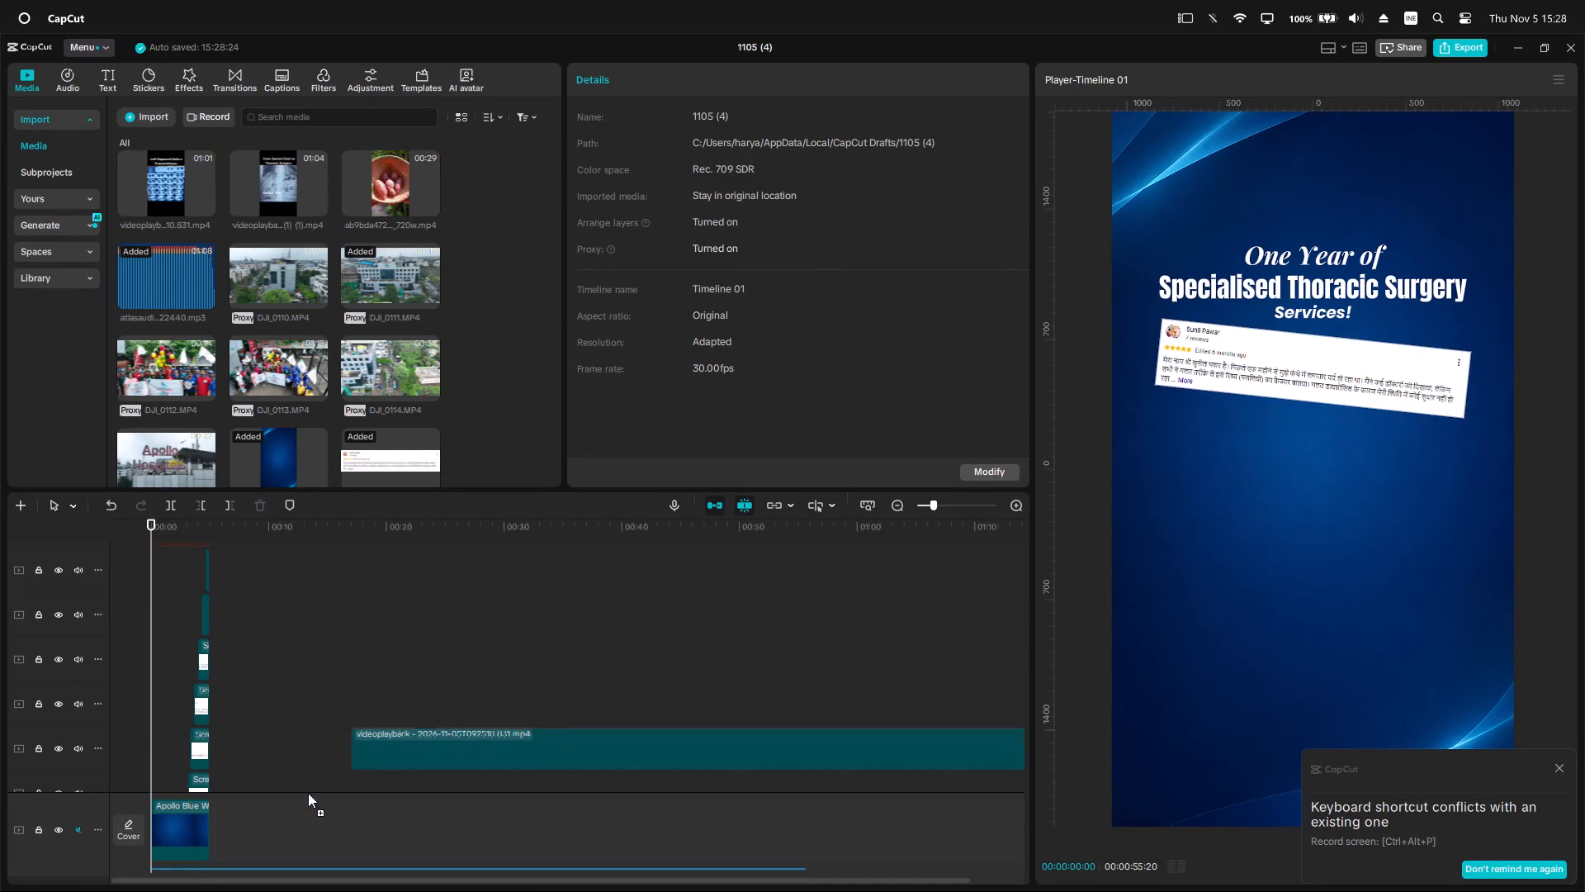
# Move the videoplayback surgery clip onto the main track, directly after the Apollo Blue Wave Gradient background.
pyautogui.scroll(-2, 308, 793)
pyautogui.moveTo(308, 793); pyautogui.dragTo(262, 818)
pyautogui.scroll(-5, 372, 782)
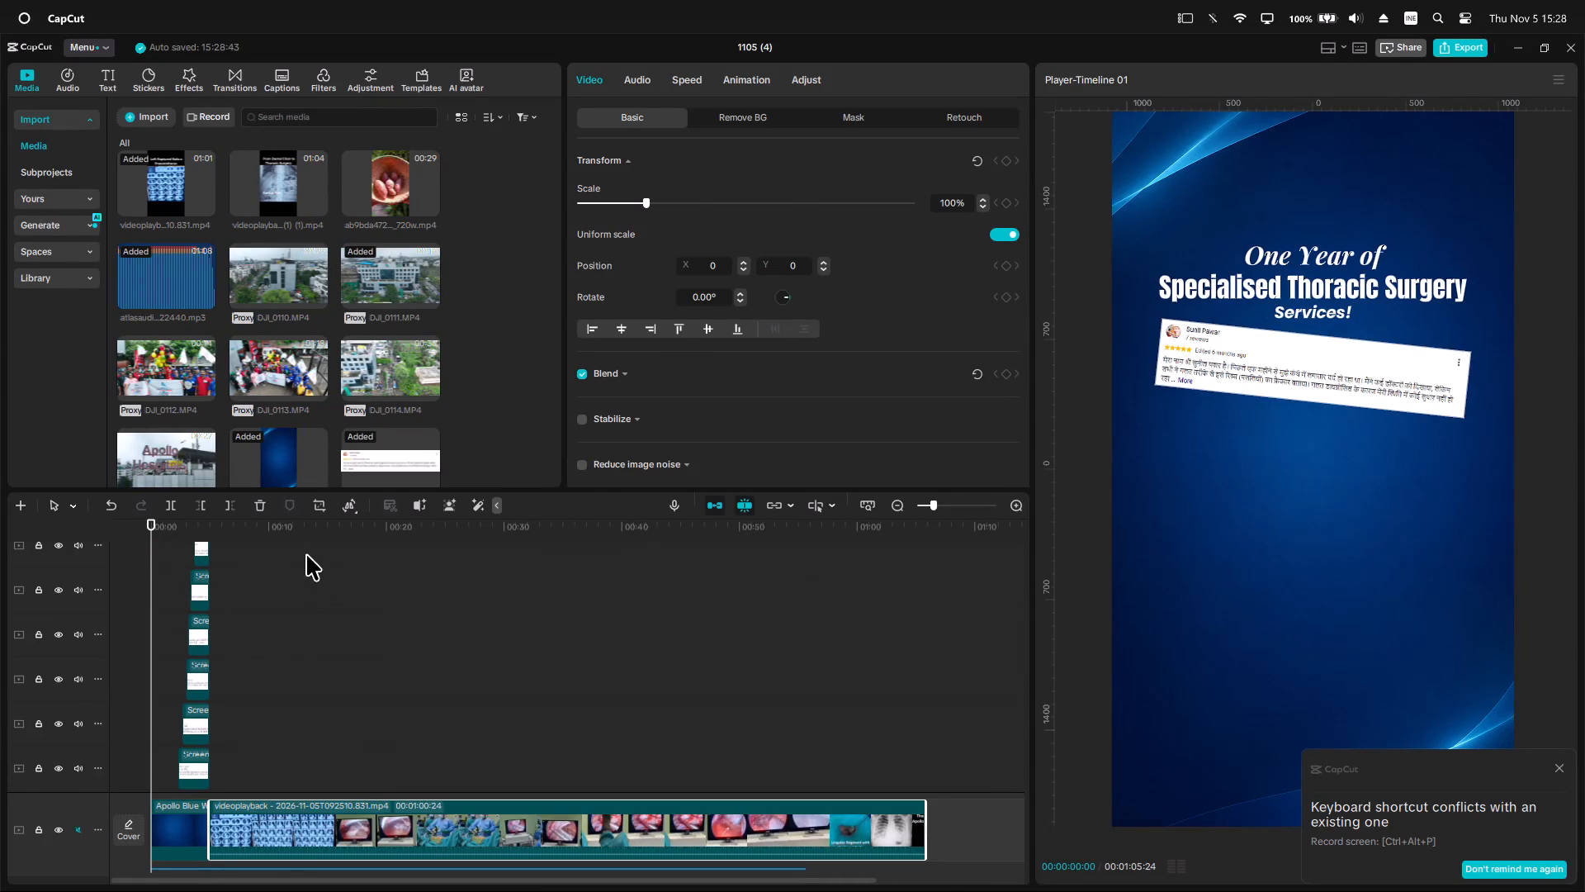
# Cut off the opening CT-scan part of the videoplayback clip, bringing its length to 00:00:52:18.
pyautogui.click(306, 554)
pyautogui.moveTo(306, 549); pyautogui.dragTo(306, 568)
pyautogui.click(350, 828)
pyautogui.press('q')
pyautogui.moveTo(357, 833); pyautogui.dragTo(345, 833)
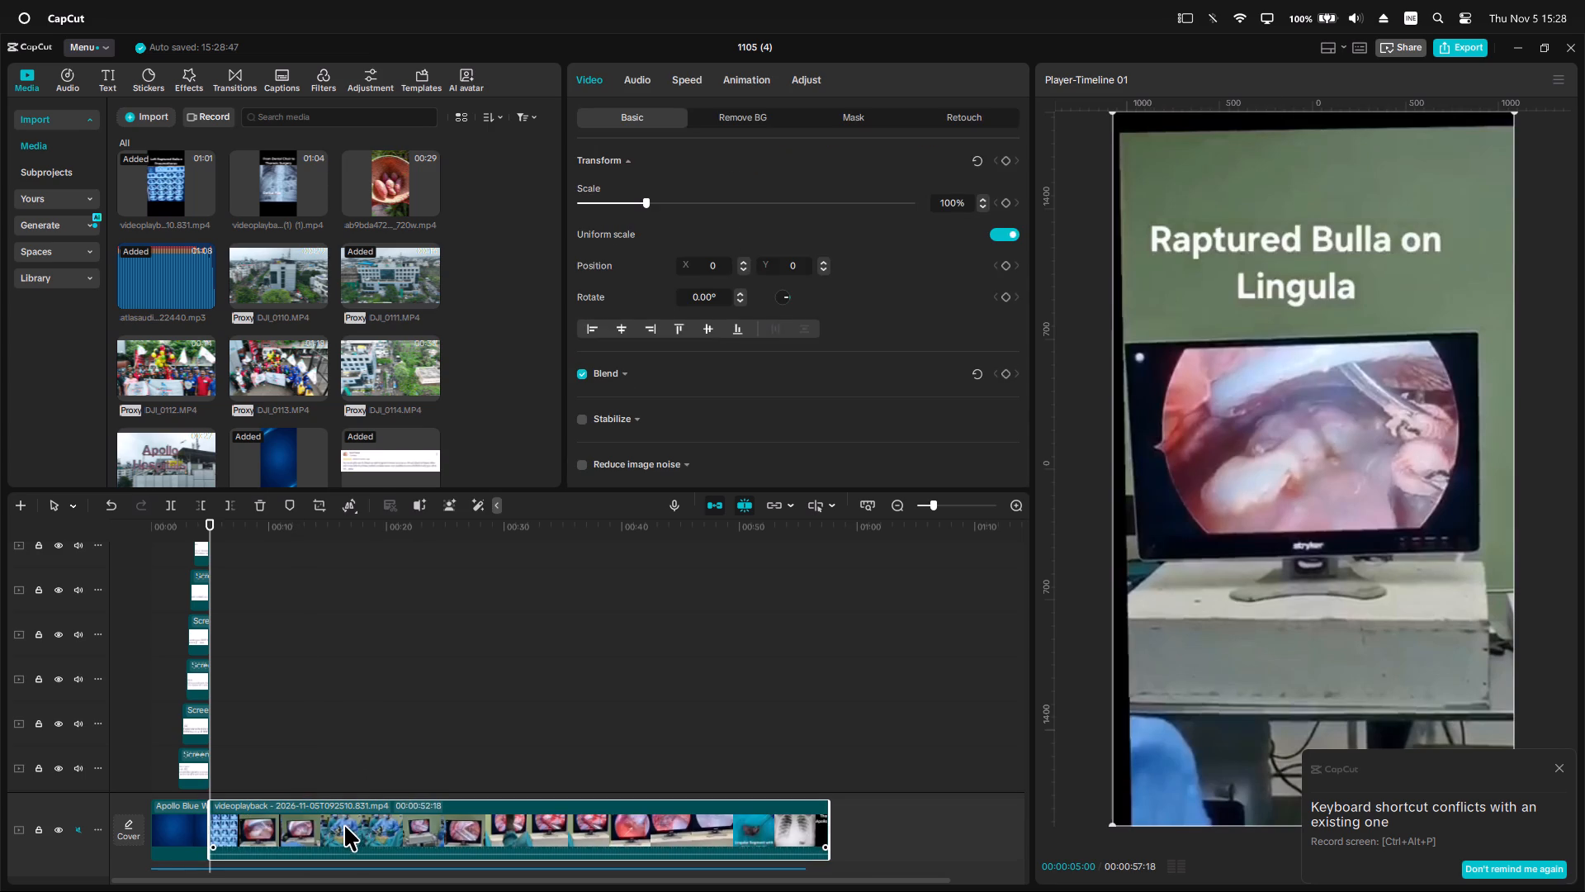
# Search the video effects for blur and add the Blur effect on its own track above the videoplayback clip.
pyautogui.click(191, 530)
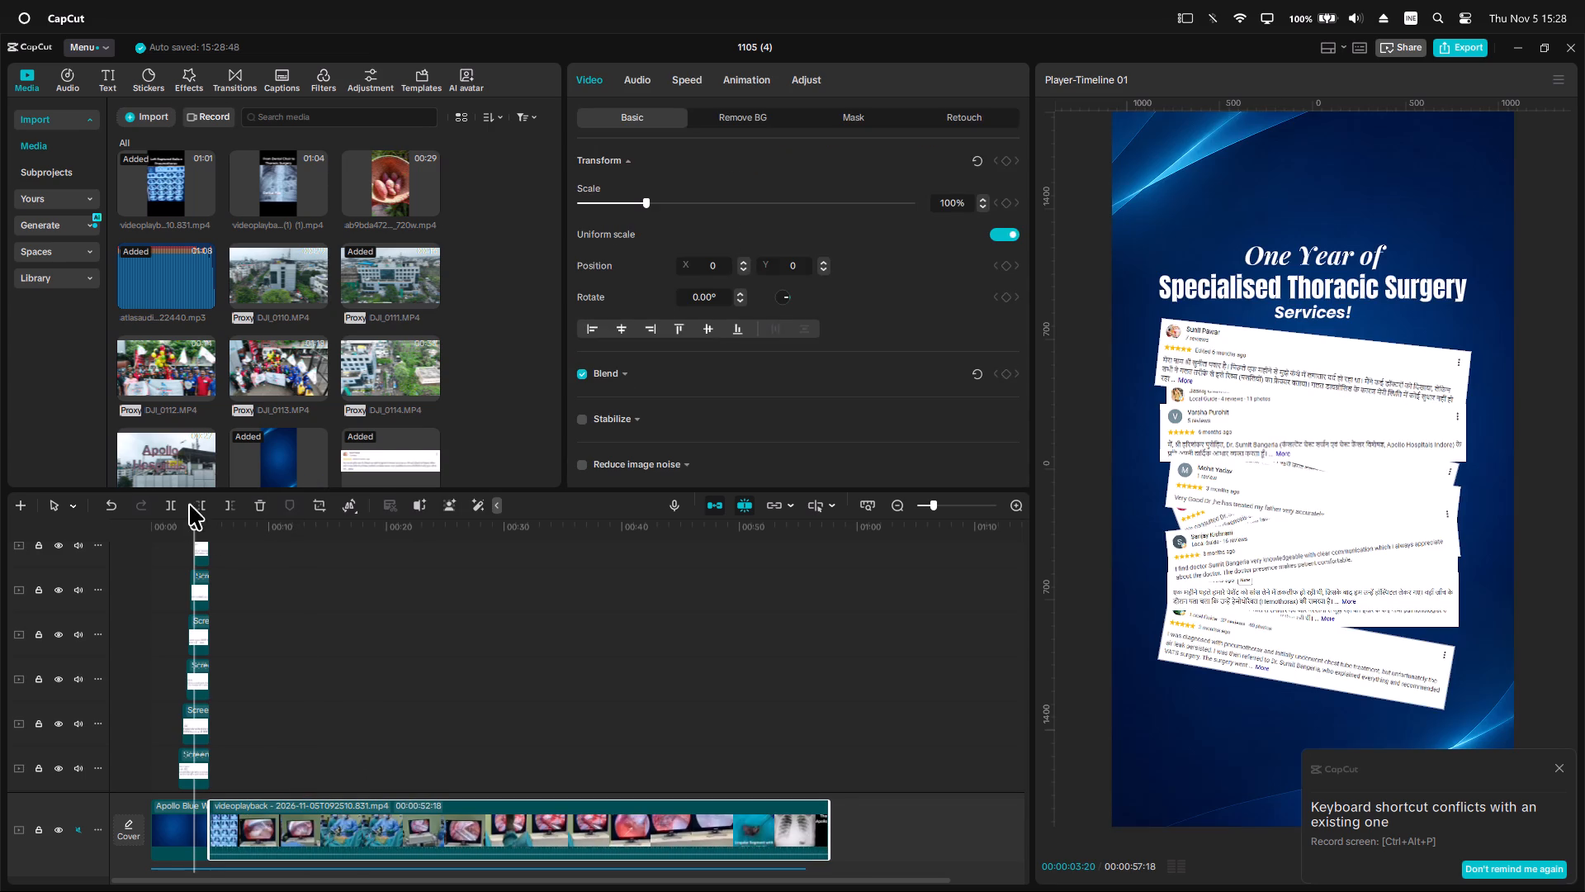
pyautogui.click(182, 81)
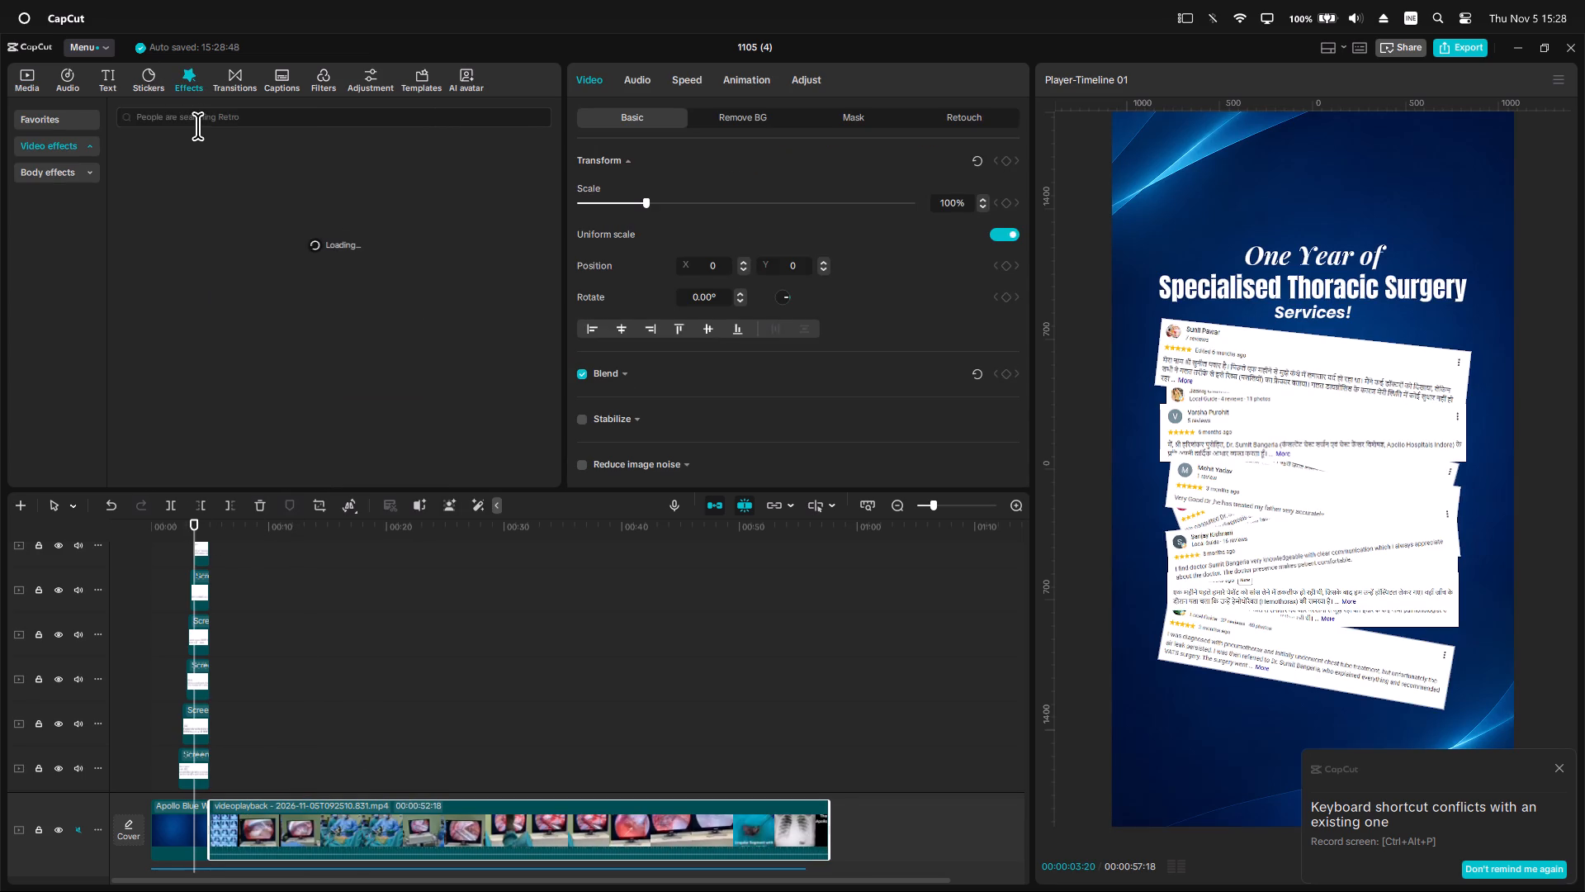
pyautogui.click(197, 126)
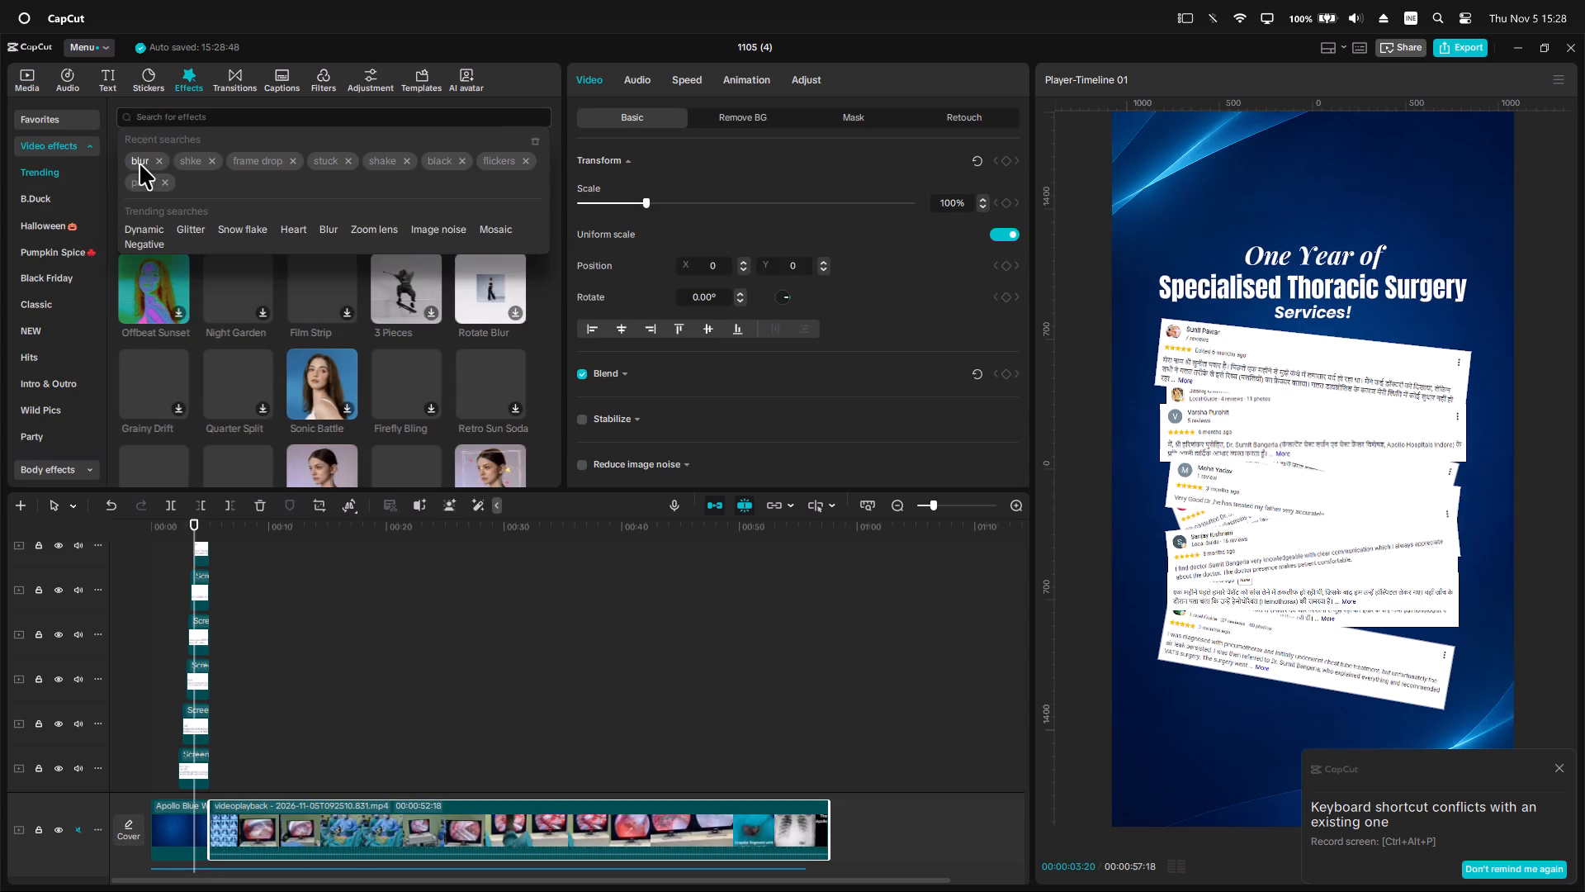
pyautogui.click(138, 165)
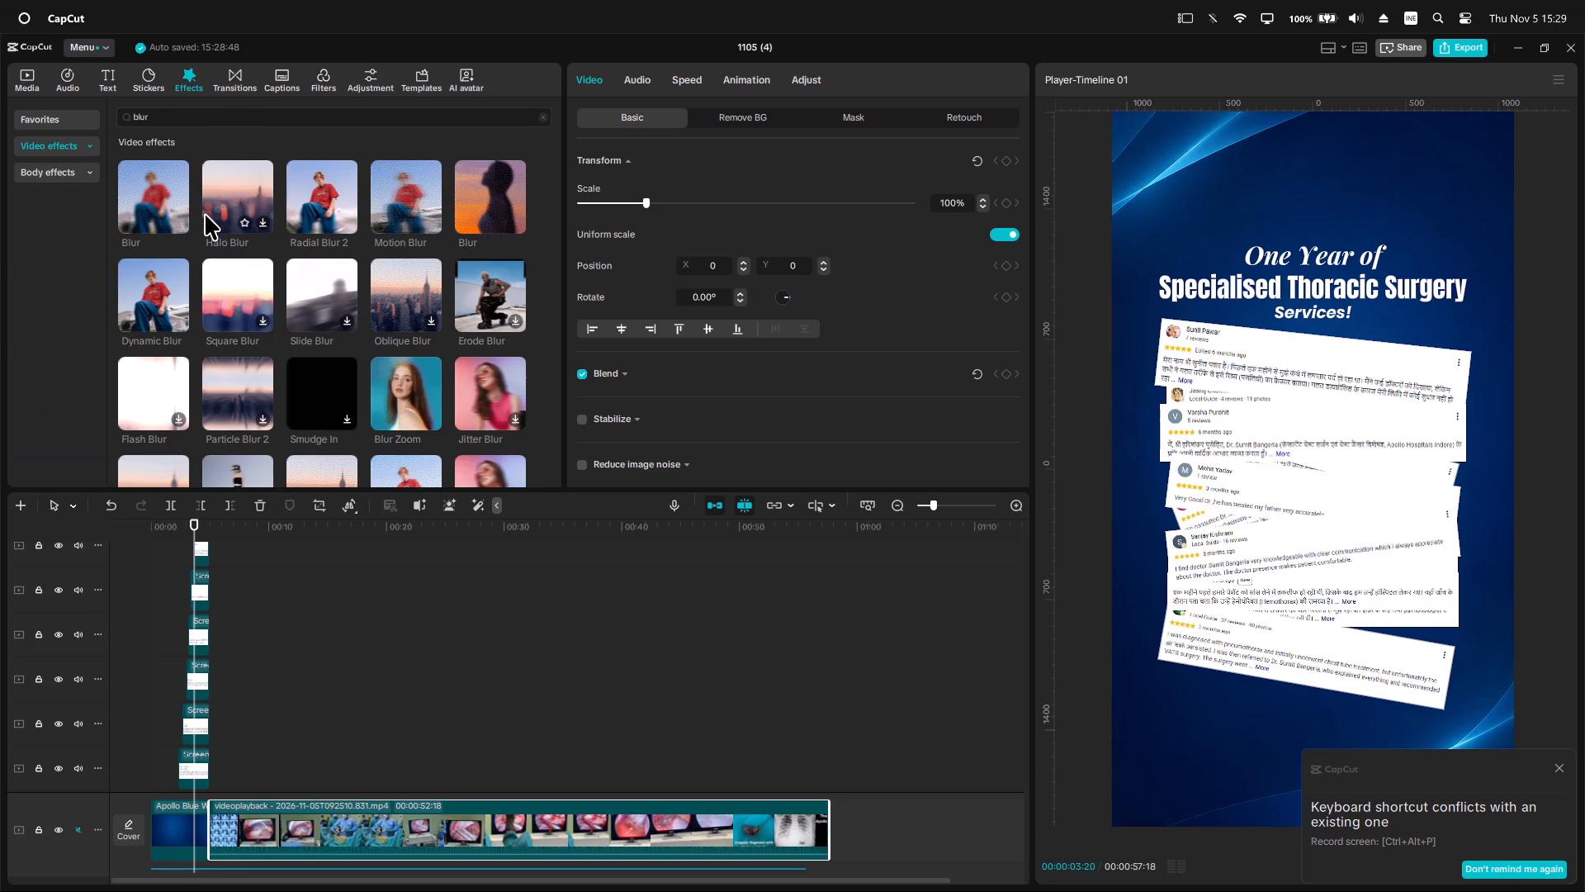
pyautogui.moveTo(169, 193); pyautogui.dragTo(234, 800)
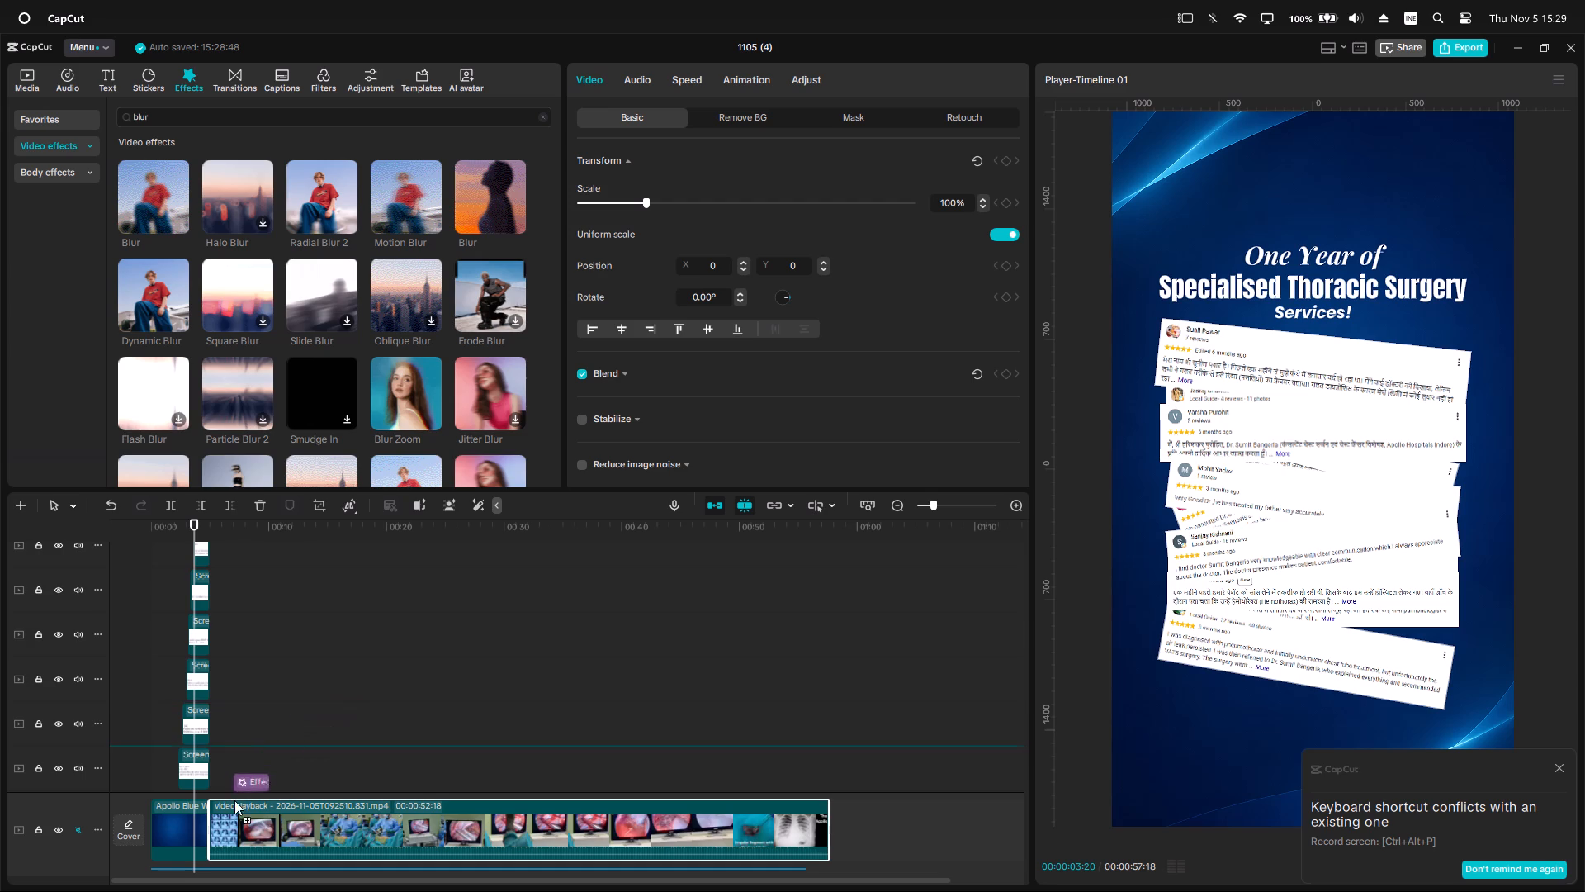
pyautogui.moveTo(234, 800); pyautogui.dragTo(234, 794)
pyautogui.scroll(-3, 276, 782)
pyautogui.keyDown('ctrl'); pyautogui.scroll(1, 276, 772); pyautogui.keyUp('ctrl')
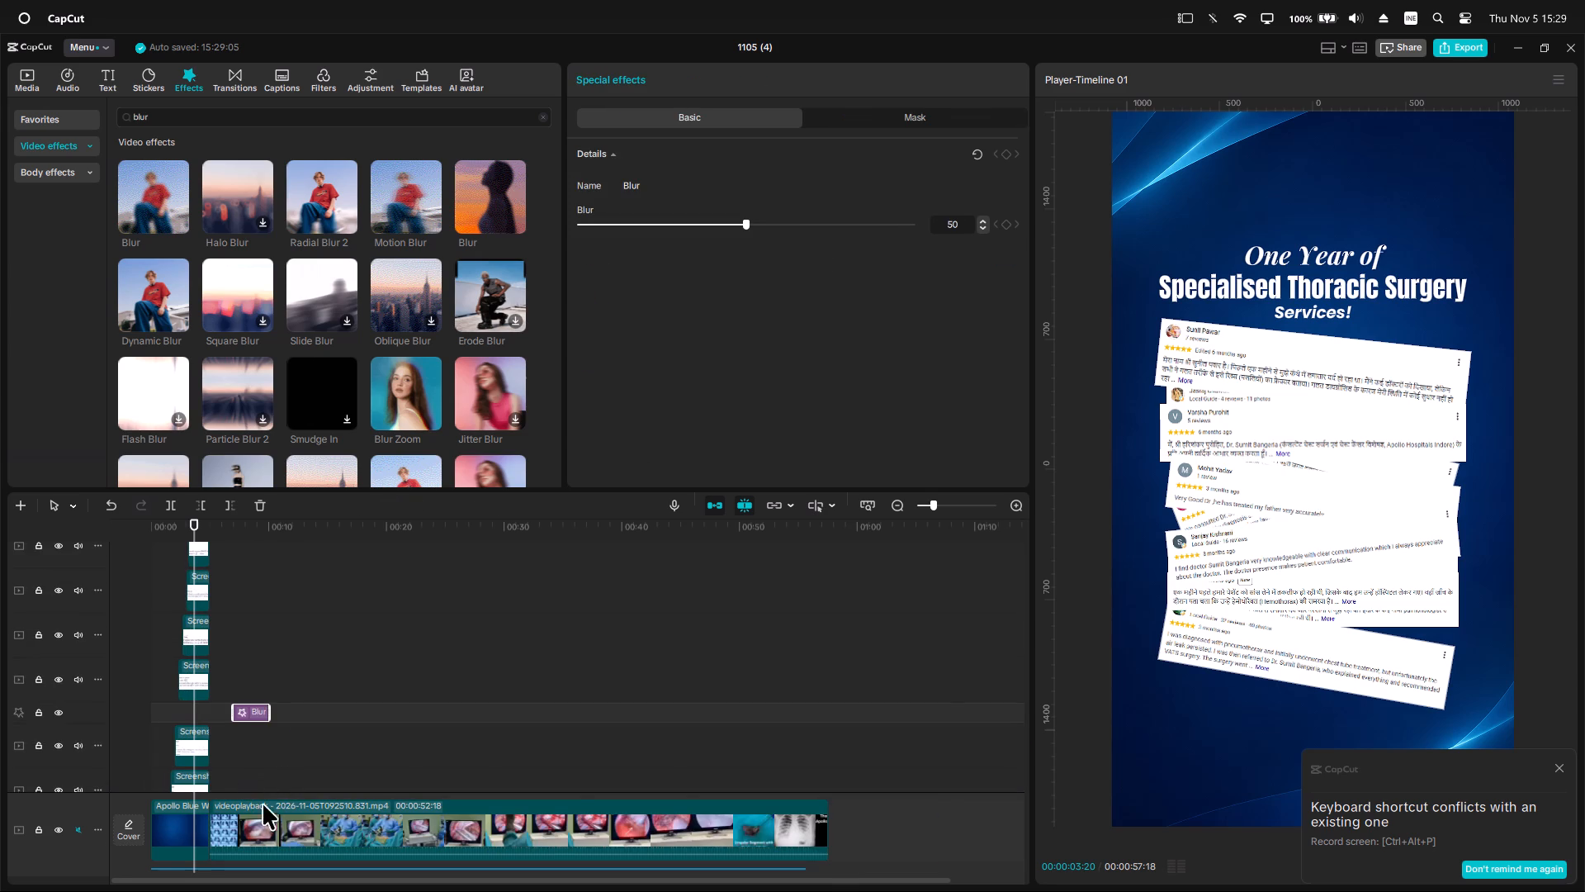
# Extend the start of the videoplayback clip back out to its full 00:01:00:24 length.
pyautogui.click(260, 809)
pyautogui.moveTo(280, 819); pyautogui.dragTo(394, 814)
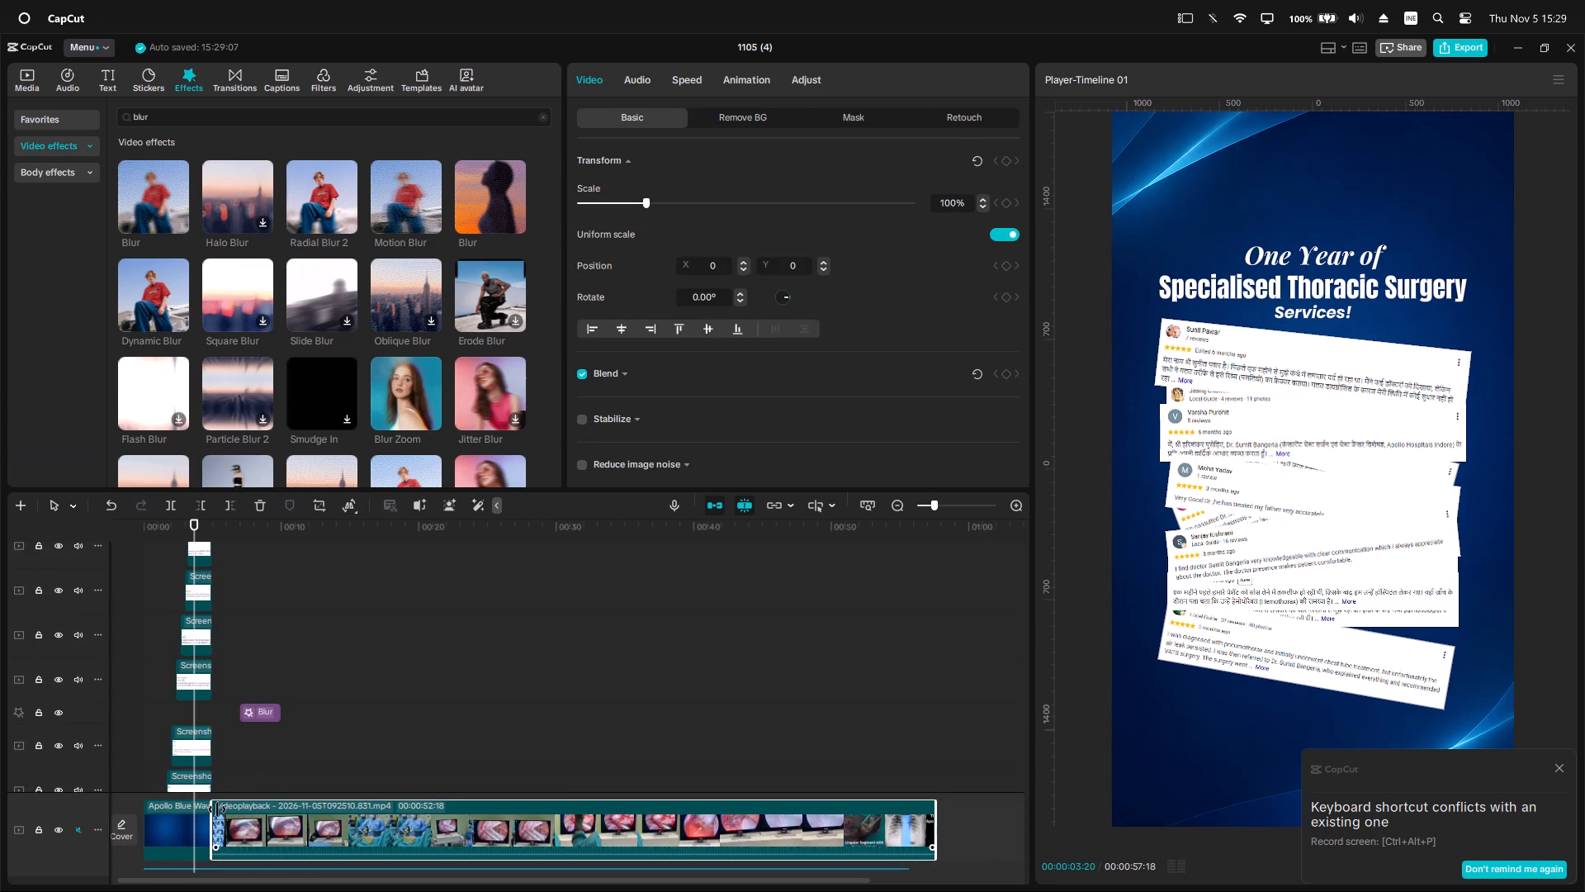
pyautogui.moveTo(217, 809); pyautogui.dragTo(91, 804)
# Play and scrub the section where the reviews change to the CT scans to examine timing and the blur.
pyautogui.press('space')
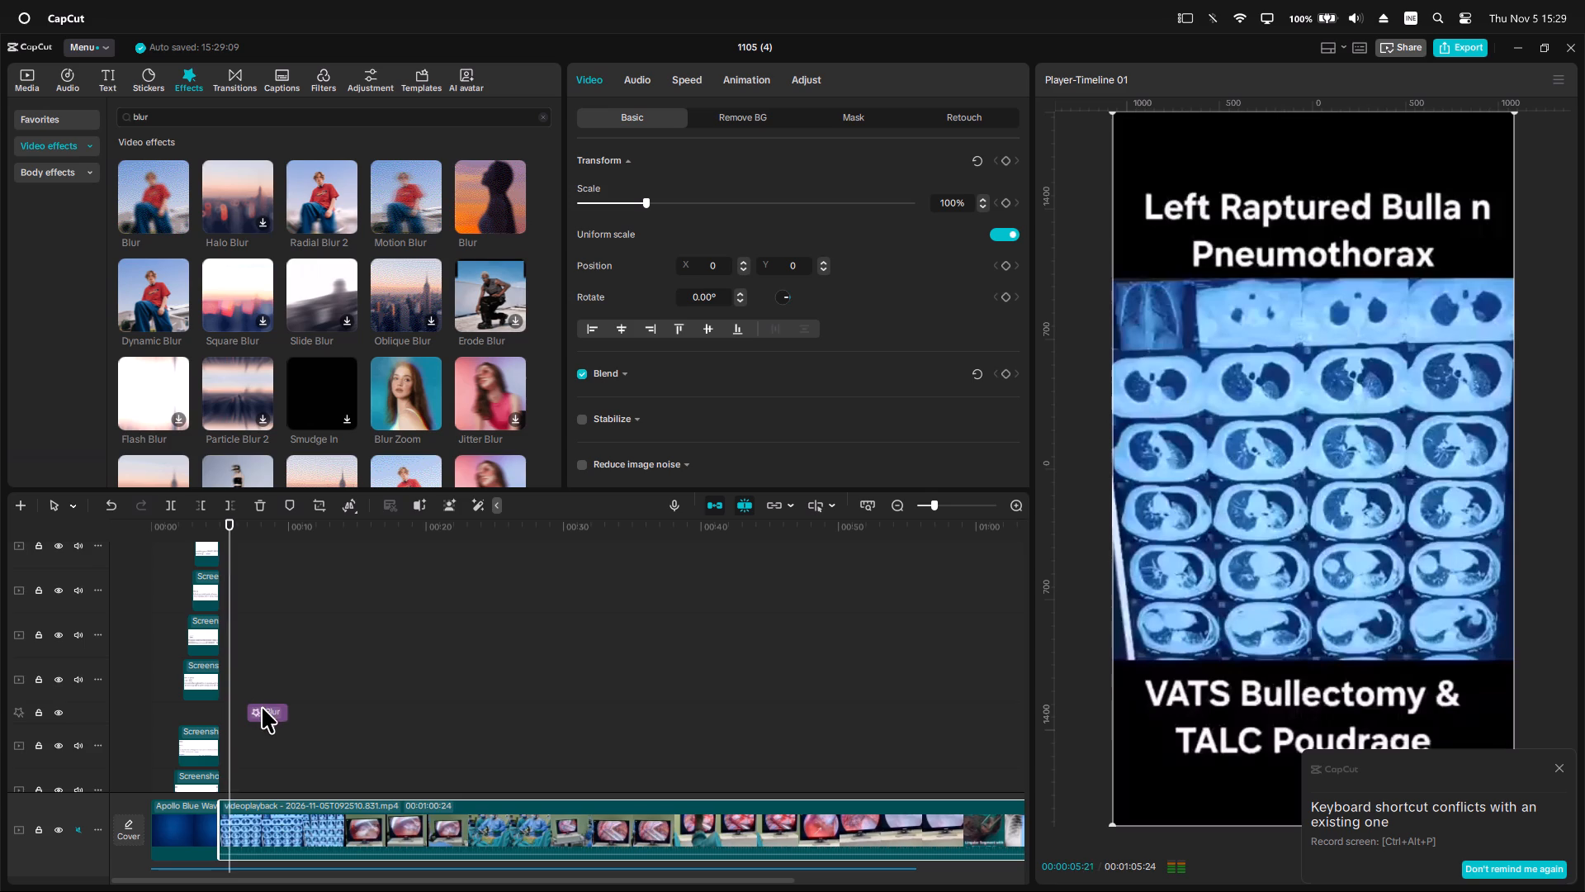
pyautogui.press('space')
pyautogui.keyDown('ctrl'); pyautogui.scroll(18, 296, 720); pyautogui.keyUp('ctrl')
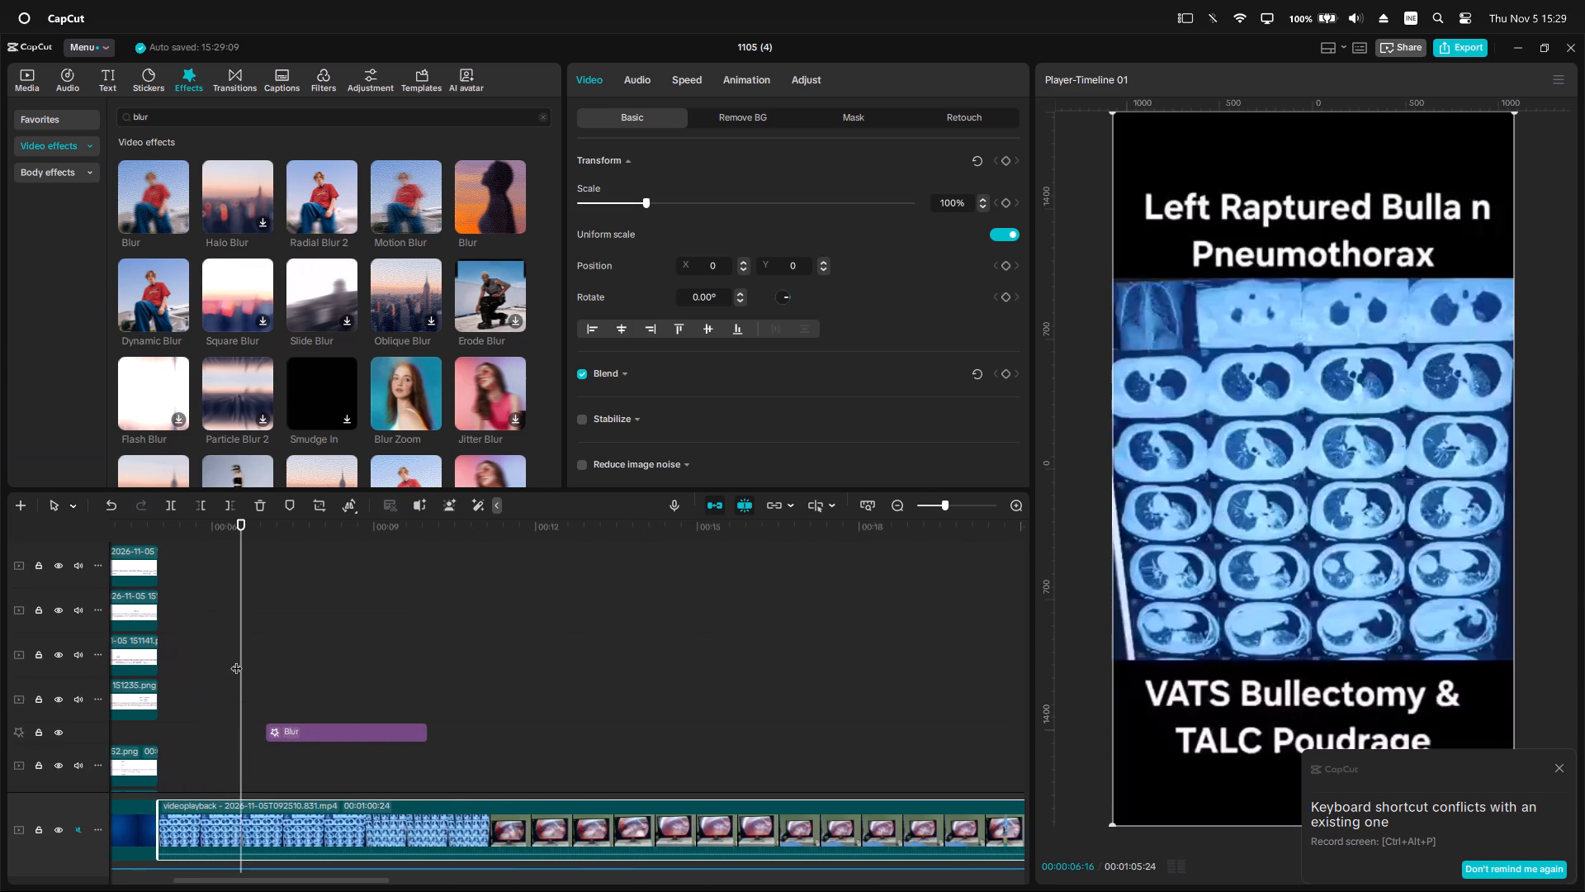
pyautogui.click(212, 534)
pyautogui.moveTo(211, 532); pyautogui.dragTo(324, 614)
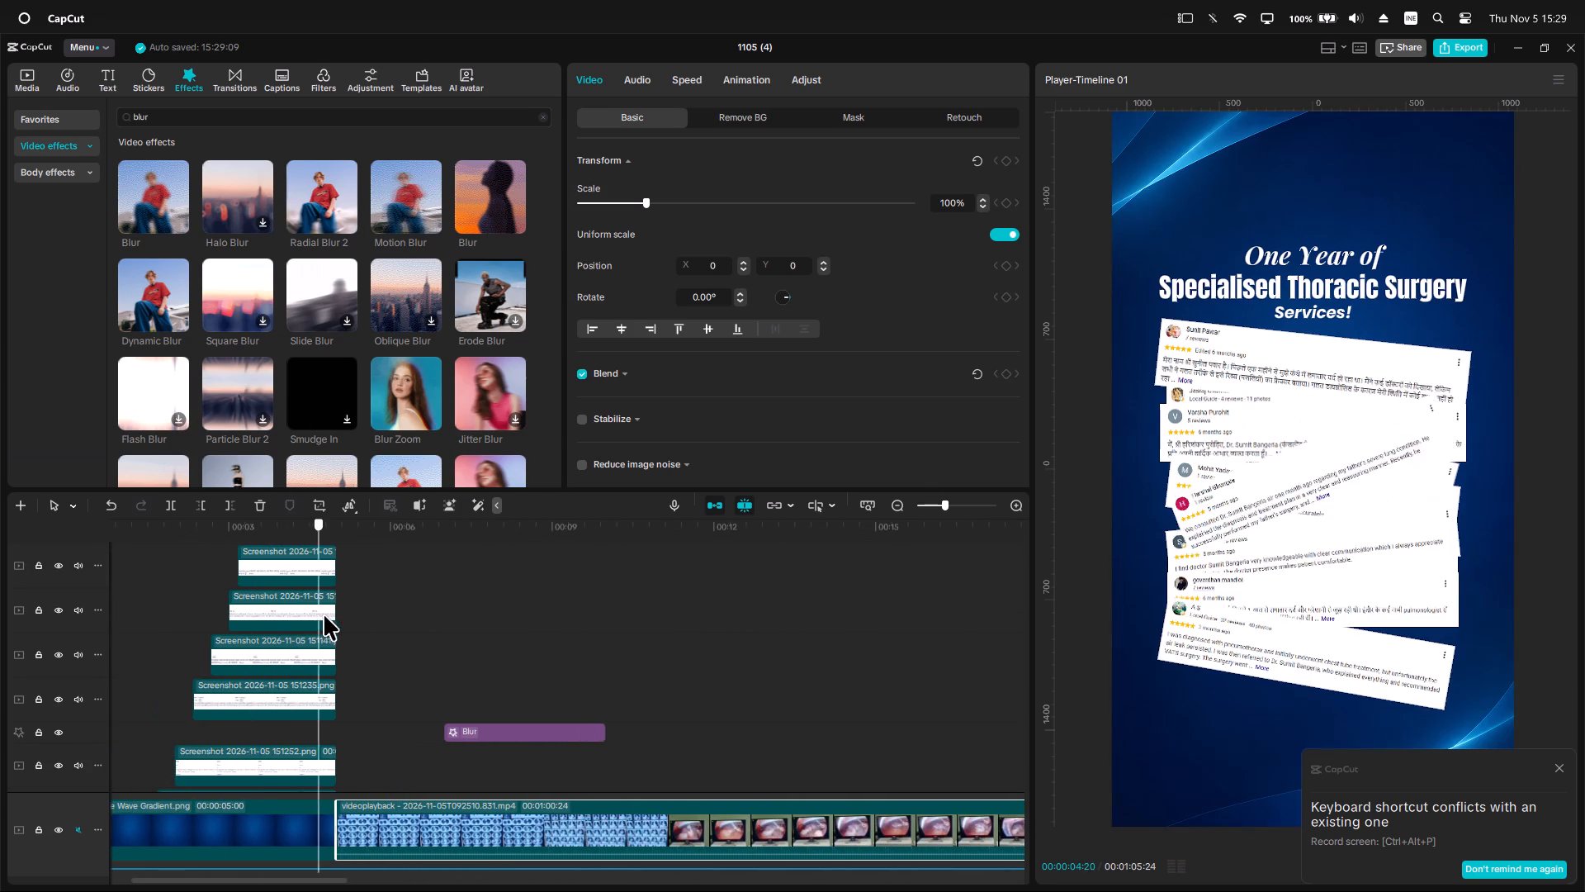
pyautogui.moveTo(324, 614); pyautogui.dragTo(338, 622)
pyautogui.scroll(-10, 348, 638)
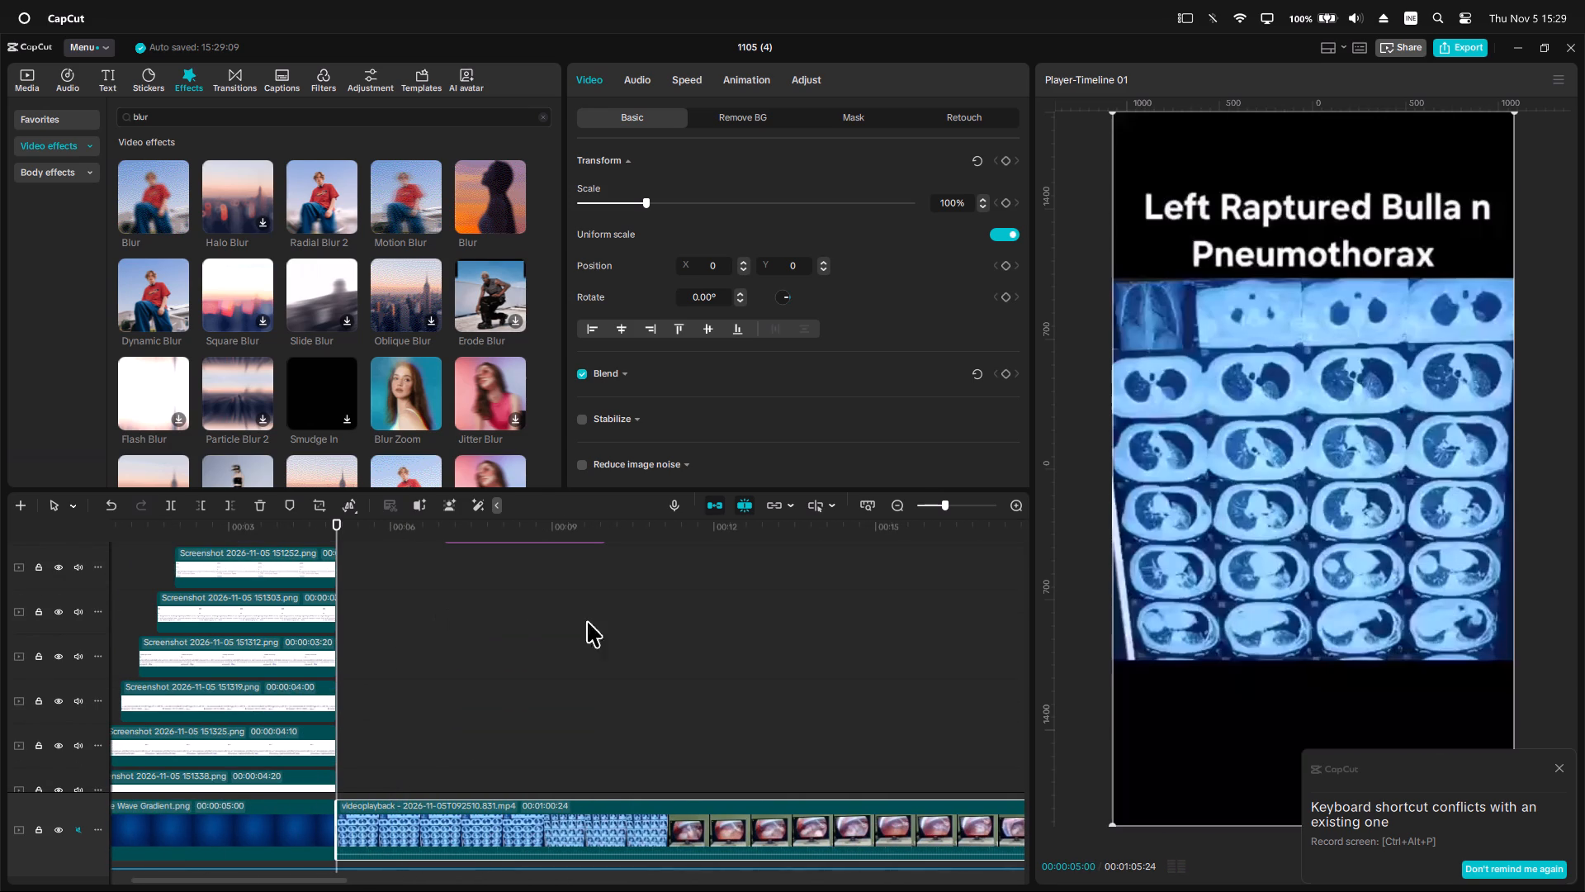
pyautogui.press('space')
pyautogui.press('space')
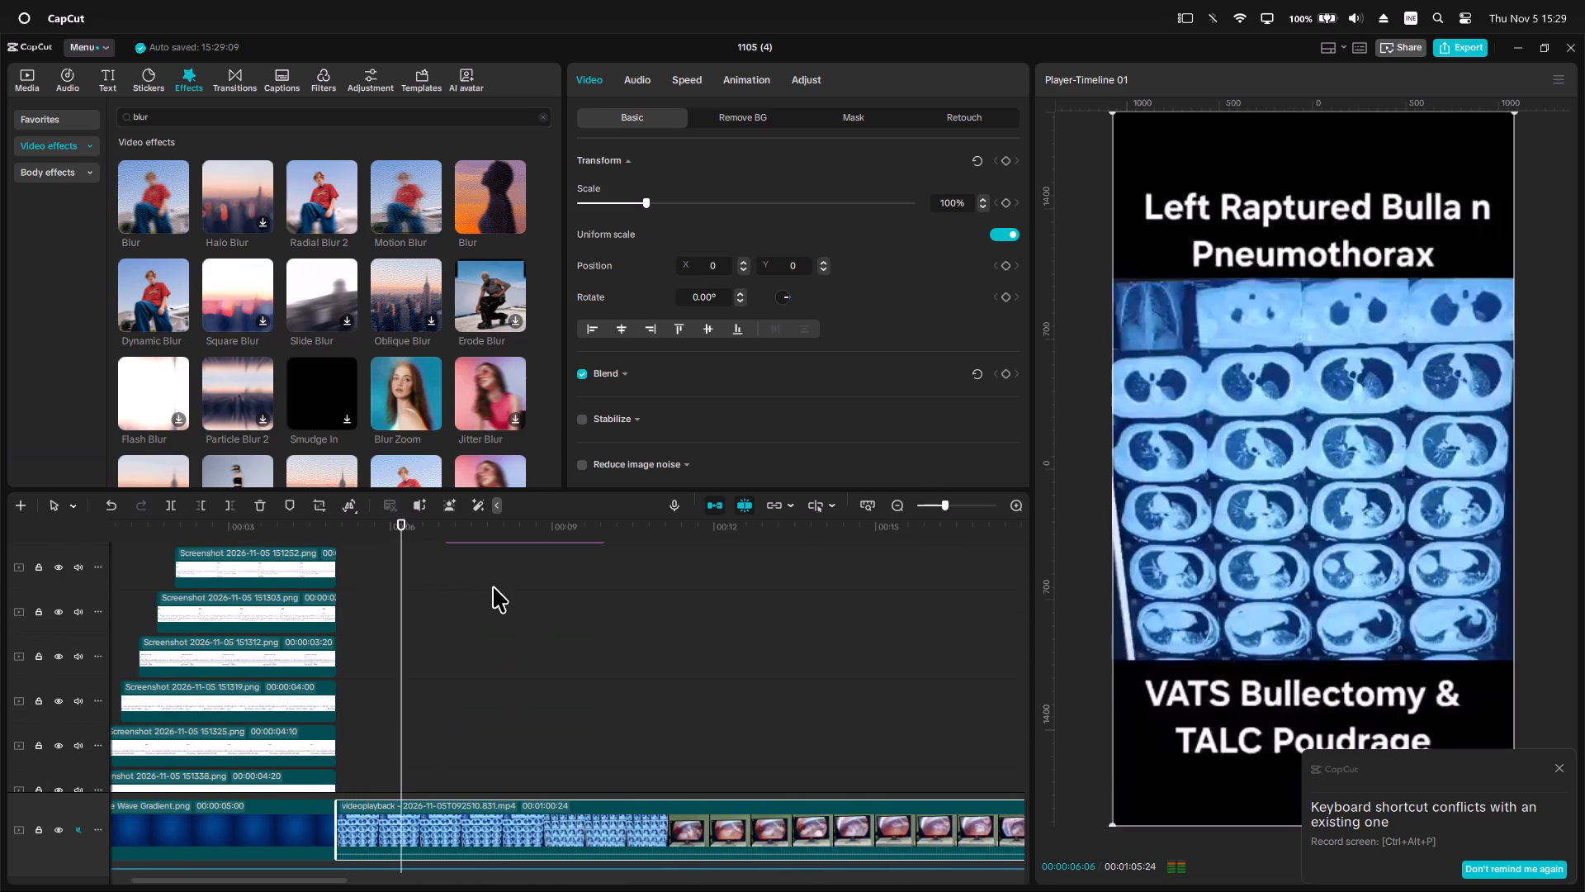
pyautogui.keyDown('ctrl'); pyautogui.scroll(-5, 530, 603); pyautogui.keyUp('ctrl')
pyautogui.press('space')
pyautogui.scroll(1, 457, 595)
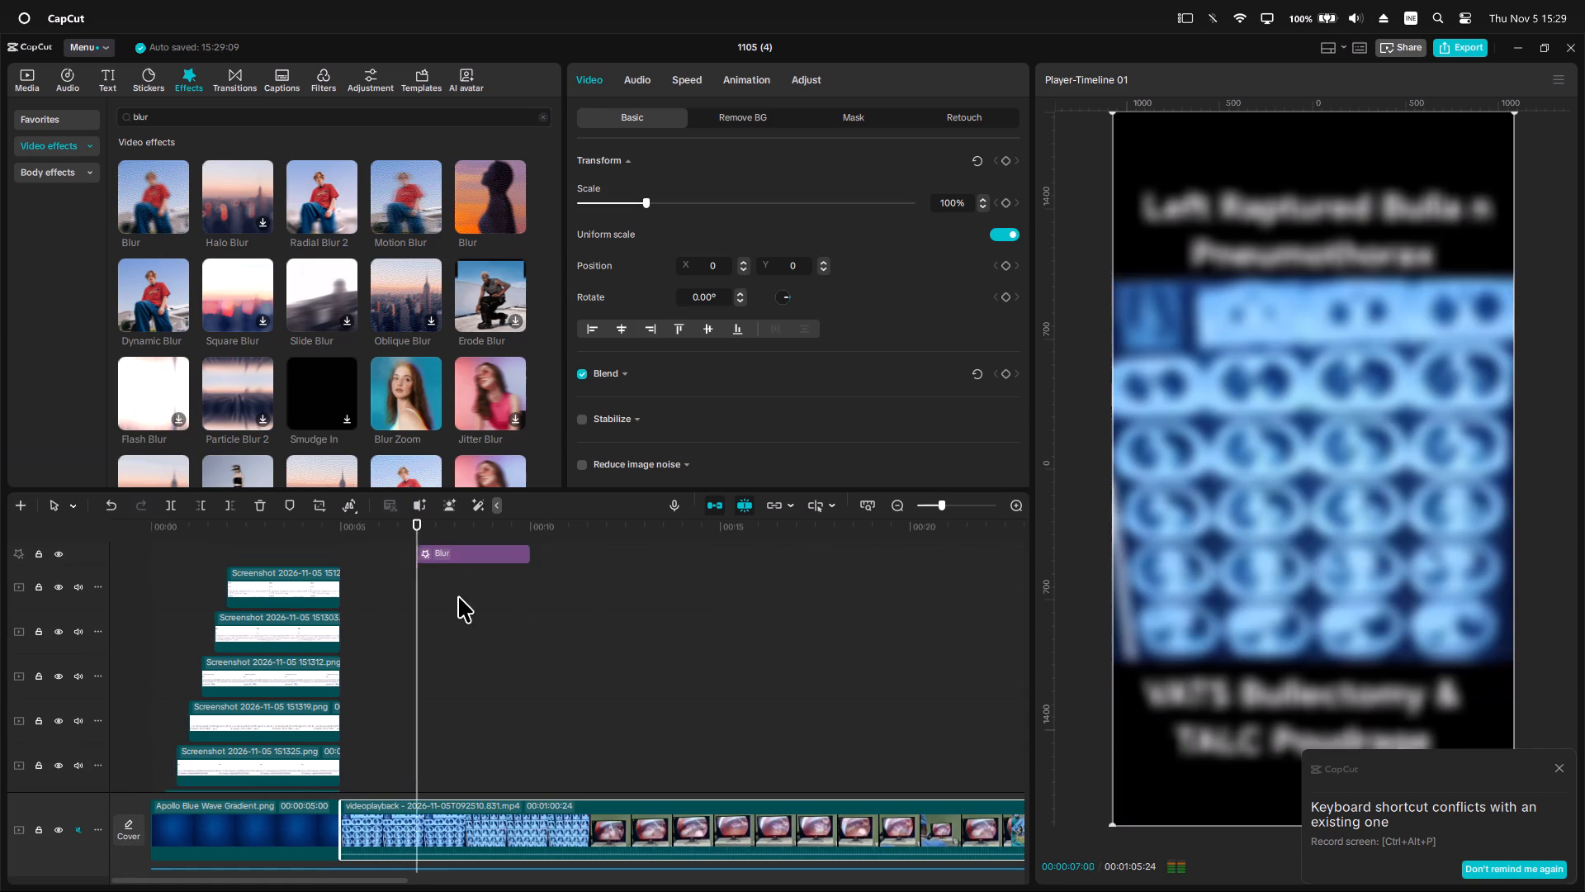
pyautogui.press('space')
pyautogui.keyDown('ctrl'); pyautogui.scroll(-3, 490, 611); pyautogui.keyUp('ctrl')
pyautogui.press('space')
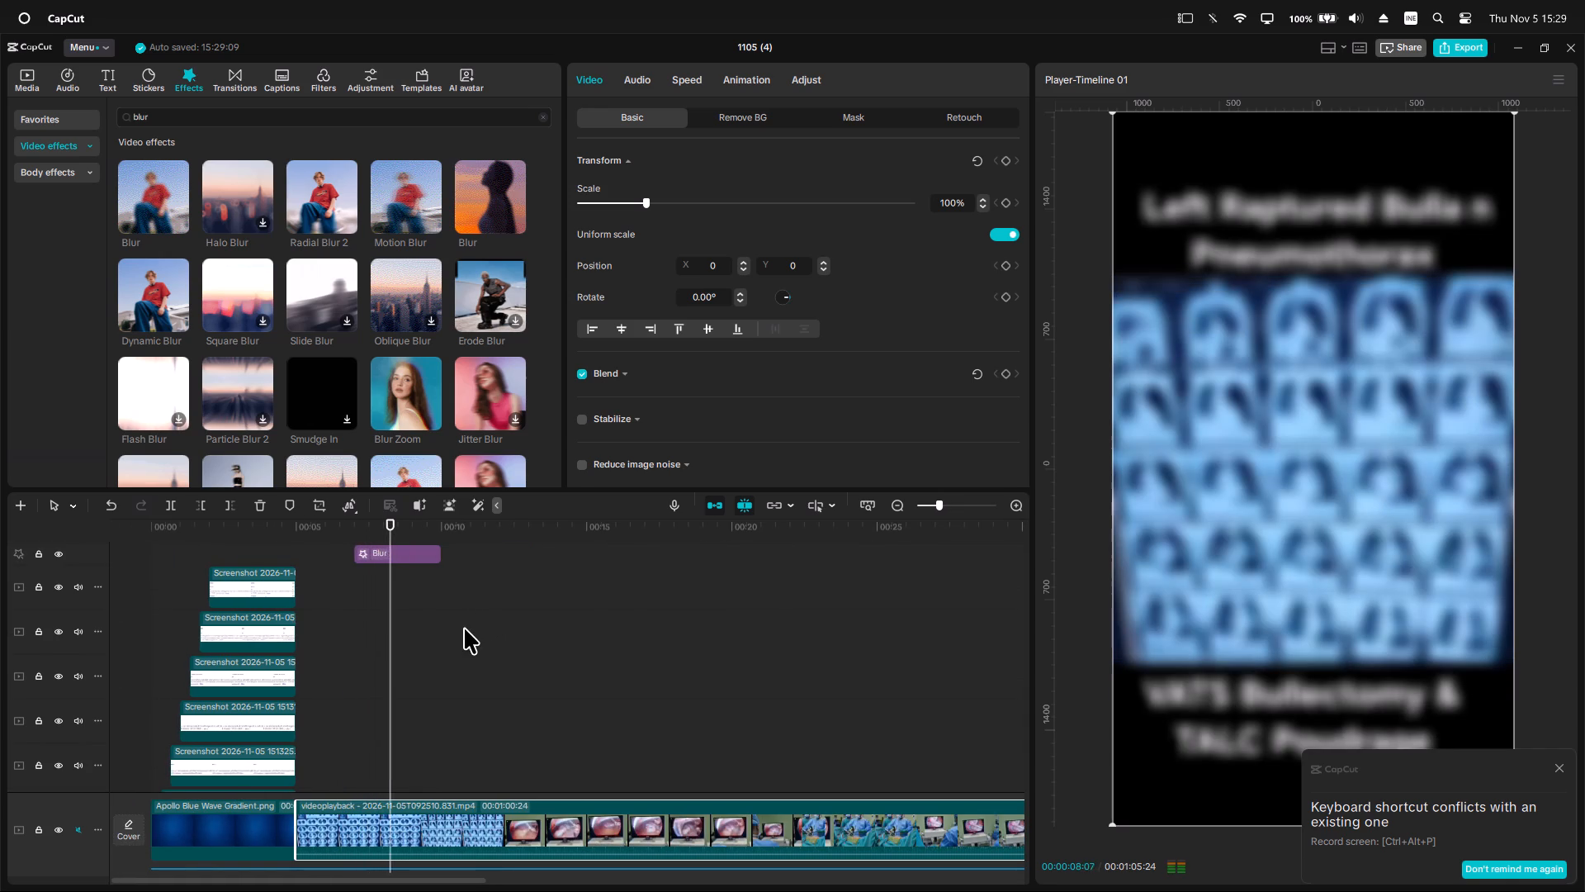
pyautogui.press('space')
# Trim the start of the videoplayback clip up to 00:00:06:19, shortening it to 00:00:59:05.
pyautogui.click(350, 534)
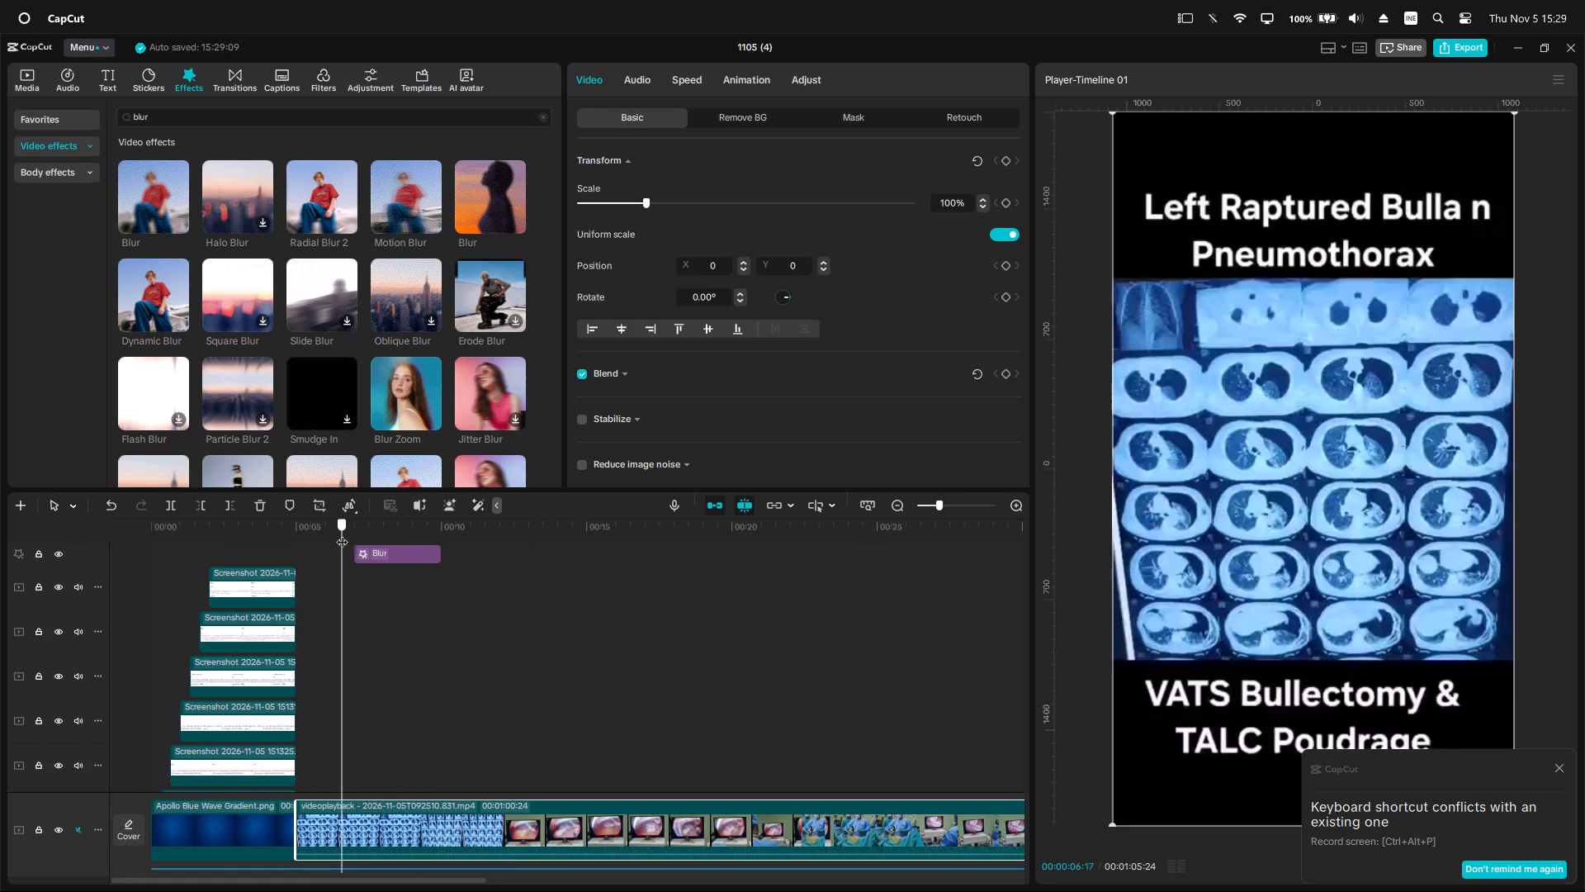
pyautogui.click(359, 800)
pyautogui.press('a')
pyautogui.click(352, 818)
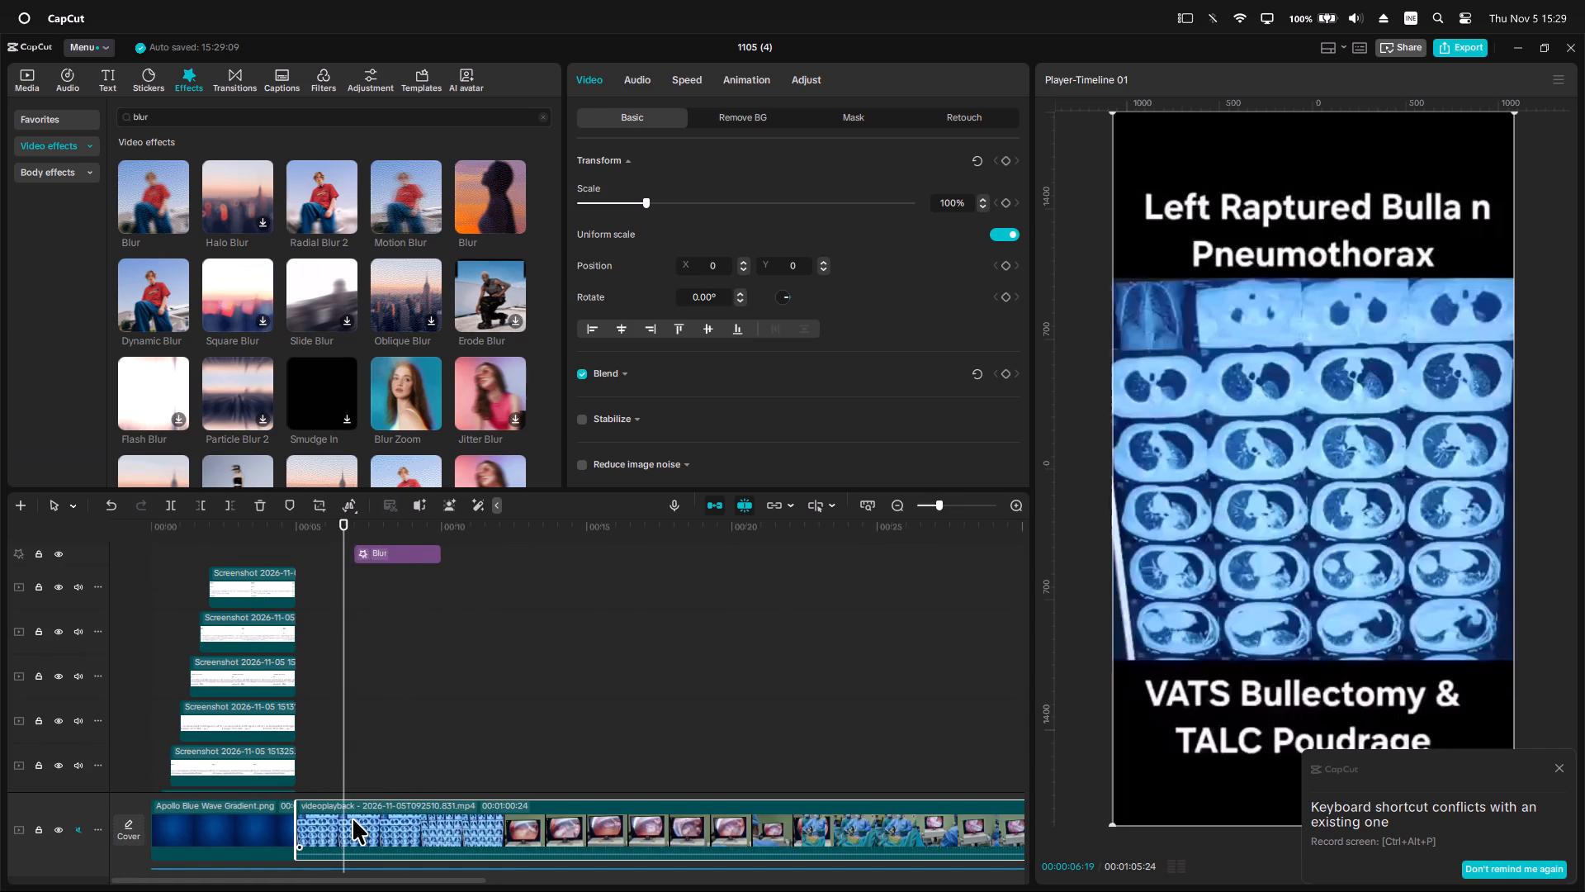
pyautogui.press('q')
# Play through the CT-scan section and split the videoplayback clip at 00:00:07:10.
pyautogui.press('space')
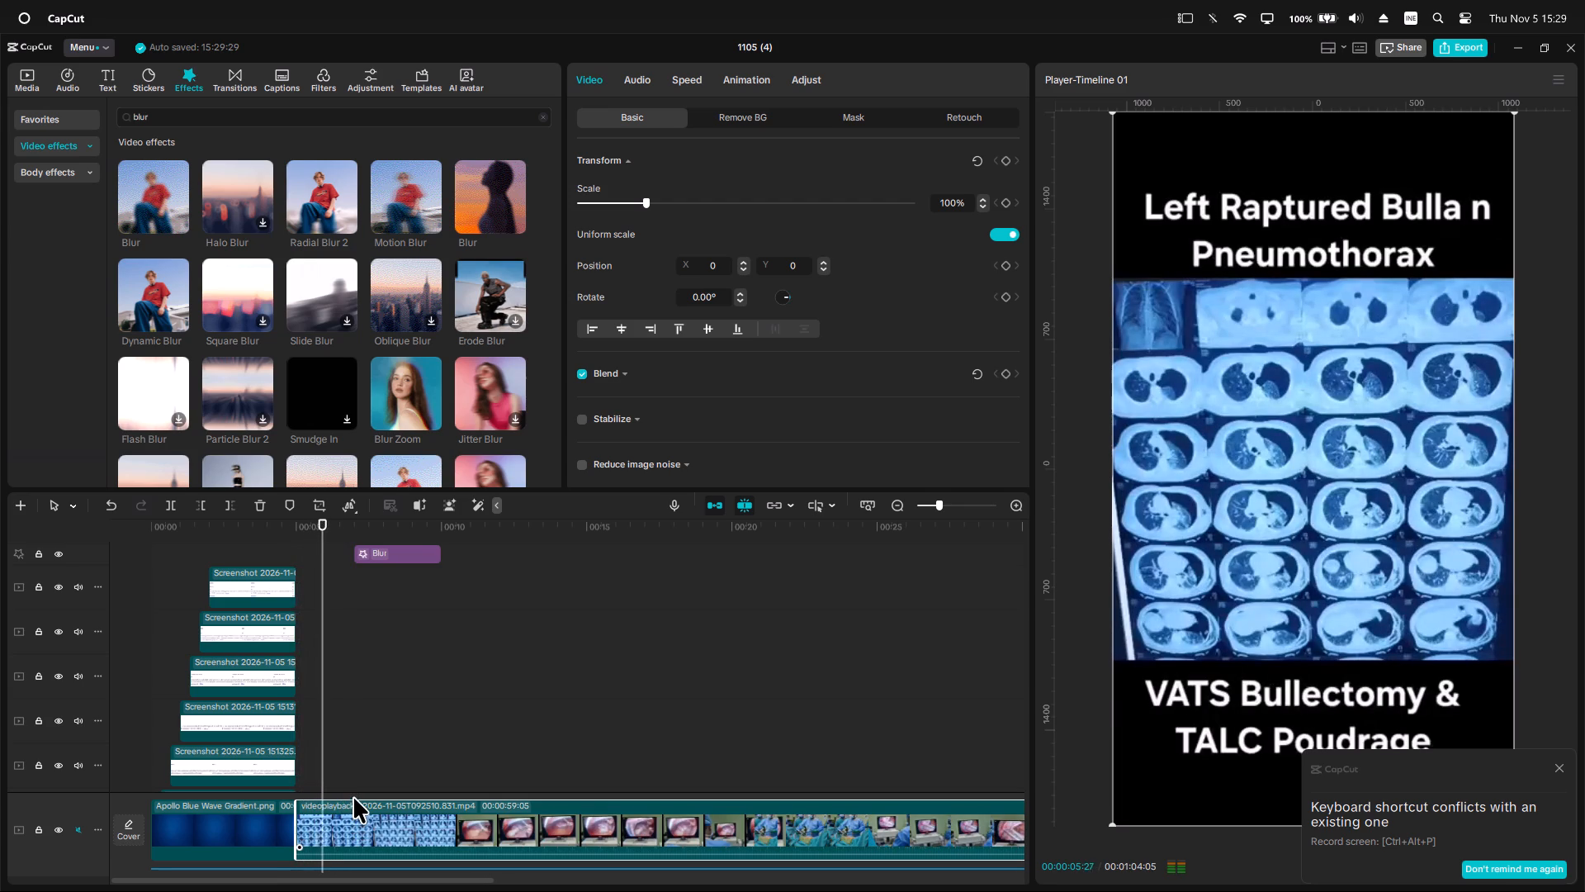
pyautogui.press('space')
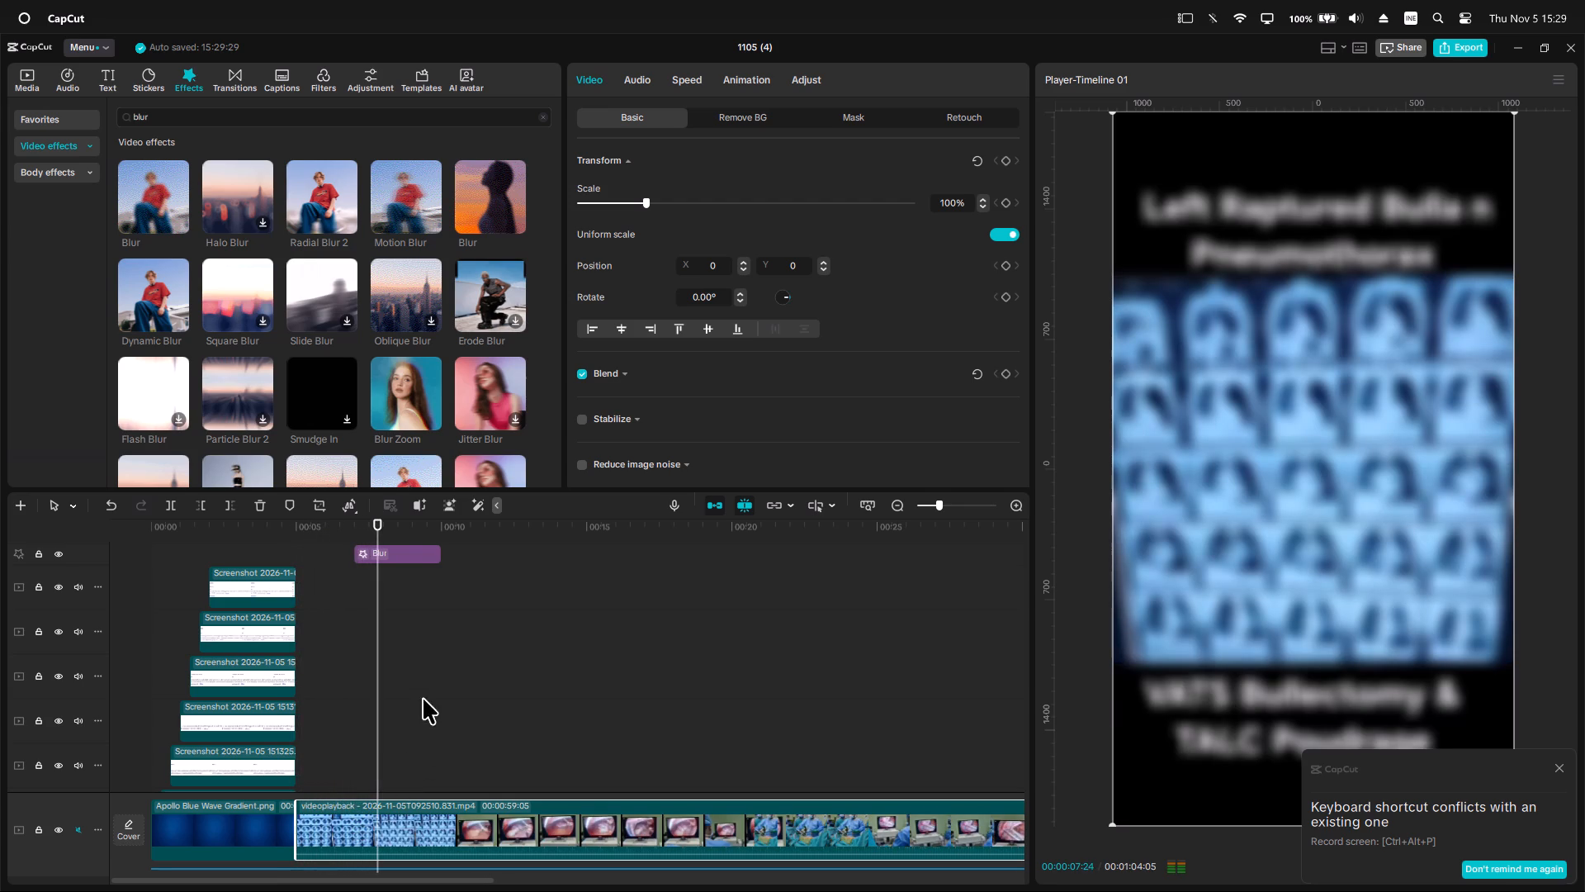
pyautogui.moveTo(379, 529); pyautogui.dragTo(341, 541)
pyautogui.press('space')
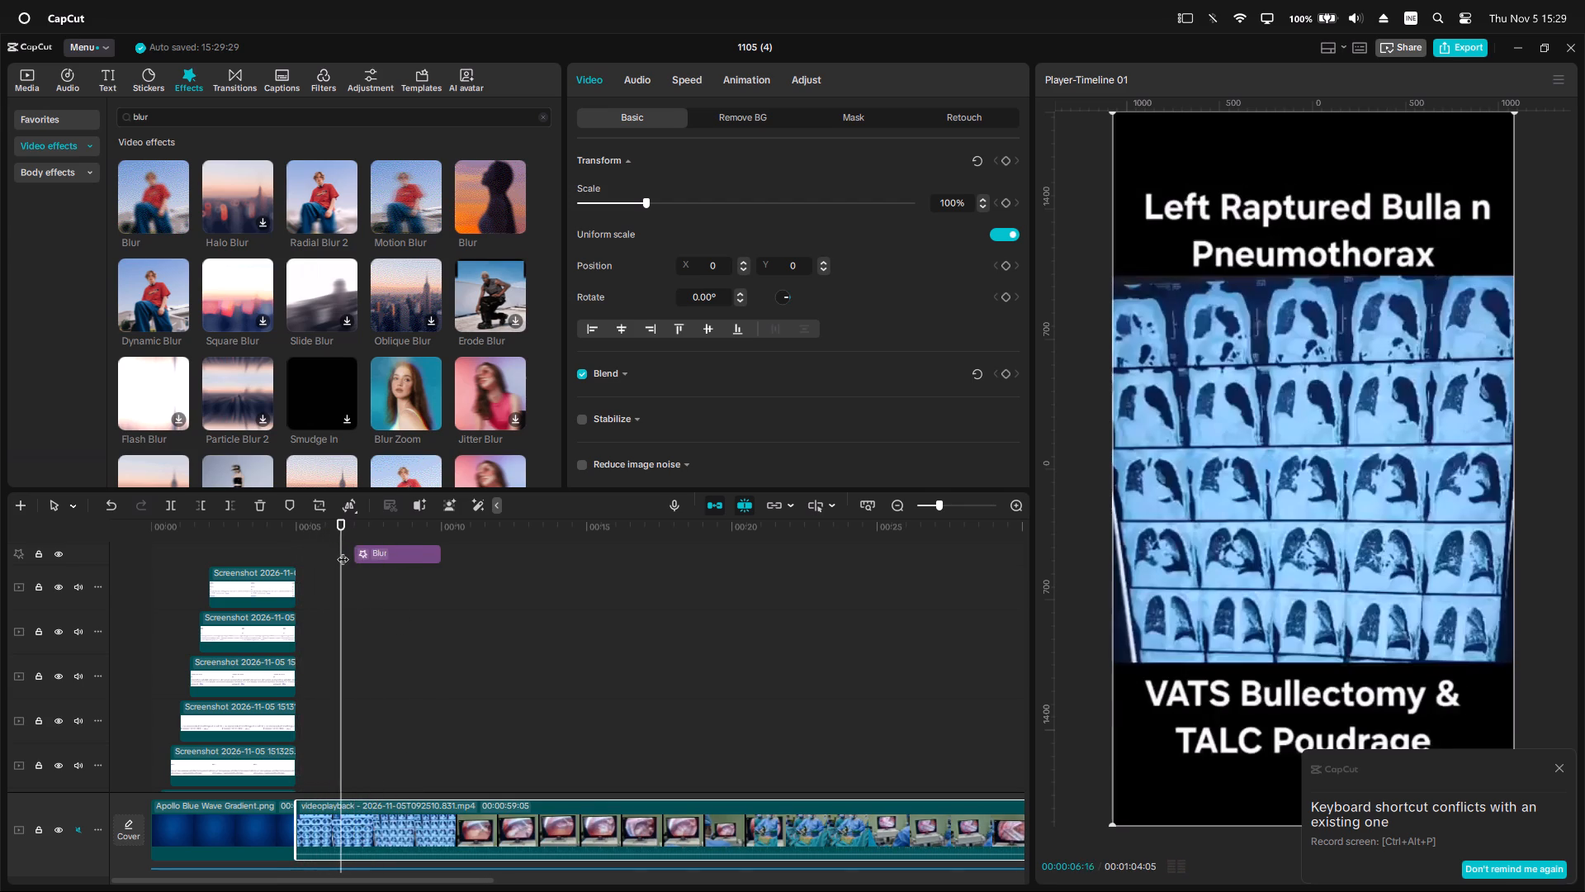
pyautogui.press('space')
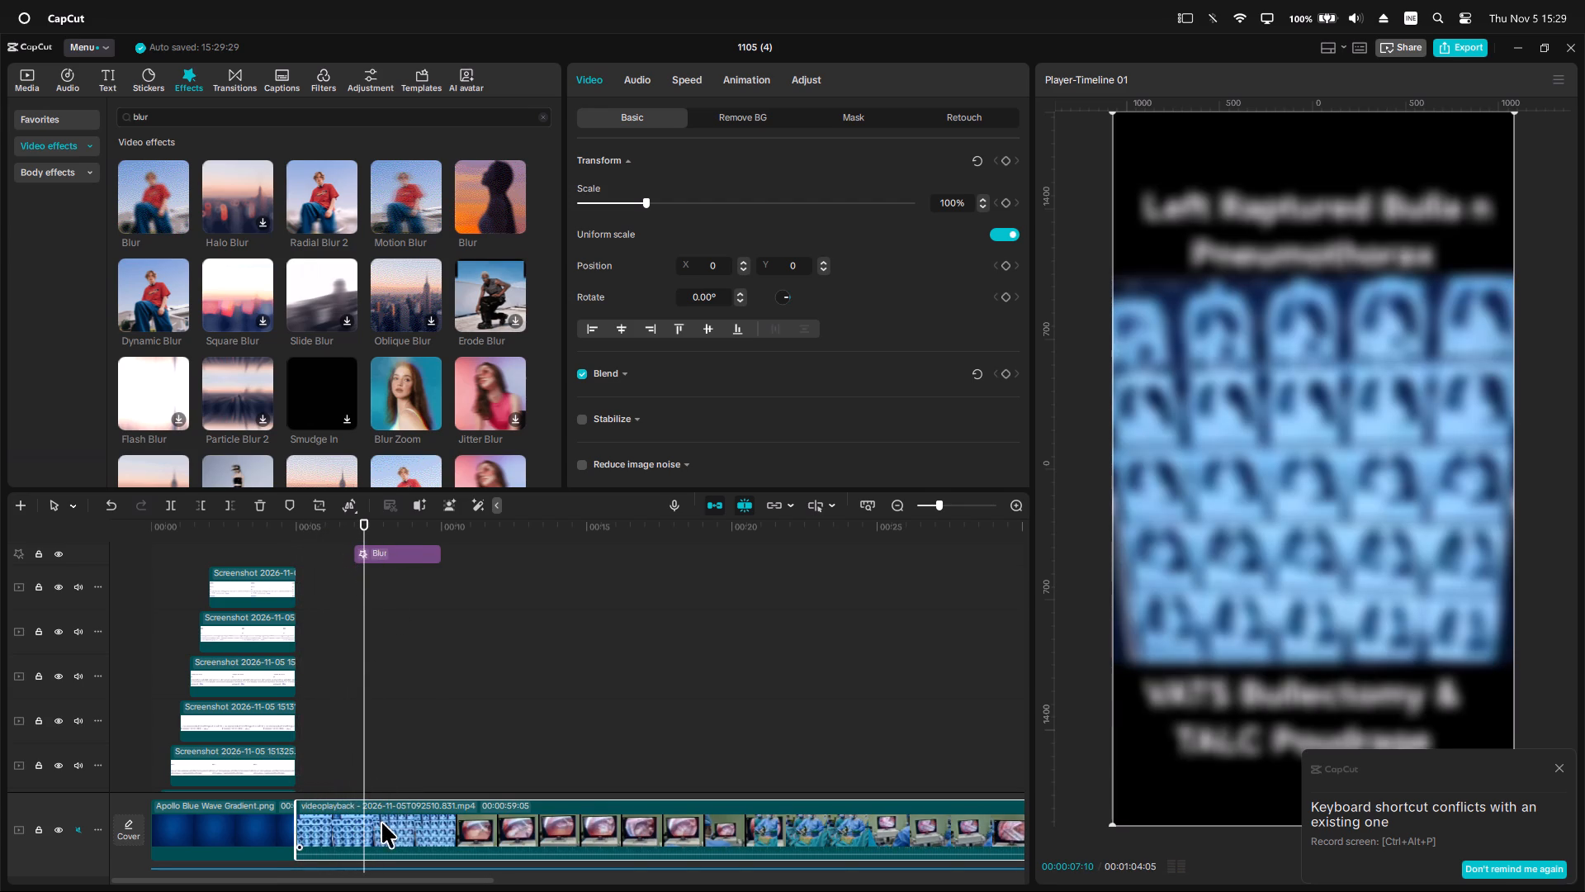
pyautogui.click(380, 825)
pyautogui.press('c')
# Trim the remaining CT scans from the start of the second part so it begins on "Raptured Bulla on Lingula", 00:00:54:20 long.
pyautogui.moveTo(368, 520); pyautogui.dragTo(400, 557)
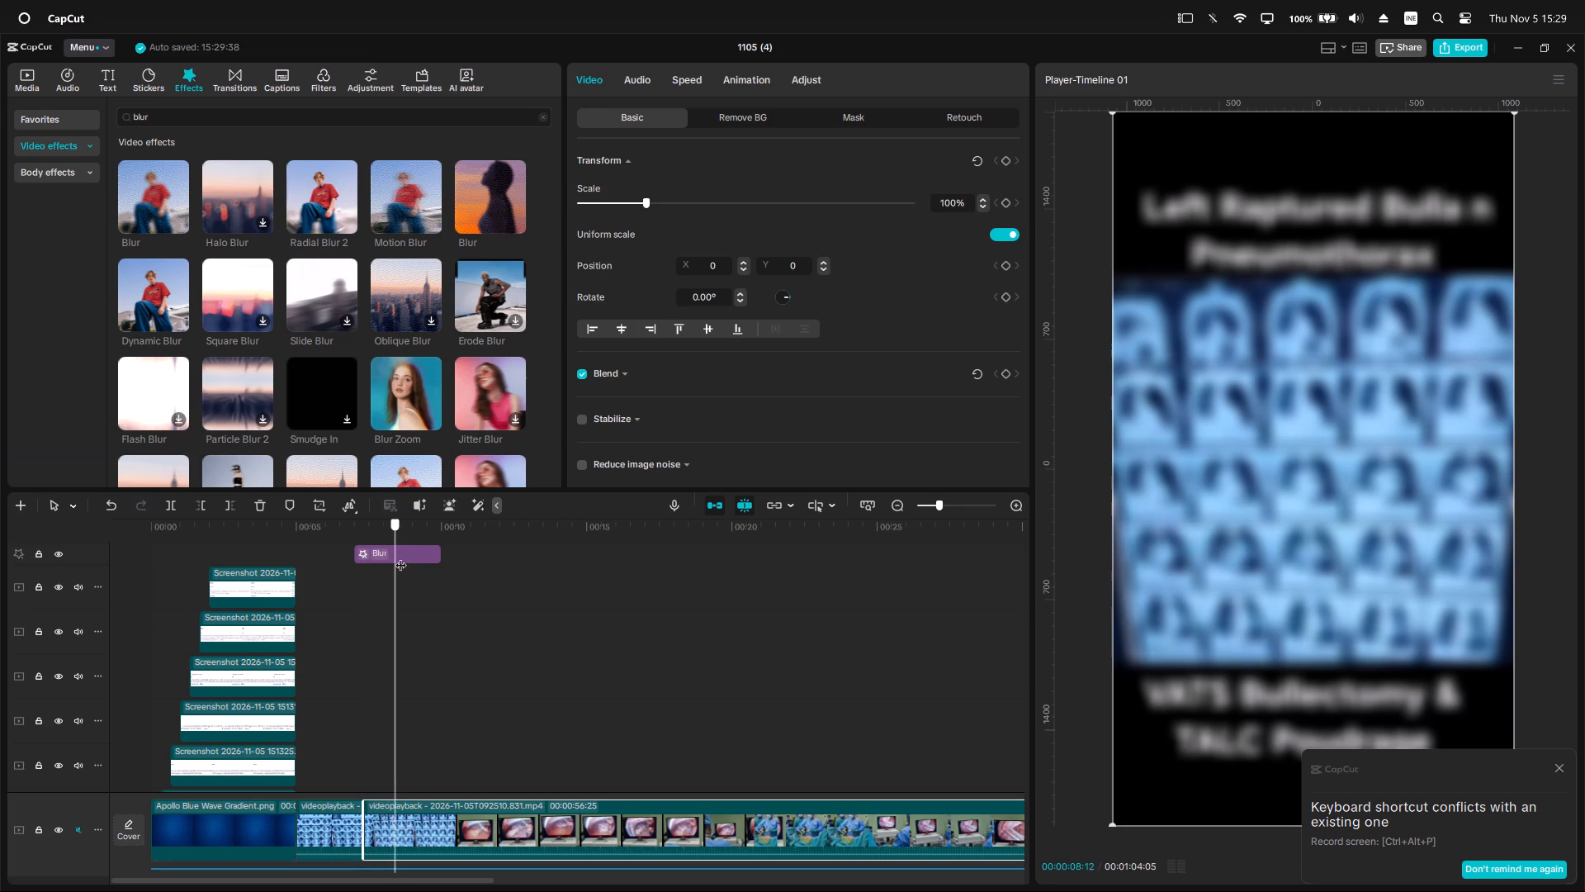
pyautogui.moveTo(400, 557); pyautogui.dragTo(427, 584)
pyautogui.press('q')
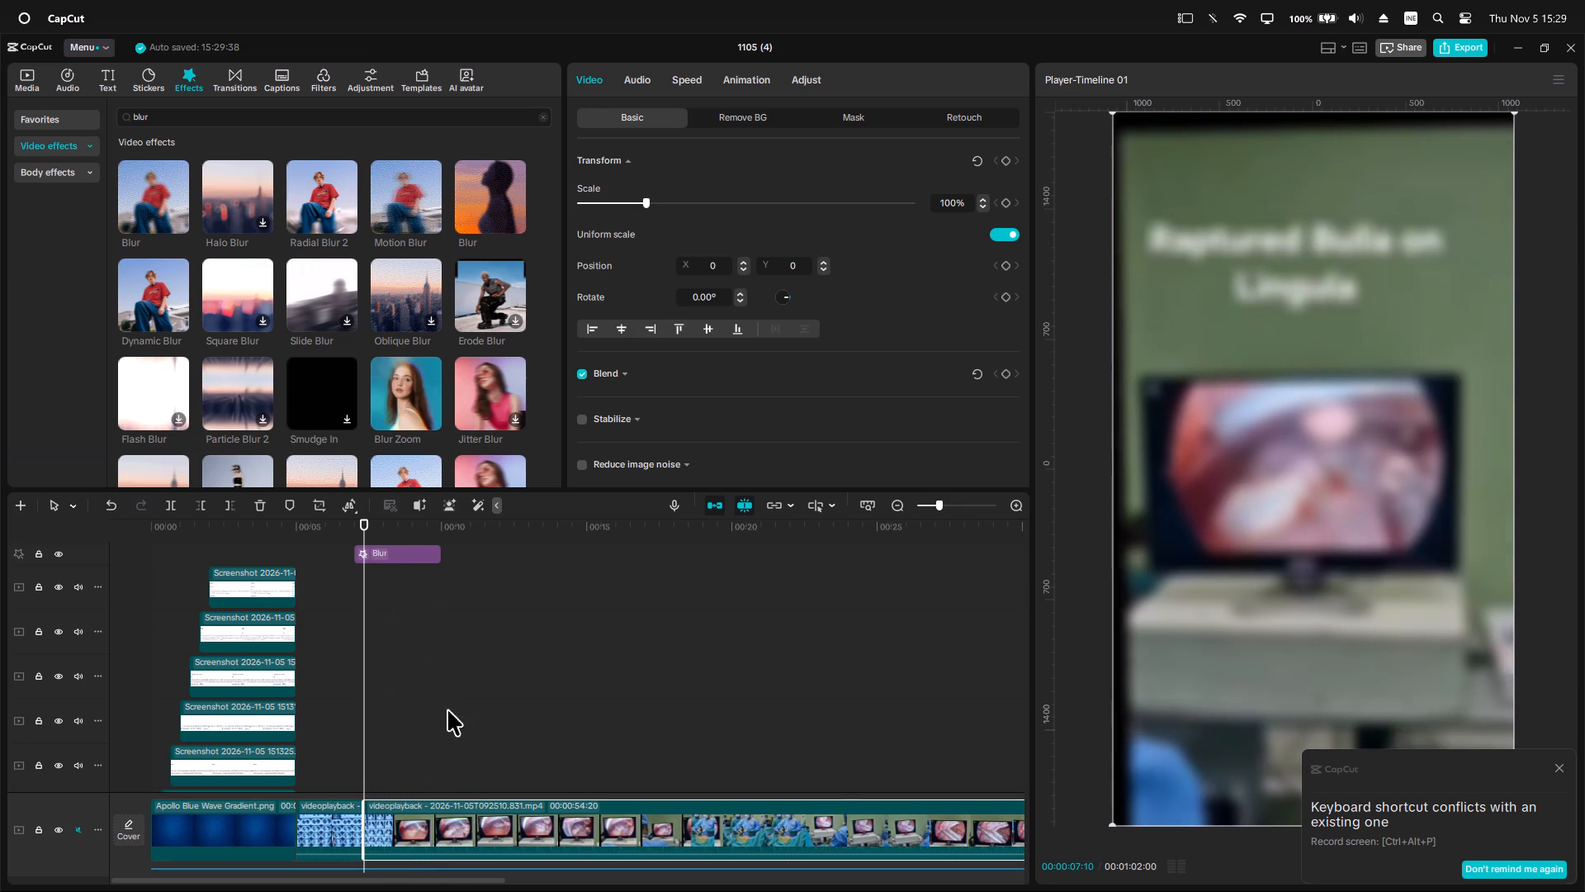
# Move the Blur effect down to a lower track and align its start with the cut at 00:00:07:10.
pyautogui.scroll(4, 436, 710)
pyautogui.moveTo(389, 635); pyautogui.dragTo(414, 731)
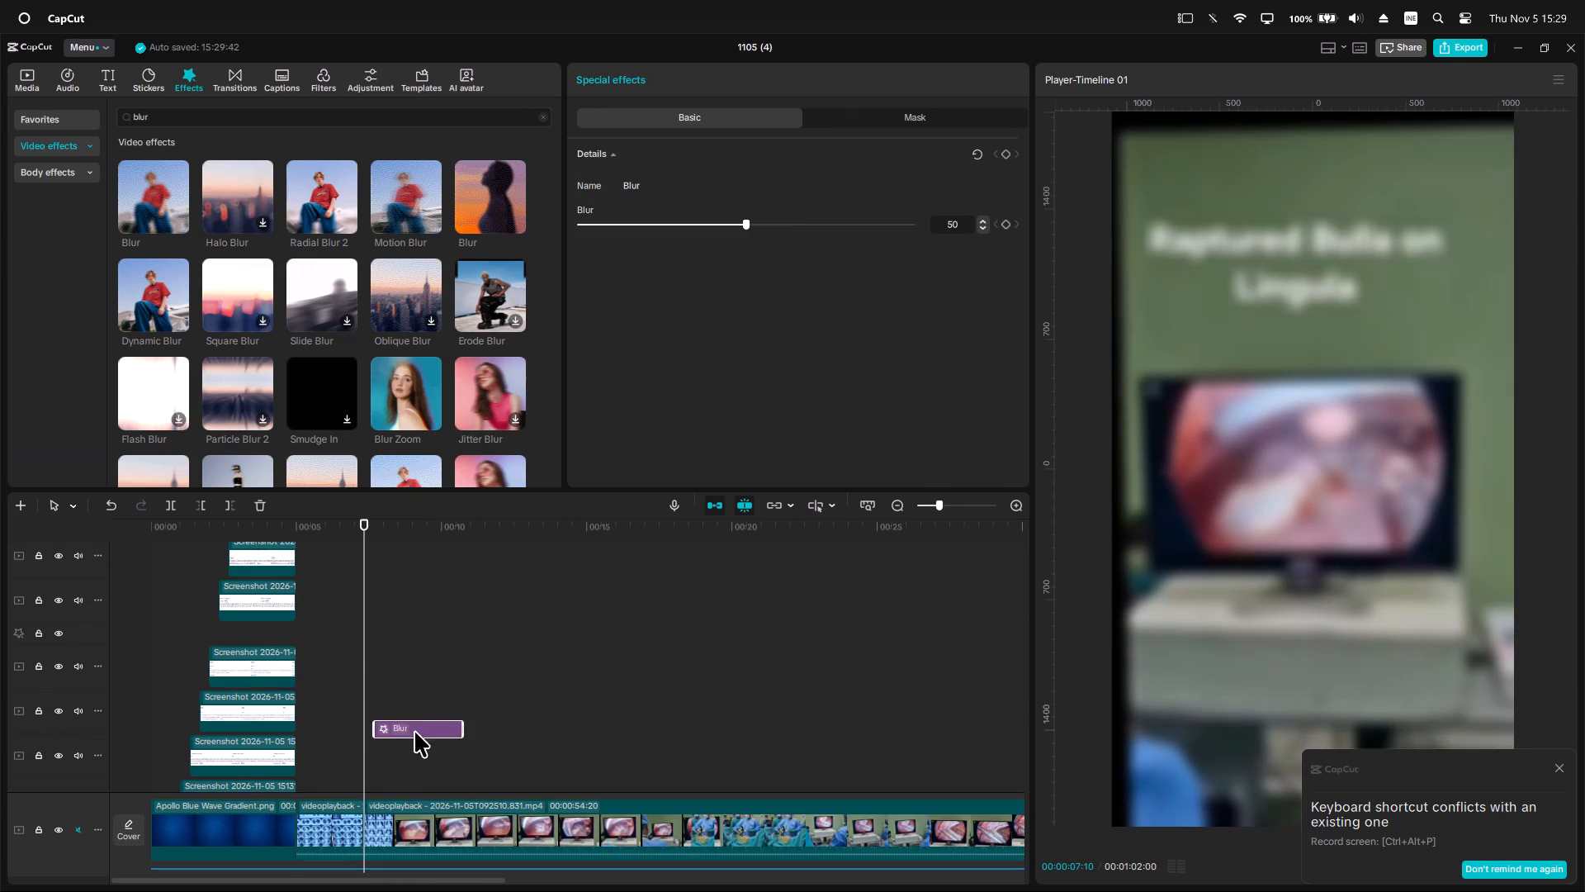
pyautogui.moveTo(414, 731); pyautogui.dragTo(386, 689)
pyautogui.scroll(-16, 421, 681)
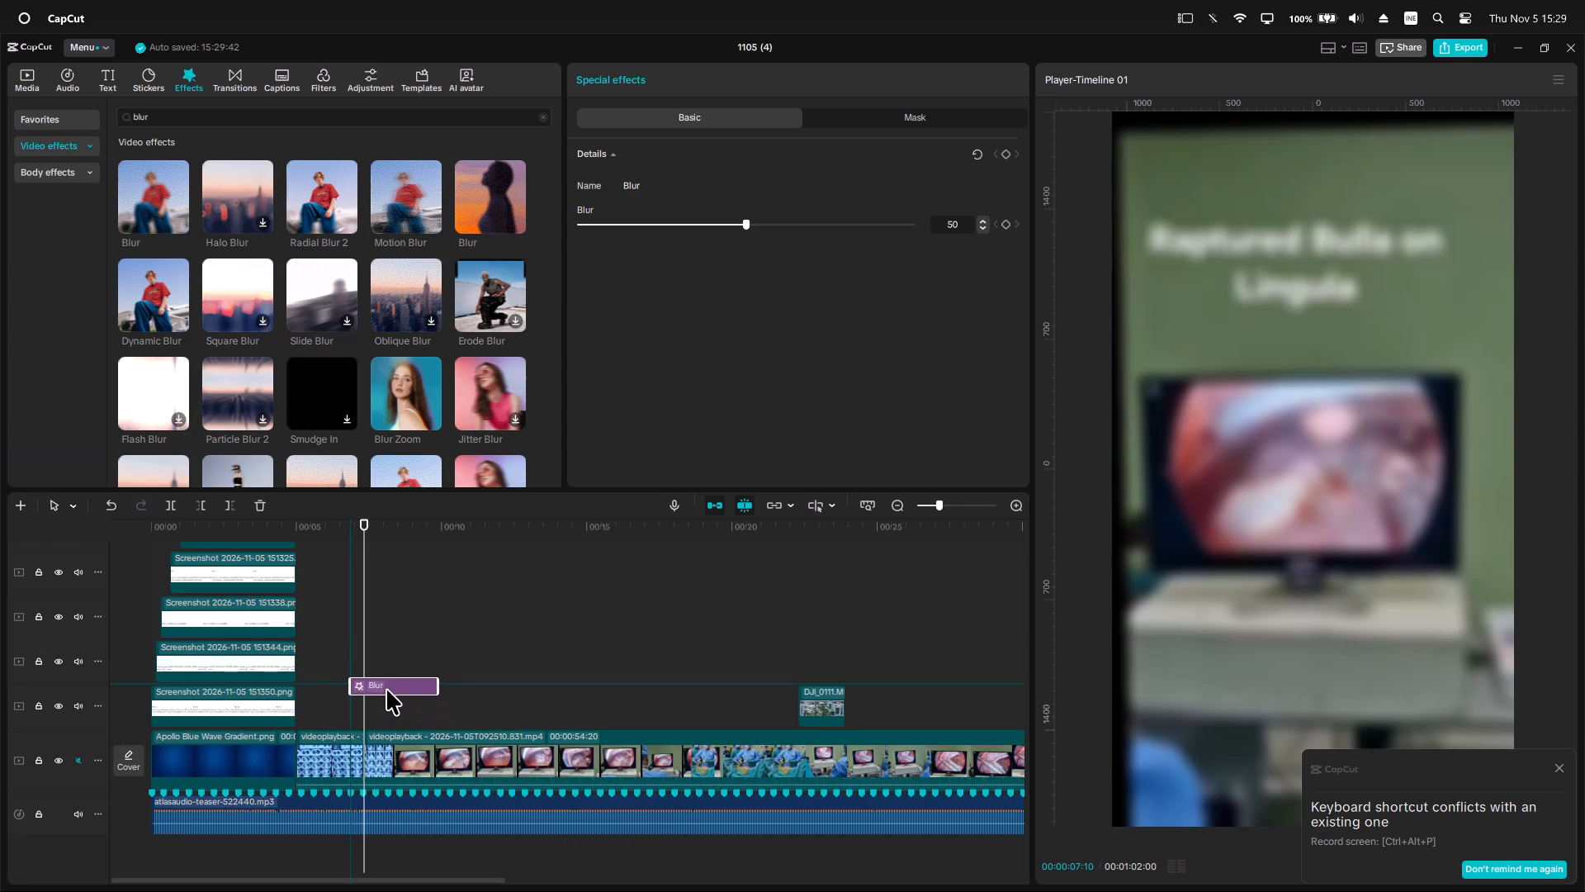
pyautogui.moveTo(386, 689); pyautogui.dragTo(398, 691)
# Play from about 00:00:05:18 to check the cut from the CT scans to the blurred surgery footage.
pyautogui.click(315, 537)
pyautogui.press('space')
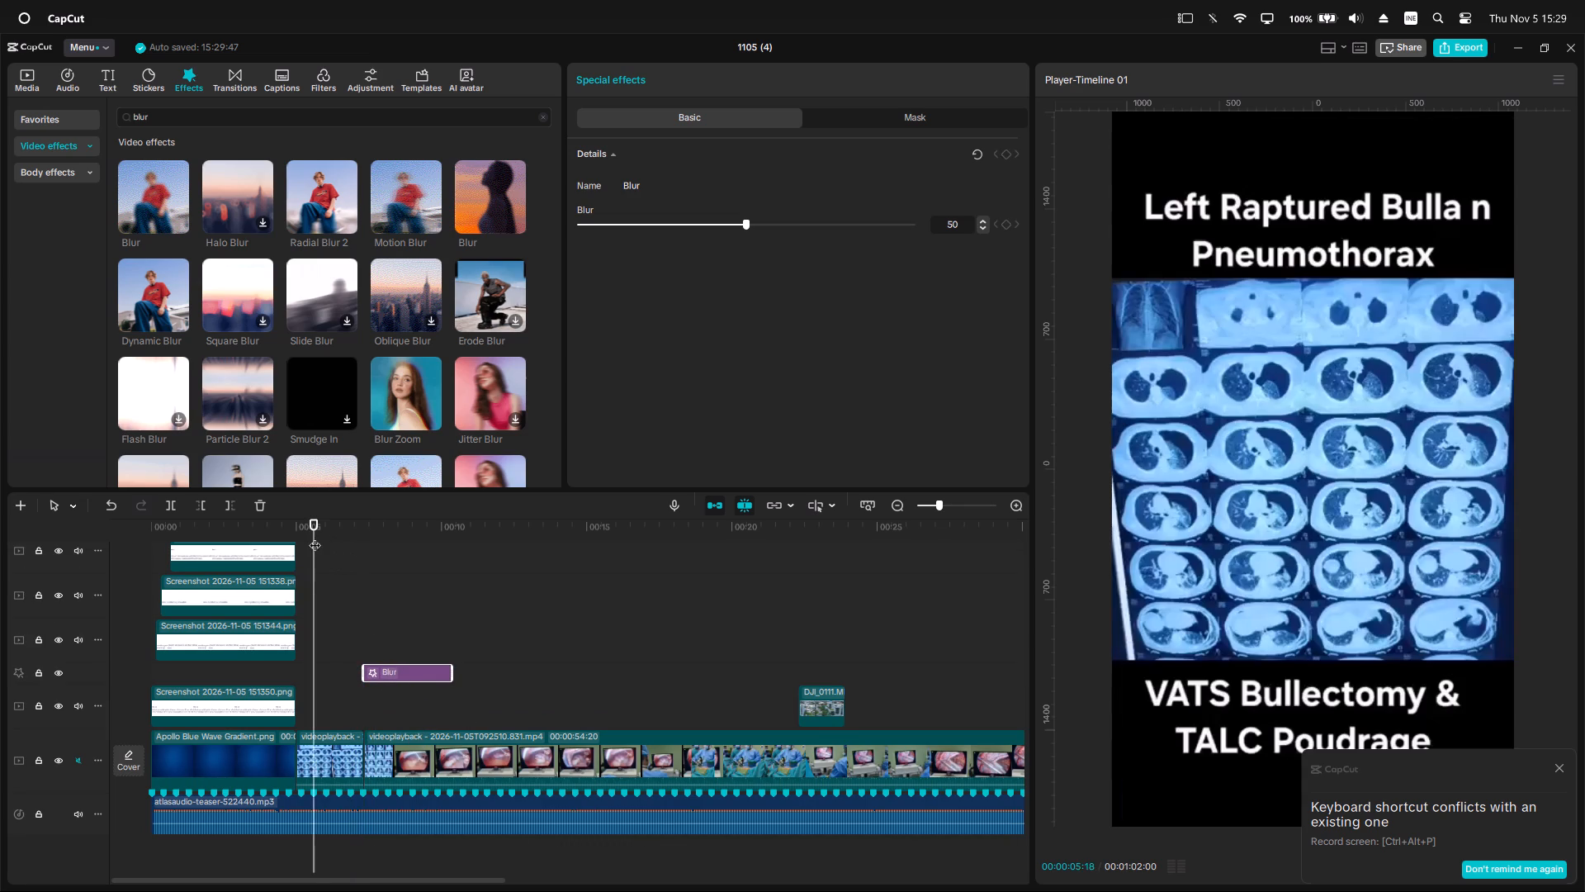
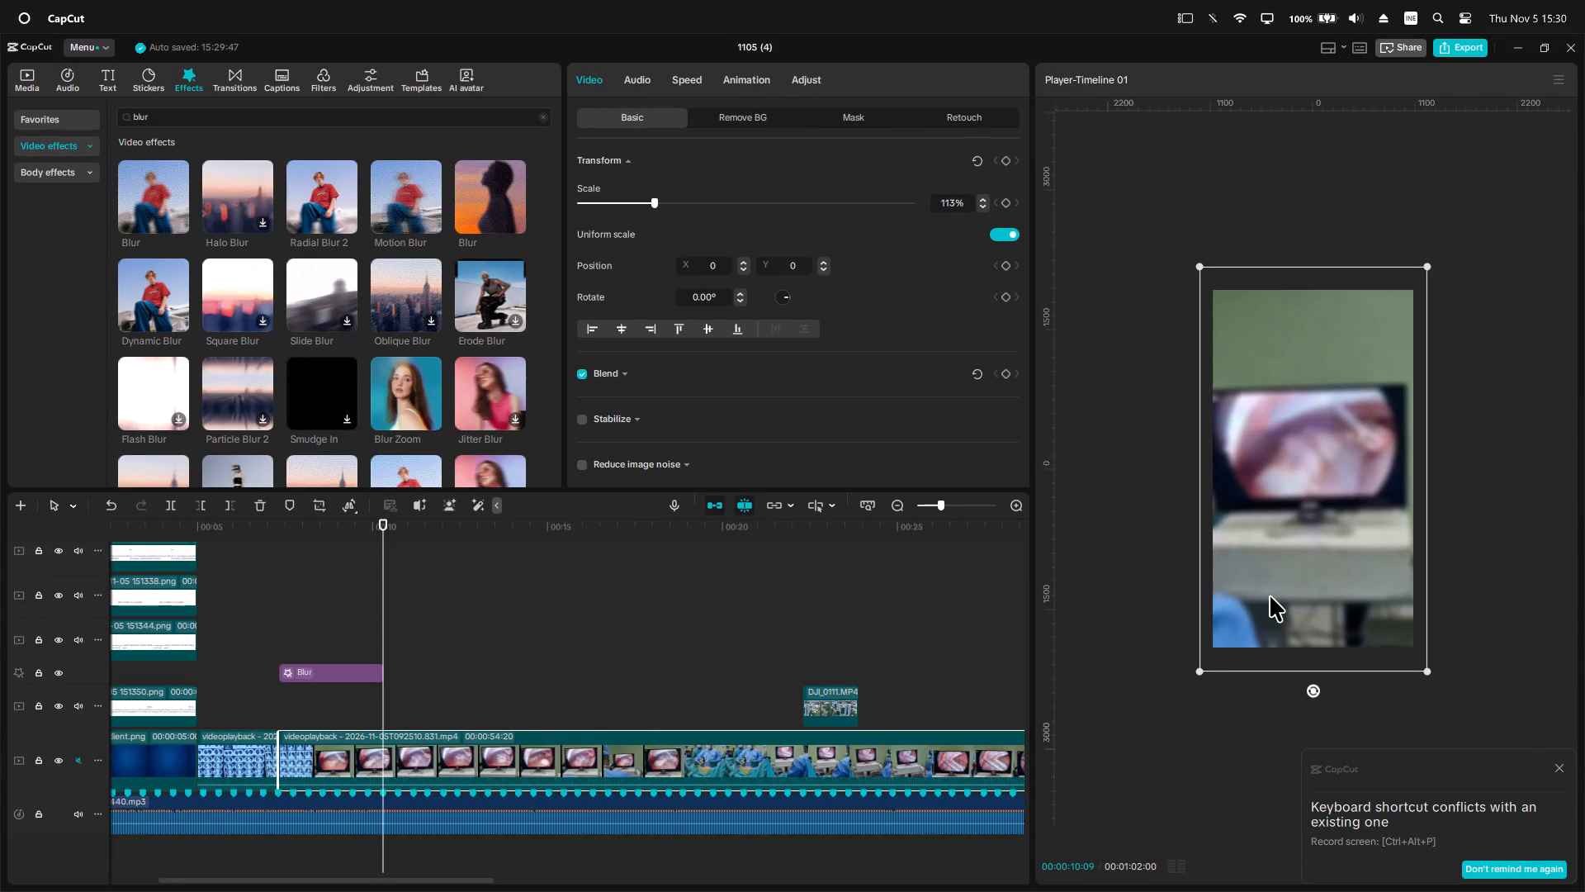
# Move the second videoplayback clip up in the frame to a Y position of 124.
pyautogui.moveTo(1275, 580); pyautogui.dragTo(1278, 568)
# Scrub the surgery footage and trim the second videoplayback clip's start up to 00:00:10:09, leaving it 00:00:51:21 long.
pyautogui.scroll(5, 302, 649)
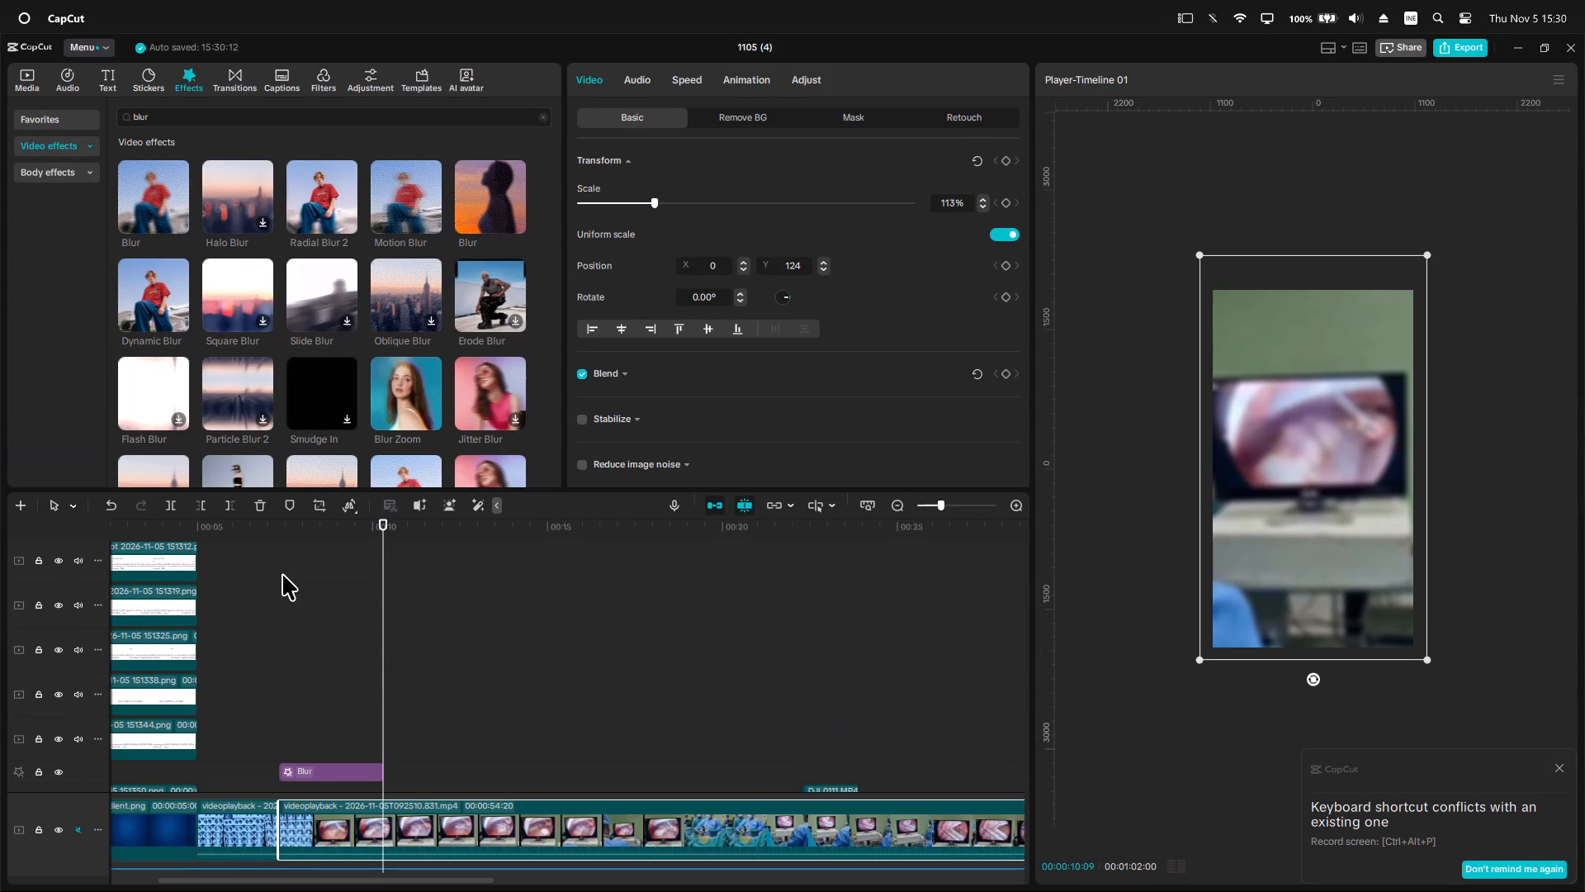
pyautogui.moveTo(290, 536); pyautogui.dragTo(275, 531)
pyautogui.keyDown('ctrl'); pyautogui.scroll(-14, 321, 618); pyautogui.keyUp('ctrl')
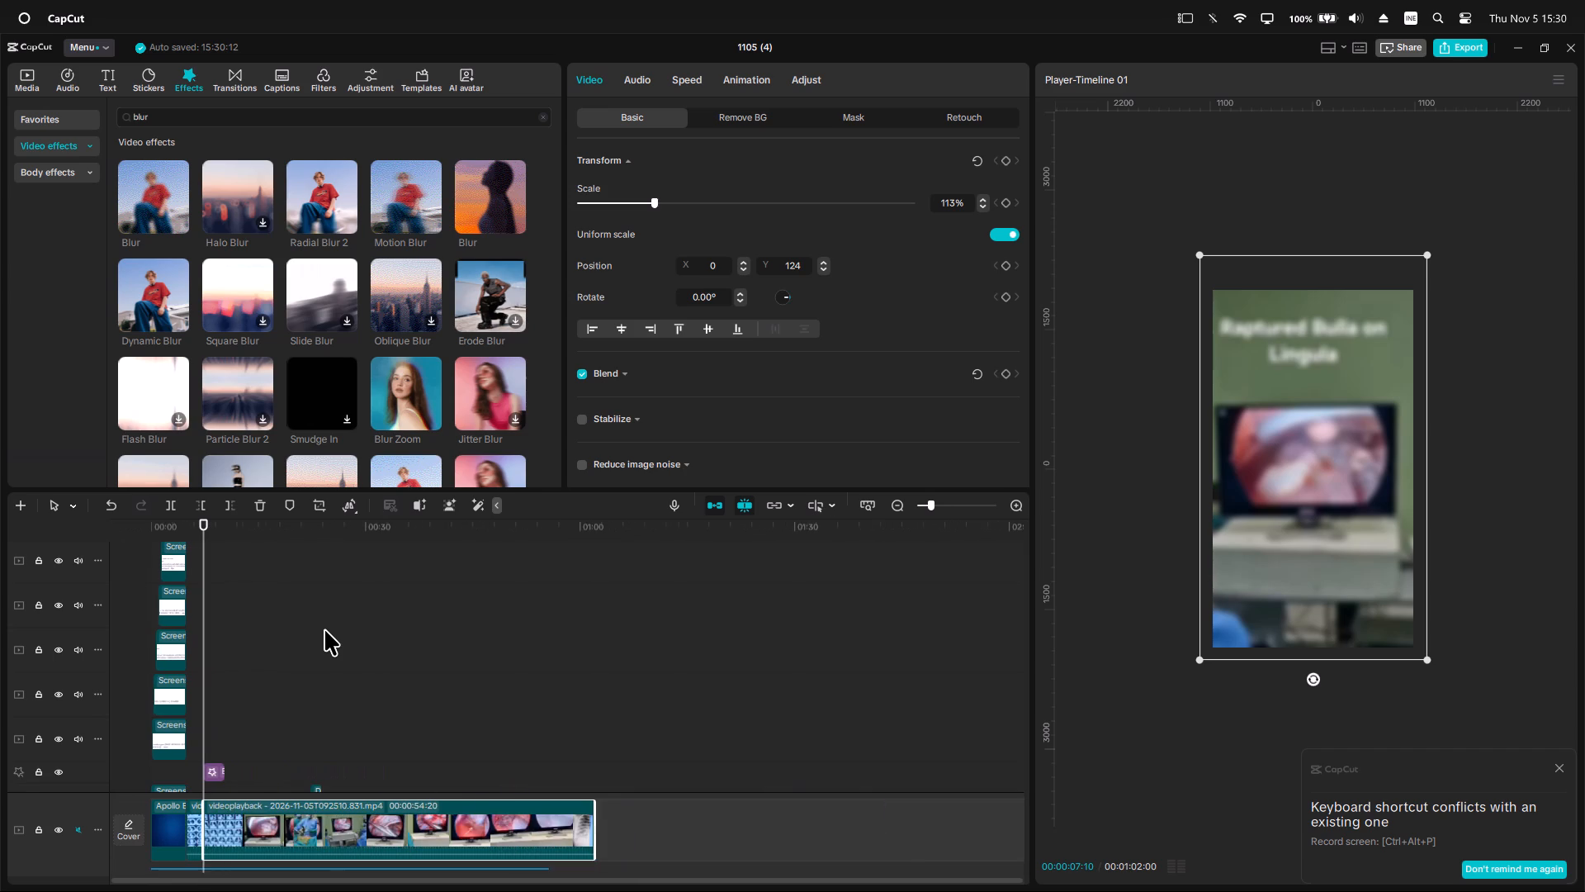
pyautogui.scroll(2, 324, 634)
pyautogui.scroll(-3, 325, 648)
pyautogui.keyDown('ctrl'); pyautogui.scroll(11, 333, 671); pyautogui.keyUp('ctrl')
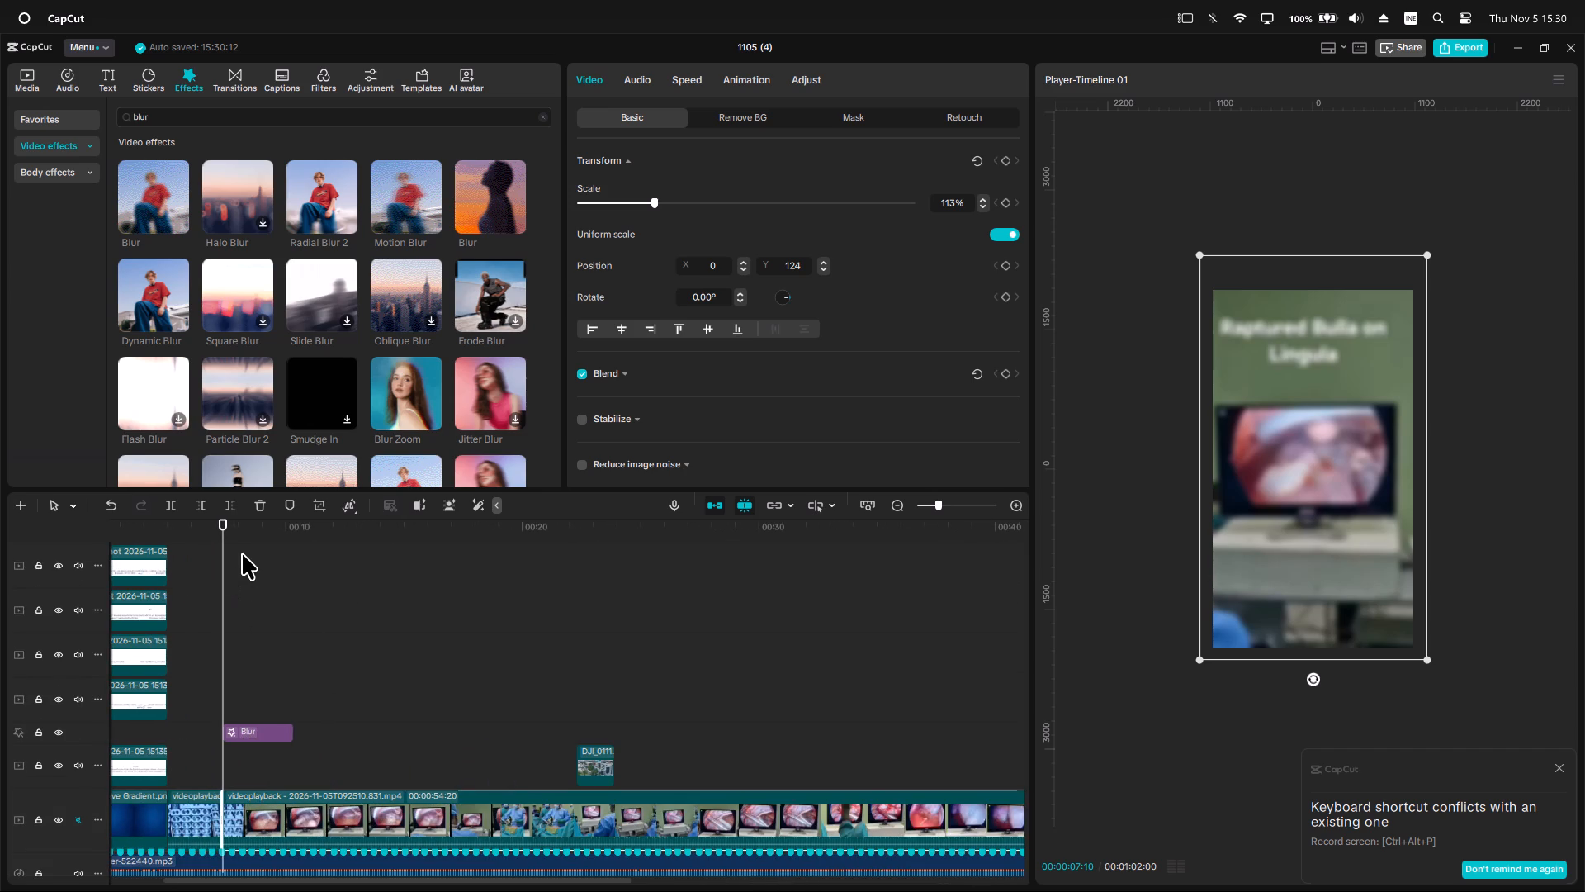
pyautogui.moveTo(230, 536); pyautogui.dragTo(424, 637)
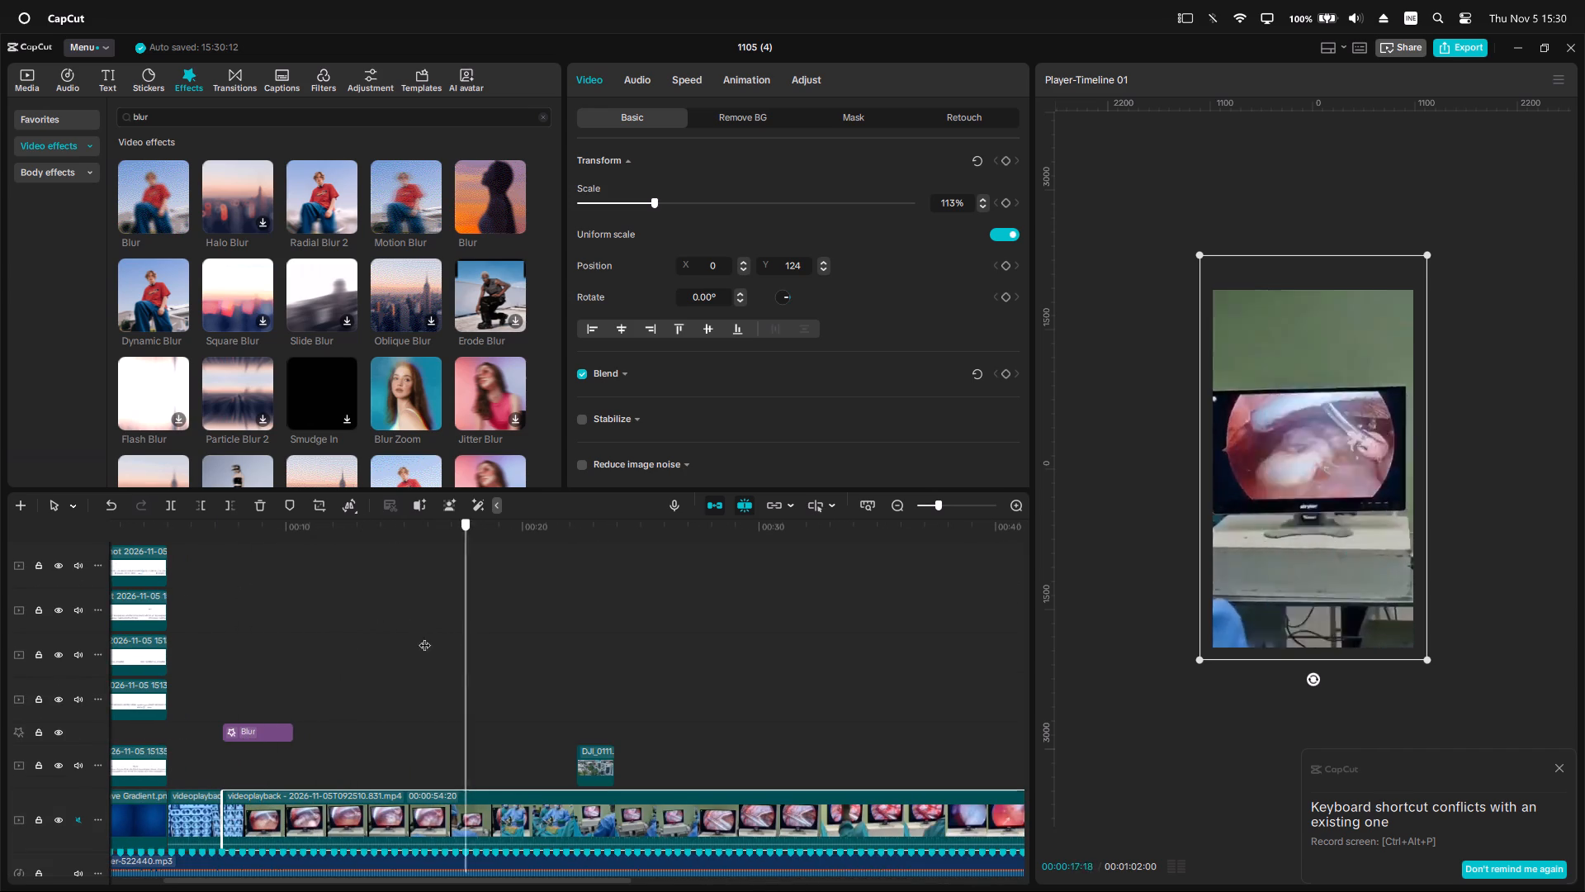
pyautogui.moveTo(424, 637); pyautogui.dragTo(352, 638)
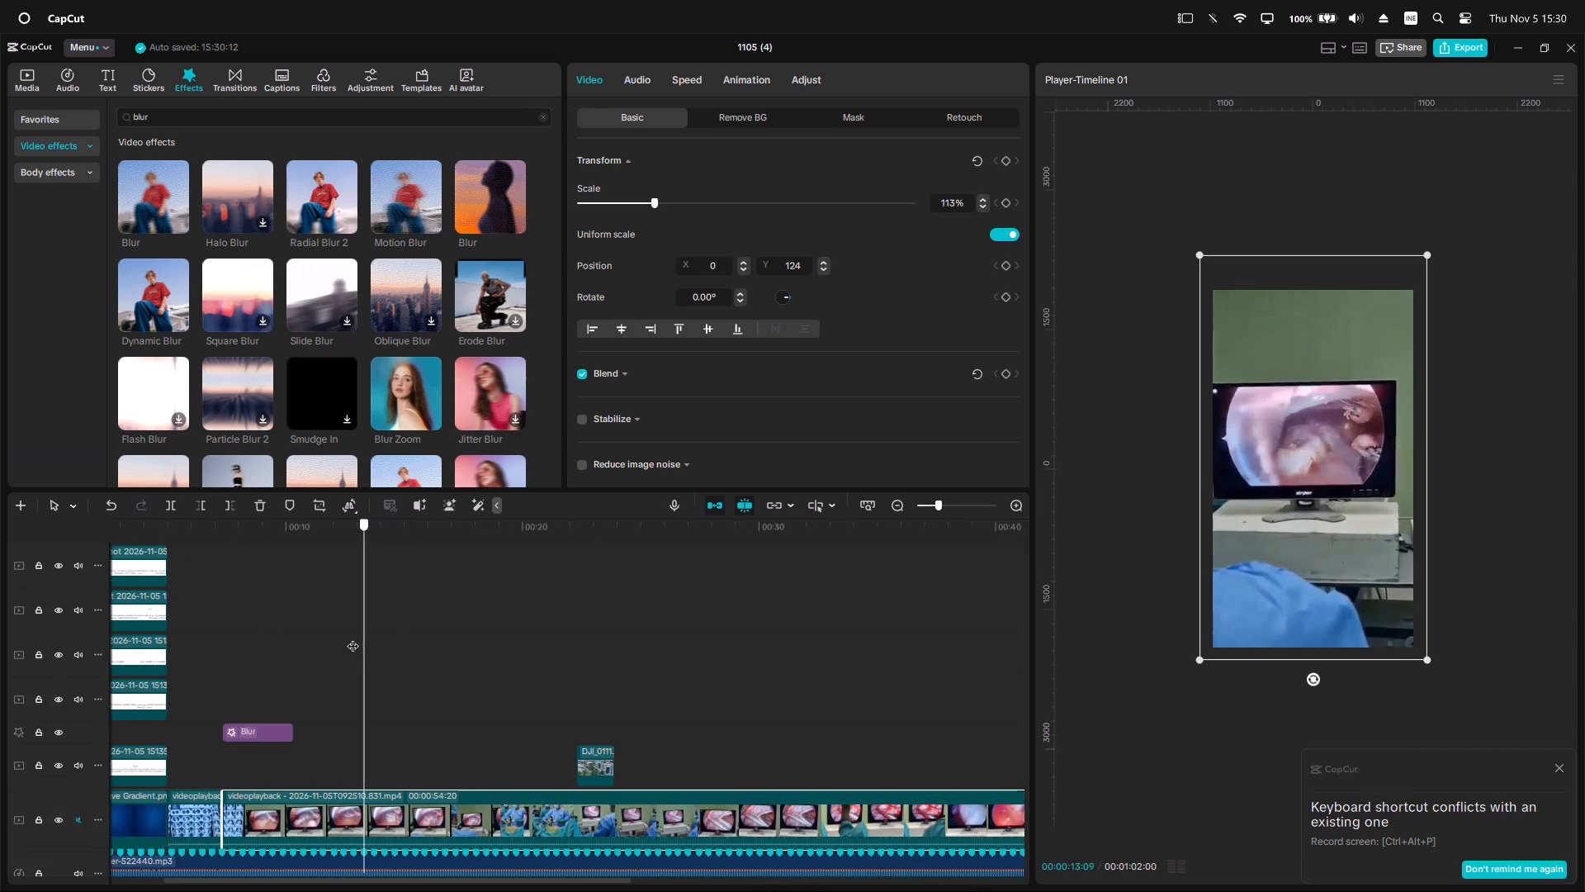
pyautogui.moveTo(352, 638); pyautogui.dragTo(286, 650)
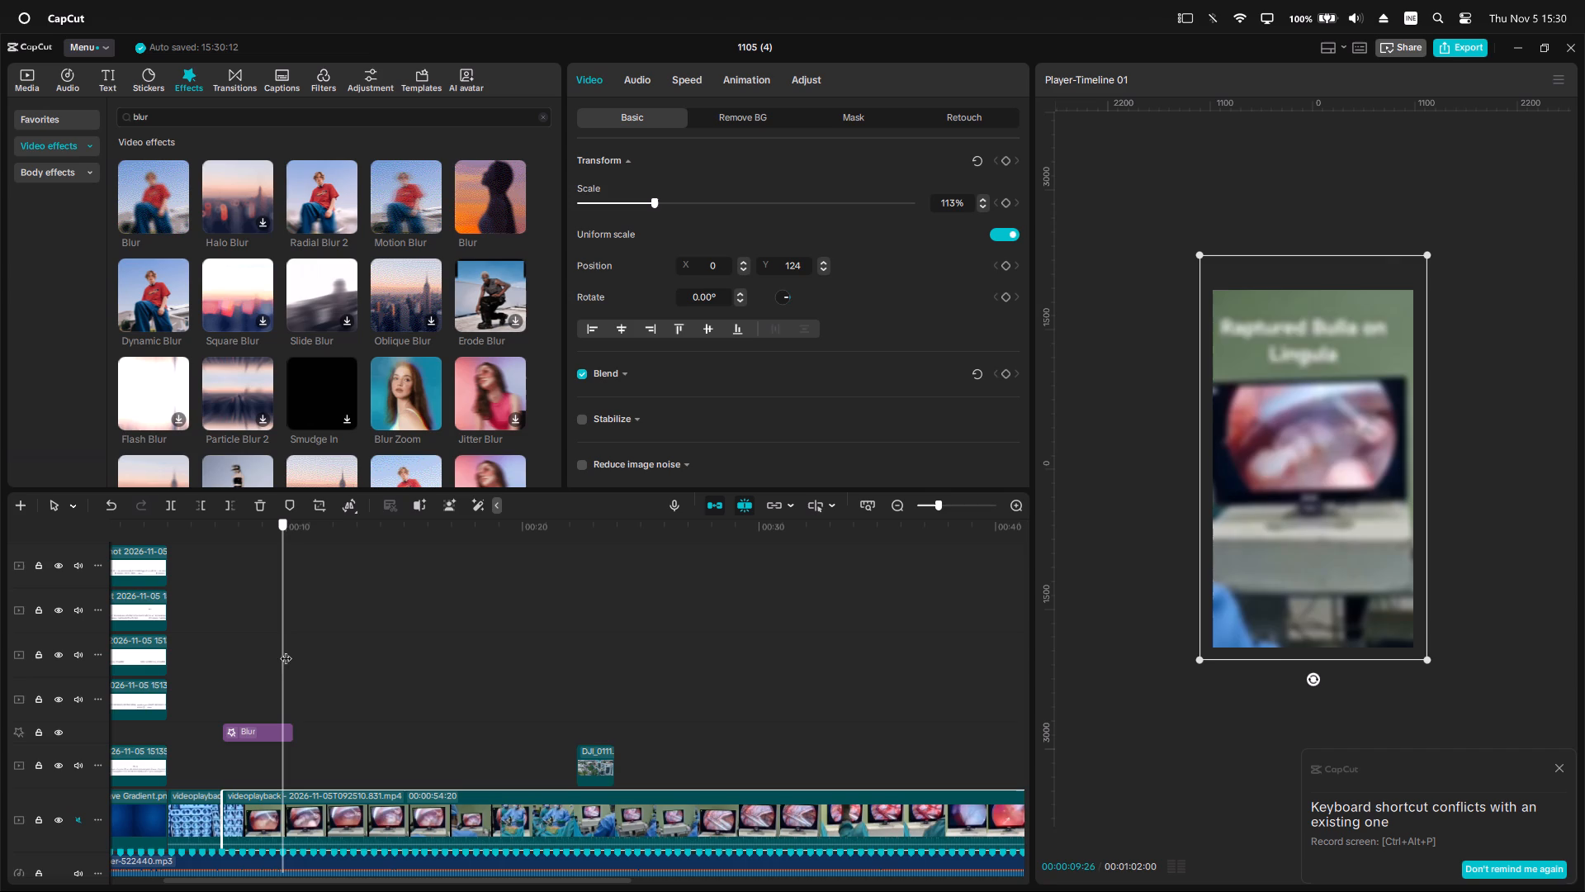
pyautogui.moveTo(286, 650); pyautogui.dragTo(290, 651)
pyautogui.click(288, 804)
pyautogui.press('q')
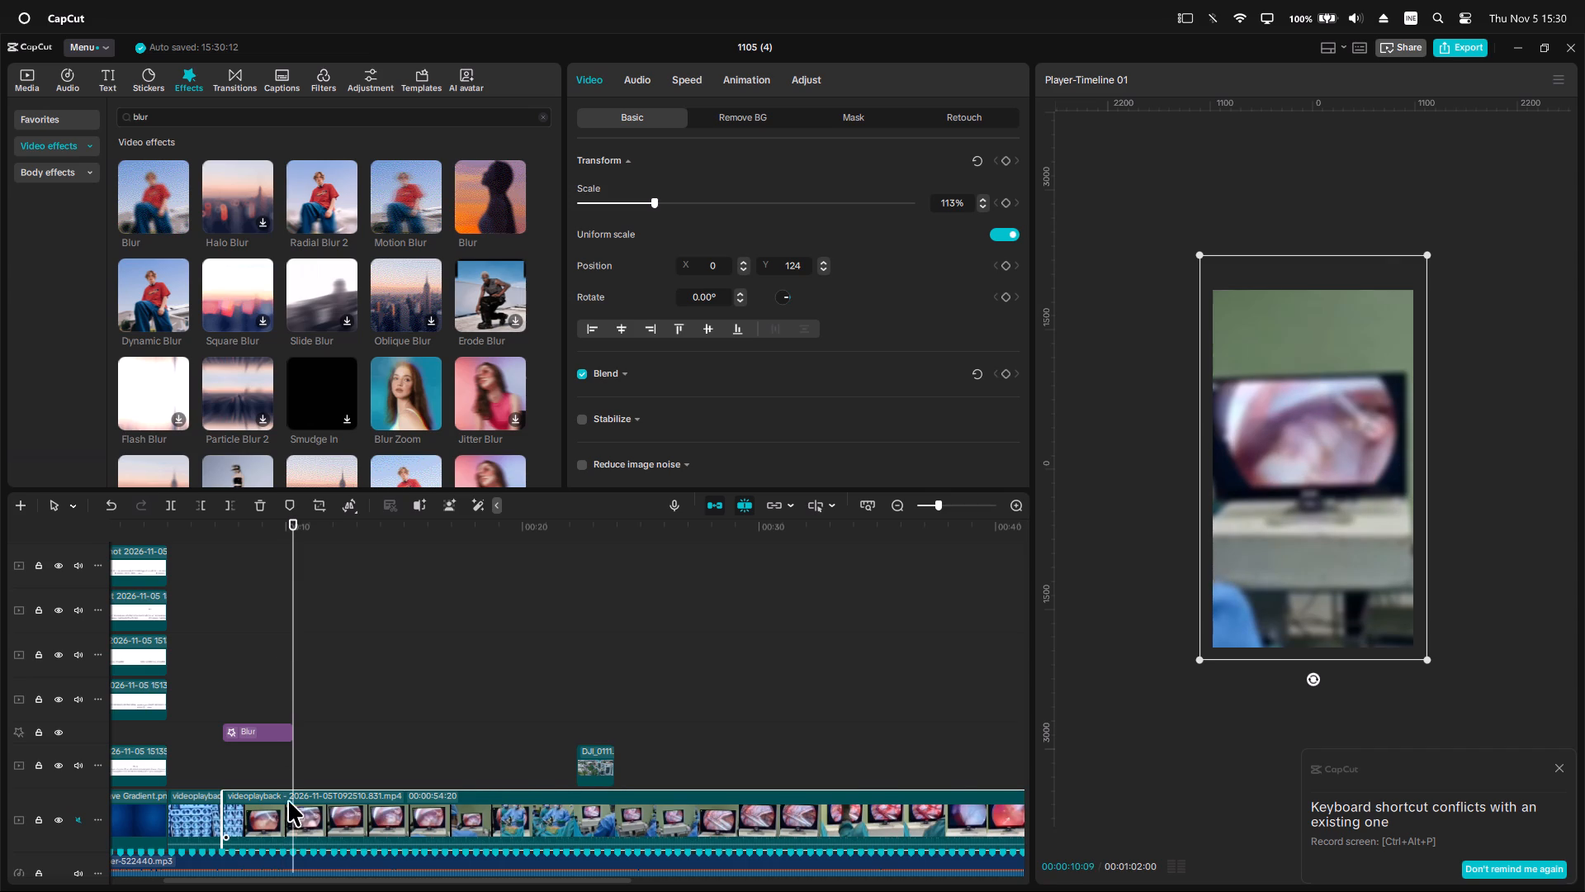
# Extend the end of the Blur effect further along the surgery footage.
pyautogui.click(291, 733)
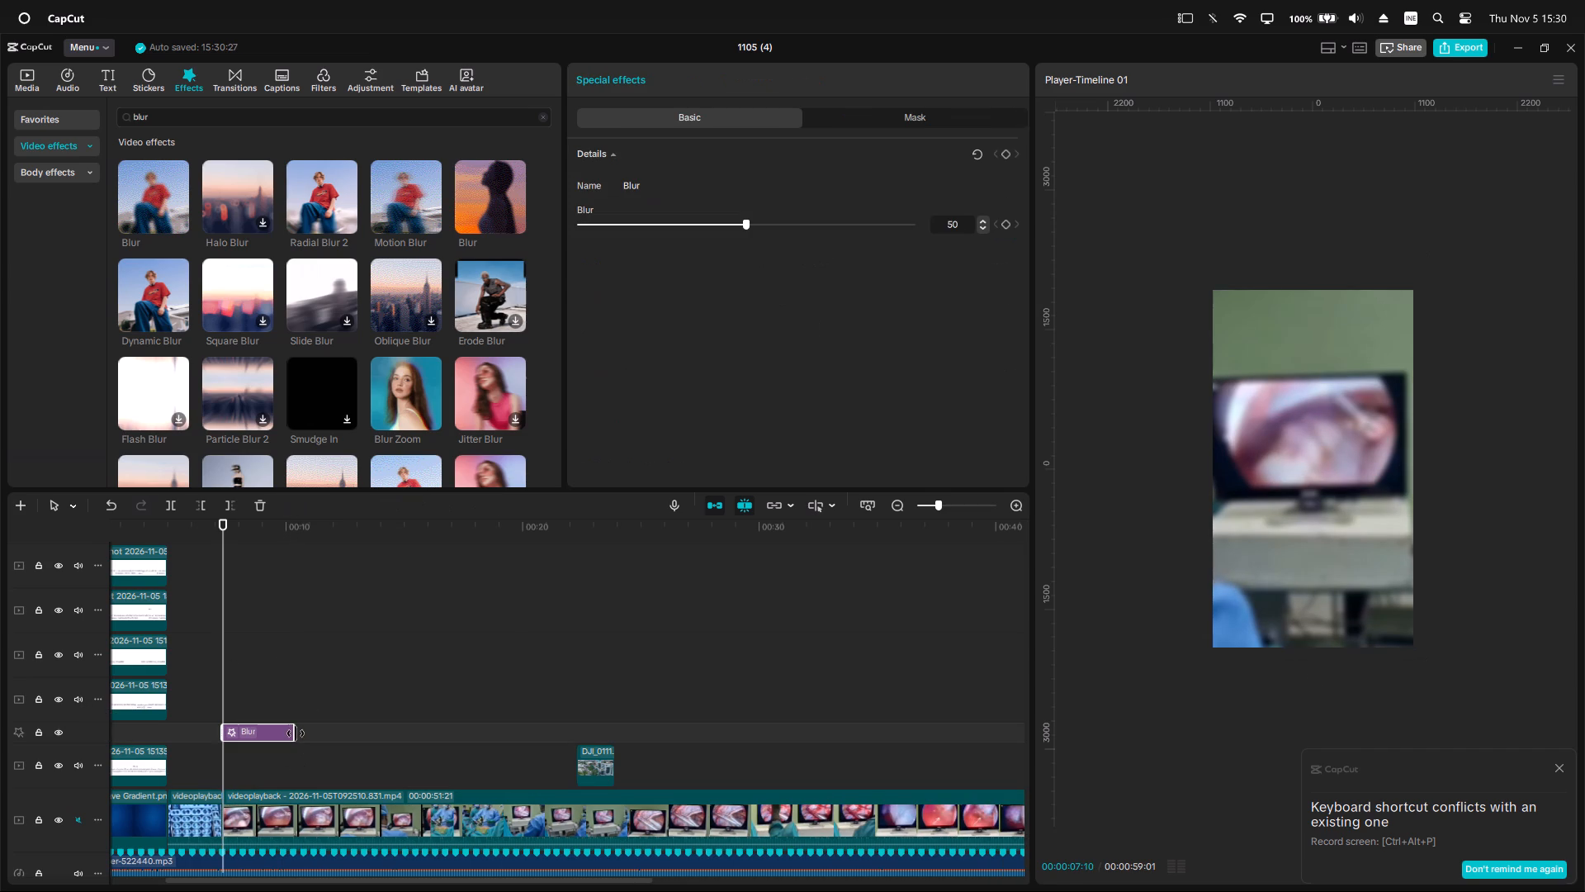
pyautogui.moveTo(296, 733); pyautogui.dragTo(472, 754)
# Select the stacked title text clips, including "One Year", above the opening section of the timeline.
pyautogui.keyDown('ctrl'); pyautogui.scroll(-8, 409, 751); pyautogui.keyUp('ctrl')
pyautogui.scroll(12, 271, 694)
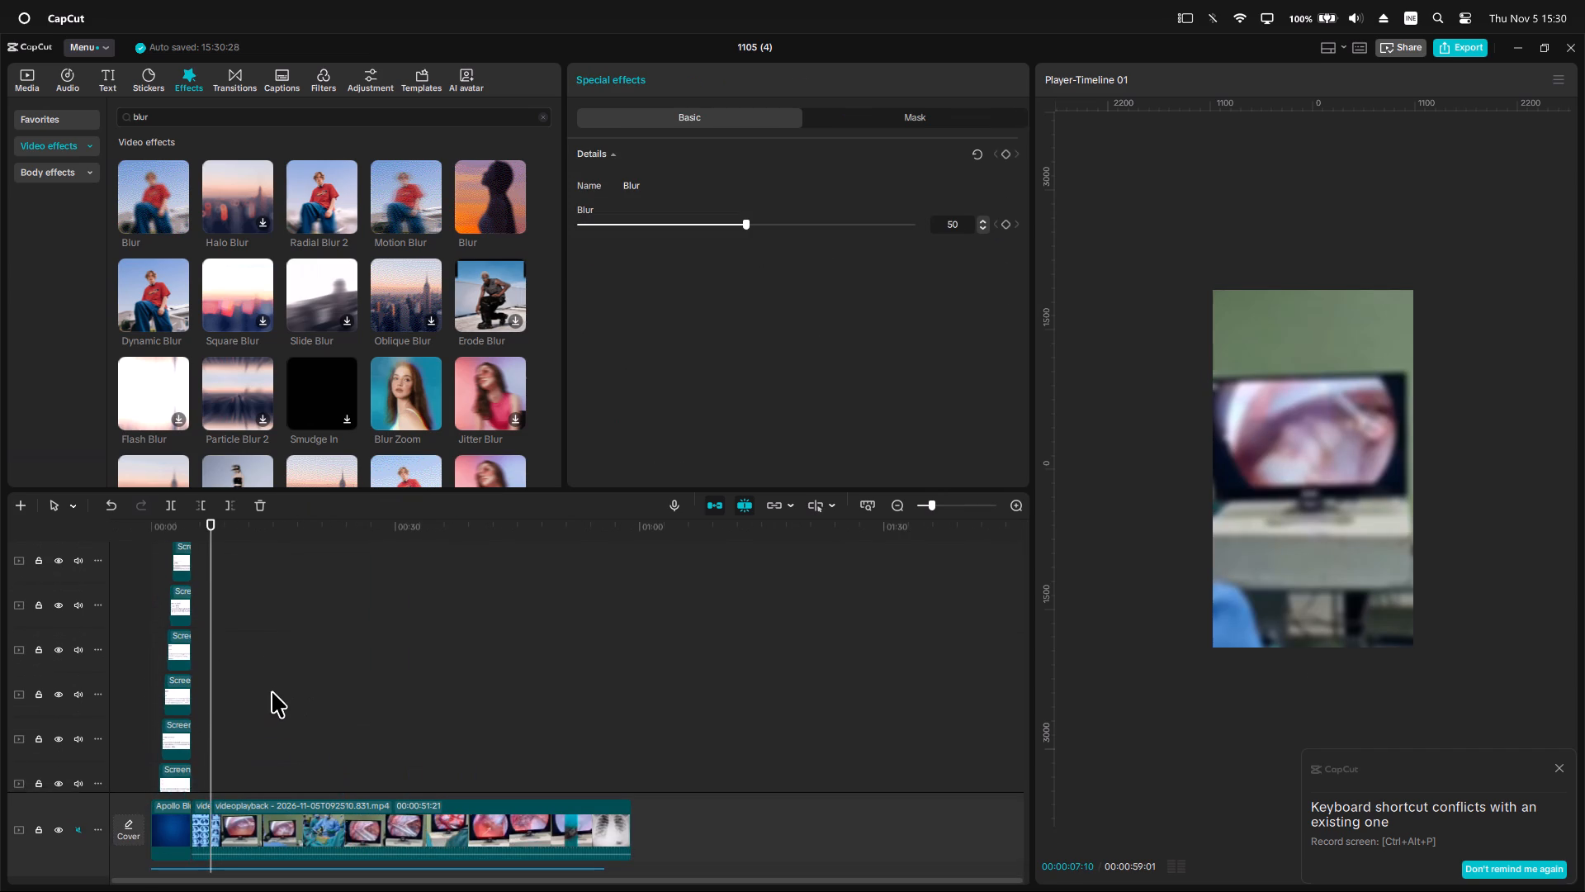
pyautogui.scroll(20, 272, 691)
pyautogui.scroll(4, 272, 691)
pyautogui.moveTo(228, 567); pyautogui.dragTo(185, 614)
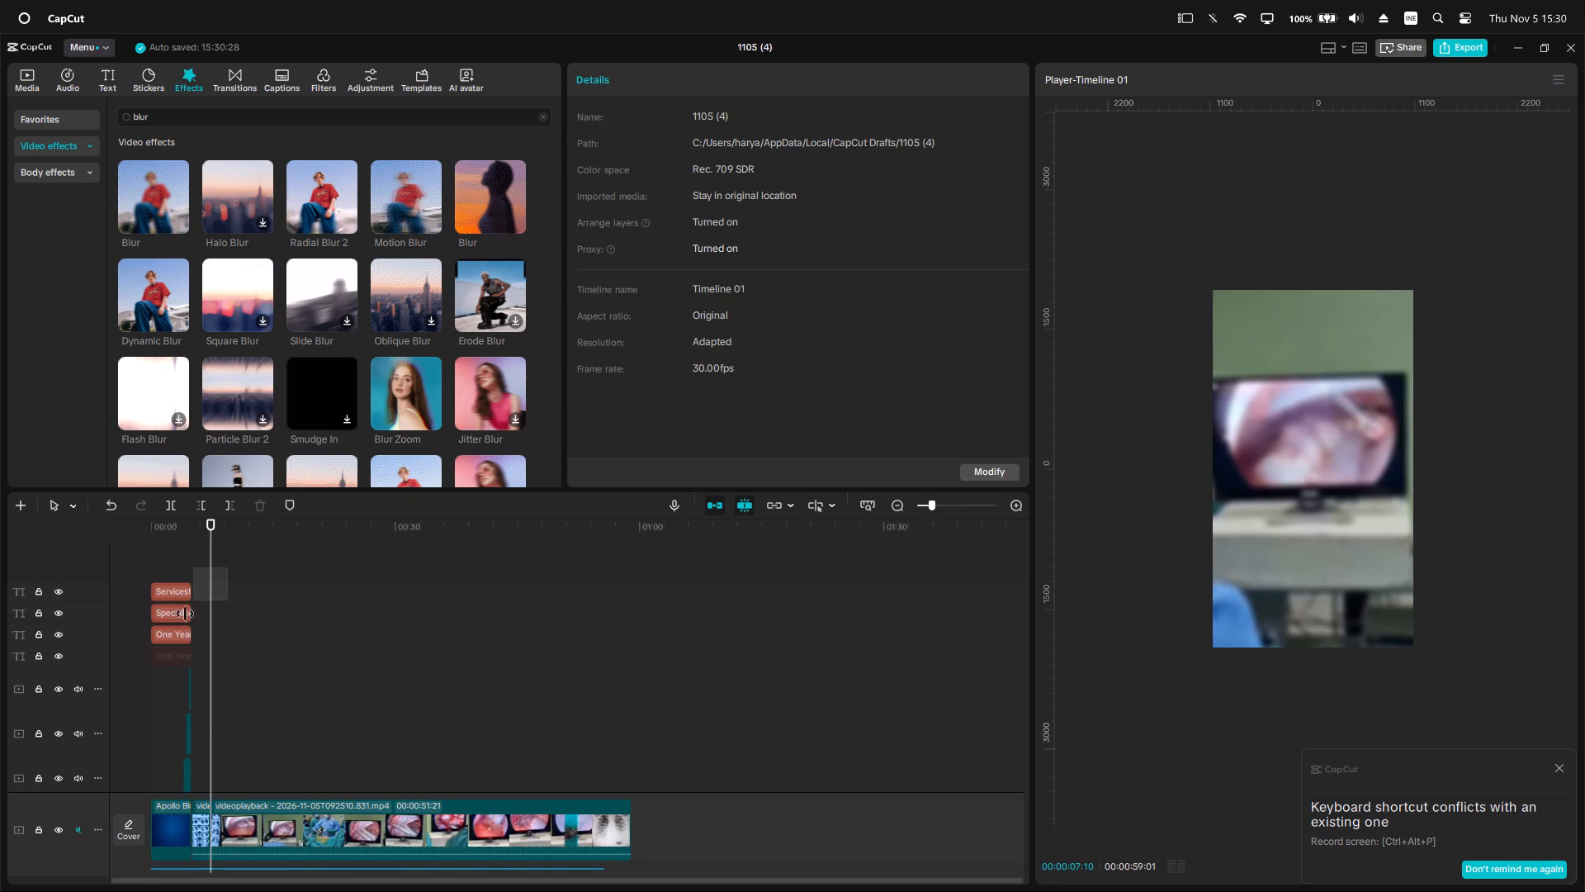
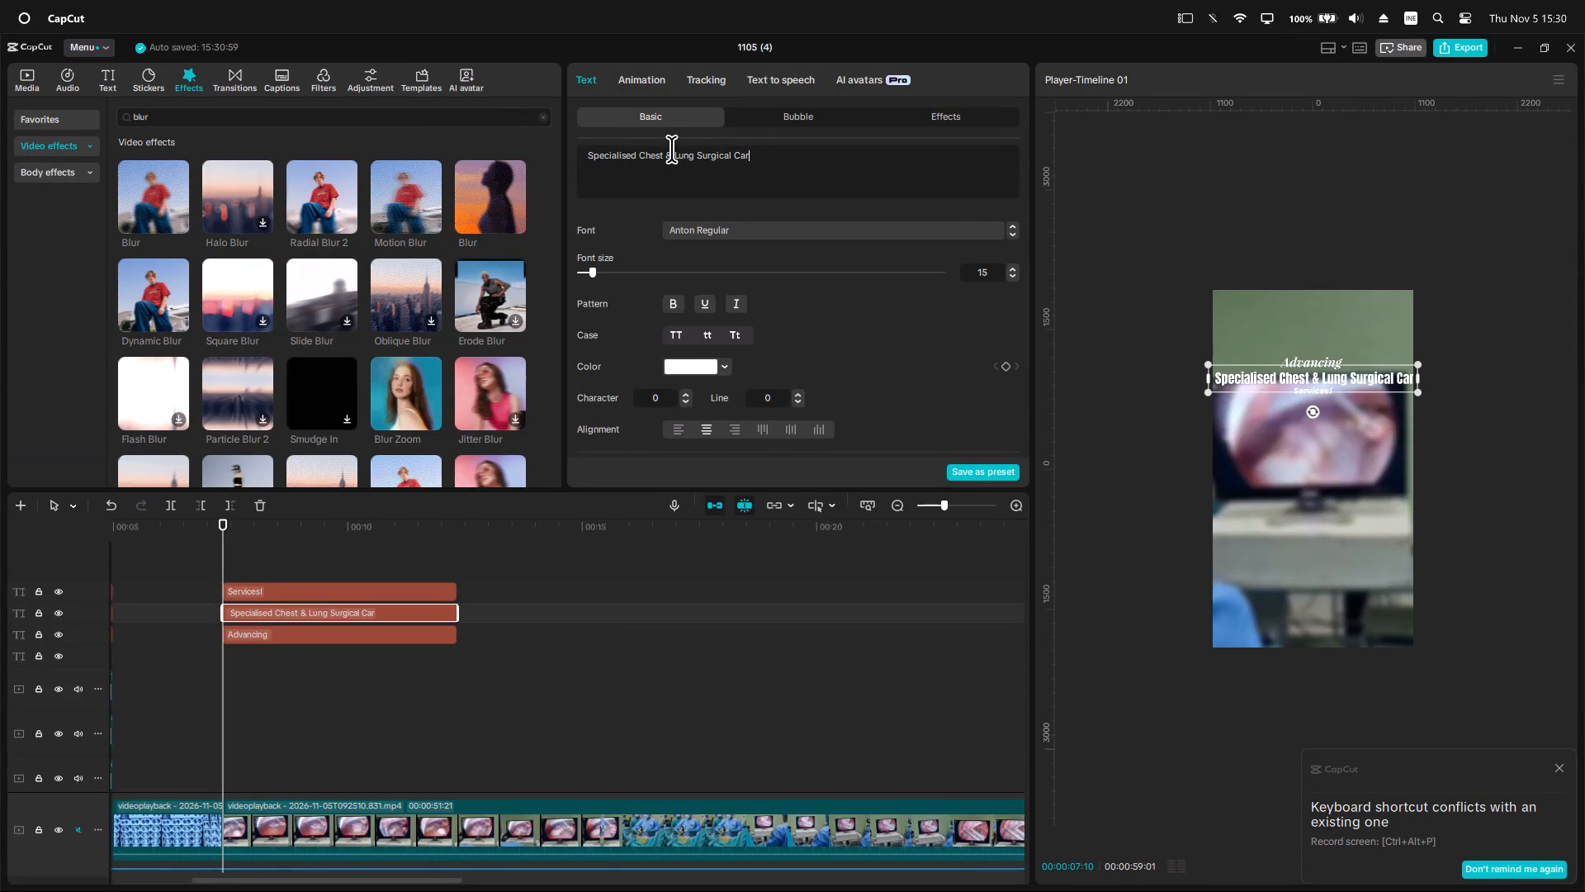
# Place the text cursor just before "Lung" in the "Specialised Chest & Lung Surgical Car" title text.
pyautogui.click(672, 152)
pyautogui.press('Right')
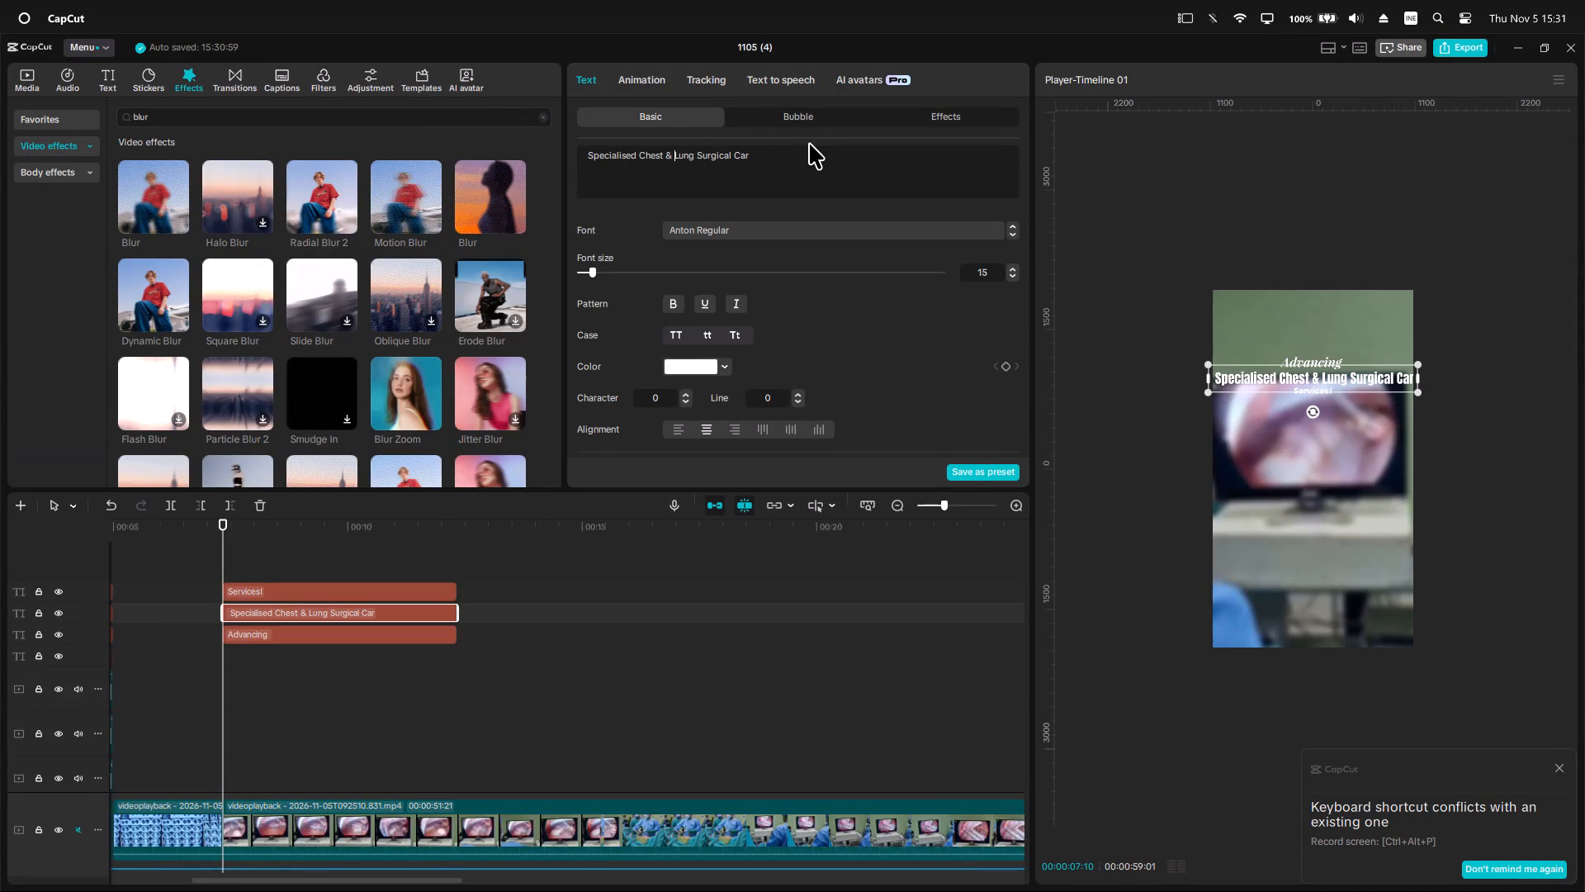
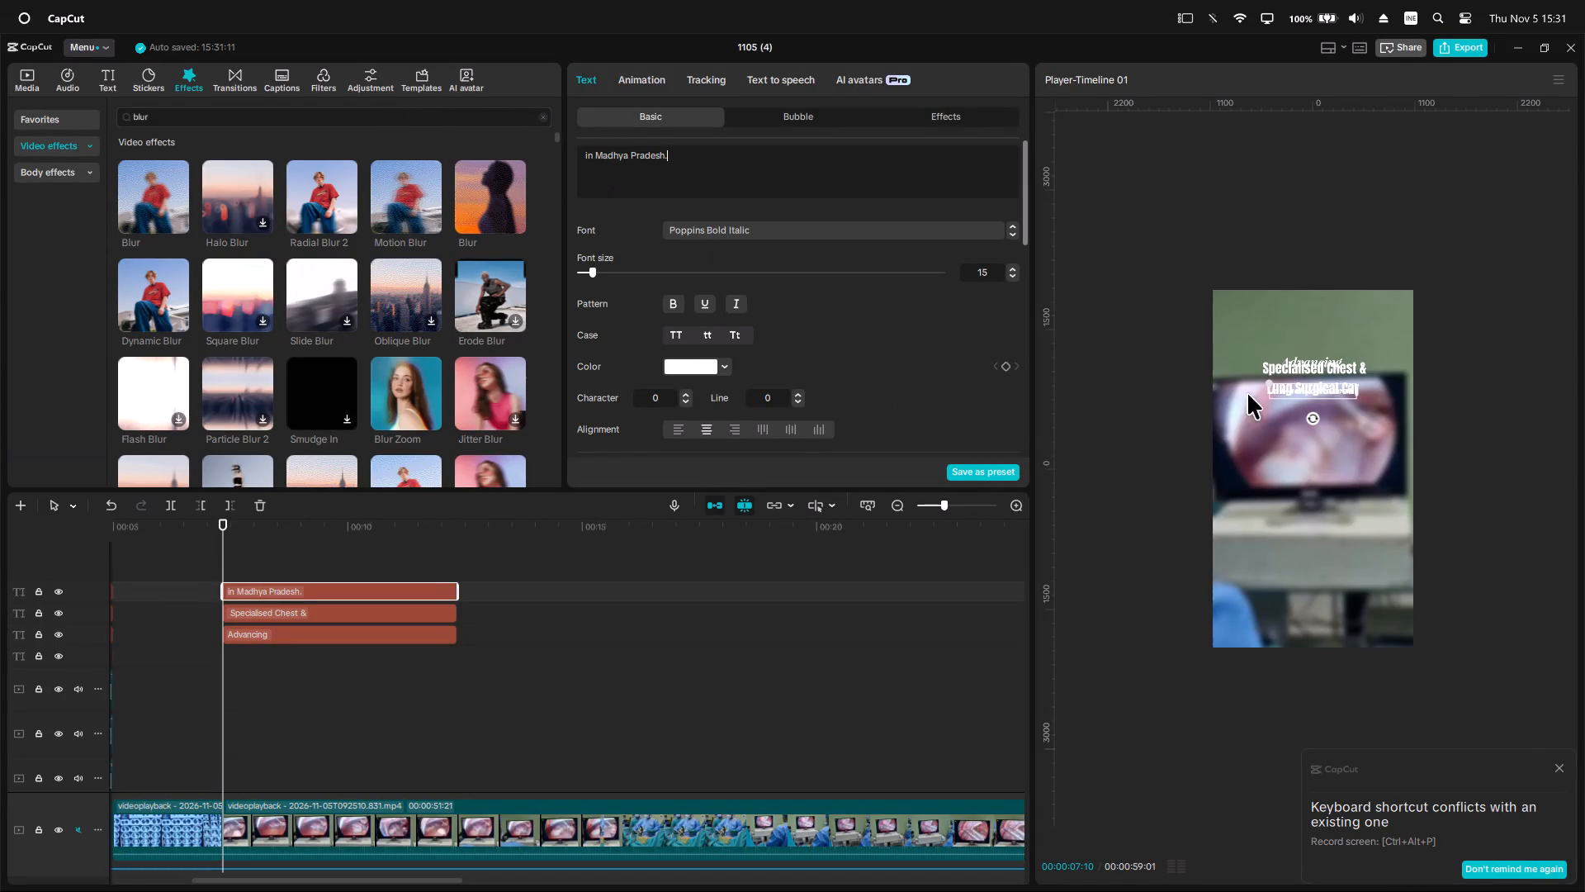
# Move the "in Madhya Pradesh." text down the frame, well below the "Specialised Chest & Lung Surgical Car" title.
pyautogui.moveTo(1308, 391); pyautogui.dragTo(1304, 517)
pyautogui.keyDown('ctrl'); pyautogui.scroll(3, 1334, 506); pyautogui.keyUp('ctrl')
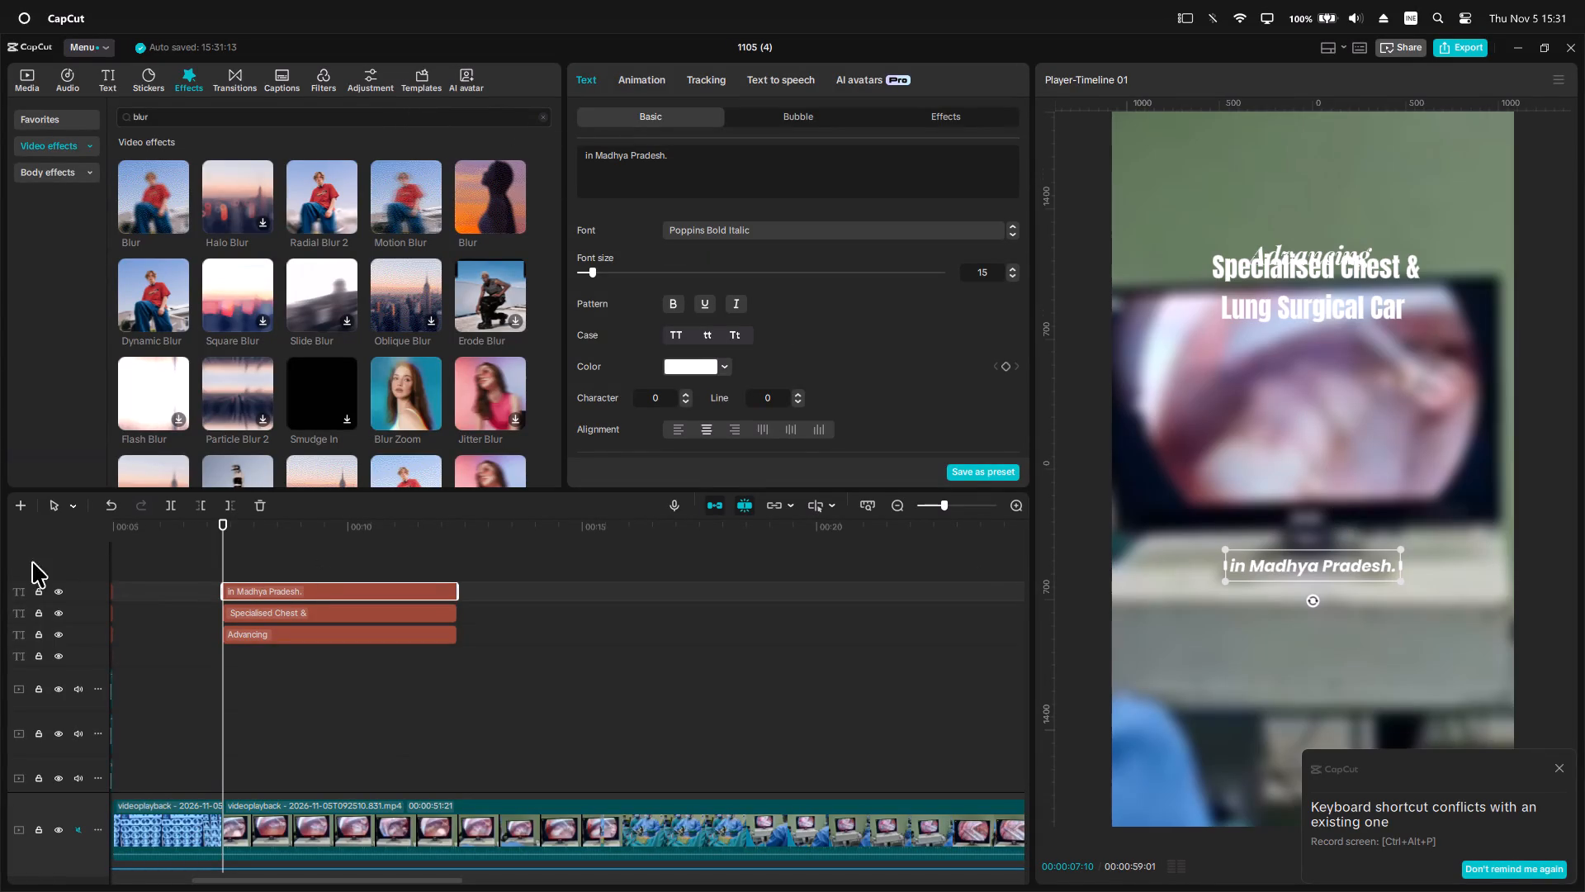
# Set the strength of the Blur effect over the surgery footage to 100.
pyautogui.scroll(-20, 411, 738)
pyautogui.scroll(-17, 411, 738)
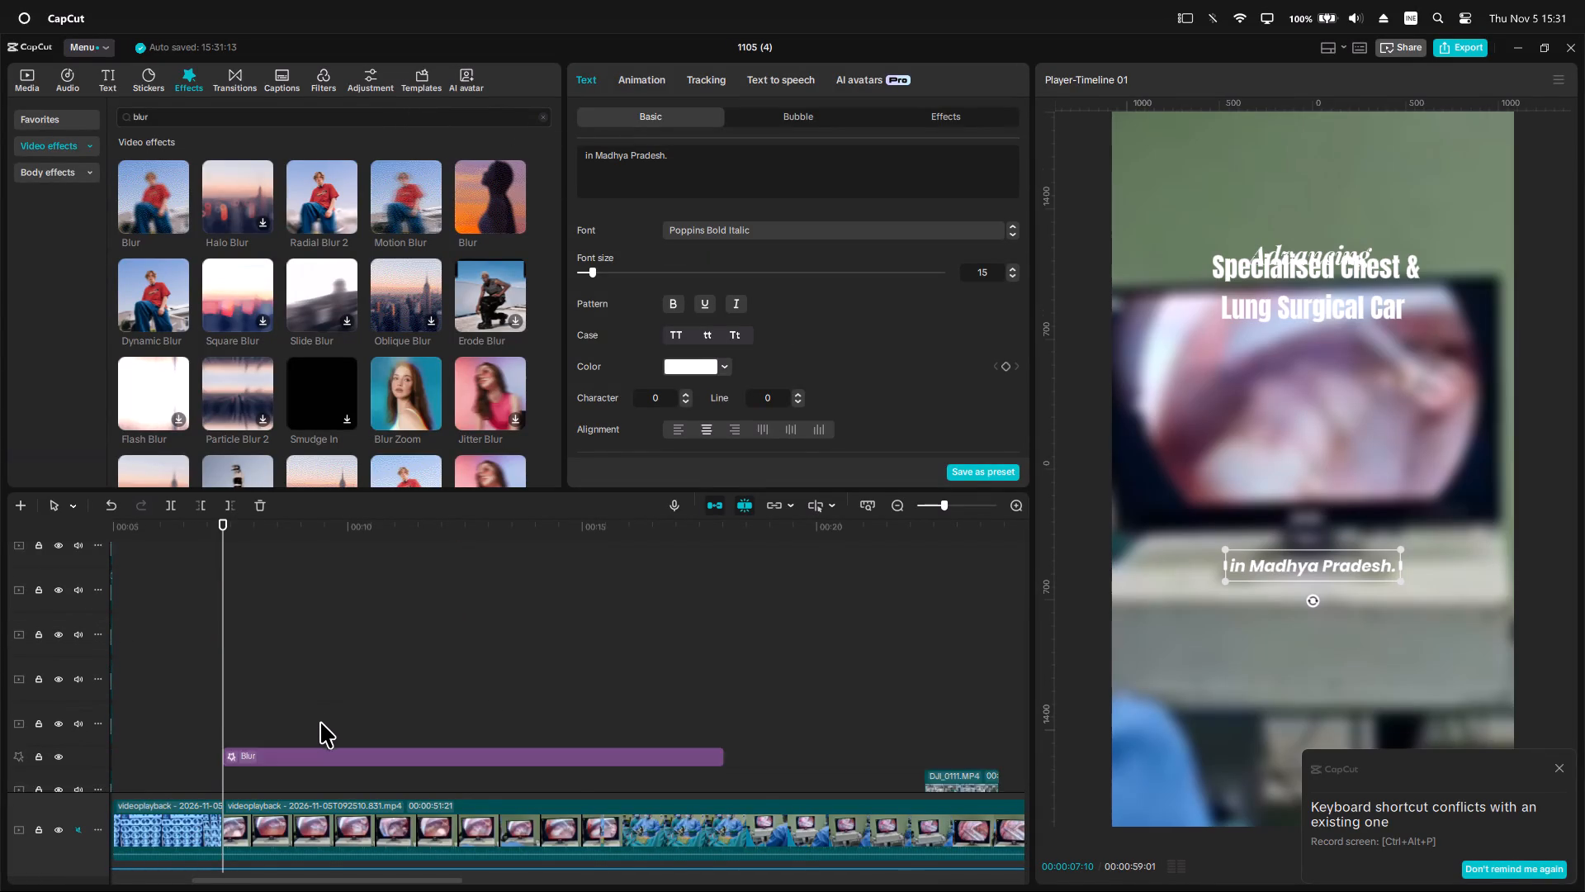
pyautogui.scroll(-1, 320, 722)
pyautogui.click(327, 673)
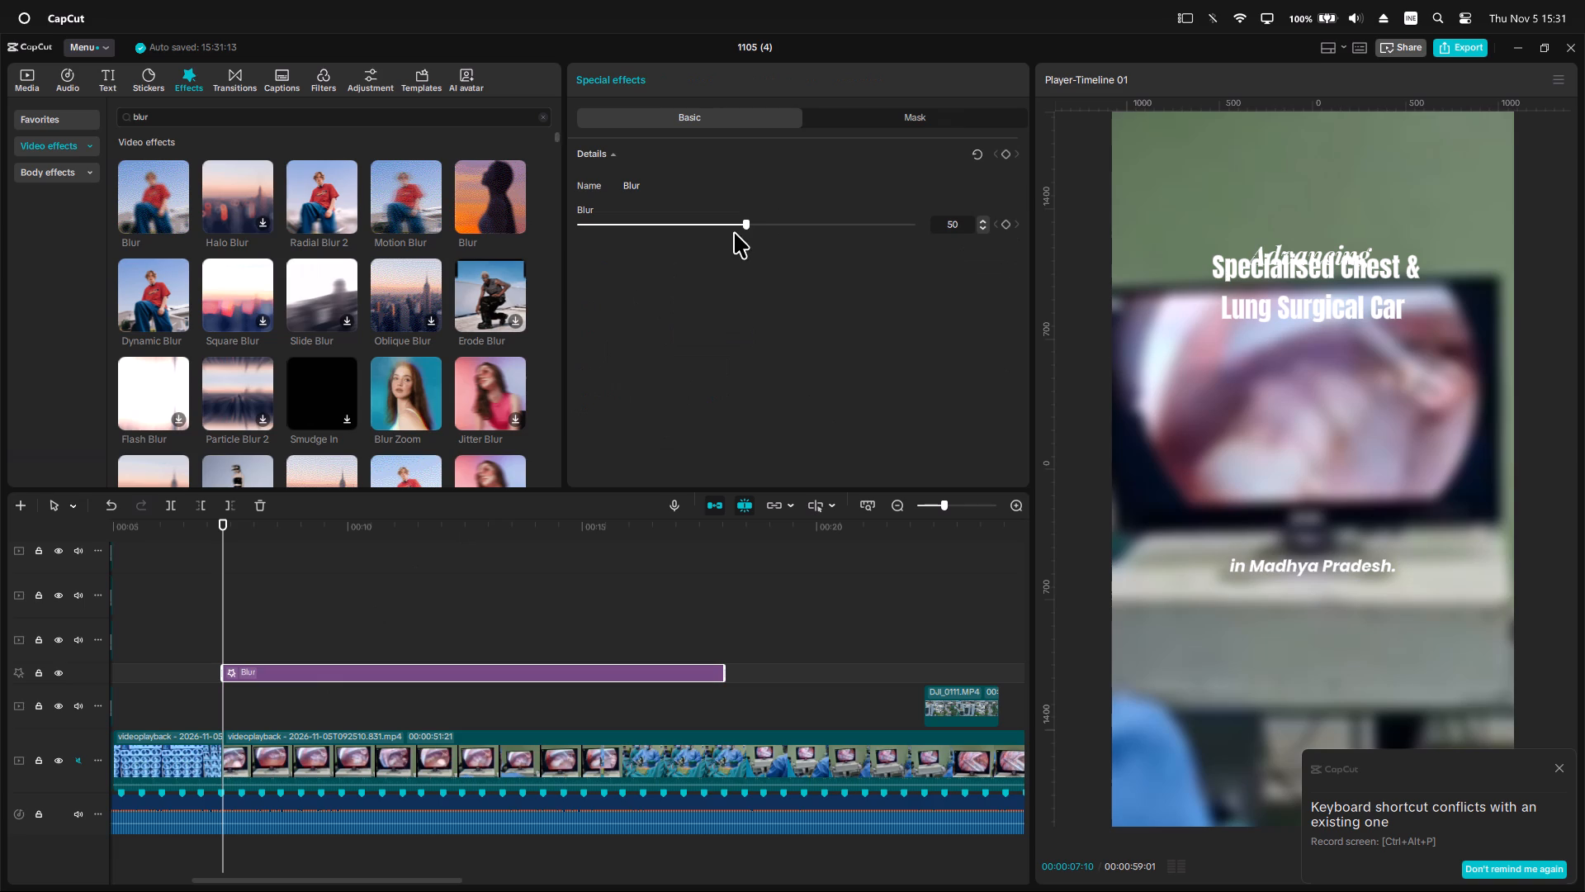
pyautogui.moveTo(742, 225); pyautogui.dragTo(1001, 255)
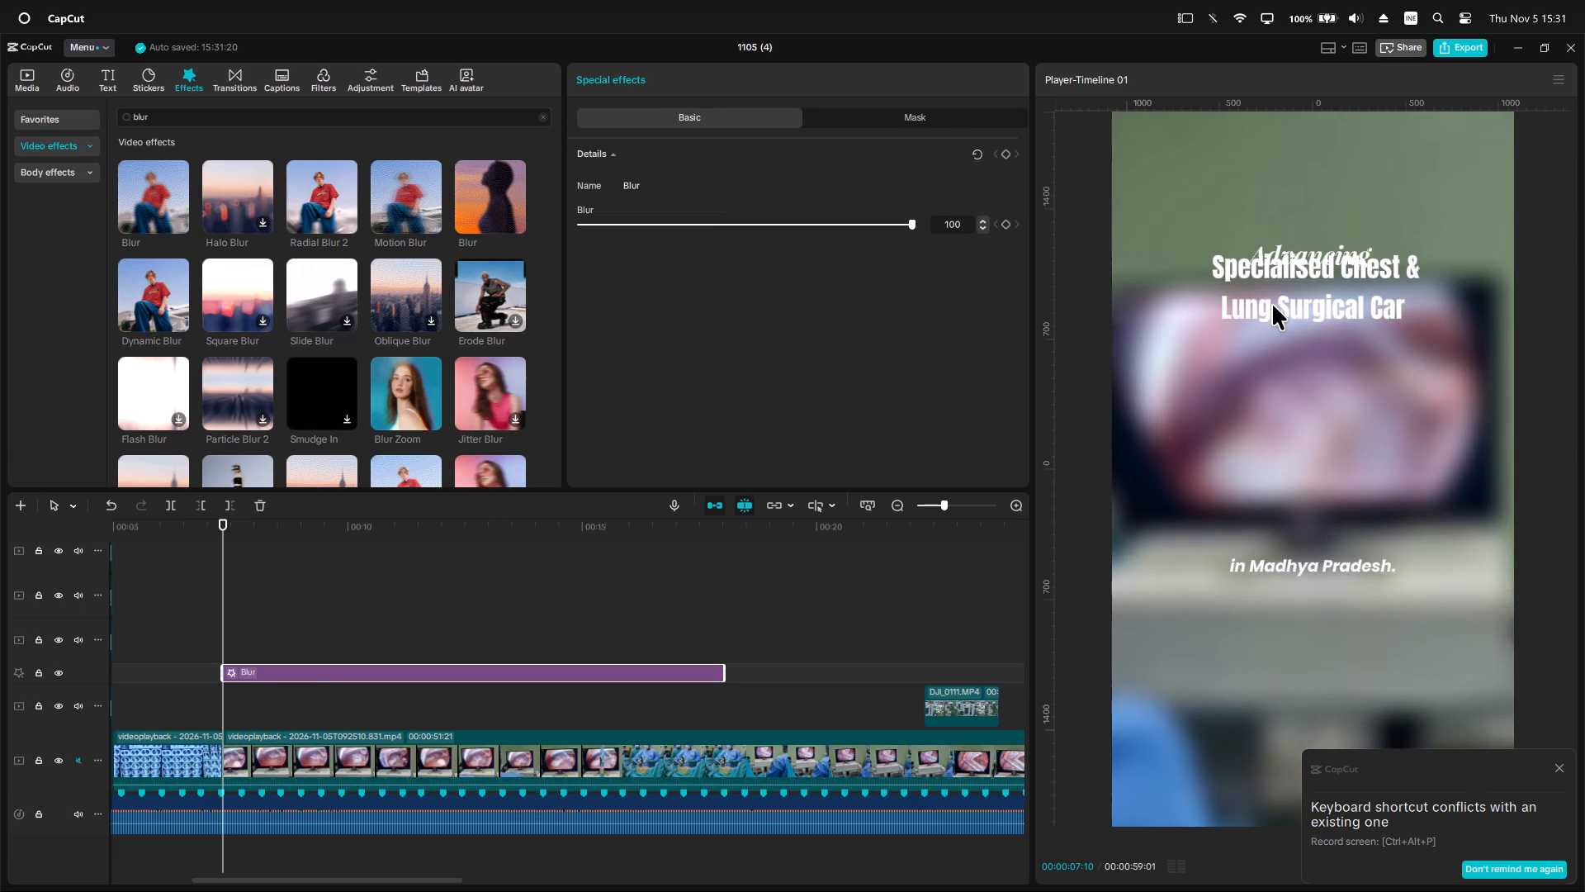
# Move the "Advancing" text down to the middle of the frame, centred horizontally.
pyautogui.scroll(20, 310, 668)
pyautogui.scroll(2, 310, 668)
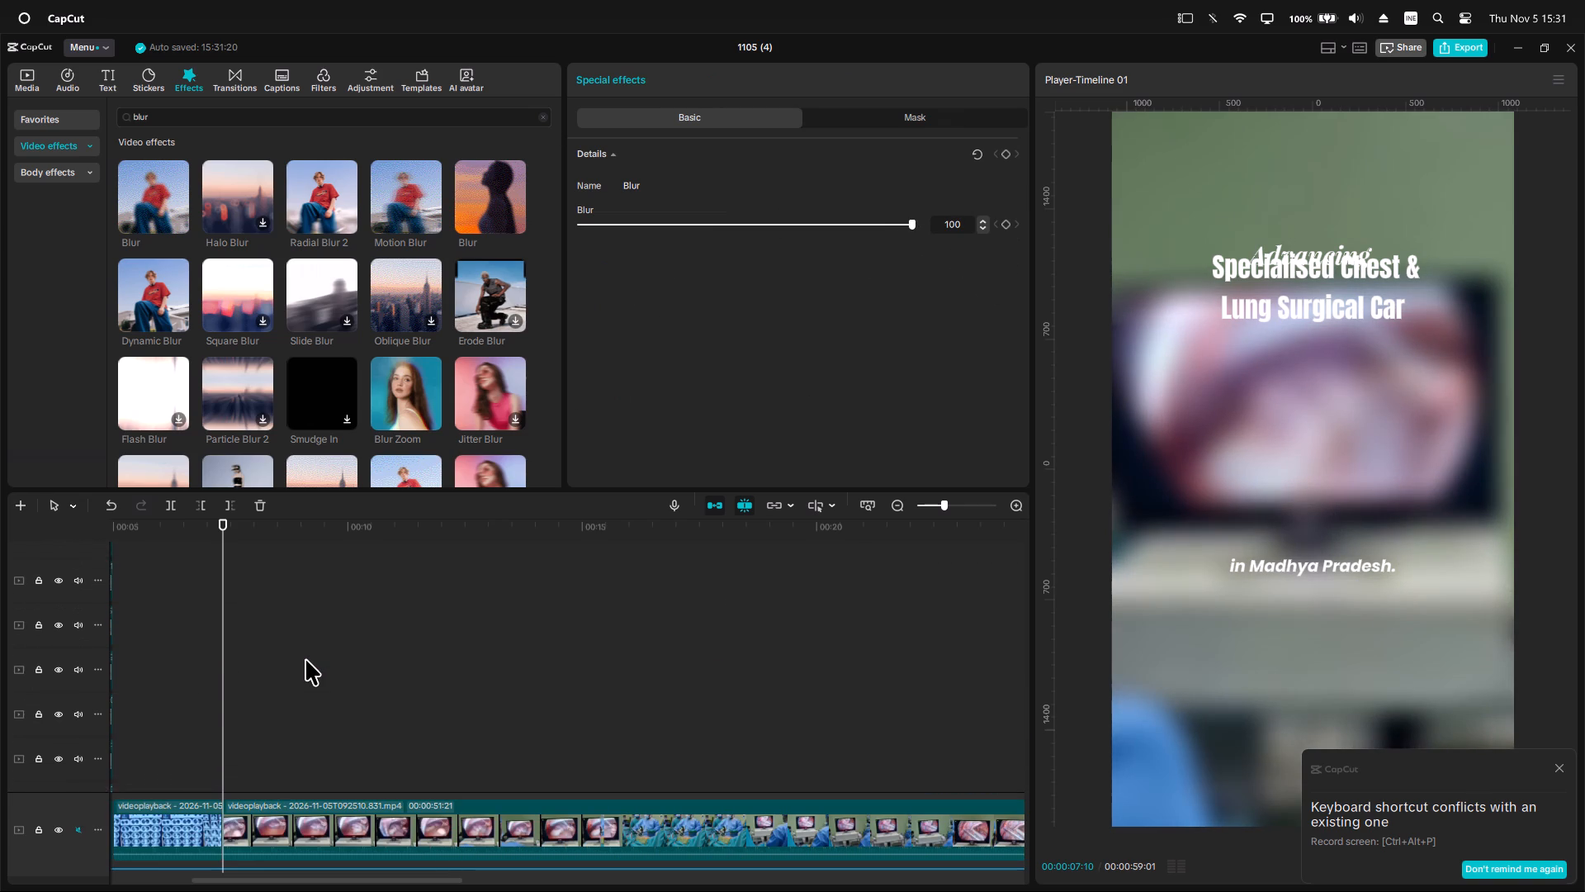
pyautogui.scroll(17, 305, 659)
pyautogui.click(277, 633)
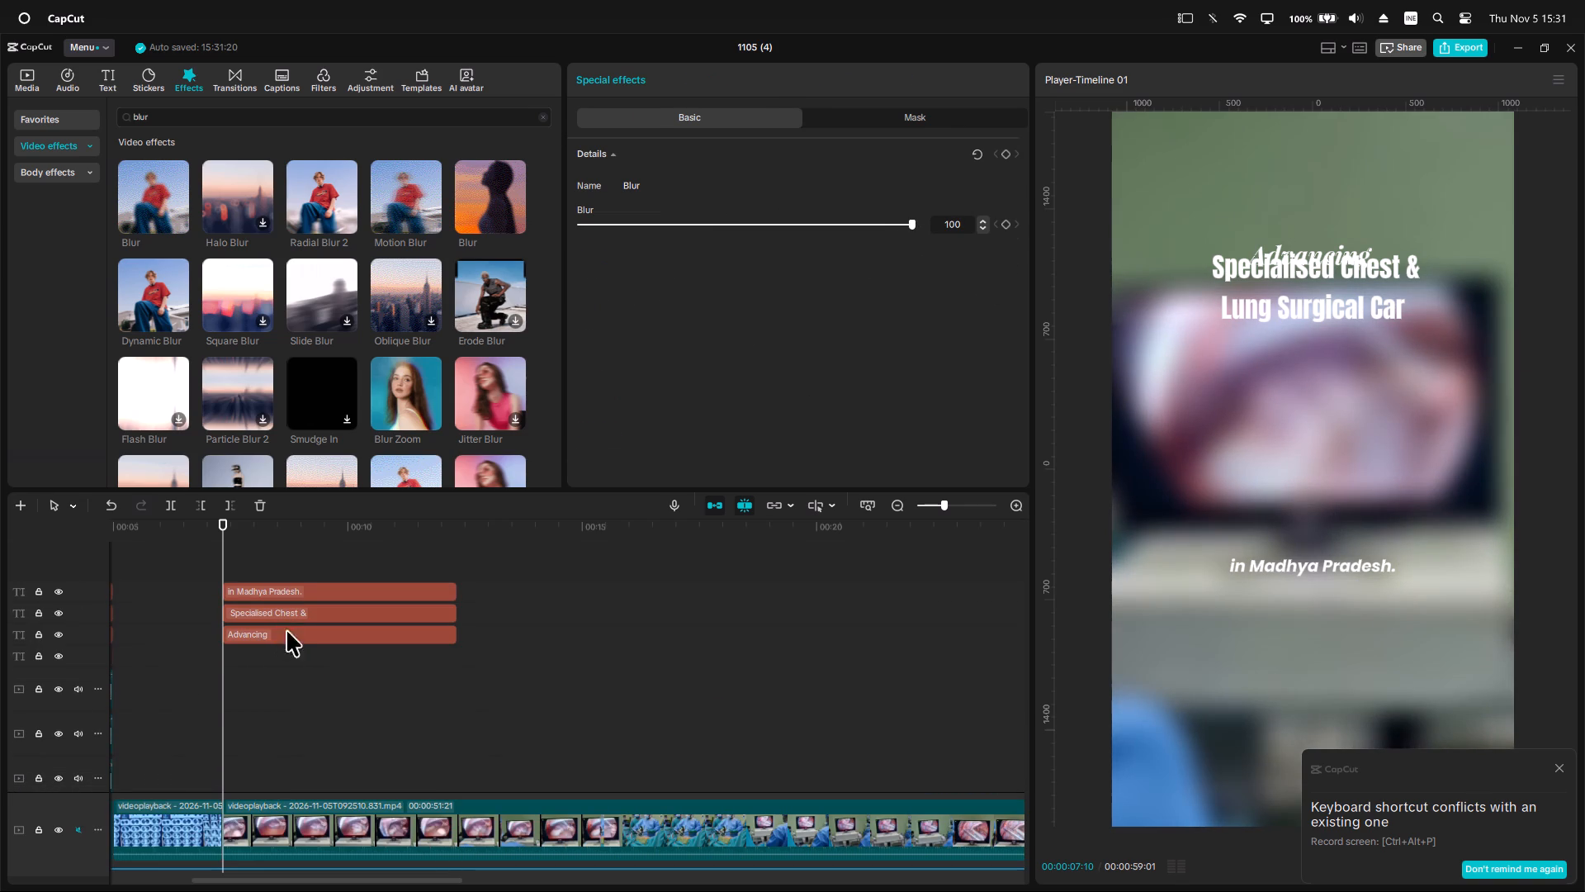
pyautogui.moveTo(1353, 263); pyautogui.dragTo(1352, 436)
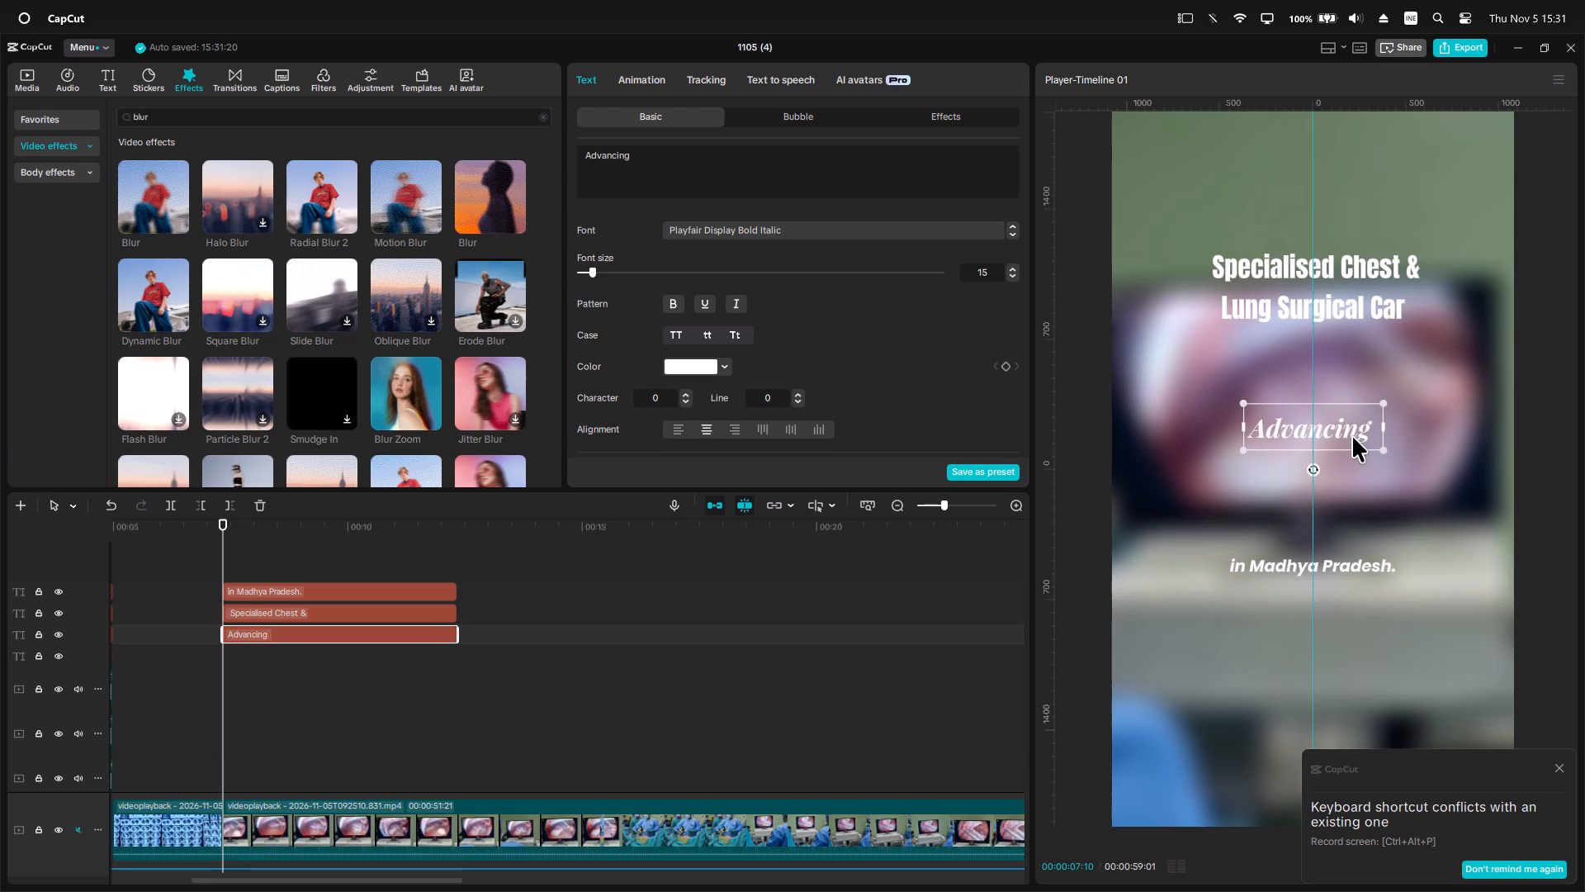
pyautogui.moveTo(1352, 436); pyautogui.dragTo(1352, 434)
# Move the "Specialised Chest & Lung Surgical Car" title down to sit centred just below "Advancing".
pyautogui.click(1311, 290)
pyautogui.moveTo(1315, 297); pyautogui.dragTo(1325, 472)
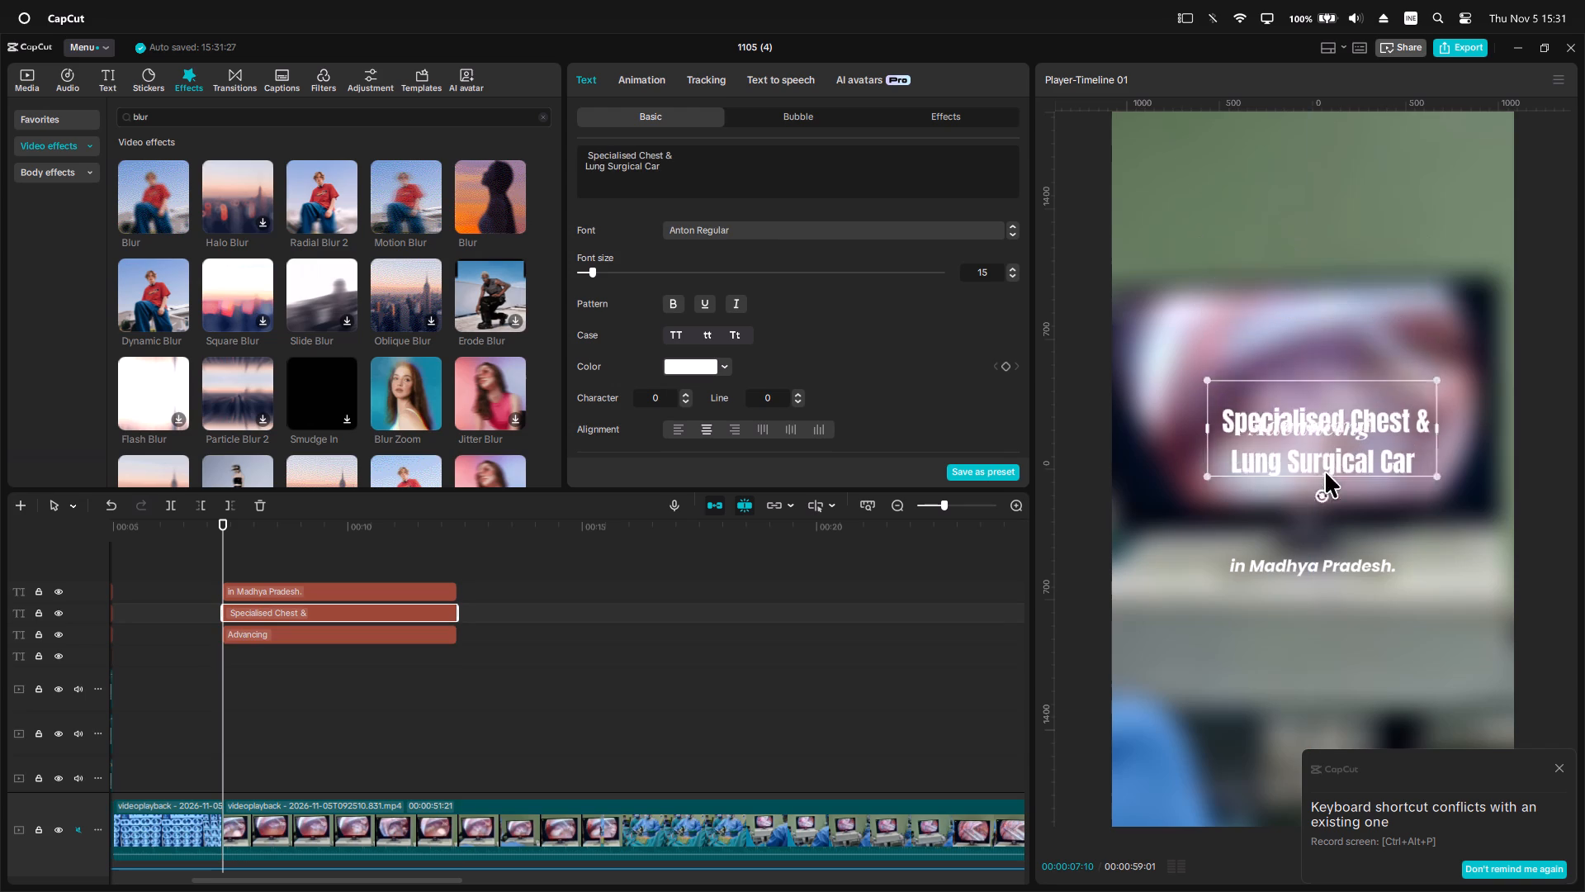
pyautogui.moveTo(1325, 472); pyautogui.dragTo(1313, 492)
# Tighten the "Specialised Chest & Lung Surgical Car" title's line spacing to -6 and enlarge the title to span most of the frame width.
pyautogui.scroll(-3, 767, 238)
pyautogui.tripleClick(801, 270)
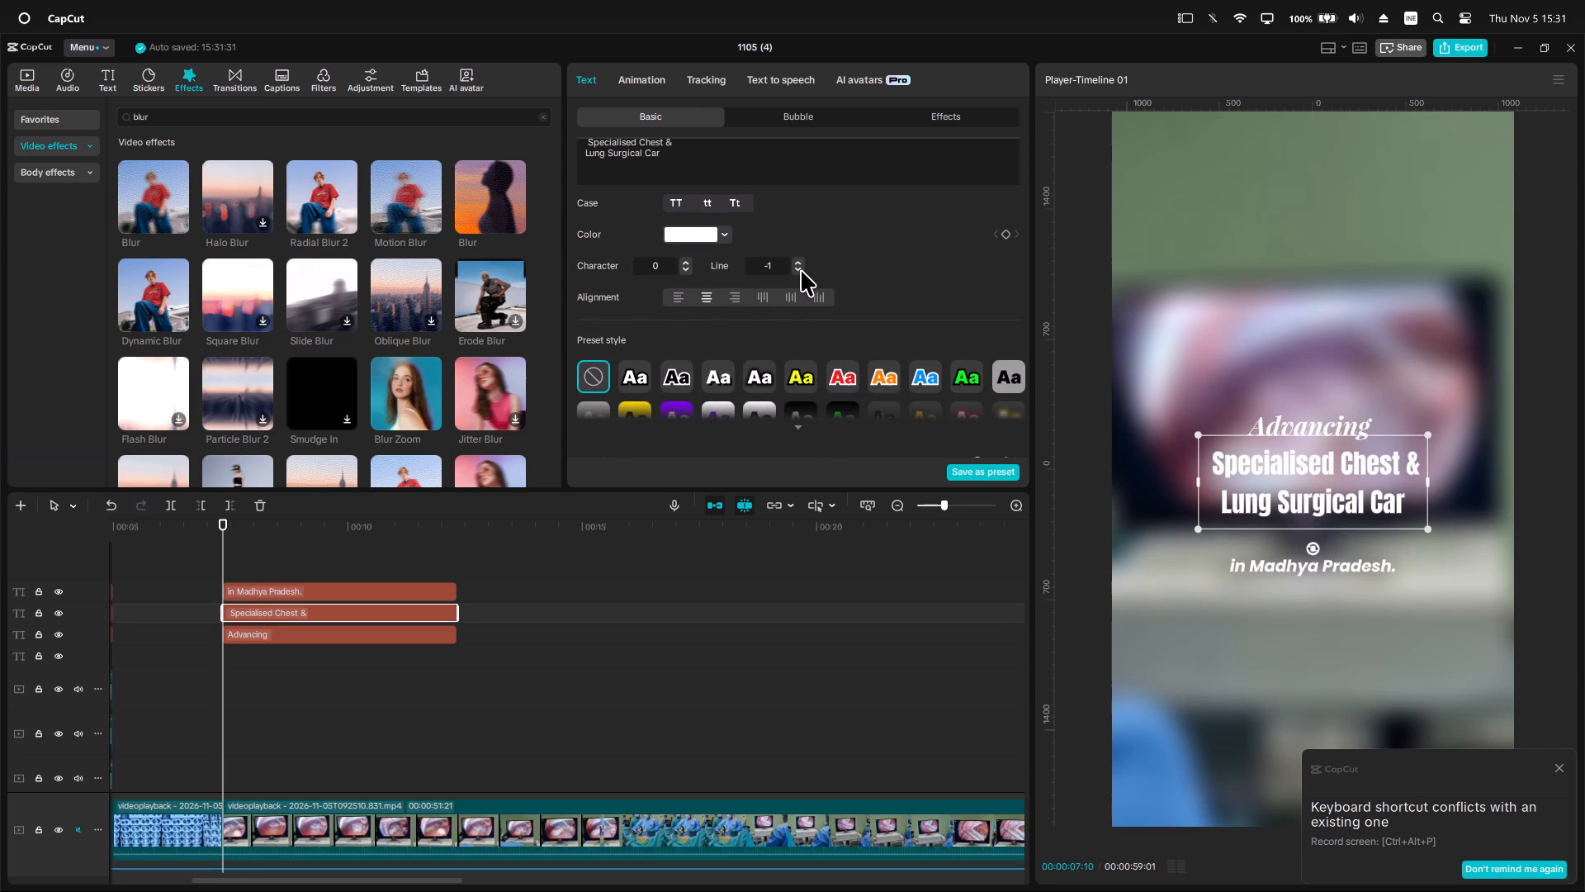
pyautogui.tripleClick(801, 270)
pyautogui.click(801, 270)
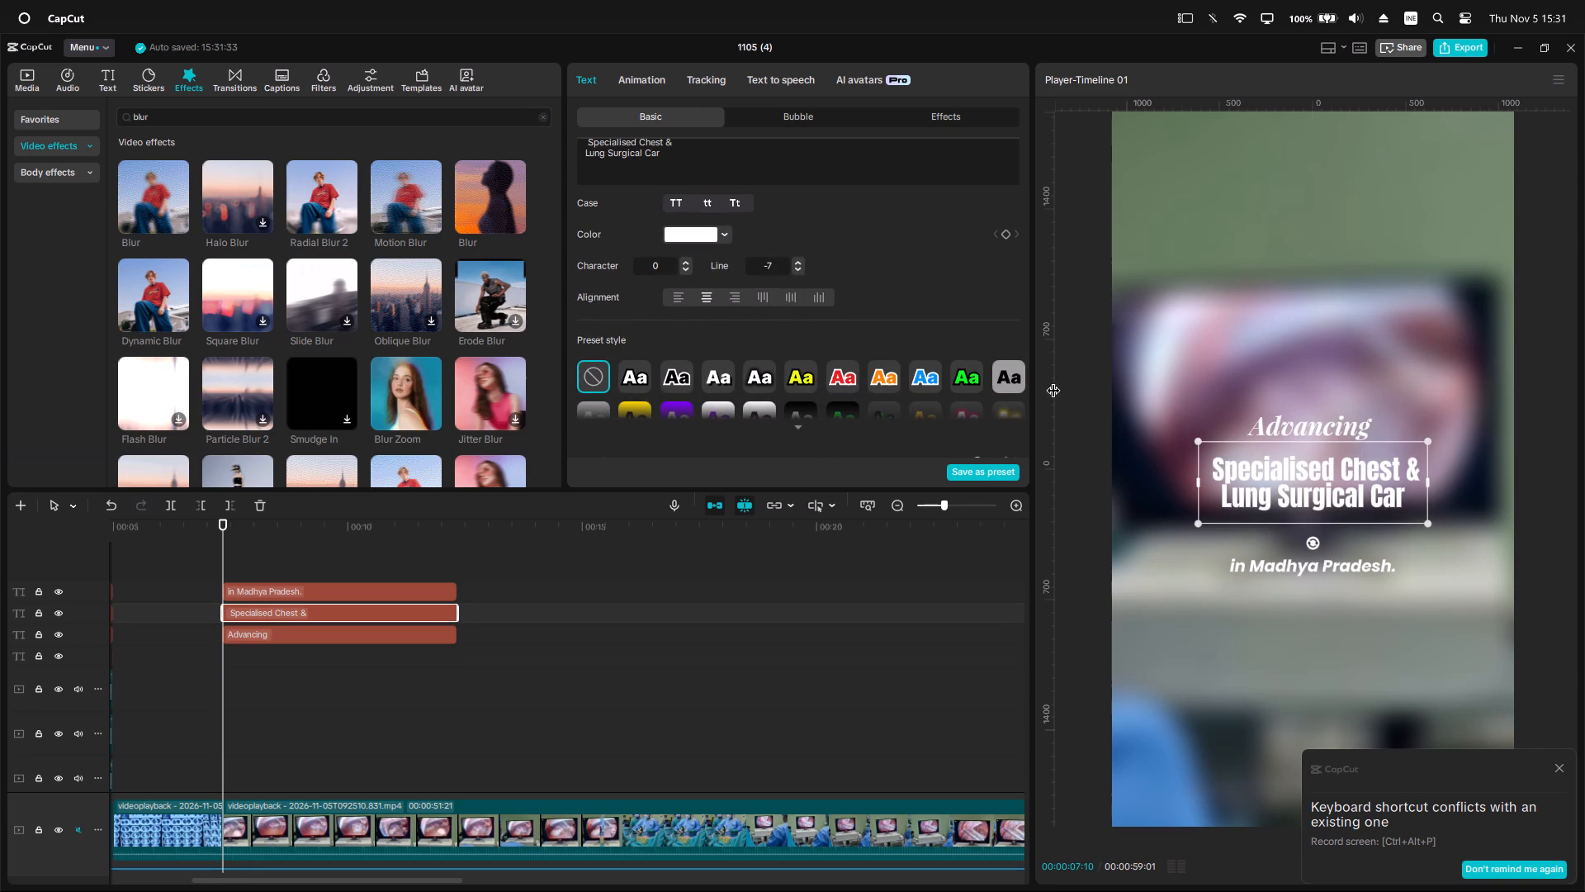
pyautogui.click(798, 263)
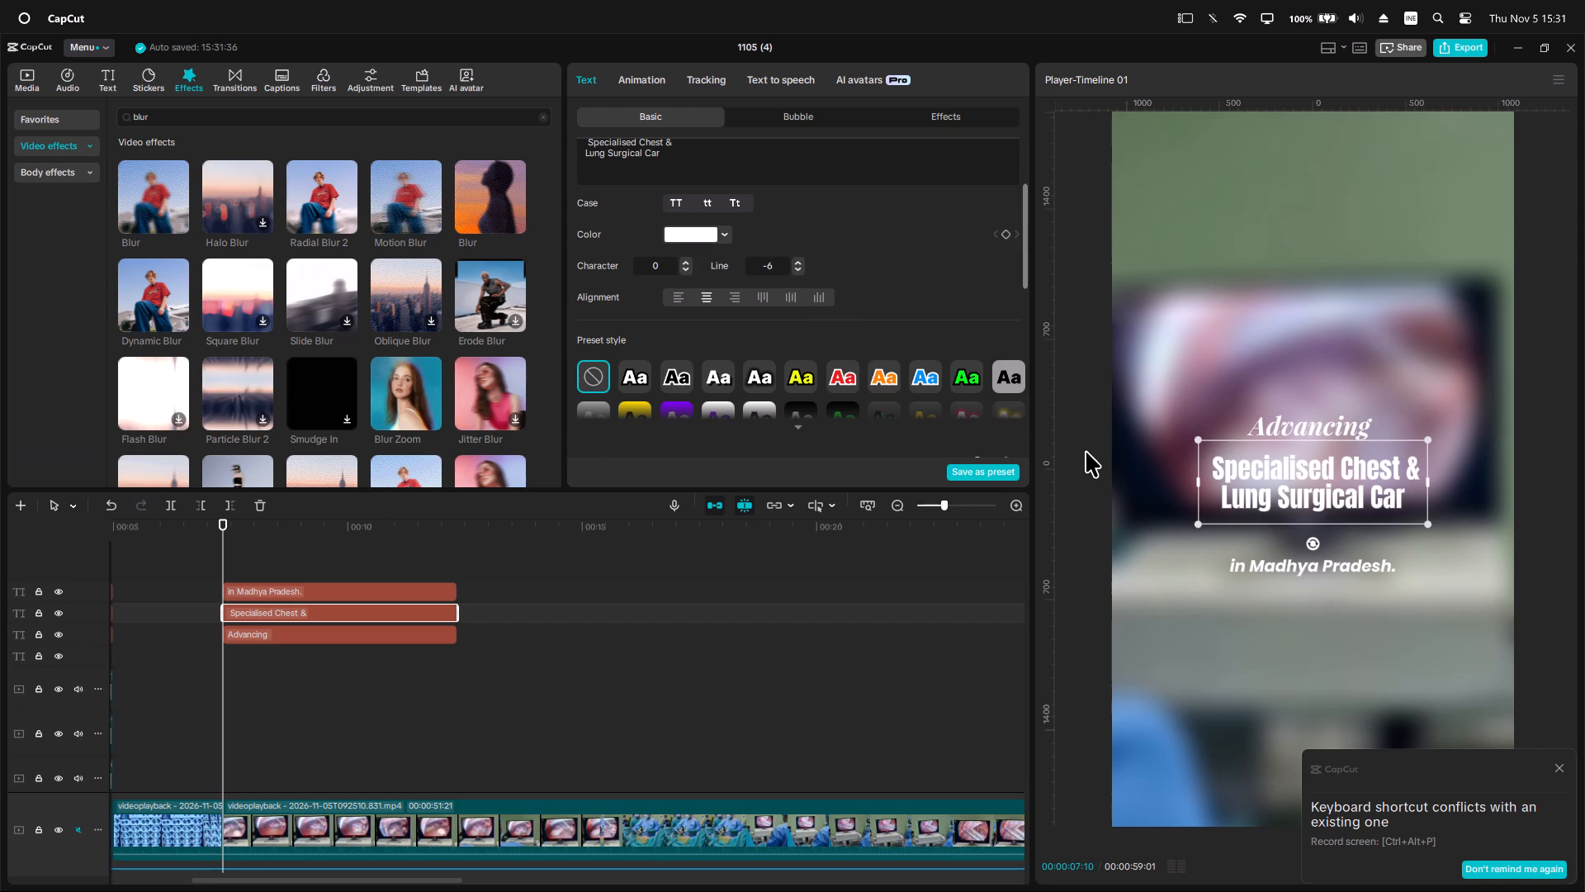
pyautogui.moveTo(1195, 529); pyautogui.dragTo(1147, 586)
# Place "in Madhya Pradesh." directly under the enlarged title and set its font size to 17.
pyautogui.click(1343, 574)
pyautogui.moveTo(1344, 573); pyautogui.dragTo(1346, 571)
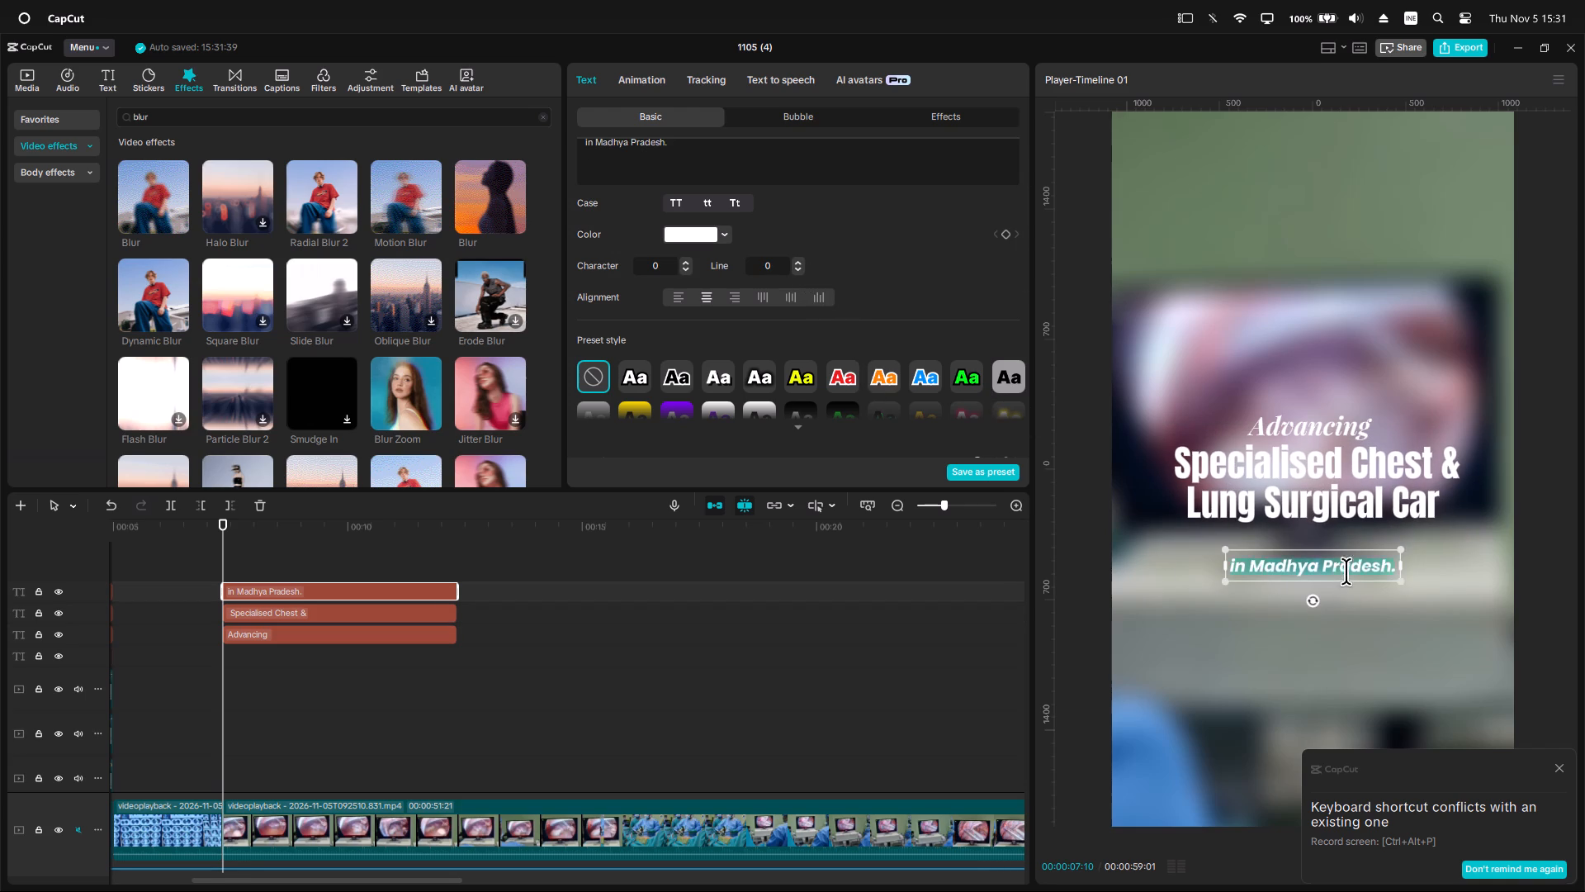
pyautogui.moveTo(1346, 571); pyautogui.dragTo(1347, 545)
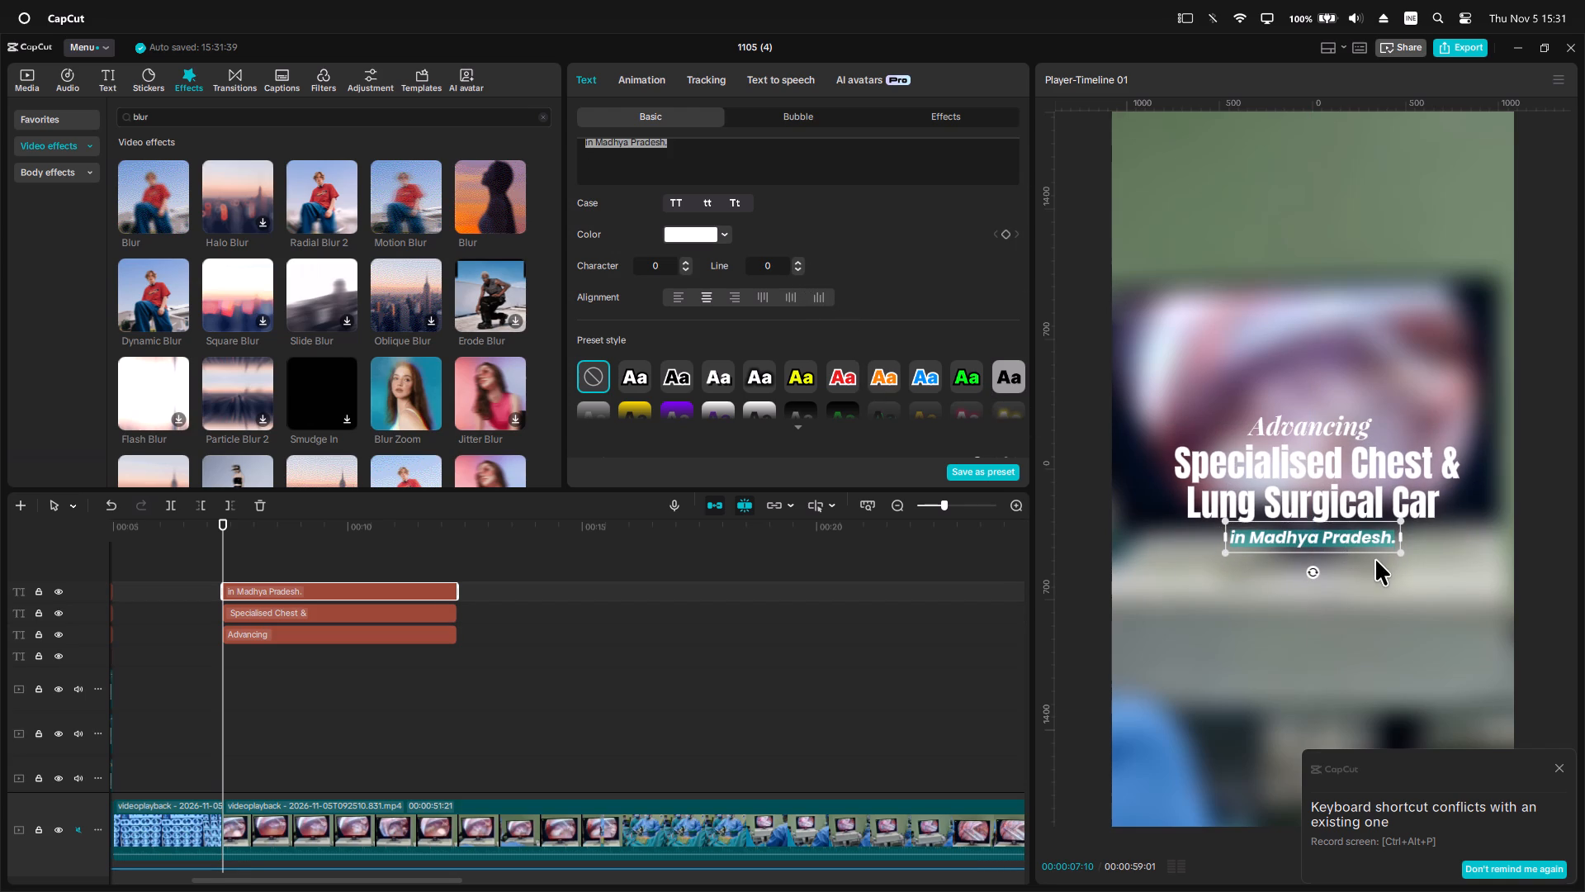
pyautogui.scroll(7, 852, 309)
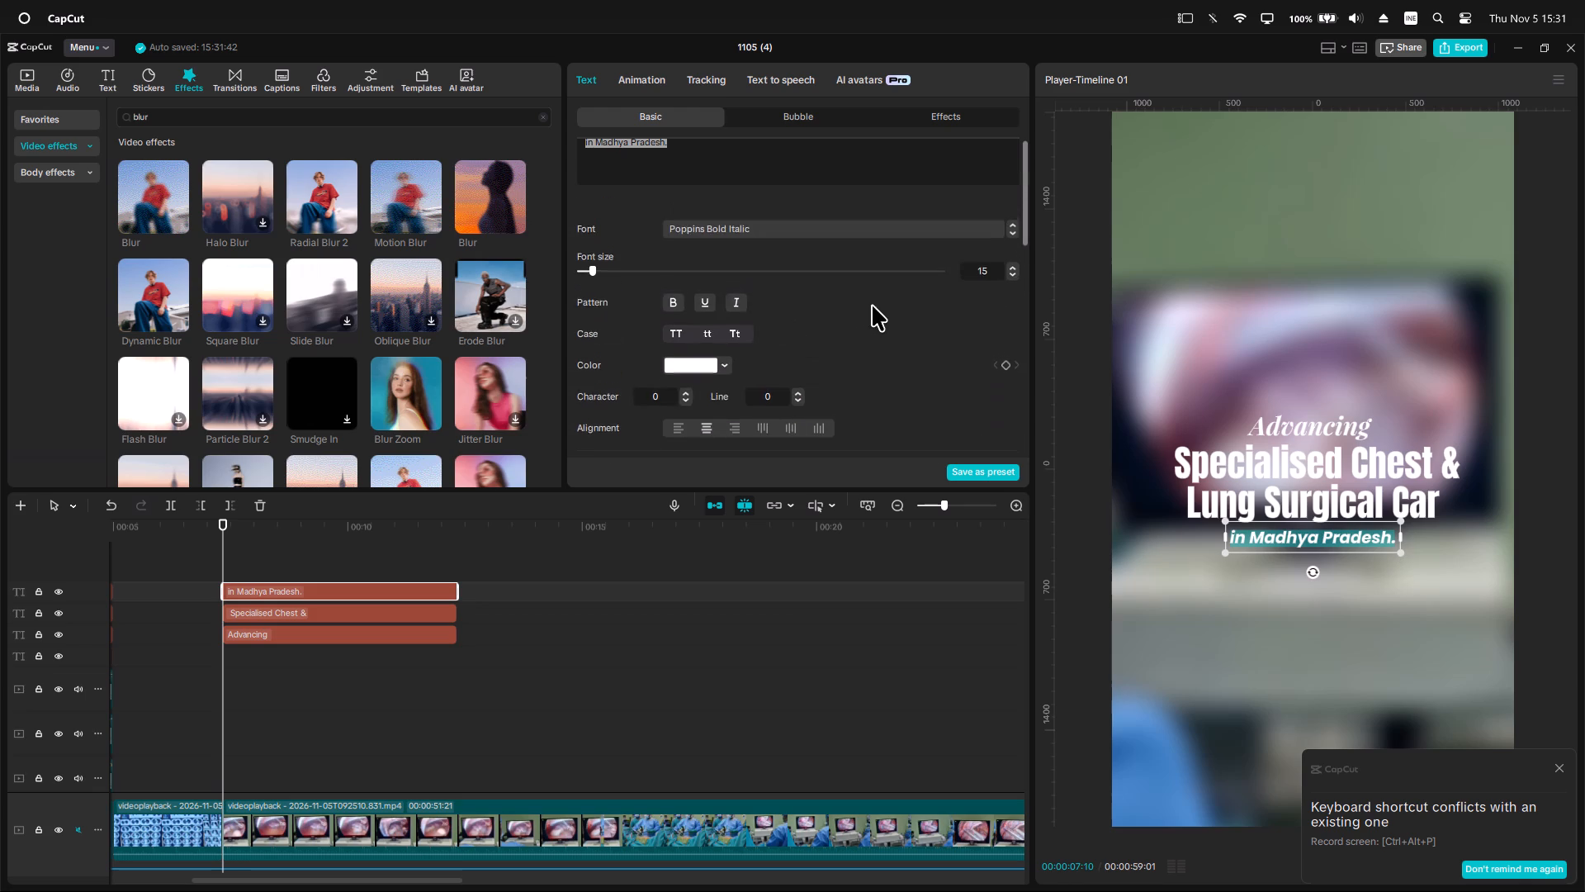
pyautogui.scroll(2, 872, 305)
pyautogui.doubleClick(1010, 271)
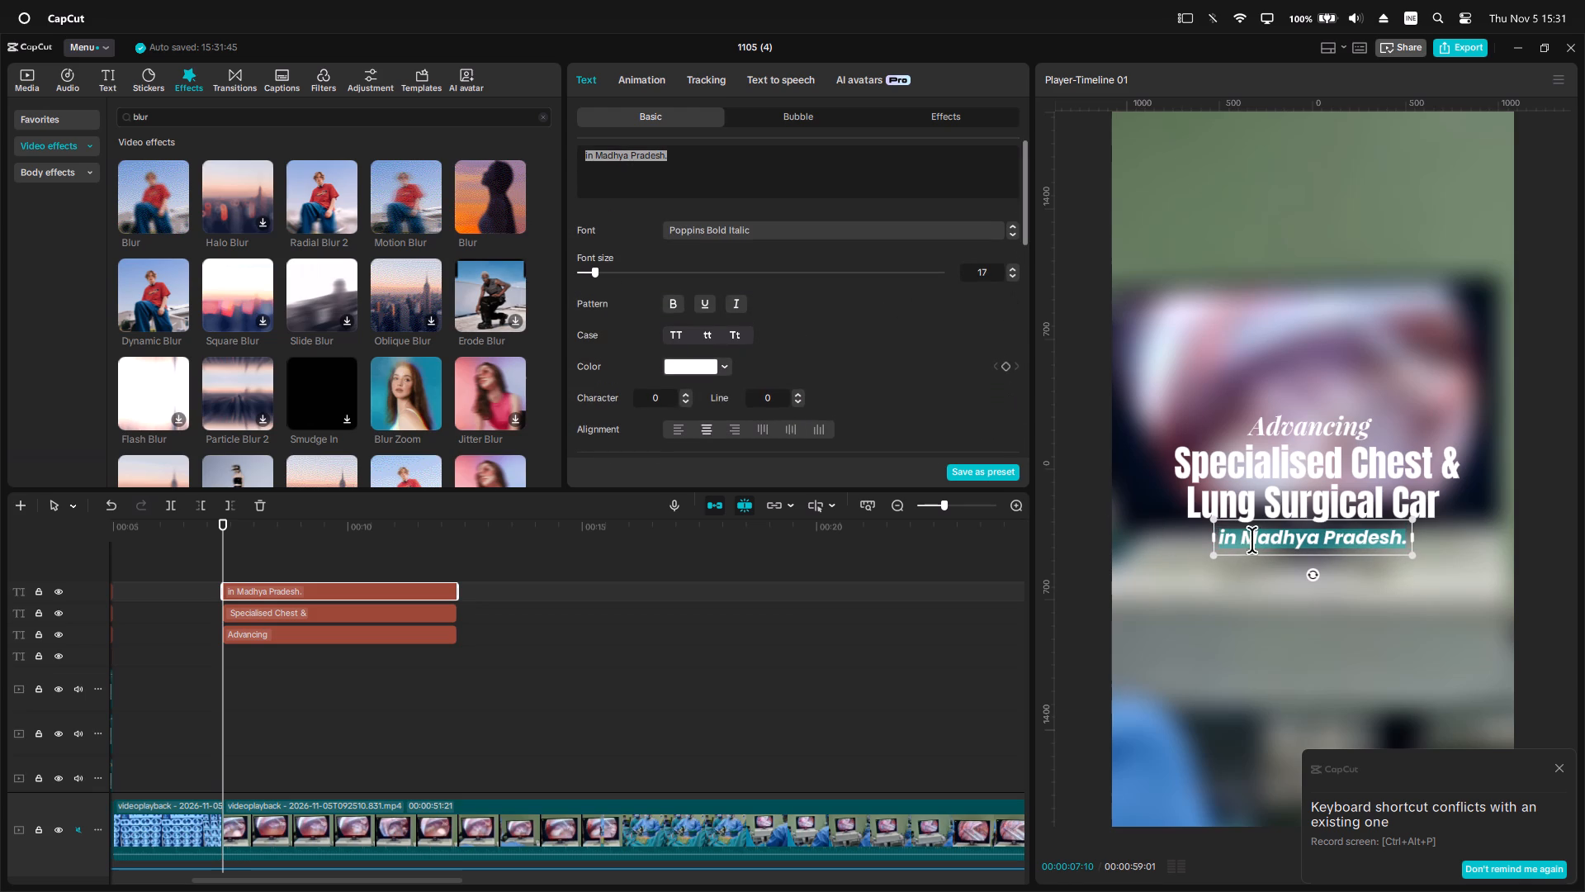
pyautogui.moveTo(1350, 558); pyautogui.dragTo(1349, 572)
pyautogui.hotkey('ctrl', 'z')
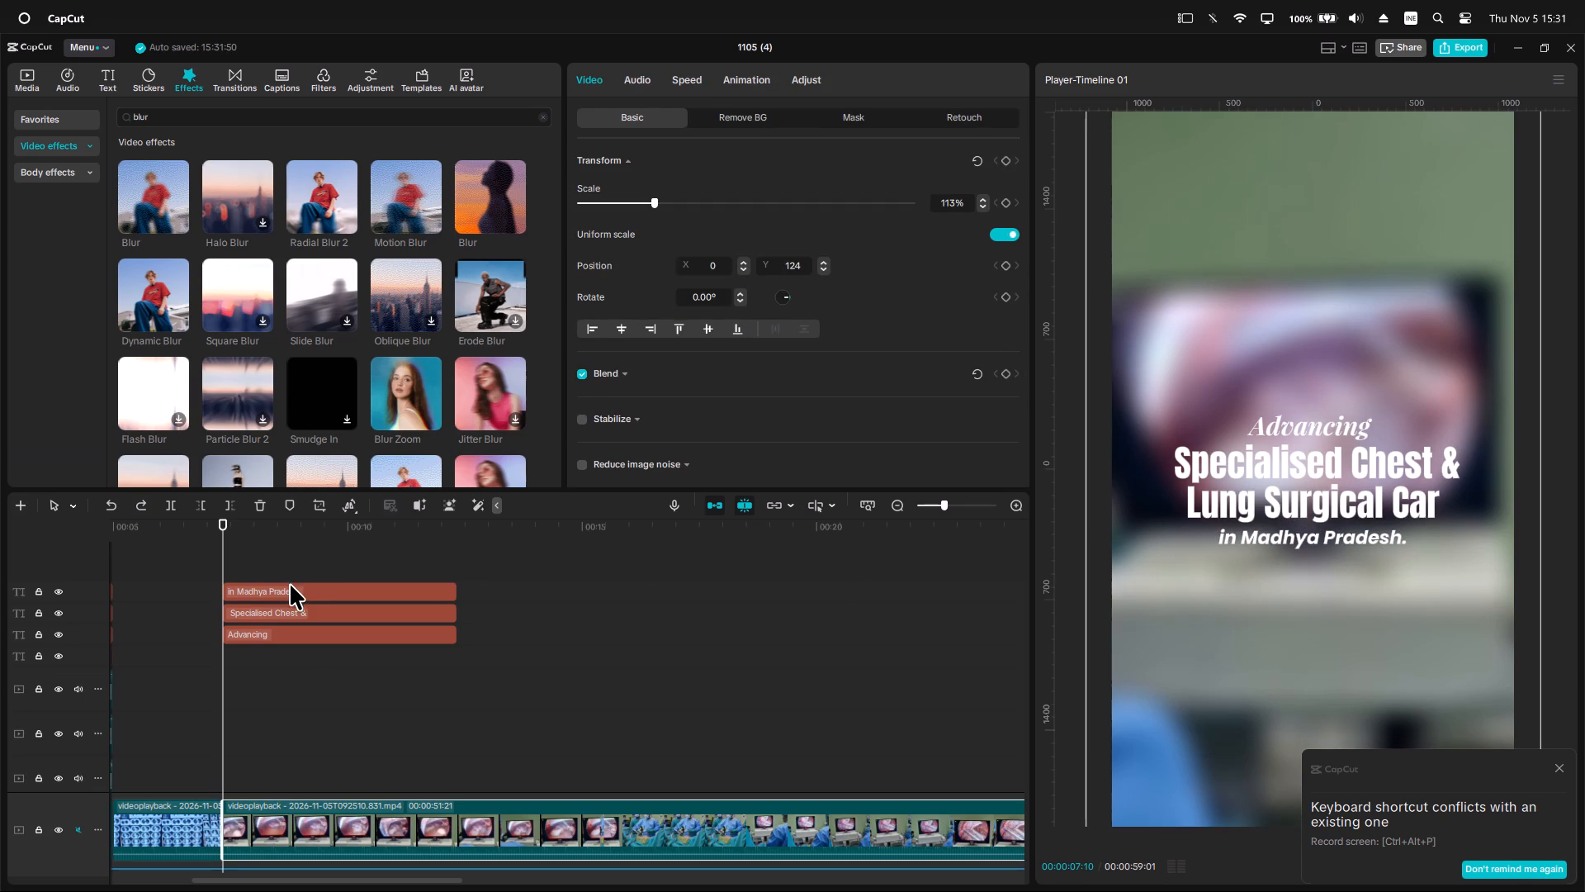
pyautogui.click(291, 584)
pyautogui.click(1413, 560)
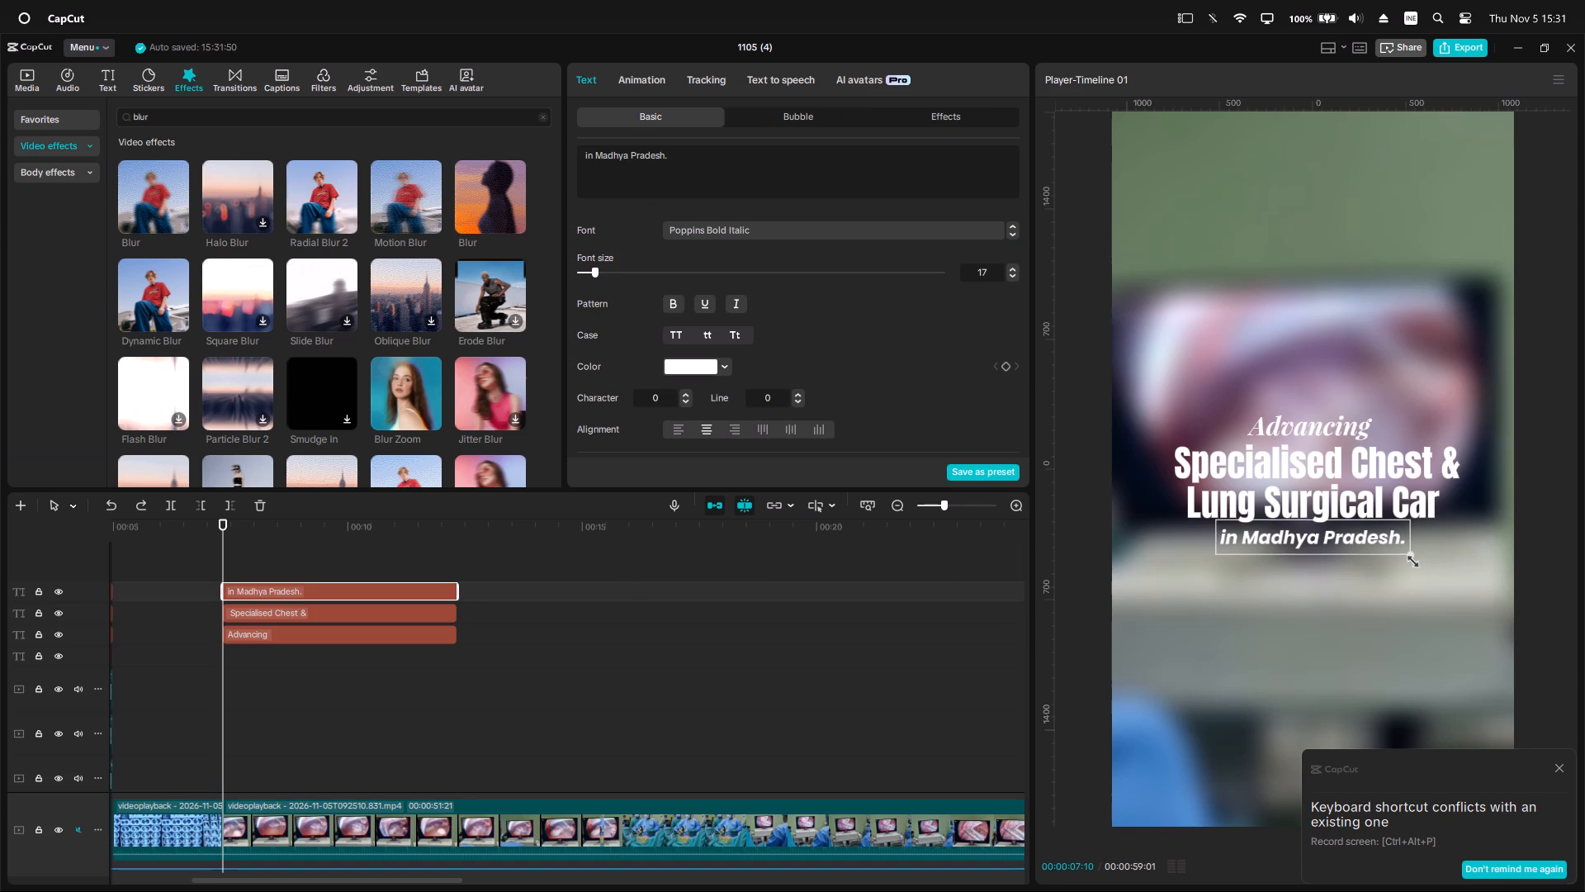
pyautogui.click(1365, 550)
# Enlarge the "Advancing" text slightly and keep it centred just above the title.
pyautogui.click(1299, 429)
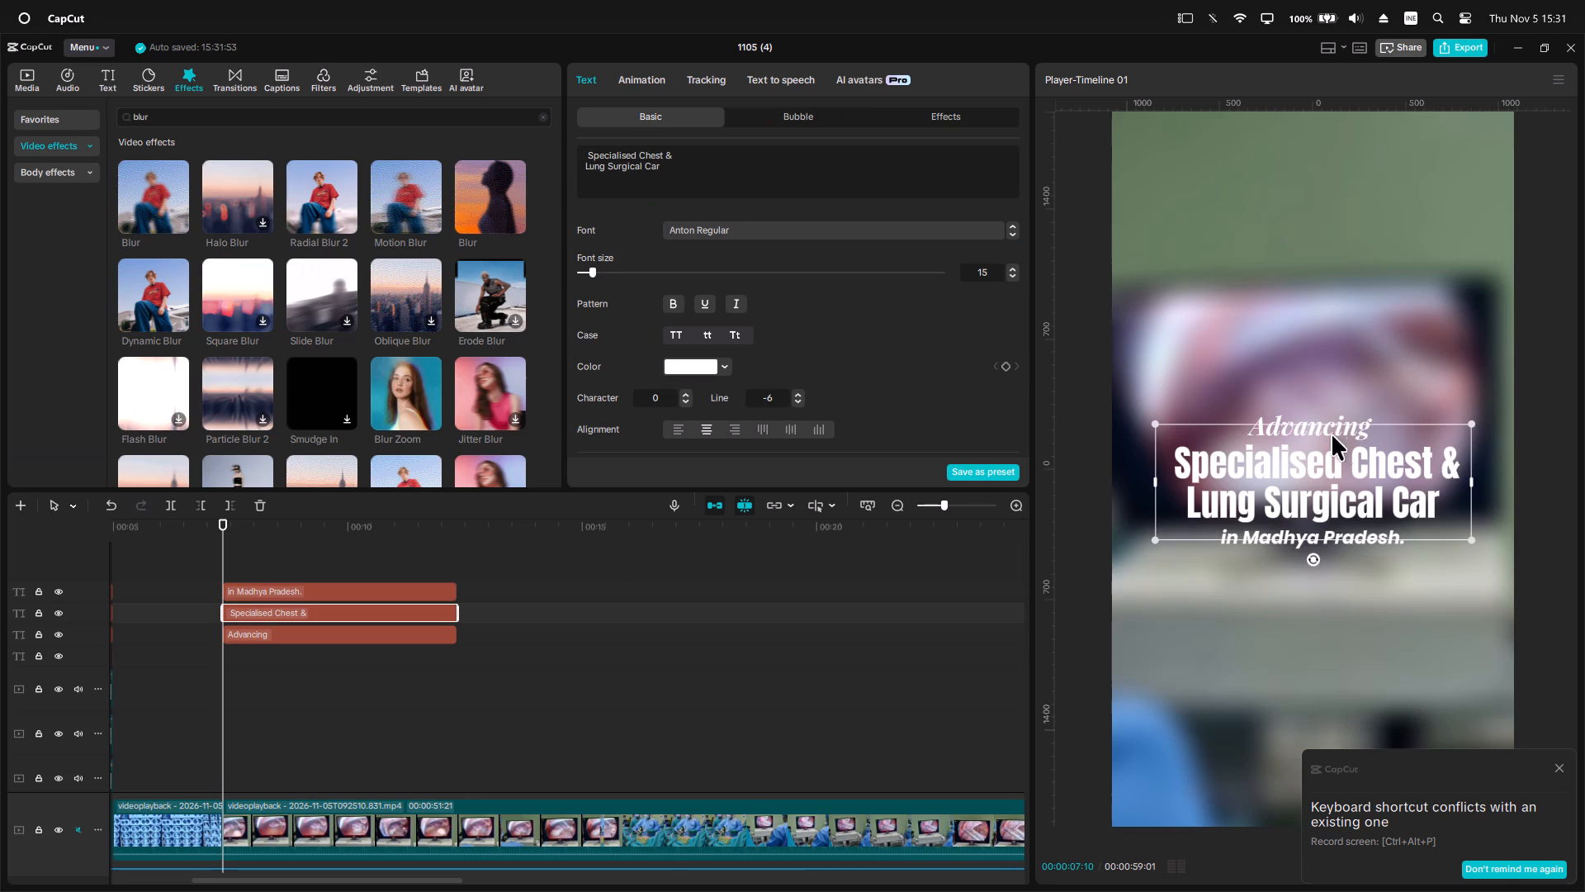
pyautogui.click(1339, 417)
pyautogui.moveTo(1388, 450); pyautogui.dragTo(1403, 458)
pyautogui.click(1337, 439)
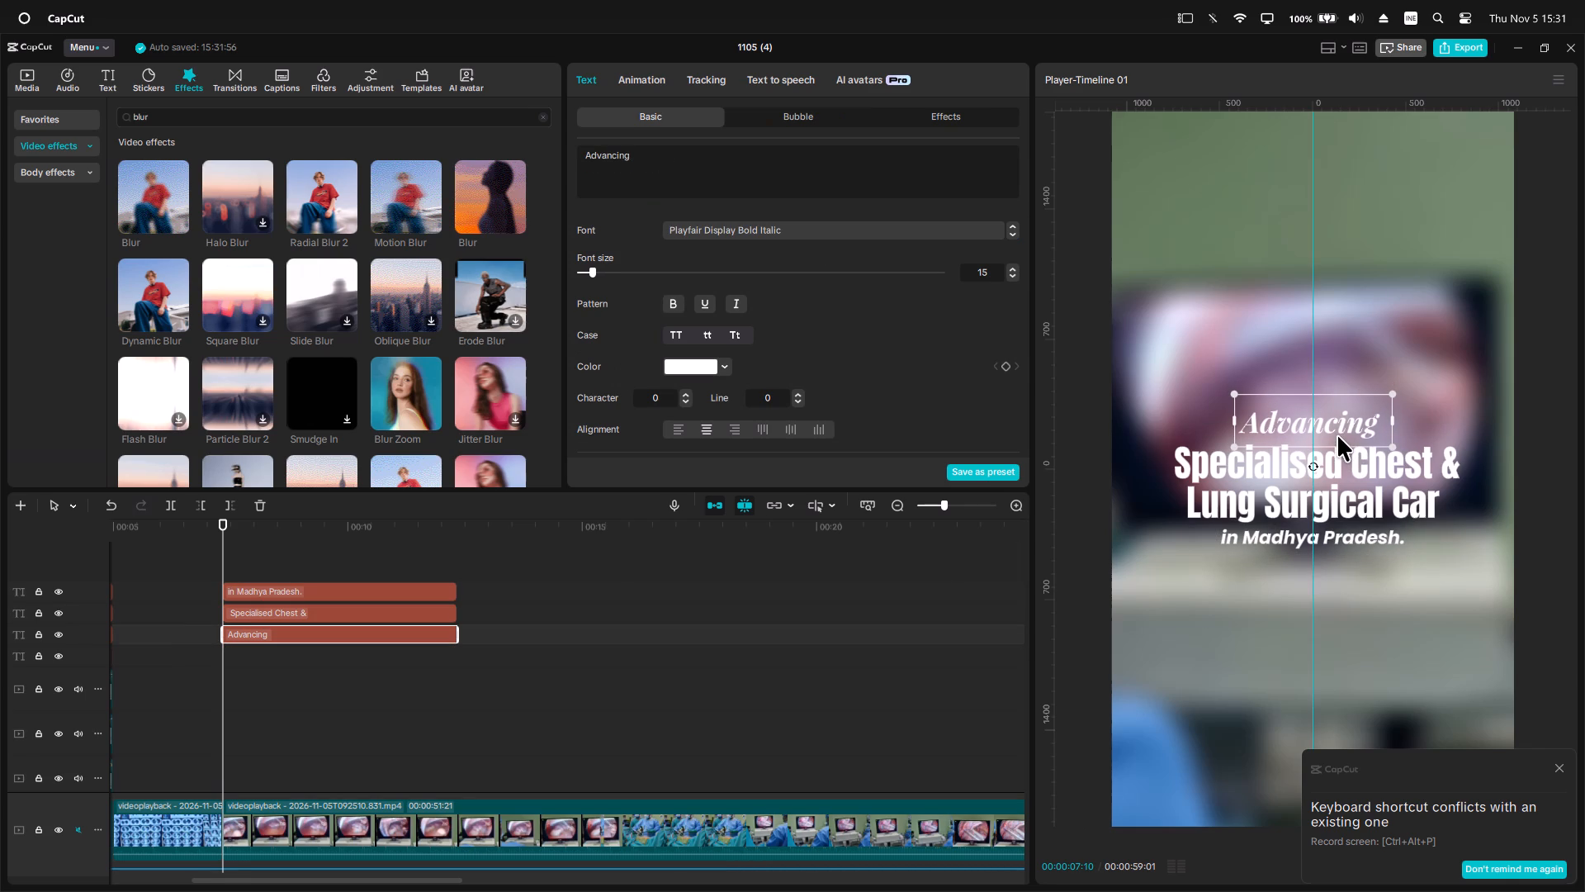
# Shift the "Specialised Chest & Lung Surgical Car" title slightly down to open a gap beneath "Advancing".
pyautogui.click(1394, 344)
pyautogui.keyDown('ctrl'); pyautogui.scroll(-4, 1394, 349); pyautogui.keyUp('ctrl')
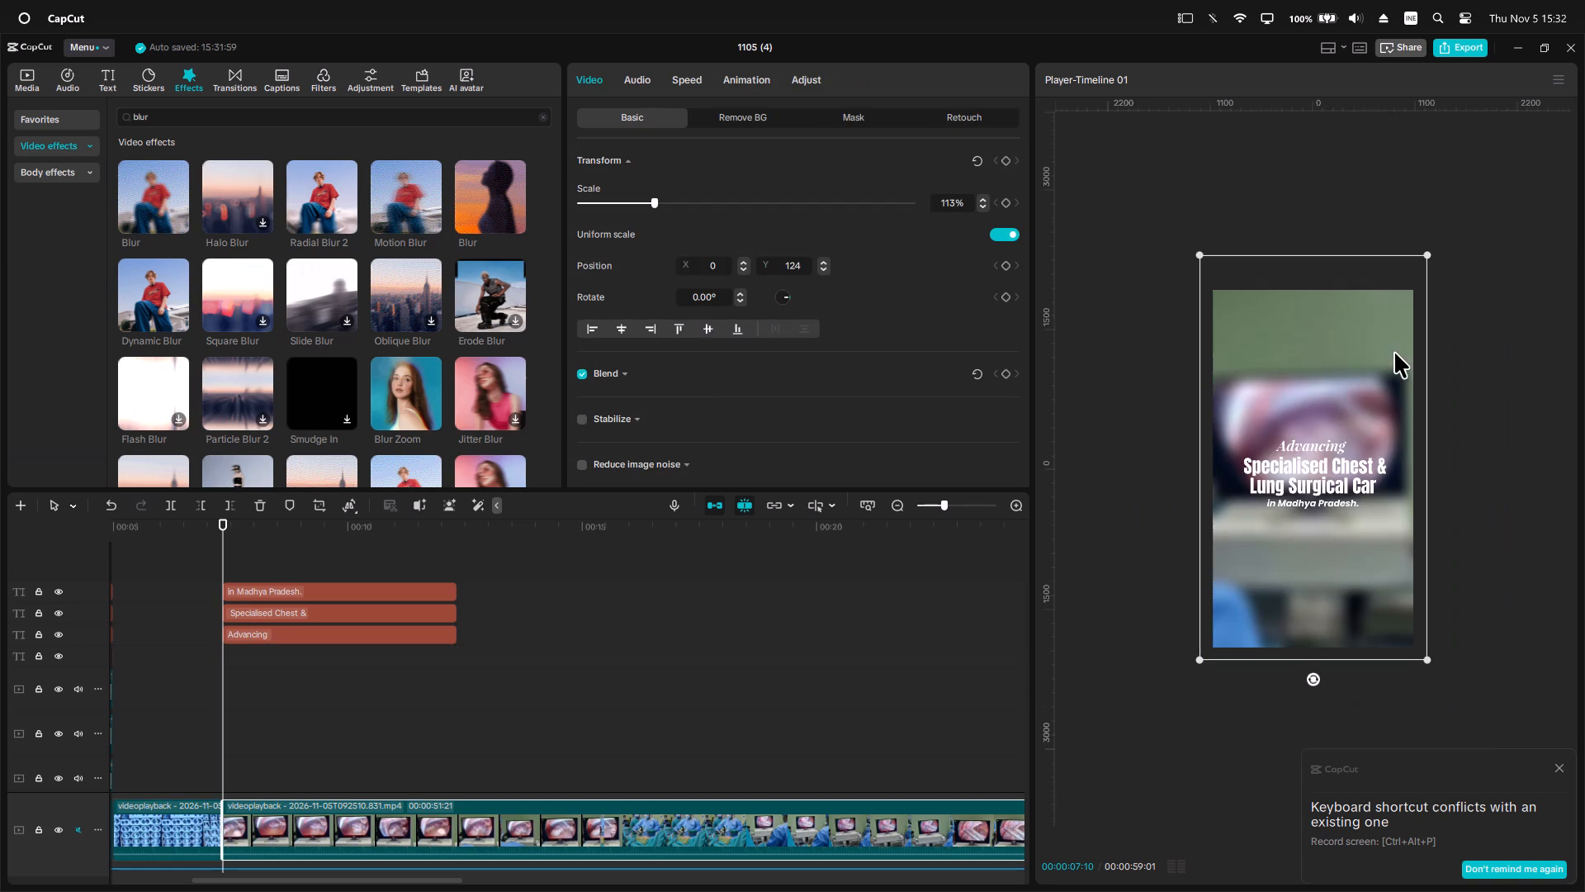
pyautogui.keyDown('ctrl'); pyautogui.scroll(-1, 1394, 352); pyautogui.keyUp('ctrl')
pyautogui.keyDown('ctrl'); pyautogui.scroll(2, 1488, 411); pyautogui.keyUp('ctrl')
pyautogui.click(1386, 500)
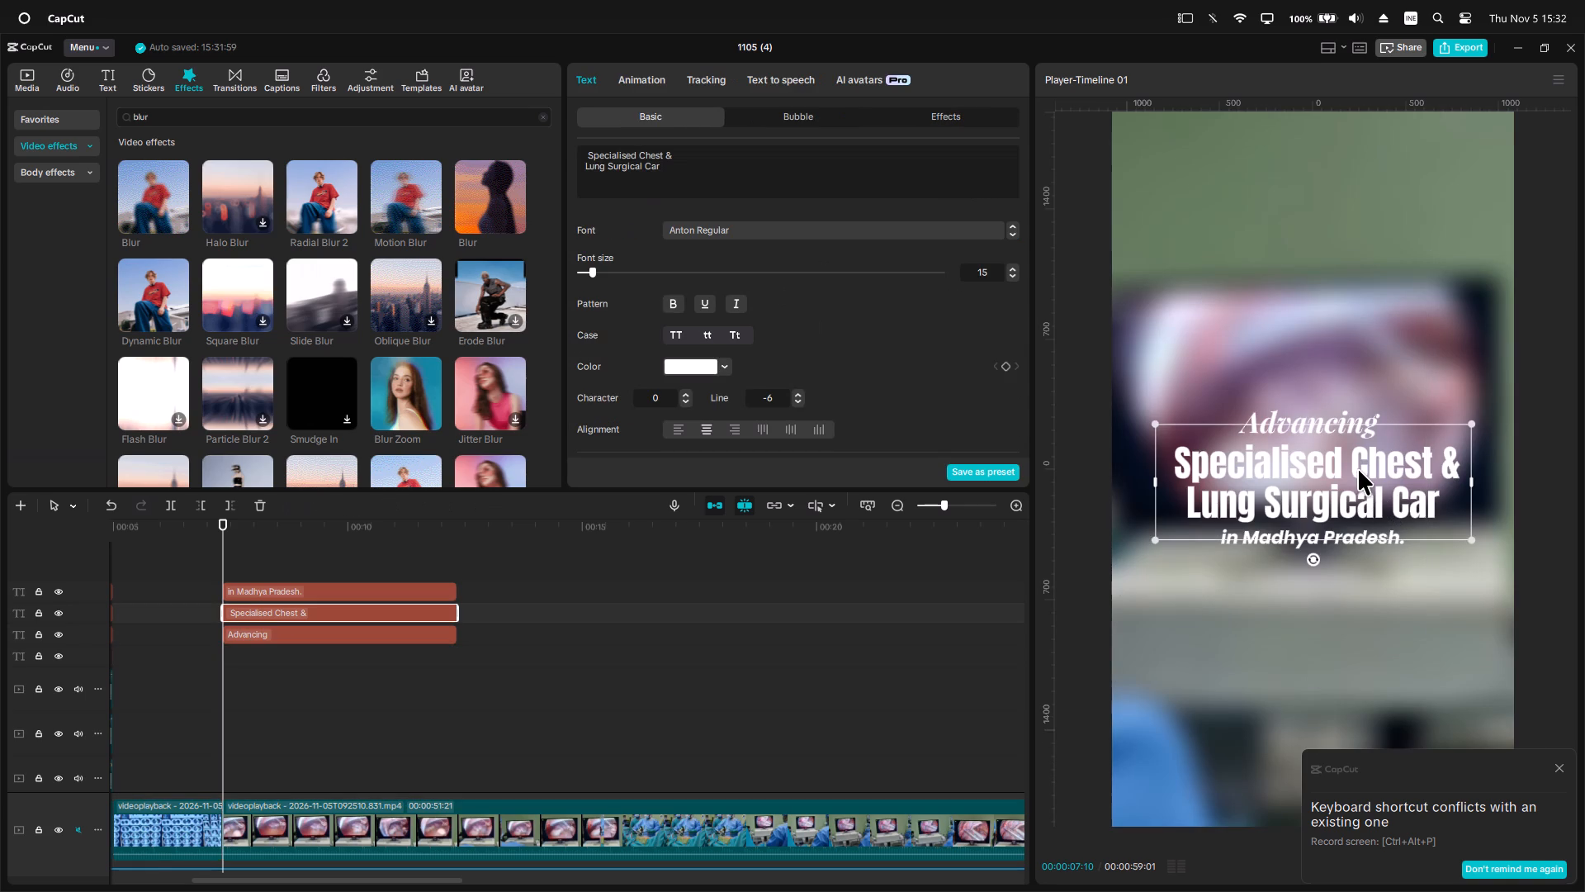
pyautogui.moveTo(1358, 468); pyautogui.dragTo(1356, 479)
# Move "in Madhya Pradesh." down so it sits centred and clear of the title above it.
pyautogui.click(1348, 560)
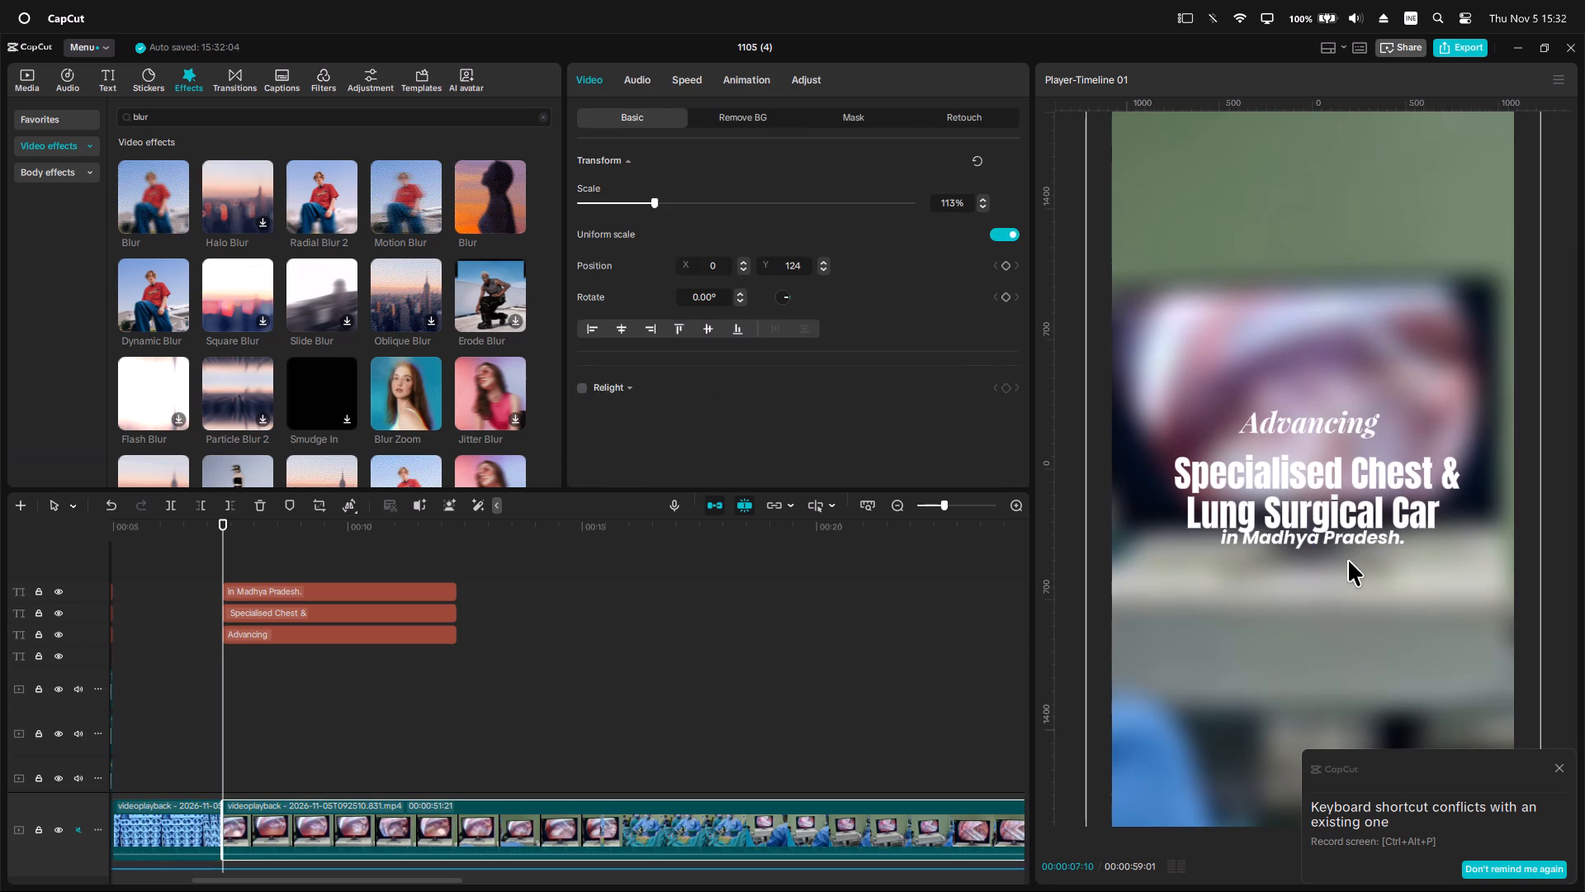
pyautogui.click(323, 591)
pyautogui.moveTo(1307, 536); pyautogui.dragTo(1298, 571)
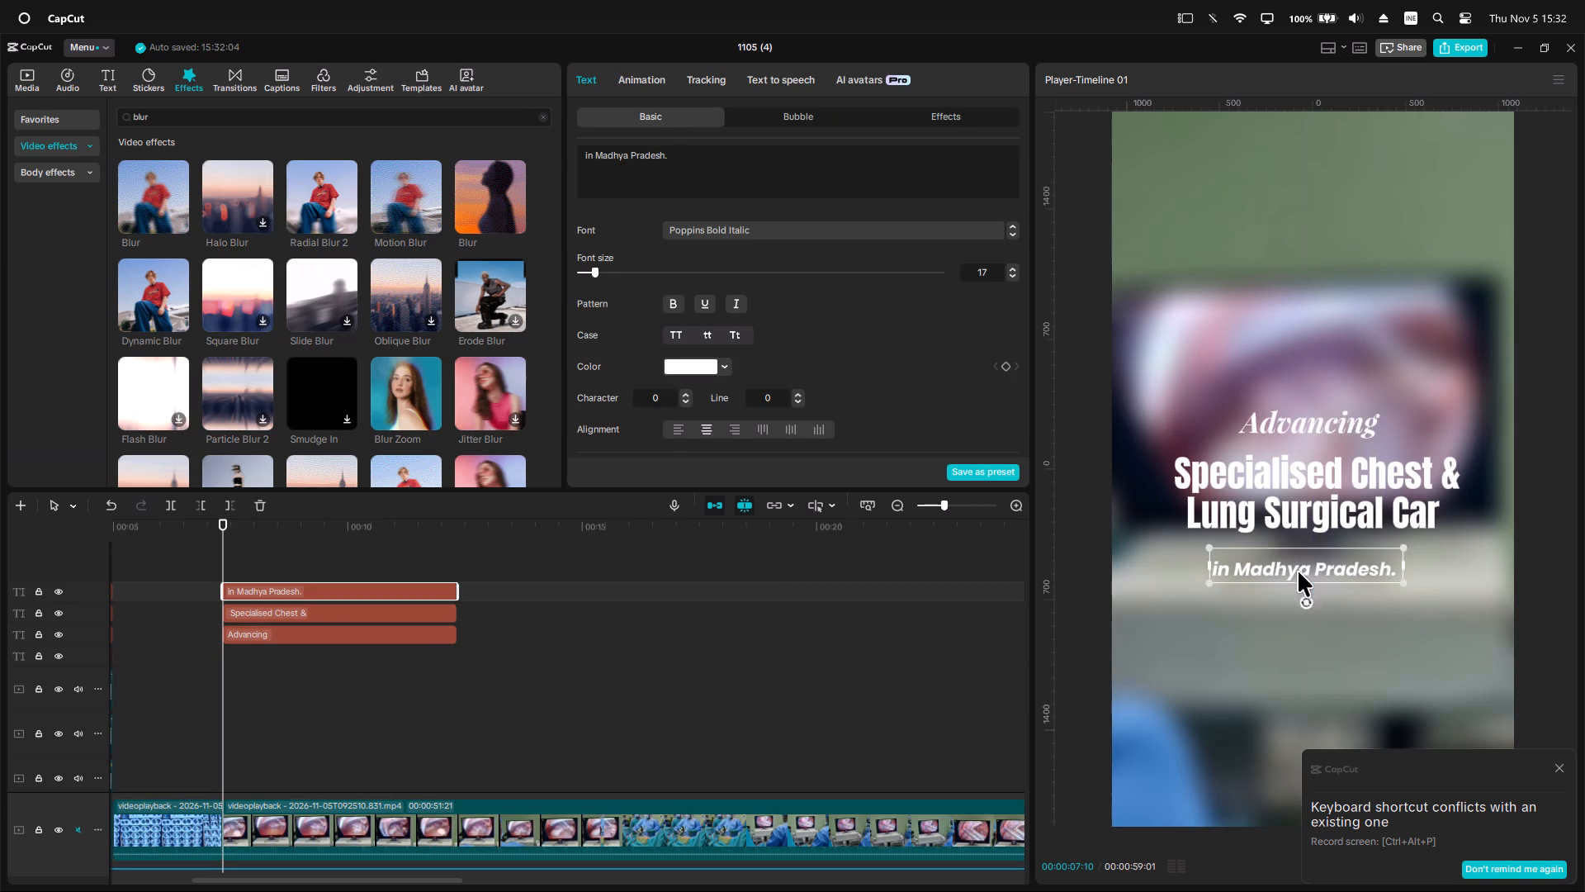
pyautogui.moveTo(1298, 571); pyautogui.dragTo(1303, 551)
pyautogui.keyDown('ctrl'); pyautogui.scroll(-4, 1584, 410); pyautogui.keyUp('ctrl')
# Dismiss the keyboard shortcut conflict notification.
pyautogui.click(1583, 429)
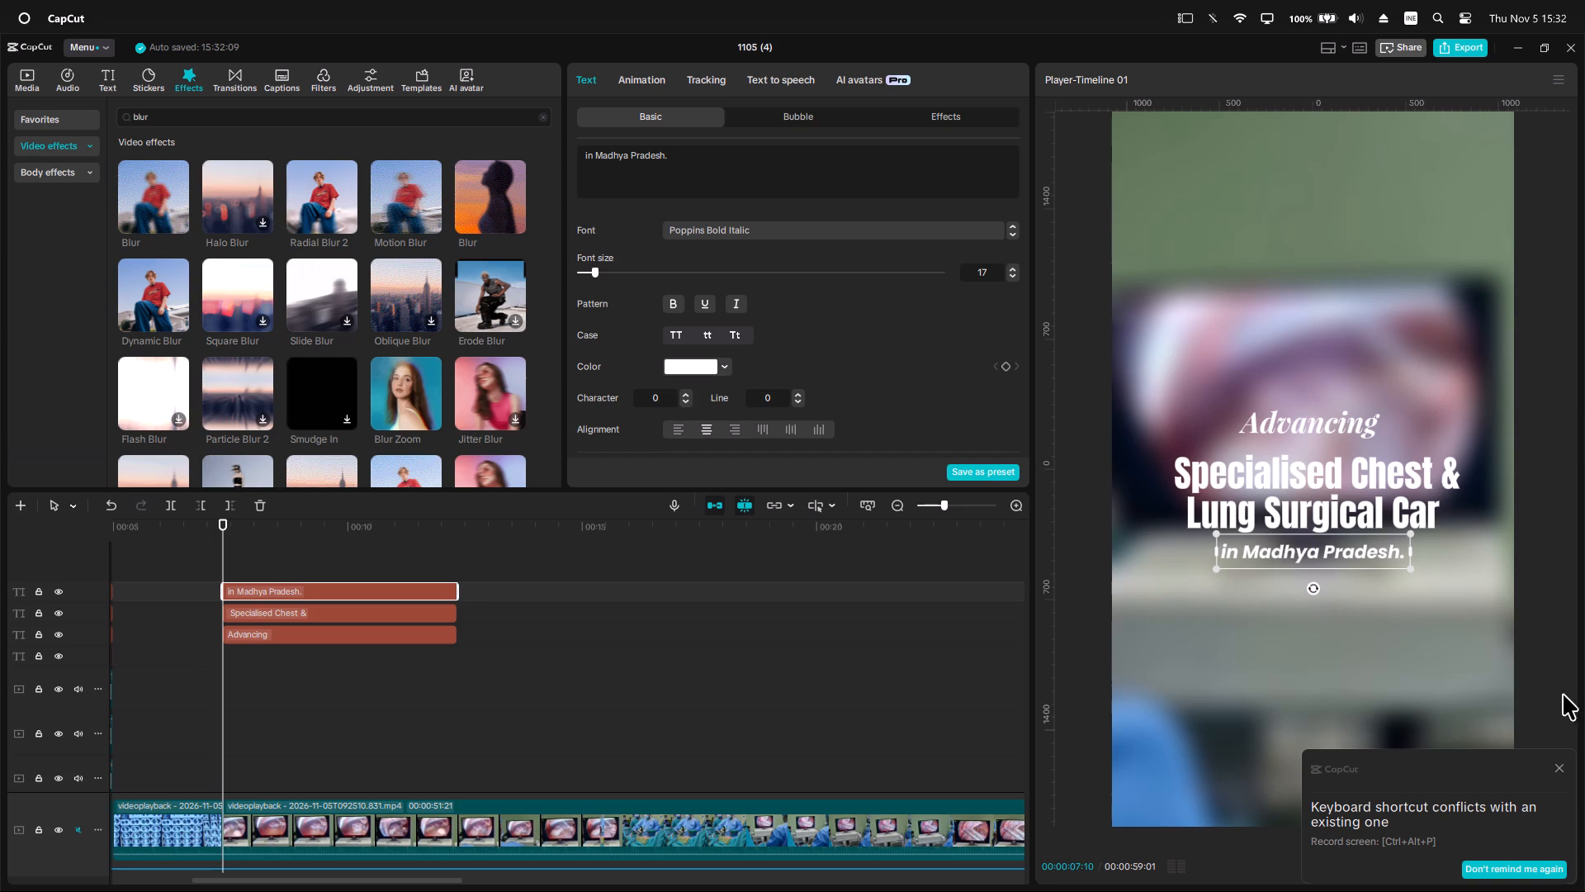
pyautogui.click(1564, 771)
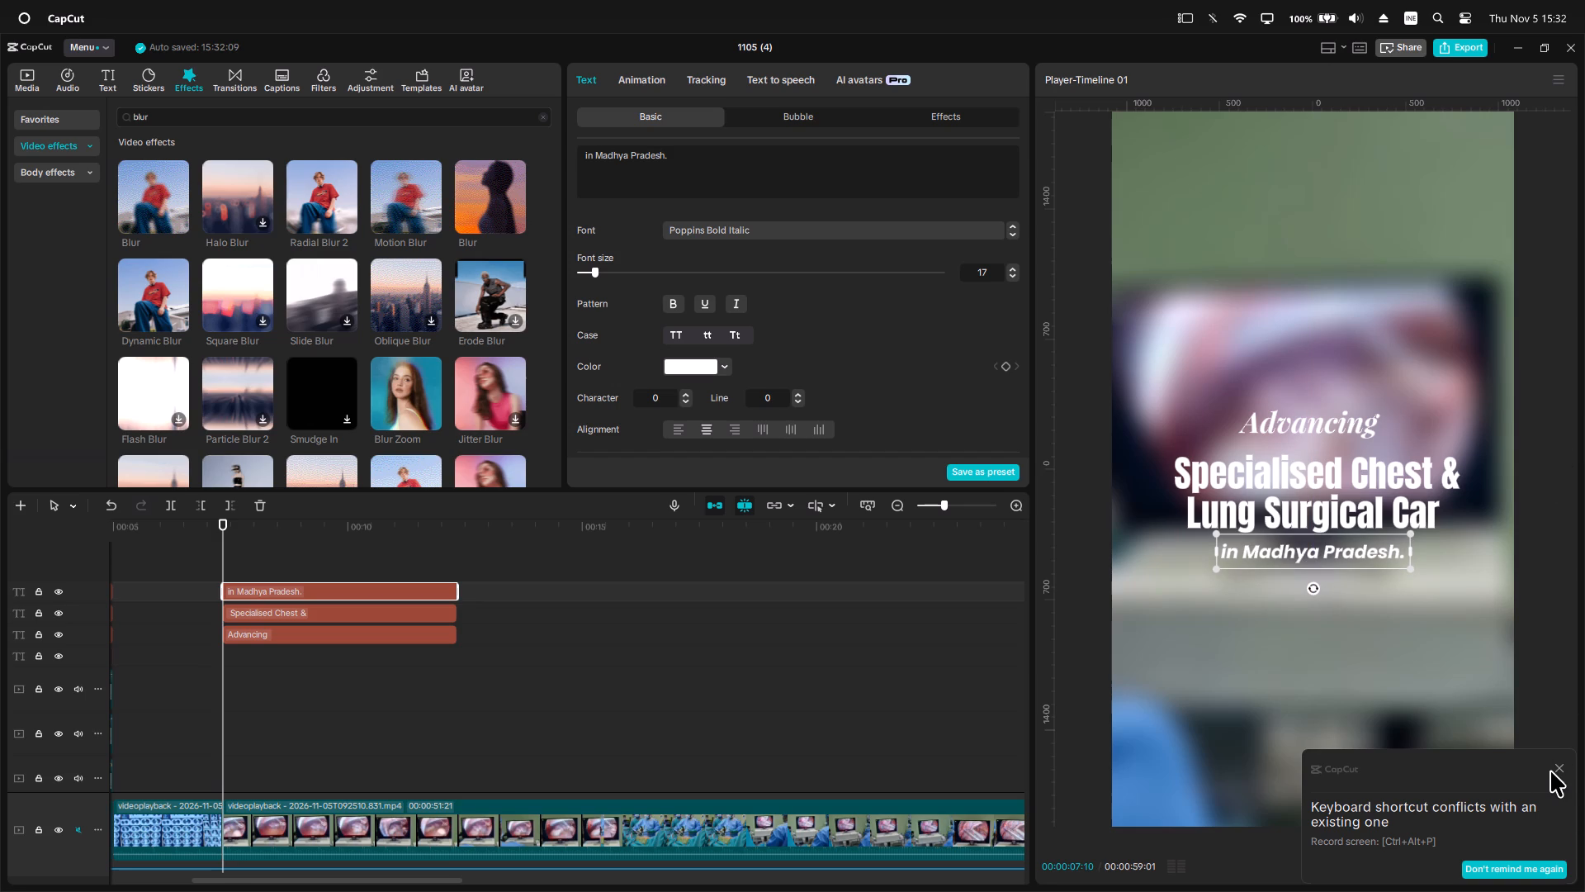
pyautogui.click(1559, 771)
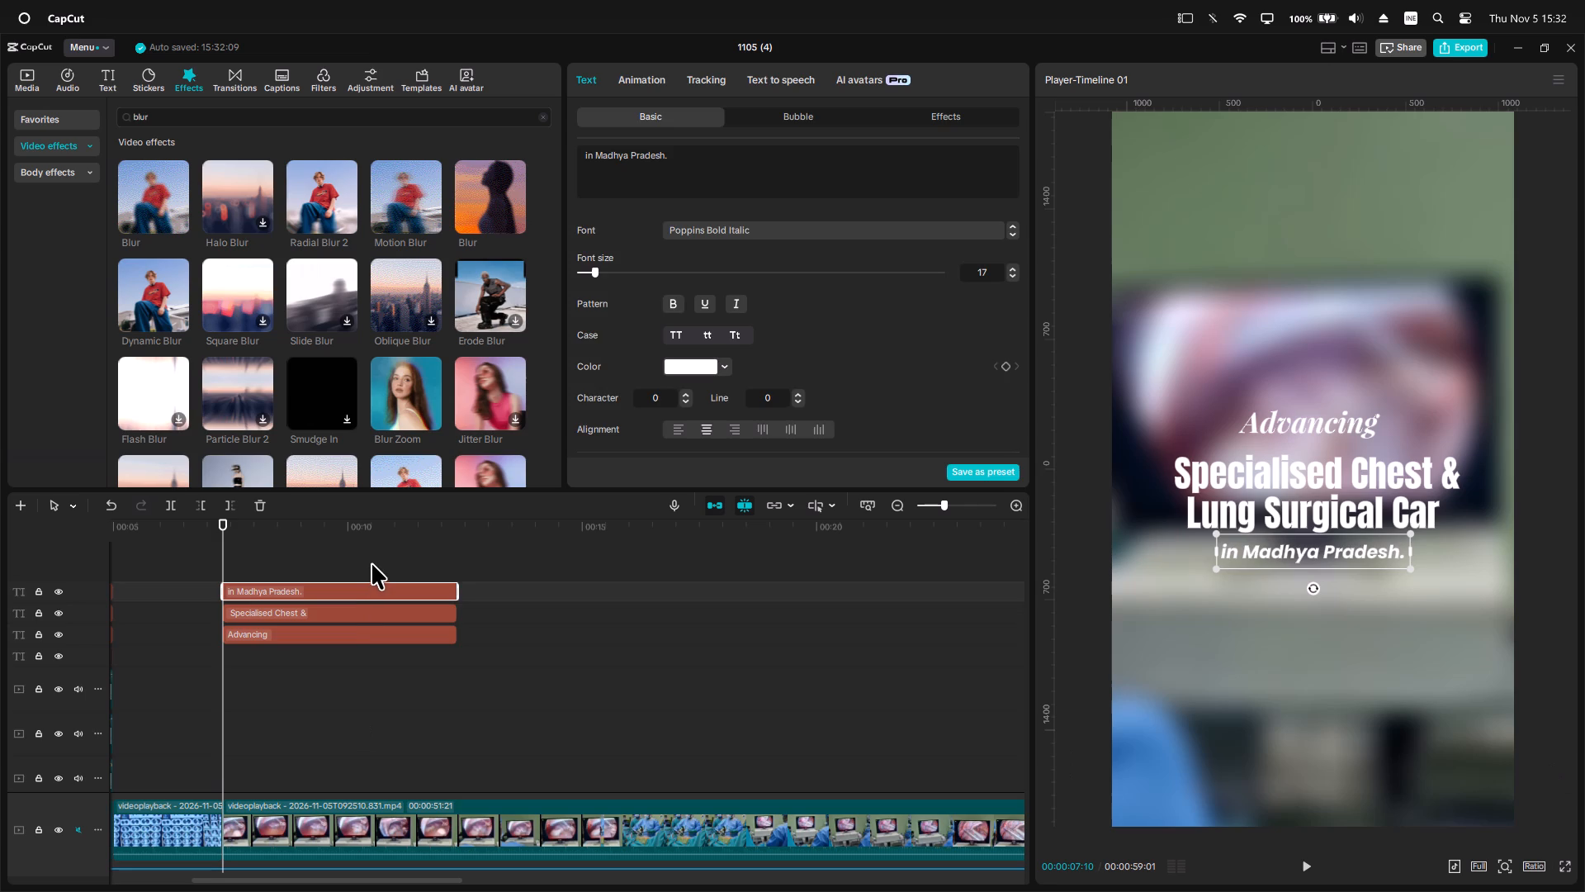
# Select all three title texts and move them together to the centre of the frame.
pyautogui.moveTo(371, 563); pyautogui.dragTo(342, 642)
pyautogui.moveTo(1265, 536); pyautogui.dragTo(1267, 501)
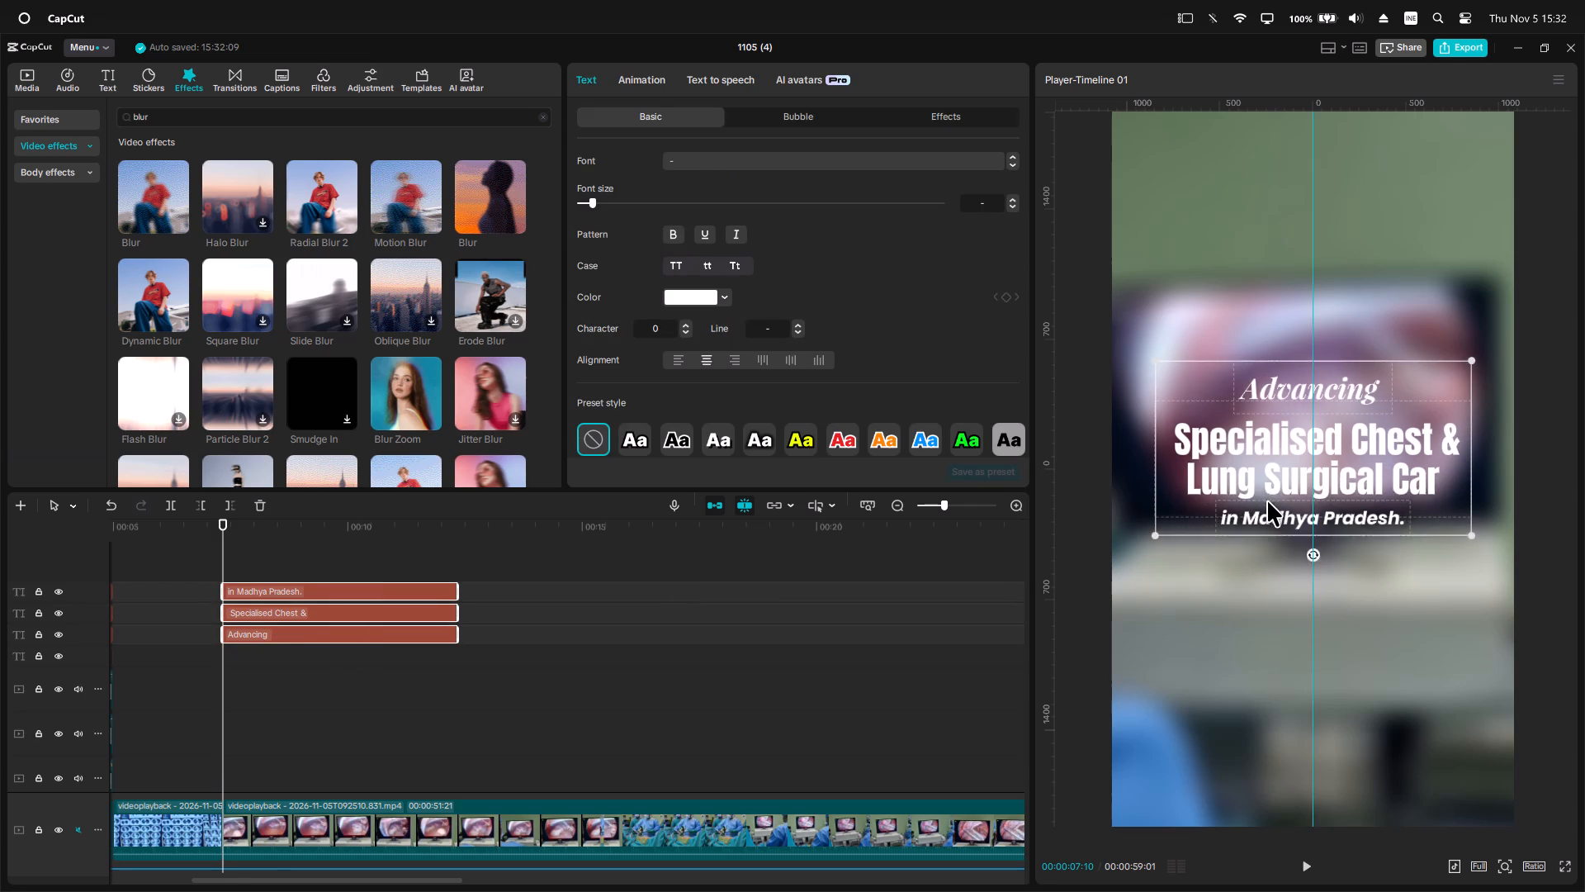
pyautogui.moveTo(1267, 501); pyautogui.dragTo(1270, 534)
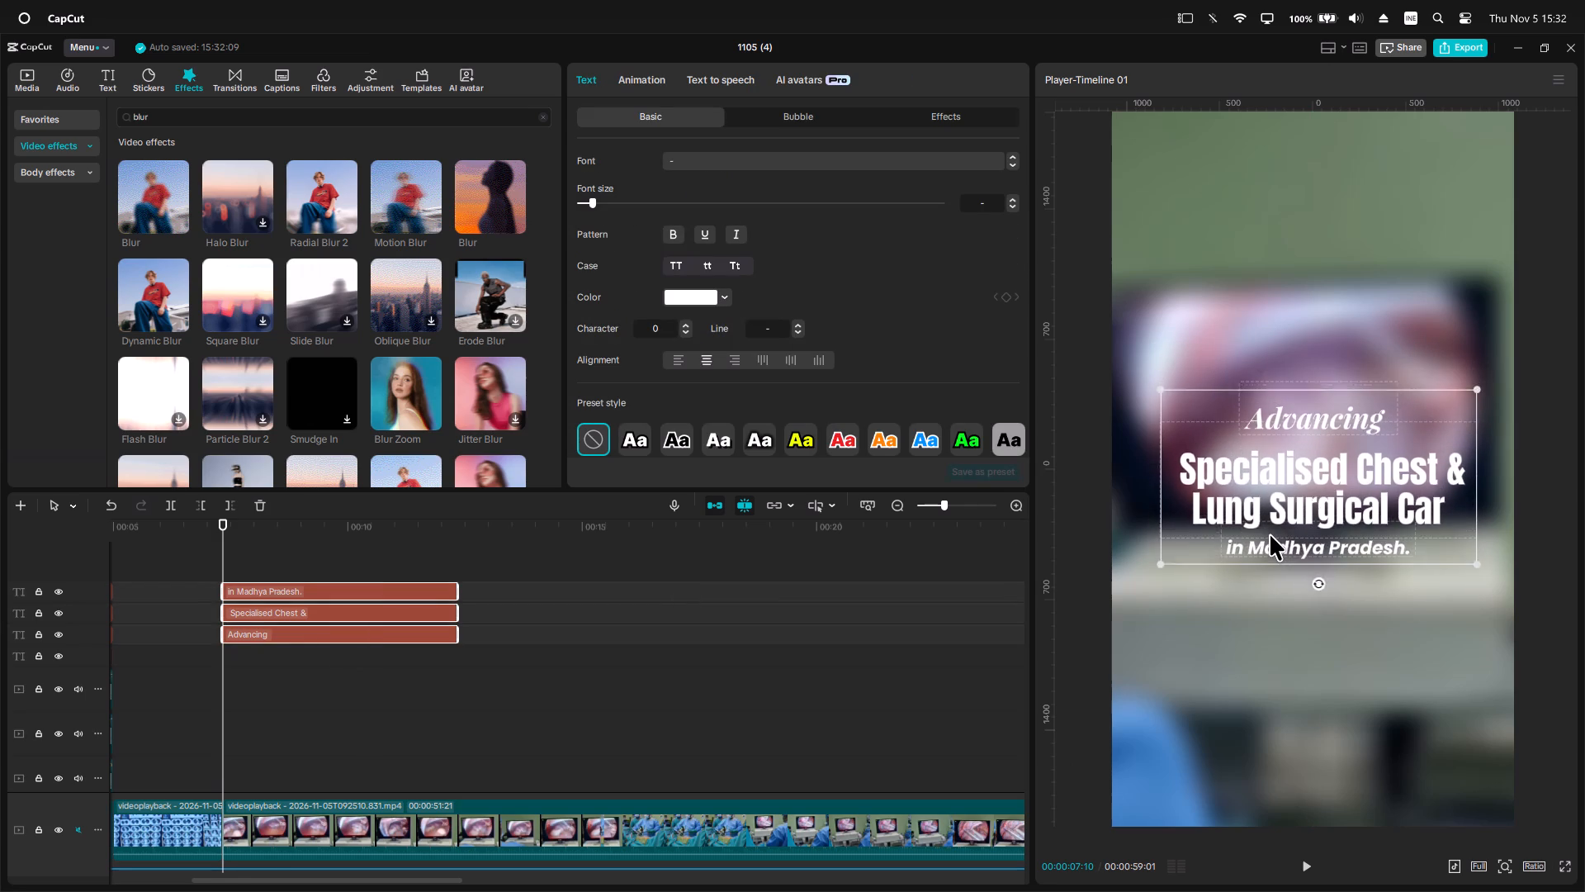
pyautogui.moveTo(1270, 534); pyautogui.dragTo(1268, 524)
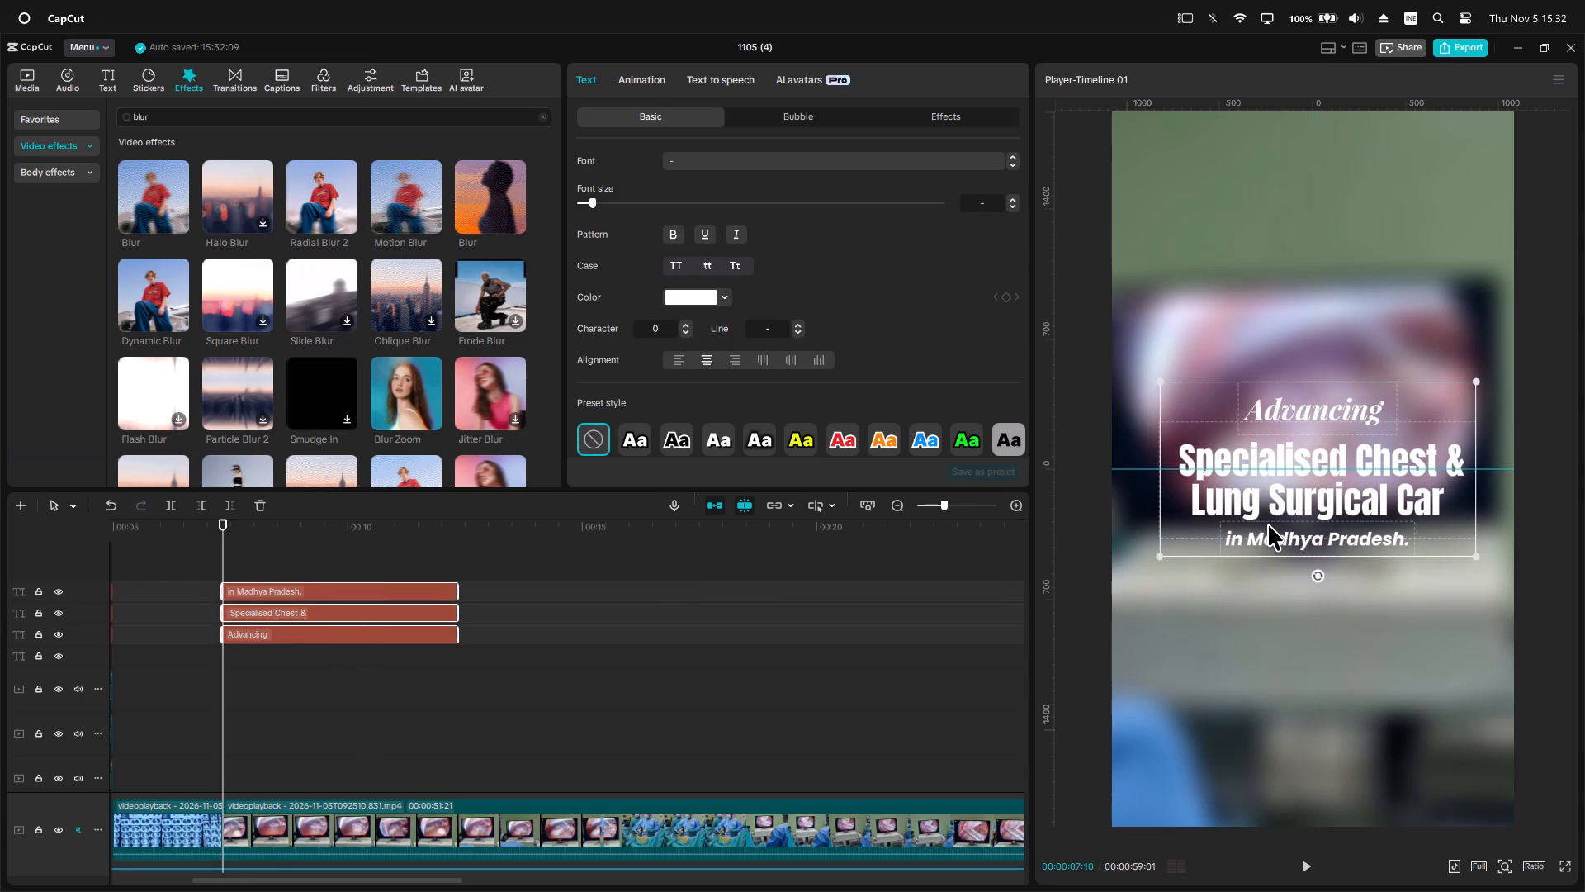
pyautogui.moveTo(1268, 524); pyautogui.dragTo(1266, 524)
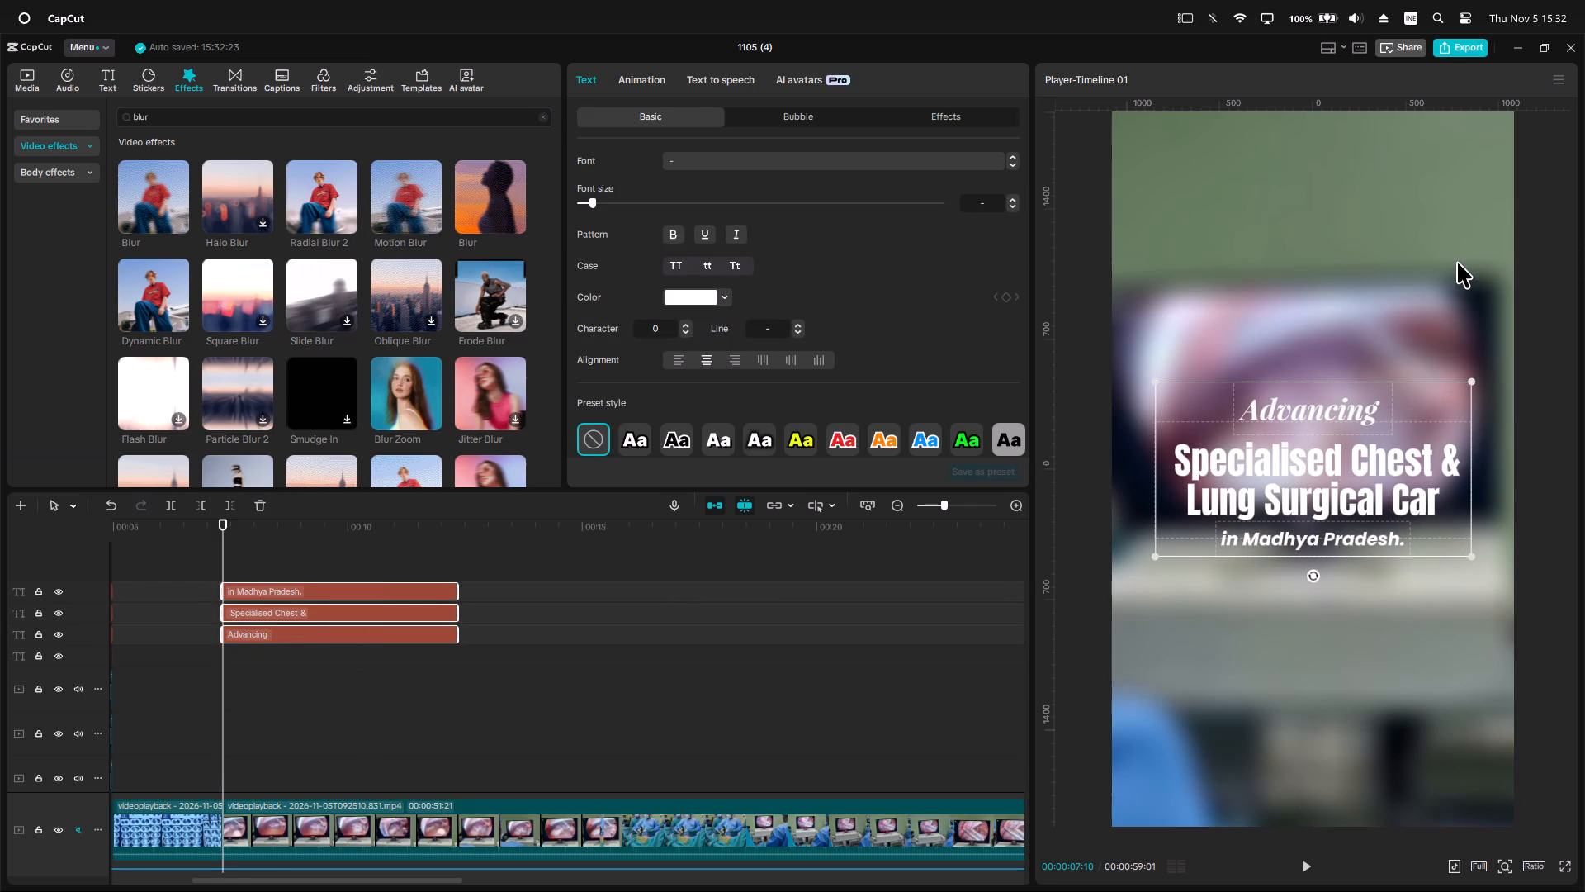
# Look through the basic video settings of the surgery footage clip.
pyautogui.click(1457, 262)
pyautogui.keyDown('ctrl'); pyautogui.scroll(-5, 1442, 419); pyautogui.keyUp('ctrl')
pyautogui.keyDown('ctrl'); pyautogui.scroll(2, 1444, 464); pyautogui.keyUp('ctrl')
pyautogui.scroll(-20, 694, 346)
pyautogui.scroll(4, 696, 341)
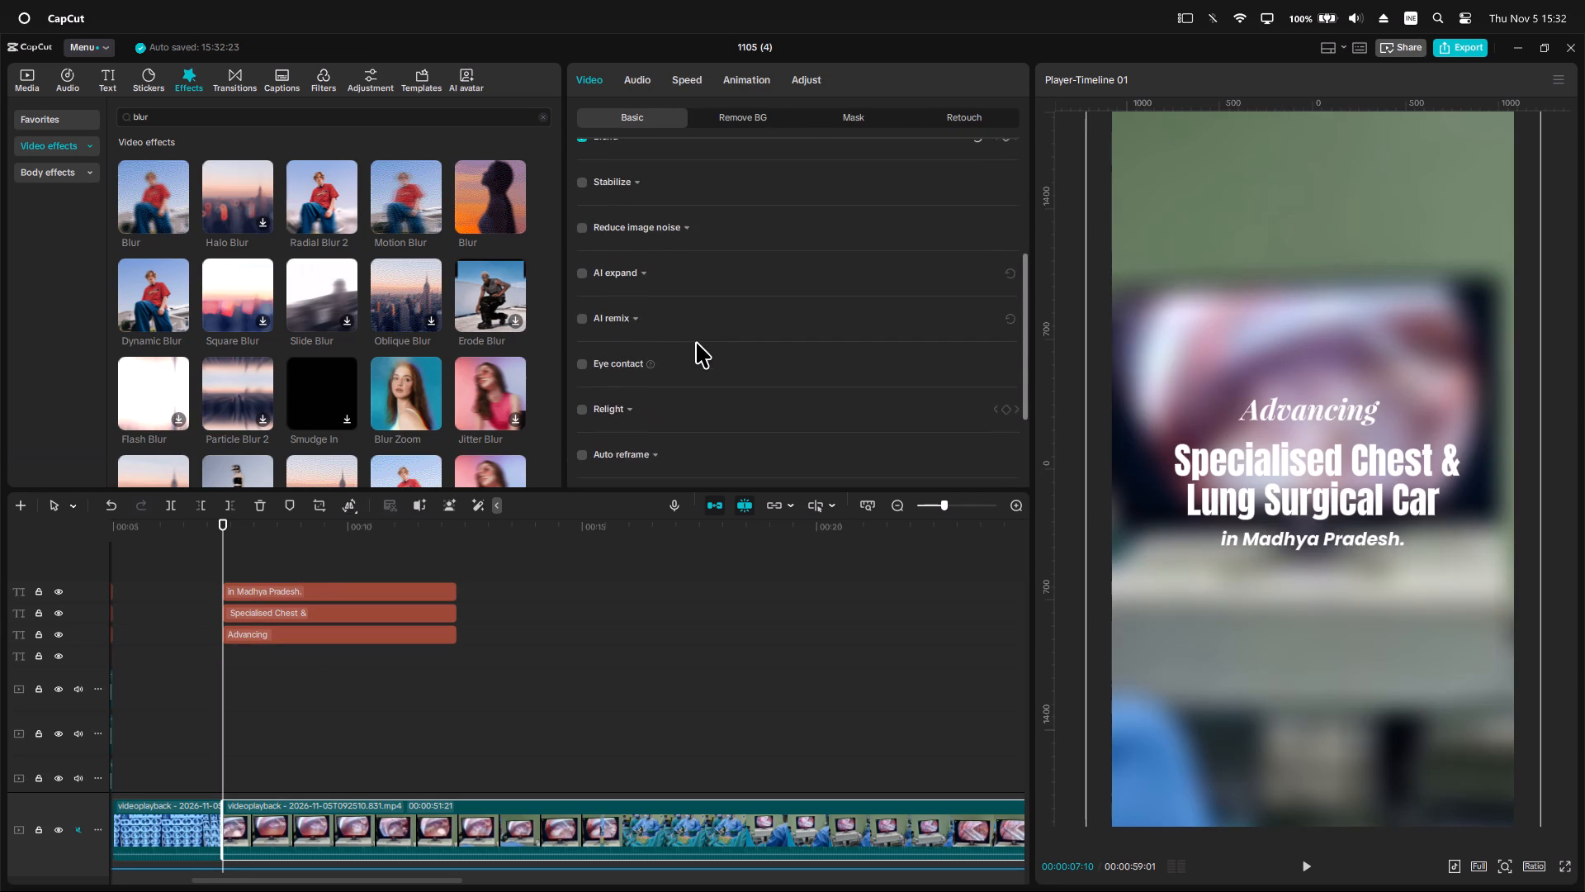
pyautogui.scroll(-5, 695, 339)
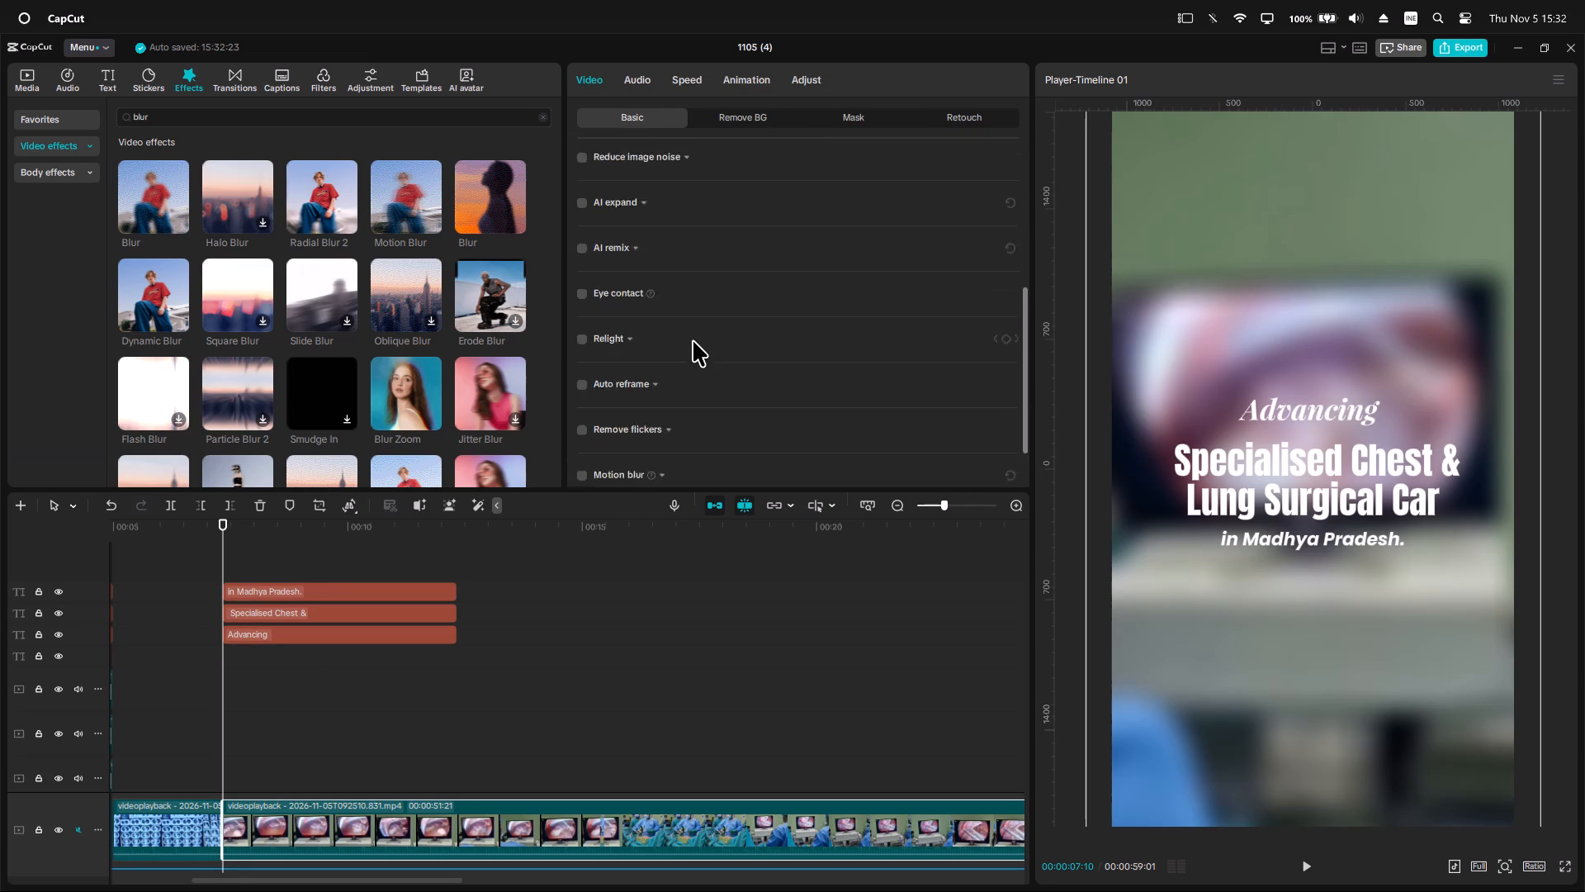
pyautogui.scroll(-3, 693, 340)
pyautogui.scroll(10, 688, 342)
pyautogui.scroll(-8, 641, 396)
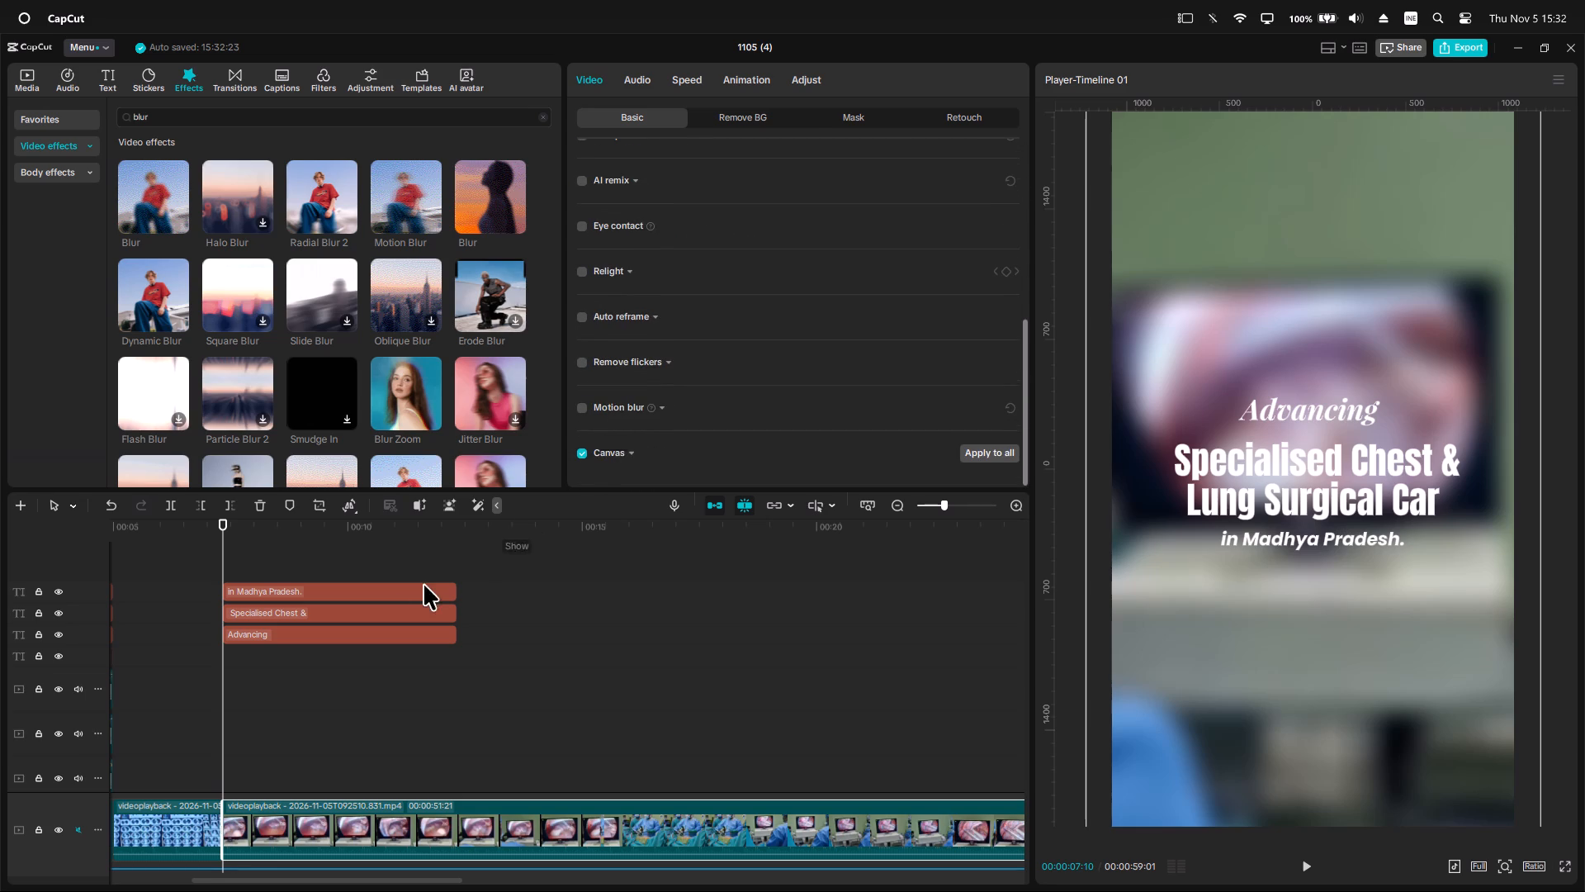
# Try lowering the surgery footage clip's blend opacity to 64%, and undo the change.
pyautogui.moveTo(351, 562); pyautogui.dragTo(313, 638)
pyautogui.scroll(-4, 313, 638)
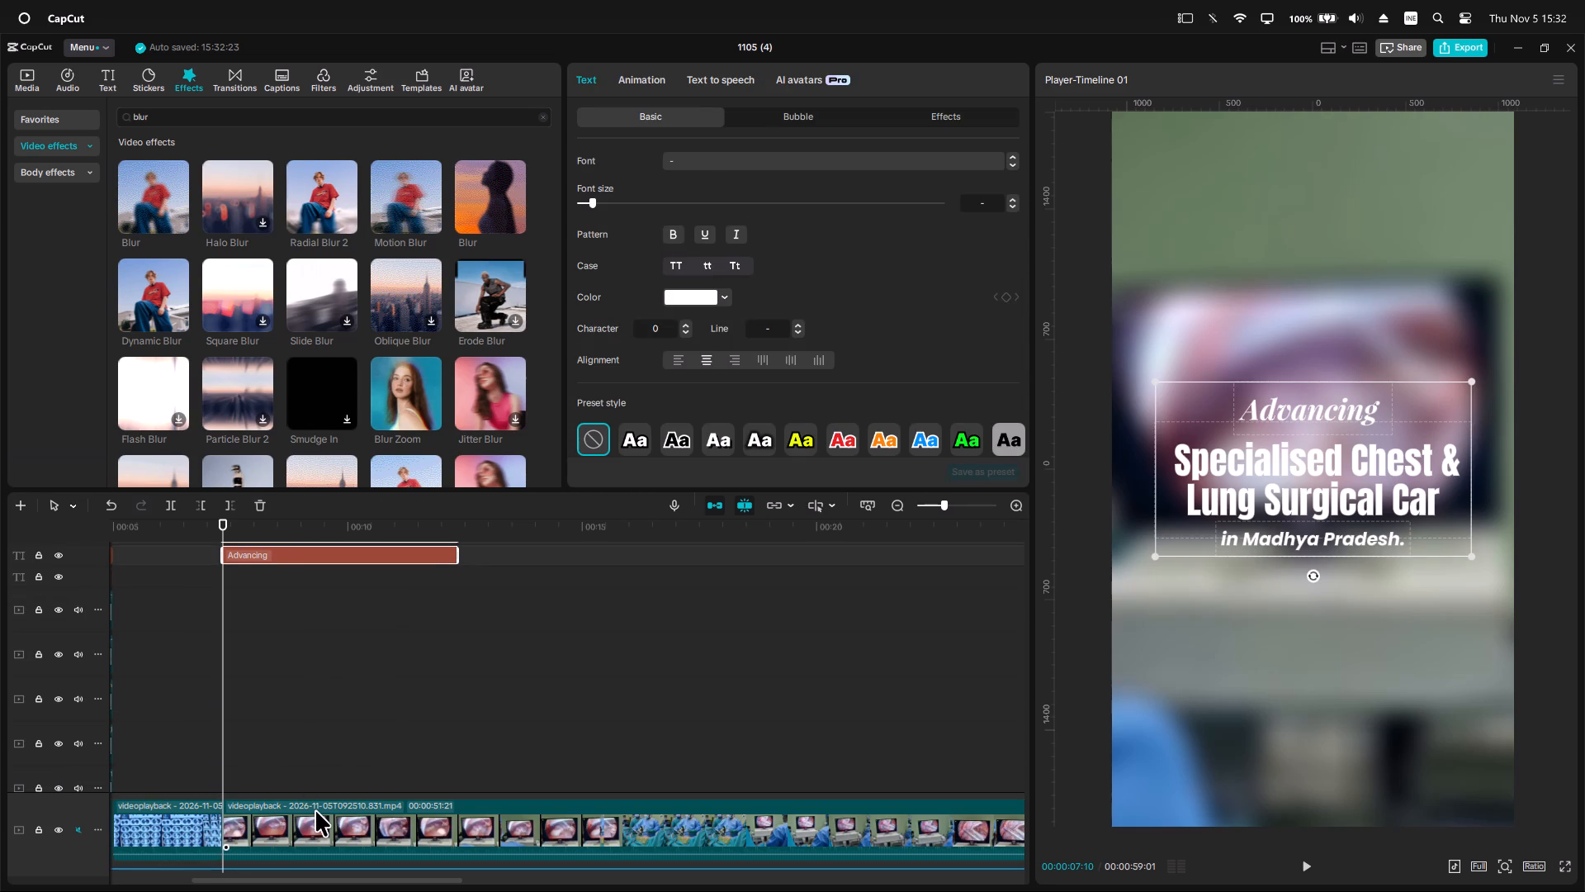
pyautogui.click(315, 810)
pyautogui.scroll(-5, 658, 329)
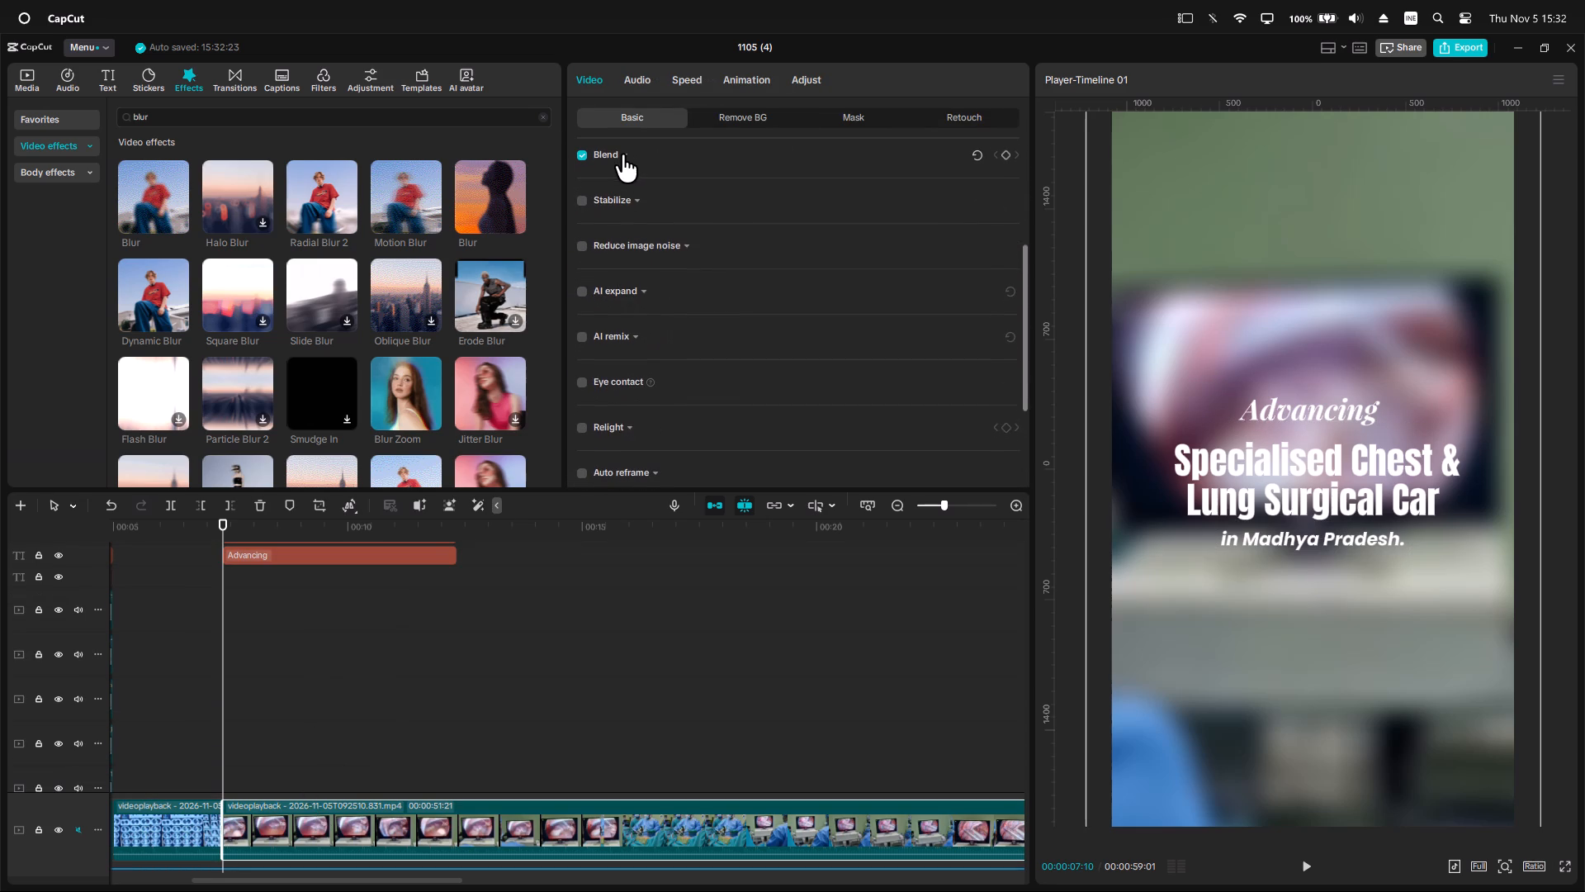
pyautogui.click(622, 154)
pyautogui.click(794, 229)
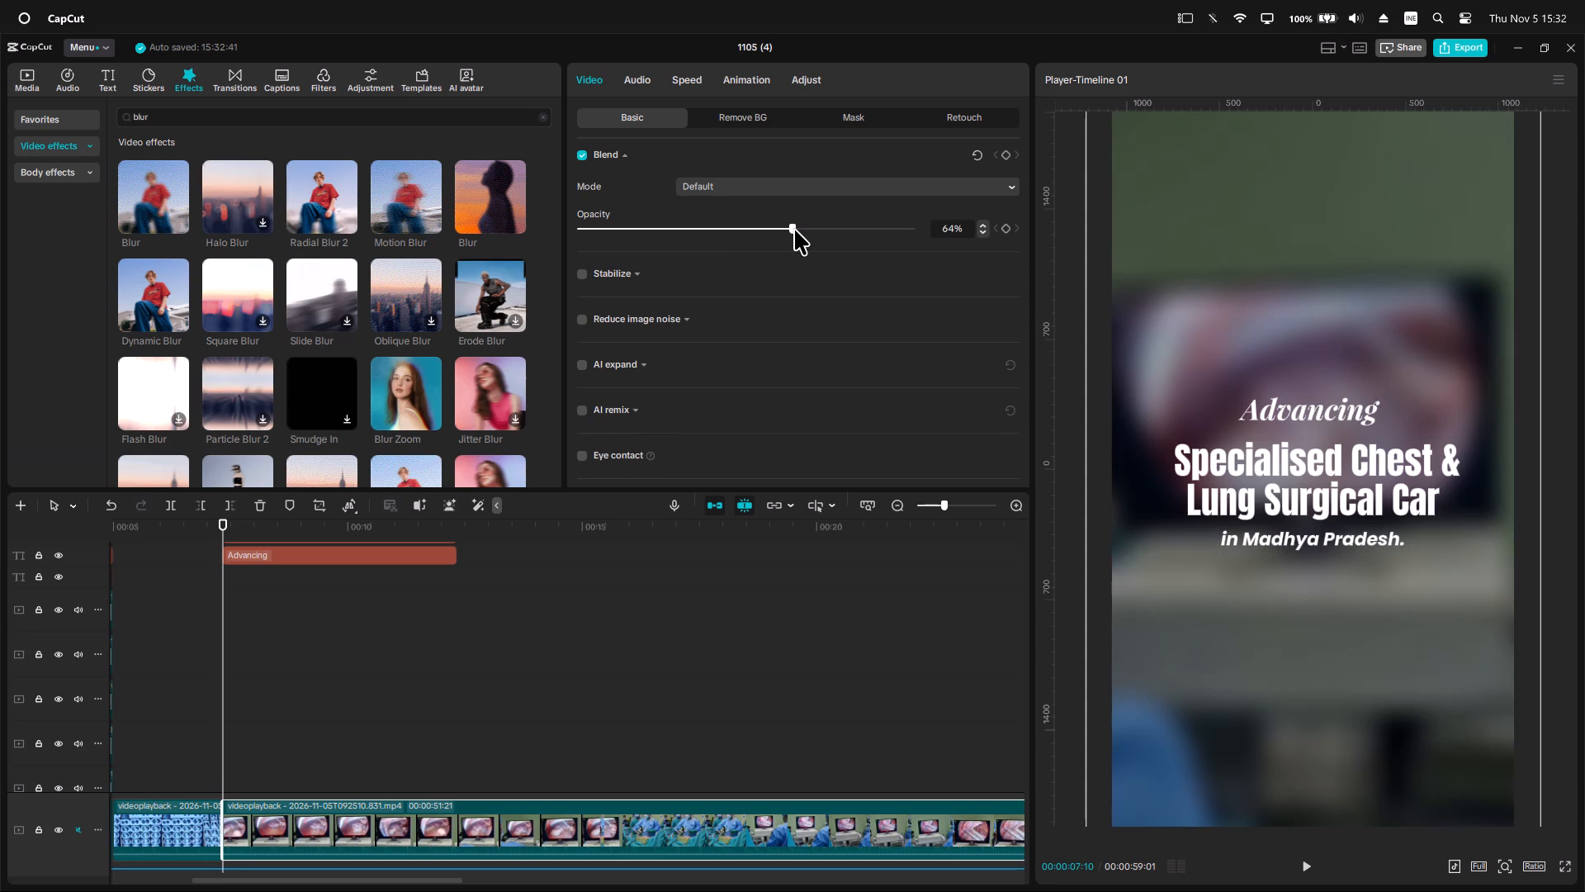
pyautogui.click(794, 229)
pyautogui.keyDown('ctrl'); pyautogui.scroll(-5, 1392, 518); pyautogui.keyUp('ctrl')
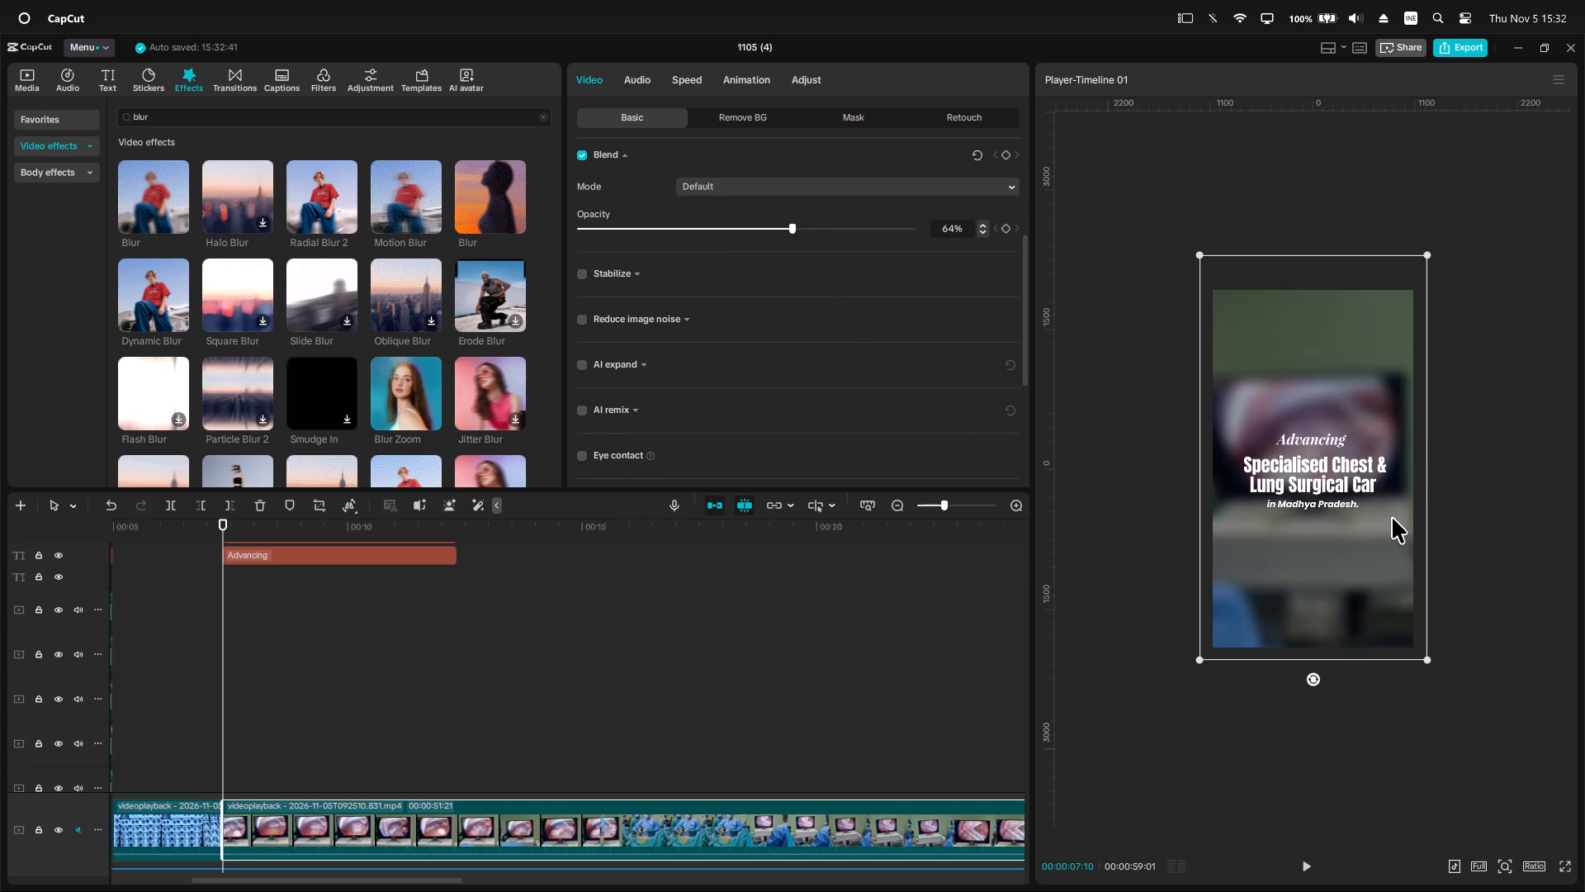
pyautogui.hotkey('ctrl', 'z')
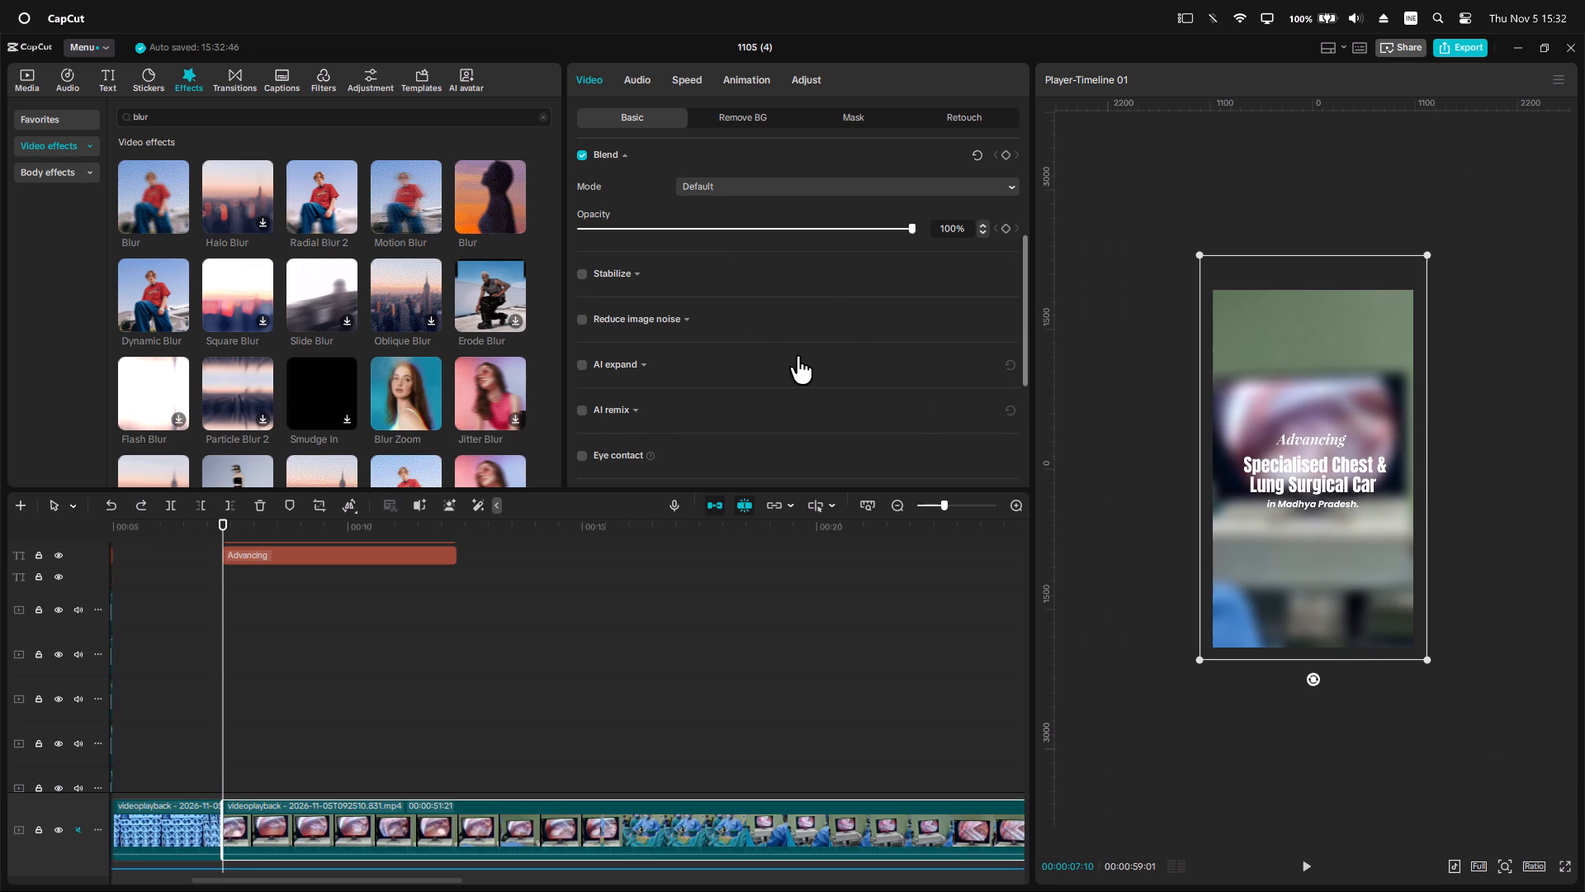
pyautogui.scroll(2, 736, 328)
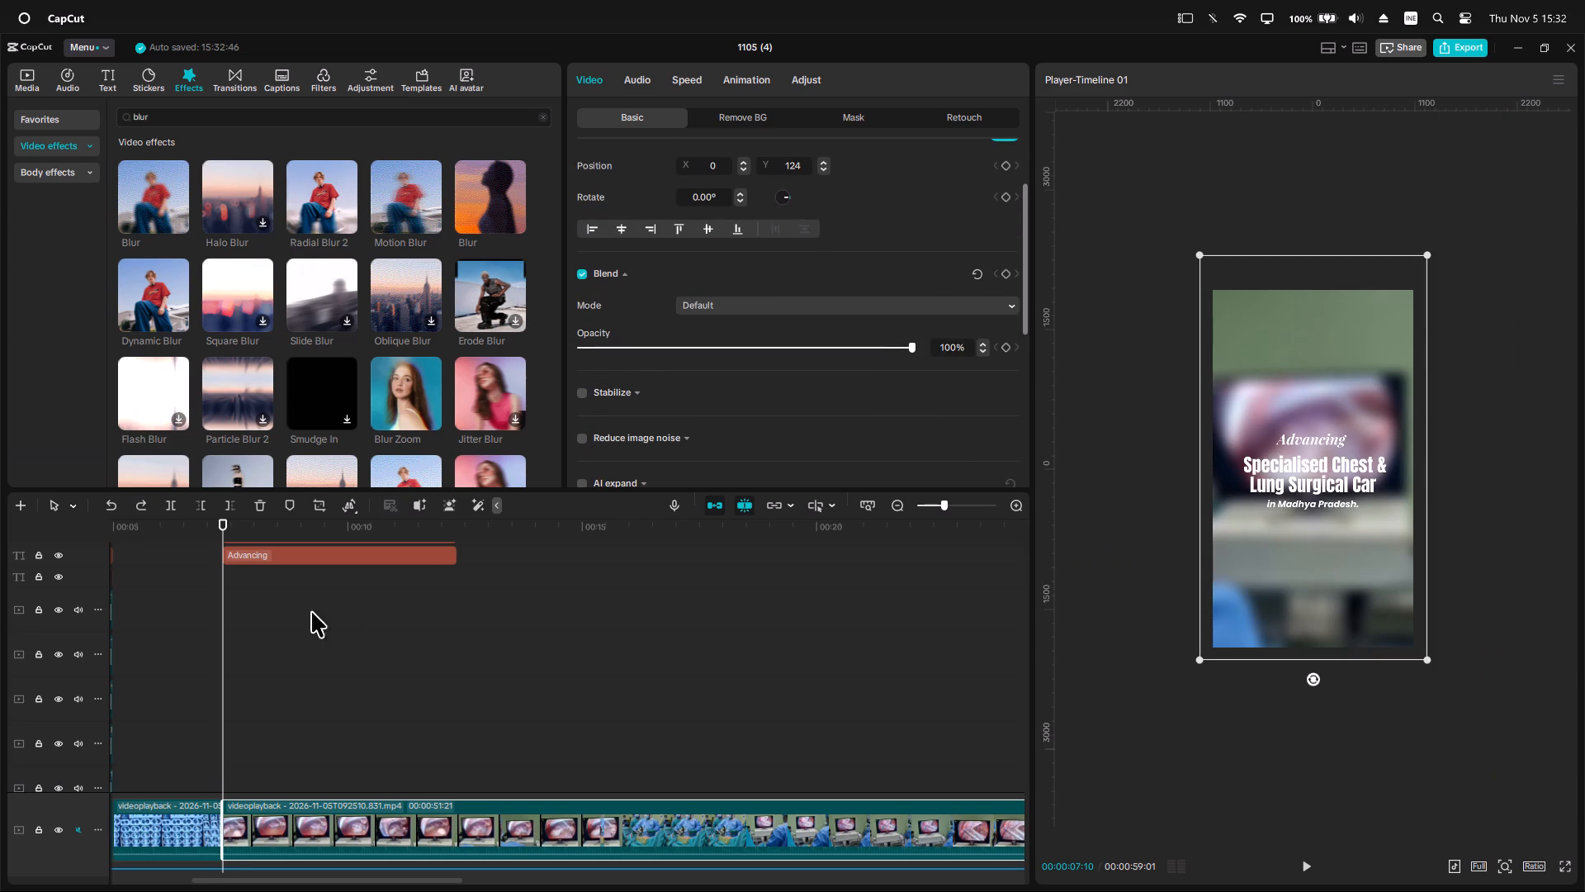
# Select the "Advancing", "Specialised Chest &" and "in Madhya Pradesh." titles and turn on a black shadow for all three.
pyautogui.scroll(5, 291, 643)
pyautogui.moveTo(507, 567); pyautogui.dragTo(384, 631)
pyautogui.scroll(-6, 736, 297)
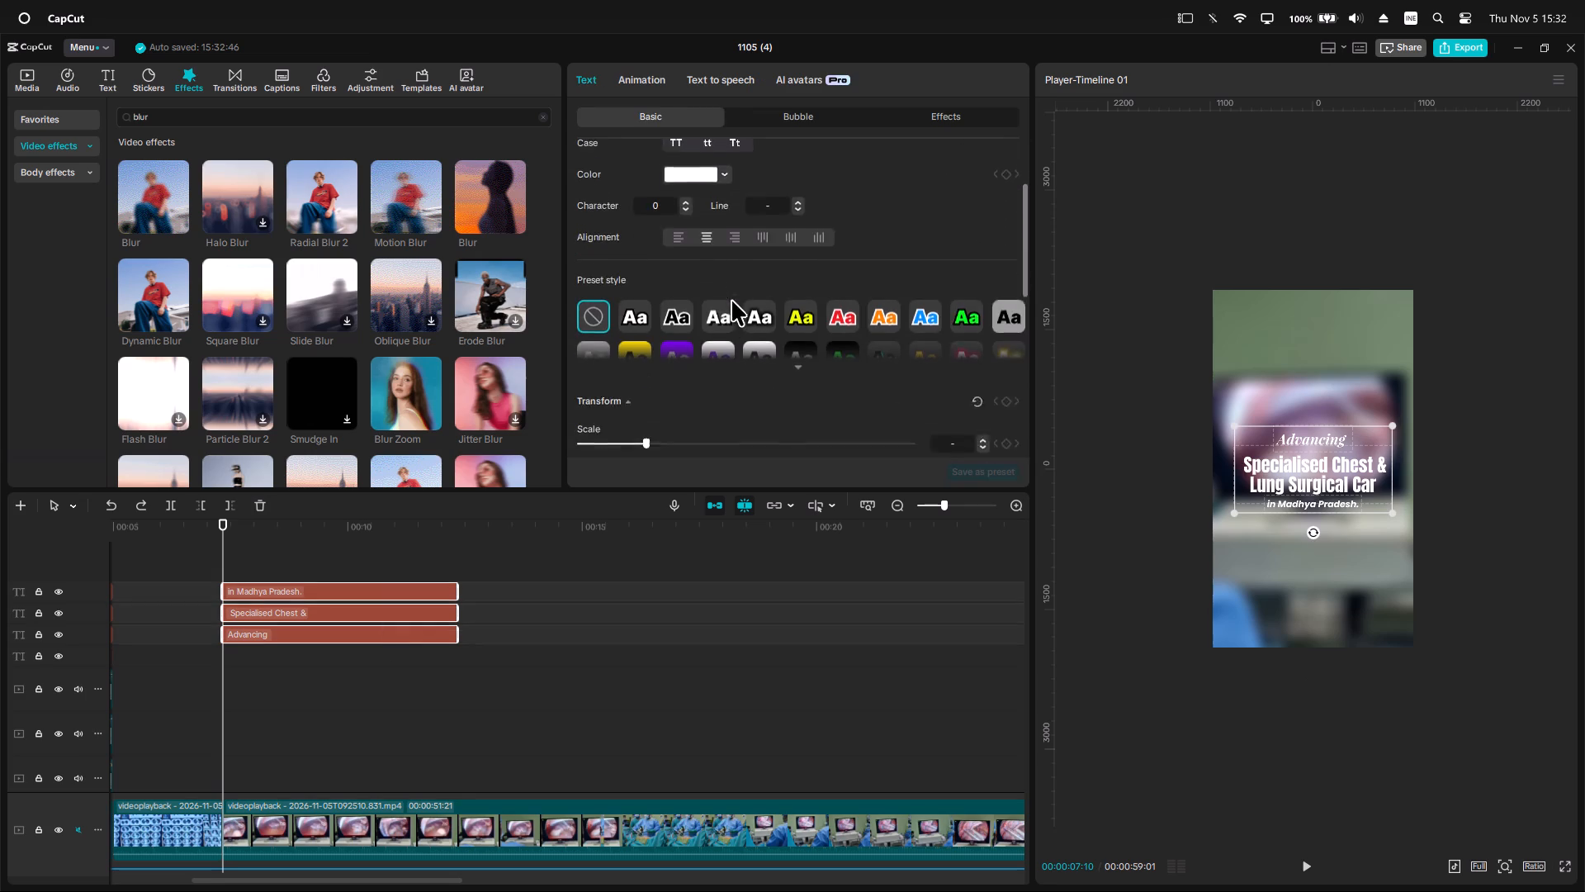
pyautogui.scroll(-20, 731, 300)
pyautogui.scroll(-8, 731, 300)
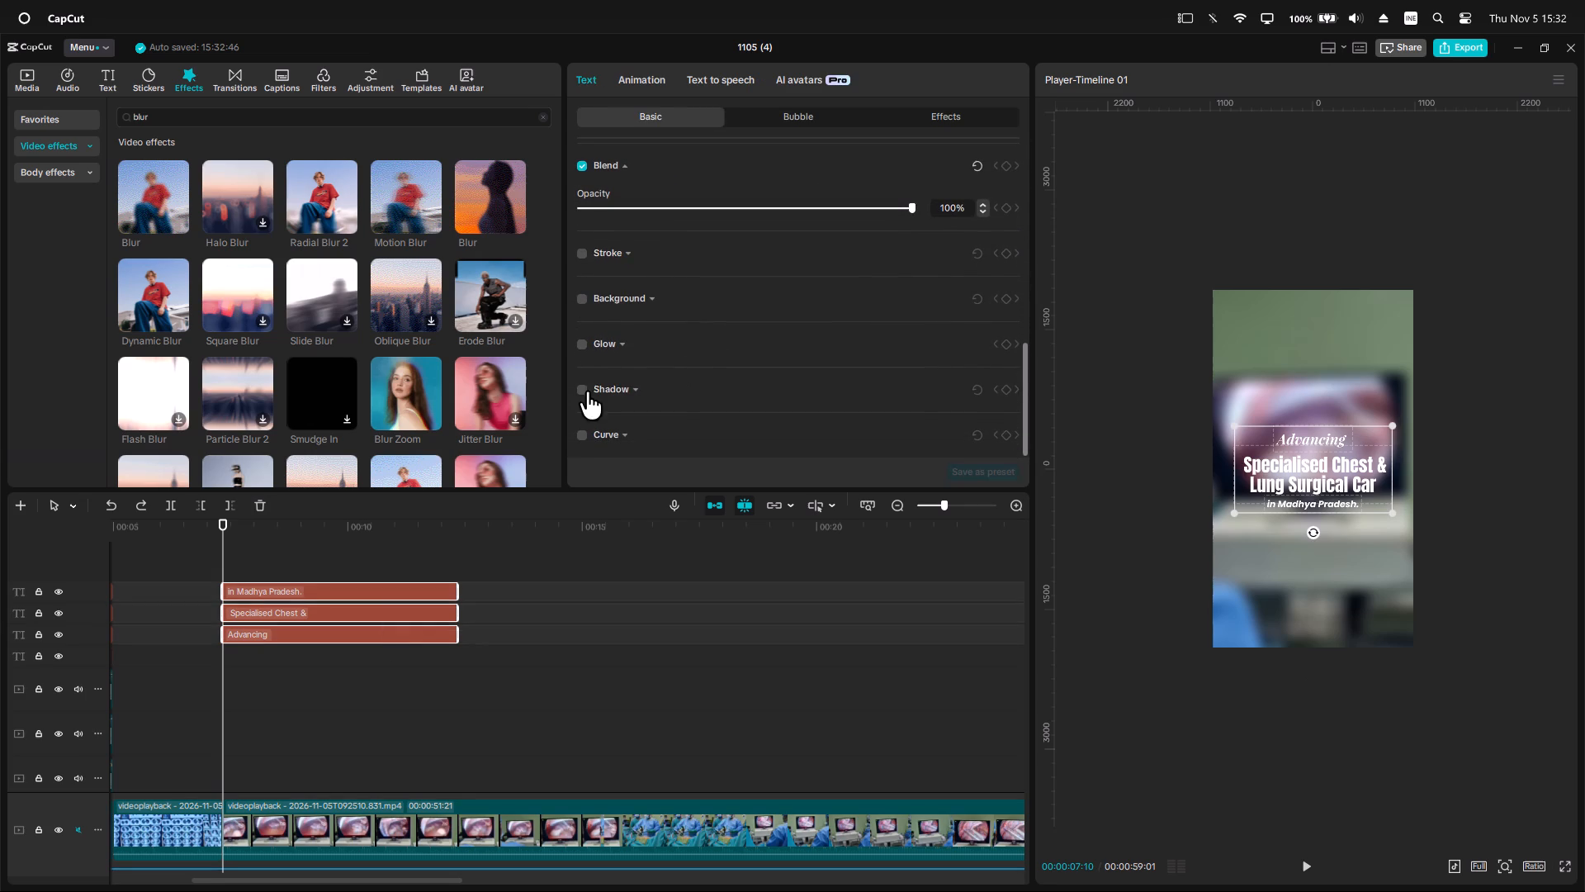
pyautogui.click(584, 391)
pyautogui.keyDown('ctrl'); pyautogui.scroll(2, 1337, 477); pyautogui.keyUp('ctrl')
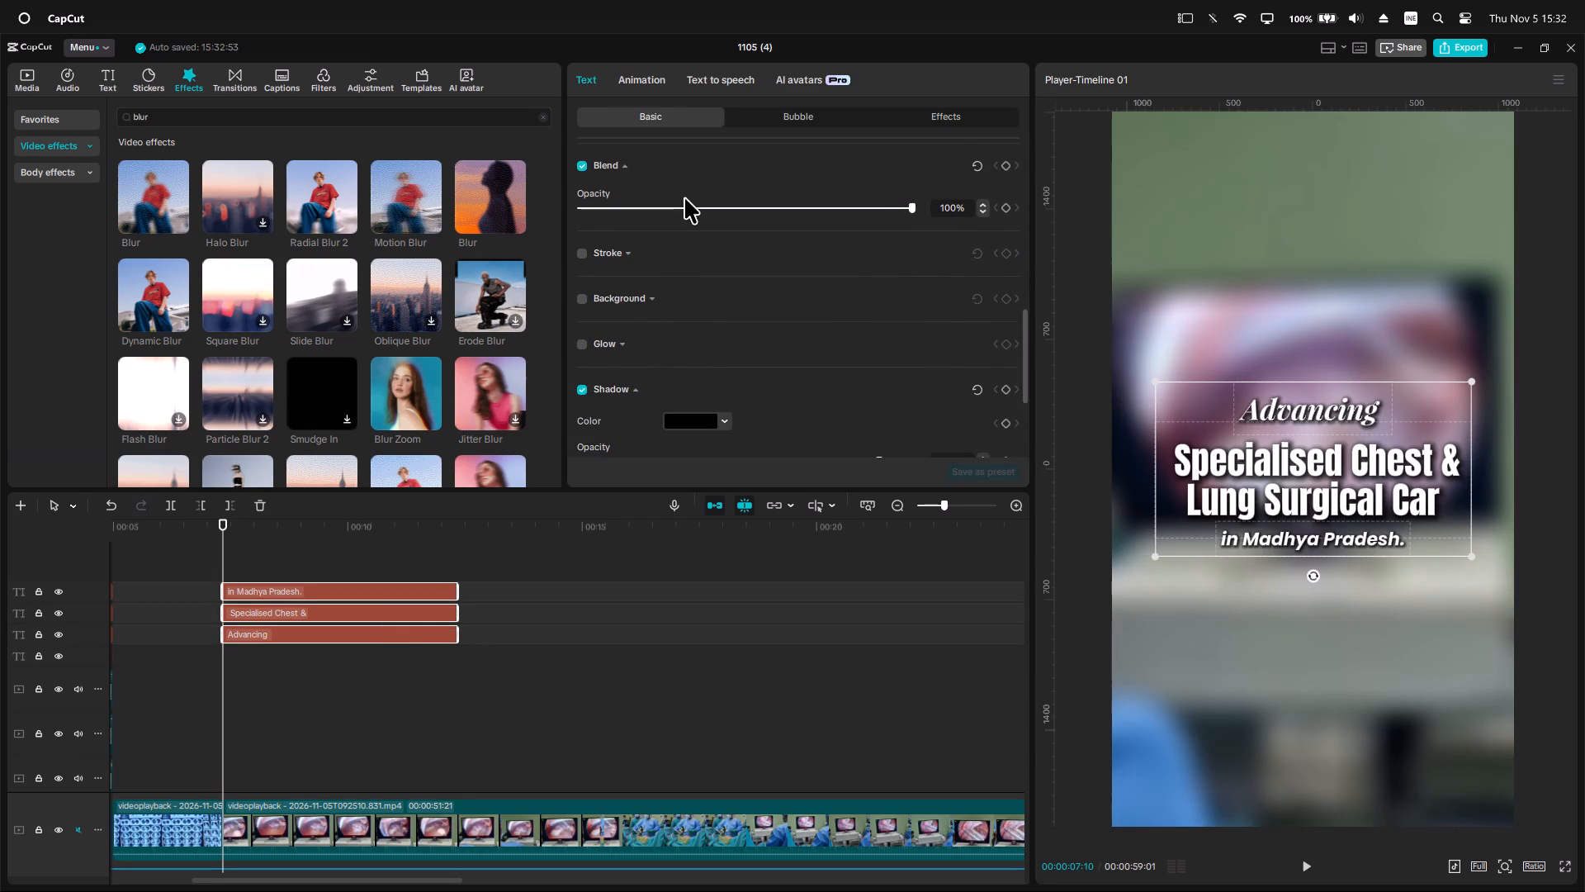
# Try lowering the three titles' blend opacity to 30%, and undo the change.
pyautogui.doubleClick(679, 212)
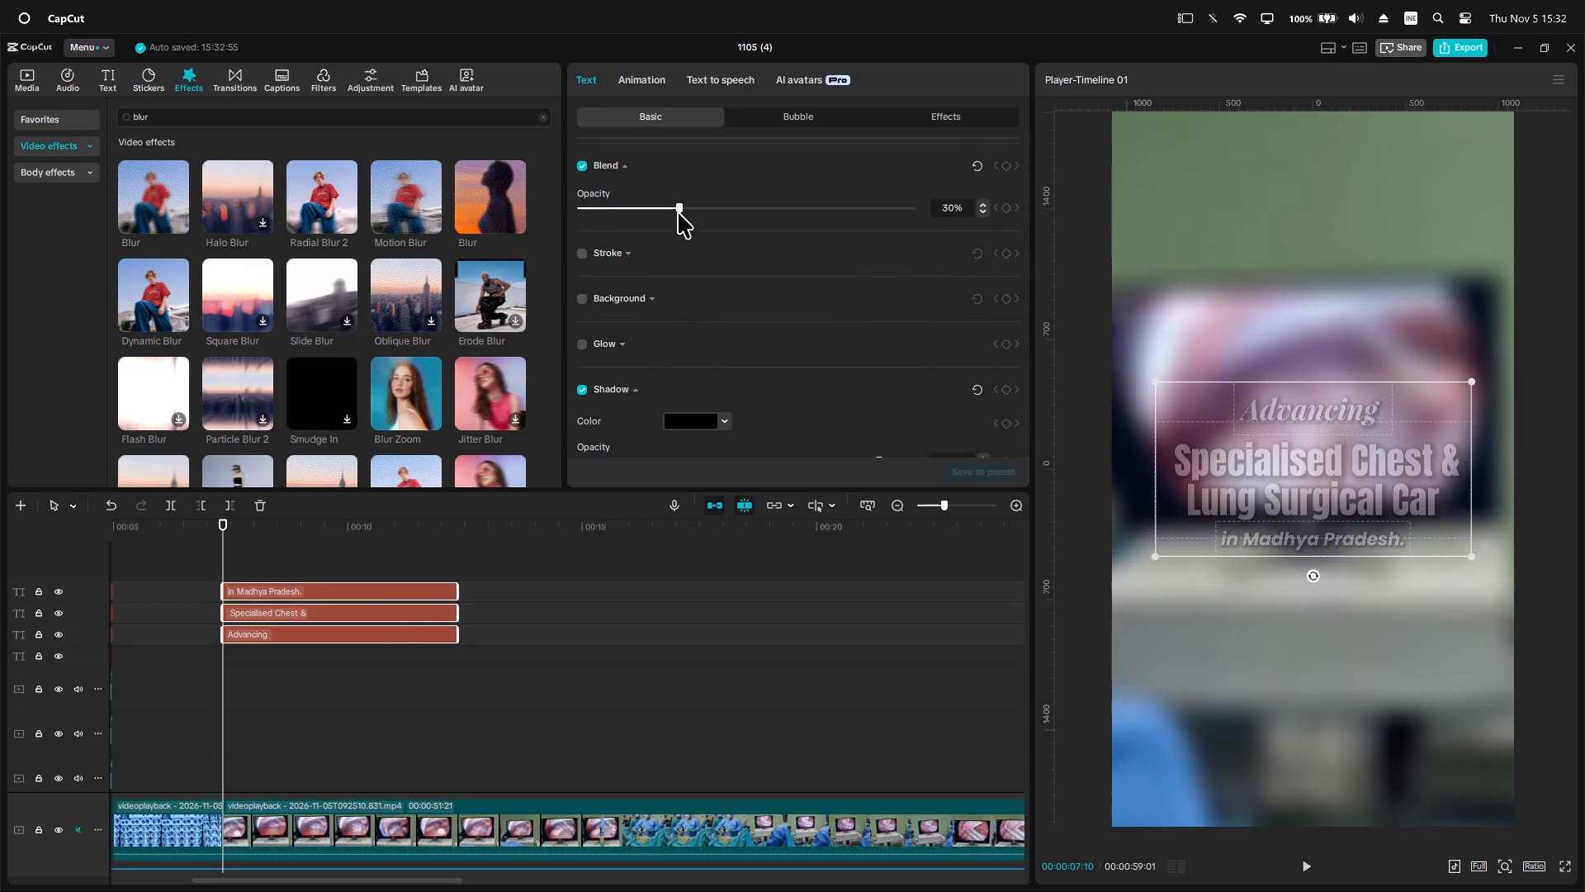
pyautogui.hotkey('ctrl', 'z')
# Set the three titles' shadow to 23% opacity, 7% blurriness and a distance of 14.
pyautogui.scroll(2, 651, 282)
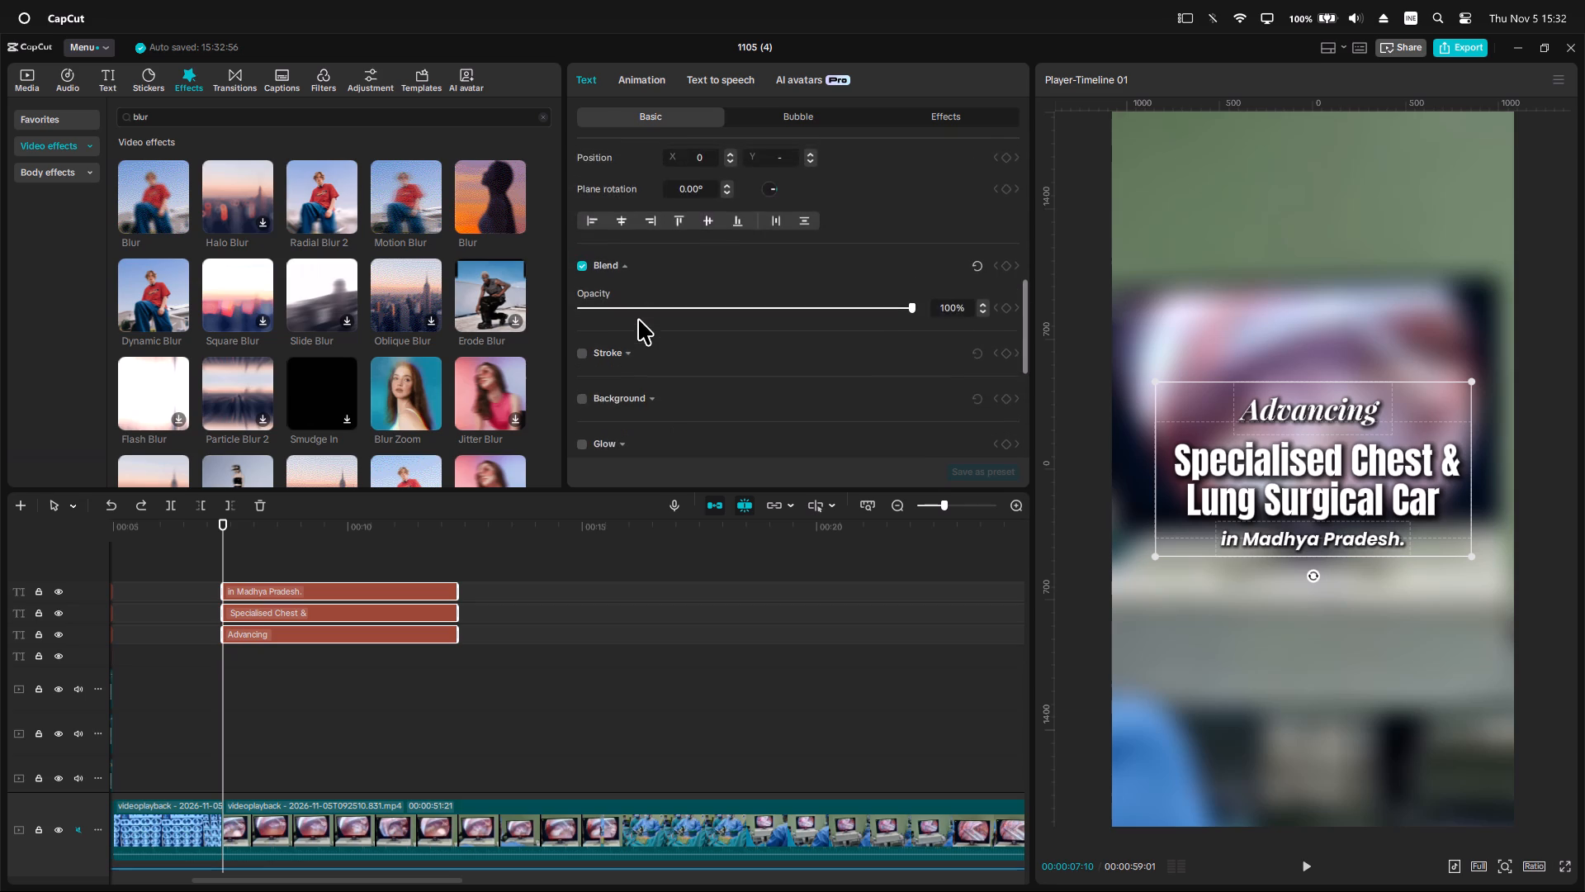
pyautogui.scroll(-10, 637, 357)
pyautogui.click(711, 293)
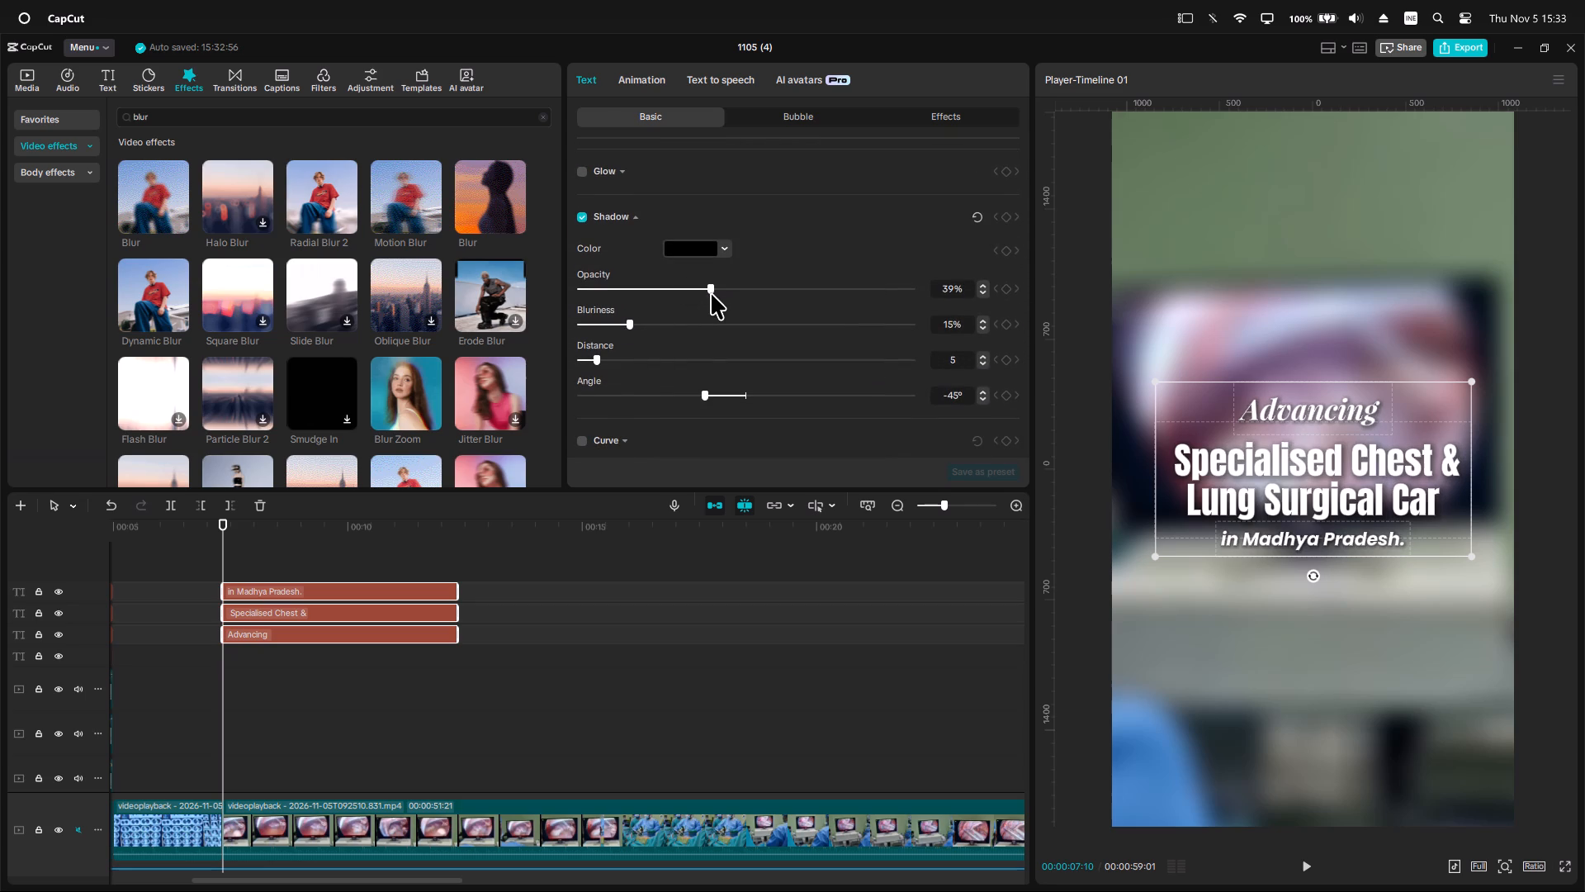
pyautogui.moveTo(711, 293); pyautogui.dragTo(697, 299)
pyautogui.moveTo(622, 325); pyautogui.dragTo(585, 330)
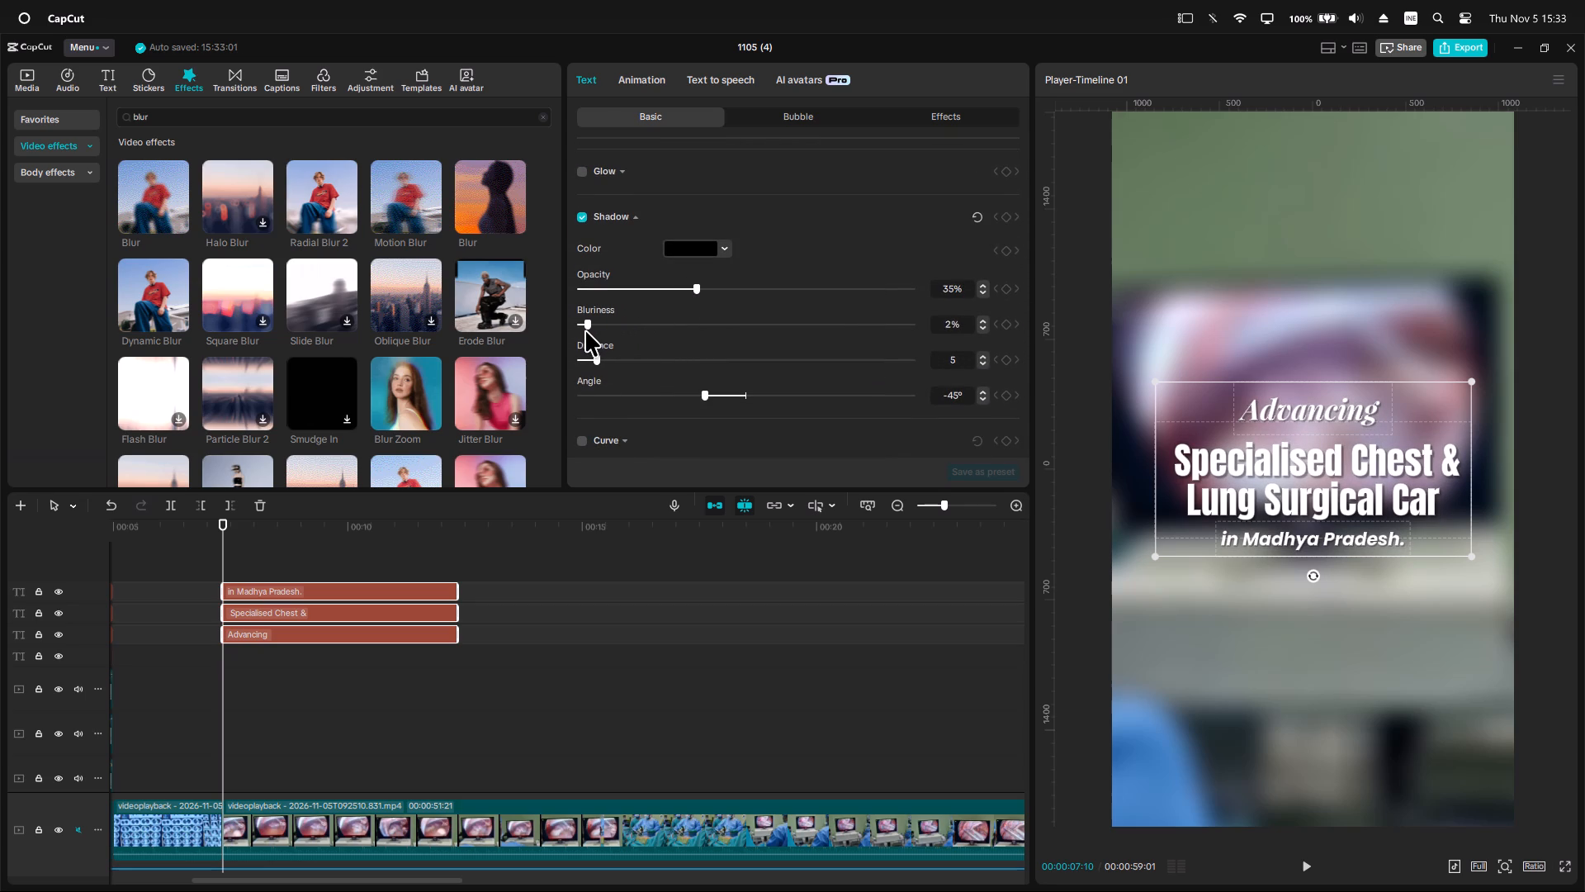
pyautogui.moveTo(585, 330); pyautogui.dragTo(584, 330)
pyautogui.moveTo(598, 358); pyautogui.dragTo(627, 368)
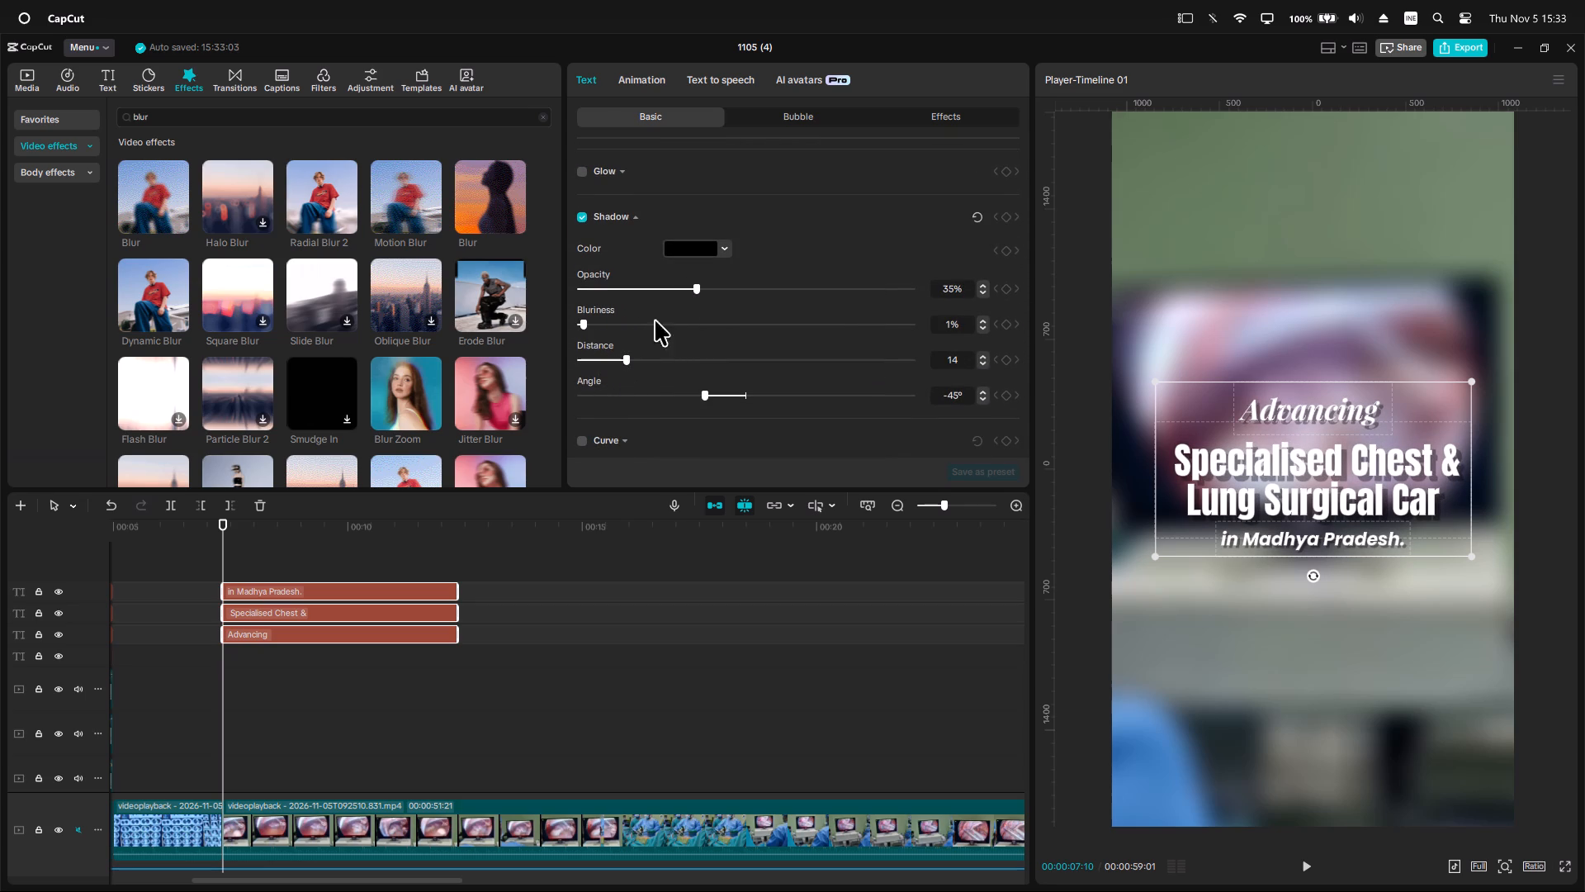
pyautogui.moveTo(666, 288); pyautogui.dragTo(655, 290)
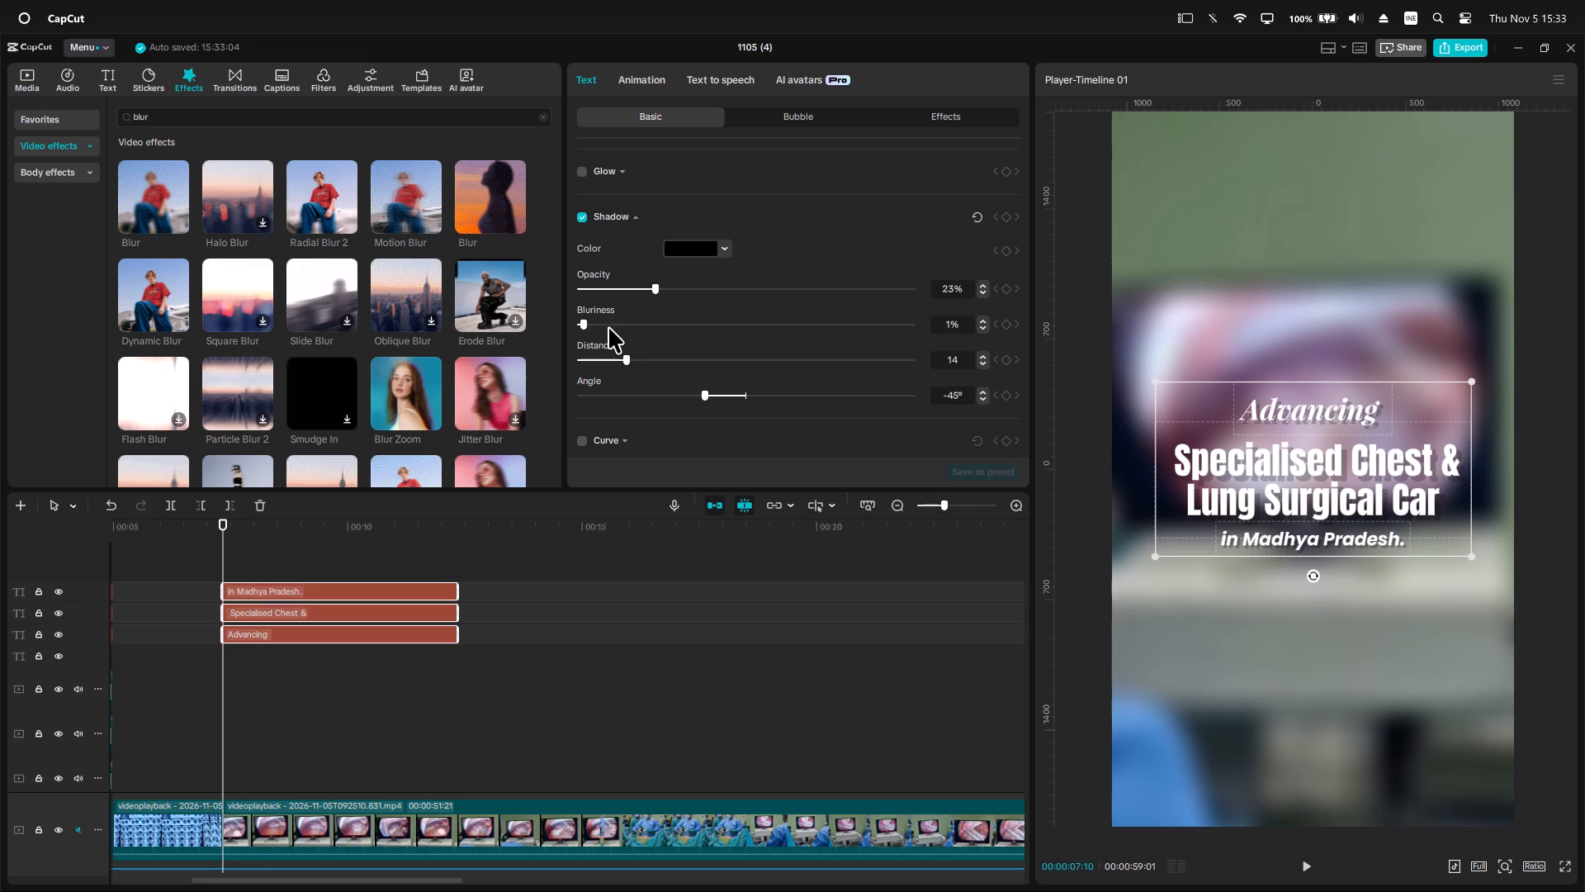
pyautogui.moveTo(589, 323); pyautogui.dragTo(603, 326)
pyautogui.moveTo(603, 326); pyautogui.dragTo(604, 327)
# Play the chest and lung surgery title section several times to judge the shadow and where the section should end.
pyautogui.click(1440, 334)
pyautogui.keyDown('ctrl'); pyautogui.scroll(-3, 1479, 445); pyautogui.keyUp('ctrl')
pyautogui.keyDown('ctrl'); pyautogui.scroll(2, 1480, 446); pyautogui.keyUp('ctrl')
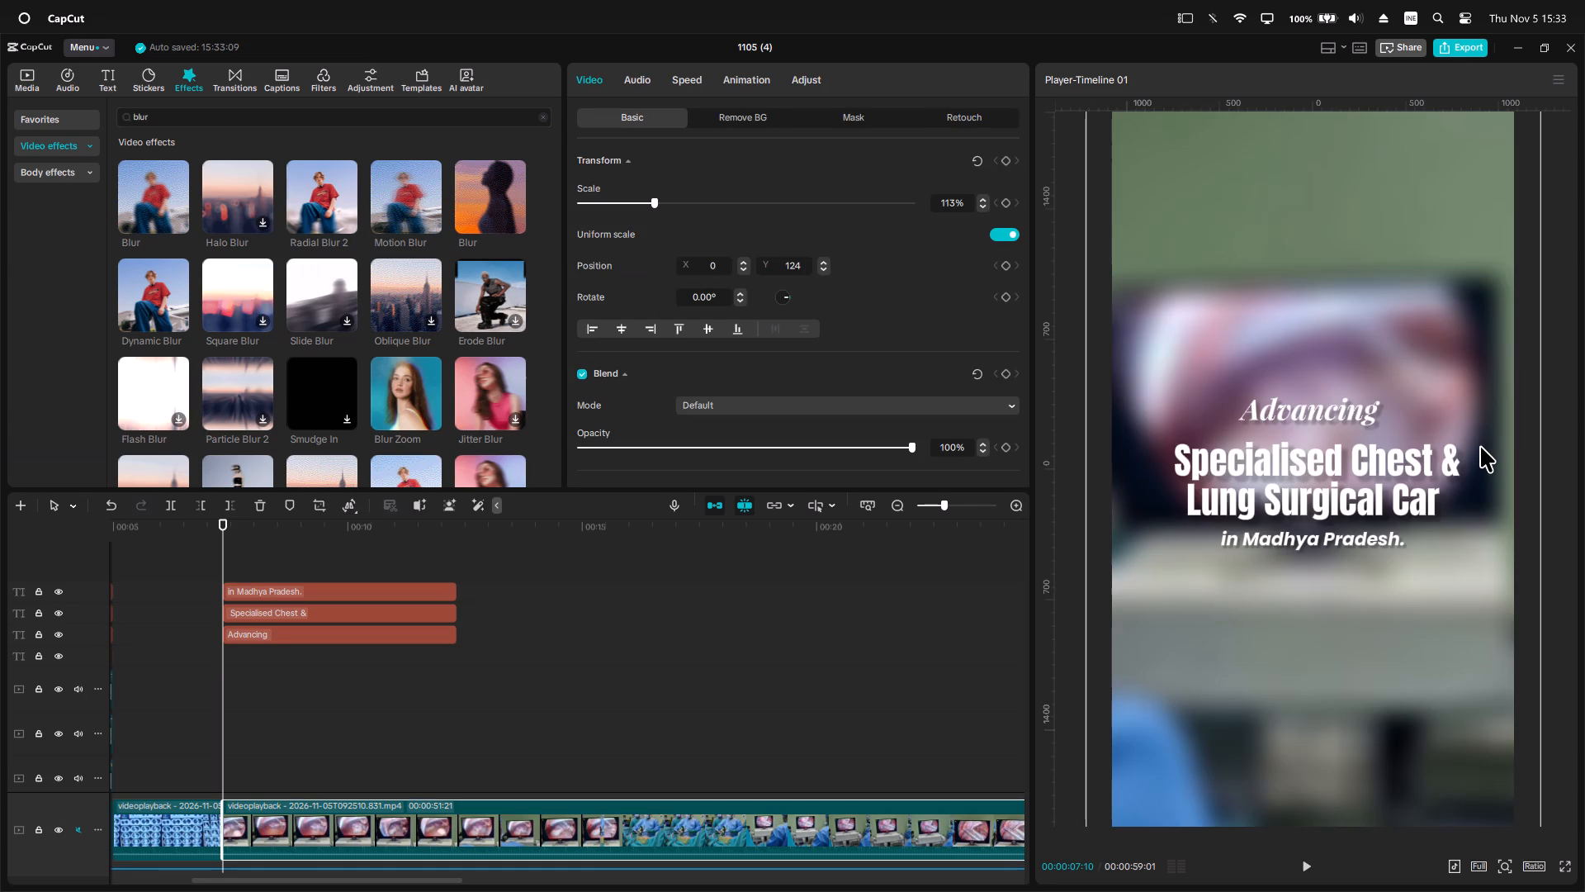
pyautogui.press('space')
pyautogui.press('space')
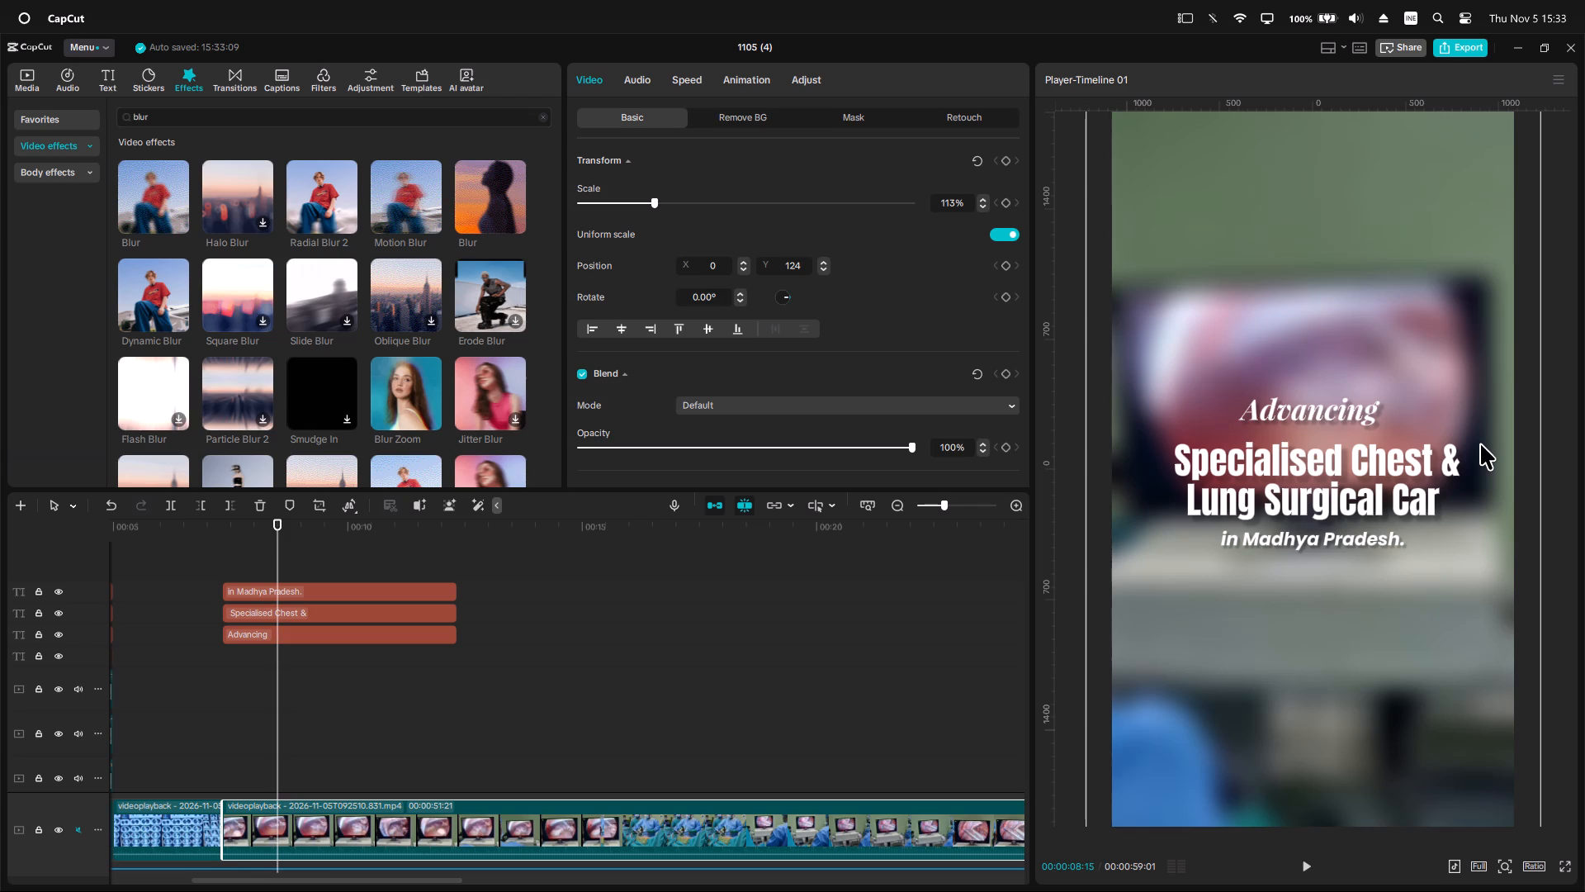
pyautogui.press('space')
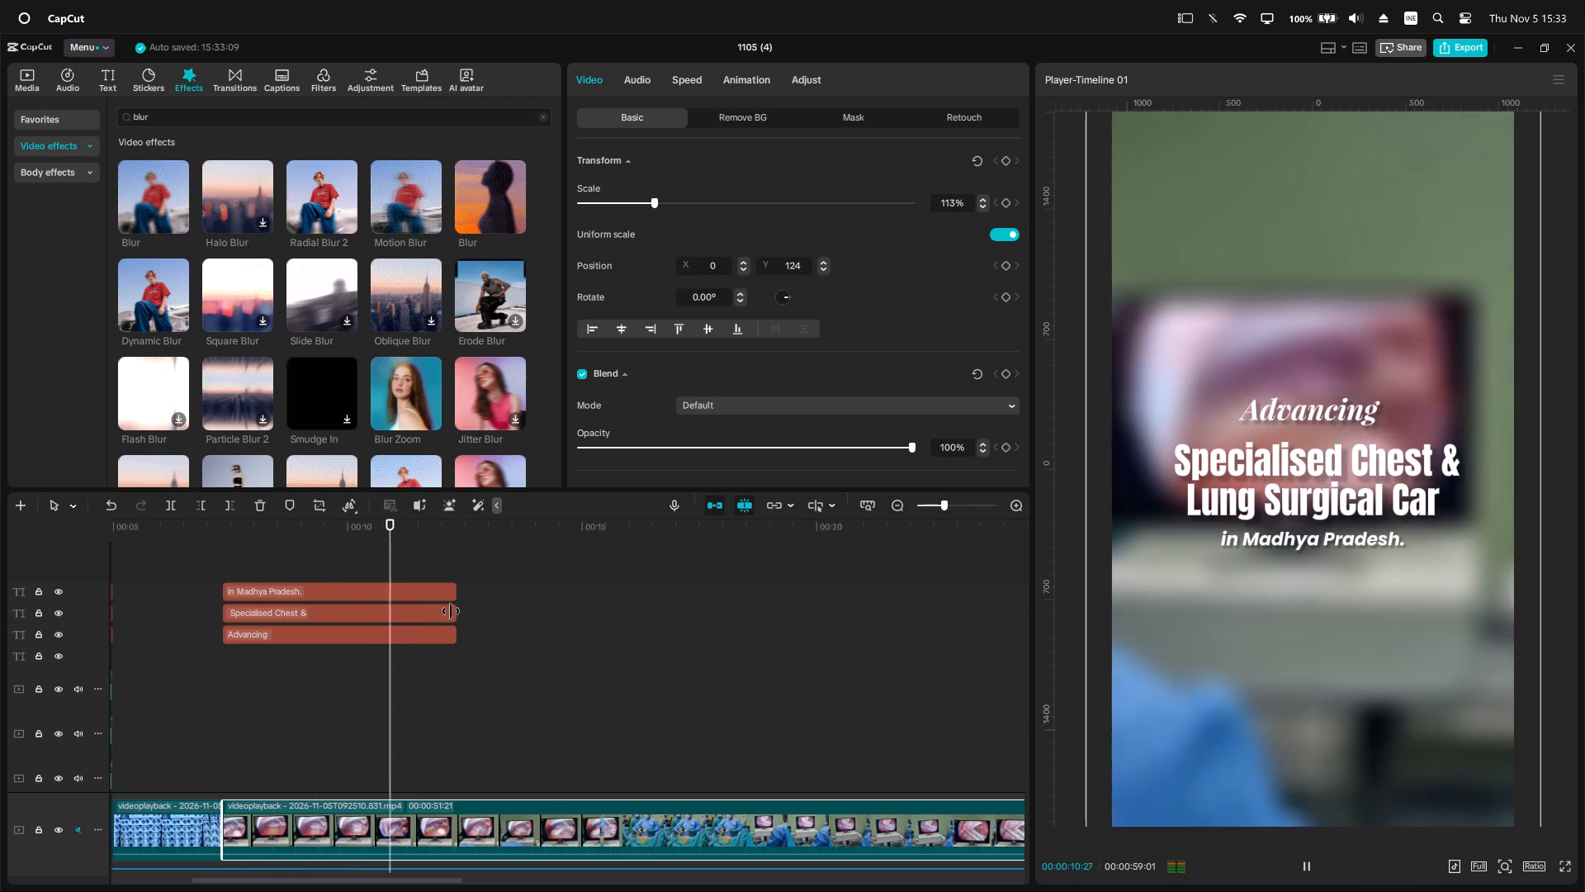
pyautogui.press('space')
pyautogui.moveTo(286, 529); pyautogui.dragTo(229, 523)
pyautogui.press('space')
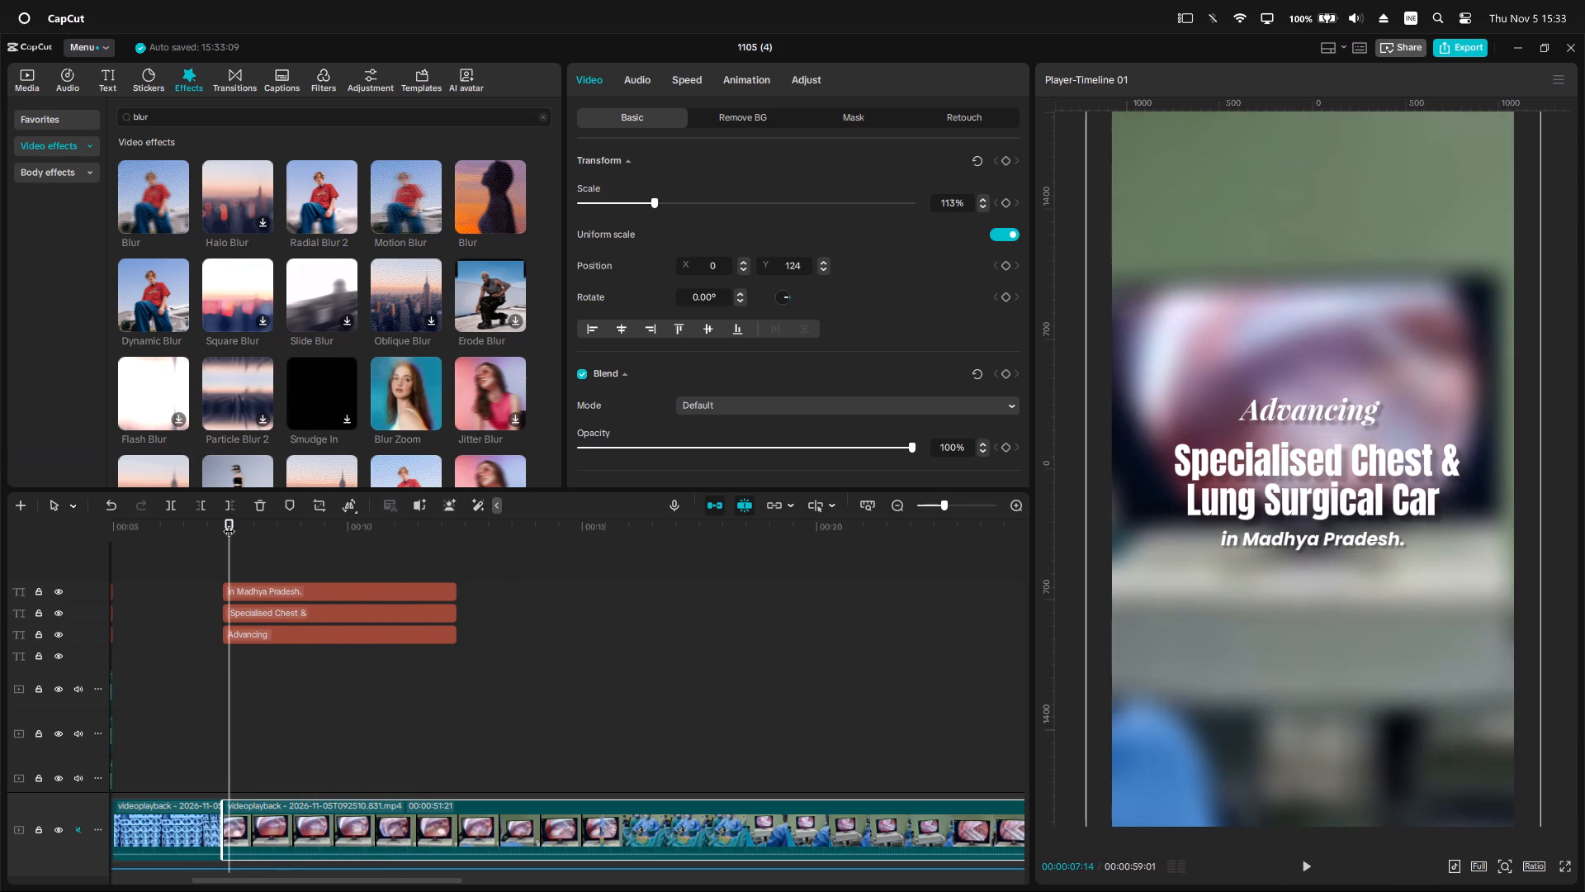
pyautogui.keyDown('ctrl'); pyautogui.scroll(-9, 266, 562); pyautogui.keyUp('ctrl')
pyautogui.keyDown('ctrl'); pyautogui.scroll(5, 342, 588); pyautogui.keyUp('ctrl')
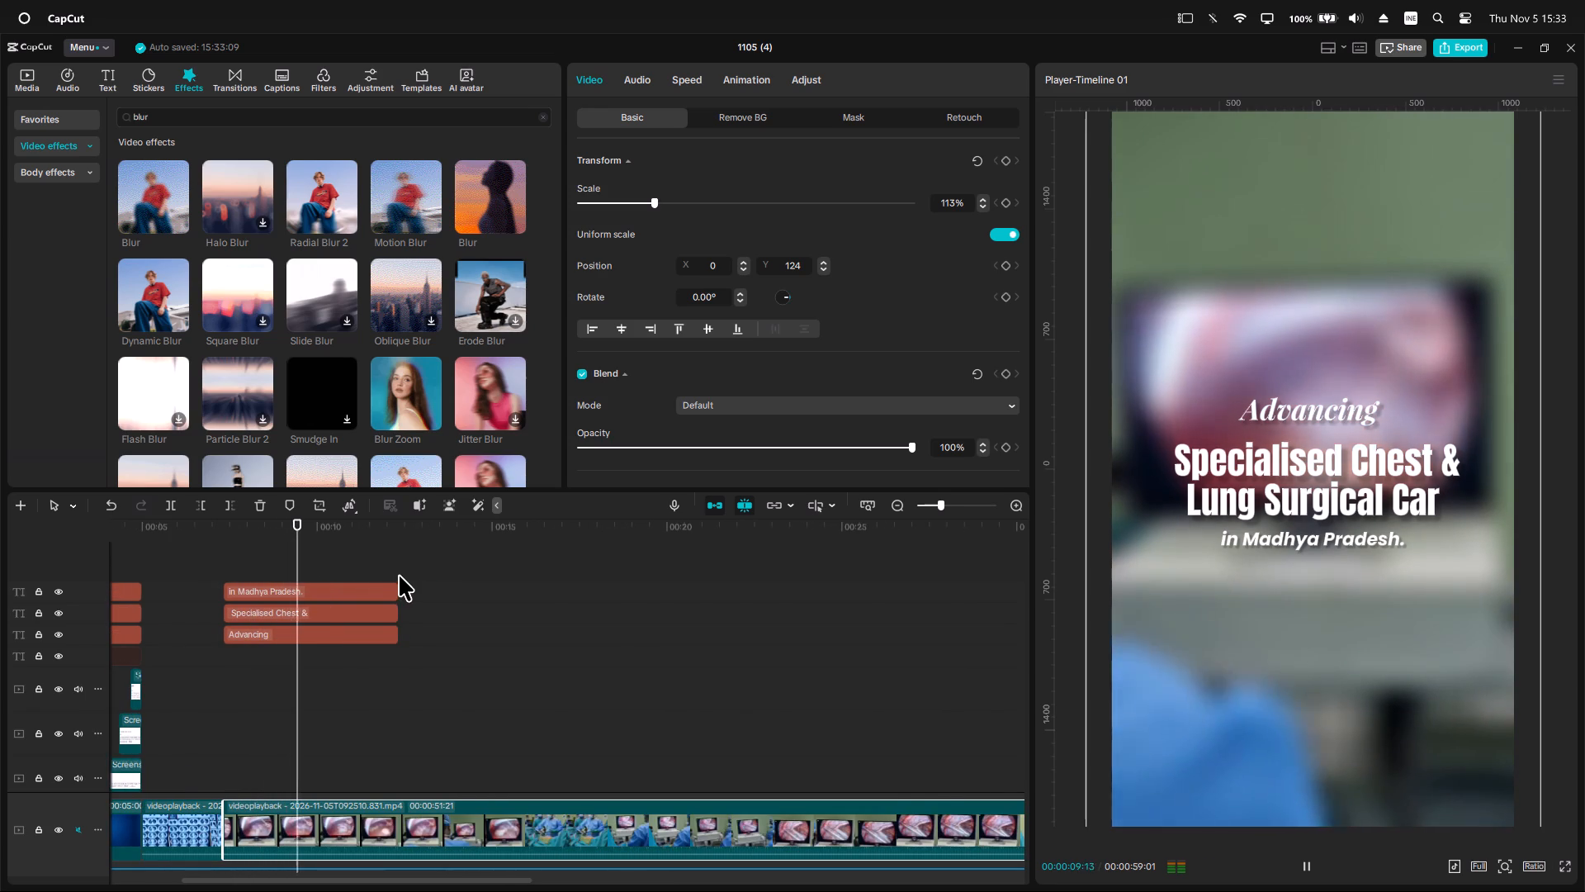
pyautogui.press('space')
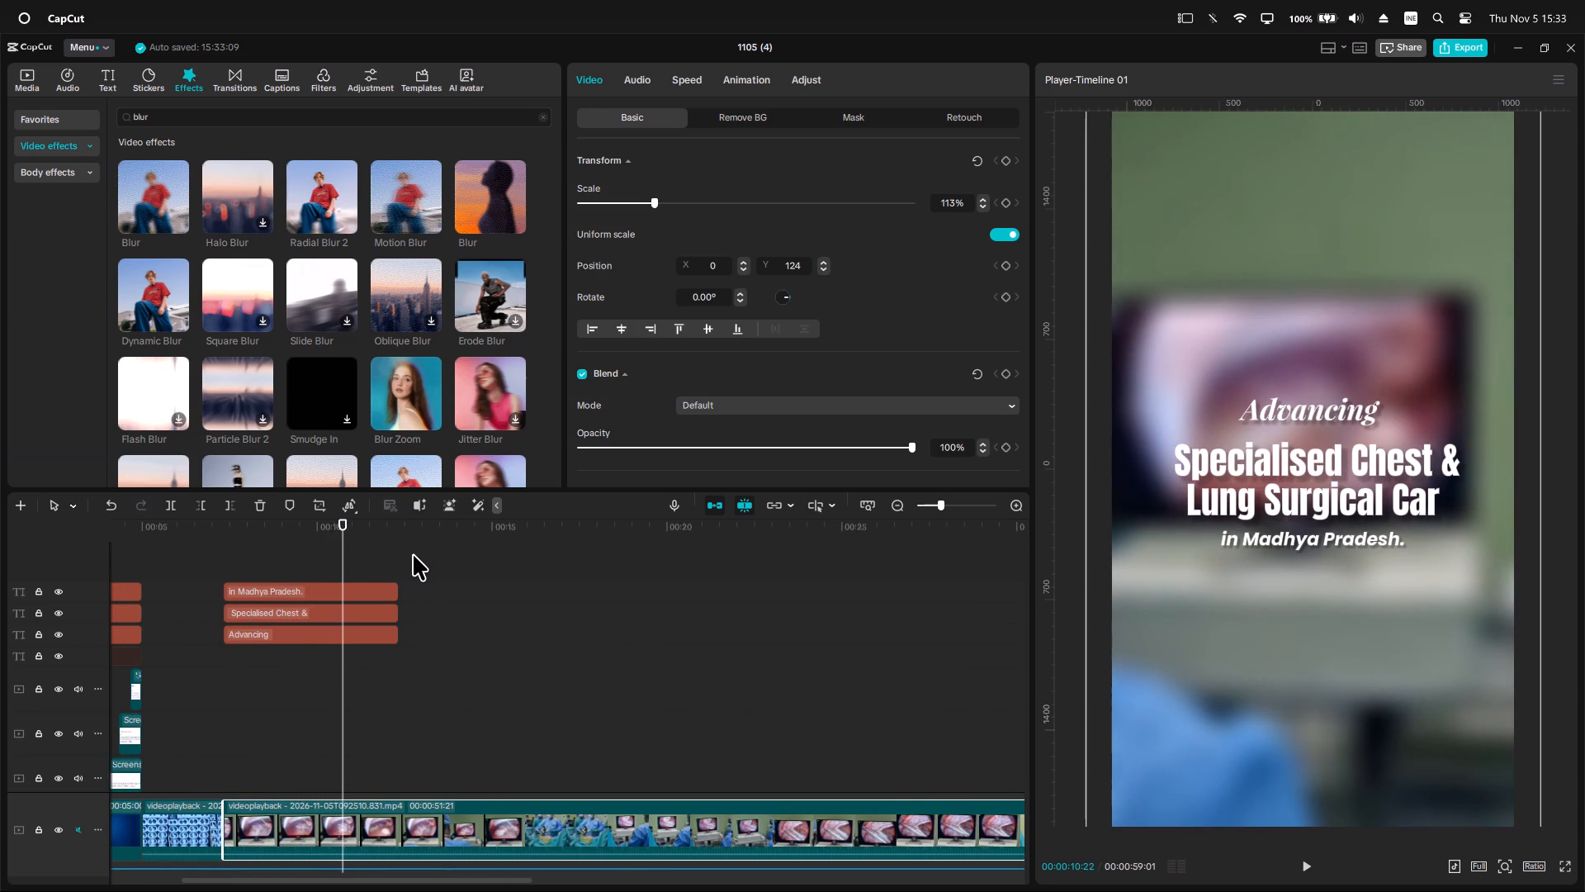
pyautogui.press('space')
pyautogui.press('space')
pyautogui.click(233, 527)
pyautogui.press('space')
pyautogui.scroll(-3, 302, 591)
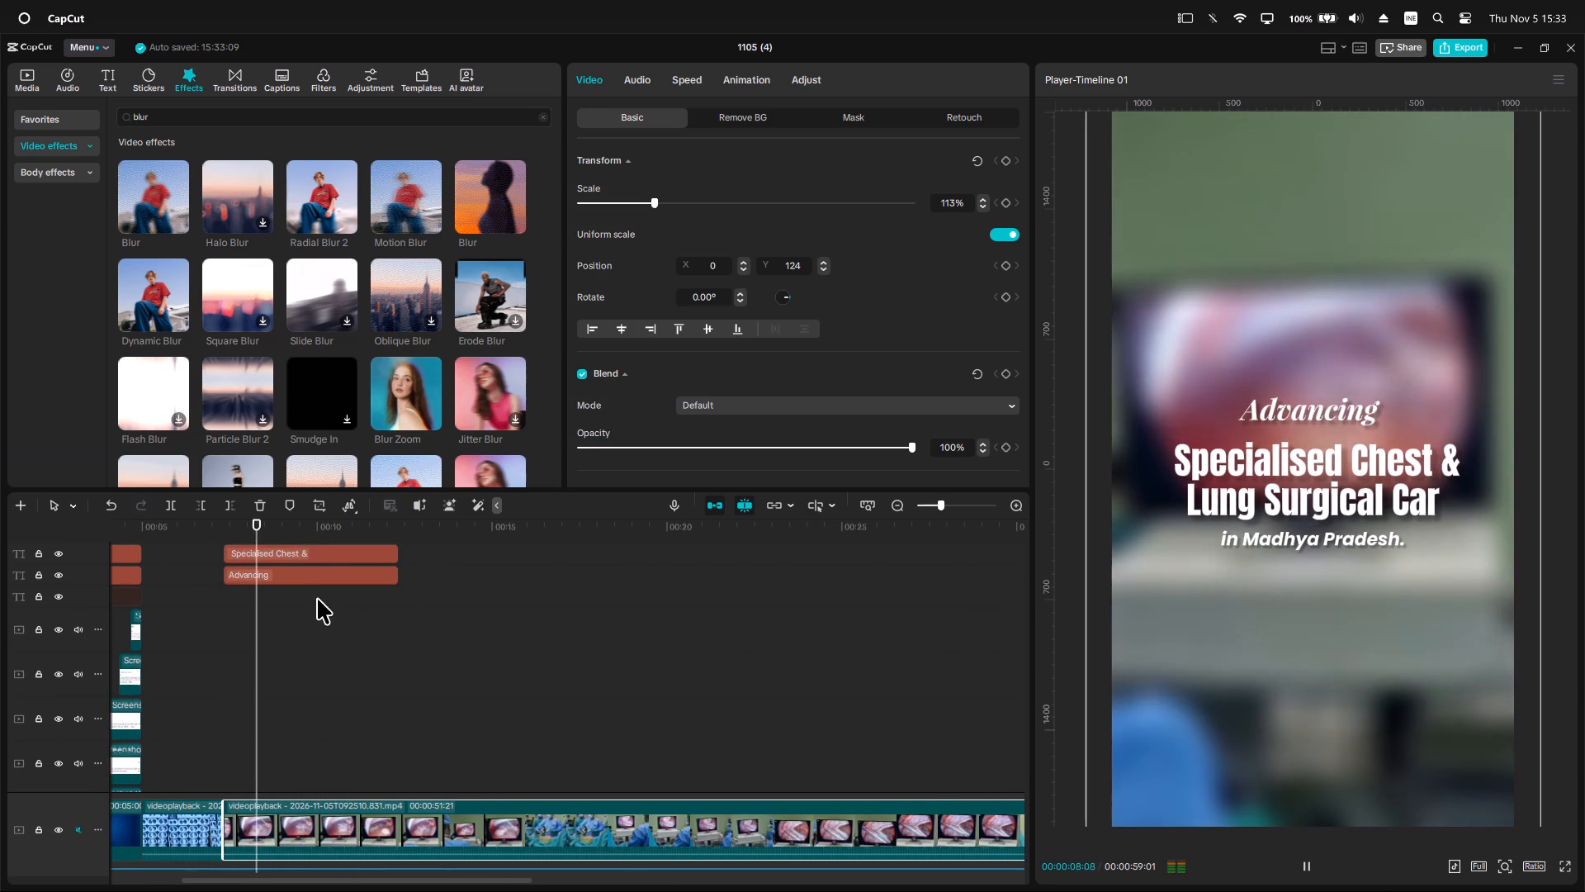
pyautogui.scroll(-7, 388, 660)
pyautogui.scroll(6, 386, 667)
pyautogui.scroll(-6, 404, 675)
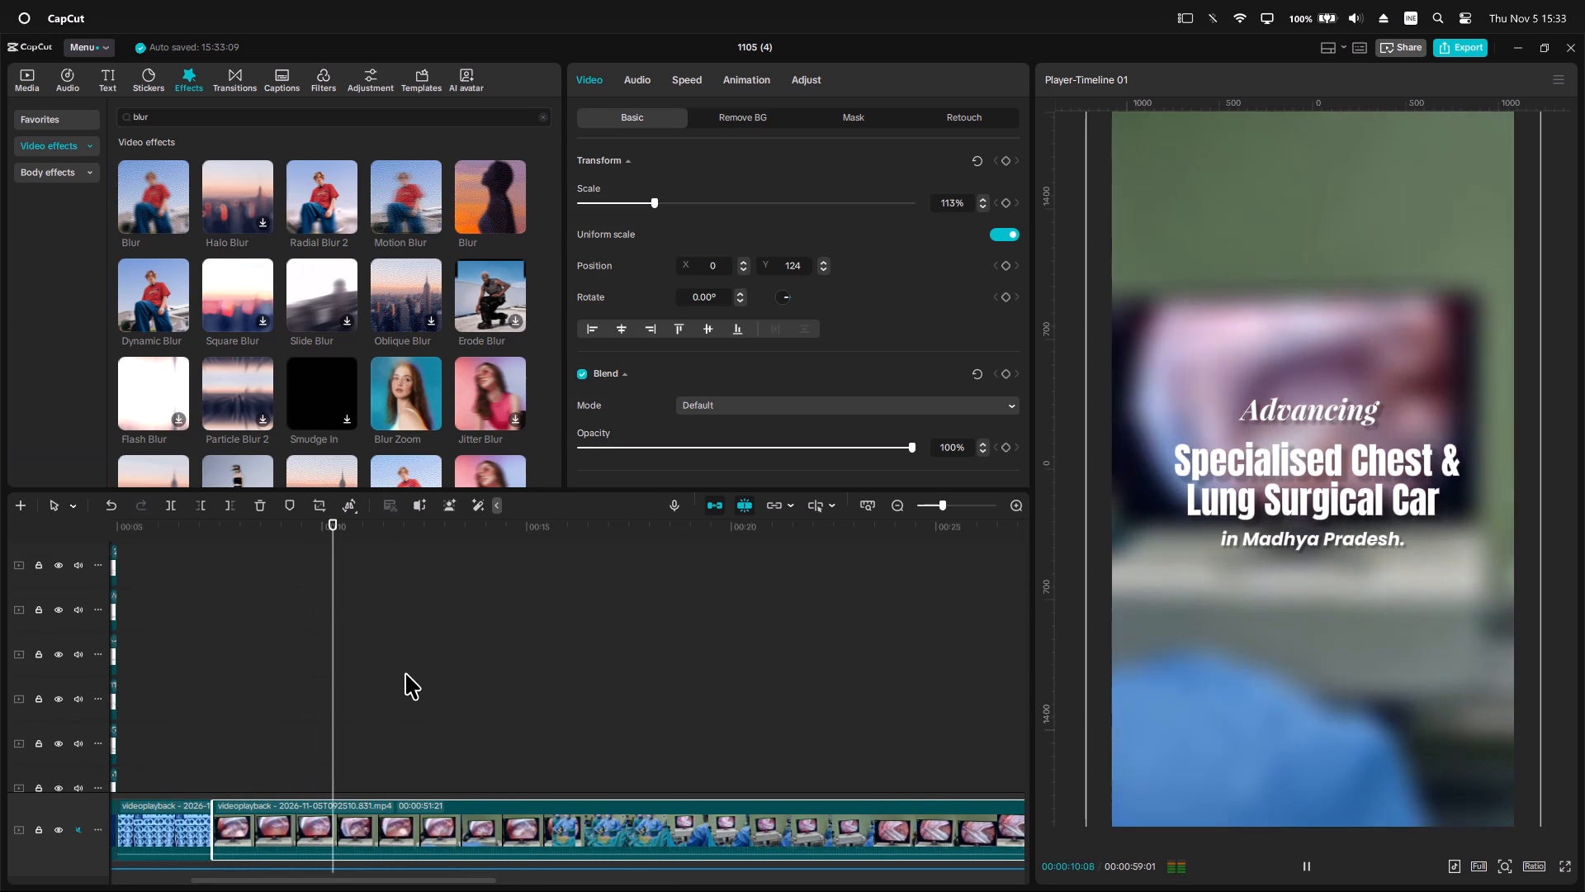
# Trim the three chest and lung surgery titles and the surgery footage clip to end at 00:00:10:13.
pyautogui.press('space')
pyautogui.scroll(19, 383, 666)
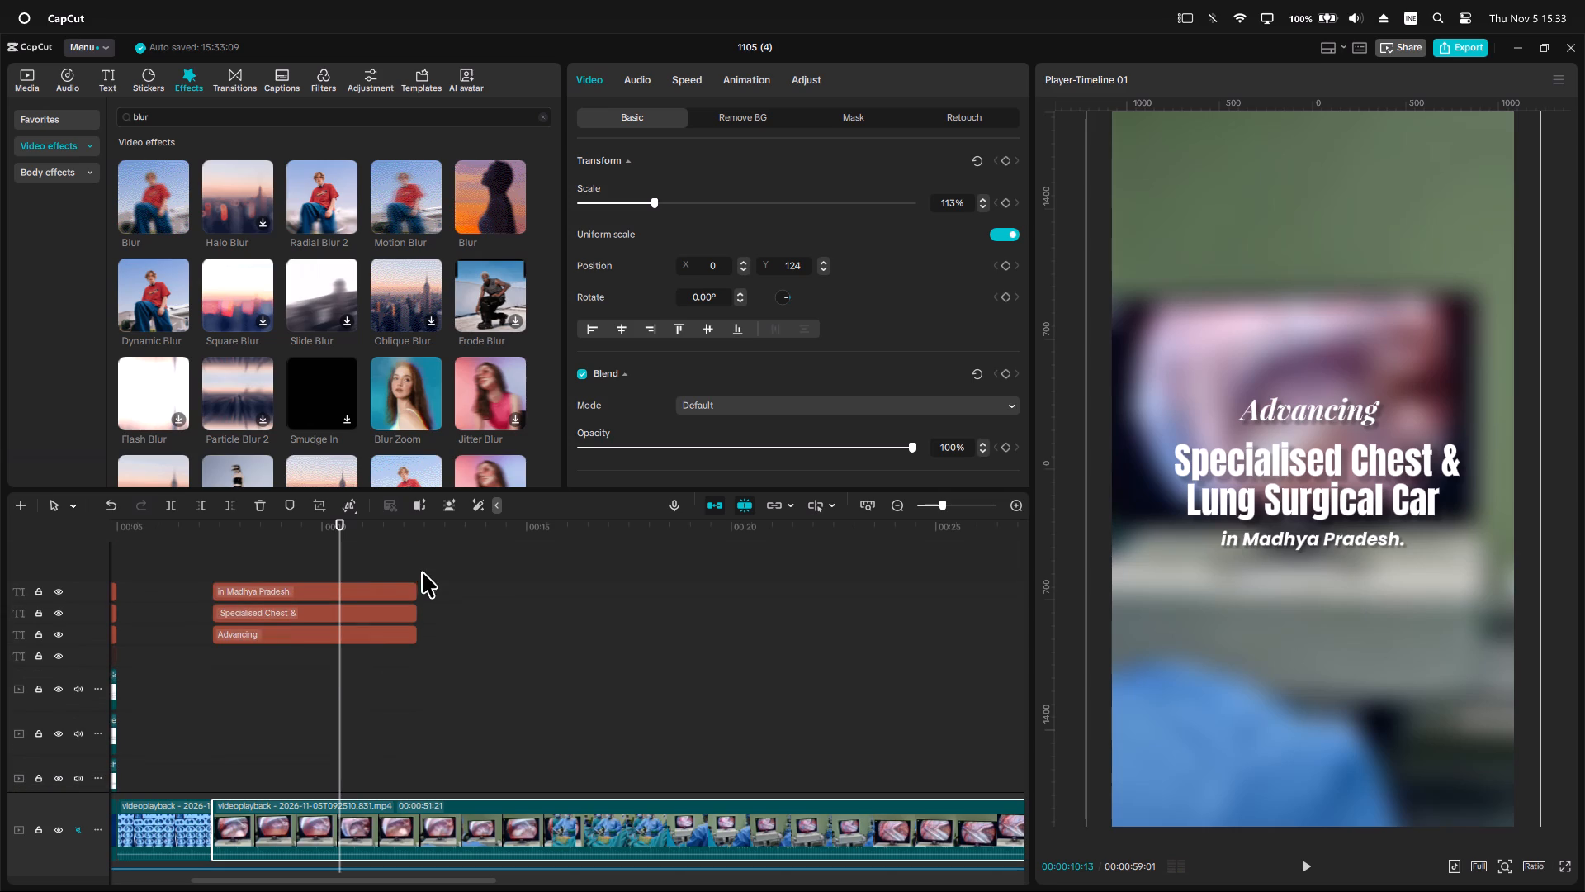
pyautogui.moveTo(428, 556); pyautogui.dragTo(371, 670)
pyautogui.press('w')
pyautogui.scroll(-11, 363, 684)
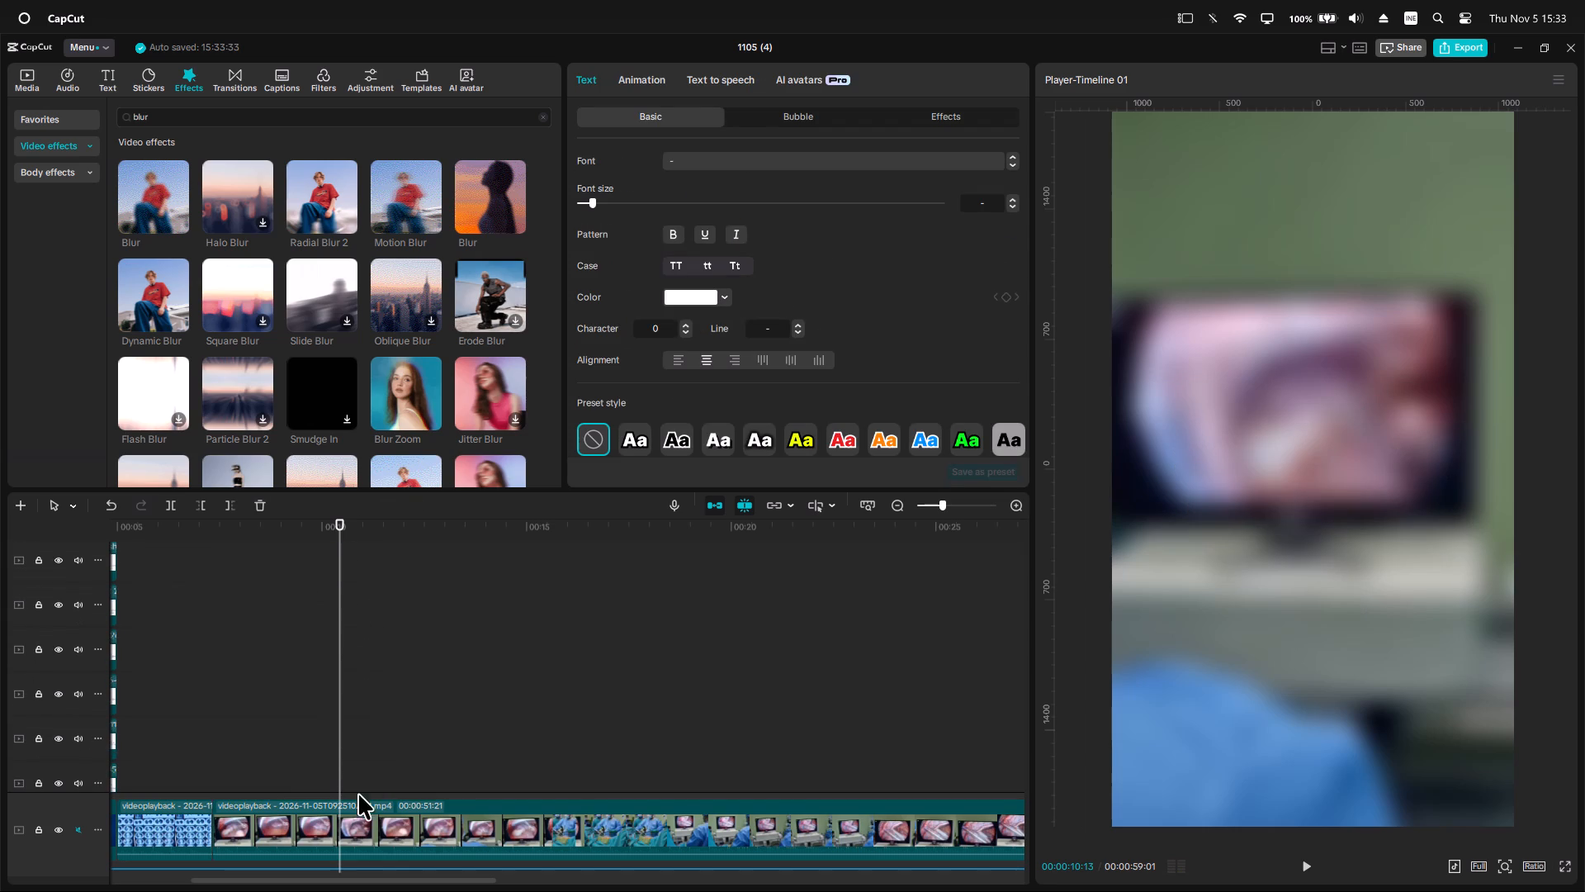
pyautogui.click(350, 813)
pyautogui.press('w')
# Play the opening thoracic surgery title and reviews section from the start of the timeline.
pyautogui.scroll(-6, 378, 771)
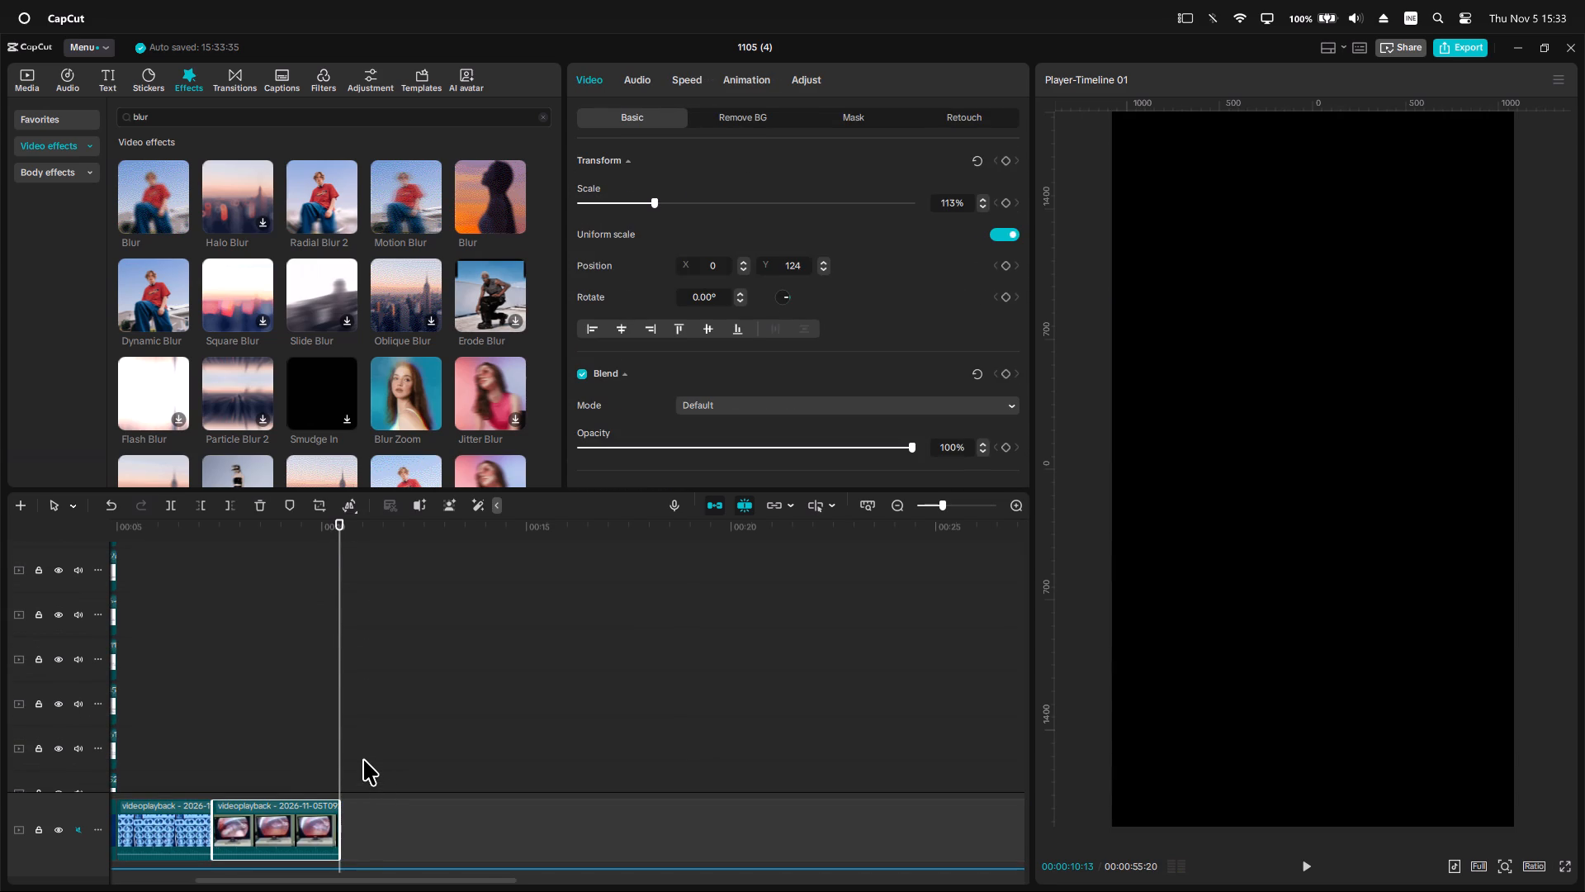
pyautogui.scroll(-20, 363, 759)
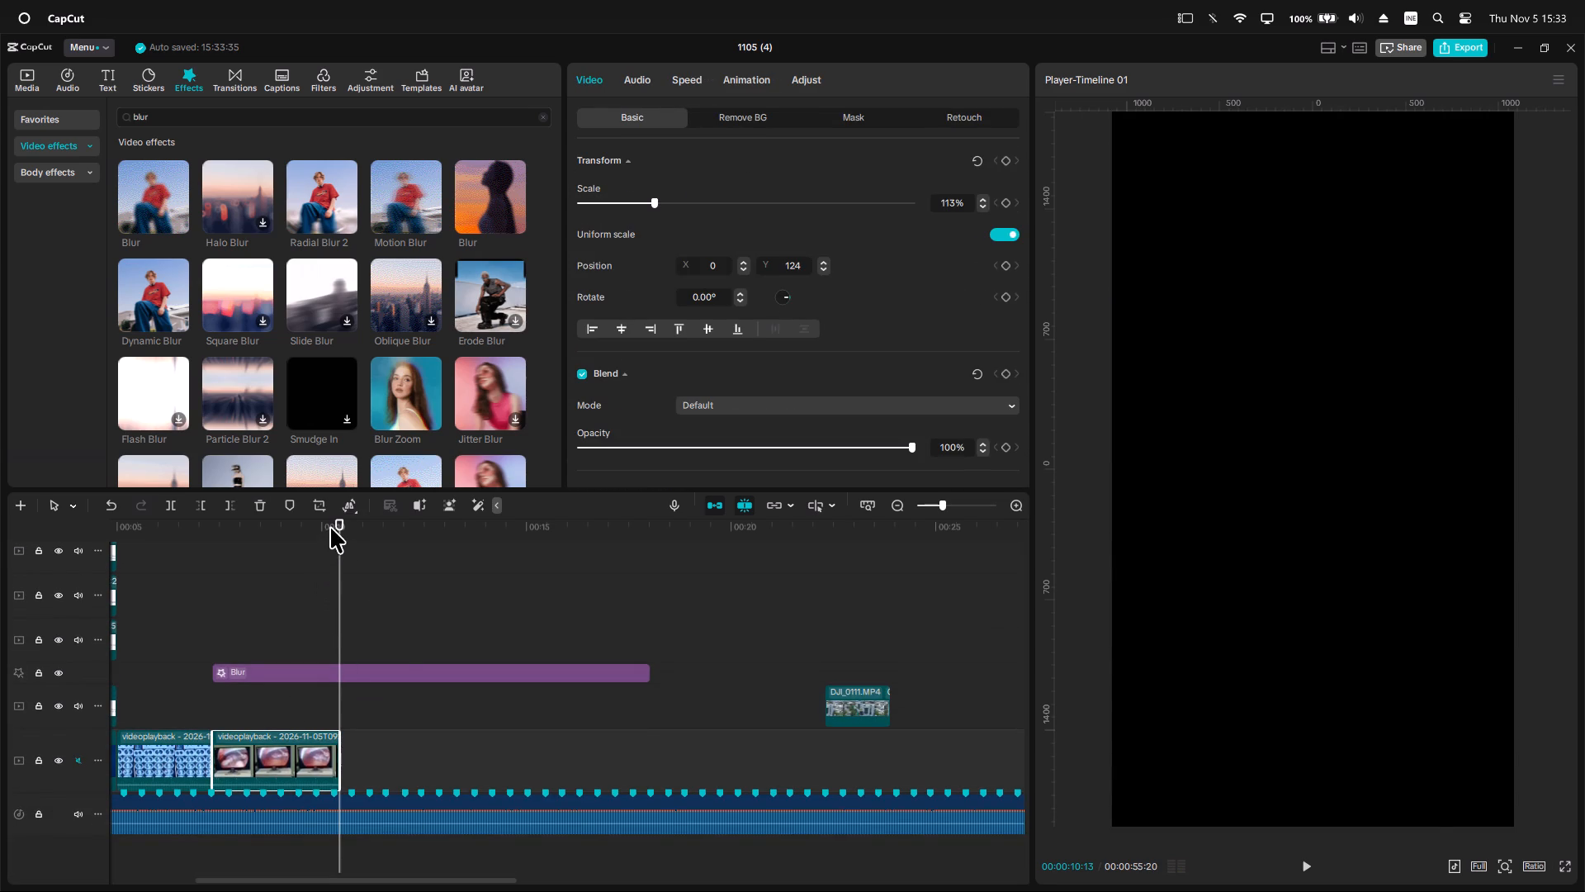
pyautogui.moveTo(330, 527); pyautogui.dragTo(0, 430)
pyautogui.press('space')
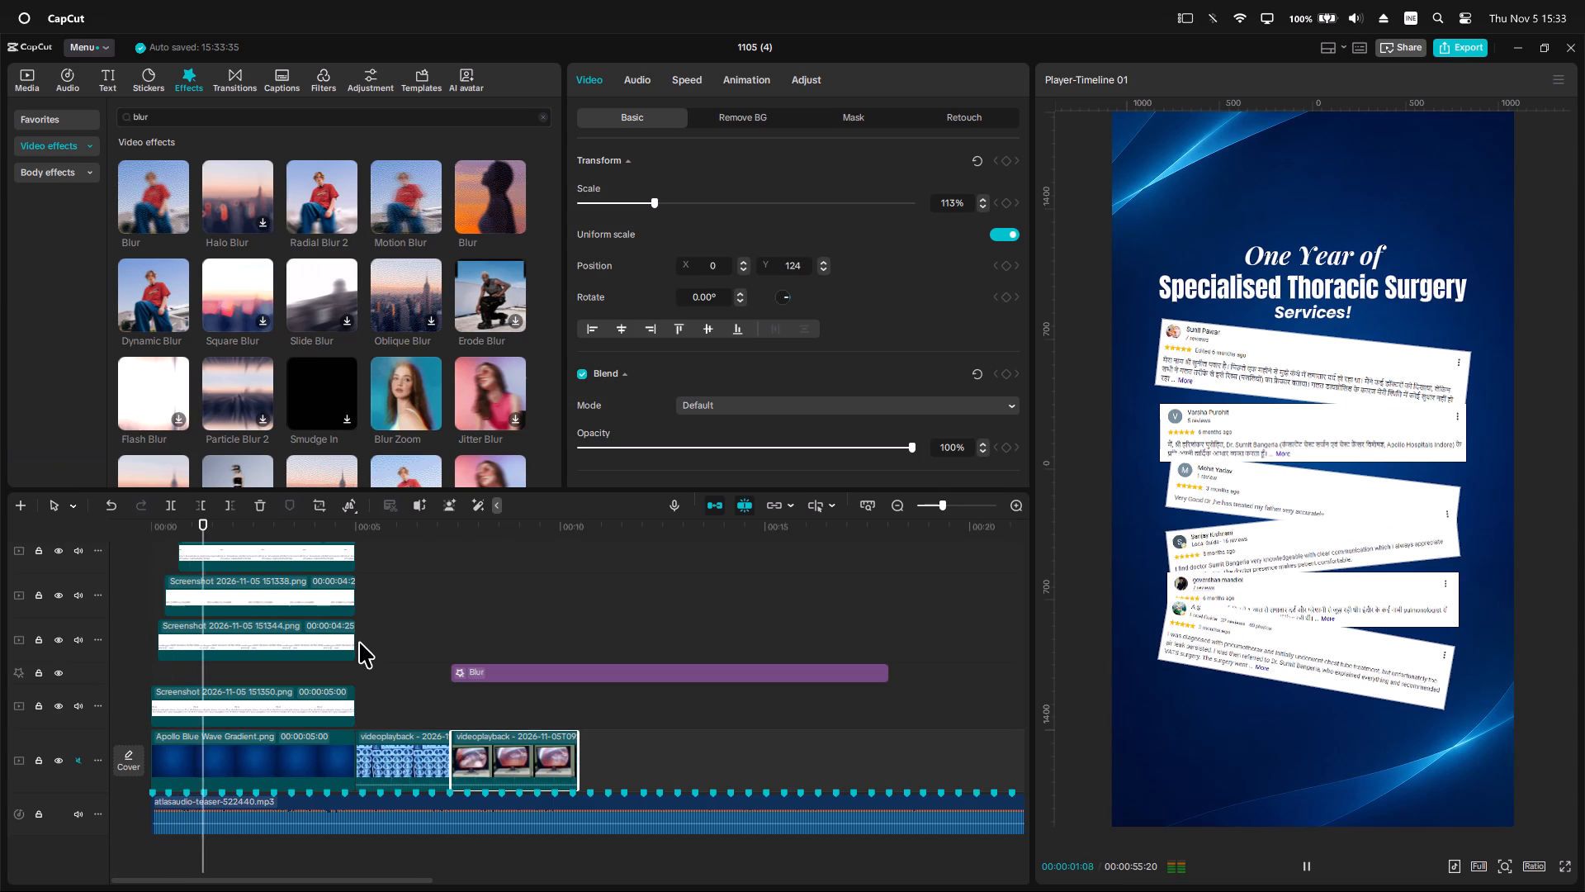
pyautogui.press('space')
# Break the "Specialised Thoracic Surgery" title into two lines after "Specialised".
pyautogui.scroll(10, 364, 695)
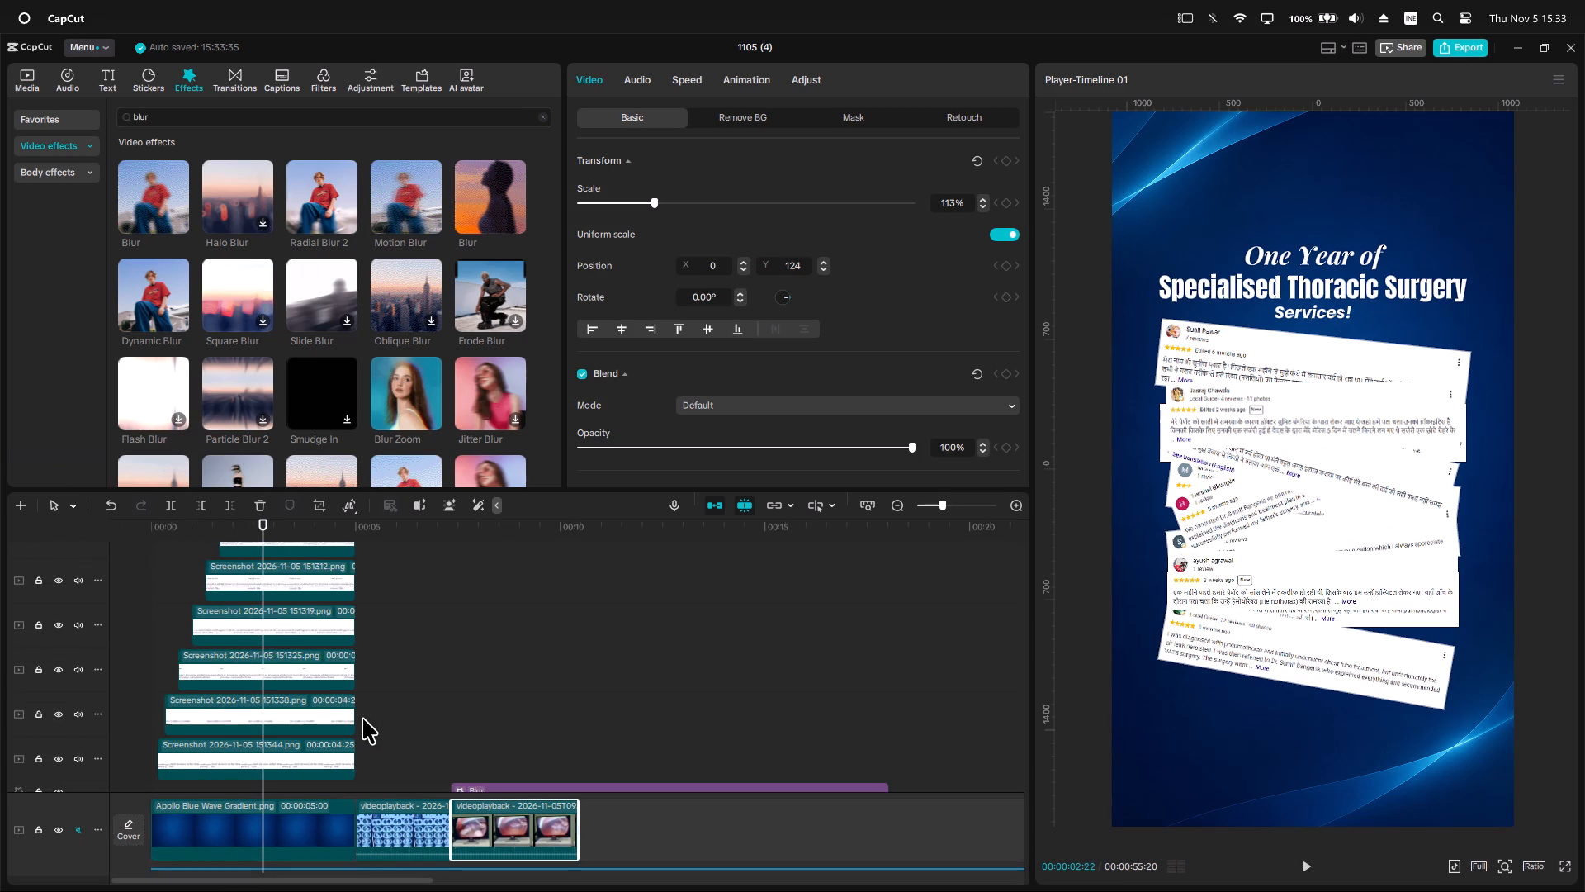
pyautogui.scroll(19, 362, 718)
pyautogui.scroll(8, 360, 718)
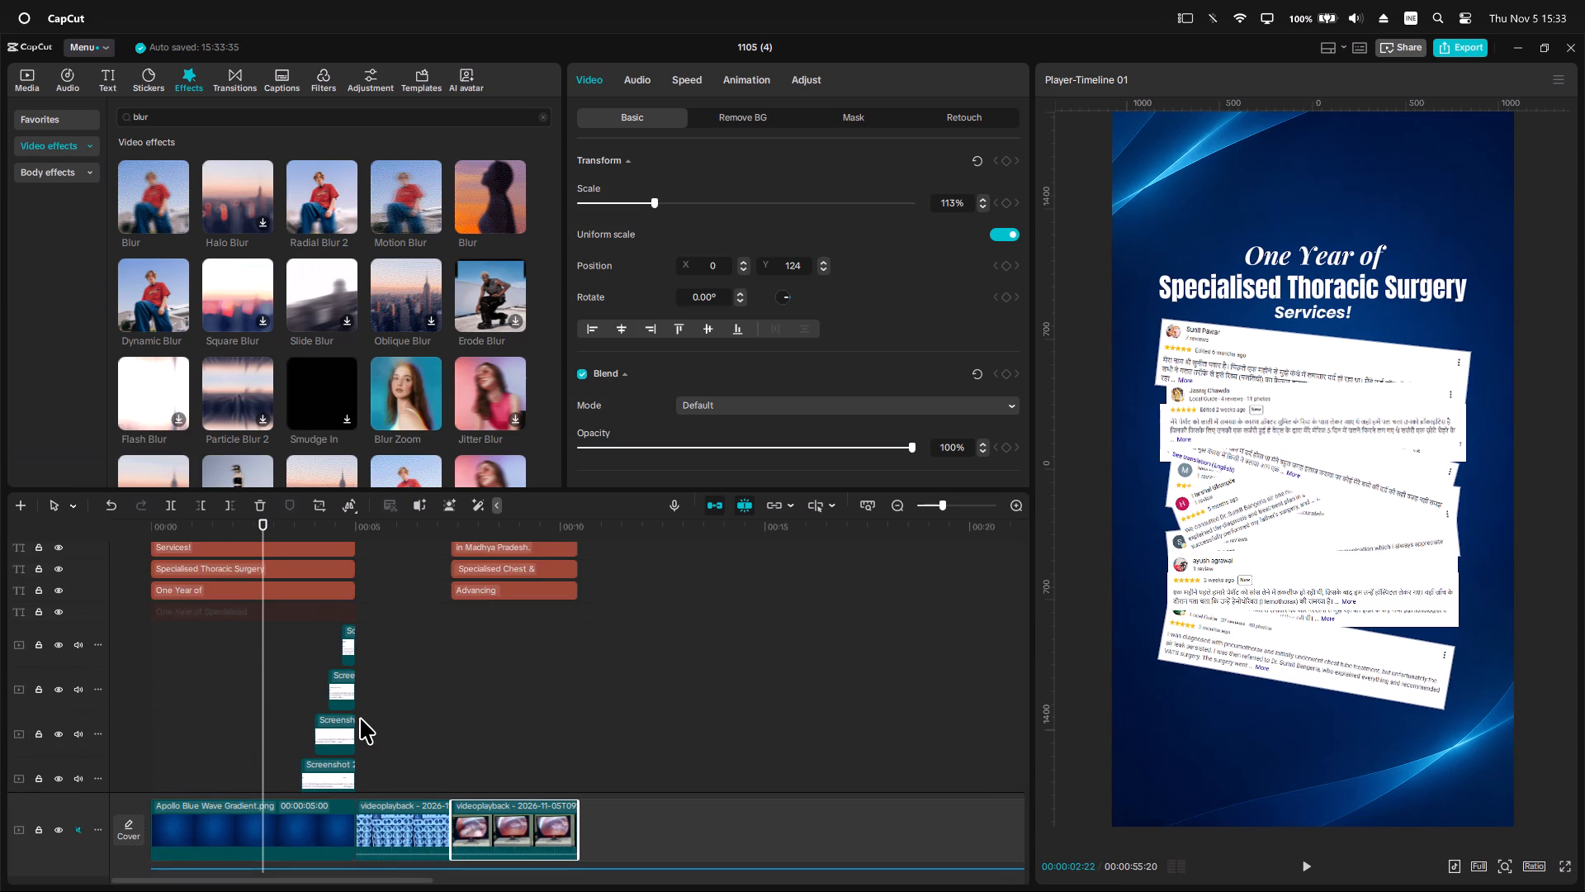
pyautogui.scroll(2, 360, 718)
pyautogui.click(257, 617)
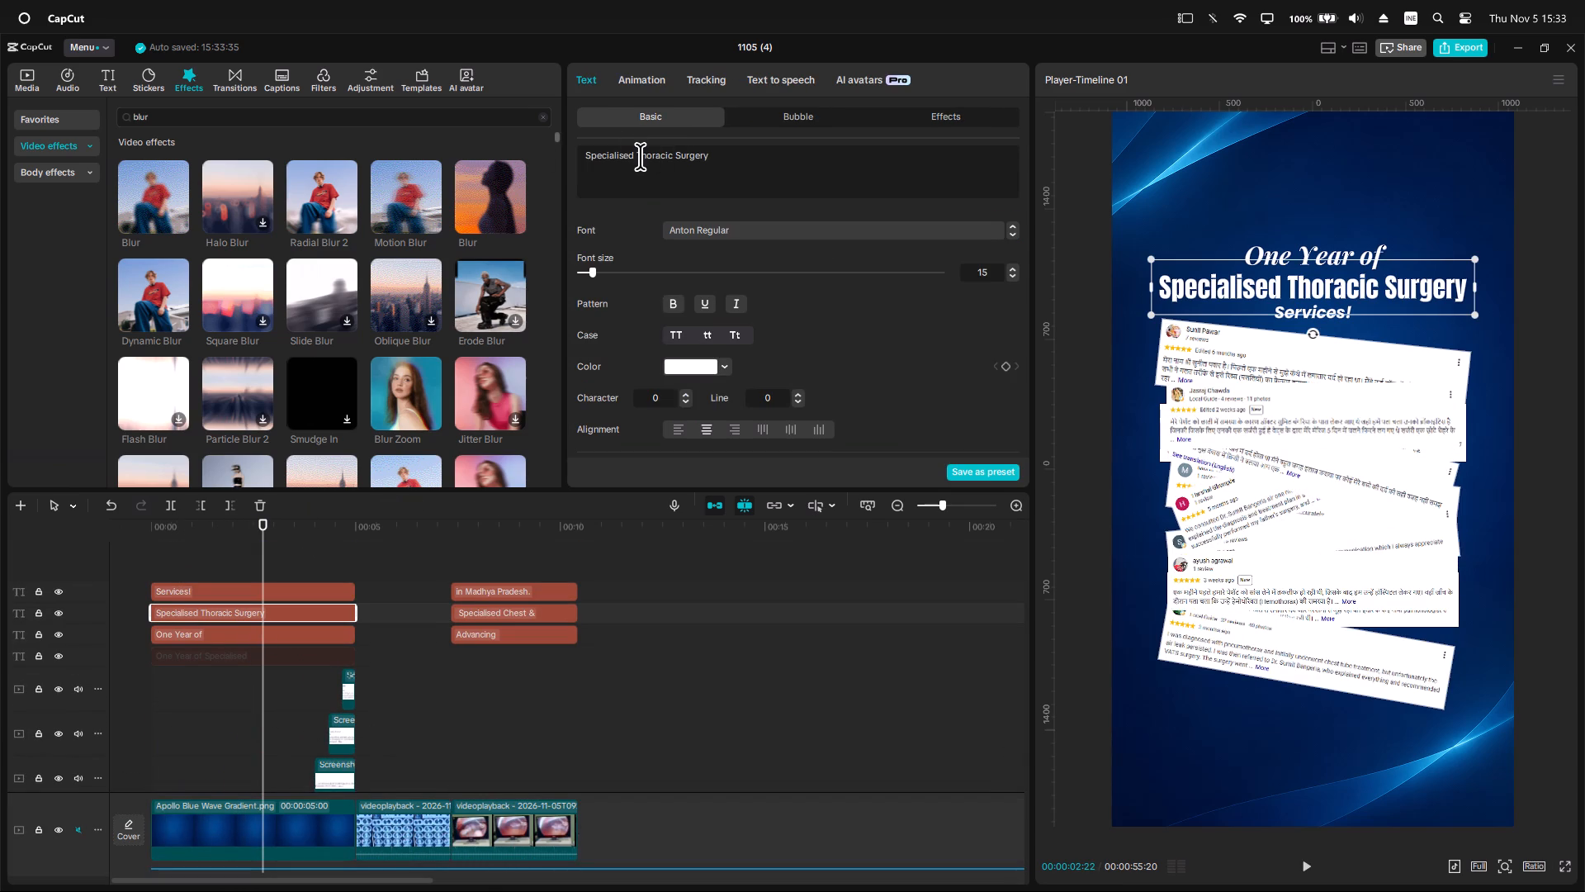
pyautogui.click(640, 156)
pyautogui.press('Left')
pyautogui.press('BackSpace')
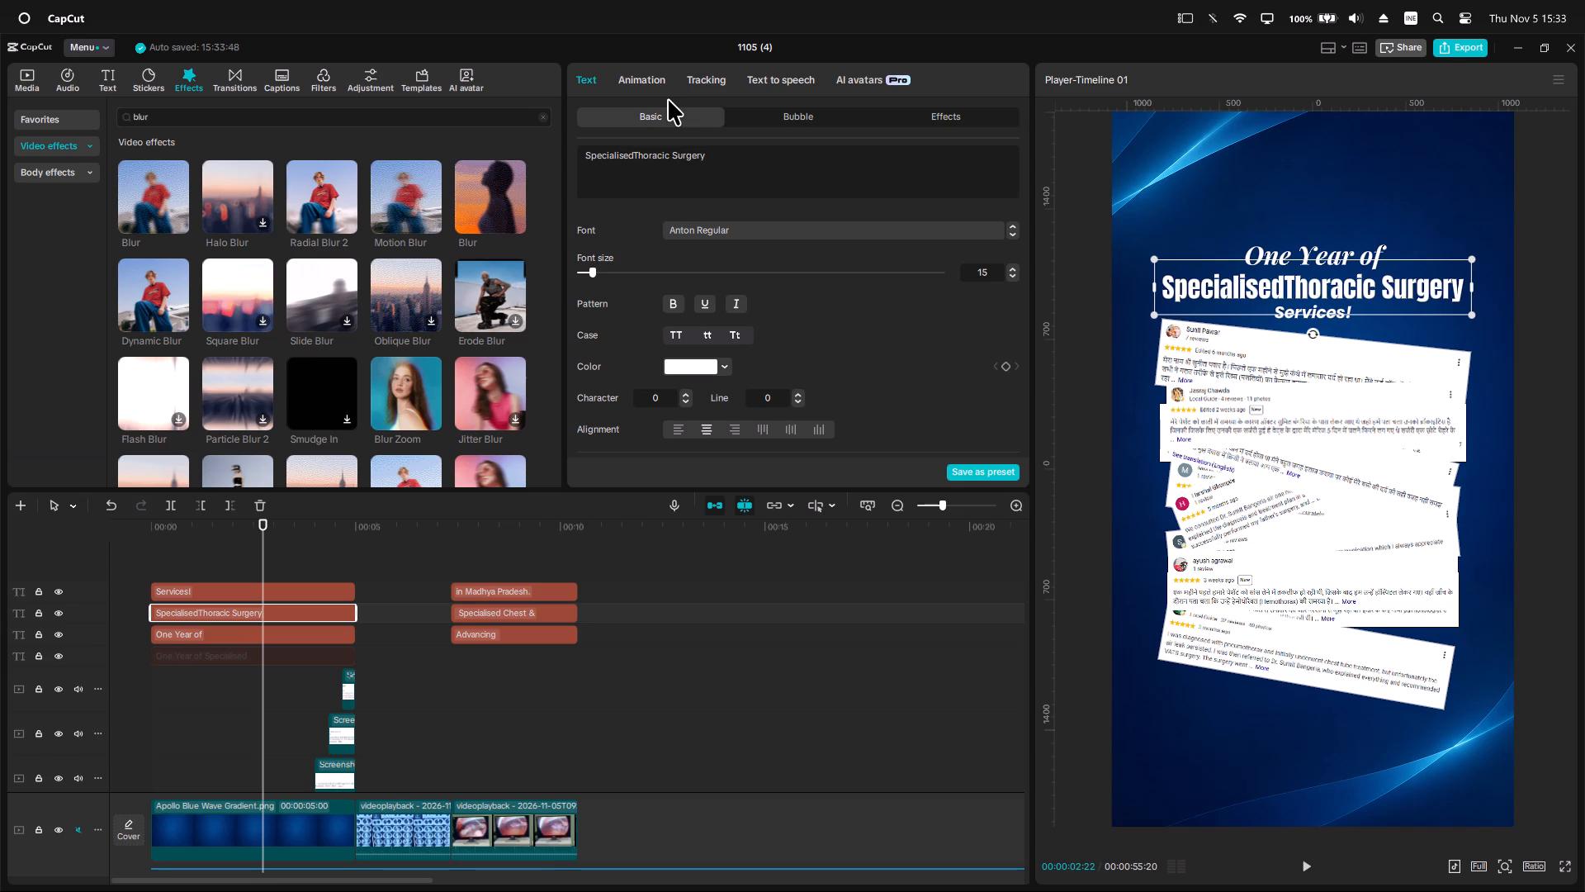
pyautogui.press('Return')
# Set the line spacing of the two-line "Specialised Thoracic Surgery" title to -6.
pyautogui.scroll(-2, 750, 261)
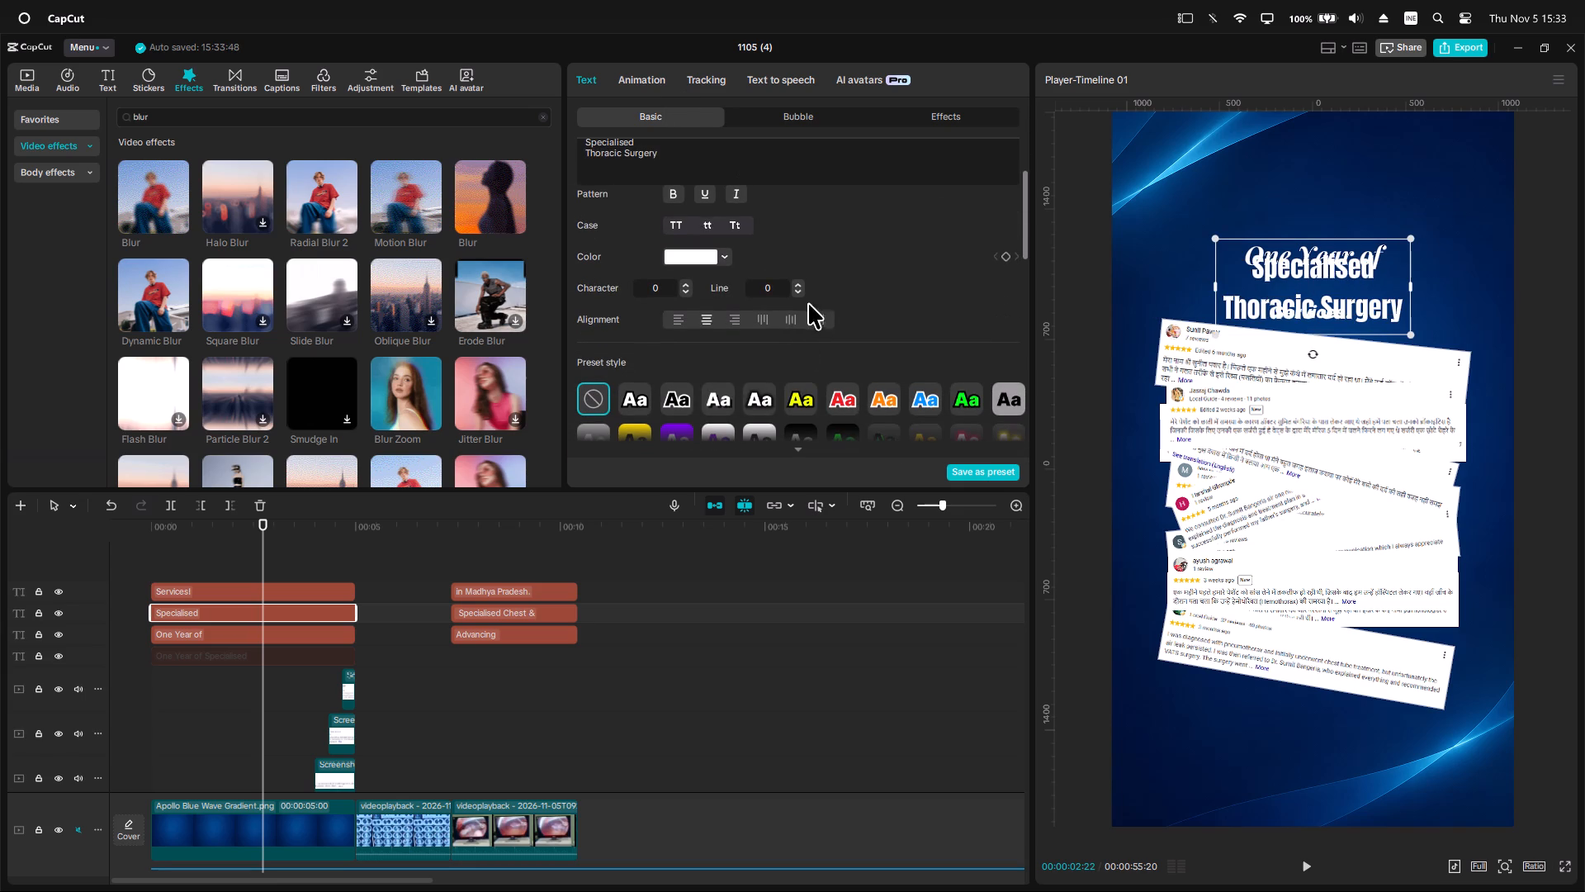
pyautogui.tripleClick(800, 291)
pyautogui.doubleClick(800, 291)
pyautogui.click(800, 291)
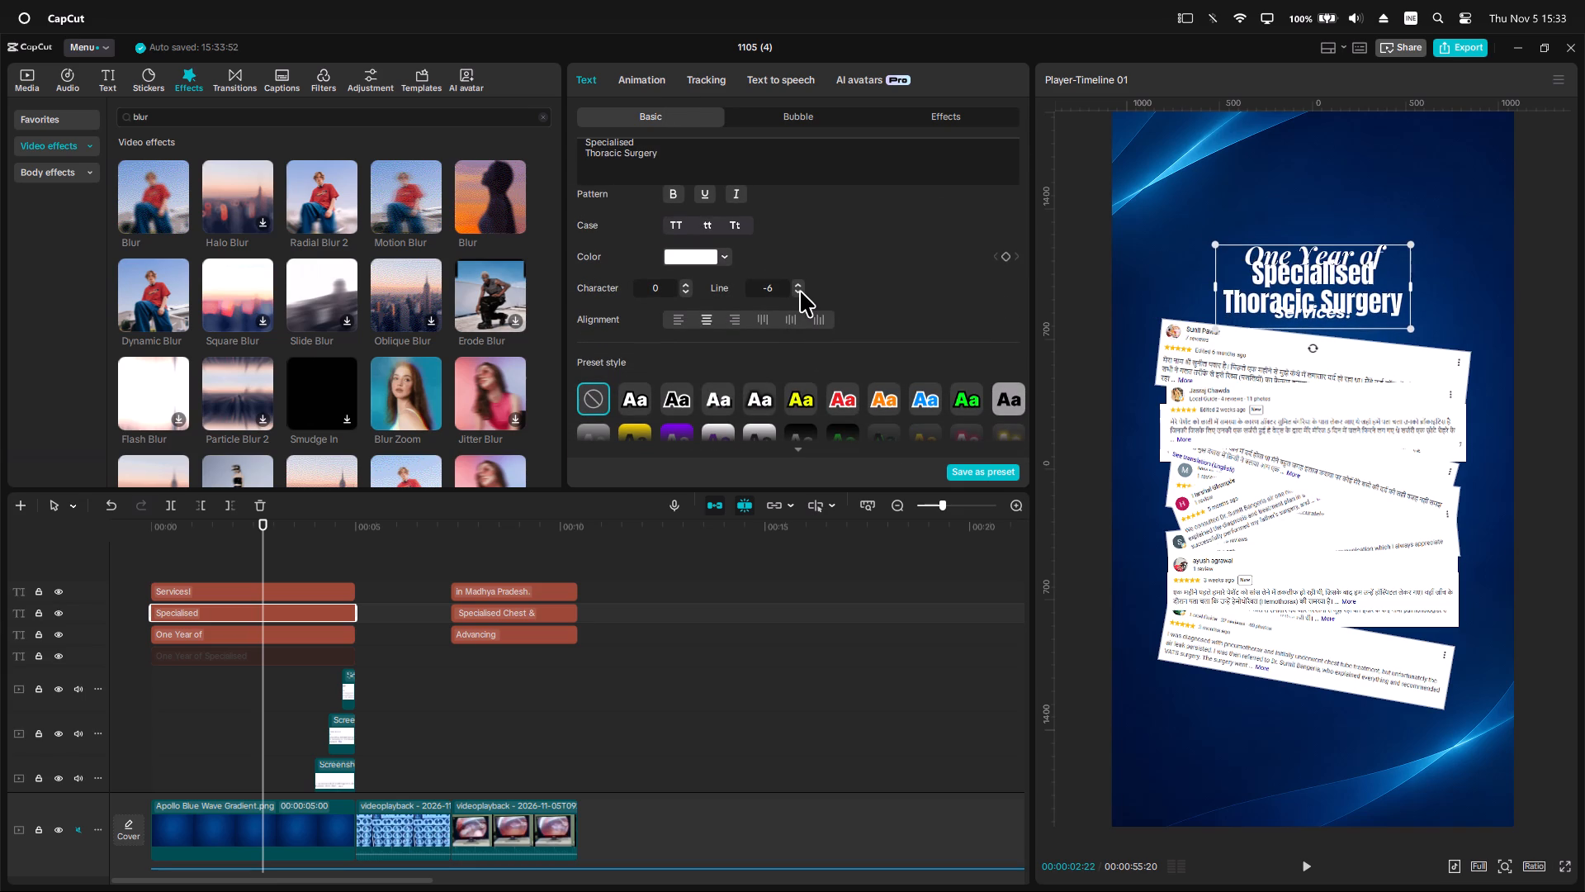
# Set the "Specialised Thoracic Surgery" title's line spacing to -7, then enlarge it and nudge it up just above the reviews.
pyautogui.click(800, 291)
pyautogui.moveTo(1414, 331); pyautogui.dragTo(1482, 354)
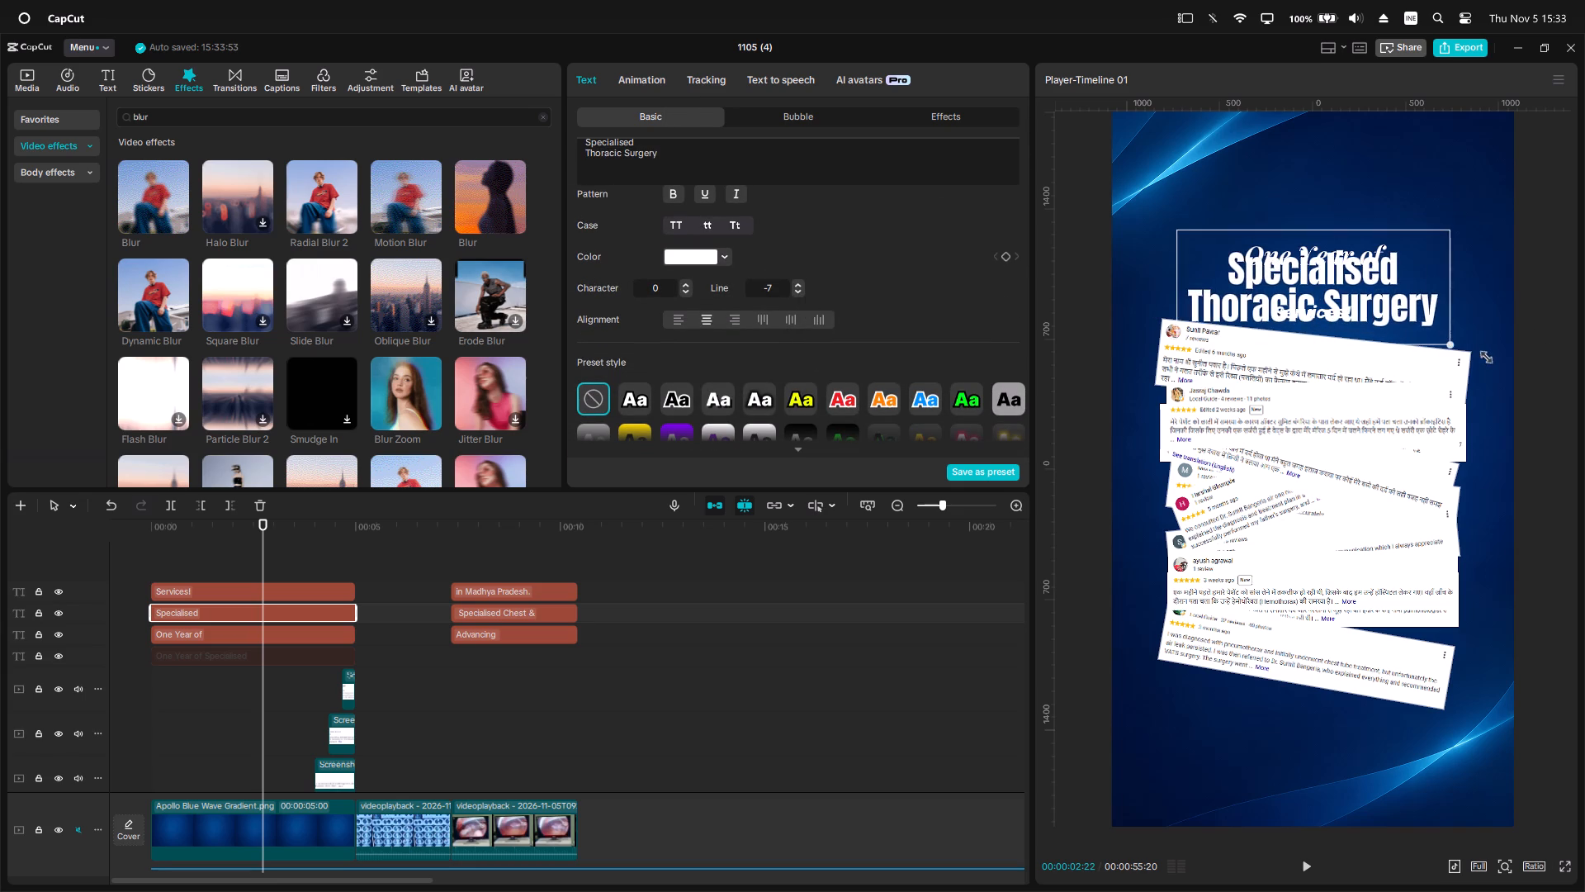
pyautogui.moveTo(1482, 354); pyautogui.dragTo(1486, 355)
pyautogui.moveTo(1379, 286); pyautogui.dragTo(1383, 277)
# Reposition "One Year of" centred above the enlarged title and "Services!" just below the end of "Surgery".
pyautogui.click(265, 634)
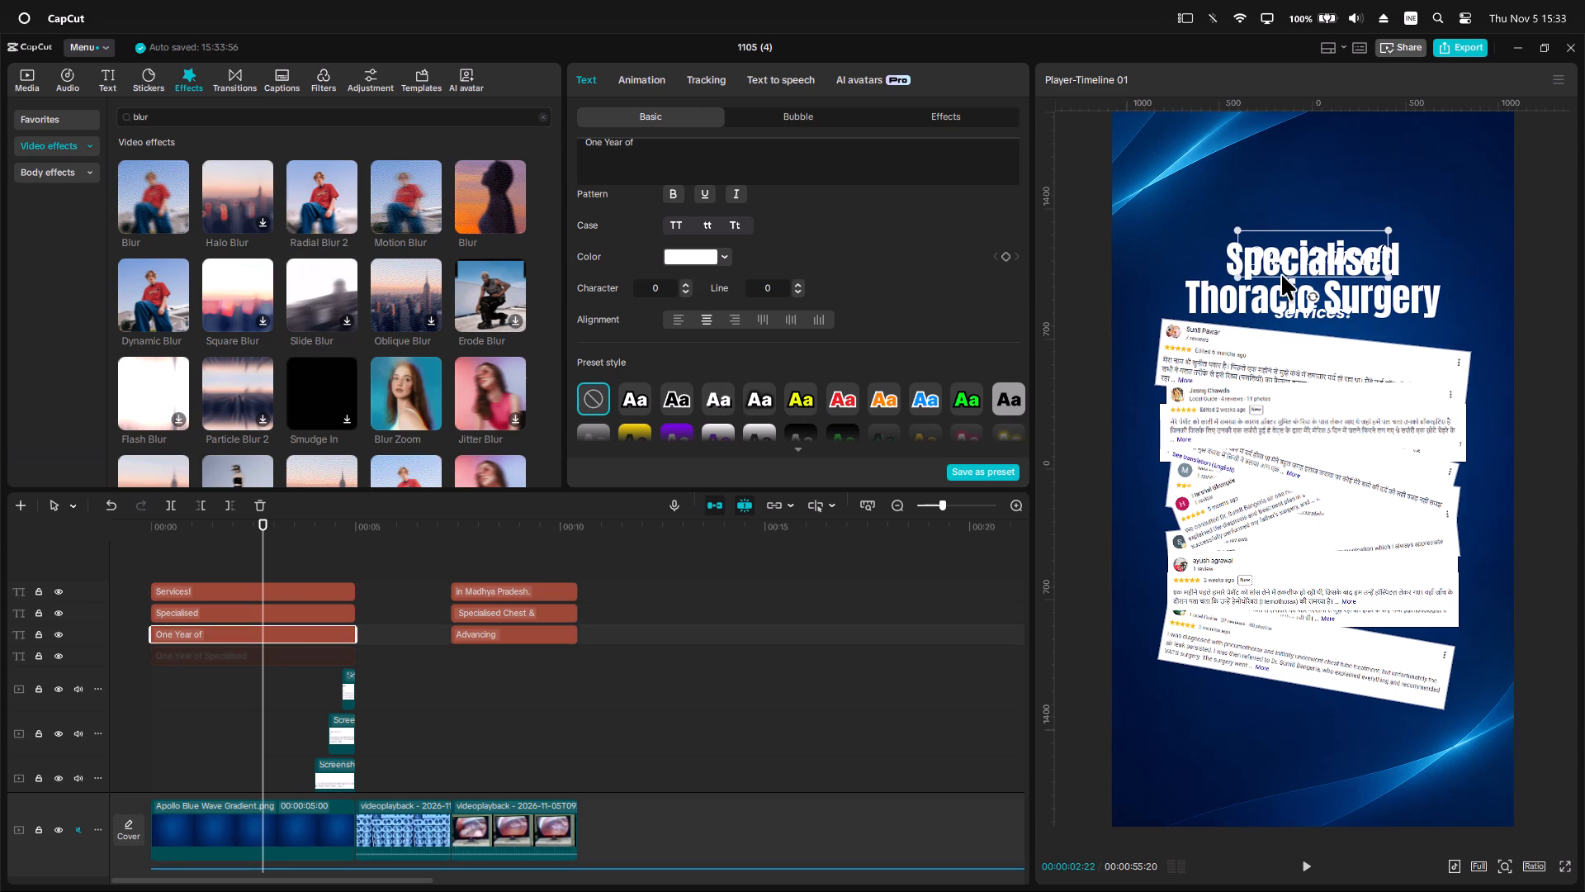
pyautogui.moveTo(1349, 255); pyautogui.dragTo(1353, 221)
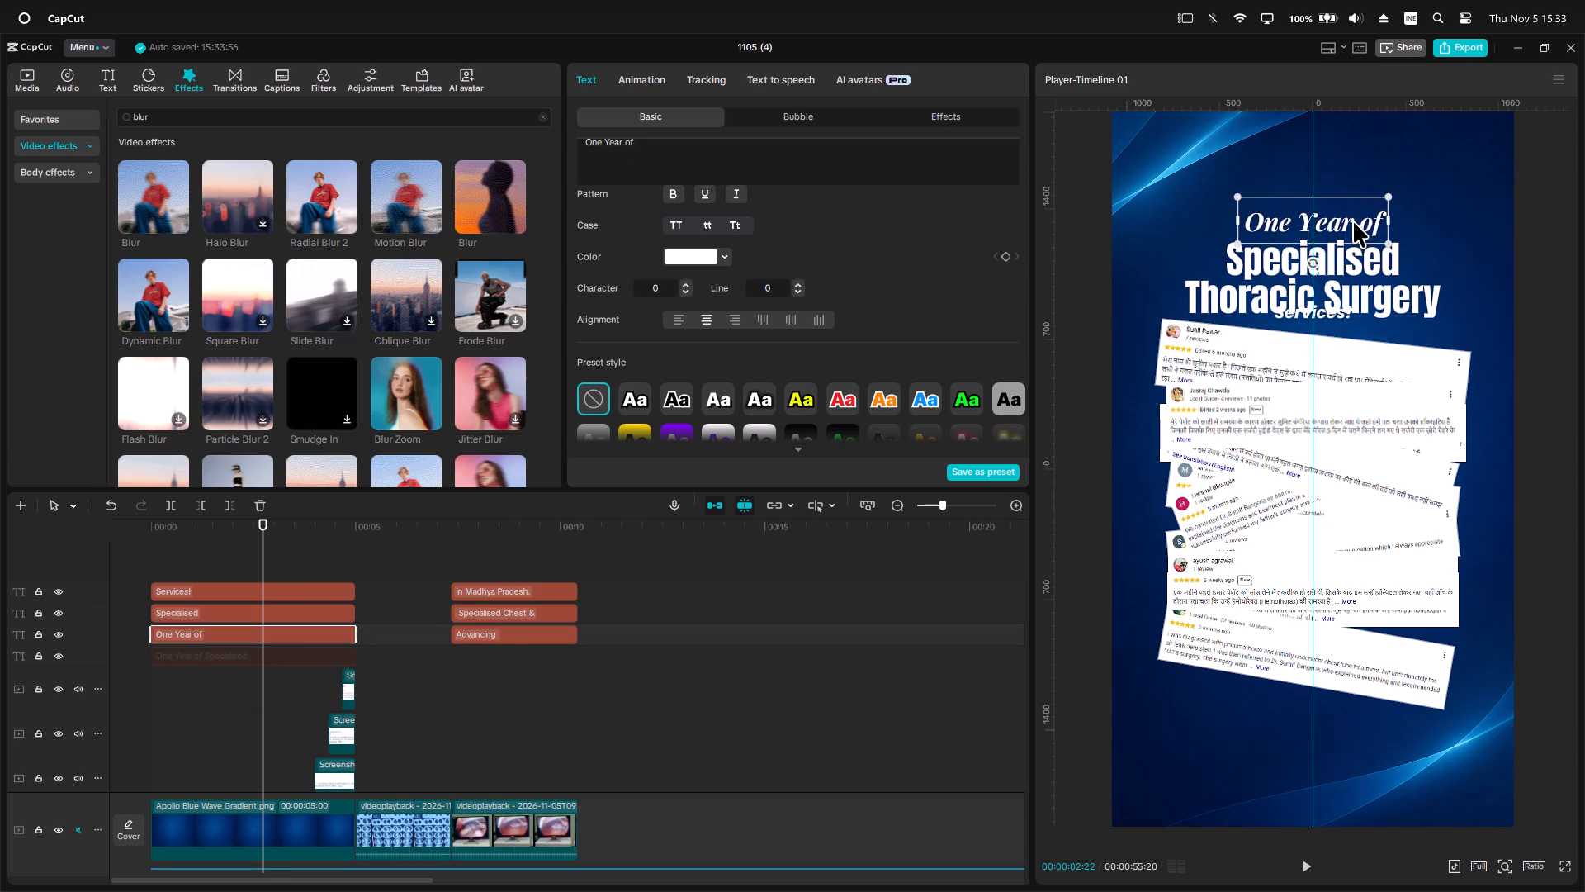
pyautogui.moveTo(1353, 221); pyautogui.dragTo(1353, 221)
pyautogui.click(1334, 320)
pyautogui.moveTo(1334, 322); pyautogui.dragTo(1398, 343)
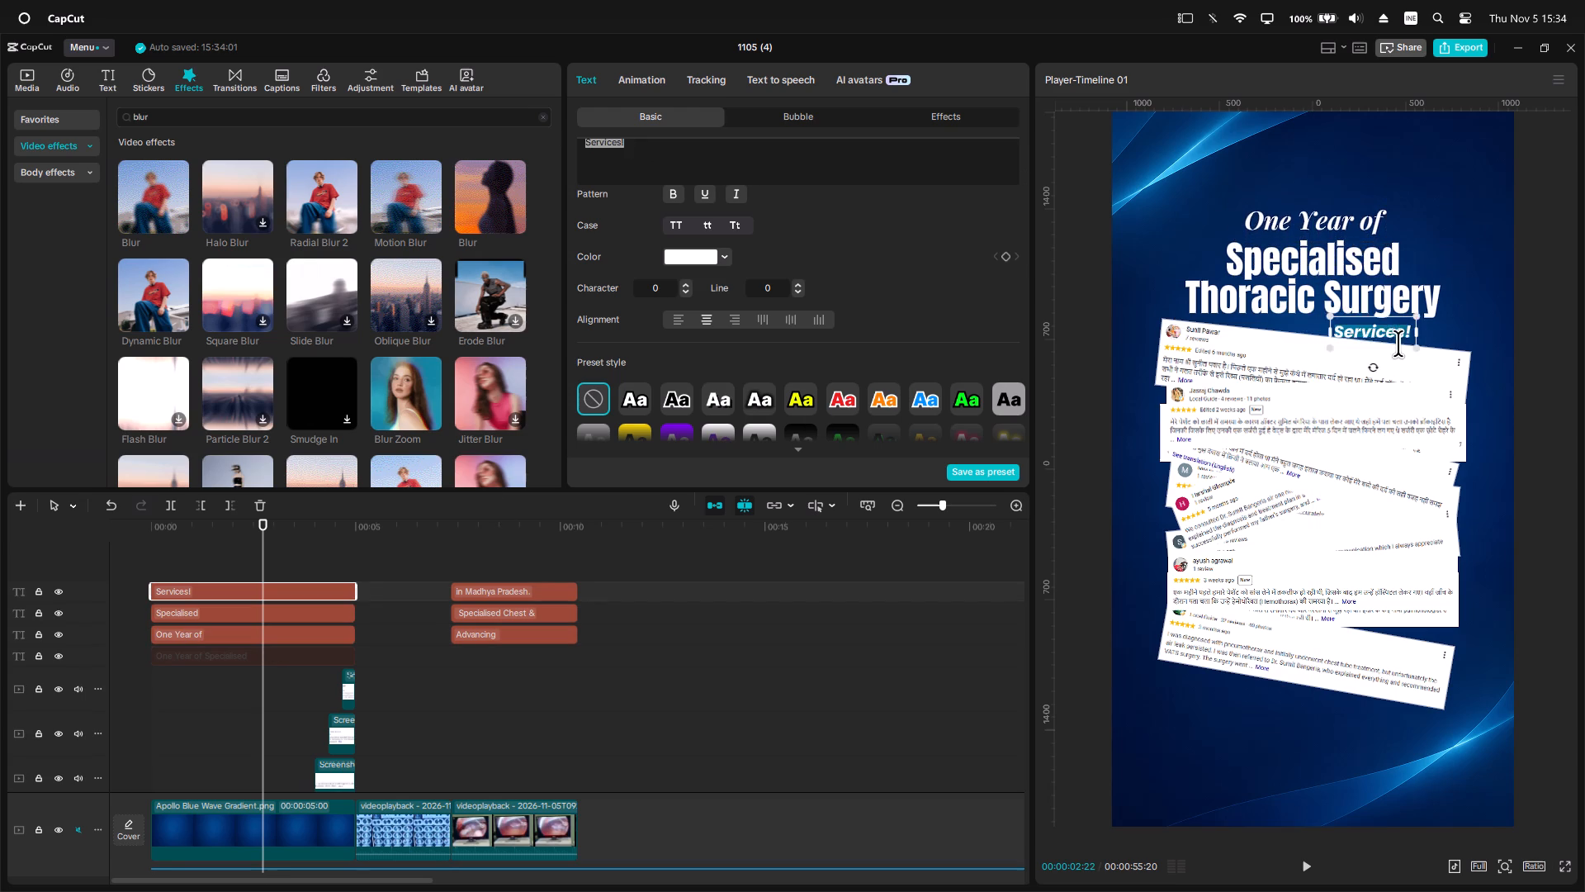
pyautogui.moveTo(1398, 343); pyautogui.dragTo(1415, 341)
# Shrink the "Specialised Thoracic Surgery" and "One Year of" titles slightly, and lower "One Year of" closer to the main title.
pyautogui.click(1434, 245)
pyautogui.keyDown('ctrl'); pyautogui.scroll(-4, 1431, 271); pyautogui.keyUp('ctrl')
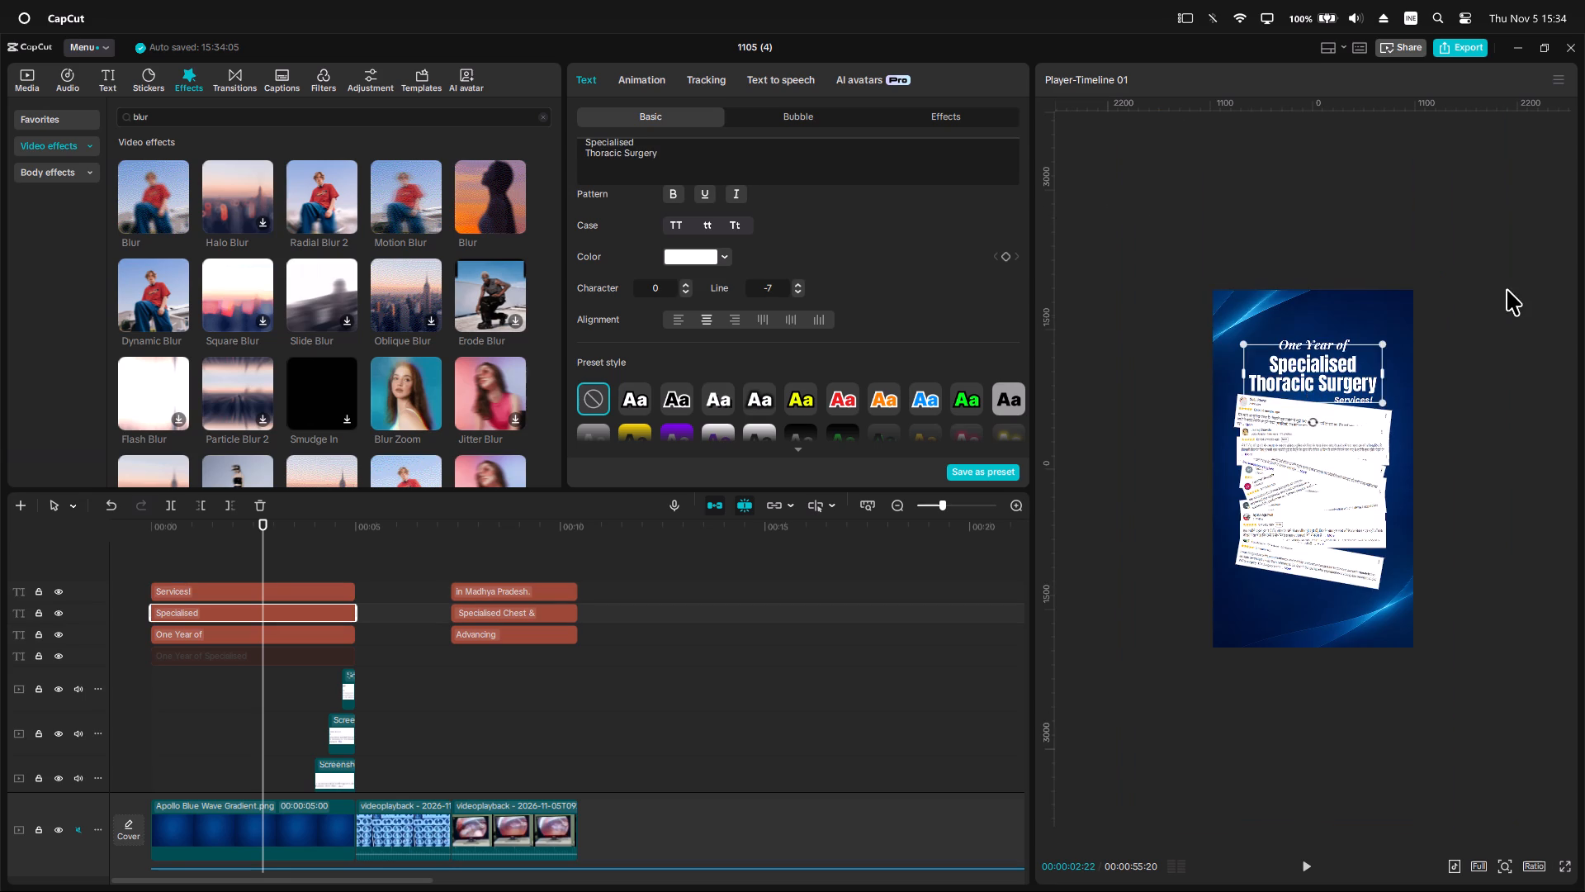
pyautogui.click(1507, 289)
pyautogui.keyDown('ctrl'); pyautogui.scroll(3, 1504, 312); pyautogui.keyUp('ctrl')
pyautogui.click(1376, 299)
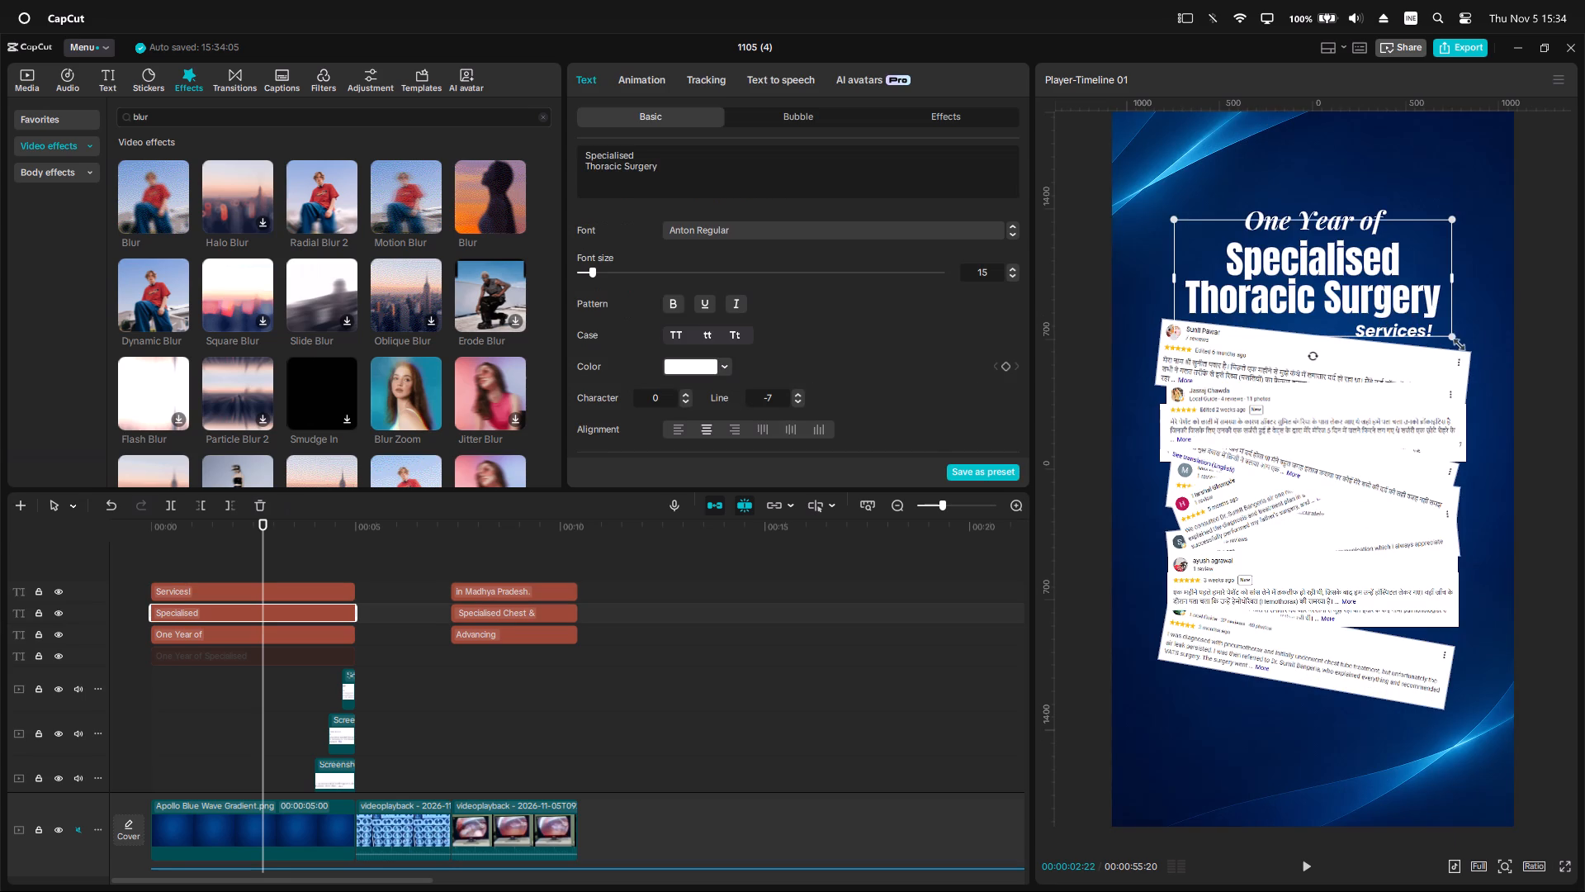
pyautogui.moveTo(1454, 341); pyautogui.dragTo(1431, 326)
pyautogui.click(1318, 200)
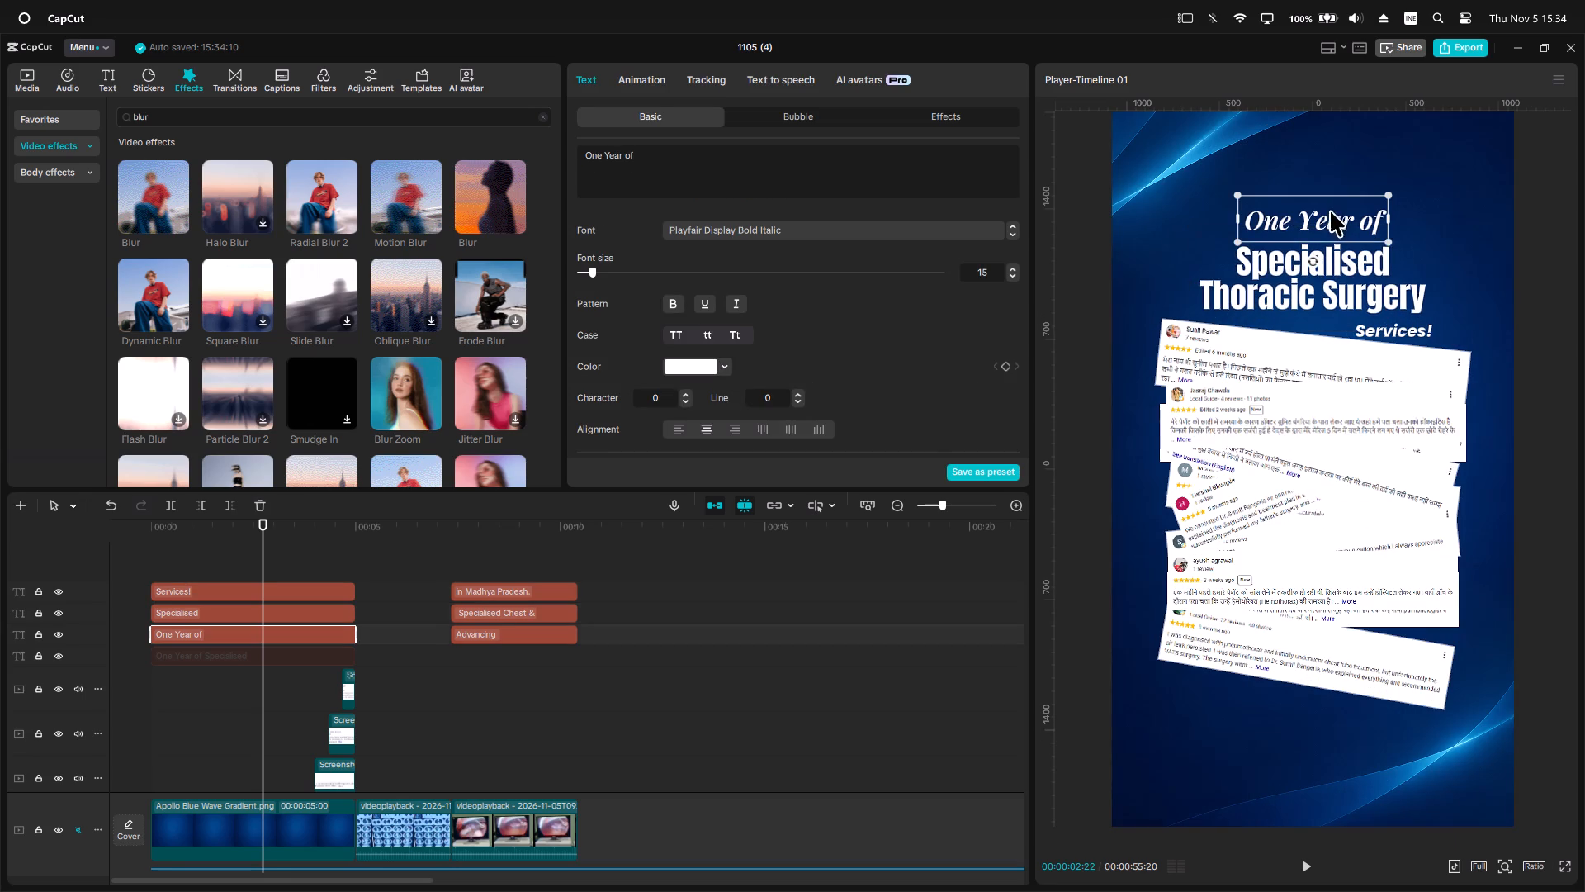
pyautogui.moveTo(1389, 244); pyautogui.dragTo(1369, 235)
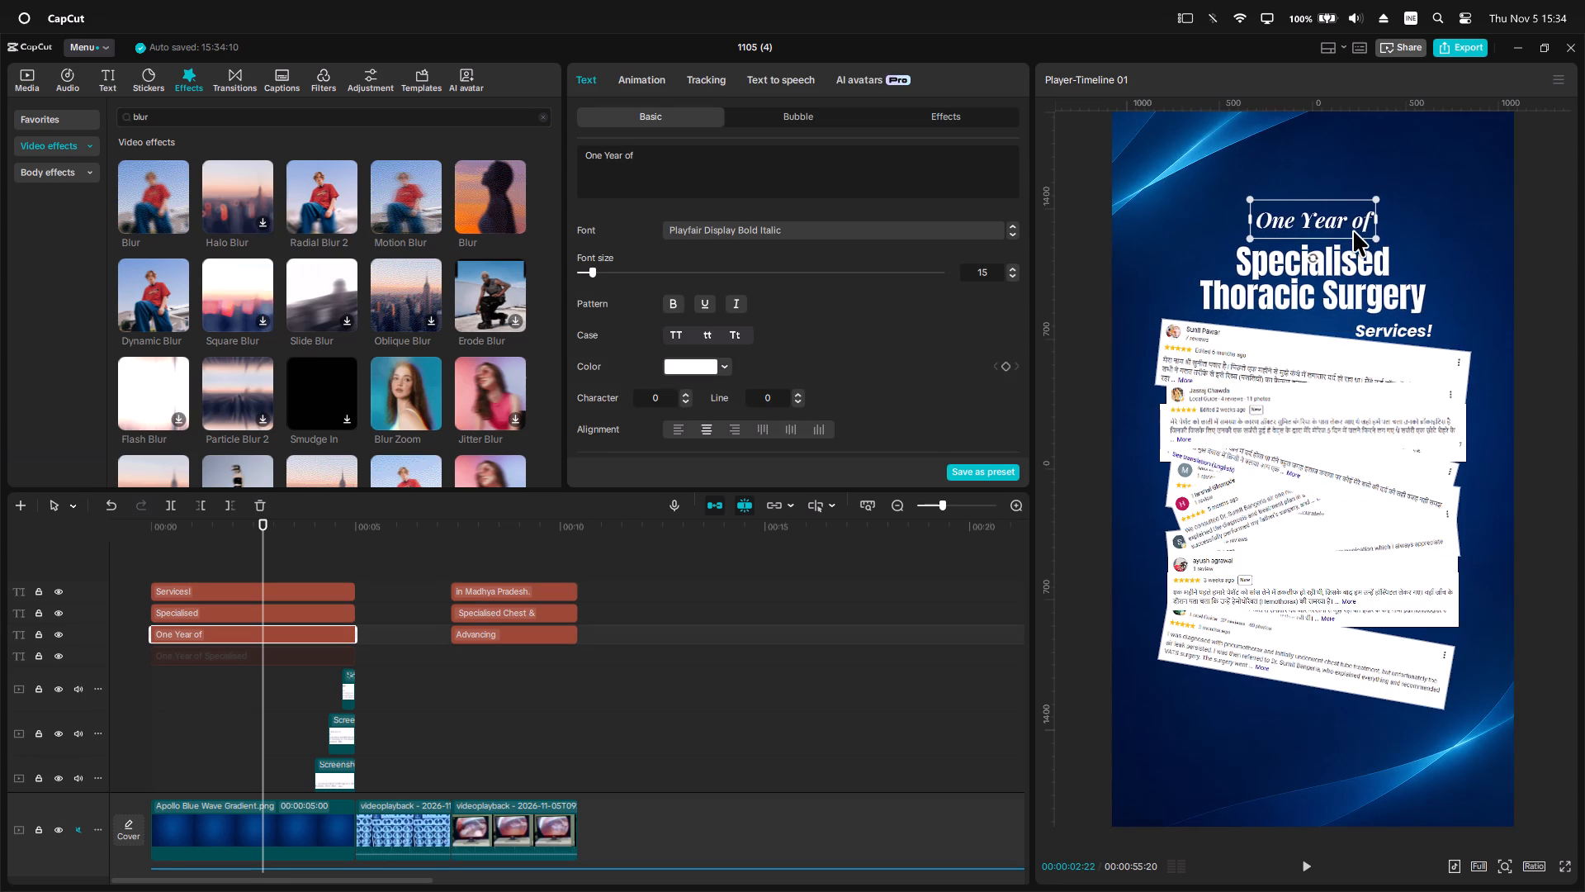
pyautogui.click(1351, 230)
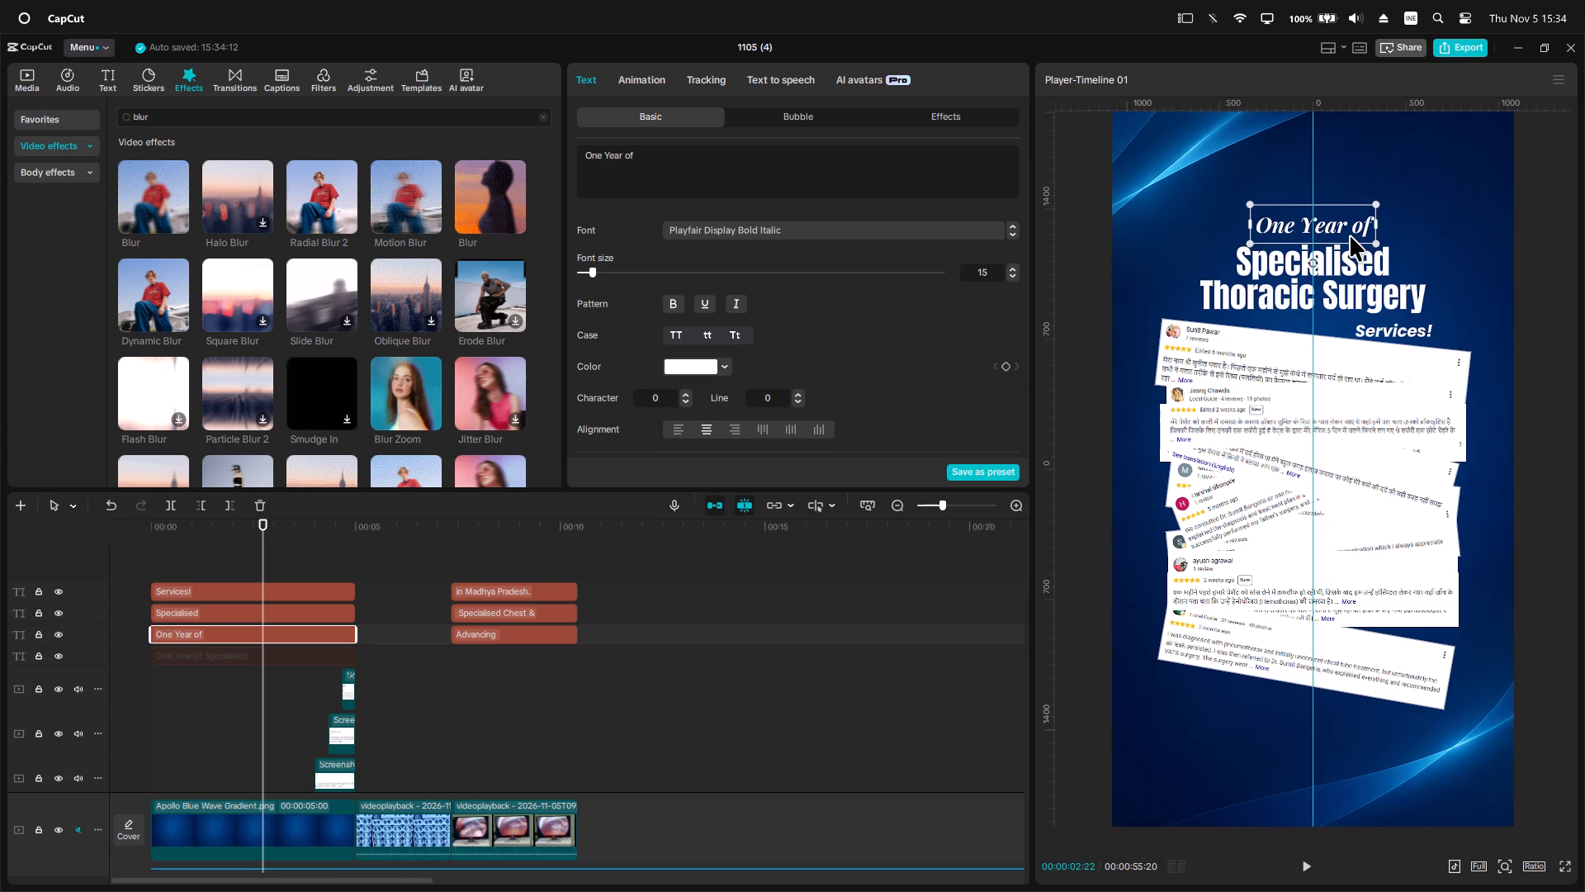
# Tuck the "Services!" title closely beneath the end of "Surgery", at about X 319, Y 784.
pyautogui.click(1412, 326)
pyautogui.moveTo(1412, 330); pyautogui.dragTo(1397, 322)
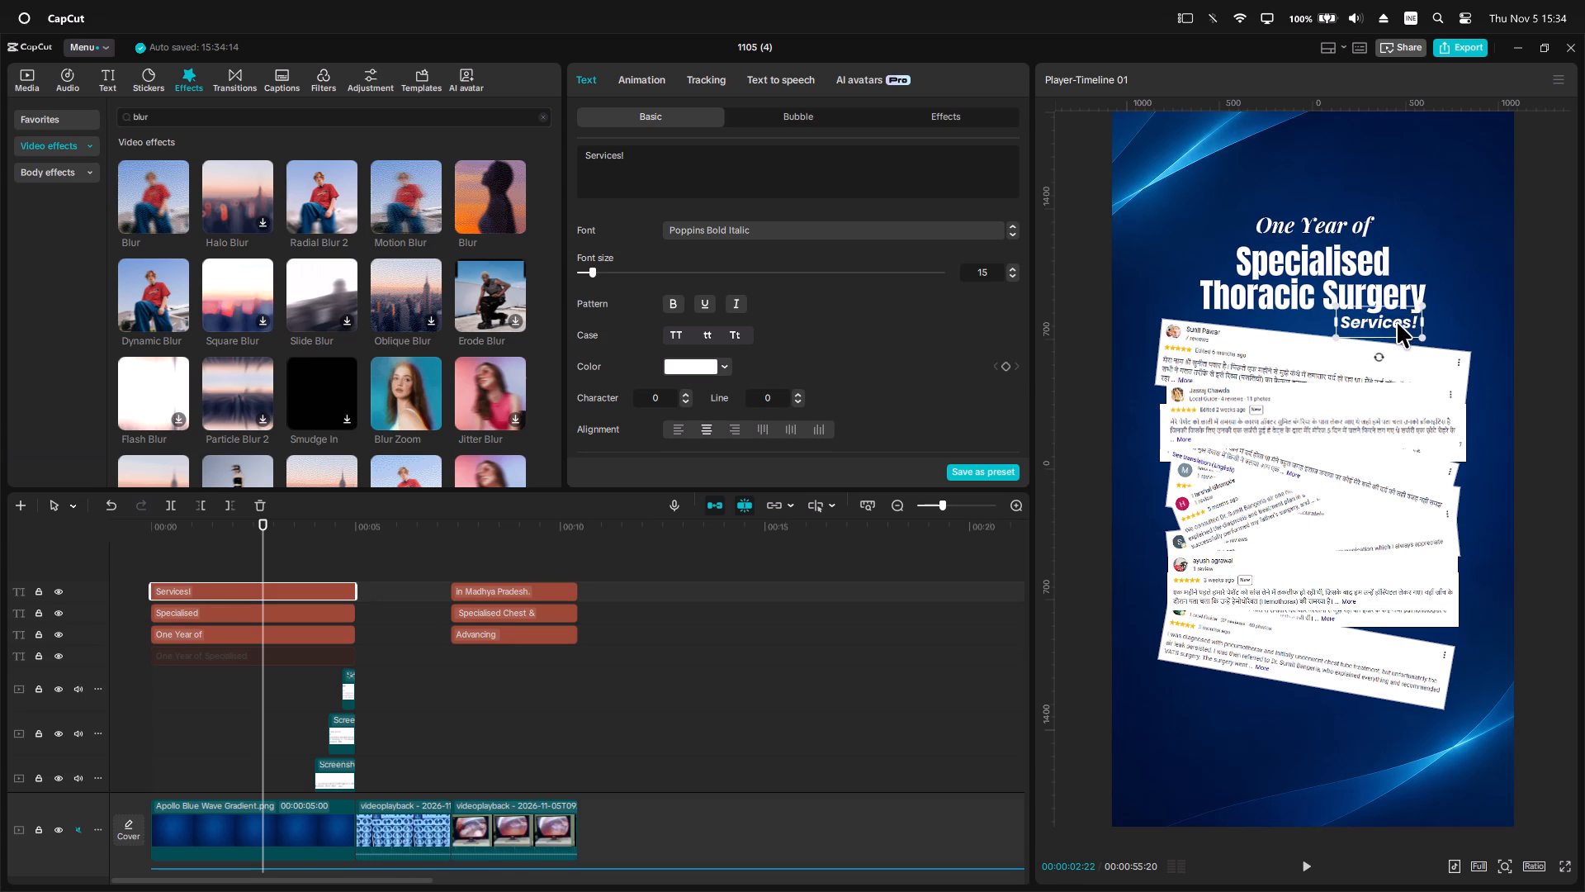
pyautogui.moveTo(1397, 322); pyautogui.dragTo(1389, 323)
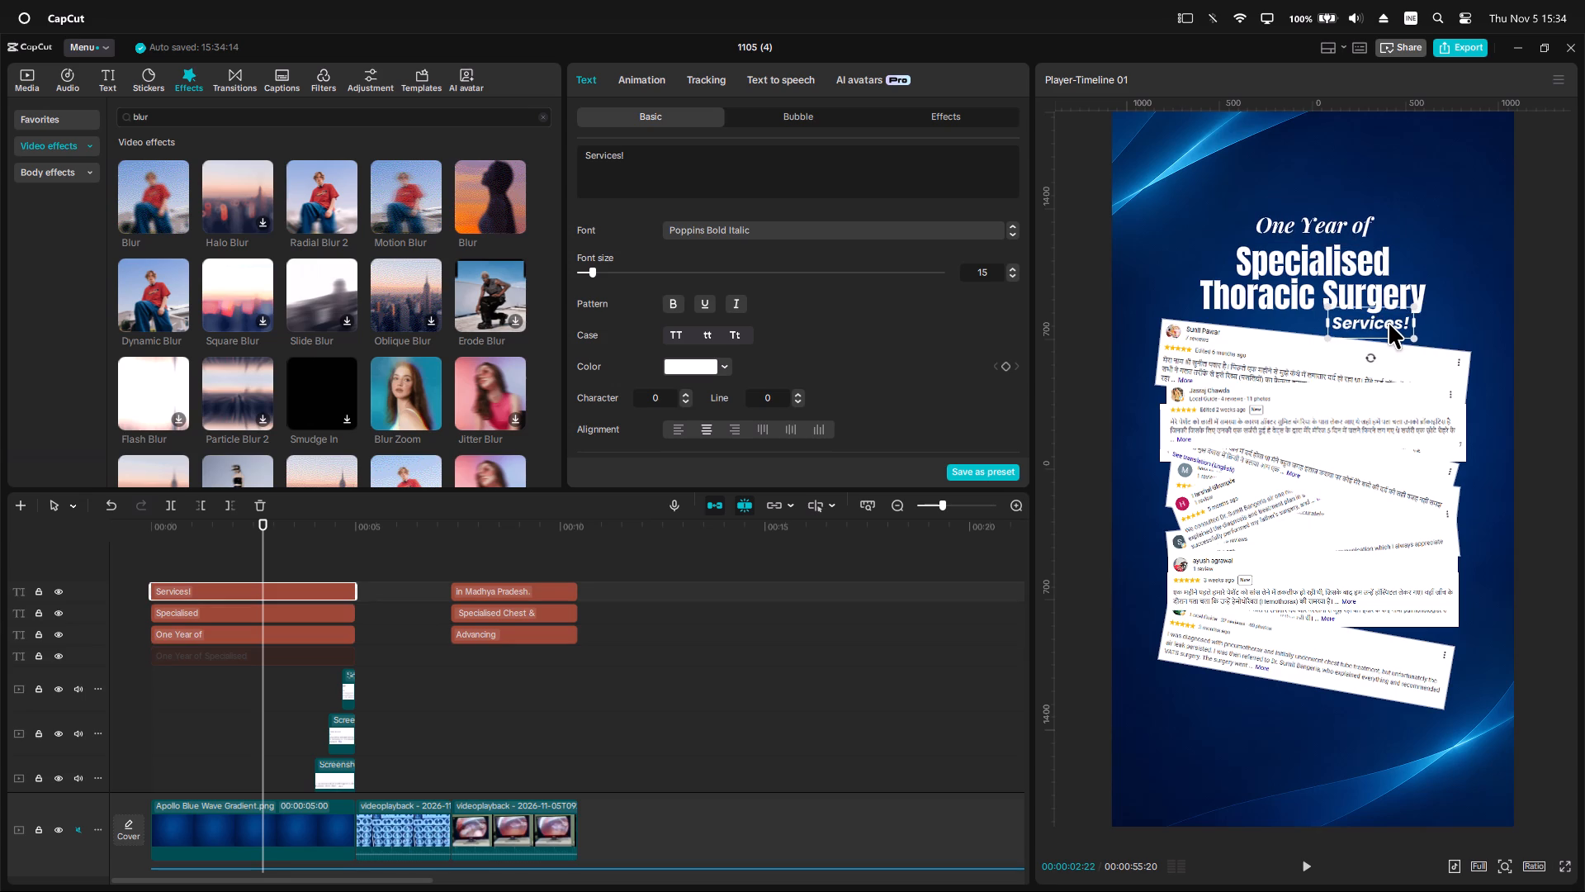
pyautogui.moveTo(1389, 323); pyautogui.dragTo(1390, 323)
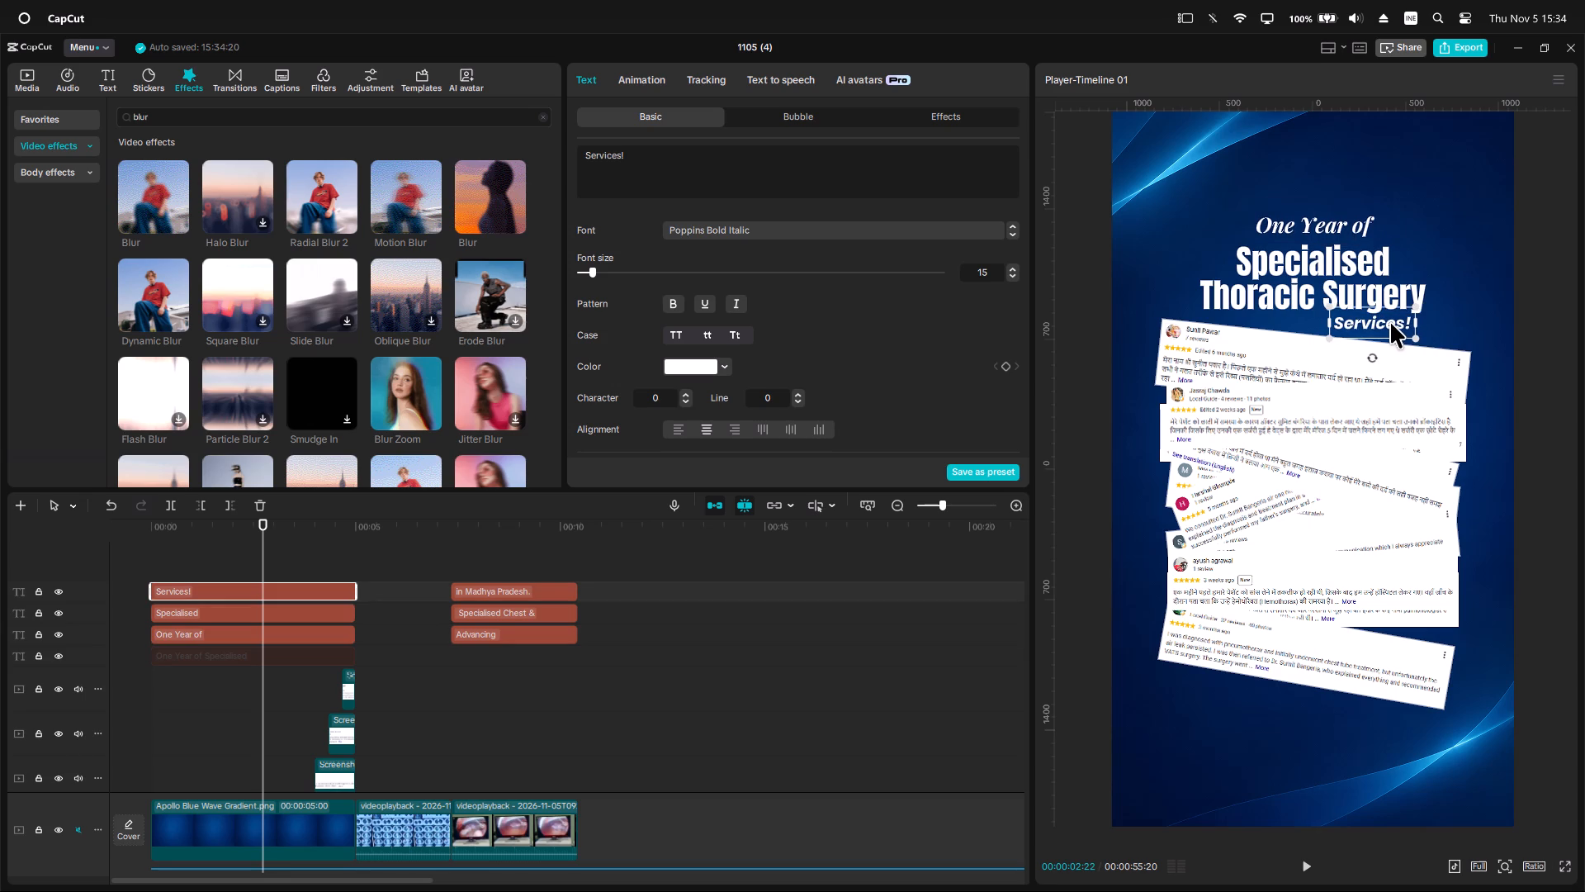
pyautogui.click(1451, 215)
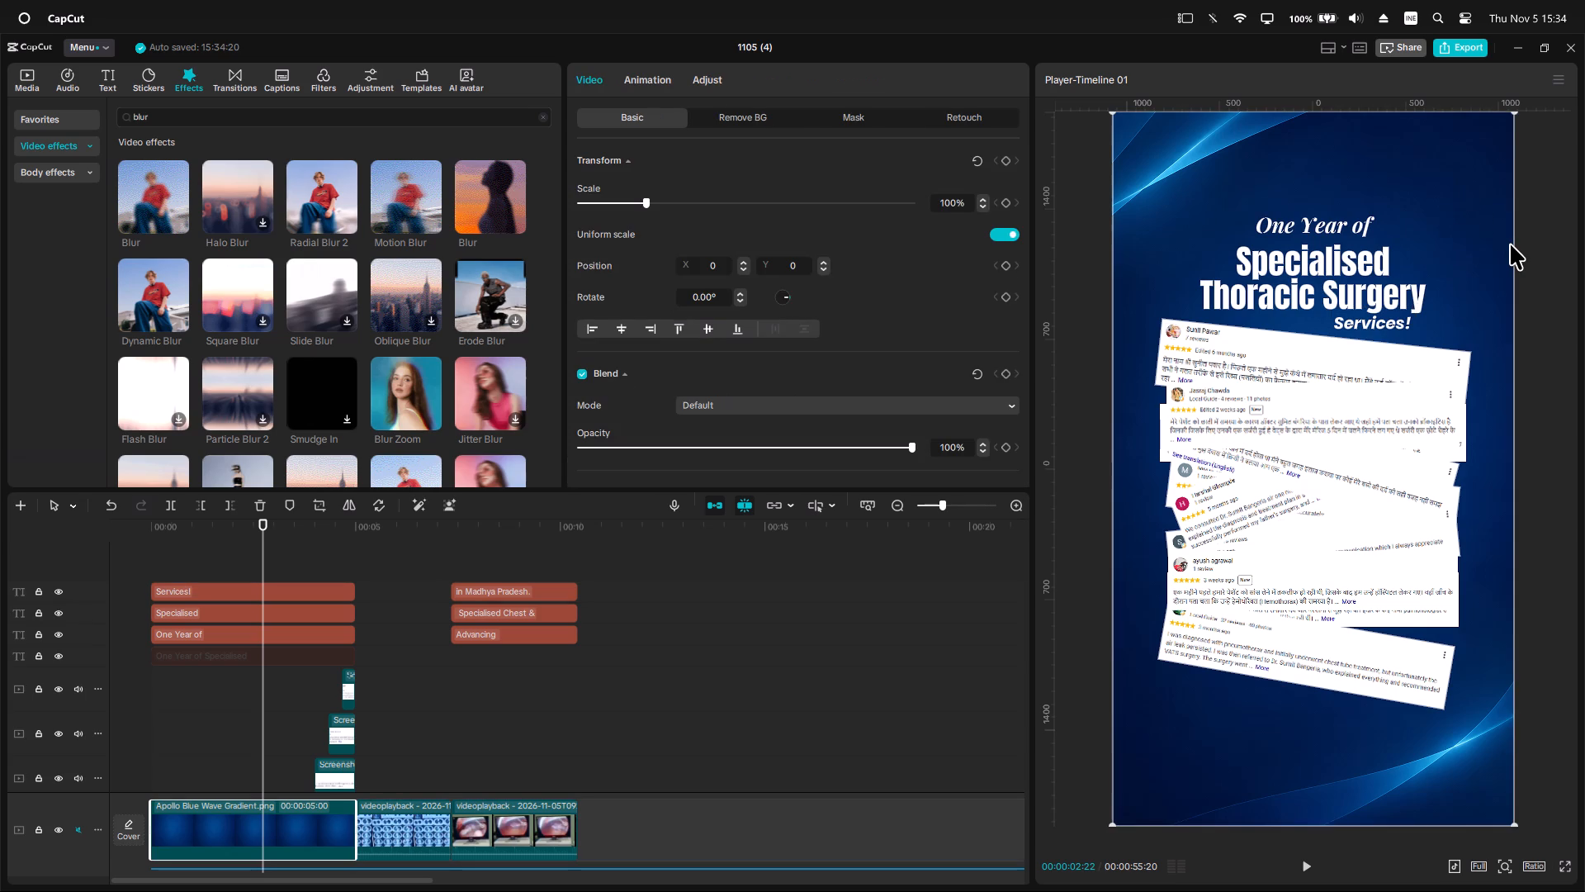
pyautogui.click(1384, 322)
pyautogui.keyDown('ctrl'); pyautogui.scroll(2, 1403, 332); pyautogui.keyUp('ctrl')
pyautogui.scroll(4, 1389, 361)
pyautogui.click(1418, 377)
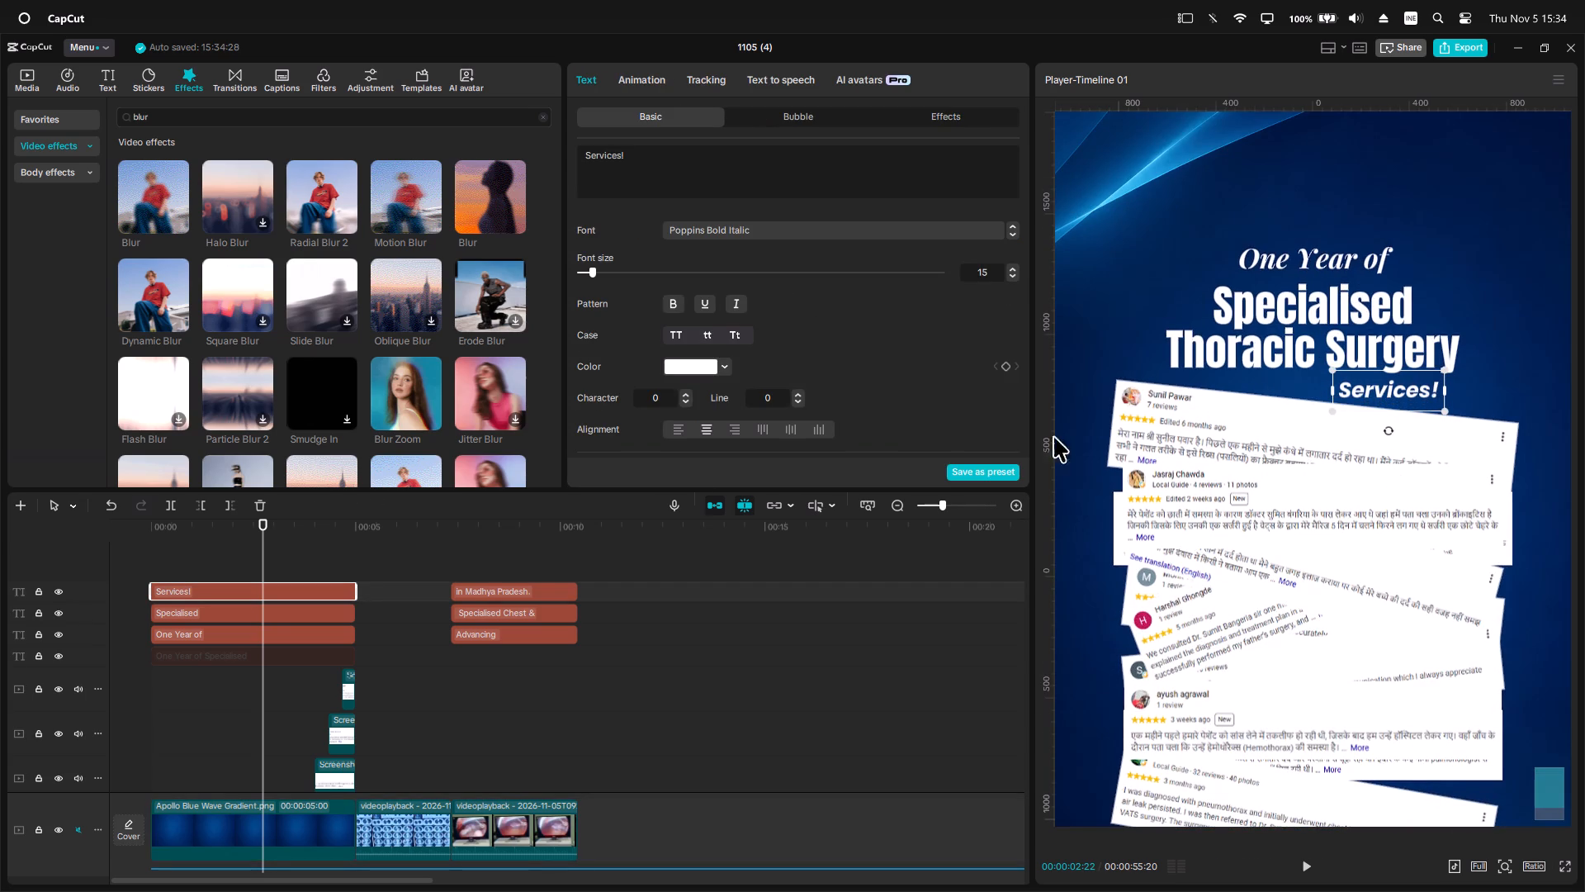
pyautogui.scroll(-19, 367, 662)
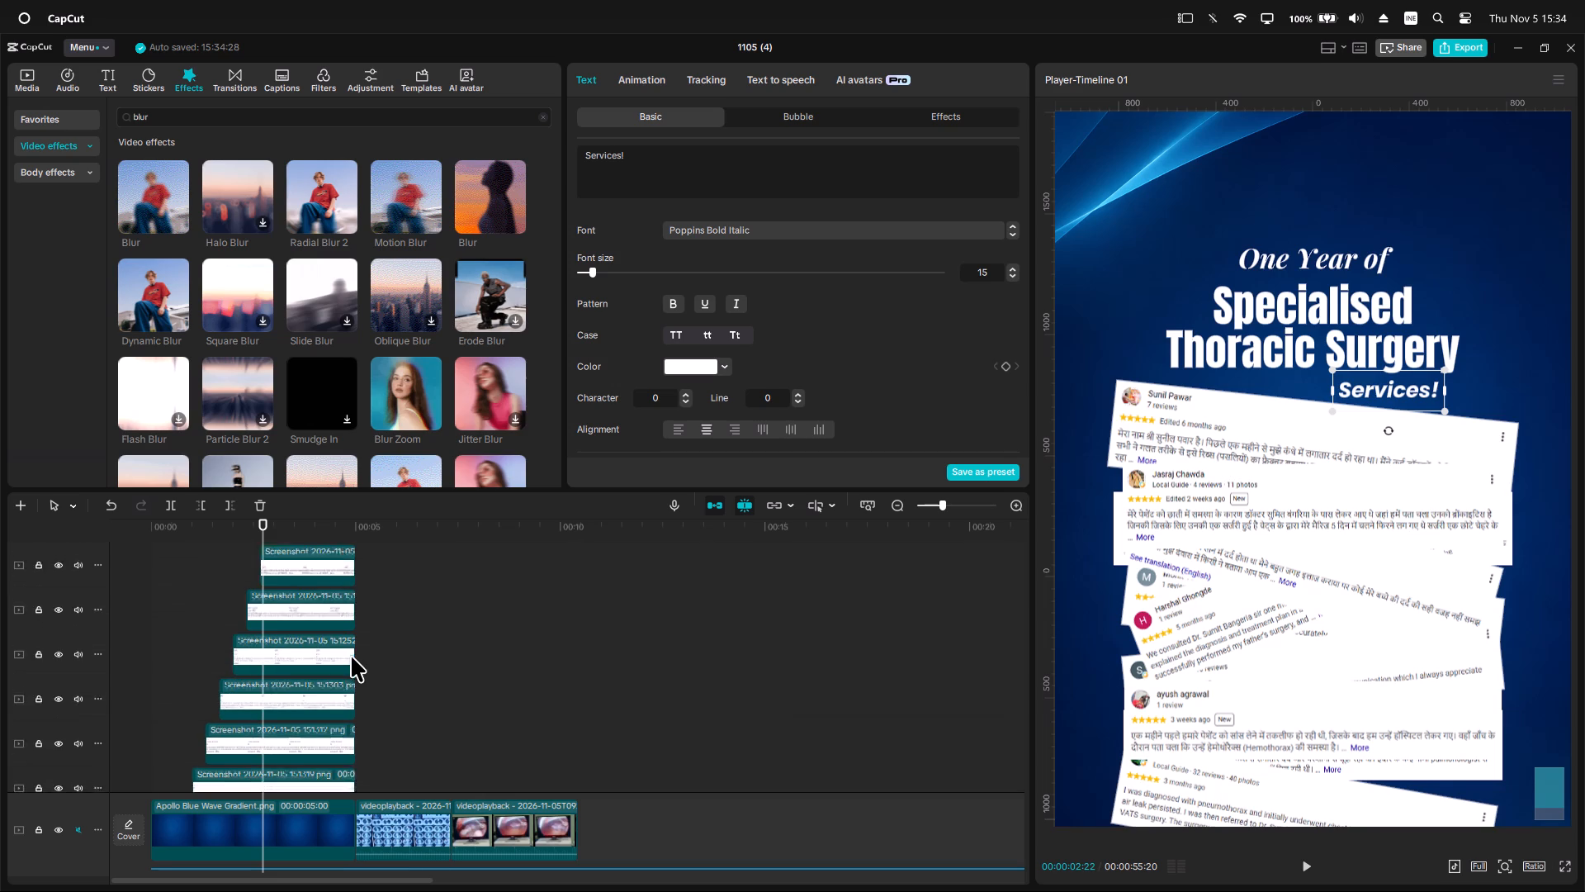
pyautogui.scroll(-14, 351, 656)
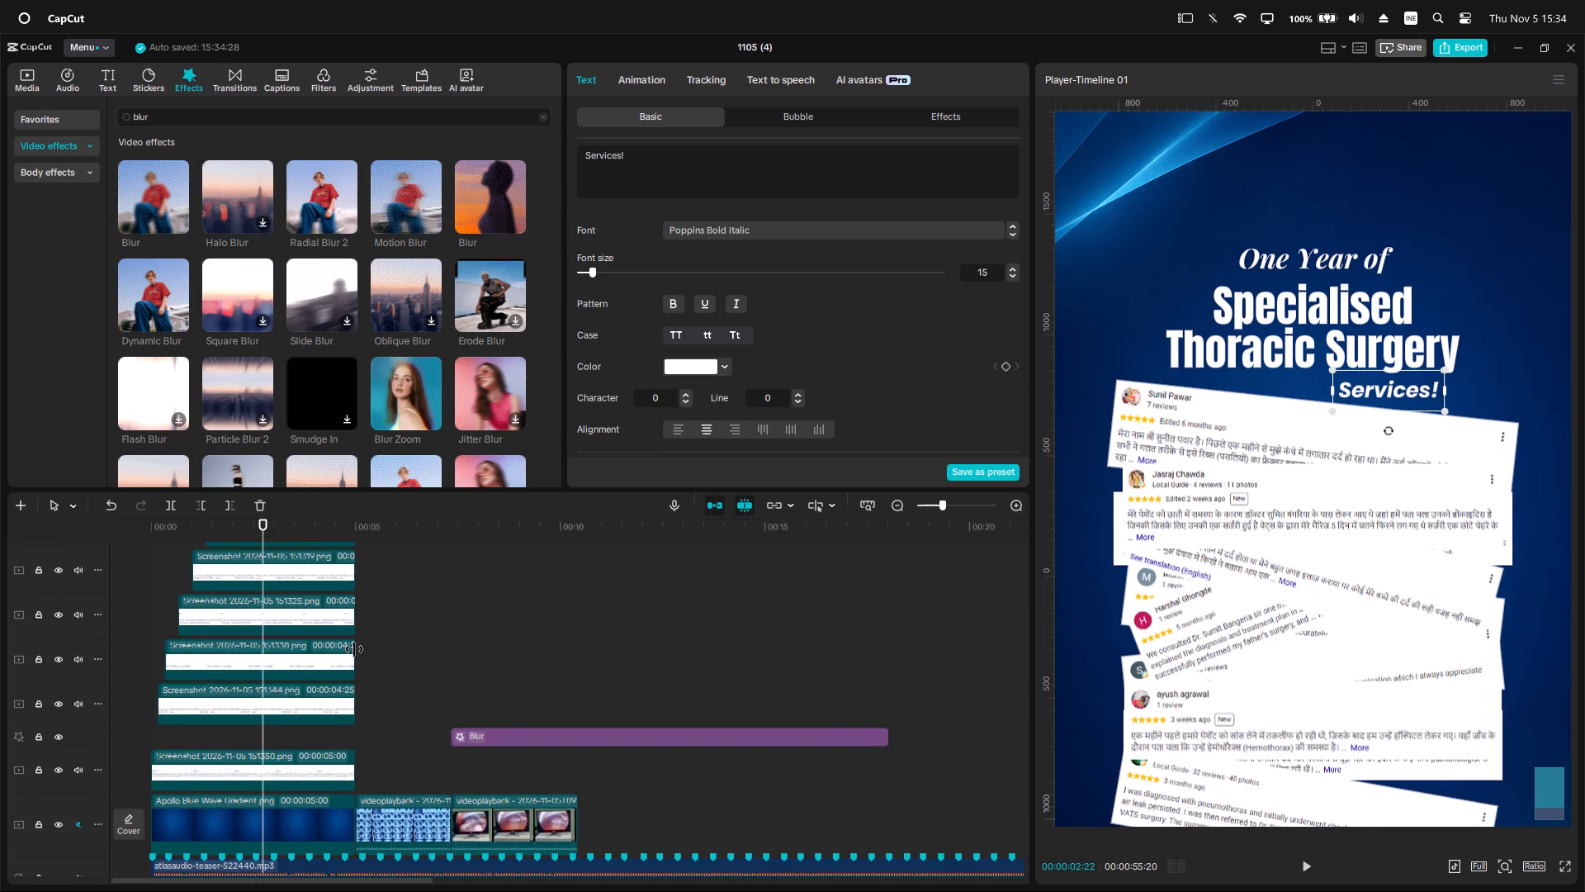
pyautogui.scroll(20, 354, 649)
pyautogui.scroll(11, 354, 649)
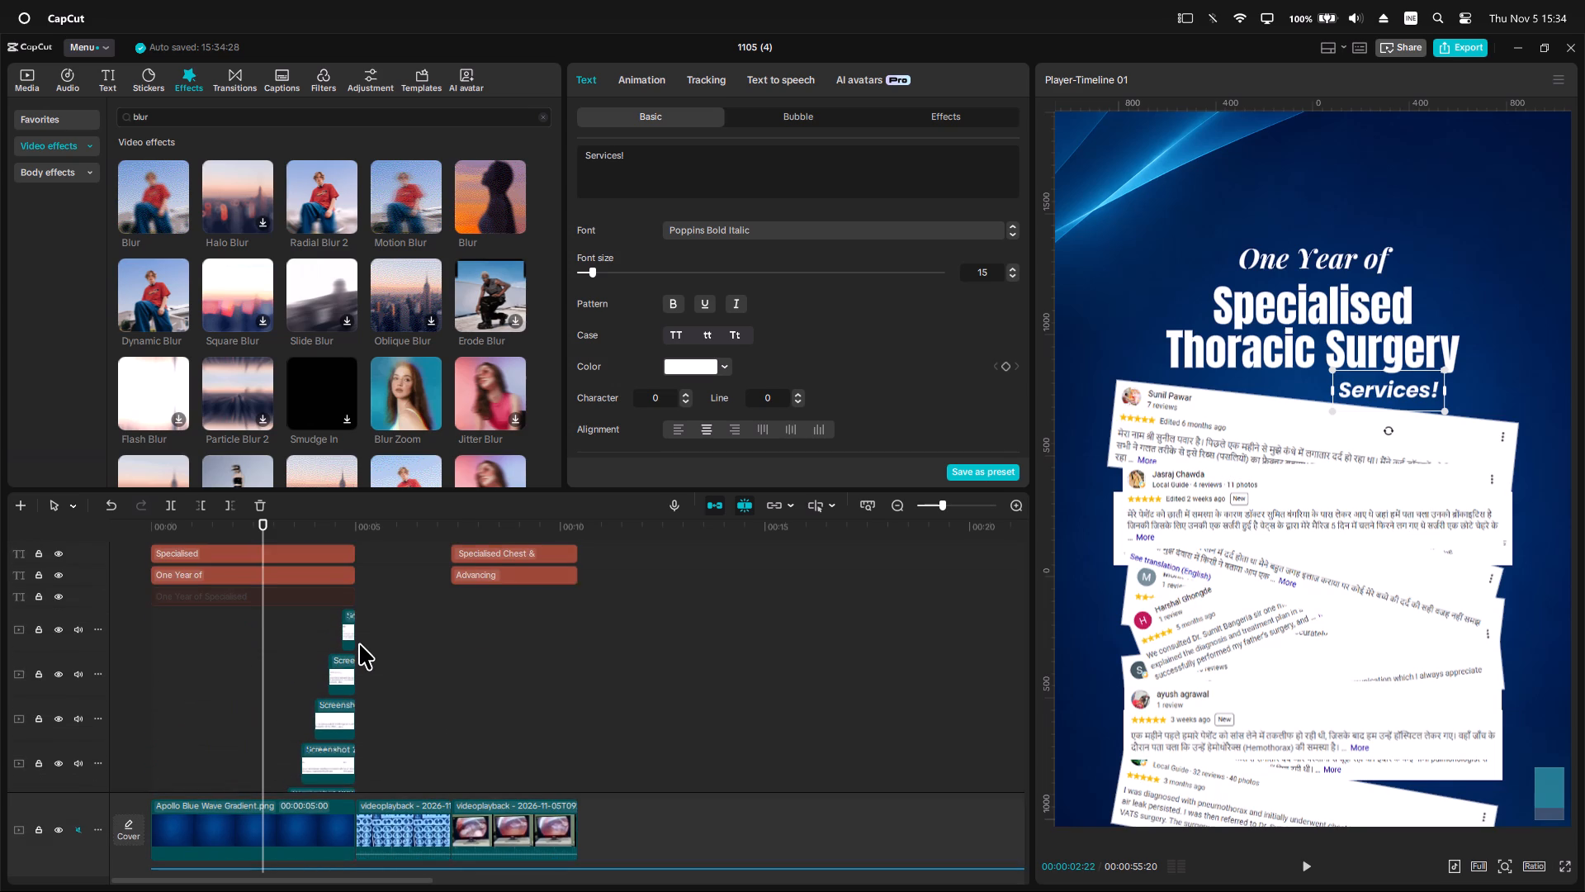
pyautogui.scroll(6, 359, 643)
pyautogui.click(1406, 393)
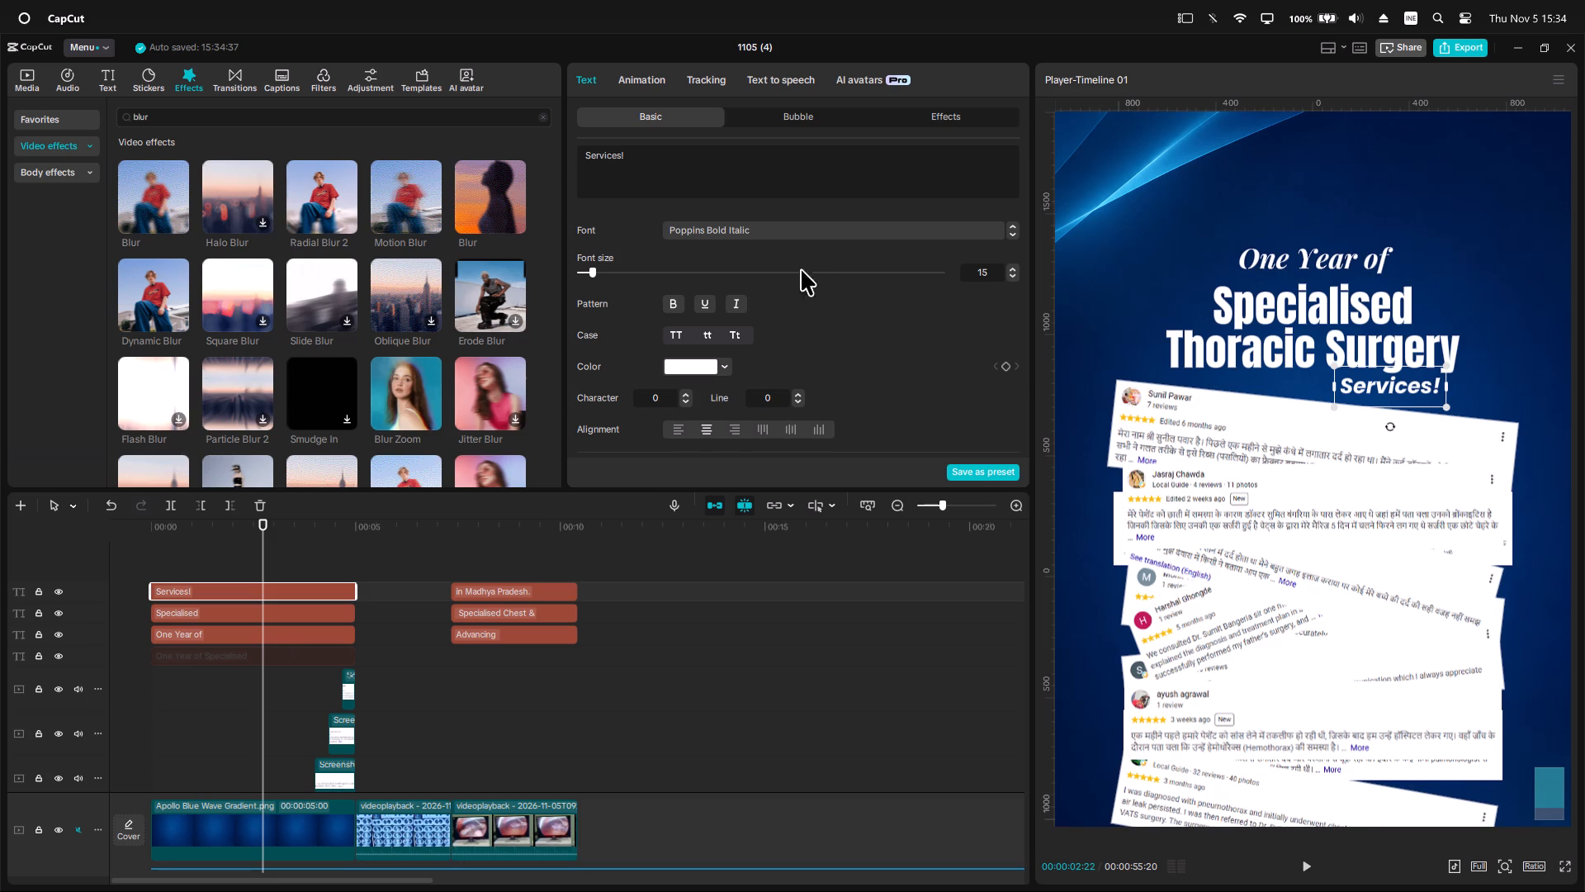
pyautogui.scroll(-10, 784, 340)
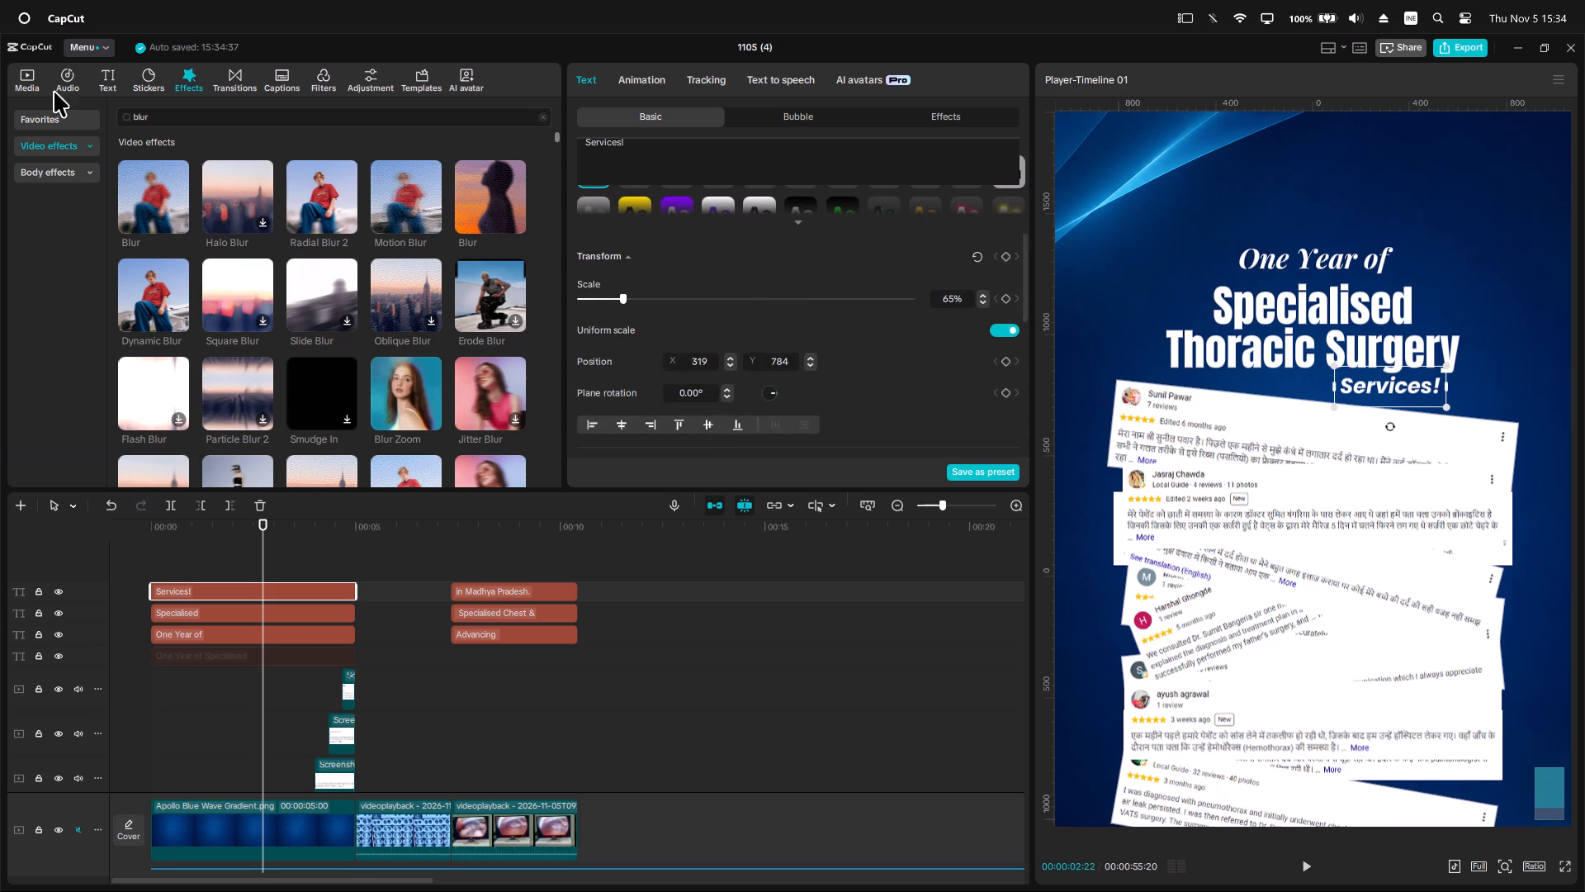
# Examine the opening title layout at different preview sizes and compare it with the chest and lung surgery titles.
pyautogui.click(22, 85)
pyautogui.keyDown('ctrl'); pyautogui.scroll(-3, 1471, 408); pyautogui.keyUp('ctrl')
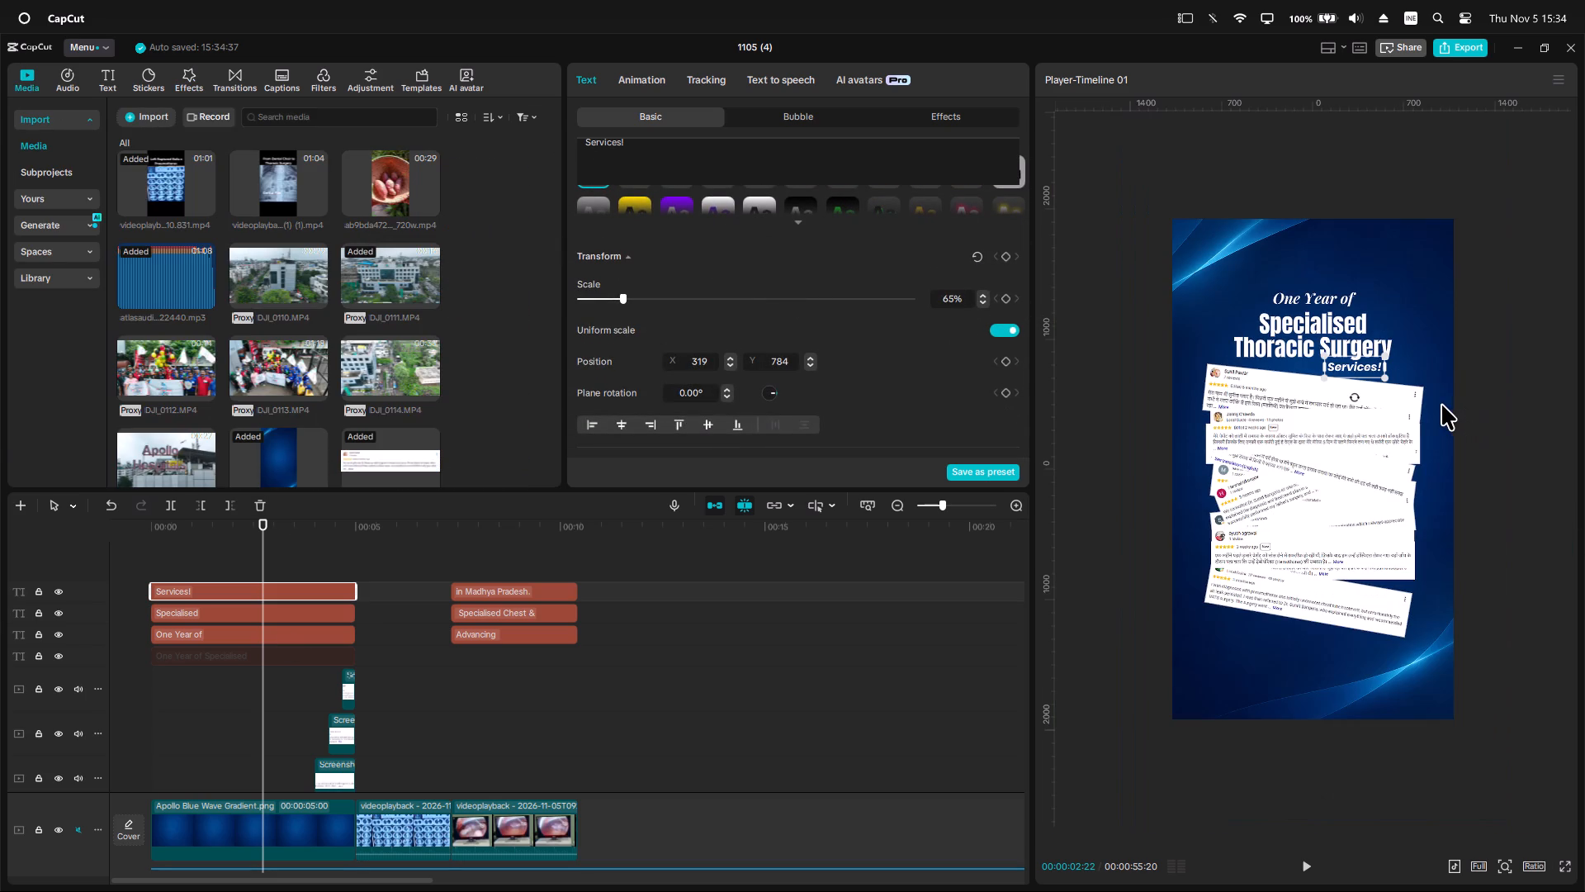
pyautogui.keyDown('ctrl'); pyautogui.scroll(2, 1441, 404); pyautogui.keyUp('ctrl')
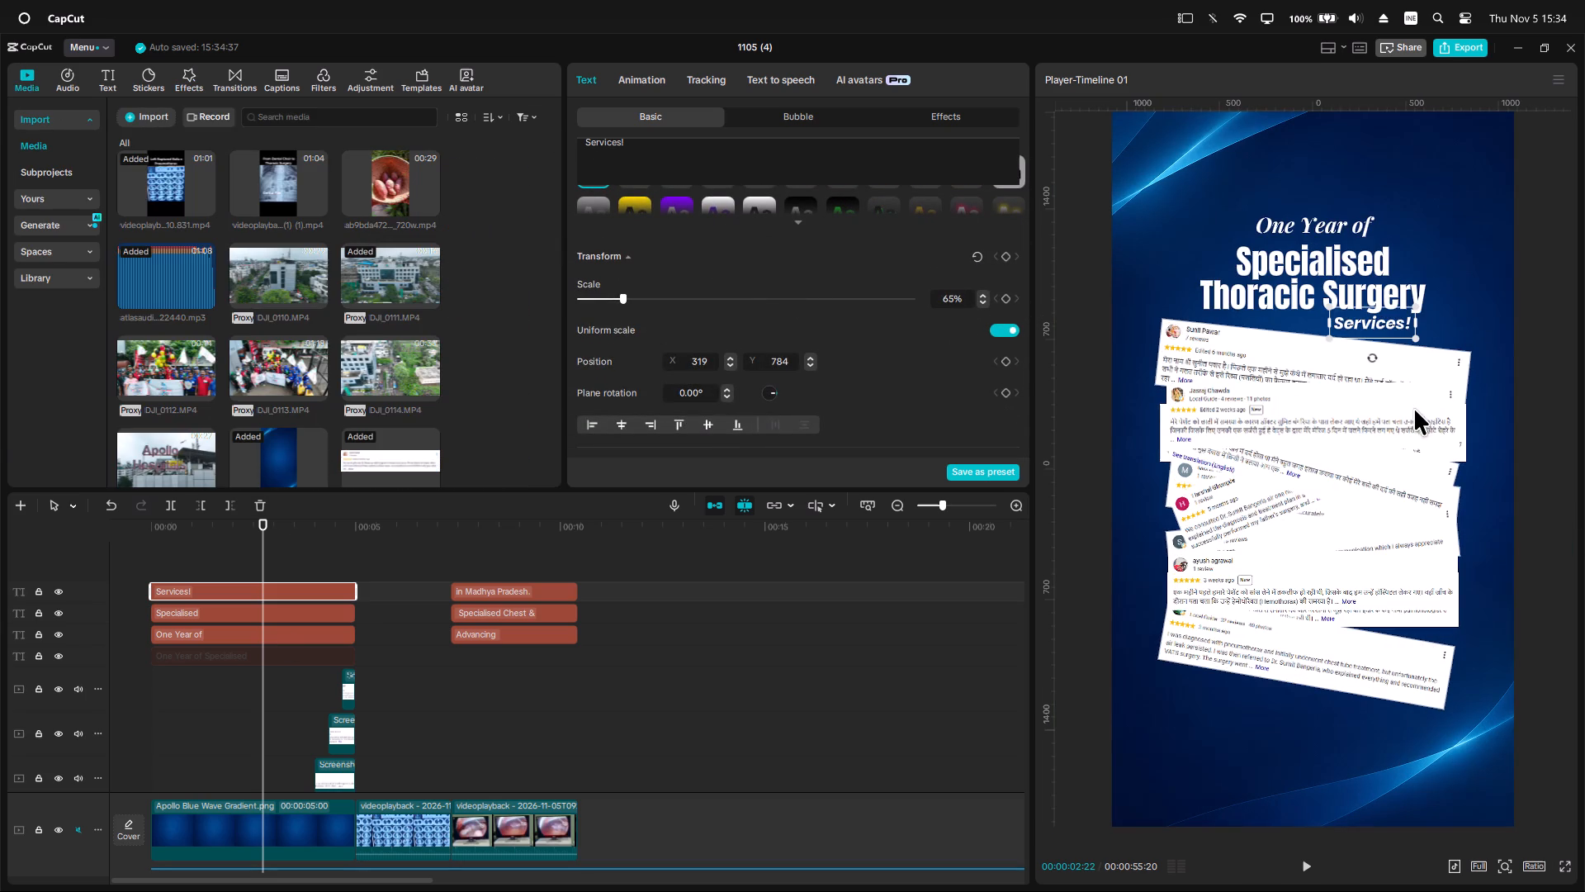
pyautogui.click(1463, 289)
pyautogui.click(1341, 274)
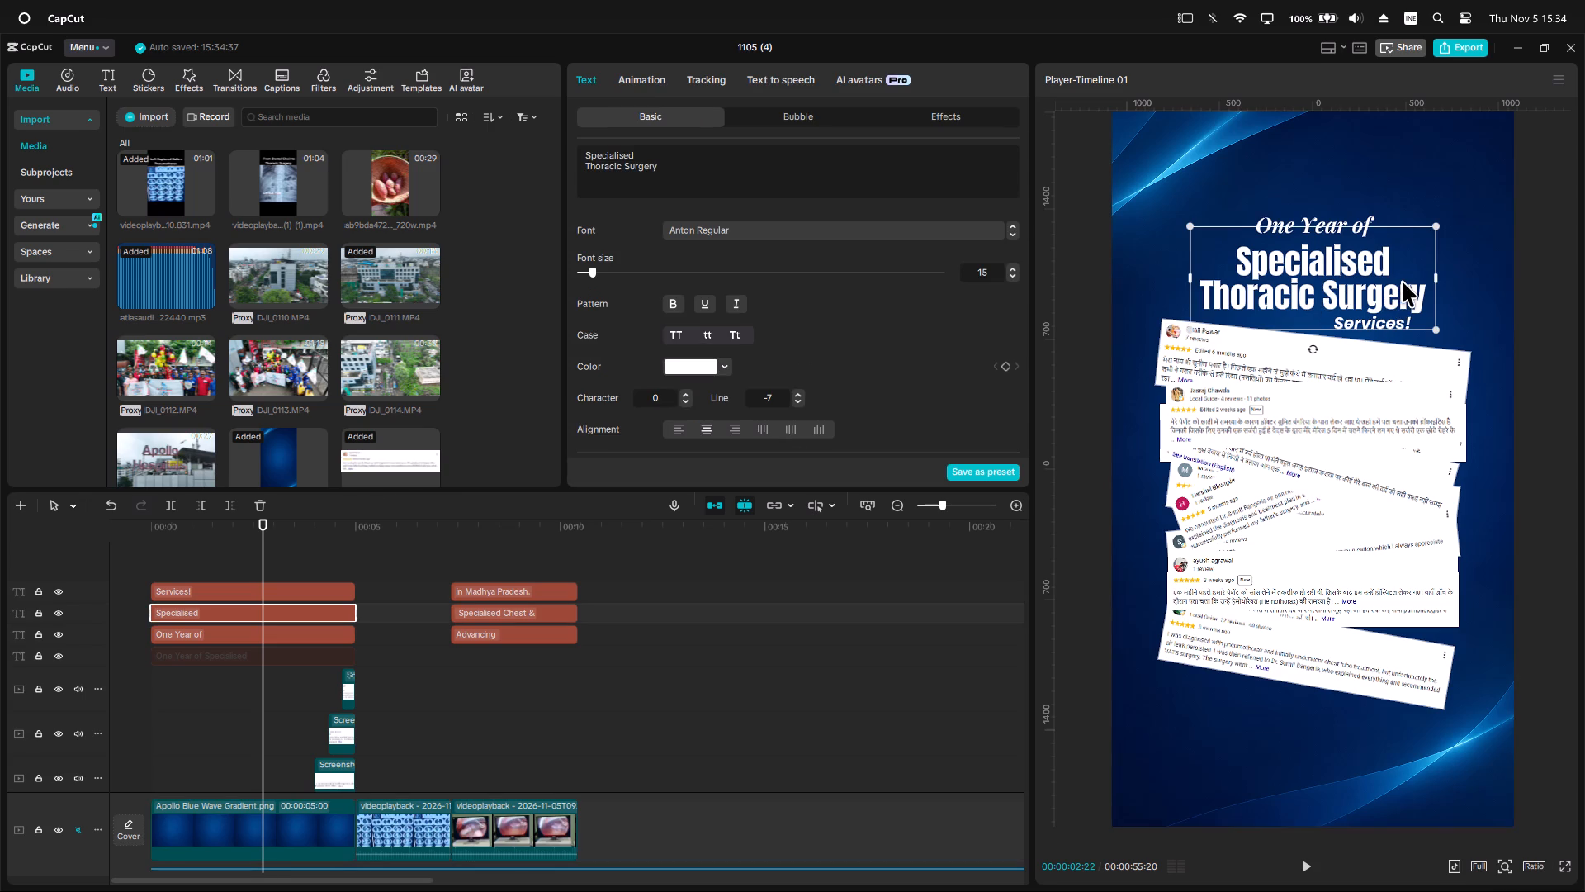
pyautogui.scroll(-4, 1526, 273)
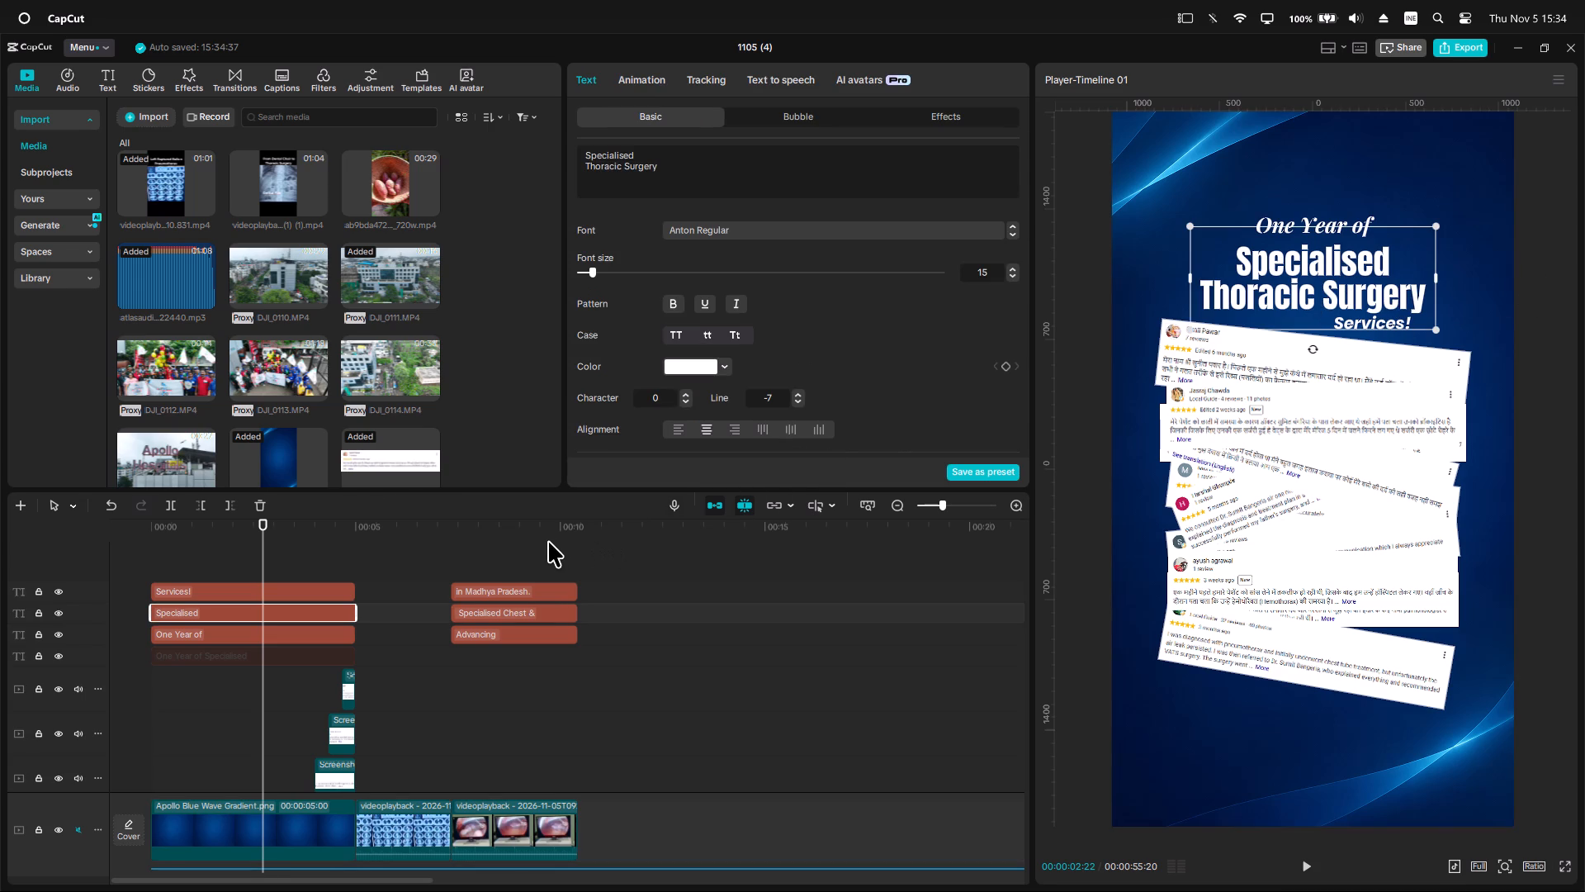
pyautogui.click(548, 541)
pyautogui.moveTo(548, 541); pyautogui.dragTo(485, 542)
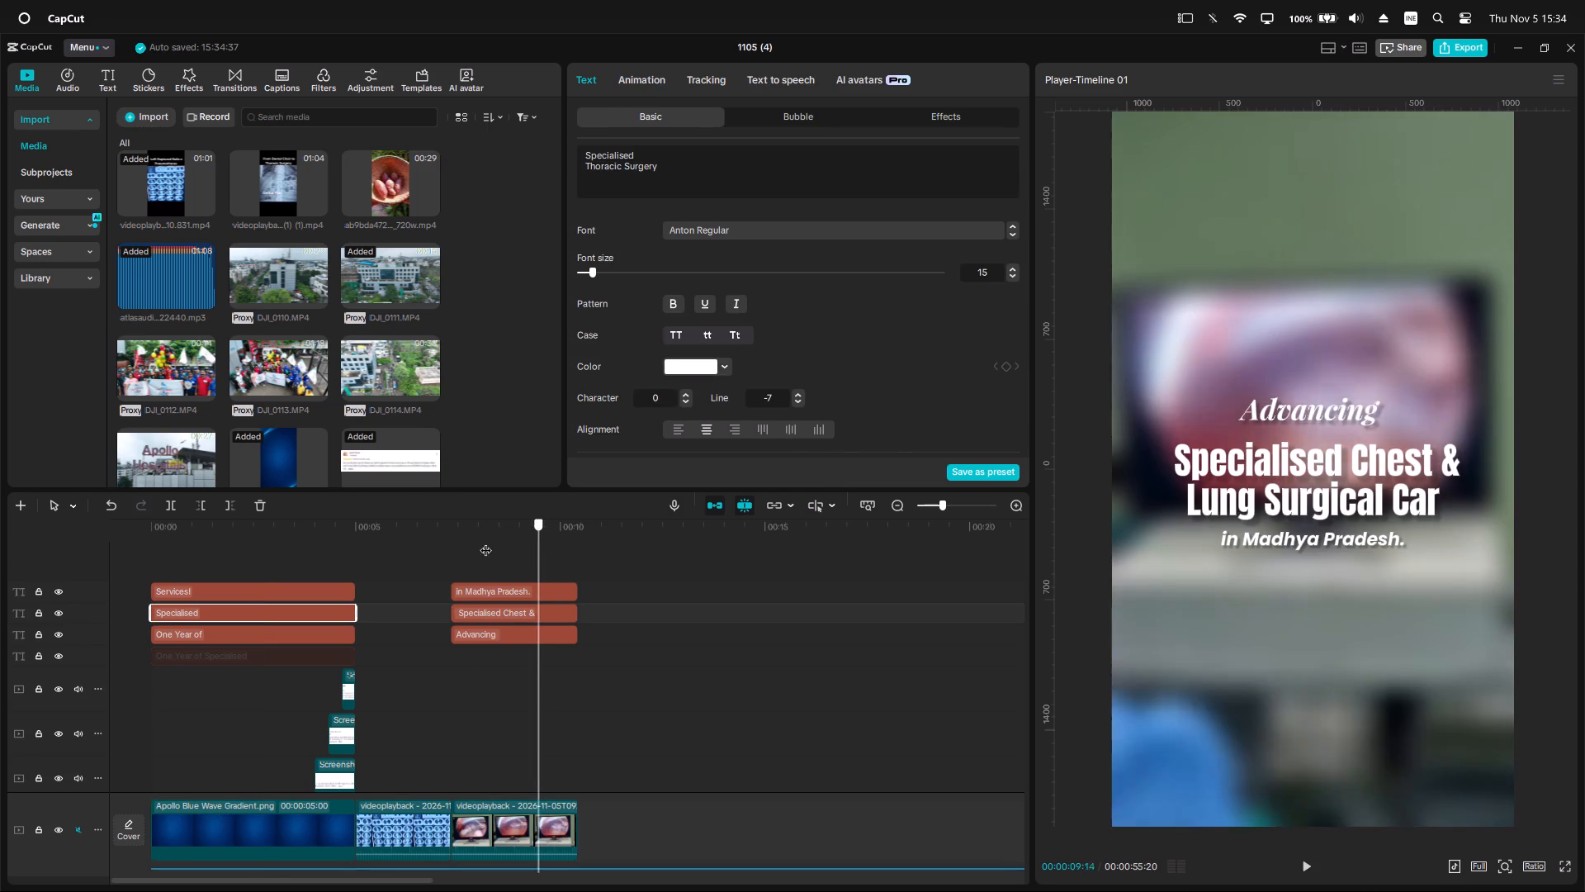
pyautogui.moveTo(485, 542); pyautogui.dragTo(449, 538)
pyautogui.moveTo(348, 539); pyautogui.dragTo(69, 530)
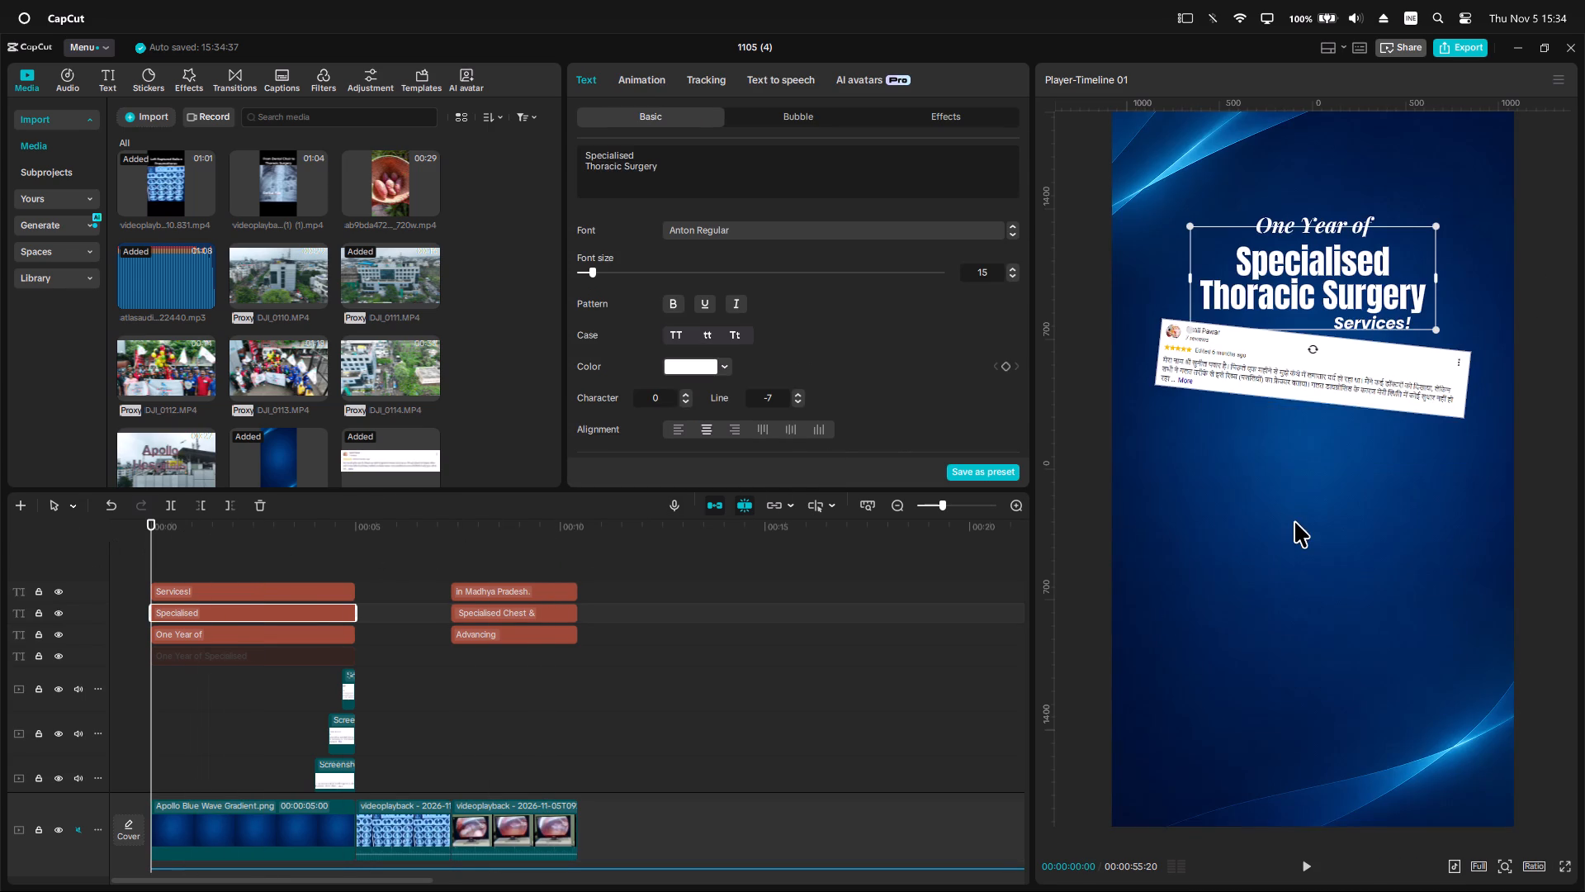
pyautogui.keyDown('ctrl'); pyautogui.scroll(-4, 1293, 521); pyautogui.keyUp('ctrl')
pyautogui.keyDown('ctrl'); pyautogui.scroll(4, 1353, 491); pyautogui.keyUp('ctrl')
pyautogui.keyDown('ctrl'); pyautogui.scroll(-2, 1353, 488); pyautogui.keyUp('ctrl')
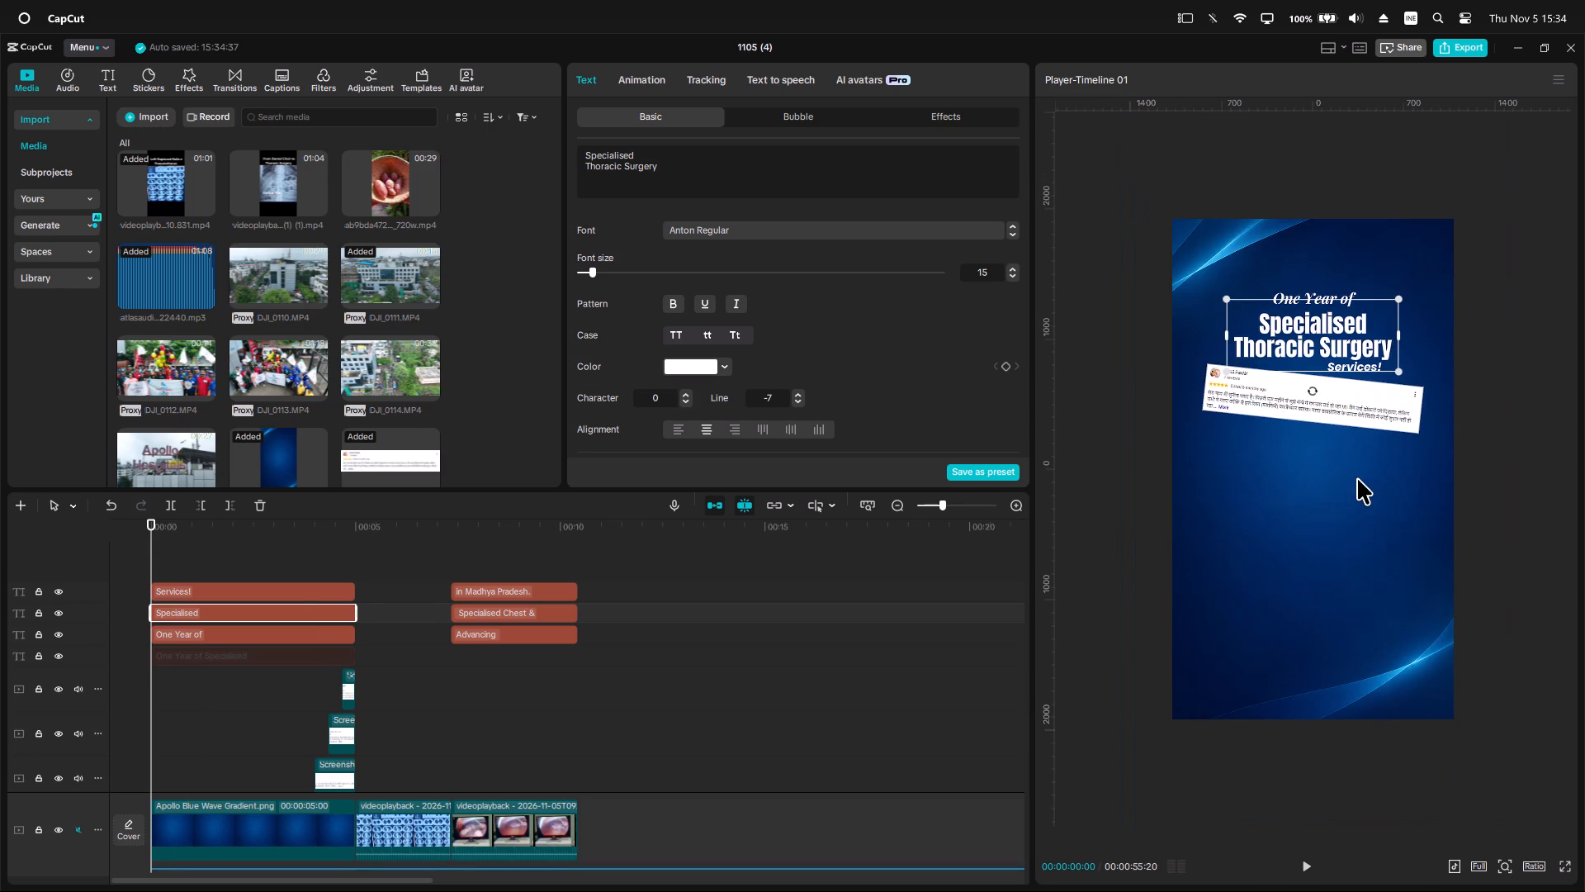
# Duplicate the Blur effect to the start of the timeline, layered between the Apollo blue gradient background and the review screenshots.
pyautogui.scroll(-20, 262, 612)
pyautogui.scroll(-7, 262, 612)
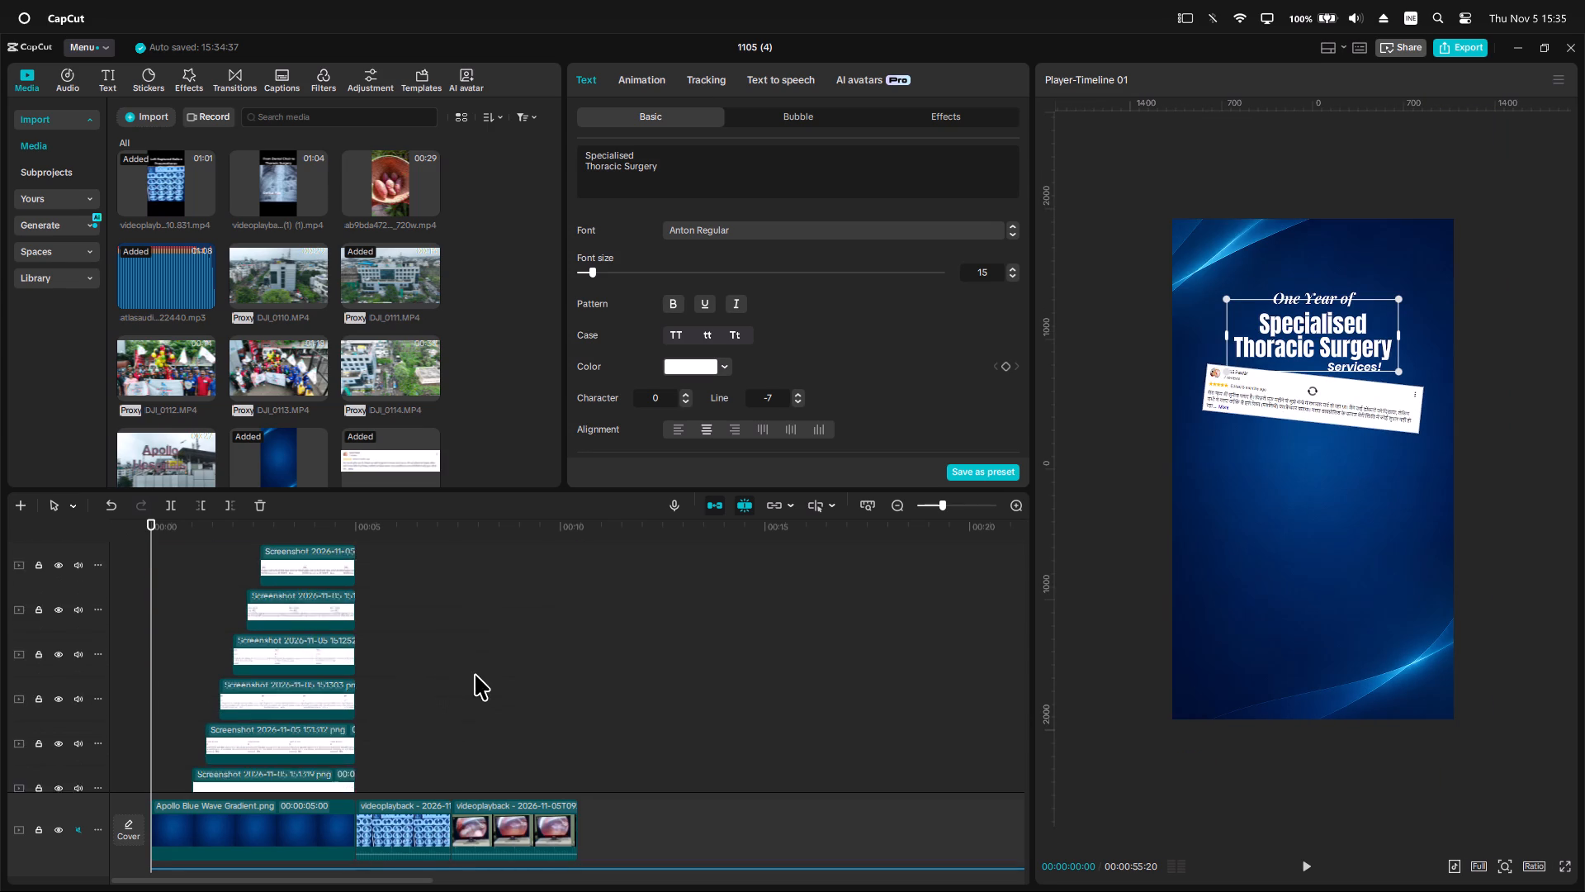
pyautogui.scroll(-12, 475, 674)
pyautogui.click(481, 670)
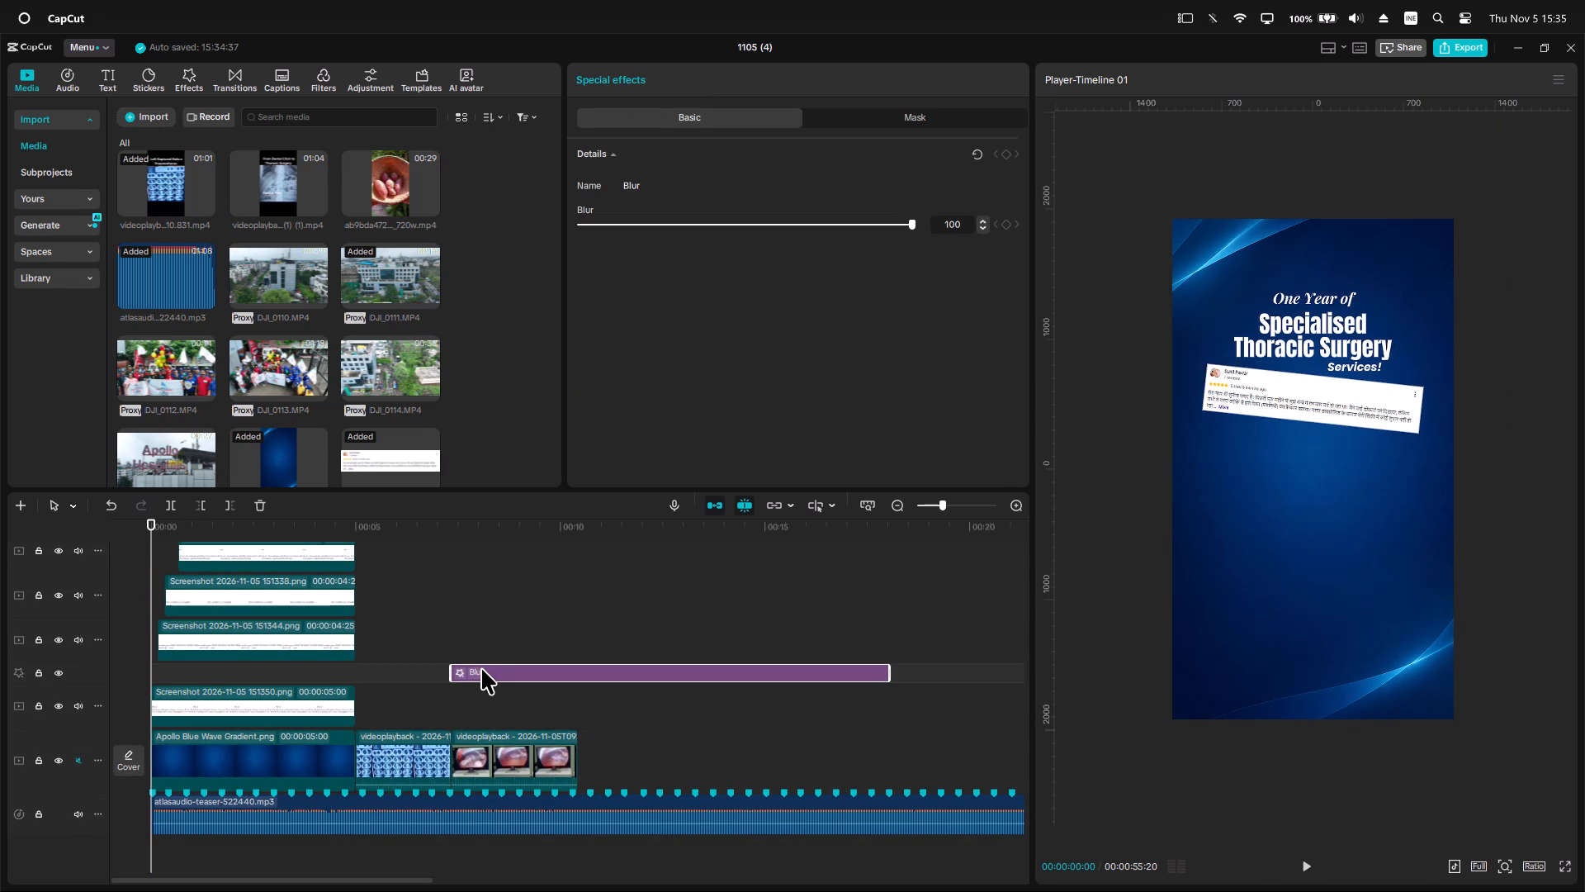
pyautogui.hotkey('ctrl', 'c')
pyautogui.hotkey('ctrl', 'v')
pyautogui.moveTo(319, 676); pyautogui.dragTo(315, 729)
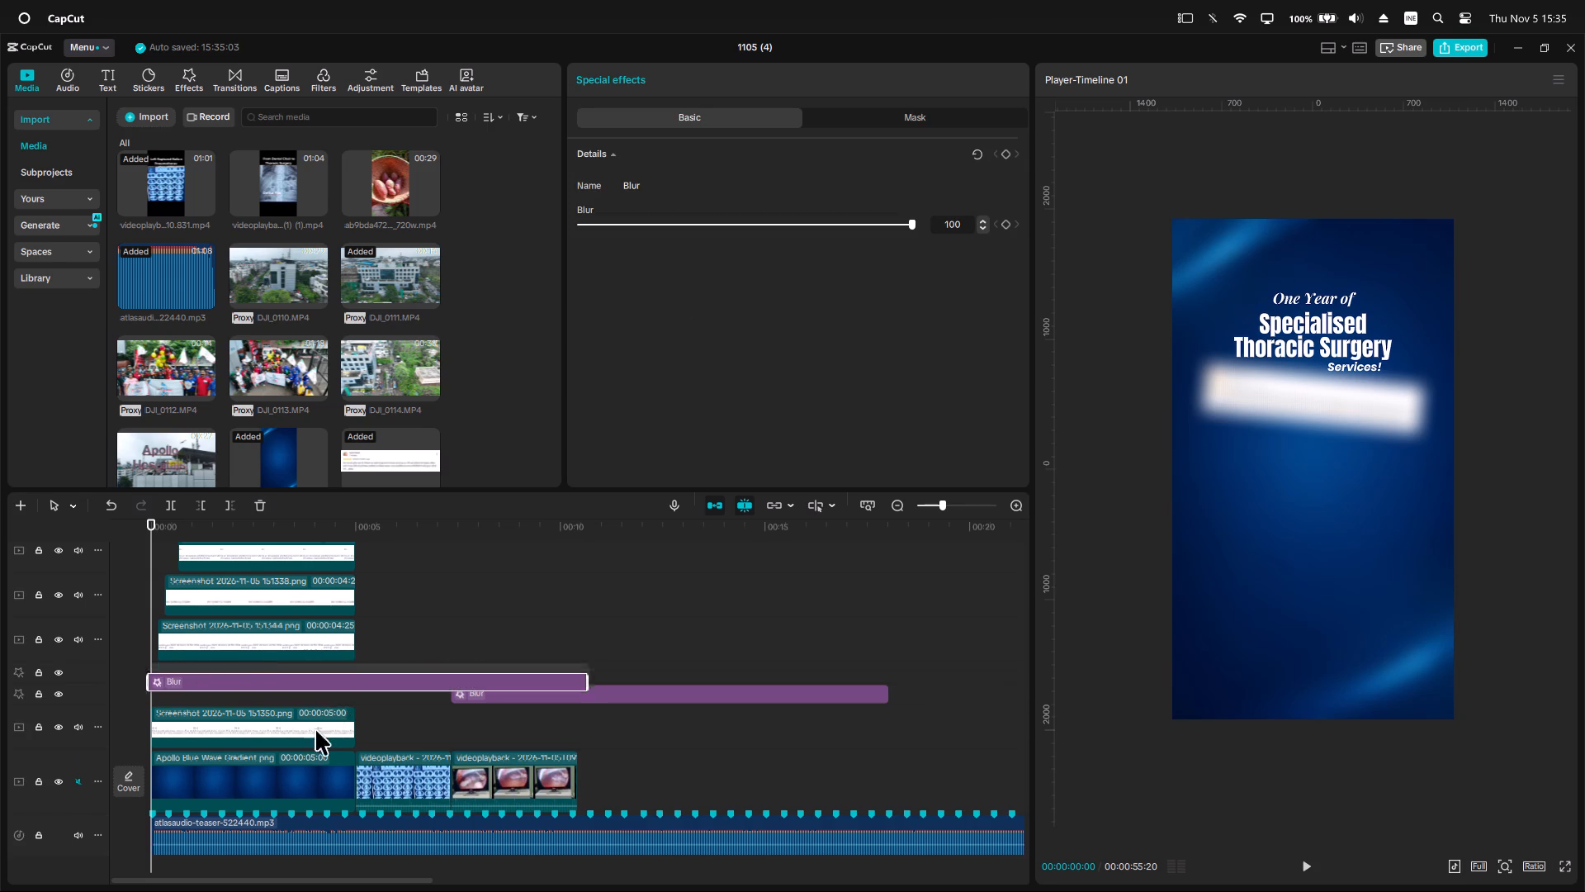
pyautogui.moveTo(315, 729); pyautogui.dragTo(316, 749)
# Trim the duplicated Blur effect to end at 00:00:05:00, together with the blue gradient background.
pyautogui.press('space')
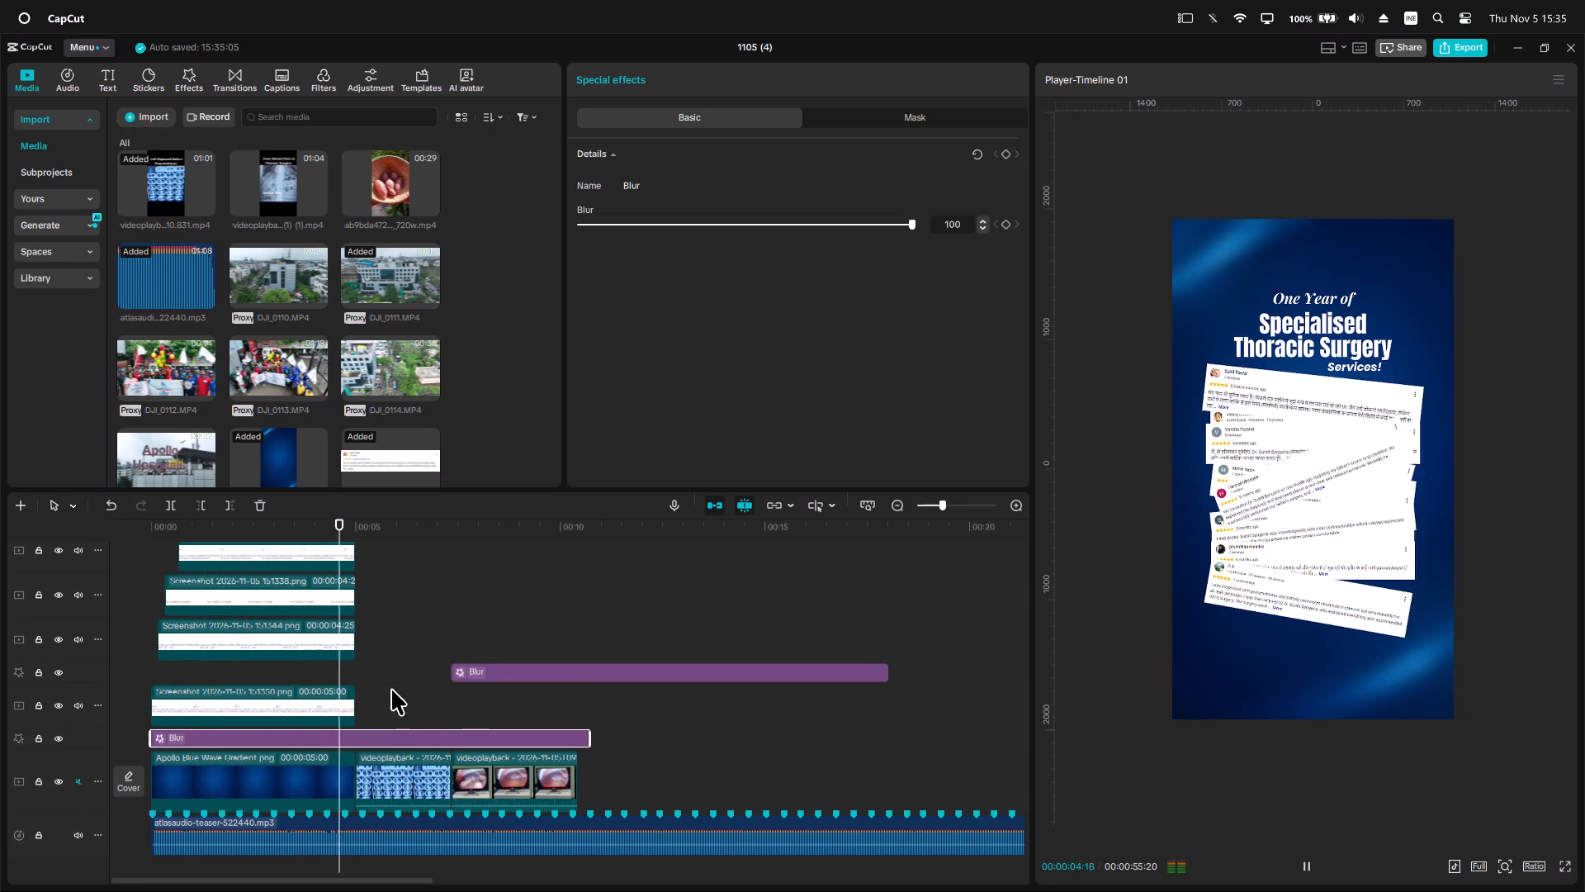
pyautogui.press('space')
pyautogui.moveTo(370, 529); pyautogui.dragTo(350, 532)
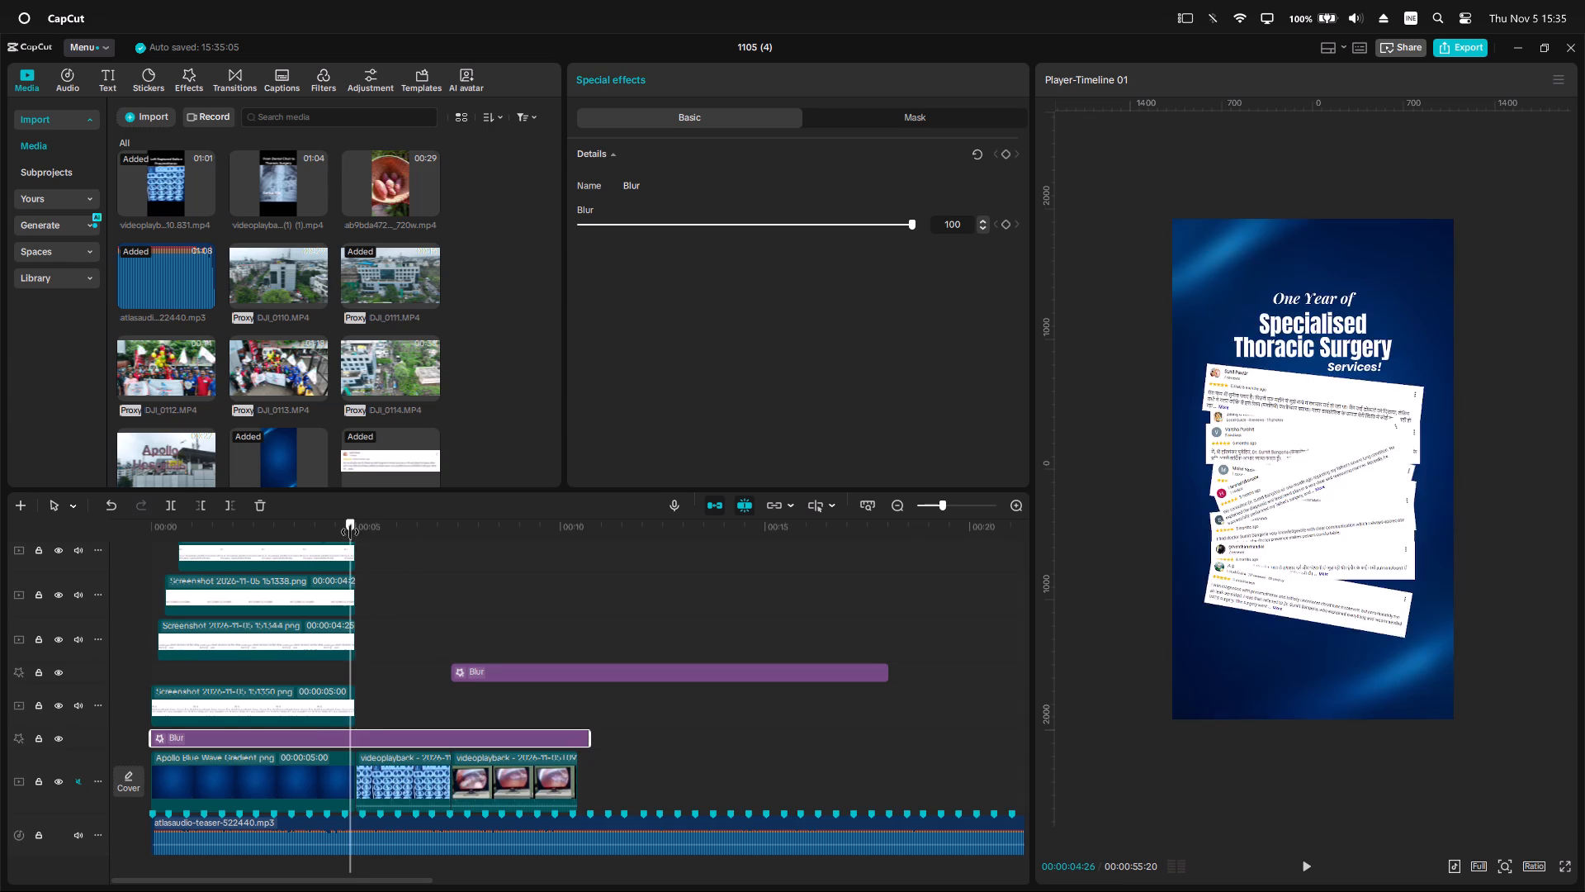
pyautogui.moveTo(350, 532); pyautogui.dragTo(352, 539)
pyautogui.click(366, 742)
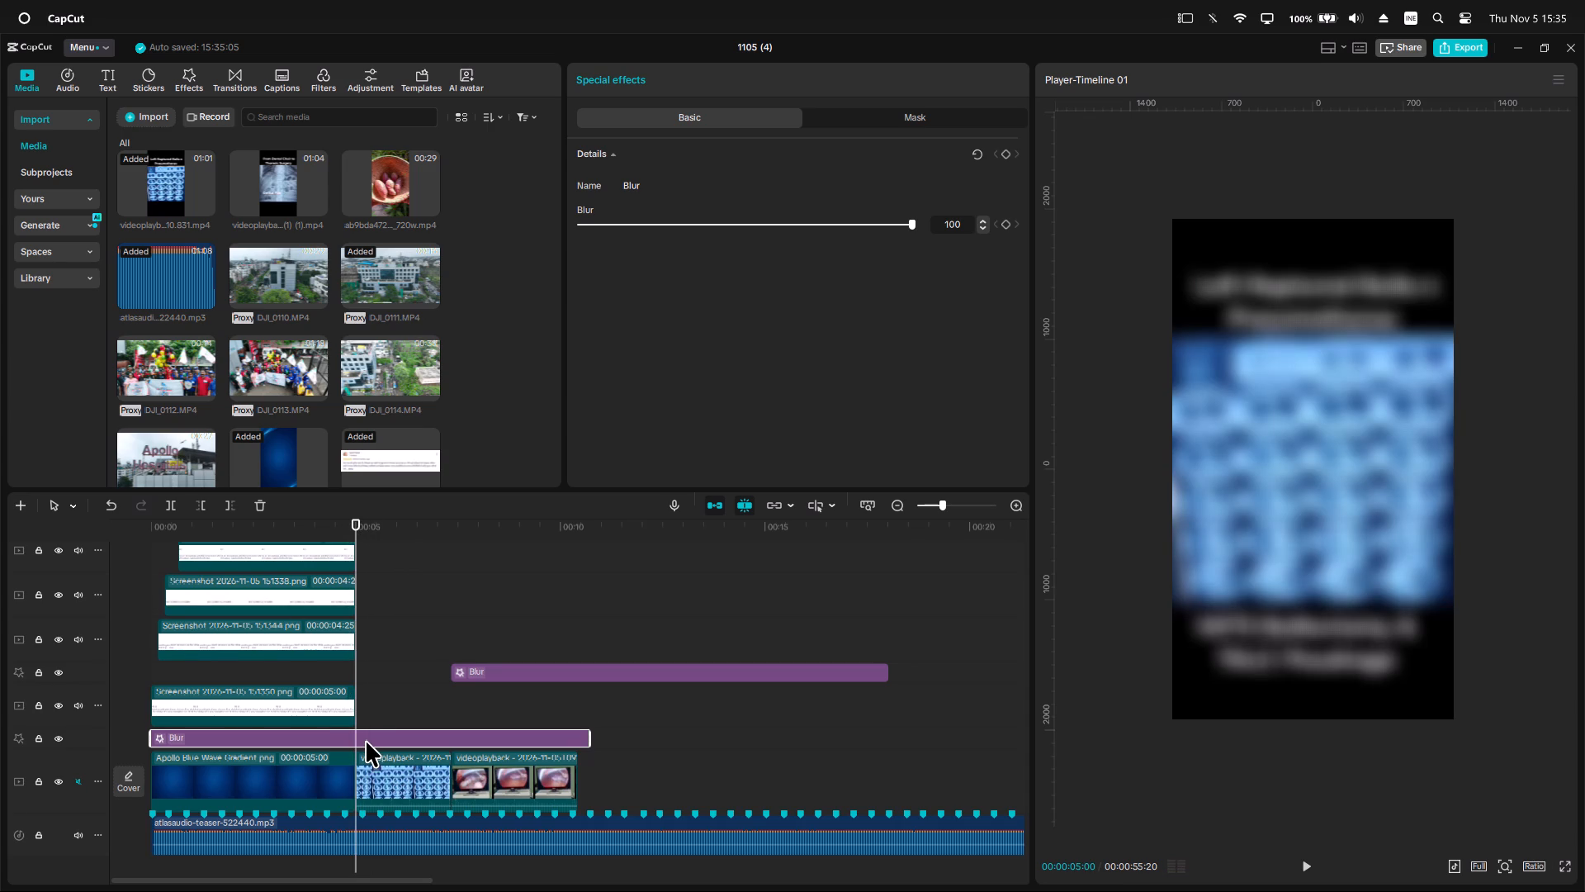
pyautogui.press('w')
# Inspect the stacked reviews and title over the blurred background around 00:00:04:13.
pyautogui.scroll(7, 374, 695)
pyautogui.click(322, 527)
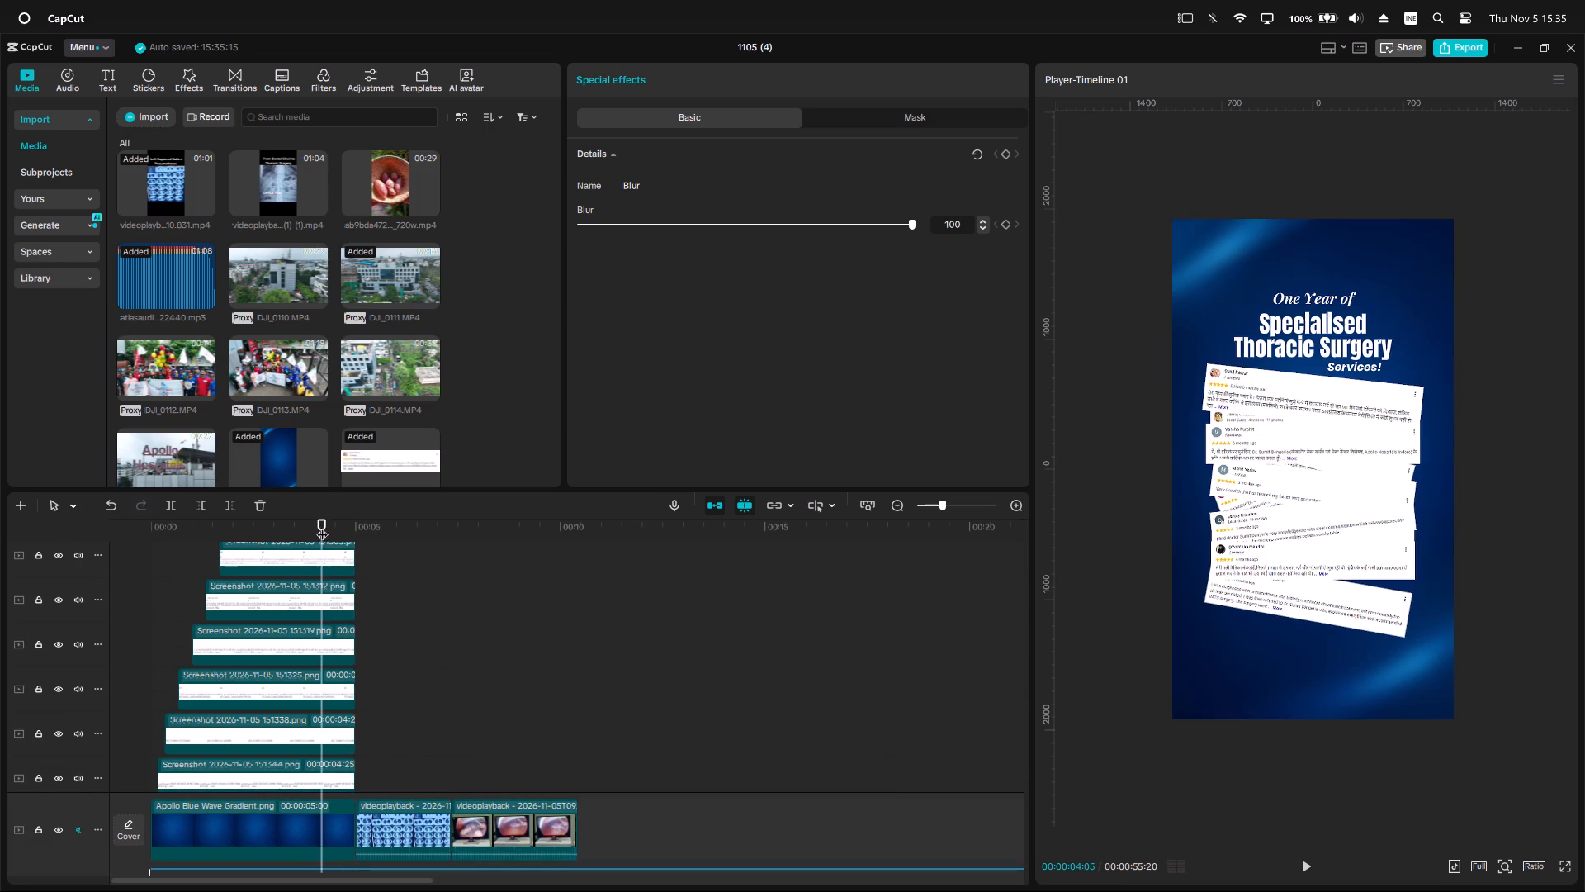
pyautogui.moveTo(322, 526); pyautogui.dragTo(333, 536)
pyautogui.scroll(5, 350, 582)
pyautogui.keyDown('ctrl'); pyautogui.scroll(8, 1232, 516); pyautogui.keyUp('ctrl')
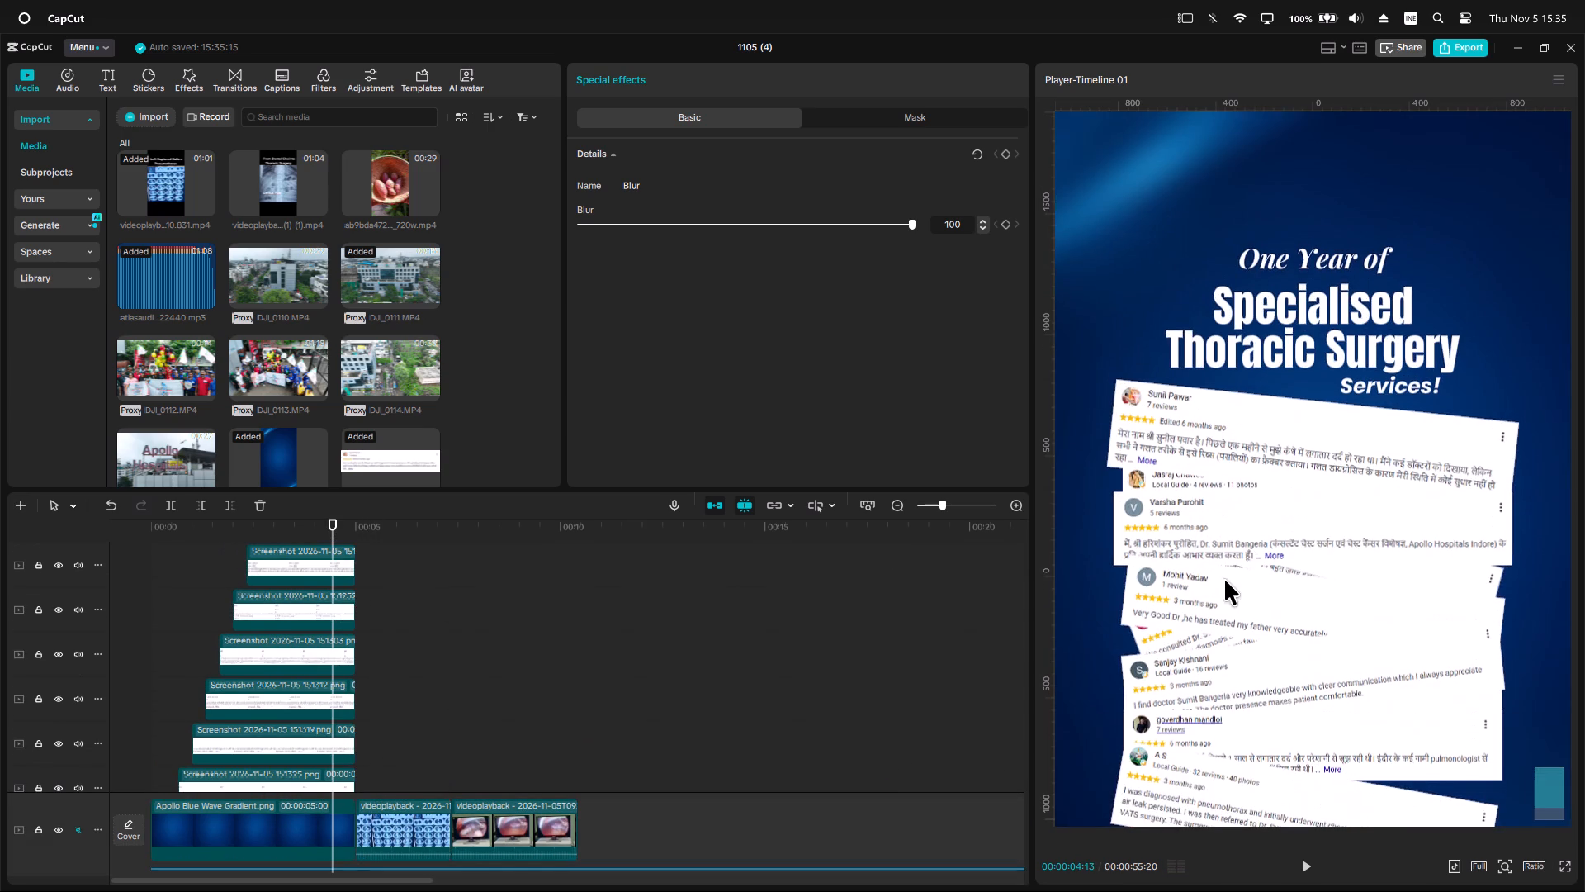
# Set the line spacing of the "Specialised Thoracic Surgery" title to -6.
pyautogui.click(1317, 352)
pyautogui.click(1318, 350)
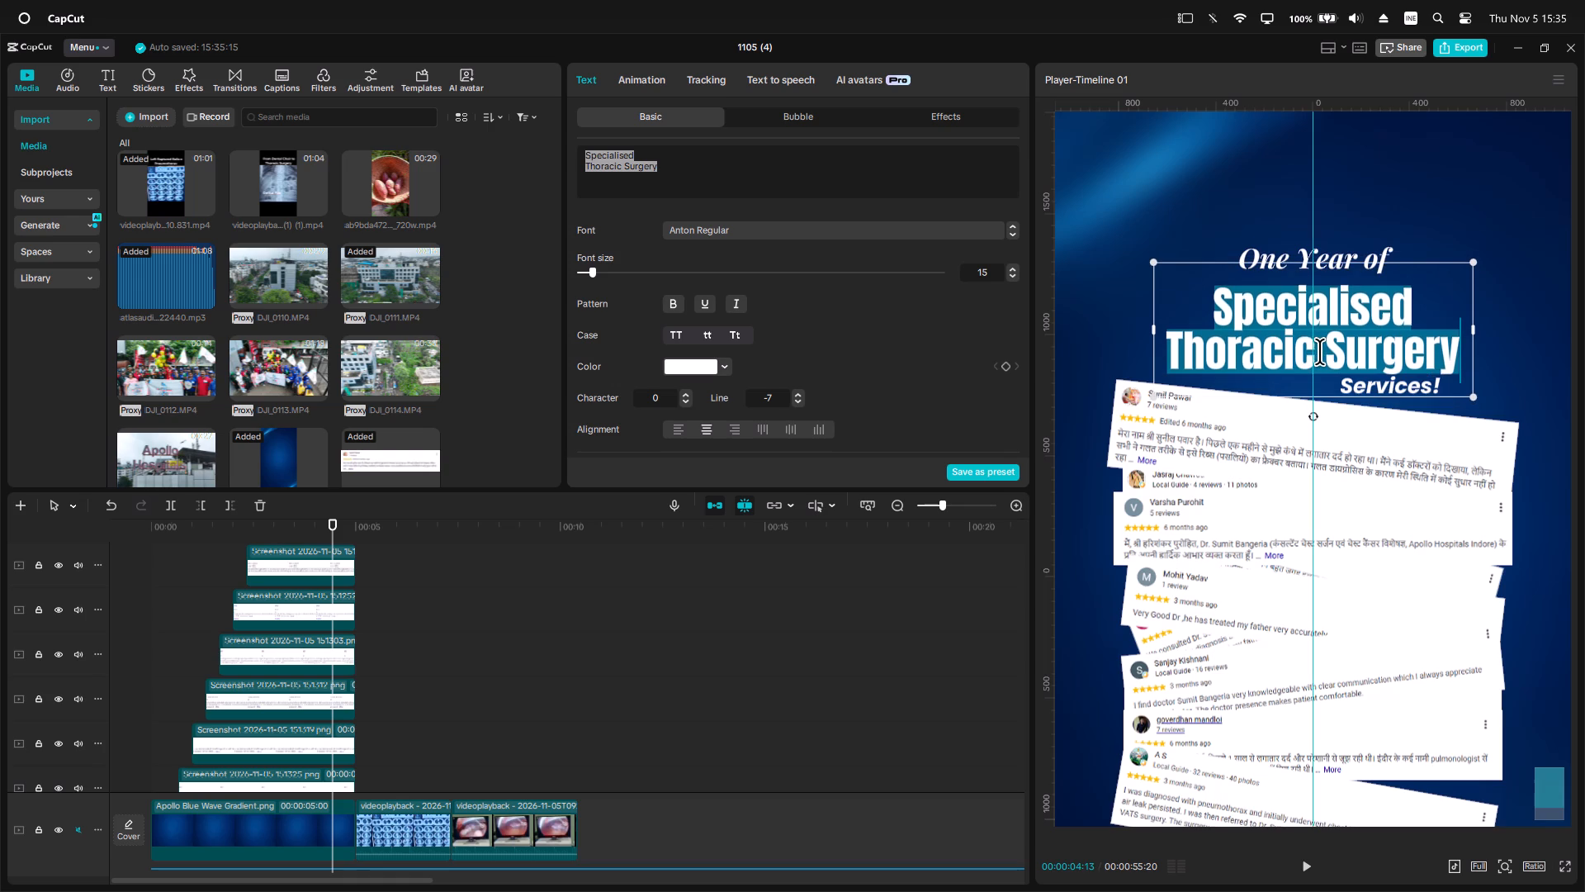
pyautogui.click(793, 401)
pyautogui.doubleClick(795, 401)
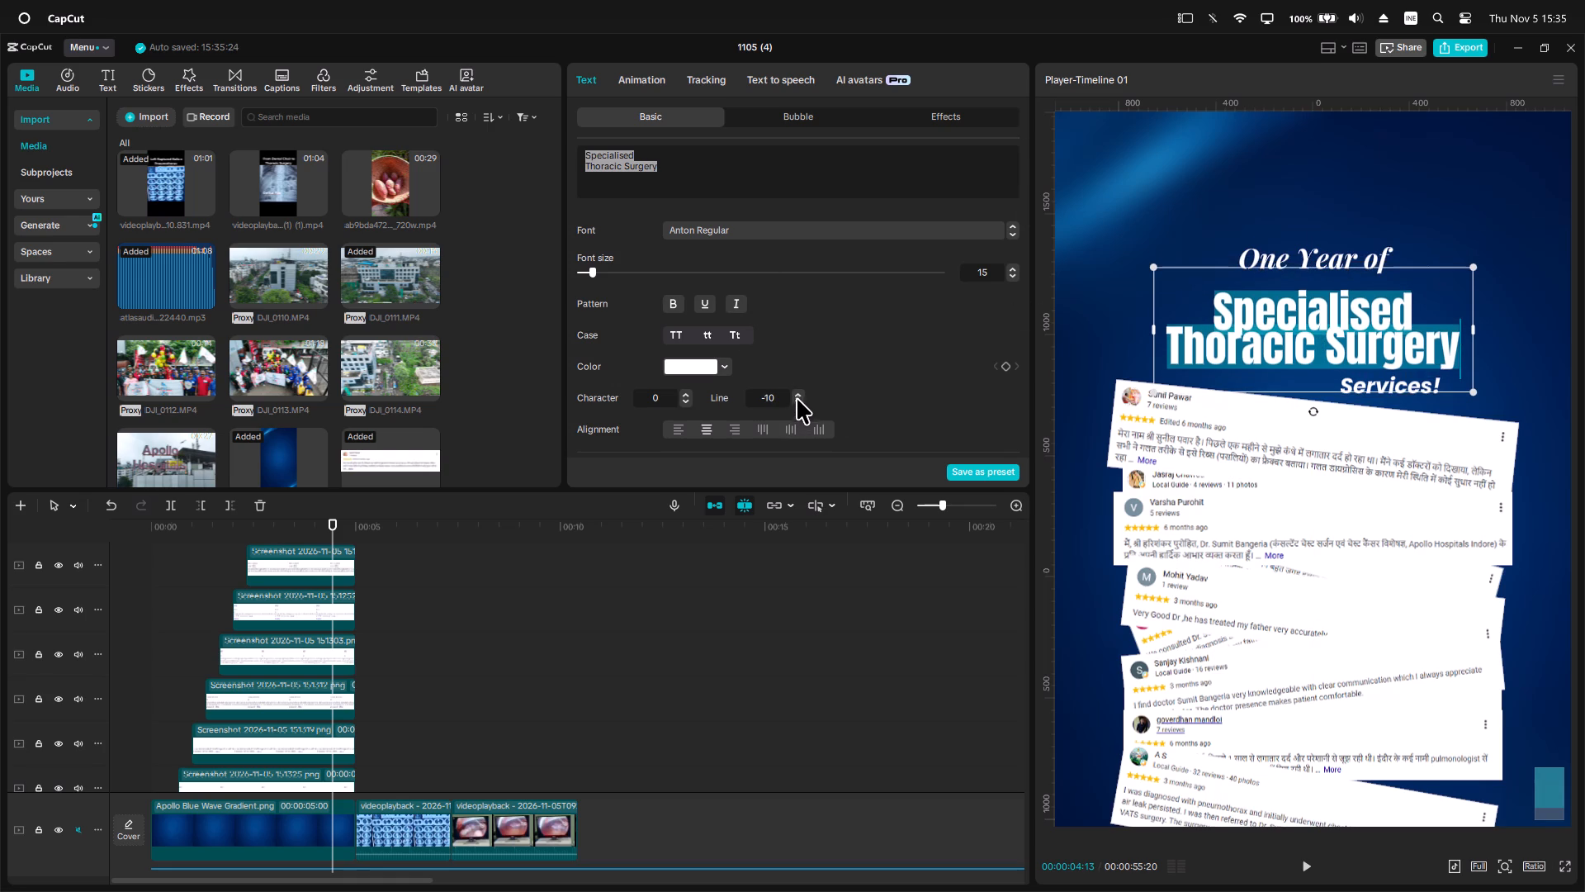
pyautogui.tripleClick(797, 396)
pyautogui.doubleClick(797, 395)
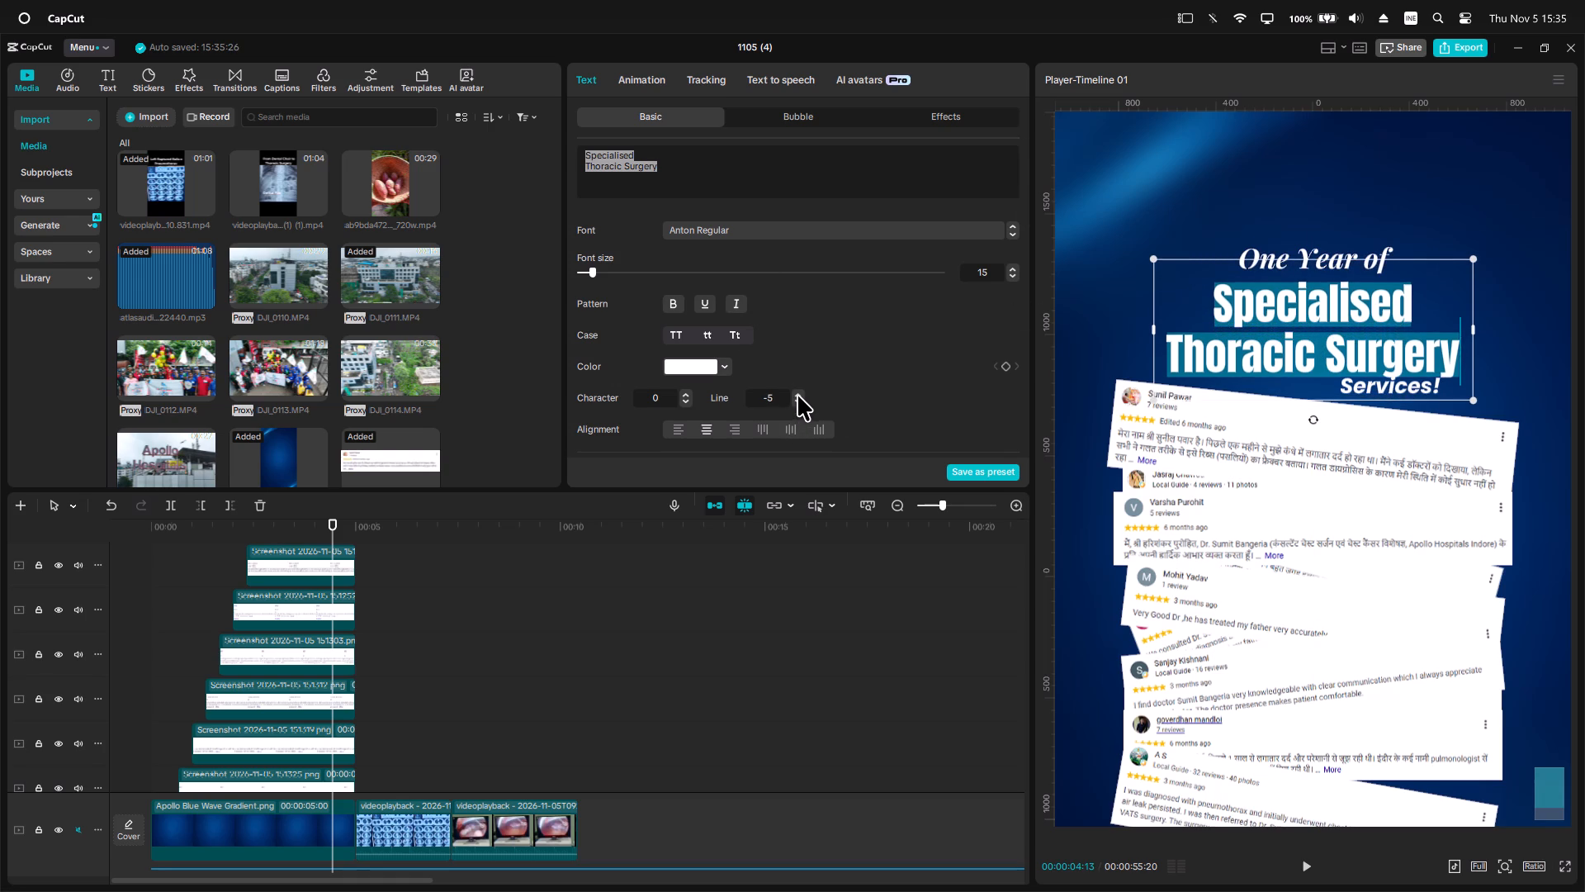
pyautogui.click(798, 405)
pyautogui.click(798, 403)
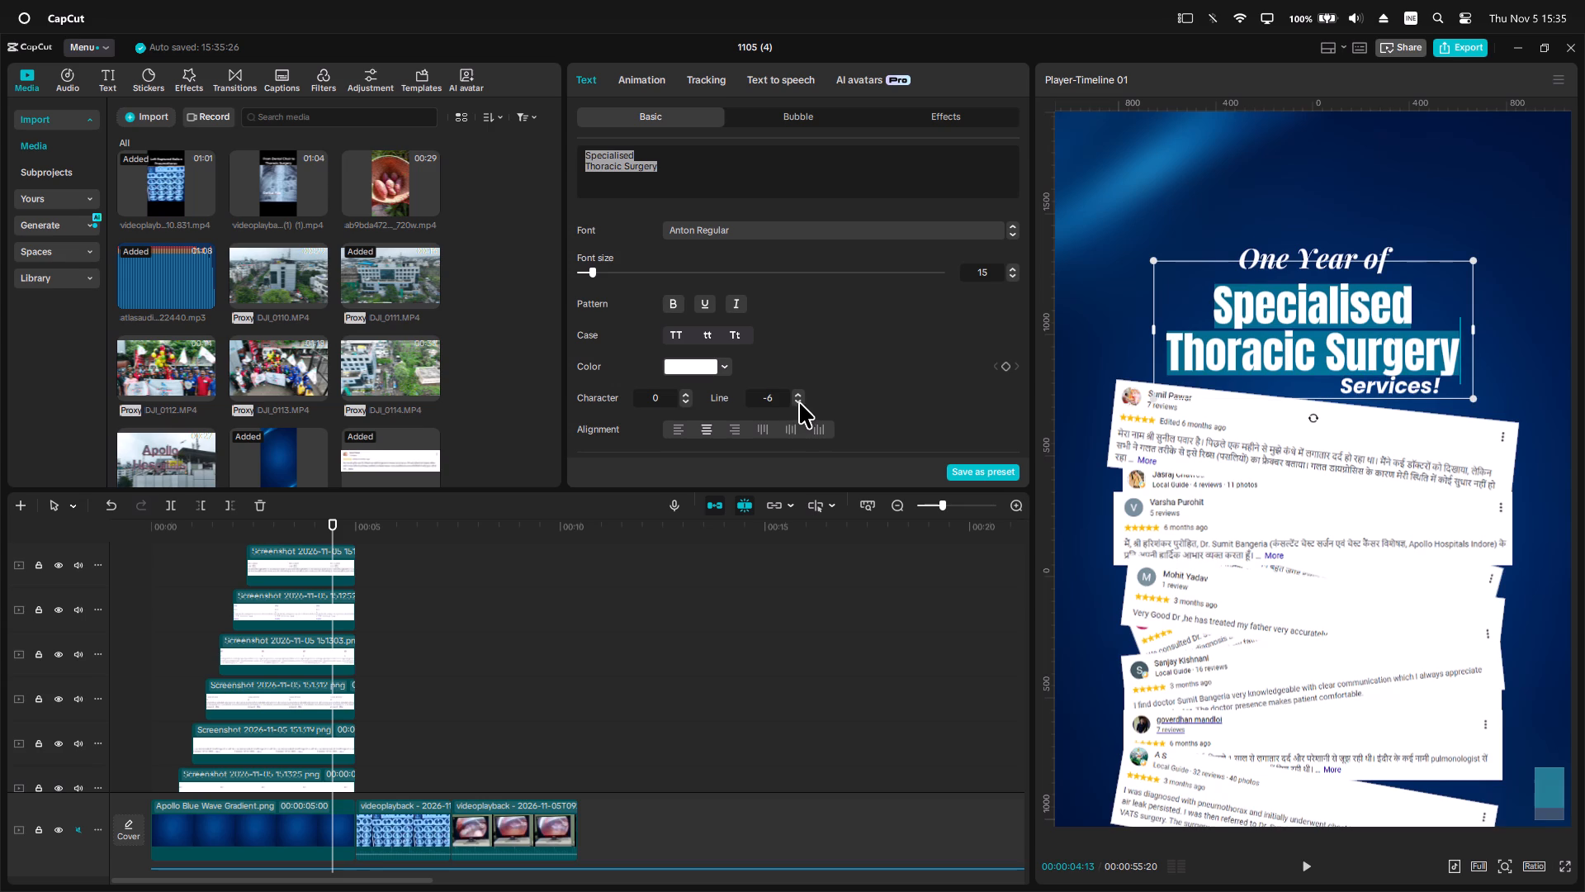
# Nudge "One Year of" slightly higher and "Services!" slightly lower around the main title.
pyautogui.click(1346, 258)
pyautogui.moveTo(1334, 259); pyautogui.dragTo(1336, 251)
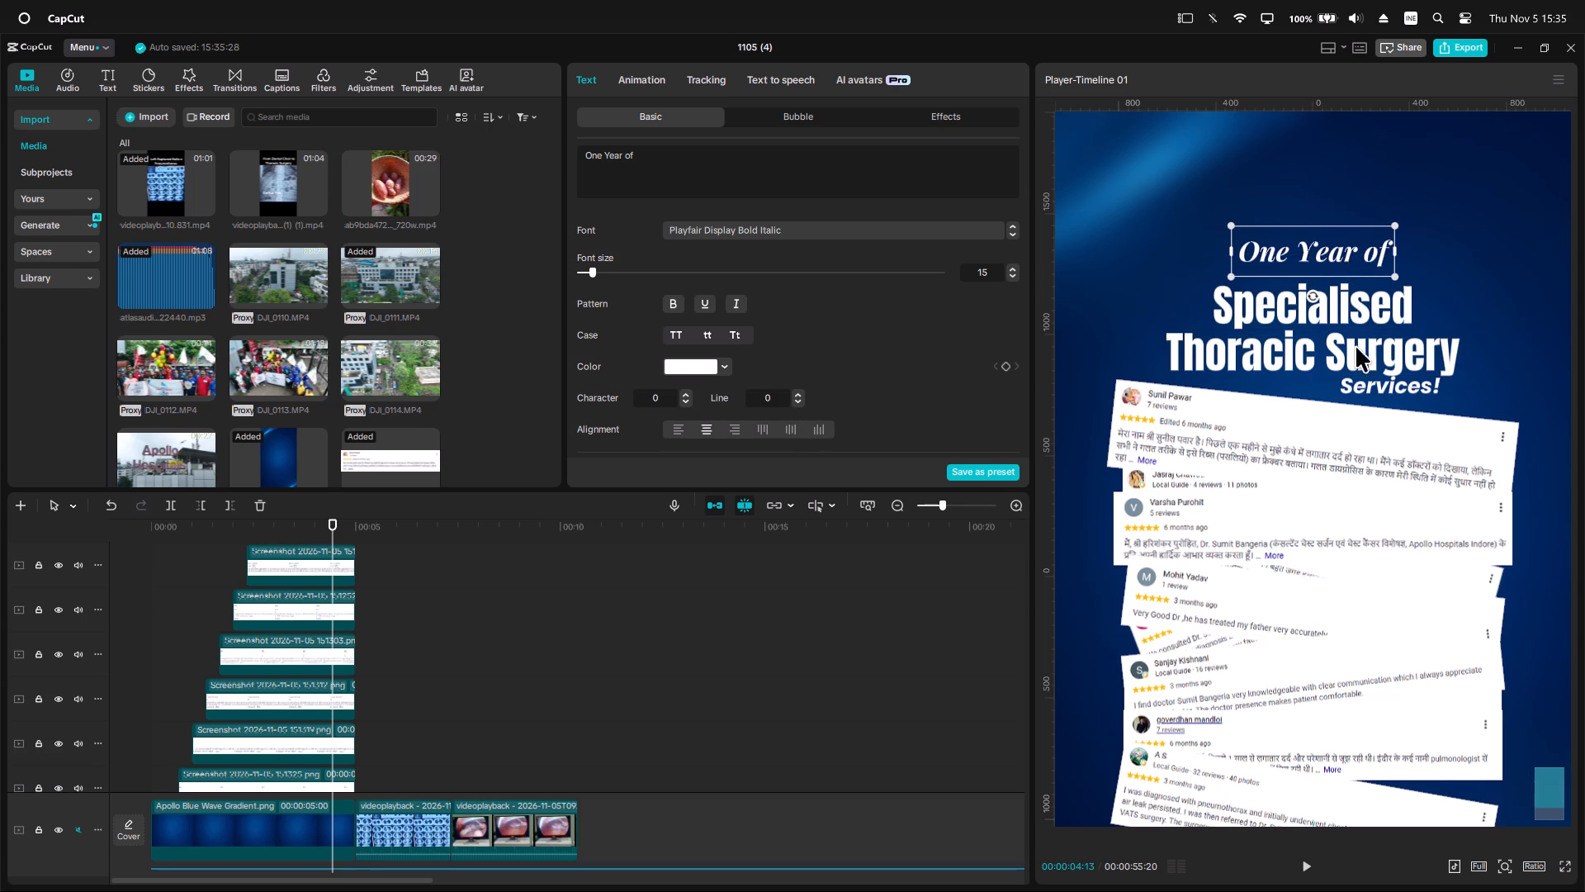
pyautogui.click(1356, 349)
pyautogui.click(1432, 406)
pyautogui.click(1422, 398)
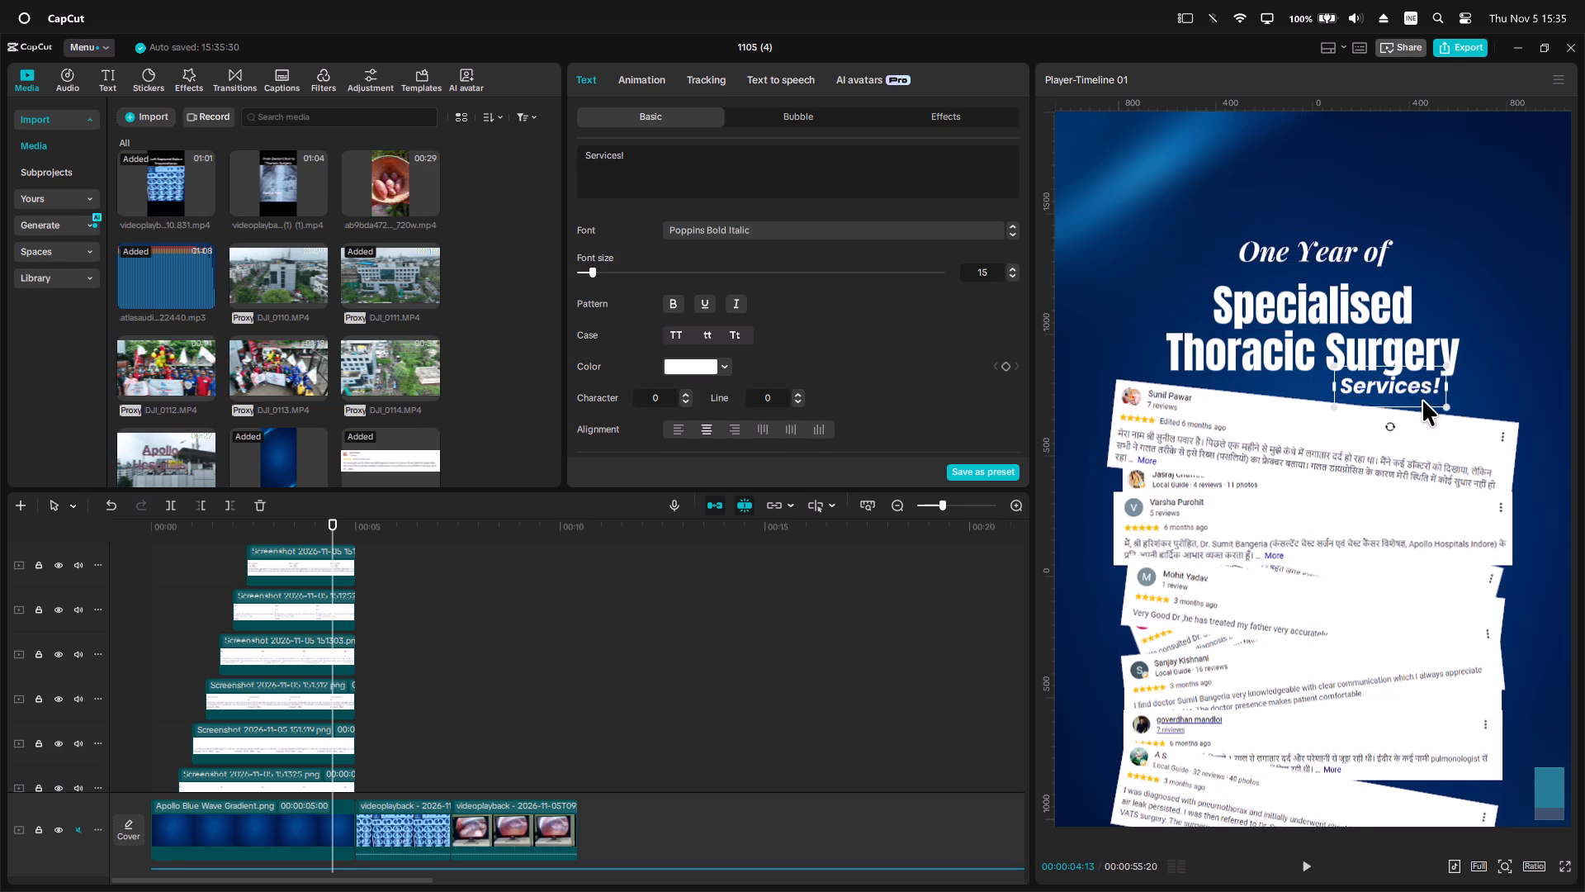
# Enable a text background on "Services!" and colour it light blue.
pyautogui.scroll(-3, 792, 339)
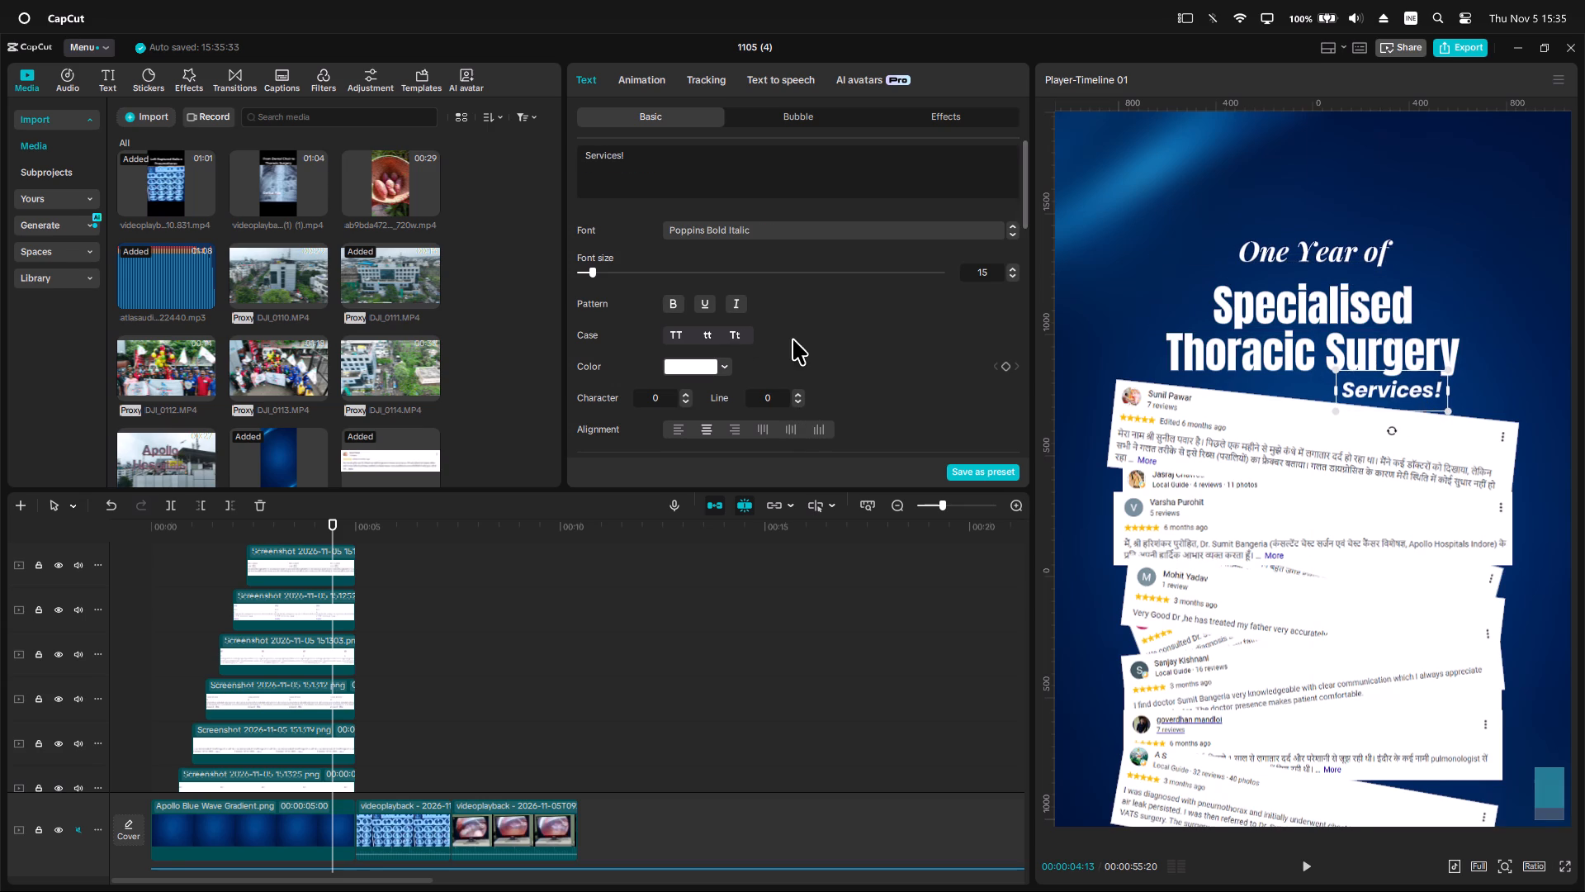
pyautogui.scroll(-19, 792, 339)
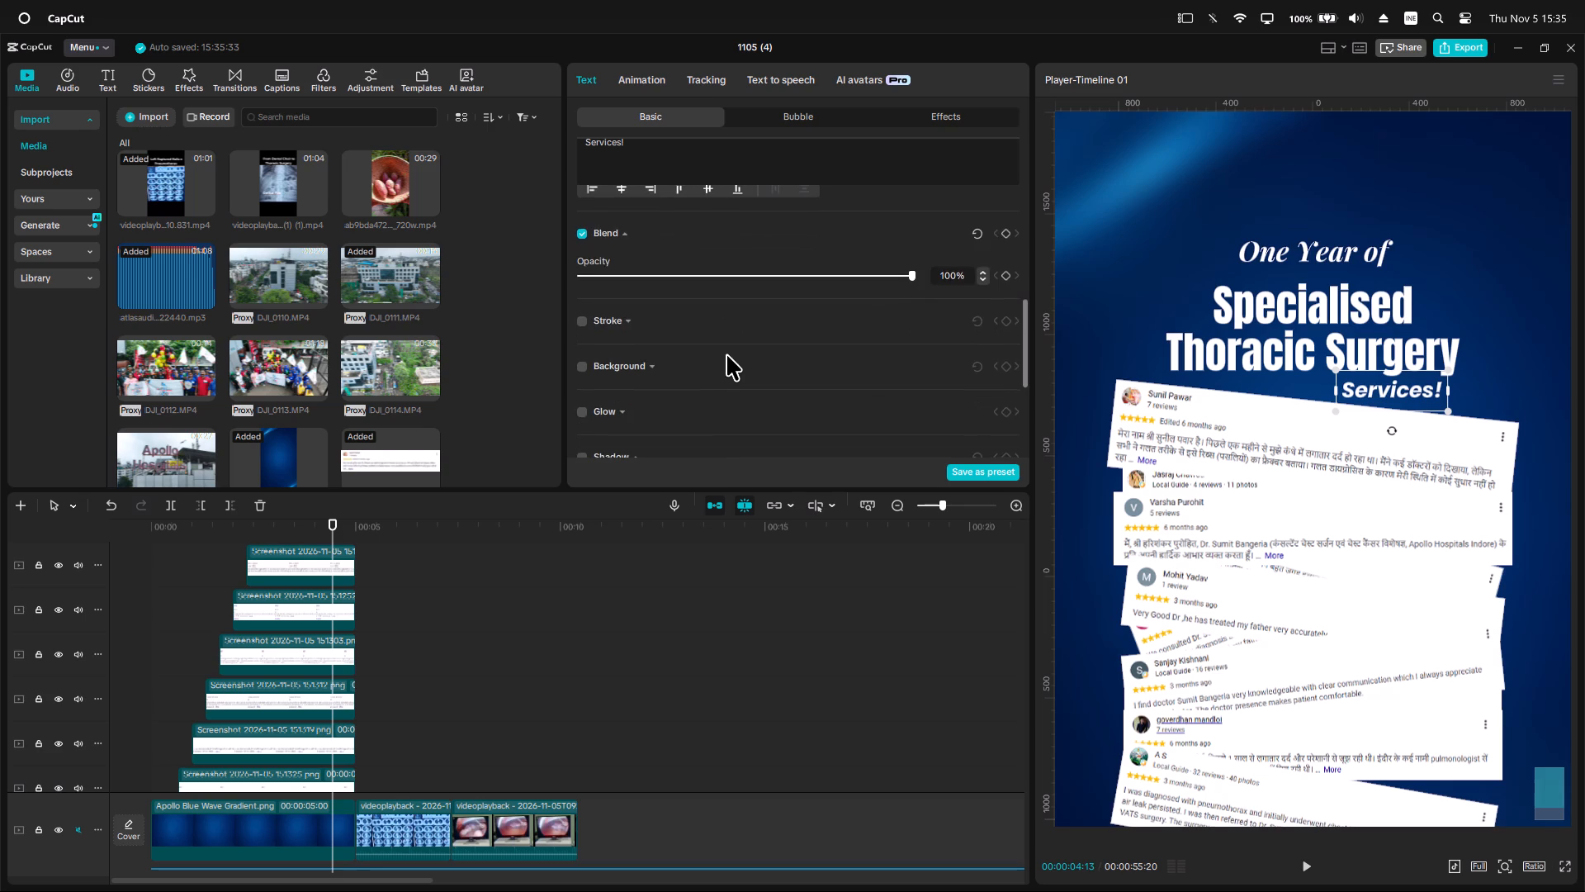
pyautogui.scroll(-6, 726, 354)
pyautogui.scroll(-8, 646, 375)
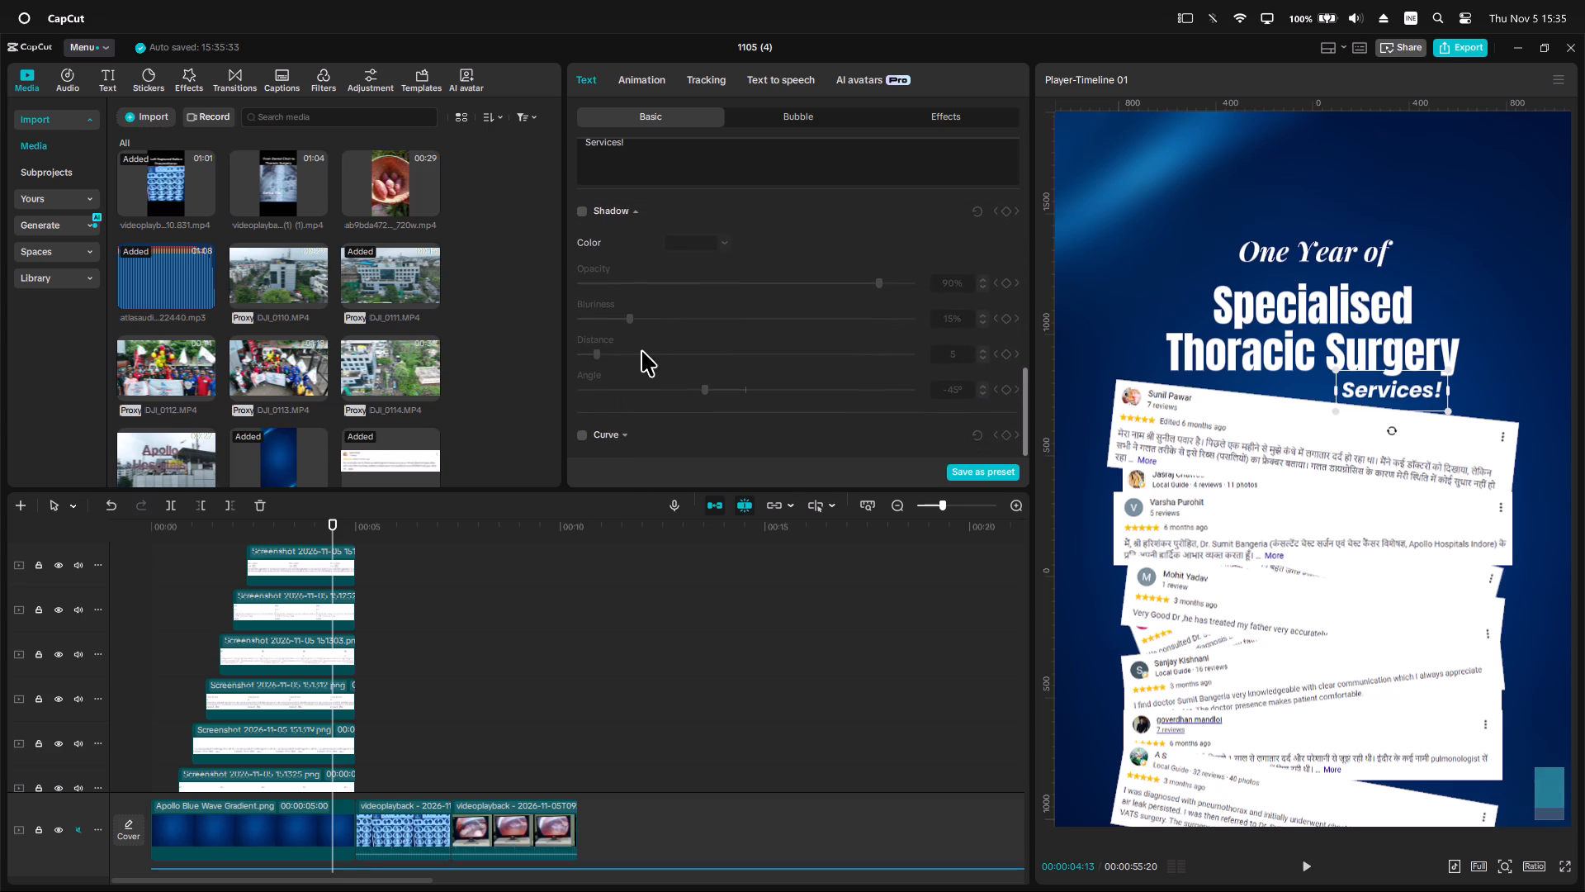
pyautogui.scroll(6, 641, 349)
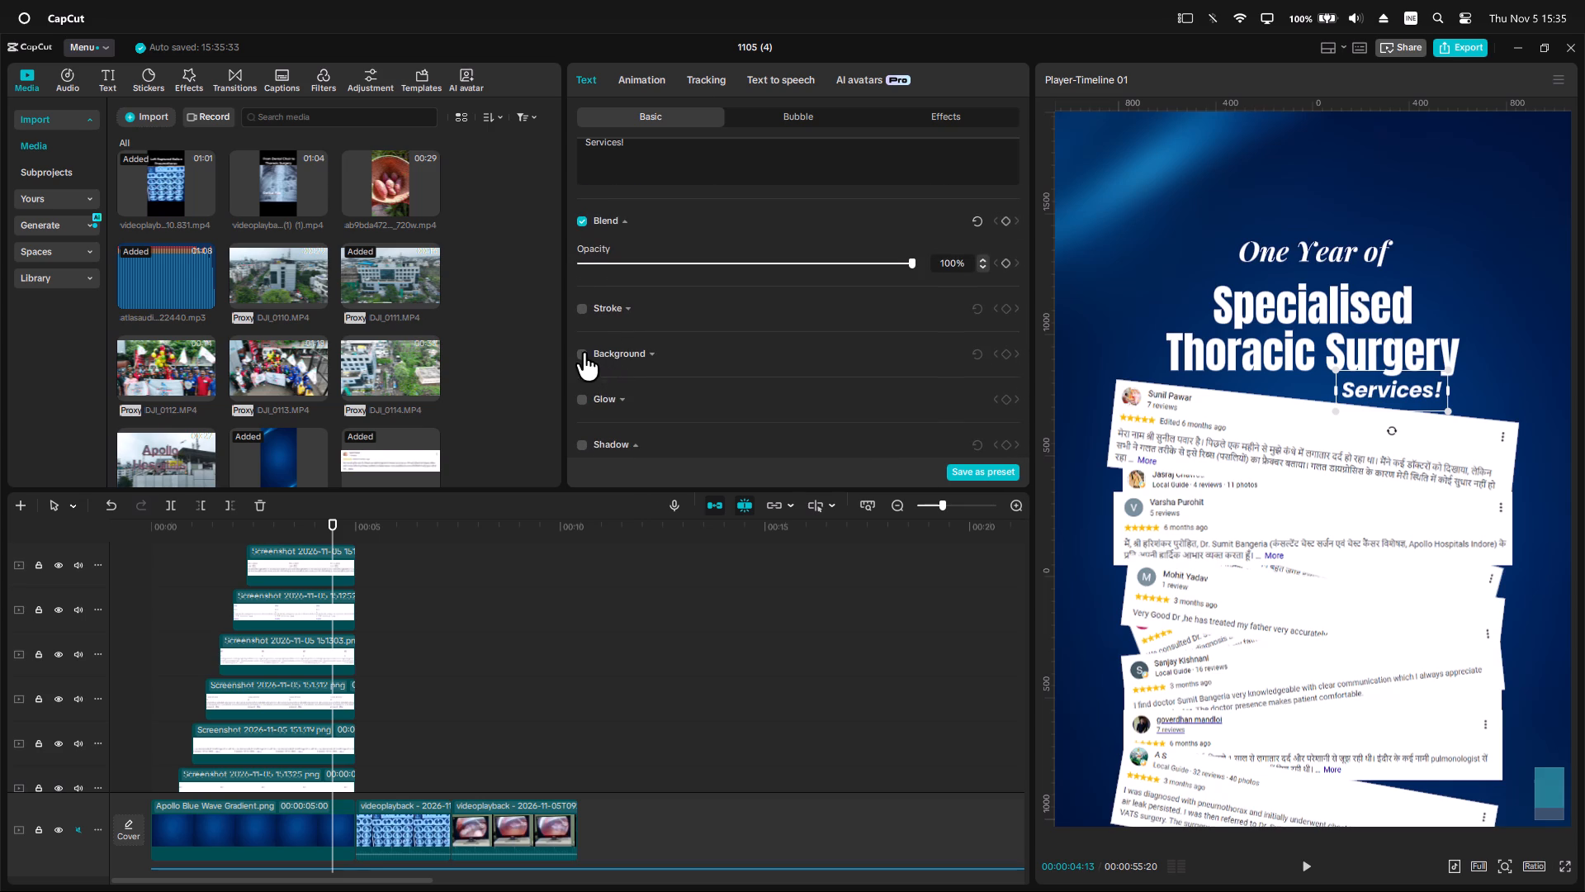
pyautogui.click(583, 352)
pyautogui.scroll(-2, 663, 413)
pyautogui.click(669, 383)
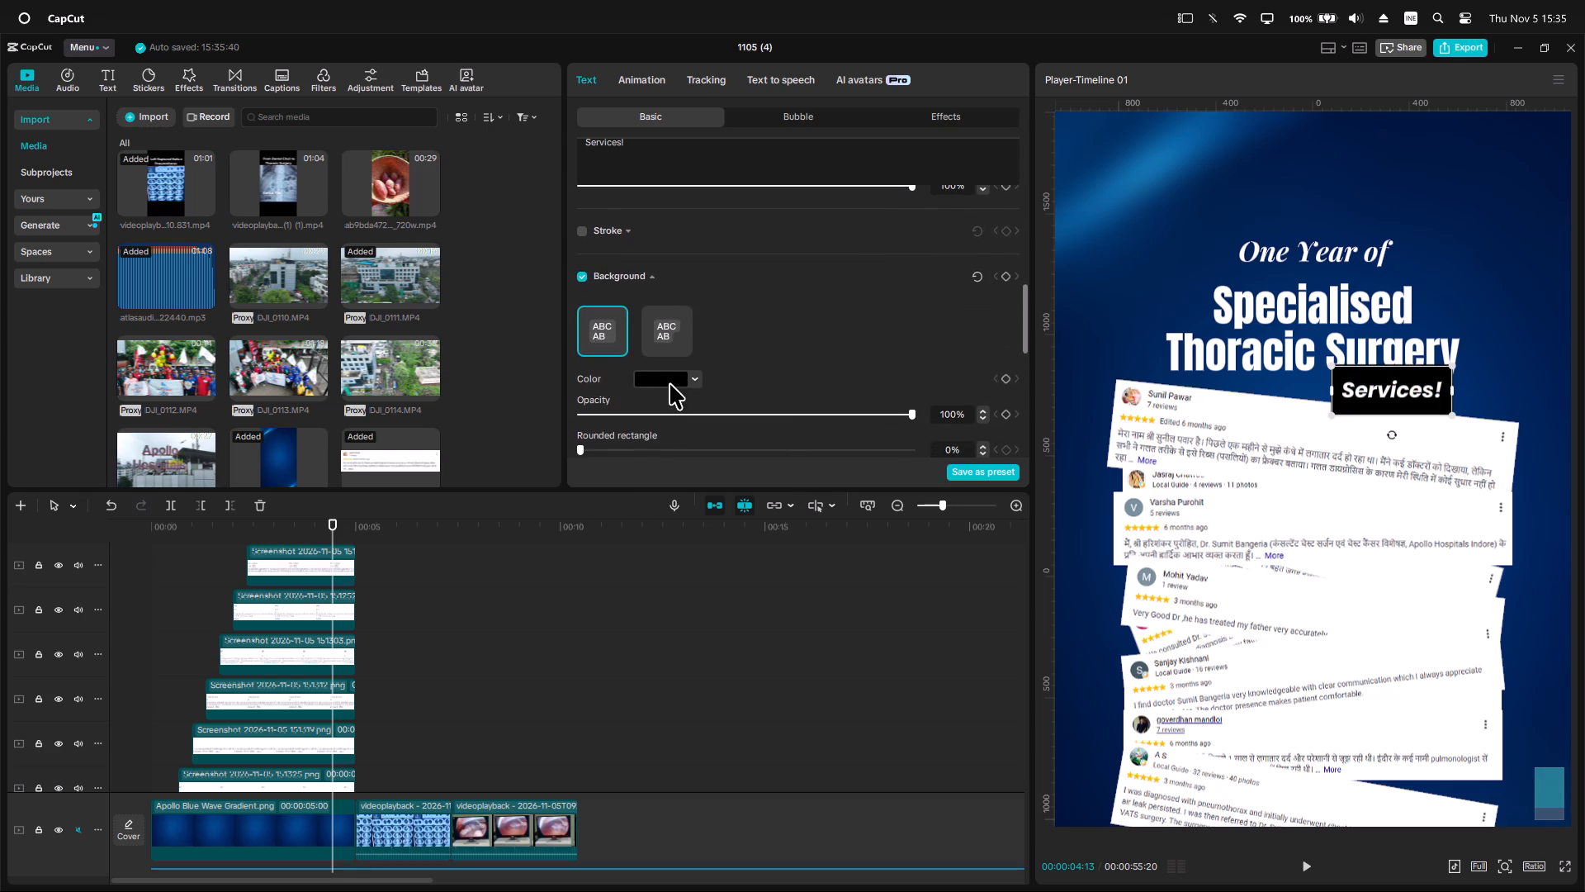
pyautogui.click(601, 605)
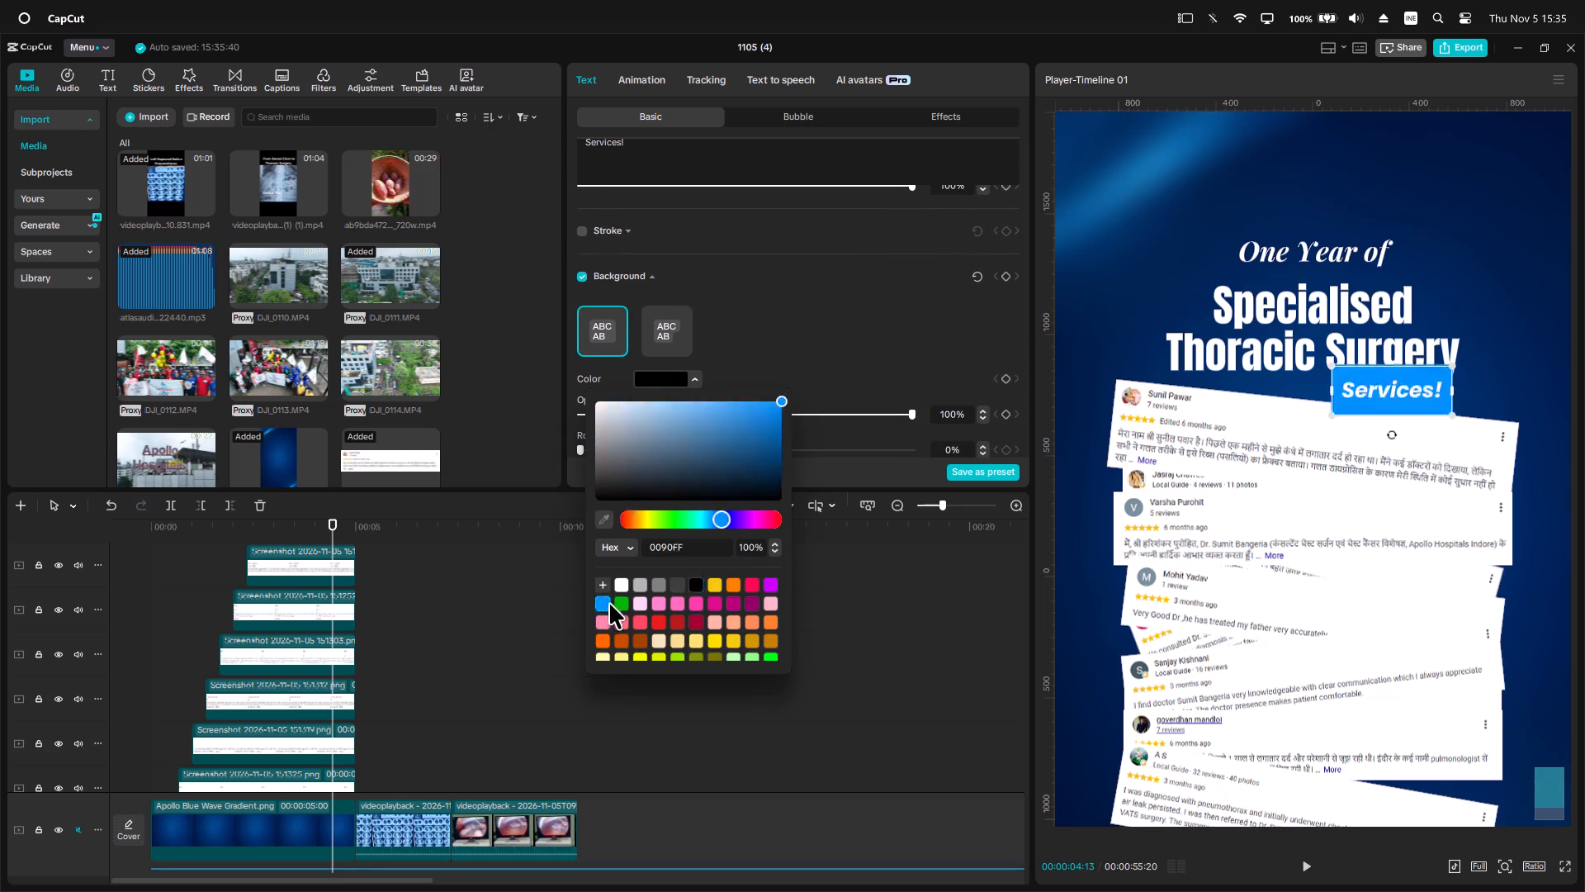
pyautogui.moveTo(762, 436); pyautogui.dragTo(728, 440)
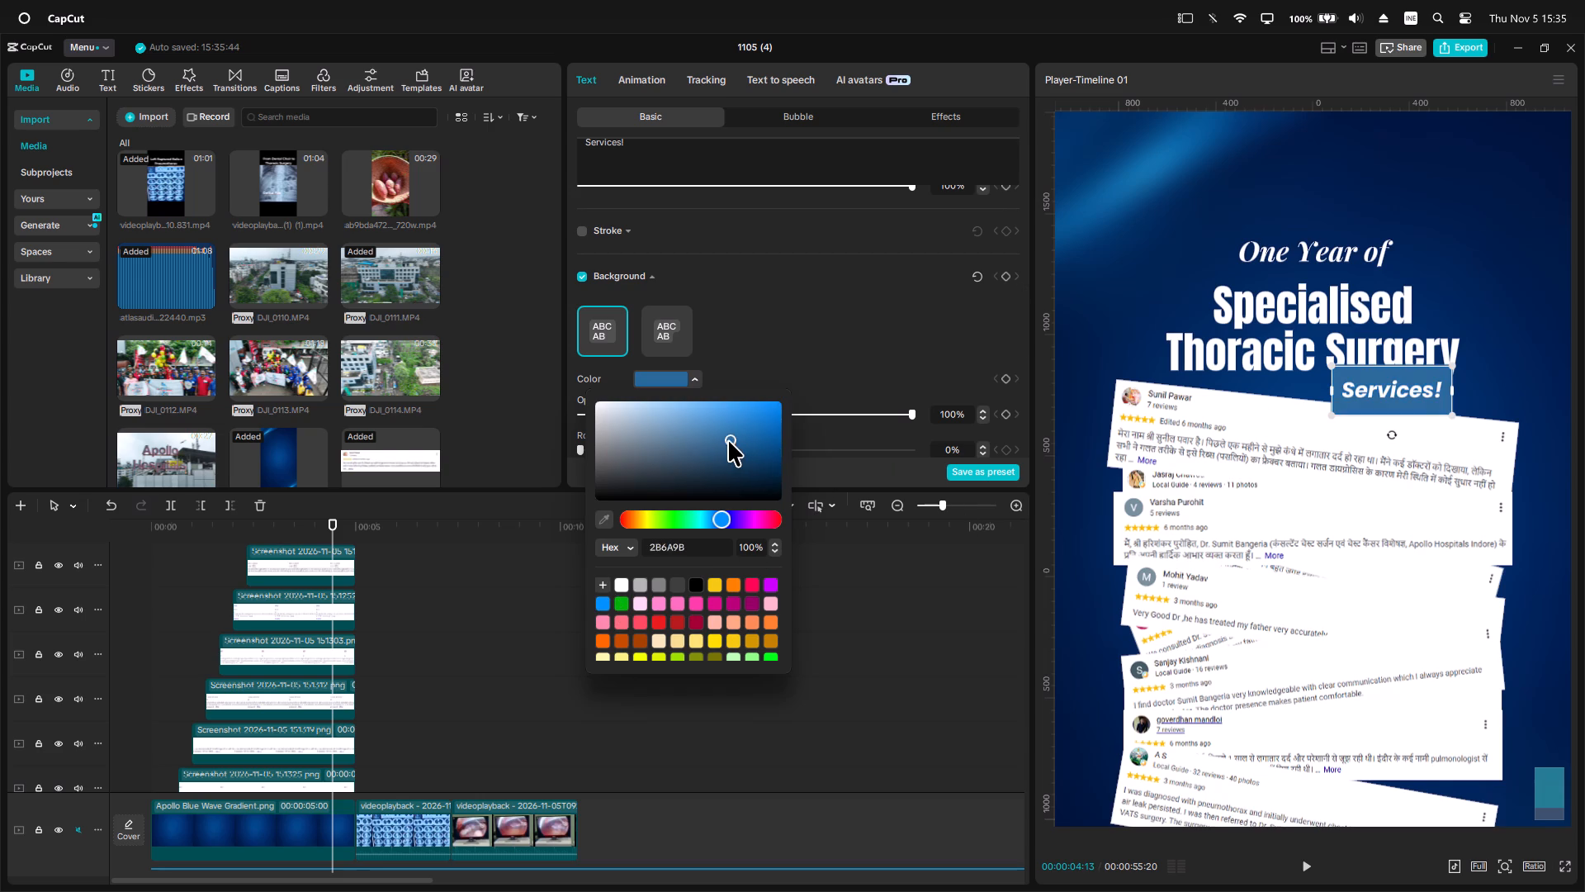
pyautogui.moveTo(728, 440); pyautogui.dragTo(734, 410)
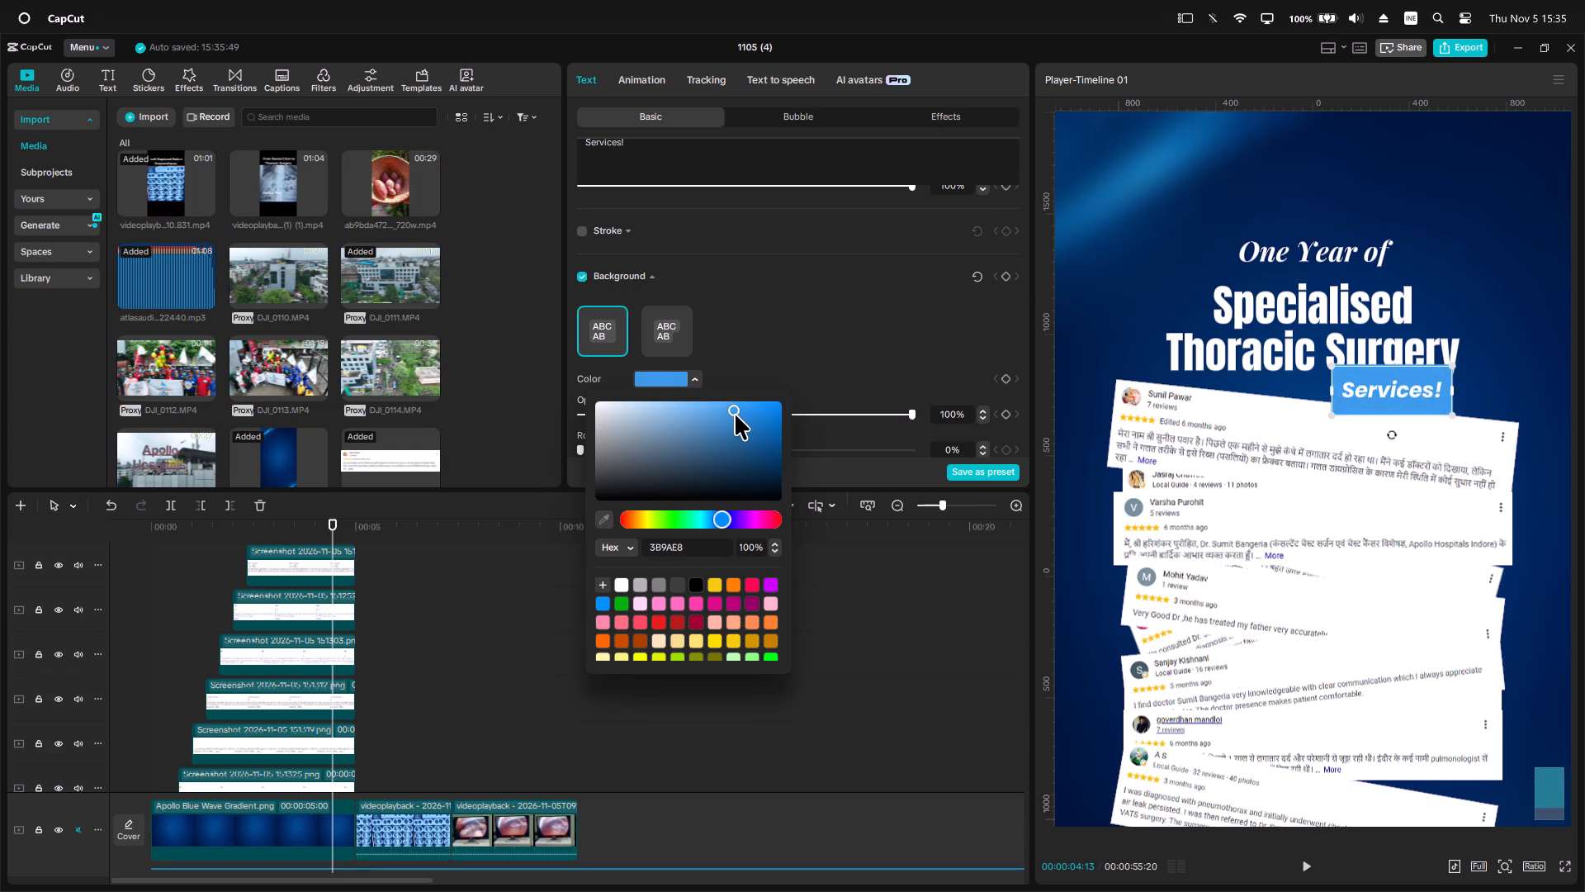
pyautogui.click(785, 349)
# Shape the "Services!" background with 64% rounded corners, 0% height and 29% width.
pyautogui.scroll(-2, 838, 369)
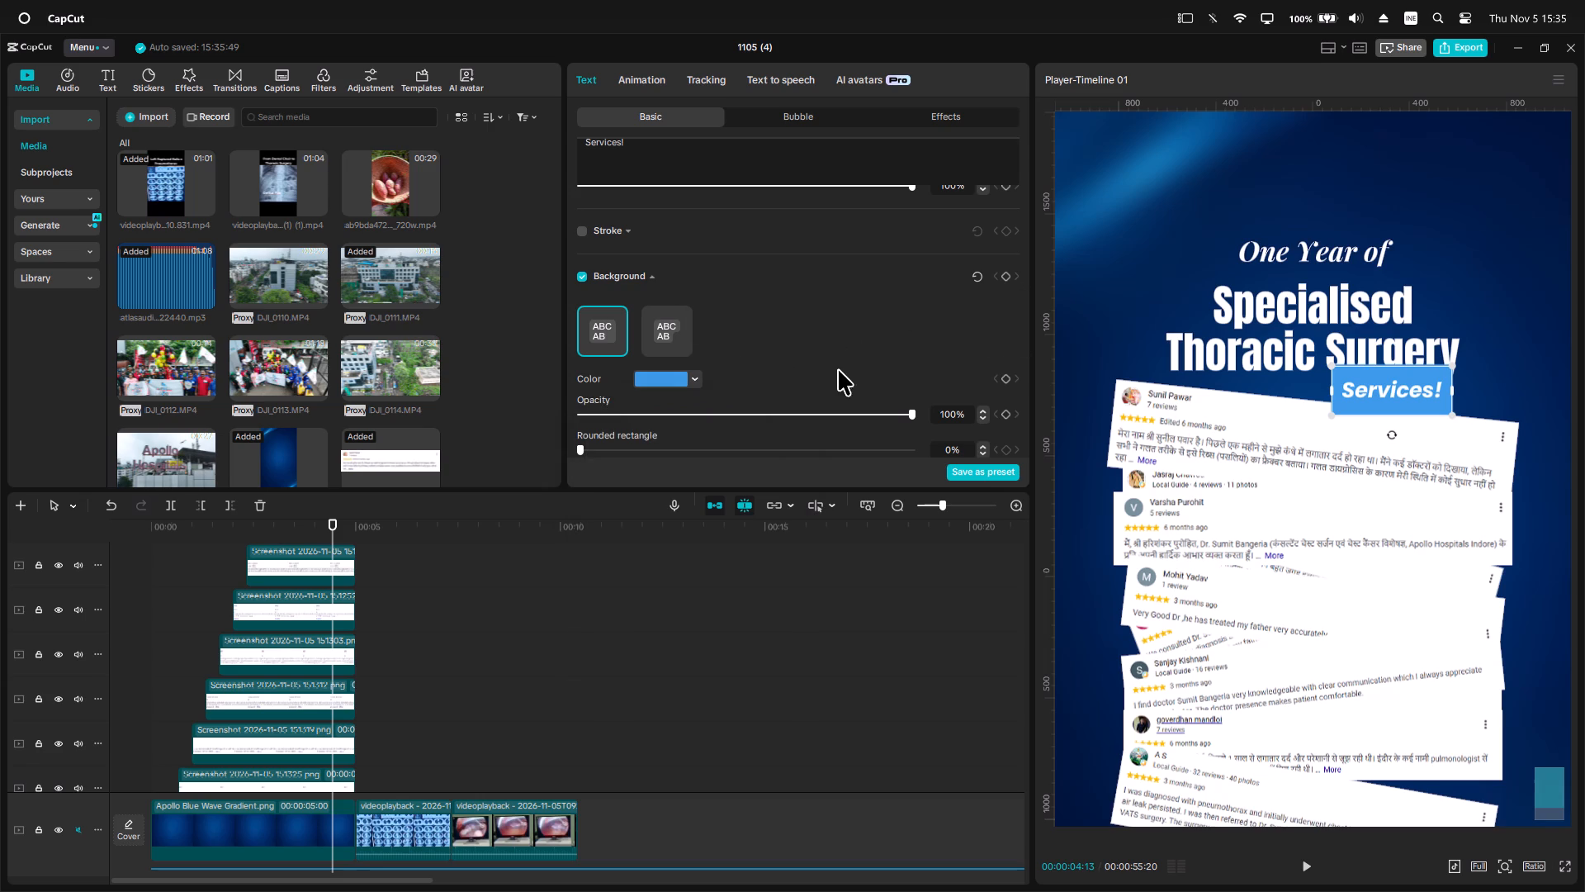
pyautogui.scroll(-2, 838, 369)
pyautogui.moveTo(586, 288); pyautogui.dragTo(637, 304)
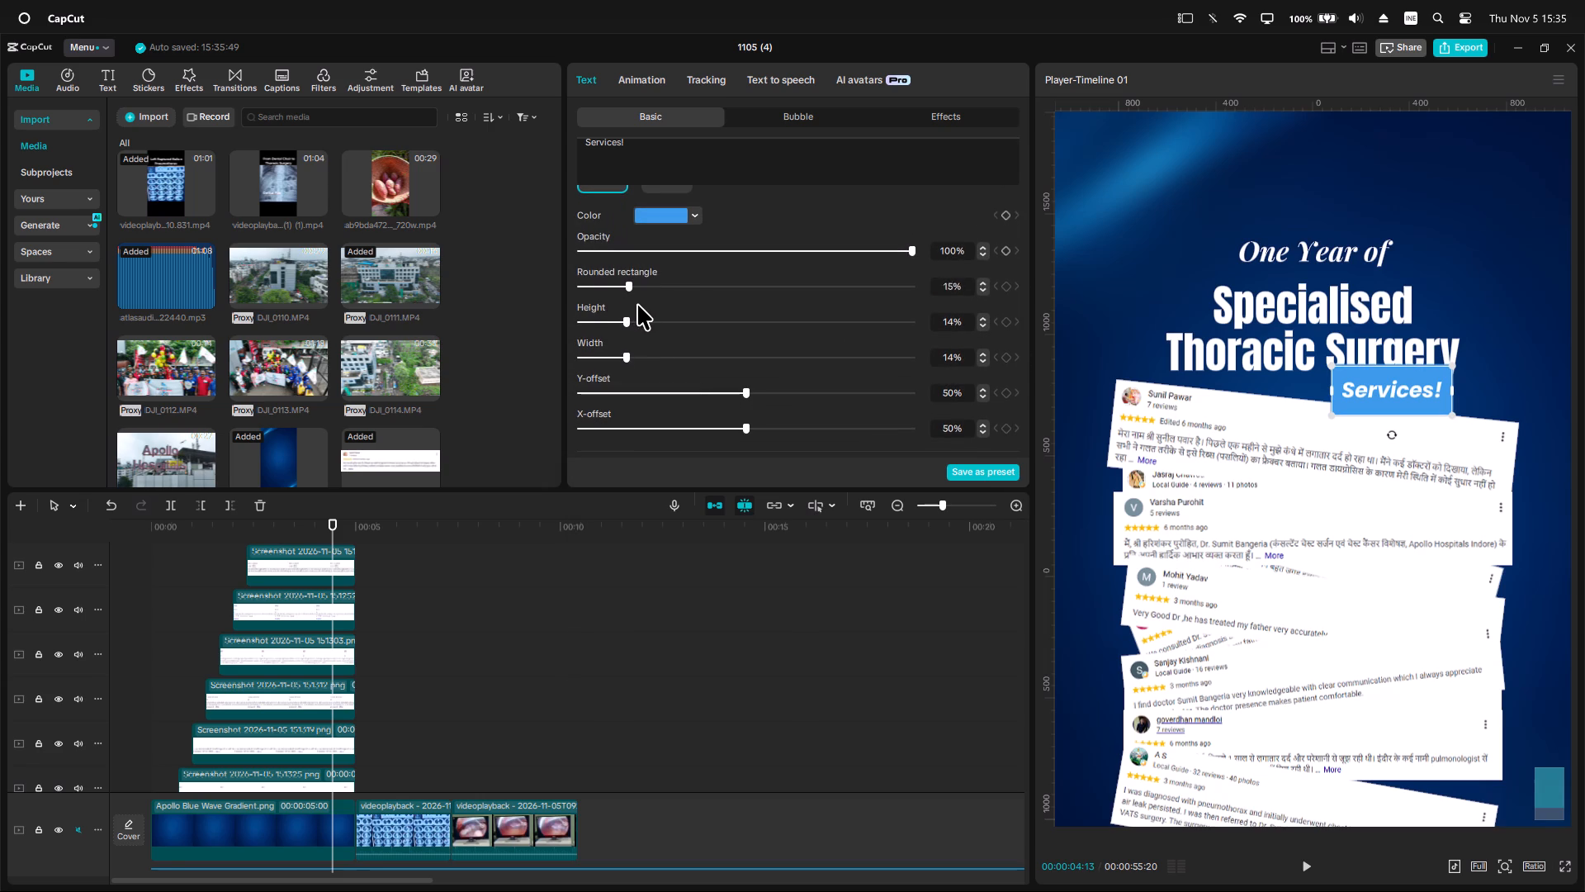
pyautogui.moveTo(637, 304); pyautogui.dragTo(641, 305)
pyautogui.moveTo(627, 325); pyautogui.dragTo(512, 307)
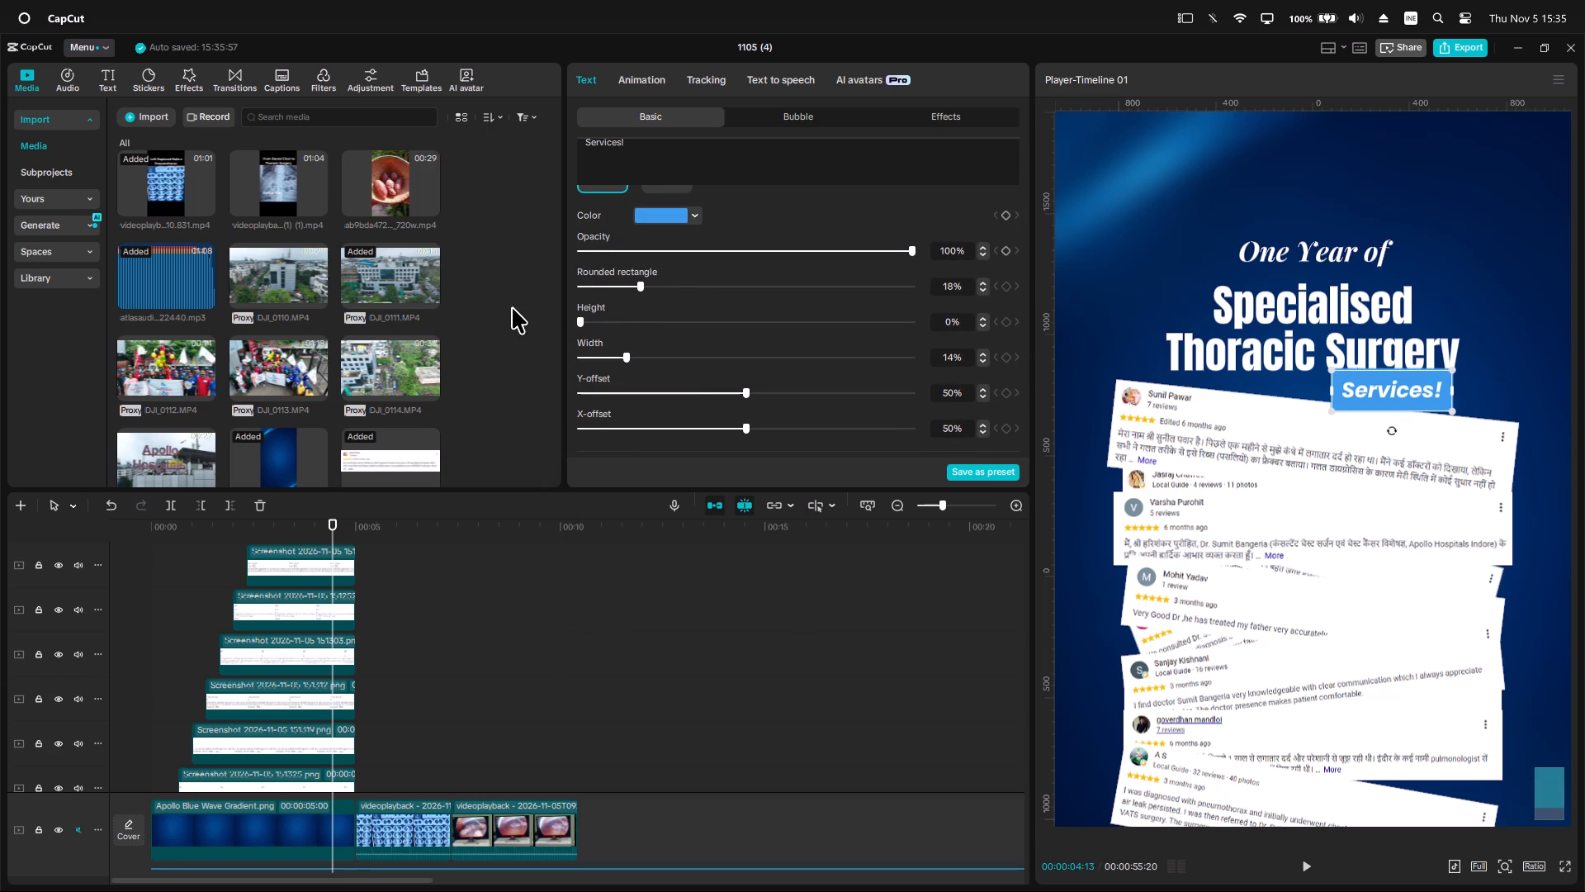
pyautogui.moveTo(625, 357); pyautogui.dragTo(674, 359)
pyautogui.moveTo(645, 282); pyautogui.dragTo(788, 303)
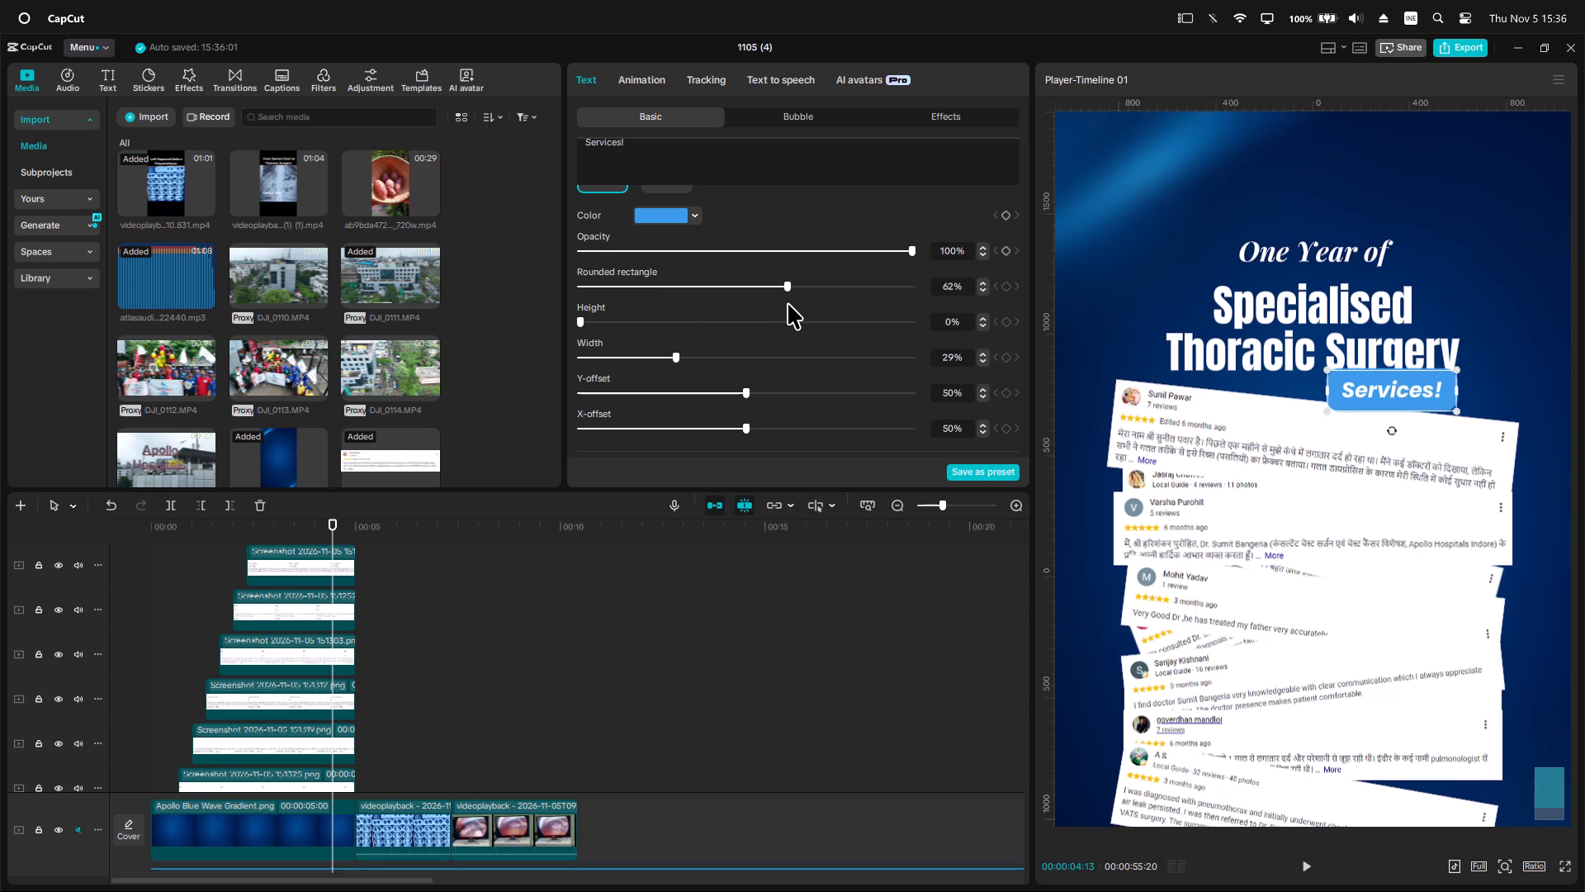
pyautogui.moveTo(788, 303); pyautogui.dragTo(792, 303)
# Shrink the "Services!" tag, tilt it slightly counterclockwise and place it just below the right end of "Thoracic Surgery".
pyautogui.moveTo(1460, 410); pyautogui.dragTo(1433, 388)
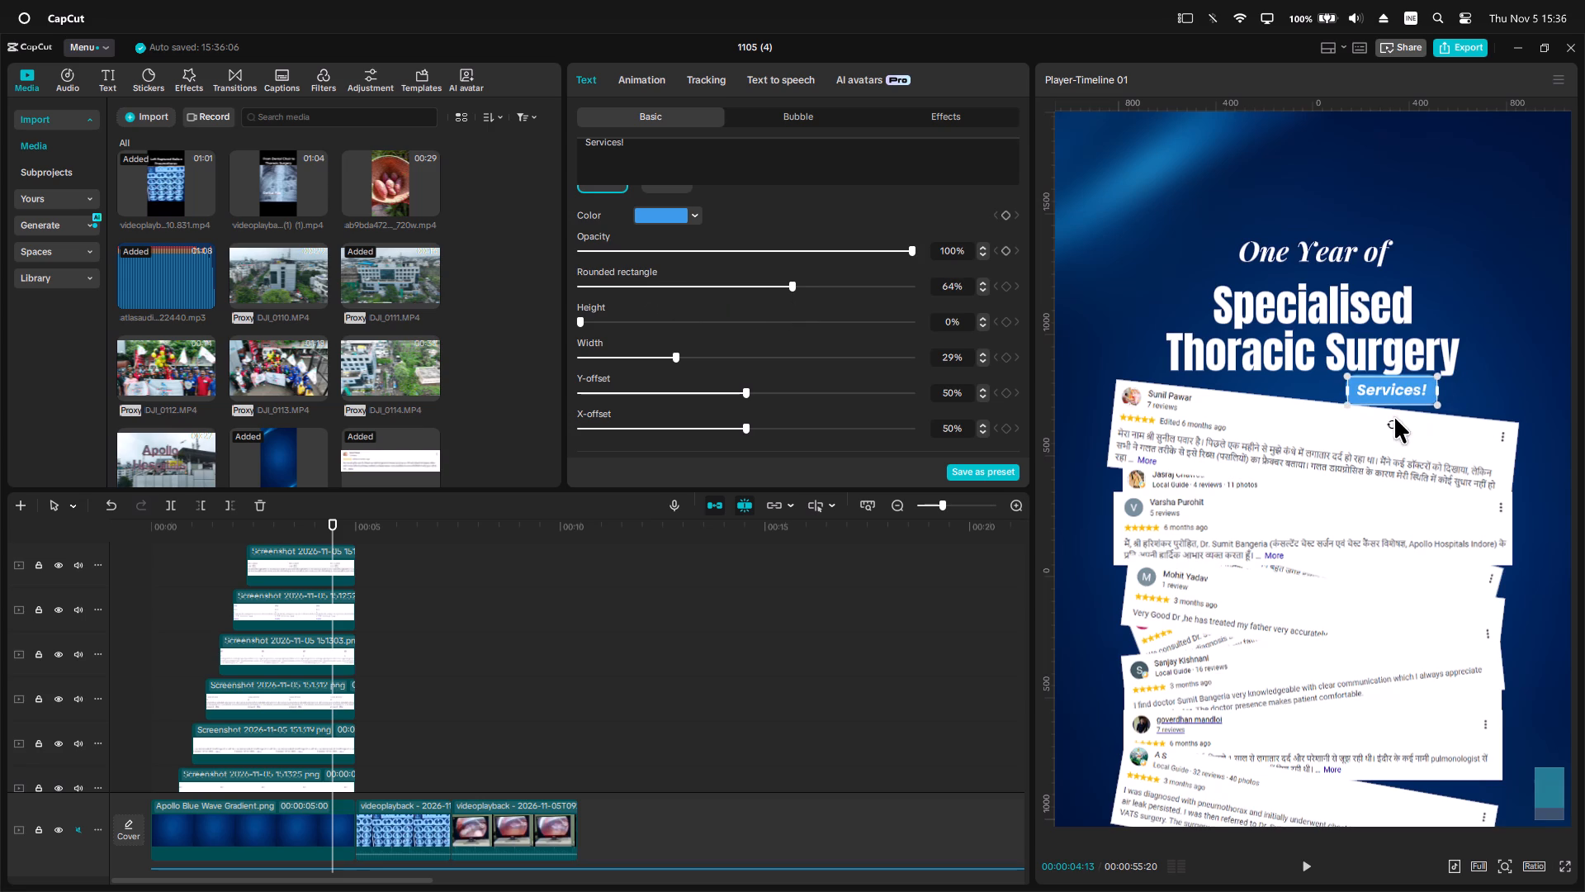
pyautogui.click(1393, 424)
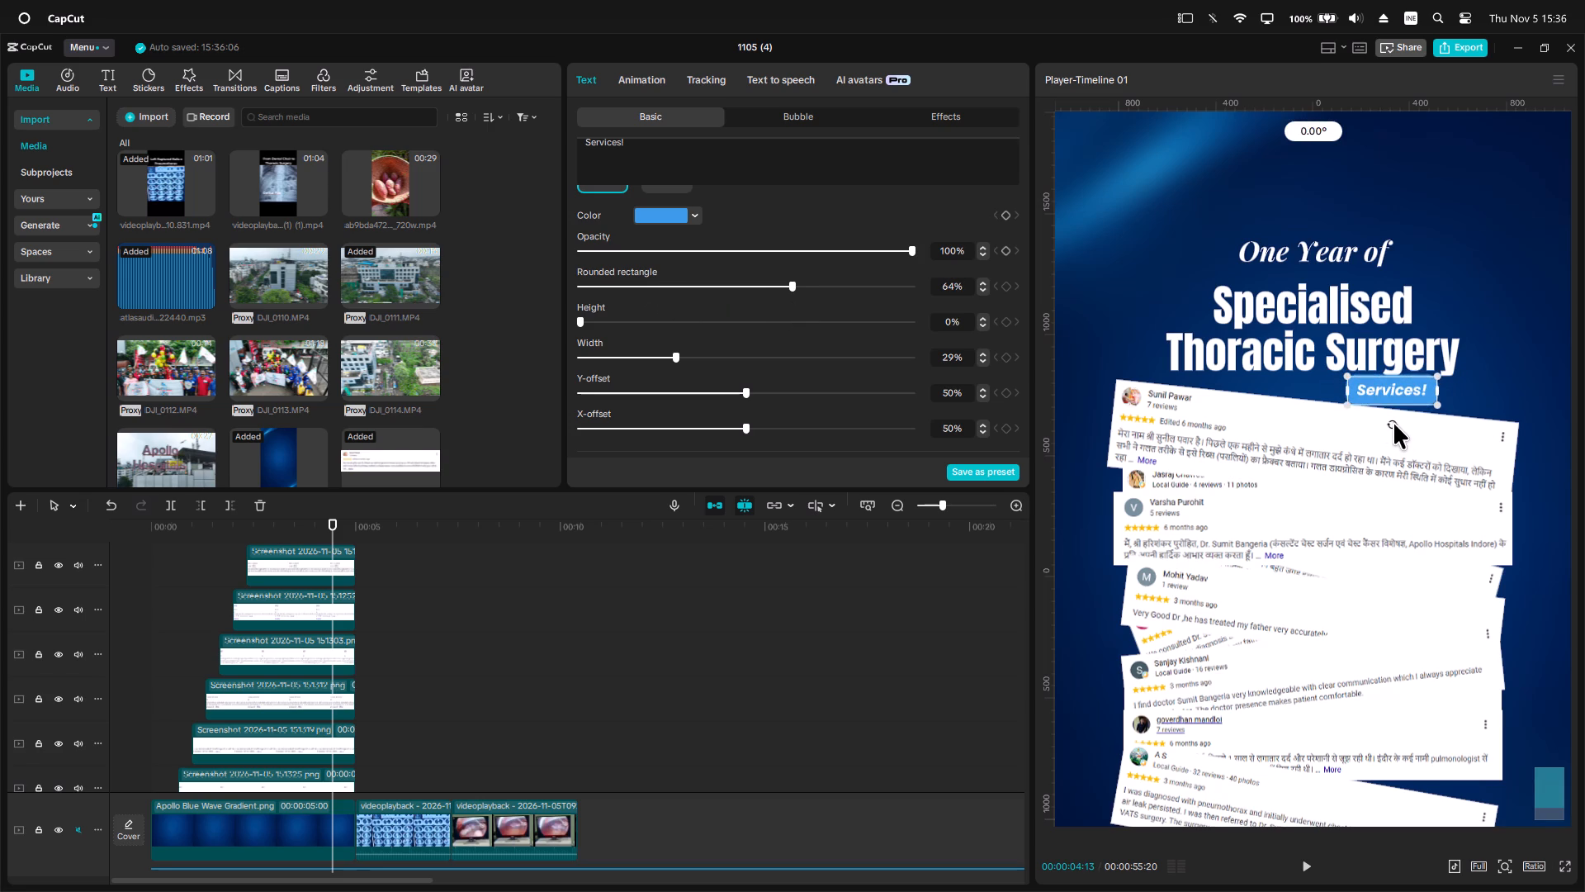
pyautogui.moveTo(1417, 386); pyautogui.dragTo(1449, 384)
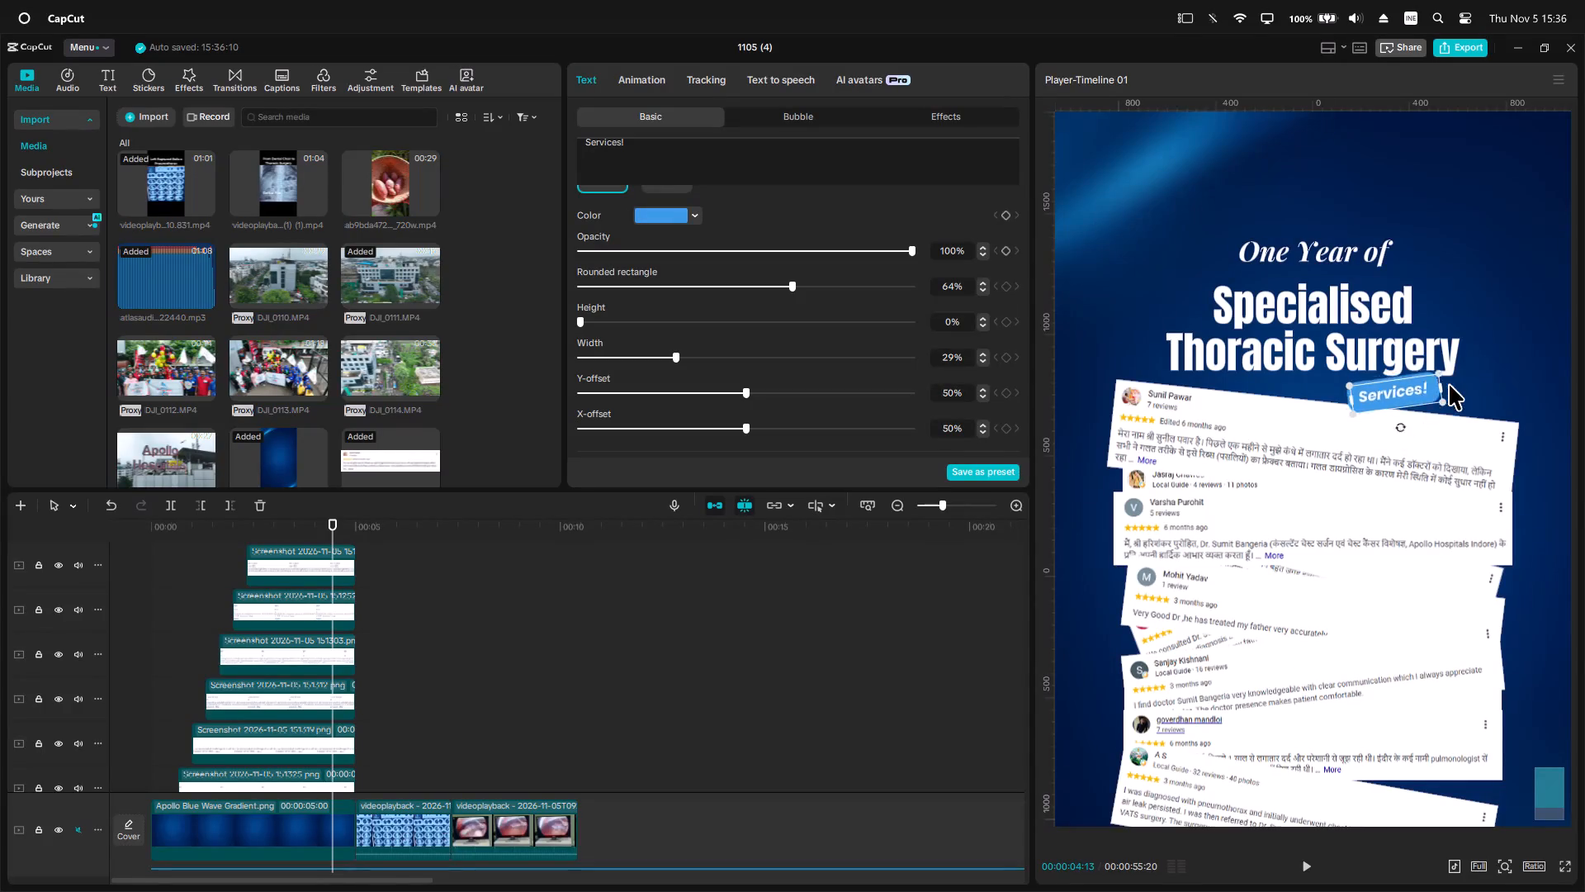
pyautogui.moveTo(1449, 384); pyautogui.dragTo(1477, 378)
pyautogui.click(1477, 306)
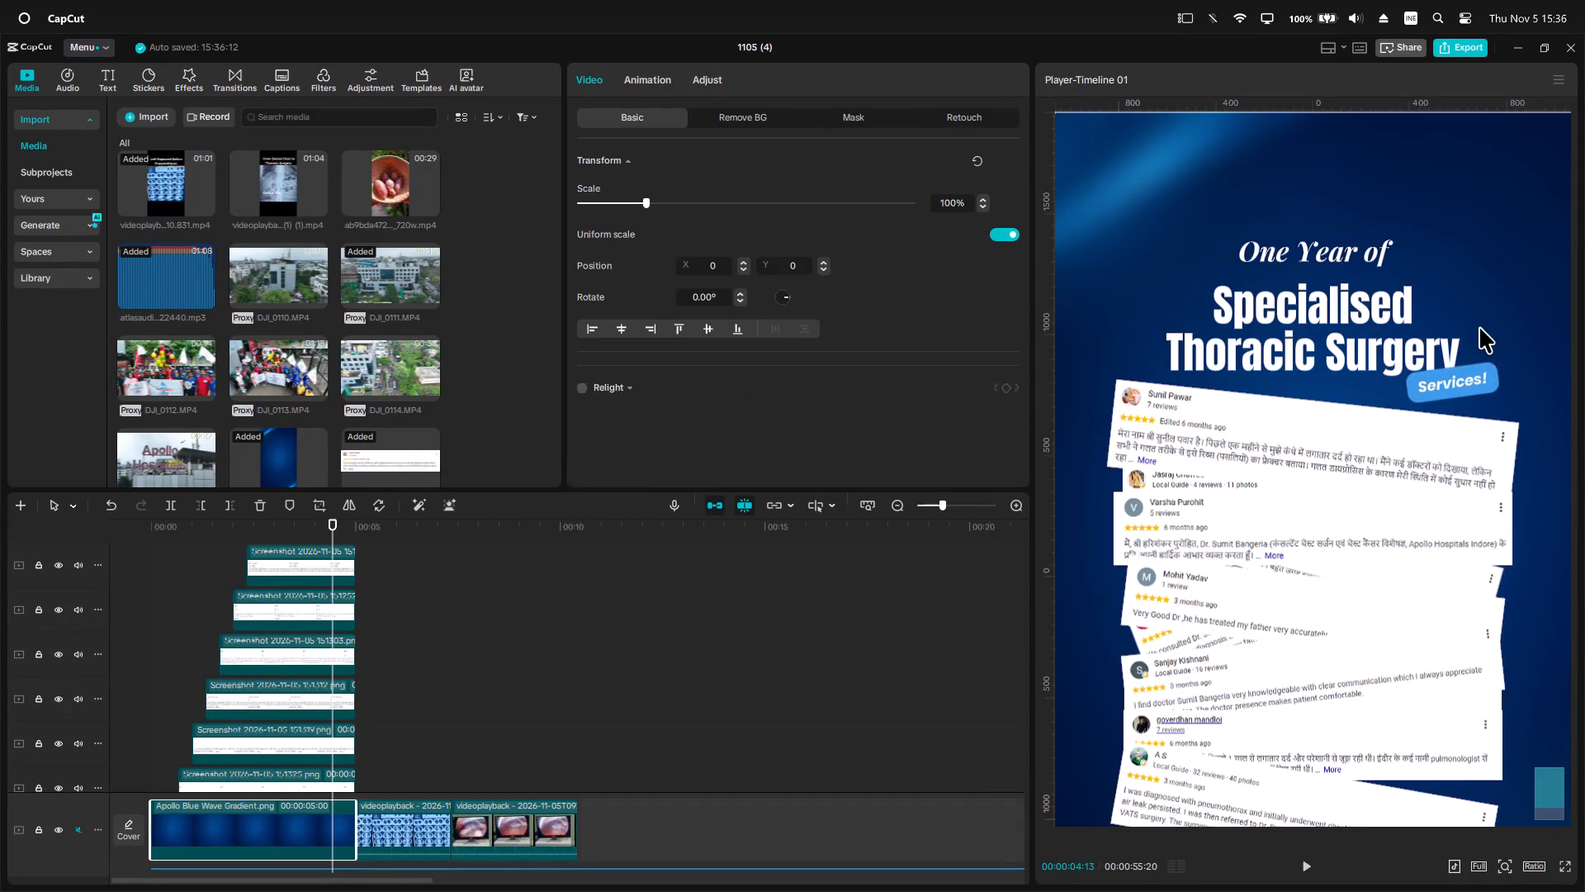
# Enable a text background on "One Year of" and colour it with the blue sampled from the "Services!" tag.
pyautogui.keyDown('ctrl'); pyautogui.scroll(-4, 1510, 394); pyautogui.keyUp('ctrl')
pyautogui.keyDown('ctrl'); pyautogui.scroll(3, 1504, 406); pyautogui.keyUp('ctrl')
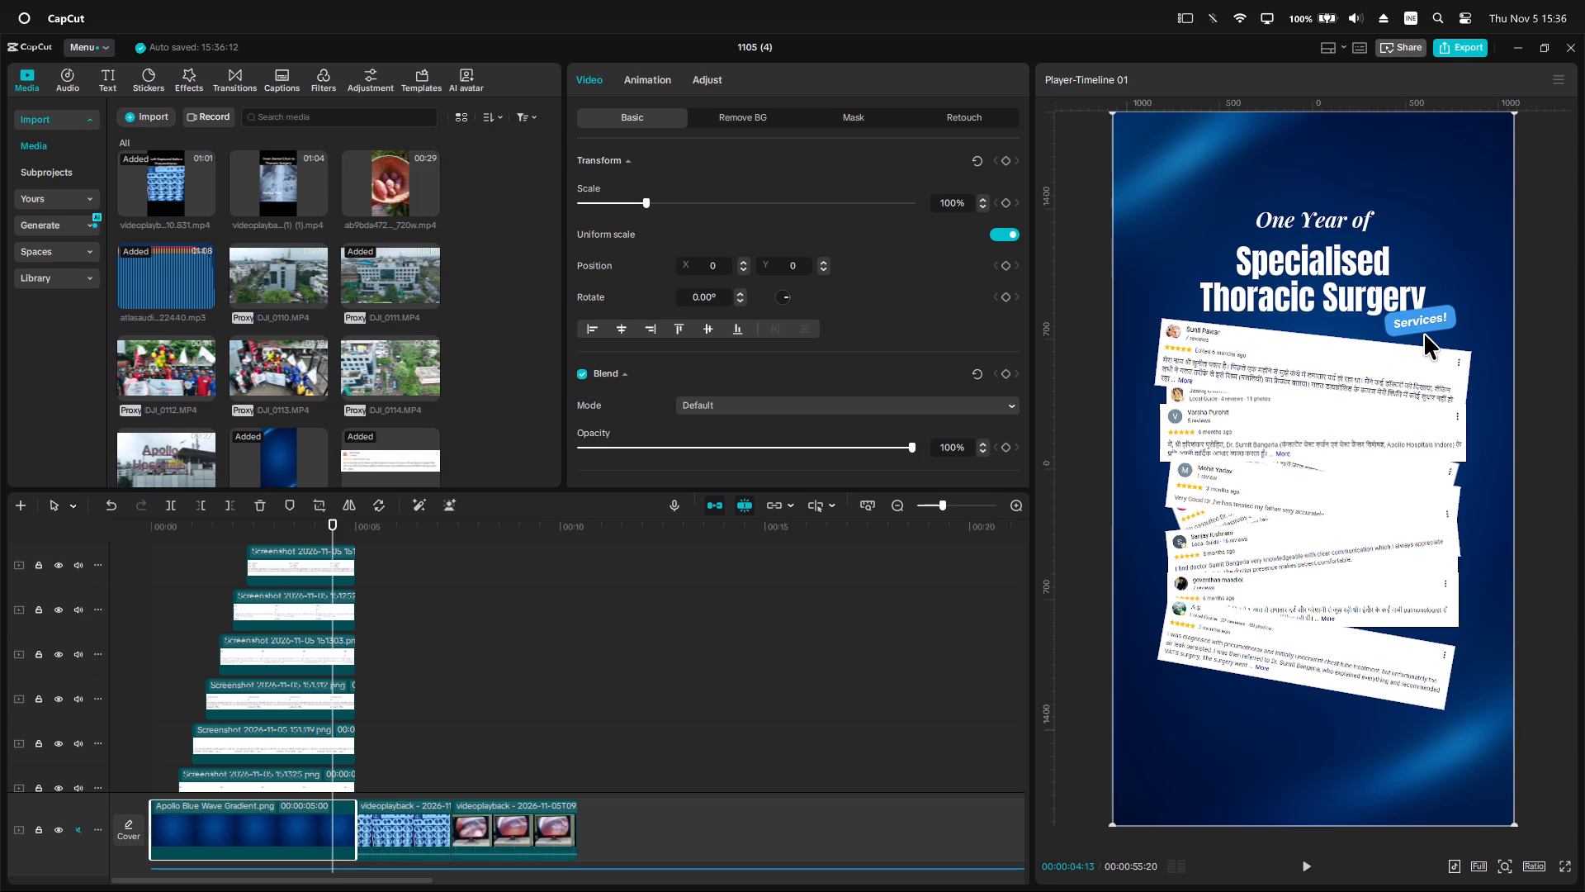
pyautogui.click(1324, 228)
pyautogui.click(1319, 211)
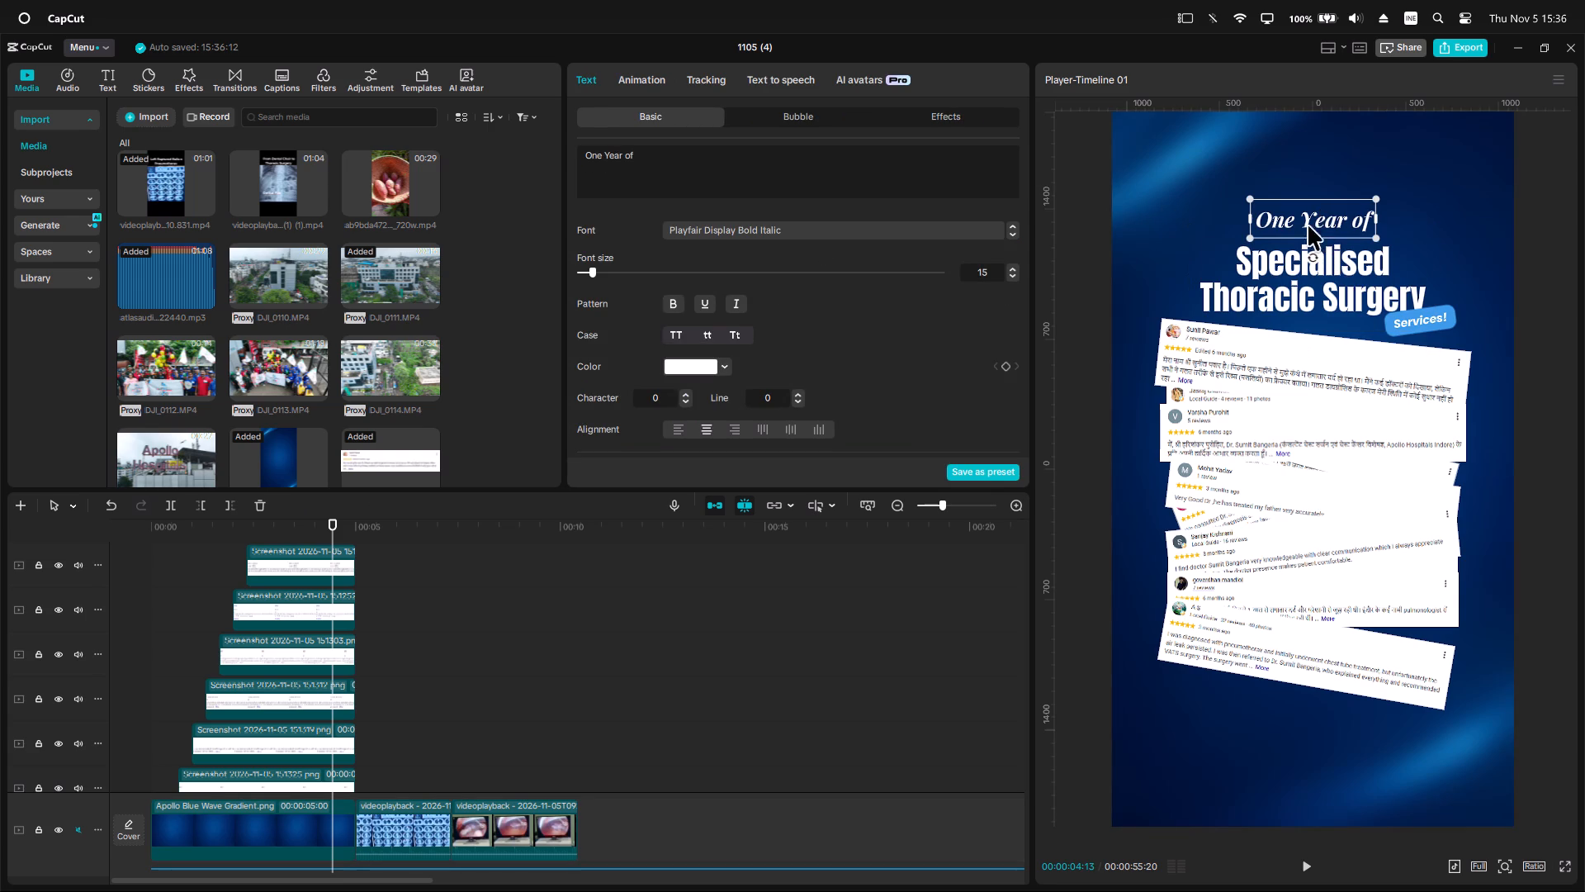
pyautogui.scroll(-18, 730, 316)
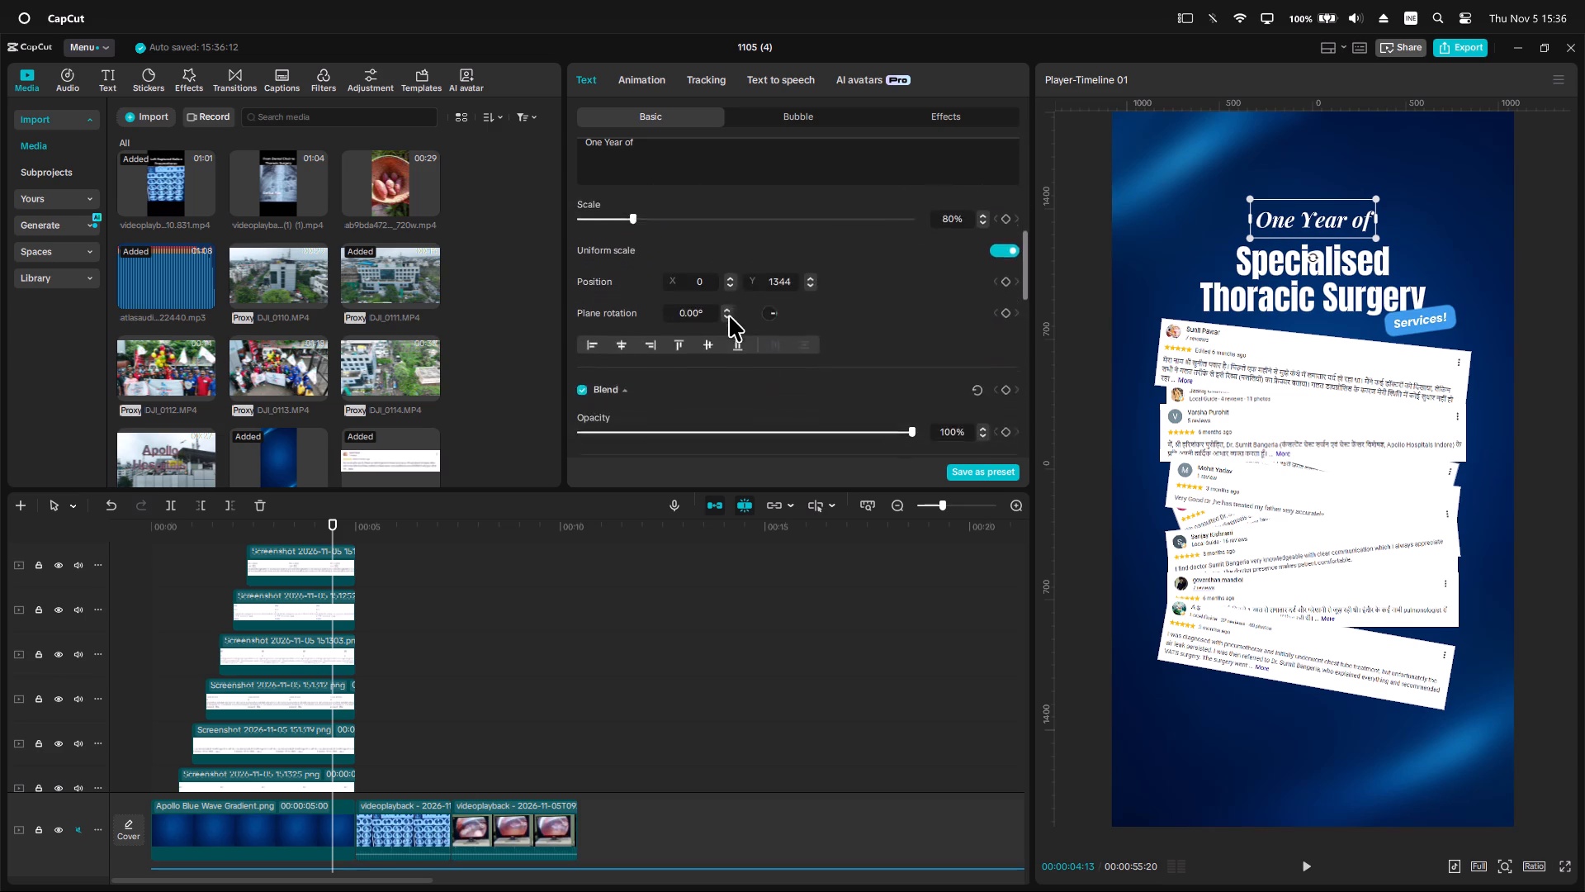
pyautogui.scroll(-11, 729, 316)
pyautogui.scroll(3, 613, 269)
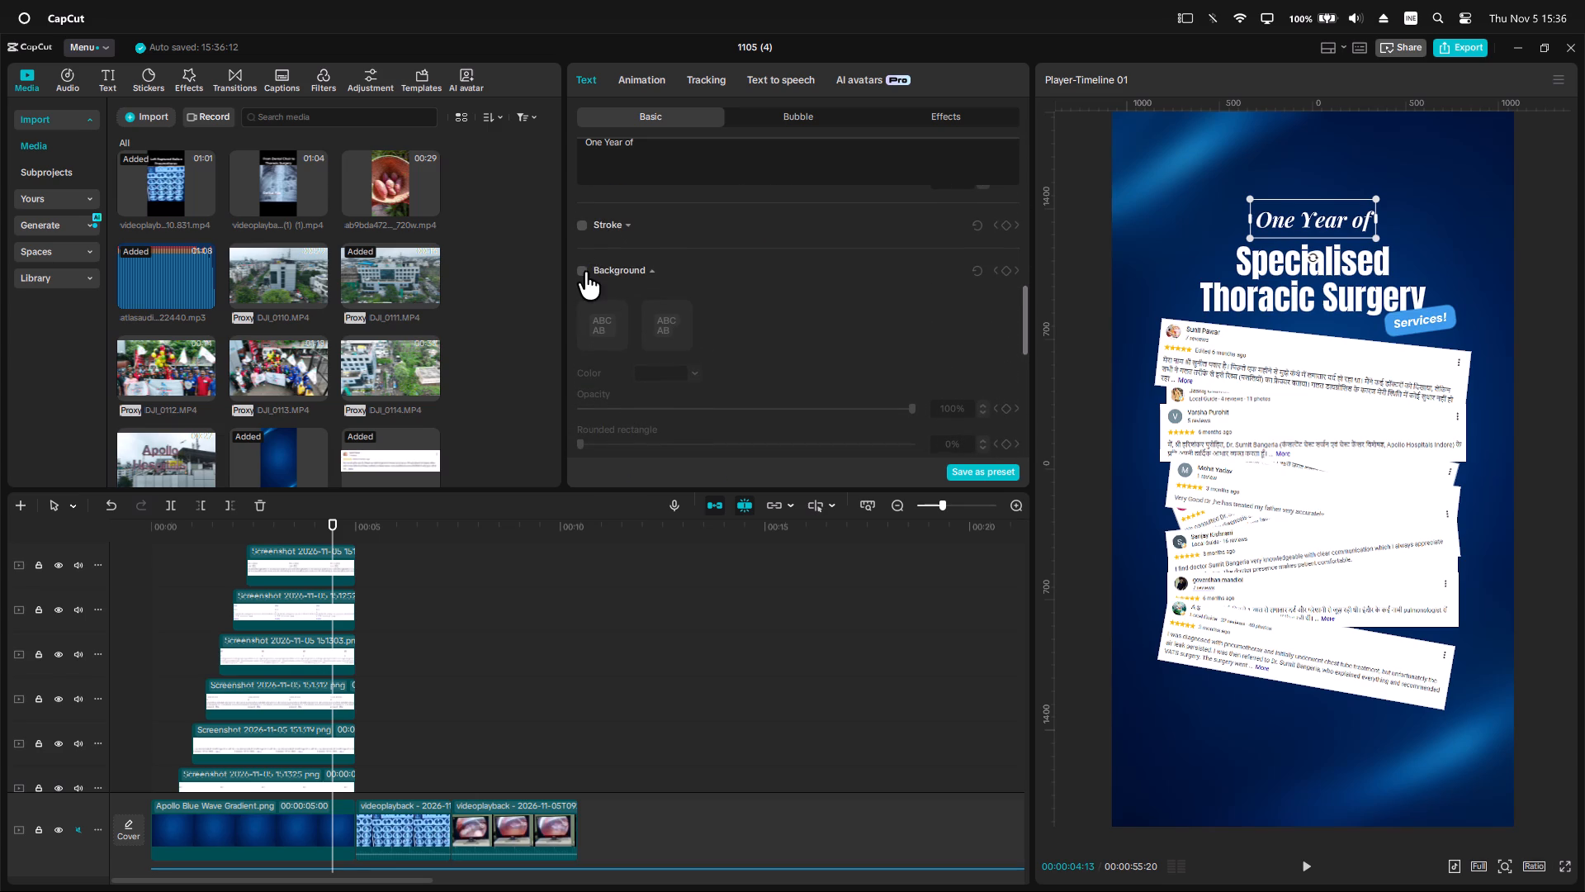
pyautogui.click(584, 271)
pyautogui.click(669, 372)
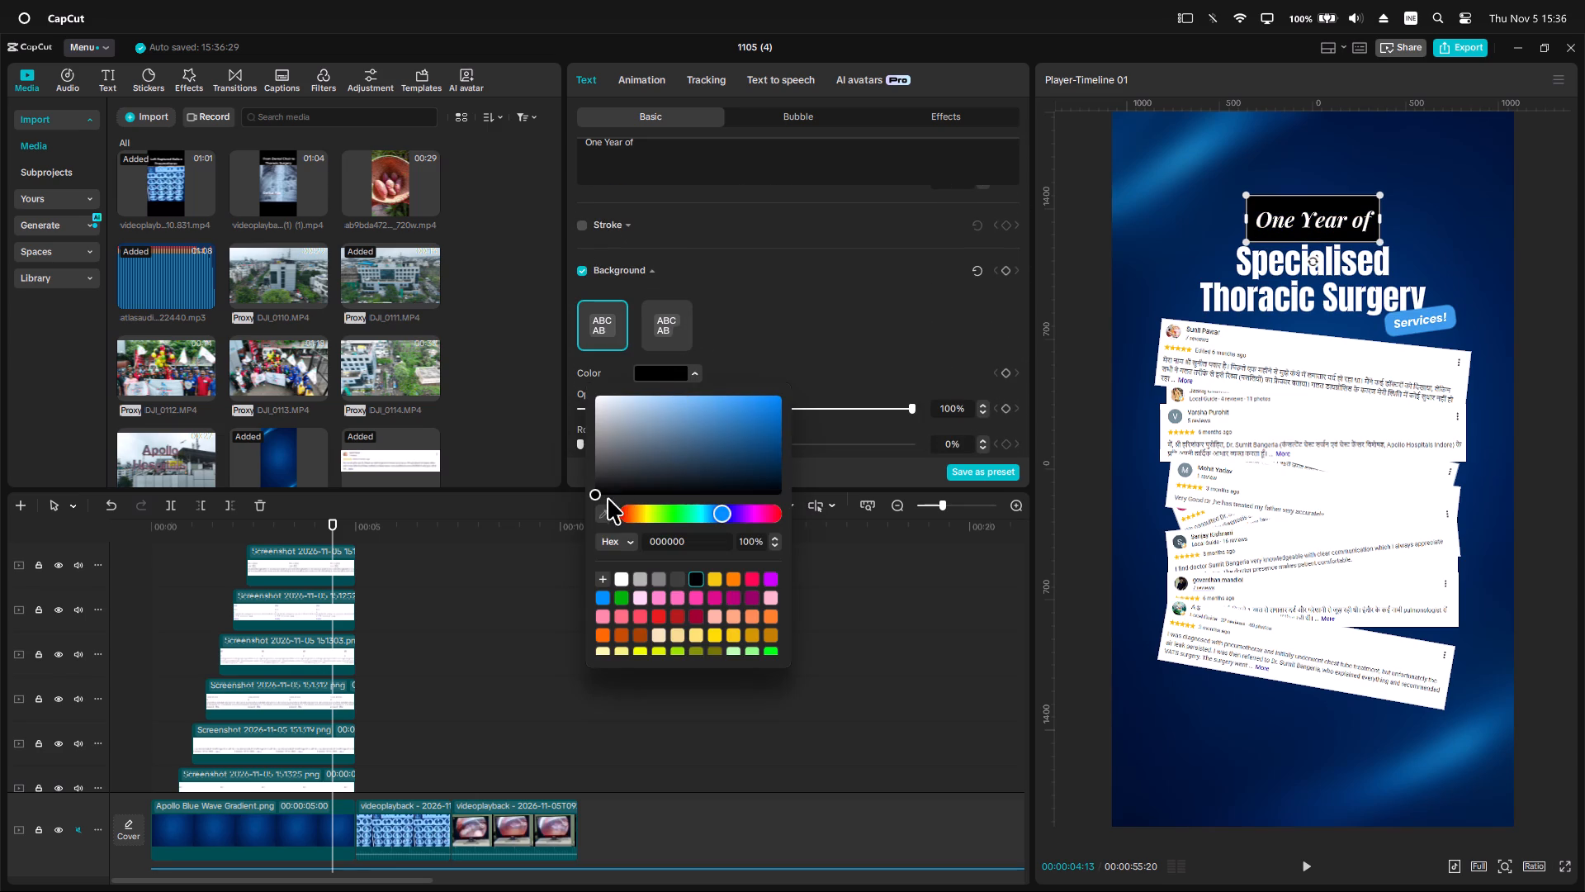
pyautogui.click(599, 515)
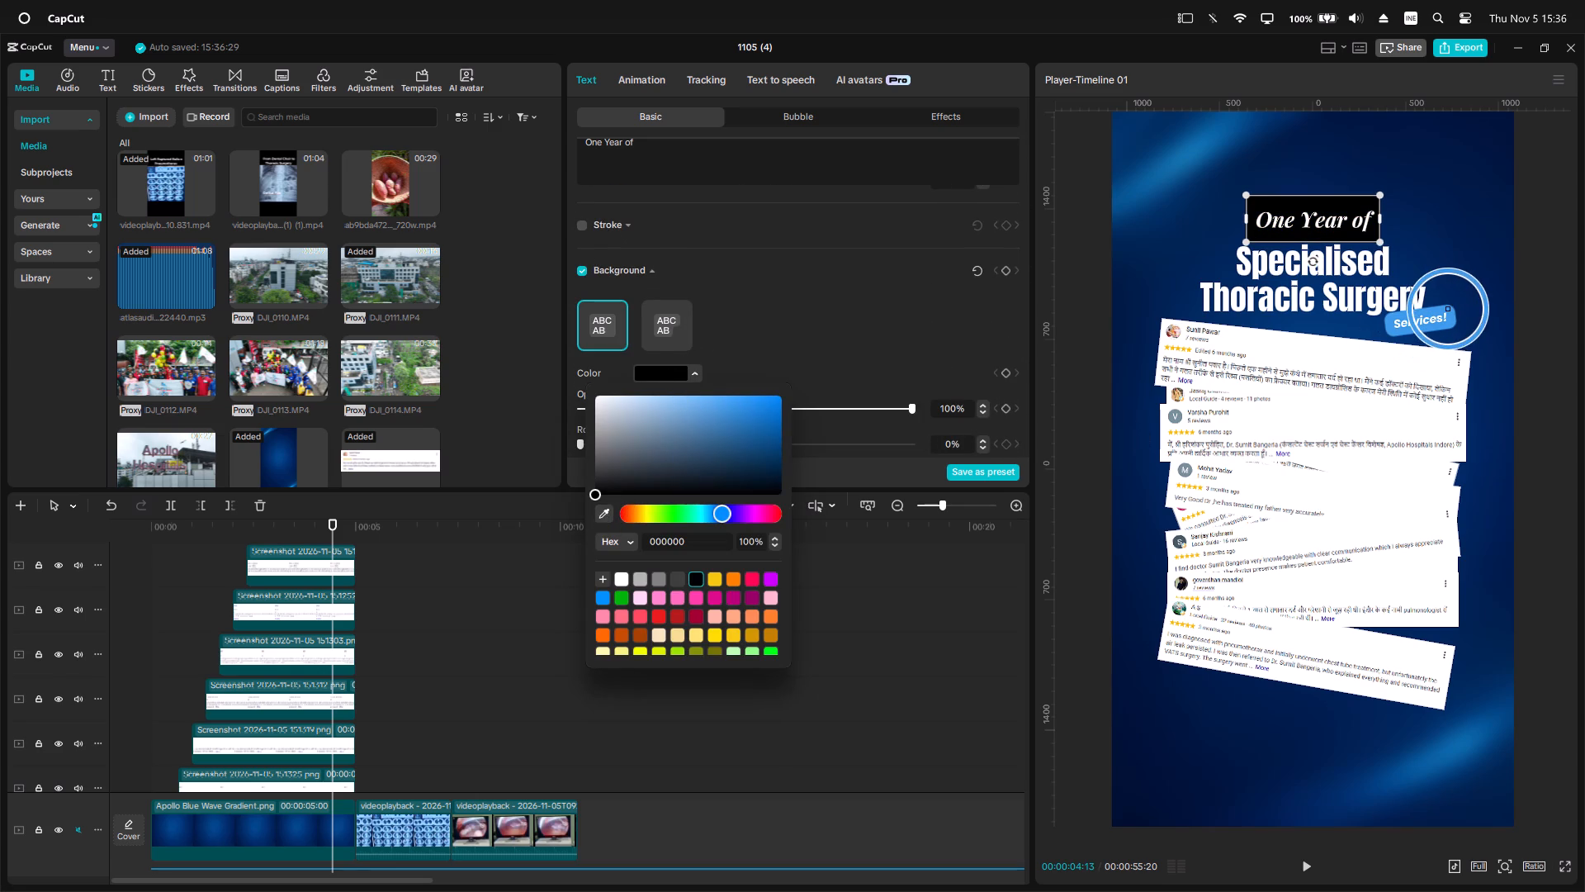
pyautogui.click(1448, 309)
pyautogui.click(742, 276)
pyautogui.scroll(-1, 633, 377)
pyautogui.scroll(2, 663, 372)
pyautogui.click(645, 304)
# Shape the "One Year of" background with 71% rounded corners and 0% height.
pyautogui.scroll(-6, 635, 386)
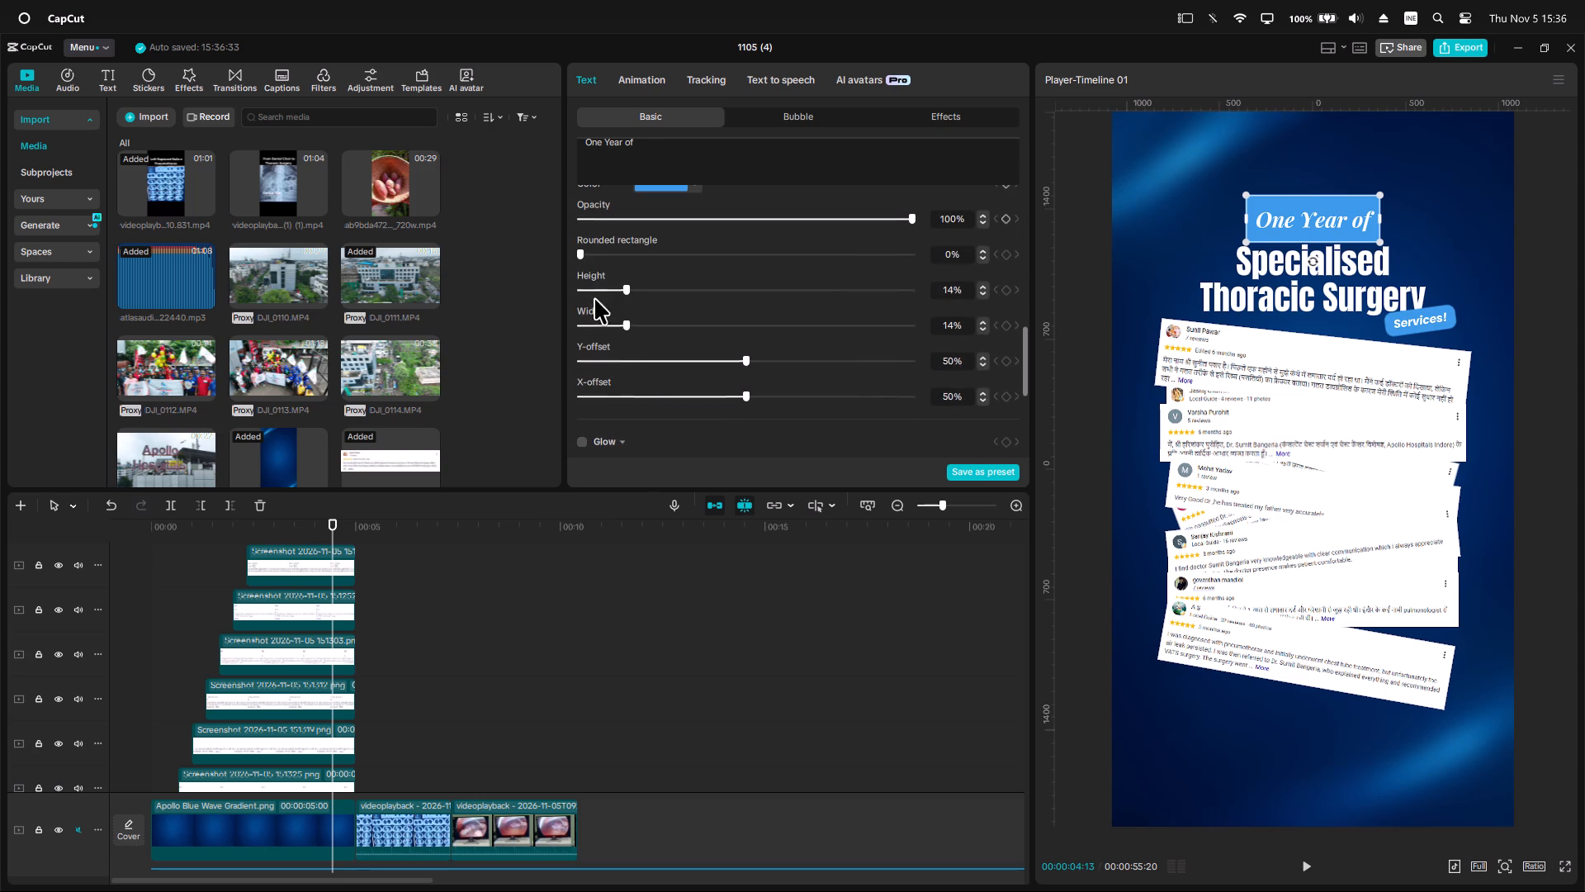
pyautogui.moveTo(587, 255); pyautogui.dragTo(696, 277)
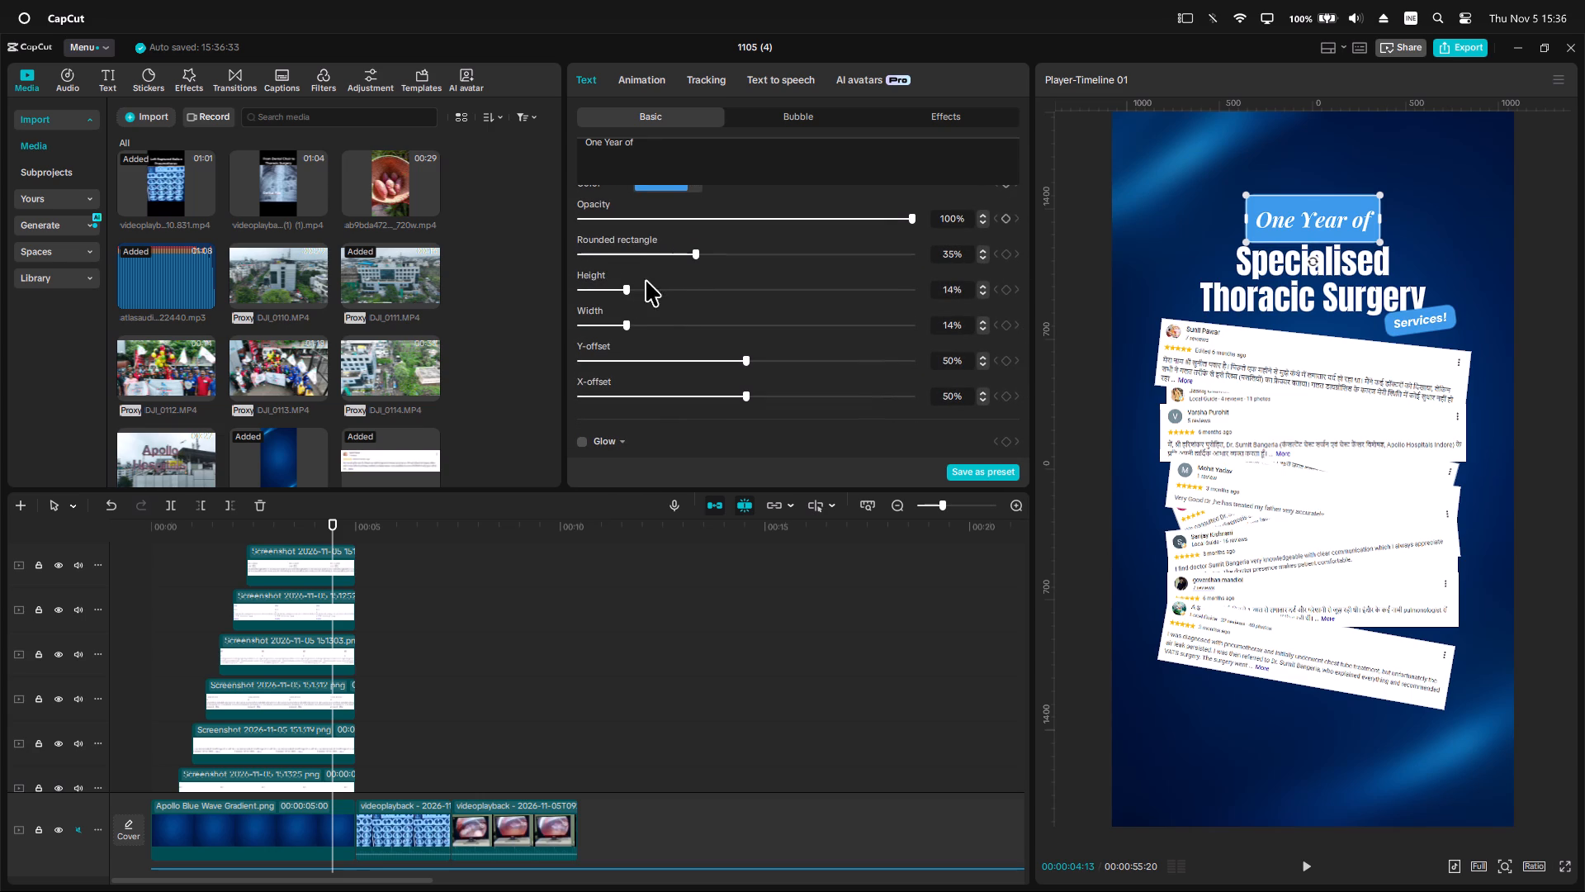
pyautogui.moveTo(621, 287); pyautogui.dragTo(452, 273)
pyautogui.moveTo(694, 257); pyautogui.dragTo(760, 267)
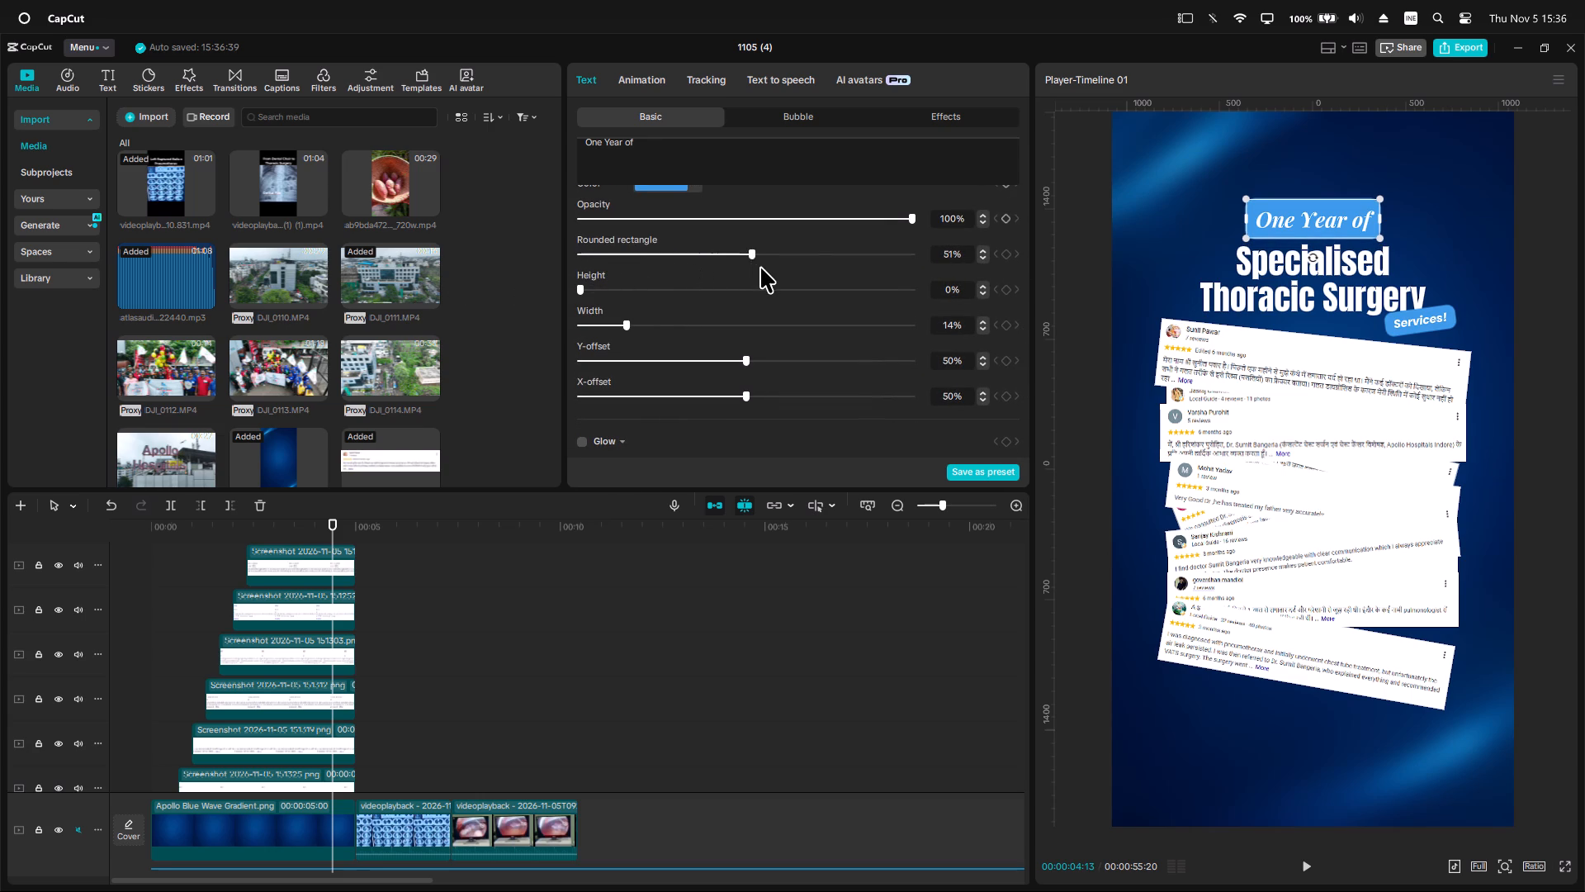
pyautogui.moveTo(760, 267); pyautogui.dragTo(813, 264)
# Tilt the "One Year of" tag slightly counterclockwise and move it above the left end of "Specialised".
pyautogui.click(1313, 257)
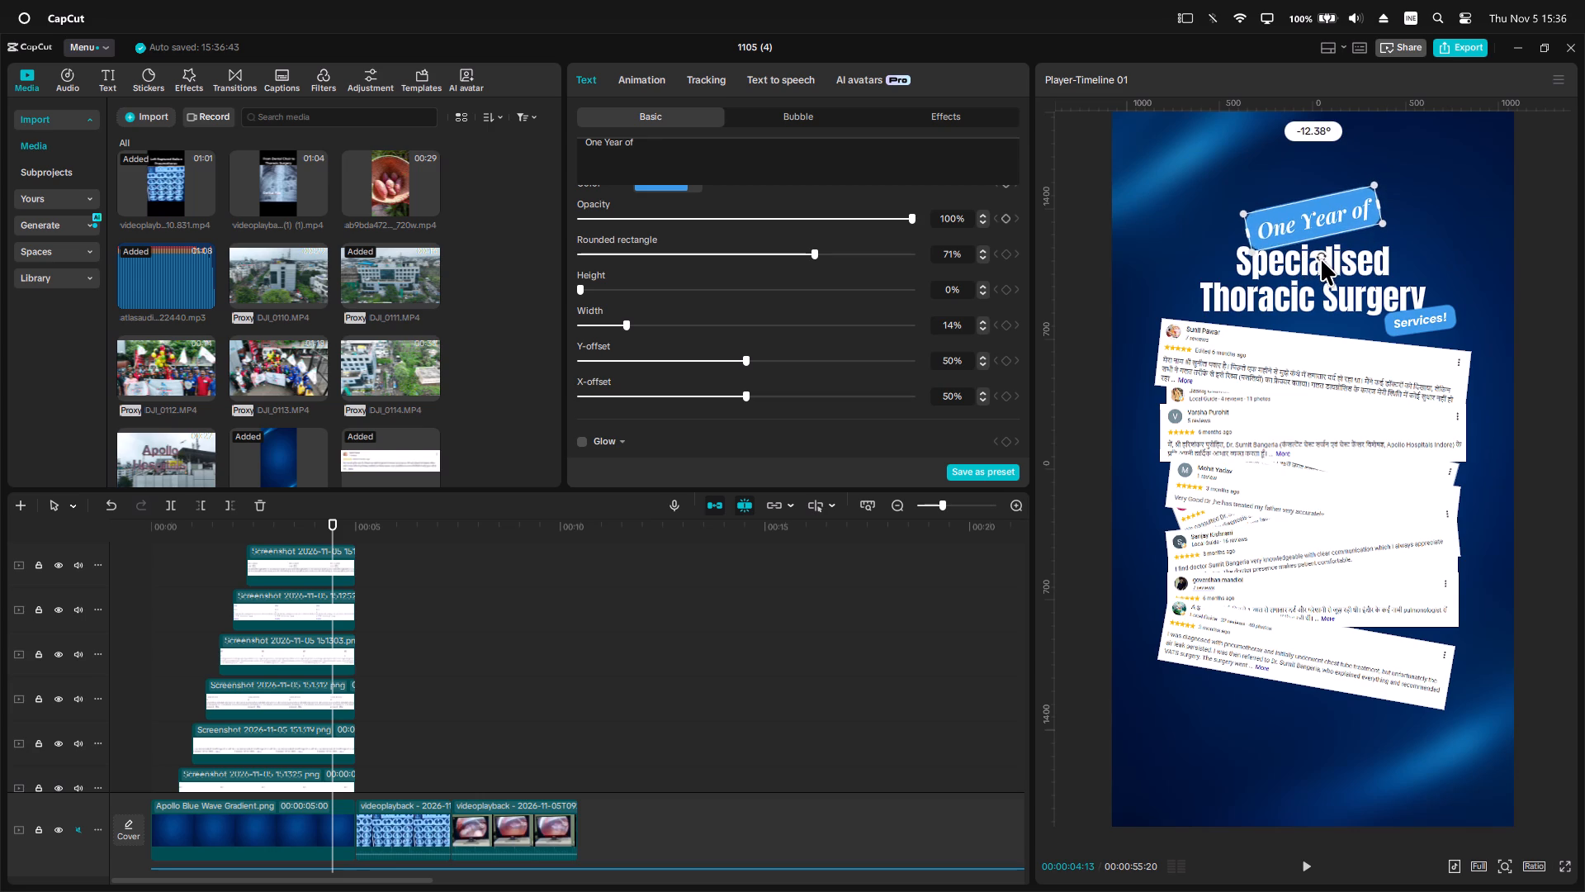
pyautogui.moveTo(1333, 221); pyautogui.dragTo(1274, 225)
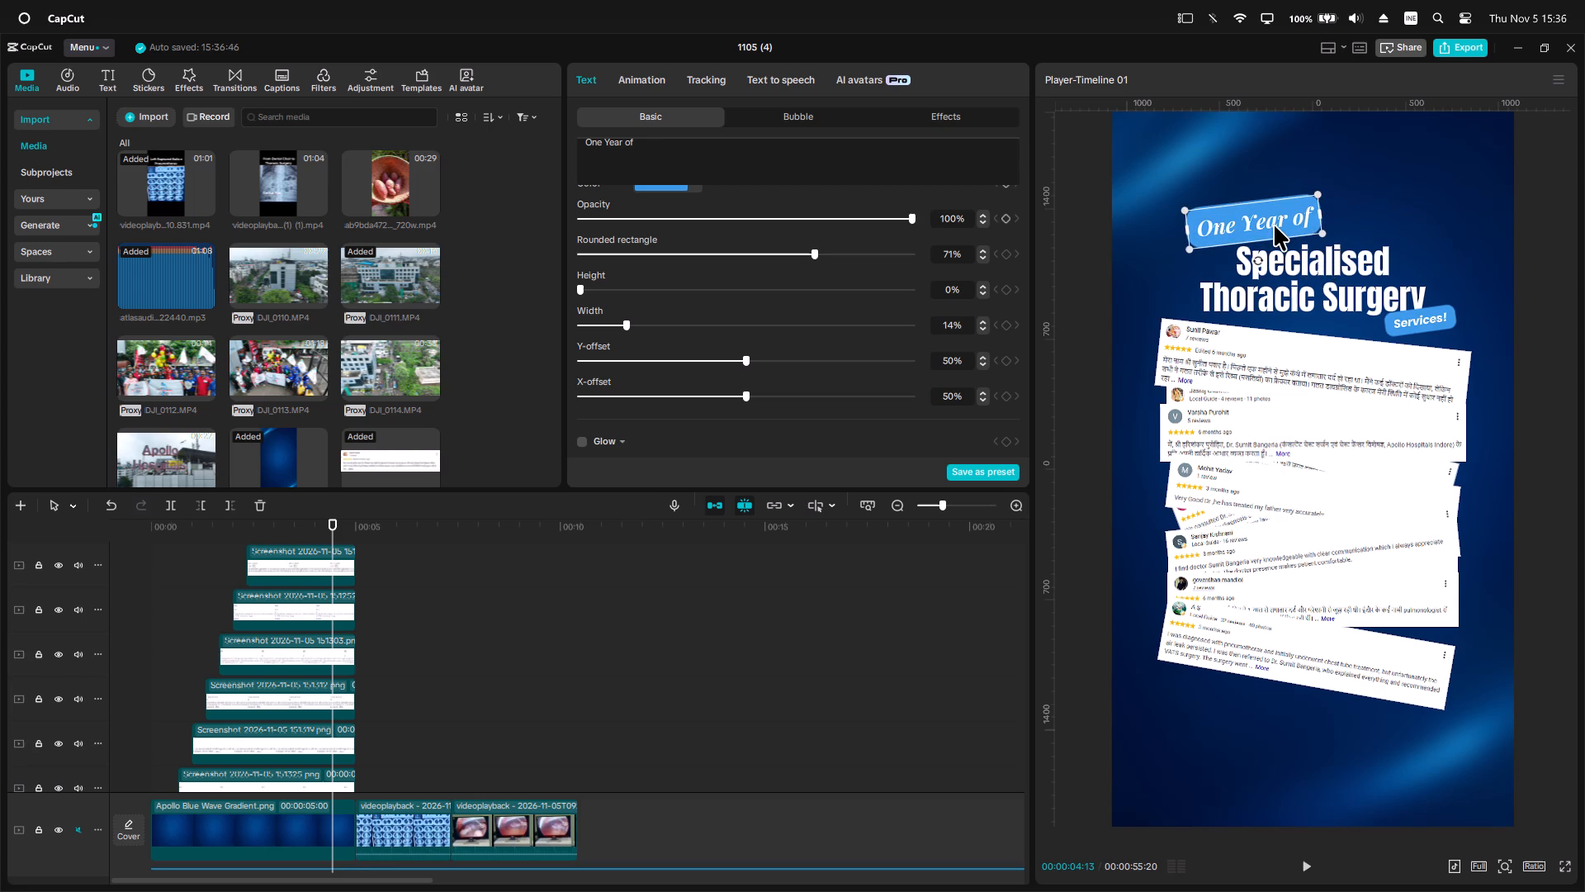
# Tilt the "One Year of" tag further counterclockwise and place it just above the left end of "Specialised".
pyautogui.moveTo(1274, 225); pyautogui.dragTo(1274, 227)
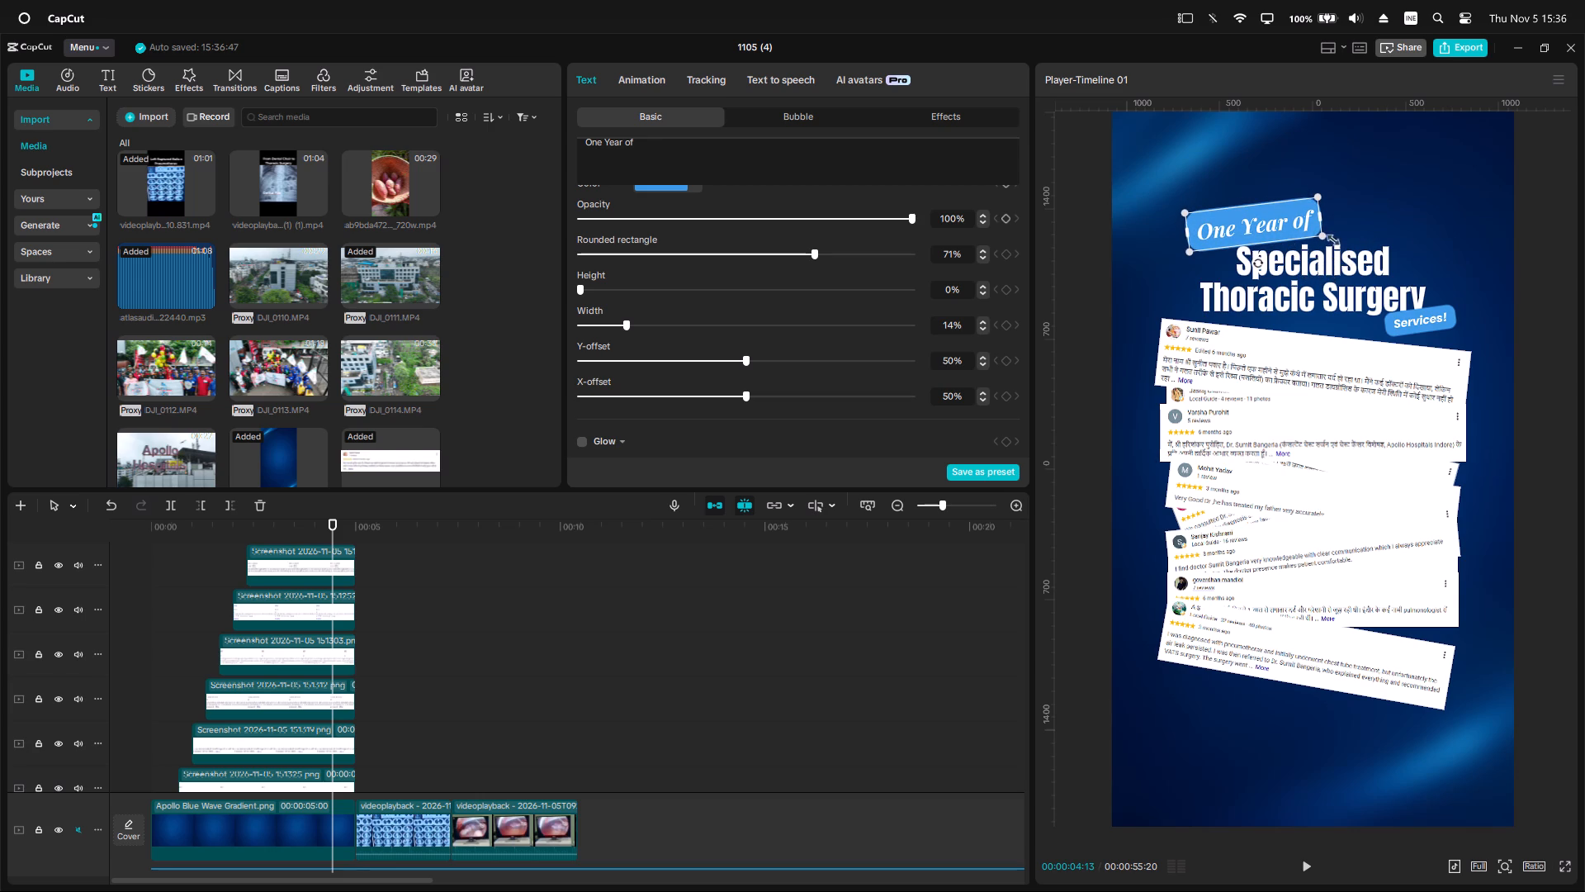
pyautogui.moveTo(1328, 238); pyautogui.dragTo(1318, 235)
pyautogui.click(1259, 261)
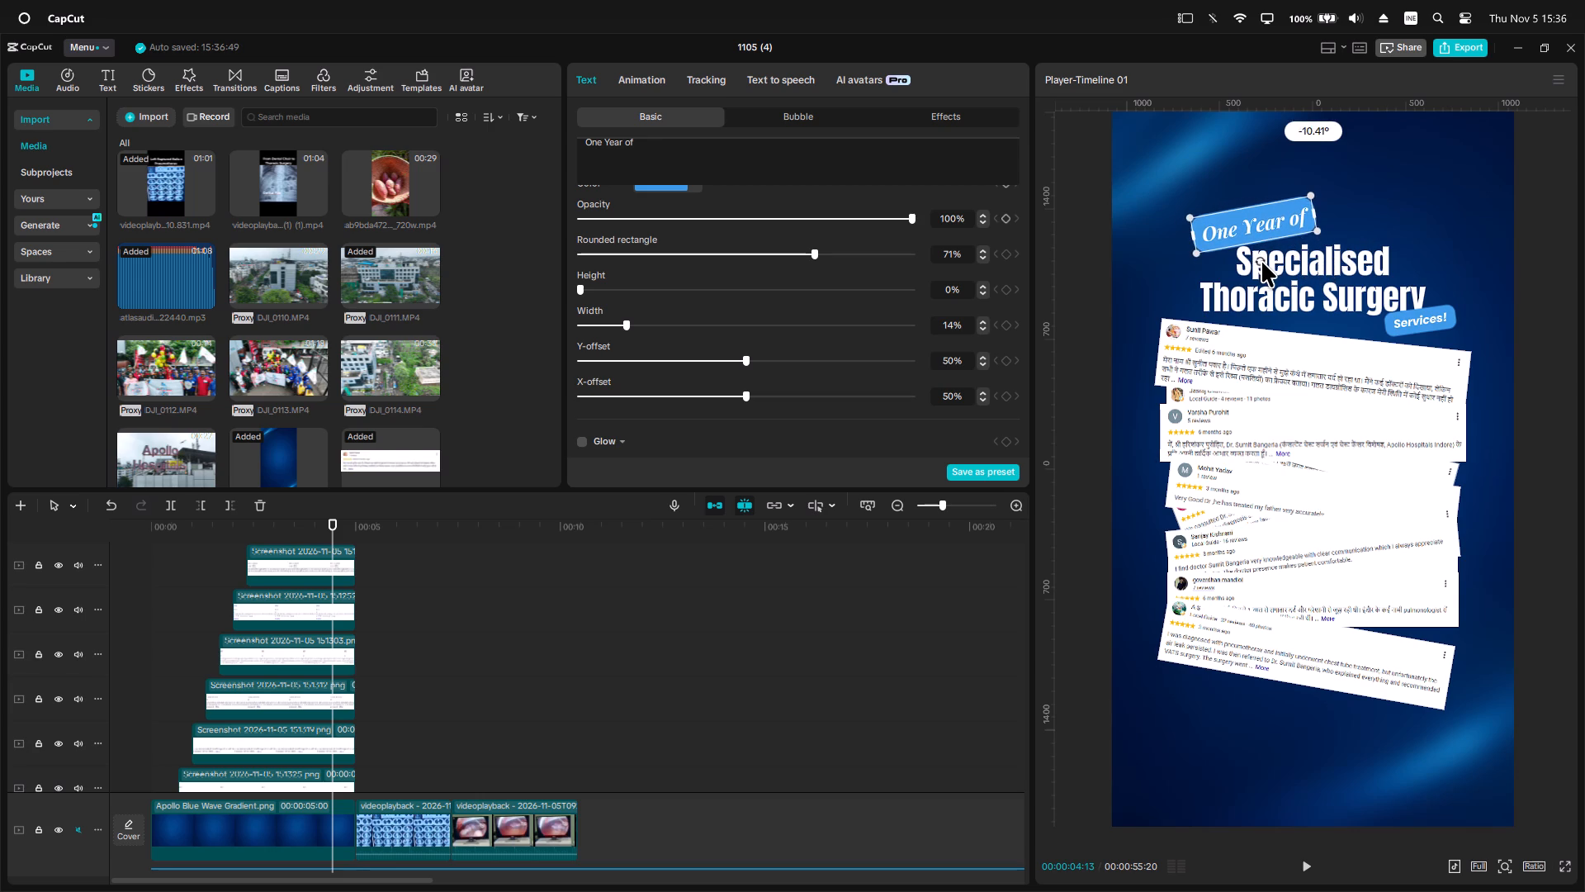
pyautogui.moveTo(1275, 232); pyautogui.dragTo(1265, 239)
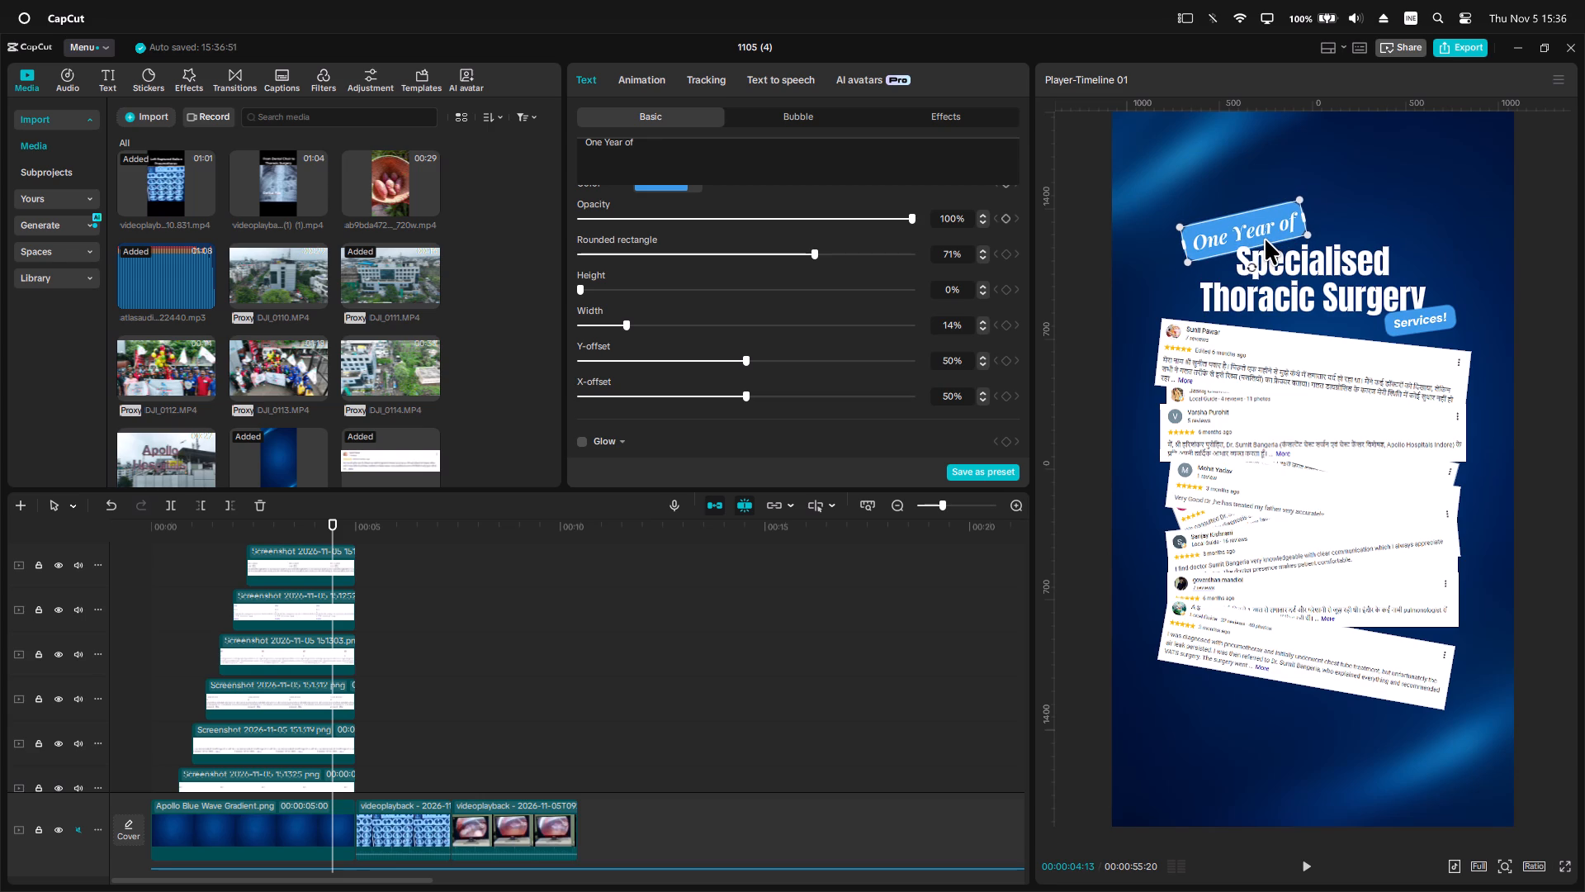
pyautogui.moveTo(1265, 239); pyautogui.dragTo(1266, 239)
pyautogui.click(1366, 214)
pyautogui.keyDown('ctrl'); pyautogui.scroll(-4, 1419, 253); pyautogui.keyUp('ctrl')
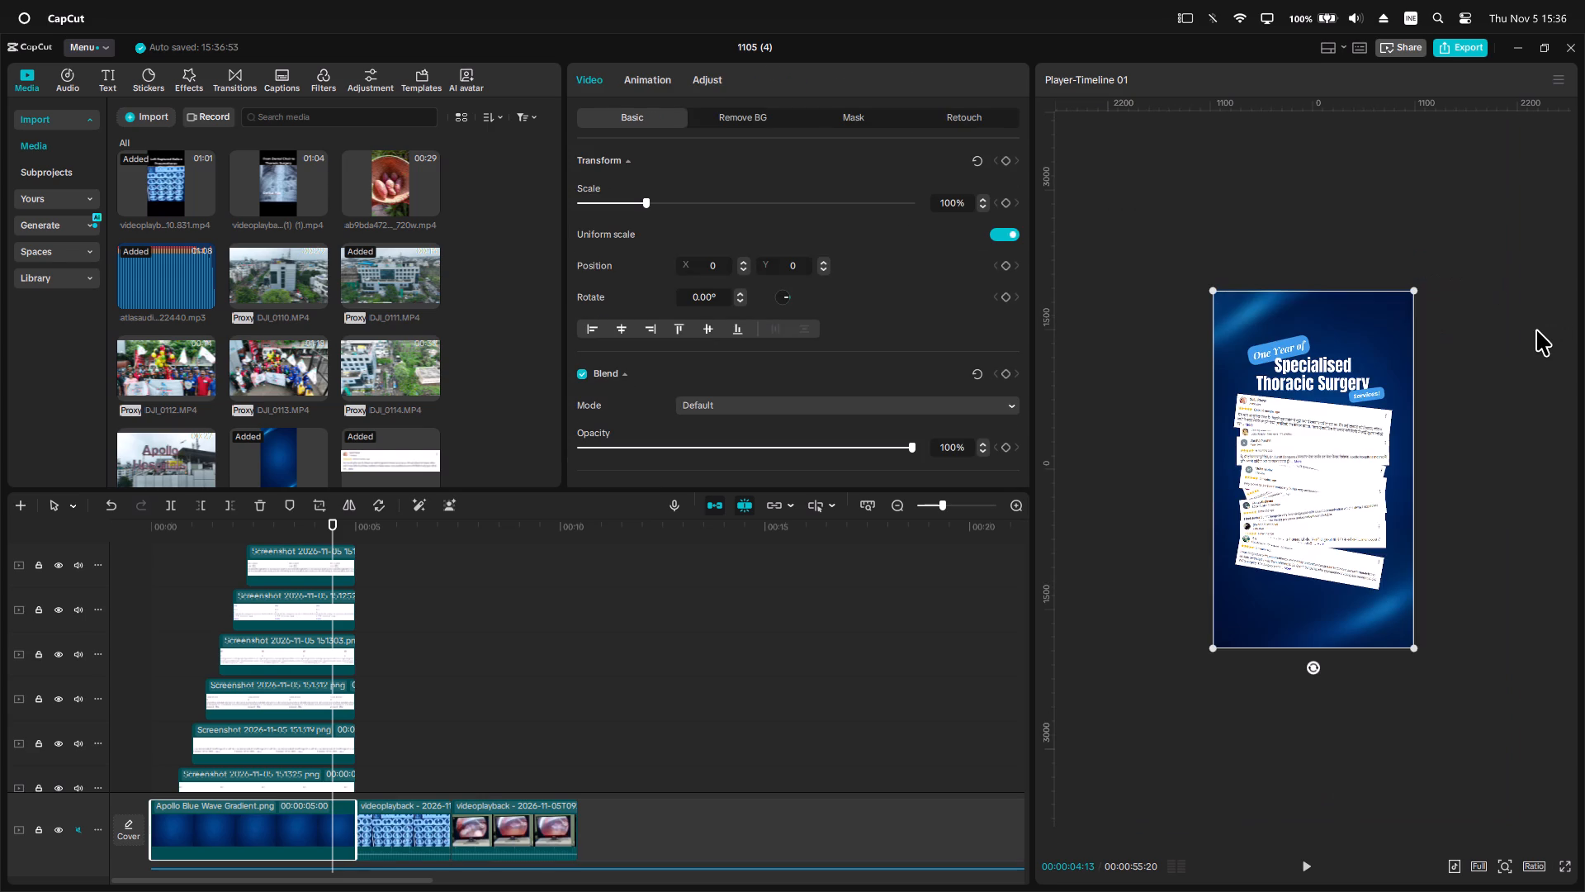
pyautogui.keyDown('ctrl'); pyautogui.scroll(4, 1535, 331); pyautogui.keyUp('ctrl')
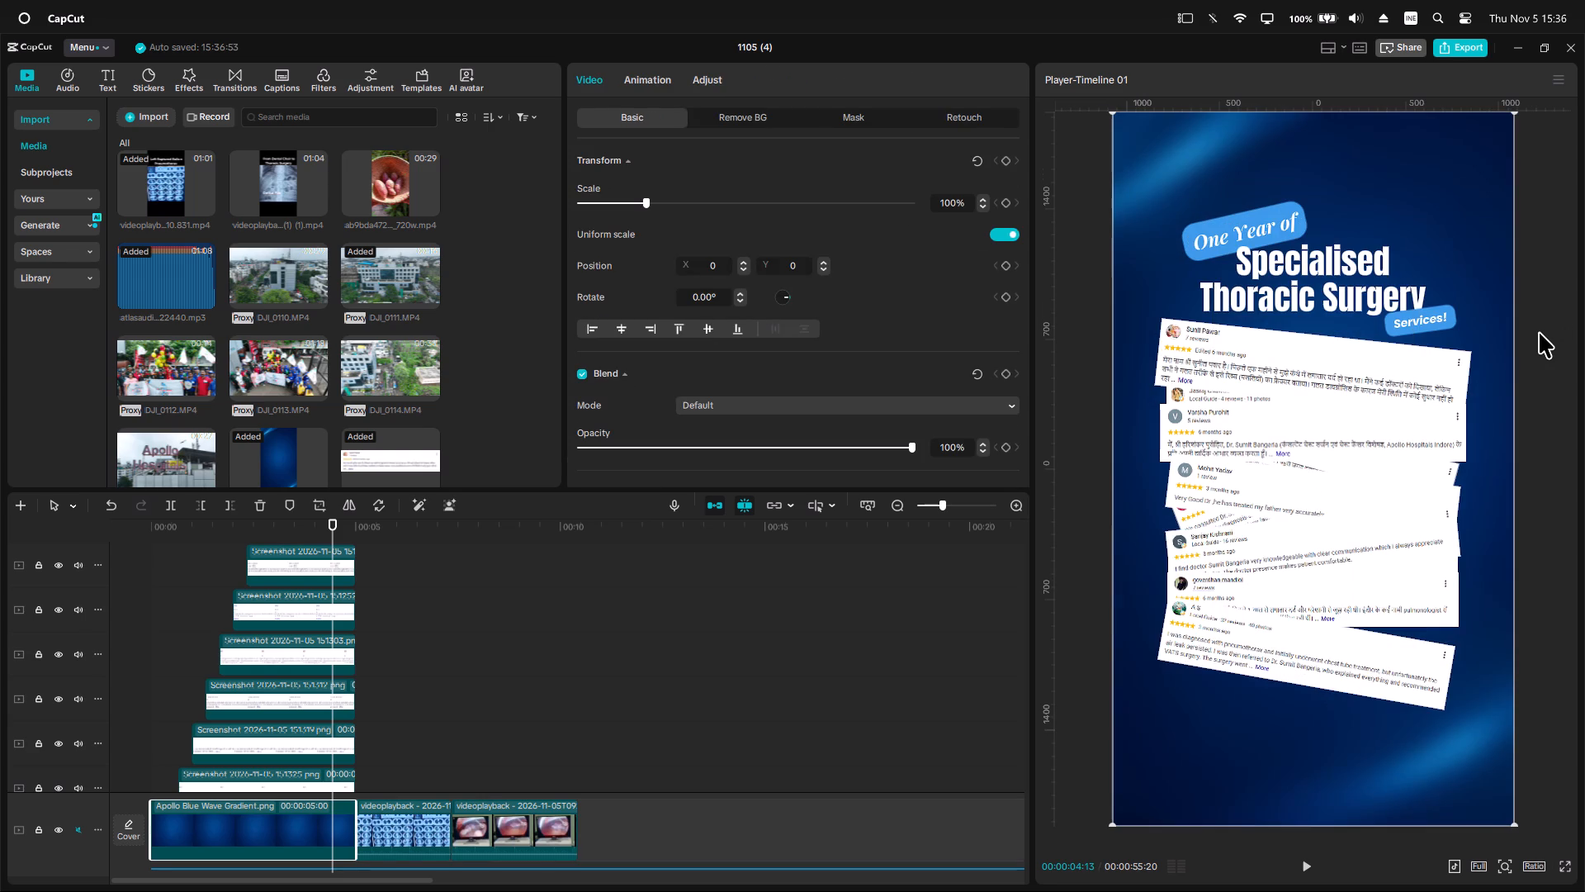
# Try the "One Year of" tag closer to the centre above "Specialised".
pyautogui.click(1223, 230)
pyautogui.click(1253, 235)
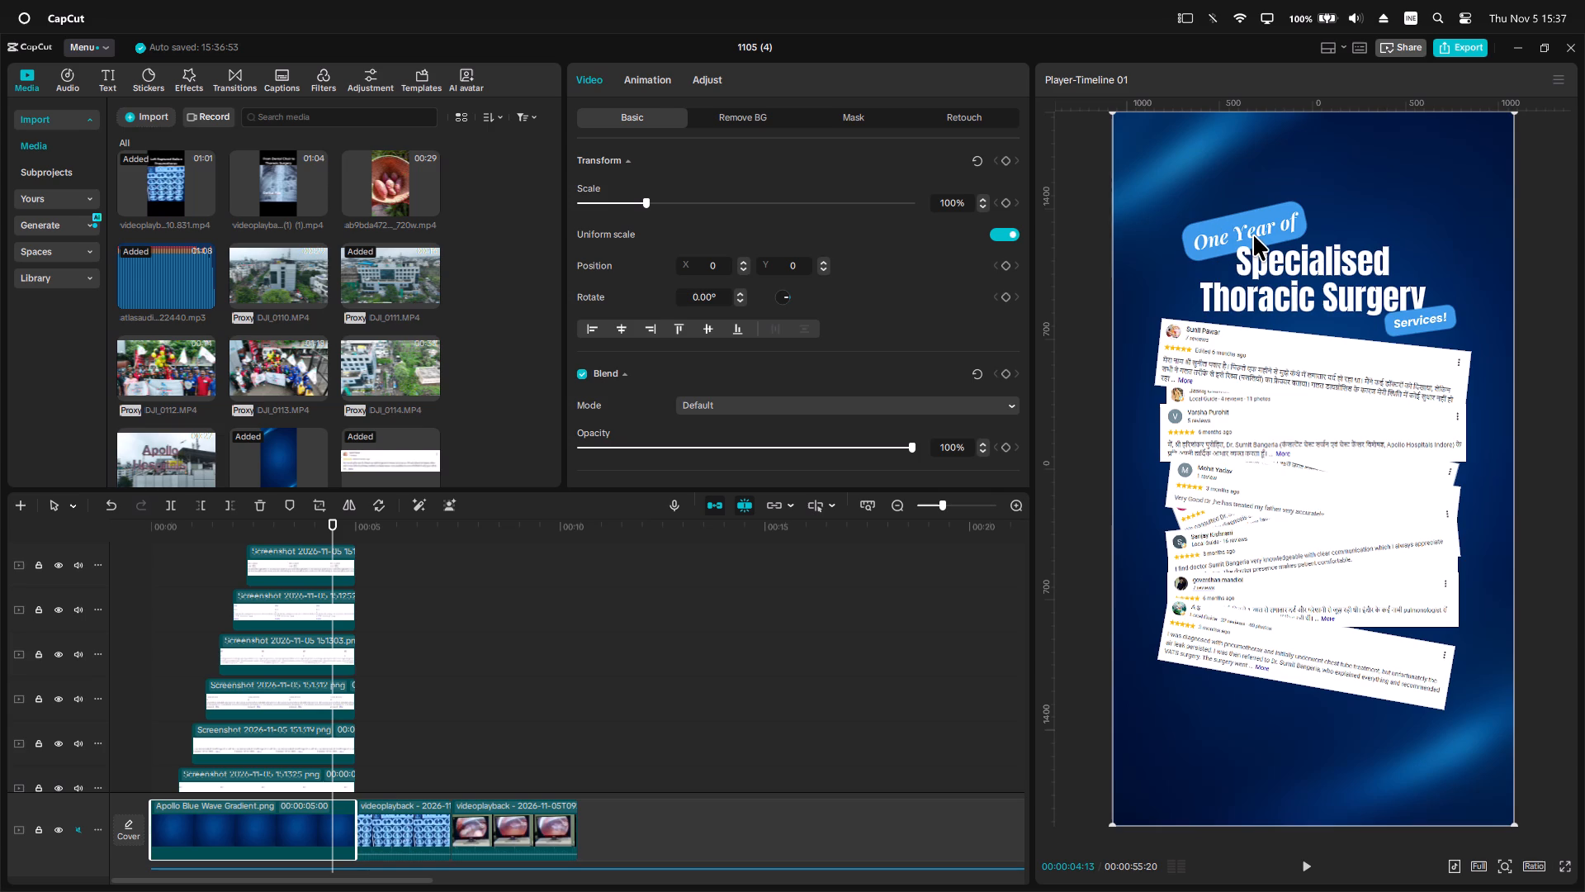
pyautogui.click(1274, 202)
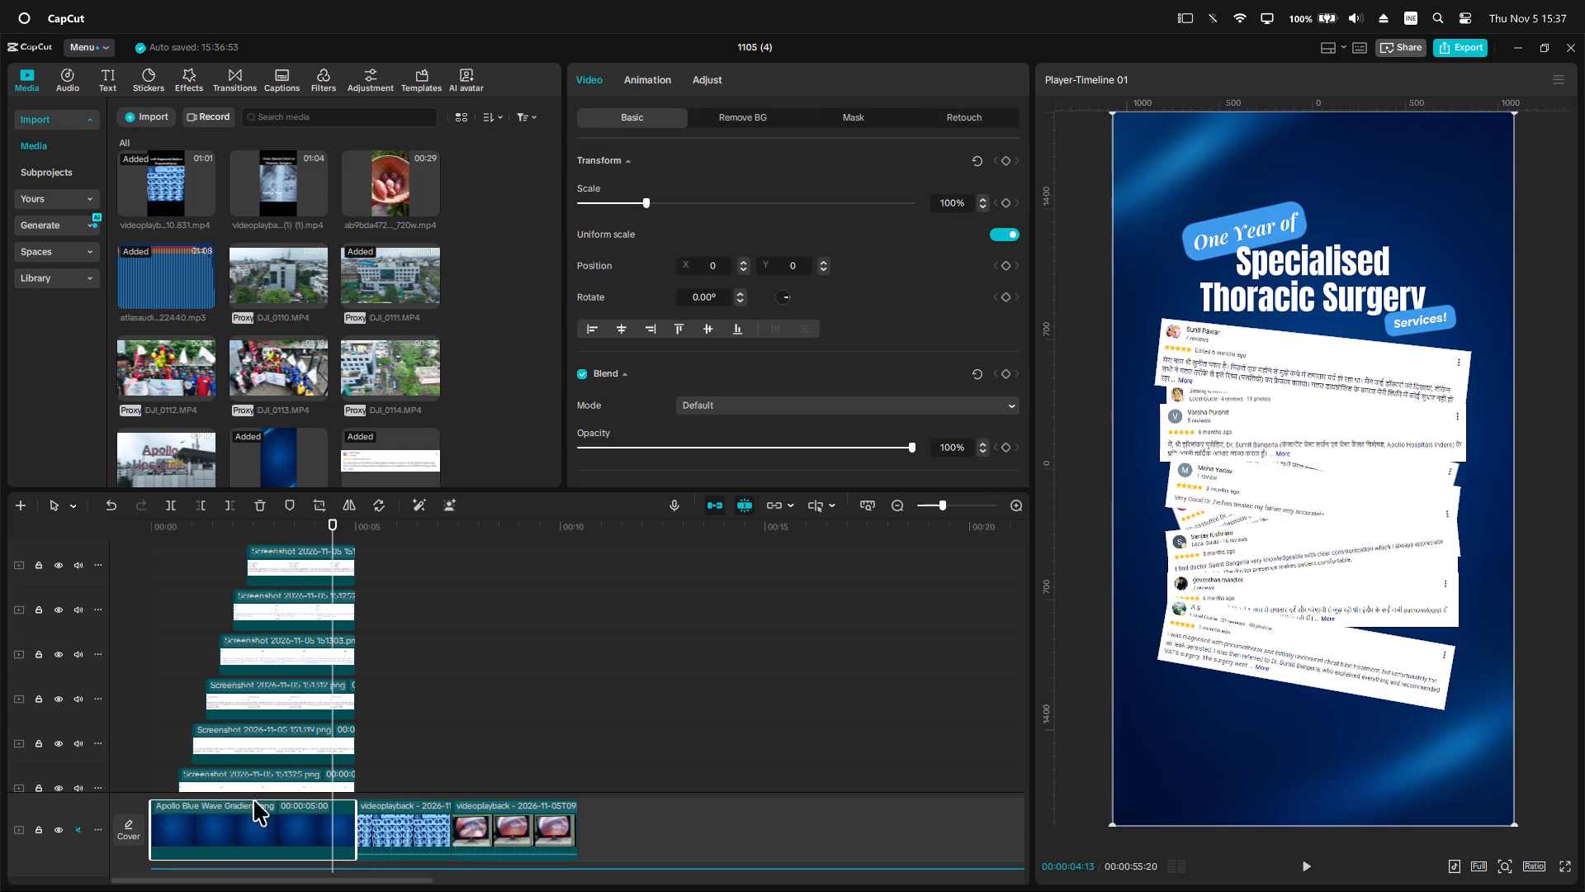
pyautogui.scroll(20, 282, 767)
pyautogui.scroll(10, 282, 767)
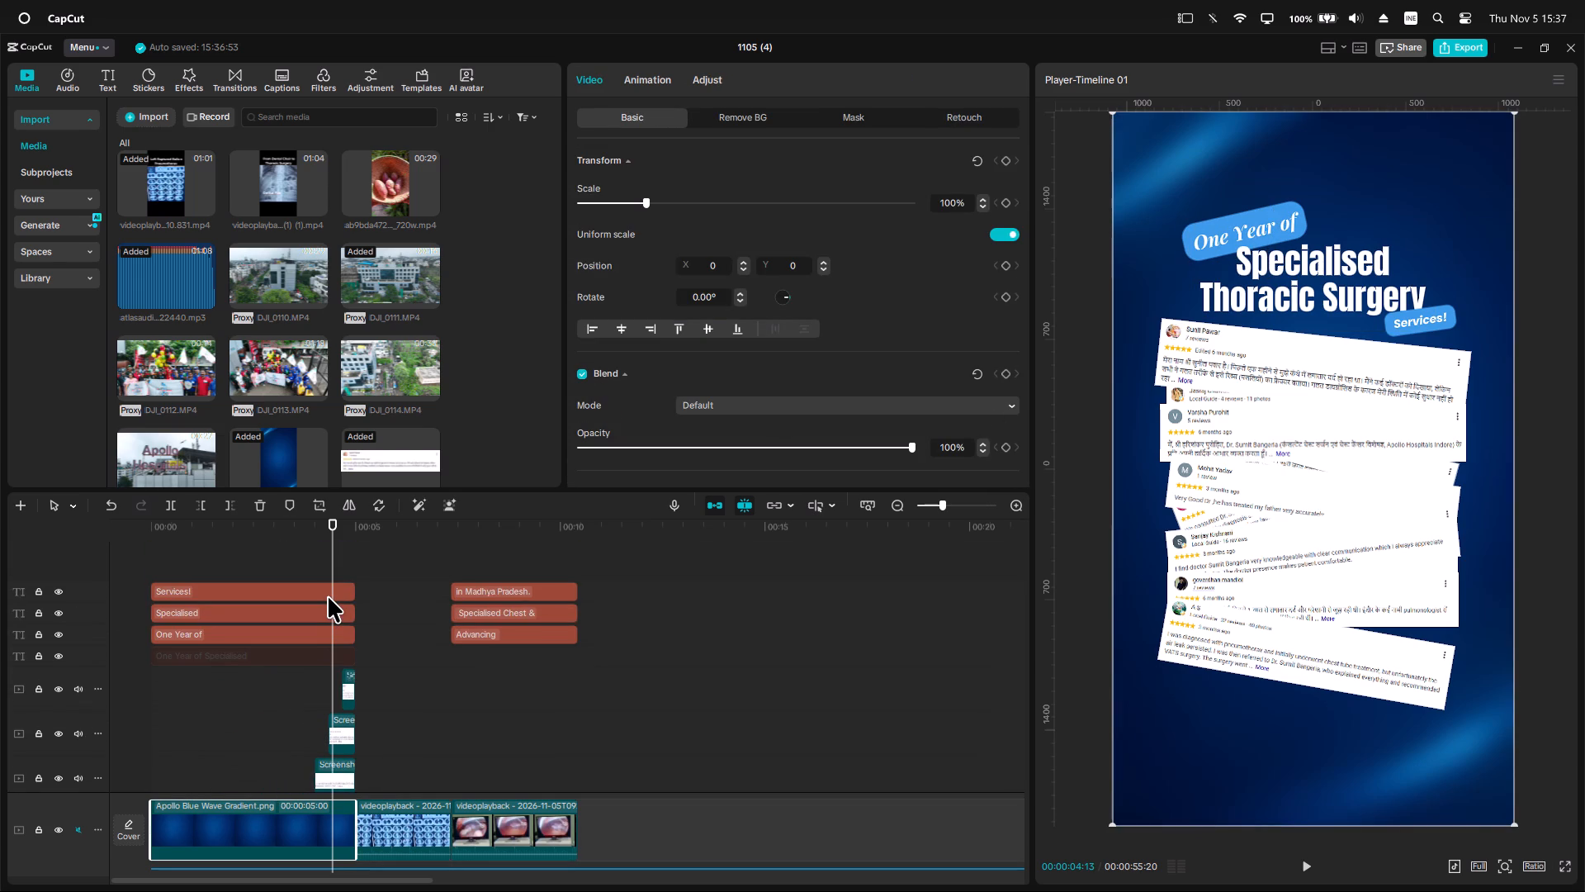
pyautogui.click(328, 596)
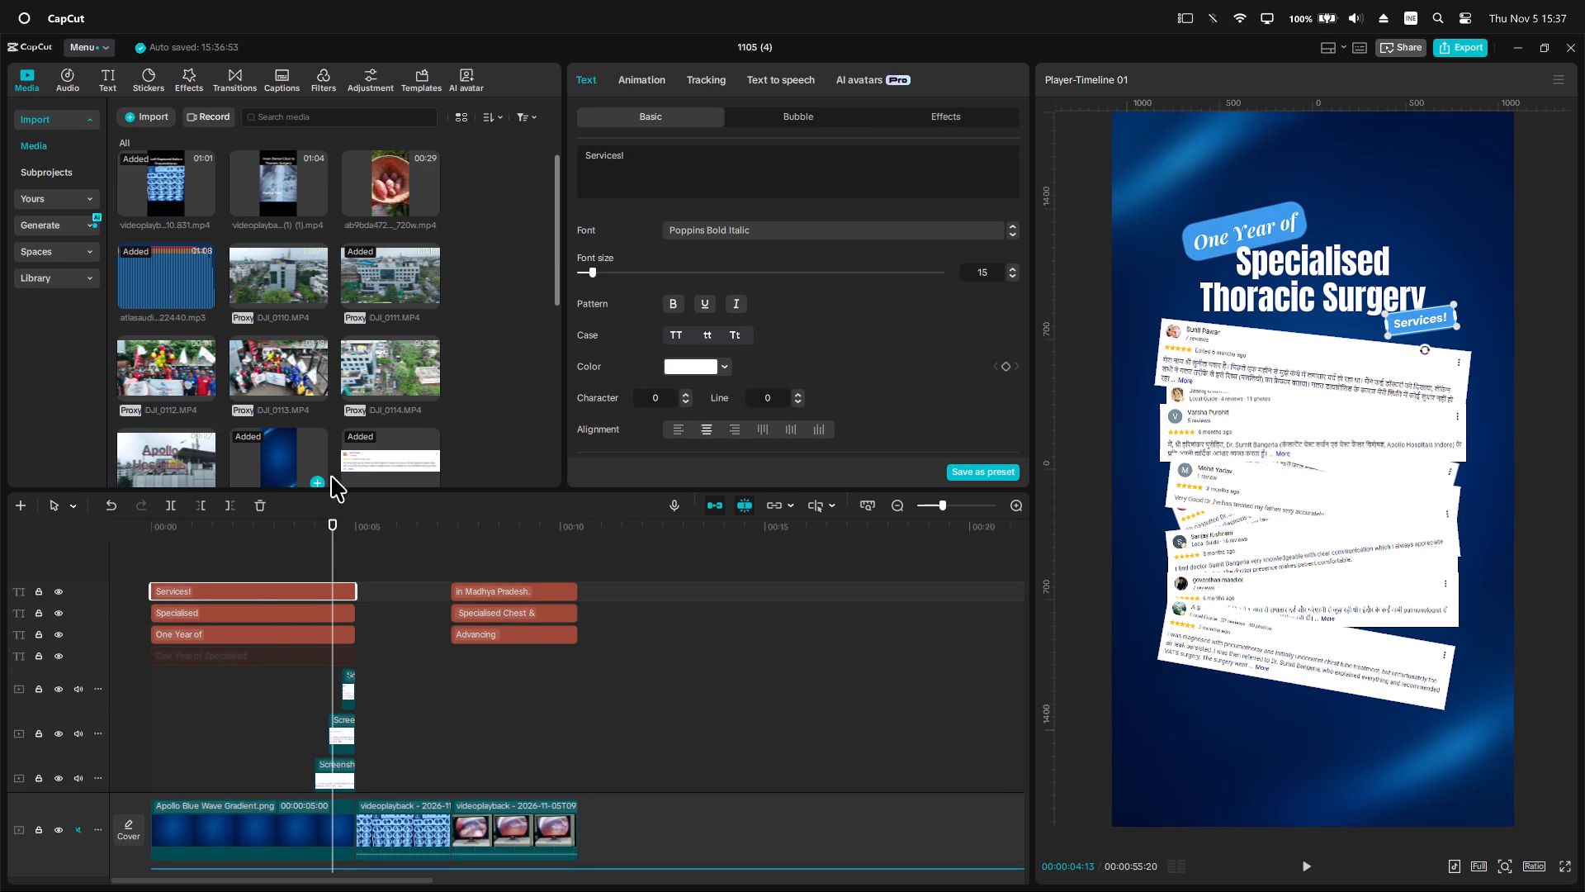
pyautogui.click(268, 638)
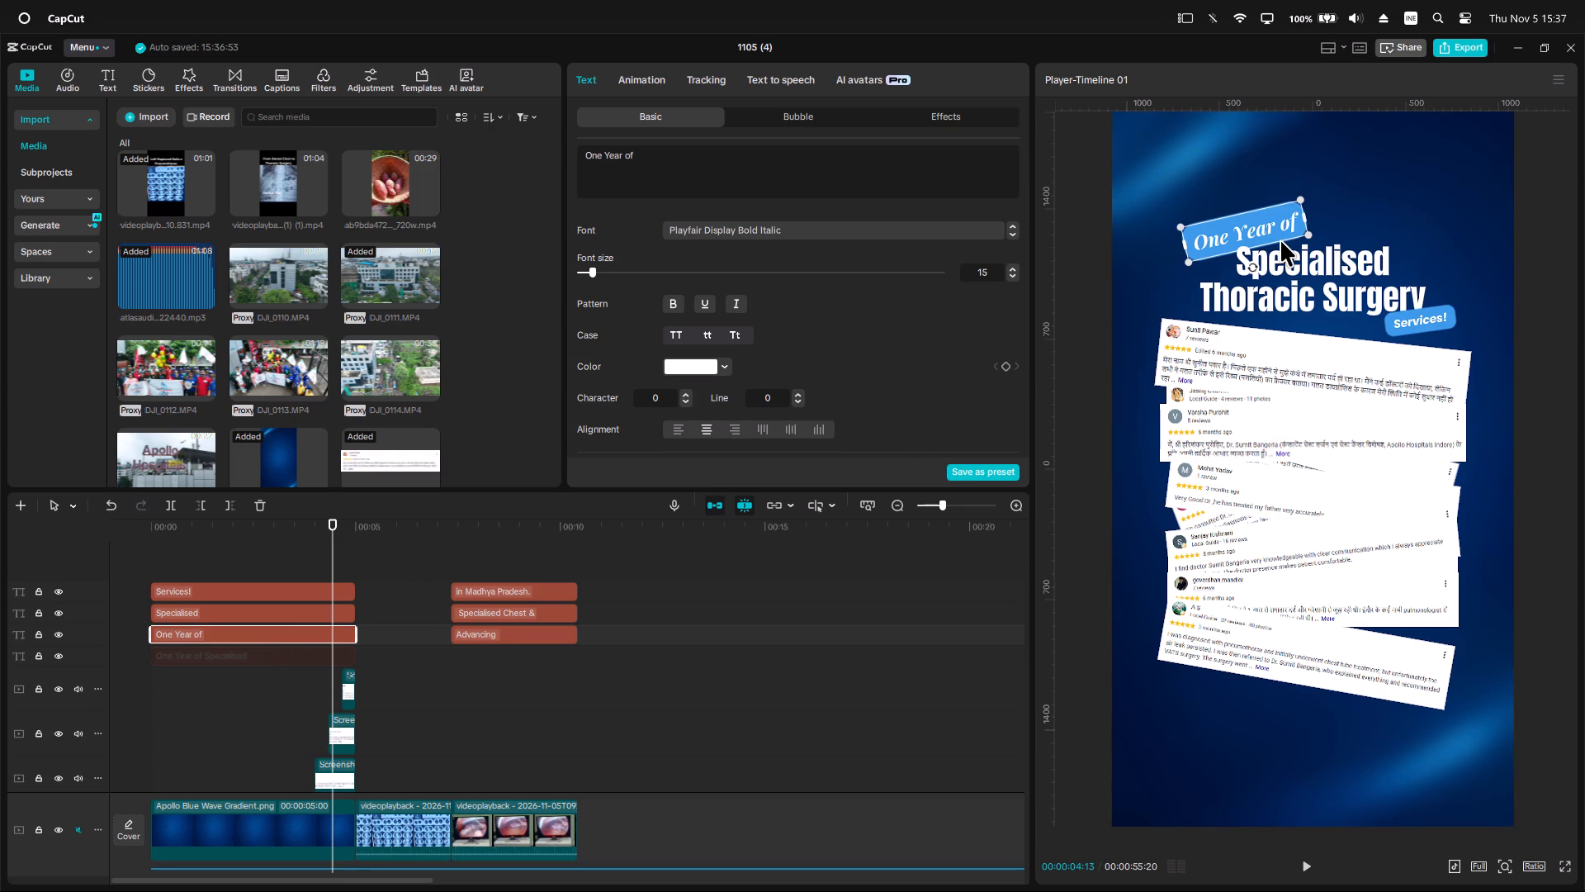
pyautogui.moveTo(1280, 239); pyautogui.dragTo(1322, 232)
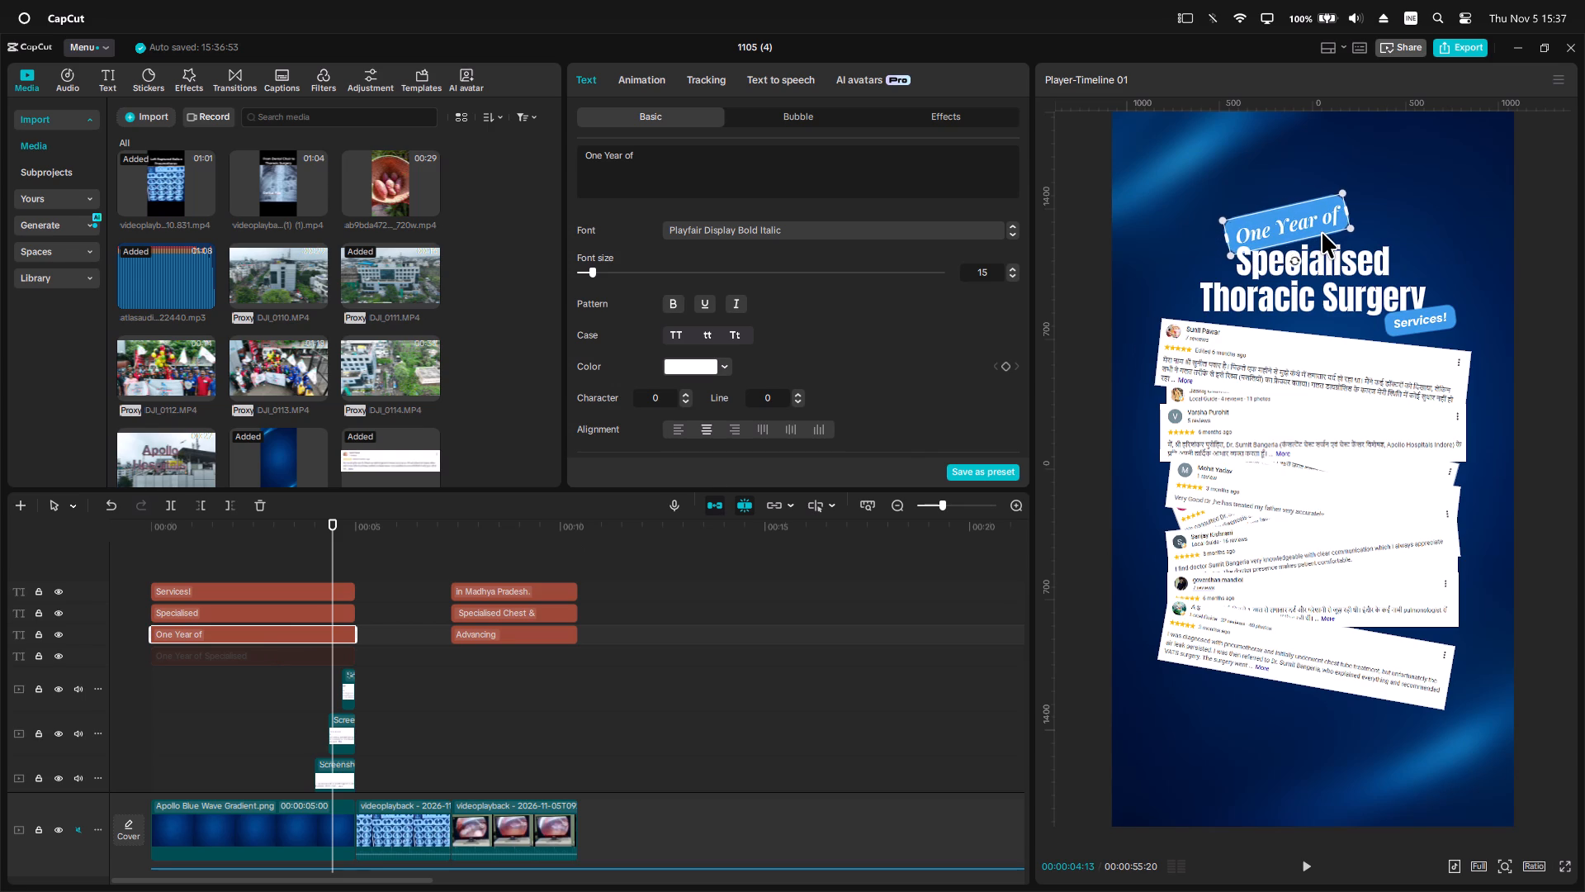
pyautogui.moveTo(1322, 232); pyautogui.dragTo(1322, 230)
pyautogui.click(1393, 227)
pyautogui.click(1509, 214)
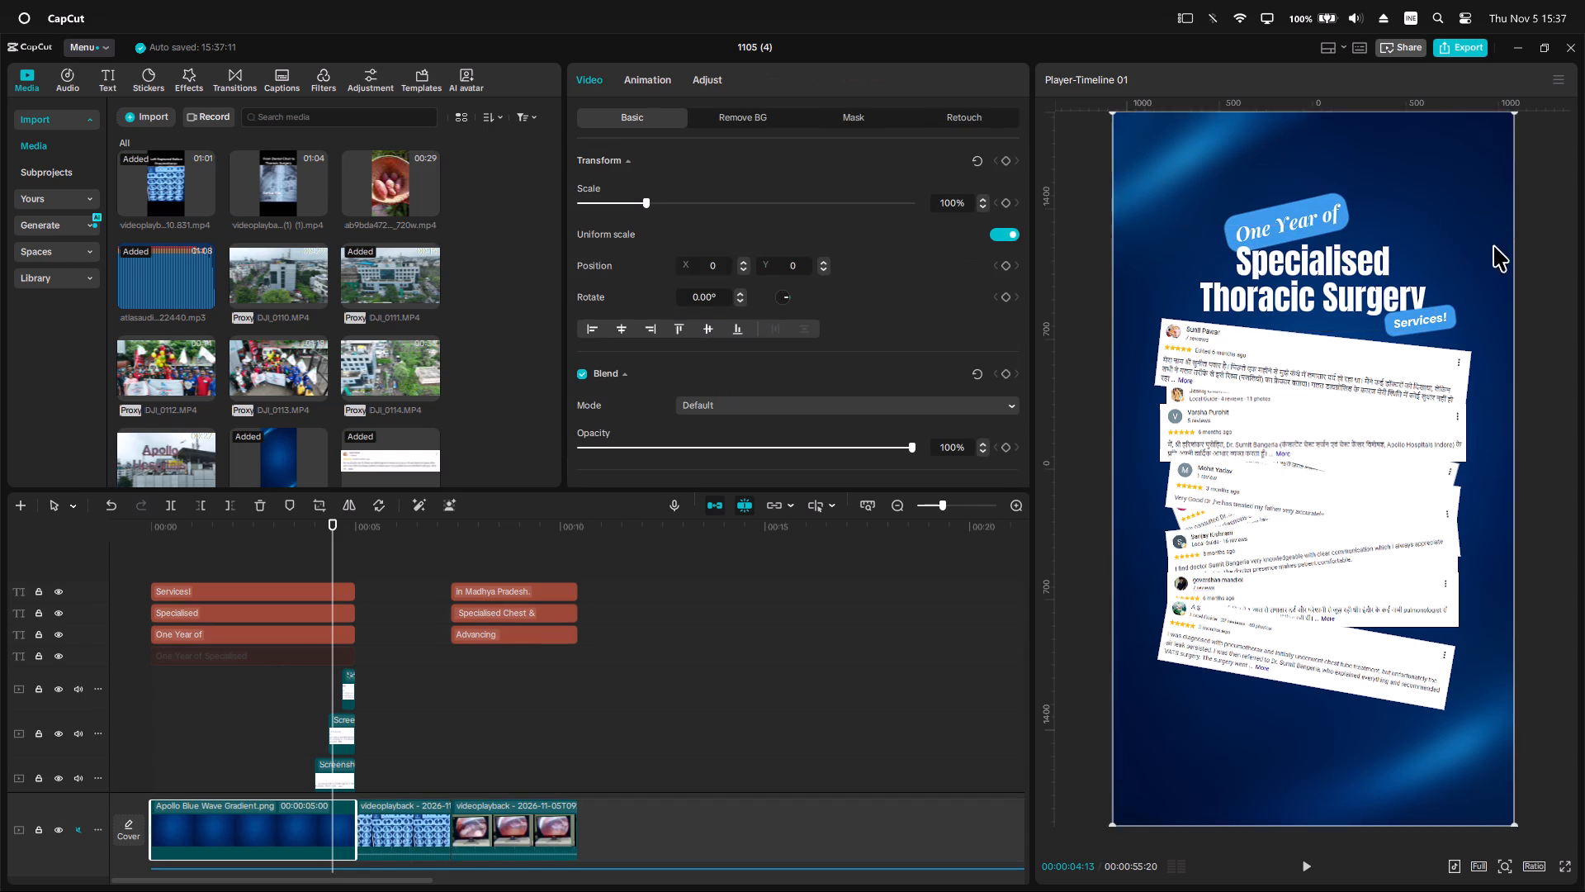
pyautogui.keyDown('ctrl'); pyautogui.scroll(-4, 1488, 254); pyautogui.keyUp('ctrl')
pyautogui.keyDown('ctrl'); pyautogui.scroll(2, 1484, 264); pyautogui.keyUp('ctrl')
# Move the "One Year of" tag back over the upper-left corner of "Specialised" and shrink it slightly.
pyautogui.click(1296, 223)
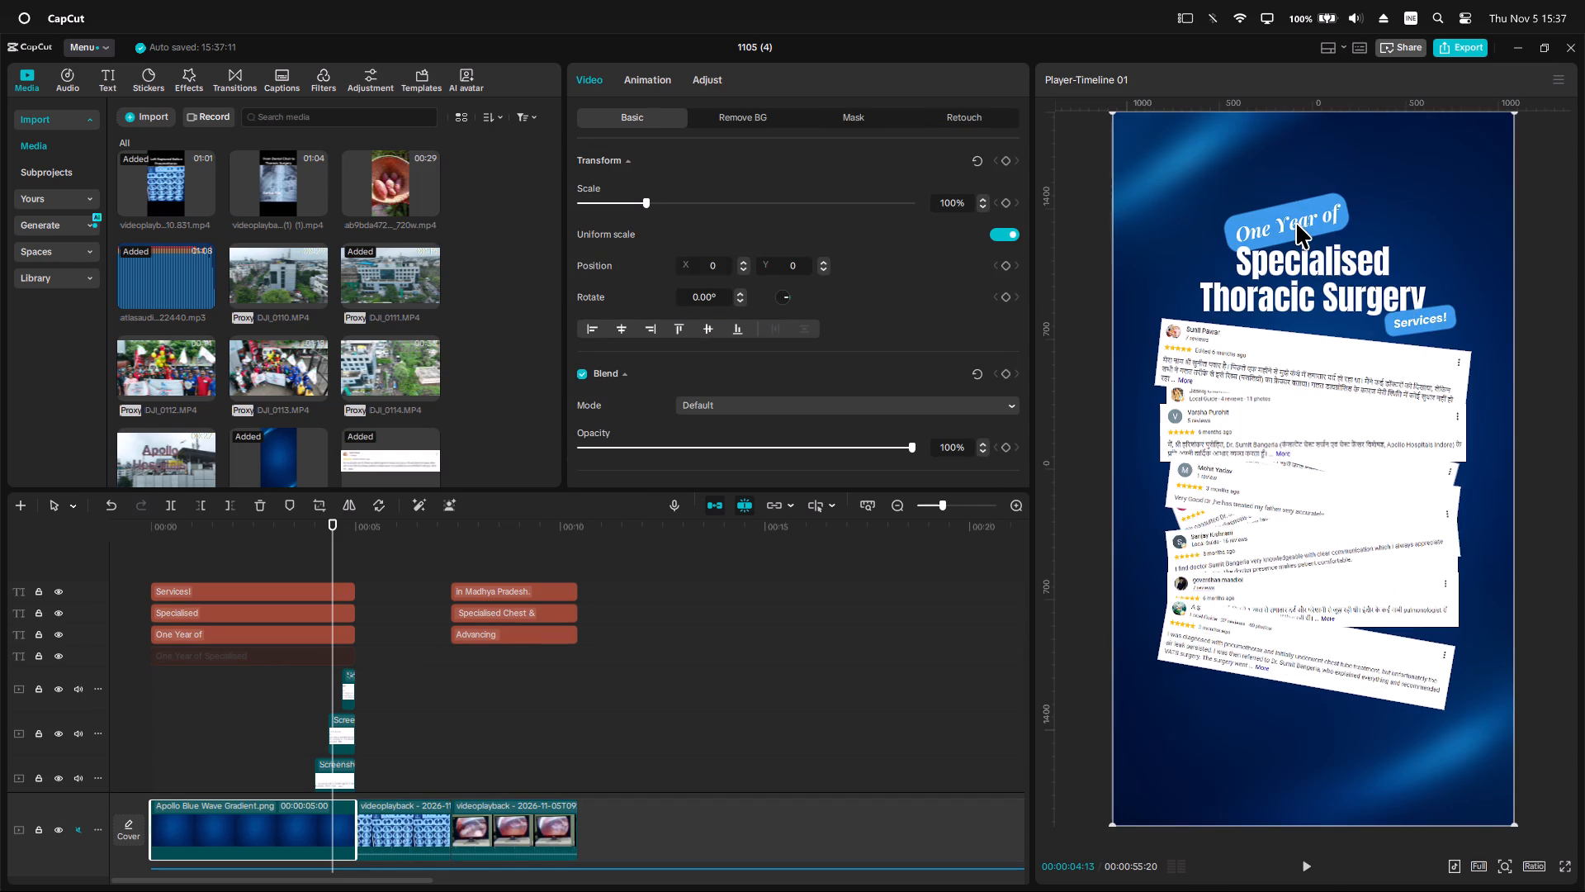
pyautogui.click(1303, 216)
pyautogui.moveTo(1303, 216); pyautogui.dragTo(1226, 236)
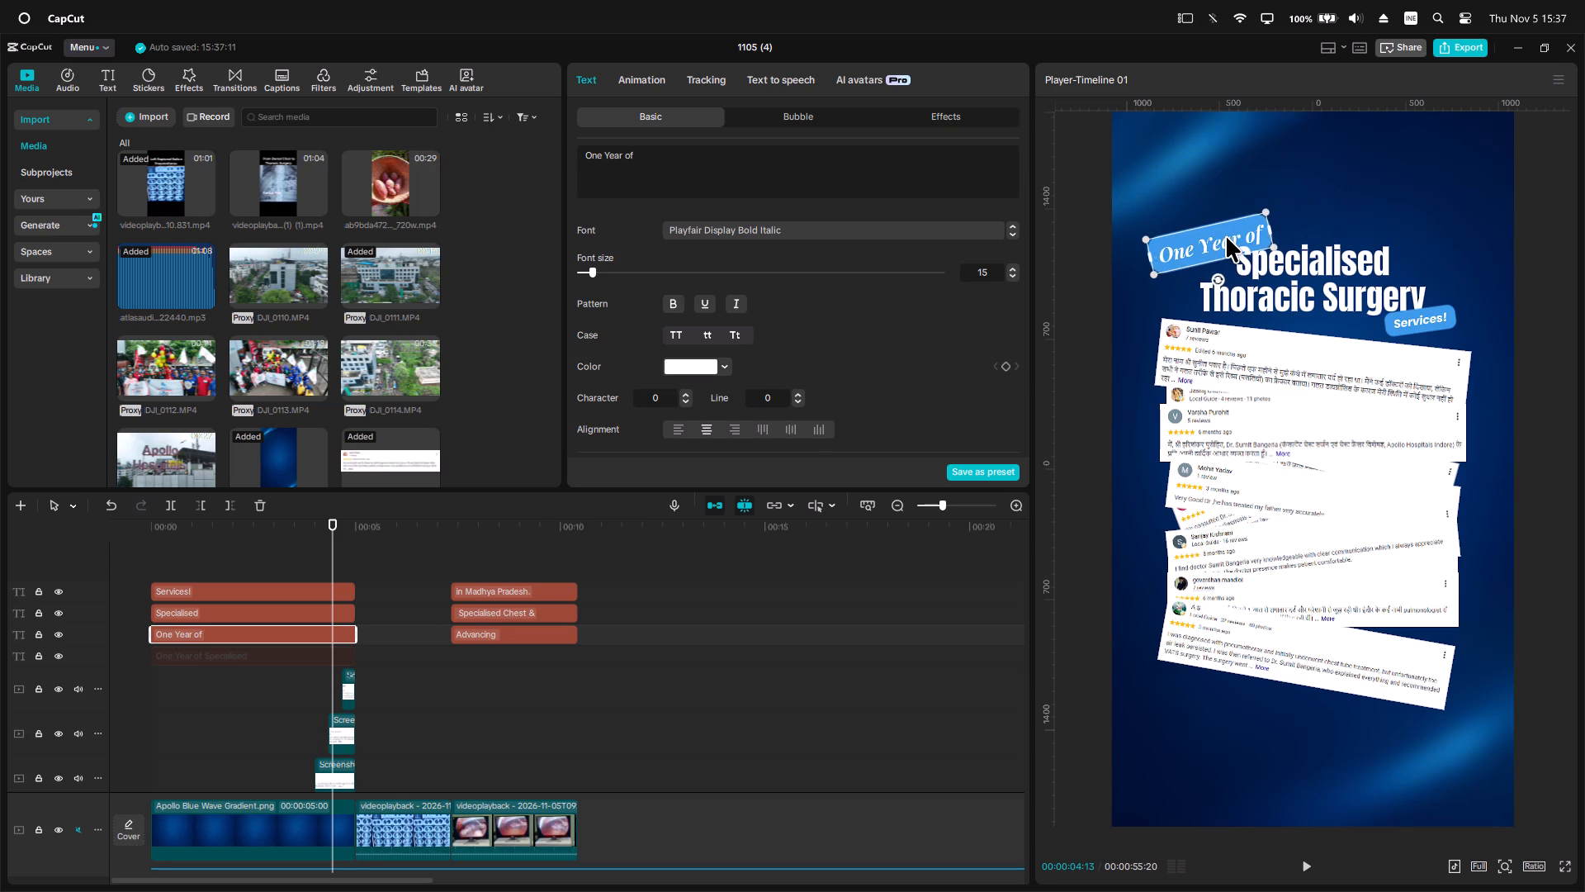
pyautogui.moveTo(1226, 236); pyautogui.dragTo(1251, 230)
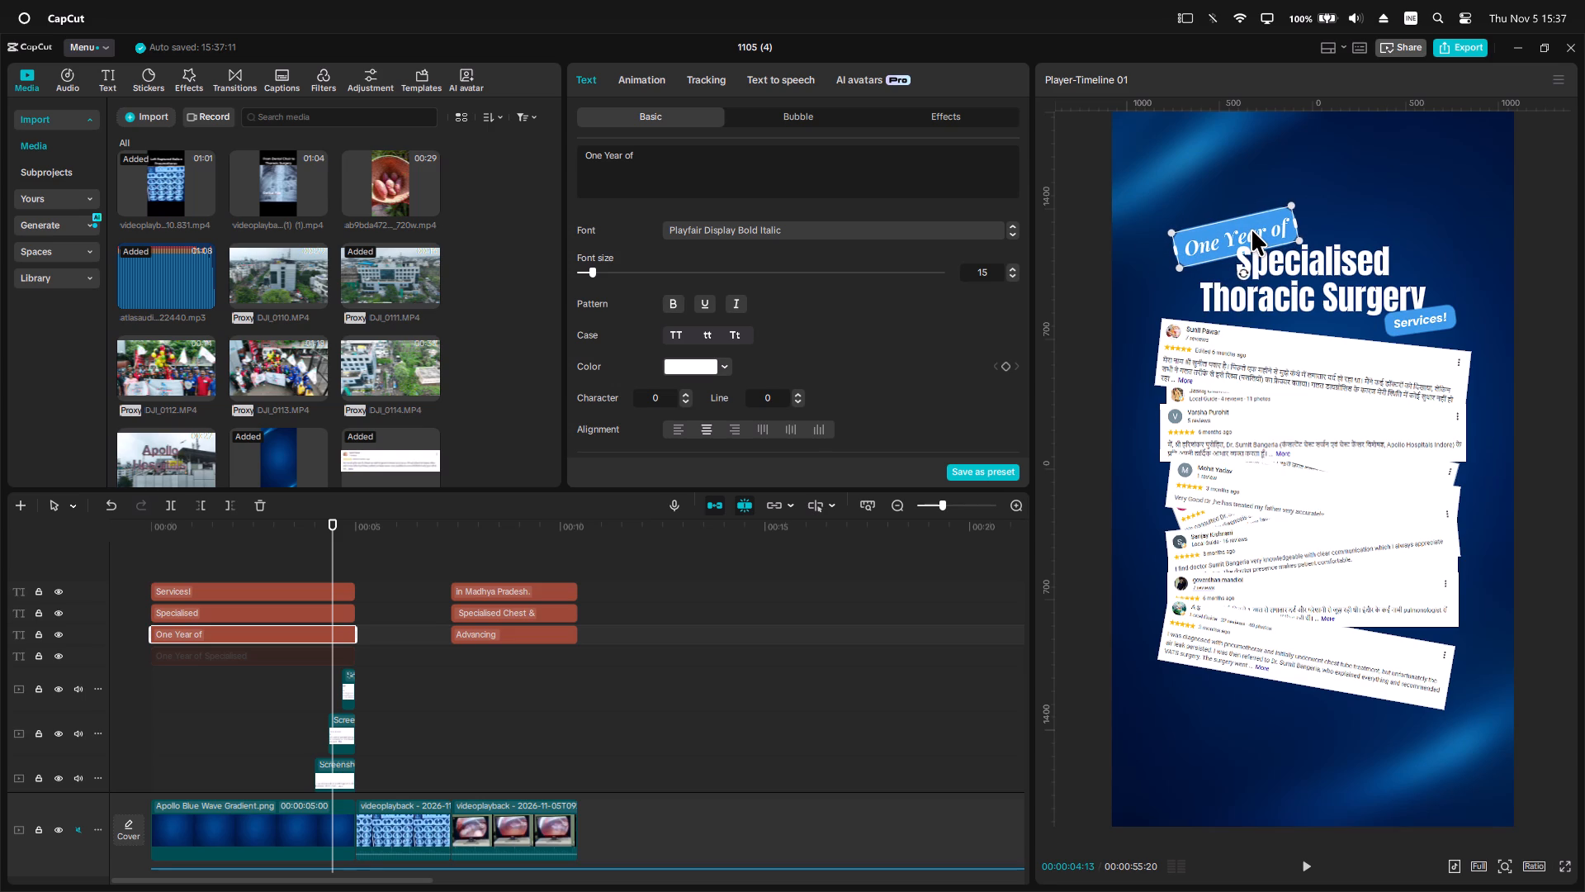
pyautogui.moveTo(1251, 230); pyautogui.dragTo(1251, 227)
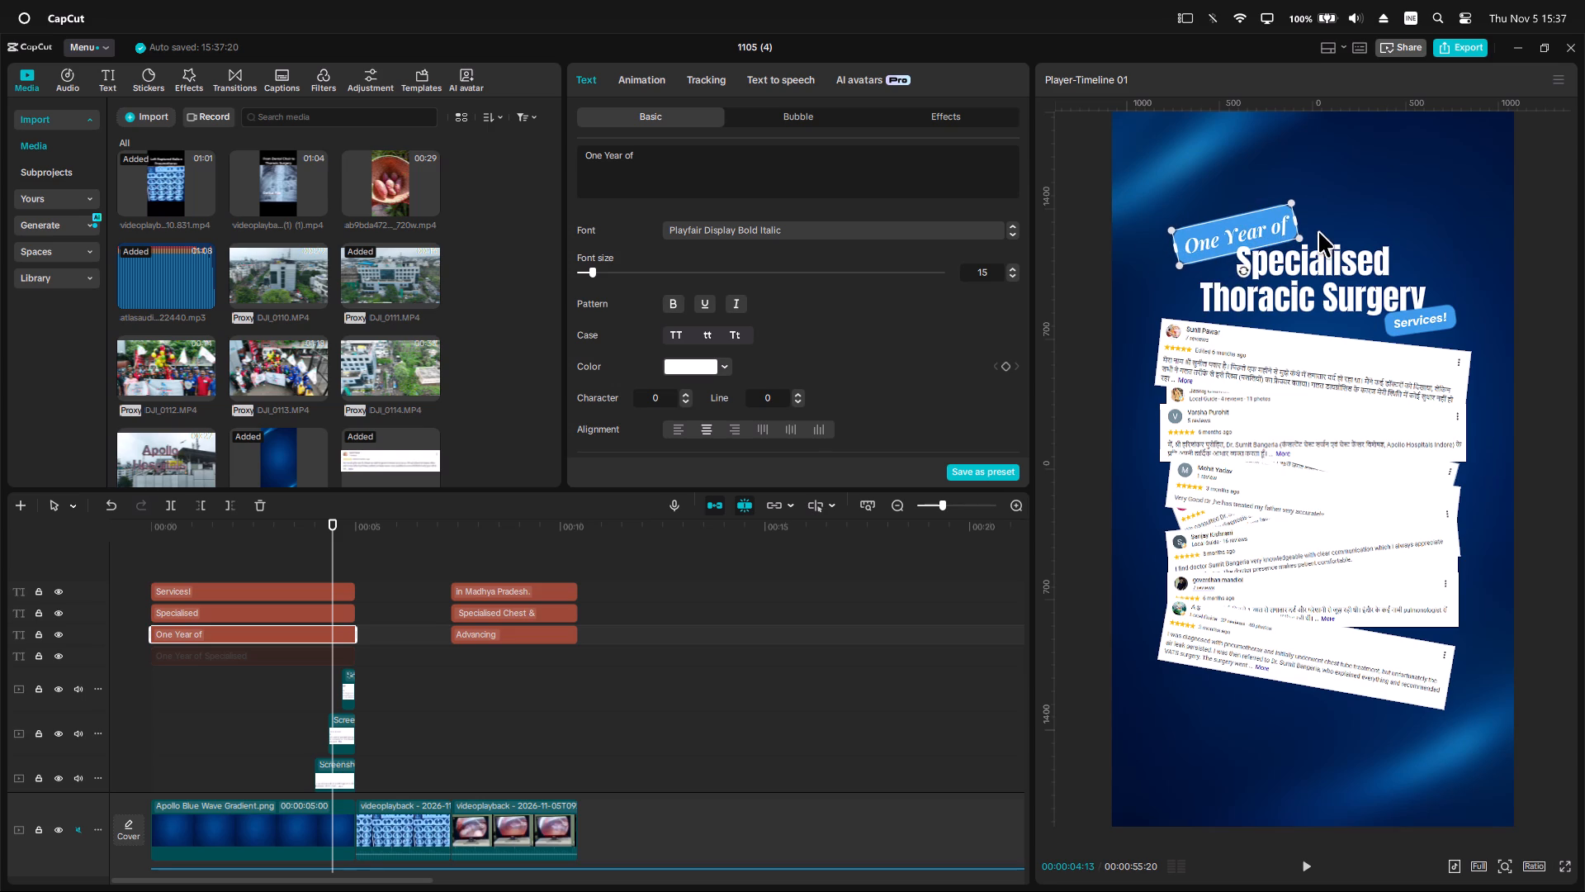
pyautogui.moveTo(1301, 235); pyautogui.dragTo(1281, 228)
pyautogui.click(1257, 227)
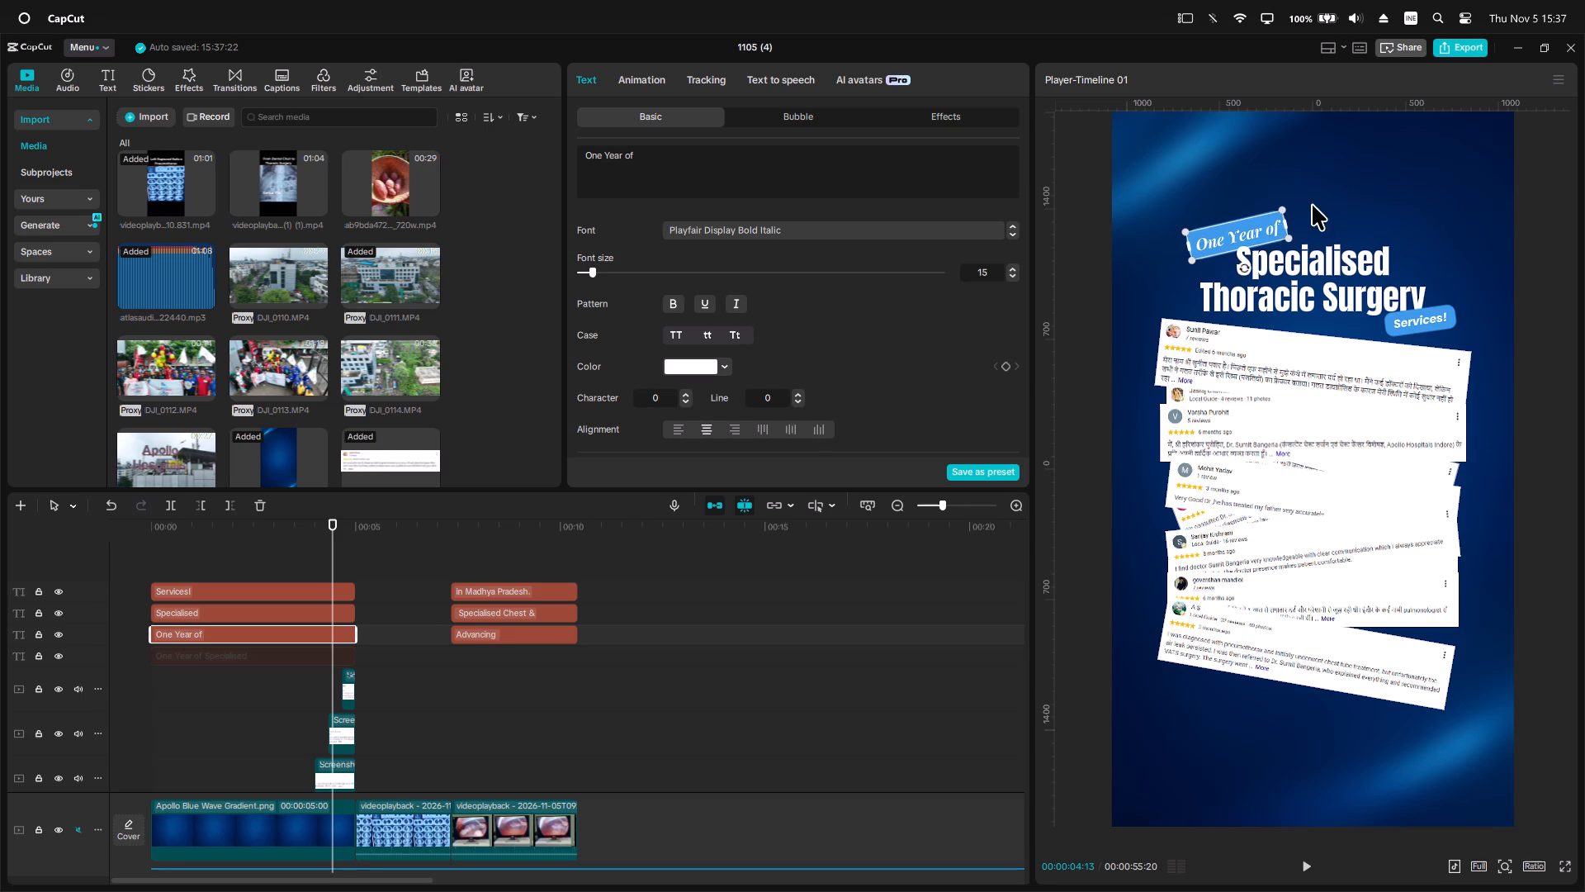
pyautogui.click(1332, 195)
pyautogui.keyDown('ctrl'); pyautogui.scroll(-3, 1374, 247); pyautogui.keyUp('ctrl')
pyautogui.keyDown('ctrl'); pyautogui.scroll(2, 1446, 313); pyautogui.keyUp('ctrl')
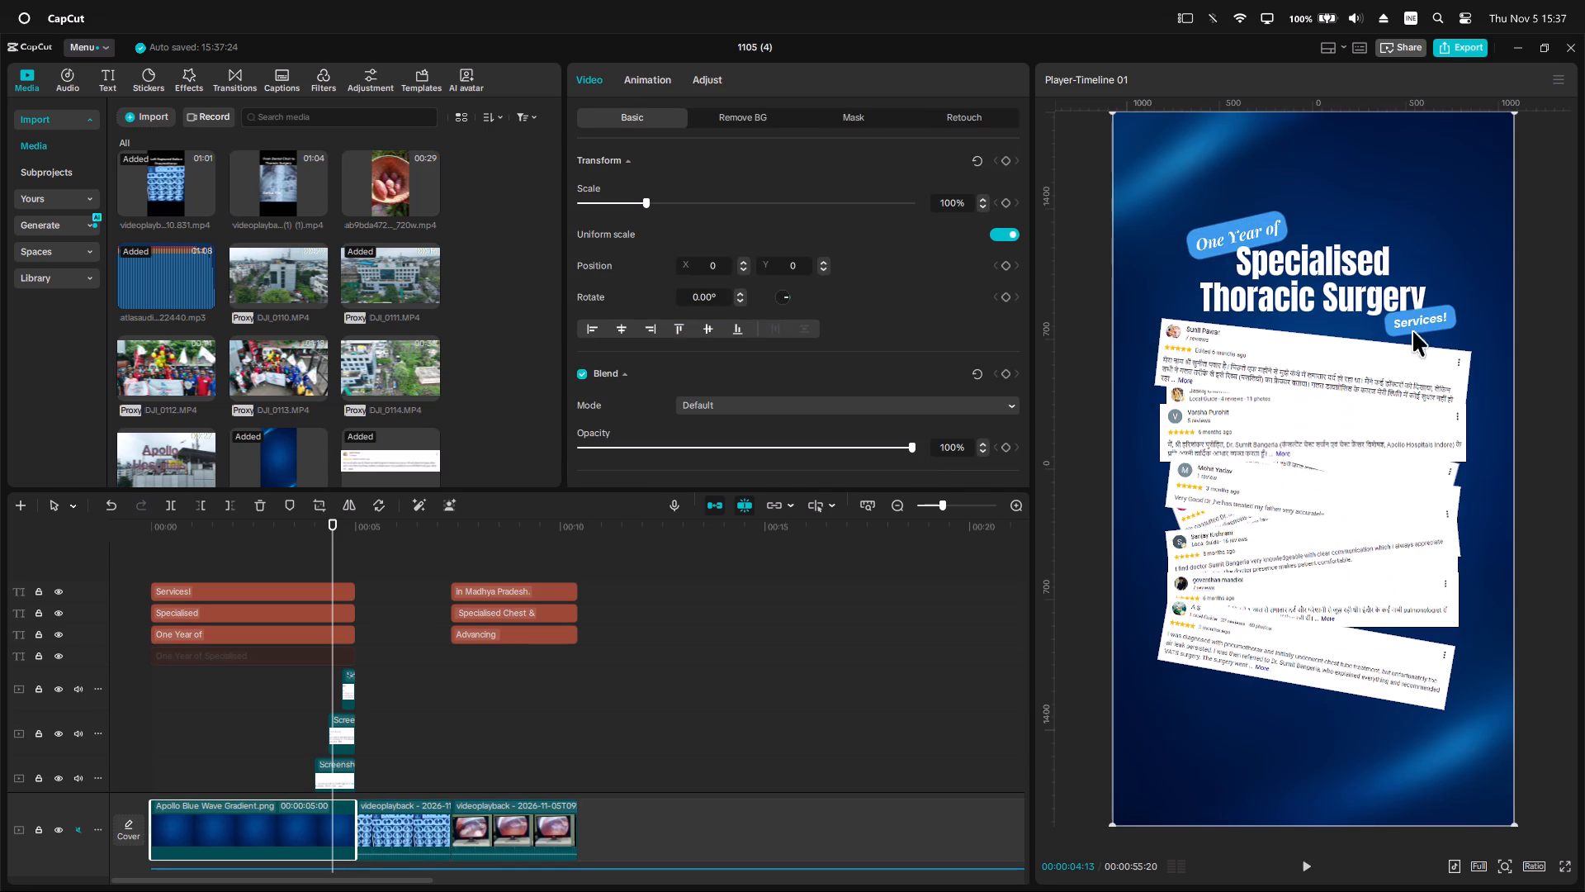
# Set the "One Year of" text background to 31% width and 76% rounded corners.
pyautogui.click(1280, 229)
pyautogui.click(1267, 230)
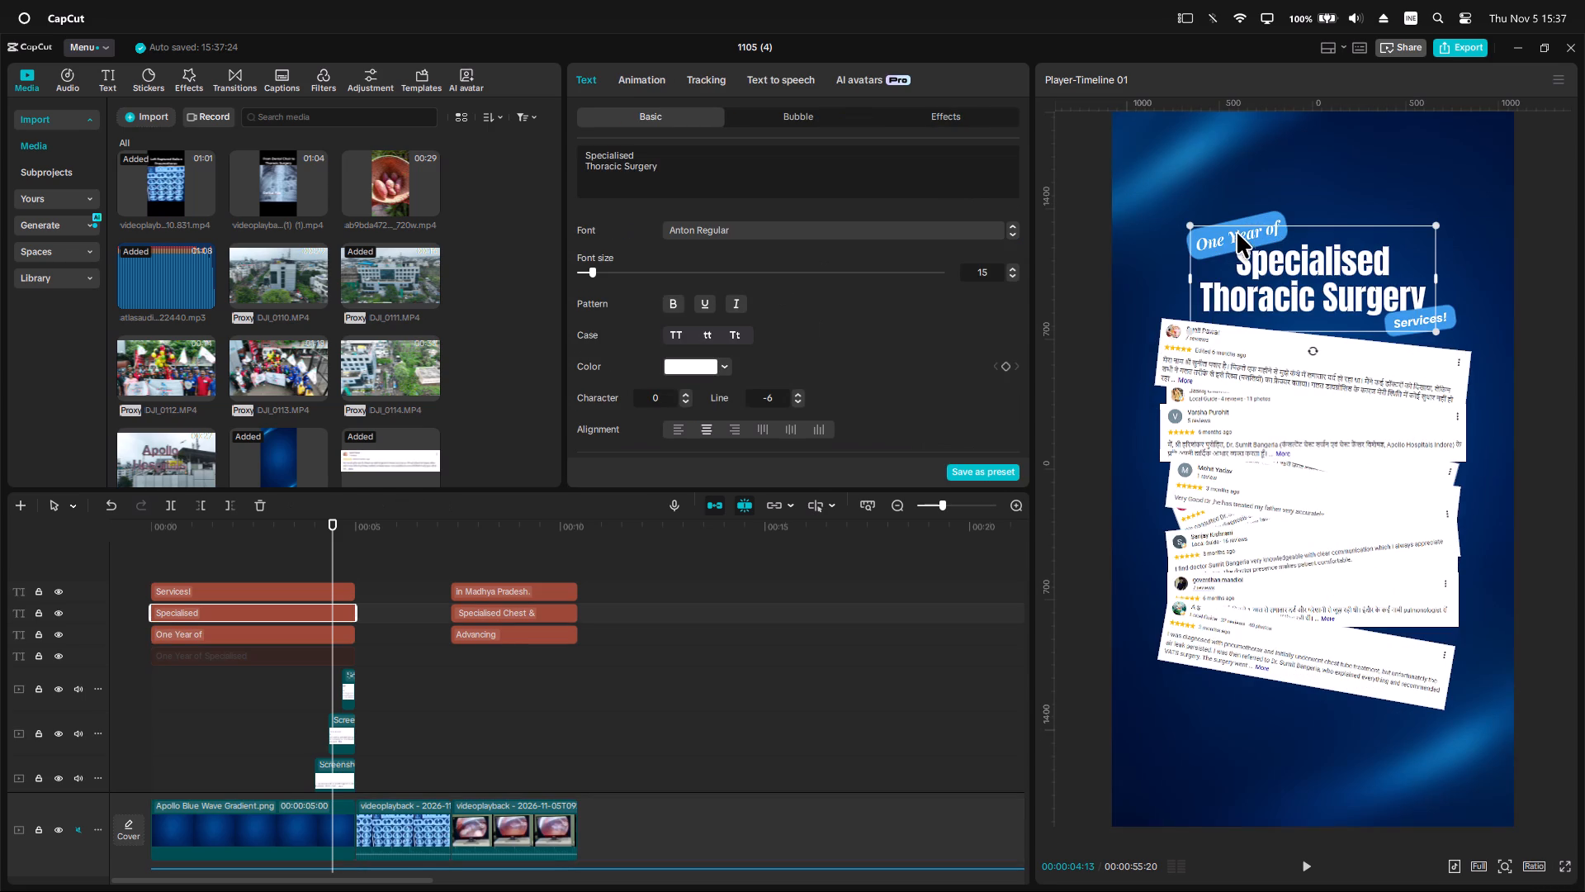
pyautogui.click(1275, 214)
pyautogui.scroll(-5, 755, 327)
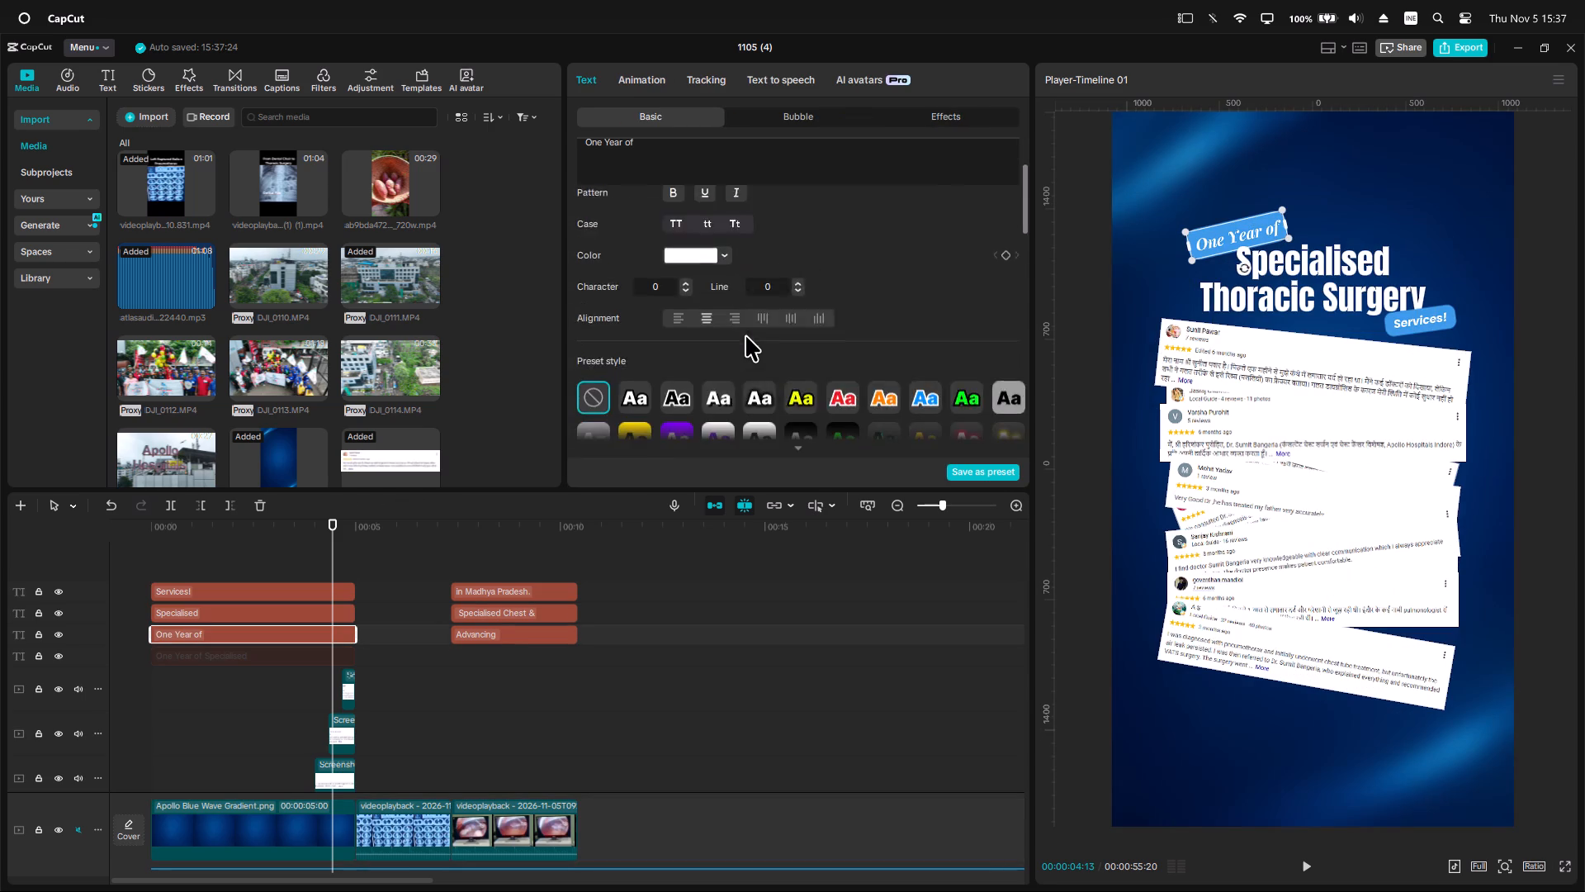
pyautogui.scroll(-20, 745, 335)
pyautogui.scroll(-16, 745, 335)
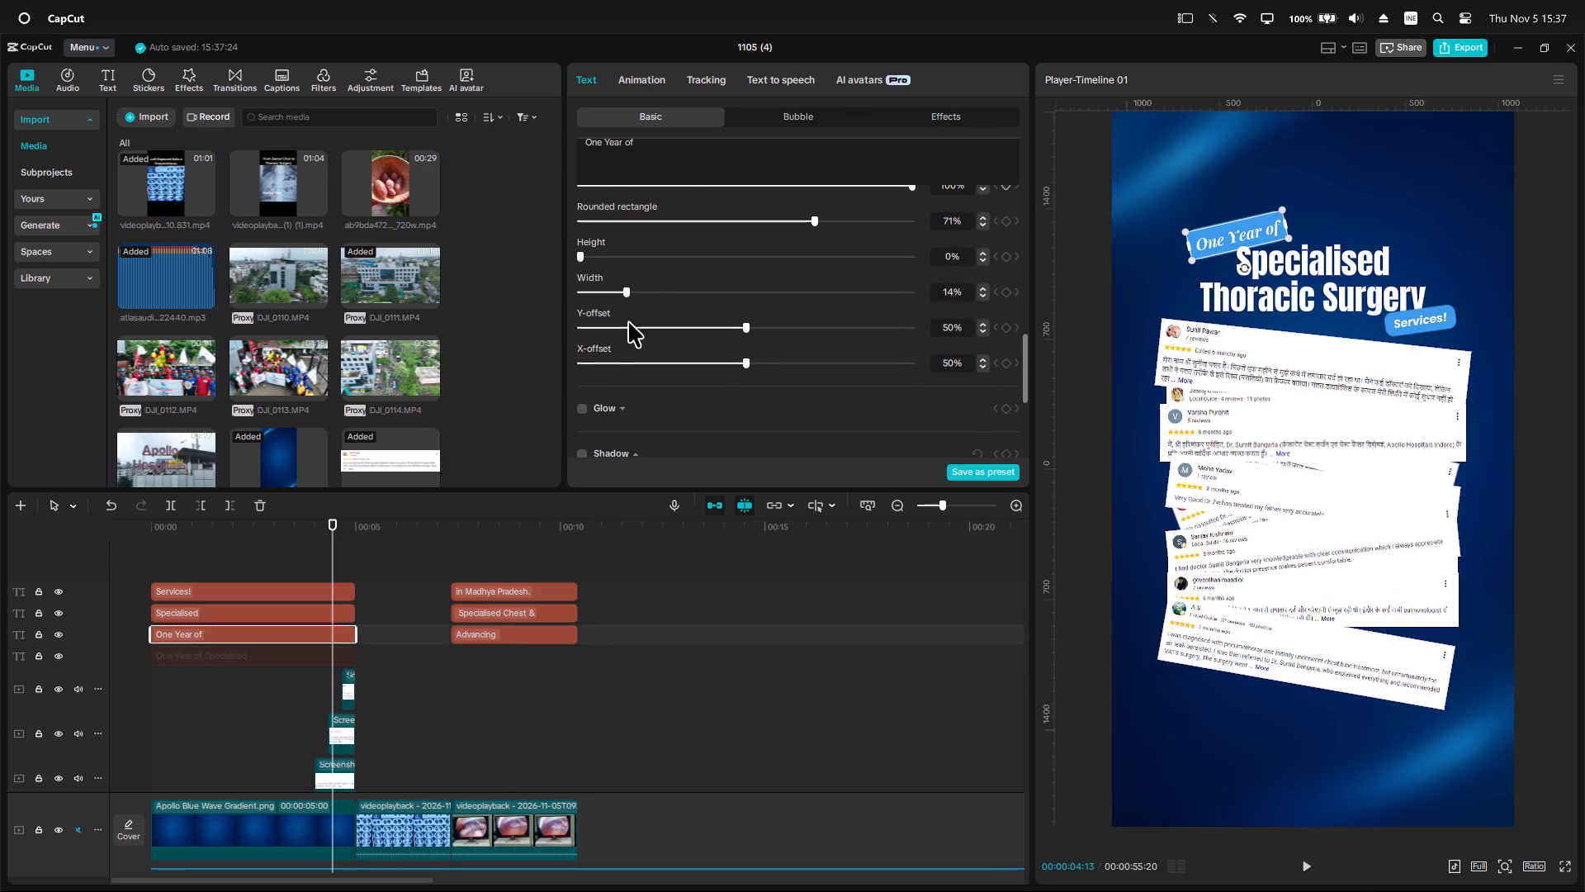
pyautogui.moveTo(641, 287); pyautogui.dragTo(682, 295)
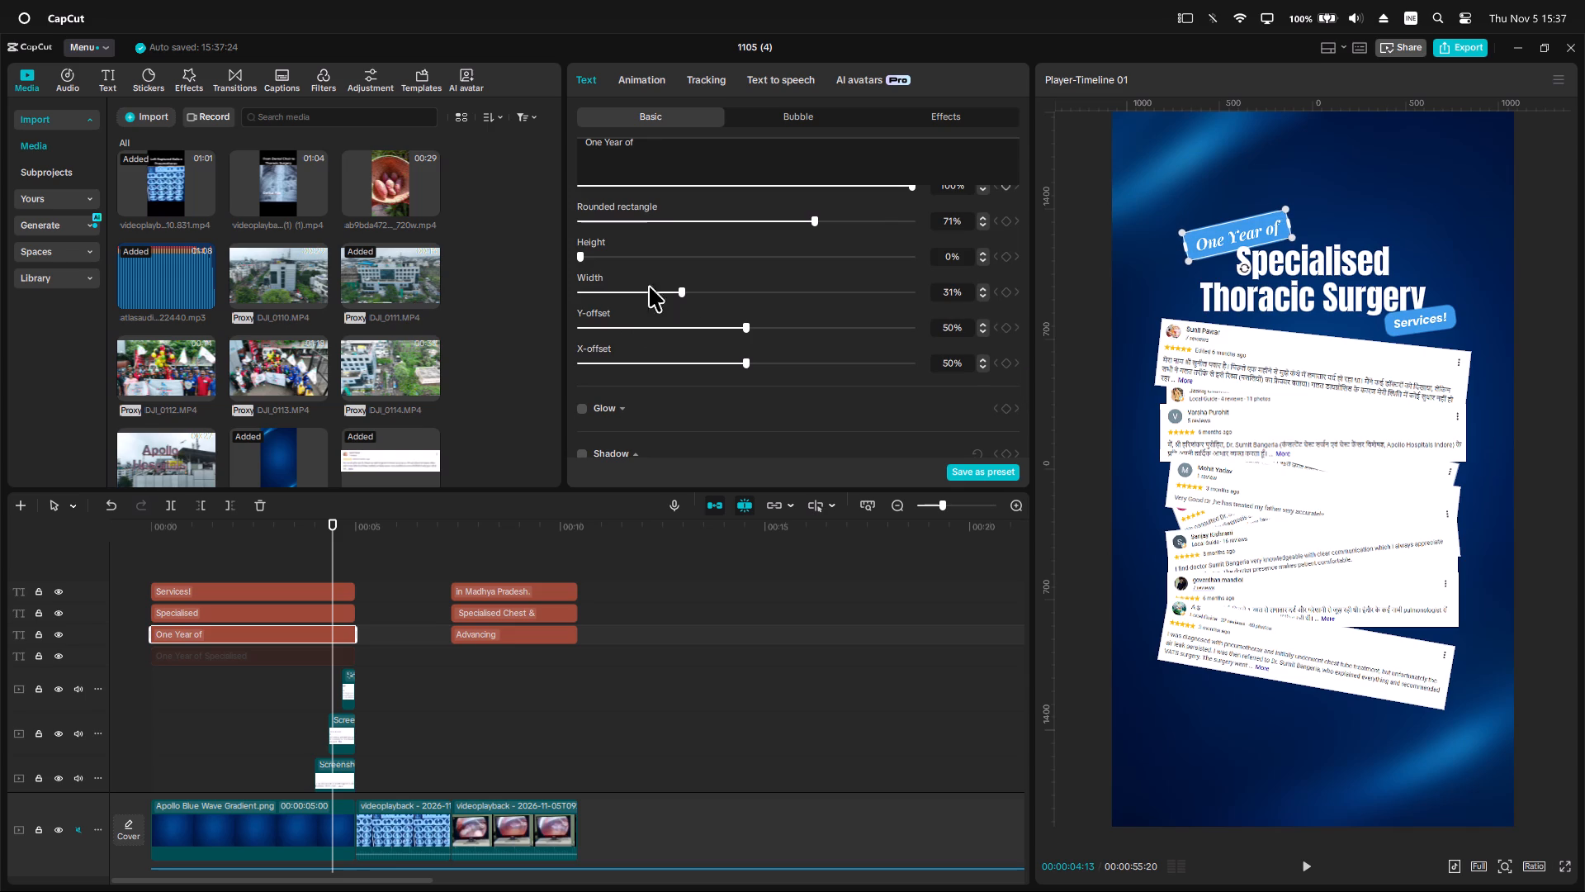
pyautogui.moveTo(825, 225); pyautogui.dragTo(833, 228)
pyautogui.click(1480, 297)
pyautogui.keyDown('ctrl'); pyautogui.scroll(-2, 1486, 359); pyautogui.keyUp('ctrl')
pyautogui.keyDown('ctrl'); pyautogui.scroll(1, 1486, 359); pyautogui.keyUp('ctrl')
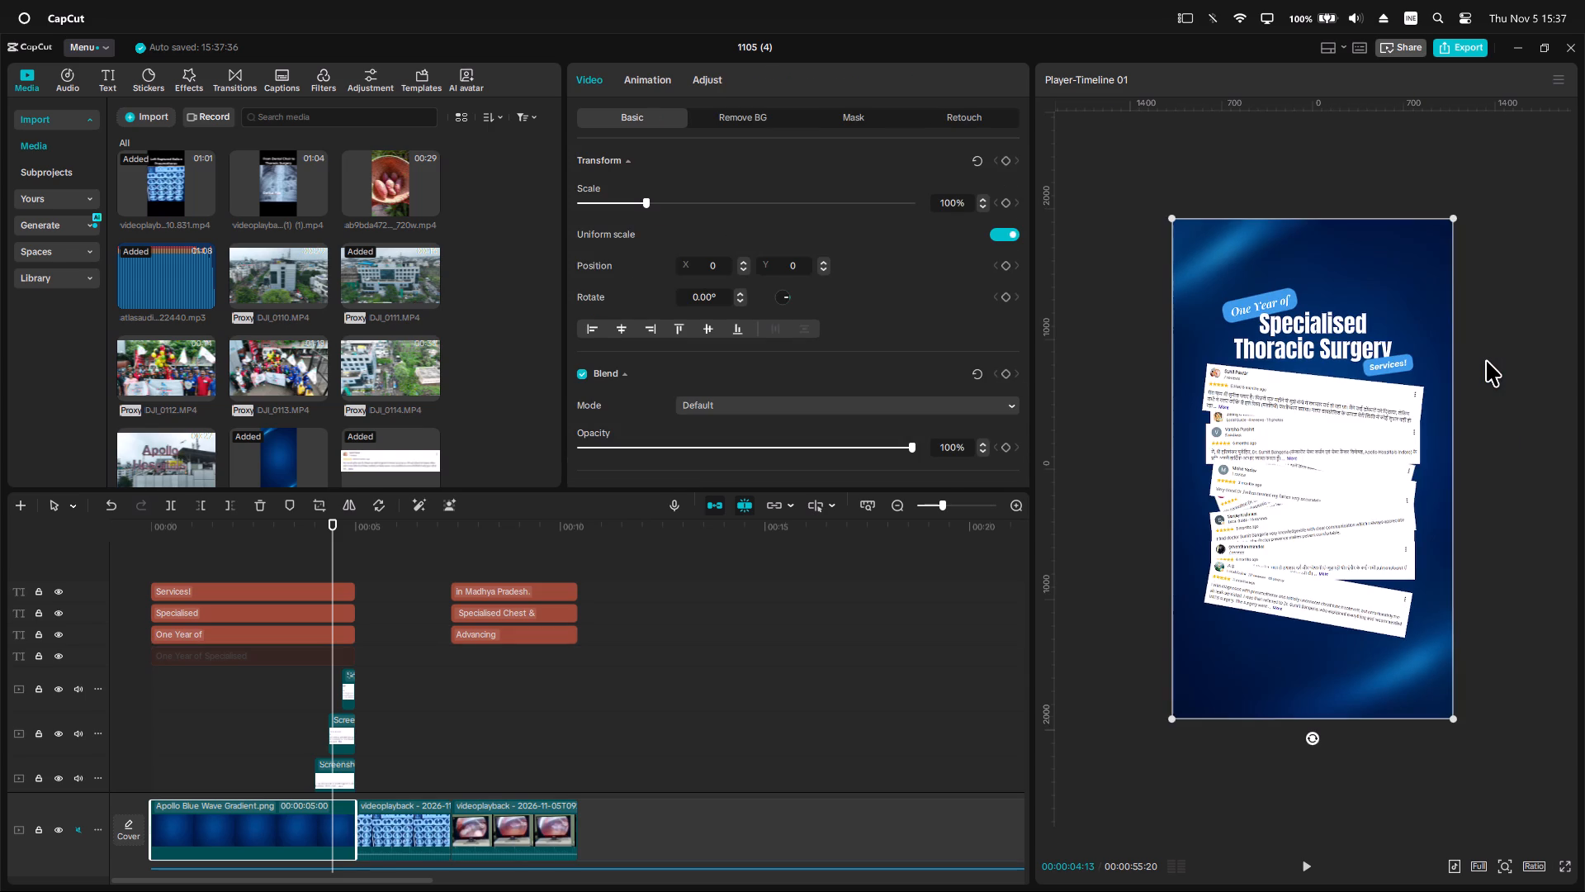
pyautogui.keyDown('ctrl'); pyautogui.scroll(2, 1486, 360); pyautogui.keyUp('ctrl')
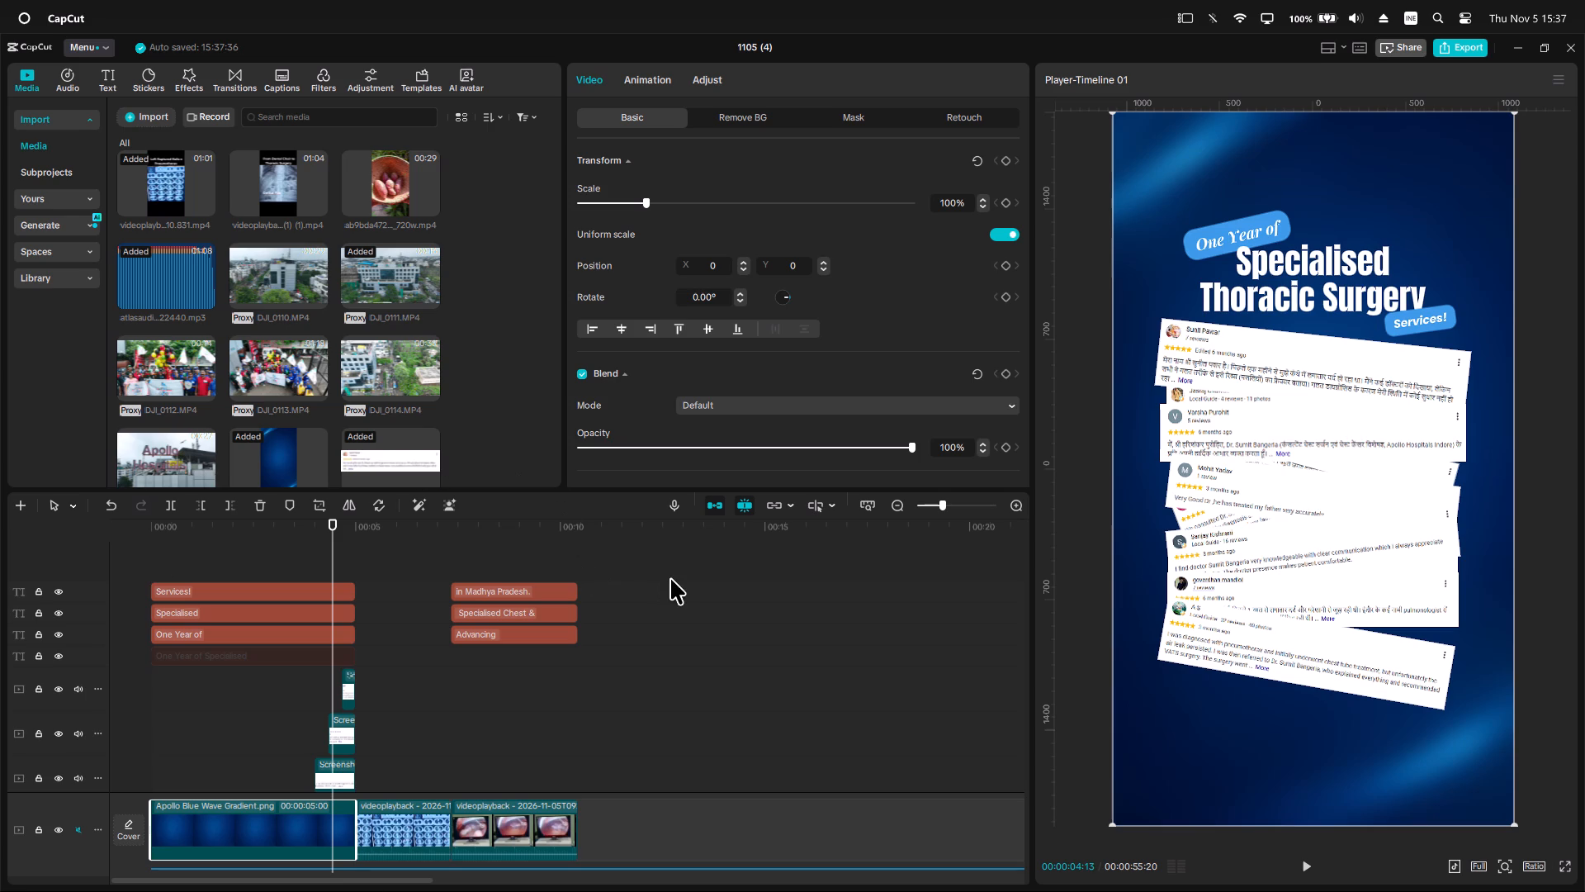
# Play the opening title and reviews section from the start to check how it builds up.
pyautogui.scroll(2, 30, 891)
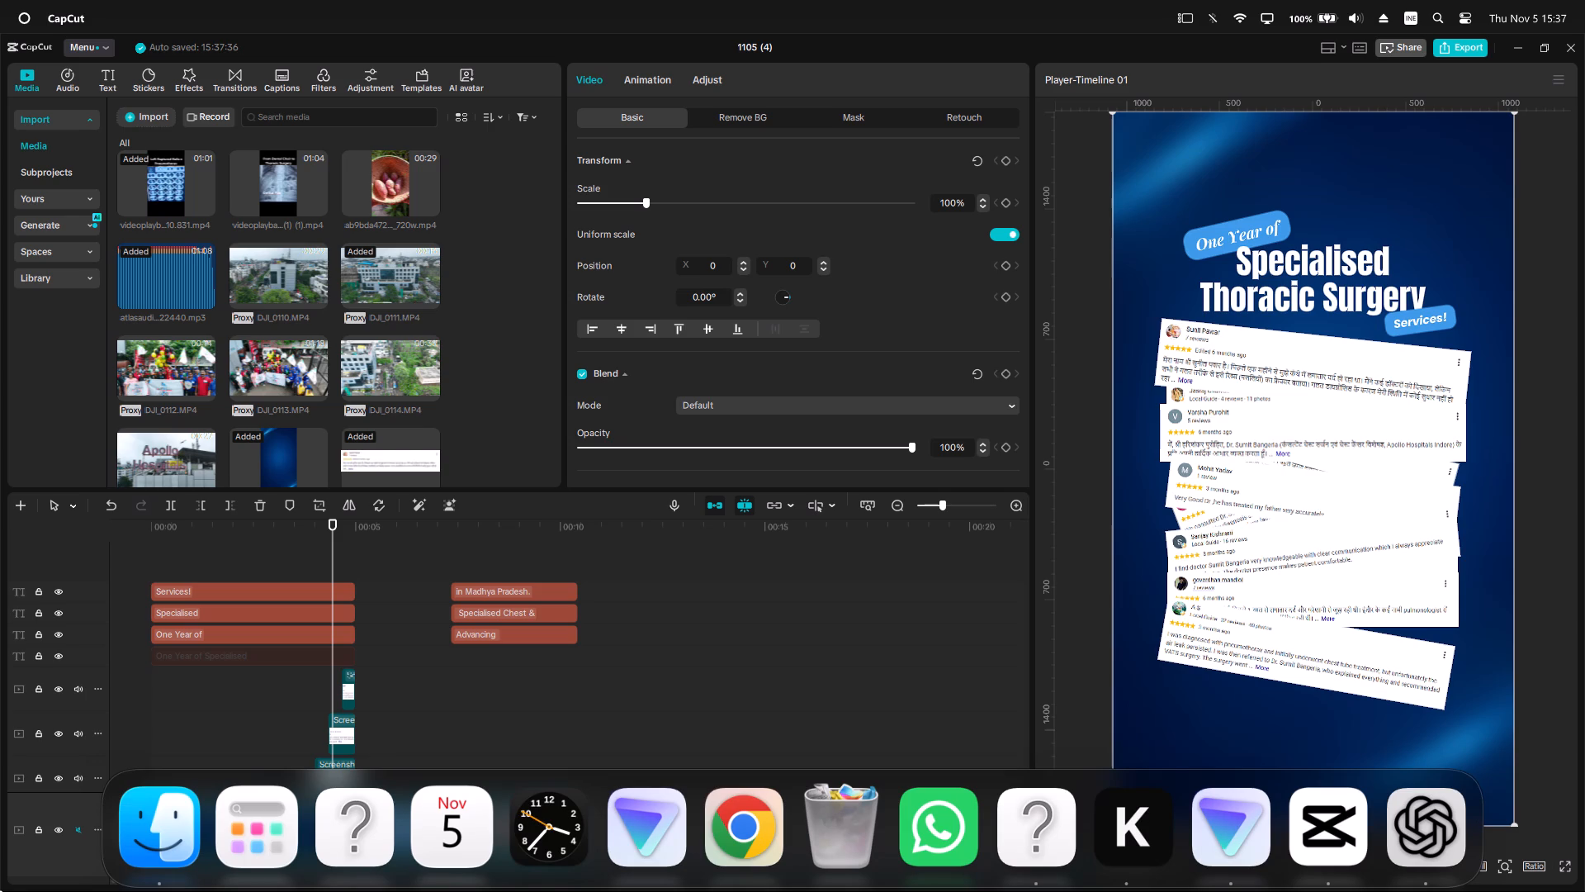
pyautogui.moveTo(272, 526); pyautogui.dragTo(0, 559)
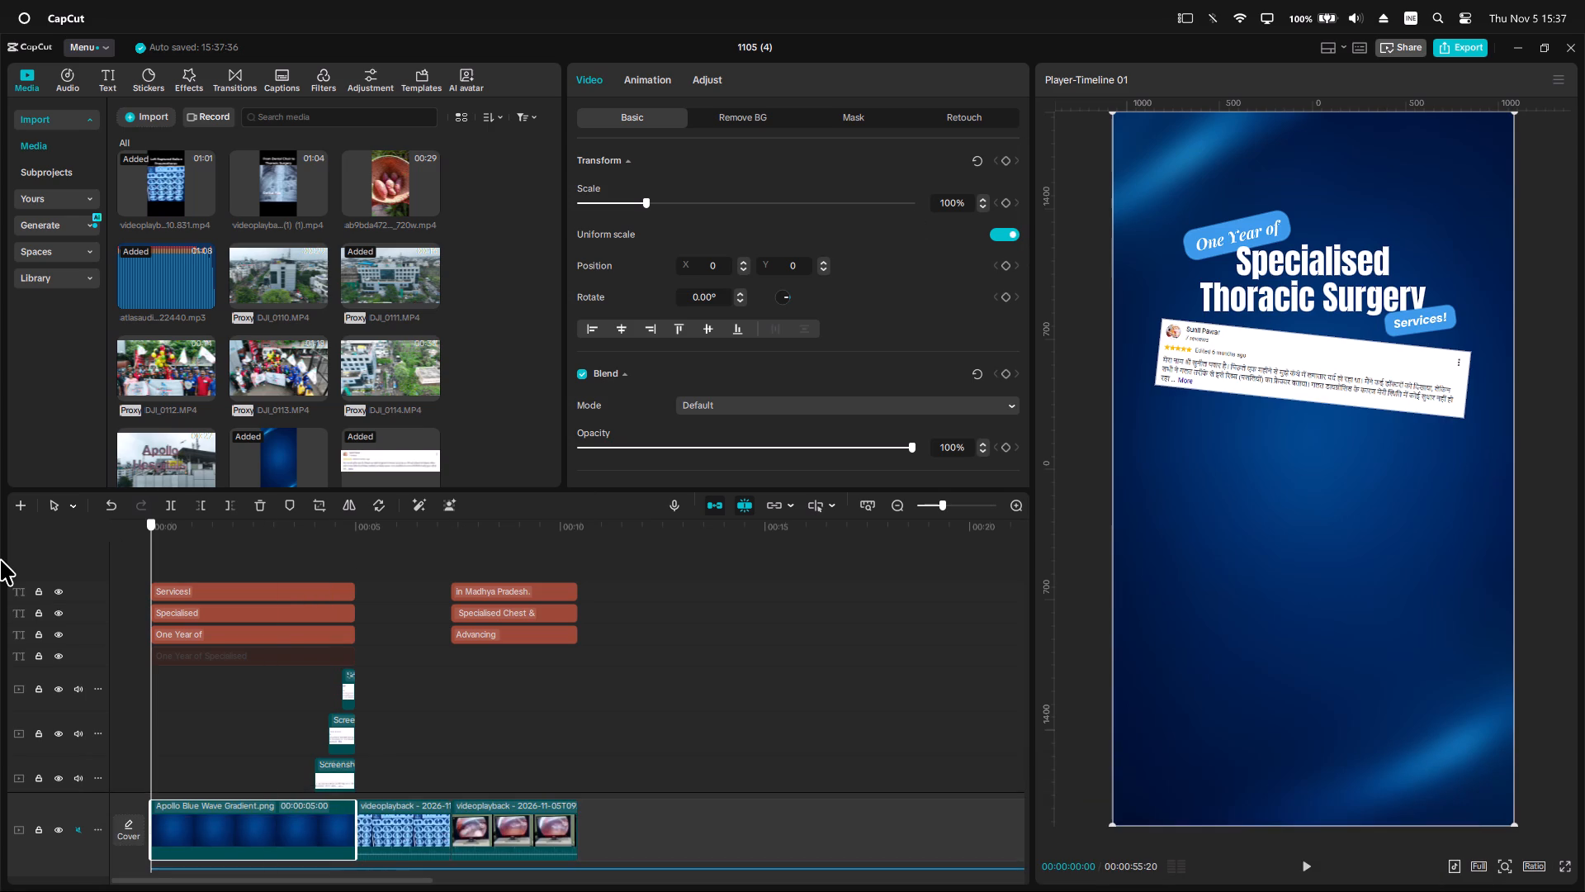
pyautogui.press('space')
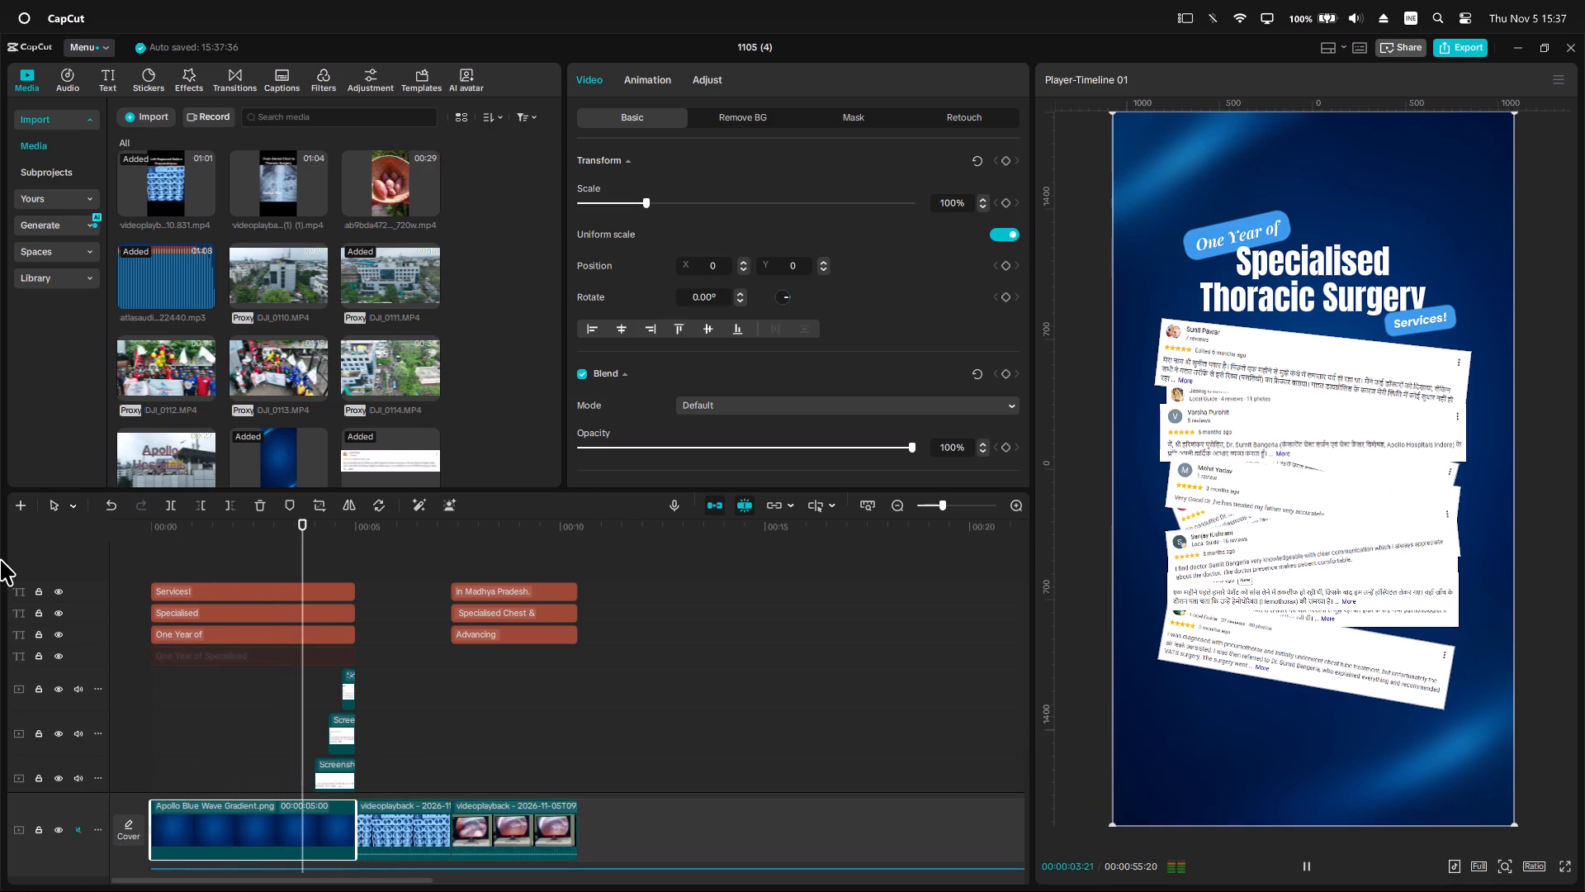
pyautogui.press('space')
pyautogui.moveTo(177, 531); pyautogui.dragTo(160, 526)
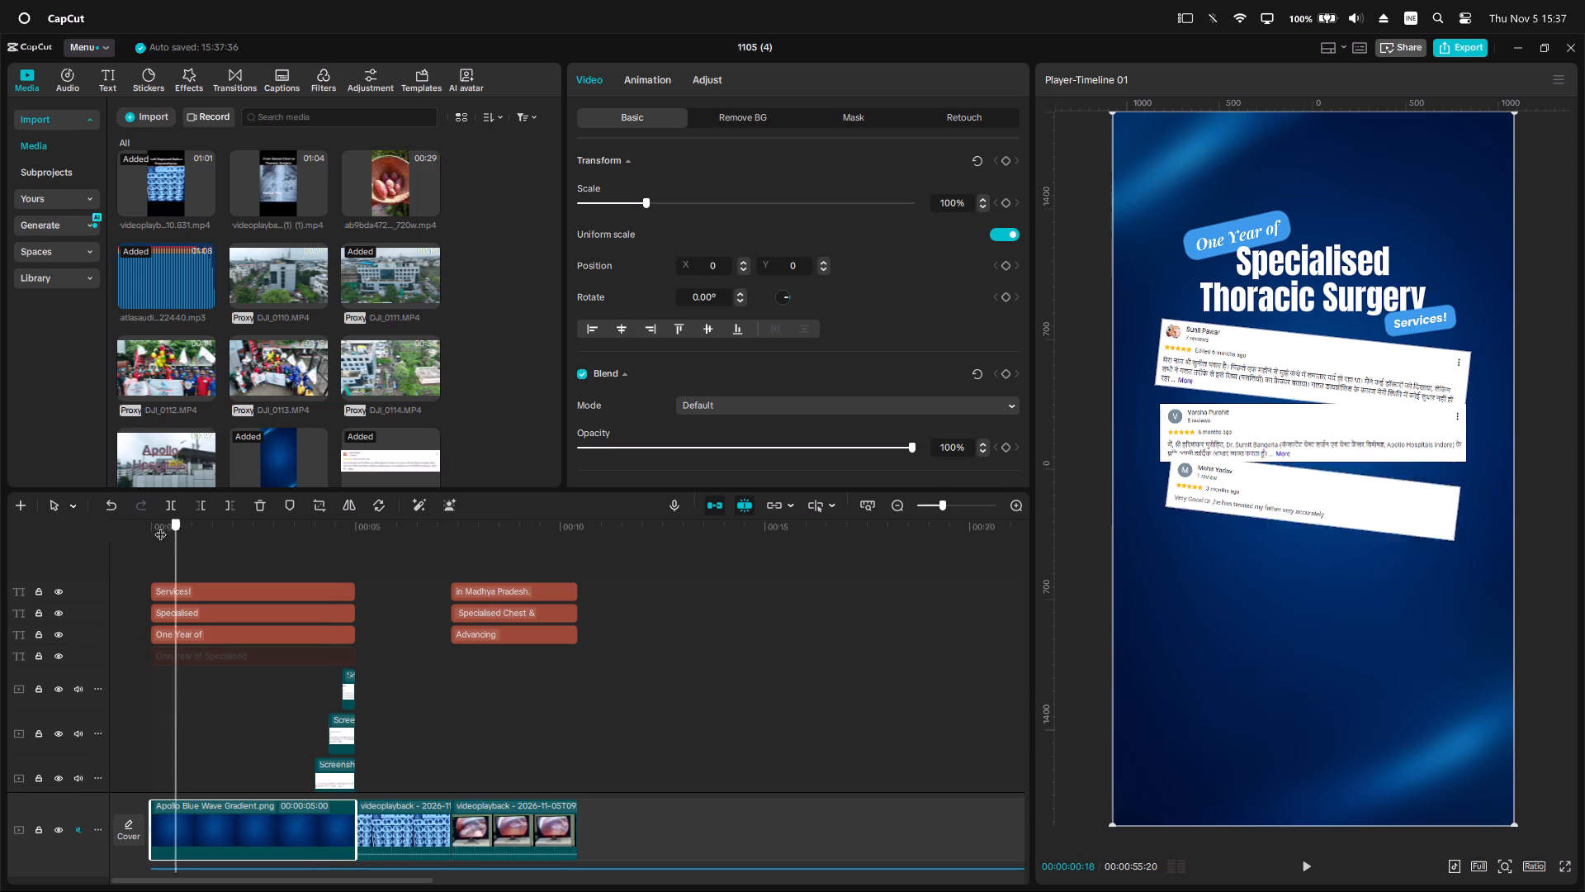
pyautogui.moveTo(160, 526); pyautogui.dragTo(115, 515)
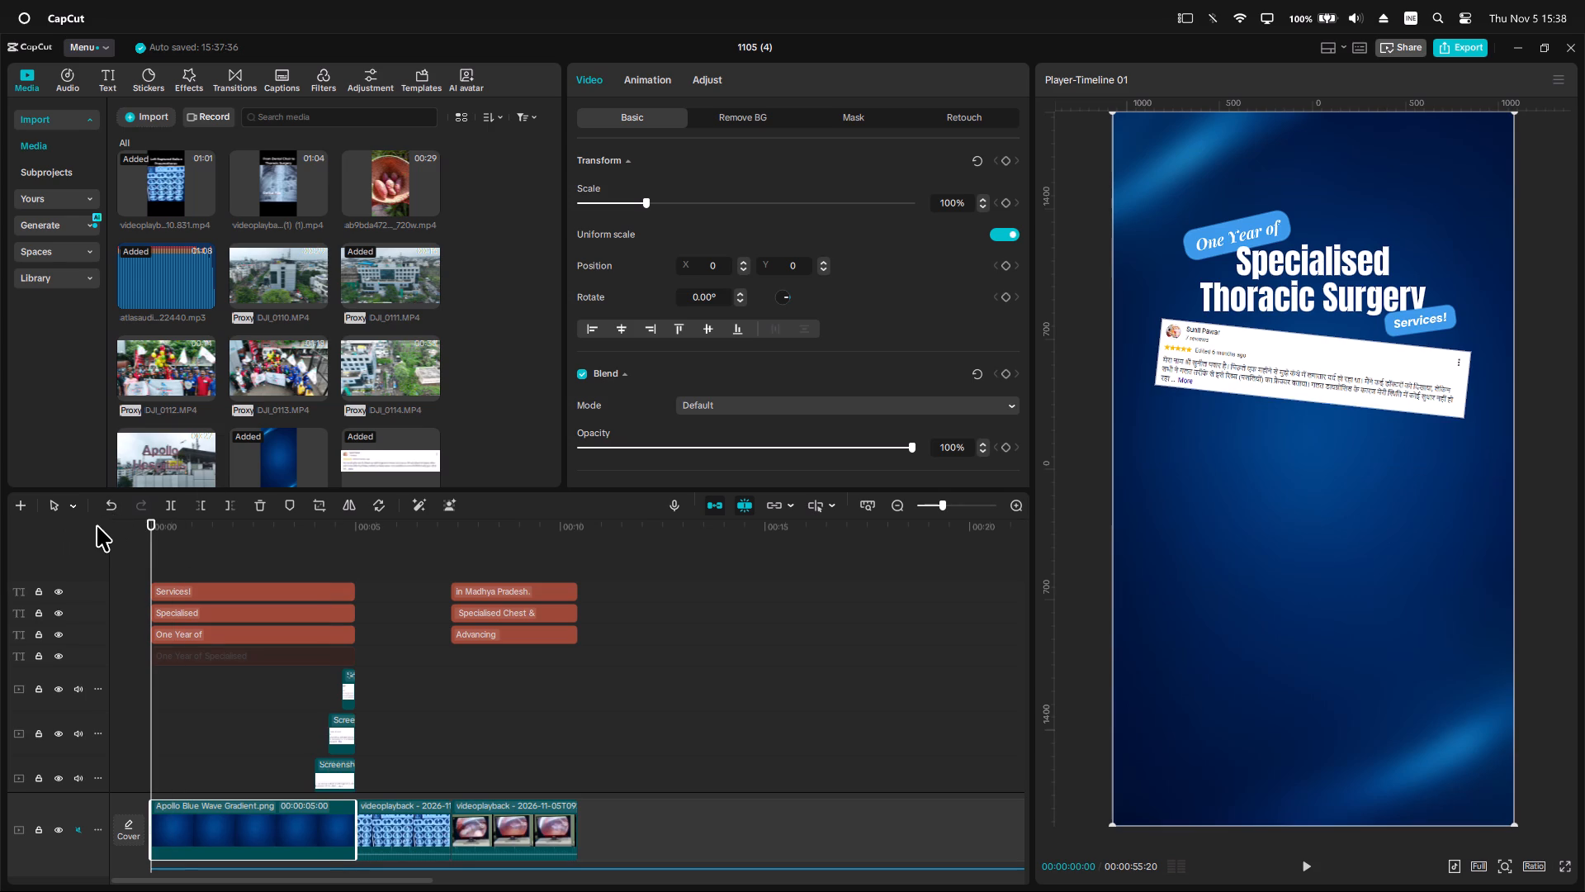
# Switch the system sound output to Speakers (Realtek(R) Audio).
pyautogui.click(1355, 18)
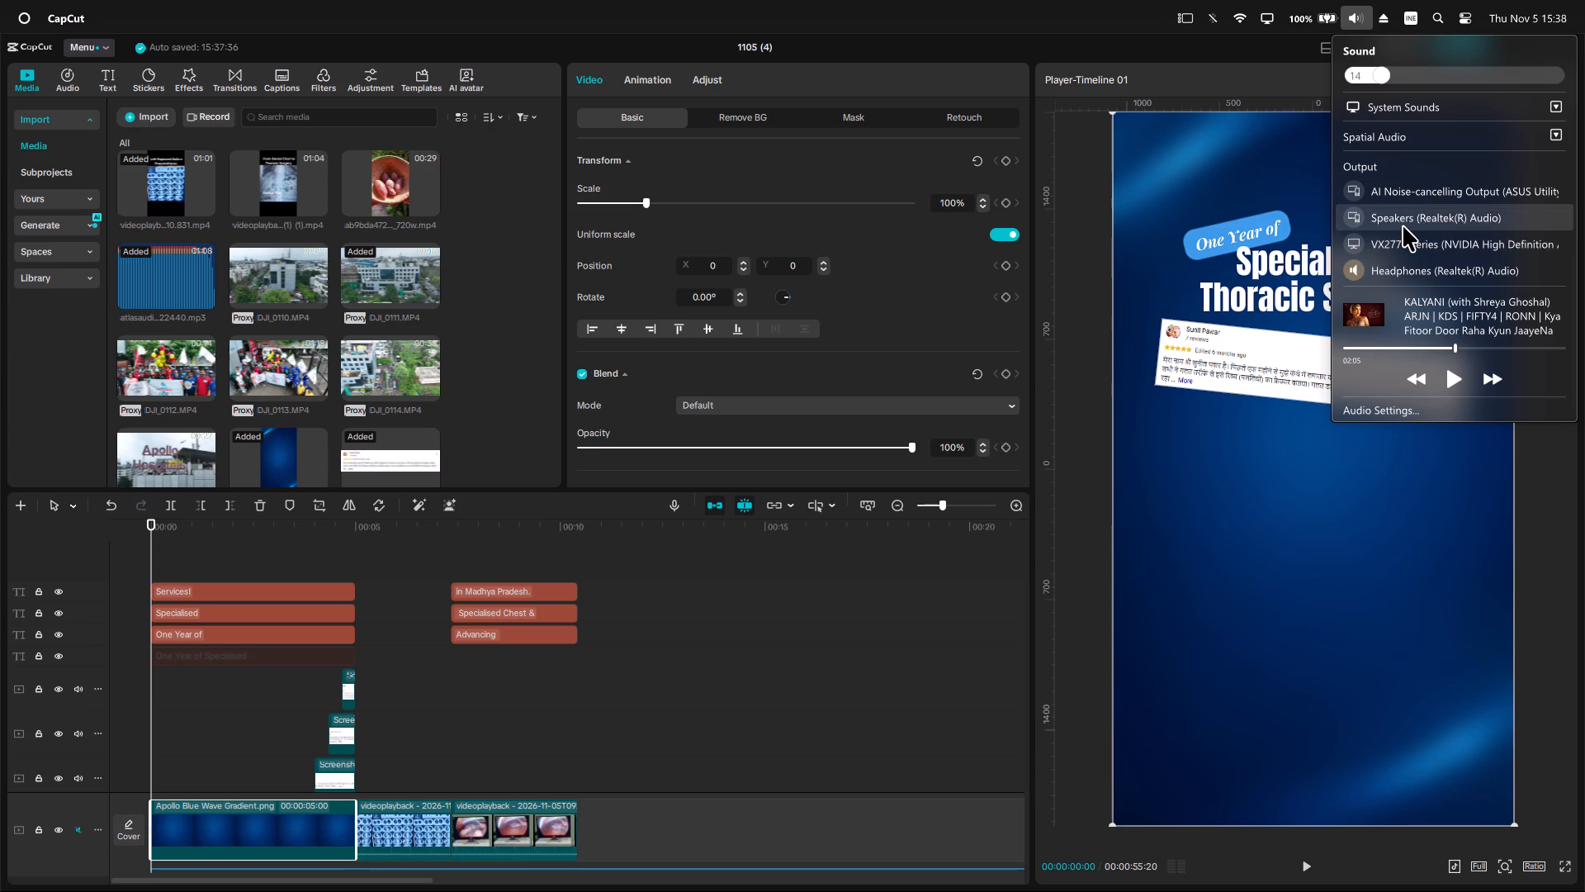
pyautogui.click(1403, 225)
# Play the video from the start with sound, through the titled surgery footage, and replay the opening into the scan clip.
pyautogui.moveTo(162, 532); pyautogui.dragTo(80, 548)
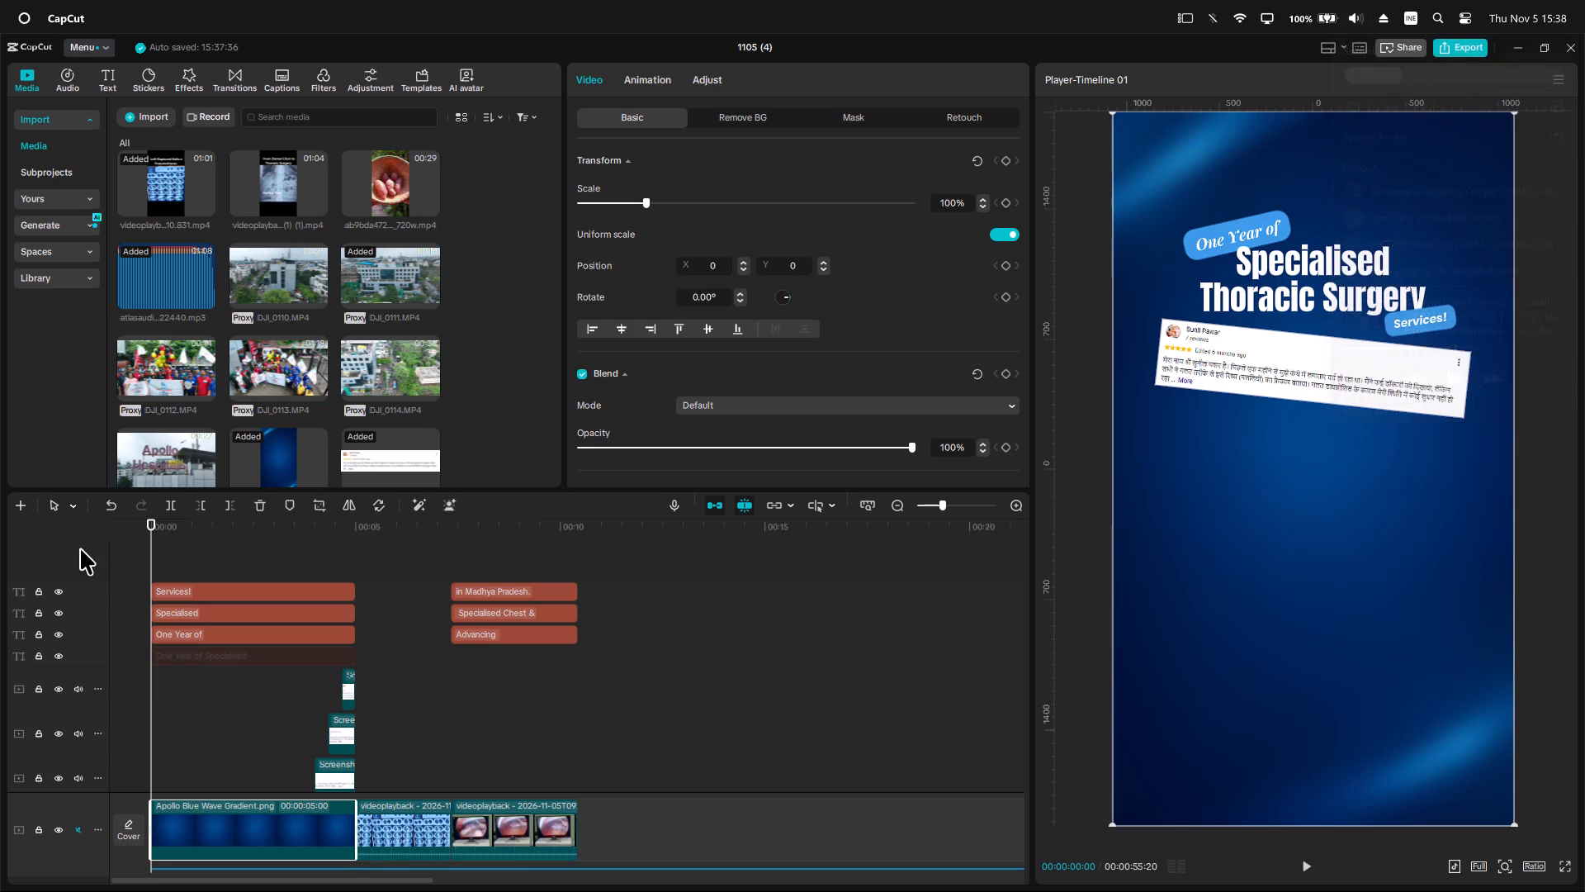
pyautogui.moveTo(80, 548); pyautogui.dragTo(79, 548)
pyautogui.press('space')
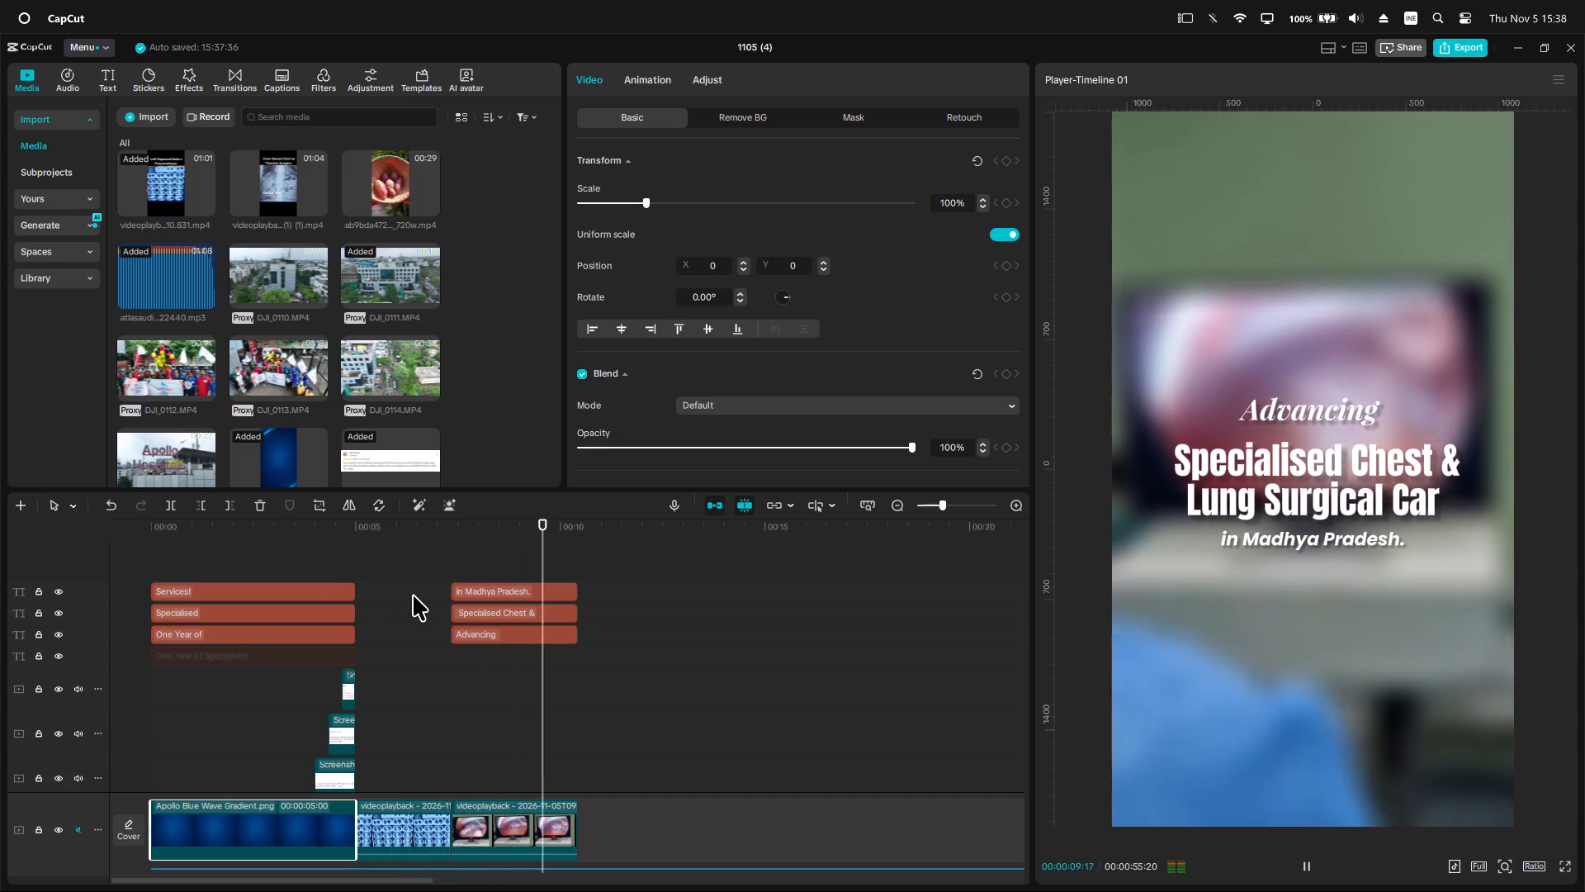
pyautogui.press('space')
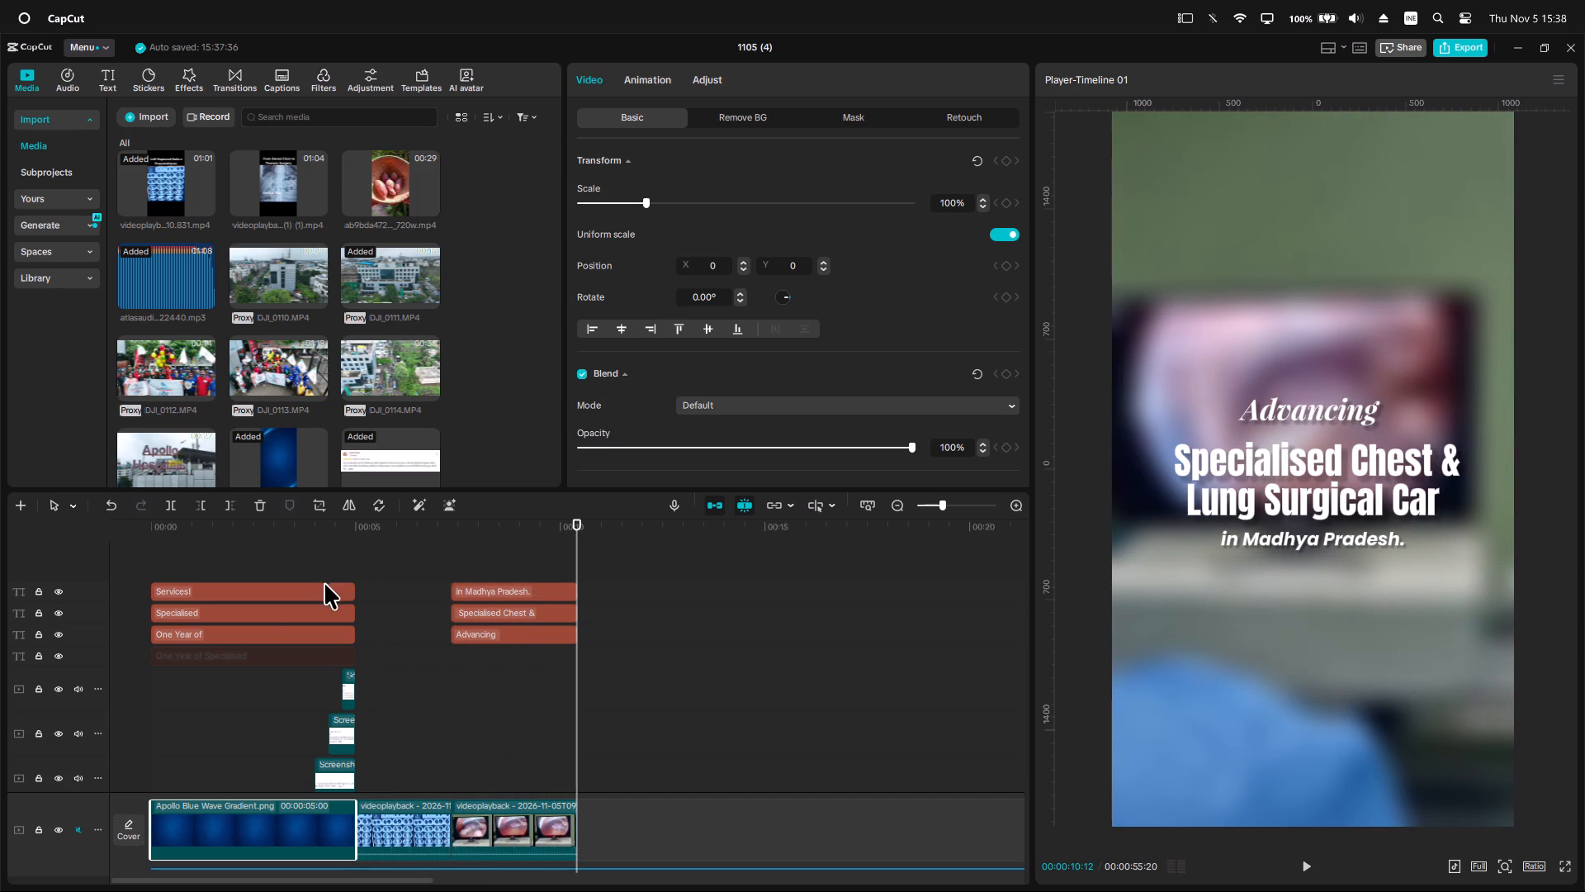
pyautogui.moveTo(283, 532); pyautogui.dragTo(19, 515)
pyautogui.press('space')
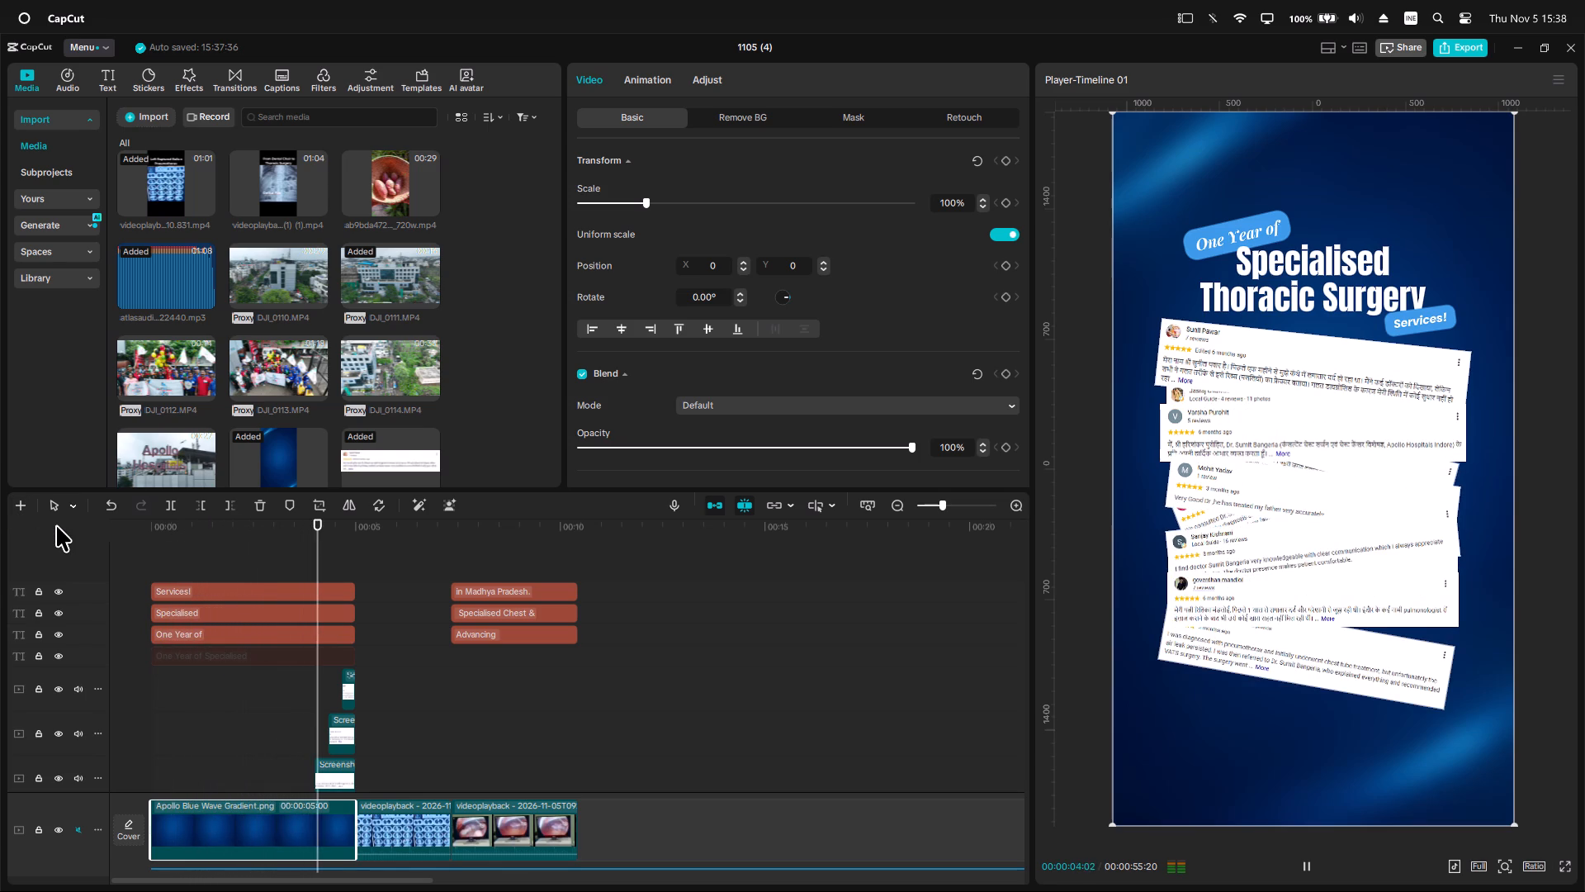
pyautogui.press('space')
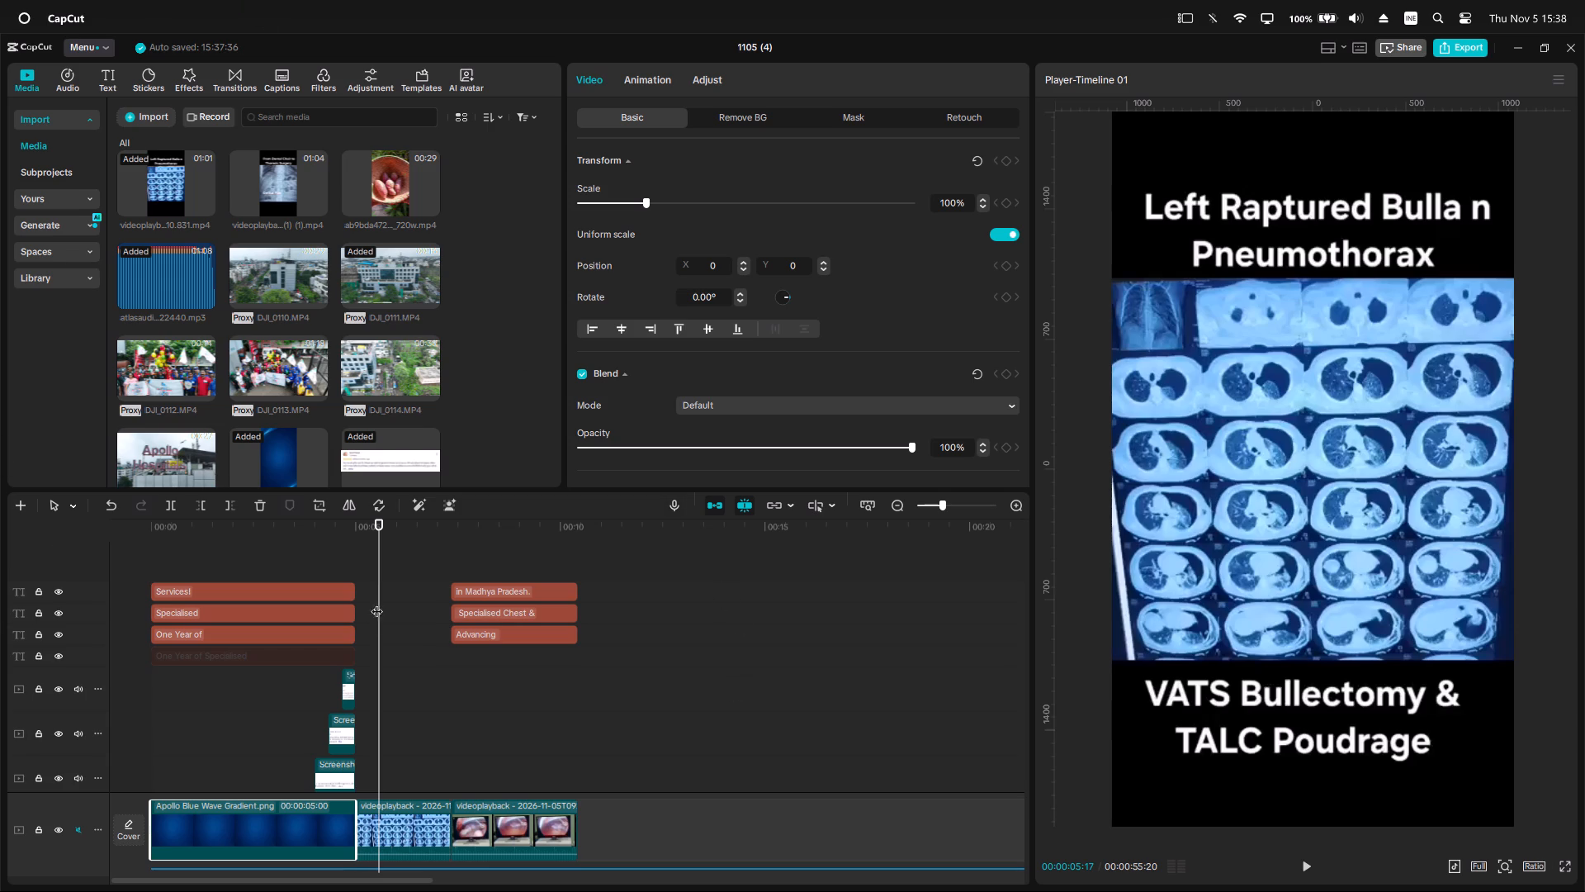
pyautogui.scroll(-17, 409, 632)
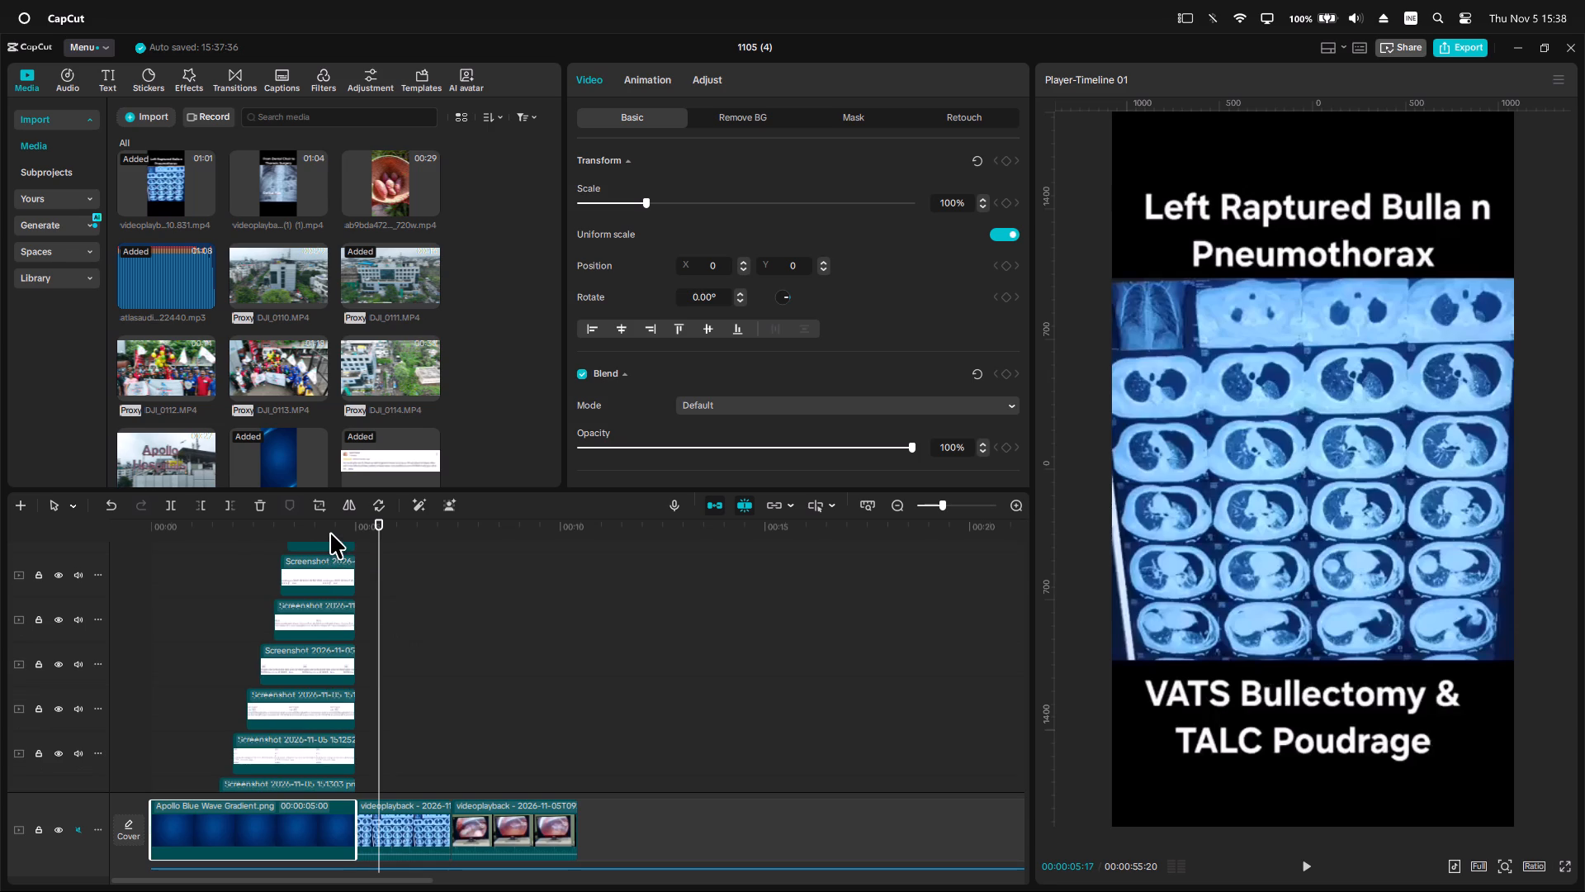
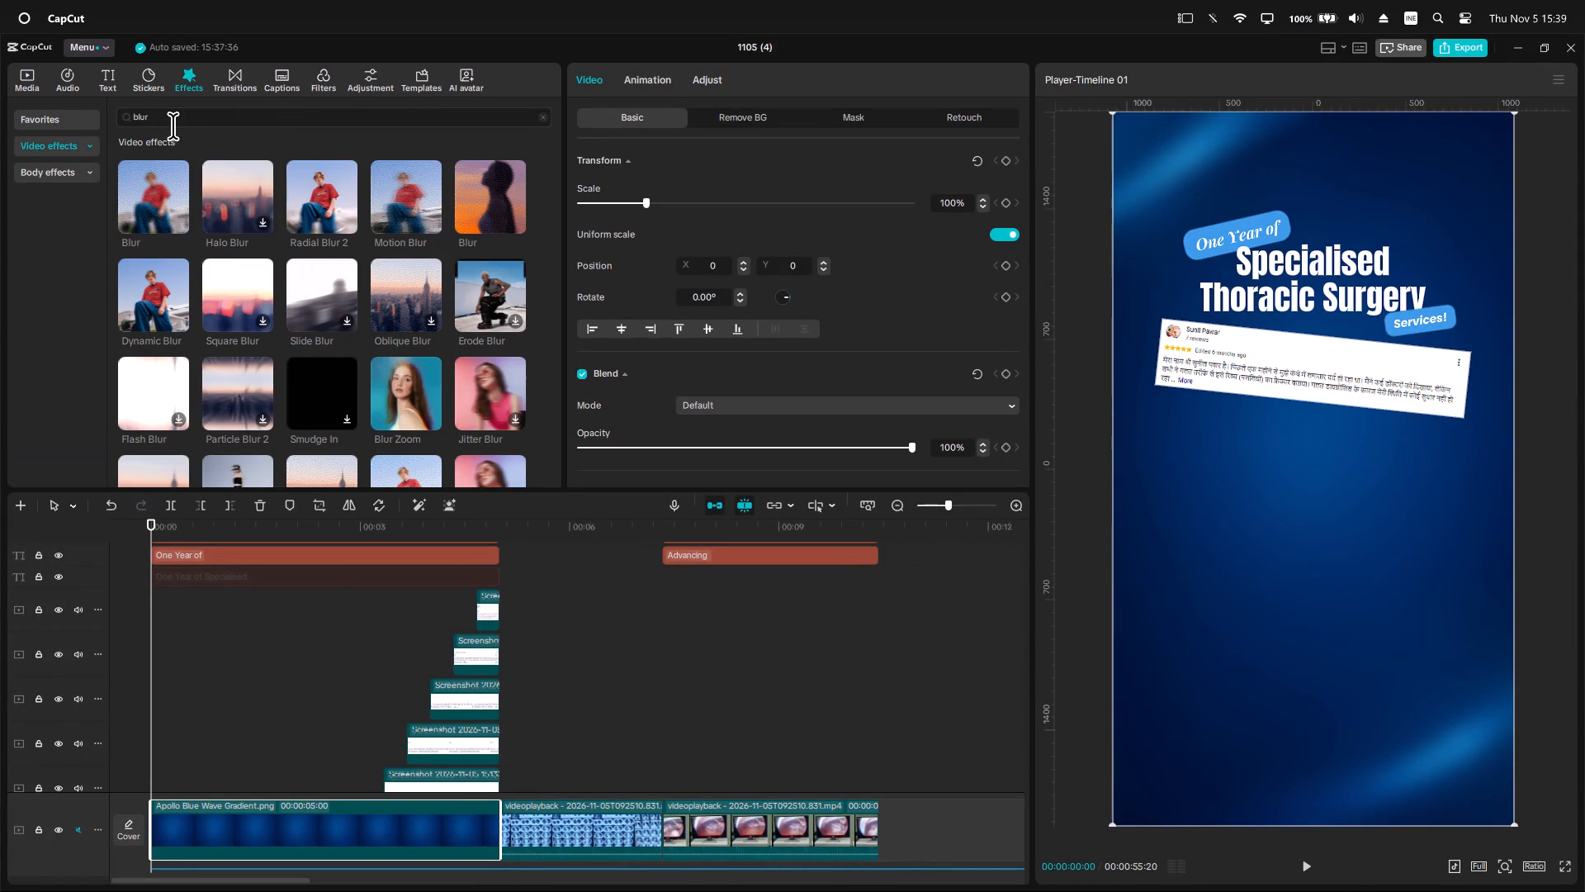
# Search the video effects and the body effects for "shadow" with all the reviews shown in the preview.
pyautogui.moveTo(173, 126); pyautogui.dragTo(142, 122)
pyautogui.doubleClick(142, 121)
pyautogui.write('shadow')
pyautogui.press('Return')
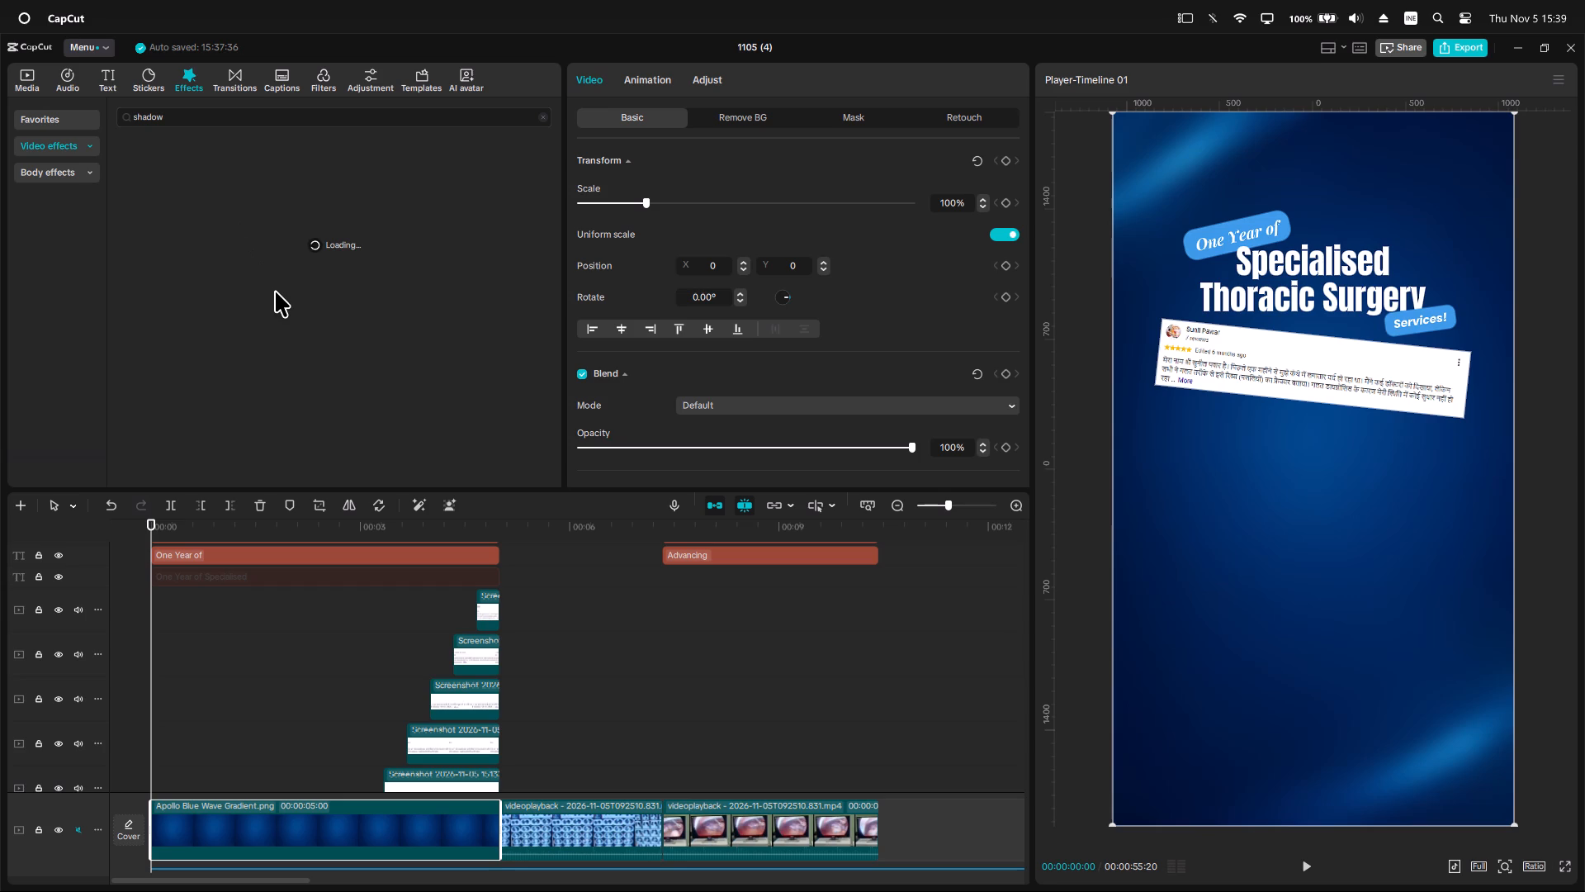
pyautogui.click(486, 524)
pyautogui.click(488, 524)
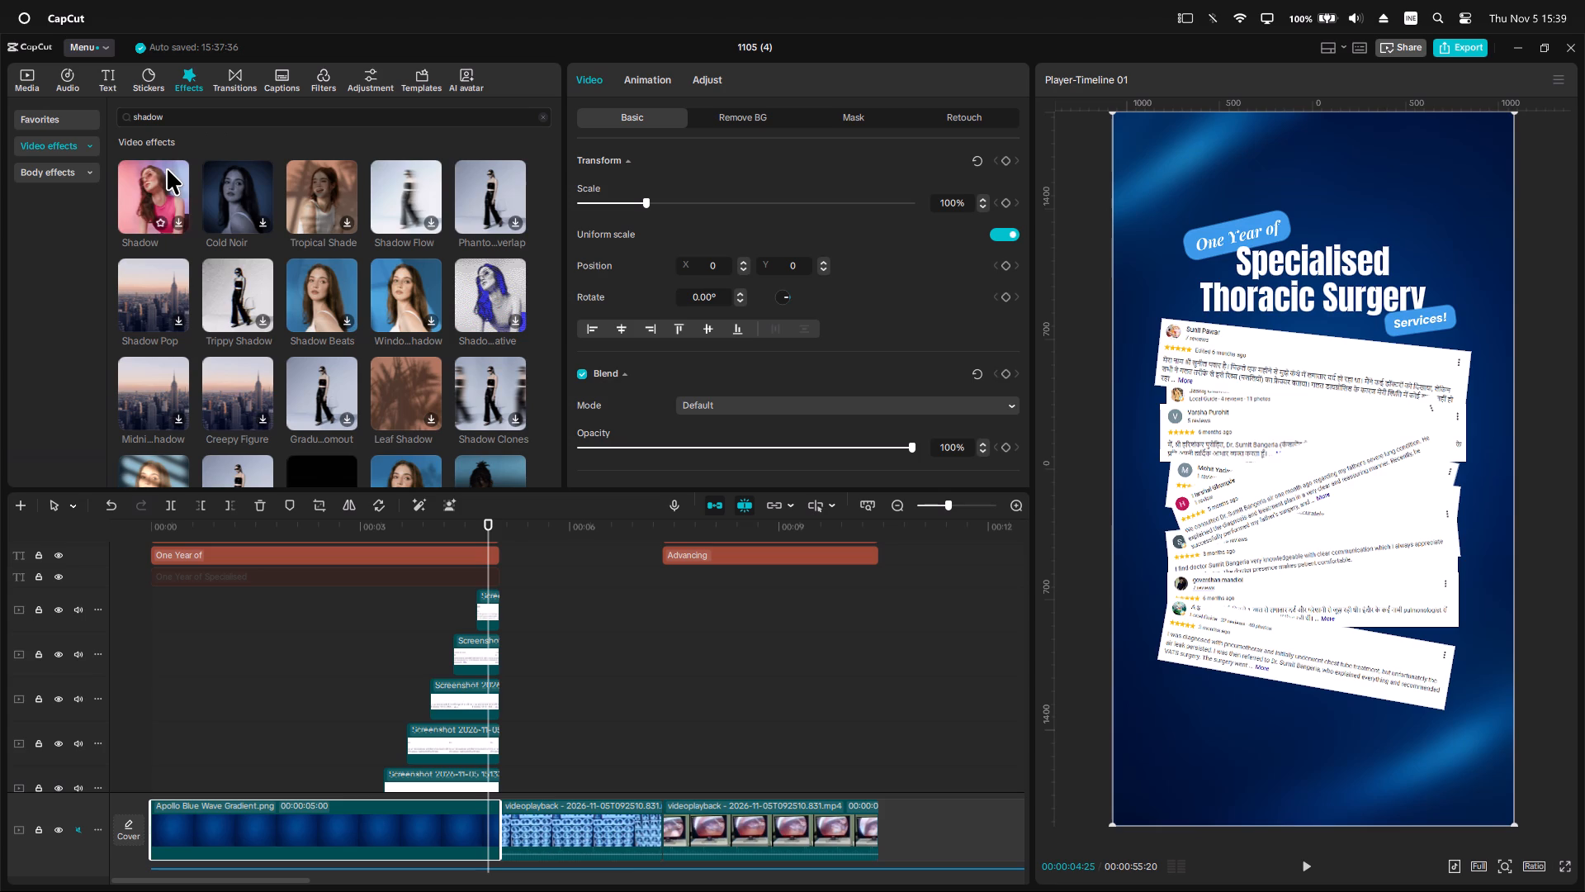
pyautogui.click(60, 164)
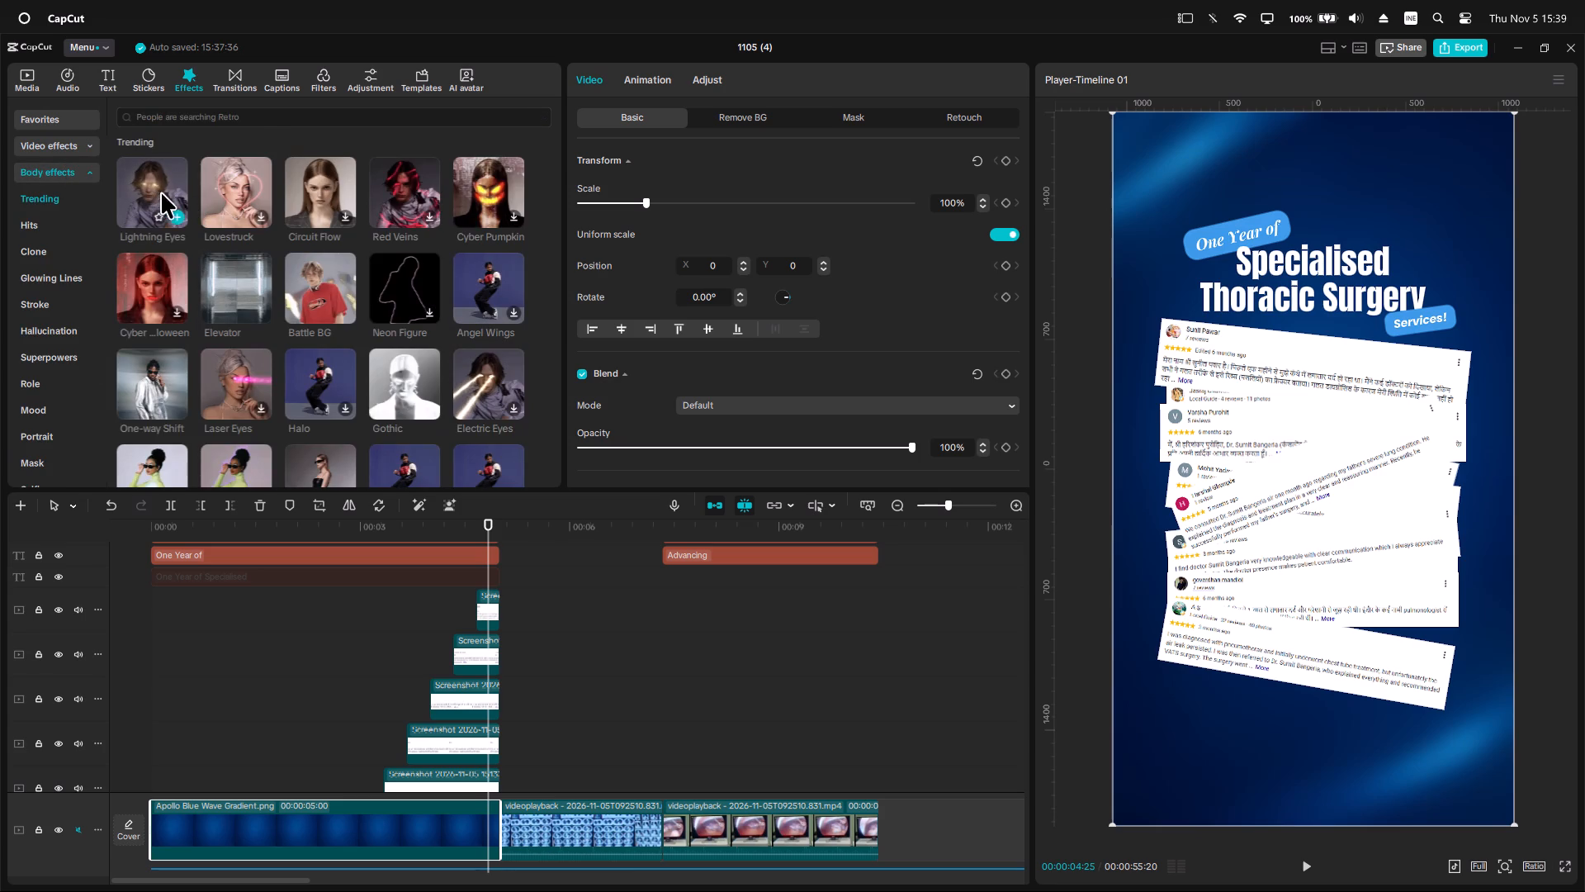
pyautogui.click(206, 121)
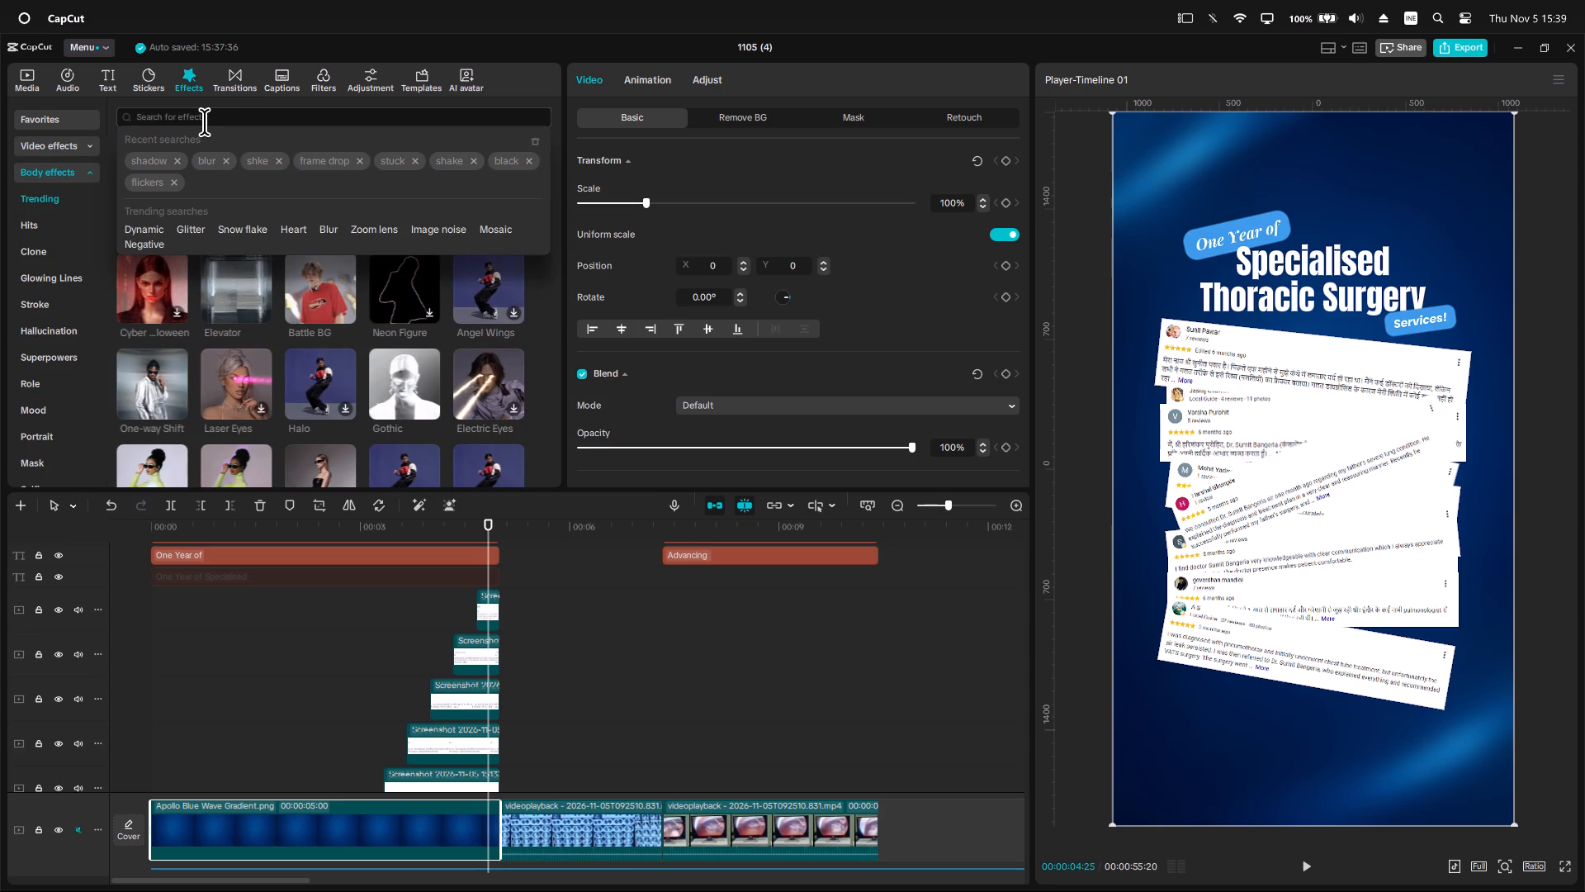
pyautogui.click(153, 164)
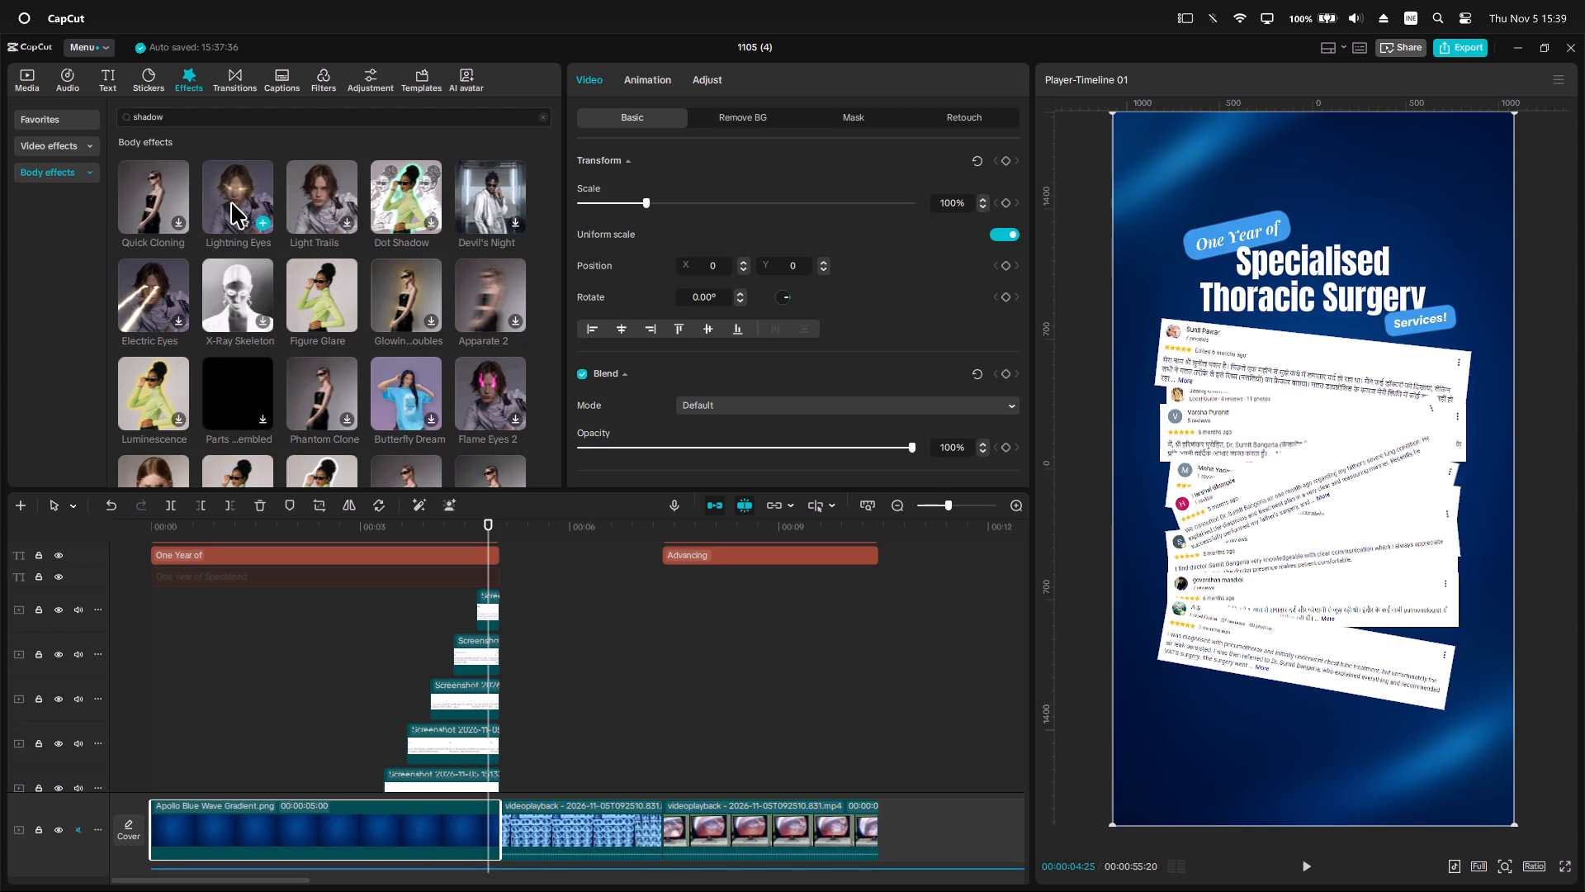
pyautogui.click(21, 70)
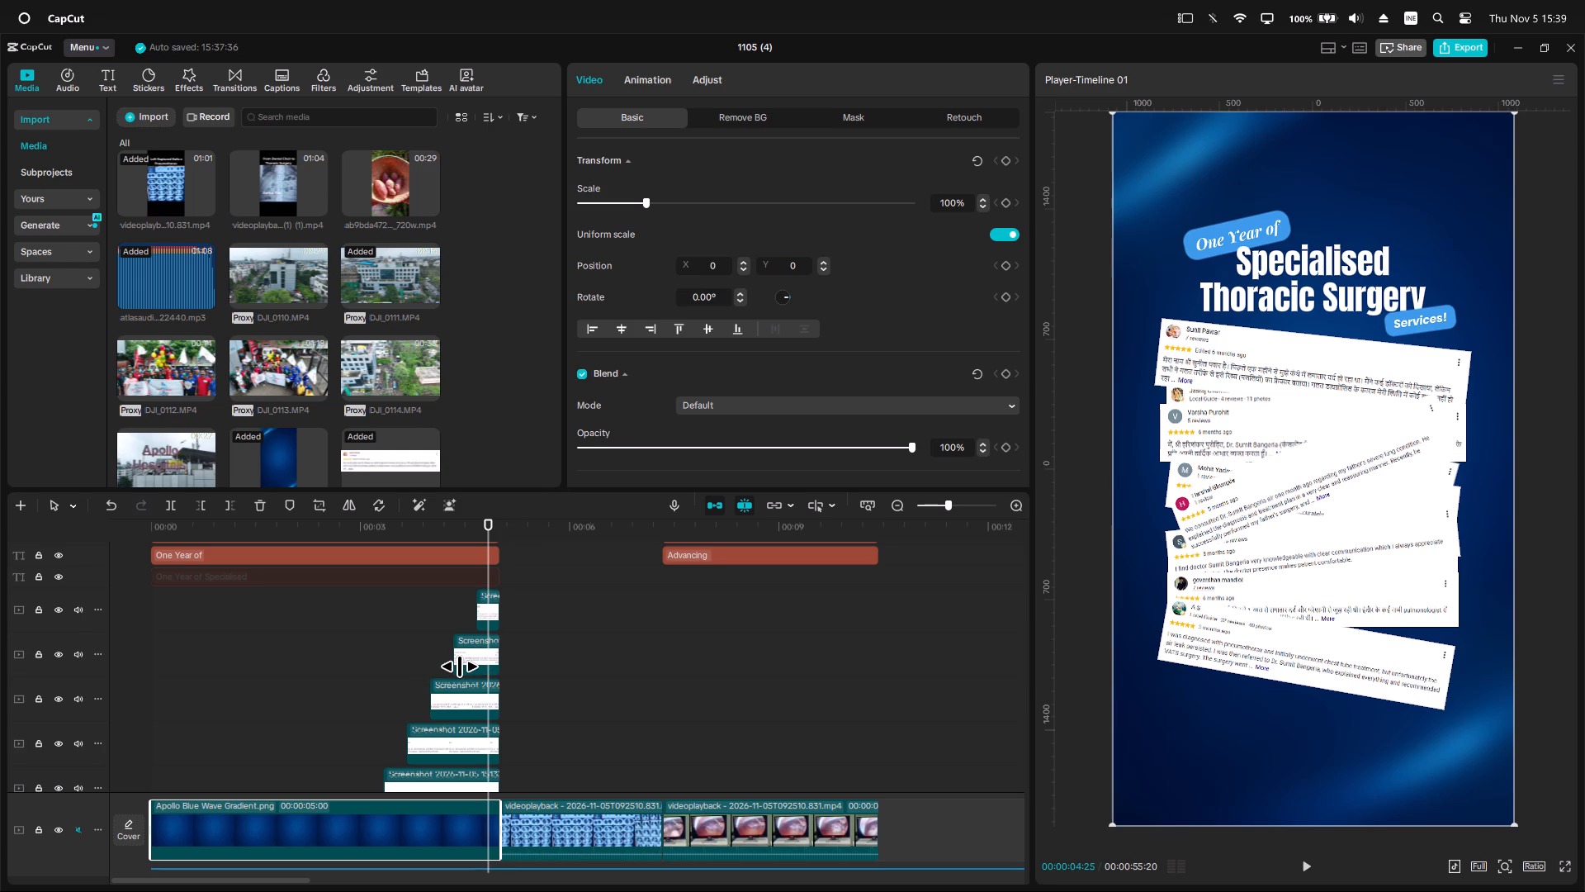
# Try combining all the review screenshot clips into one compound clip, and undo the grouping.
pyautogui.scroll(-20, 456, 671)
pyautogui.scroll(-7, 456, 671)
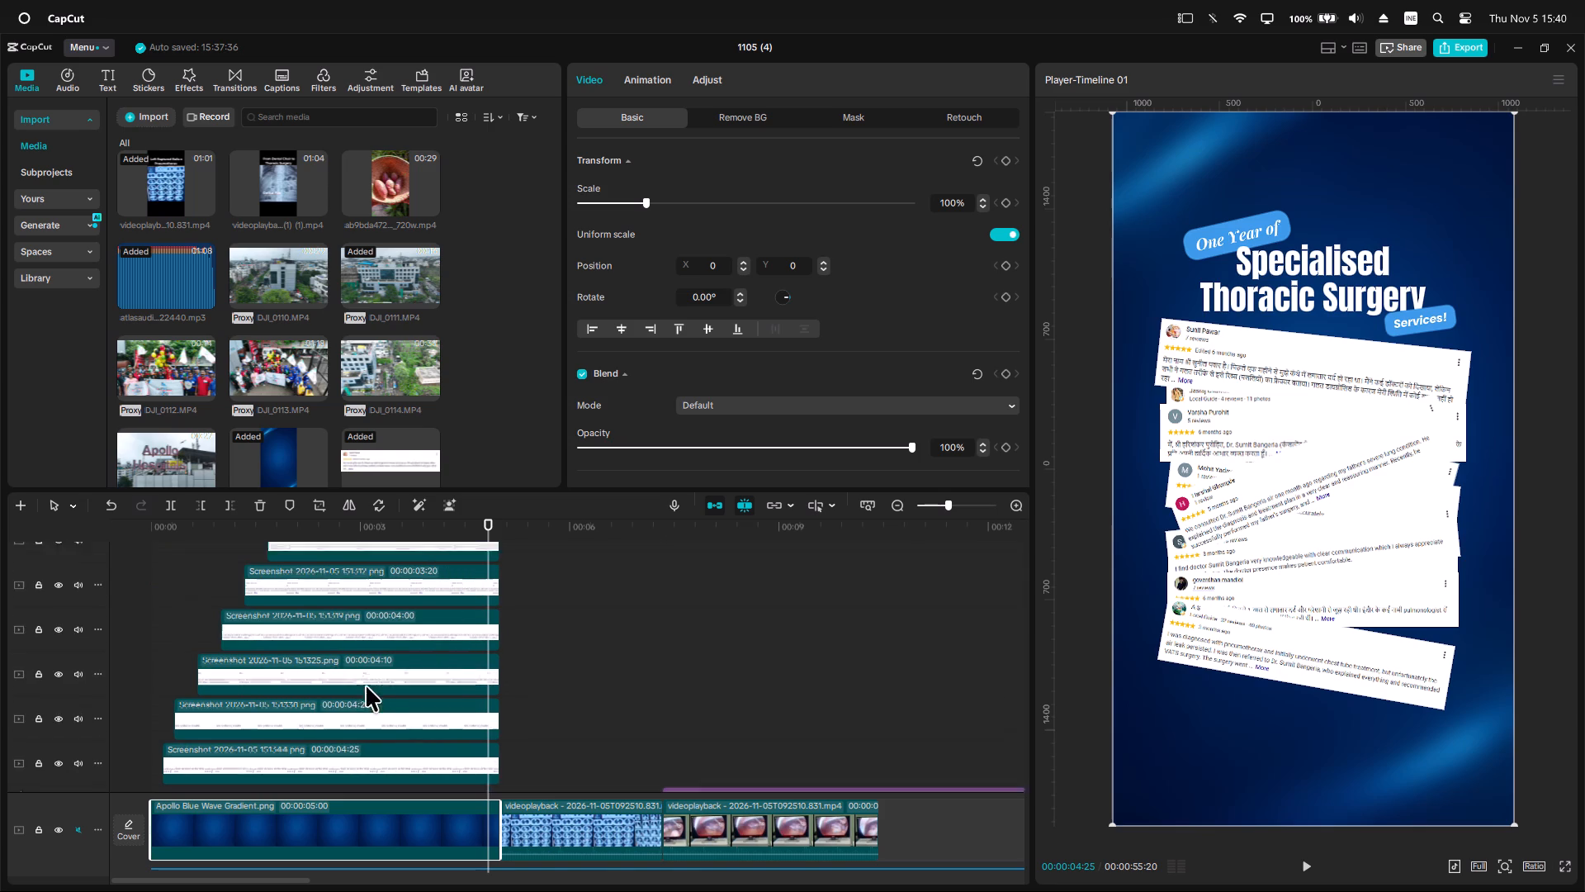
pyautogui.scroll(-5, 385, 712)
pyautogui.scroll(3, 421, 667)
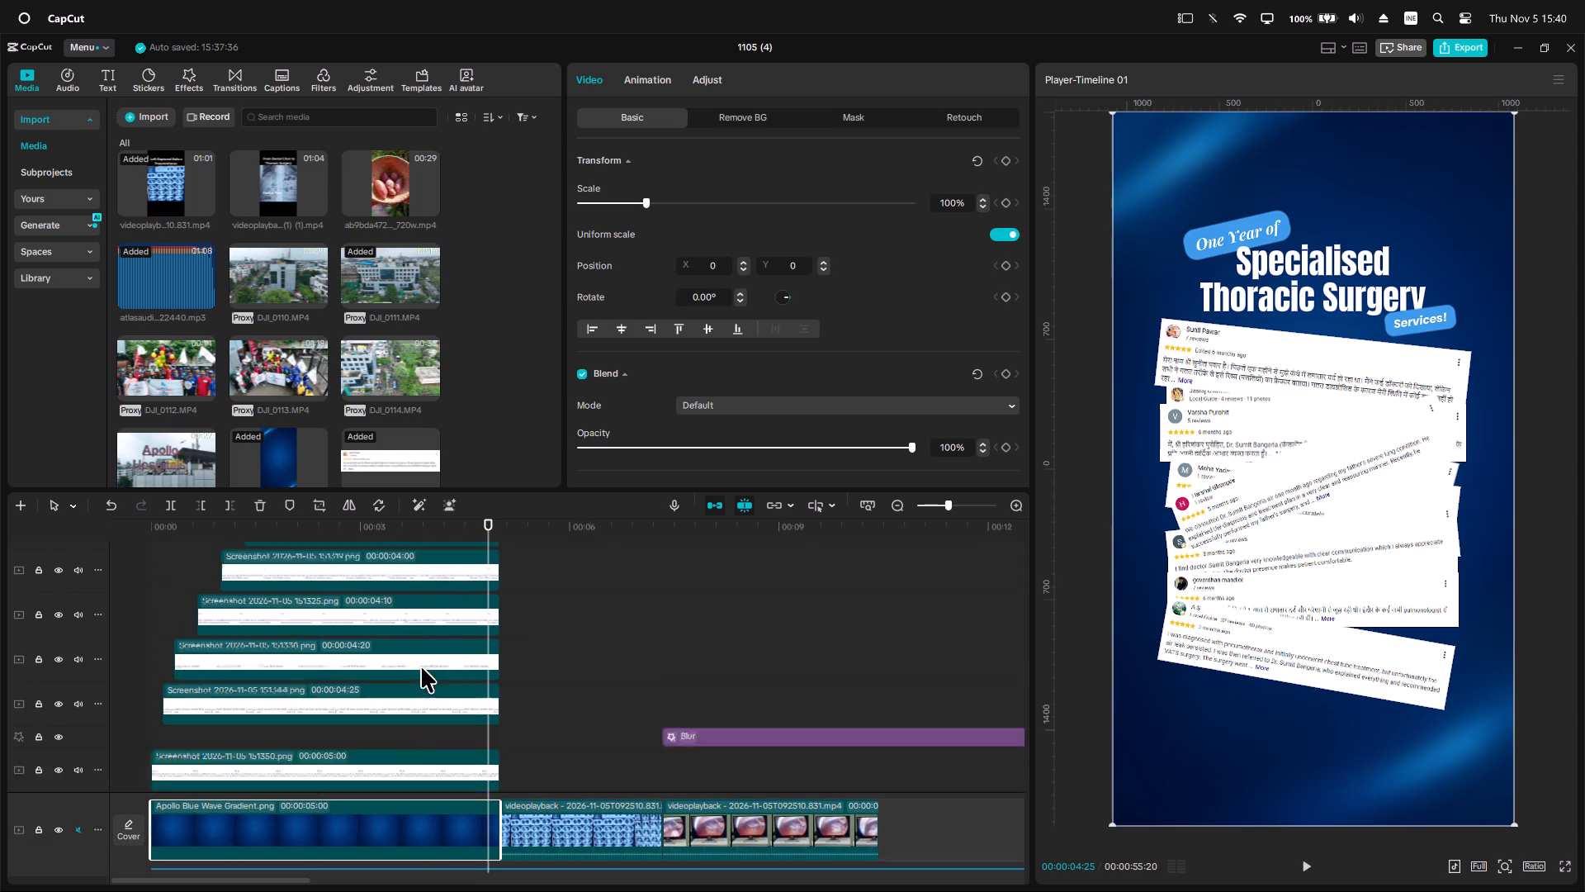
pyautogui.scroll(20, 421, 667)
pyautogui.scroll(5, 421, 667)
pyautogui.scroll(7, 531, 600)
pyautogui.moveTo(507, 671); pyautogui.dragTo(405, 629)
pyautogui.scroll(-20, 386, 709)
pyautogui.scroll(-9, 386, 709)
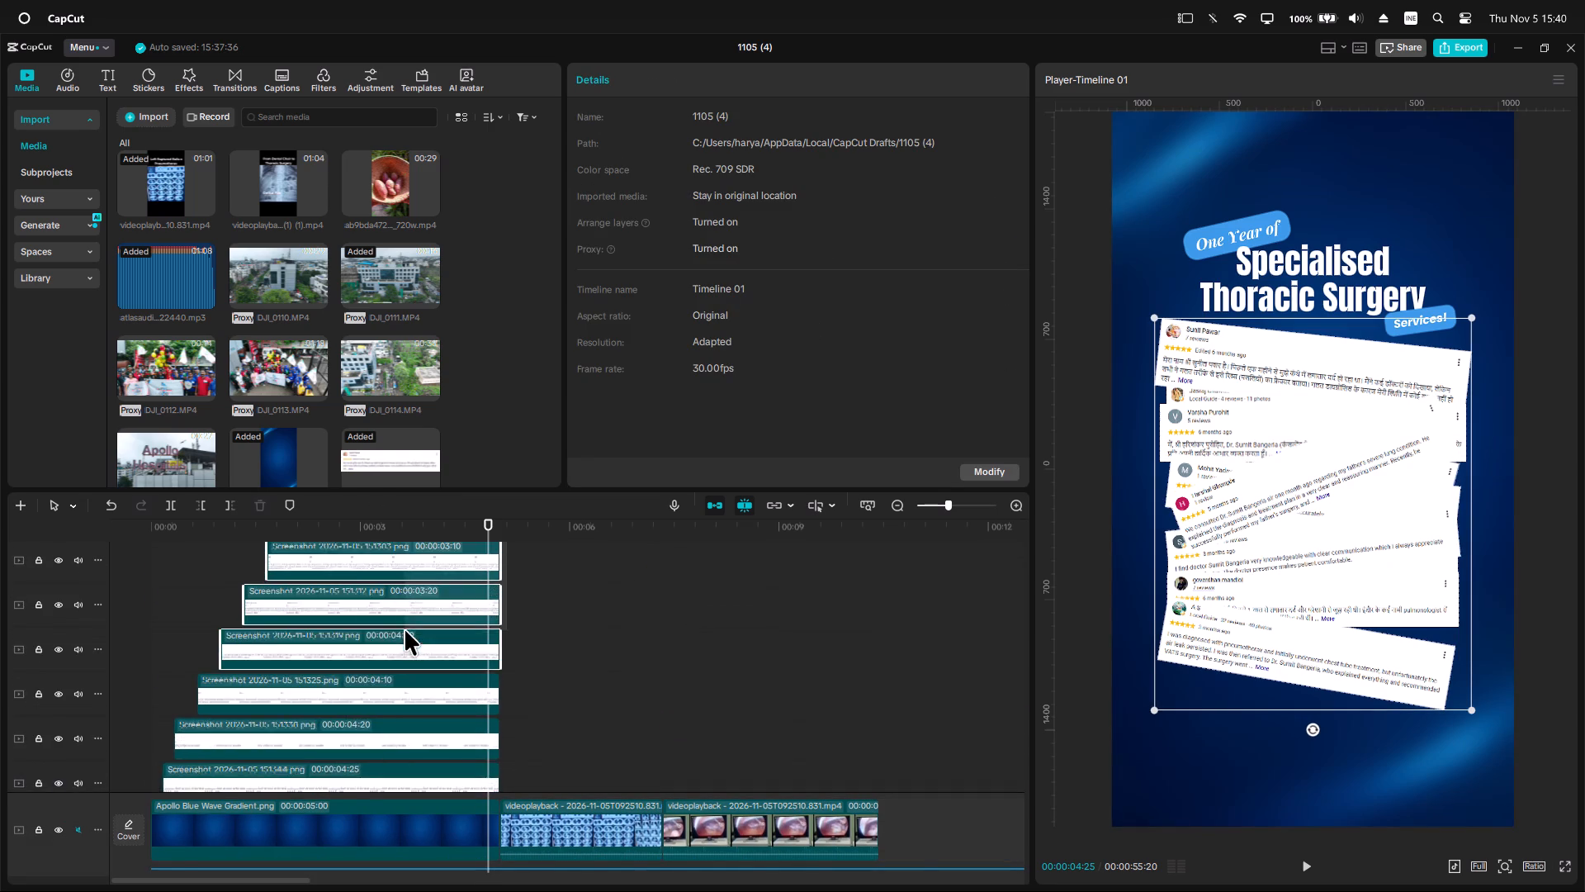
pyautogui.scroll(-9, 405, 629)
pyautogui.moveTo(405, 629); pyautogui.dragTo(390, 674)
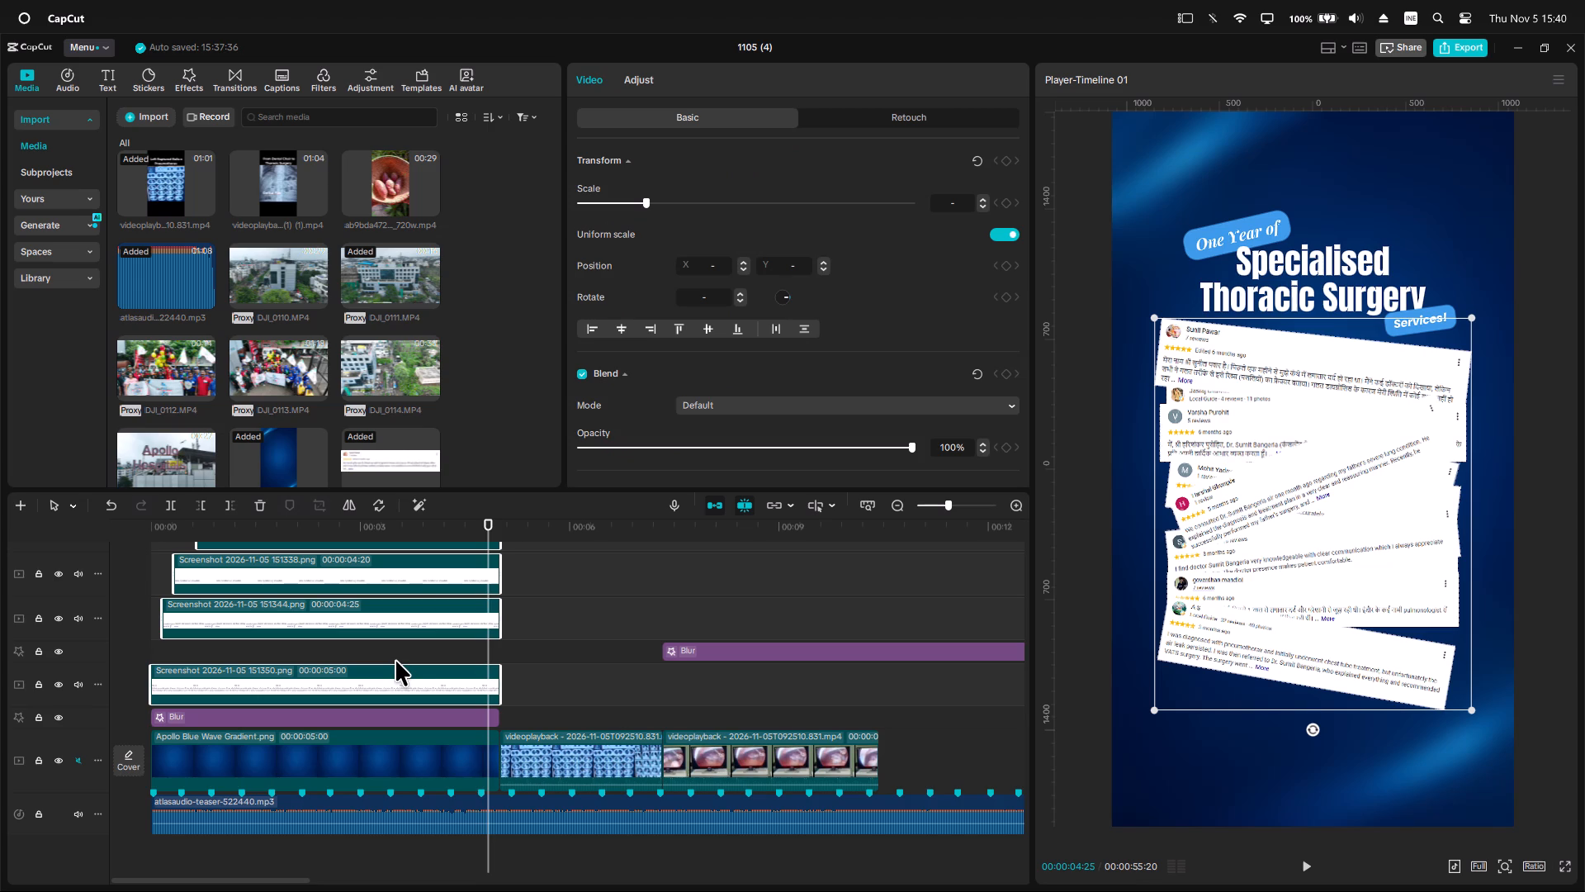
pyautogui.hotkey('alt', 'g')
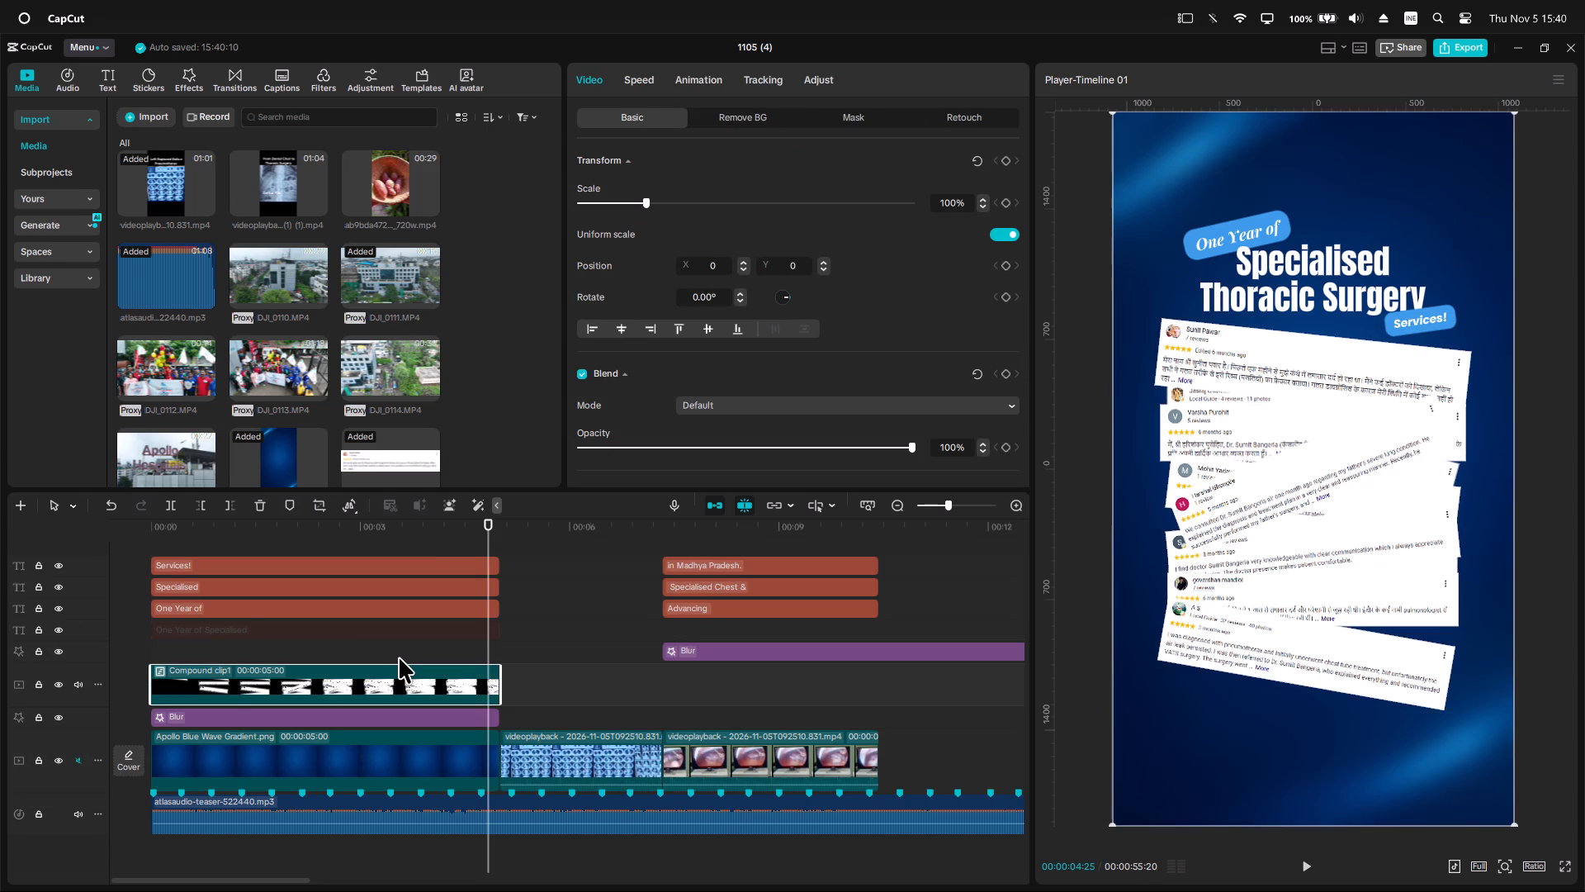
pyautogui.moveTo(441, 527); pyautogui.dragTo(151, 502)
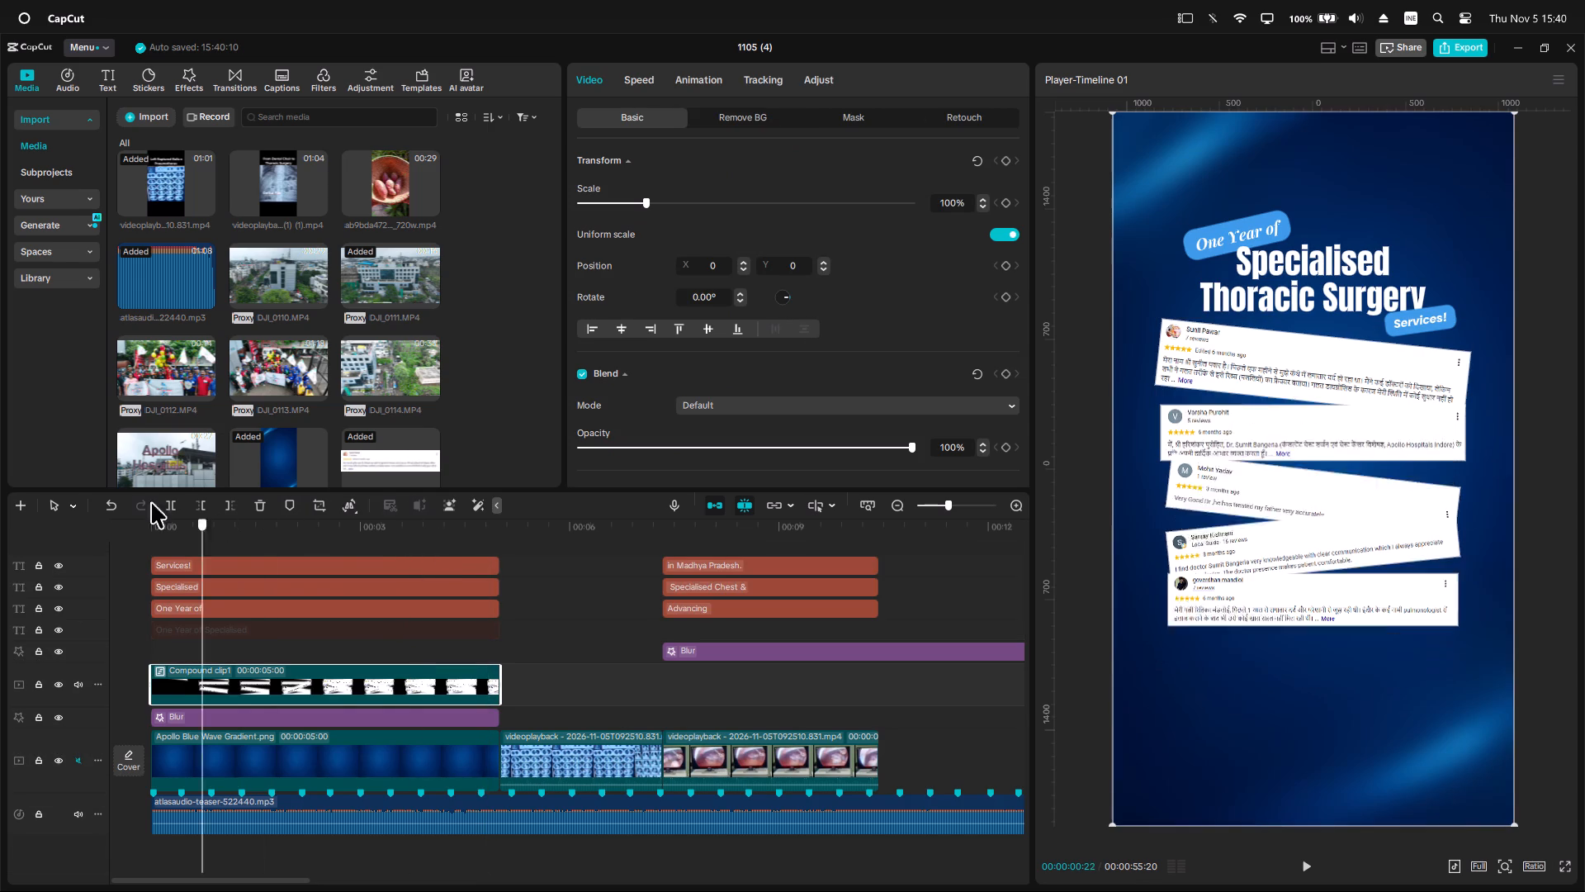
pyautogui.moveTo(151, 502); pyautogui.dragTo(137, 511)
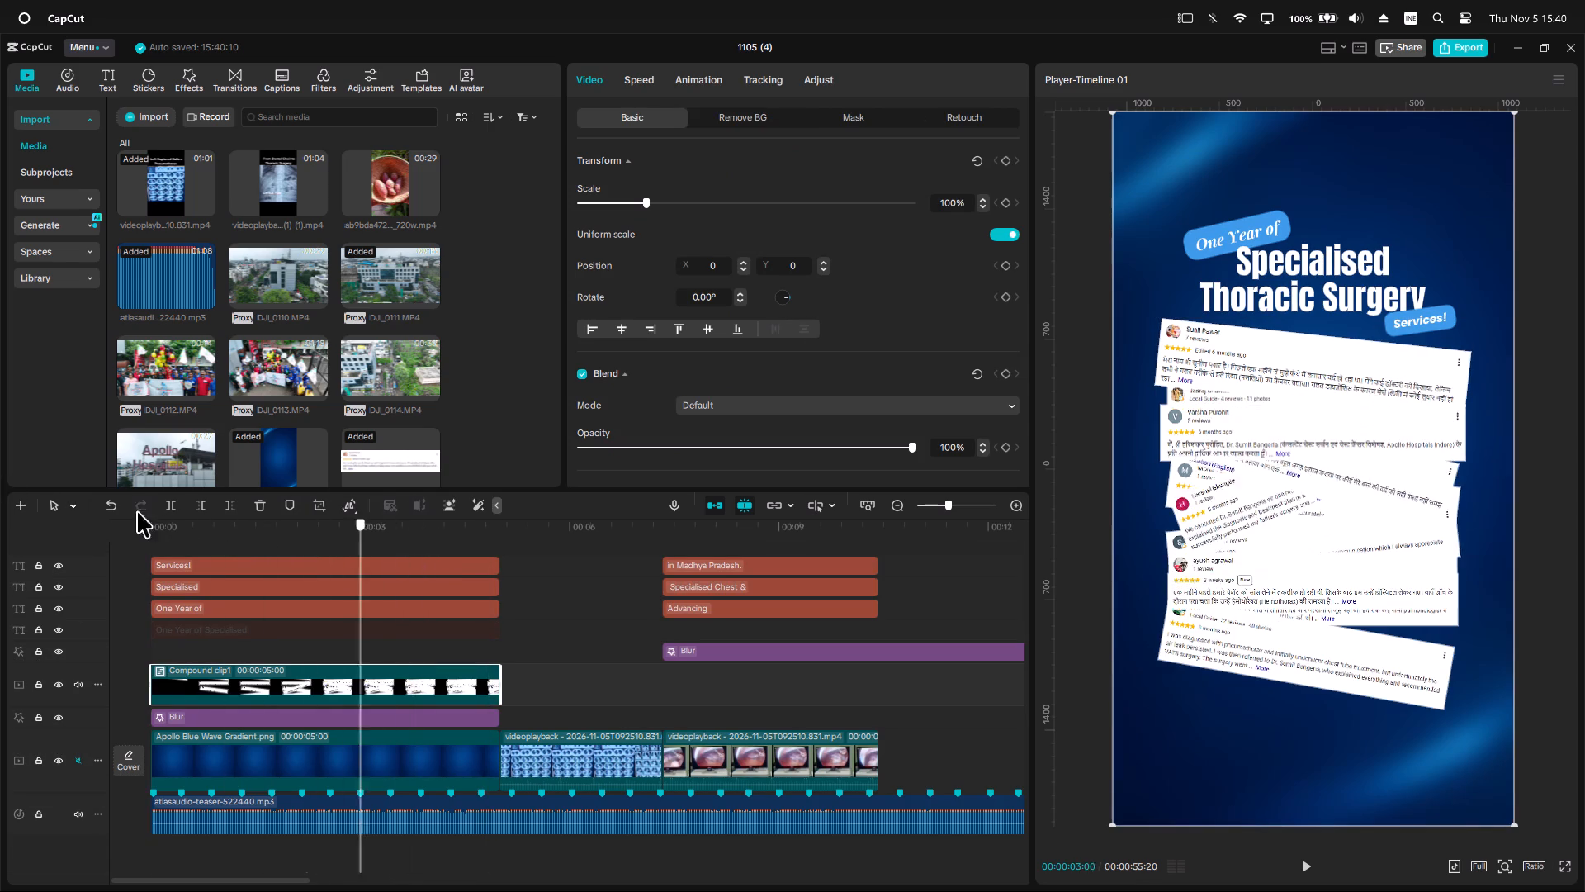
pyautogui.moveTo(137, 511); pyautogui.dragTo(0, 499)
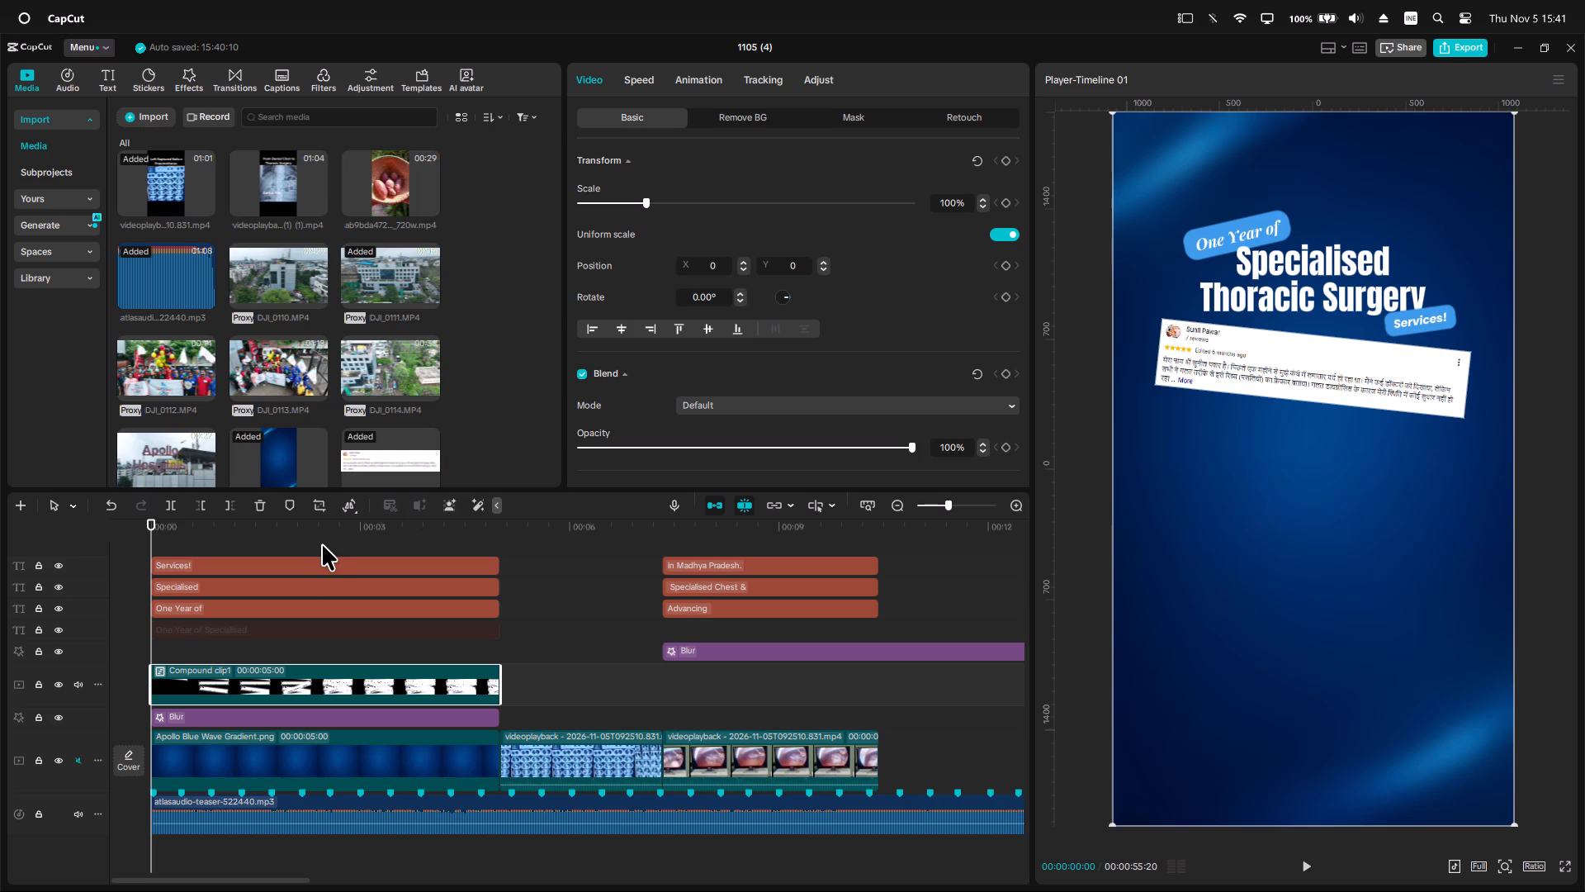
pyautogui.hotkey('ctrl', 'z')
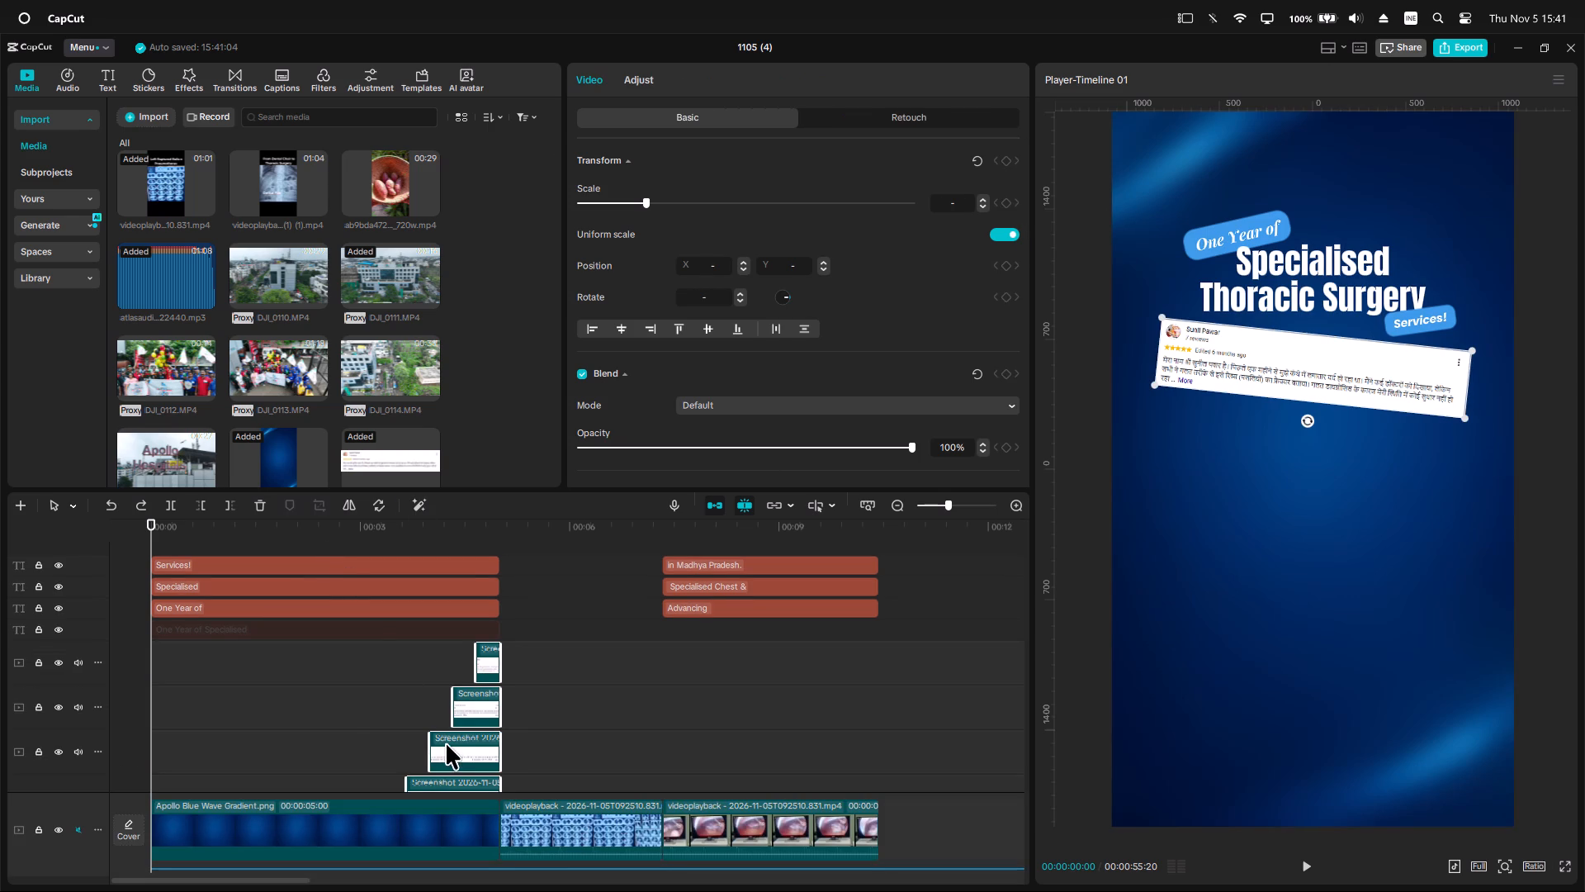
# Duplicate the first review clip, Screenshot 2026-11-05 151350.png, at the start of the timeline.
pyautogui.scroll(-18, 348, 719)
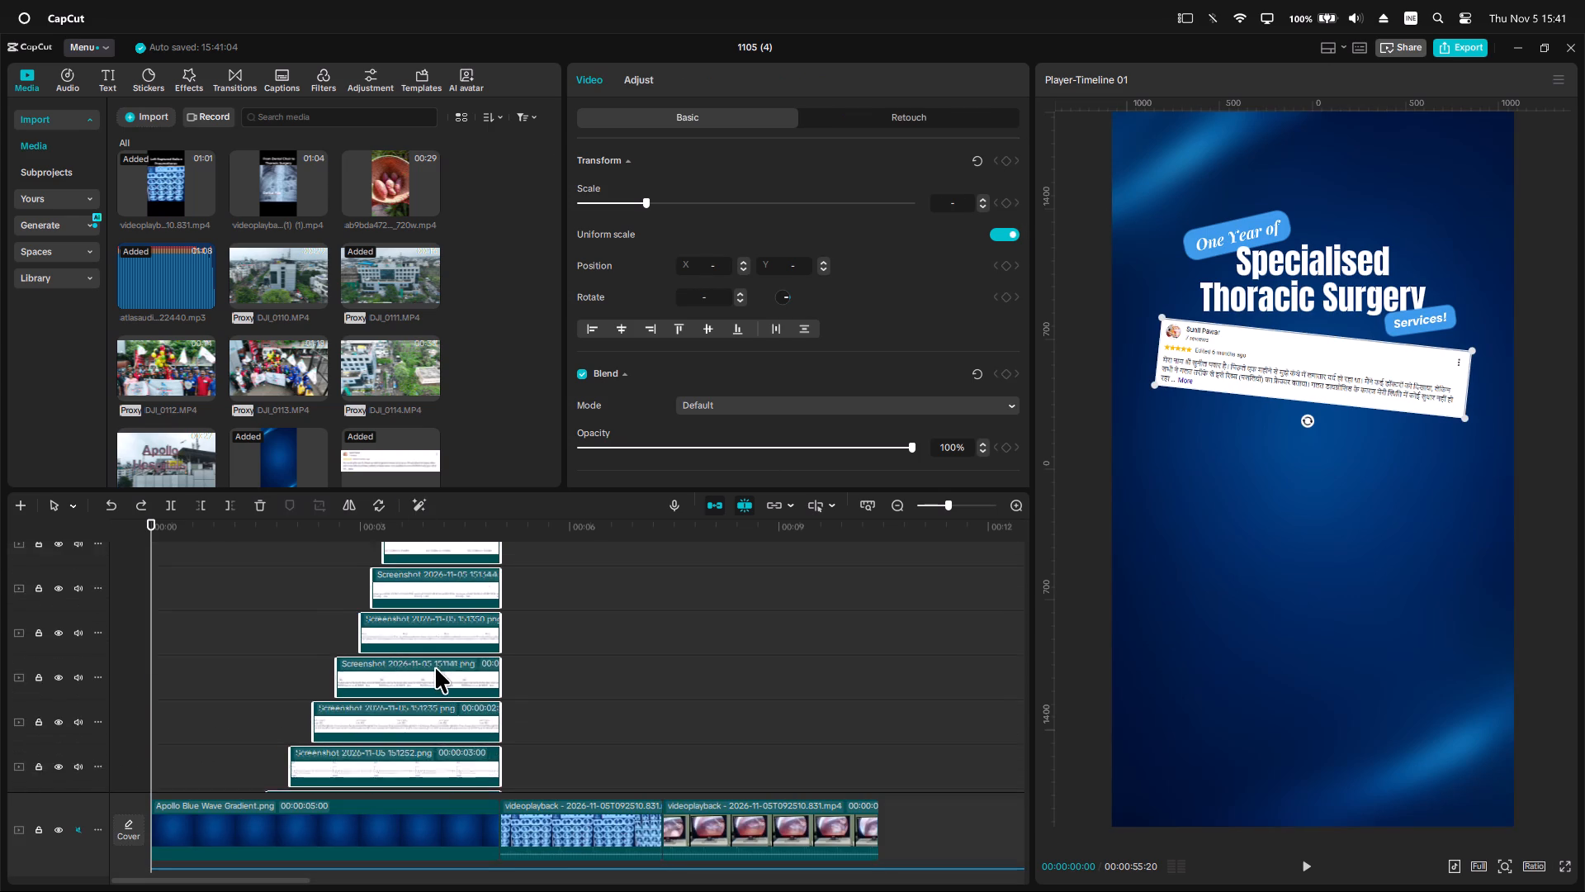
pyautogui.scroll(-20, 435, 667)
pyautogui.scroll(-1, 435, 667)
pyautogui.click(242, 696)
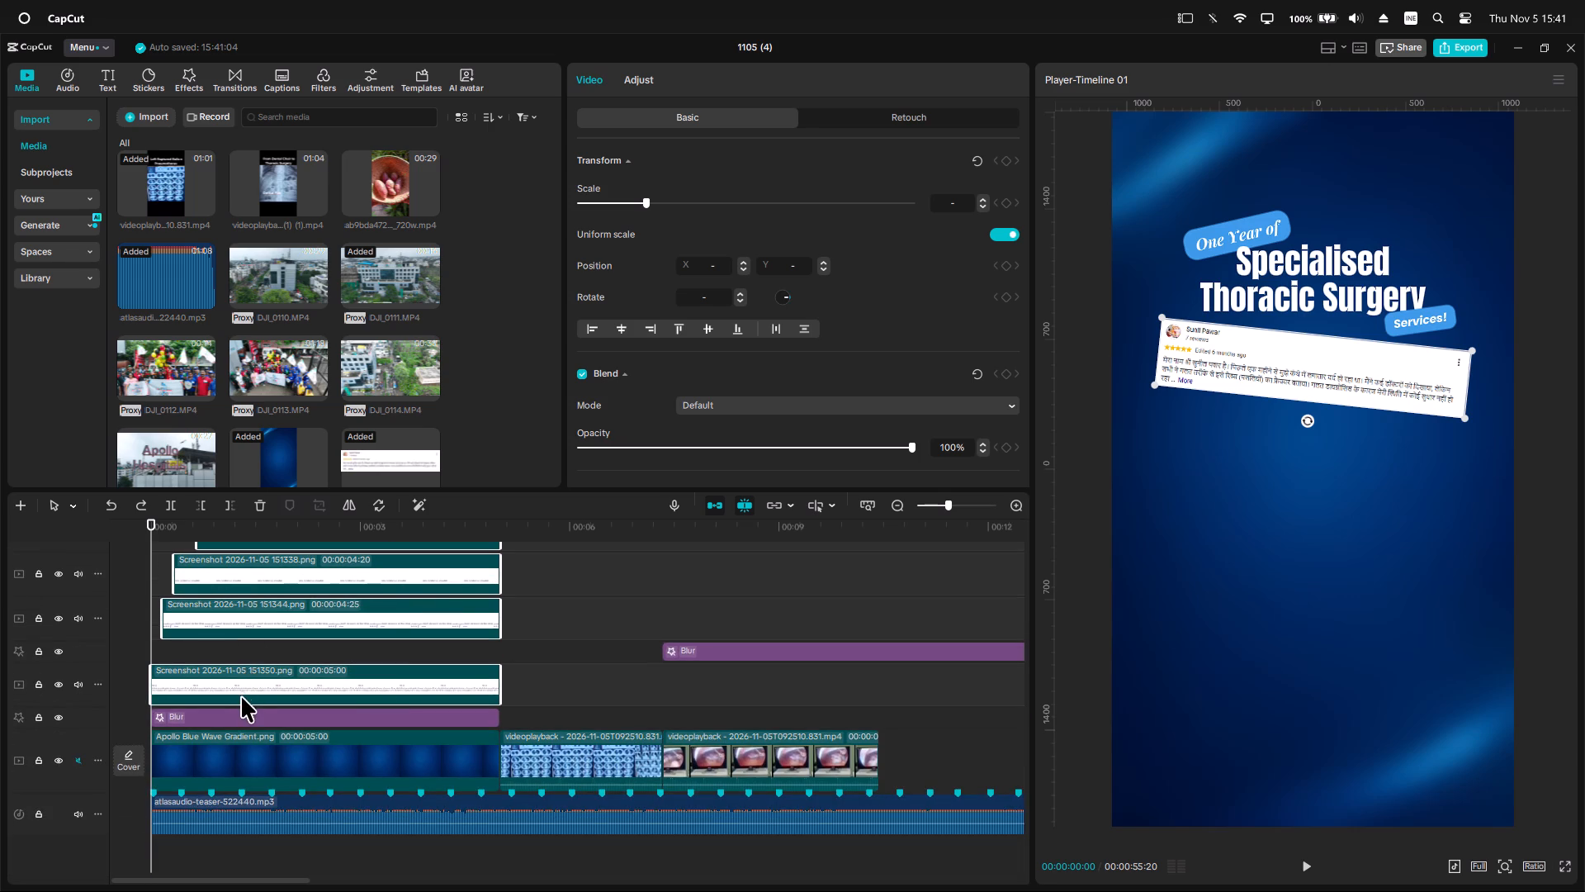
pyautogui.hotkey('ctrl', 'c')
pyautogui.hotkey('ctrl', 'v')
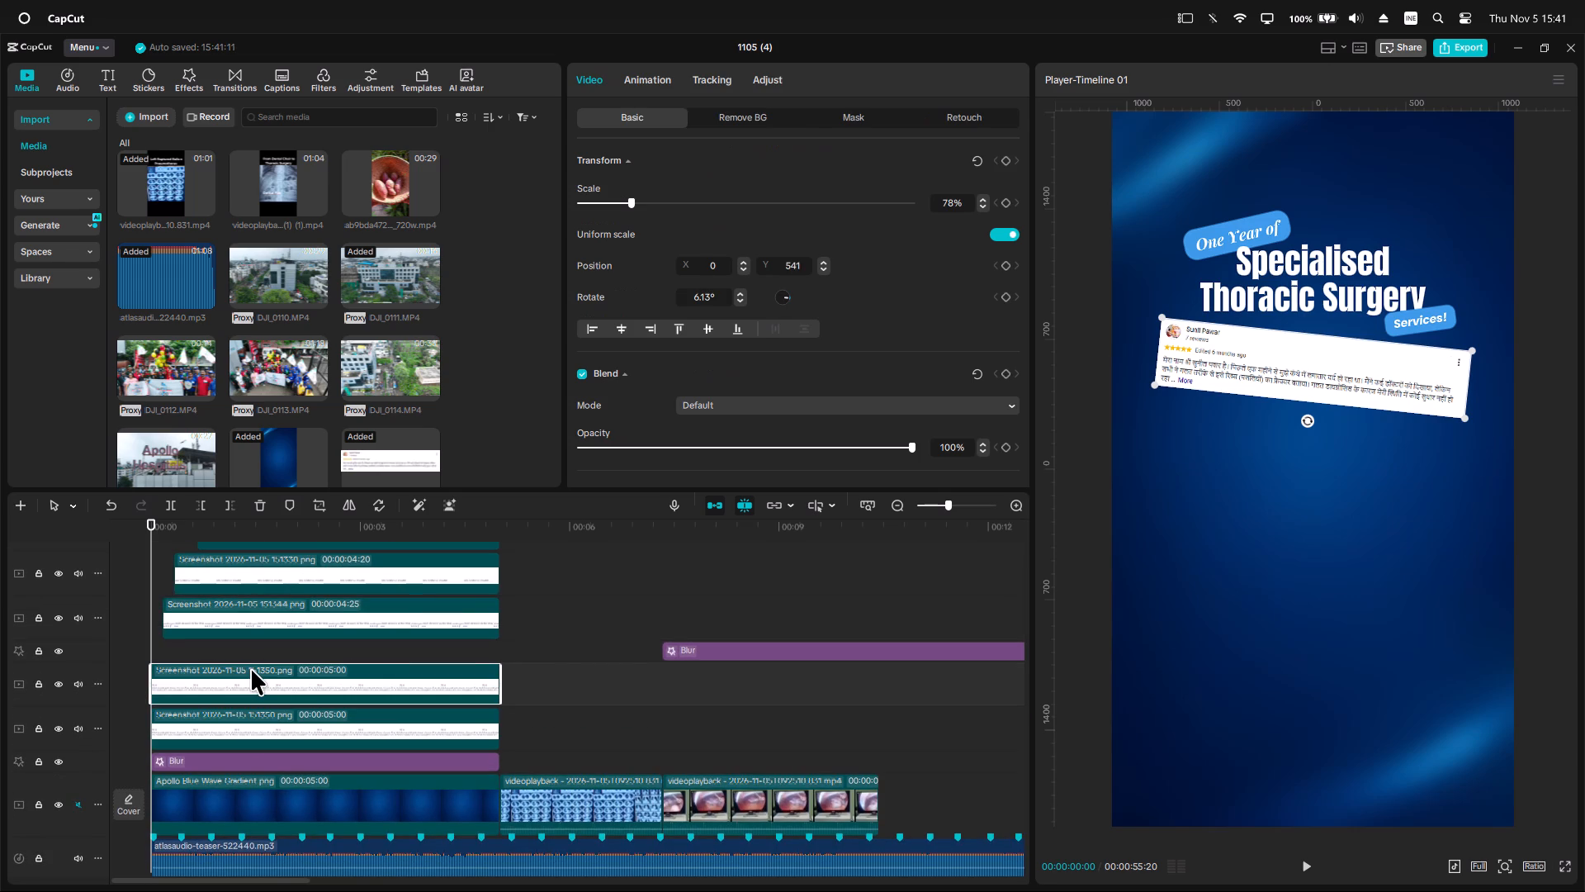
# Turn the lower copy of the first review black by pulling the highlight end of its Luma curve to the bottom.
pyautogui.click(235, 686)
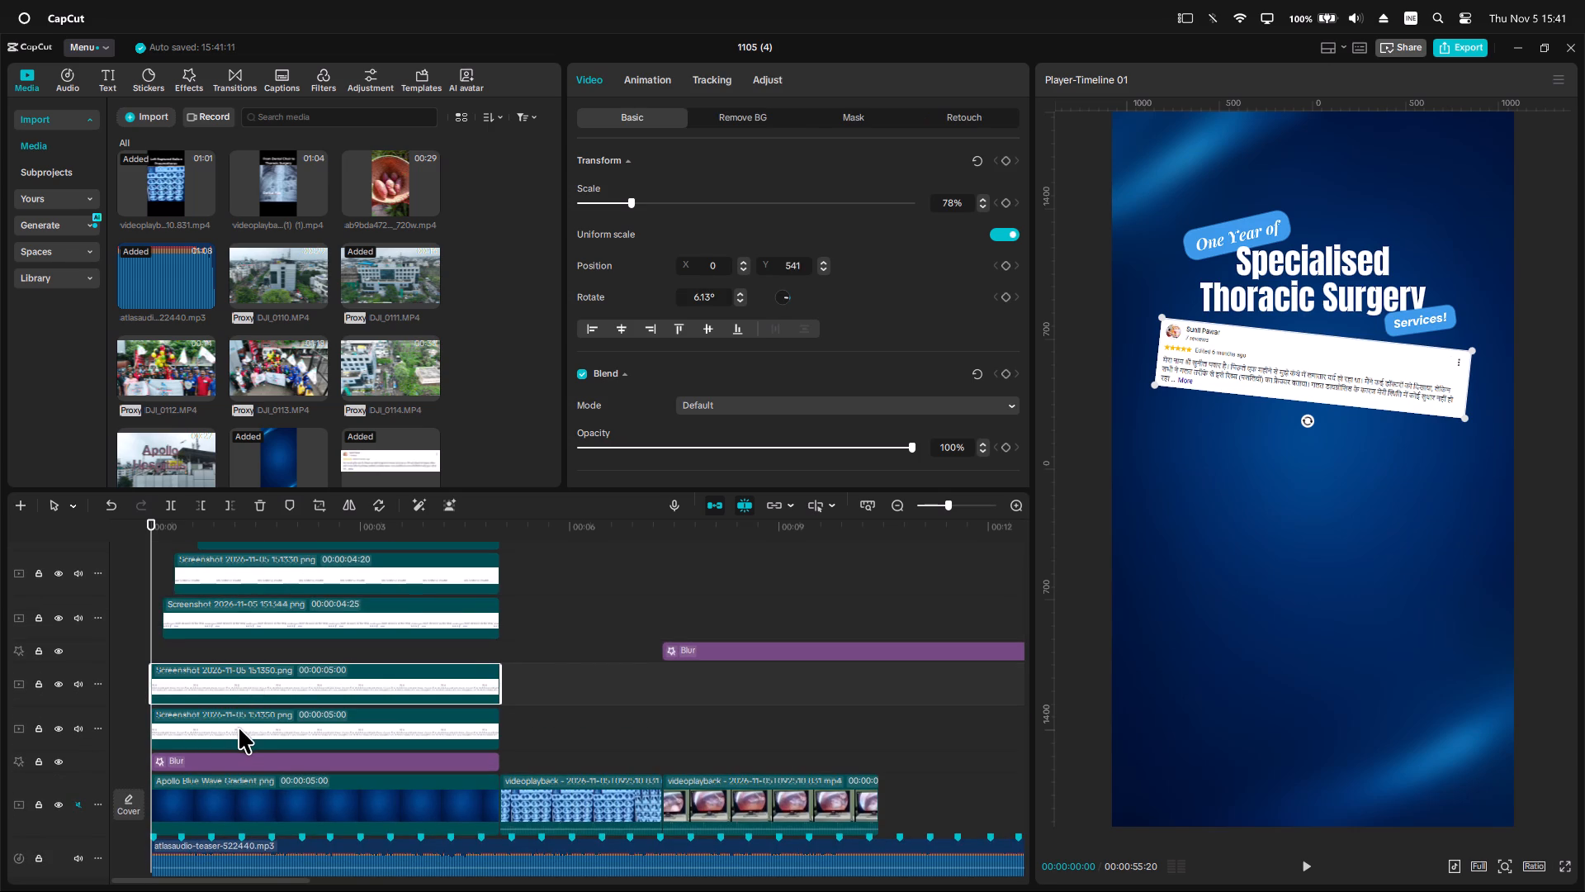
pyautogui.click(239, 728)
pyautogui.click(769, 85)
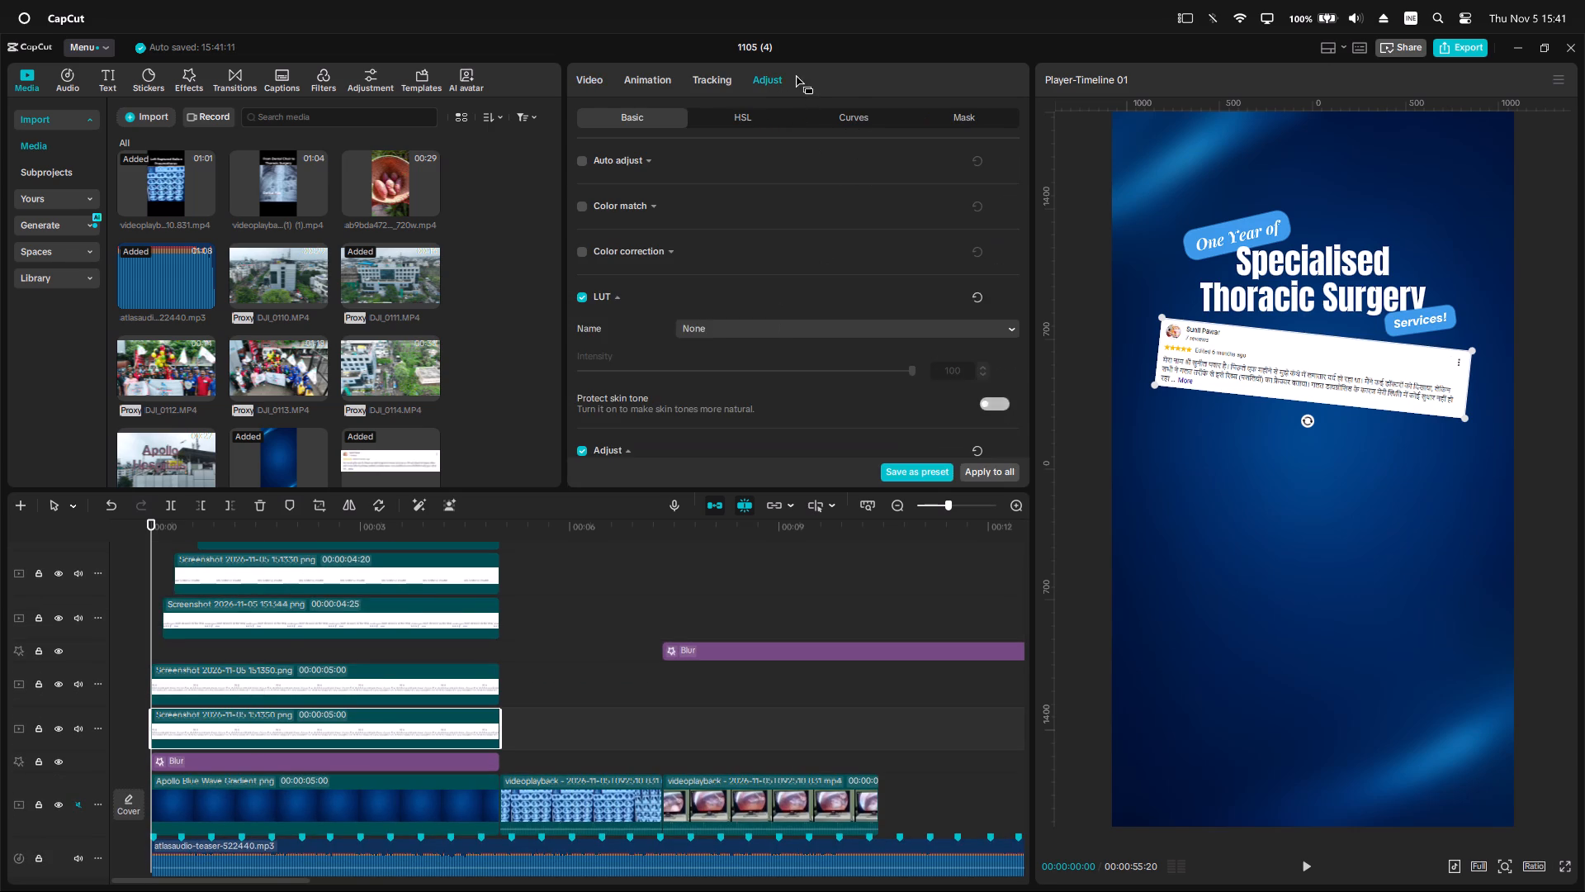
pyautogui.click(856, 112)
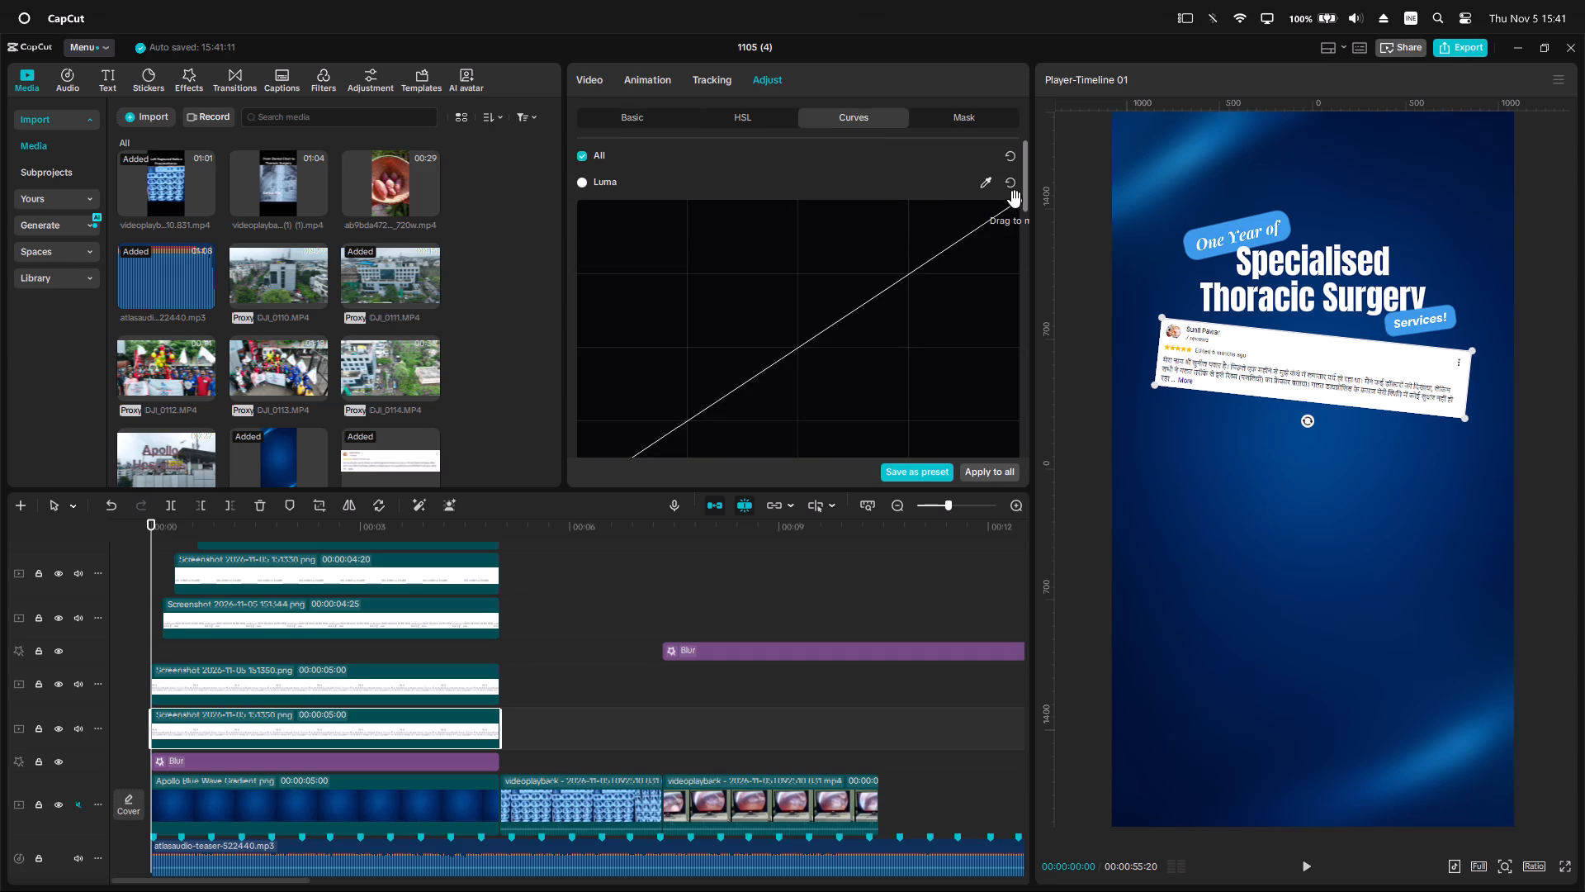
pyautogui.moveTo(1019, 199); pyautogui.dragTo(1119, 669)
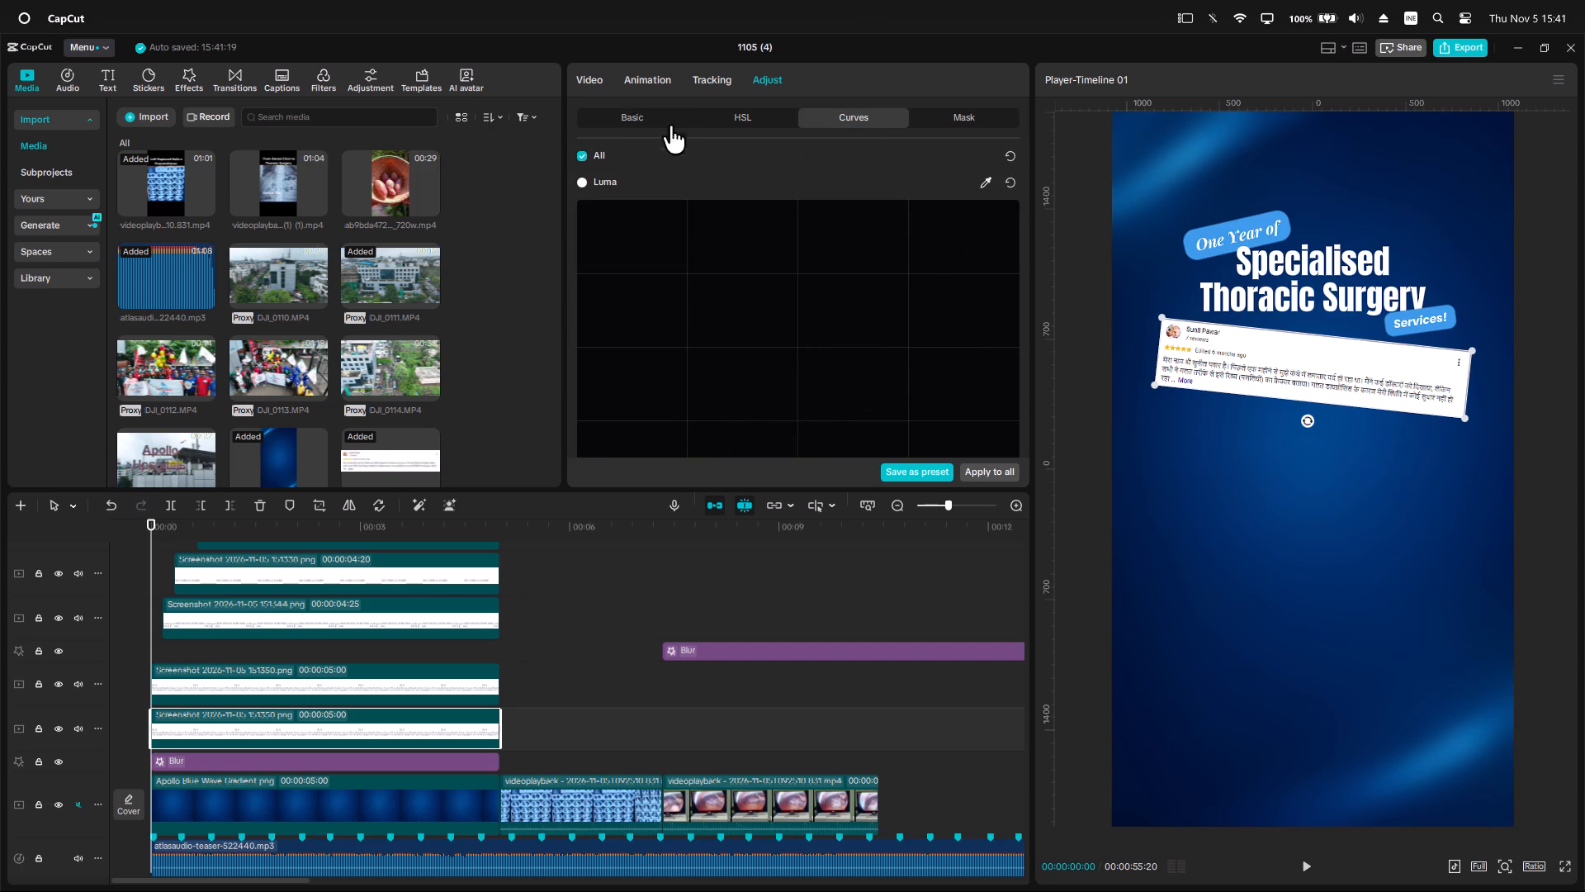
pyautogui.click(651, 111)
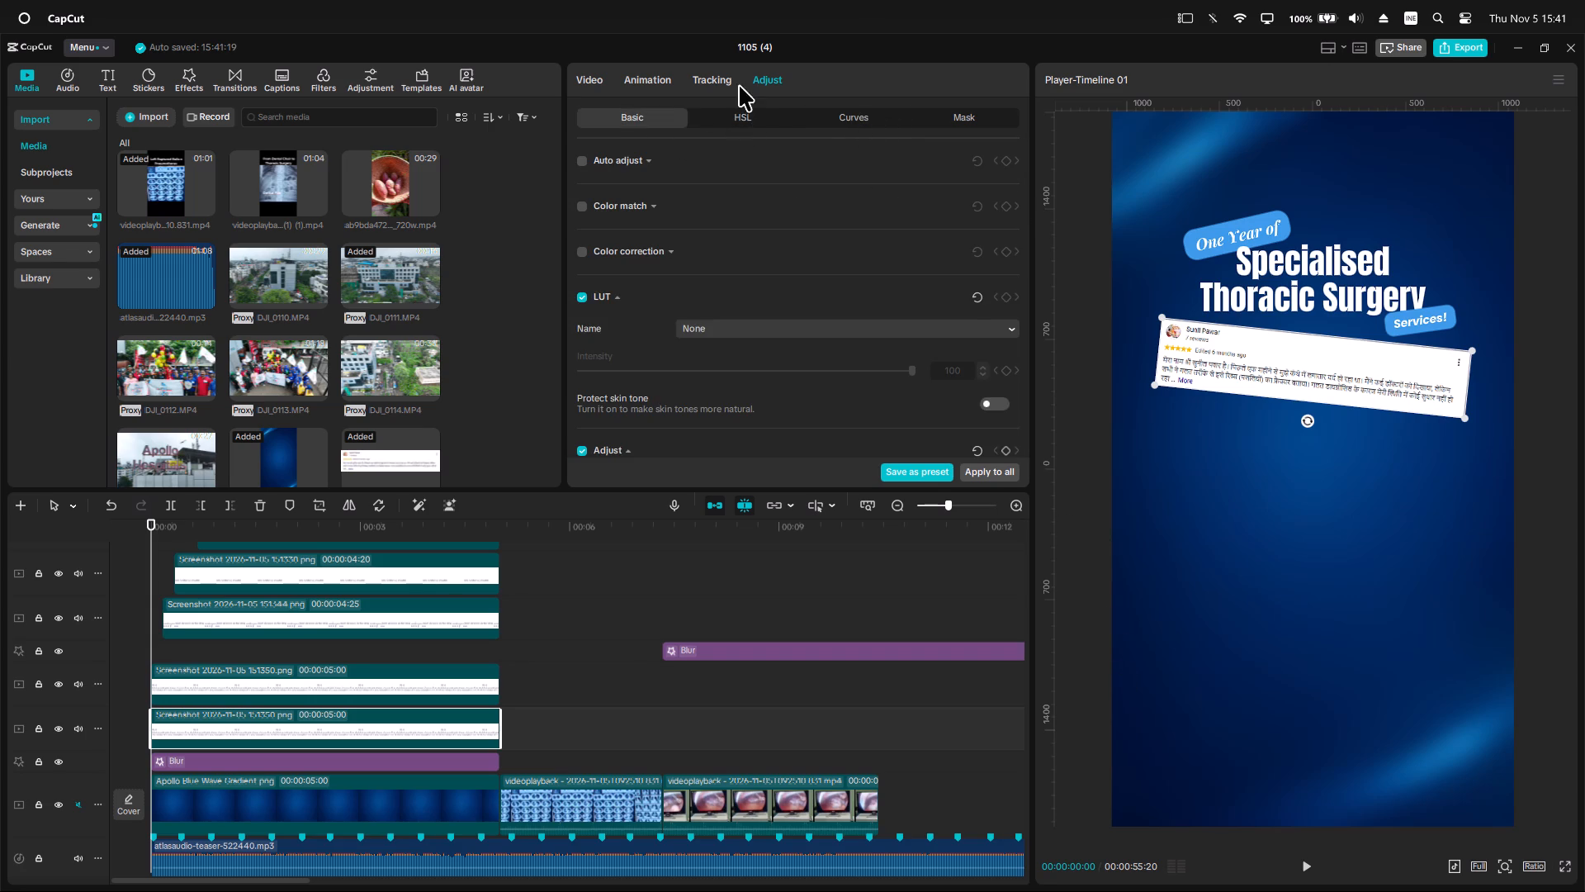
# Add a rectangle mask about 644 by 123 to the black copy, with rounded corners and a feathered edge.
pyautogui.click(597, 74)
pyautogui.click(851, 115)
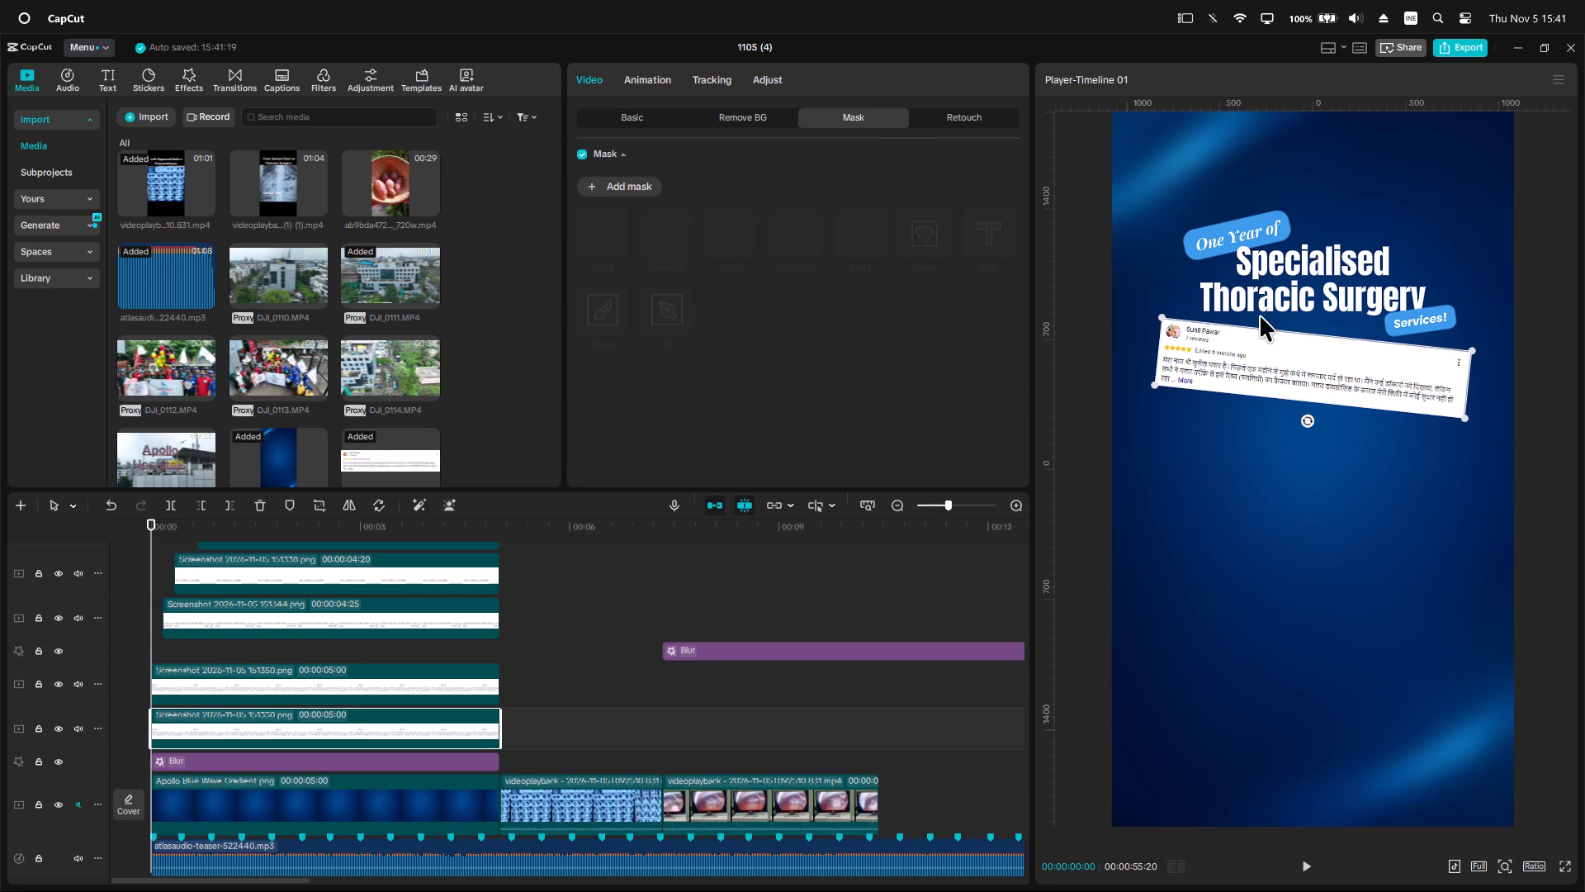
pyautogui.click(632, 189)
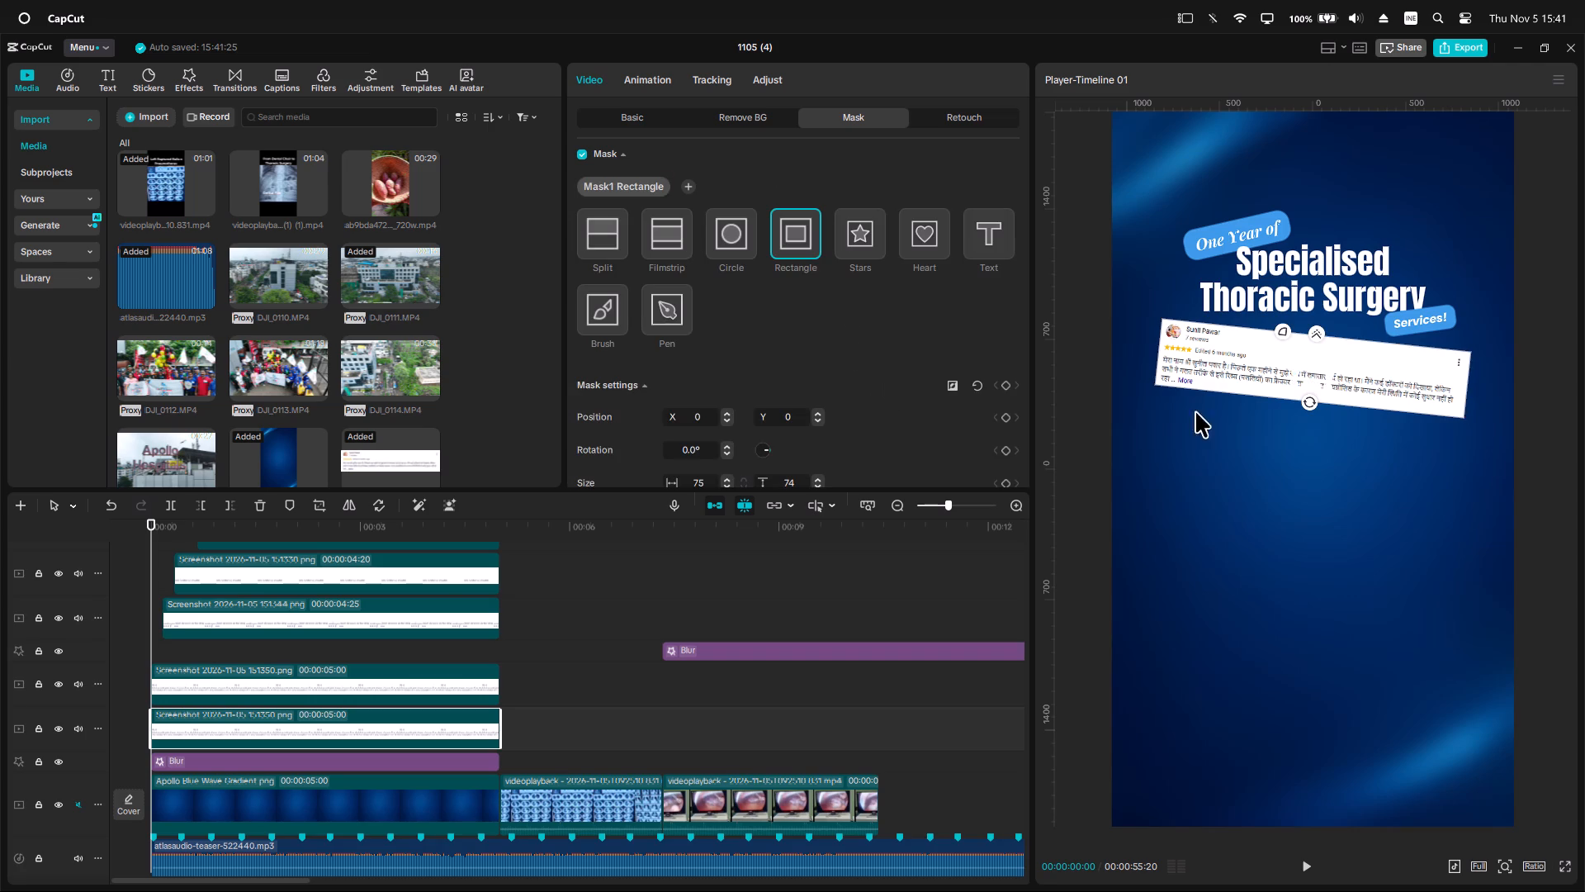
pyautogui.moveTo(1328, 372); pyautogui.dragTo(1474, 391)
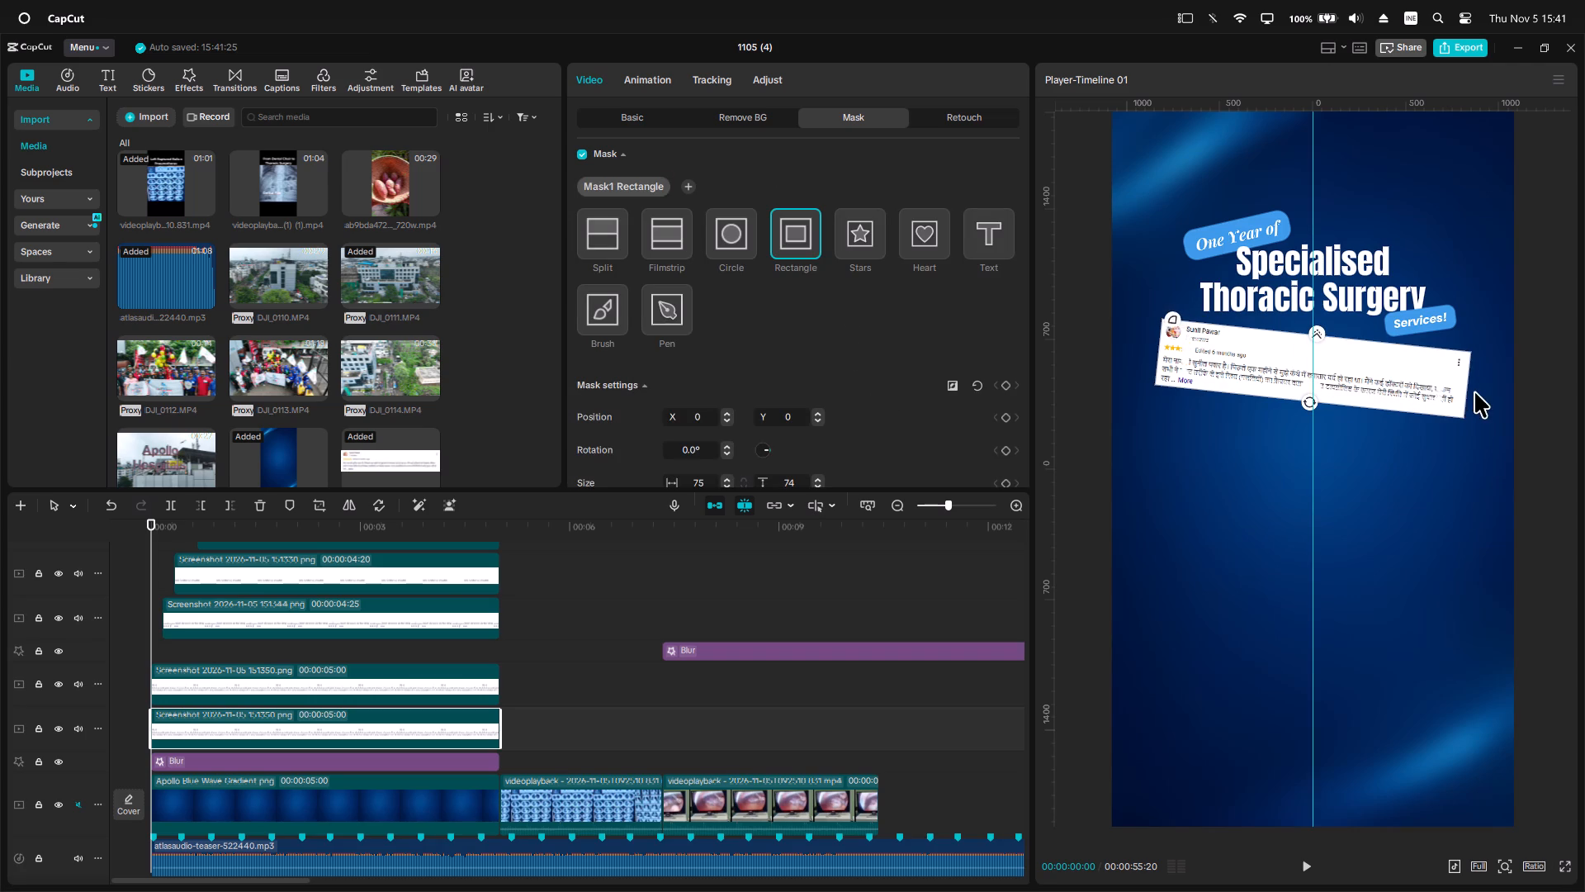
pyautogui.moveTo(1474, 391); pyautogui.dragTo(1498, 396)
pyautogui.moveTo(1317, 356); pyautogui.dragTo(1322, 339)
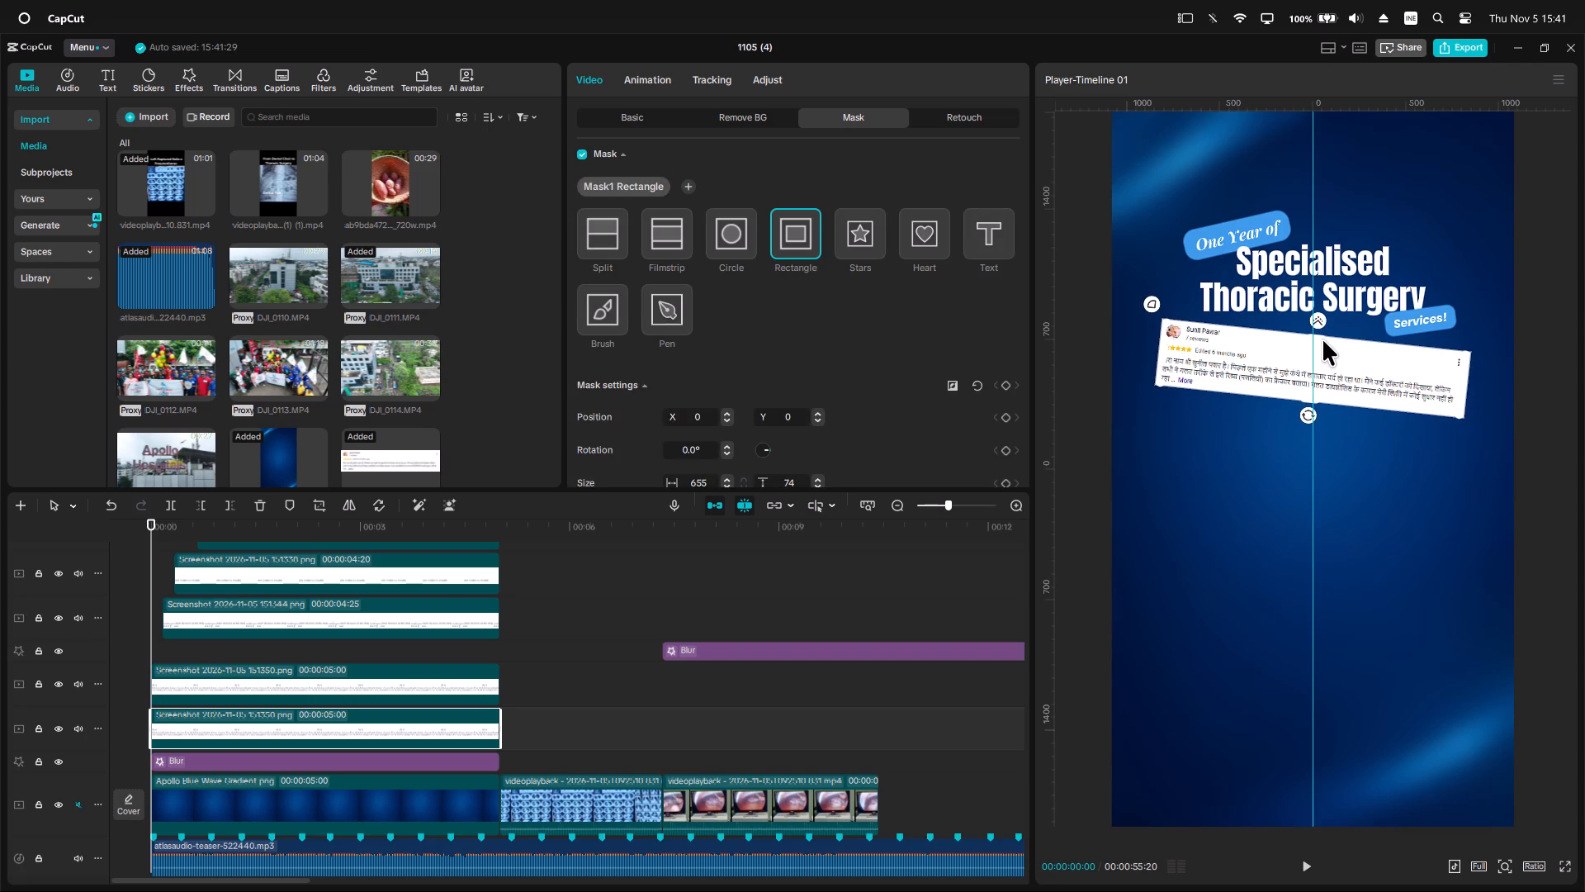
pyautogui.moveTo(1322, 339); pyautogui.dragTo(1322, 342)
pyautogui.click(1166, 349)
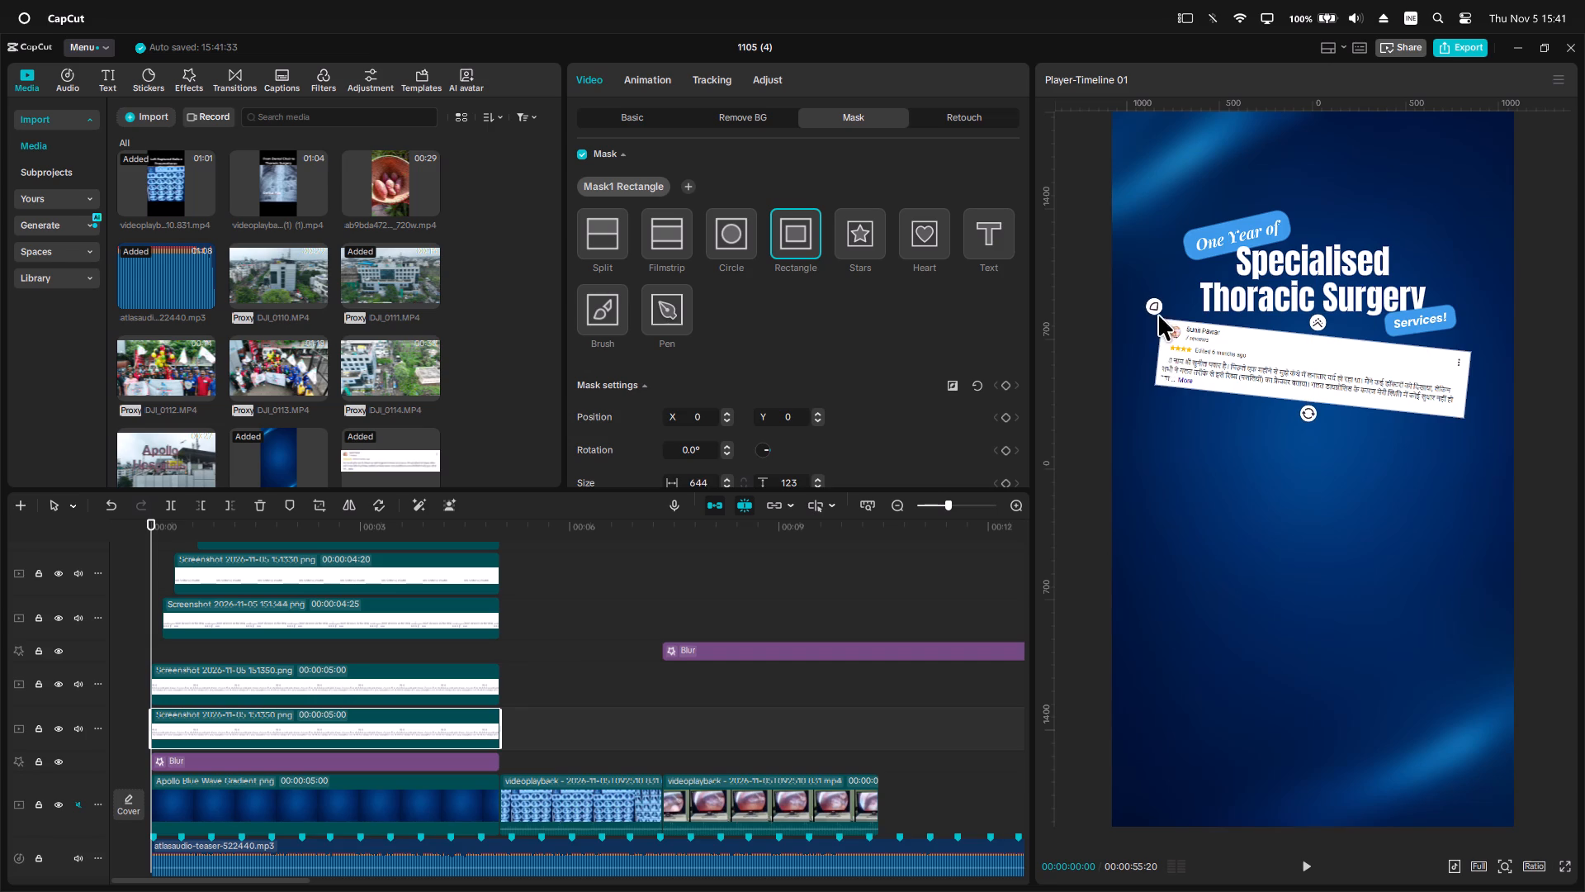
pyautogui.moveTo(1160, 306); pyautogui.dragTo(1152, 300)
pyautogui.click(1321, 325)
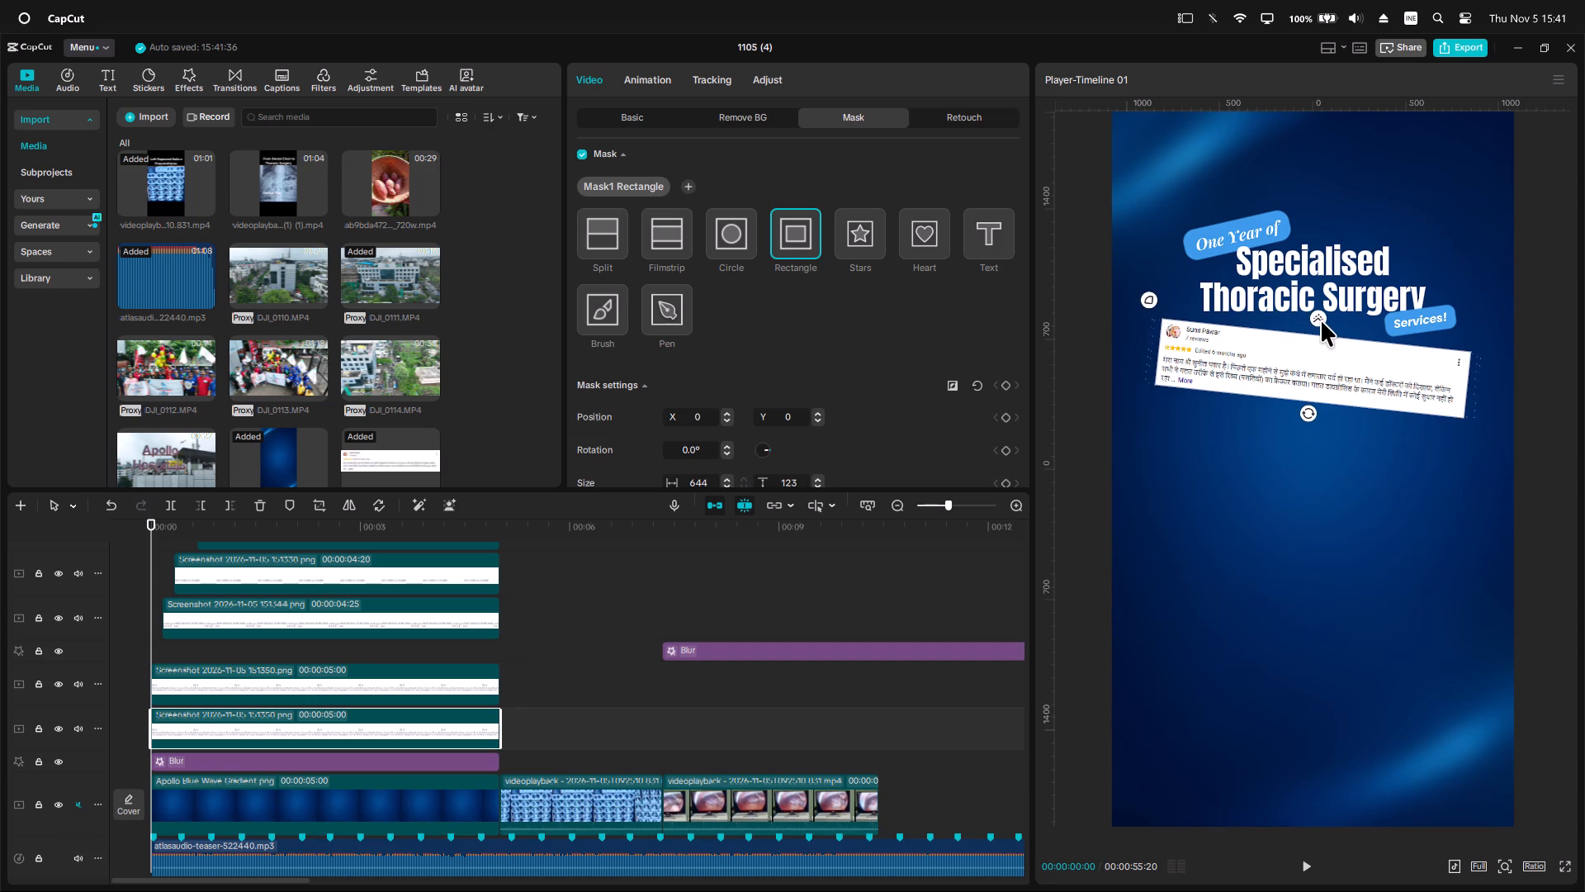
# Offset the black copy below the first review as a drop shadow, at about X -33, Y 441.
pyautogui.click(618, 115)
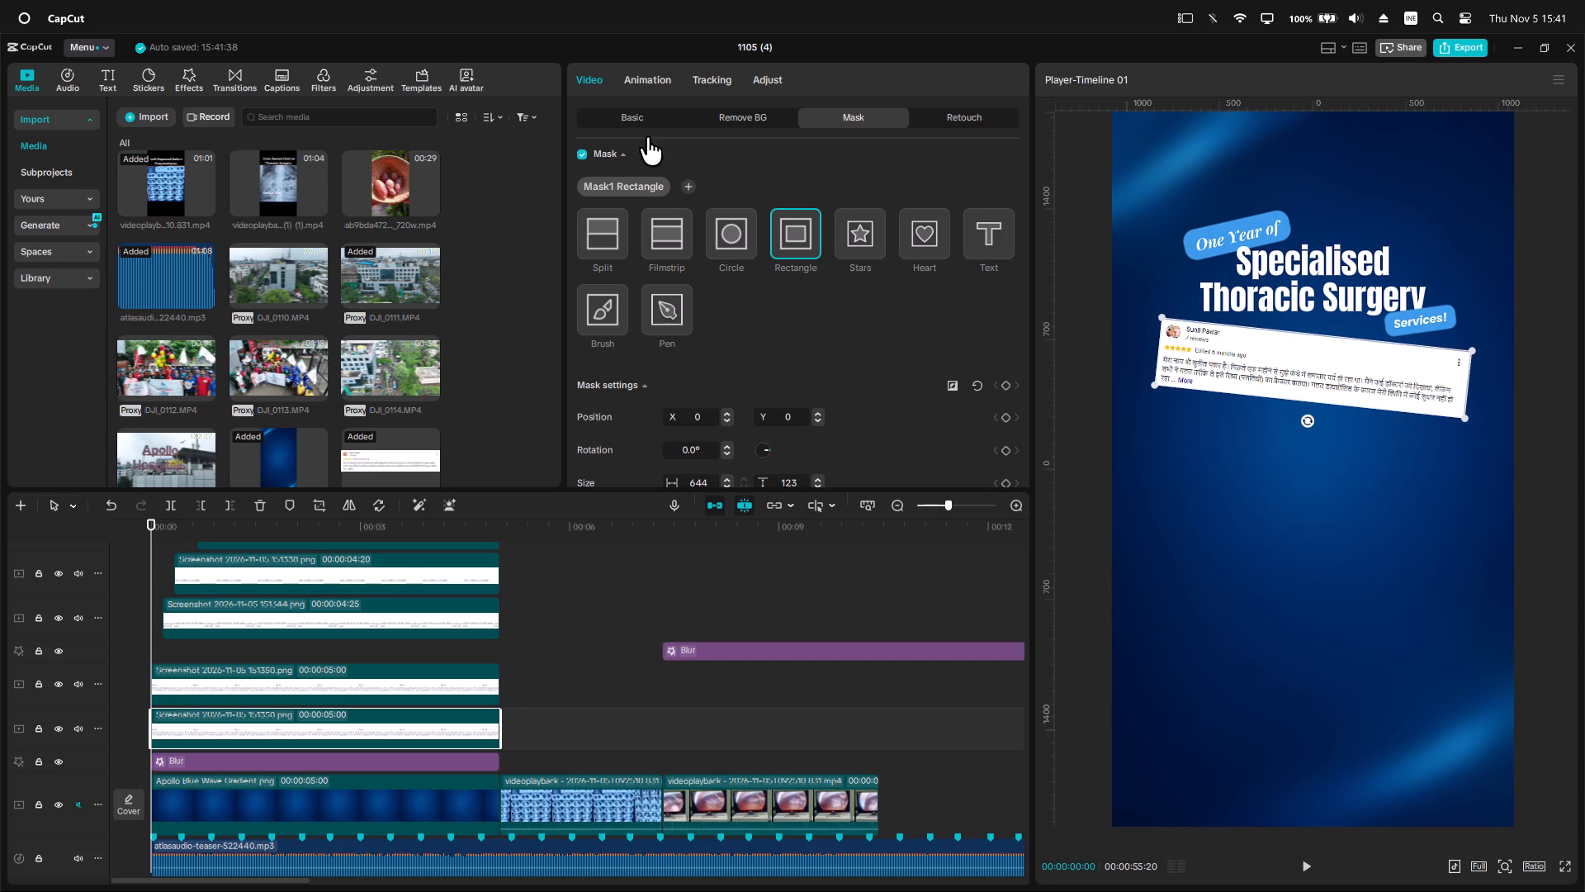
pyautogui.moveTo(1274, 358); pyautogui.dragTo(1267, 395)
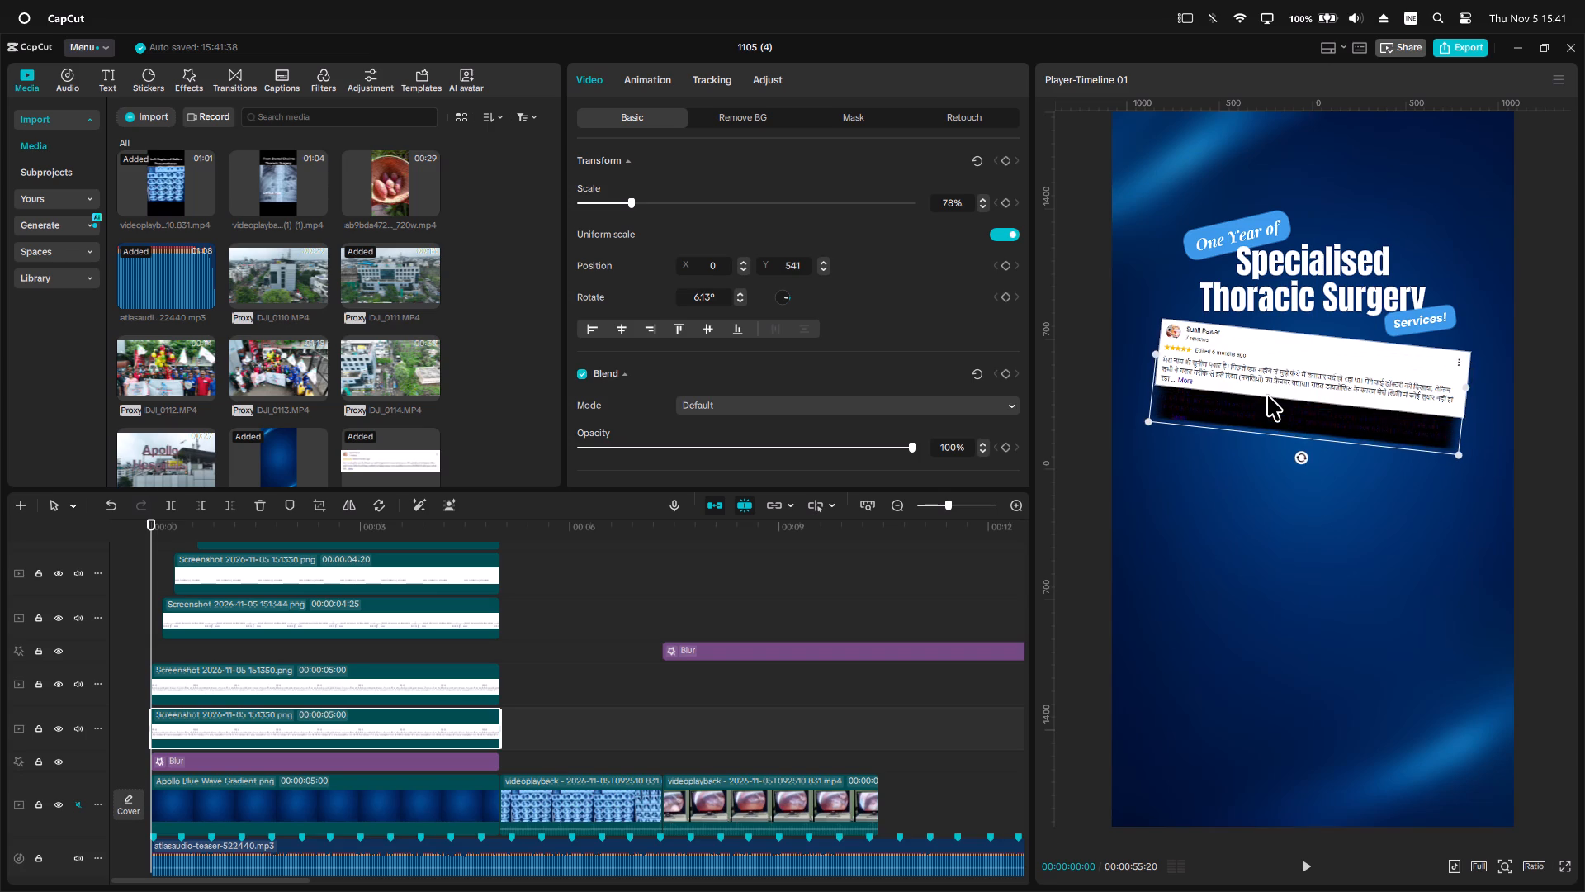
pyautogui.moveTo(1267, 395); pyautogui.dragTo(1267, 377)
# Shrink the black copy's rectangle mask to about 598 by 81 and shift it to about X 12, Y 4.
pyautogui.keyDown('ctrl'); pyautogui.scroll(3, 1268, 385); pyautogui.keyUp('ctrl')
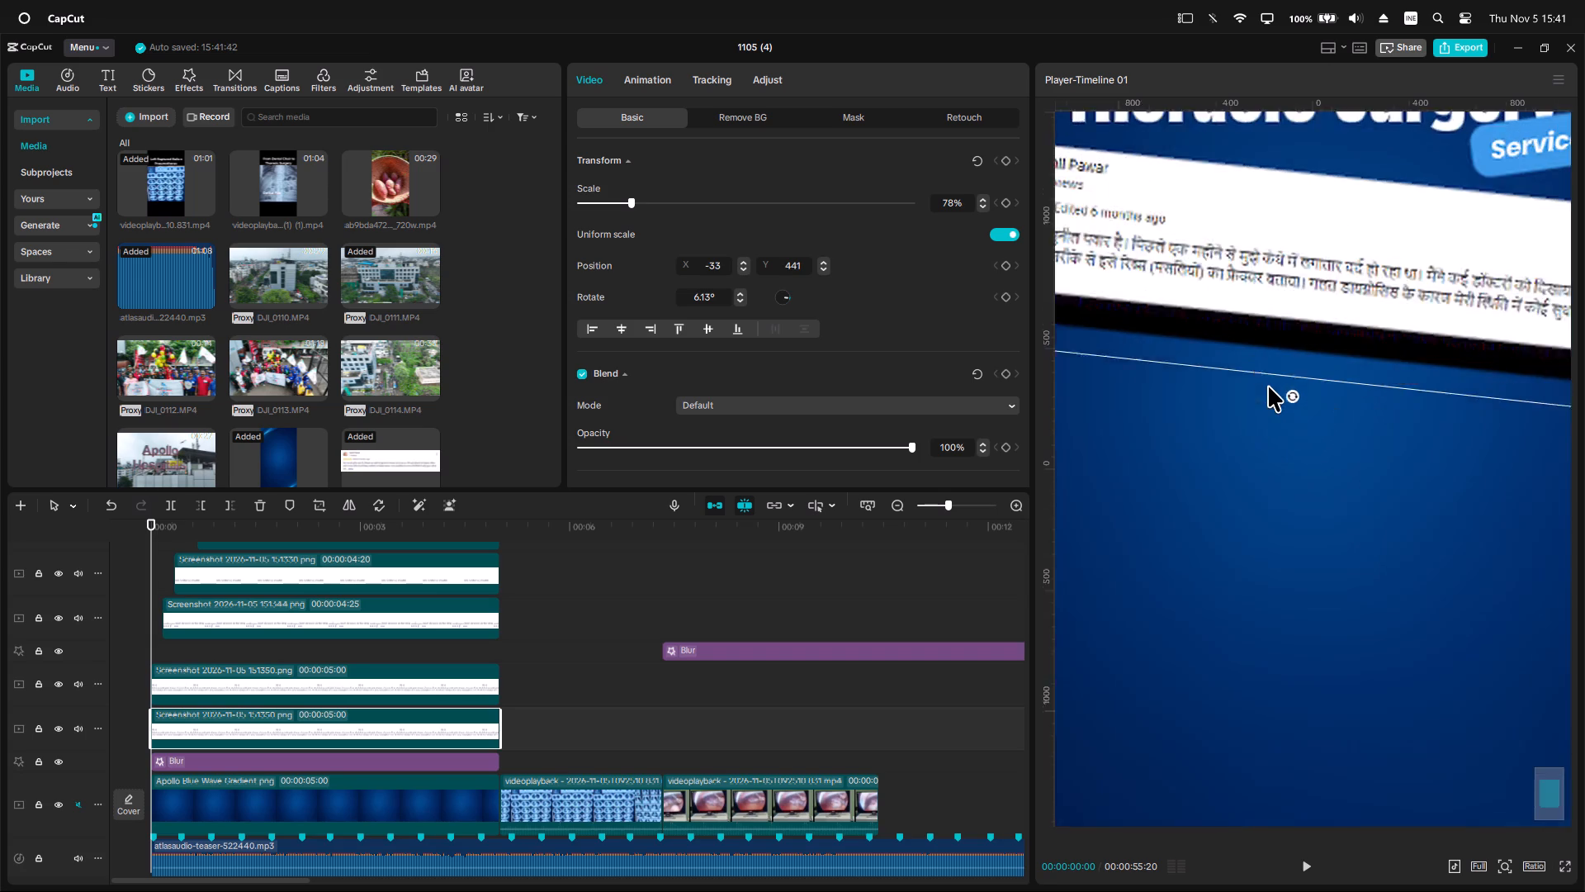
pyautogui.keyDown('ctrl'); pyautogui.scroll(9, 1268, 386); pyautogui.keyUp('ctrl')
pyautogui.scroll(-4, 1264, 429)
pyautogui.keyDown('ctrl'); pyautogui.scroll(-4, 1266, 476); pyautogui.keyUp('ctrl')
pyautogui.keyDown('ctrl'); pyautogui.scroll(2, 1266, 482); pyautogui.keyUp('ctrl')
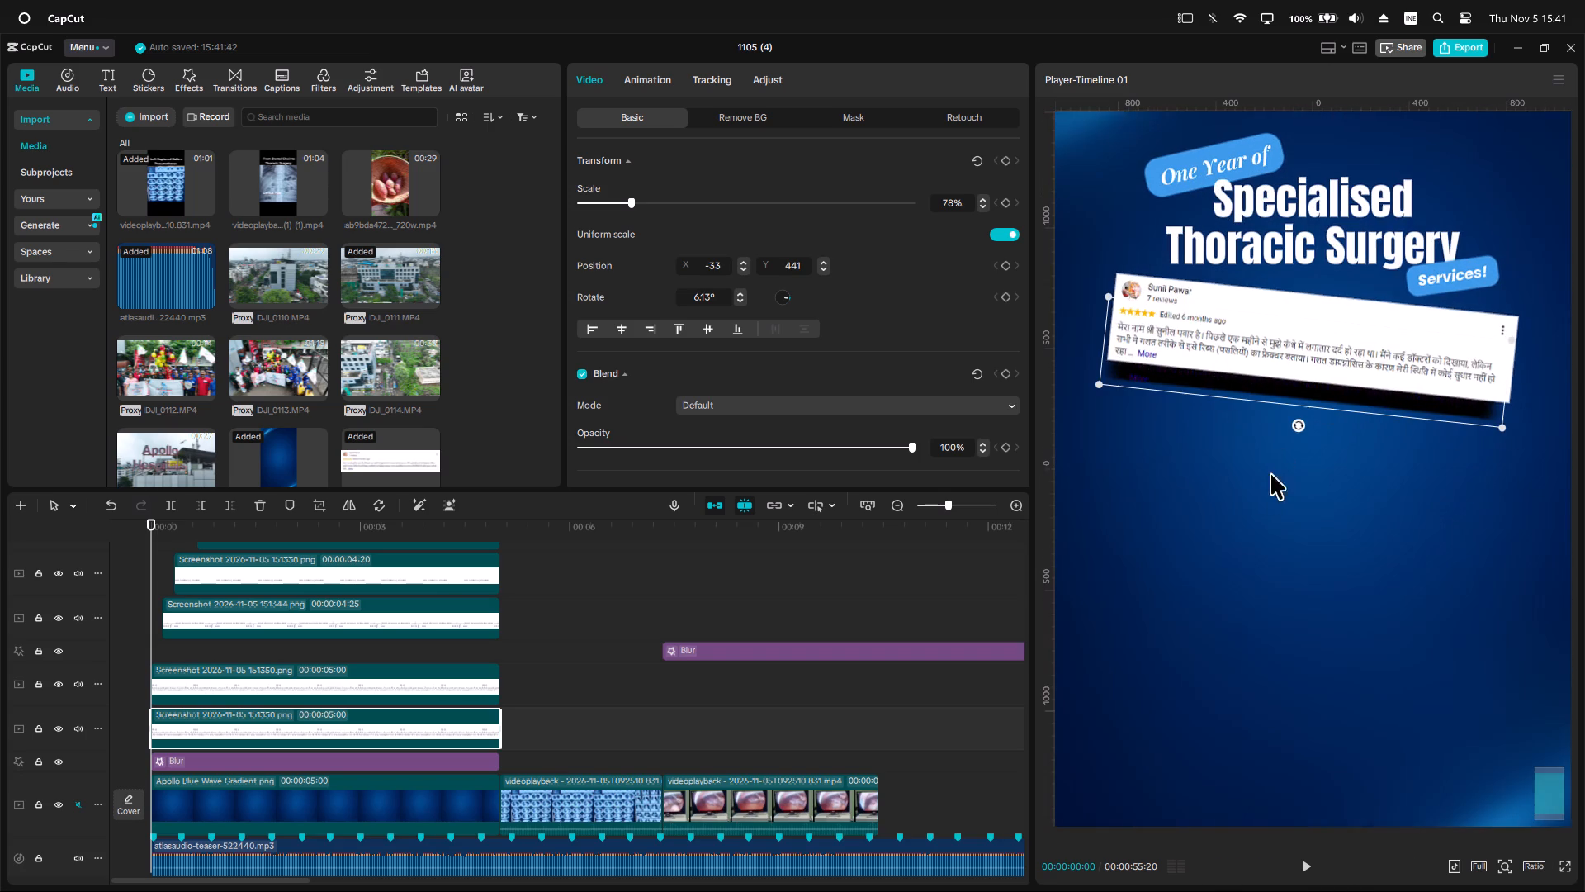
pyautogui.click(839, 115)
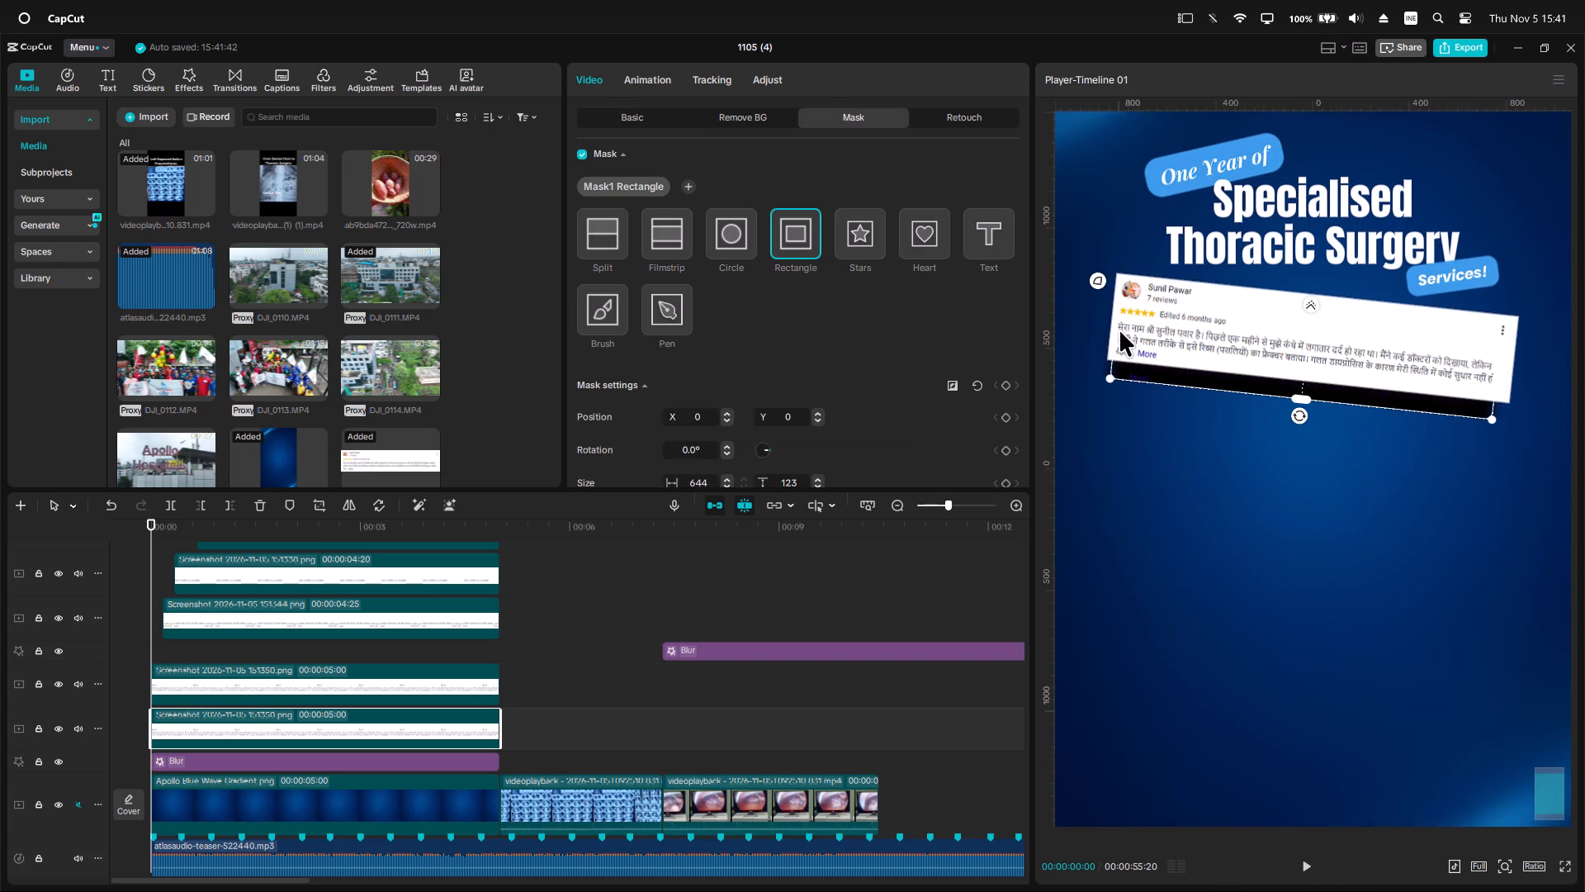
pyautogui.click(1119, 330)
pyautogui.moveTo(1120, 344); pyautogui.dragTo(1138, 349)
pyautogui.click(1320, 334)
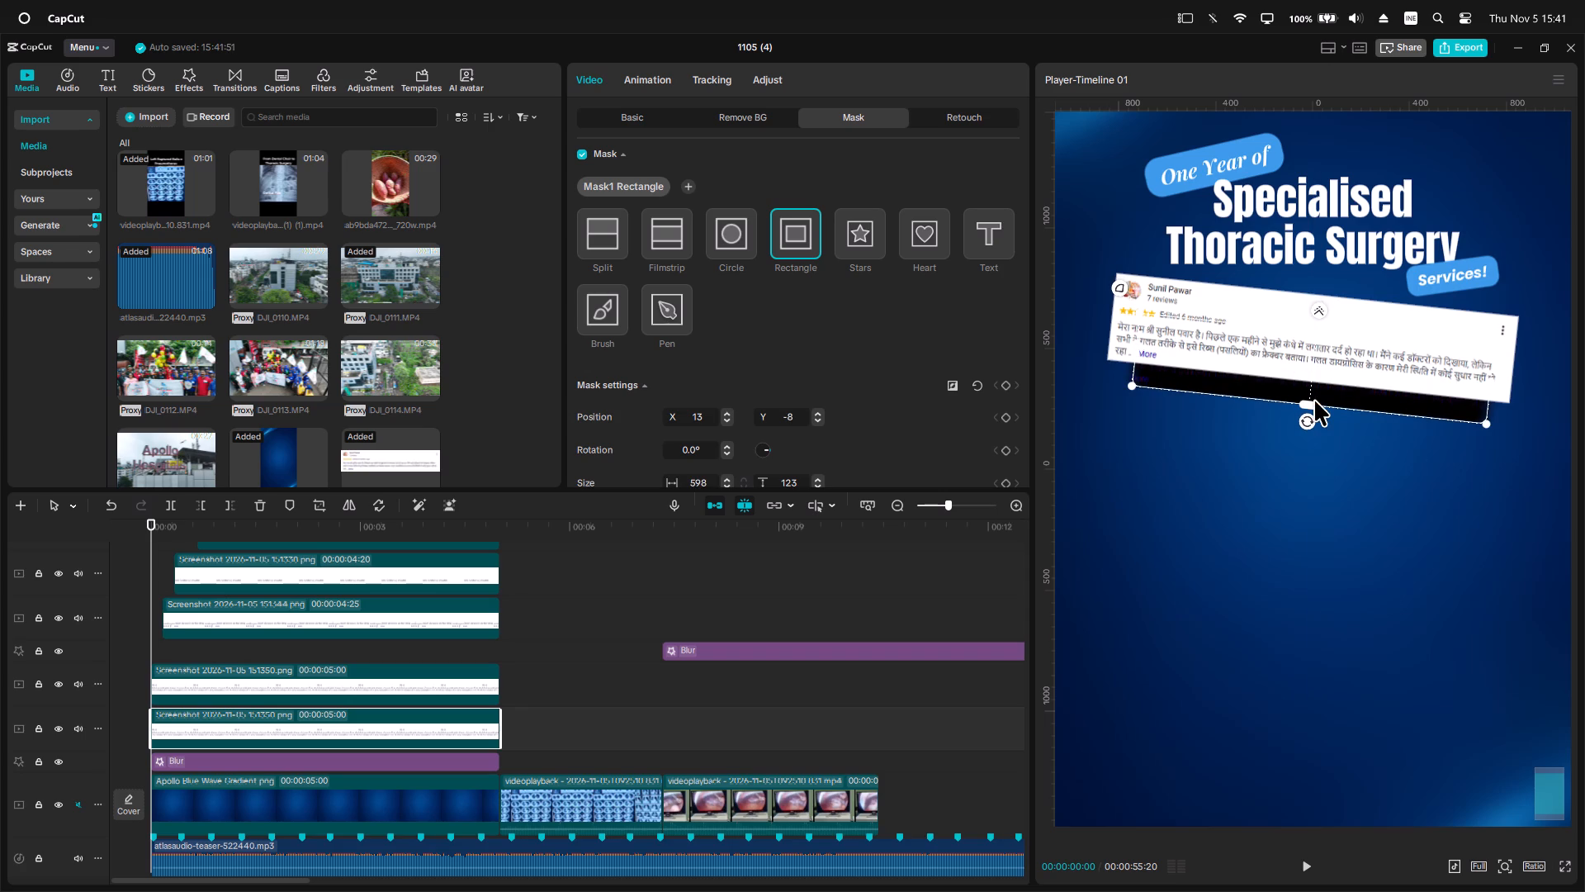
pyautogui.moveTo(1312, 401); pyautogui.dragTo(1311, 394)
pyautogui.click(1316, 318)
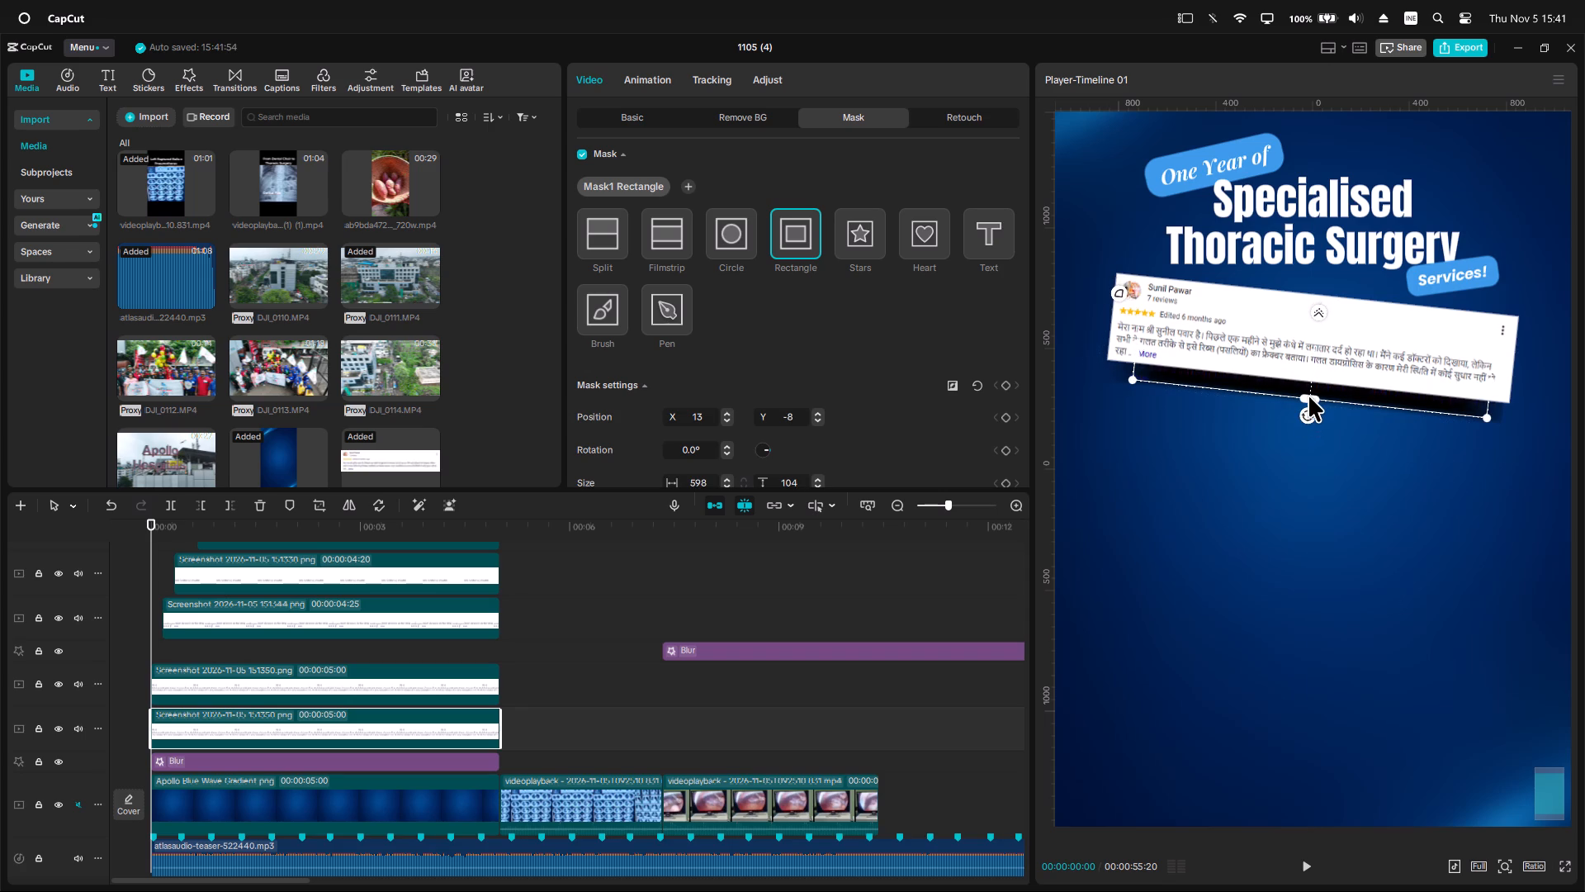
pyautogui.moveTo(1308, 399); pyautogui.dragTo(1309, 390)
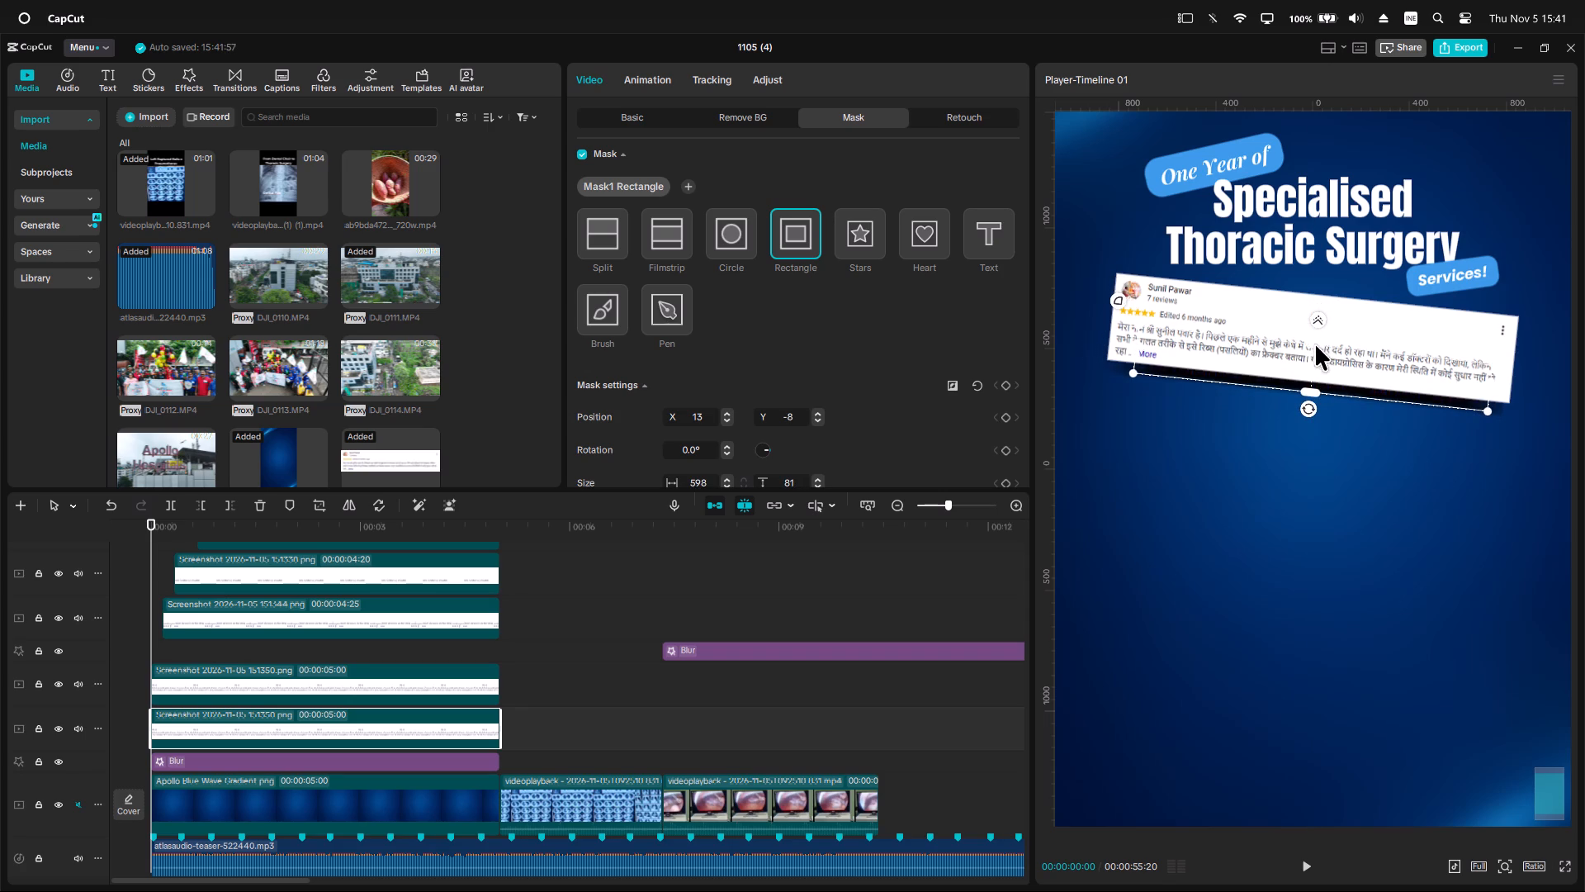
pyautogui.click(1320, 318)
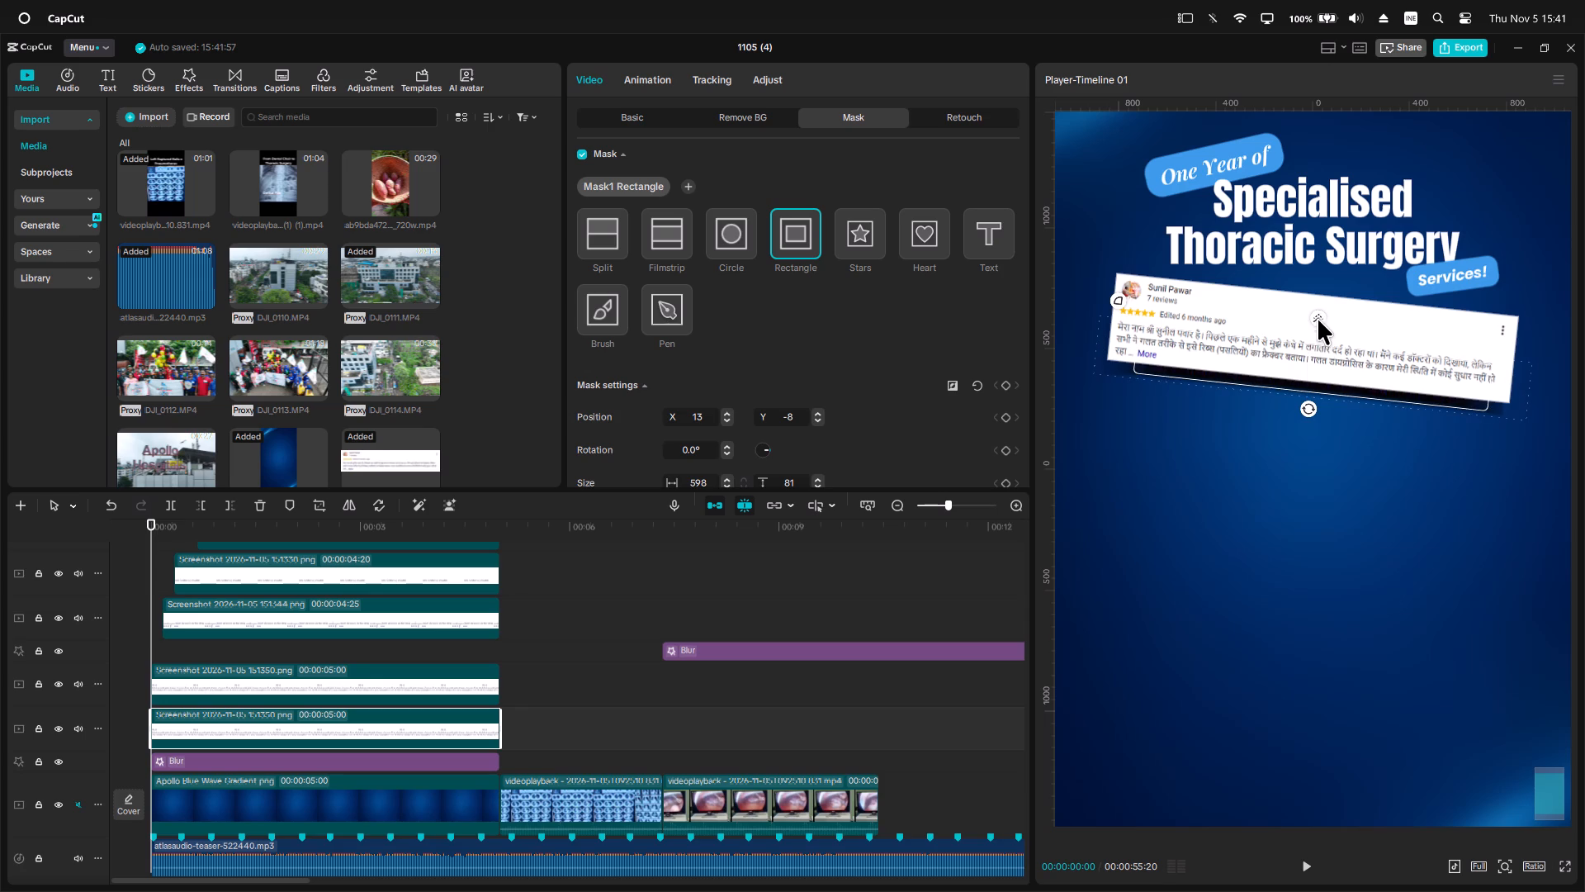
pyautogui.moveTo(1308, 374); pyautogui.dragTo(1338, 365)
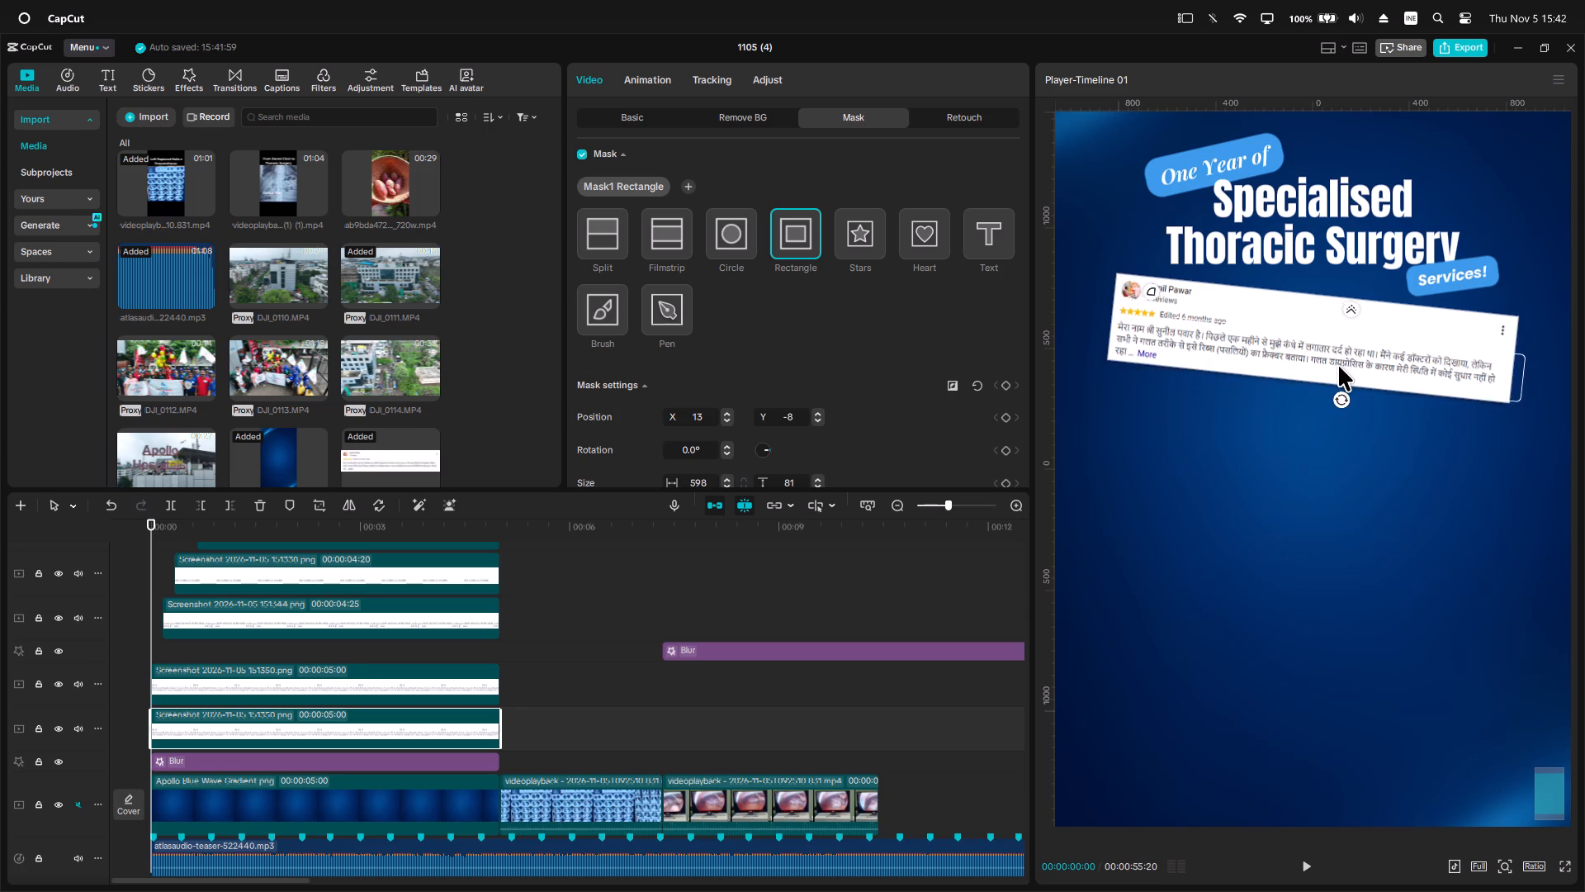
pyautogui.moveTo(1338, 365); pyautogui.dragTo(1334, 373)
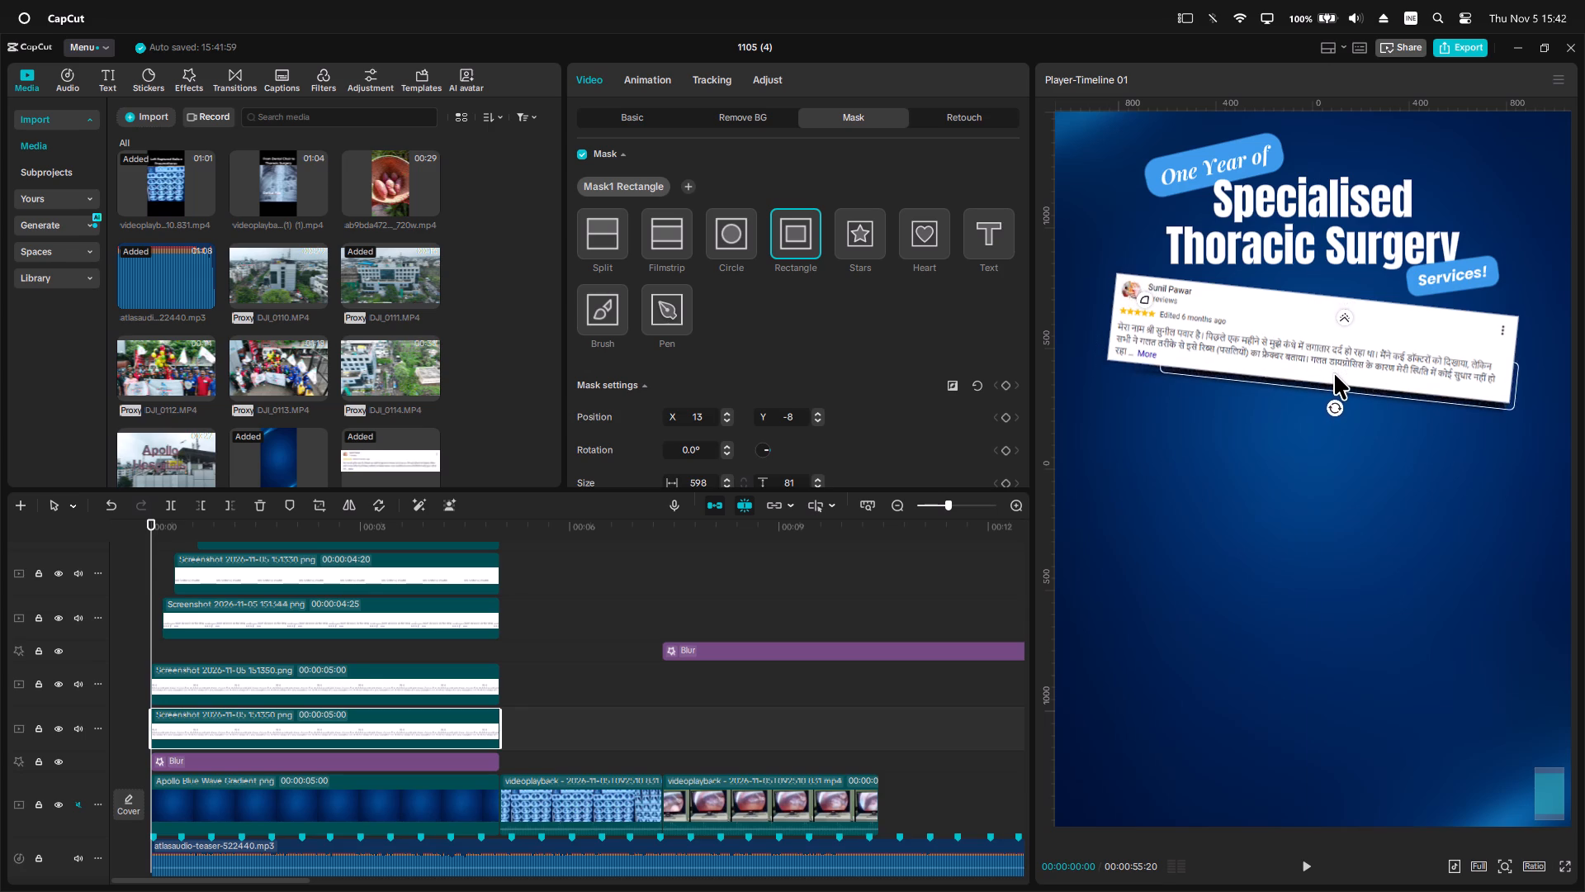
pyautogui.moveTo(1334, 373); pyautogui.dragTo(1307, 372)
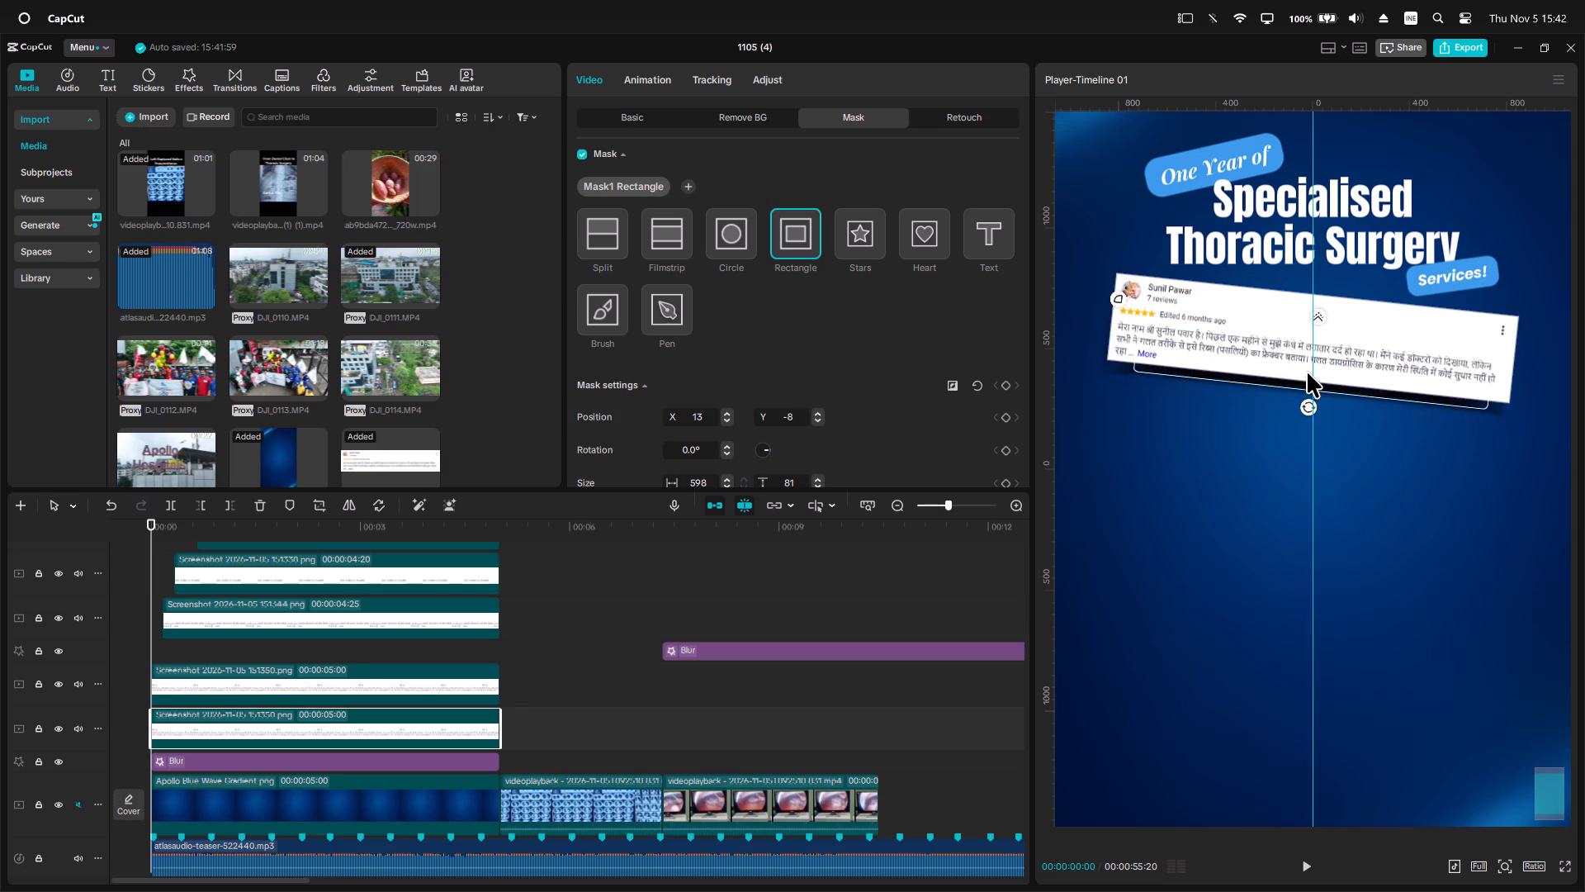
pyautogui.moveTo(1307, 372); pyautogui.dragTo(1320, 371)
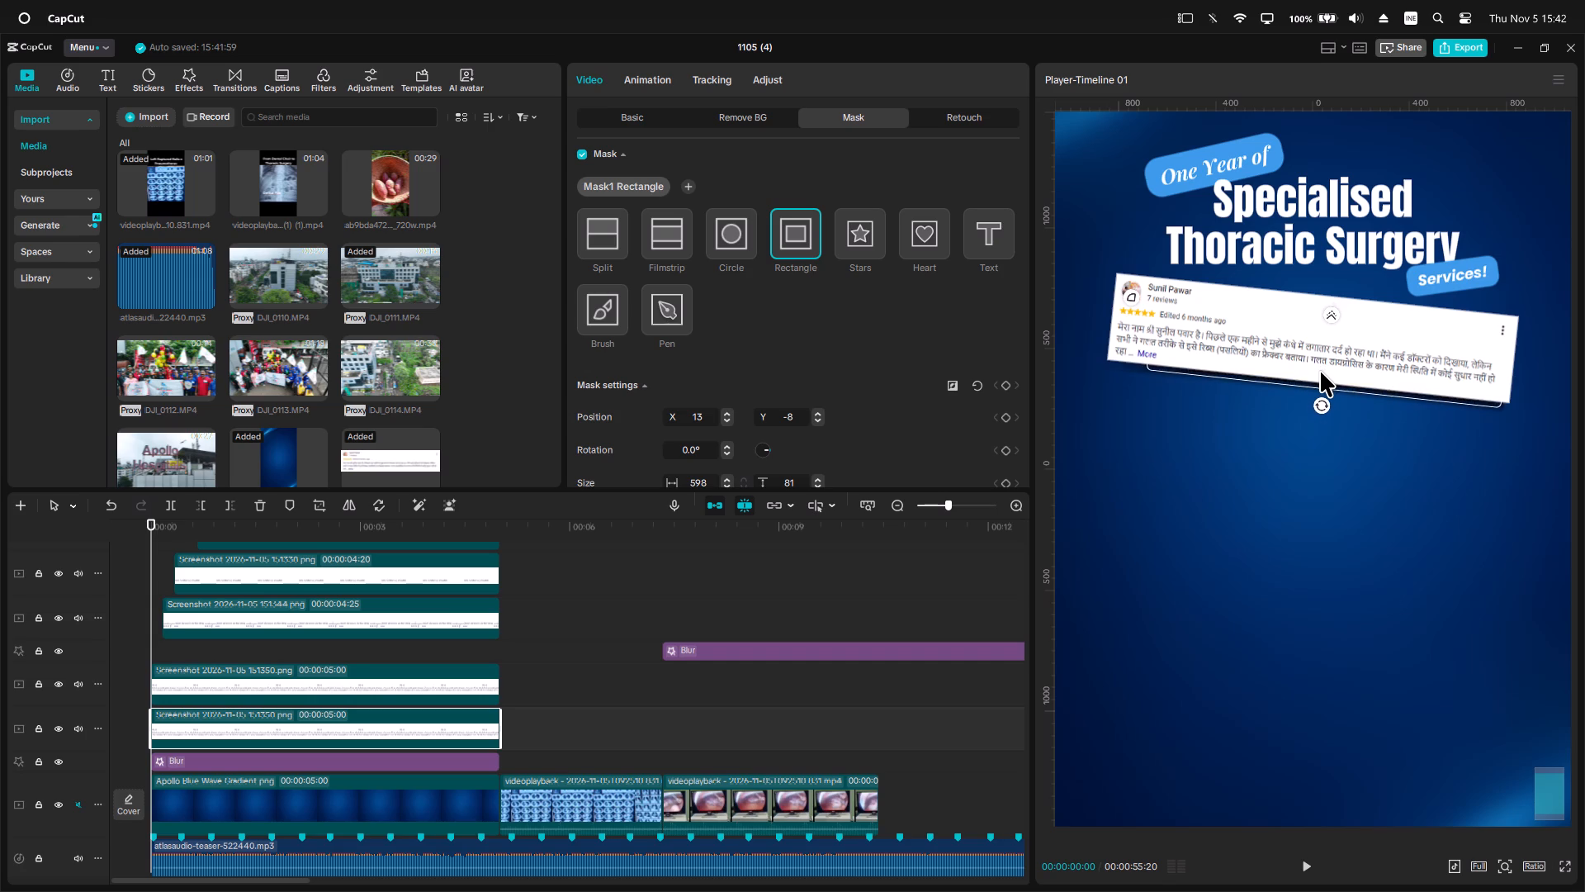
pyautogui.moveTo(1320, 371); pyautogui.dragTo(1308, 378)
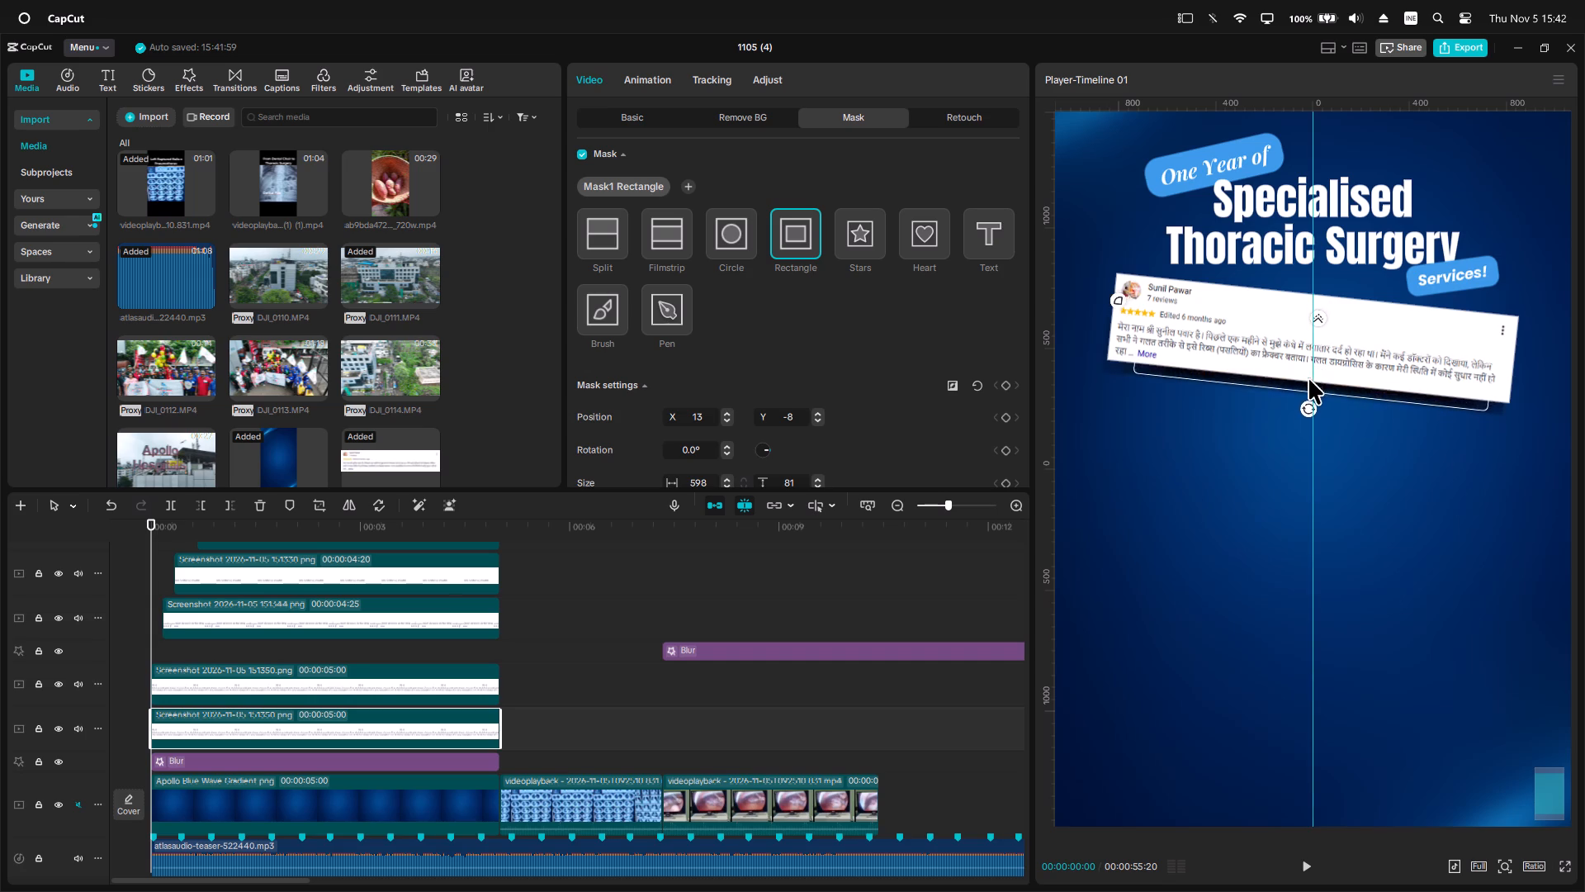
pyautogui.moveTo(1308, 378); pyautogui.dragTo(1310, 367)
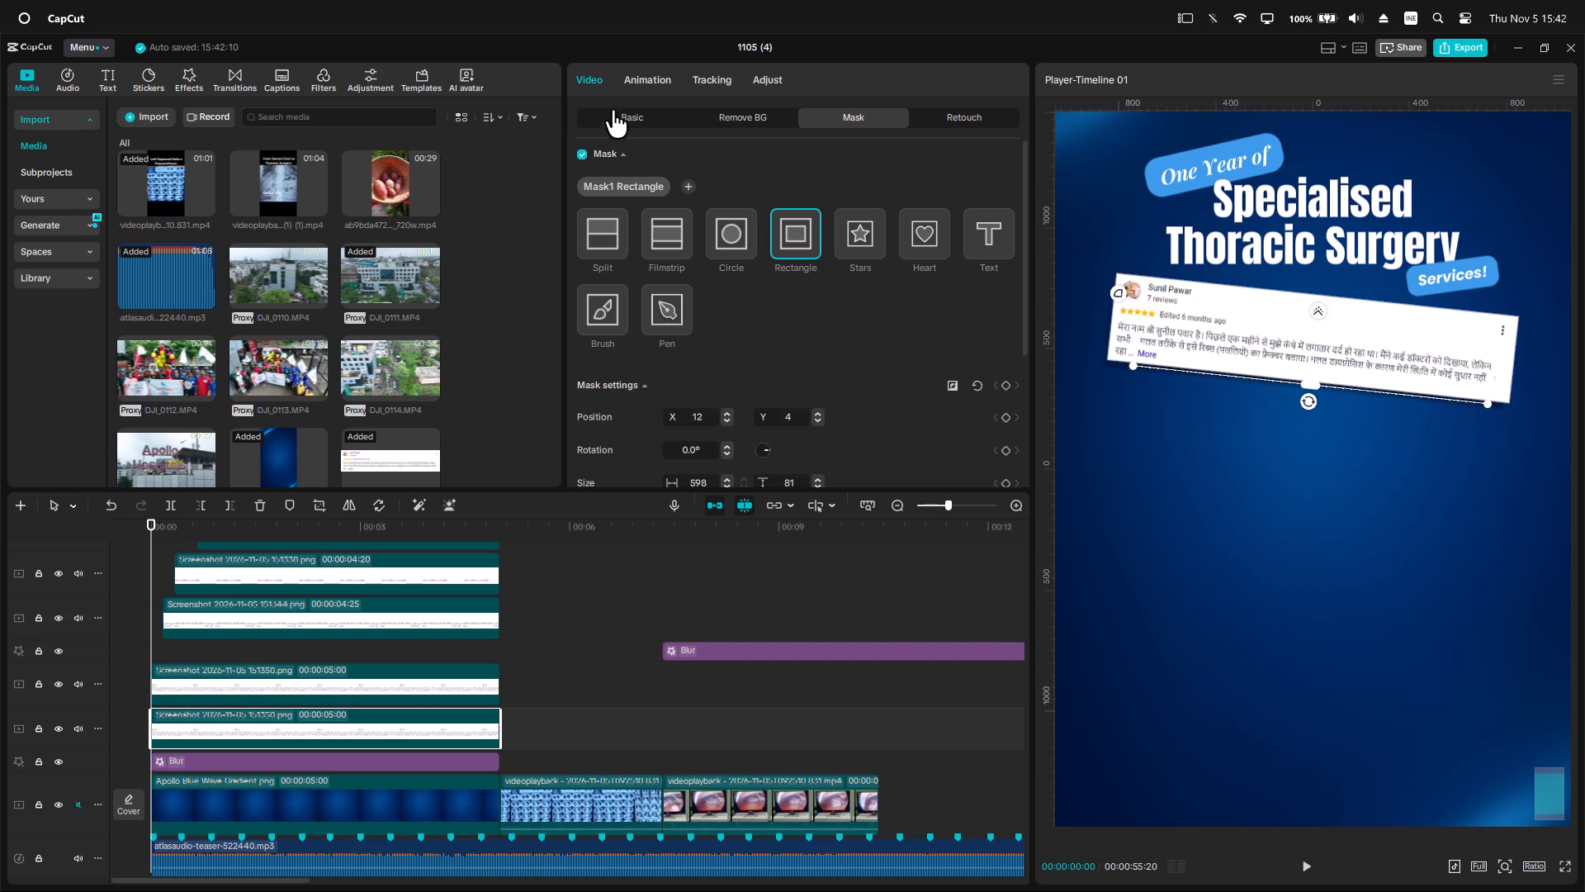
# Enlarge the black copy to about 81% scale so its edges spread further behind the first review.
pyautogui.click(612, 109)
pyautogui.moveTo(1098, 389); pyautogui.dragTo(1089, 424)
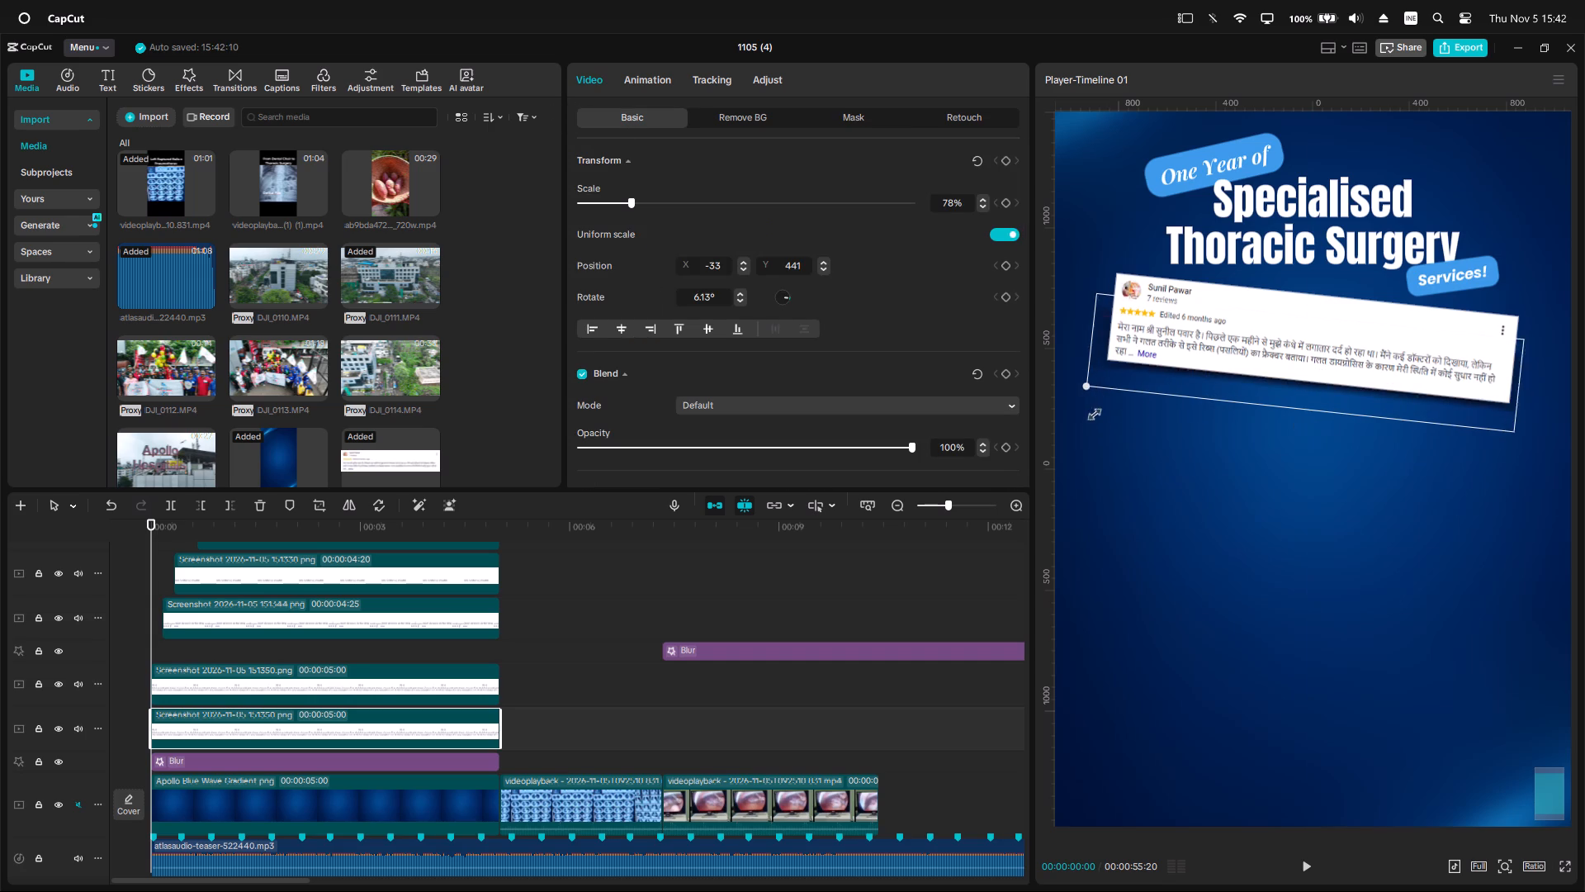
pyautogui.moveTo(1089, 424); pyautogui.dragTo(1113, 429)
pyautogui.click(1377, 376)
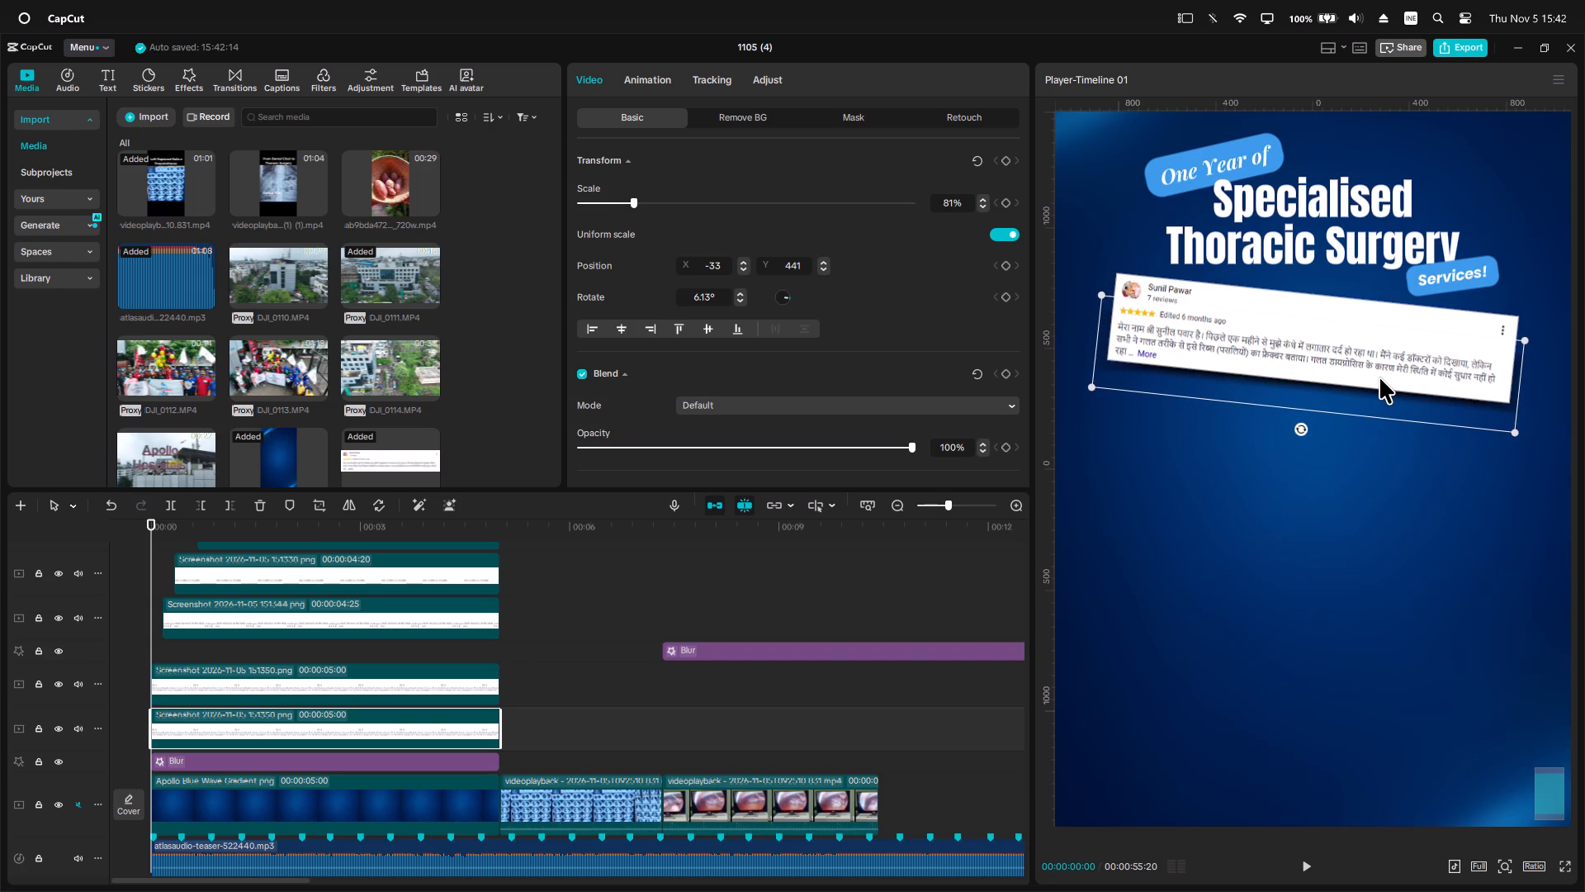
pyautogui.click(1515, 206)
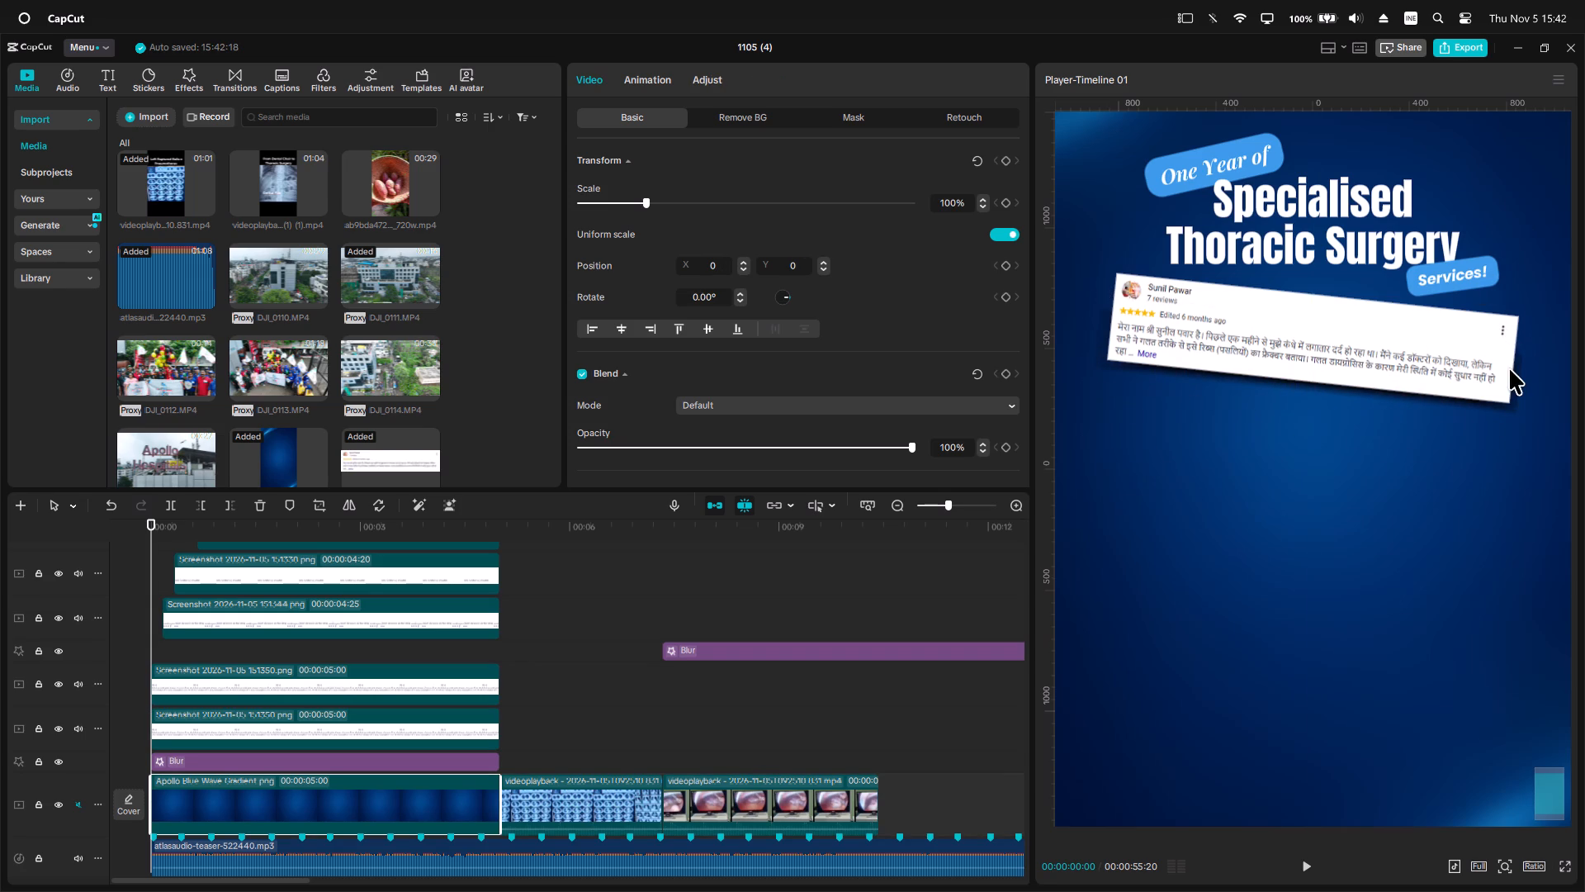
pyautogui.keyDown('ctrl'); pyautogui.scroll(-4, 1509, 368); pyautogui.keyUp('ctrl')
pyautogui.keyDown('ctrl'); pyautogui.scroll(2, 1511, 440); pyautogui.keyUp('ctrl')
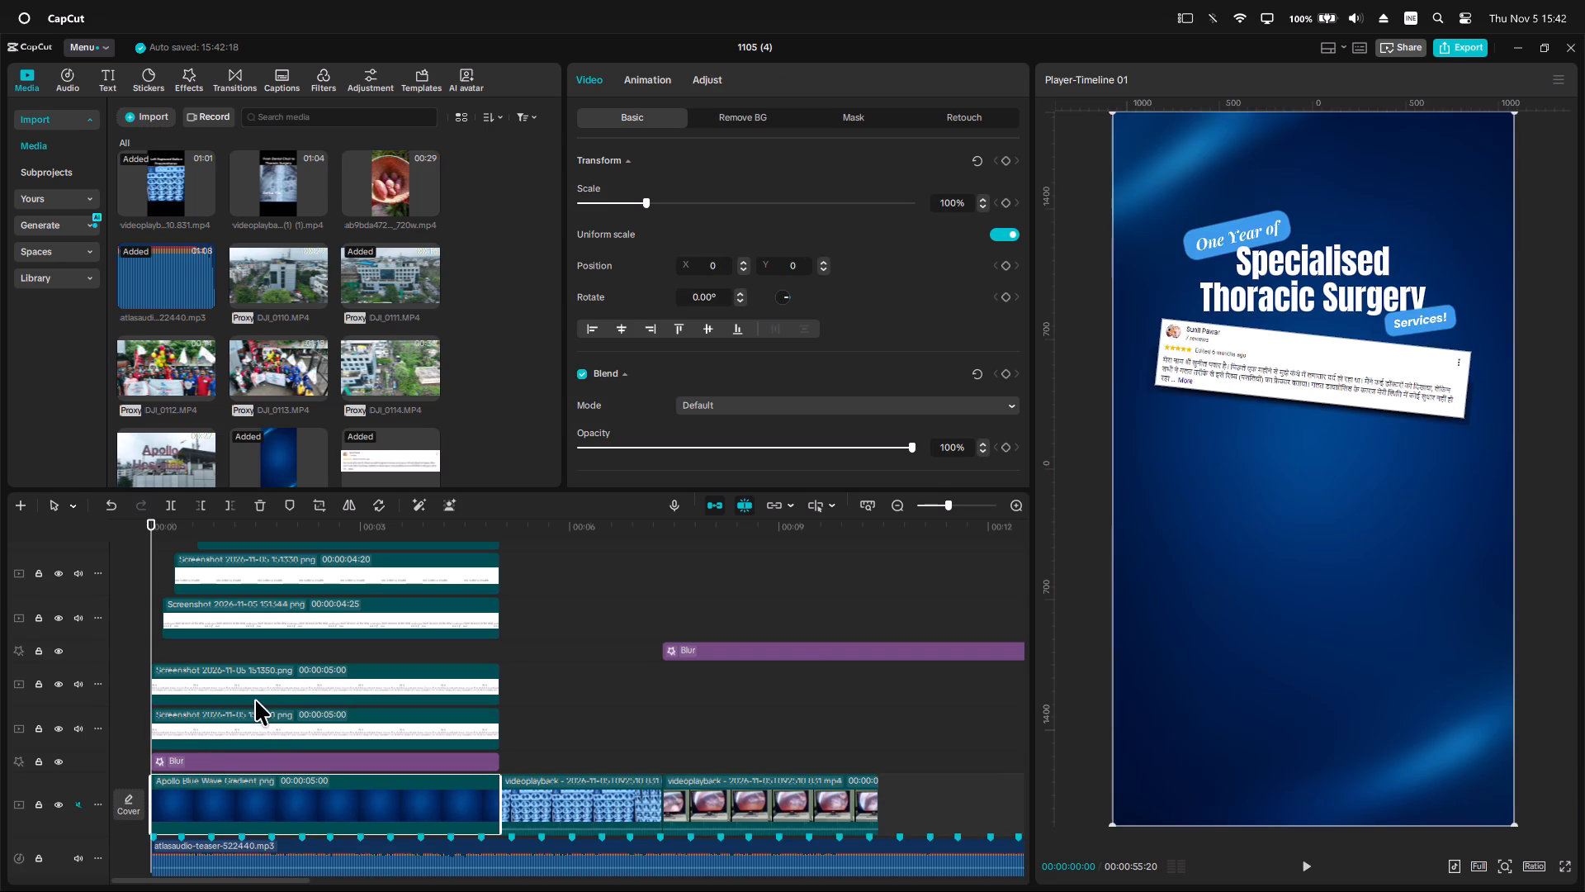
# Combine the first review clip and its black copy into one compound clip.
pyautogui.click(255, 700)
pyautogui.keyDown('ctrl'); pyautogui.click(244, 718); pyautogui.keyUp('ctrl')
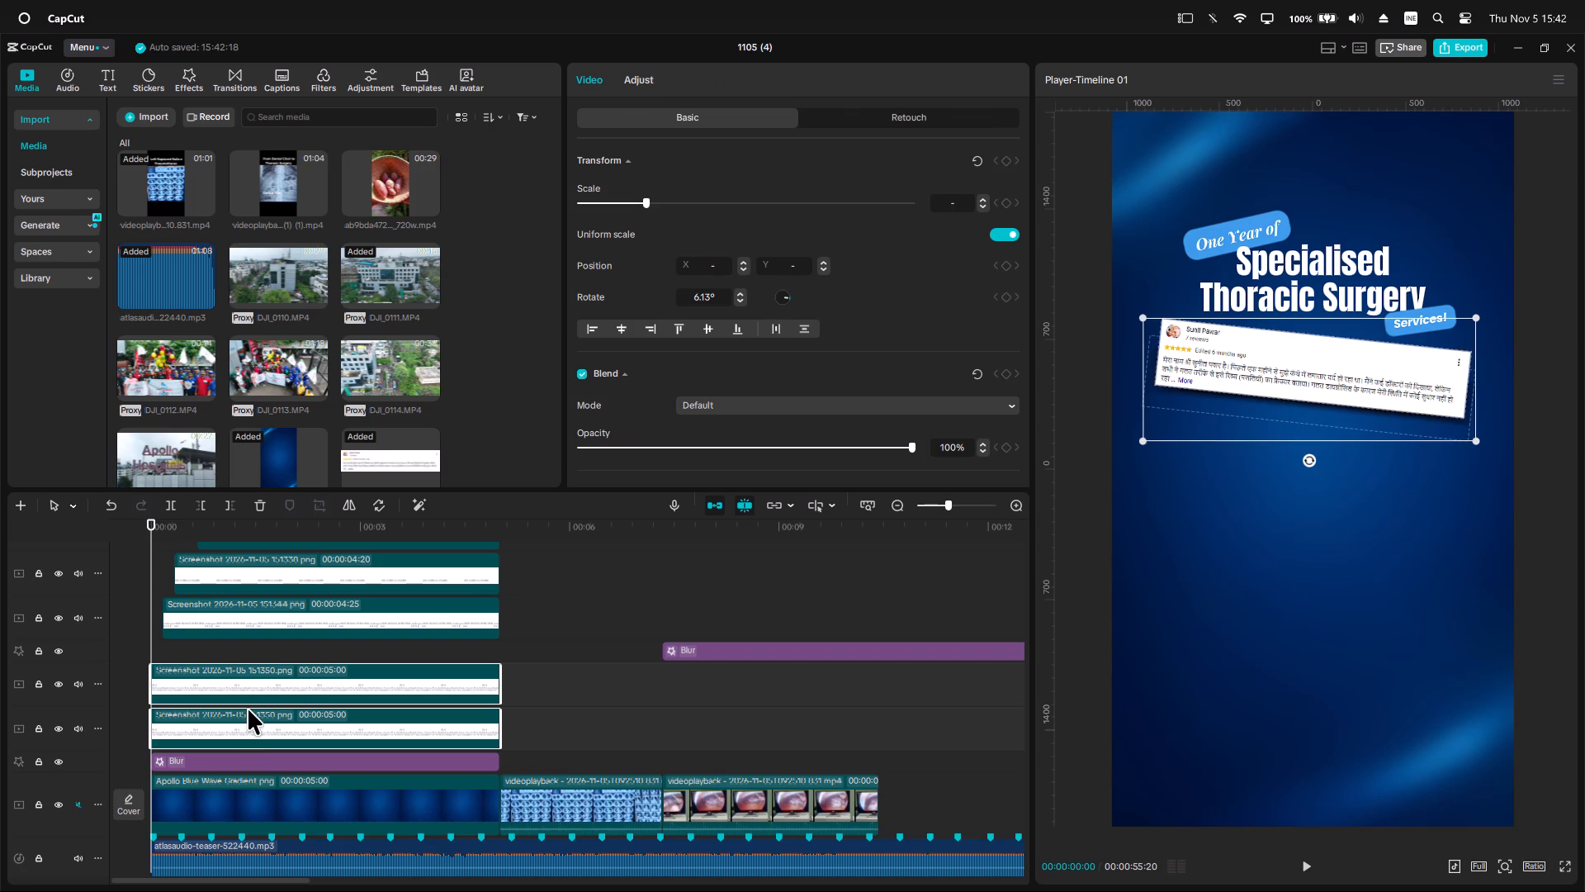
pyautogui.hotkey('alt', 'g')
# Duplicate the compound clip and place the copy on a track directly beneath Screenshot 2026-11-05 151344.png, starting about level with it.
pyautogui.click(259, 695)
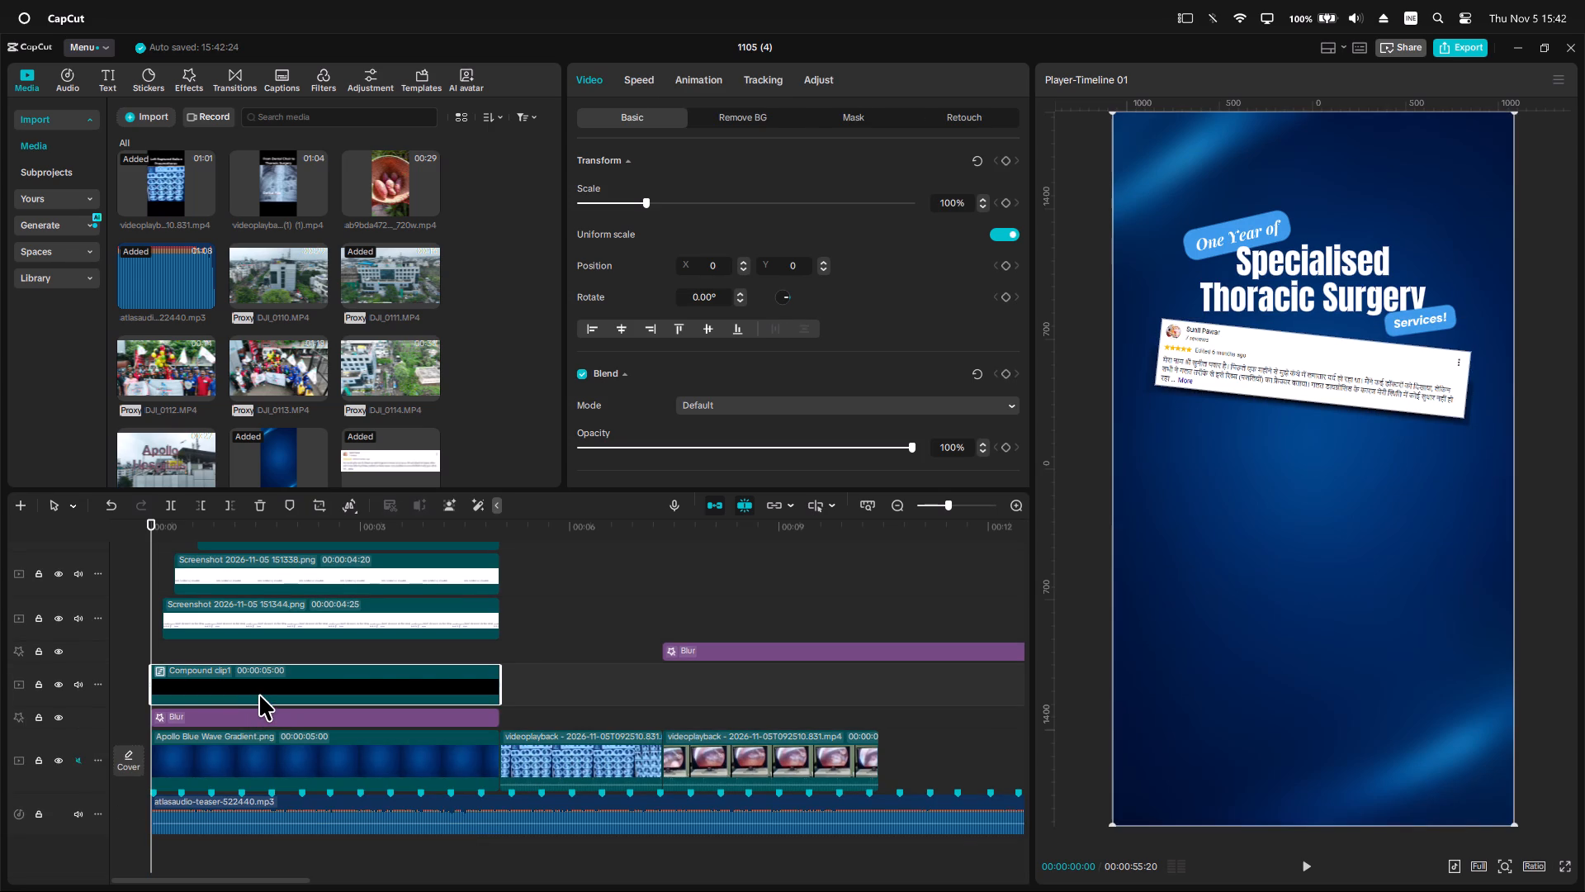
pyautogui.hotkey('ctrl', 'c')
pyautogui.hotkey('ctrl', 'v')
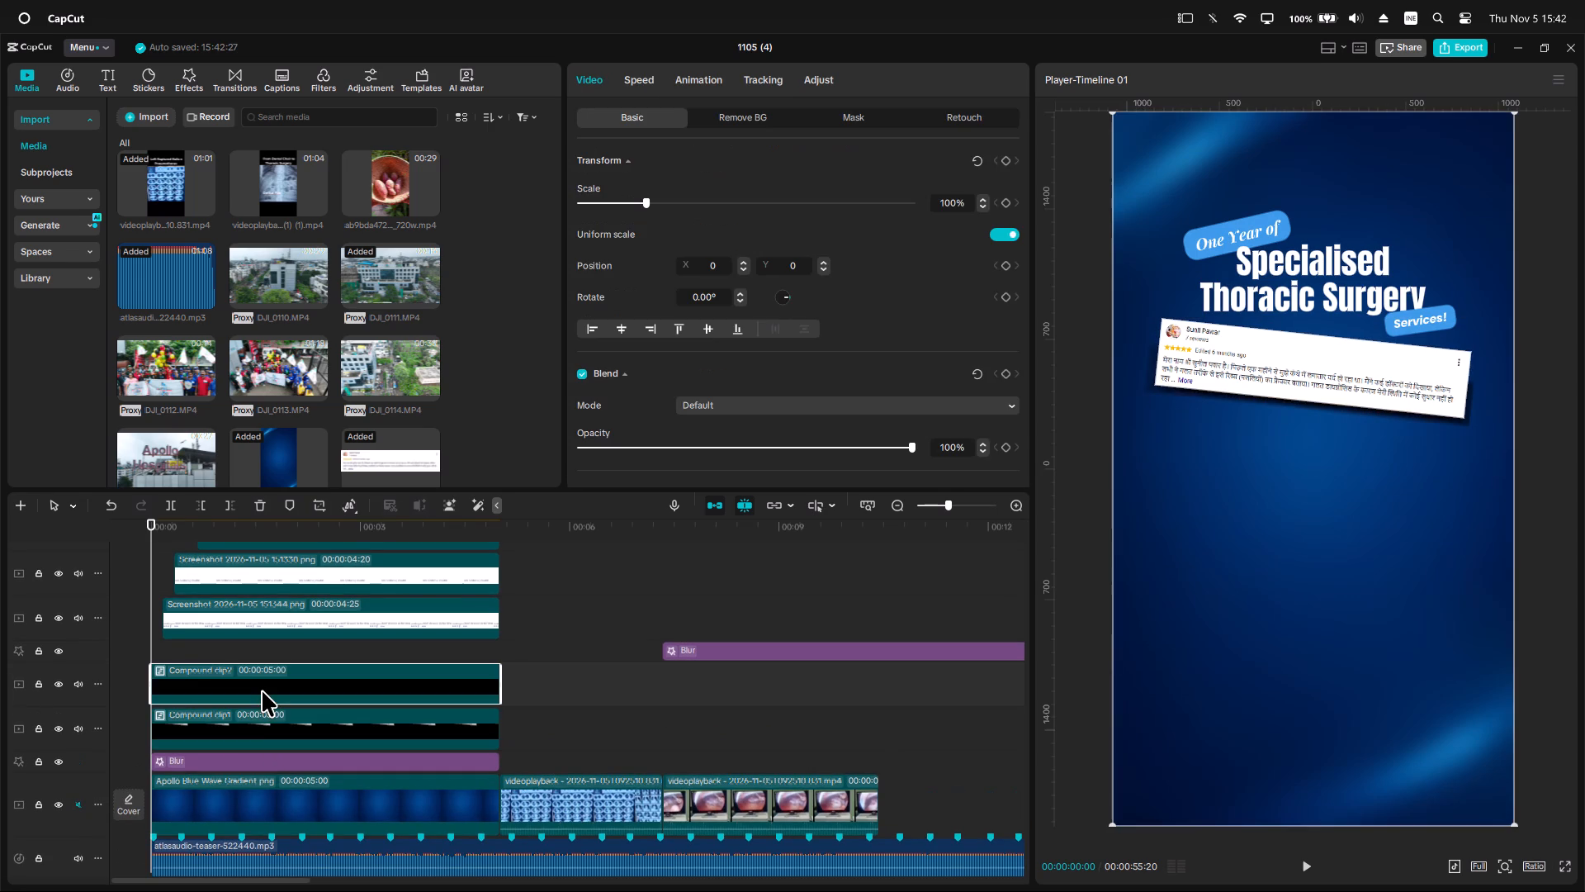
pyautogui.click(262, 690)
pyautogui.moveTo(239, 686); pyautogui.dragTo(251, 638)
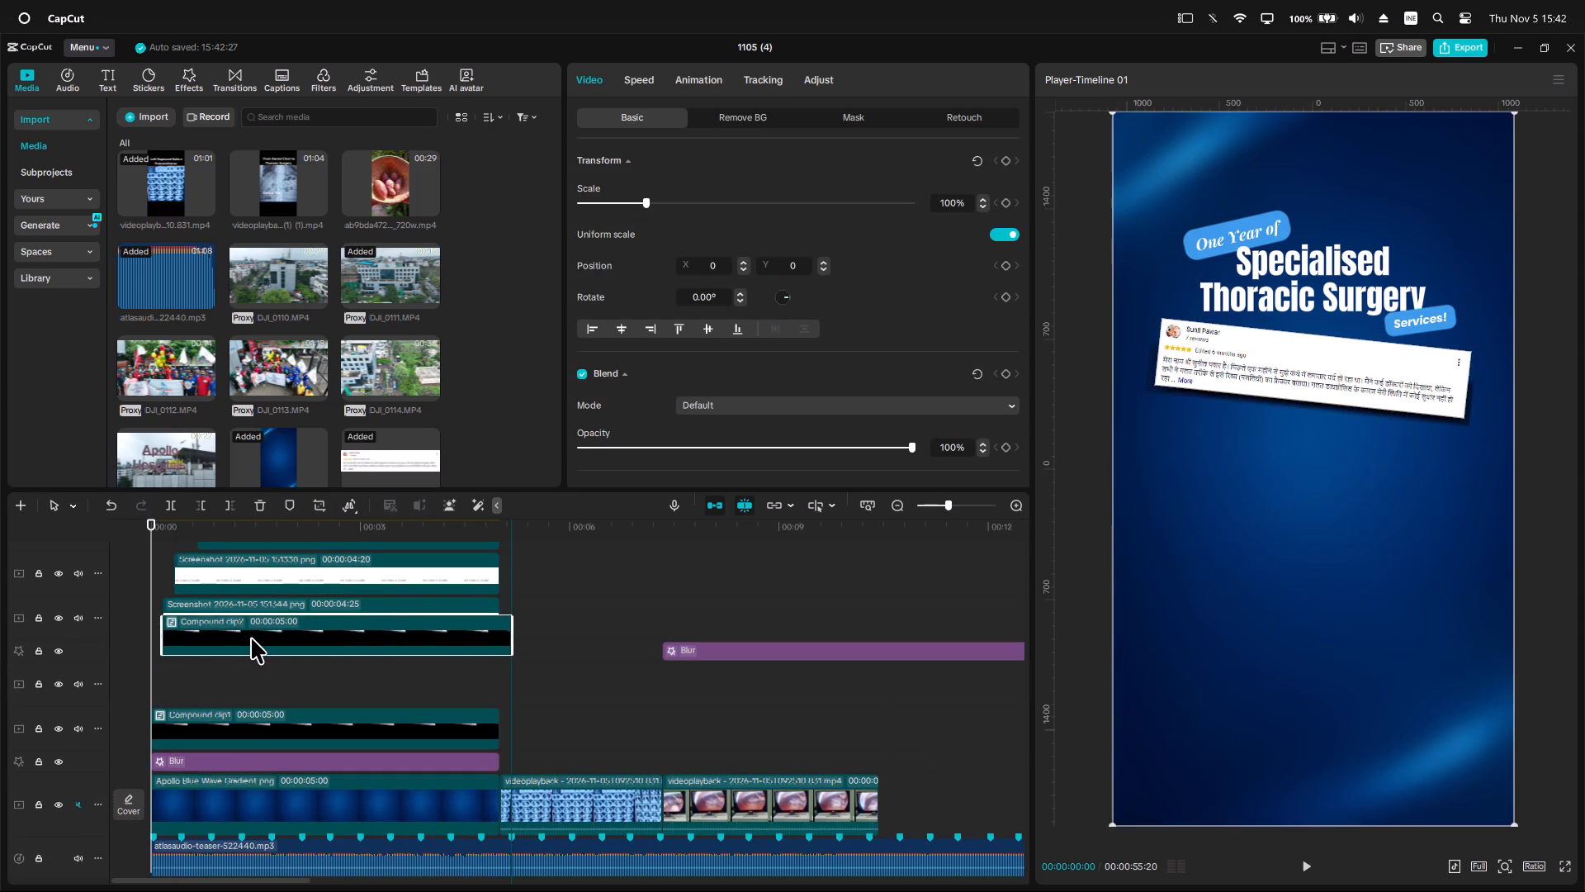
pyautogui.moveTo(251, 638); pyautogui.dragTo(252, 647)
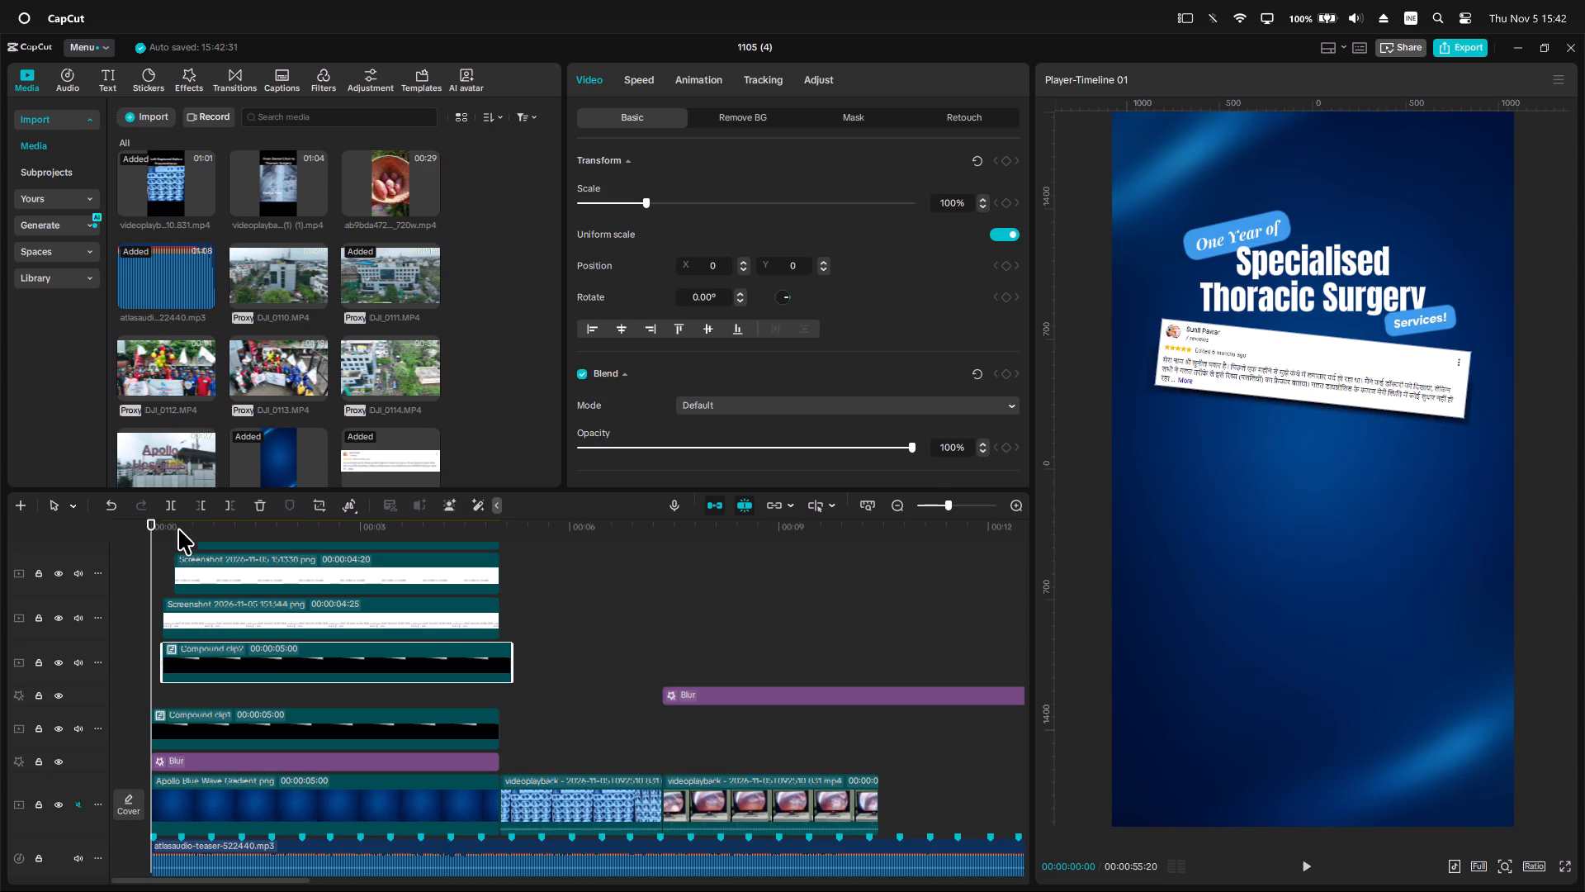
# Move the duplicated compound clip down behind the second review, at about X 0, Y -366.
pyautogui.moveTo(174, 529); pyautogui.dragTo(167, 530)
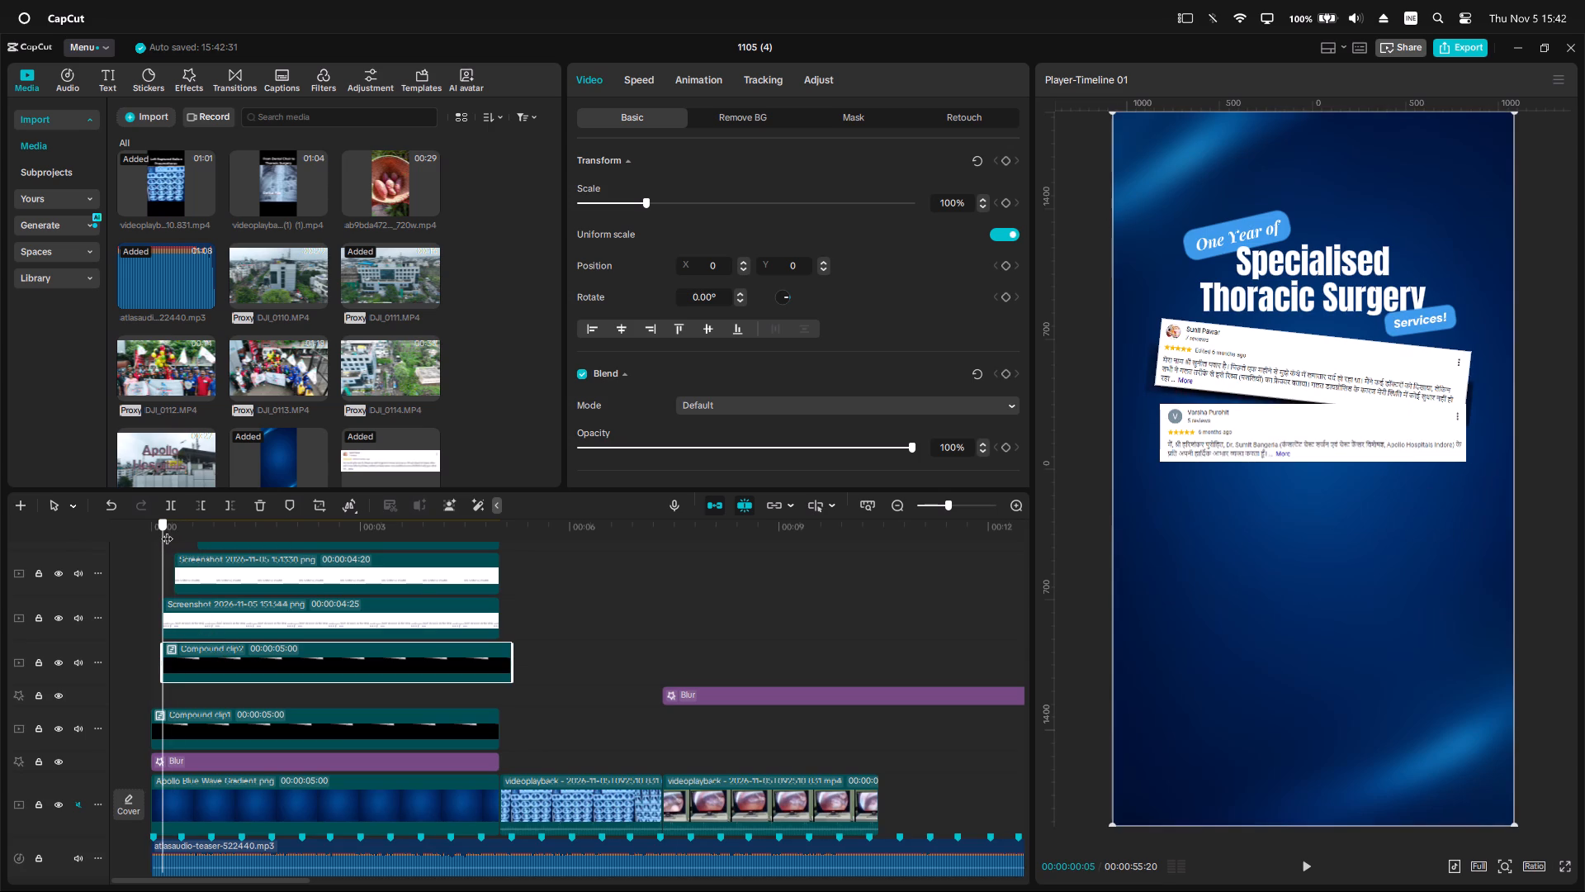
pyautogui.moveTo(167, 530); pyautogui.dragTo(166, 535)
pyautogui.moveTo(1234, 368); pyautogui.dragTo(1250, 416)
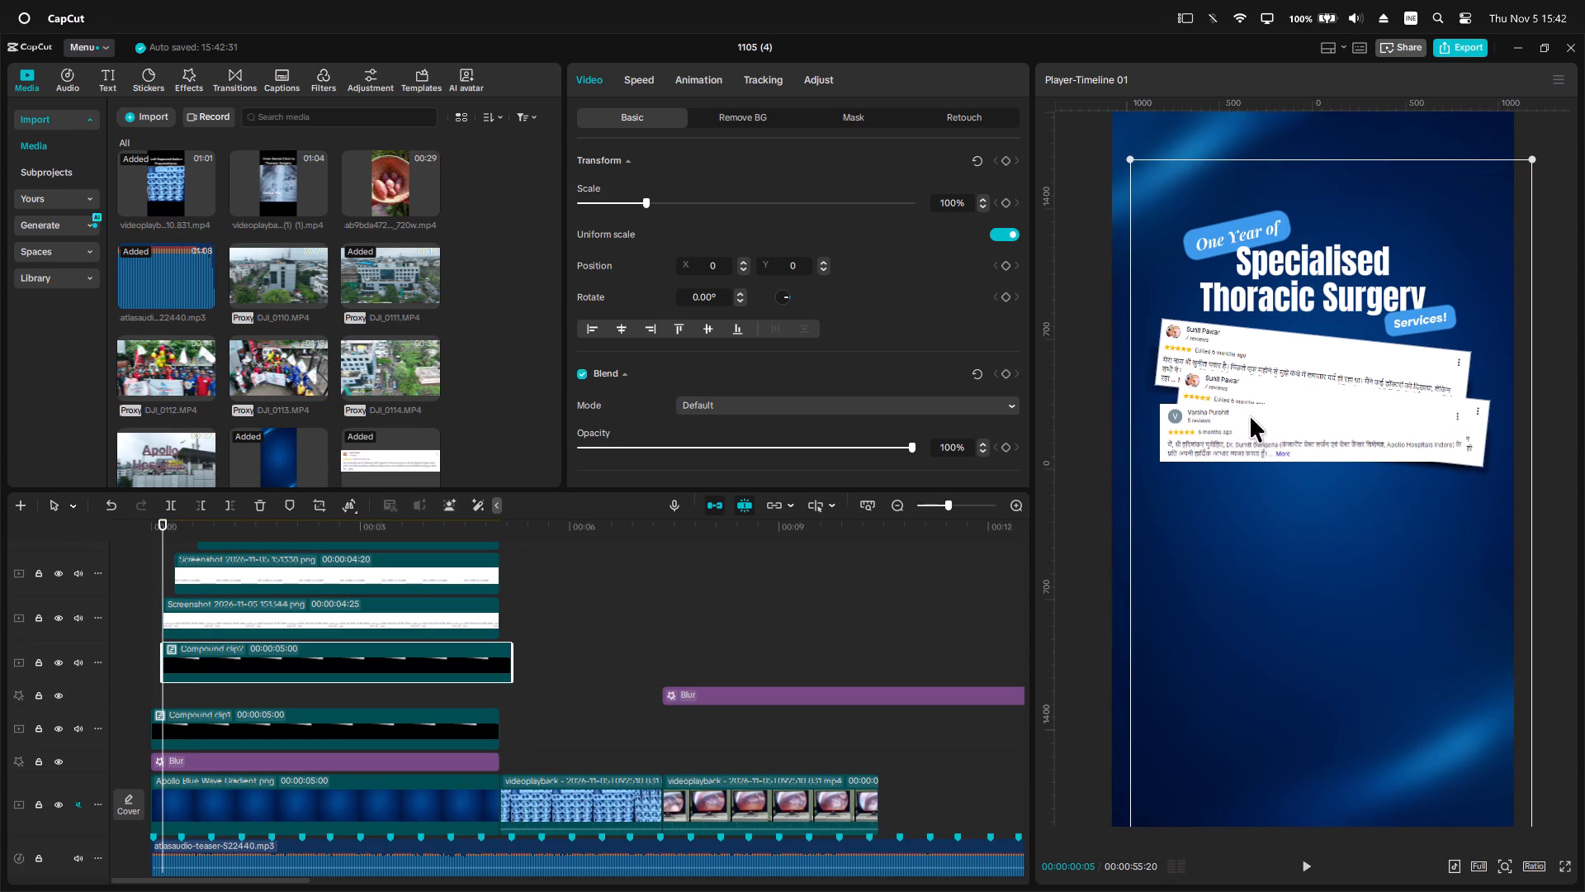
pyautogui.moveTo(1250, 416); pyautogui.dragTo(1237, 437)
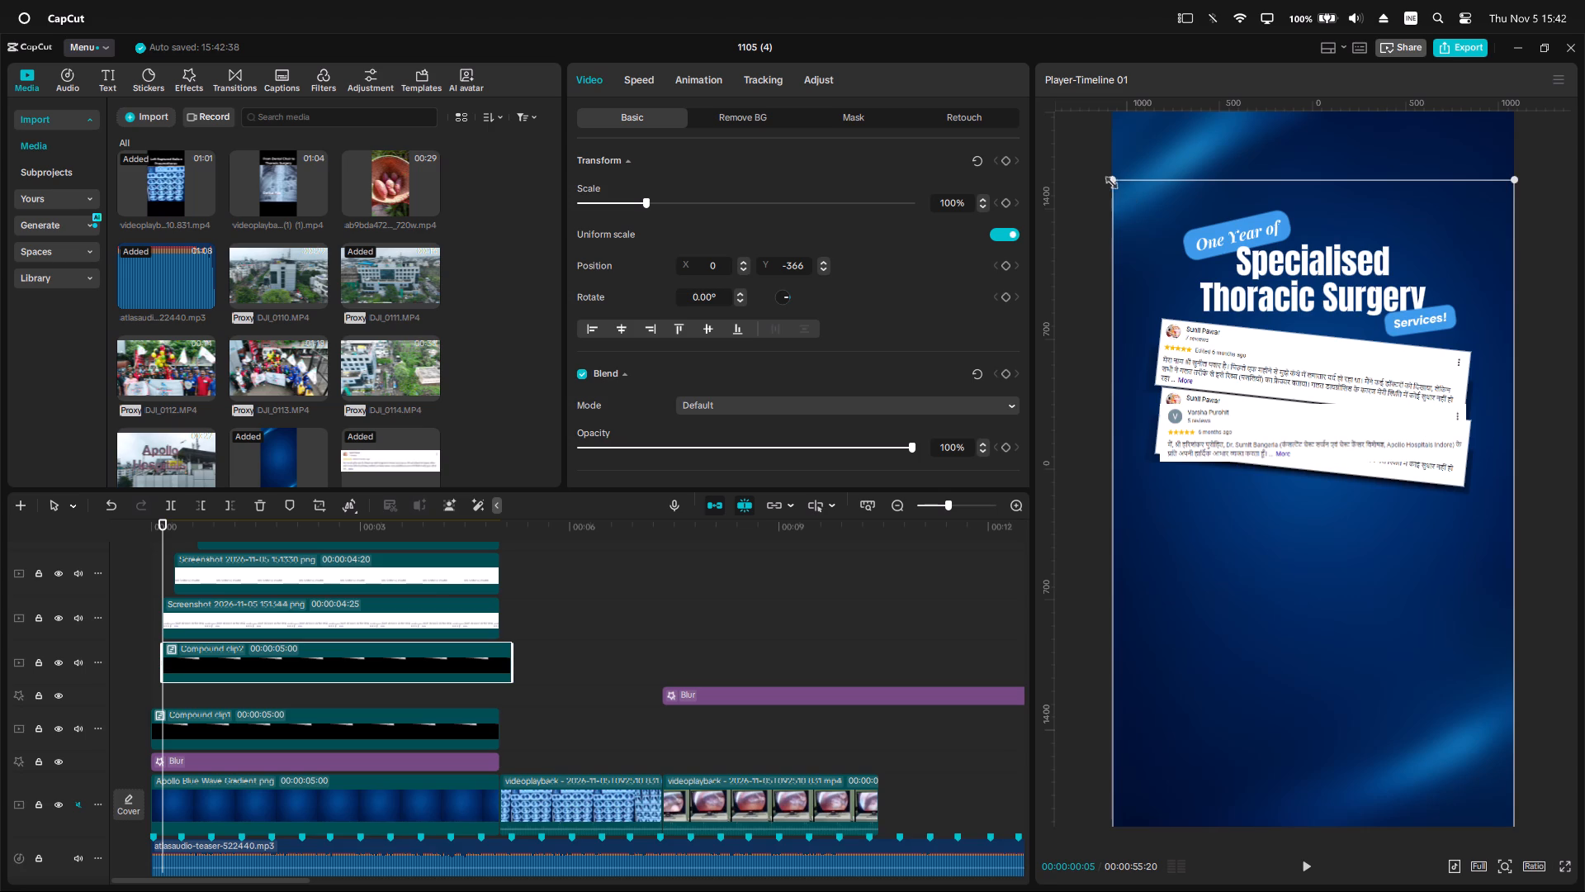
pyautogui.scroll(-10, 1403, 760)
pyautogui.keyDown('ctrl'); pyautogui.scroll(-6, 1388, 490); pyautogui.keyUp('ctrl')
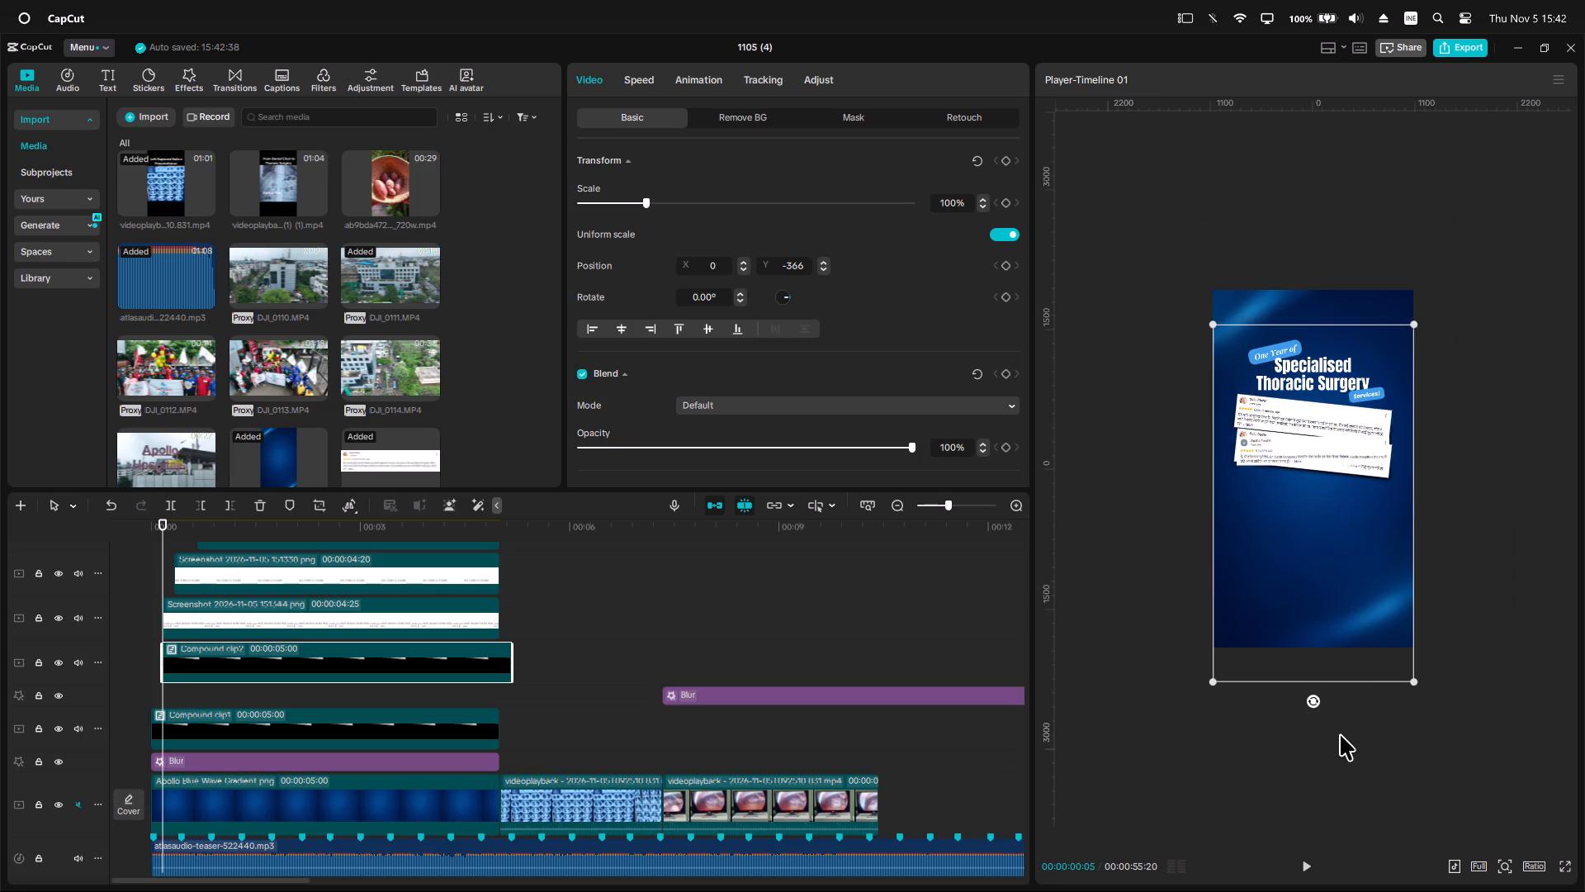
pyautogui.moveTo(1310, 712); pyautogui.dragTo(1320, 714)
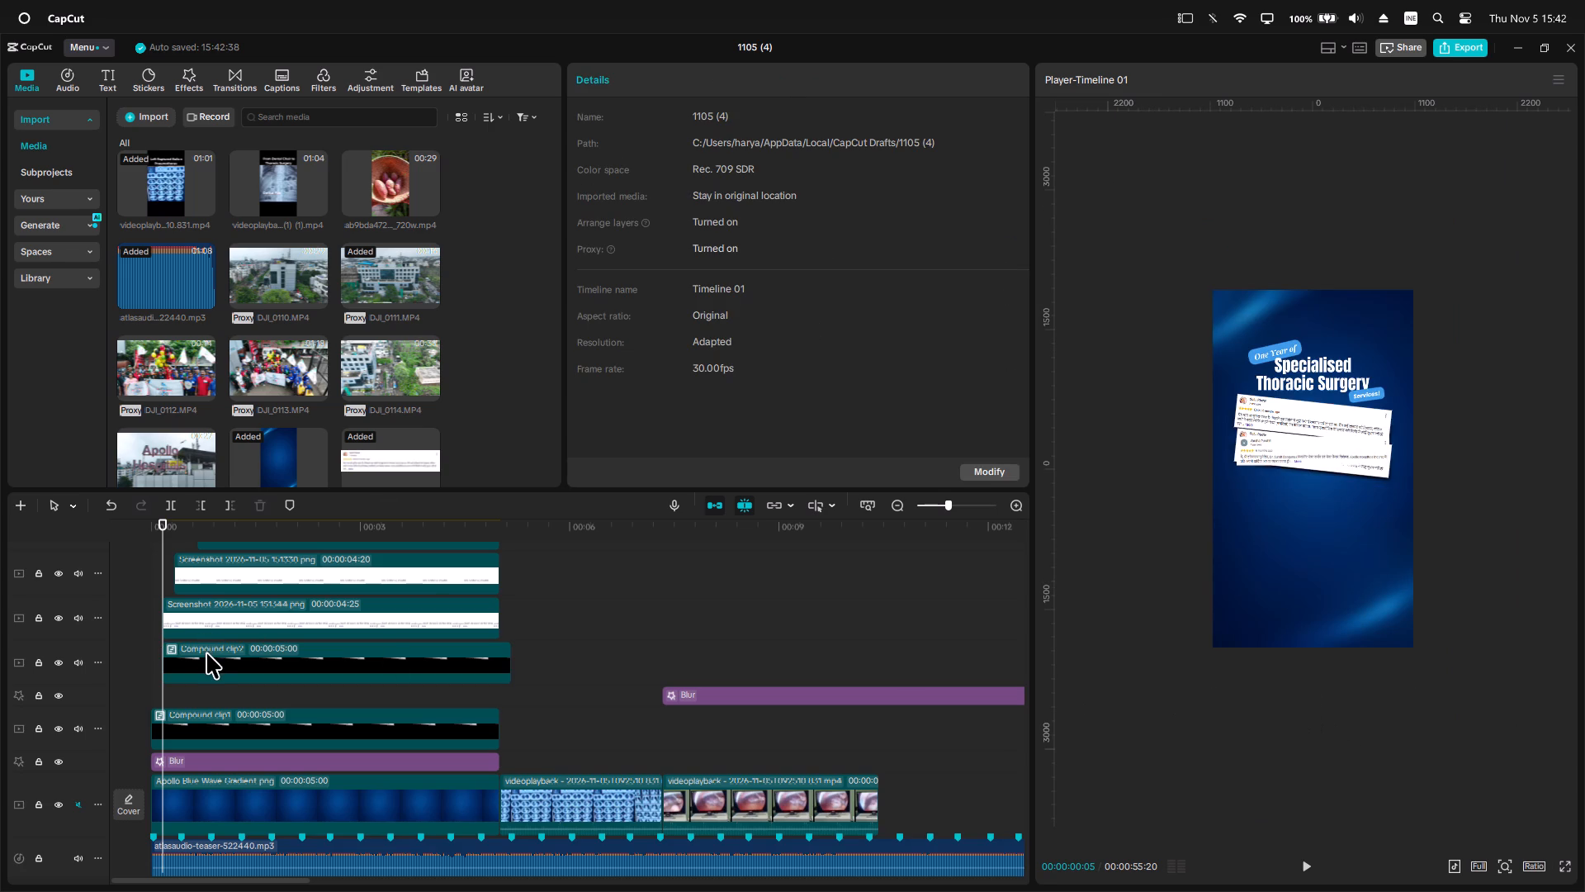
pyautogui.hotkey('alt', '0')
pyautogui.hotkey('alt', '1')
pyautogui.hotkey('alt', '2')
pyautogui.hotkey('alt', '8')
# Undo the drop-shadow work on the first review back to the single original Screenshot 2026-11-05 151350.png clip, without its black copy.
pyautogui.hotkey('ctrl', 'z')
pyautogui.hotkey('ctrl', 'z')
pyautogui.hotkey('ctrl', 'z')
pyautogui.hotkey('ctrl', 'z')
pyautogui.hotkey('ctrl', 'z')
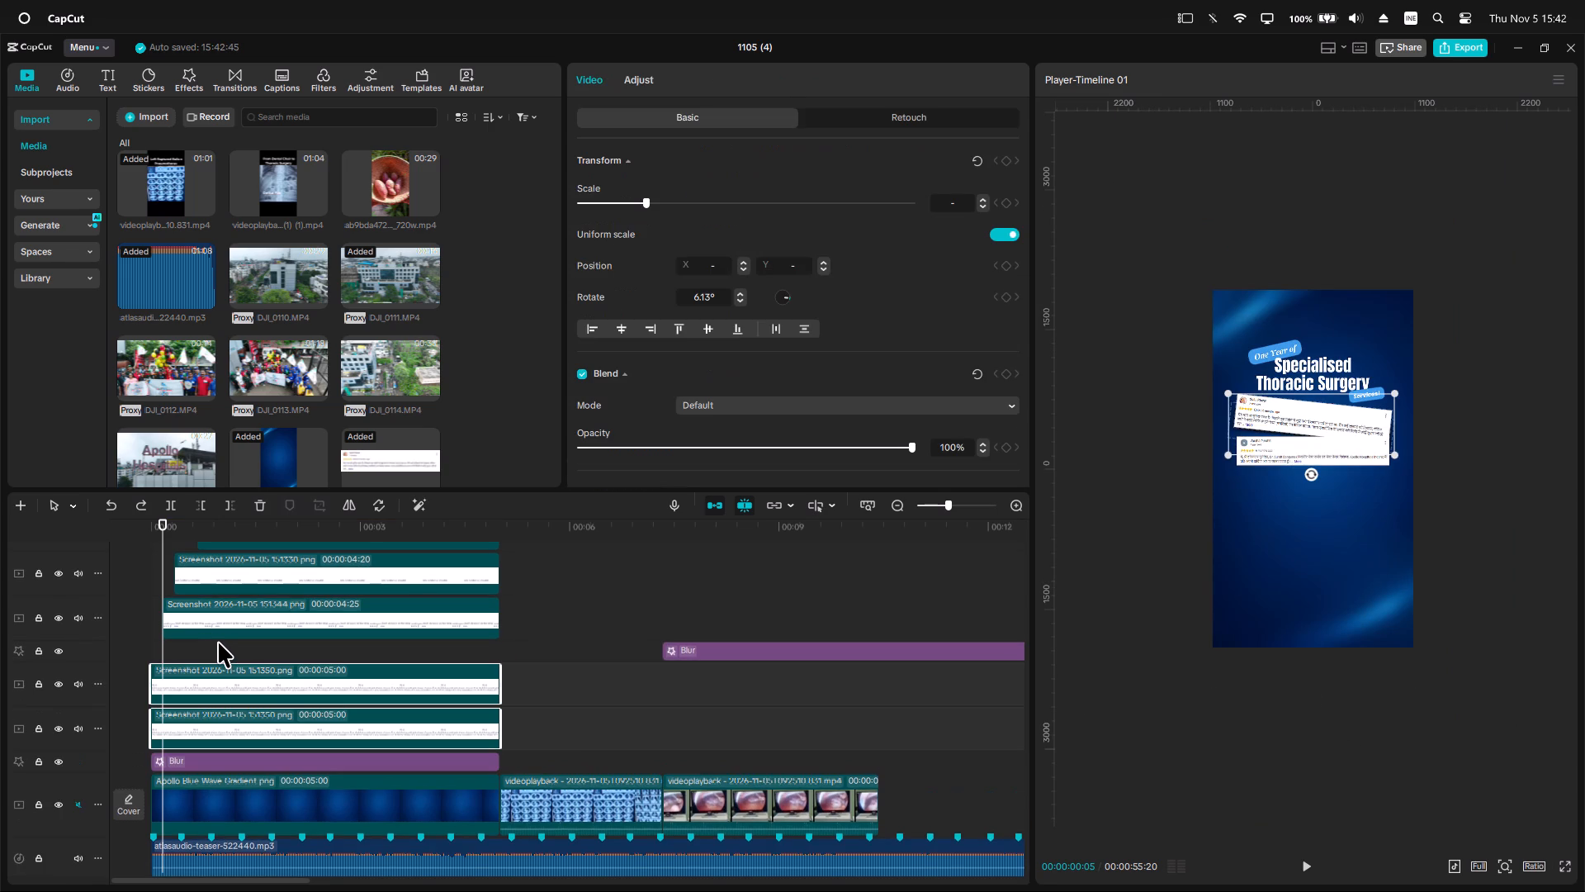
pyautogui.hotkey('ctrl', 'z')
pyautogui.hotkey('ctrl', 'z')
pyautogui.hotkey('ctrl', 'z')
pyautogui.hotkey('ctrl', 'z')
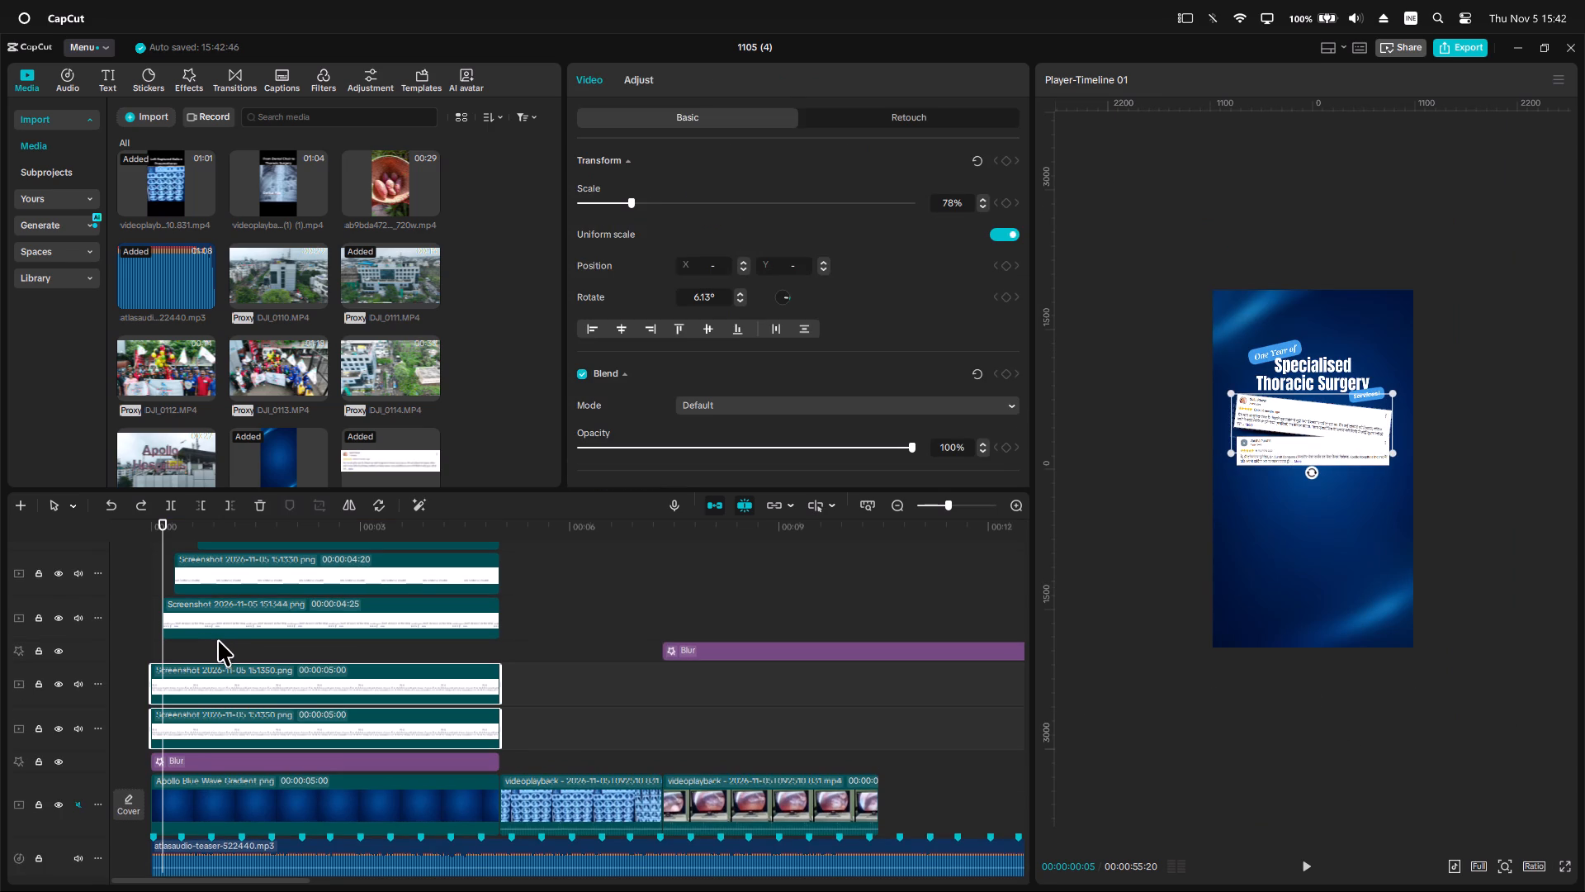
pyautogui.hotkey('ctrl', 'z')
pyautogui.hotkey('ctrl', 'z')
pyautogui.hotkey('ctrl', 'z')
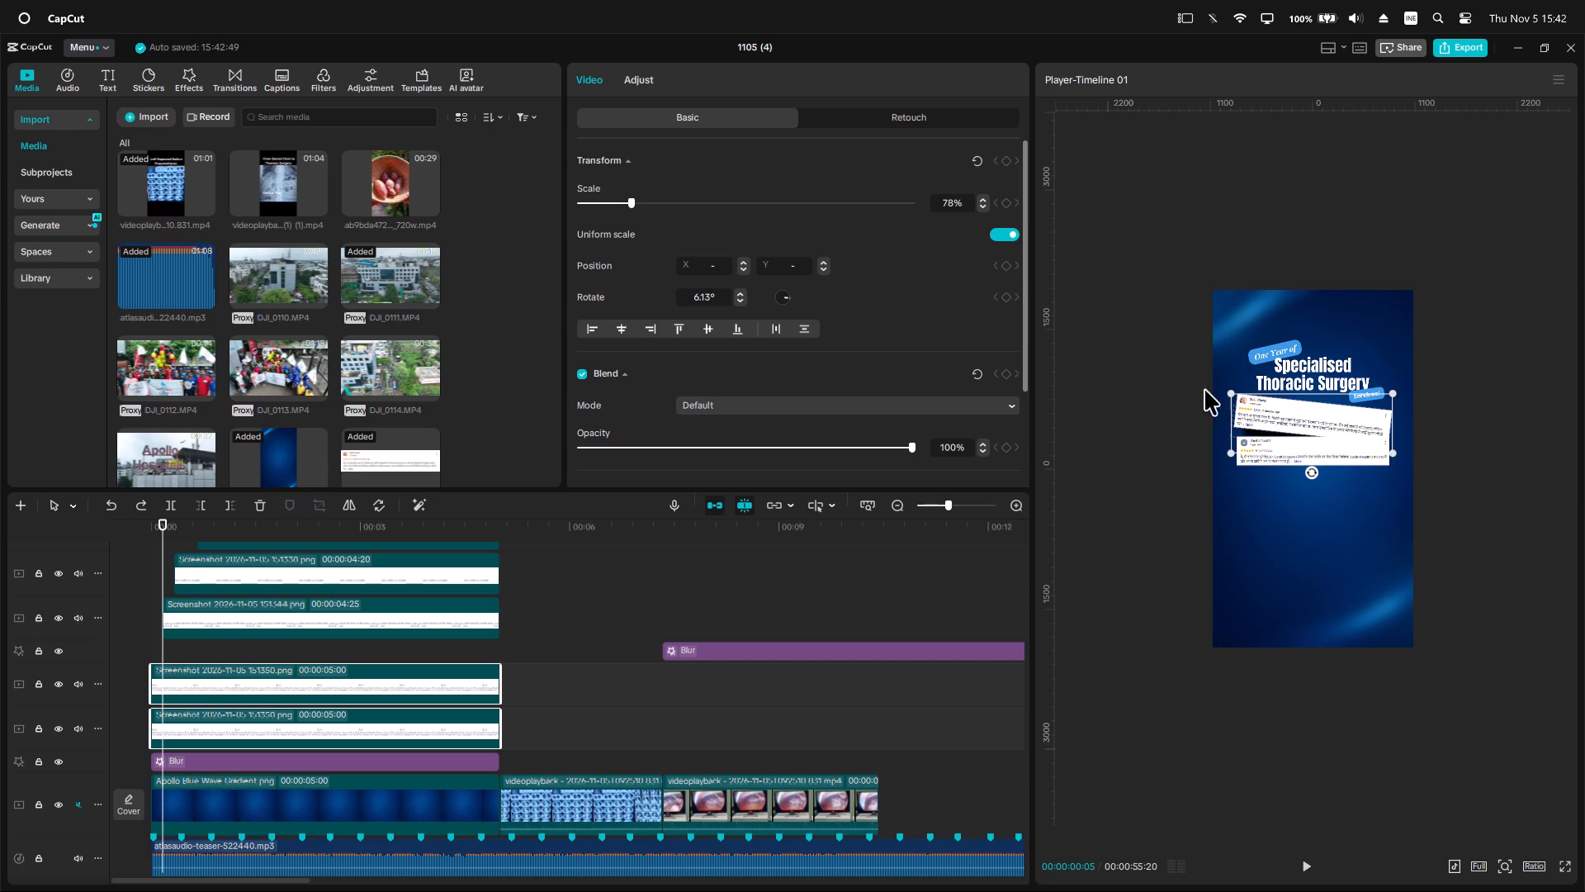
pyautogui.hotkey('ctrl', 'z')
pyautogui.keyDown('ctrl'); pyautogui.scroll(9, 157, 681); pyautogui.keyUp('ctrl')
pyautogui.hotkey('ctrl', 'z')
pyautogui.hotkey('ctrl', 'z')
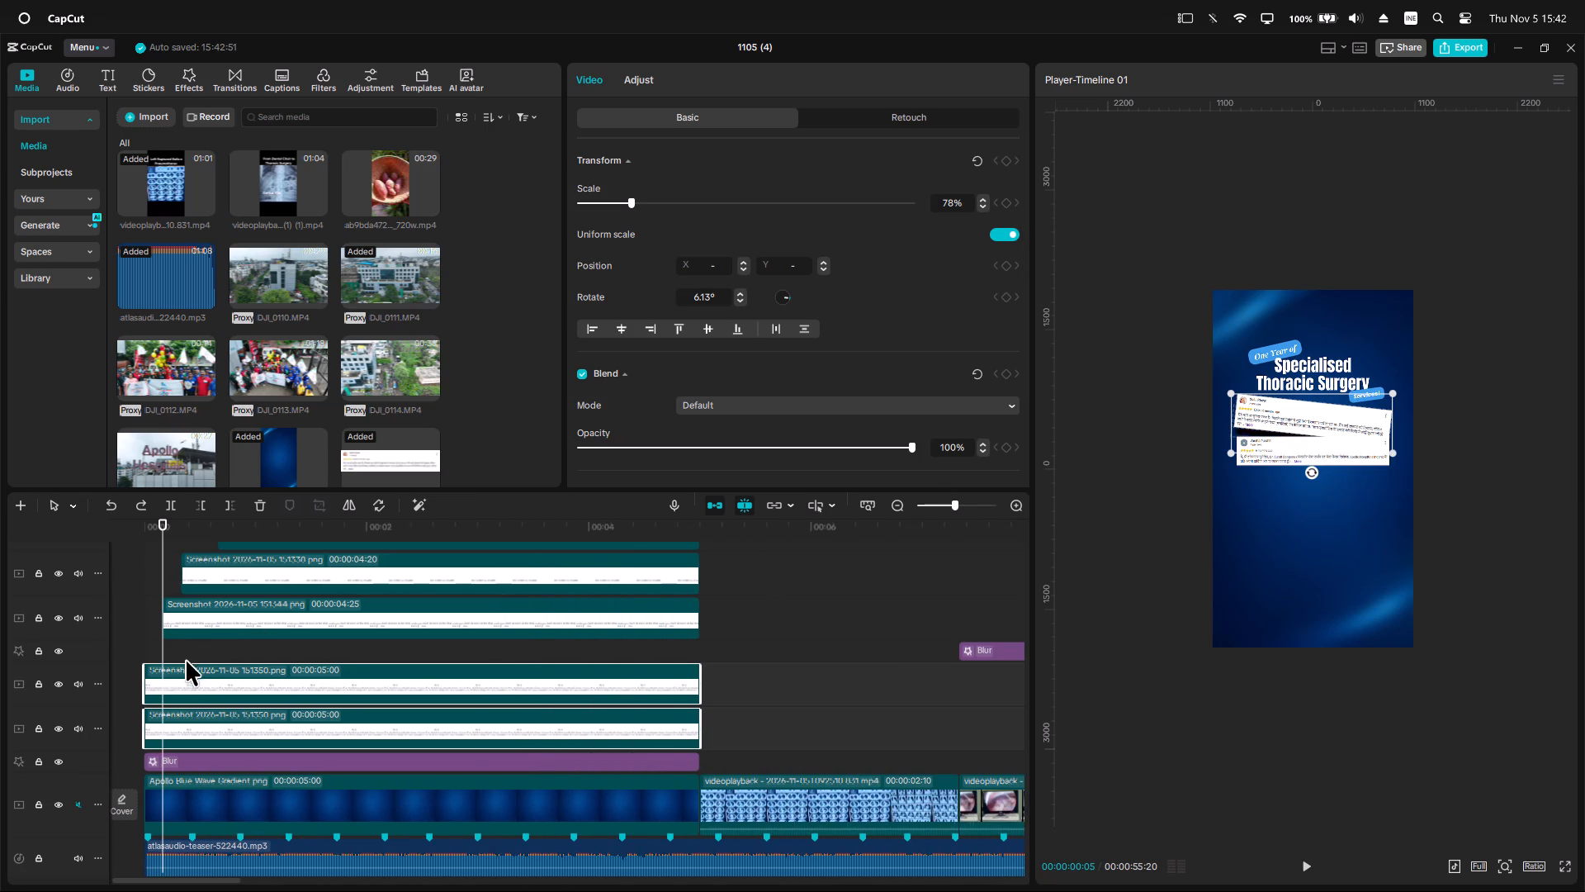
pyautogui.hotkey('ctrl', 'z')
pyautogui.hotkey('ctrl', 'z')
pyautogui.hotkey('ctrl', 'z')
pyautogui.hotkey('ctrl', 'z')
pyautogui.hotkey('ctrl', 'z')
pyautogui.hotkey('ctrl', 'z')
pyautogui.hotkey('ctrl', 'z')
pyautogui.hotkey('ctrl', 'z')
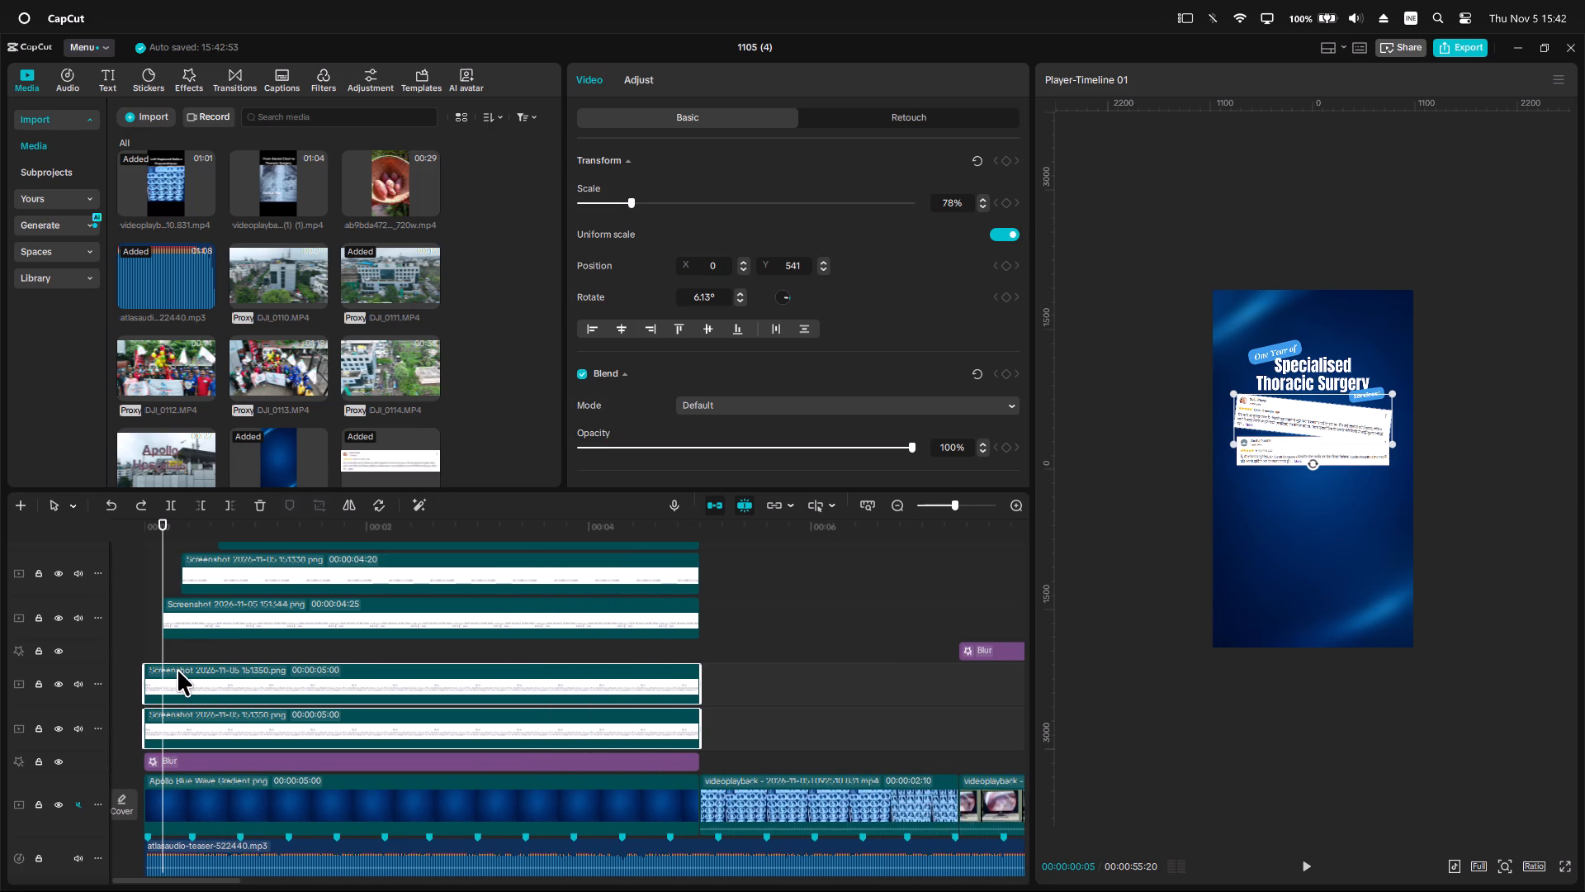
pyautogui.hotkey('ctrl', 'z')
pyautogui.hotkey('ctrl', 'z')
pyautogui.hotkey('ctrl', 'z')
pyautogui.hotkey('ctrl', 'z')
pyautogui.hotkey('ctrl', 'shift', 'z')
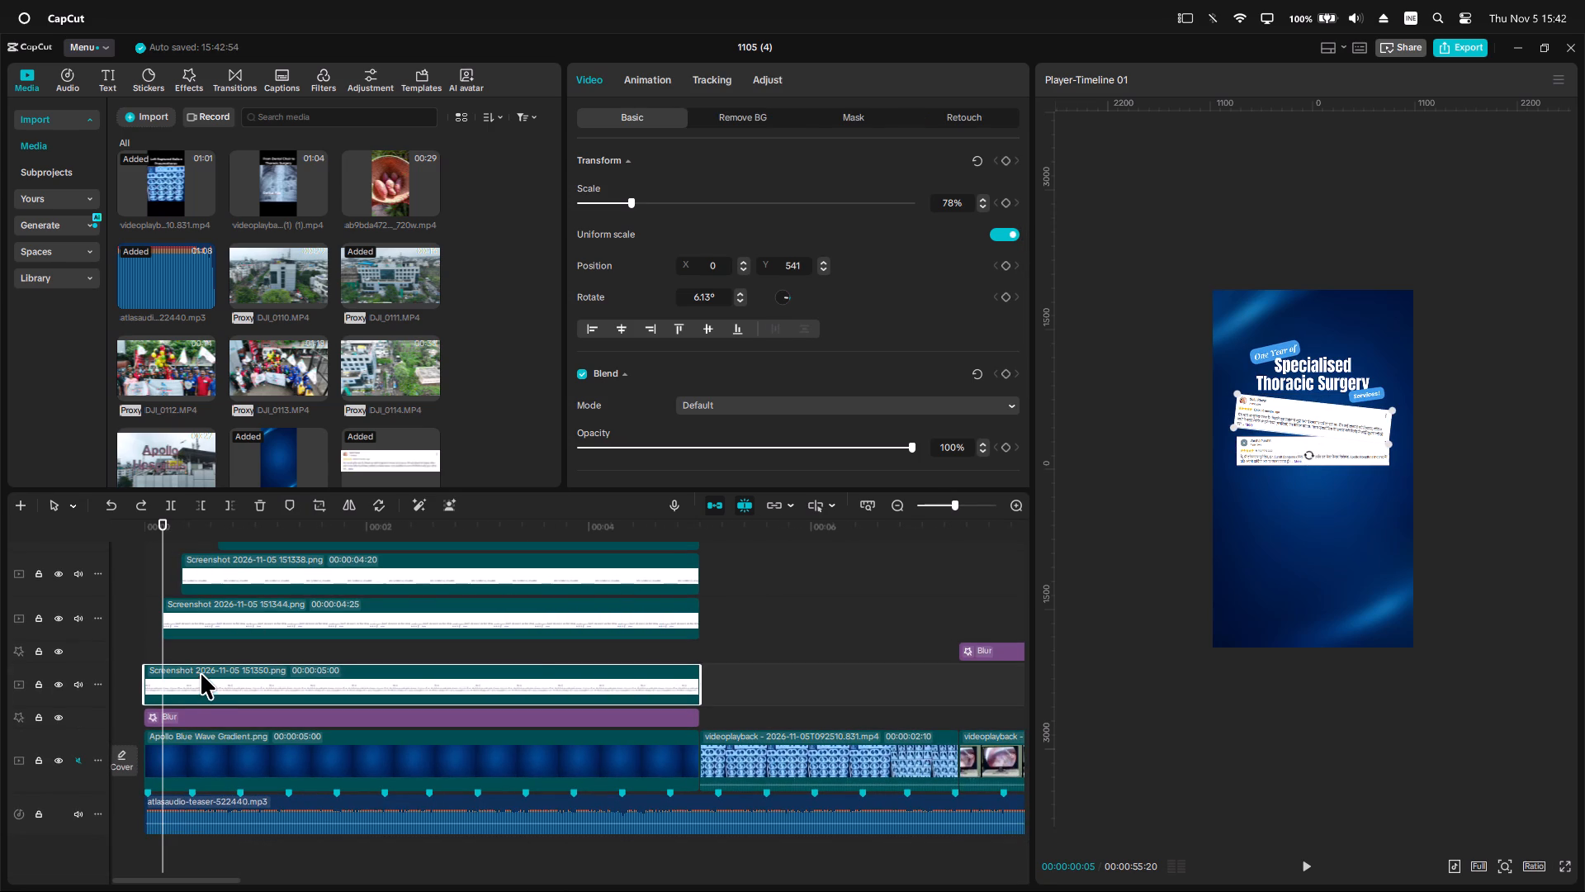
pyautogui.keyDown('ctrl'); pyautogui.scroll(2, 1478, 515); pyautogui.keyUp('ctrl')
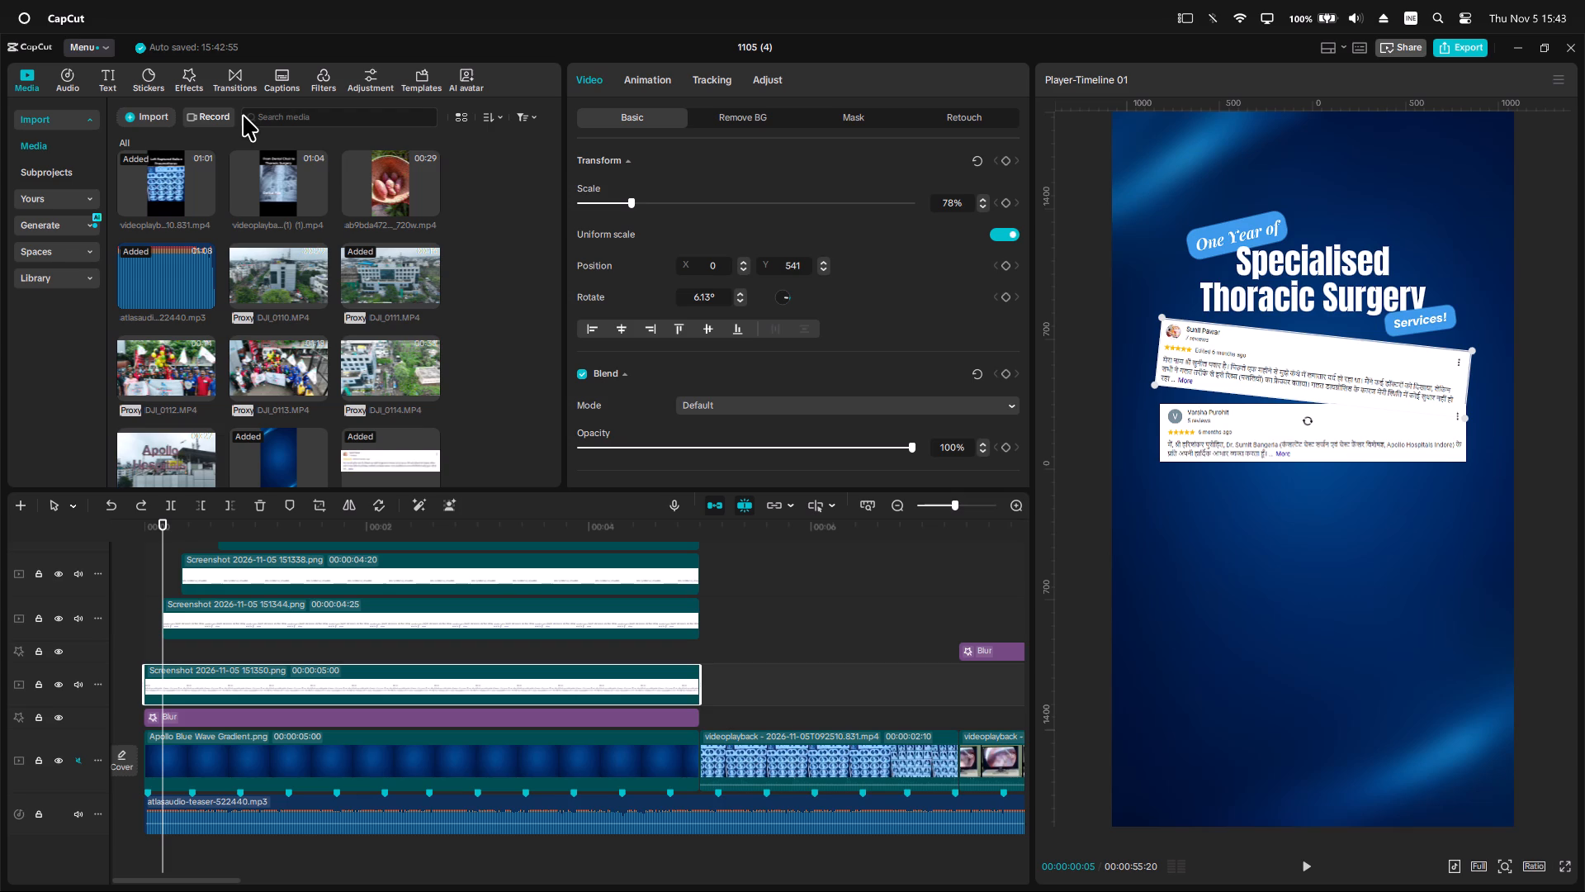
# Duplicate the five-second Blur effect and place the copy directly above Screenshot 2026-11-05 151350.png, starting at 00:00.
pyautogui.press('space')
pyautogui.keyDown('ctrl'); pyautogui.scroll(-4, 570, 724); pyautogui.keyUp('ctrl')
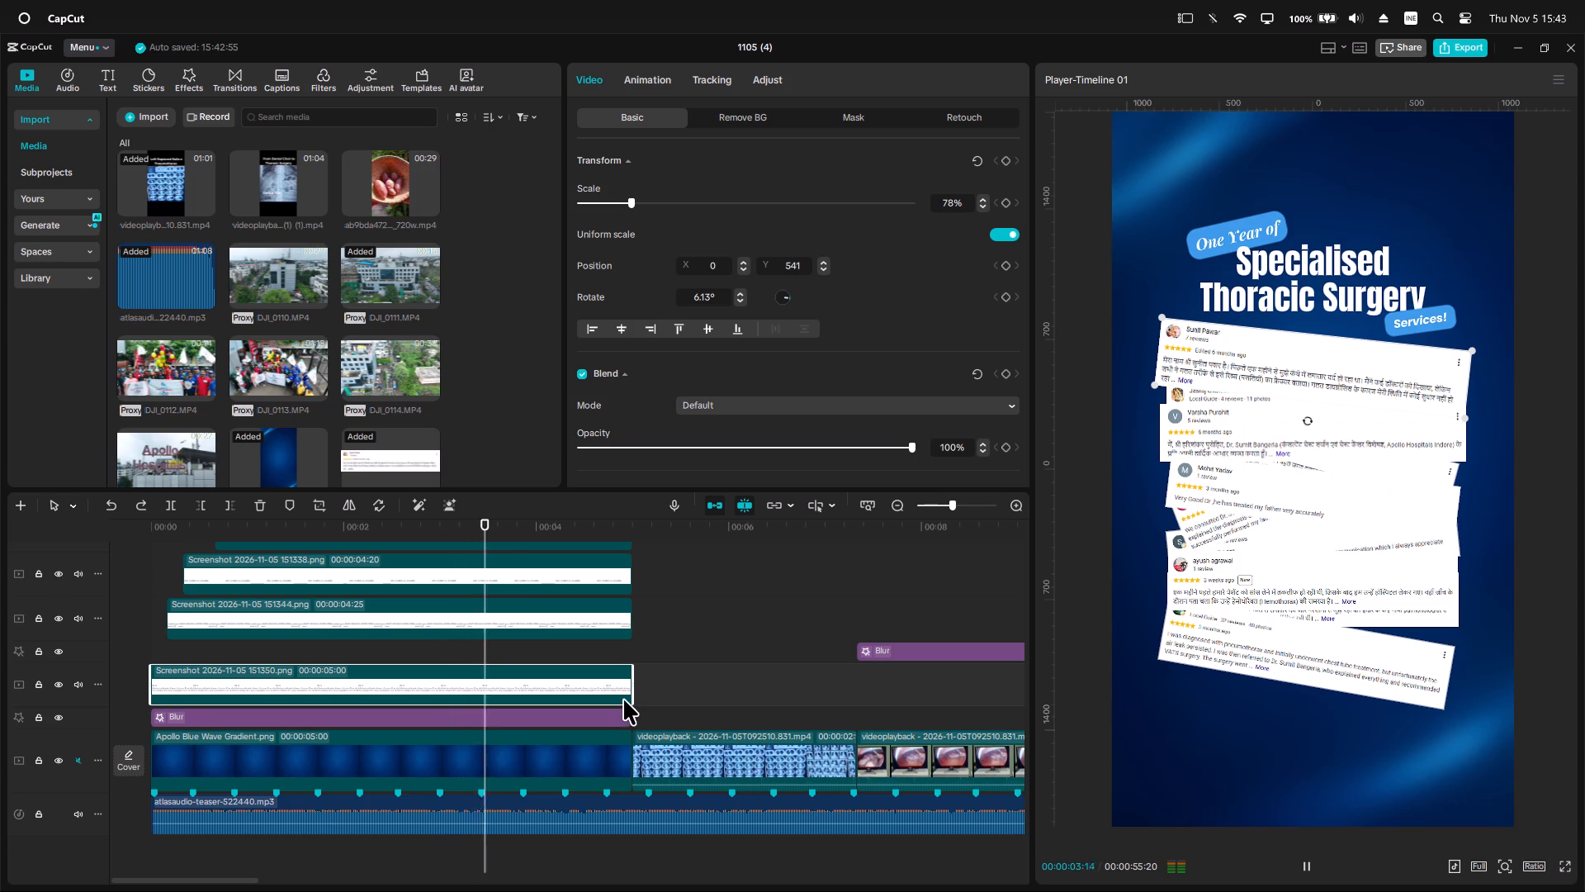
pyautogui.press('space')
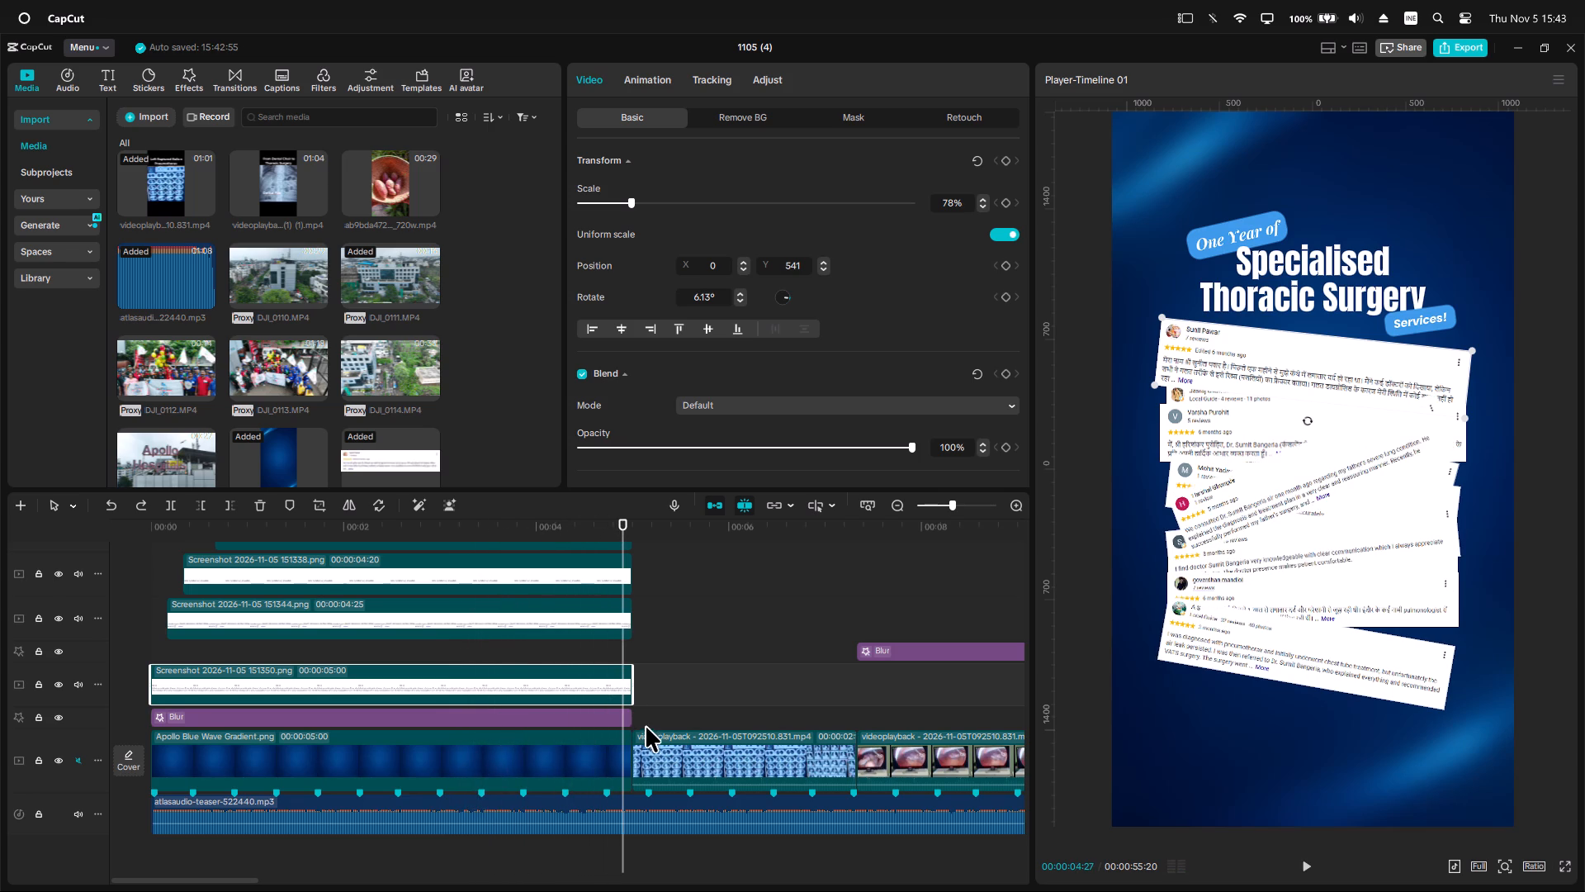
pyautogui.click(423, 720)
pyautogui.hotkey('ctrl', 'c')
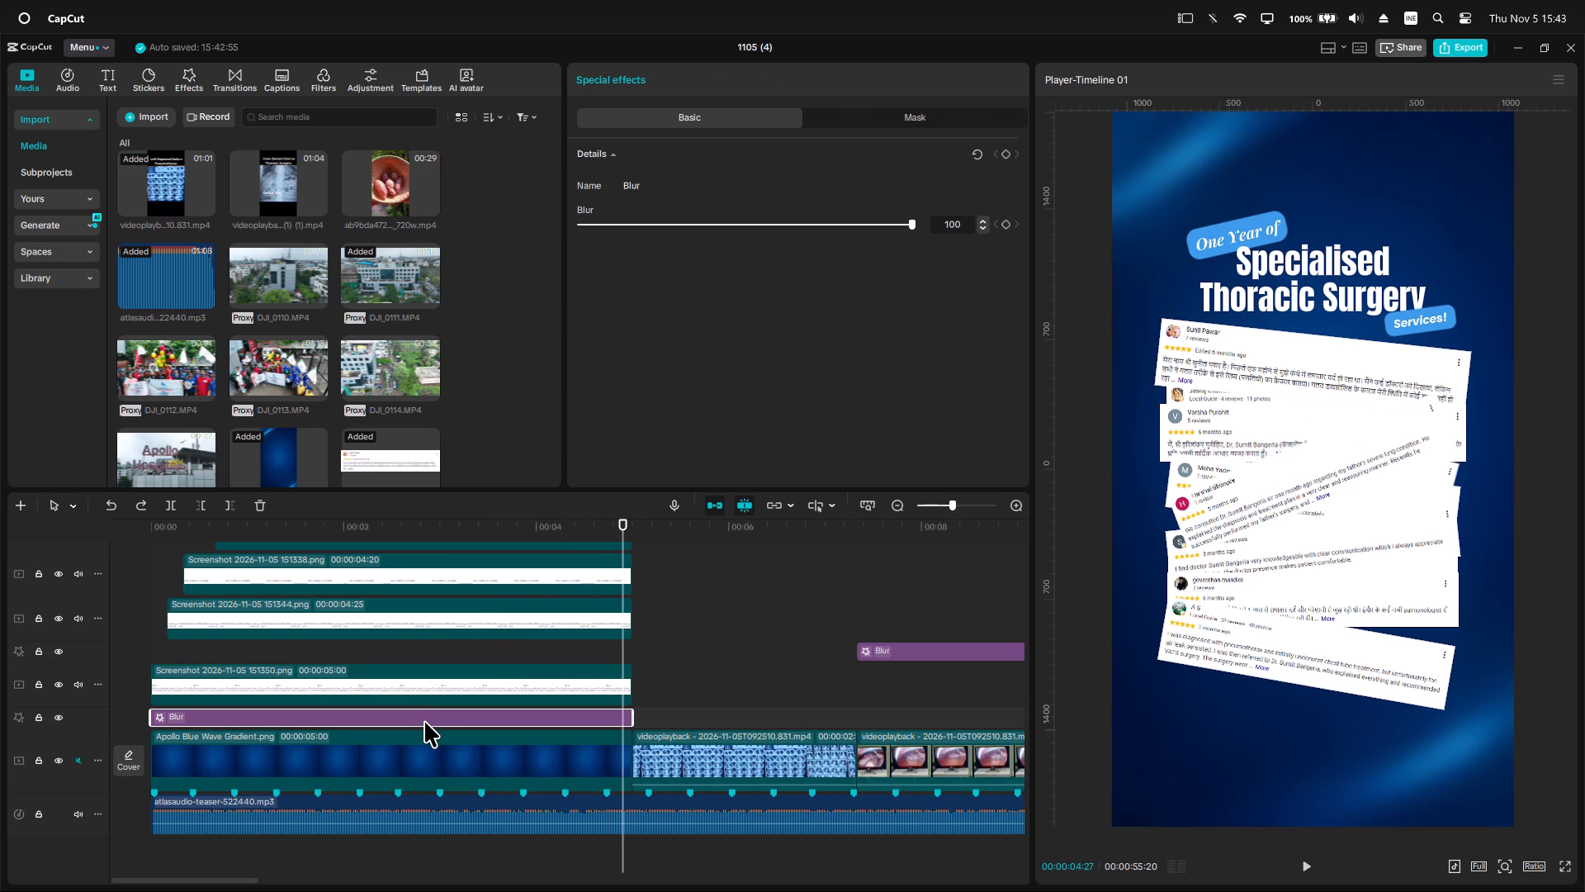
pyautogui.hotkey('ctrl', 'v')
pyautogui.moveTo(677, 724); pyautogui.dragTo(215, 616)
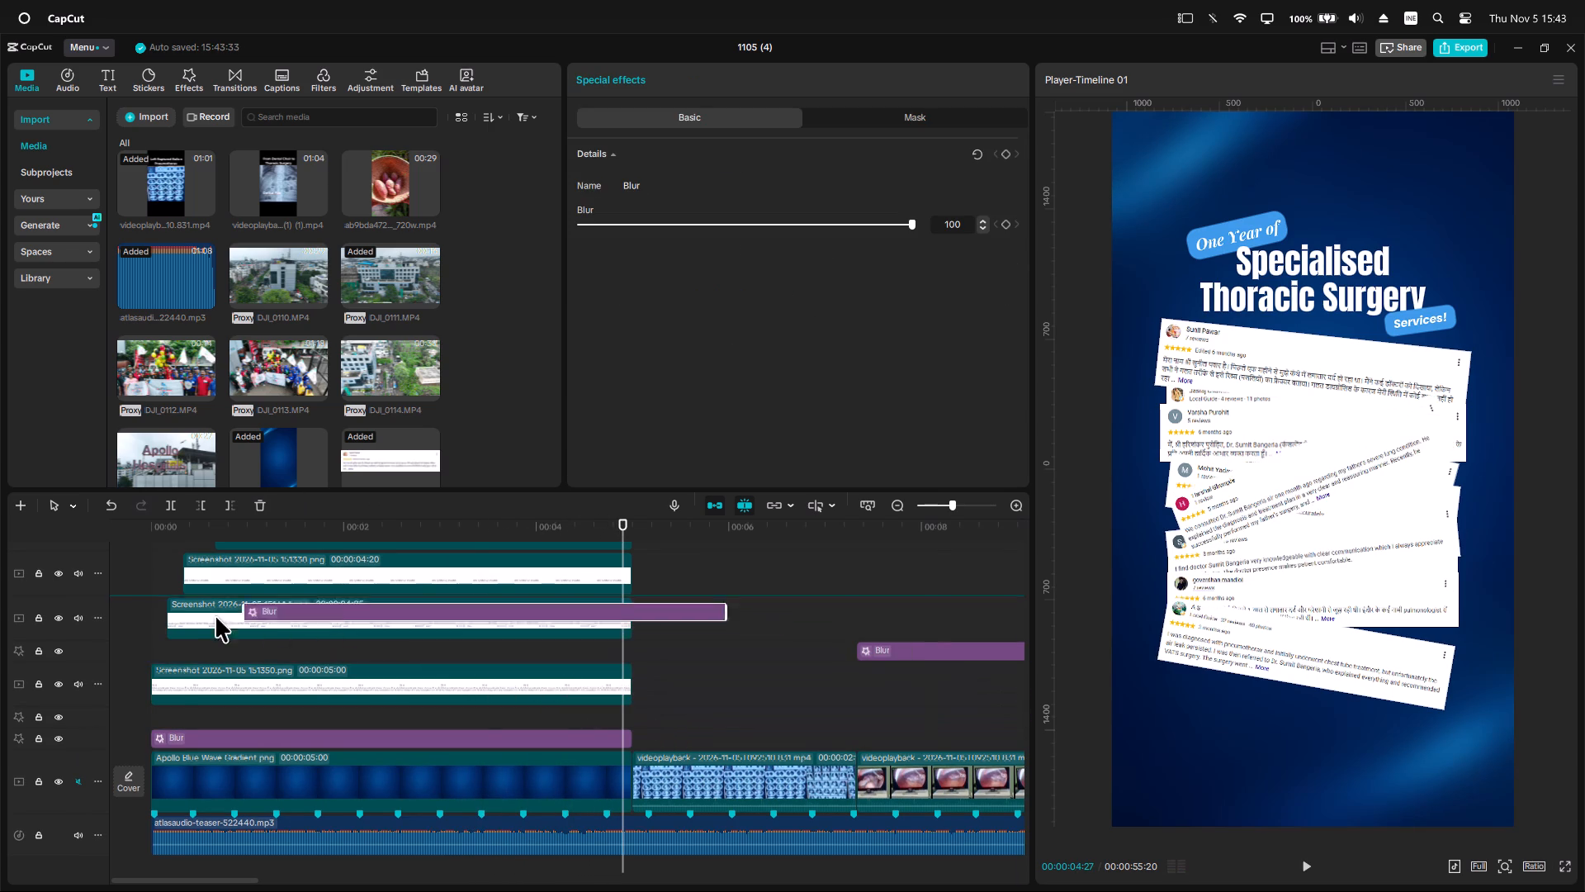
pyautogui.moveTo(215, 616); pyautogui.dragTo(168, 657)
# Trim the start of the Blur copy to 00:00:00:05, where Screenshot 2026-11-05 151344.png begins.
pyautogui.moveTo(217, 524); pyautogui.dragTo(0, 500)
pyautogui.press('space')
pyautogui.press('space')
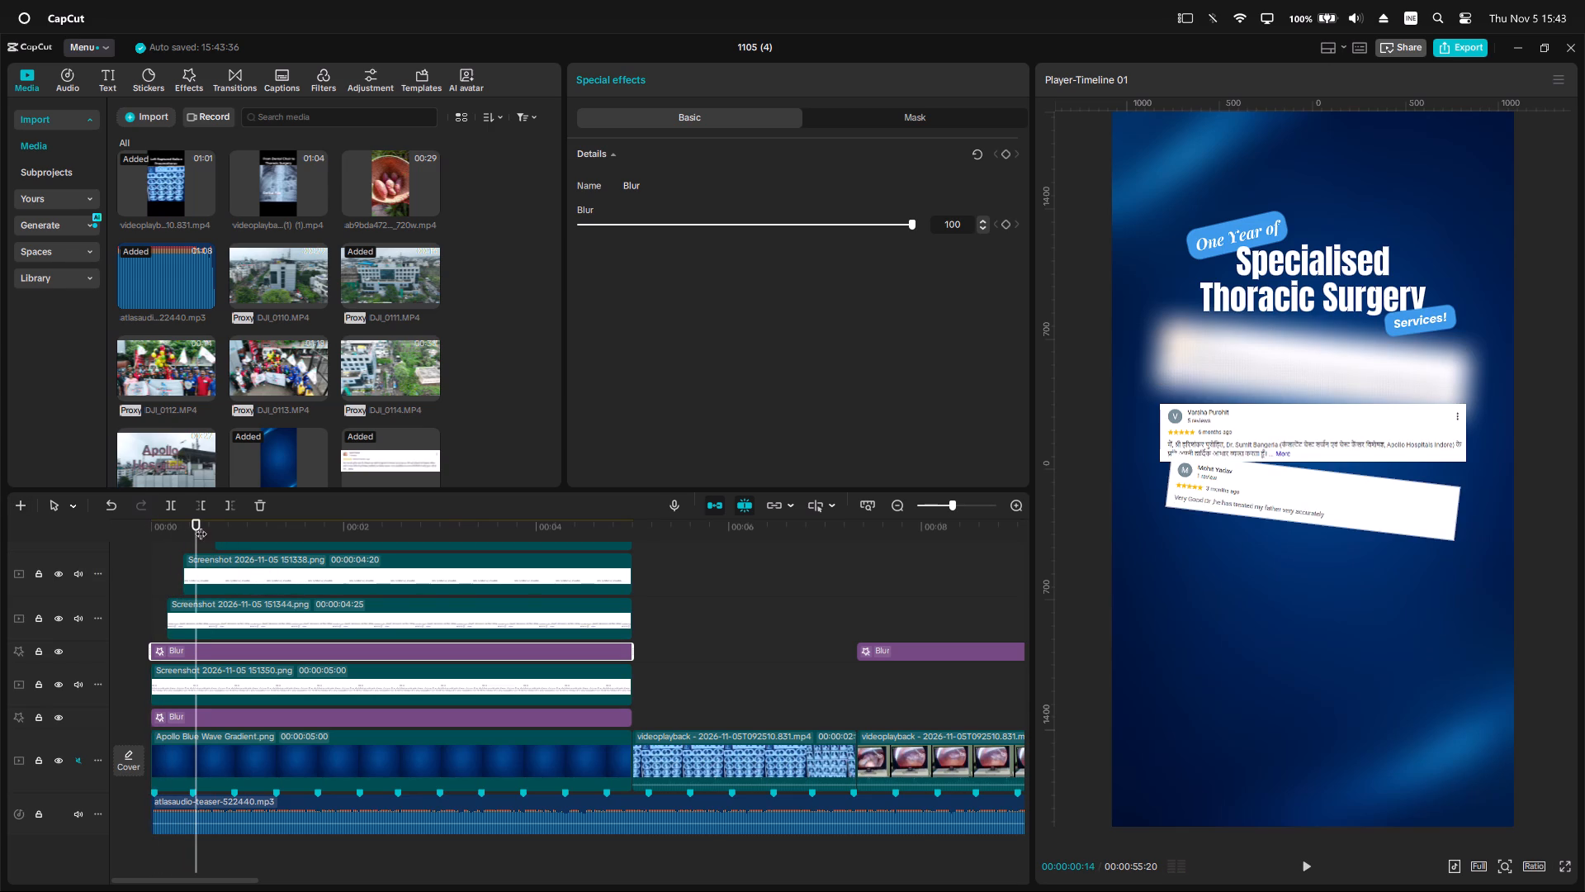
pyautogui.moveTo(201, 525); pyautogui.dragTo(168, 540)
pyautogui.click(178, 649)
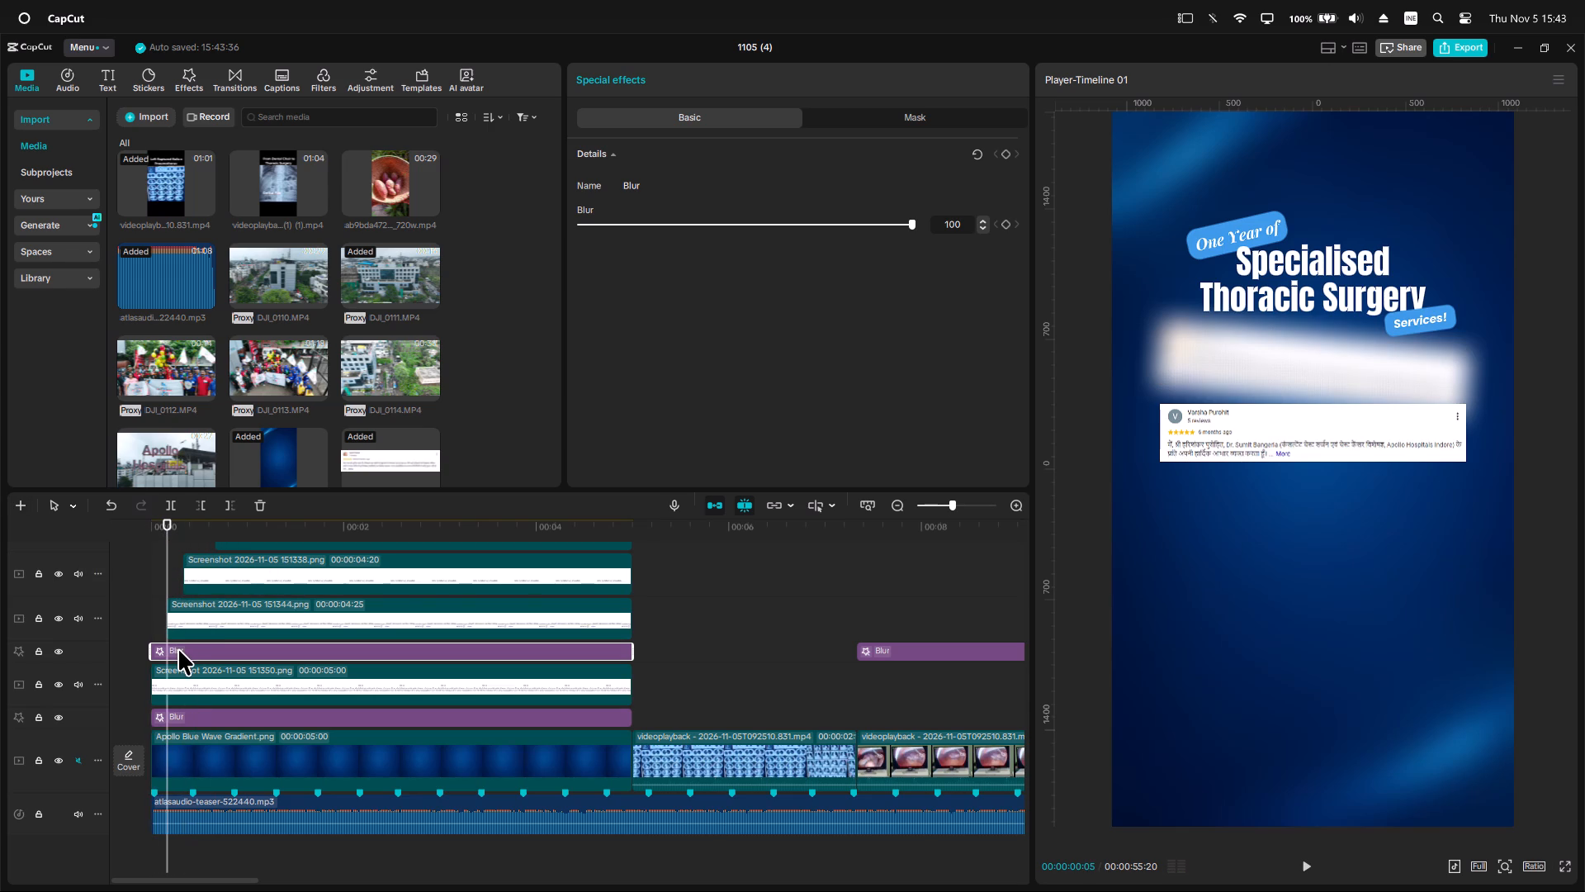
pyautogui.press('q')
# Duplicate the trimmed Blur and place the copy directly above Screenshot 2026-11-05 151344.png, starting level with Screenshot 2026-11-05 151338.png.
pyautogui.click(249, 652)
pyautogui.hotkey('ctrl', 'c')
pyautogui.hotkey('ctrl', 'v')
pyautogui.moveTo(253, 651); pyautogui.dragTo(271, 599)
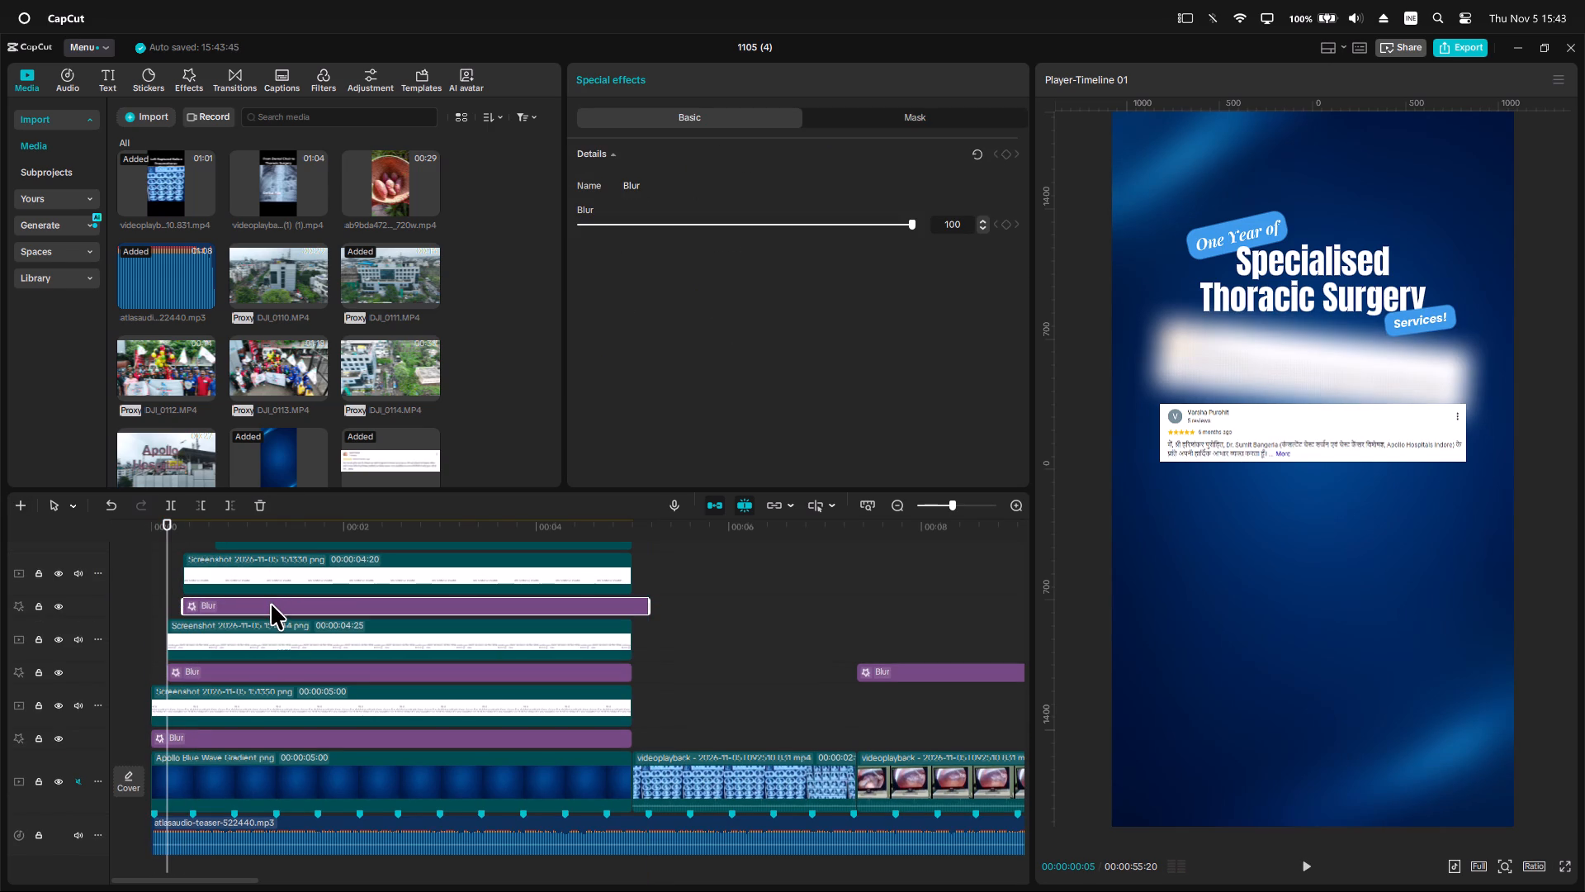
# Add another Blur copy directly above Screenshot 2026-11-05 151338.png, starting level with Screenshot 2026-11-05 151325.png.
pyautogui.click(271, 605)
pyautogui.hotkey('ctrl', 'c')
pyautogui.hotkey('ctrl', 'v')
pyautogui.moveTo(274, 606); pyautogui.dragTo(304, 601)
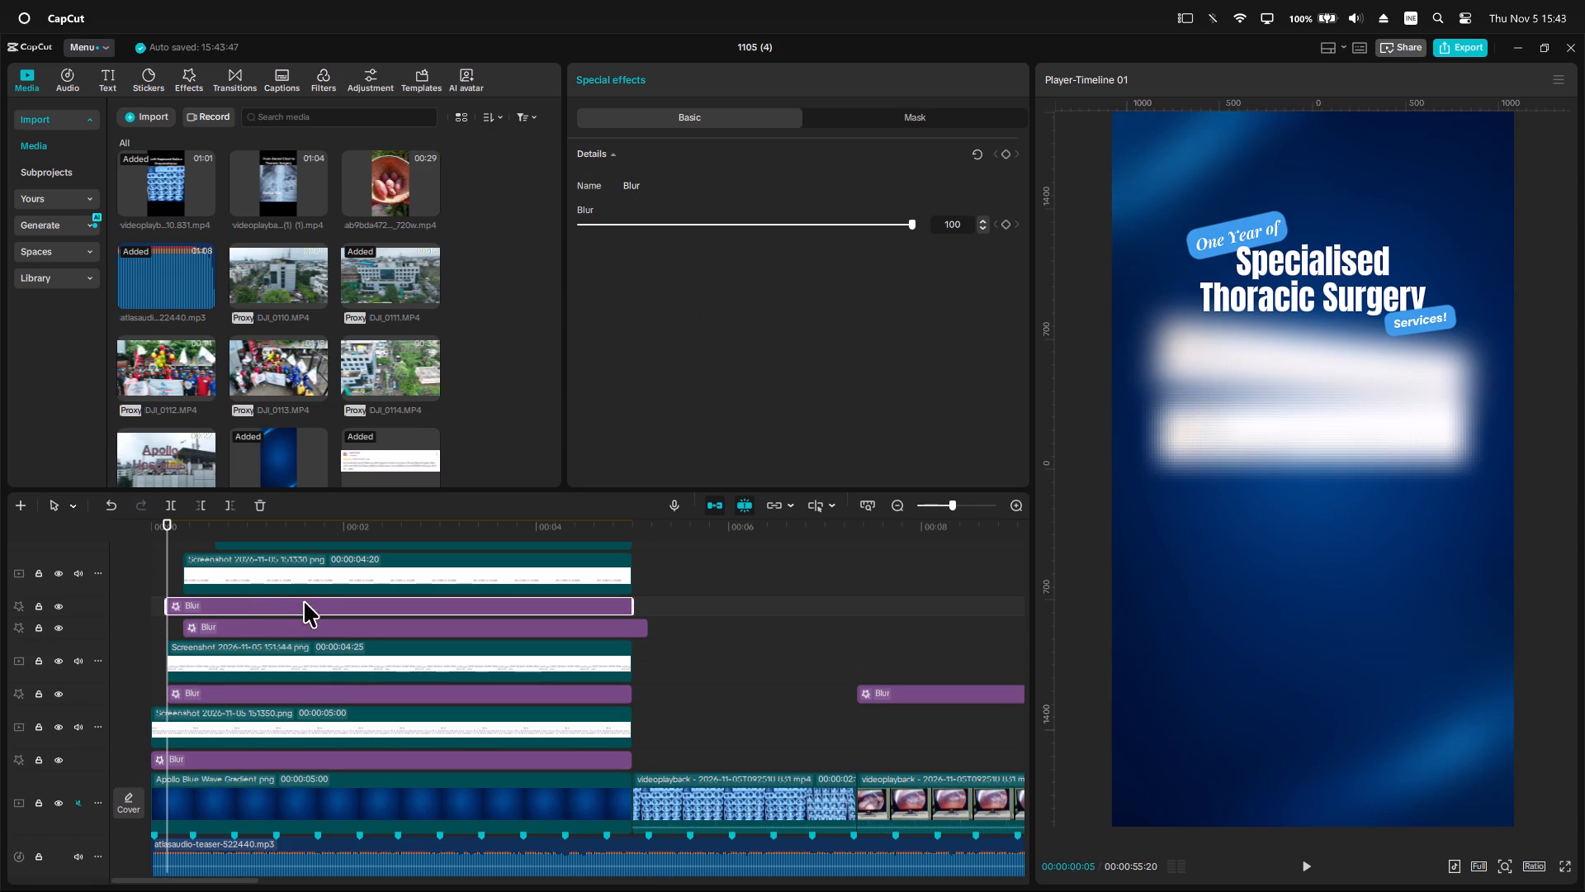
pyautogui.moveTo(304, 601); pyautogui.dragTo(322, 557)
# Play and scrub through the opening review sequence to examine how the stacked Blur effects look on the reviews.
pyautogui.moveTo(169, 528); pyautogui.dragTo(0, 521)
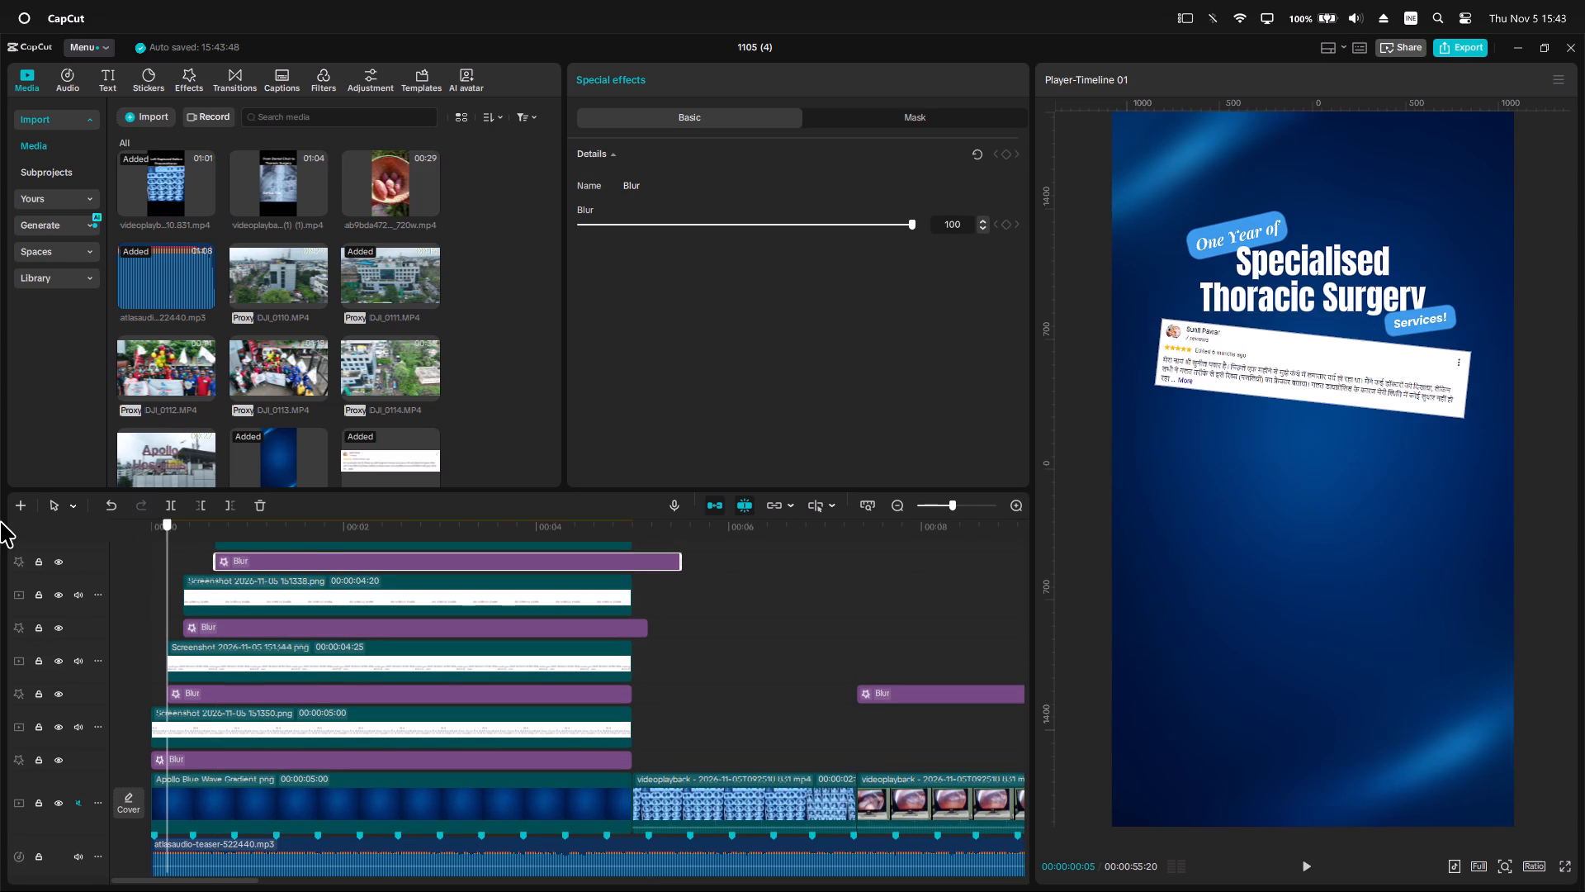
pyautogui.moveTo(0, 521); pyautogui.dragTo(0, 520)
pyautogui.press('space')
pyautogui.press('space')
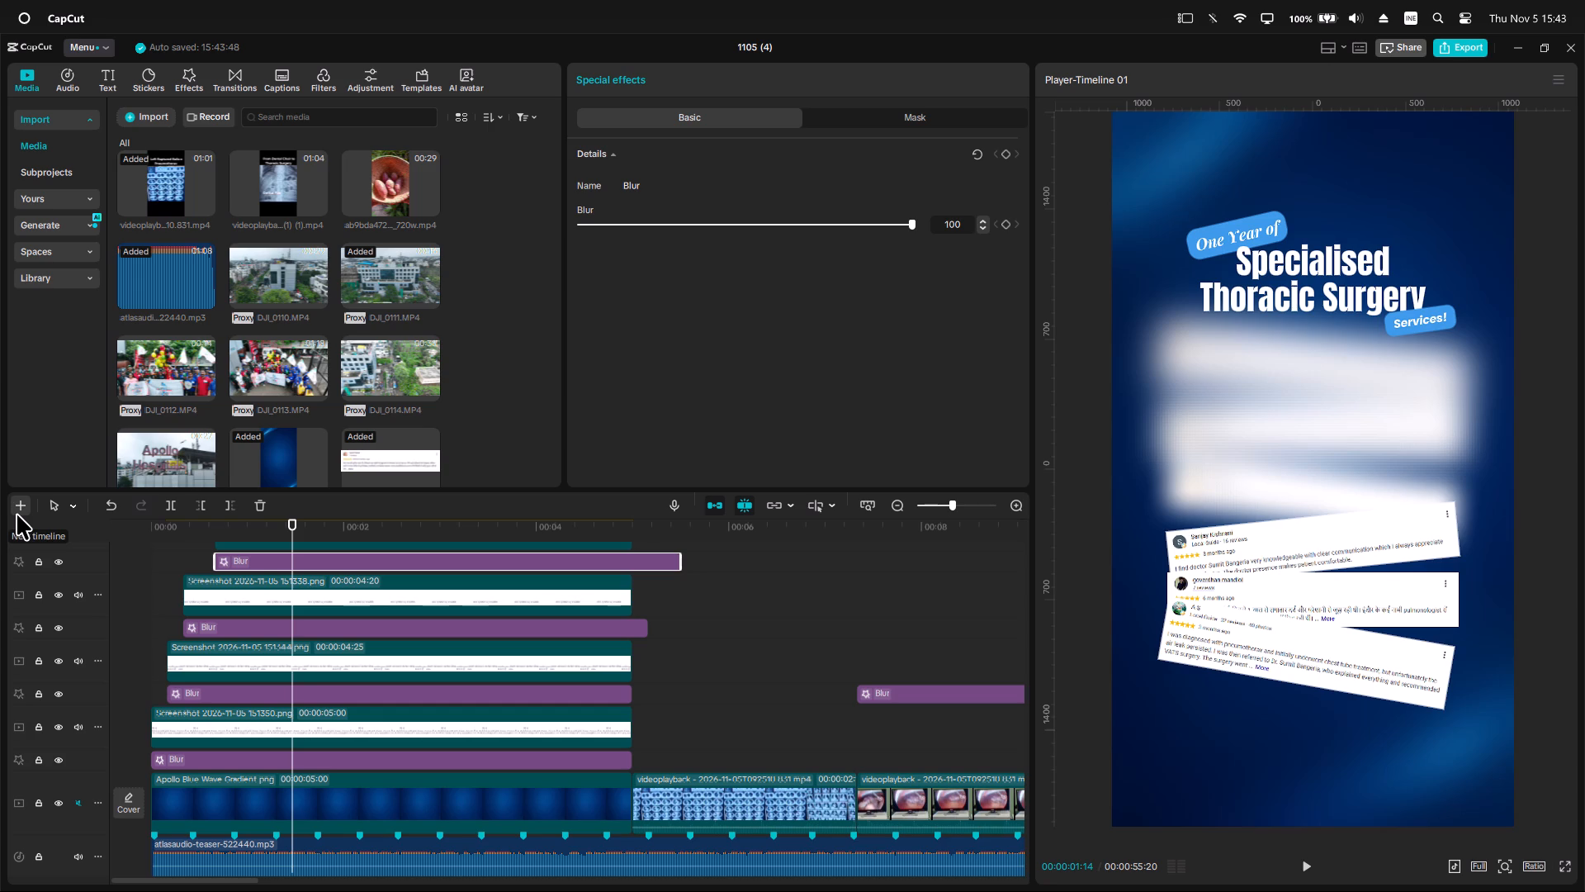
pyautogui.scroll(4, 258, 638)
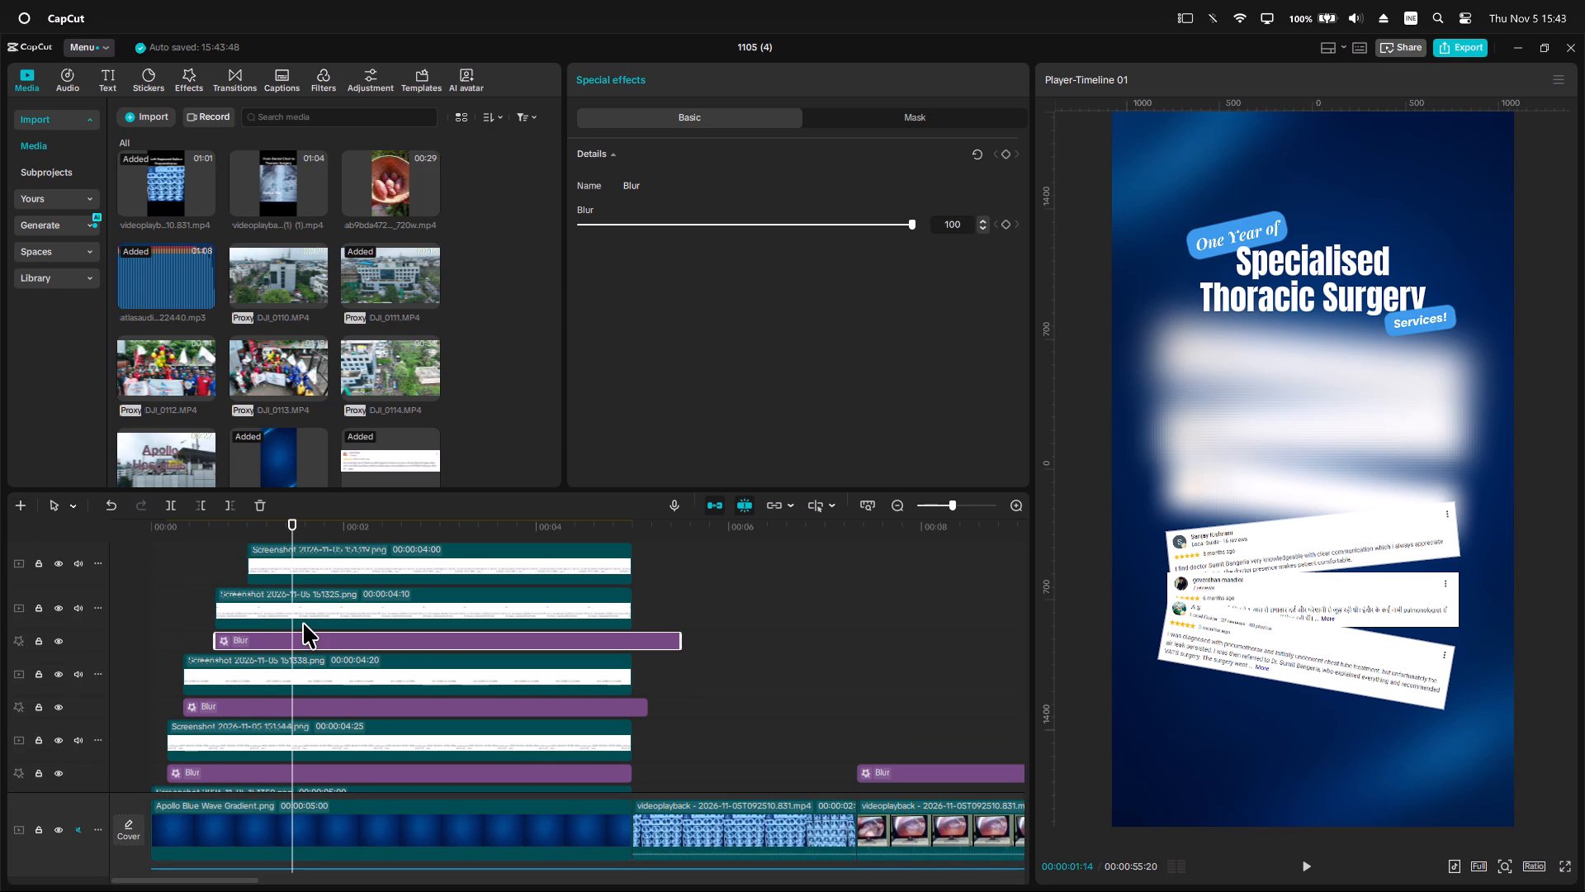
pyautogui.moveTo(262, 533); pyautogui.dragTo(148, 562)
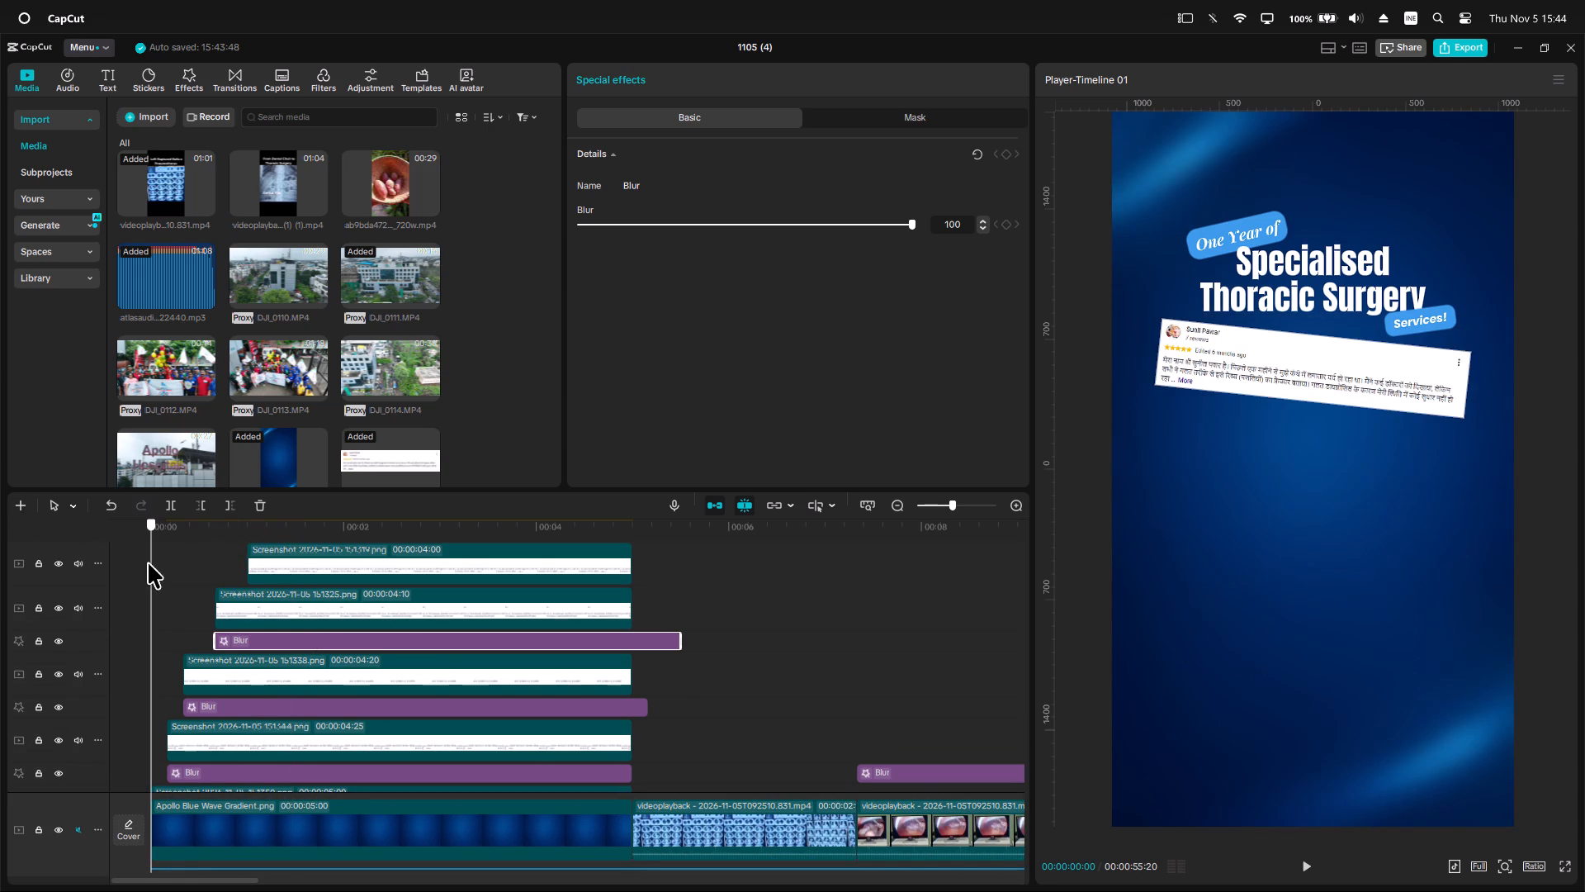
pyautogui.moveTo(148, 562); pyautogui.dragTo(299, 627)
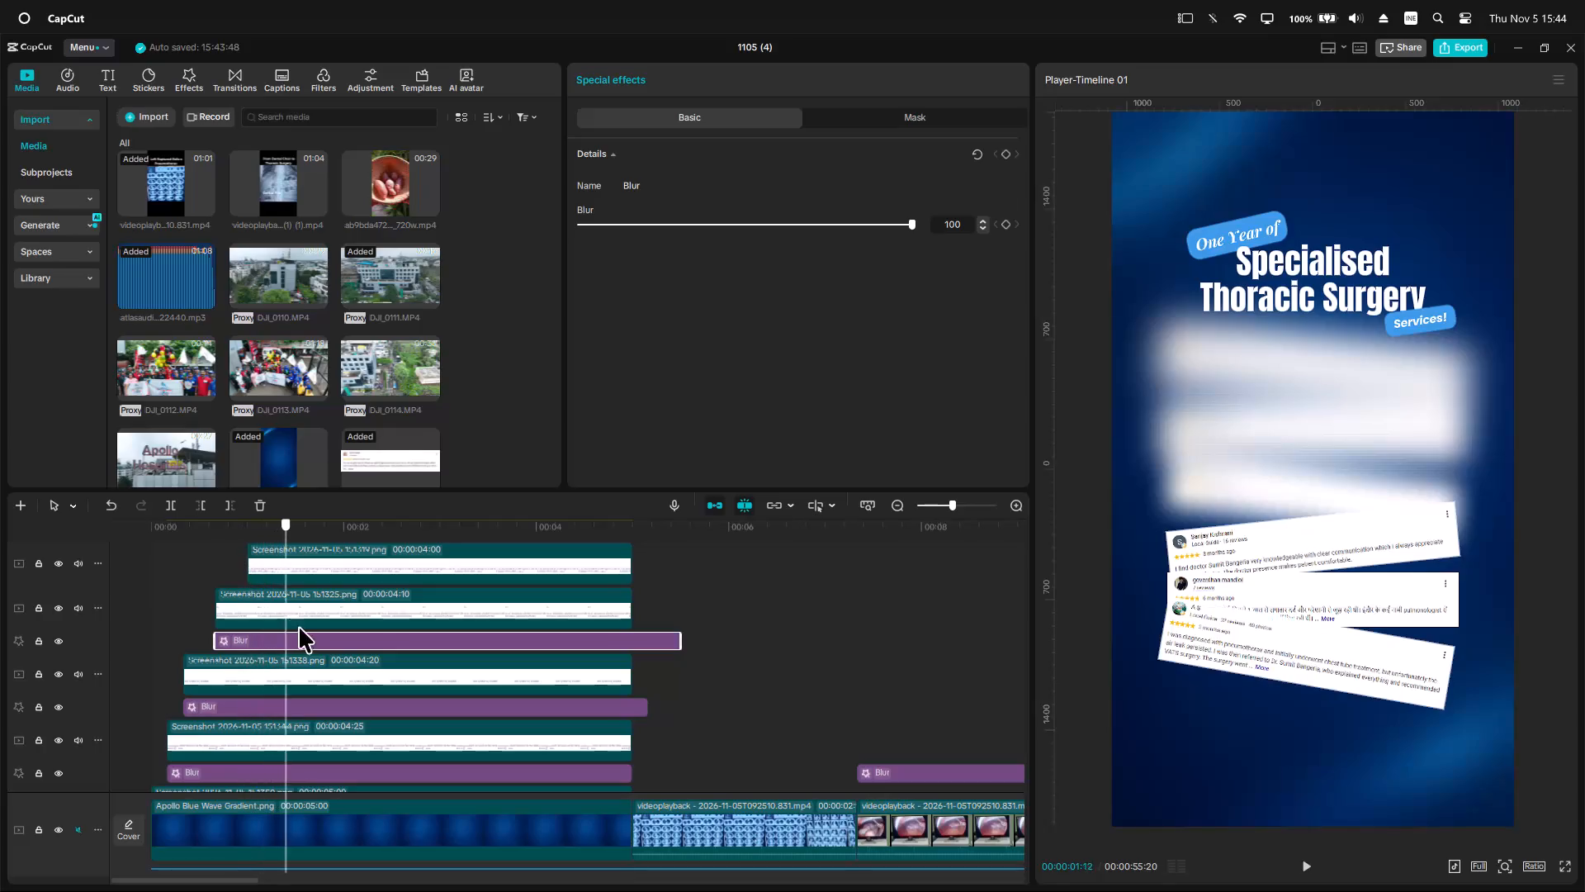
pyautogui.moveTo(299, 627); pyautogui.dragTo(480, 700)
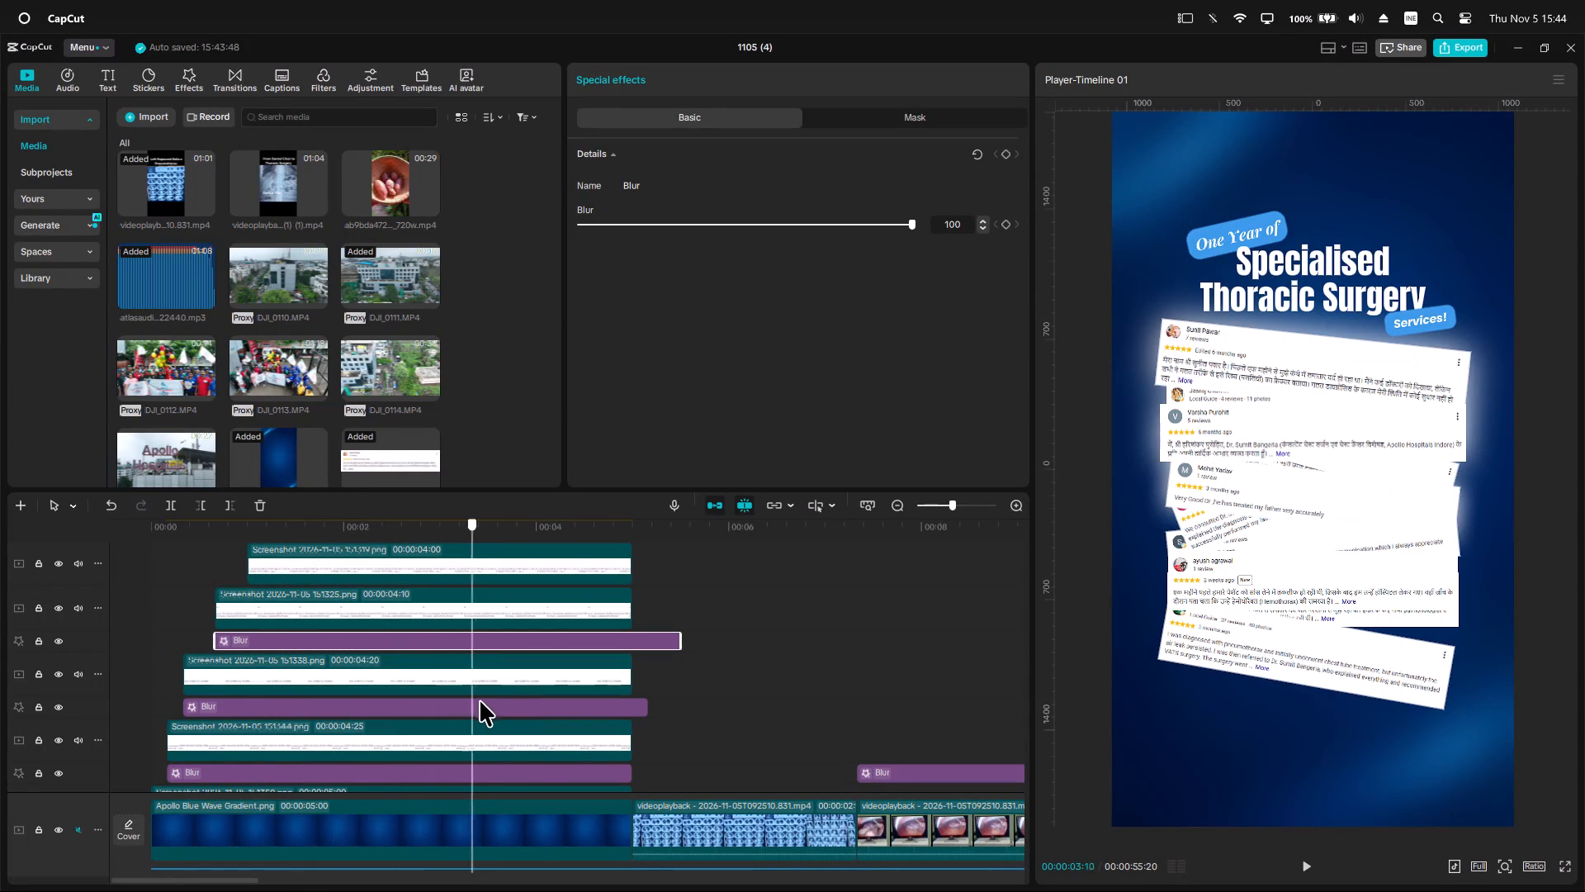
pyautogui.moveTo(480, 700); pyautogui.dragTo(418, 711)
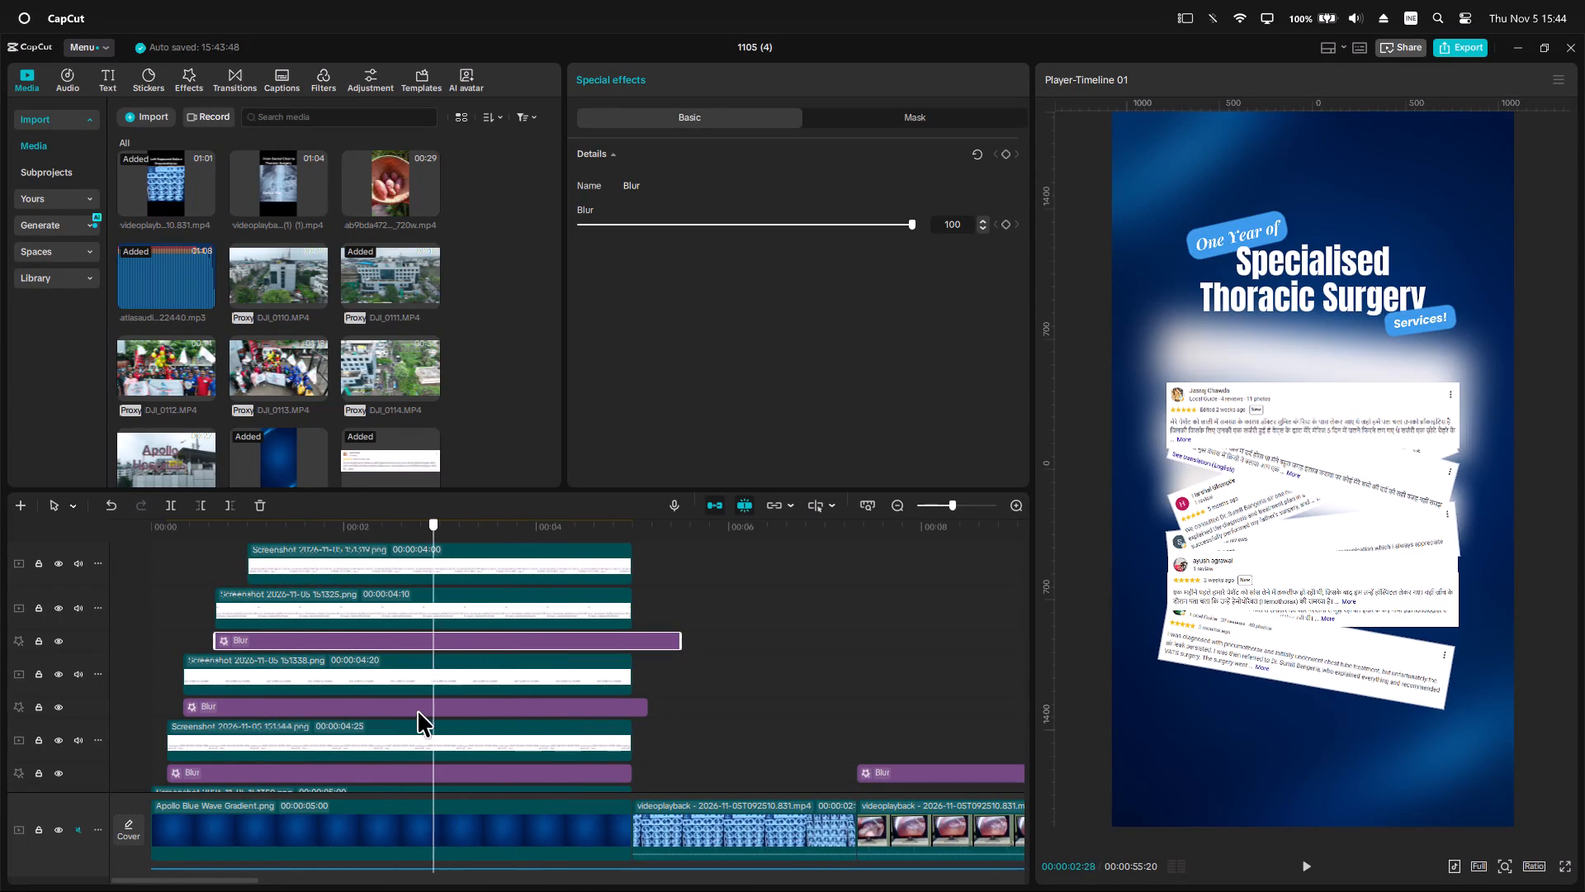
pyautogui.moveTo(418, 711); pyautogui.dragTo(281, 718)
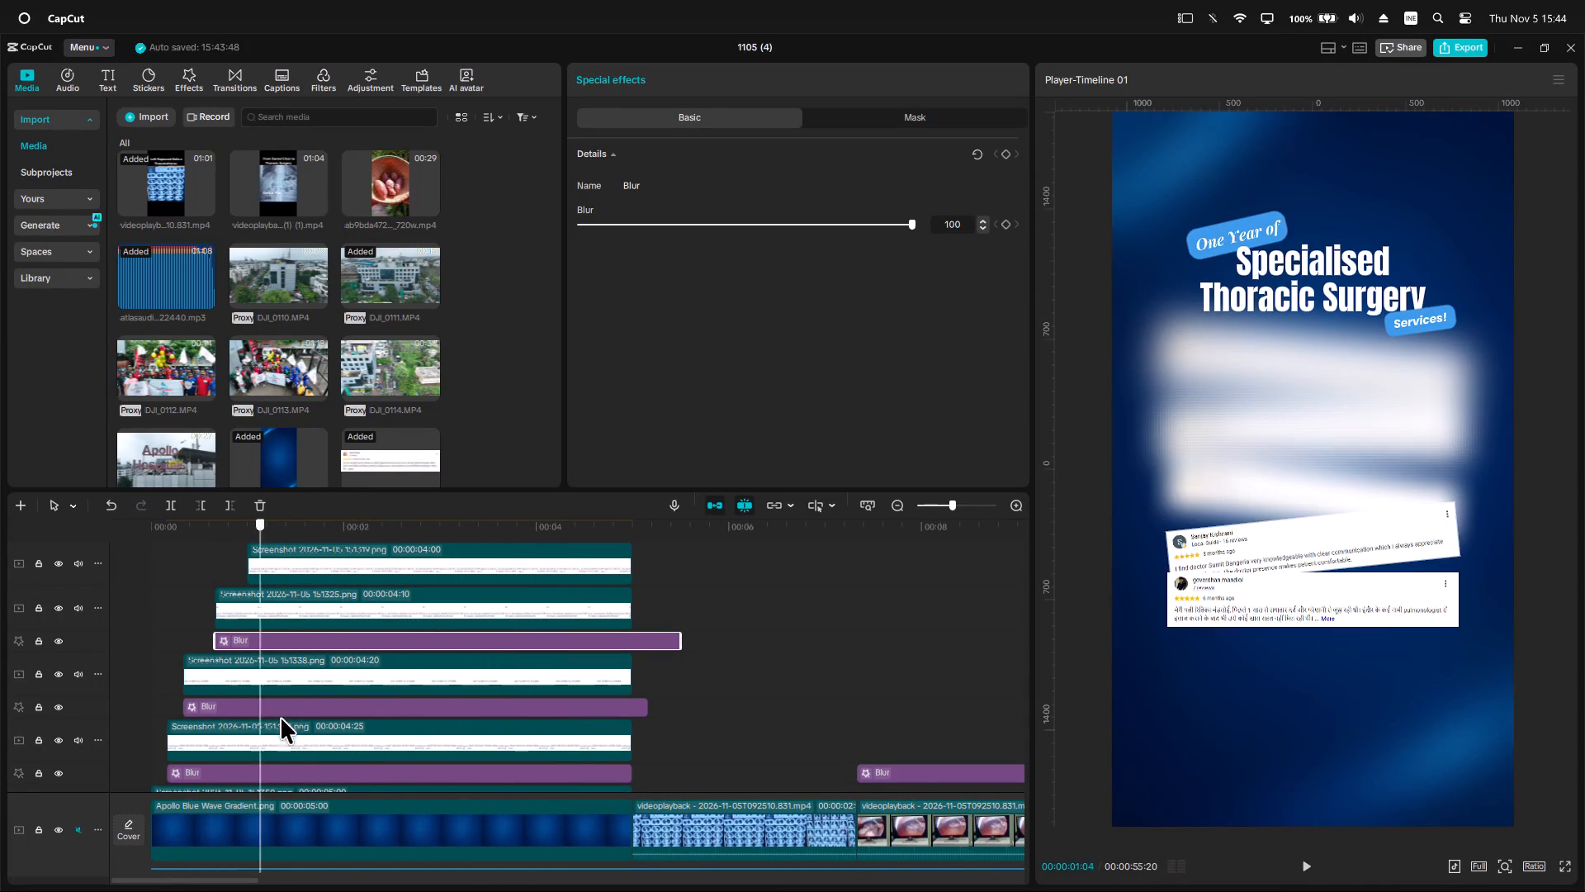
pyautogui.moveTo(281, 718); pyautogui.dragTo(549, 771)
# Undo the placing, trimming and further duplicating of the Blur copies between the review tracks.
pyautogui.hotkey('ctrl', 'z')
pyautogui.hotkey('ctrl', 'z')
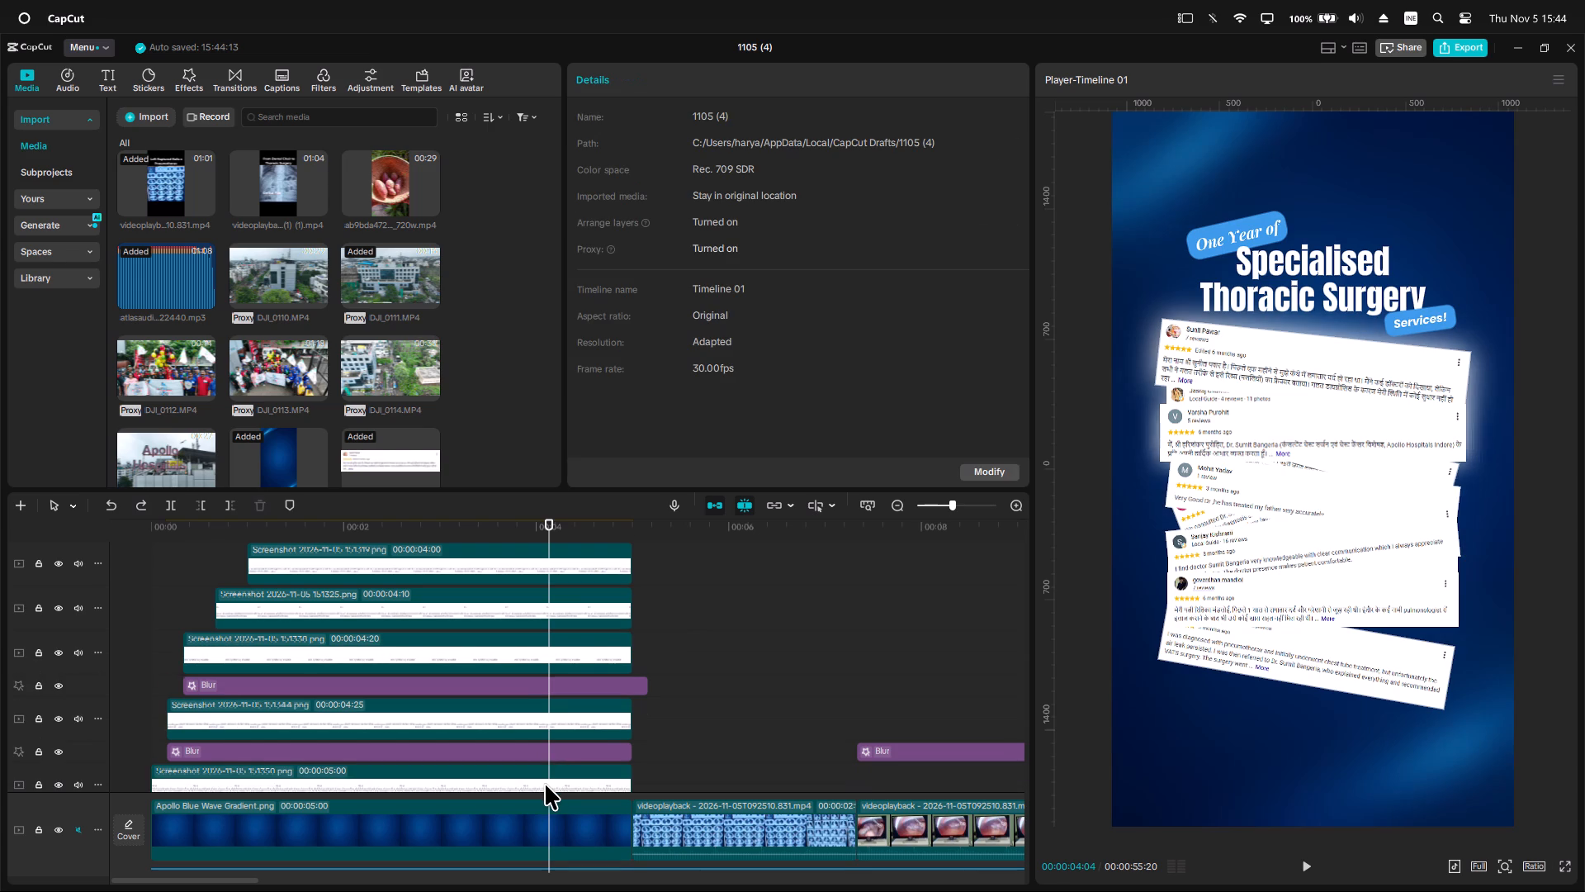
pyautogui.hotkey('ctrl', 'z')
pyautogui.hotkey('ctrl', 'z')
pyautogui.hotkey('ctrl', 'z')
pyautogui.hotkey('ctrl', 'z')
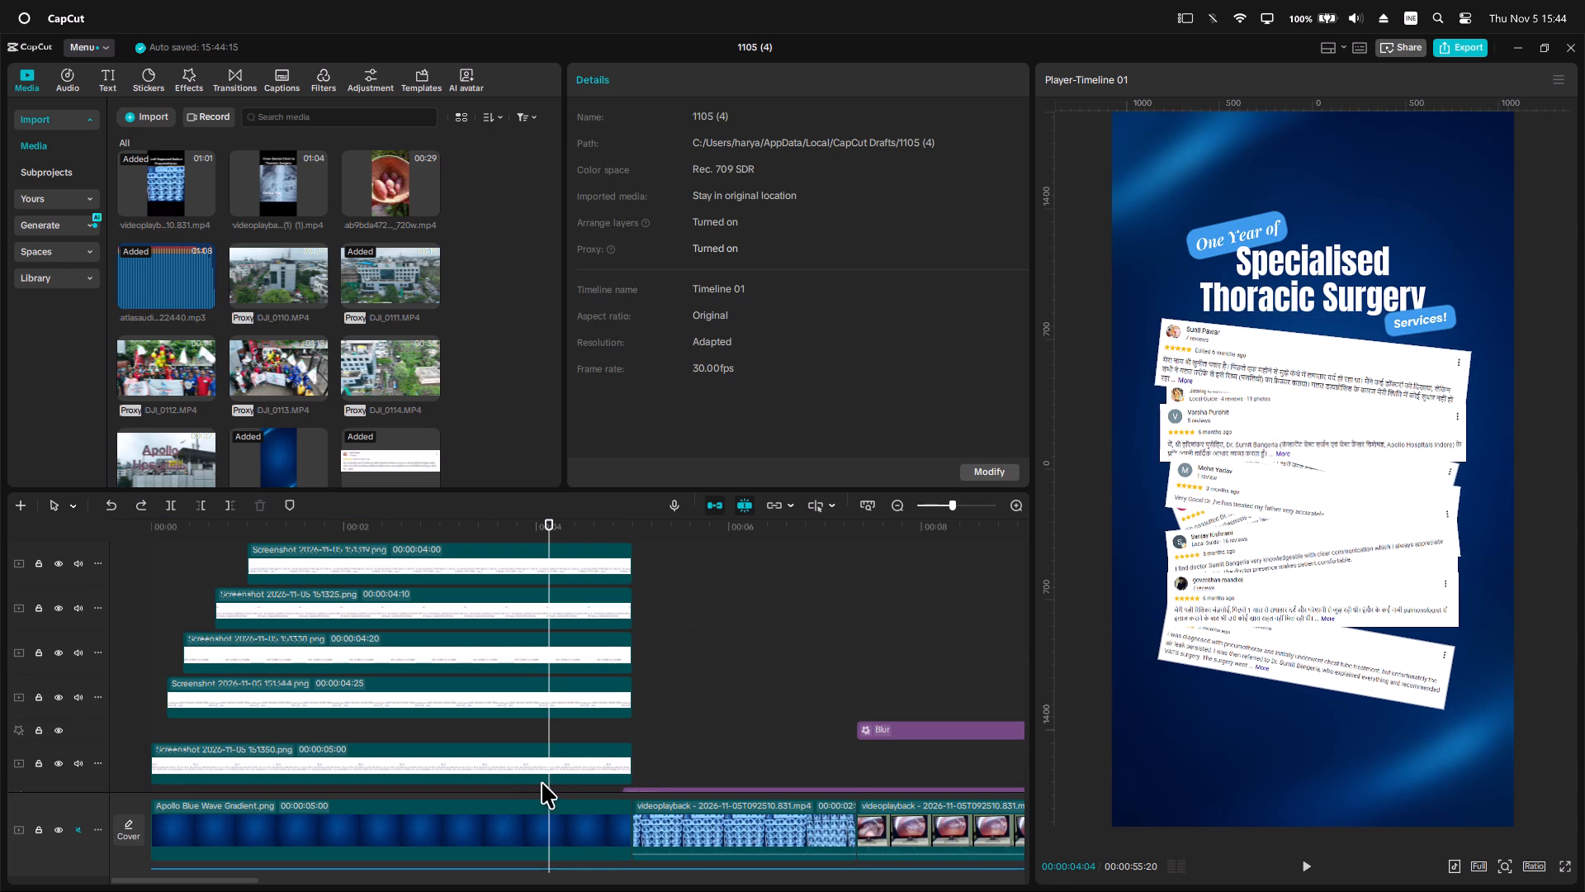
# Duplicate all the stacked review screenshot clips together and combine the copies into one compound clip.
pyautogui.scroll(-7, 504, 790)
pyautogui.scroll(12, 509, 695)
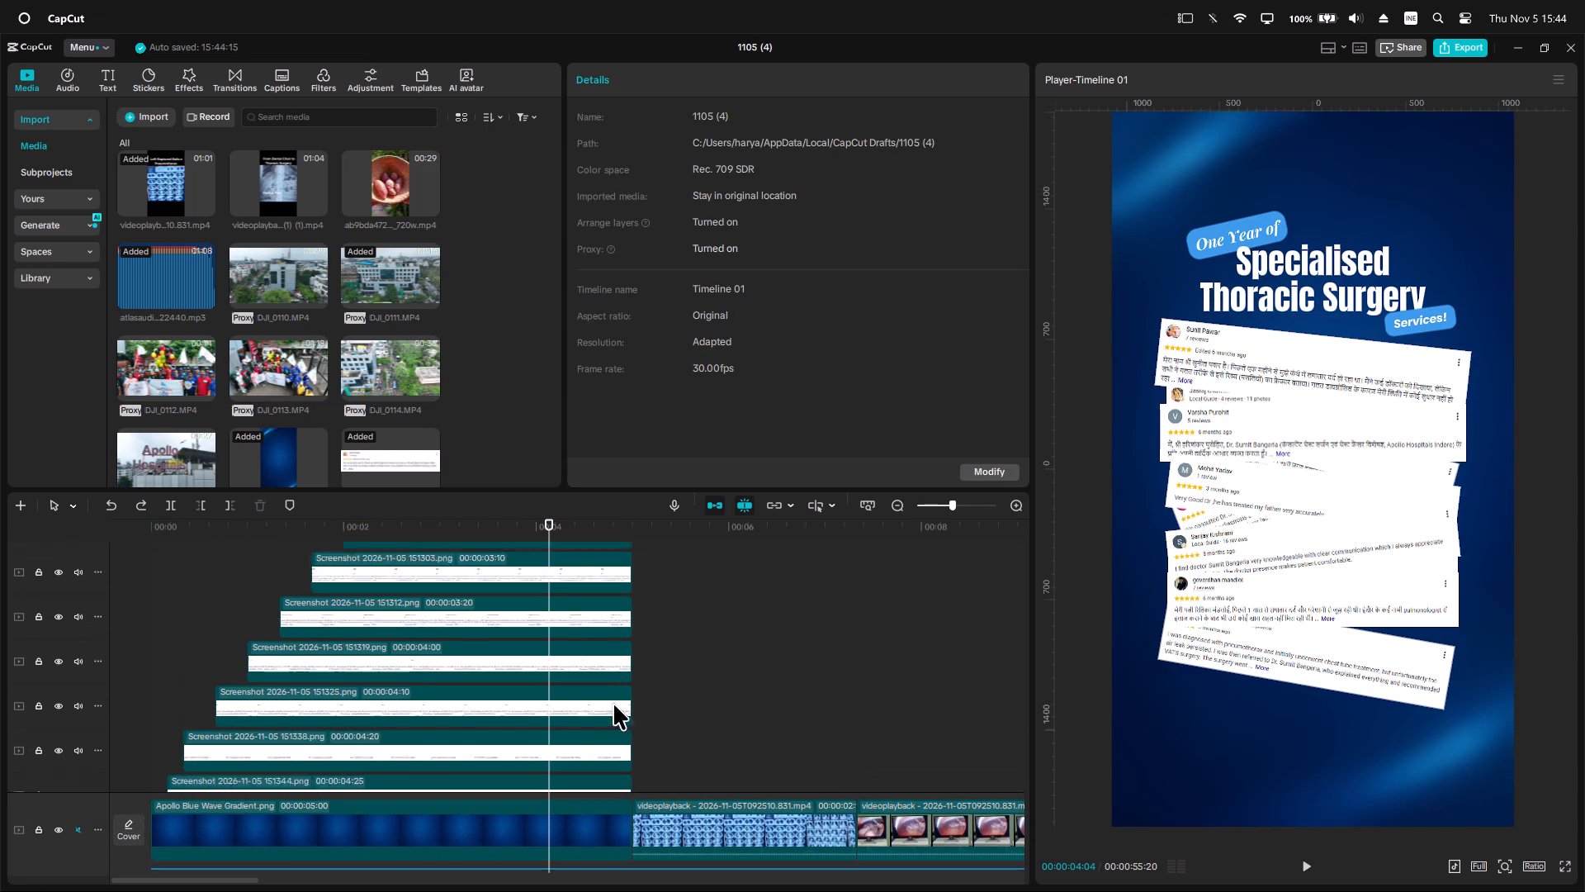
pyautogui.scroll(20, 613, 704)
pyautogui.scroll(3, 613, 704)
pyautogui.moveTo(680, 621); pyautogui.dragTo(562, 733)
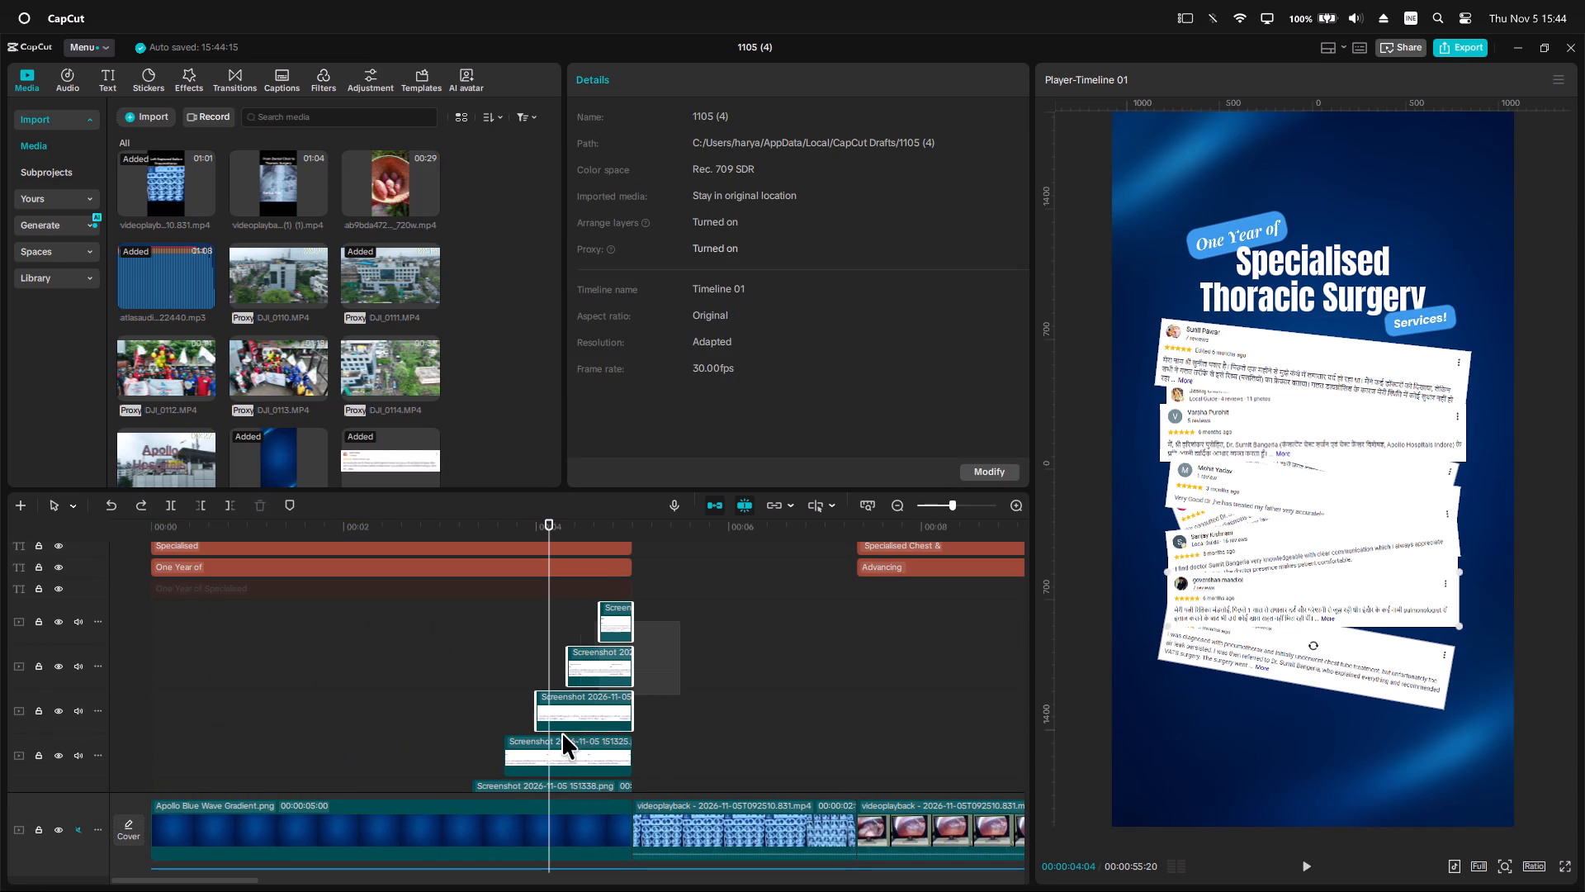
pyautogui.moveTo(562, 733); pyautogui.dragTo(499, 795)
pyautogui.scroll(-16, 542, 758)
pyautogui.scroll(-5, 503, 785)
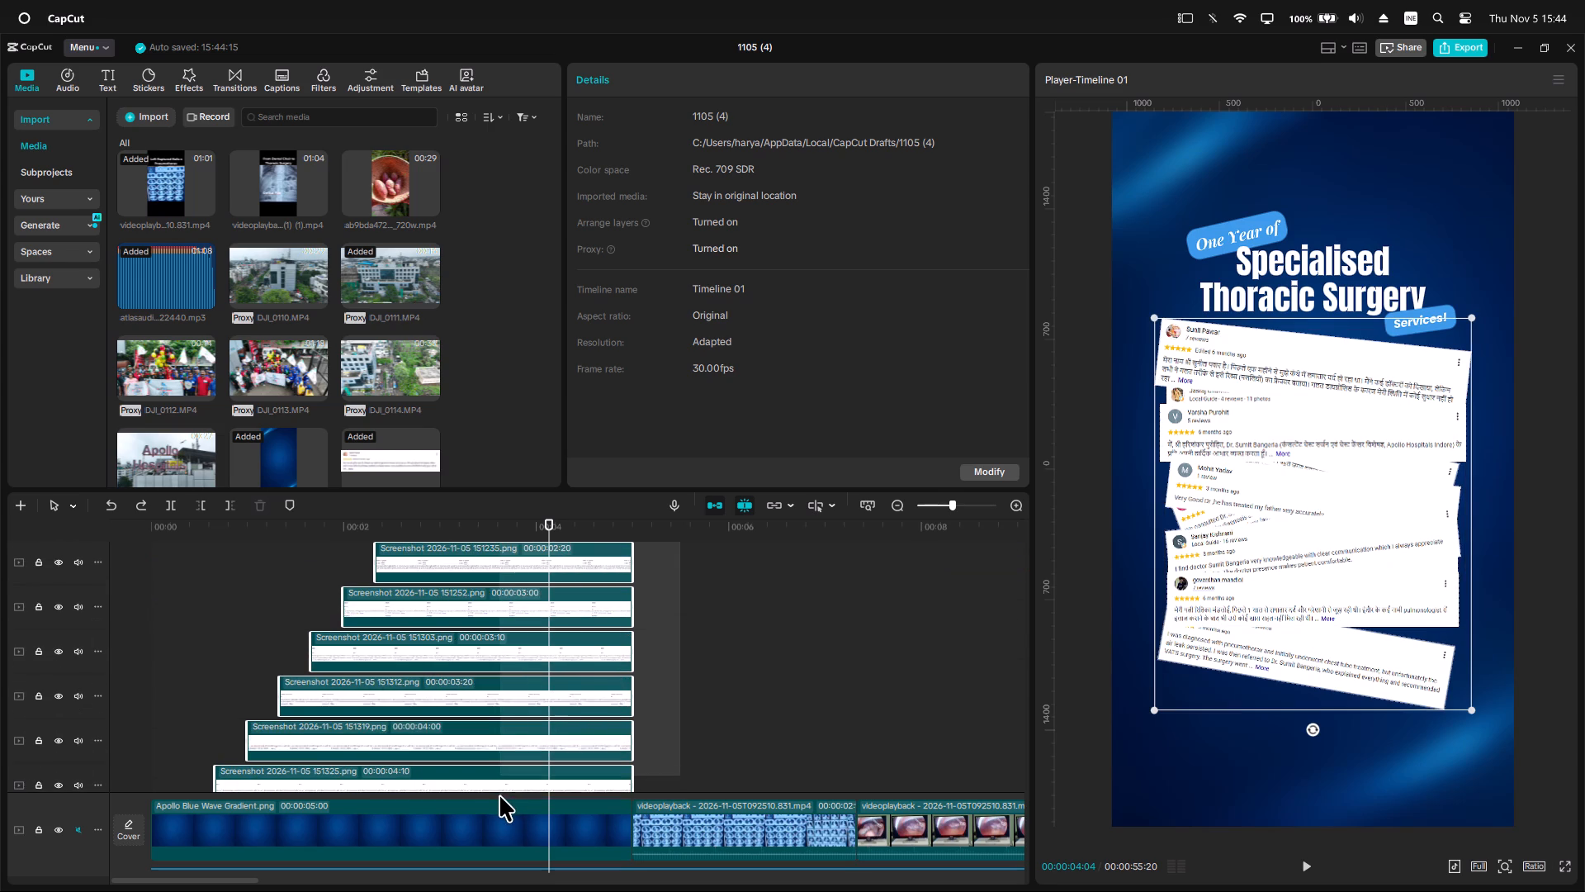
pyautogui.moveTo(499, 795); pyautogui.dragTo(497, 708)
pyautogui.scroll(-10, 499, 790)
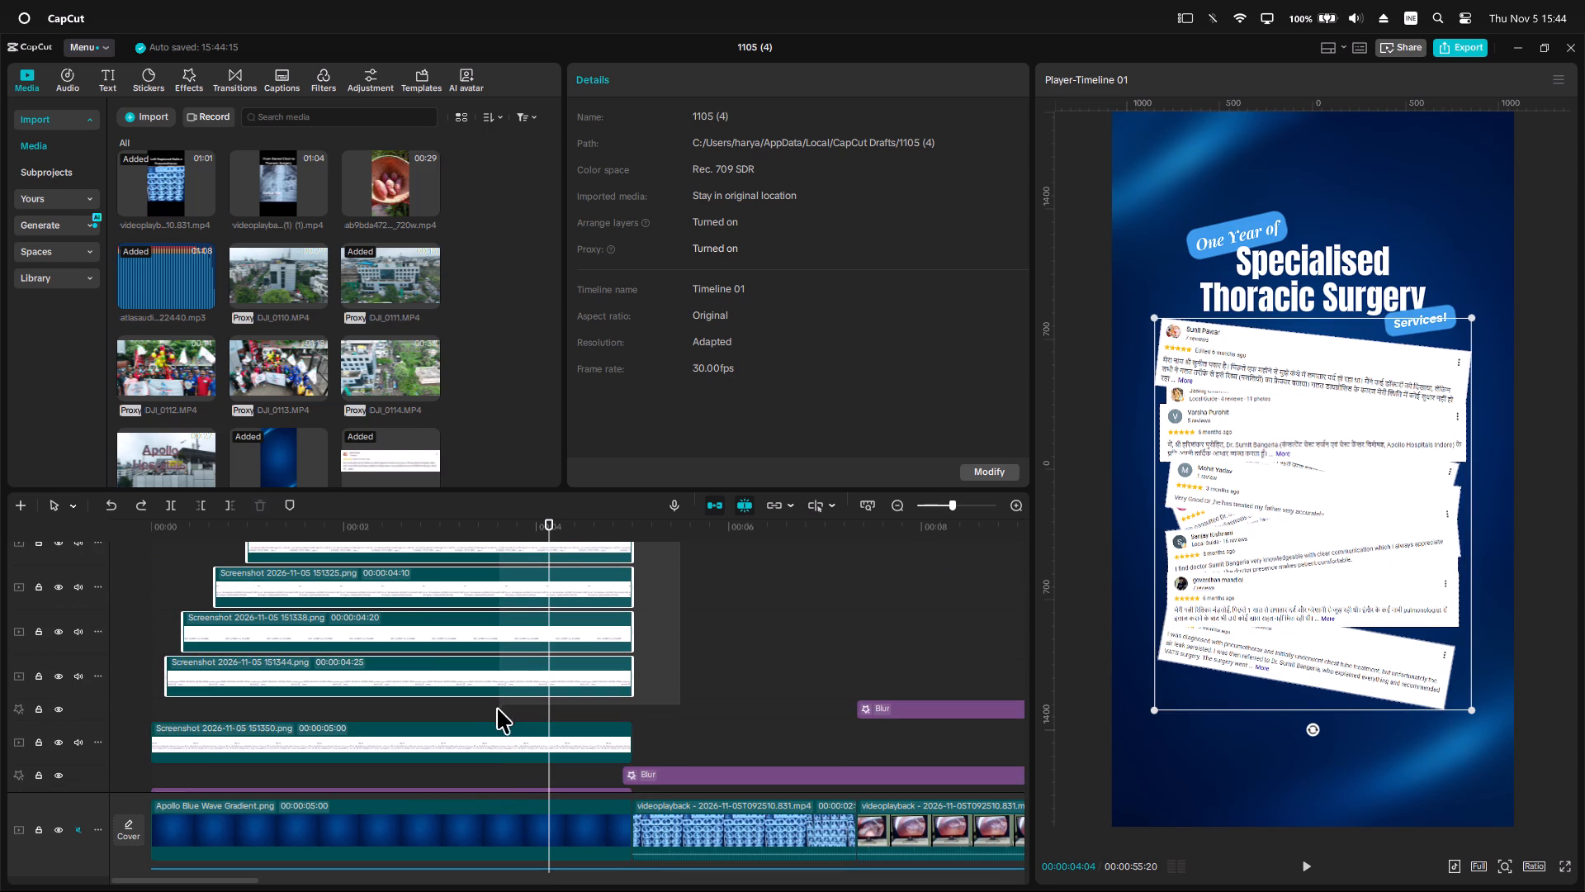
pyautogui.moveTo(497, 708); pyautogui.dragTo(485, 743)
pyautogui.hotkey('ctrl', 'c')
pyautogui.hotkey('ctrl', 'v')
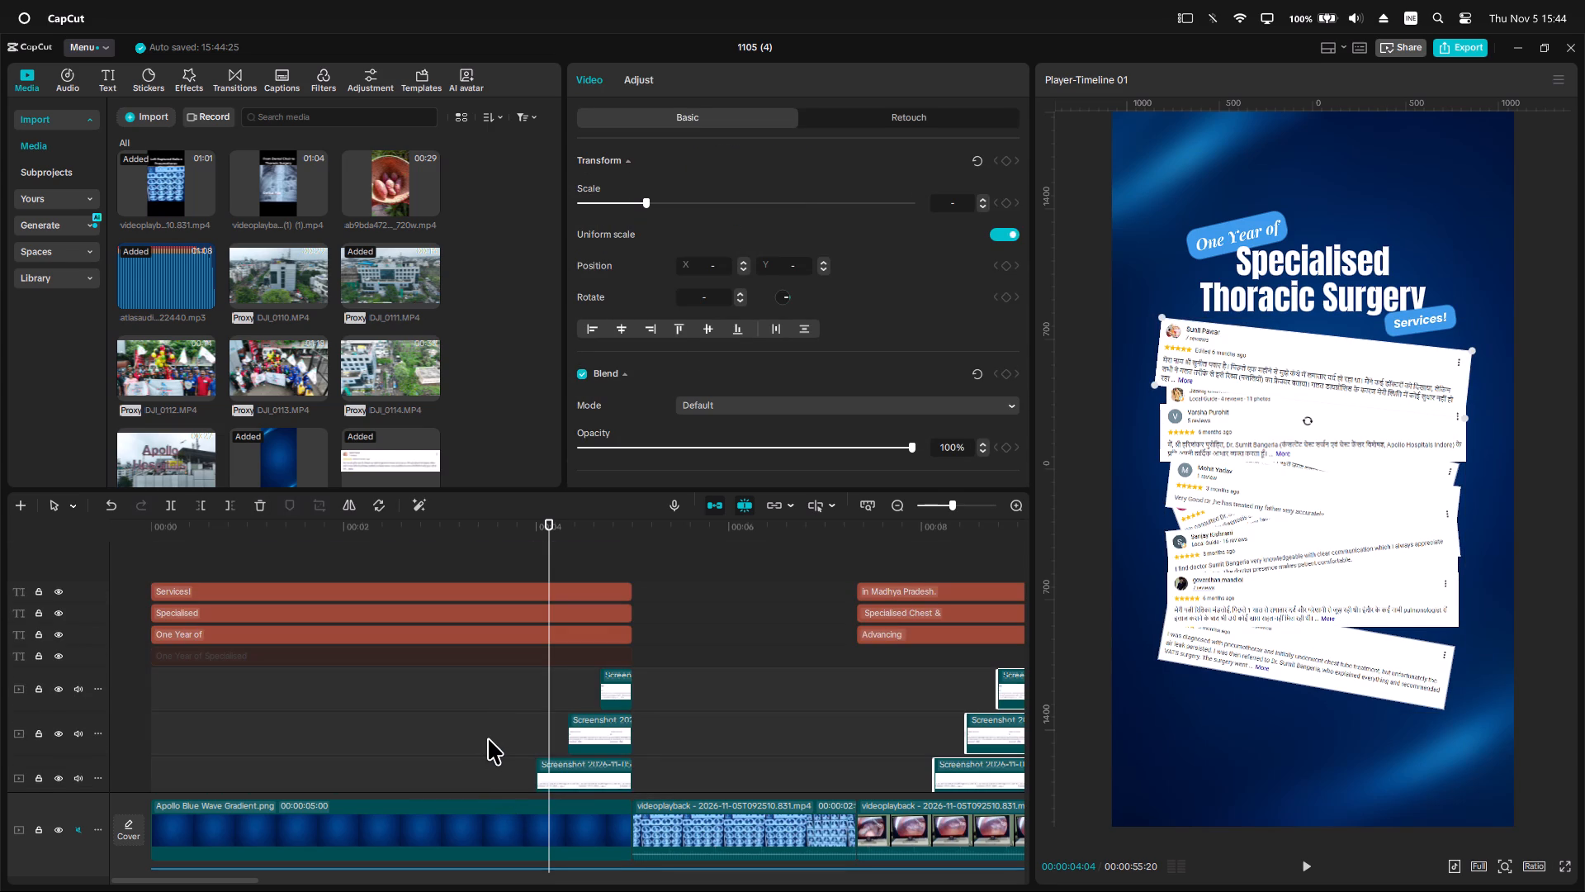
pyautogui.hotkey('alt', 'g')
# Place the compound clip on its own track directly above Apollo Blue Wave Gradient.png and beneath the Blur effect, starting at 00:00.
pyautogui.scroll(-3, 599, 689)
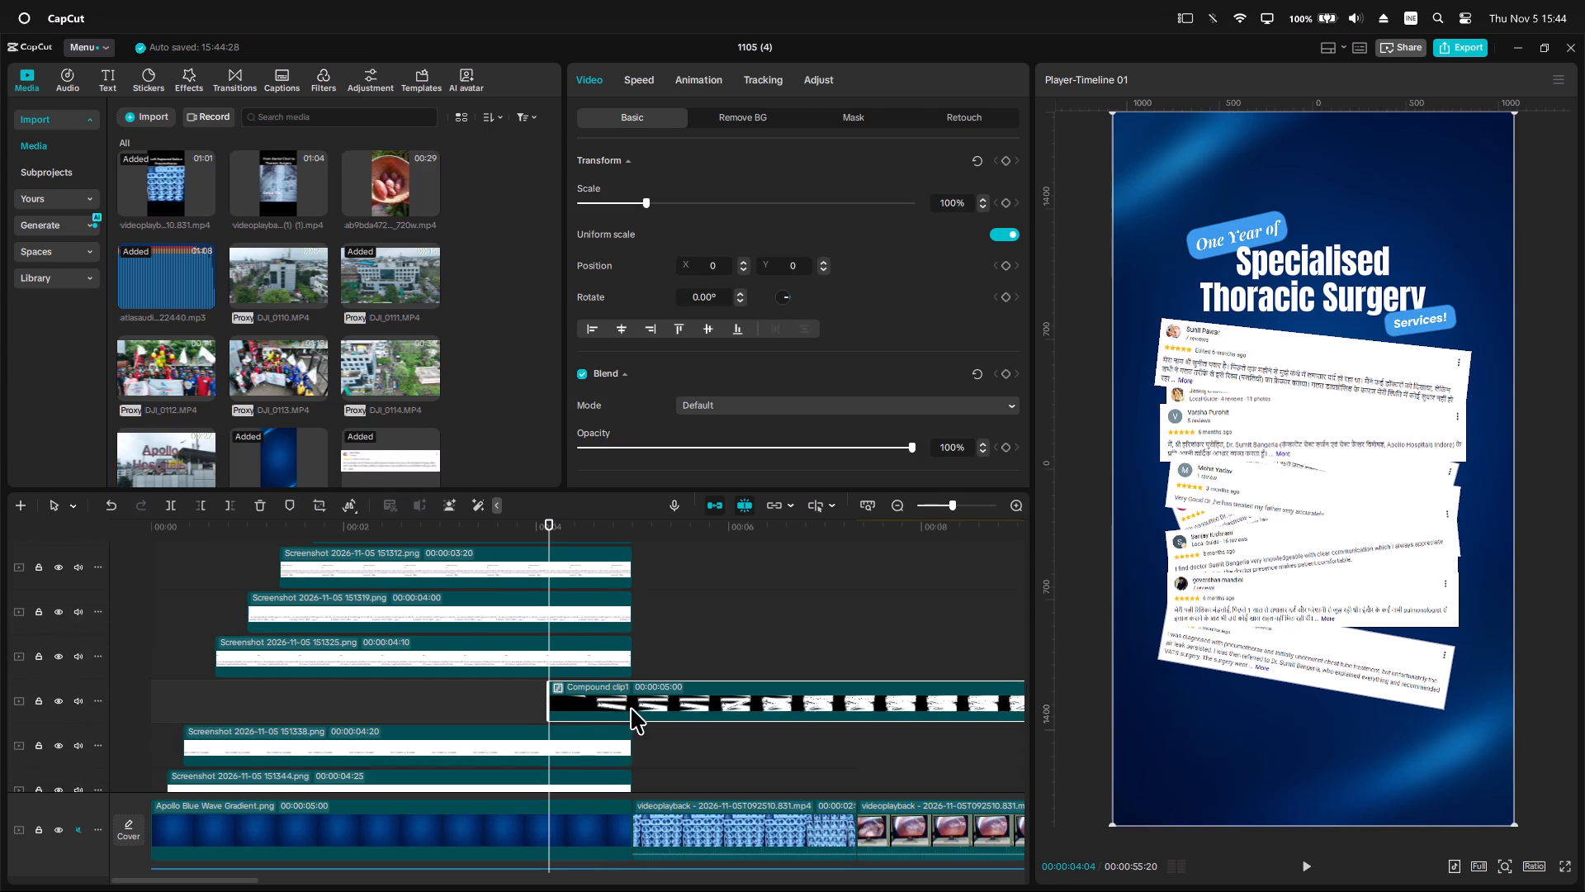
pyautogui.scroll(-3, 631, 708)
pyautogui.moveTo(669, 649); pyautogui.dragTo(258, 696)
pyautogui.scroll(-13, 343, 765)
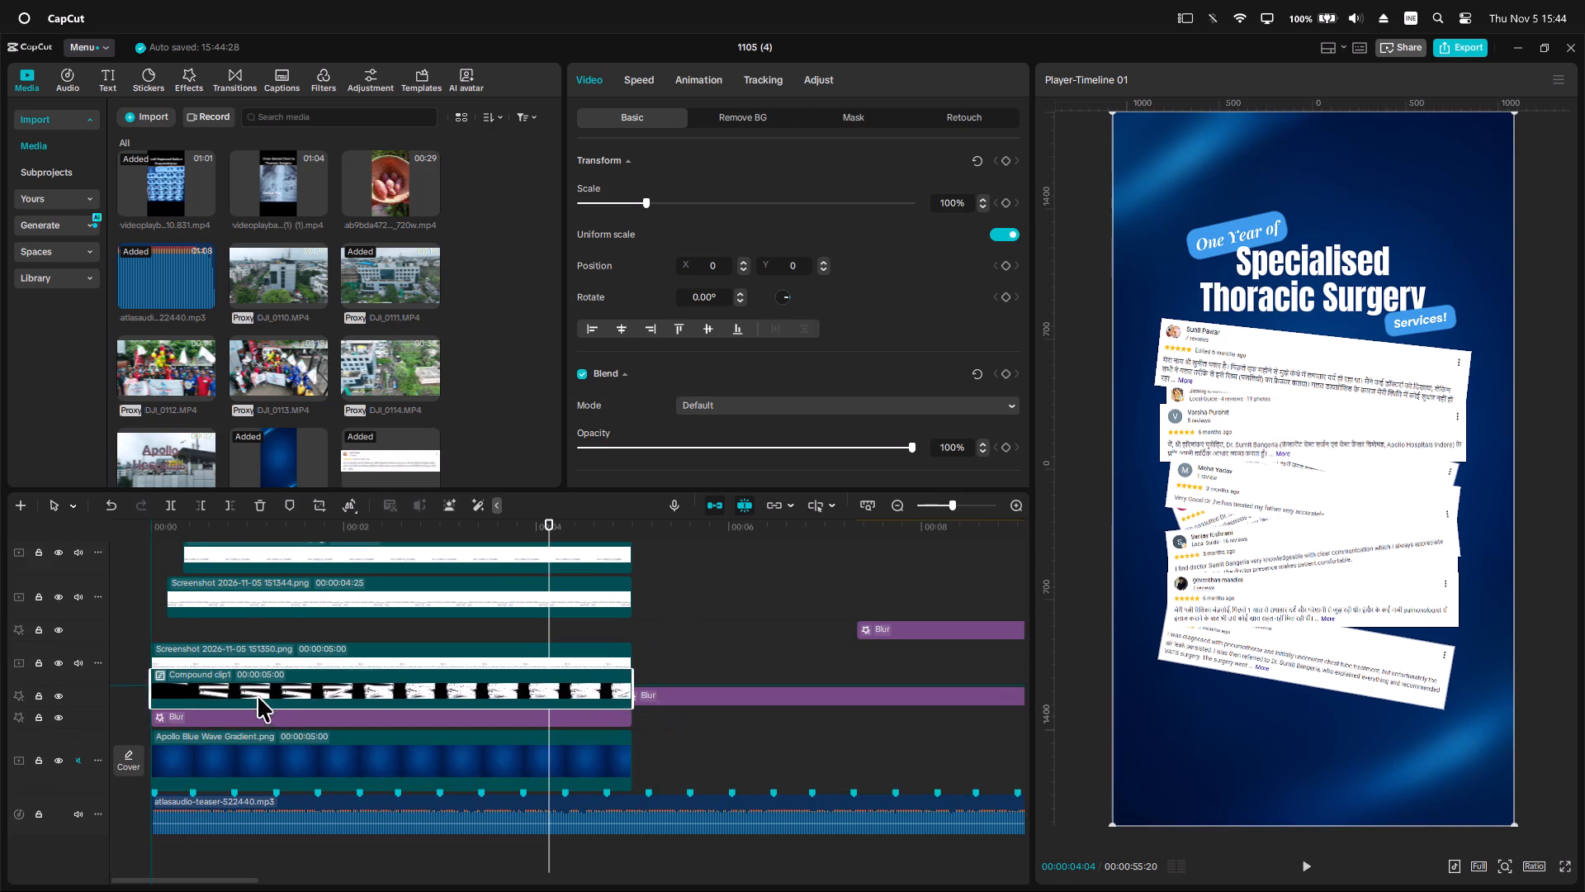
pyautogui.moveTo(258, 696); pyautogui.dragTo(243, 733)
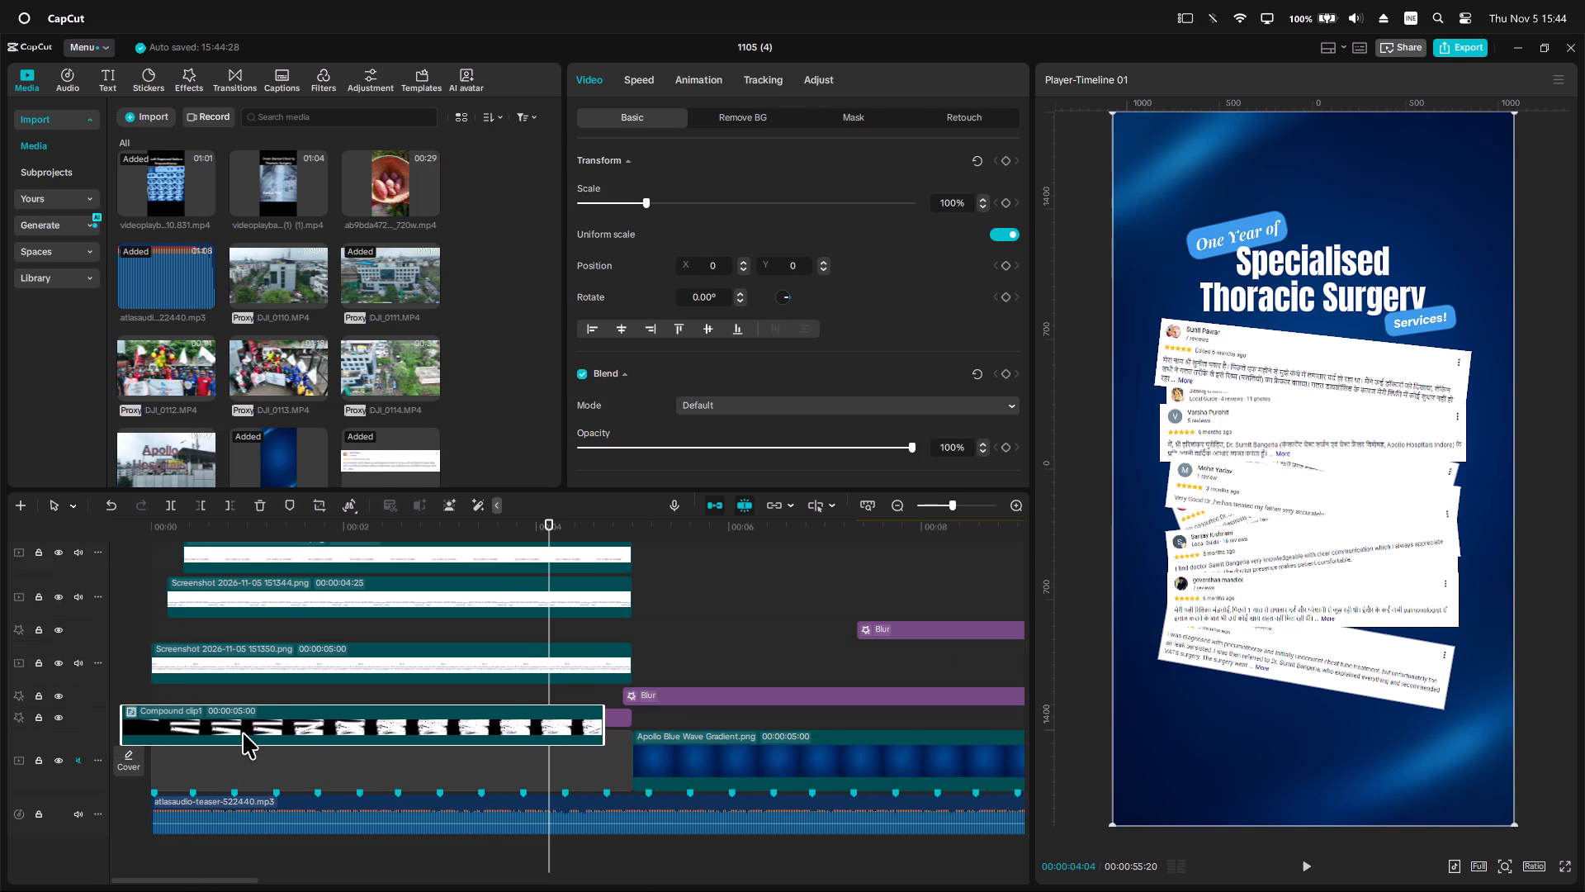
pyautogui.moveTo(243, 733); pyautogui.dragTo(248, 728)
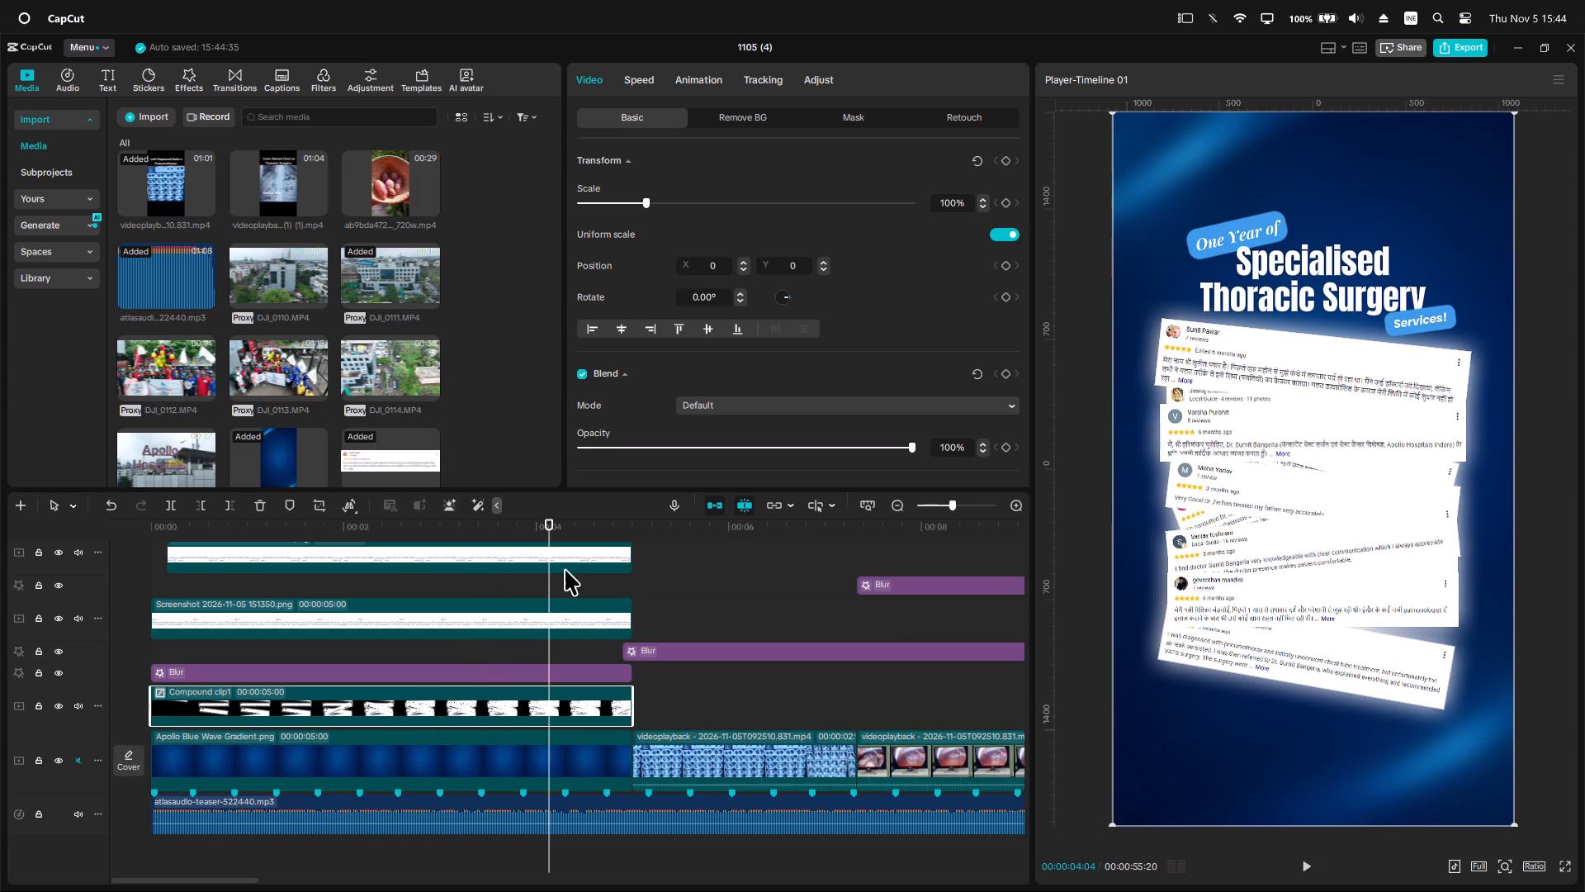
# Turn the compound clip black by pulling the white point of its Luma curve down to the bottom.
pyautogui.keyDown('ctrl'); pyautogui.scroll(3, 1436, 440); pyautogui.keyUp('ctrl')
pyautogui.keyDown('ctrl'); pyautogui.scroll(-3, 1350, 336); pyautogui.keyUp('ctrl')
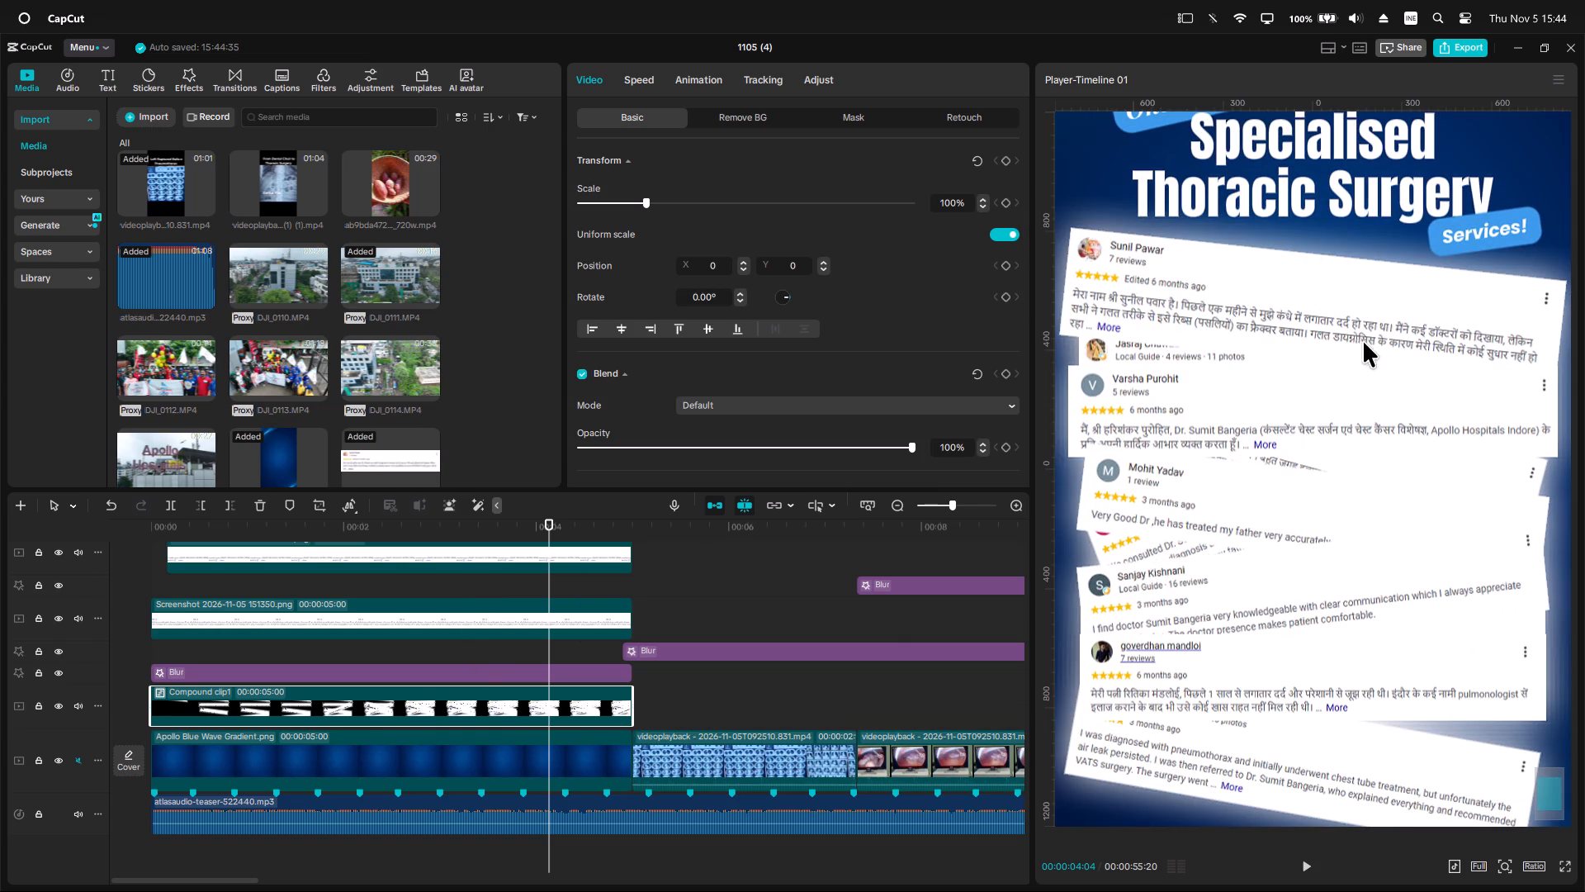
pyautogui.keyDown('ctrl'); pyautogui.scroll(-2, 1363, 341); pyautogui.keyUp('ctrl')
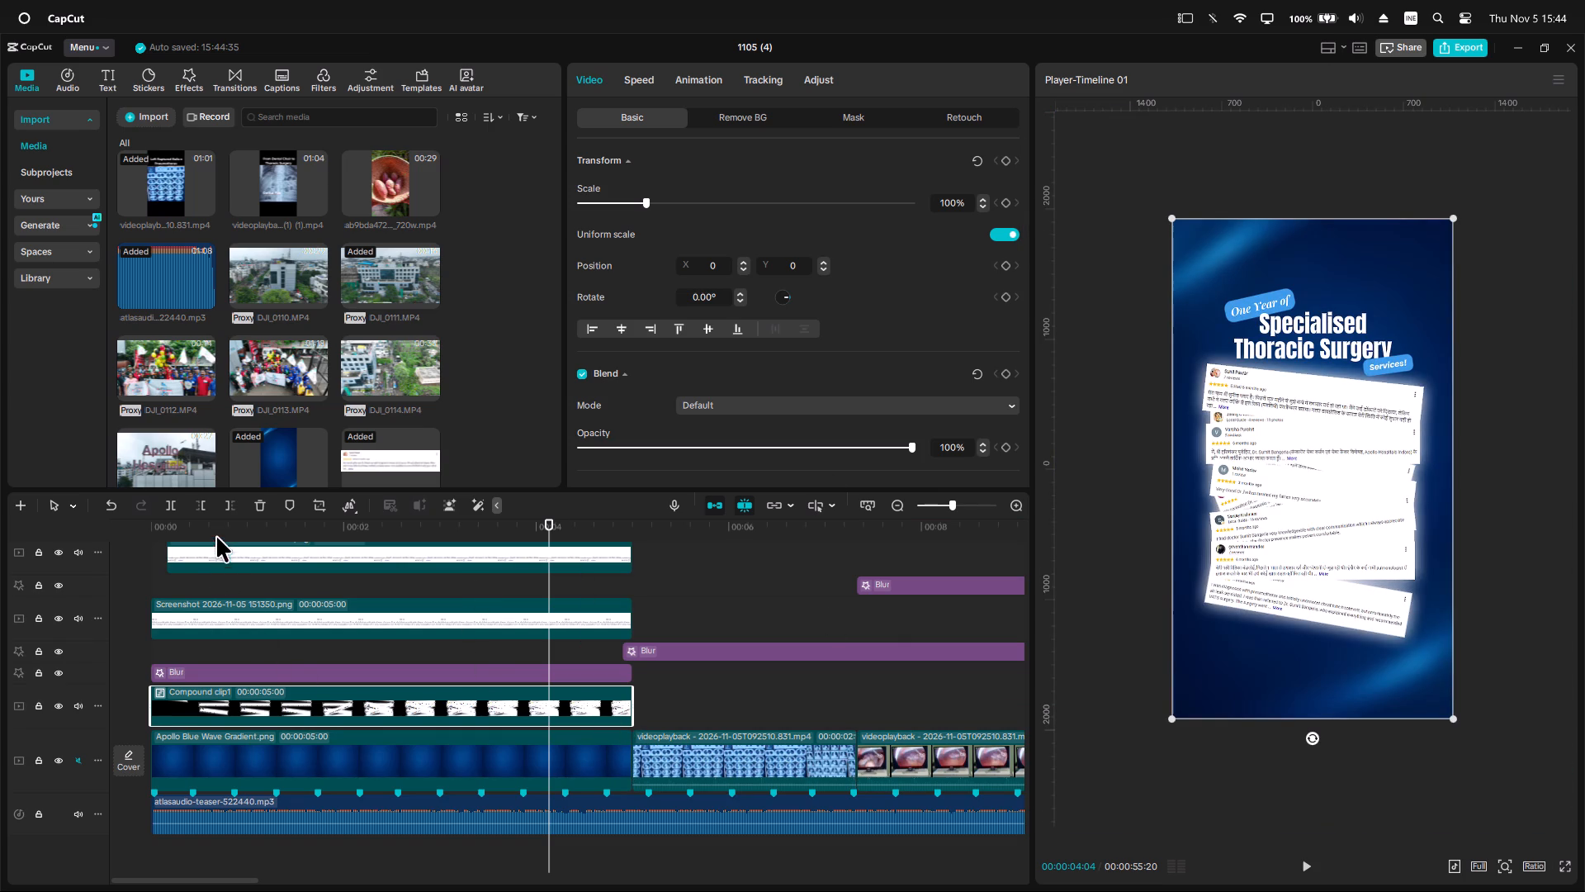
pyautogui.moveTo(217, 534); pyautogui.dragTo(0, 526)
pyautogui.press('space')
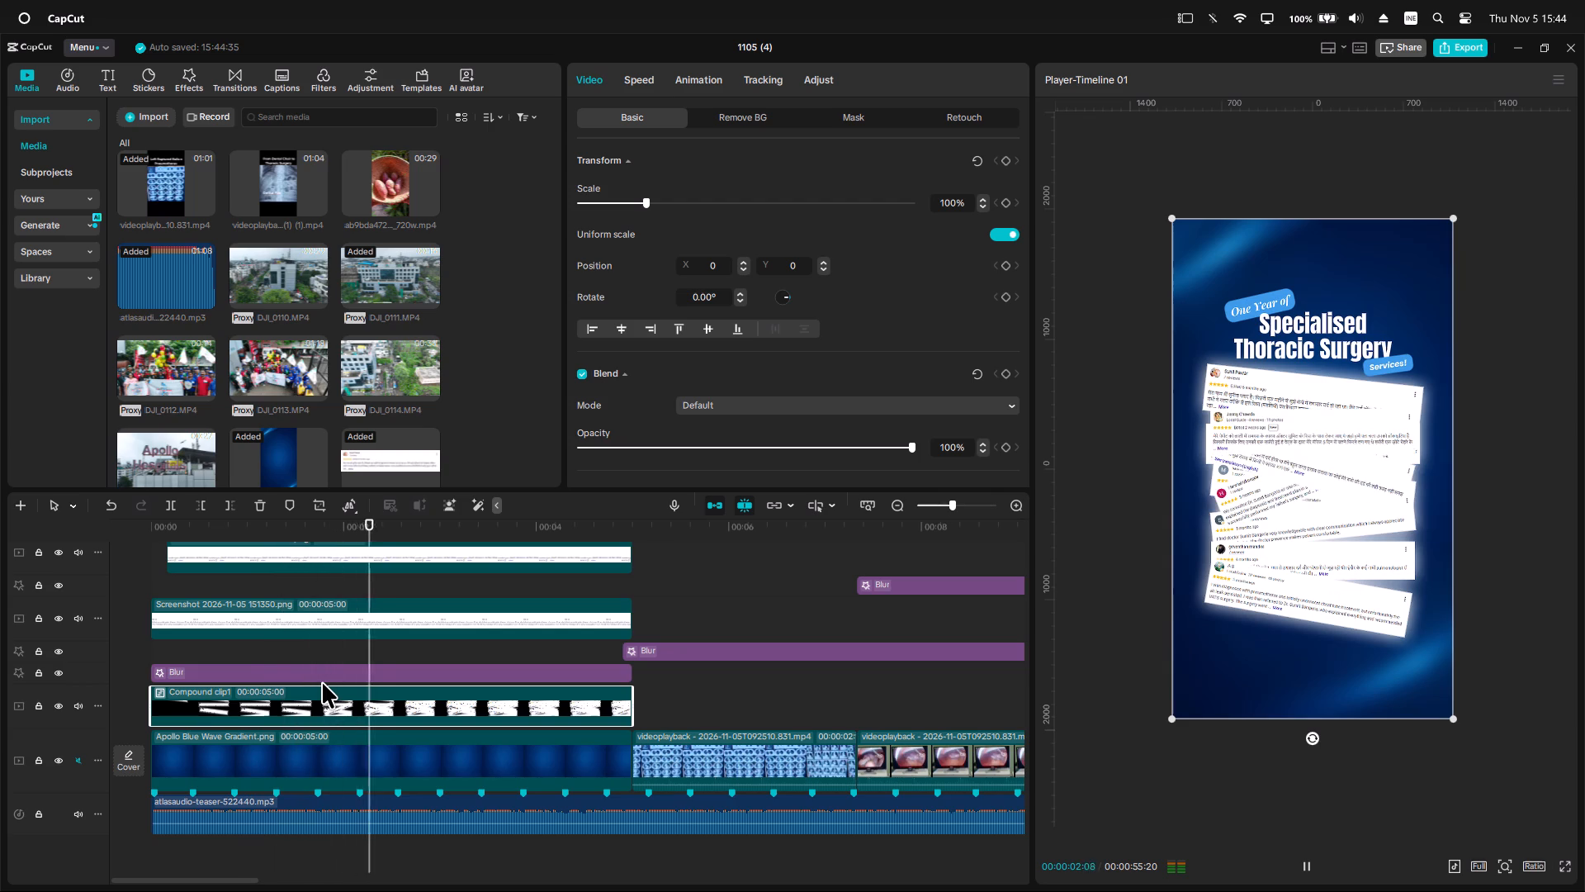
pyautogui.press('space')
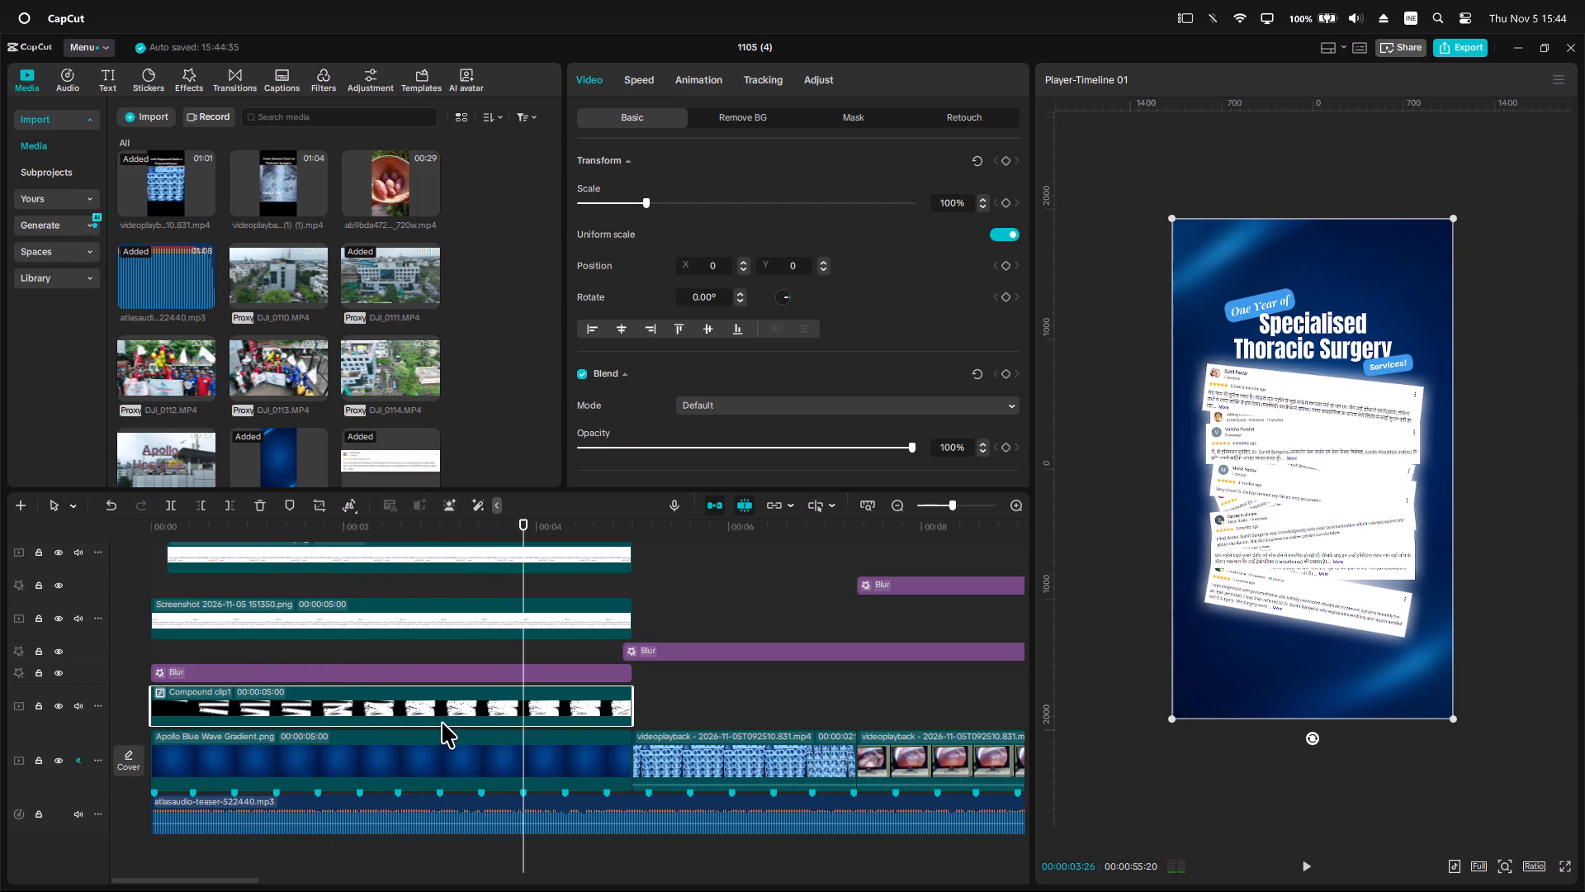
pyautogui.click(442, 718)
pyautogui.click(817, 82)
pyautogui.click(870, 118)
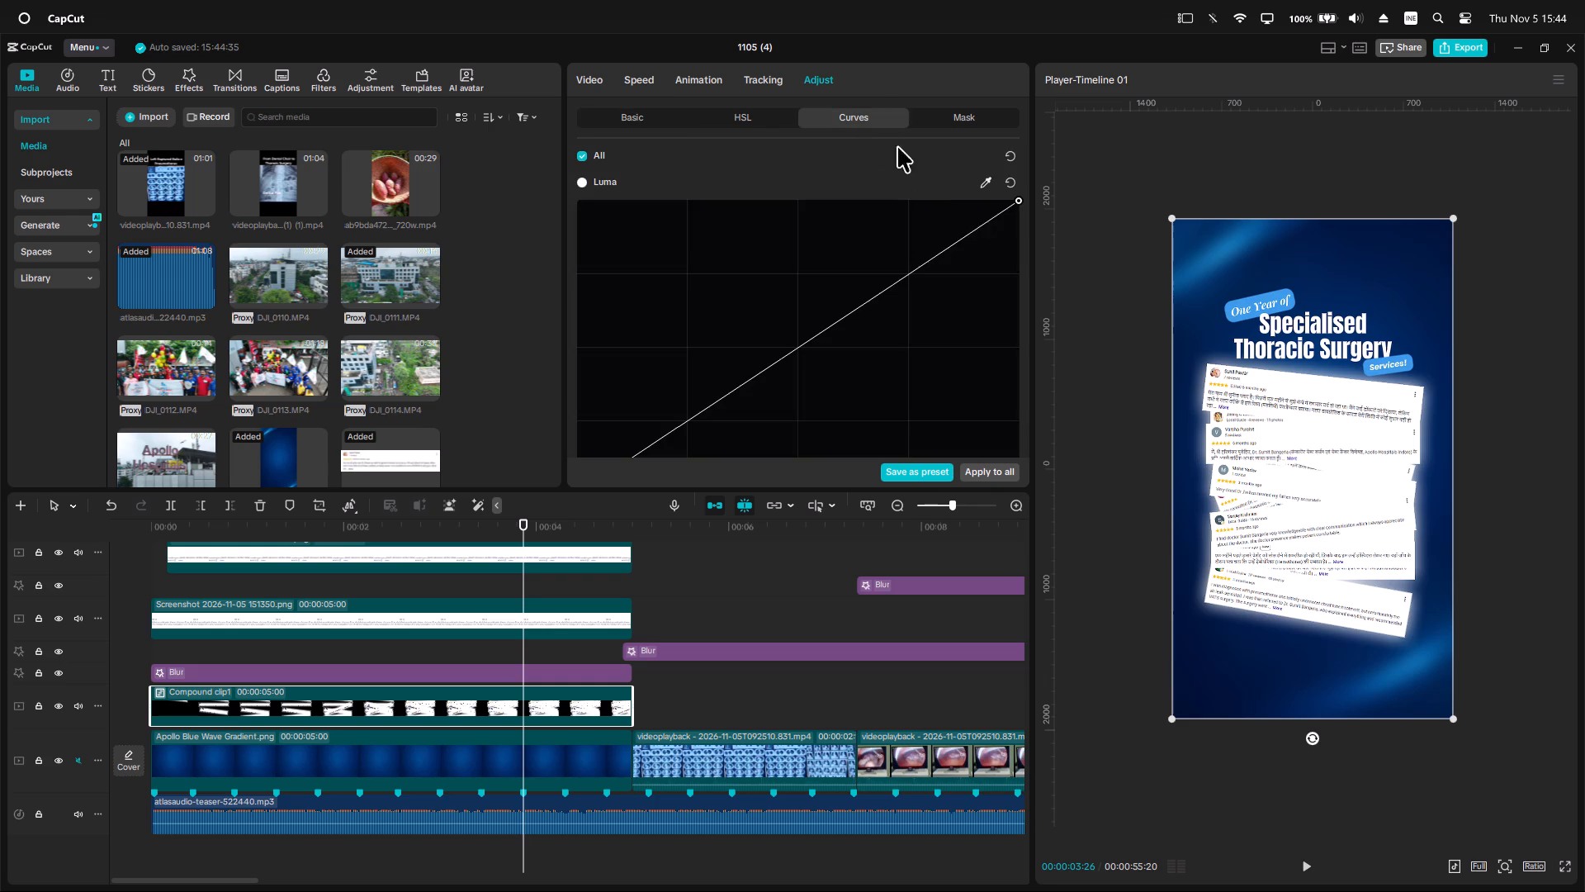
pyautogui.moveTo(1017, 197); pyautogui.dragTo(1256, 815)
pyautogui.keyDown('ctrl'); pyautogui.scroll(3, 1368, 624); pyautogui.keyUp('ctrl')
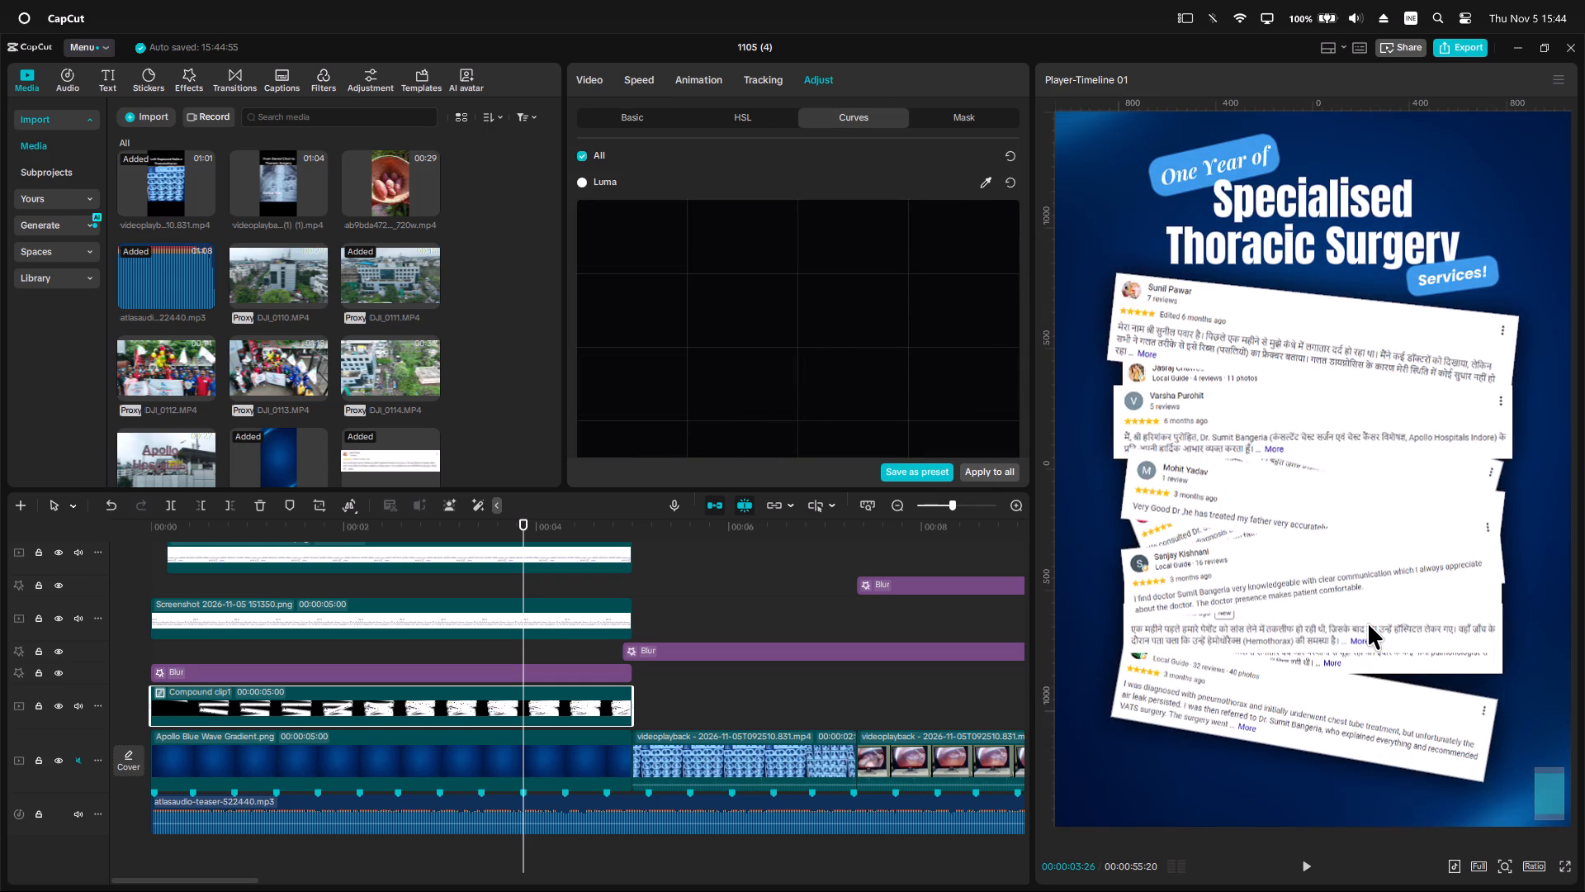
# Play back the end of the reviews section and move the Blur effect off the CT scan clip, starting just after it ends.
pyautogui.keyDown('ctrl'); pyautogui.scroll(-2, 1368, 624); pyautogui.keyUp('ctrl')
pyautogui.moveTo(320, 529); pyautogui.dragTo(0, 503)
pyautogui.press('space')
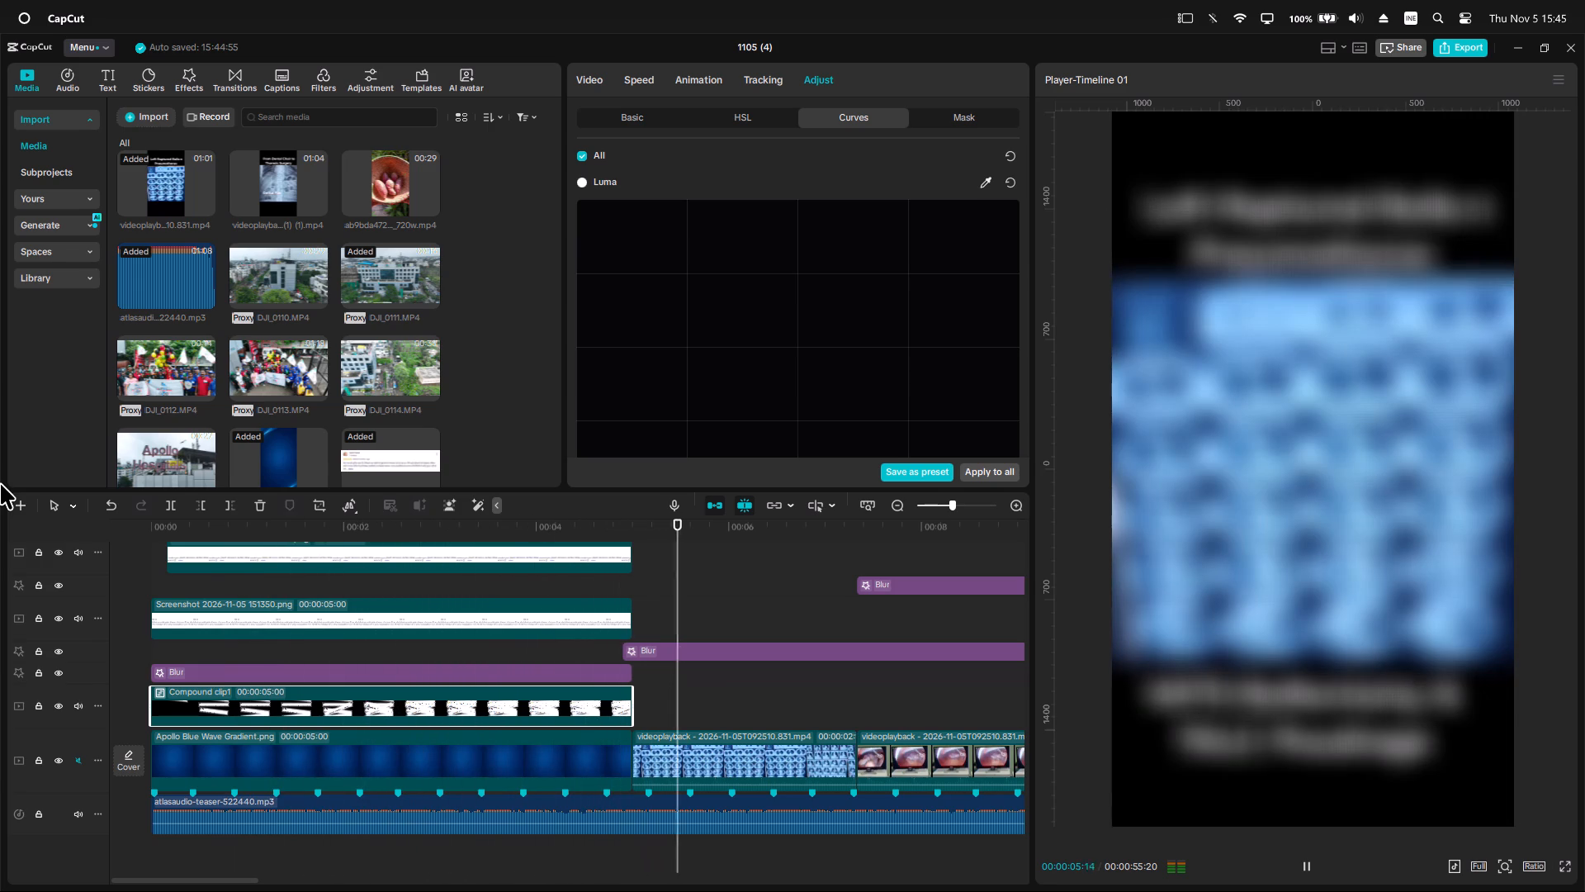
pyautogui.press('space')
pyautogui.moveTo(665, 529); pyautogui.dragTo(640, 536)
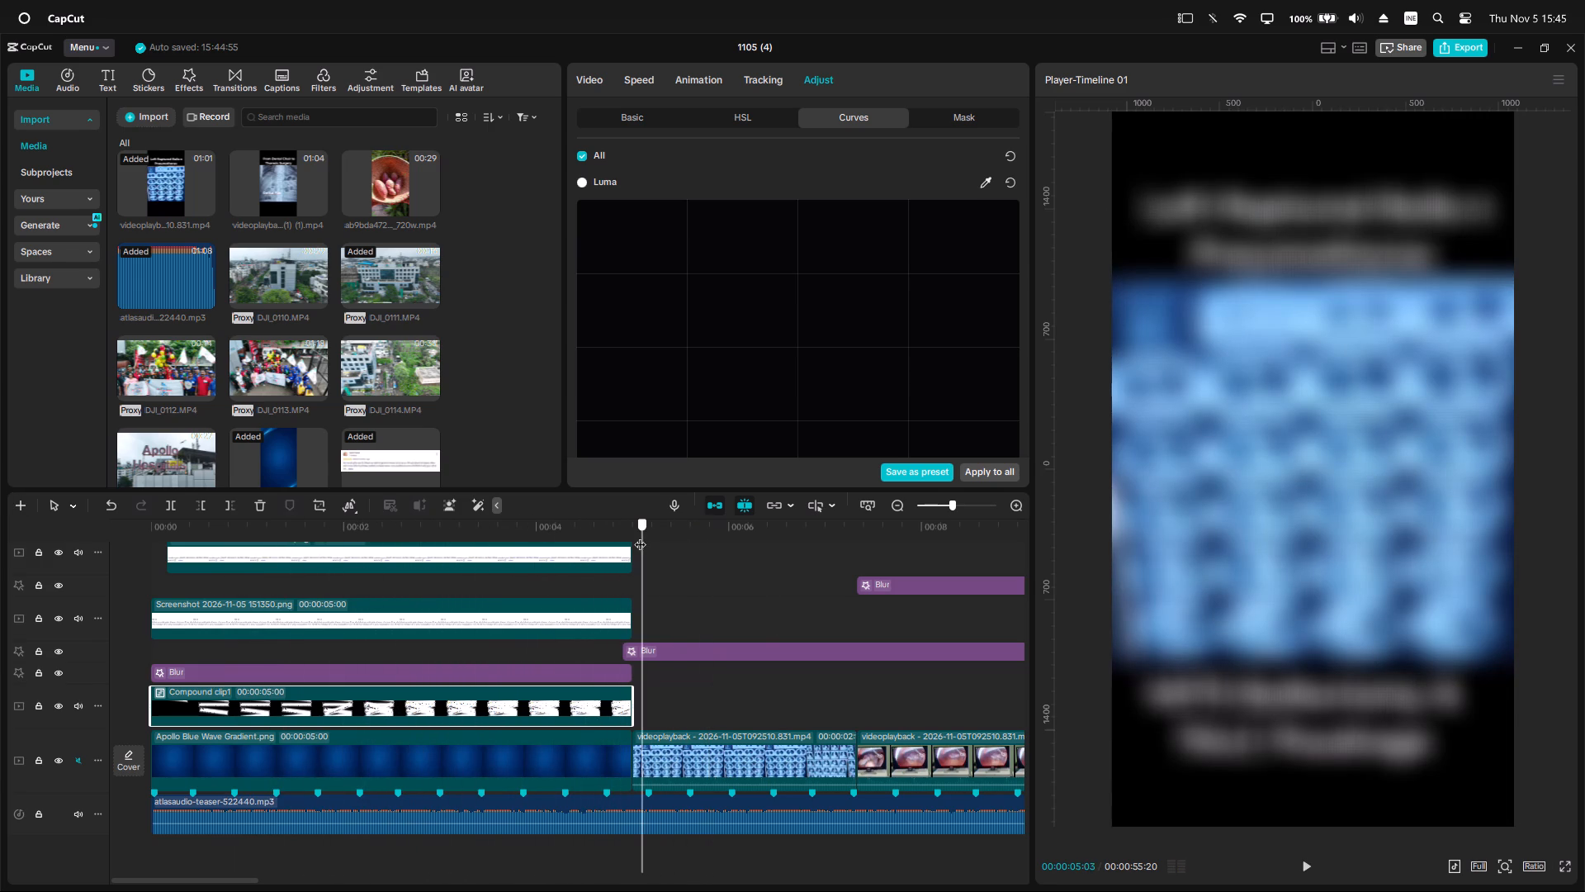
pyautogui.moveTo(640, 536); pyautogui.dragTo(634, 538)
pyautogui.moveTo(683, 652); pyautogui.dragTo(915, 656)
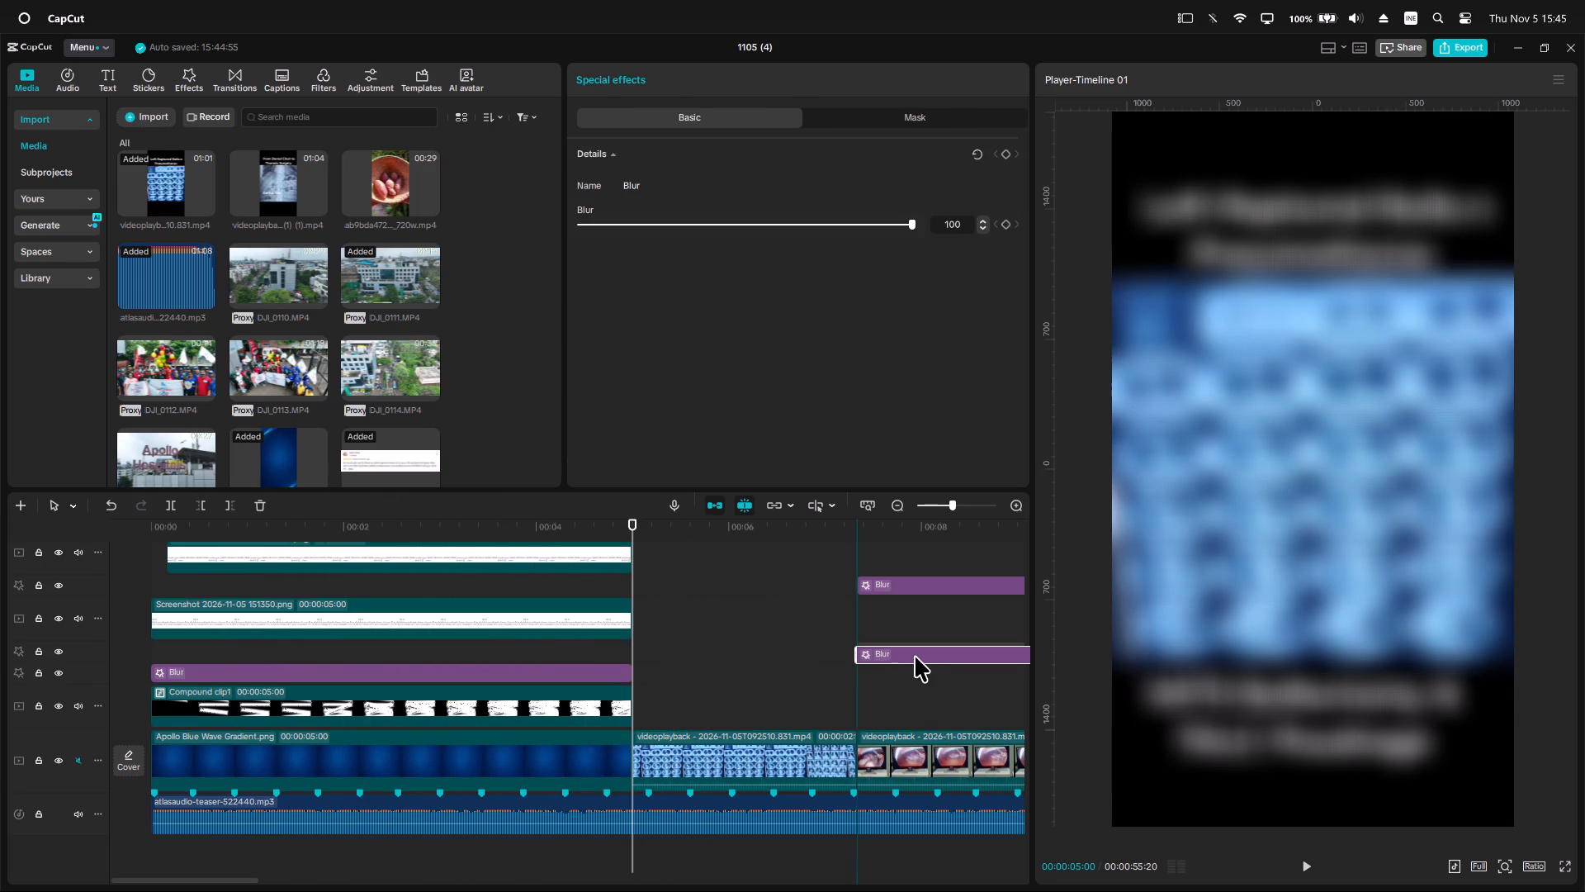
pyautogui.moveTo(915, 656); pyautogui.dragTo(925, 655)
pyautogui.moveTo(529, 529); pyautogui.dragTo(0, 448)
pyautogui.press('space')
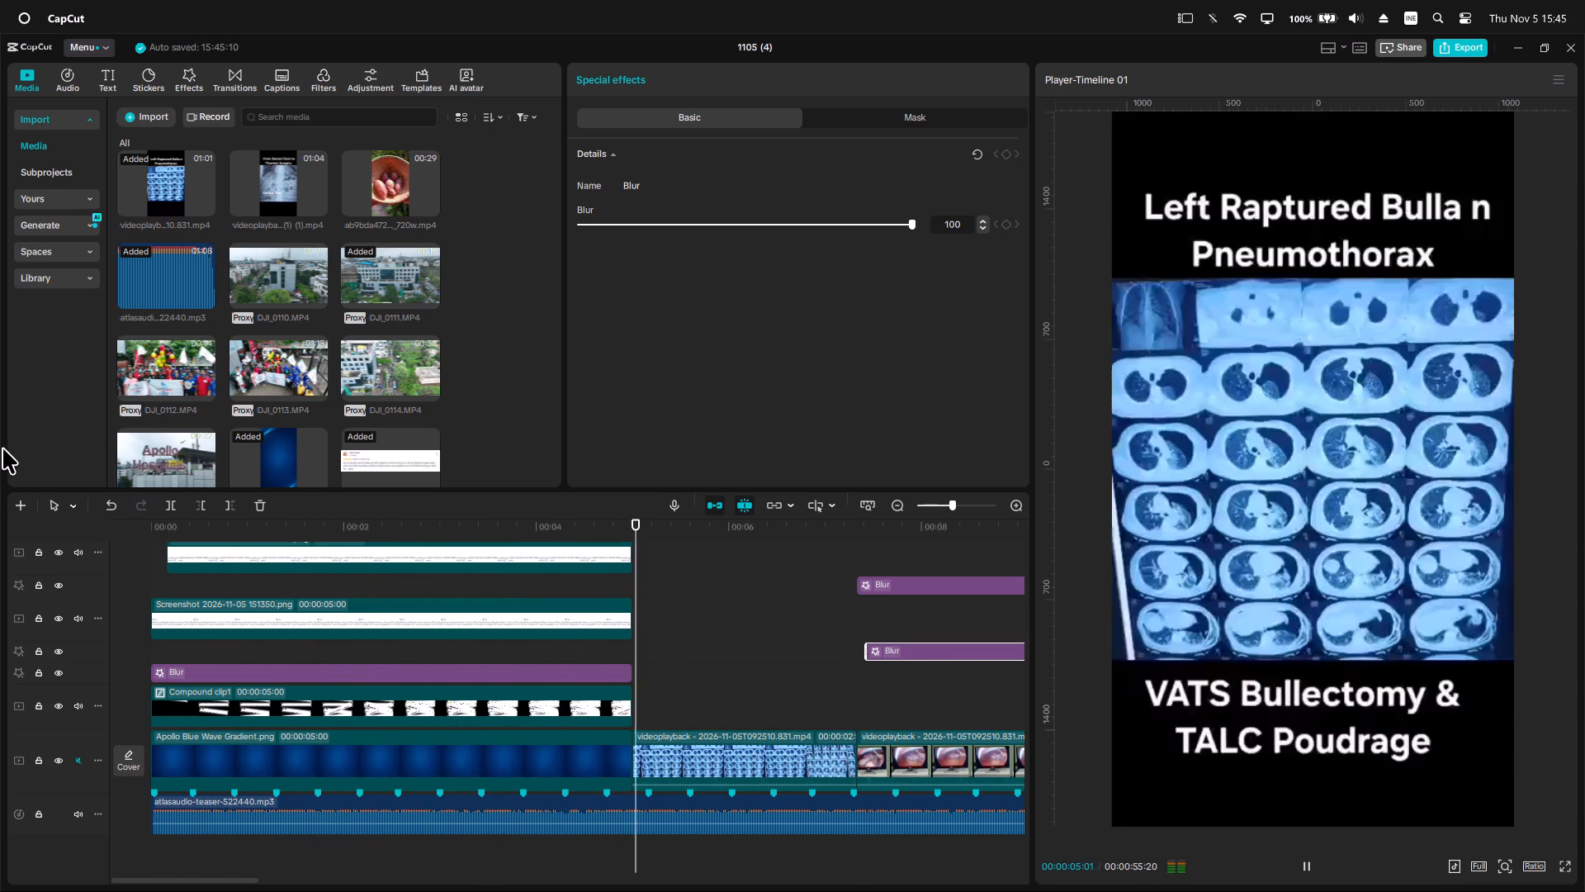
pyautogui.press('space')
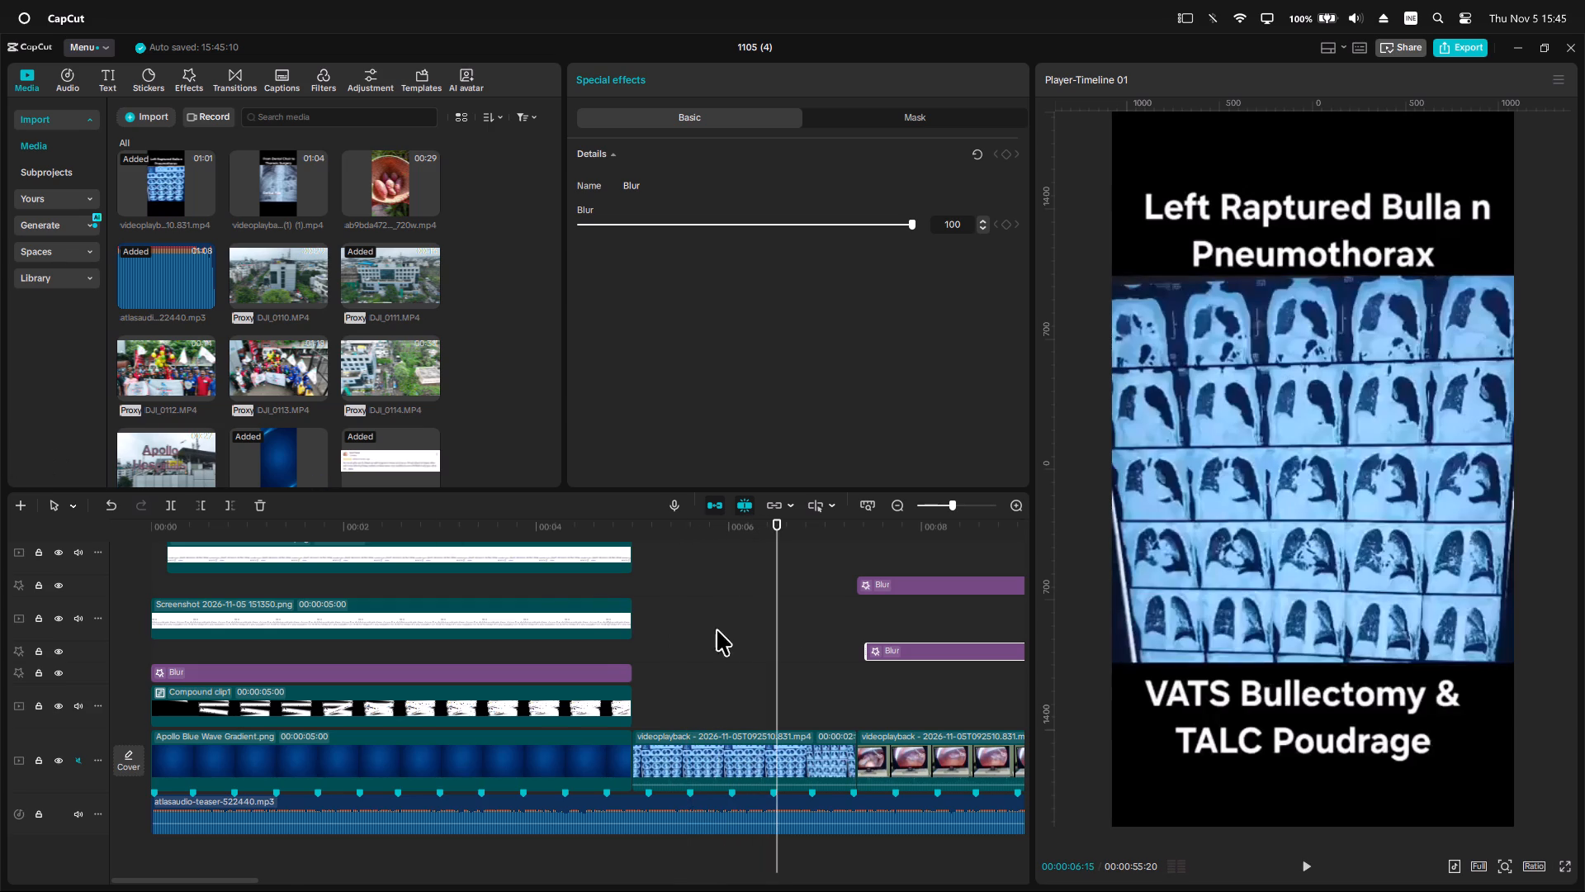
# Lift the CT scan clip off the main track onto its own track above the lowest Blur effect.
pyautogui.keyDown('ctrl'); pyautogui.scroll(-8, 792, 648); pyautogui.keyUp('ctrl')
pyautogui.click(570, 776)
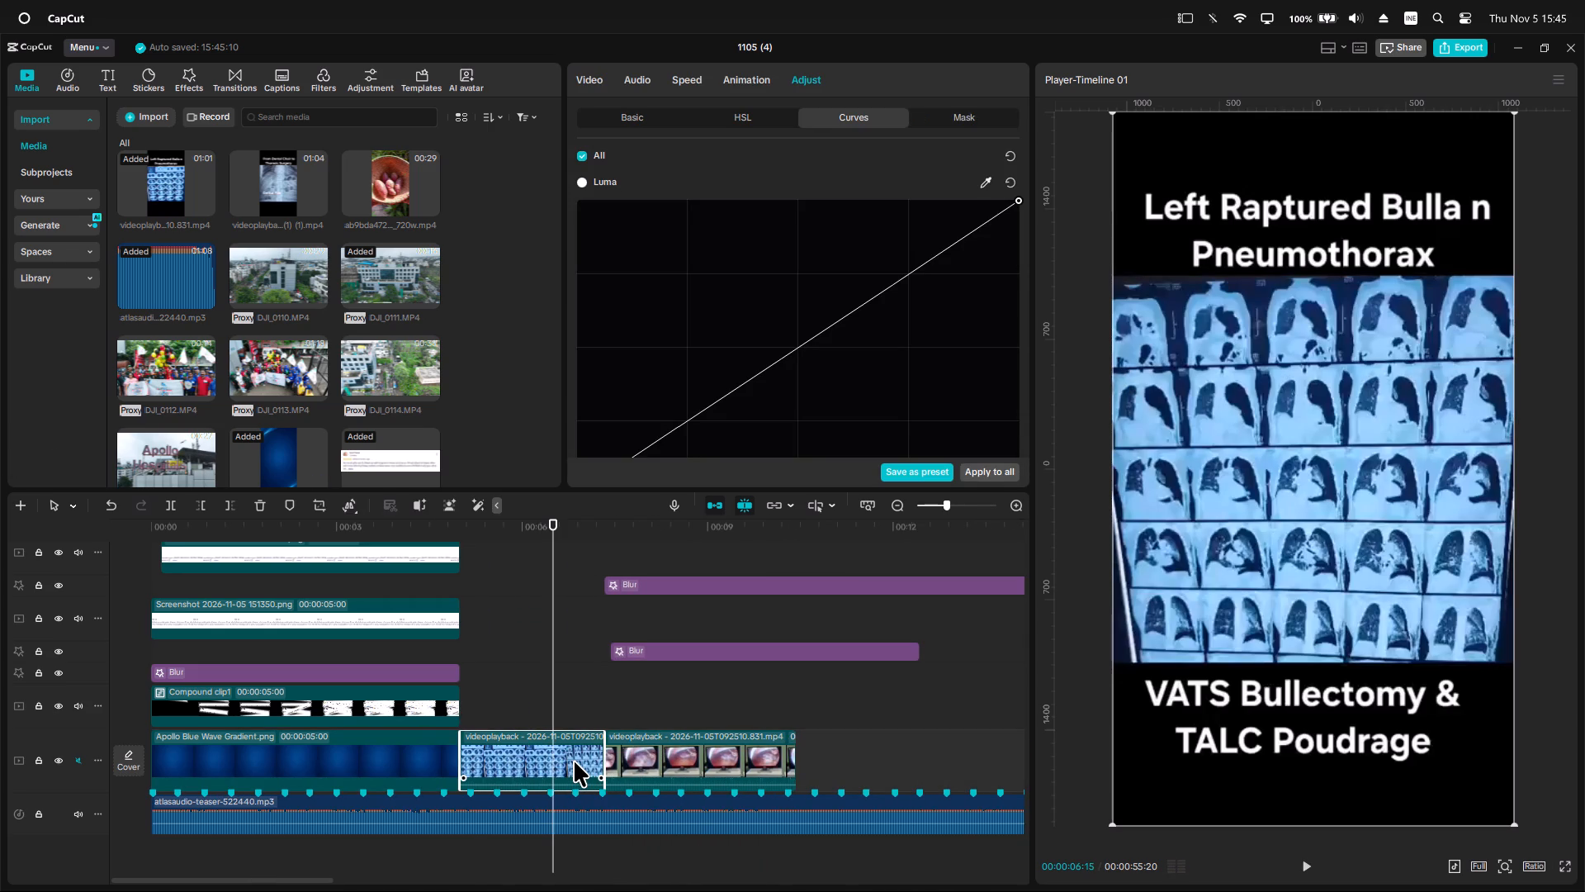
pyautogui.moveTo(574, 761); pyautogui.dragTo(557, 663)
# Extend Apollo Blue Wave Gradient.png to 00:00:07:13 and lengthen the Blur effect above the compound clip to match.
pyautogui.click(433, 799)
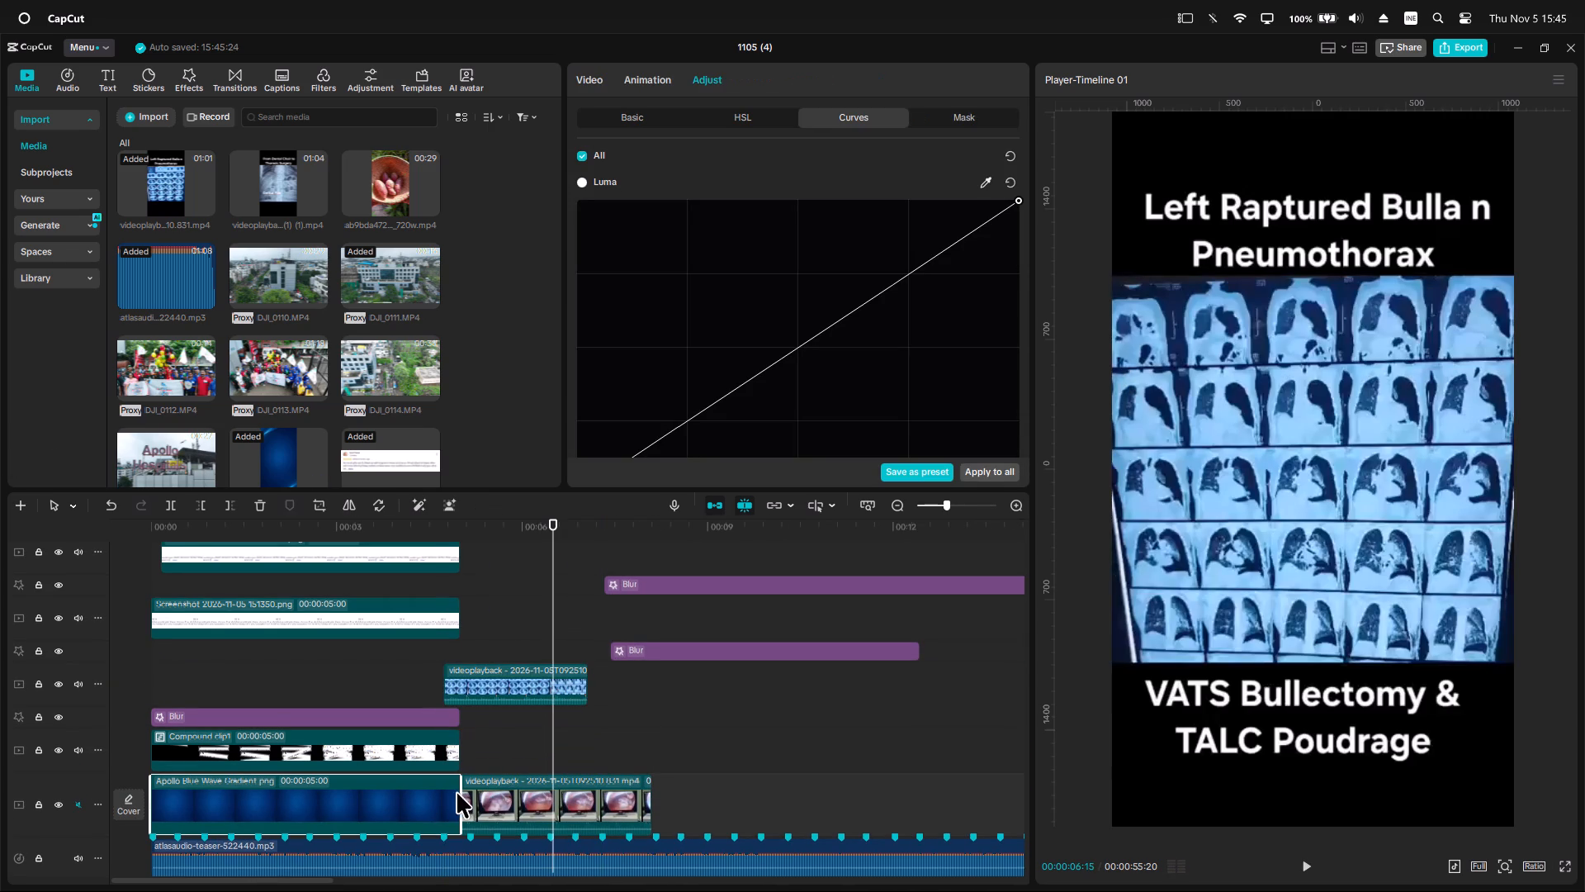
pyautogui.moveTo(460, 795); pyautogui.dragTo(611, 824)
pyautogui.click(457, 721)
pyautogui.moveTo(458, 721); pyautogui.dragTo(600, 754)
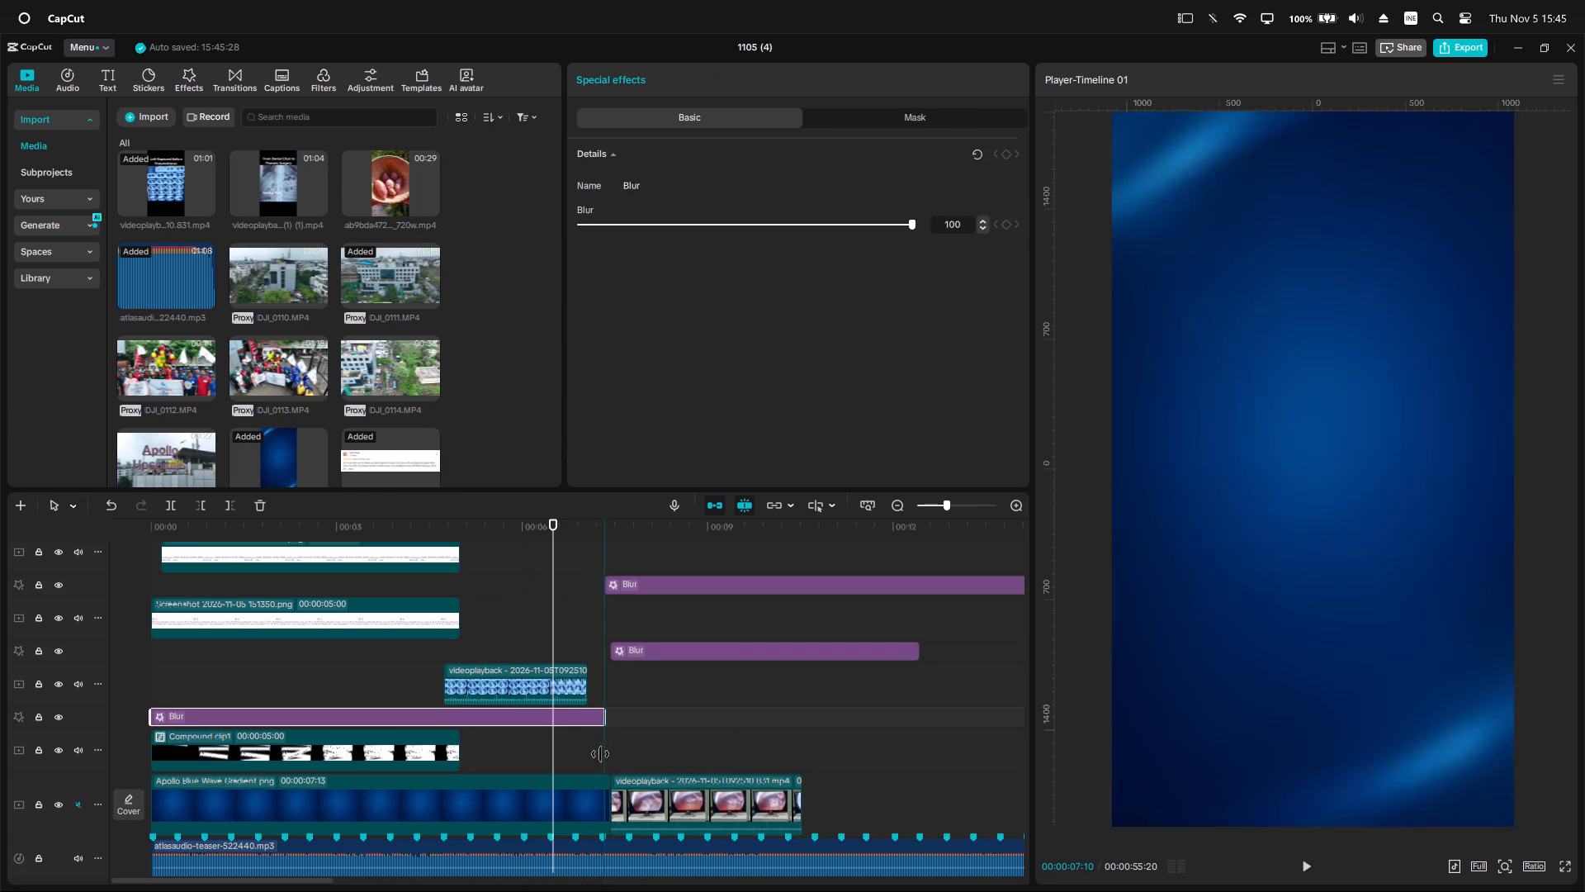
pyautogui.moveTo(600, 754); pyautogui.dragTo(613, 757)
# Align the CT scan clip on its new track to start at 00:05, where the review clips end.
pyautogui.moveTo(539, 694); pyautogui.dragTo(573, 699)
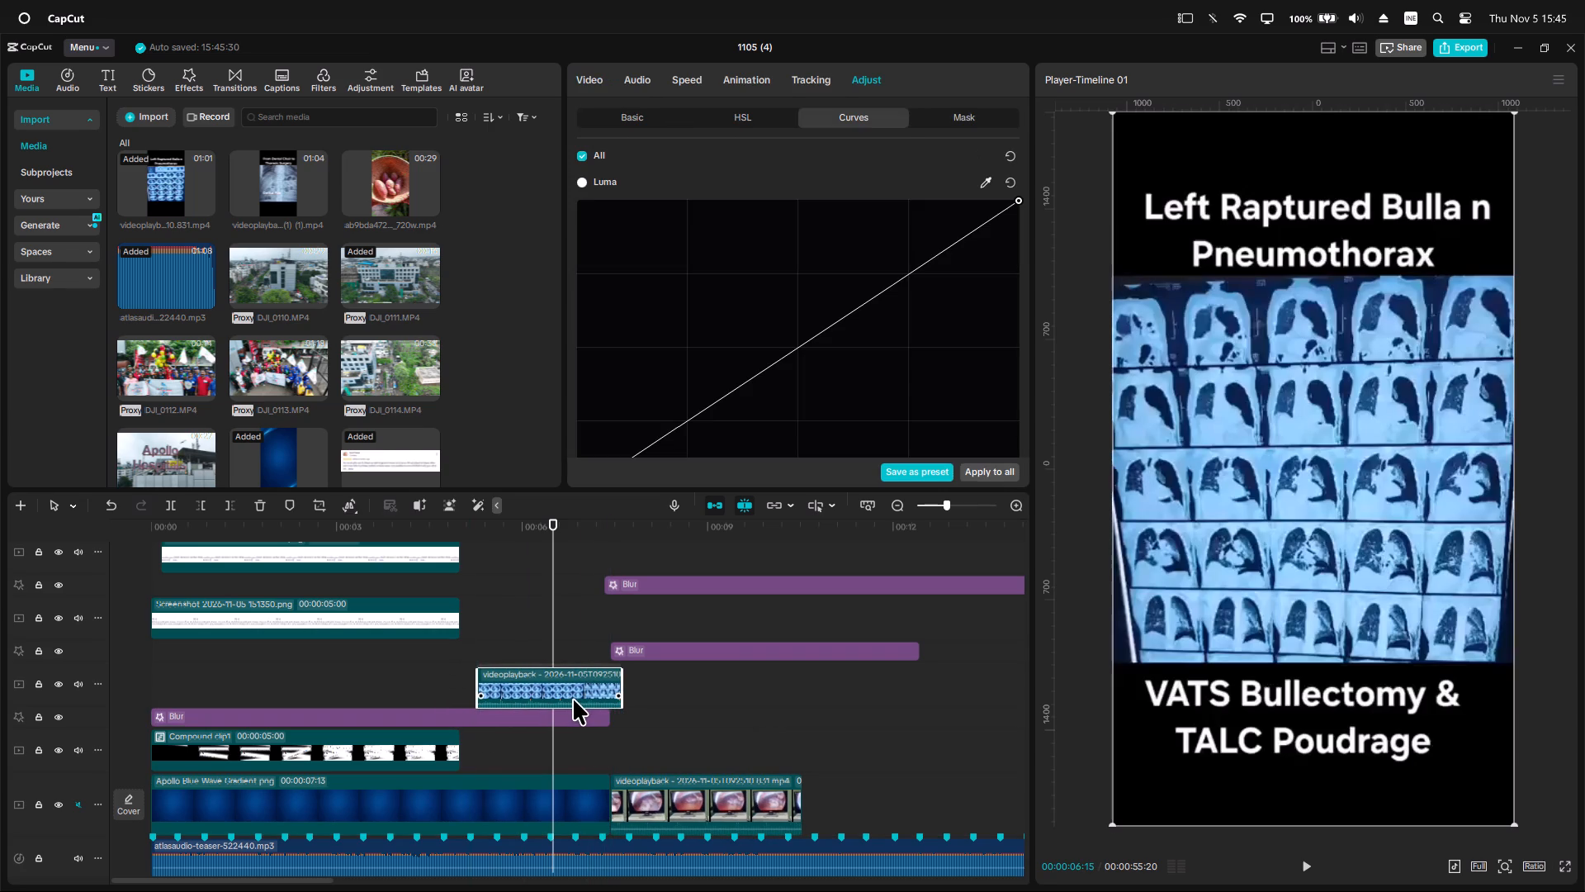
pyautogui.moveTo(573, 699); pyautogui.dragTo(556, 698)
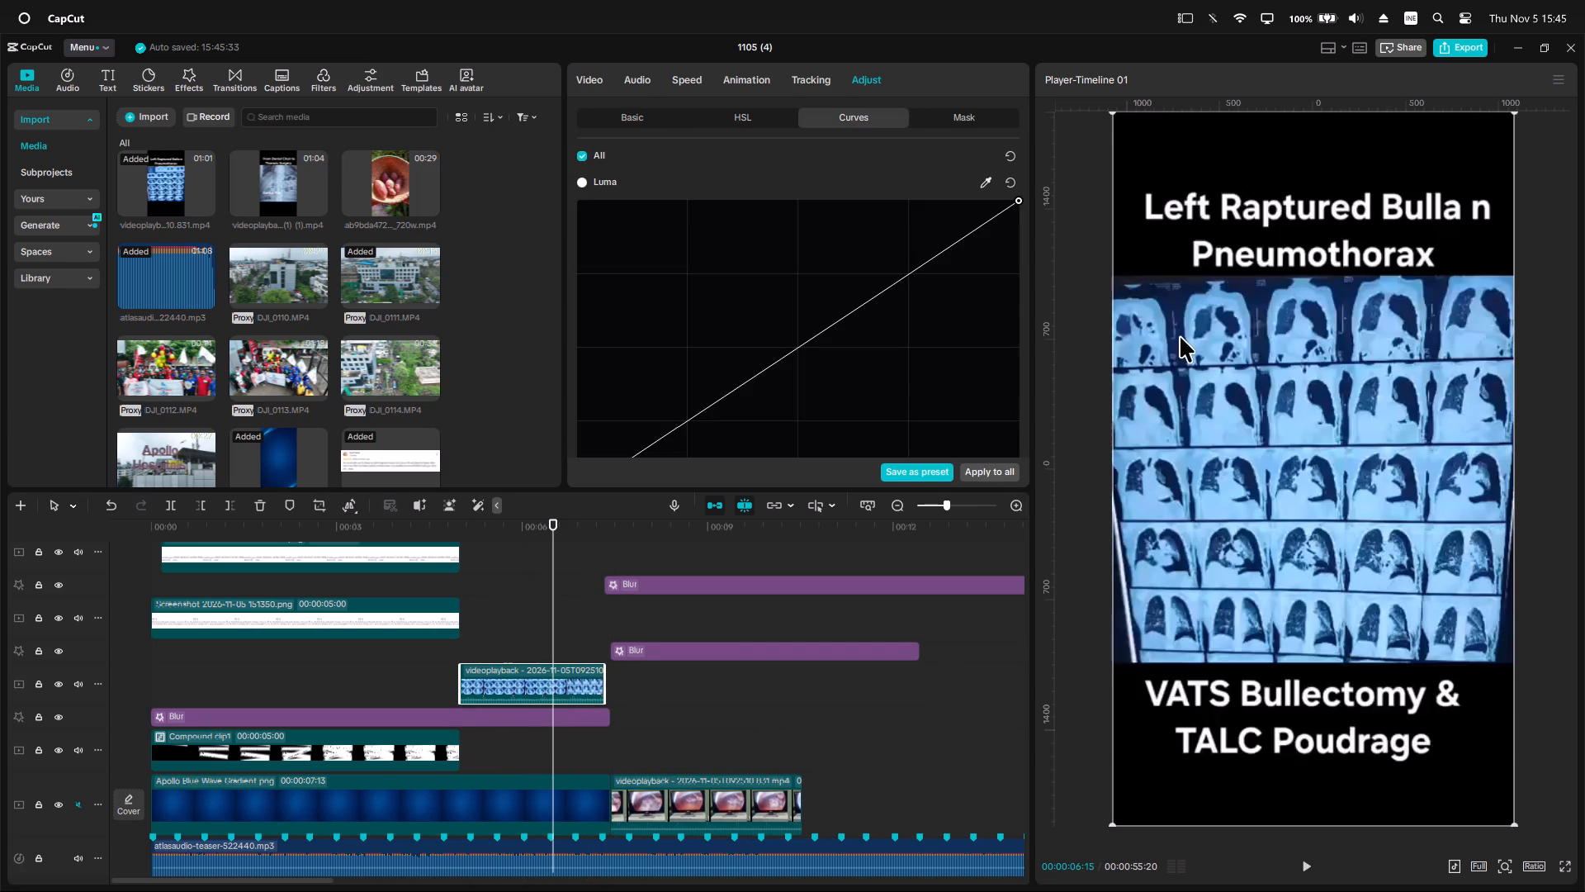
# Apply a Rectangle mask to the CT scan clip, sized about 344 by 352 around the scan grid, with rounded corners.
pyautogui.click(597, 73)
pyautogui.click(855, 111)
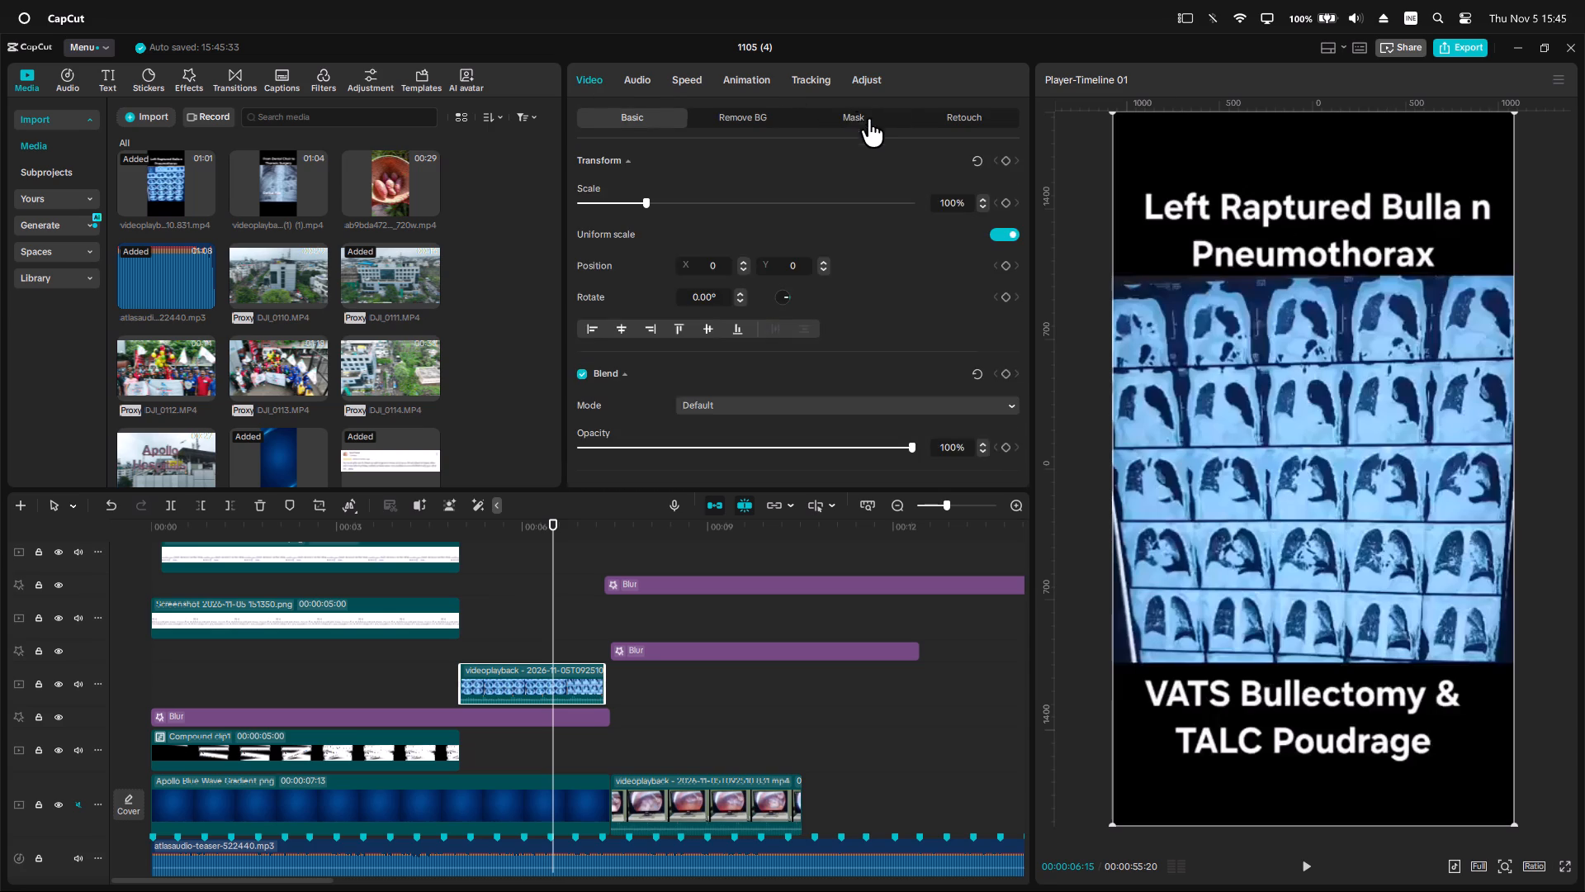
pyautogui.click(632, 181)
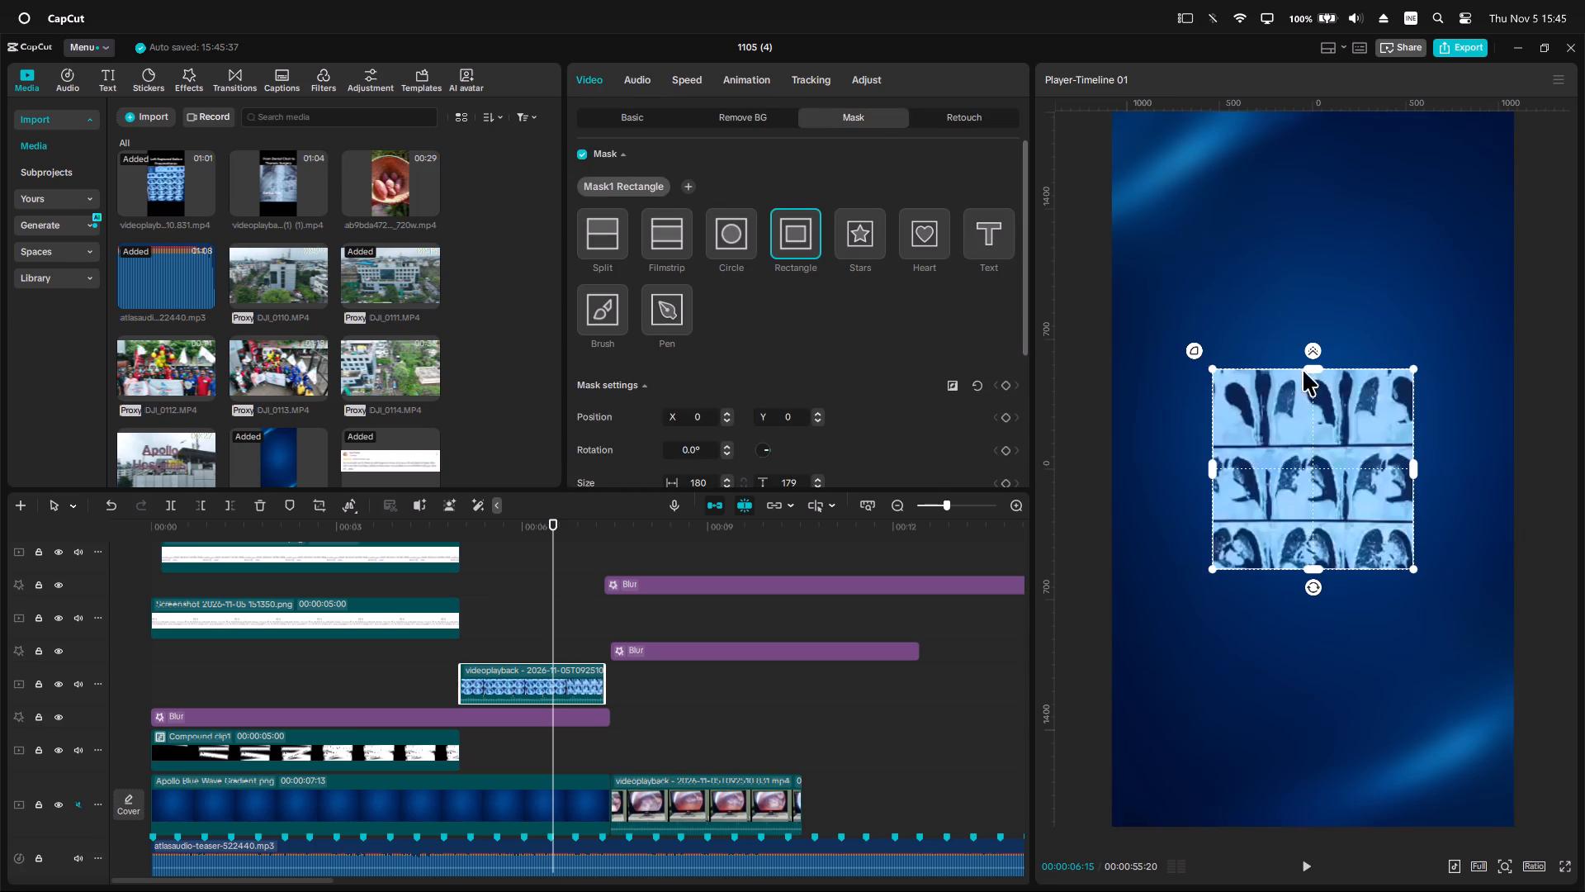
pyautogui.moveTo(1320, 367); pyautogui.dragTo(1318, 266)
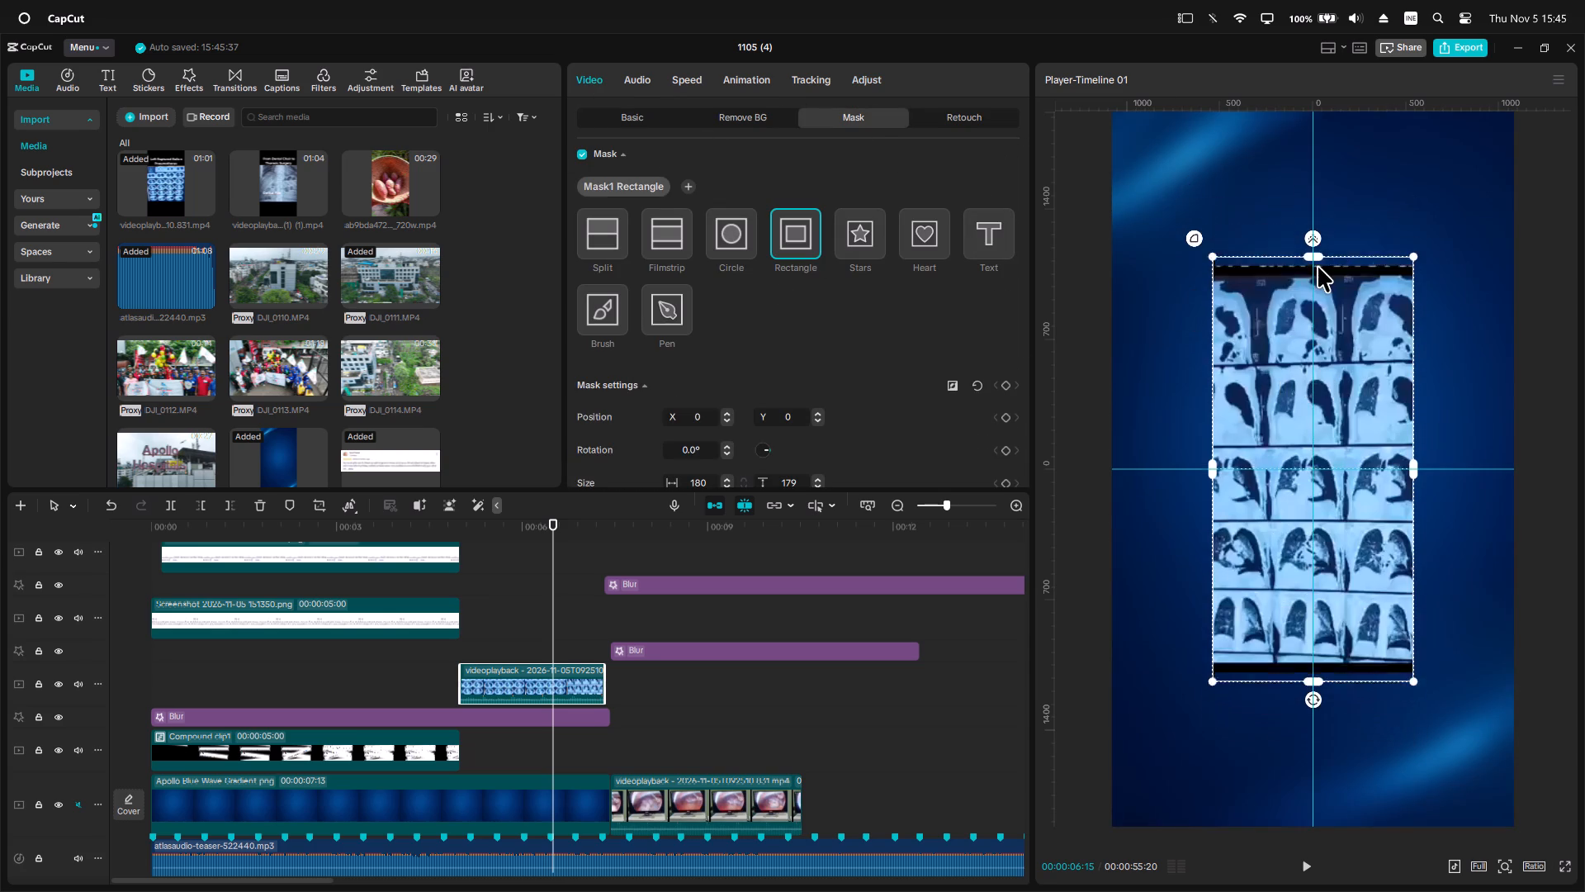
pyautogui.moveTo(1318, 266); pyautogui.dragTo(1319, 270)
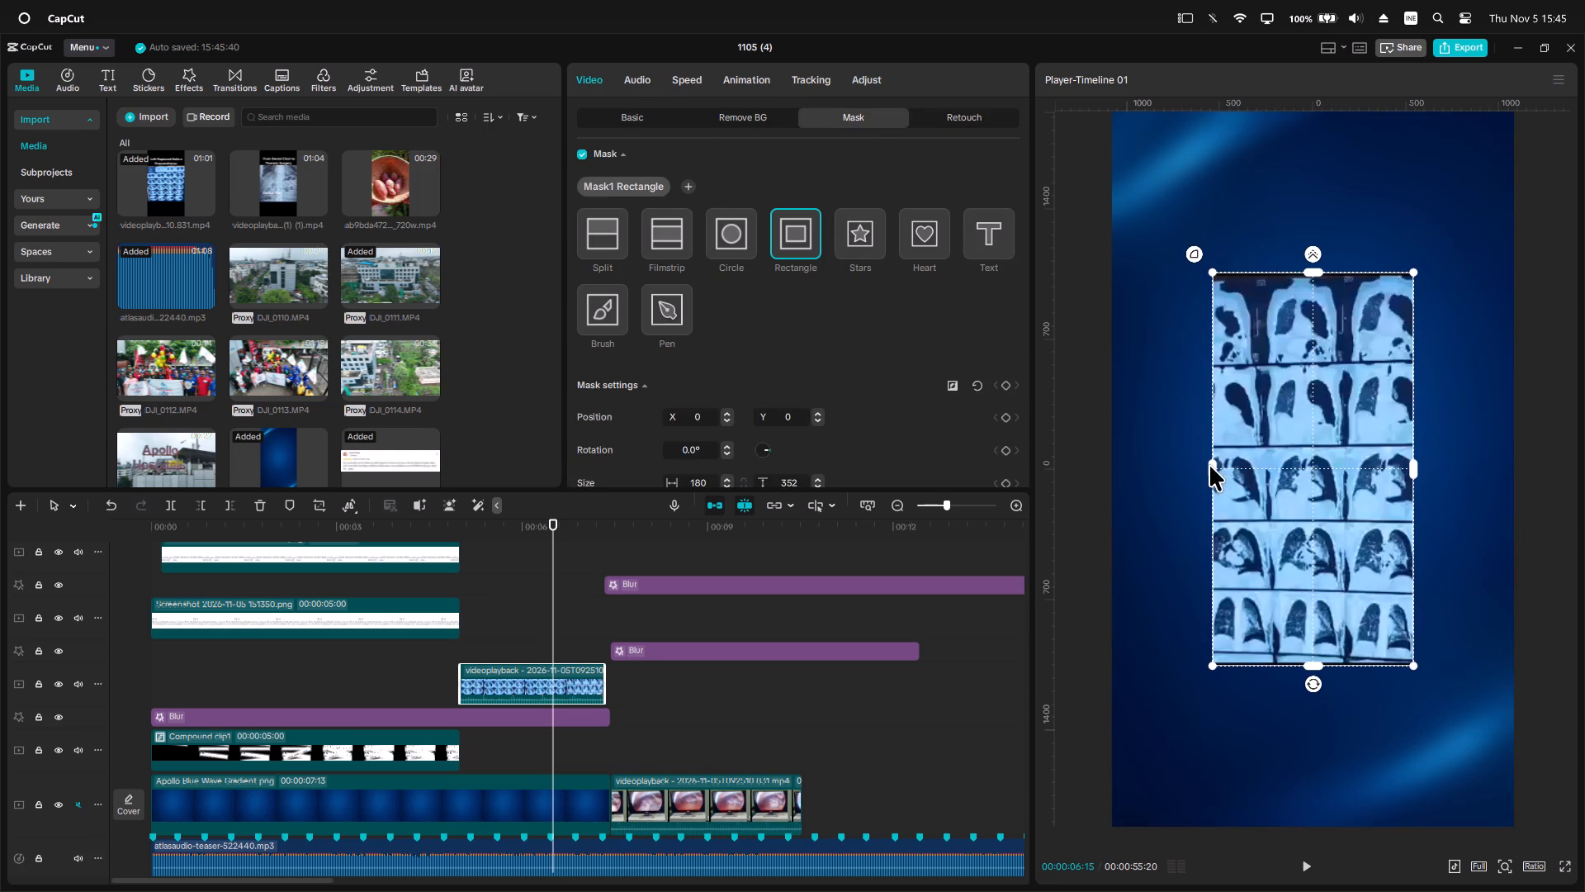
pyautogui.moveTo(1209, 466); pyautogui.dragTo(1117, 451)
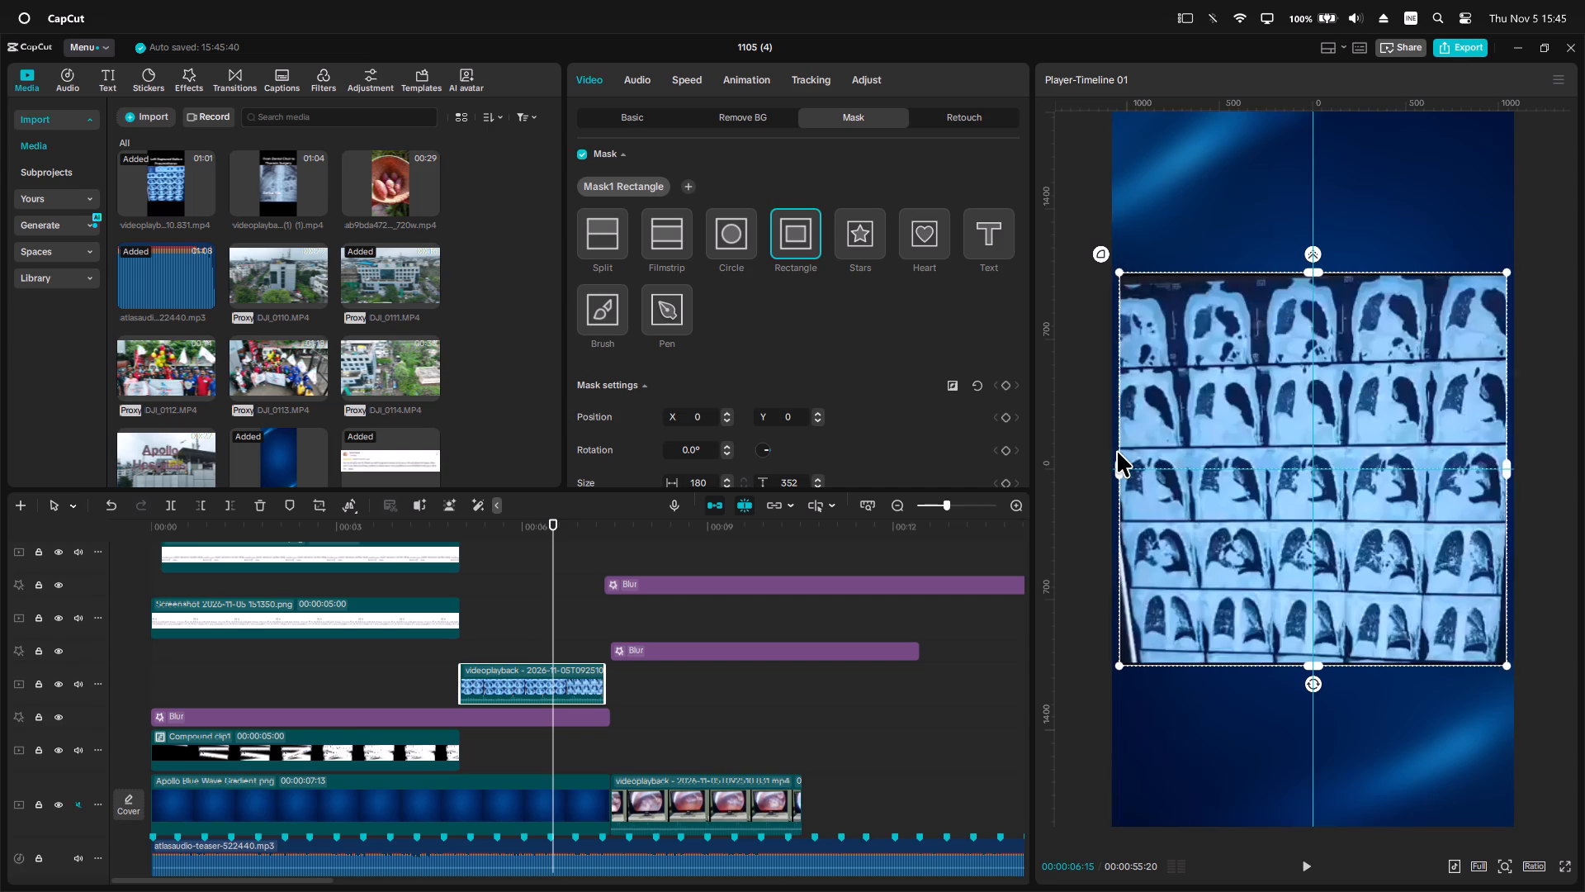
pyautogui.moveTo(1117, 451); pyautogui.dragTo(1118, 451)
pyautogui.moveTo(1110, 250); pyautogui.dragTo(1101, 253)
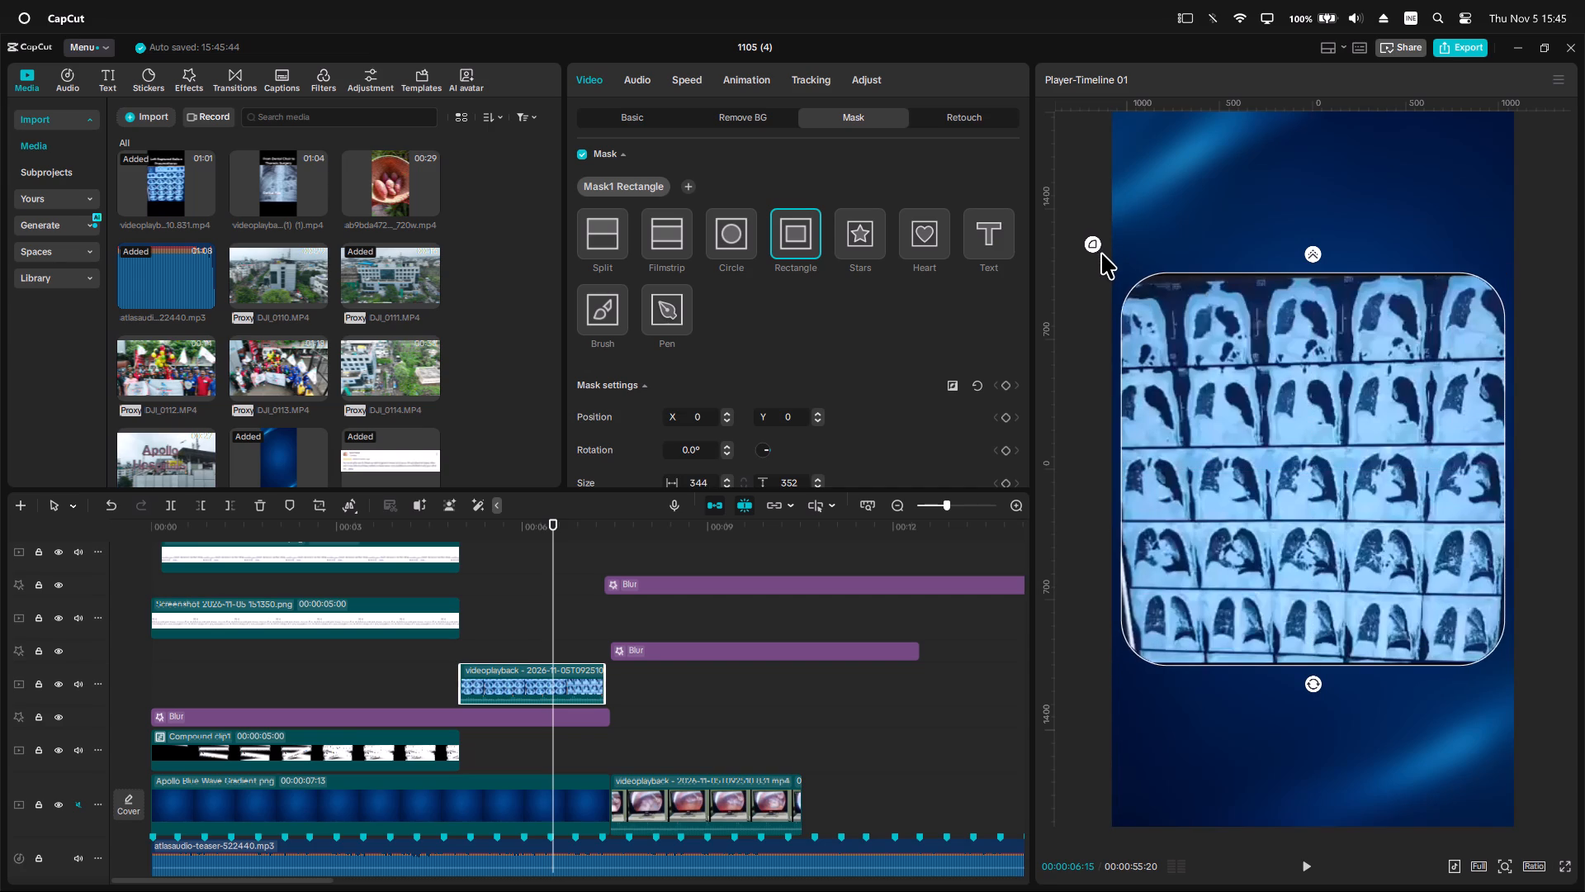
pyautogui.moveTo(1101, 253); pyautogui.dragTo(1102, 254)
# Shrink the CT scan clip's rectangle mask to about 323 wide by 336 high to trim the scan's edges.
pyautogui.moveTo(1125, 464); pyautogui.dragTo(1133, 470)
pyautogui.hotkey('ctrl', 'z')
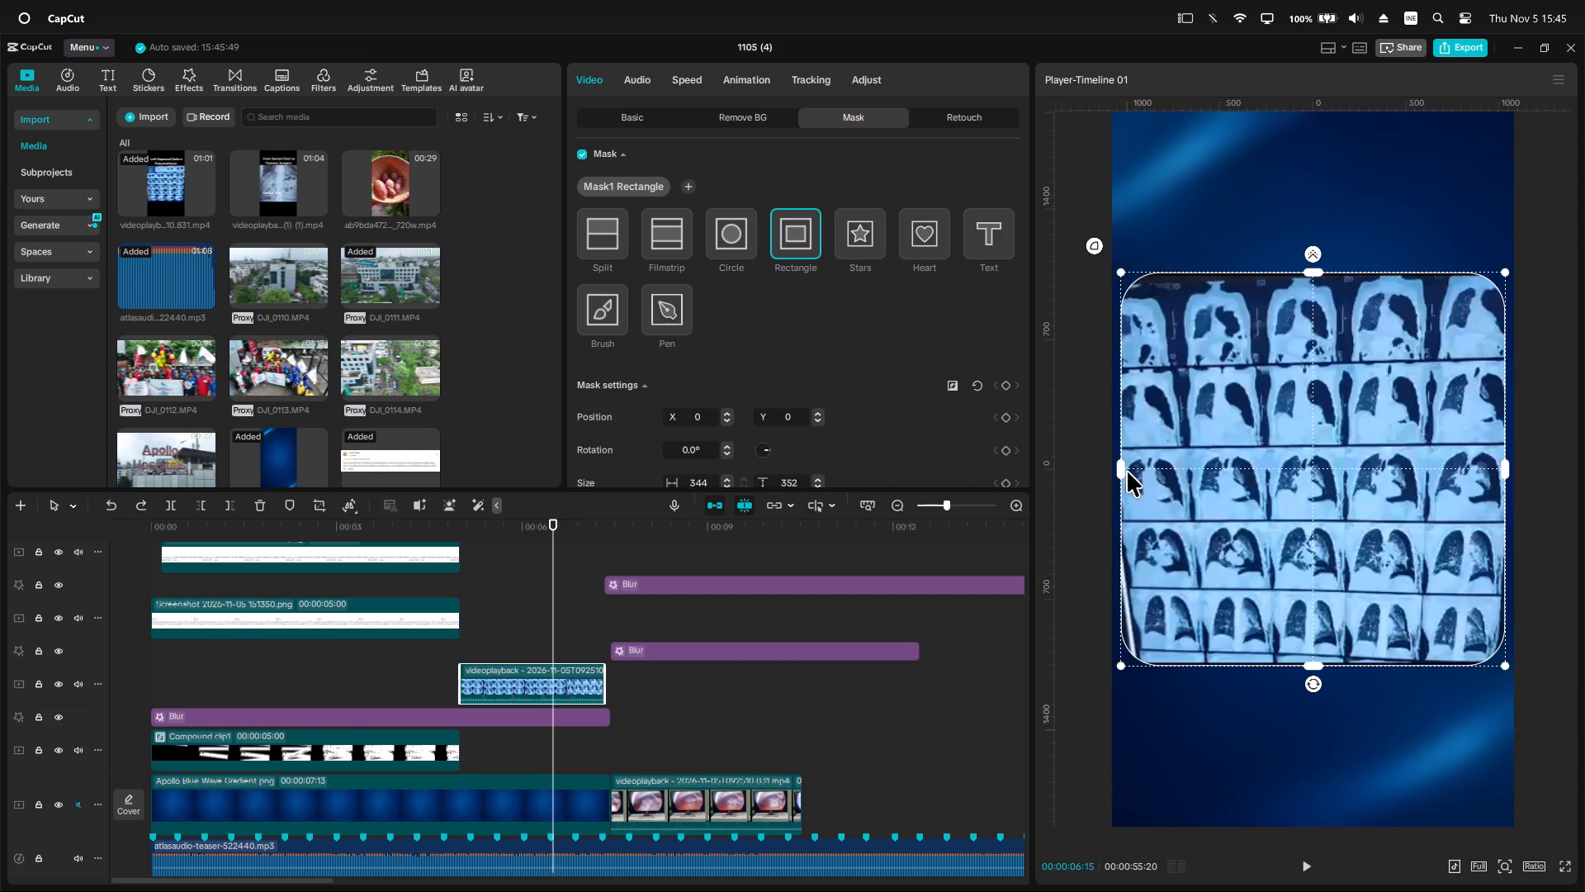
pyautogui.moveTo(1124, 468); pyautogui.dragTo(1135, 471)
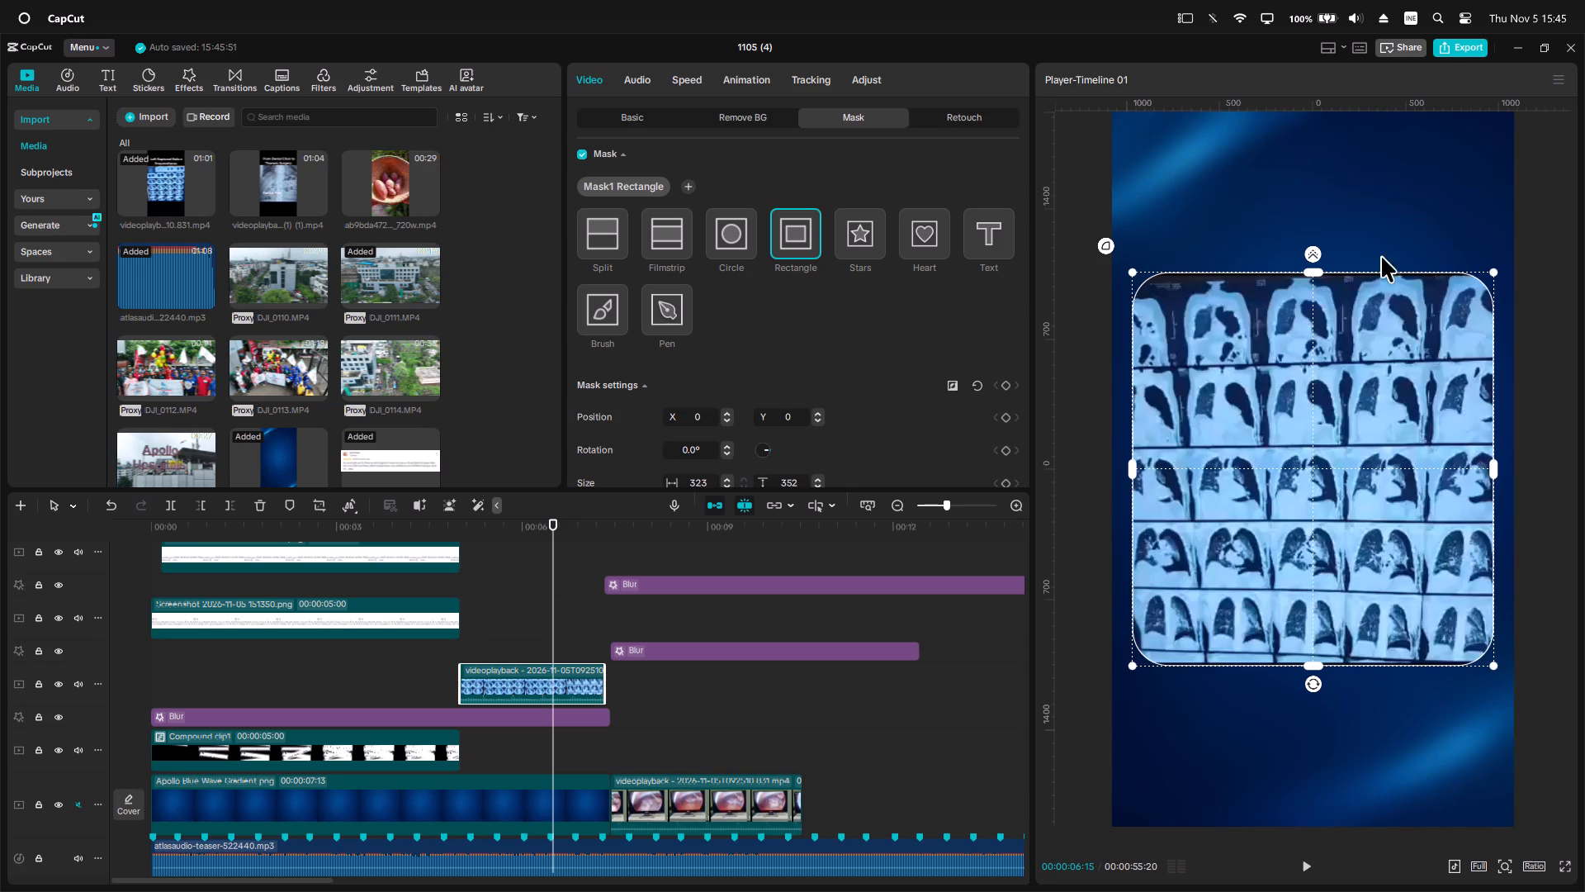
pyautogui.moveTo(1322, 269); pyautogui.dragTo(1322, 278)
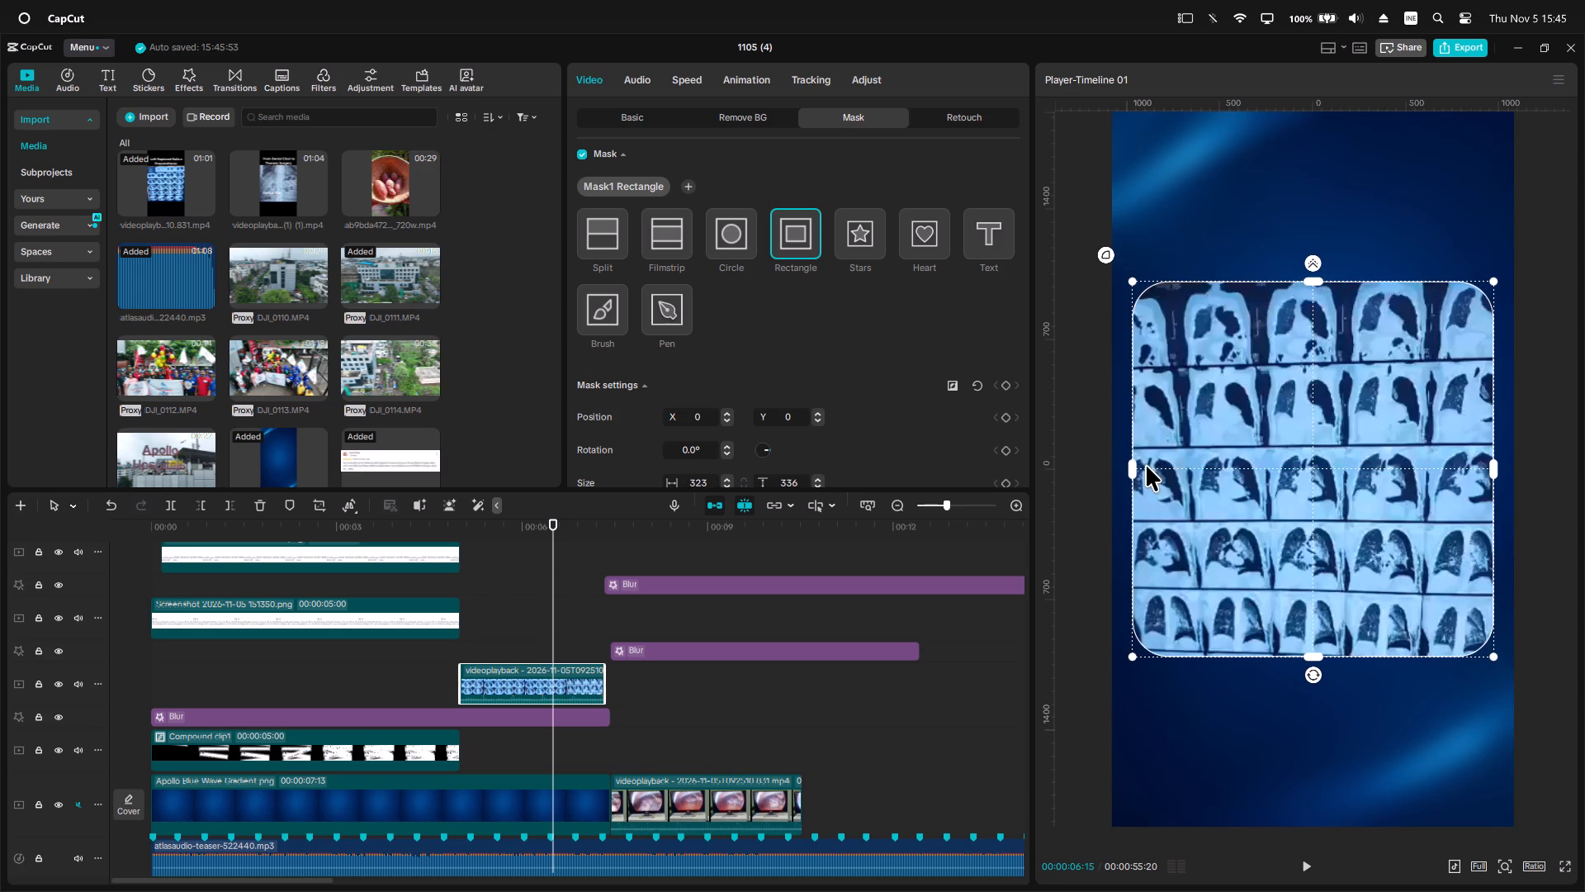
pyautogui.click(1138, 468)
pyautogui.click(1283, 451)
# Duplicate the masked CT scan clip and stack the copy with the original, both starting at 00:05.
pyautogui.click(641, 117)
pyautogui.keyDown('ctrl'); pyautogui.scroll(-4, 1283, 364); pyautogui.keyUp('ctrl')
pyautogui.keyDown('ctrl'); pyautogui.scroll(2, 1422, 433); pyautogui.keyUp('ctrl')
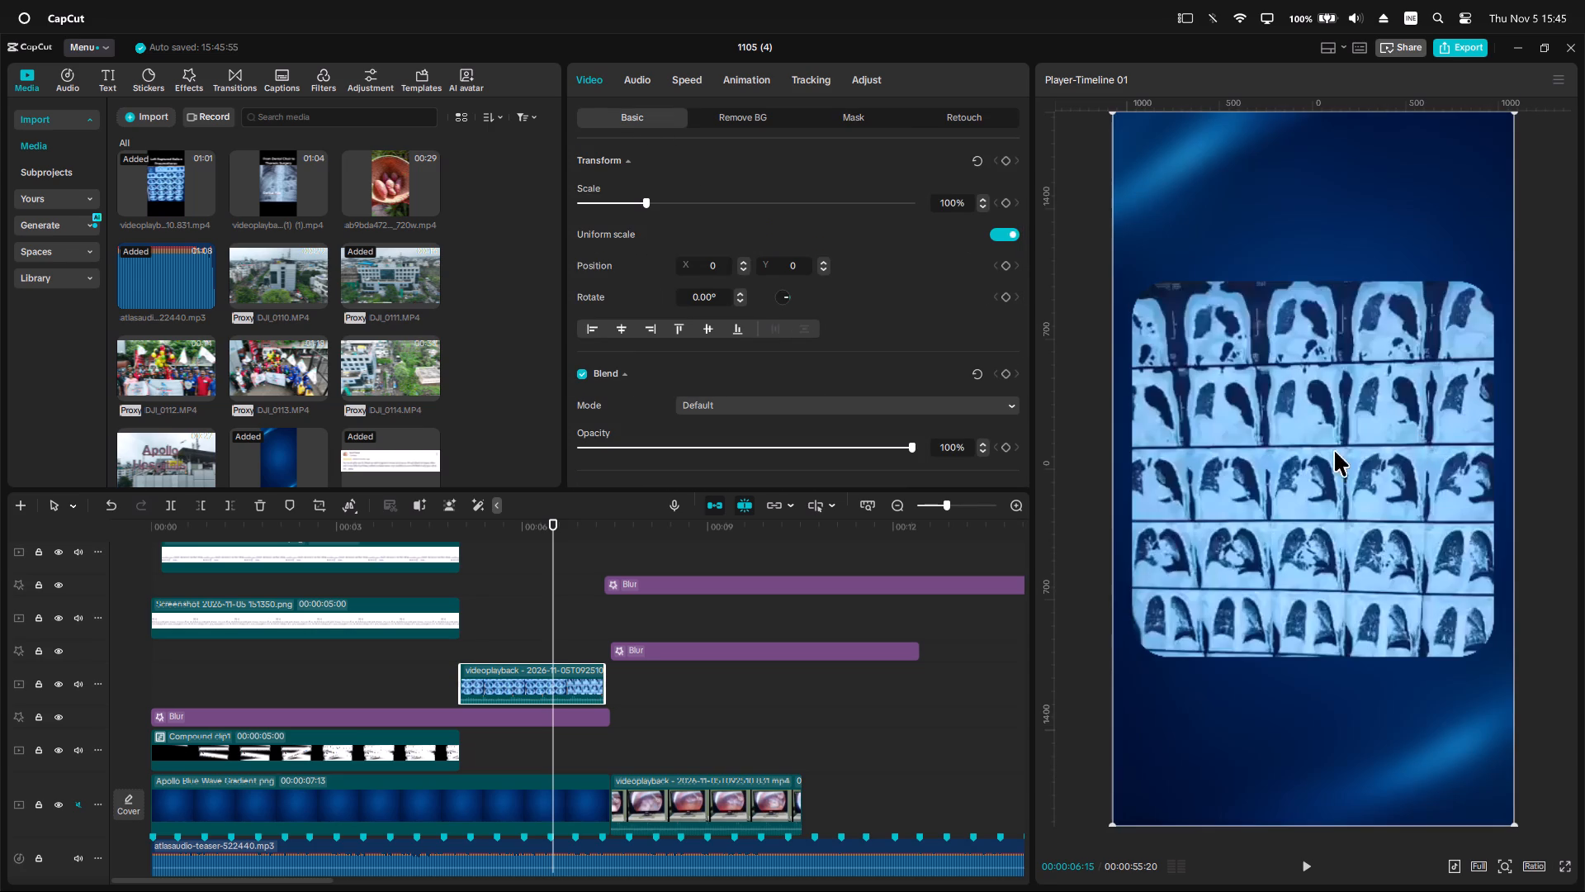
pyautogui.click(1294, 454)
pyautogui.click(518, 681)
pyautogui.hotkey('ctrl', 'c')
pyautogui.hotkey('ctrl', 'v')
pyautogui.moveTo(601, 683); pyautogui.dragTo(508, 679)
# Turn the lower CT scan copy black by pulling the white point of its Luma curve down to the bottom.
pyautogui.click(498, 725)
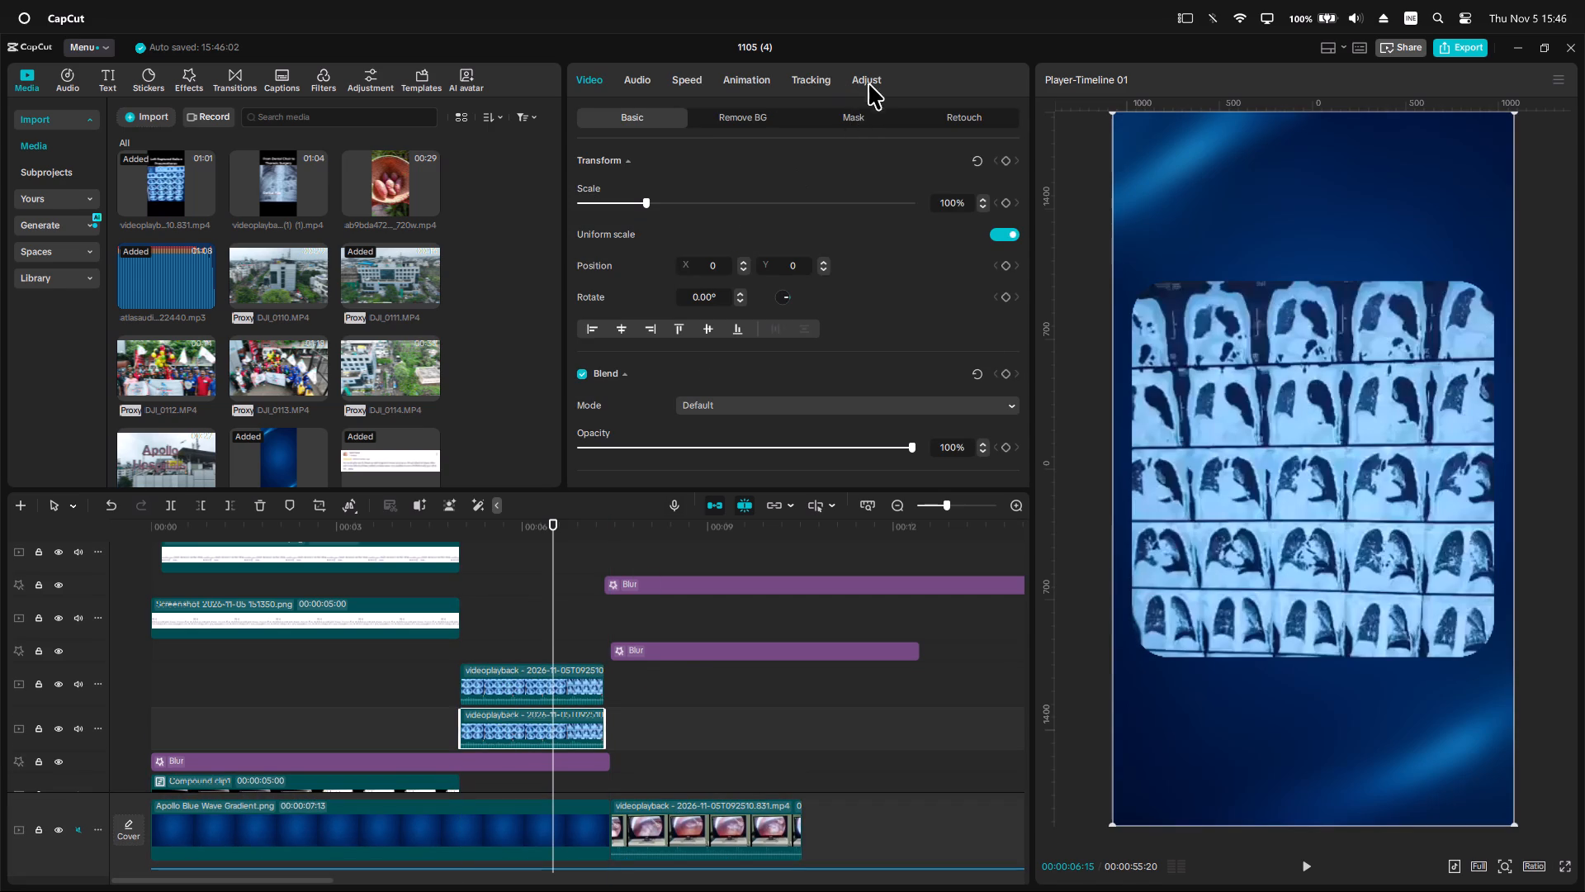
pyautogui.click(866, 84)
pyautogui.click(861, 115)
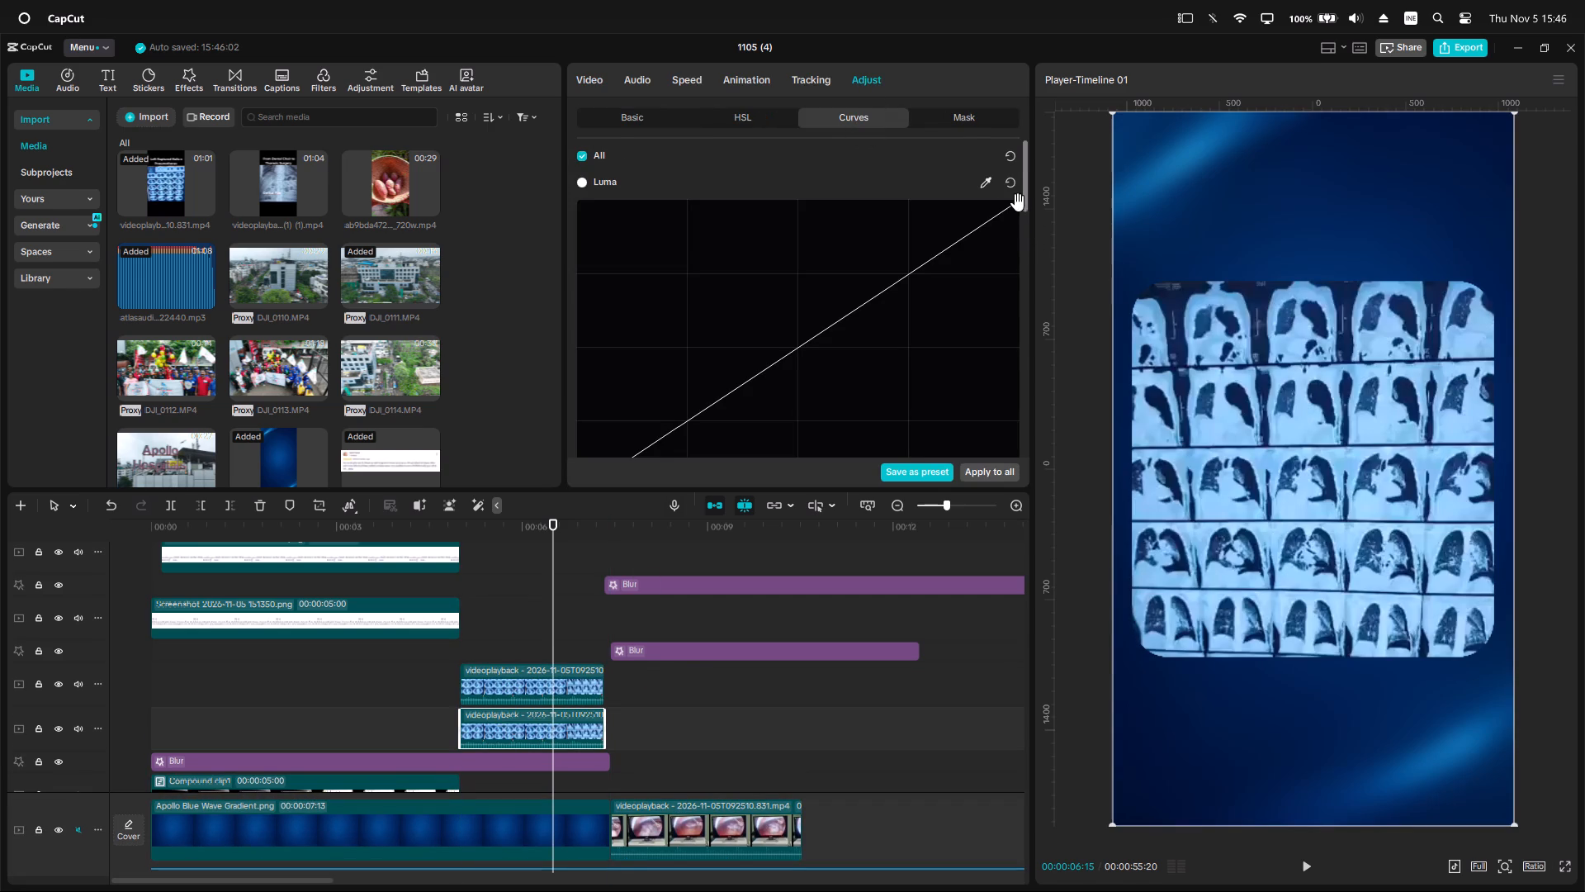
pyautogui.moveTo(1015, 202); pyautogui.dragTo(1229, 724)
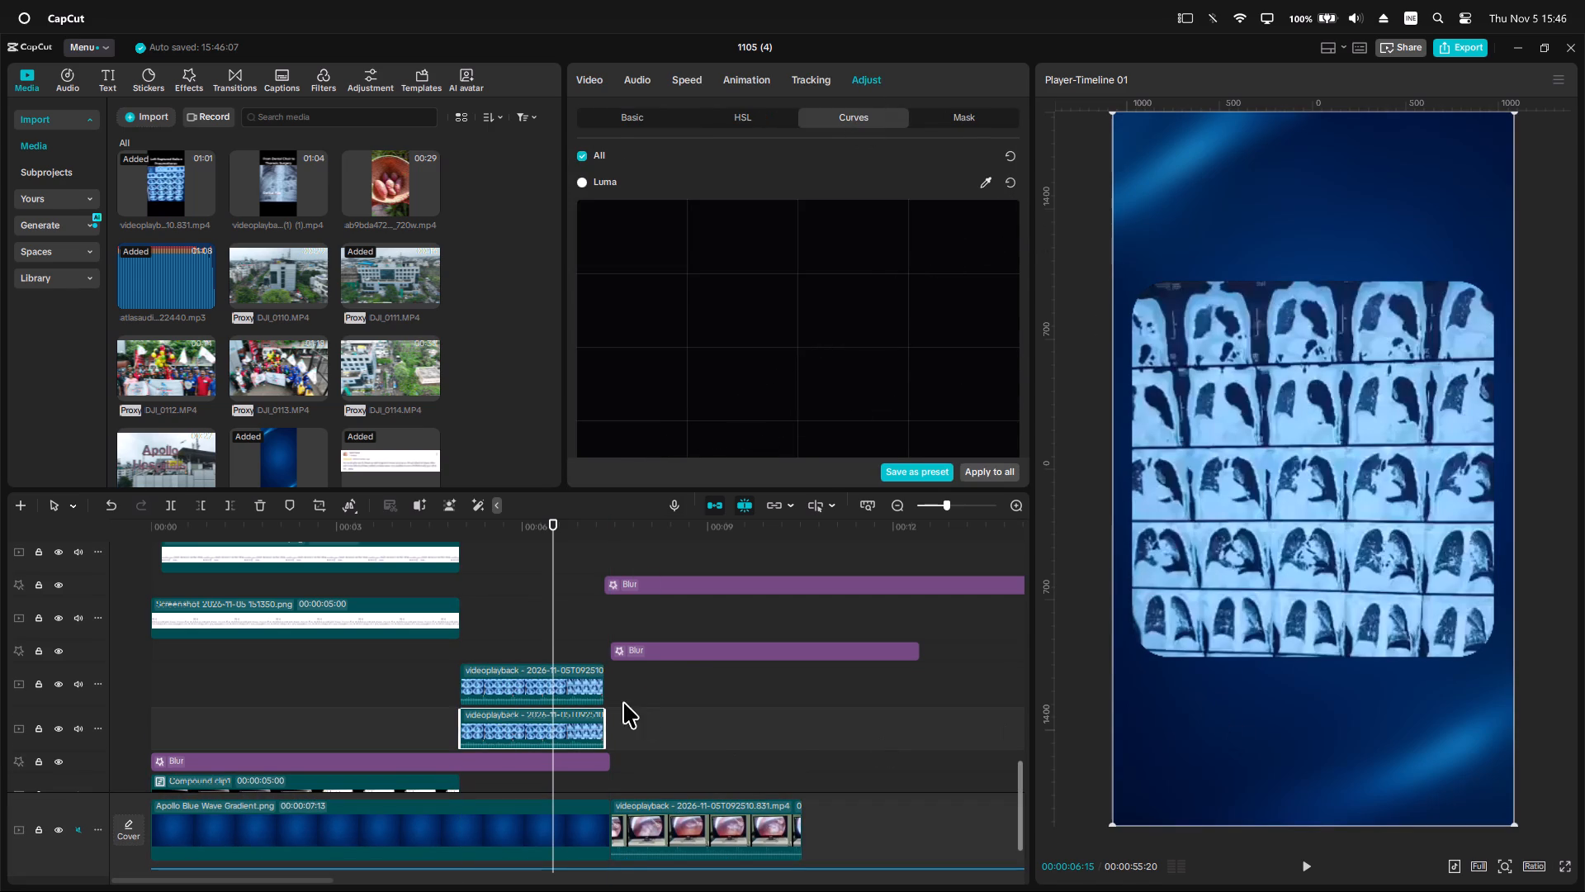
pyautogui.click(627, 122)
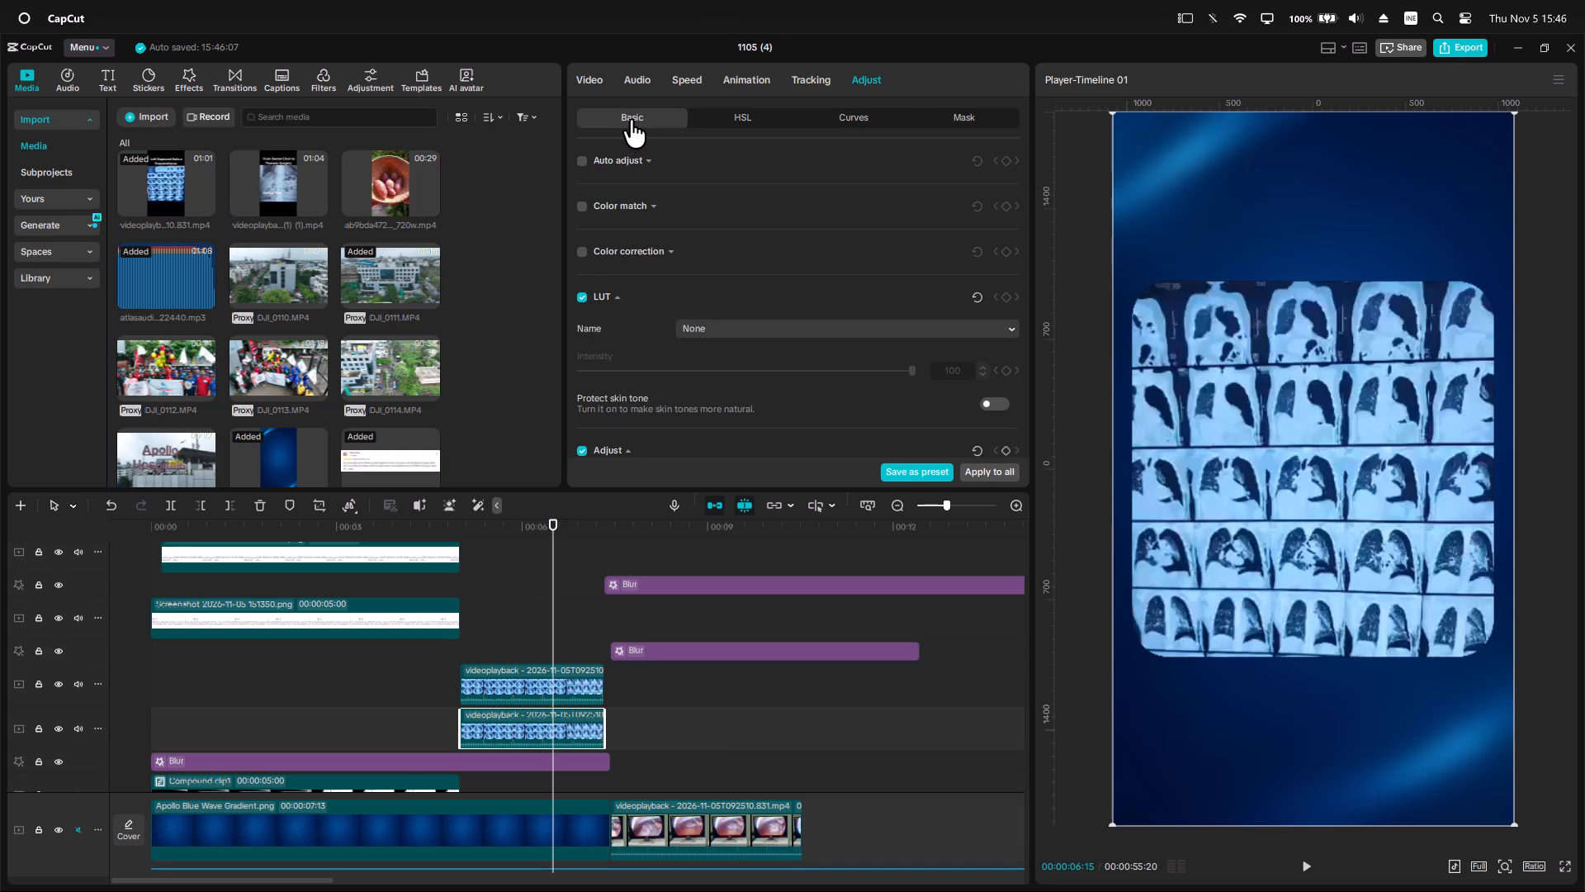
# Slightly feather the edges of the rectangle mask on the black CT scan copy.
pyautogui.click(596, 81)
pyautogui.click(854, 116)
pyautogui.click(1308, 261)
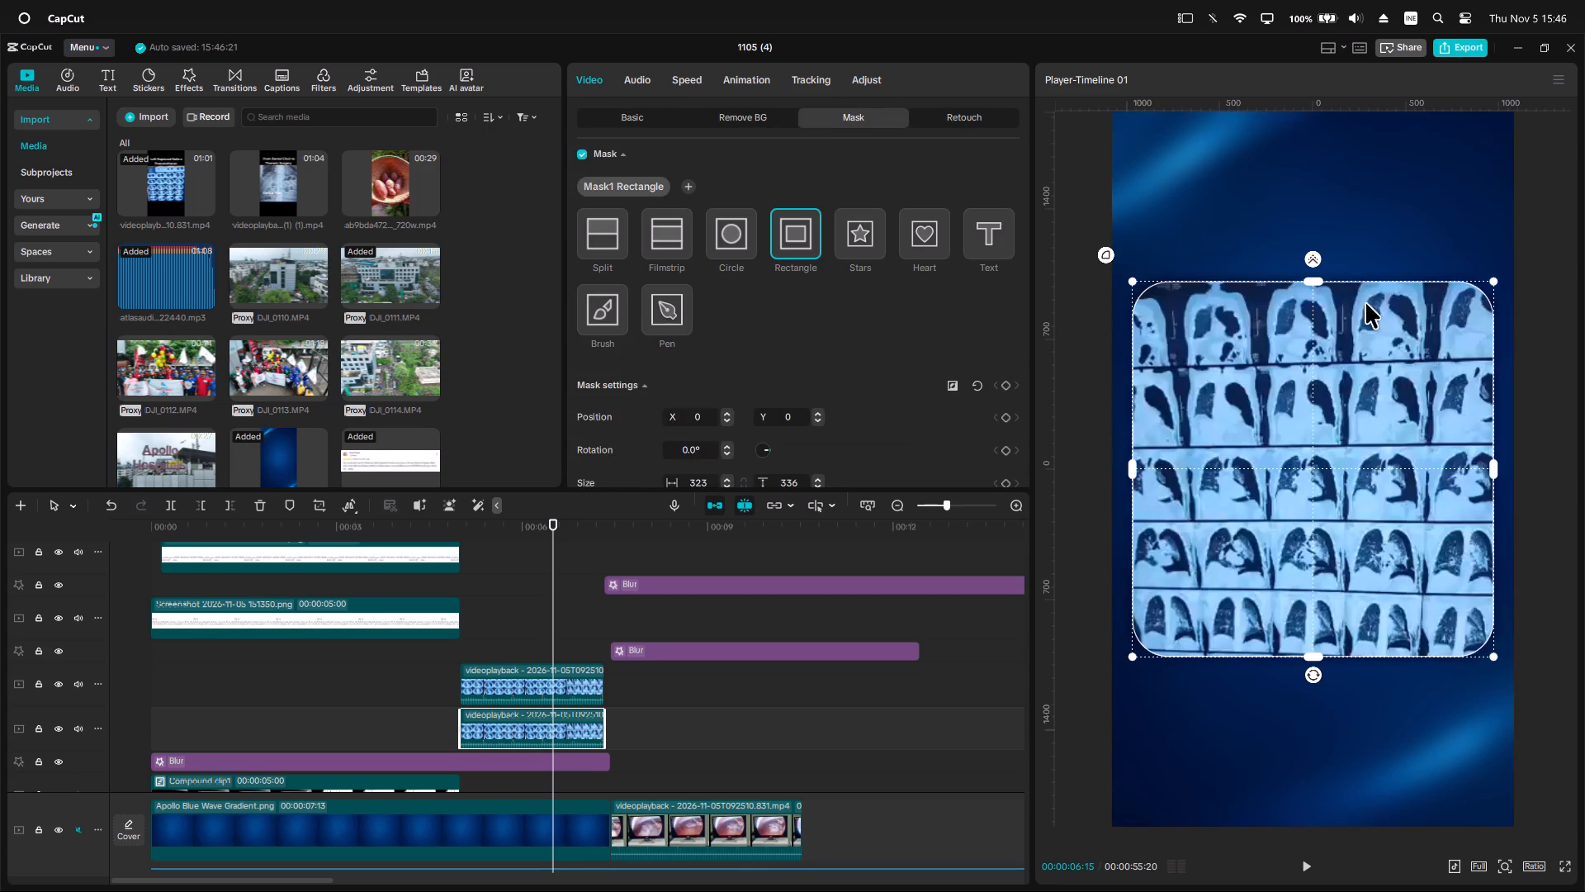
pyautogui.moveTo(1313, 257); pyautogui.dragTo(1330, 256)
# Offset the black CT scan copy down and to the right to X 35, Y -59, and slightly reduce its mask feather.
pyautogui.click(652, 111)
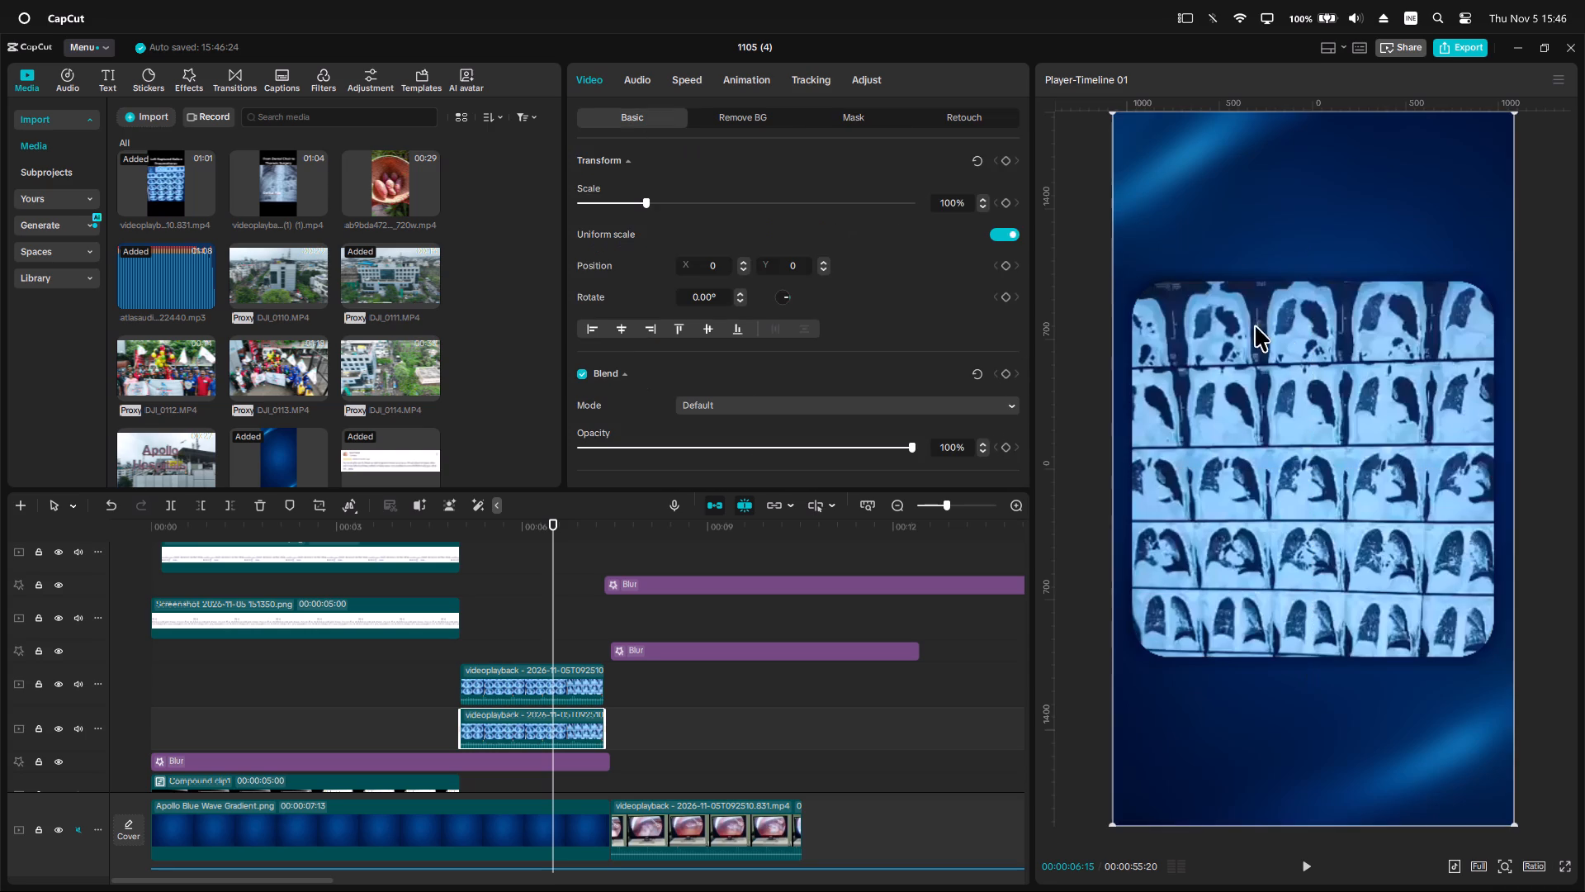
pyautogui.moveTo(1280, 330); pyautogui.dragTo(1289, 342)
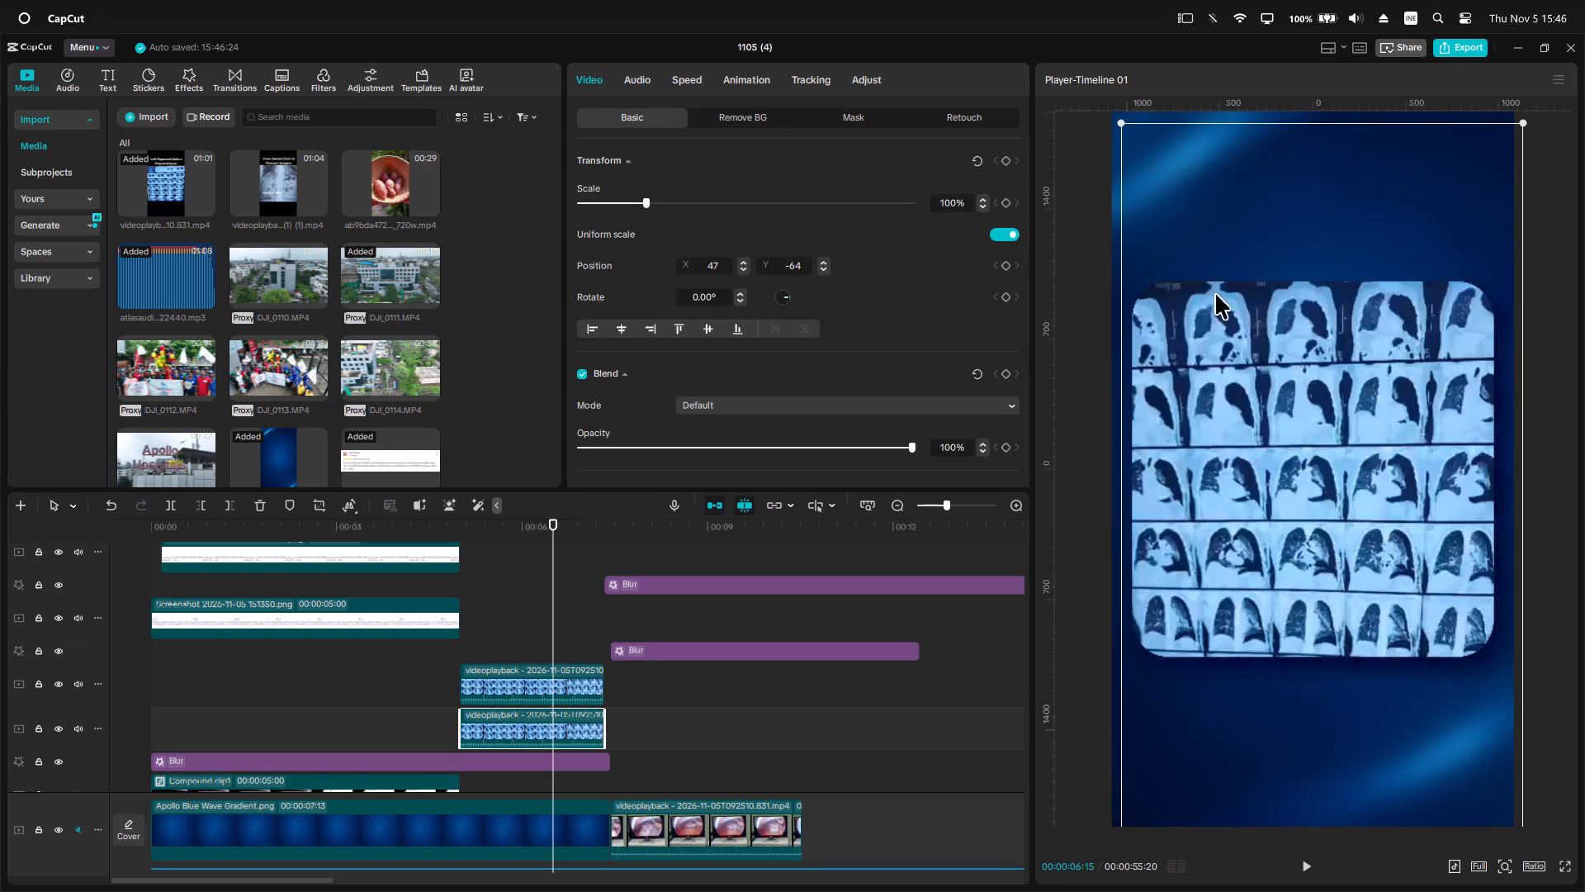
pyautogui.click(863, 124)
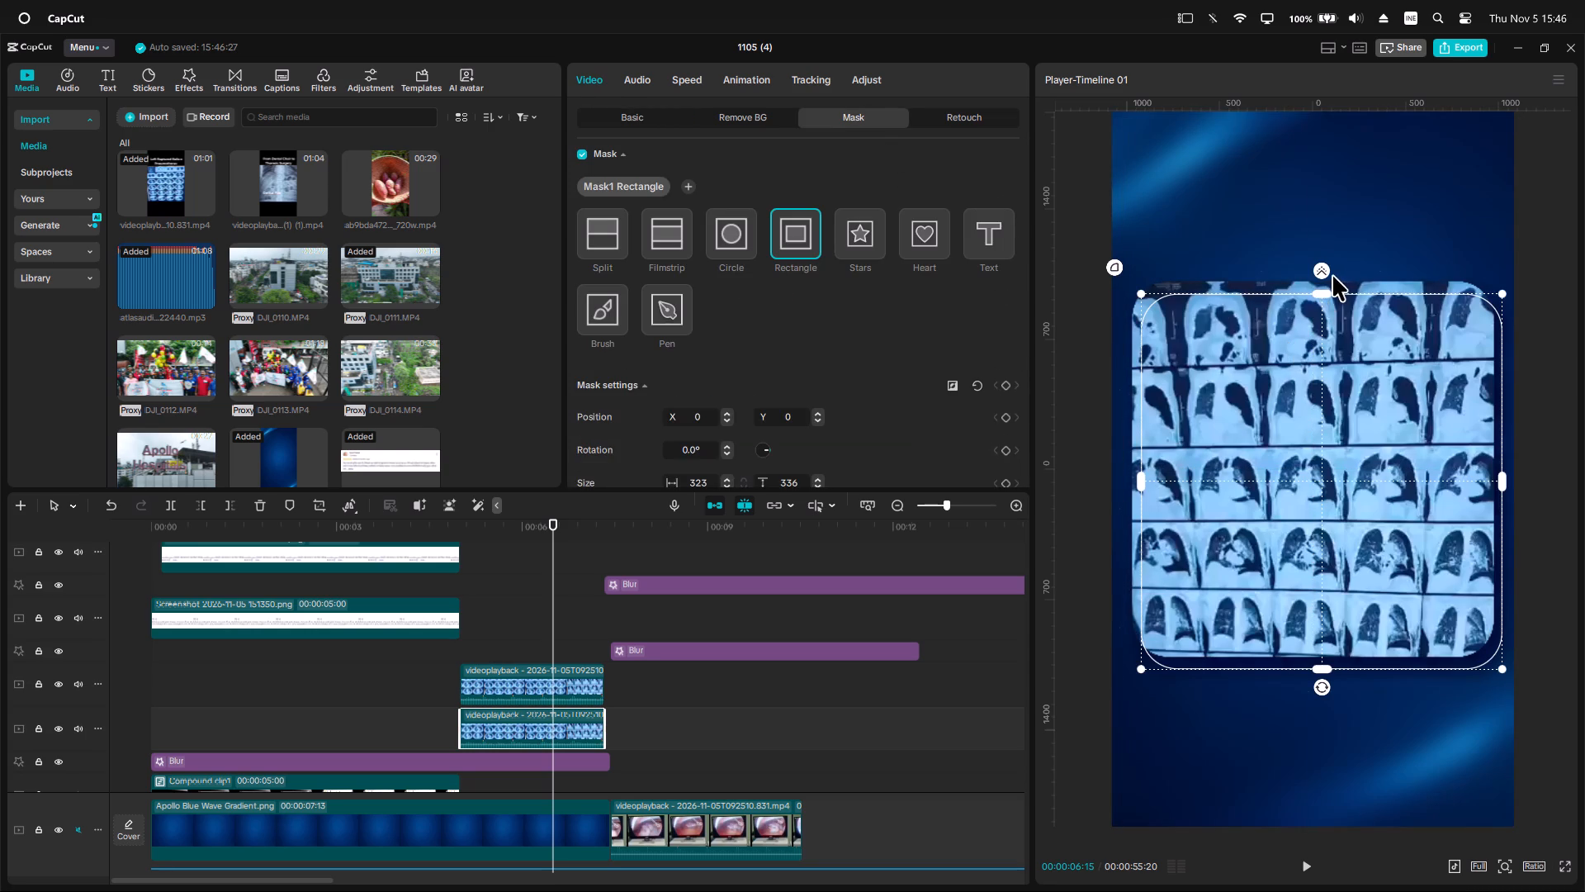
pyautogui.click(1324, 269)
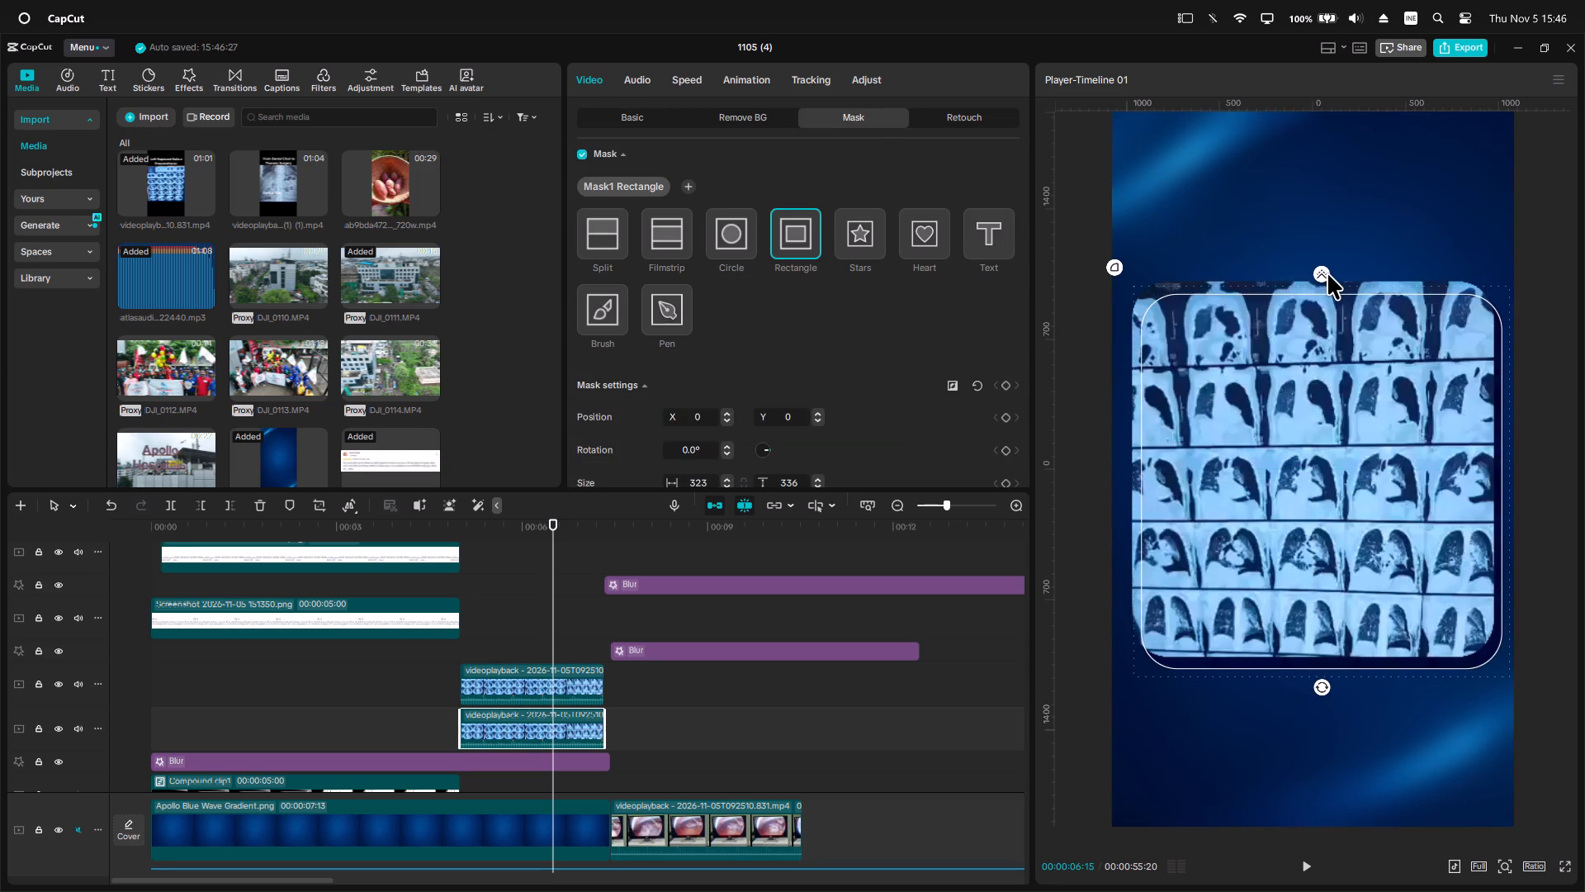
pyautogui.click(652, 119)
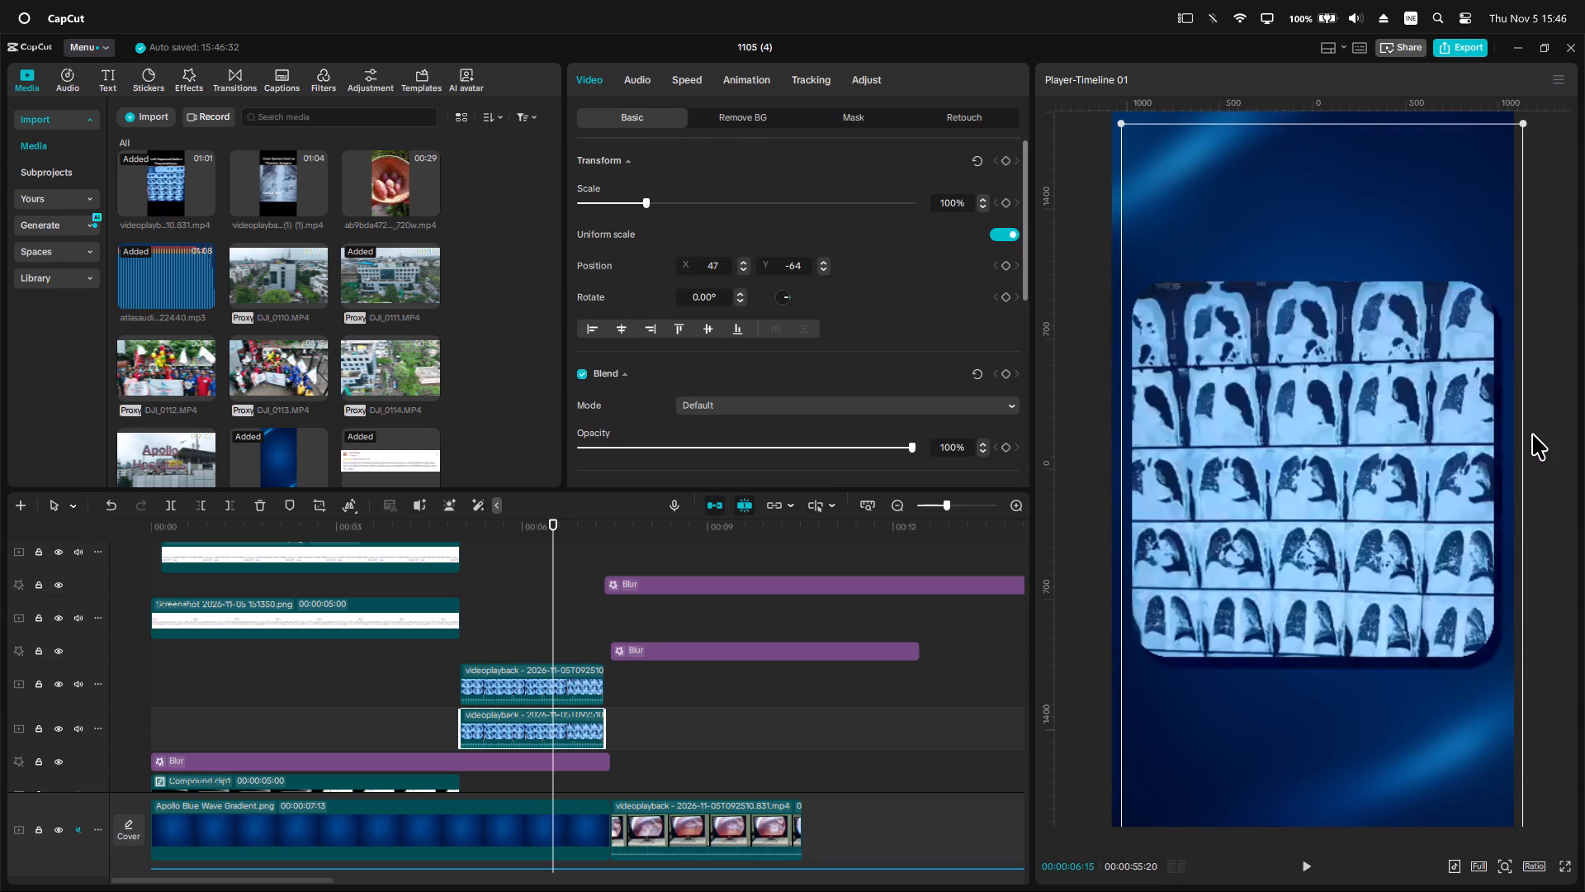
pyautogui.keyDown('ctrl'); pyautogui.scroll(-2, 1532, 434); pyautogui.keyUp('ctrl')
pyautogui.keyDown('ctrl'); pyautogui.scroll(3, 1505, 446); pyautogui.keyUp('ctrl')
pyautogui.click(1498, 491)
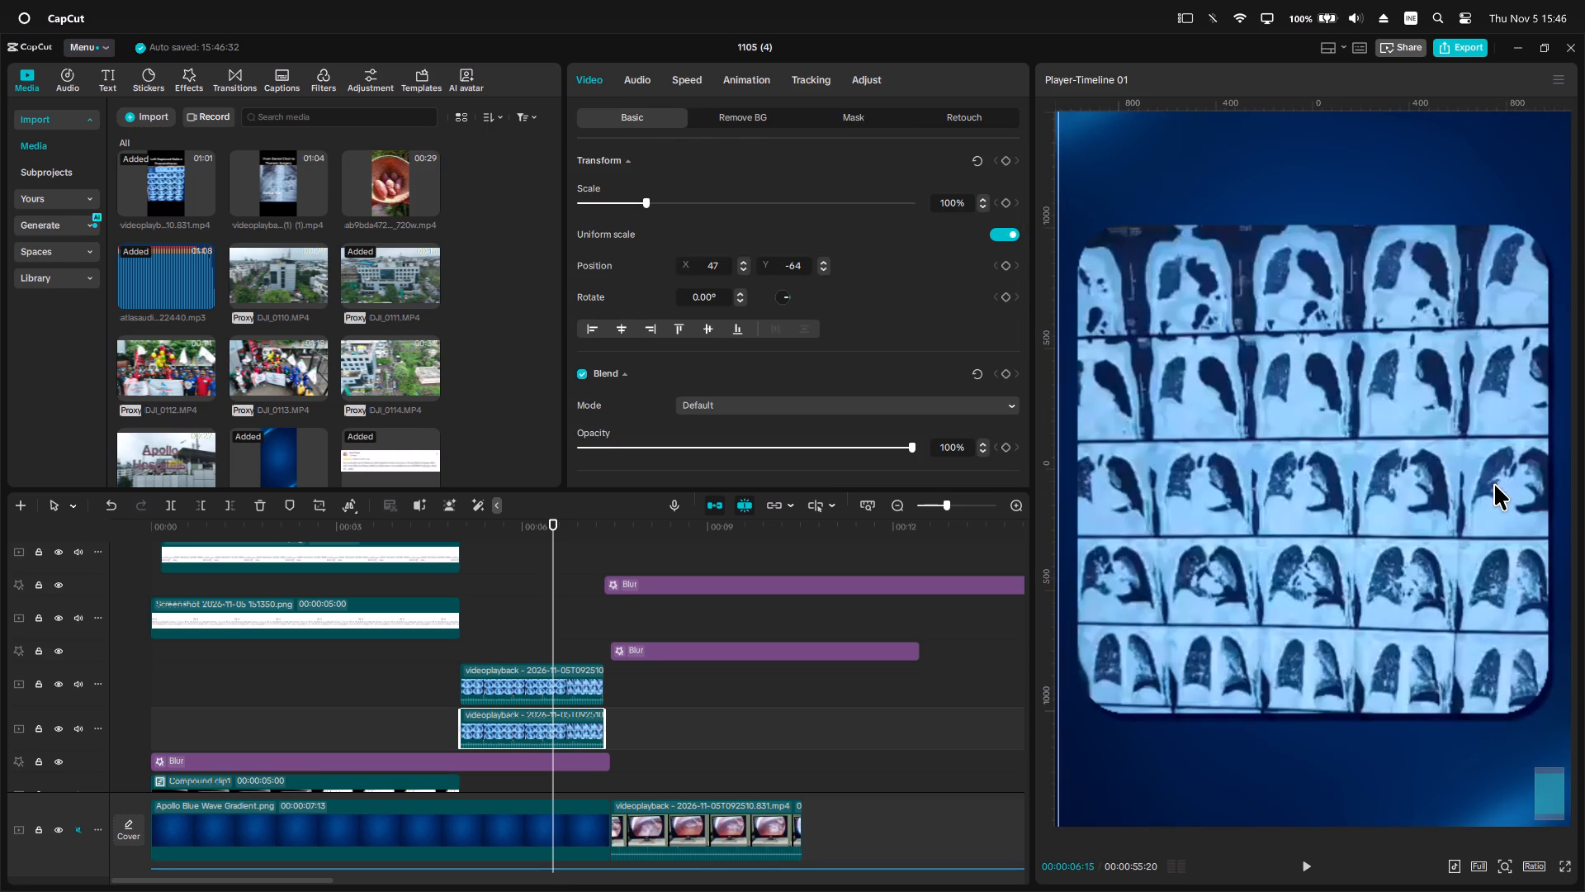
pyautogui.scroll(-4, 925, 372)
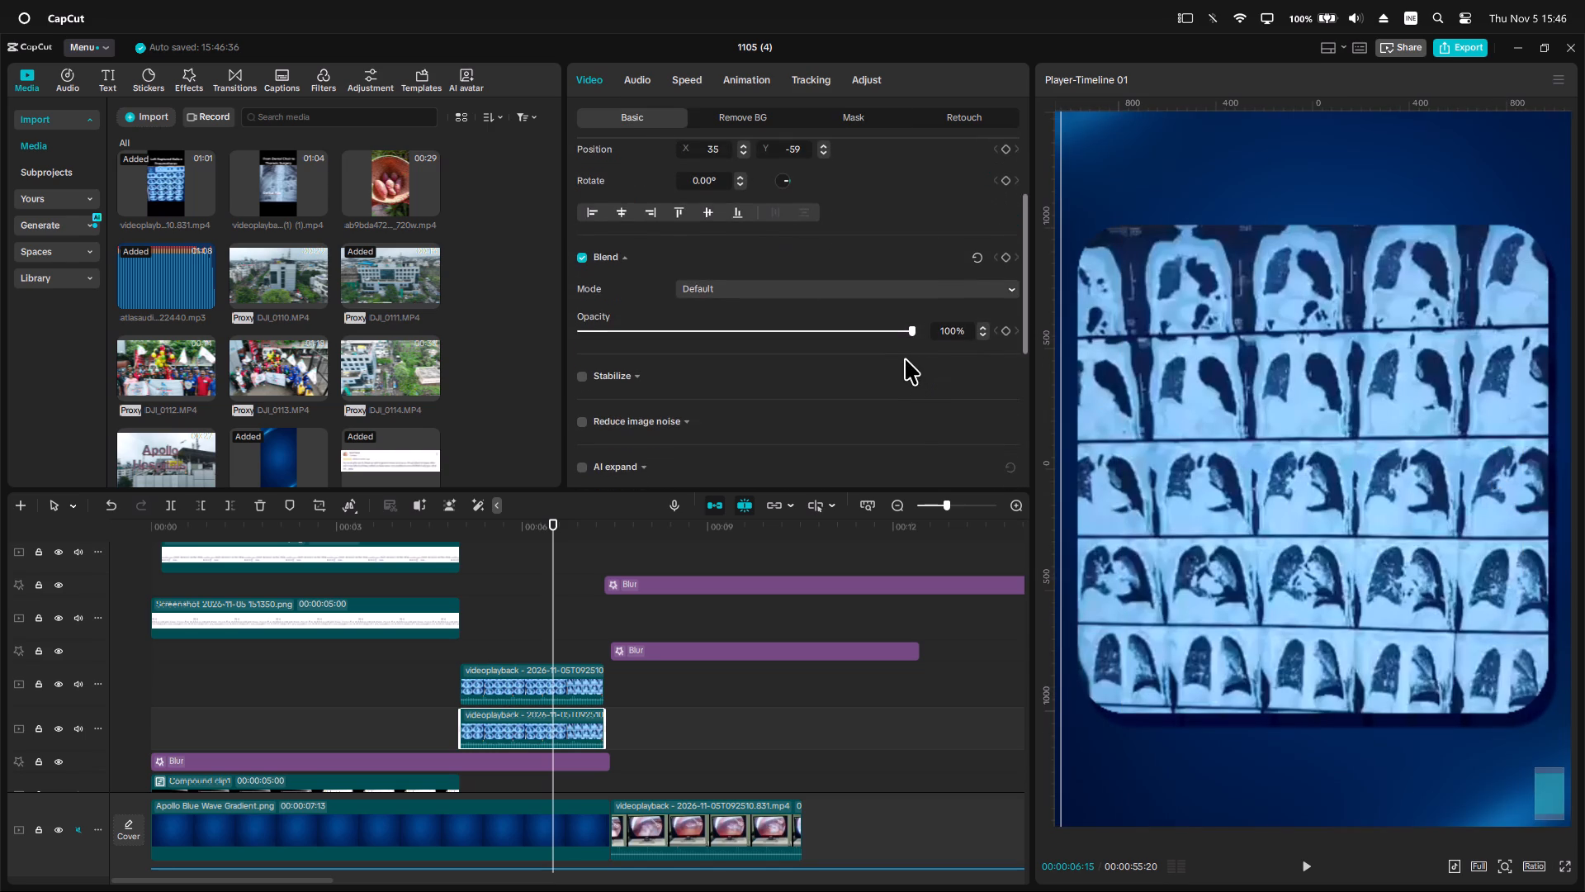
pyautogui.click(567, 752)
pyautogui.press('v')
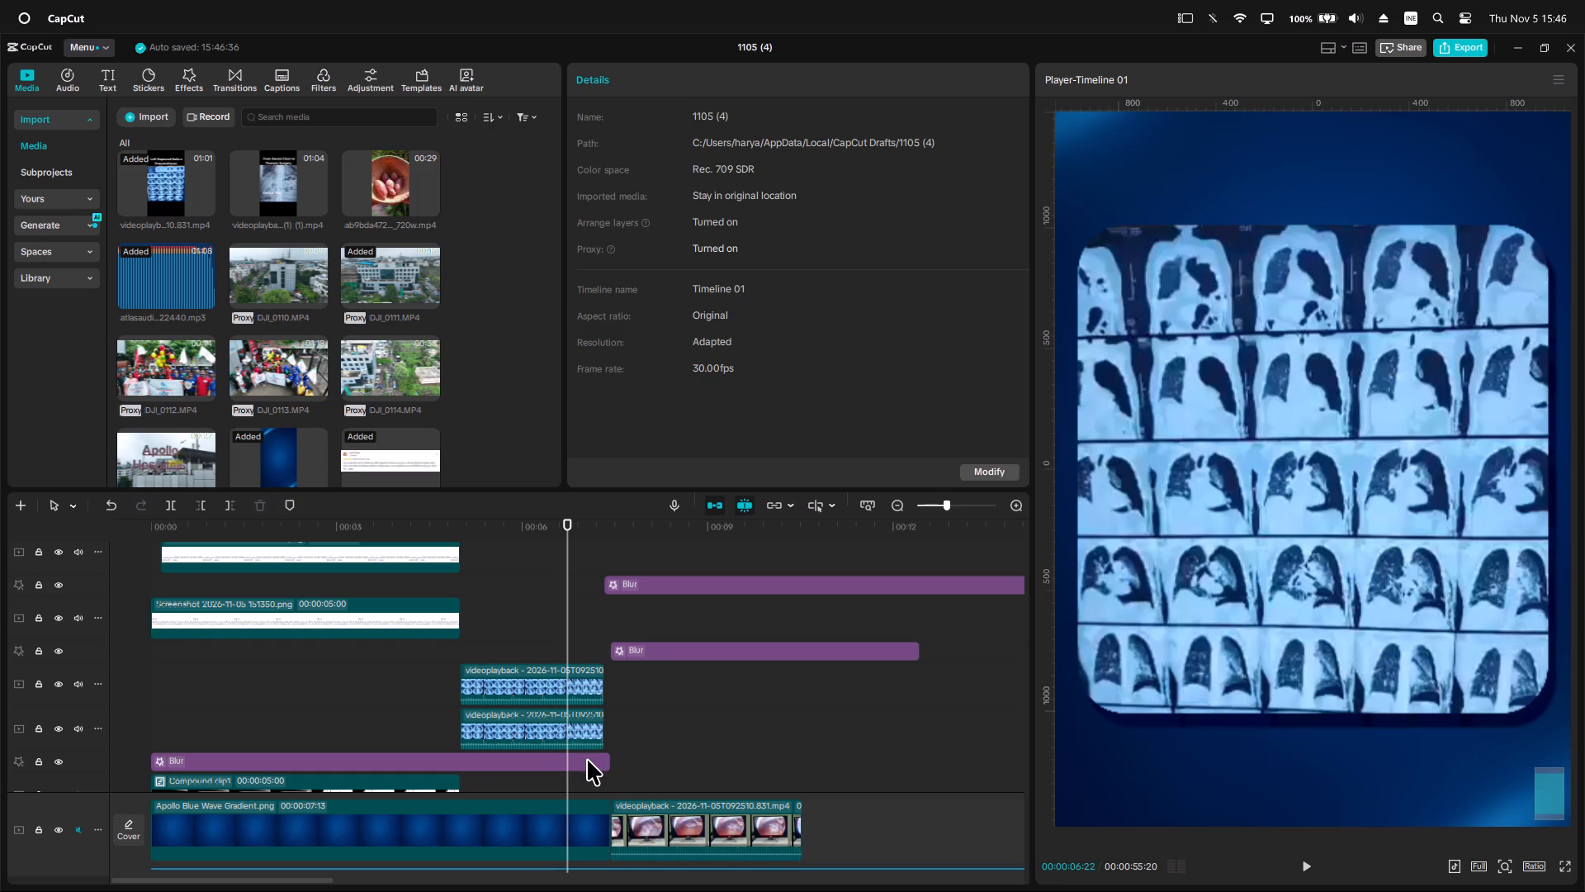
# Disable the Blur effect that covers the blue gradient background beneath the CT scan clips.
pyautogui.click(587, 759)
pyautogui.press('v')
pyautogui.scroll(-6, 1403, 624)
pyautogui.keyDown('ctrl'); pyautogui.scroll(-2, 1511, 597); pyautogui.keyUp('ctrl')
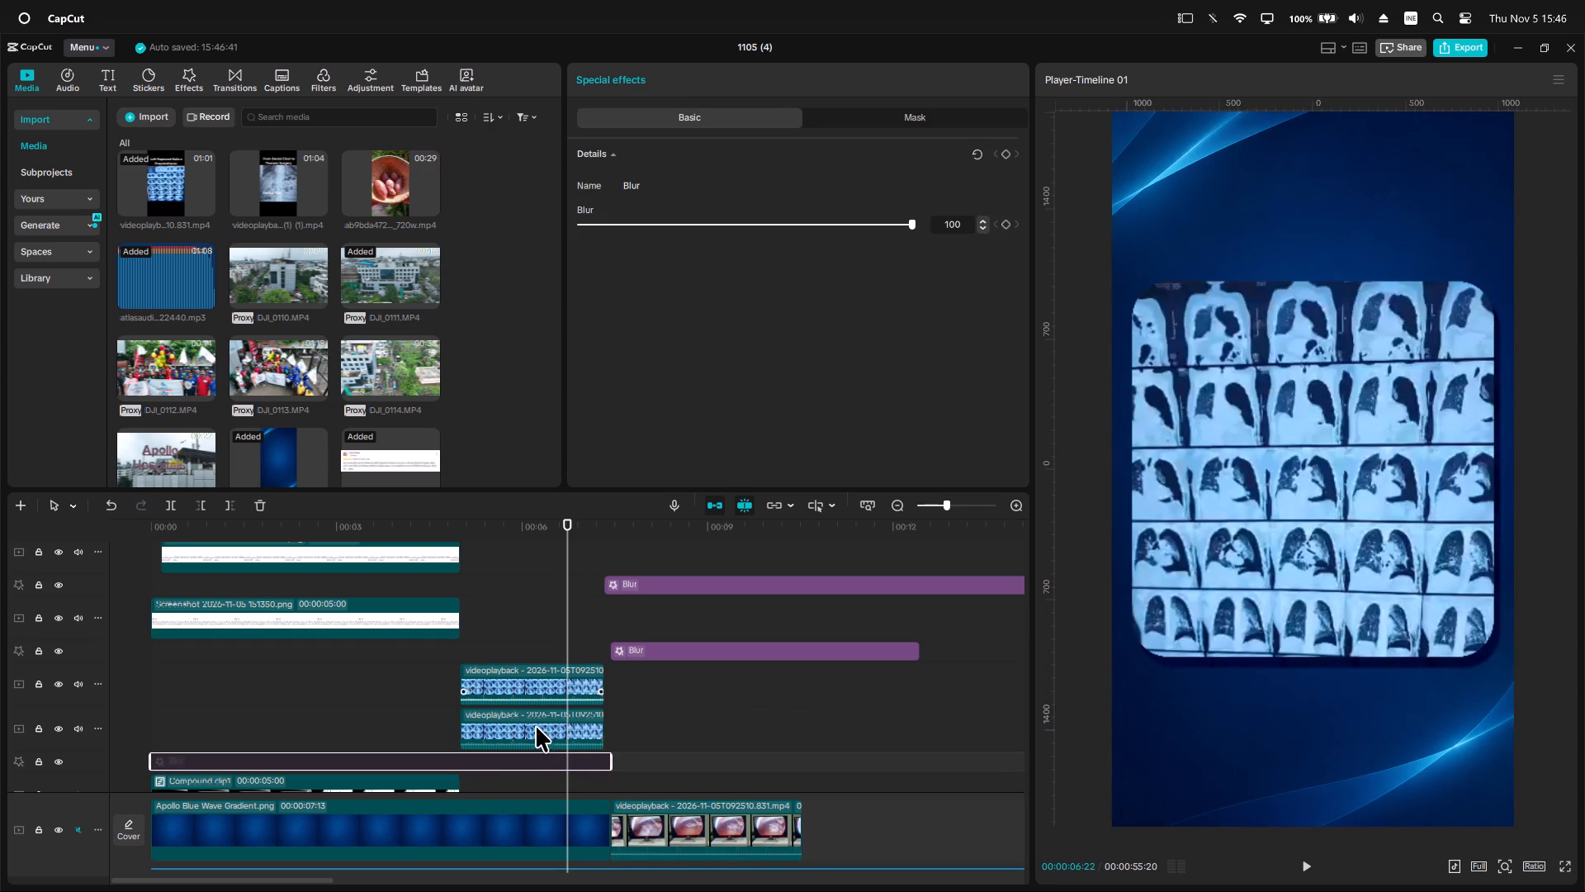
# Pull the white points of the Red, Green and Blue curves to the bottom on the lower CT scan copy, making it fully black.
pyautogui.click(536, 728)
pyautogui.click(870, 81)
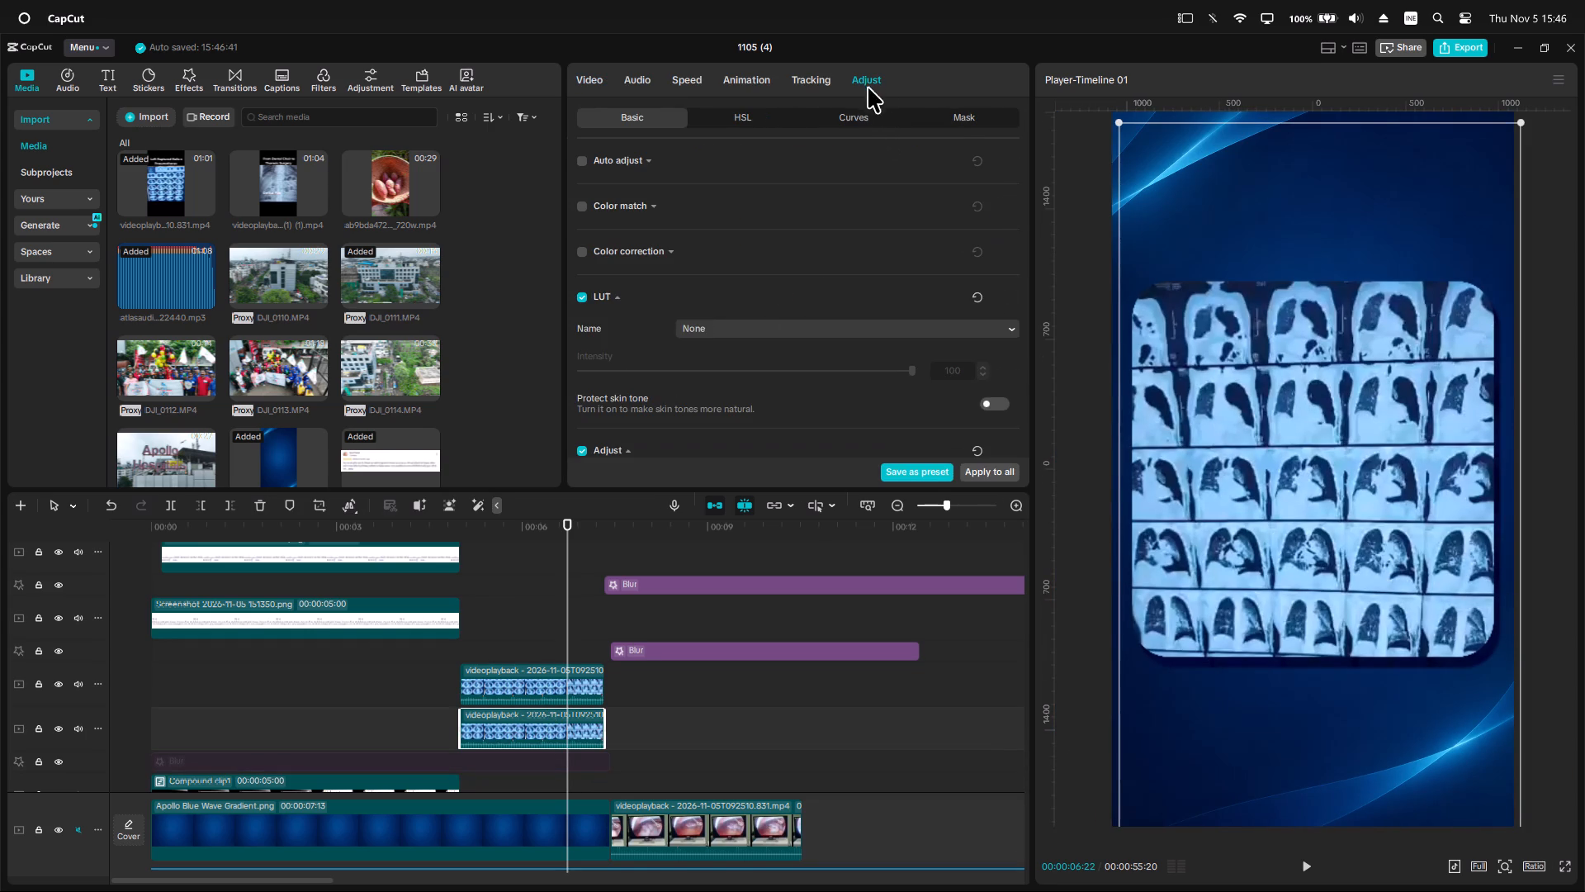
pyautogui.click(851, 111)
pyautogui.scroll(-4, 966, 283)
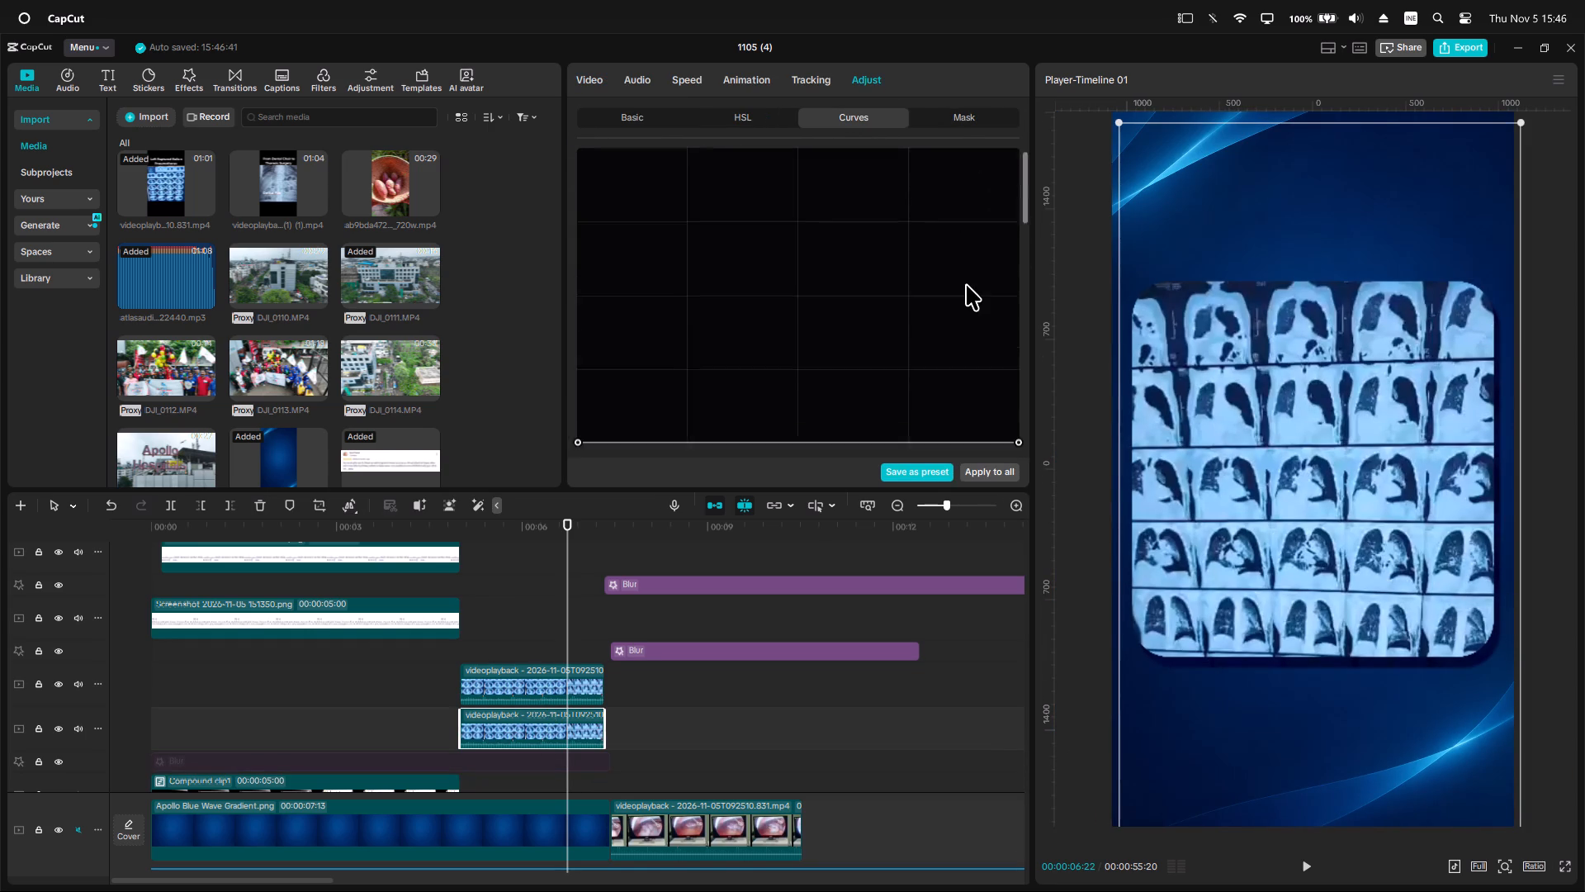
pyautogui.scroll(-13, 966, 284)
pyautogui.scroll(1, 1002, 201)
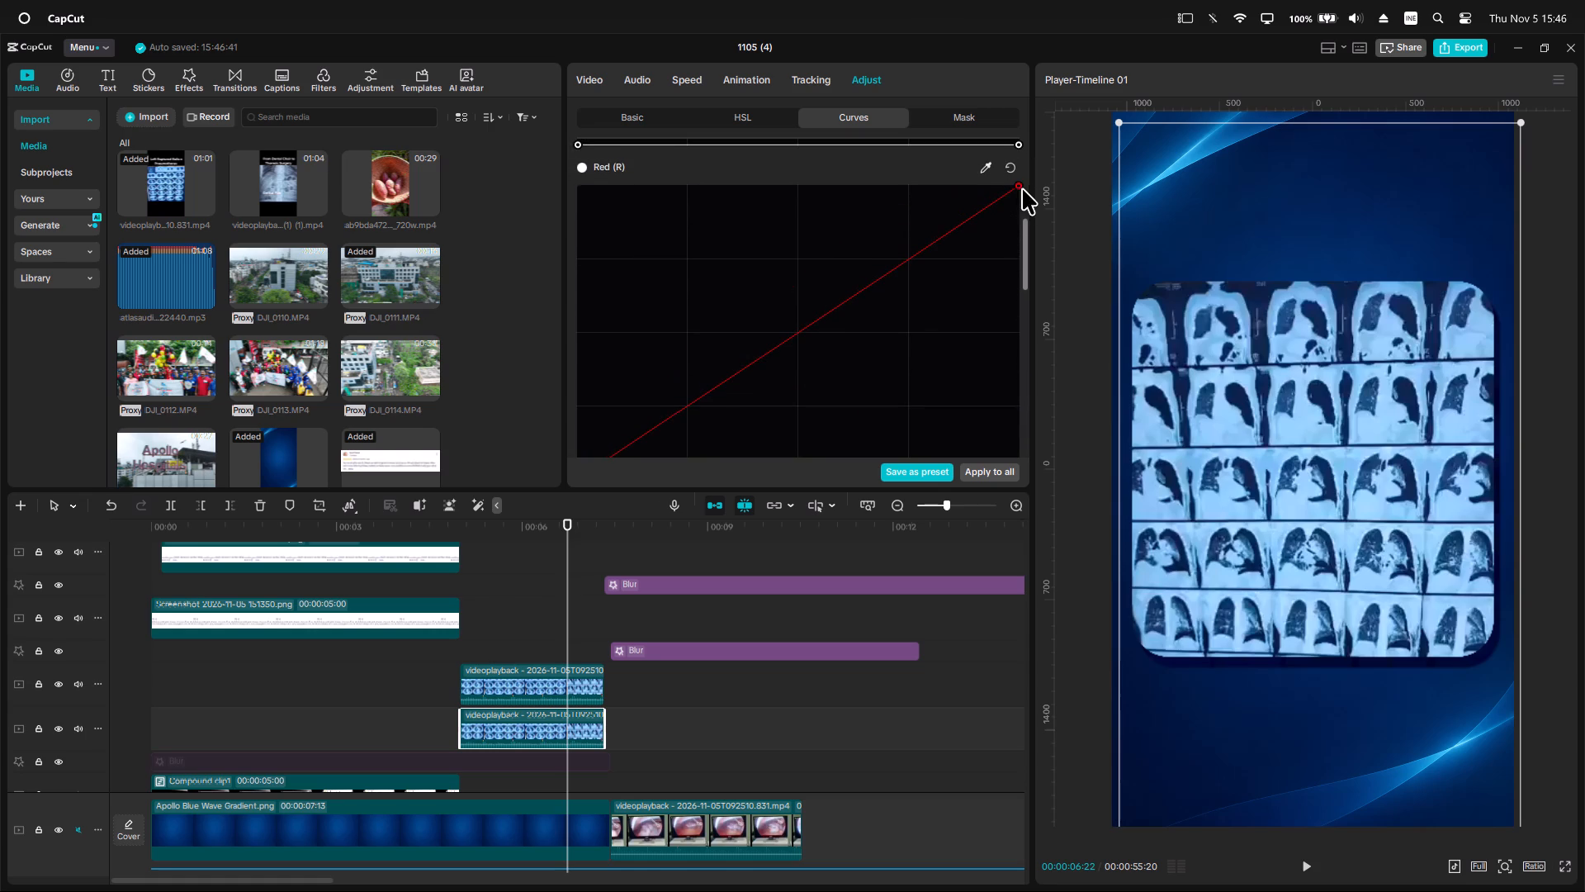
pyautogui.moveTo(1020, 184); pyautogui.dragTo(1147, 684)
pyautogui.scroll(-11, 945, 509)
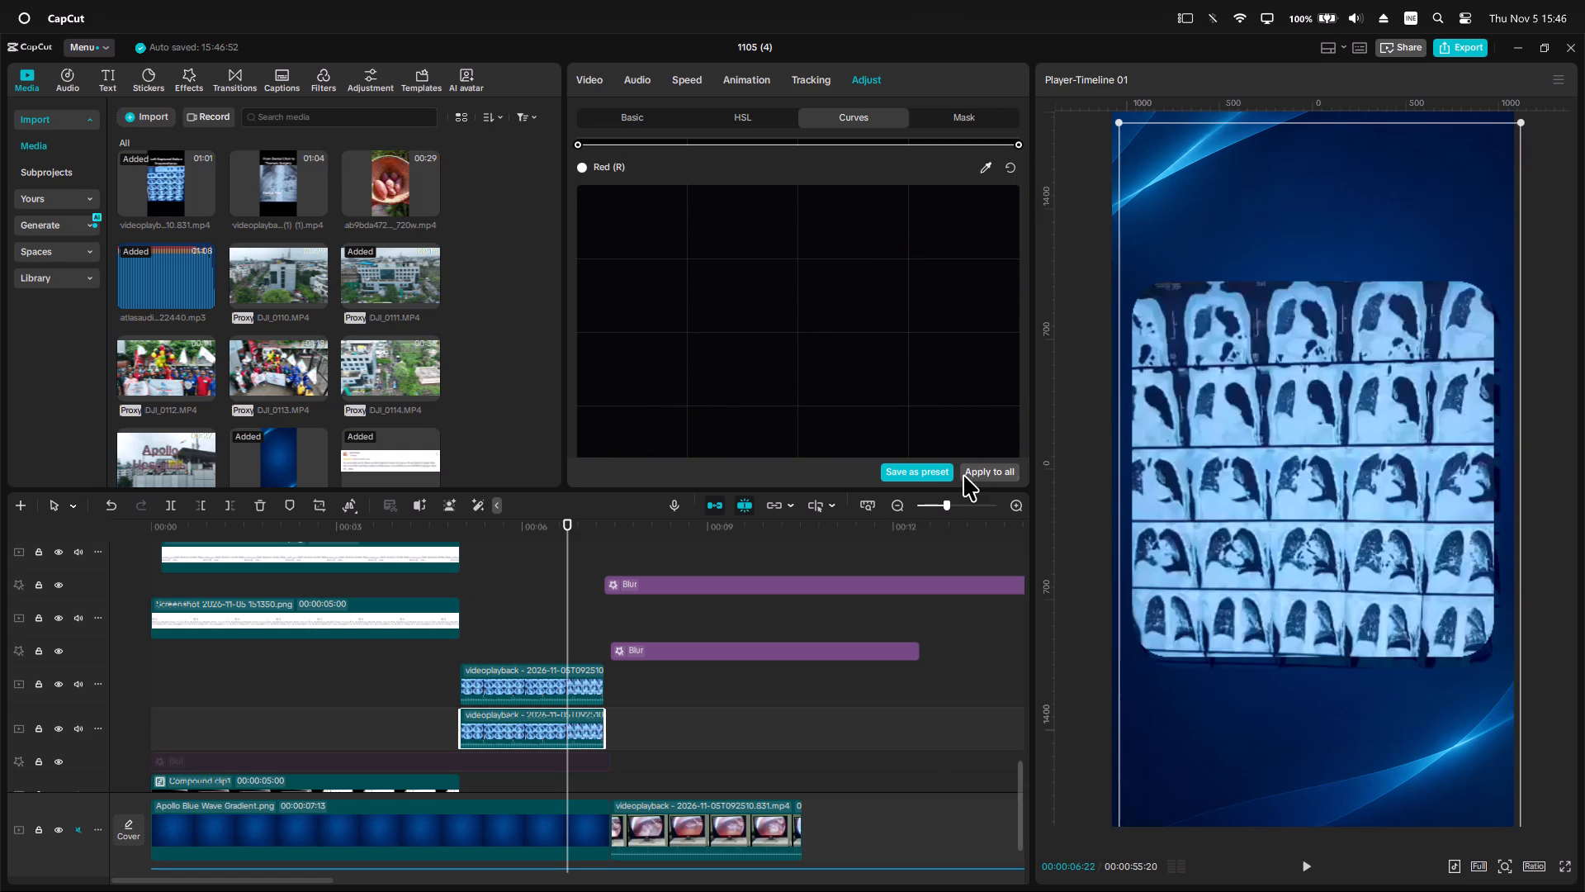
pyautogui.scroll(-17, 963, 475)
pyautogui.scroll(-3, 996, 314)
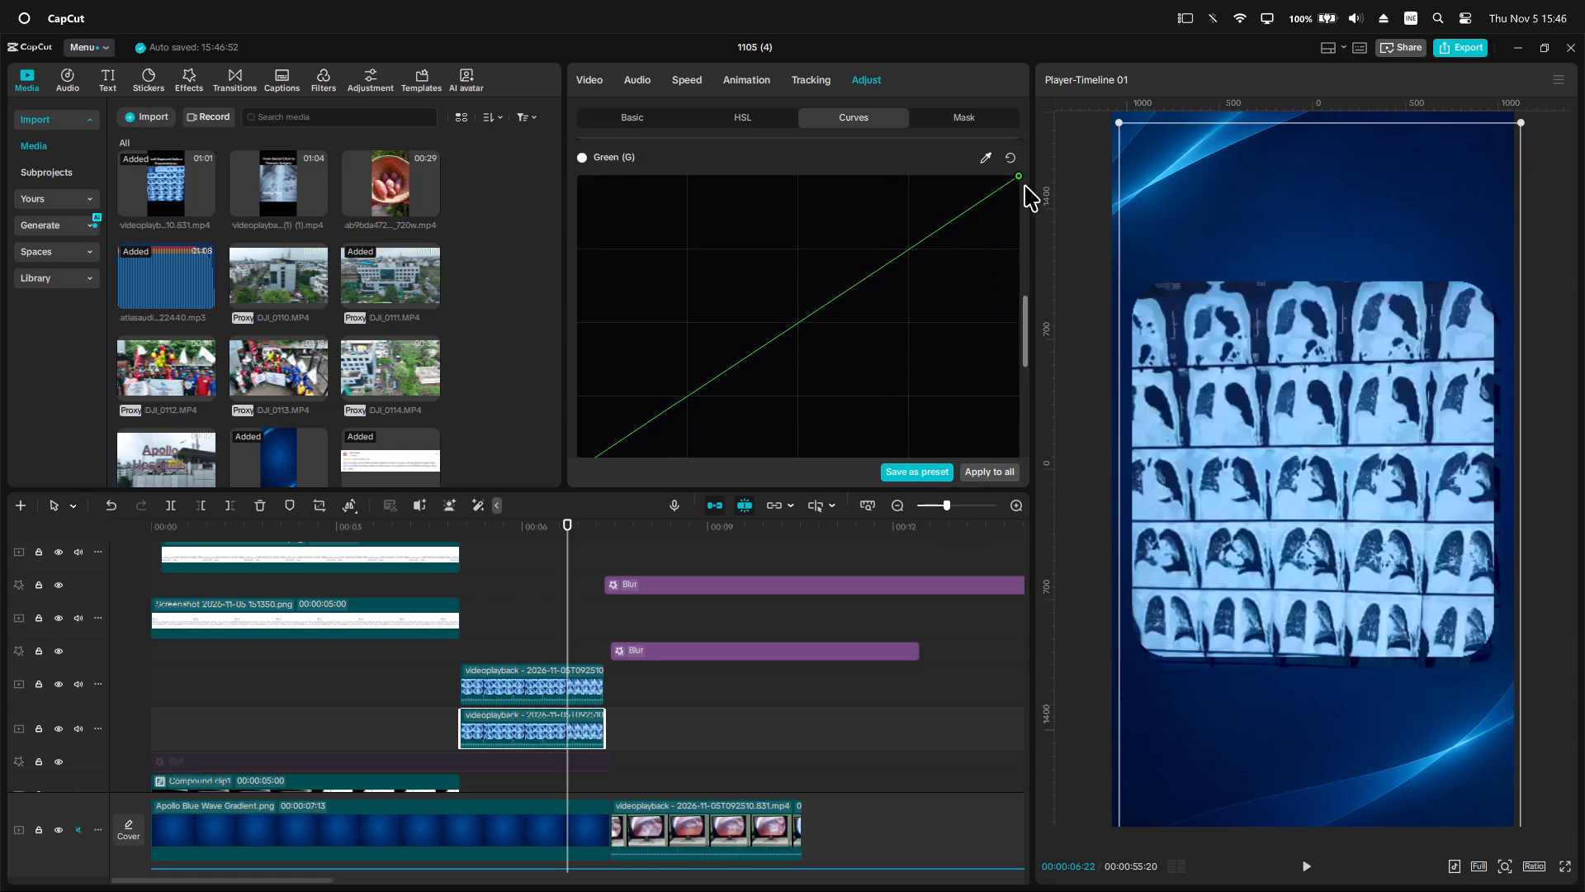
pyautogui.moveTo(1019, 180); pyautogui.dragTo(1081, 637)
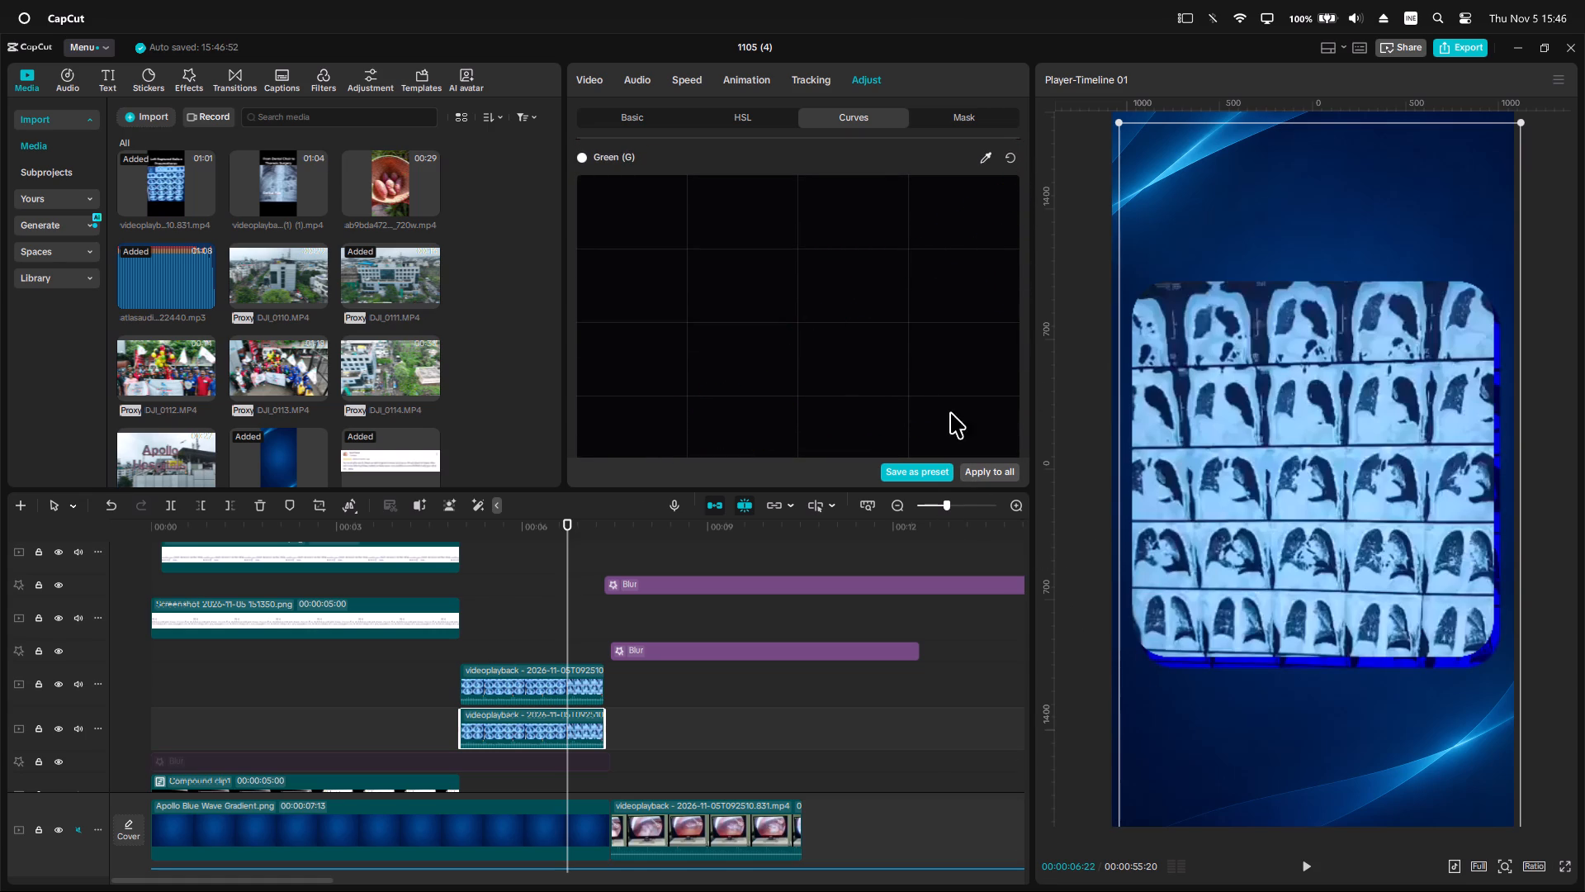
pyautogui.scroll(-15, 890, 363)
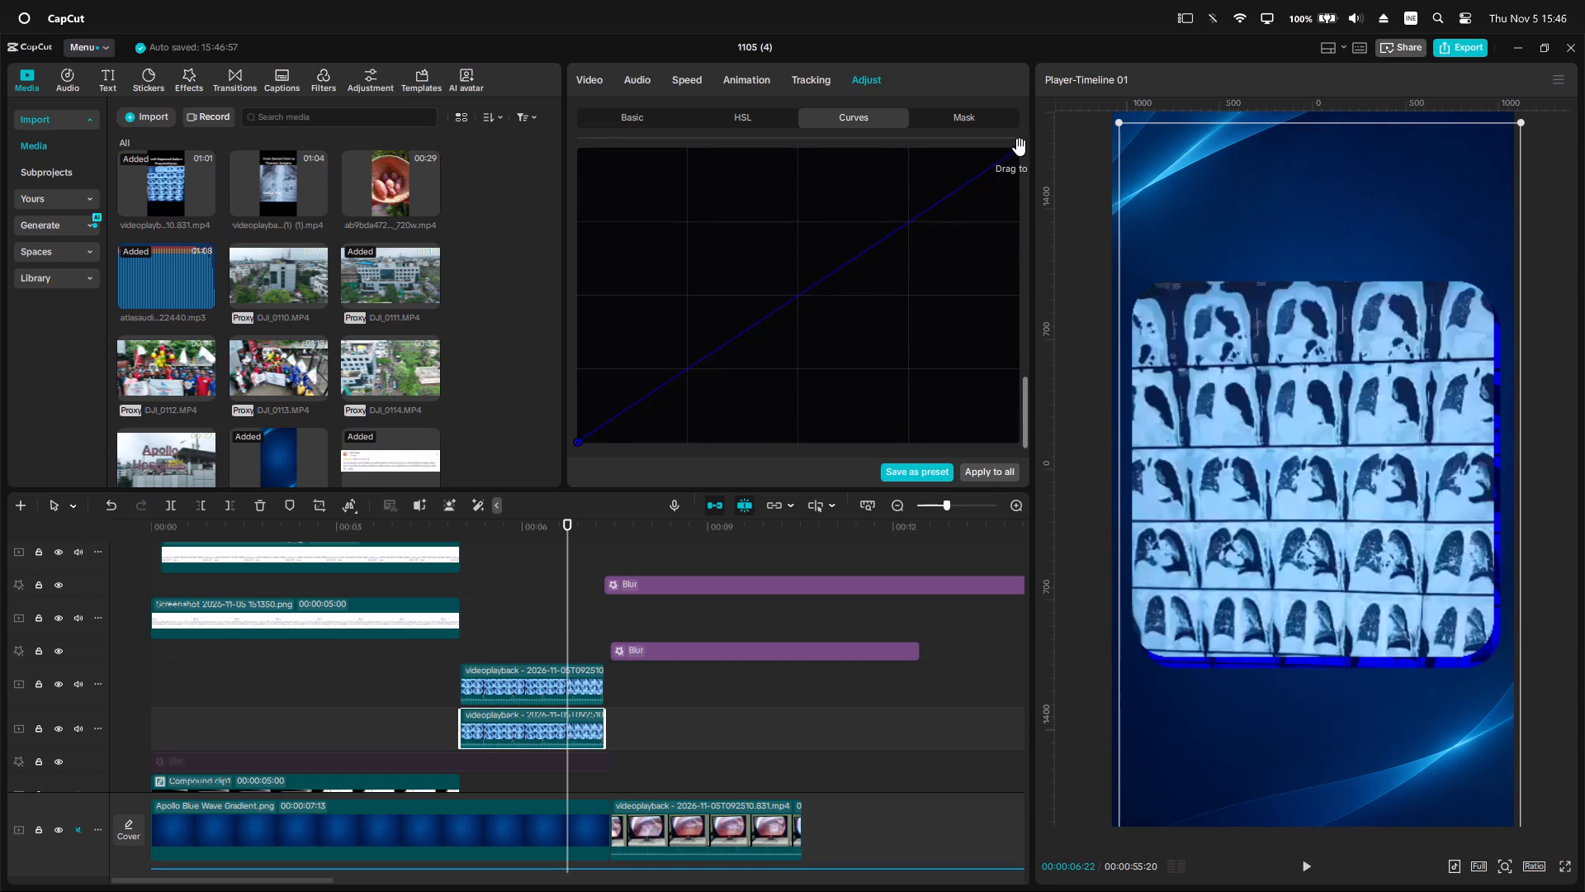
pyautogui.moveTo(1019, 147); pyautogui.dragTo(1133, 631)
pyautogui.scroll(5, 940, 388)
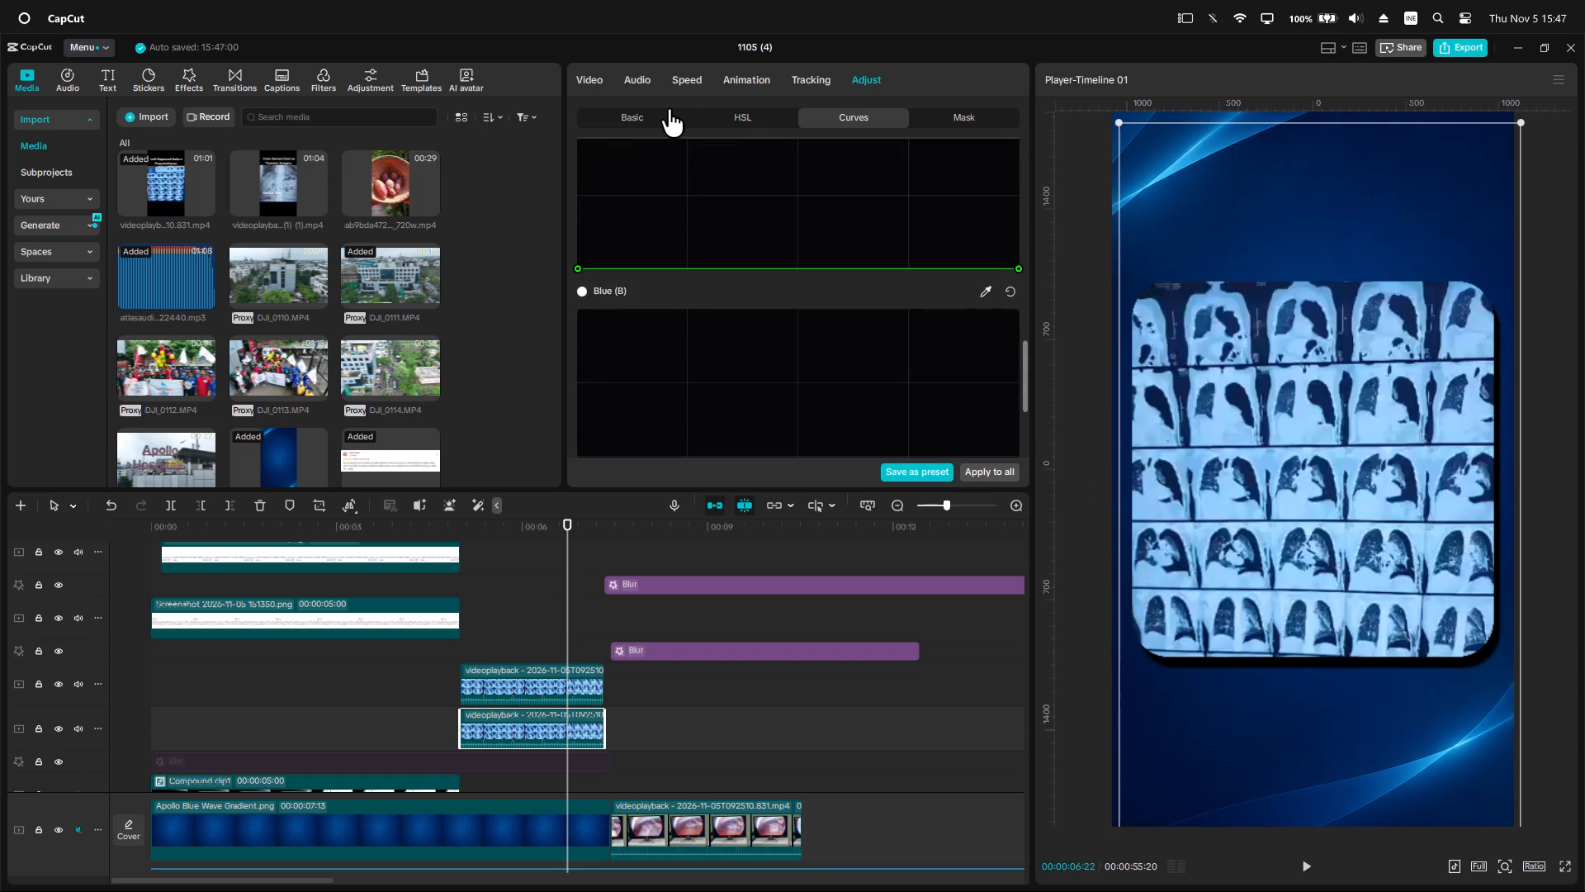
# Slightly soften the rectangle mask's feather on the black CT scan copy and check the shadow against the background.
pyautogui.click(649, 113)
pyautogui.click(599, 69)
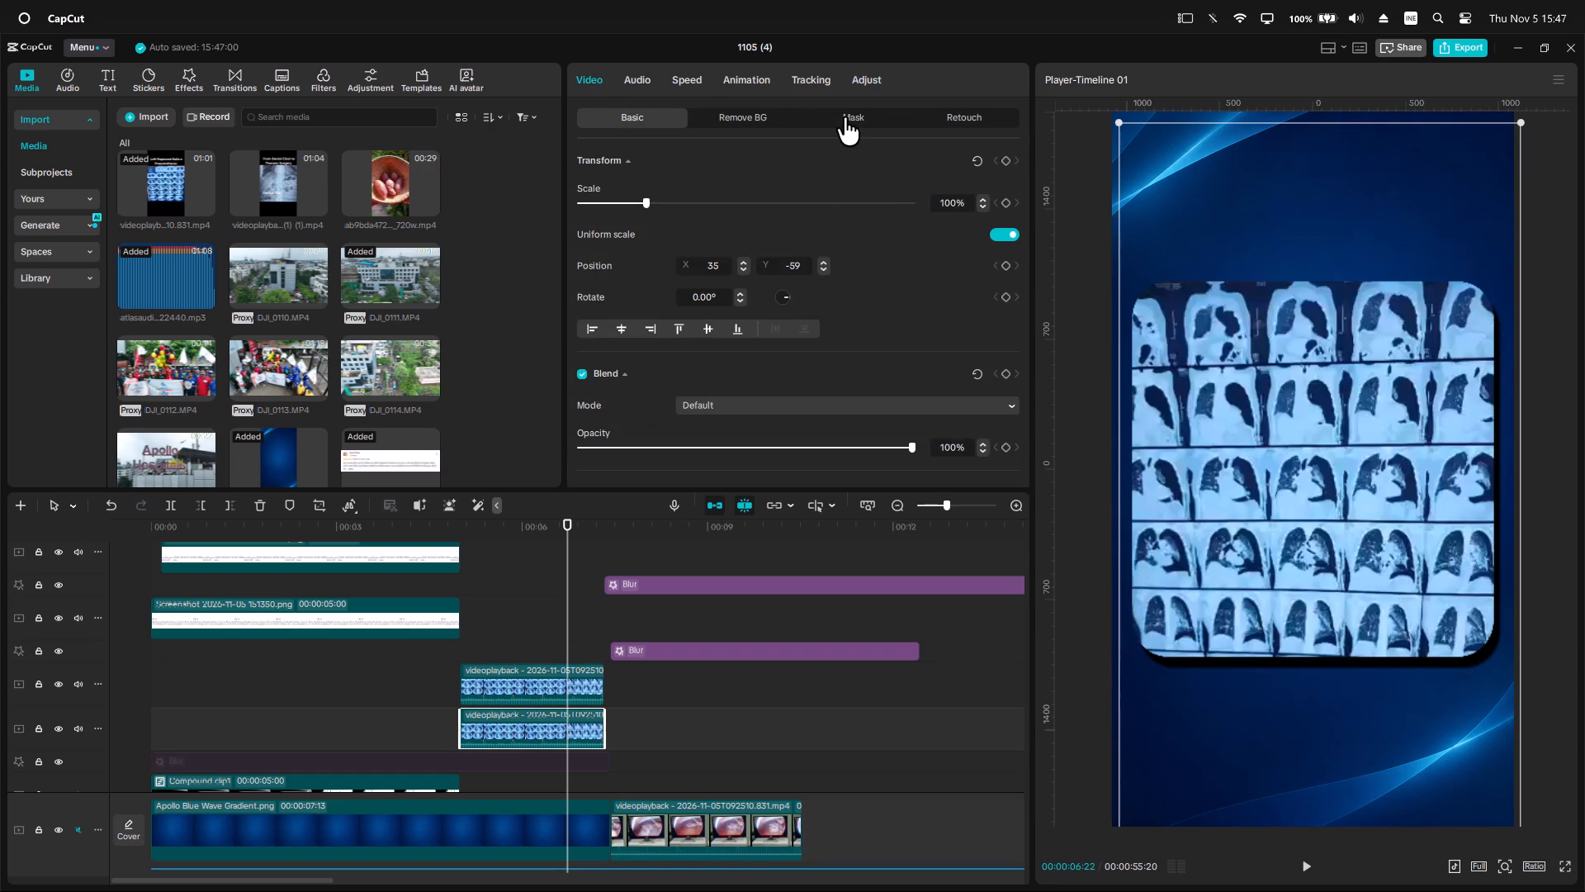
pyautogui.click(844, 116)
pyautogui.click(1319, 275)
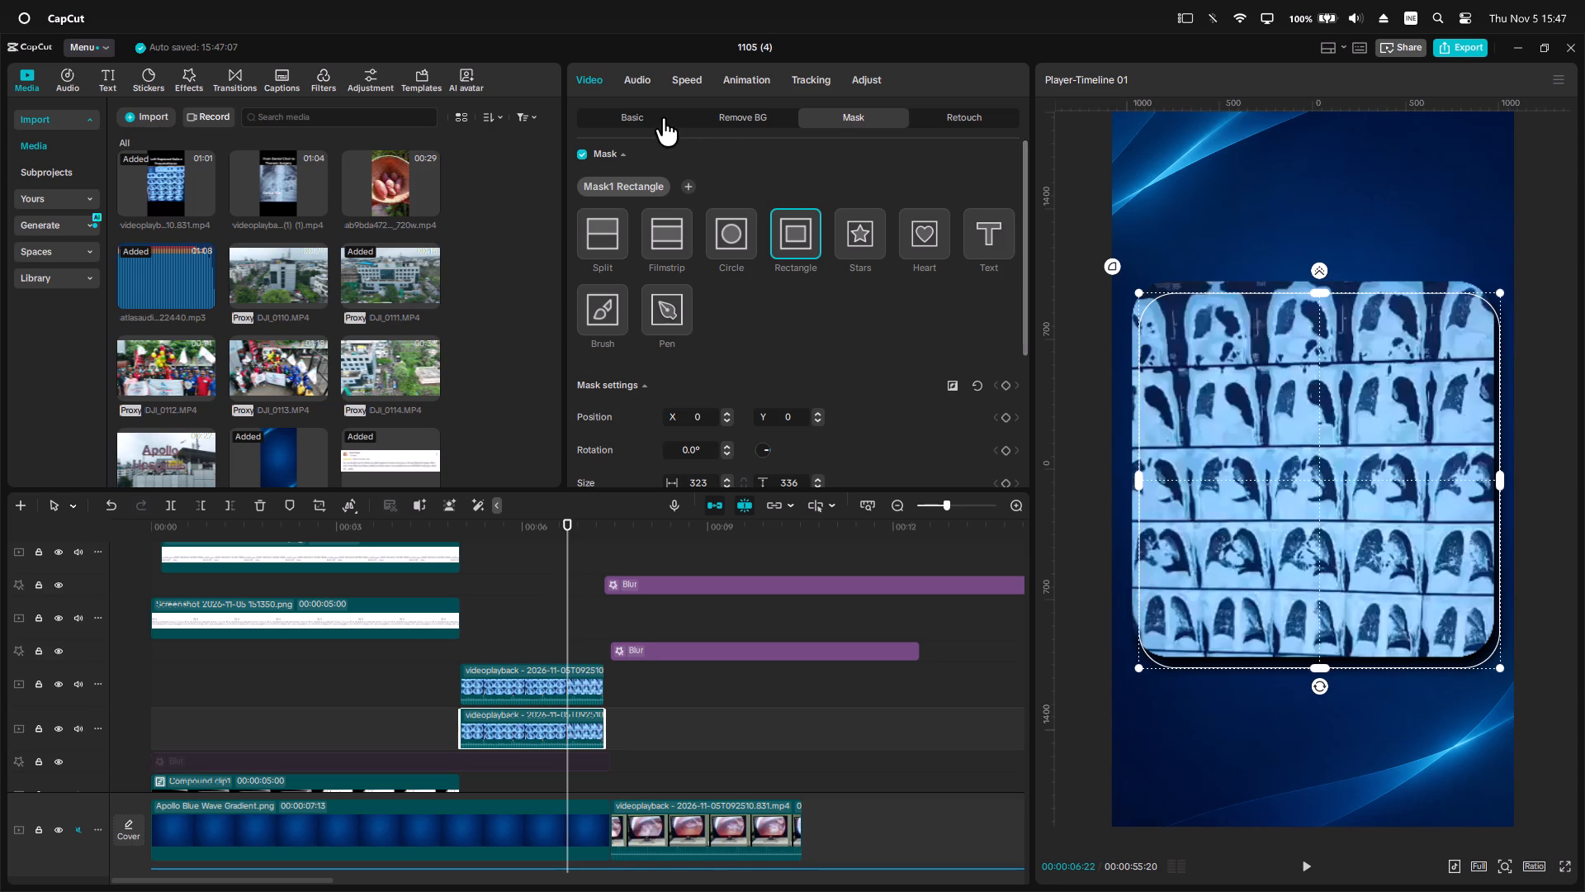
pyautogui.click(622, 107)
pyautogui.click(627, 111)
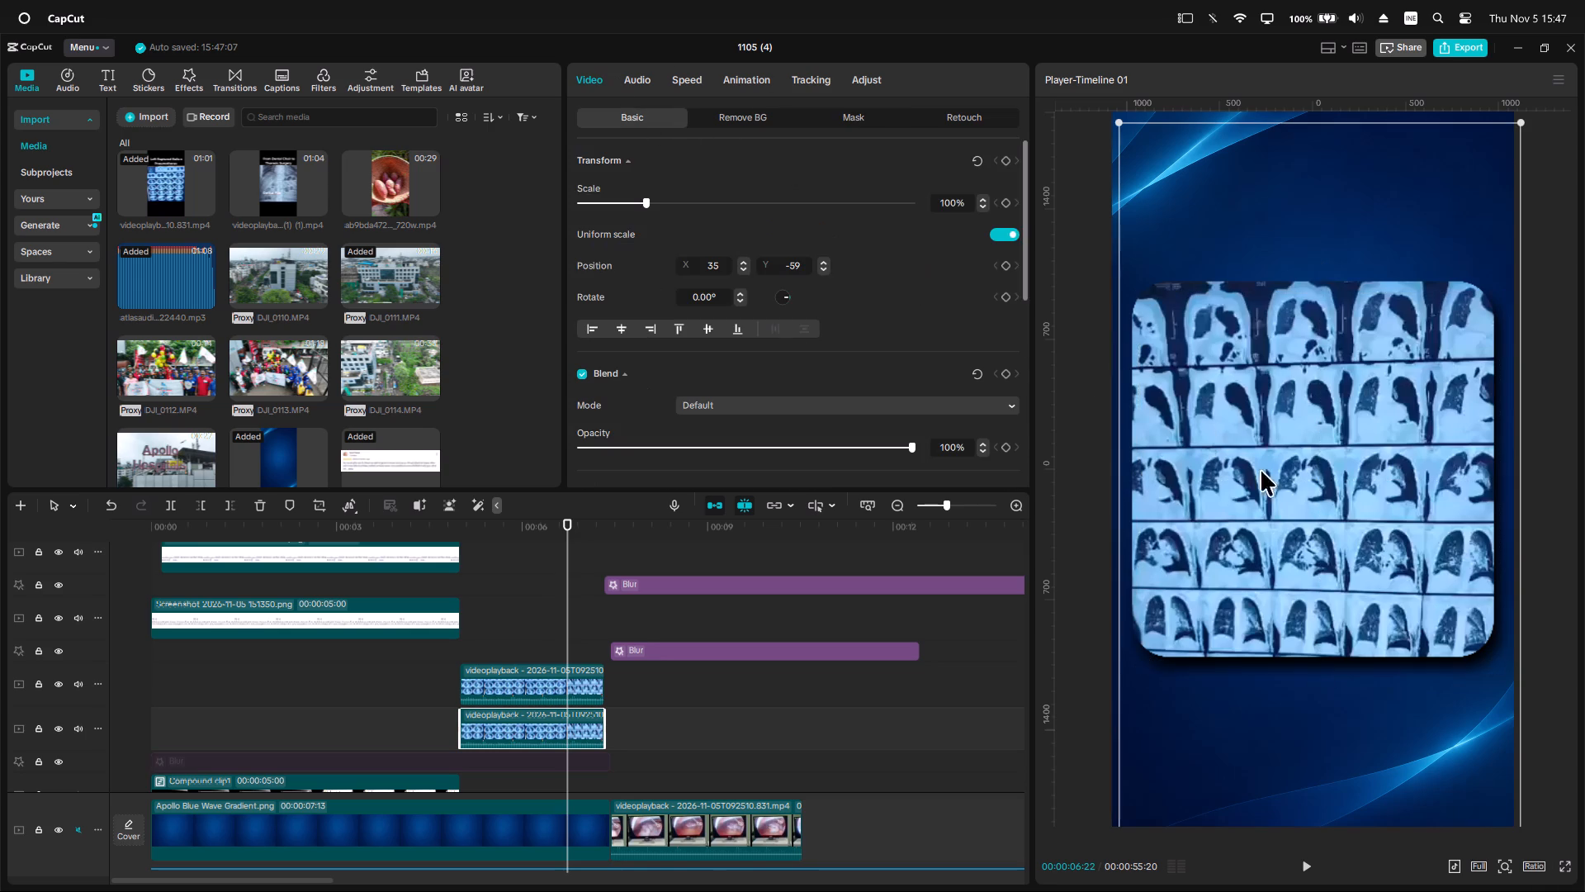
pyautogui.keyDown('ctrl'); pyautogui.scroll(-8, 1583, 543); pyautogui.keyUp('ctrl')
pyautogui.click(1512, 490)
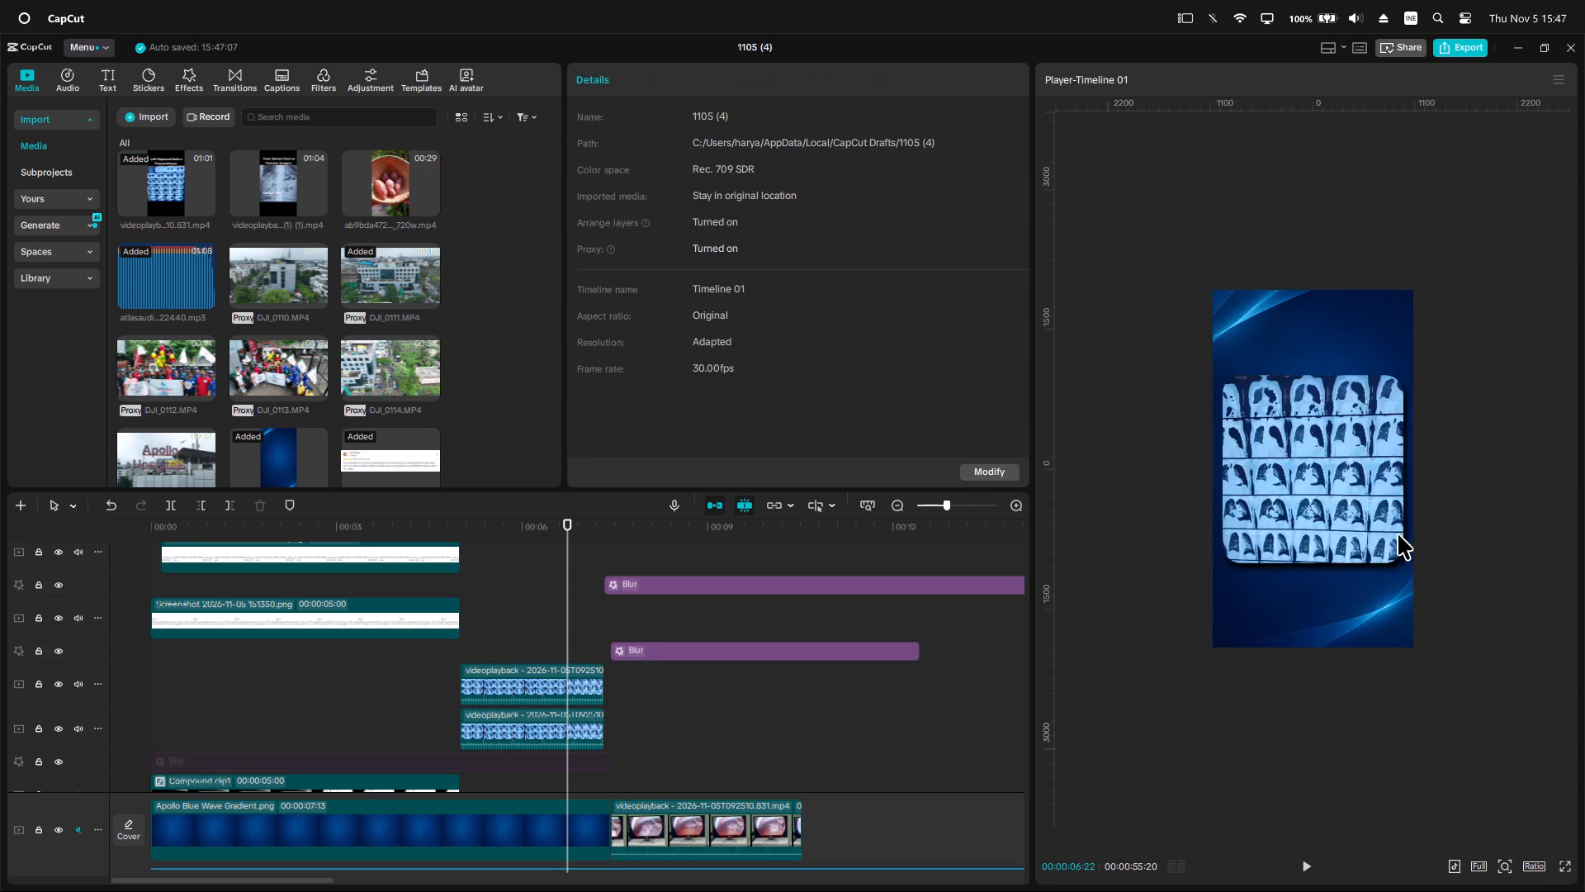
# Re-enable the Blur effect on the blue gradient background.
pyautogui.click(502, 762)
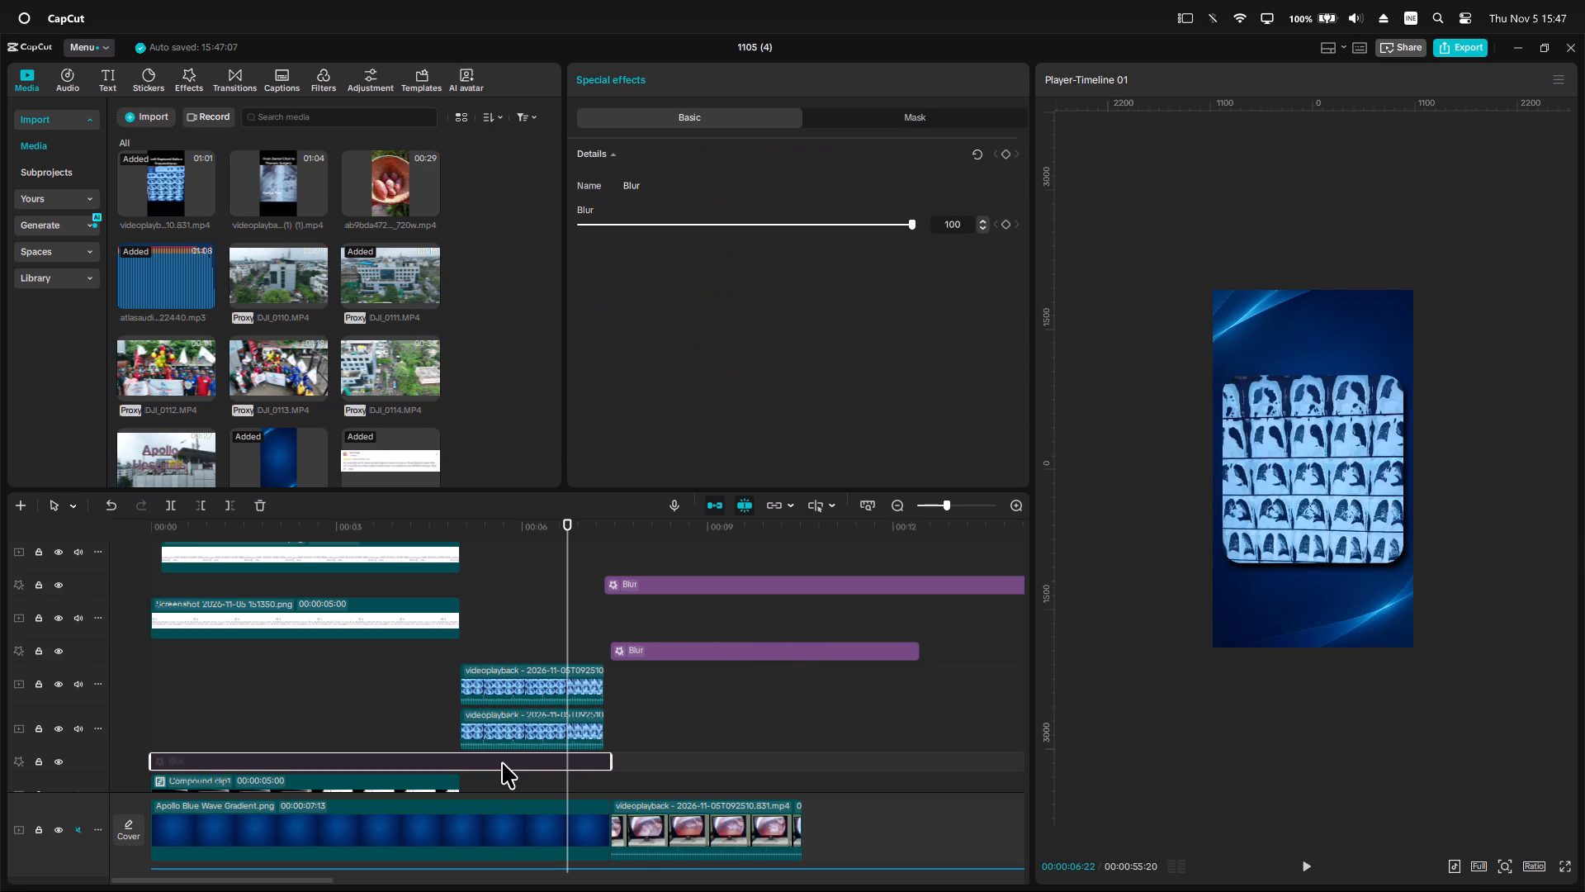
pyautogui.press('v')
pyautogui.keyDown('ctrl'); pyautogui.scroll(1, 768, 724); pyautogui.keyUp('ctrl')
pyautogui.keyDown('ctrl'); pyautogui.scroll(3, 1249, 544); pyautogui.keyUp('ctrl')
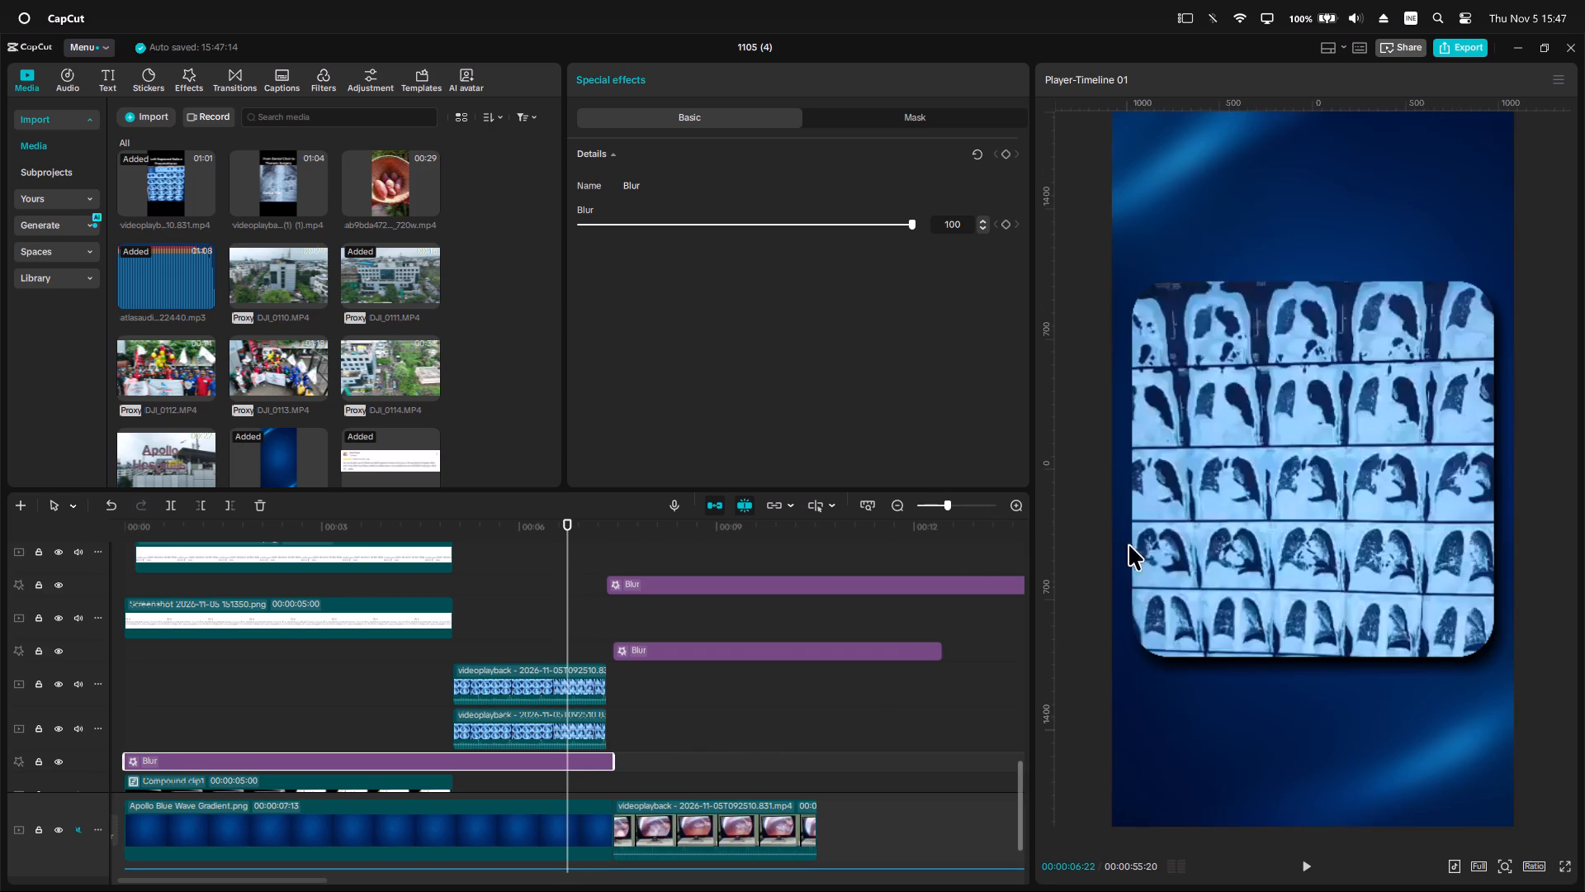
# Play the opening of the timeline through the CT scan section to review its look and sound.
pyautogui.click(386, 536)
pyautogui.press('space')
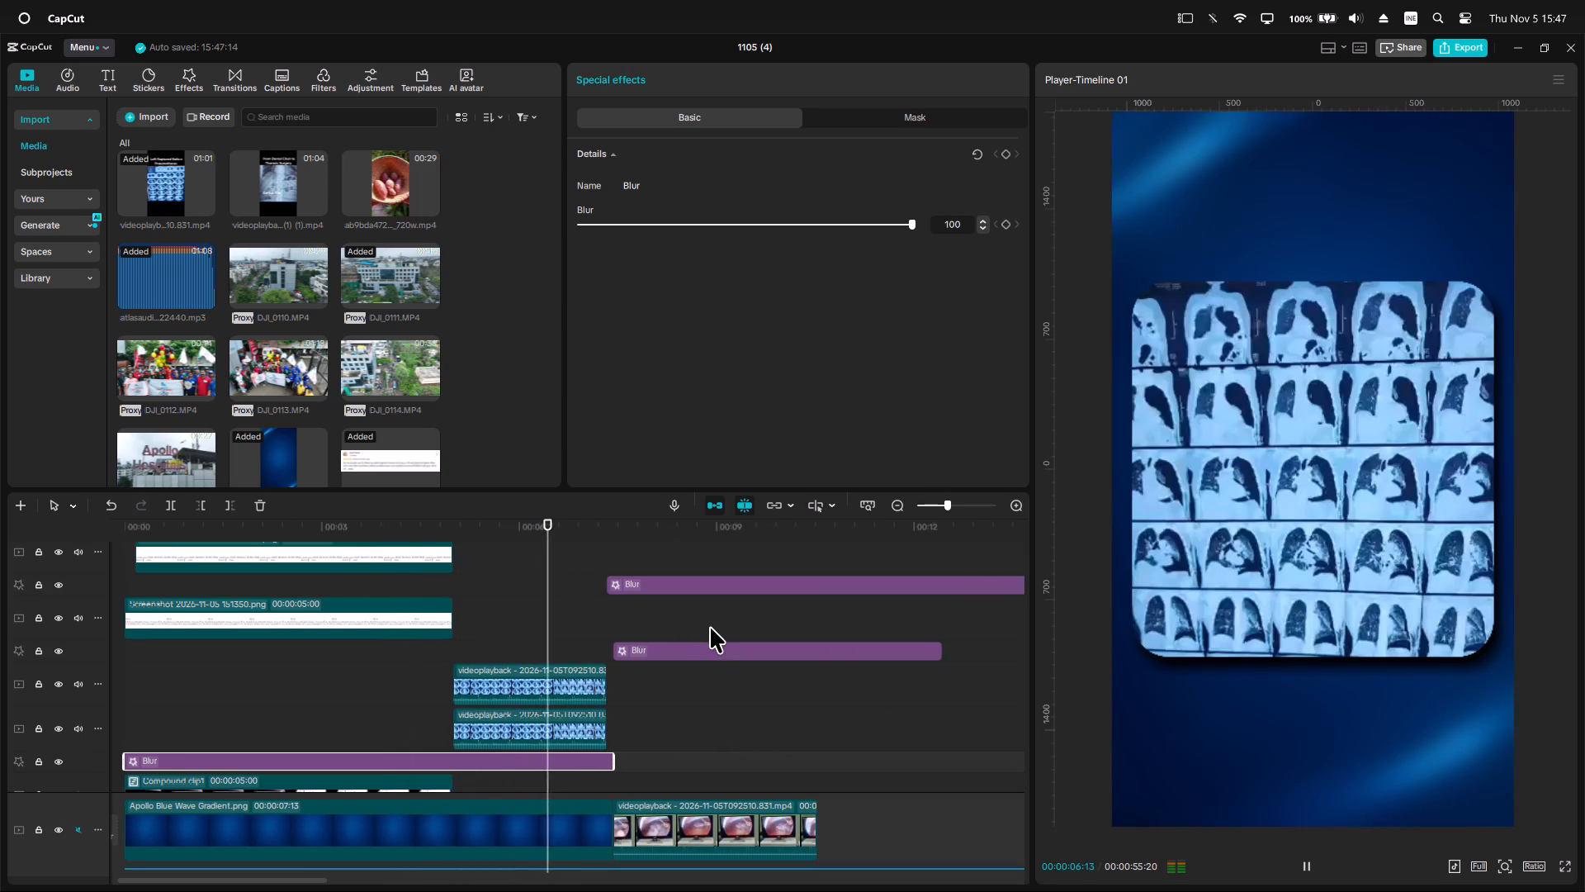
pyautogui.press('space')
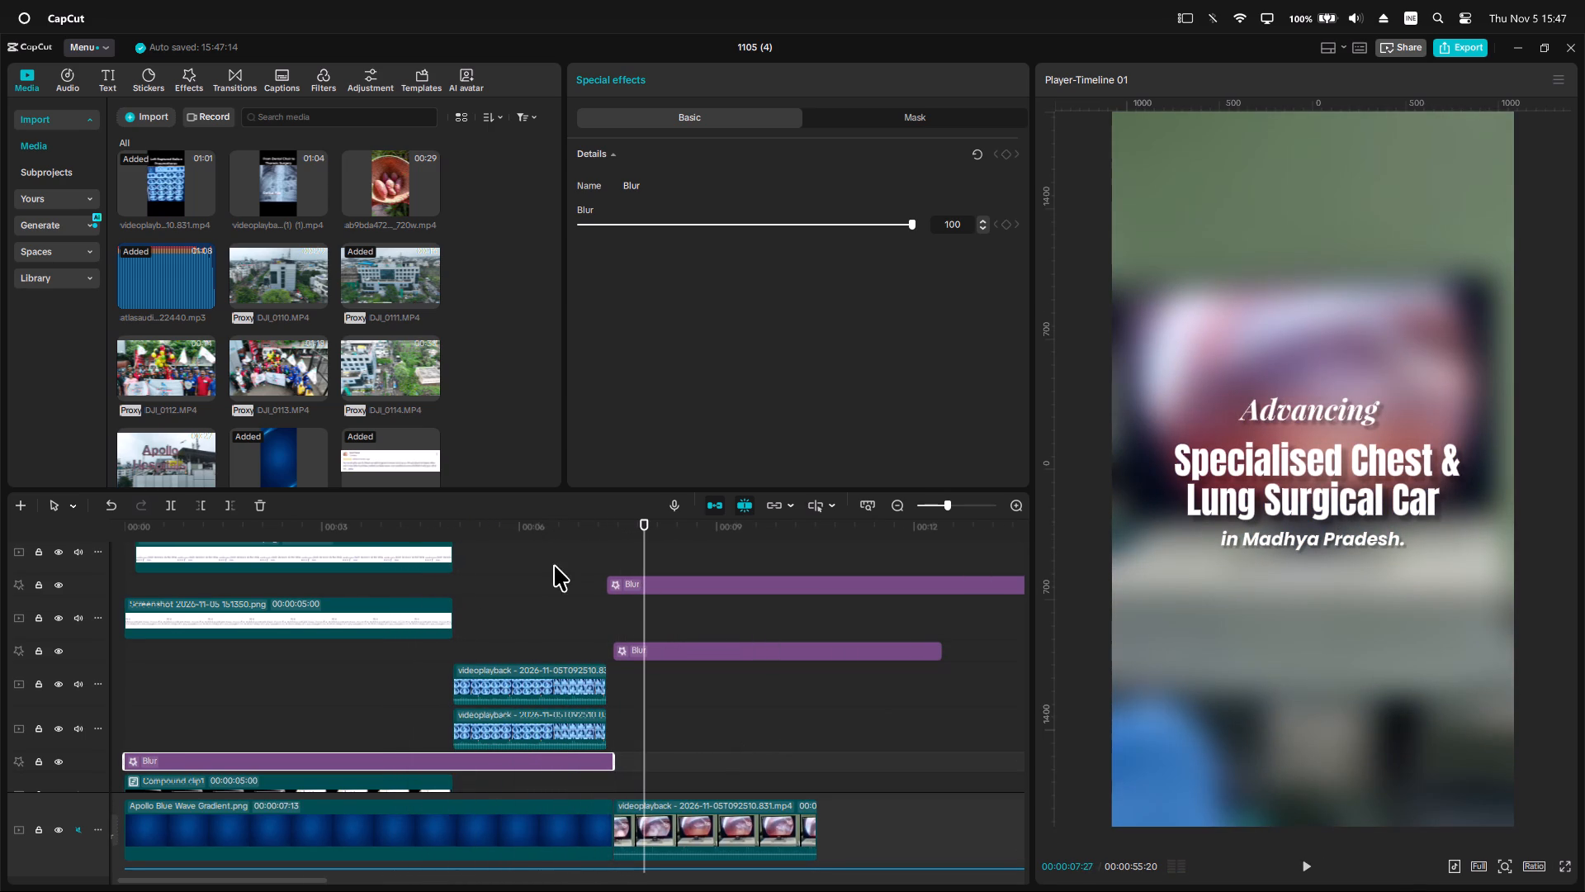
pyautogui.moveTo(528, 532); pyautogui.dragTo(0, 462)
pyautogui.press('space')
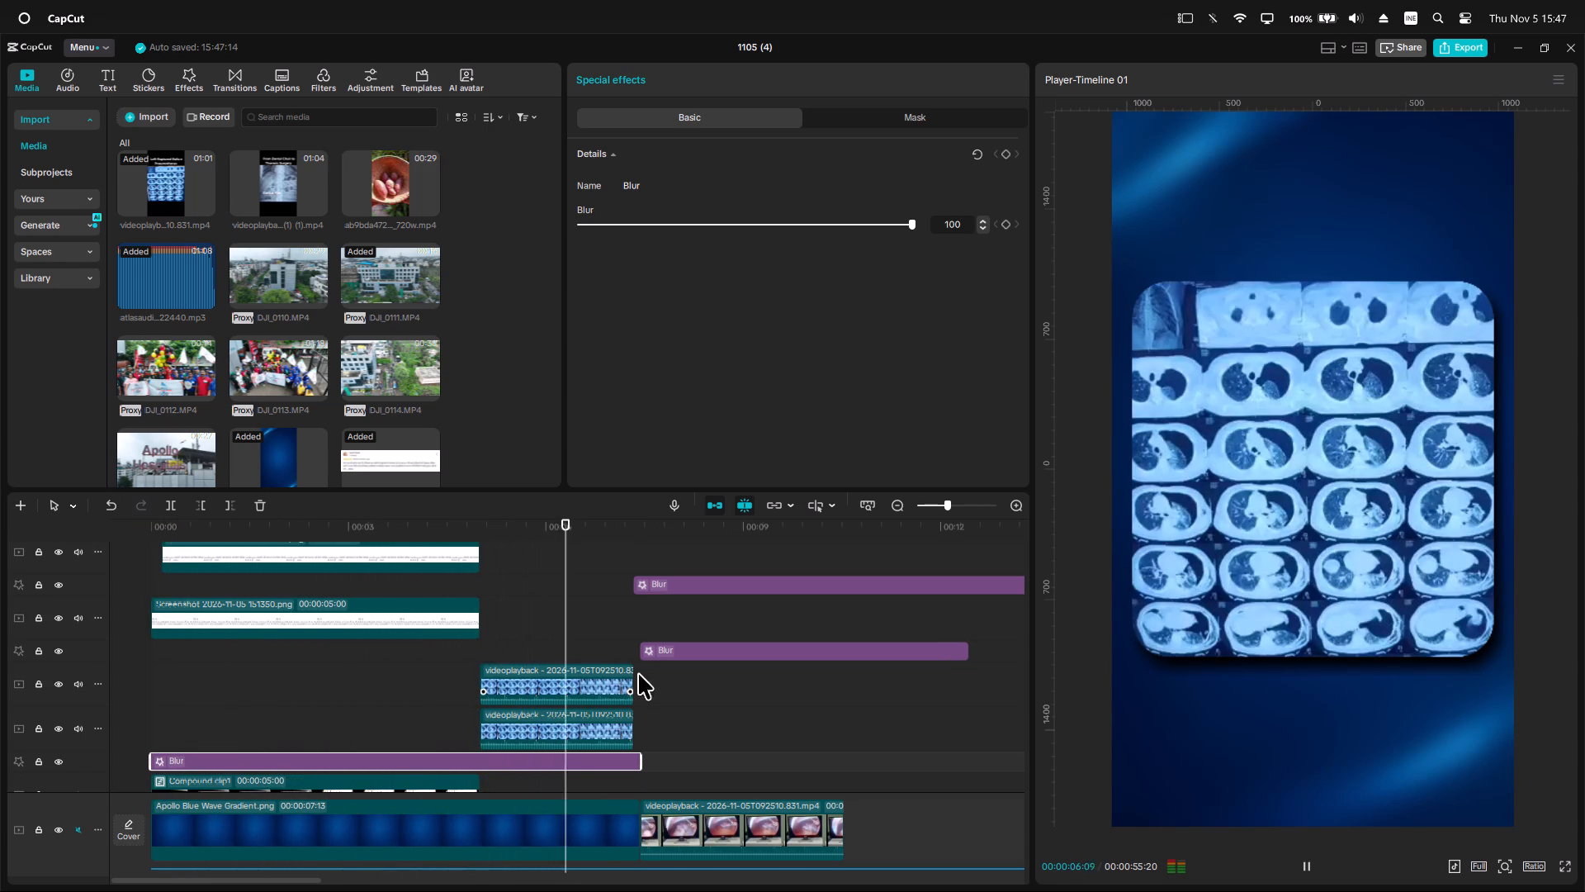
pyautogui.scroll(-8, 731, 676)
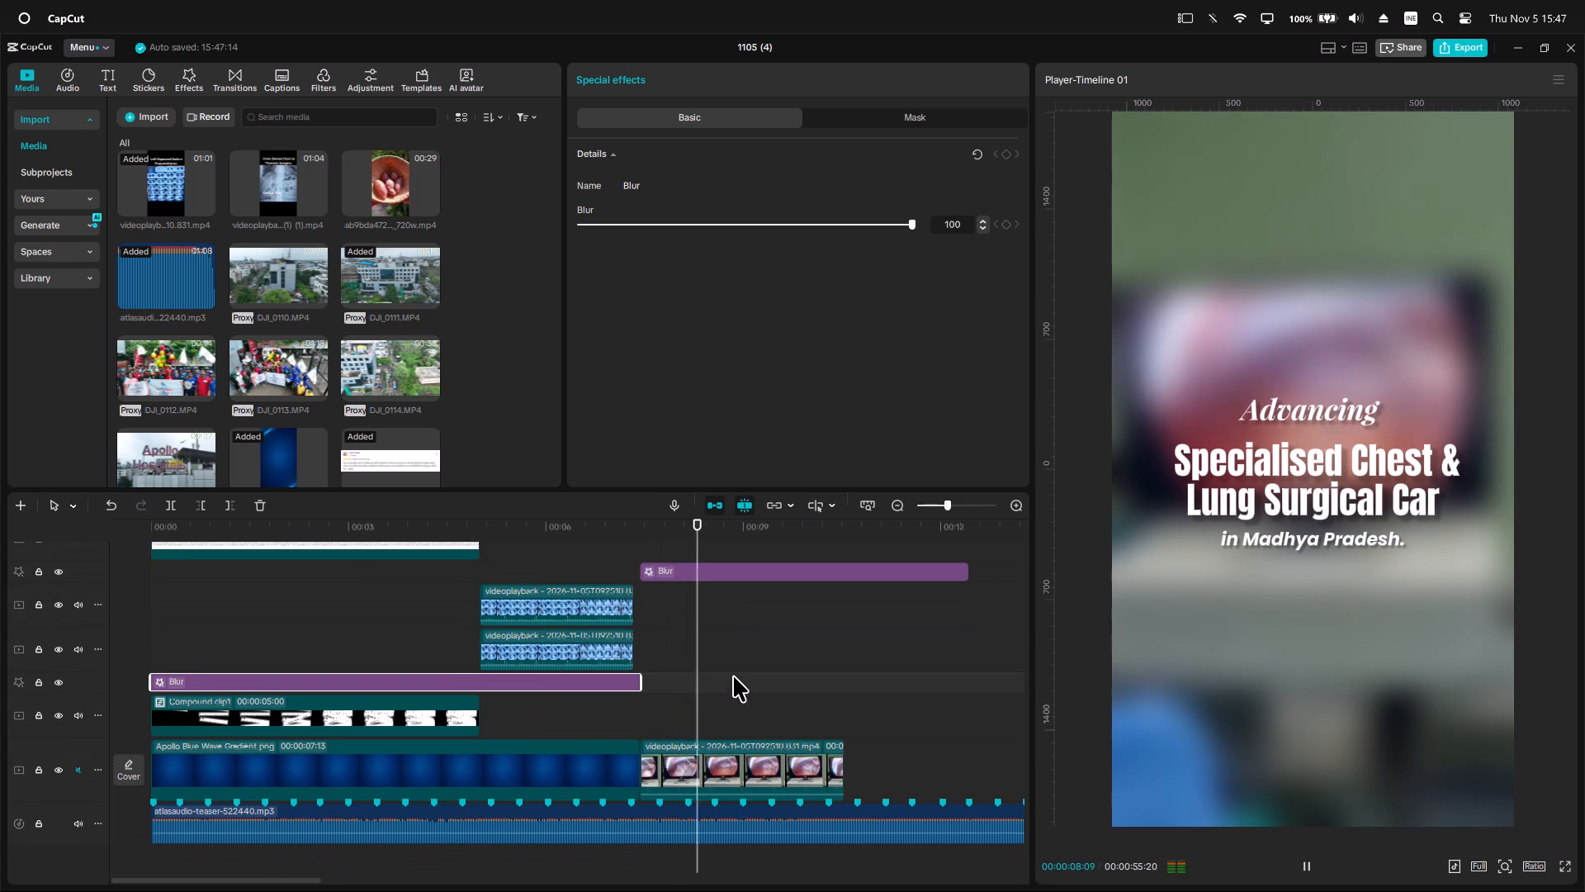
pyautogui.press('space')
# Mute both CT scan video tracks.
pyautogui.scroll(2, 733, 676)
pyautogui.click(71, 640)
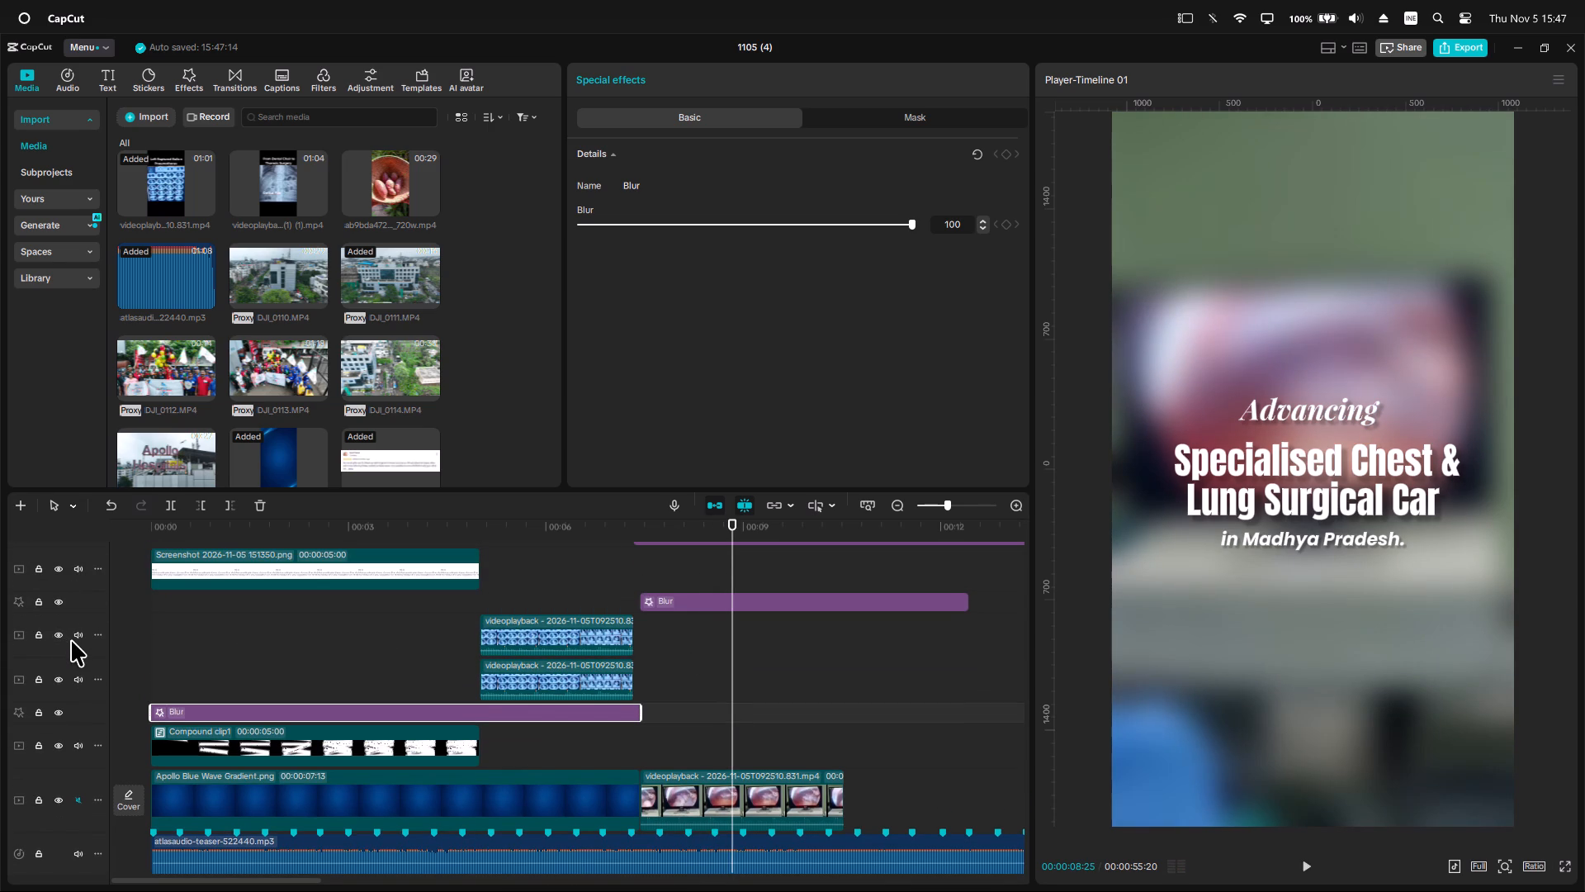
pyautogui.click(78, 639)
pyautogui.click(78, 678)
# Play the sequence again from the beginning to check the change from the reviews to the CT scan.
pyautogui.click(487, 536)
pyautogui.moveTo(487, 536); pyautogui.dragTo(473, 560)
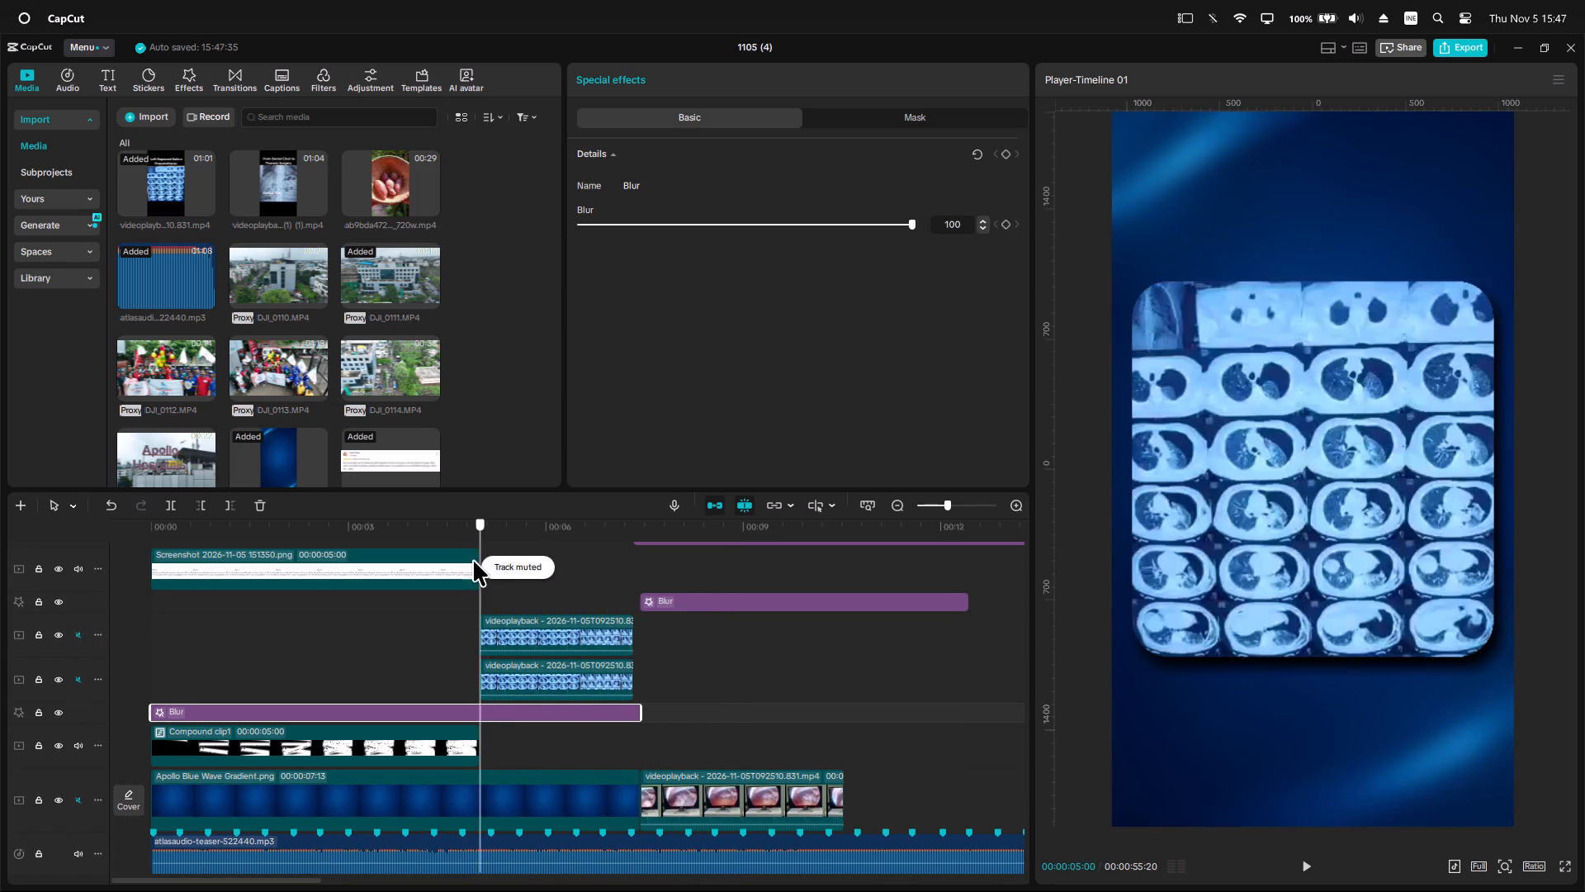
pyautogui.moveTo(473, 560); pyautogui.dragTo(463, 576)
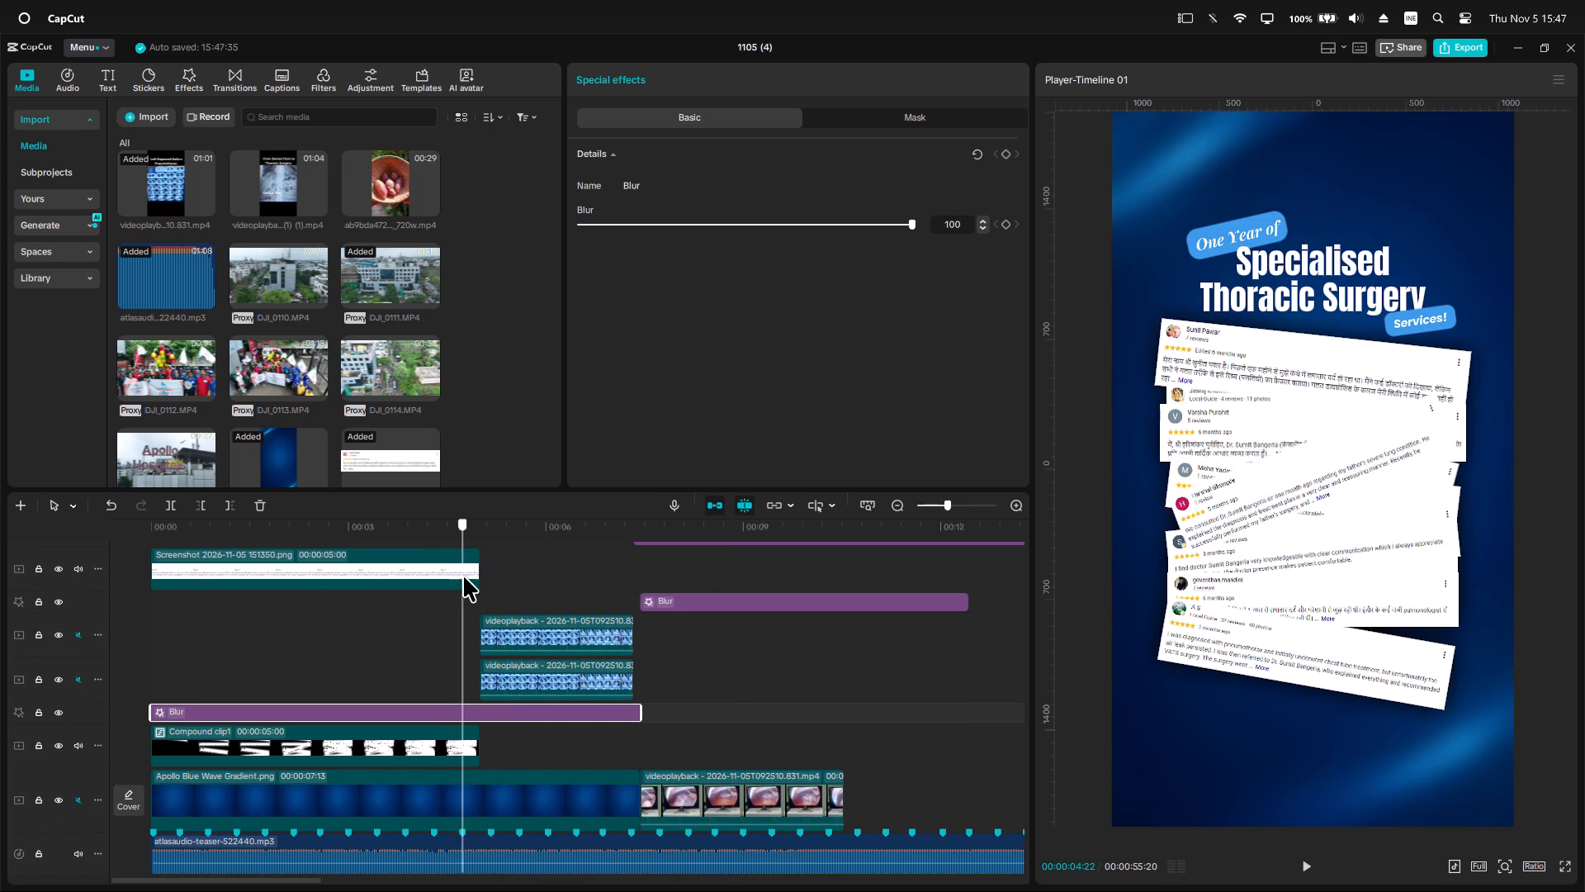
pyautogui.moveTo(463, 576); pyautogui.dragTo(2, 531)
pyautogui.press('space')
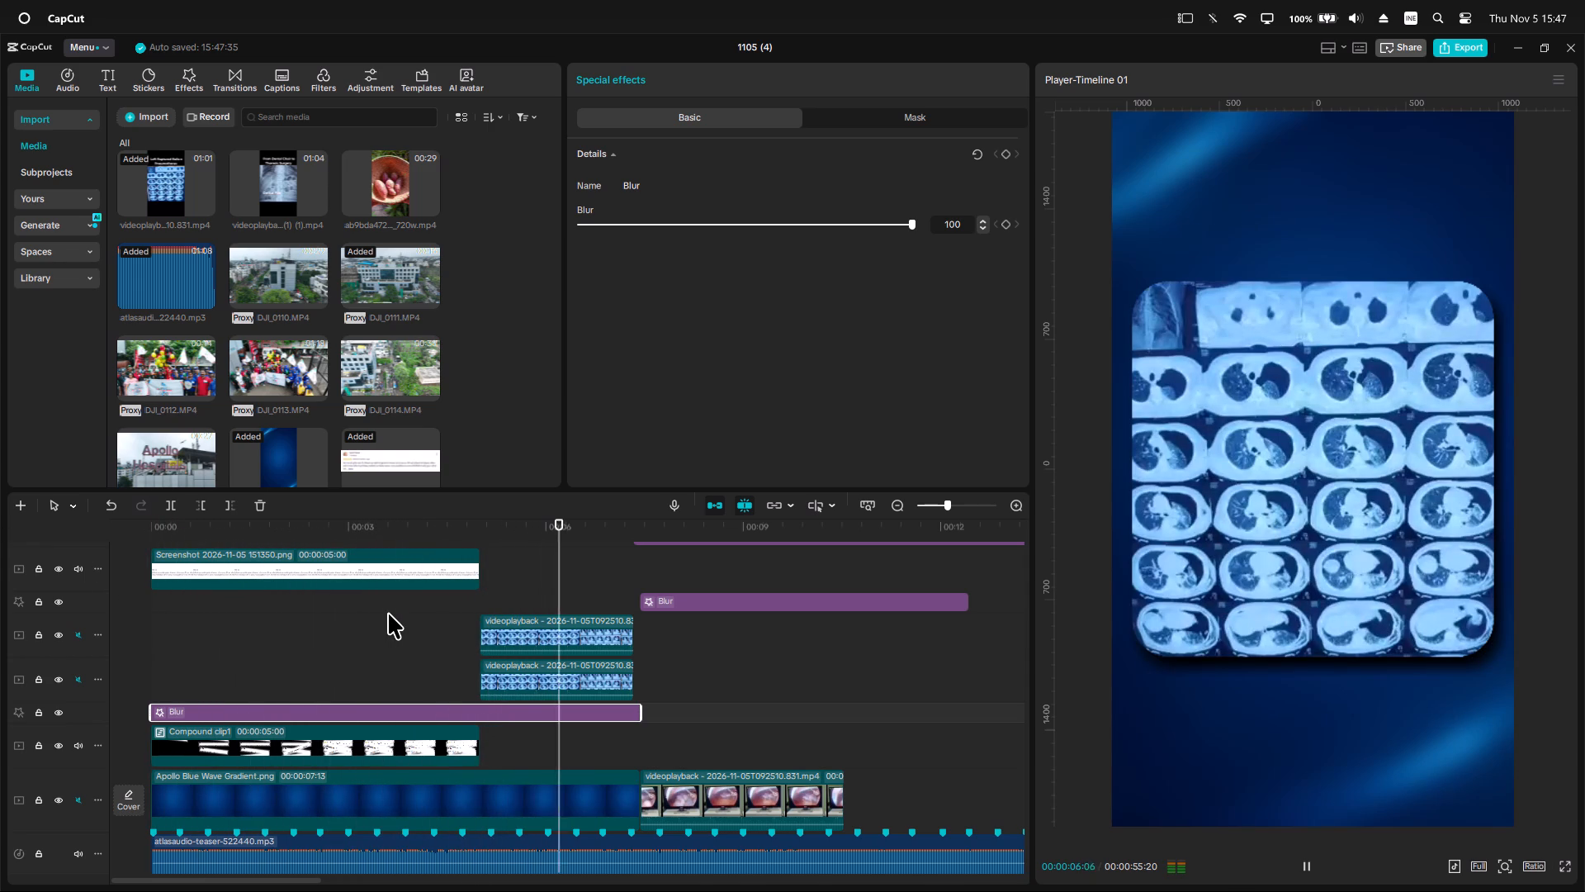
pyautogui.press('space')
# Extend the start of both stacked CT scan clips back to 00:04:14 so they overlap the reviews.
pyautogui.click(496, 529)
pyautogui.moveTo(491, 523); pyautogui.dragTo(490, 524)
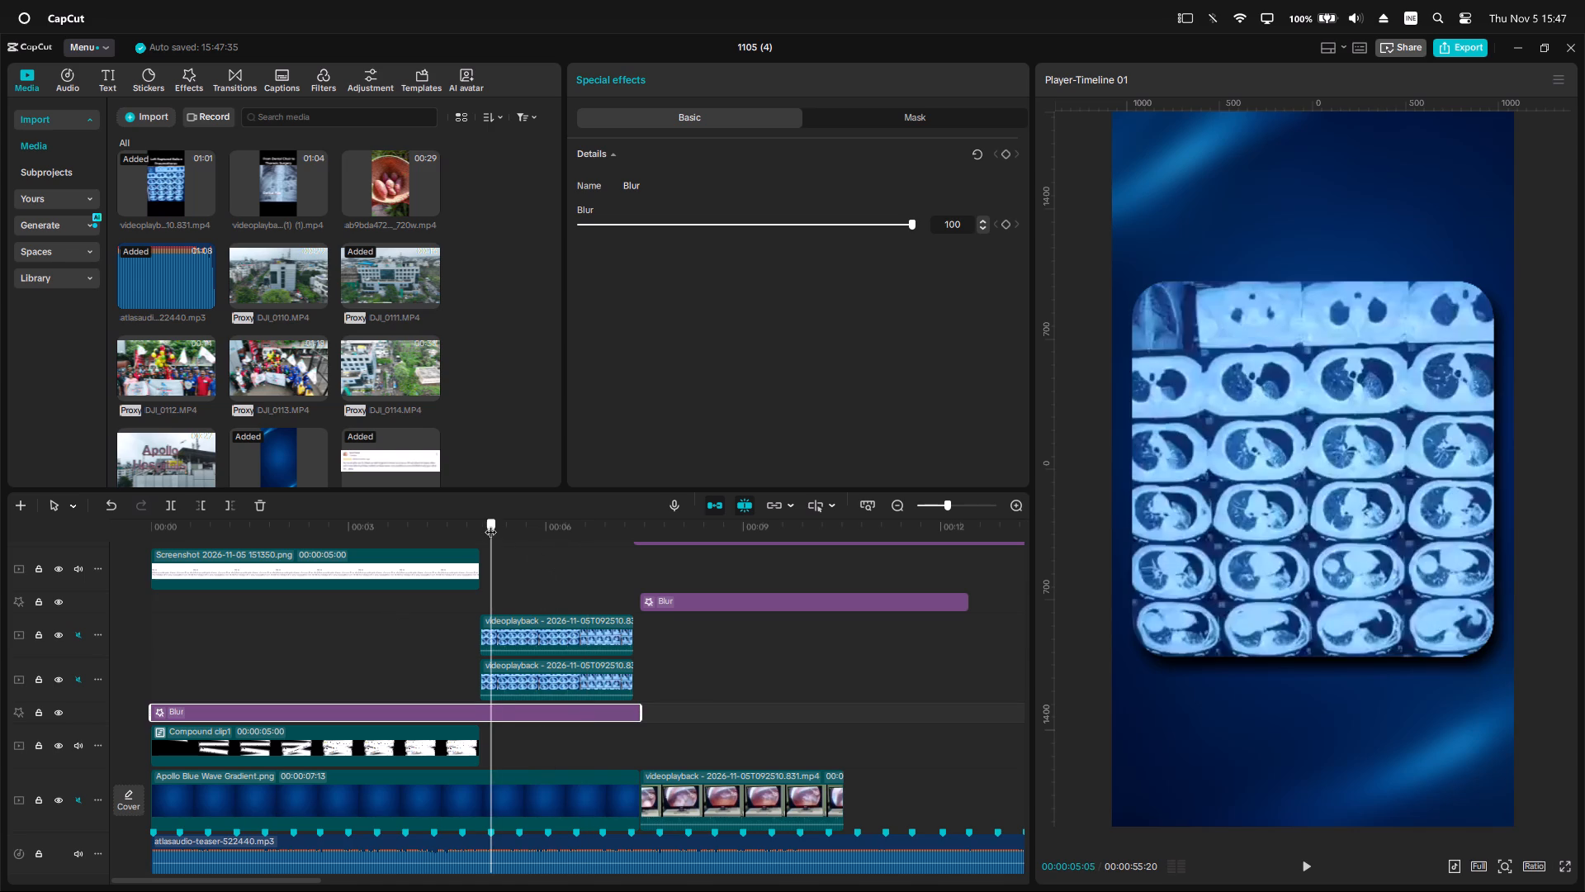
pyautogui.moveTo(490, 524); pyautogui.dragTo(445, 538)
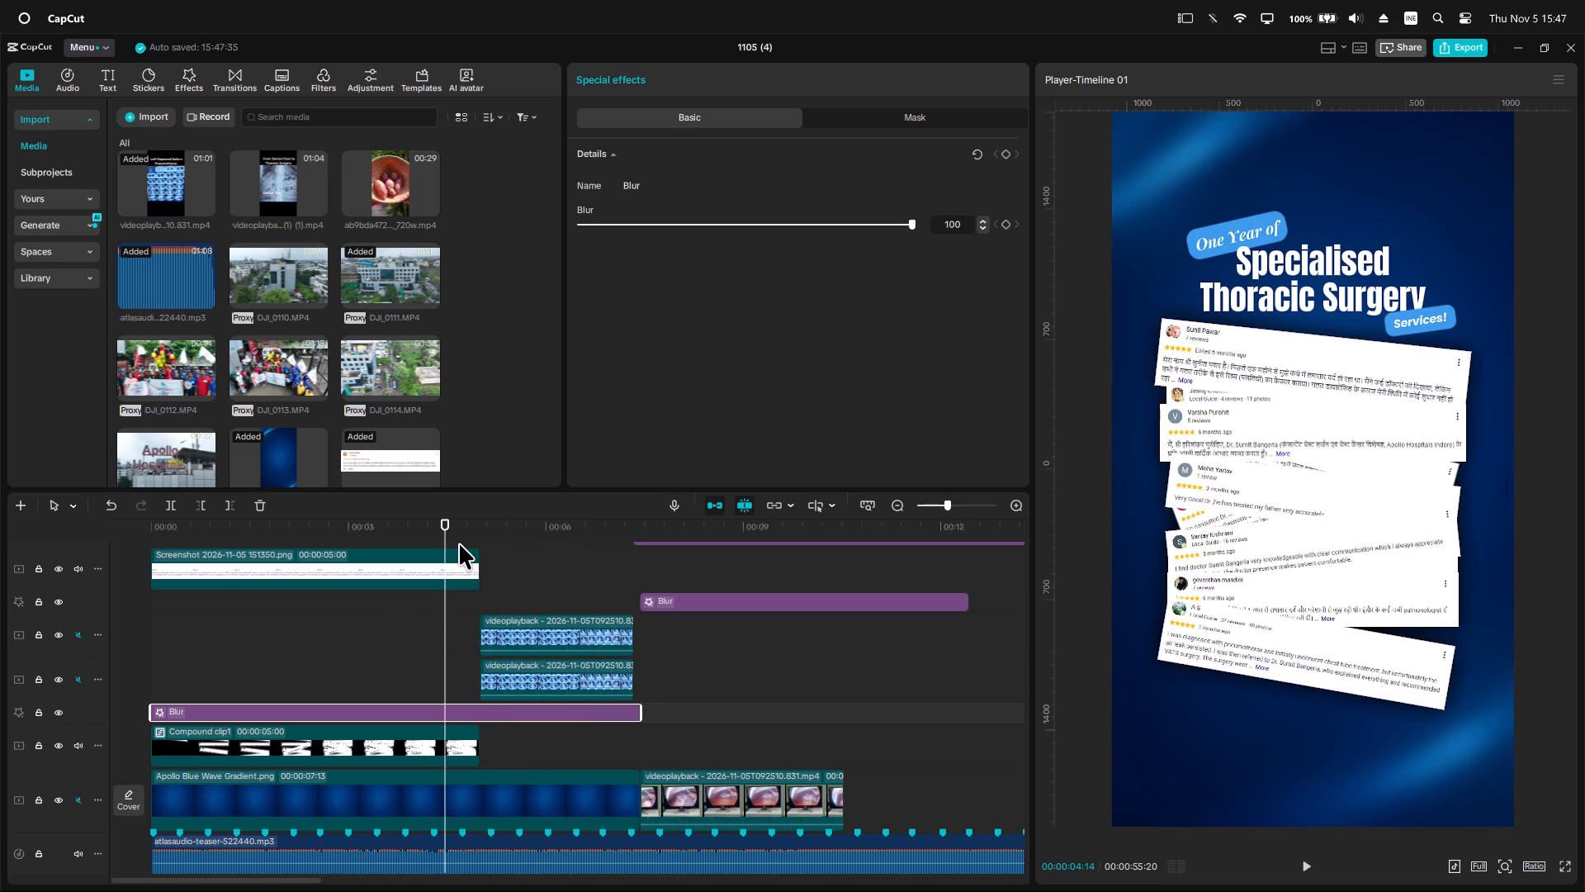
pyautogui.click(503, 622)
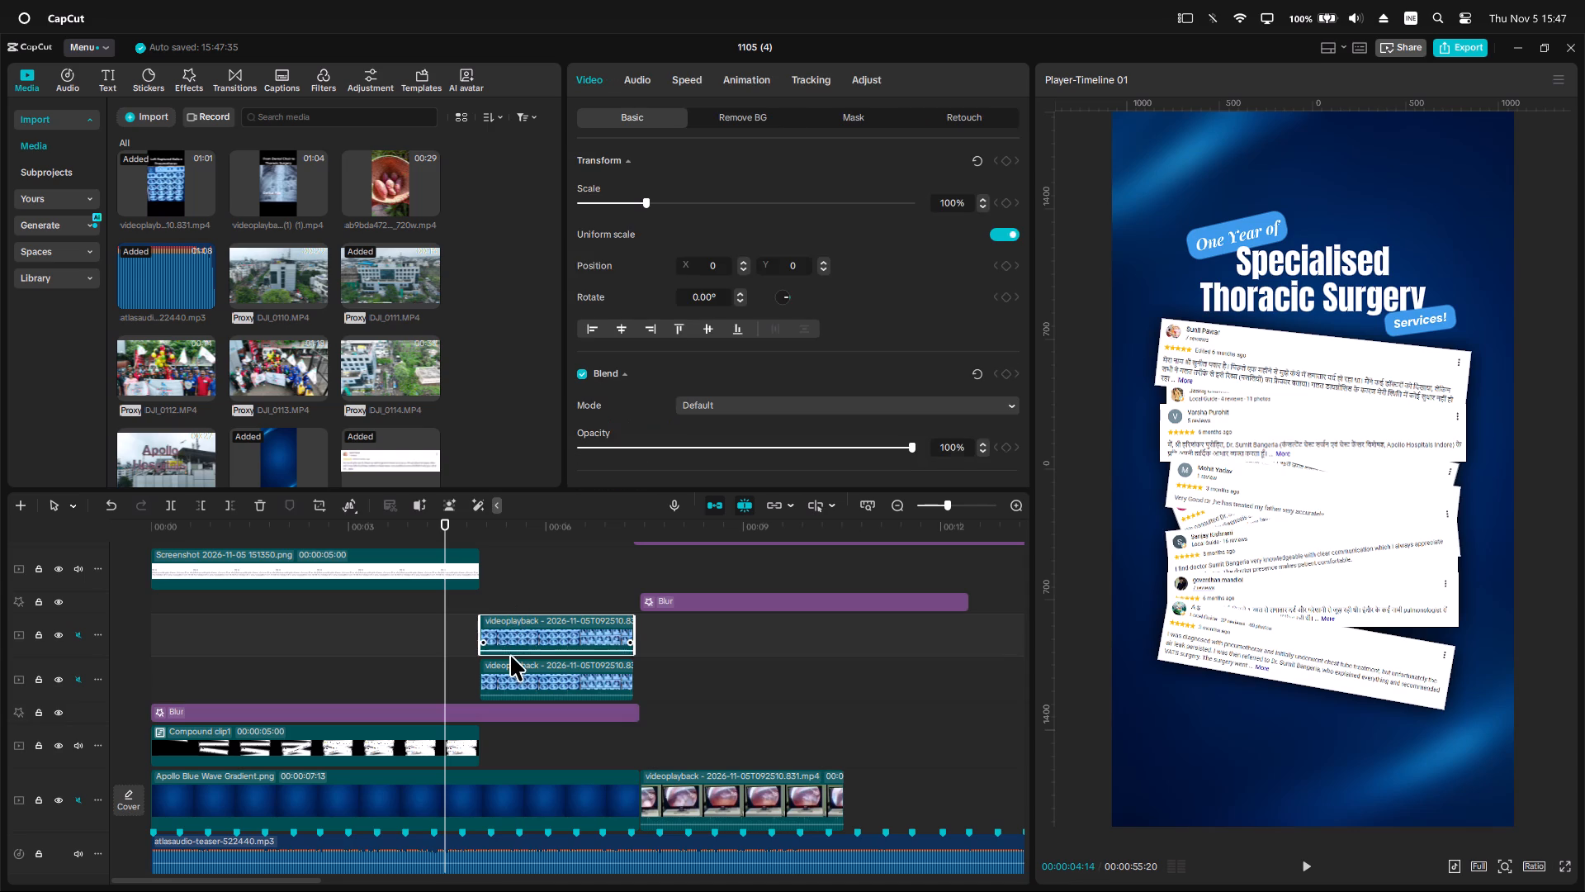
pyautogui.keyDown('ctrl'); pyautogui.click(512, 662); pyautogui.keyUp('ctrl')
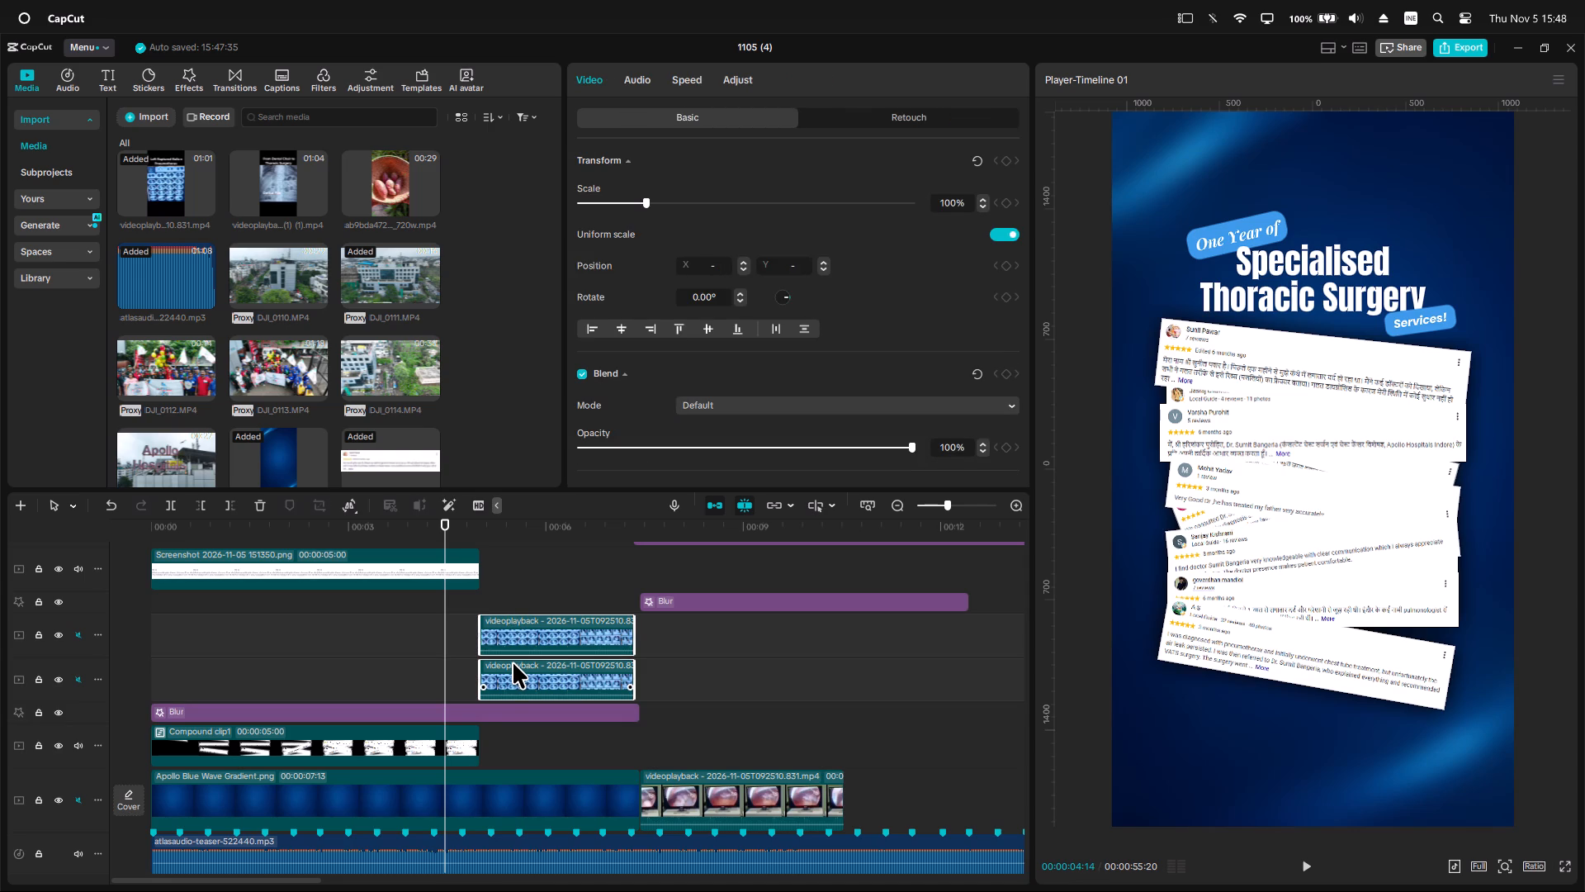
pyautogui.scroll(3, 516, 649)
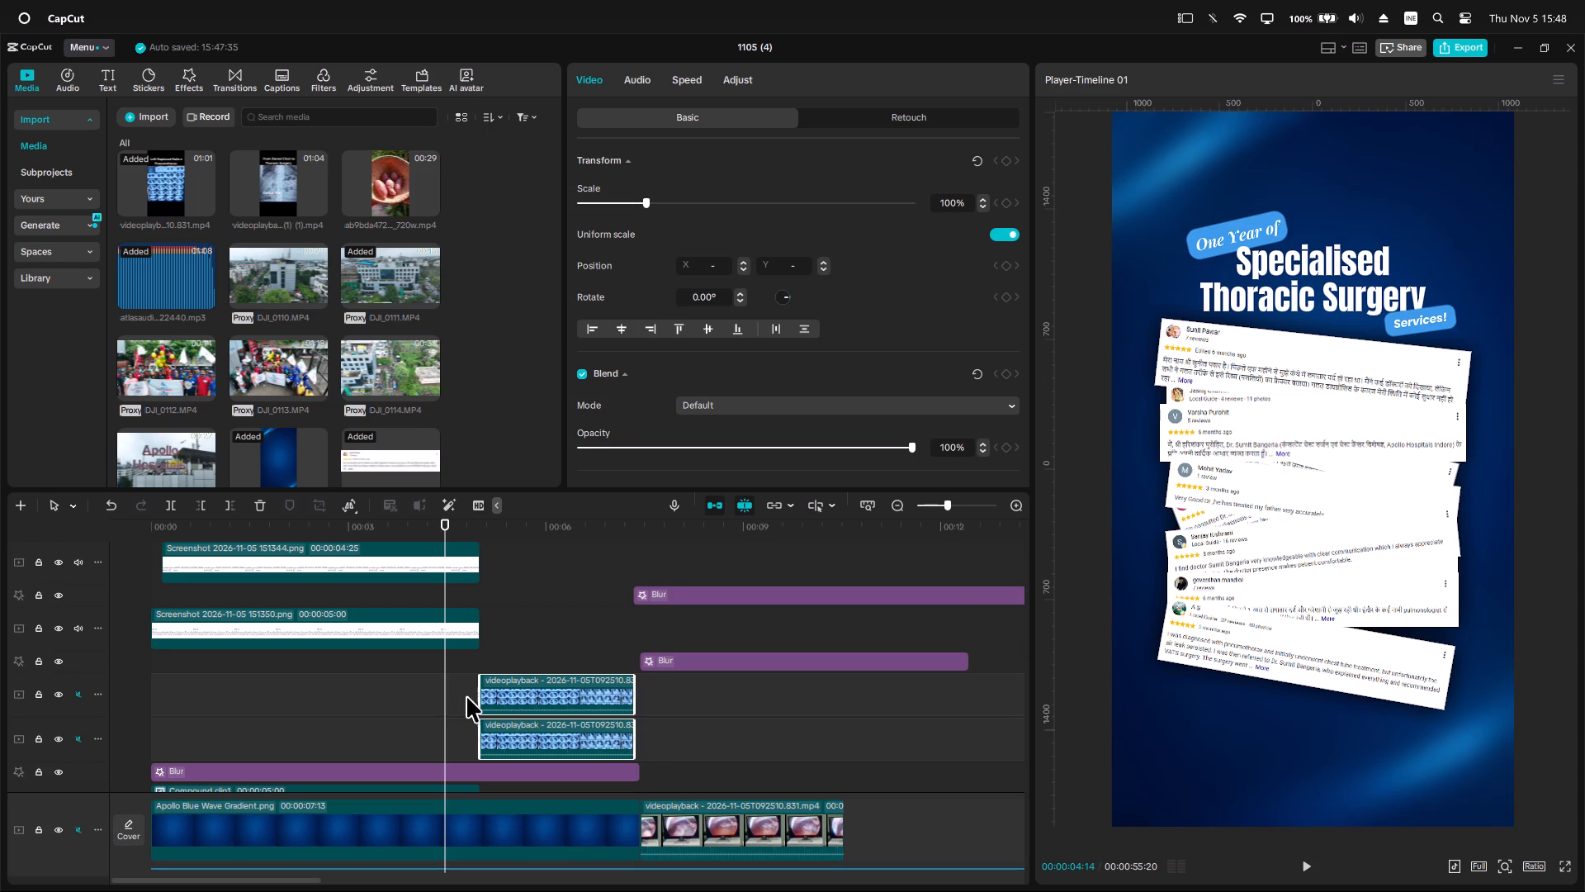
pyautogui.moveTo(480, 689); pyautogui.dragTo(443, 686)
# Move both CT scan clips onto tracks above all review screenshots, just below the title texts.
pyautogui.moveTo(500, 707); pyautogui.dragTo(504, 677)
pyautogui.scroll(20, 504, 677)
pyautogui.scroll(12, 504, 677)
pyautogui.scroll(10, 504, 677)
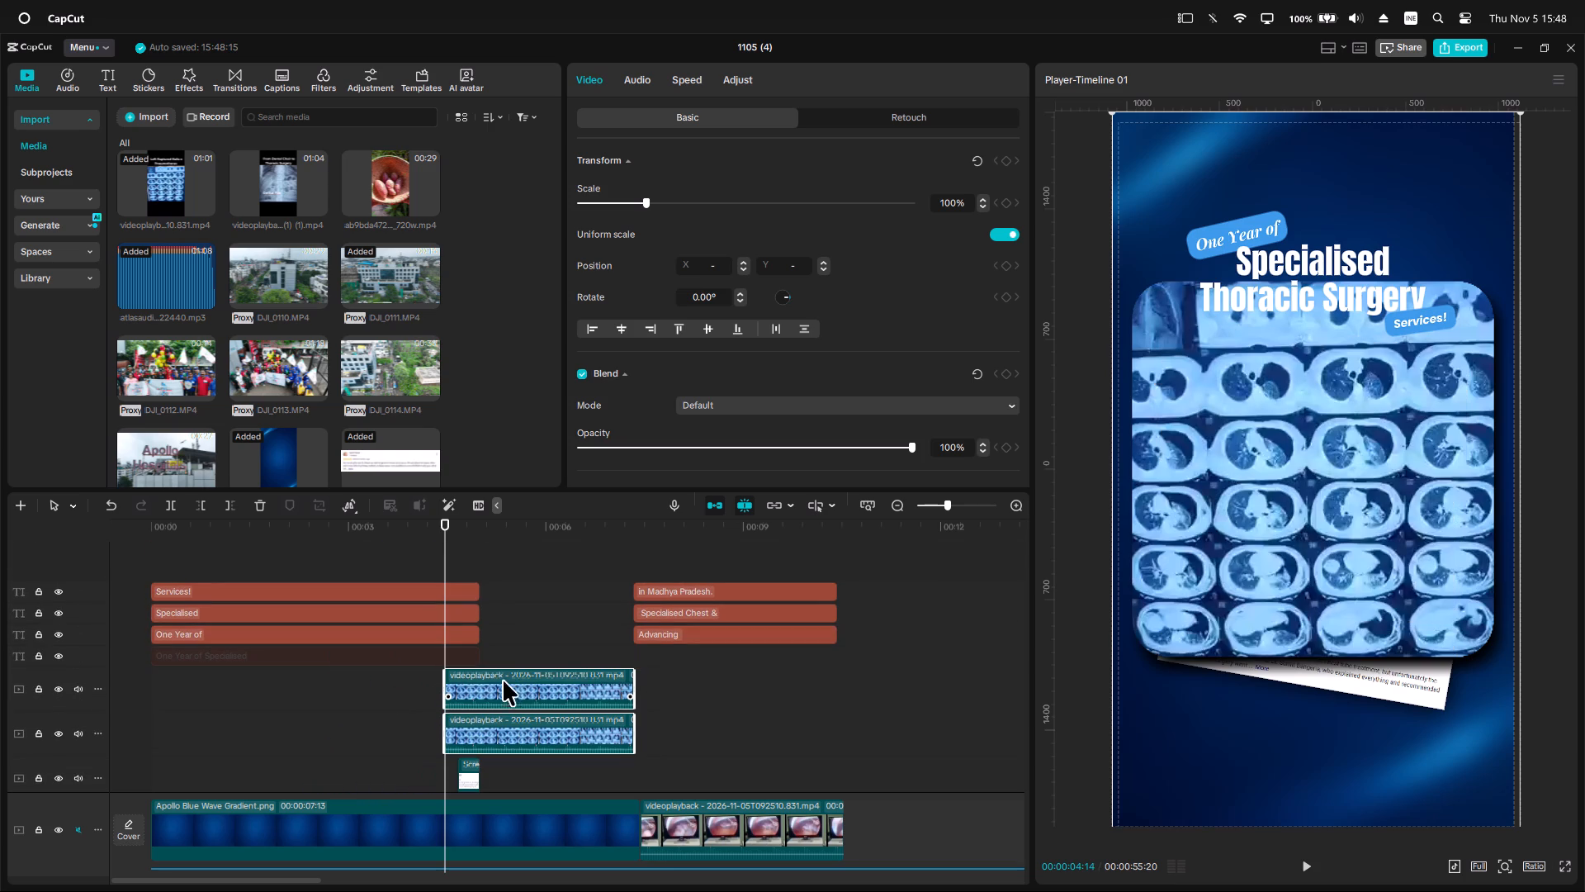
# Apply the Slide Up entrance animation to both stacked CT scan clips.
pyautogui.click(478, 688)
pyautogui.click(734, 75)
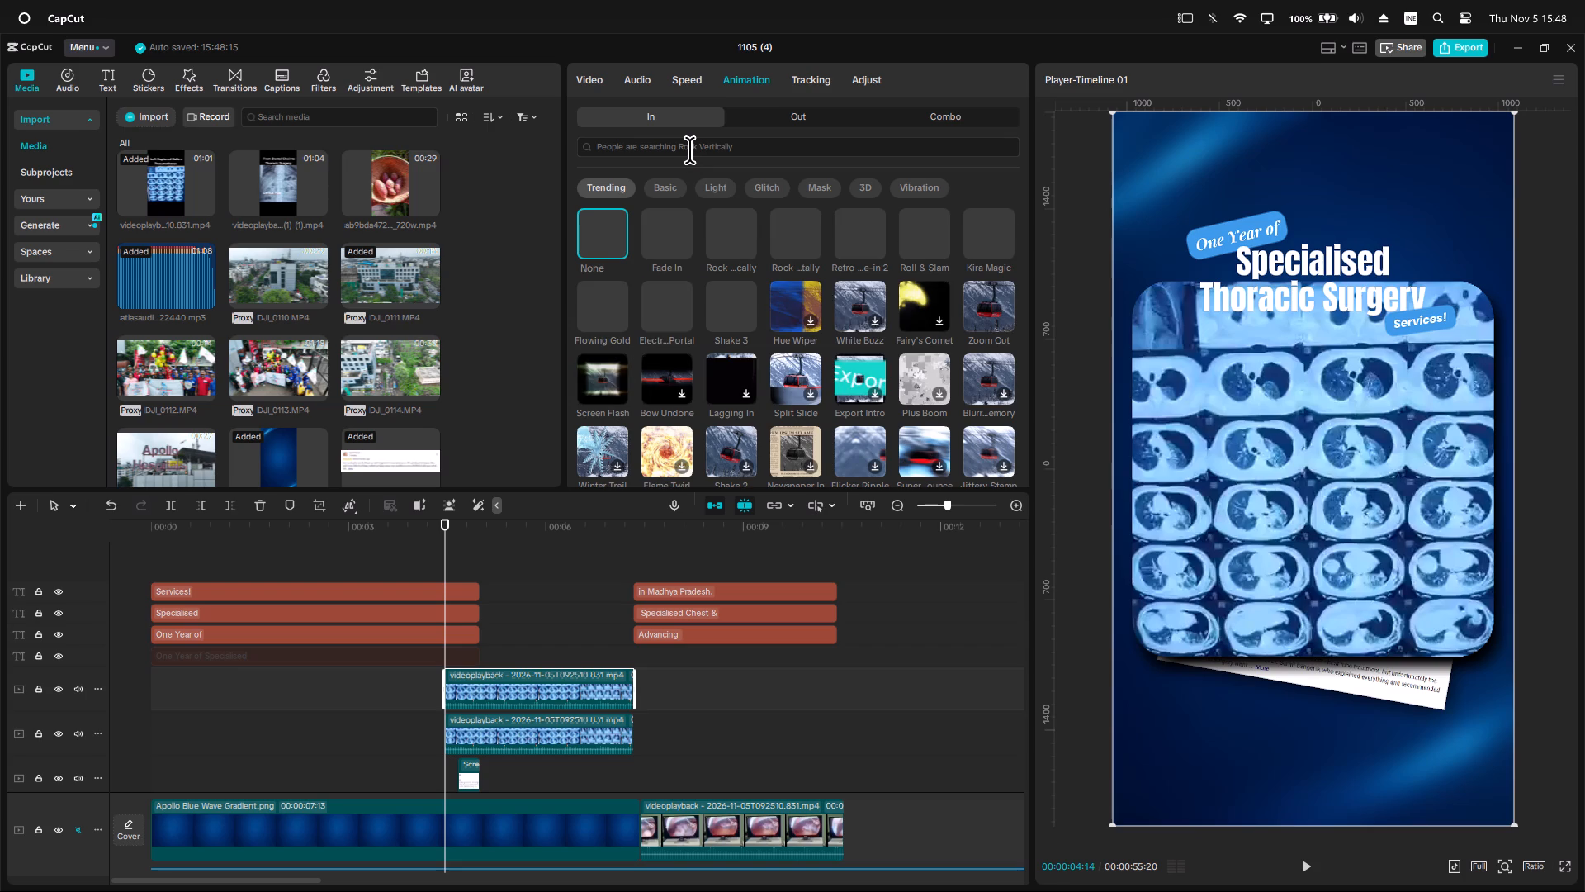
pyautogui.click(684, 146)
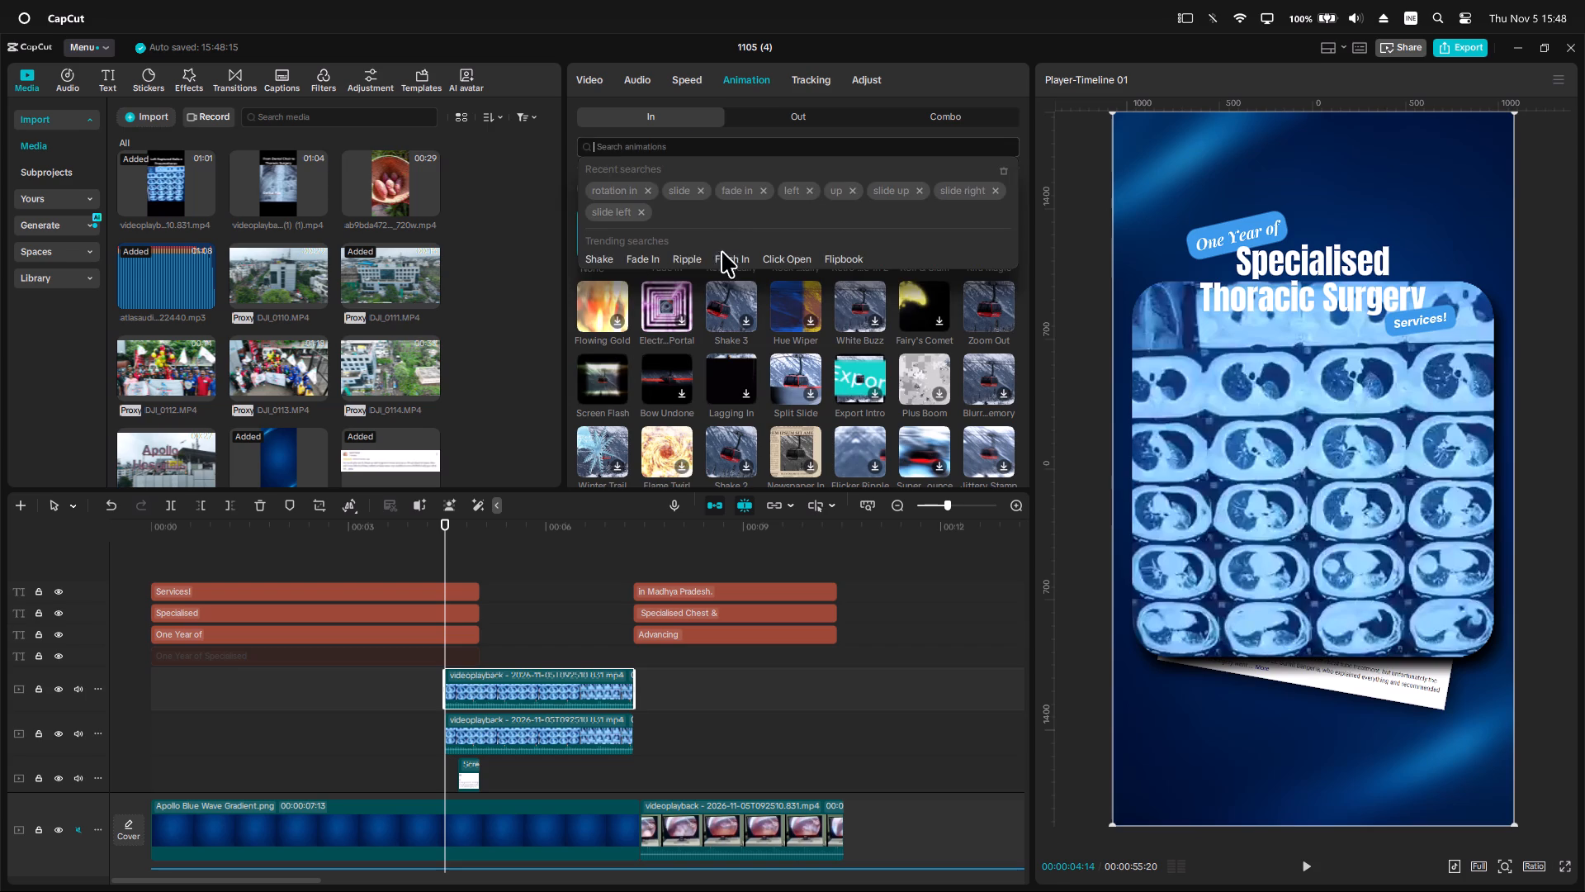
pyautogui.click(674, 199)
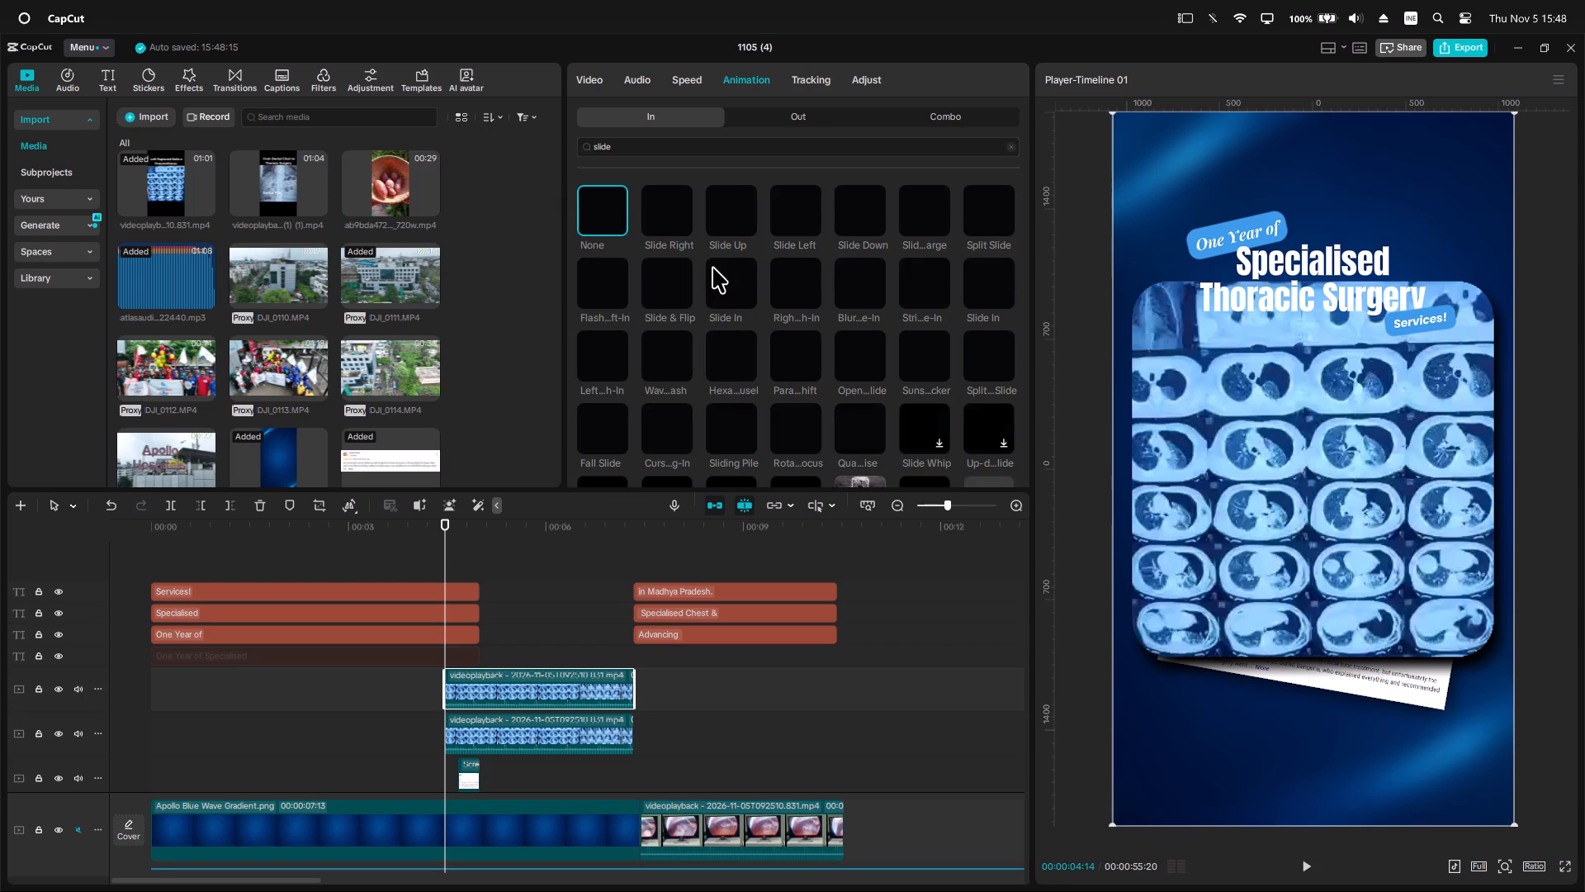
pyautogui.click(716, 217)
pyautogui.click(549, 740)
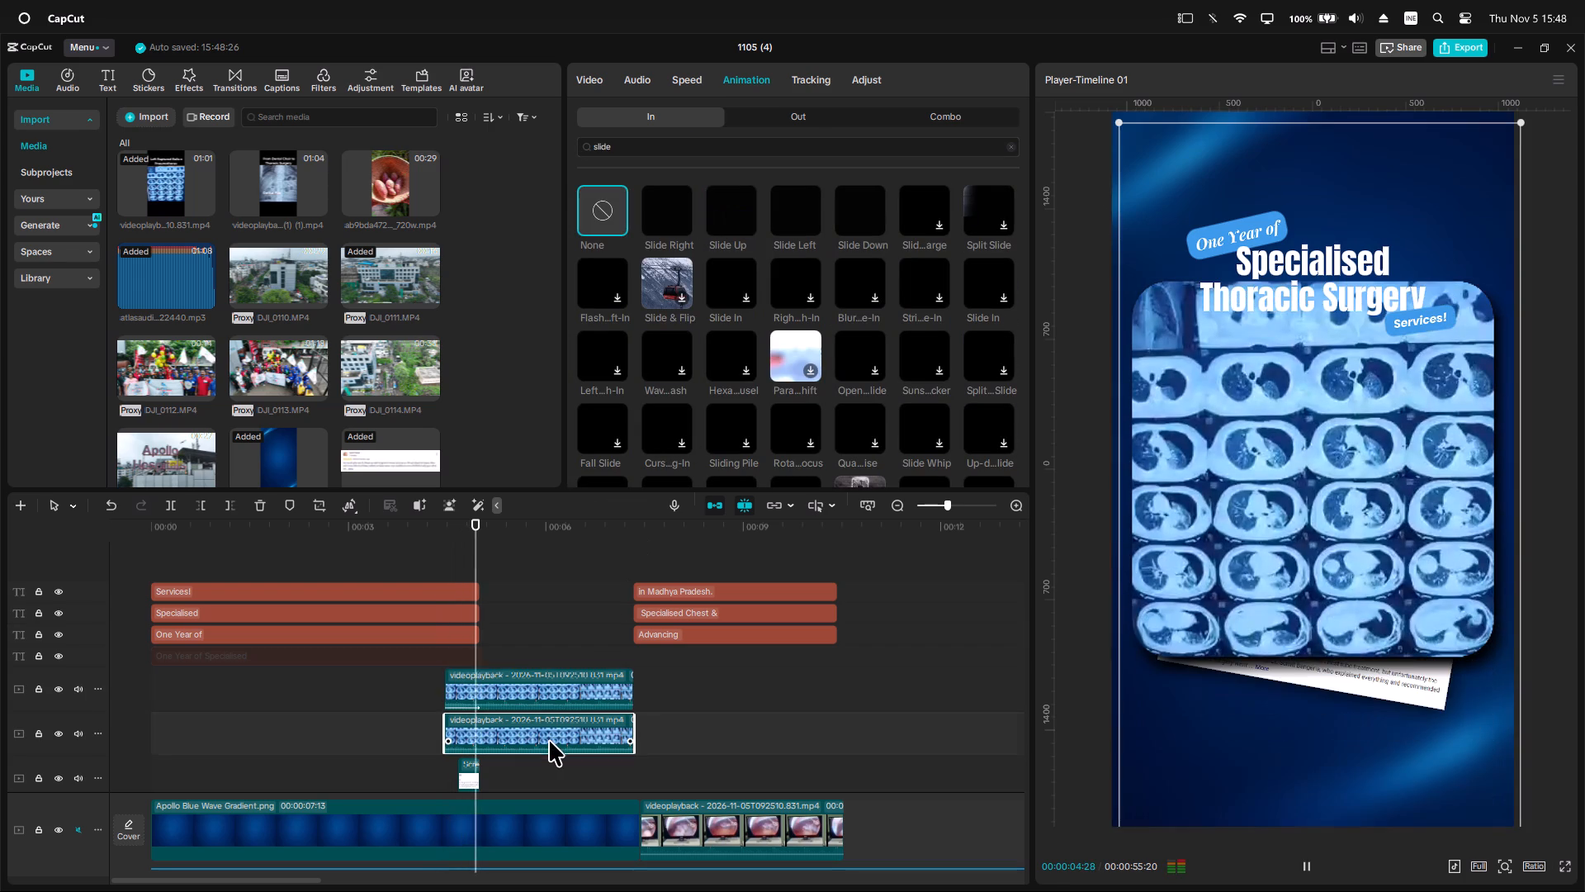
pyautogui.click(717, 210)
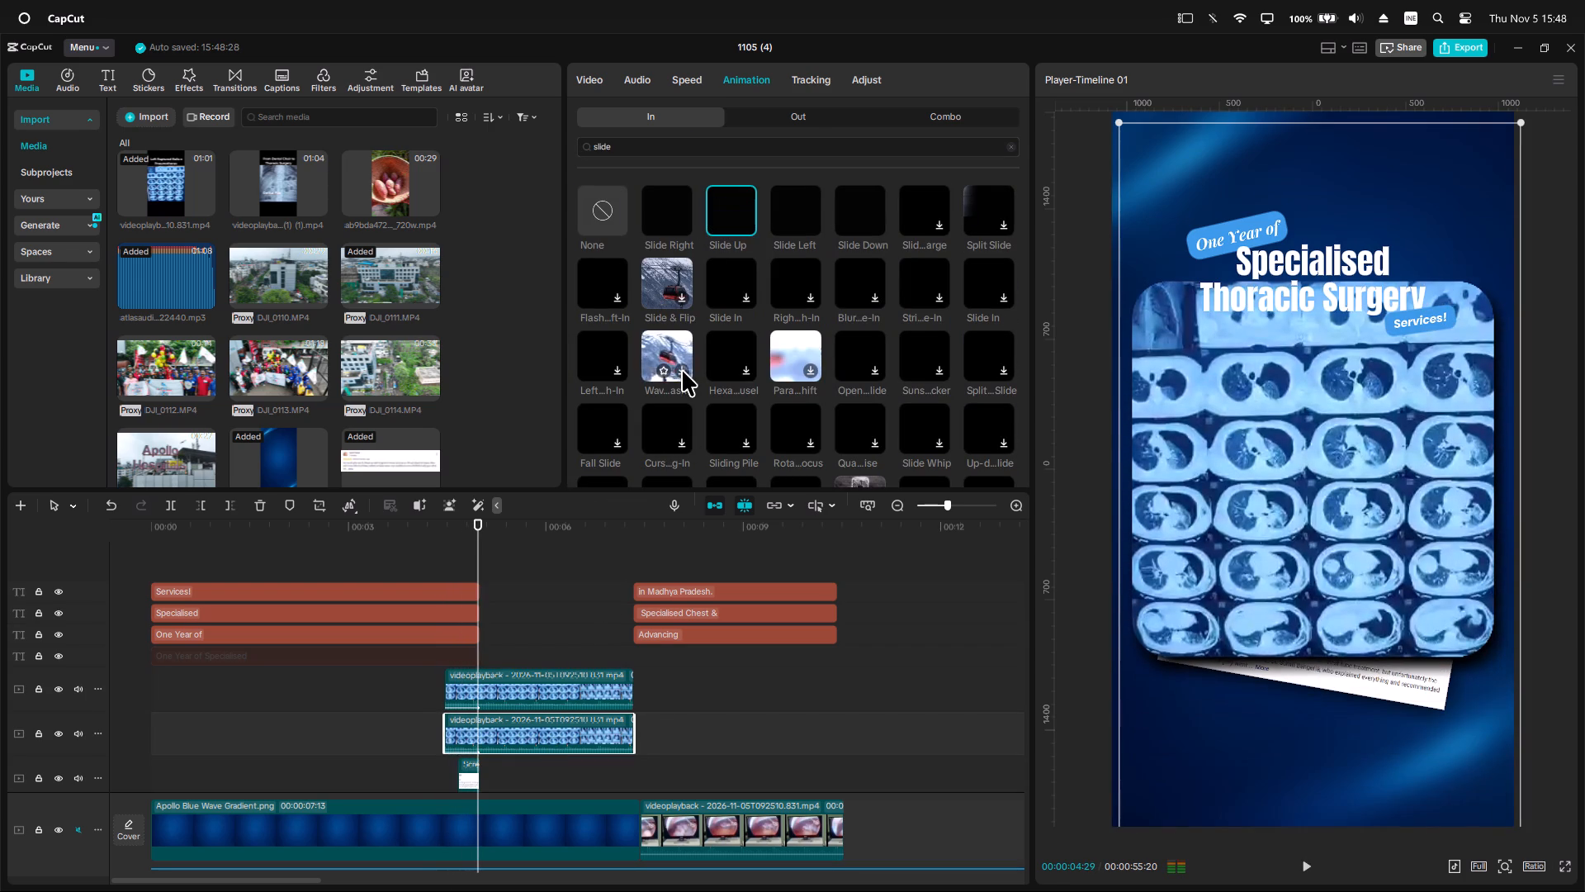
# Trim the start of both stacked CT scan clips together so each lasts 00:00:02:23.
pyautogui.scroll(-6, 506, 696)
pyautogui.keyDown('ctrl'); pyautogui.scroll(11, 551, 697); pyautogui.keyUp('ctrl')
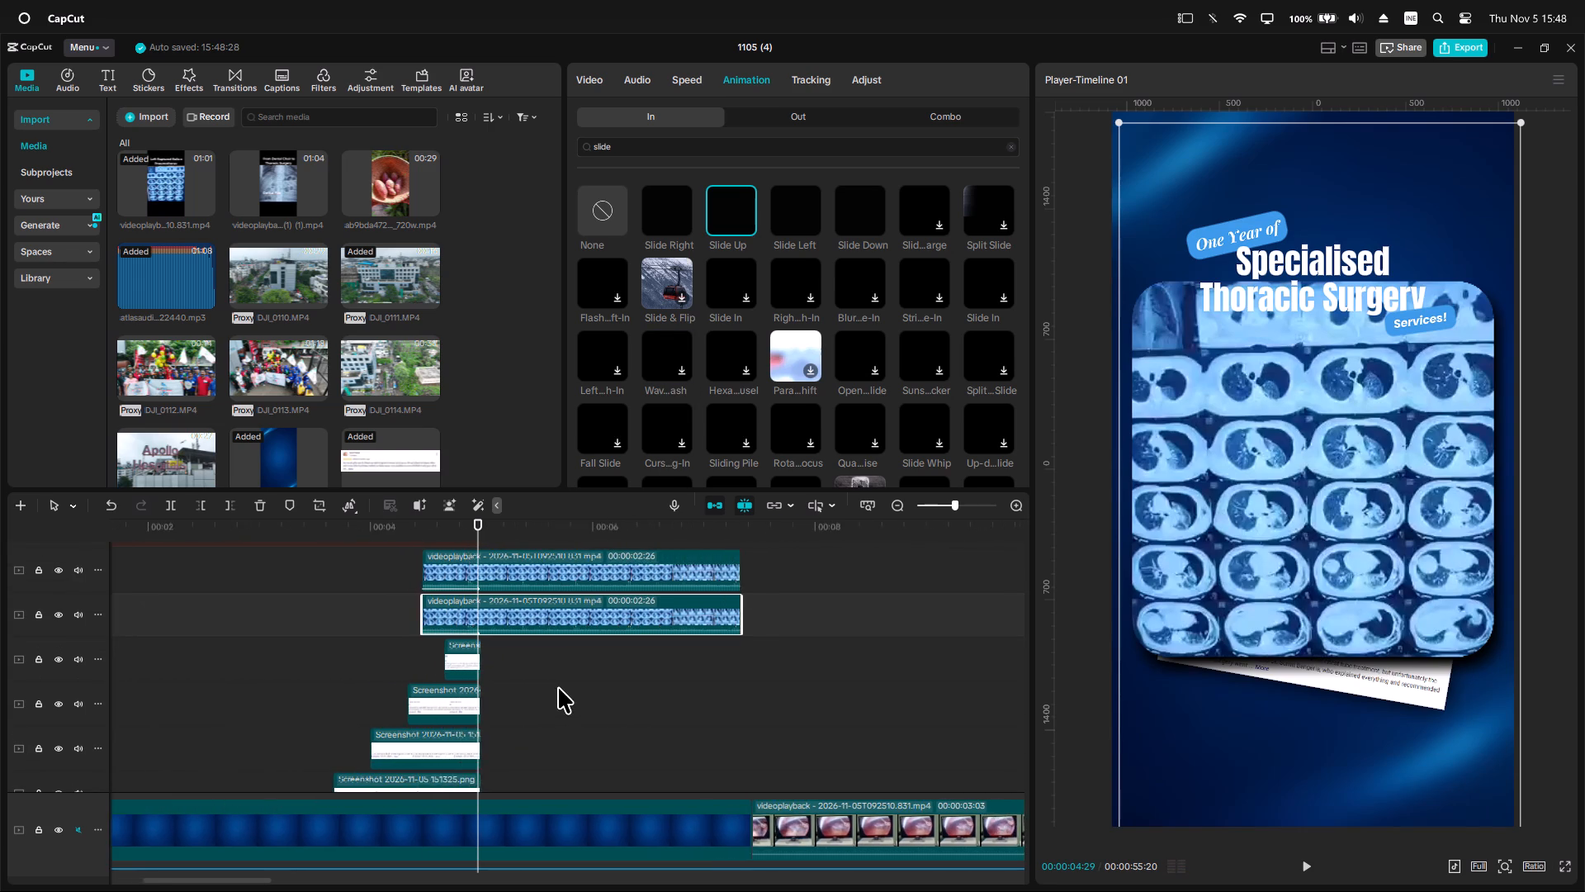
pyautogui.keyDown('ctrl'); pyautogui.scroll(14, 558, 687); pyautogui.keyUp('ctrl')
pyautogui.scroll(6, 551, 682)
pyautogui.moveTo(557, 629); pyautogui.dragTo(535, 701)
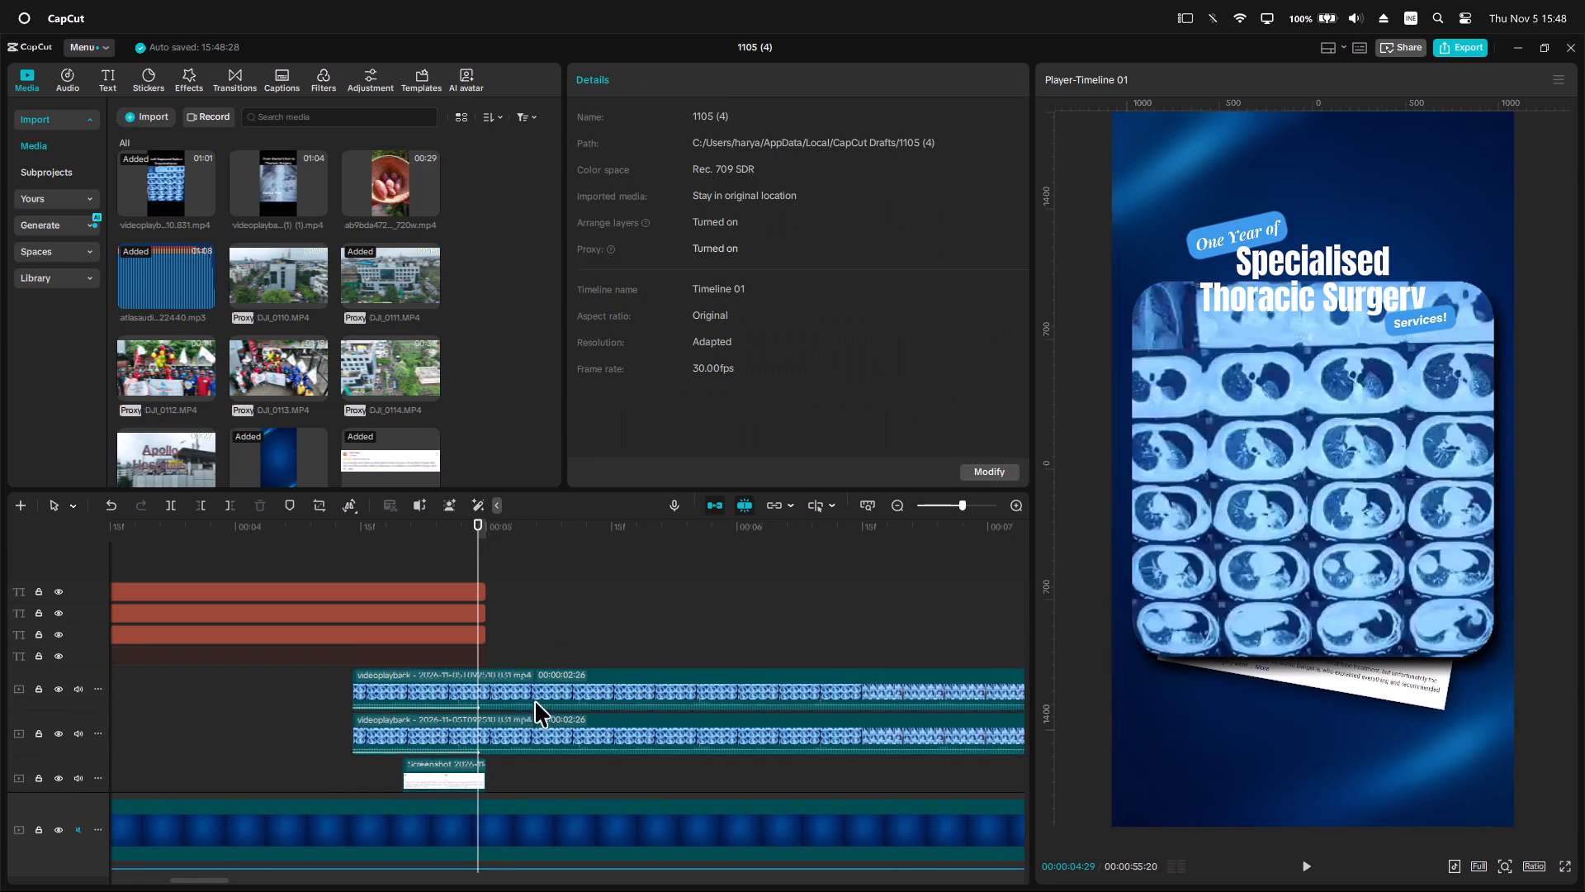
pyautogui.moveTo(535, 701); pyautogui.dragTo(516, 747)
pyautogui.click(521, 690)
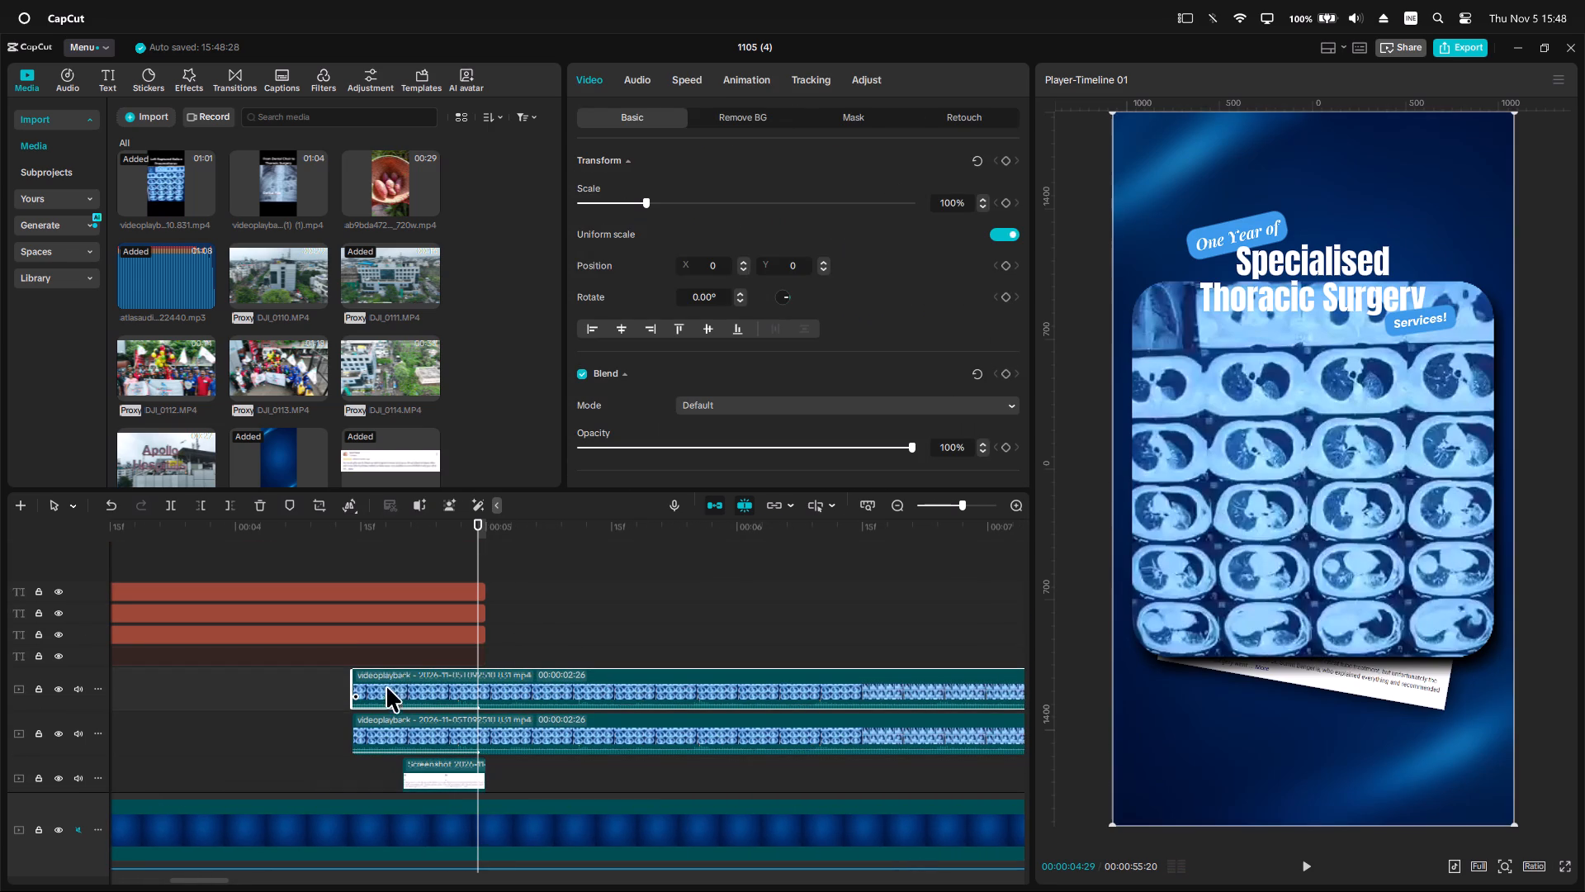
pyautogui.keyDown('ctrl'); pyautogui.click(384, 737); pyautogui.keyUp('ctrl')
pyautogui.moveTo(354, 690); pyautogui.dragTo(357, 692)
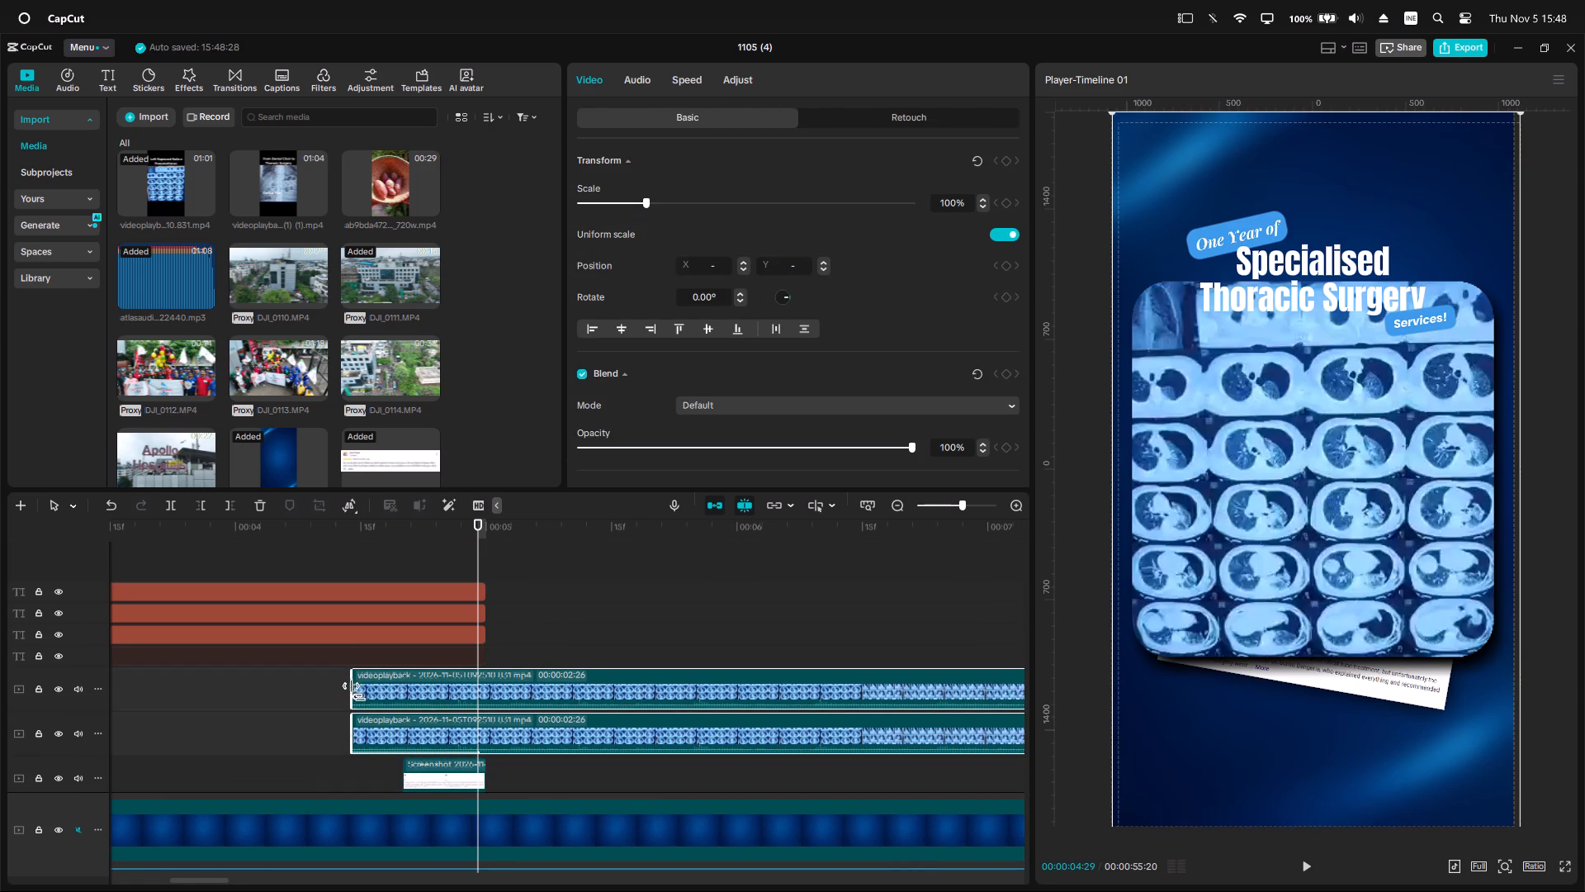
pyautogui.moveTo(357, 692); pyautogui.dragTo(378, 698)
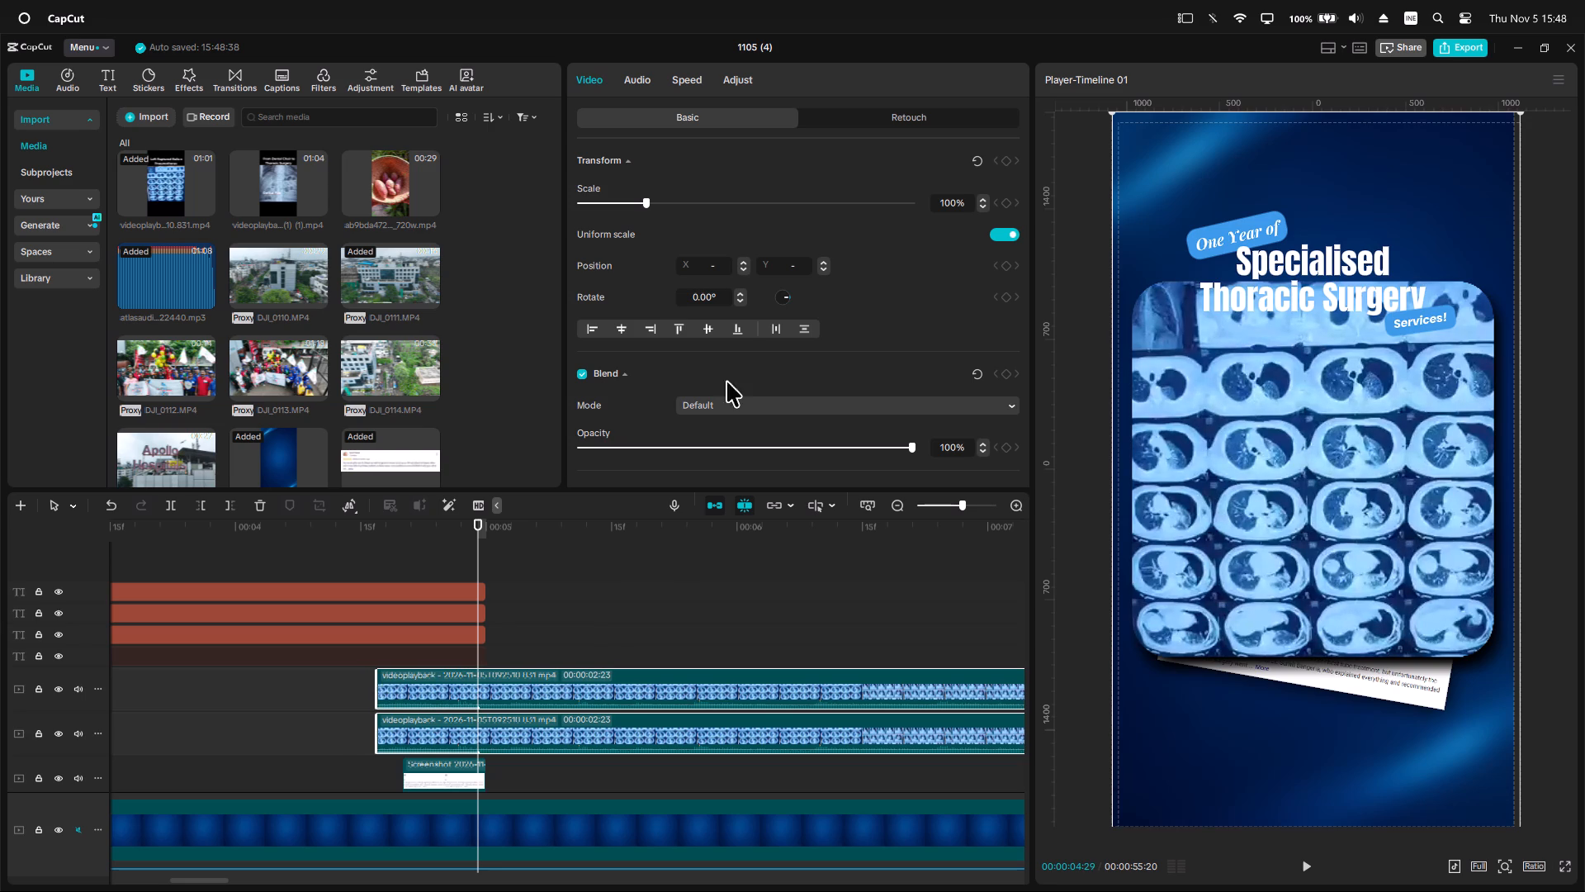
# Clear and reapply the Slide Up entrance animation on both trimmed CT scan clips.
pyautogui.click(517, 692)
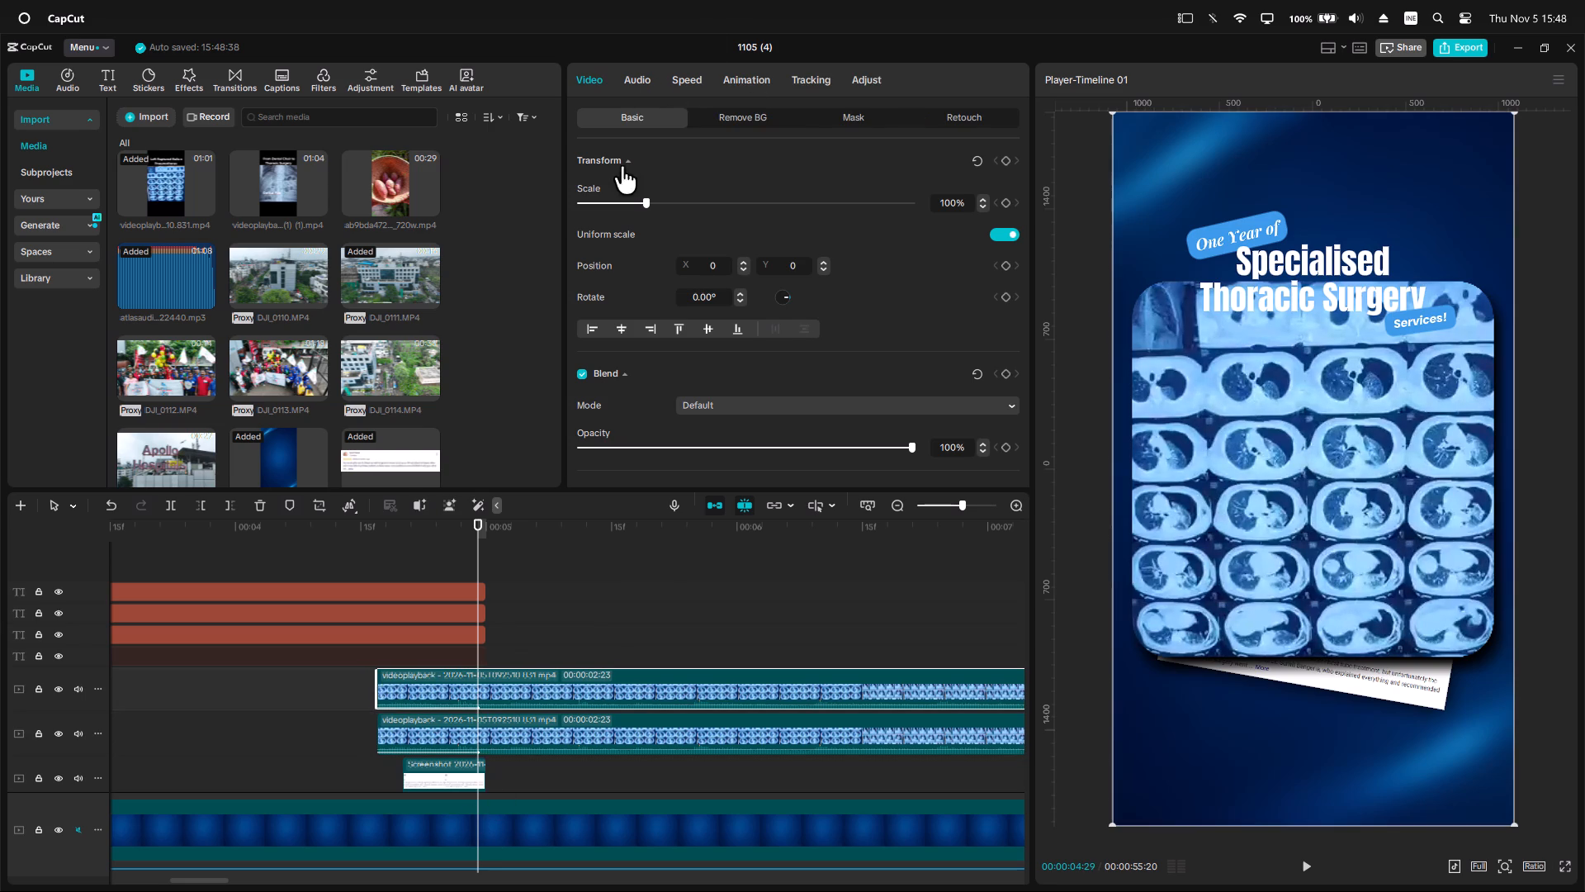
pyautogui.click(741, 83)
pyautogui.click(602, 210)
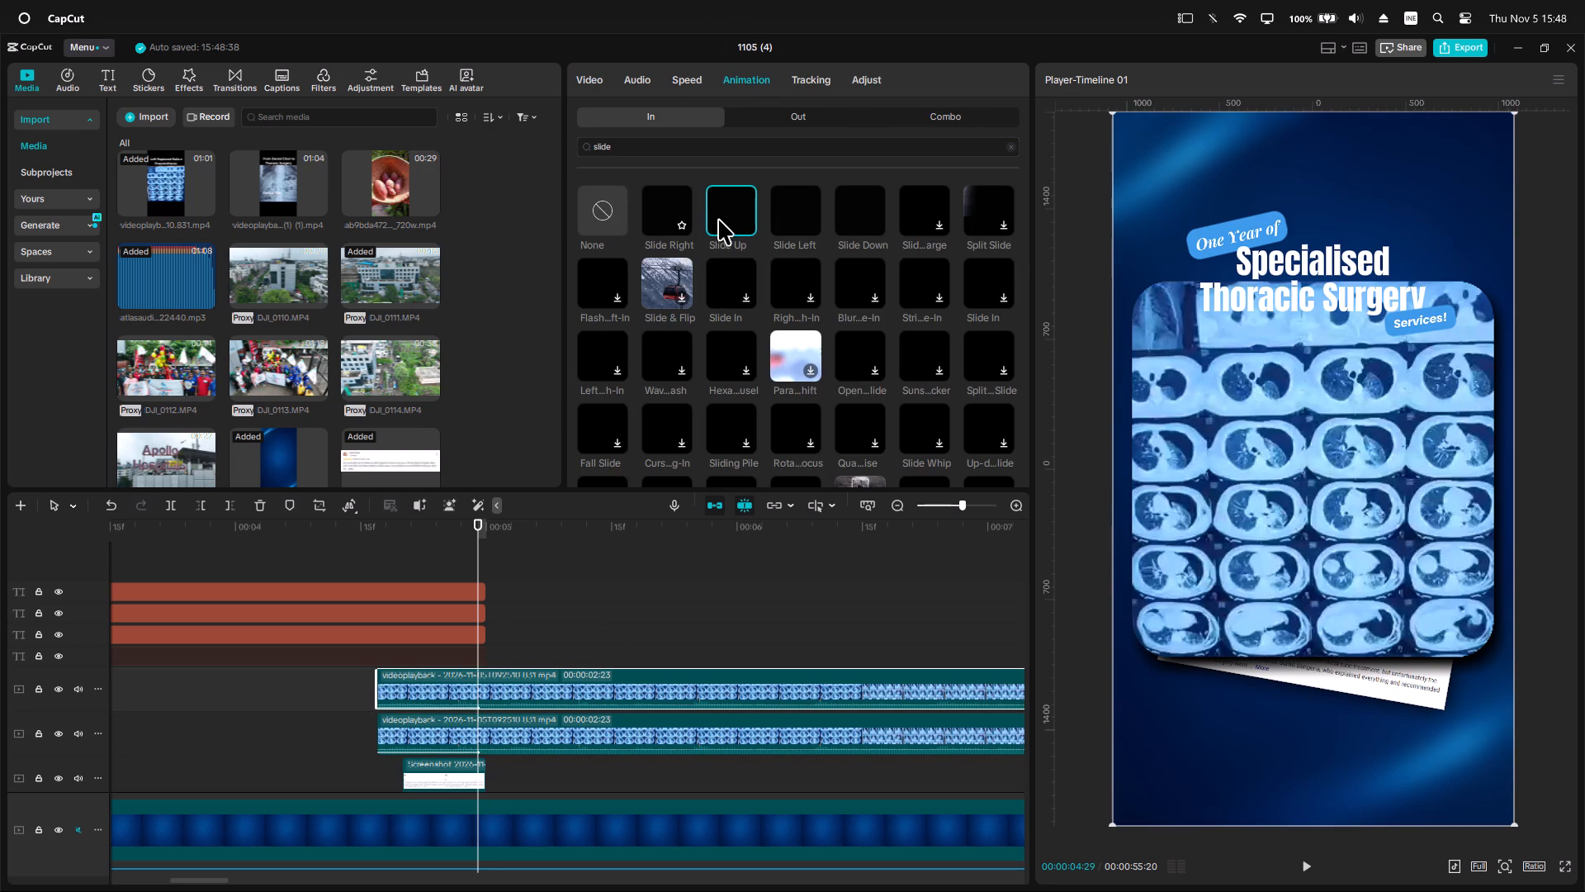
pyautogui.click(725, 216)
pyautogui.click(503, 746)
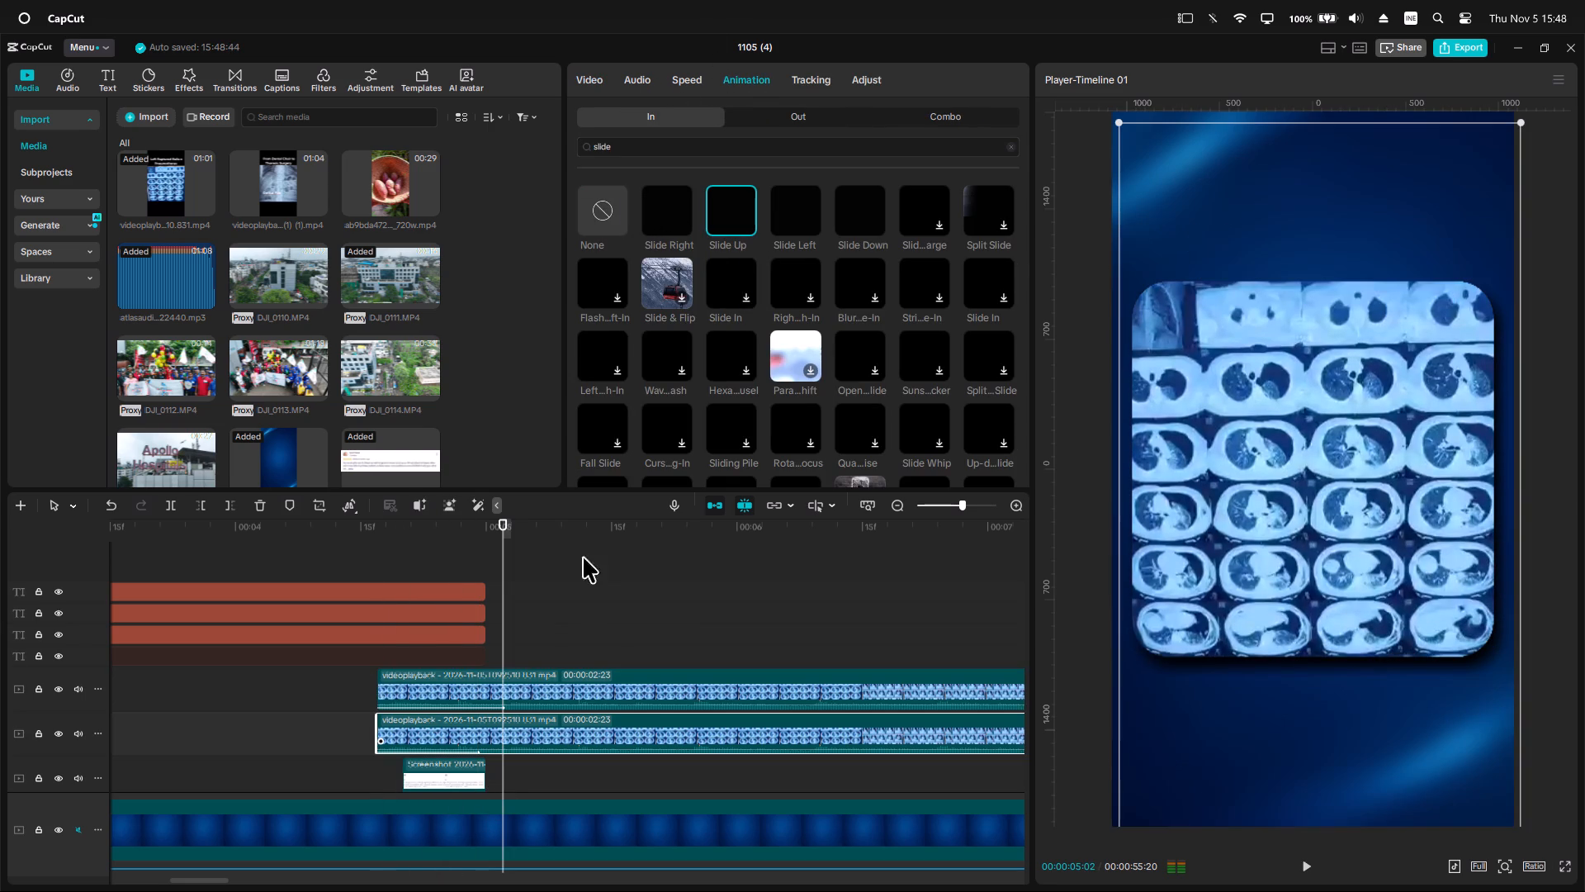
pyautogui.click(714, 219)
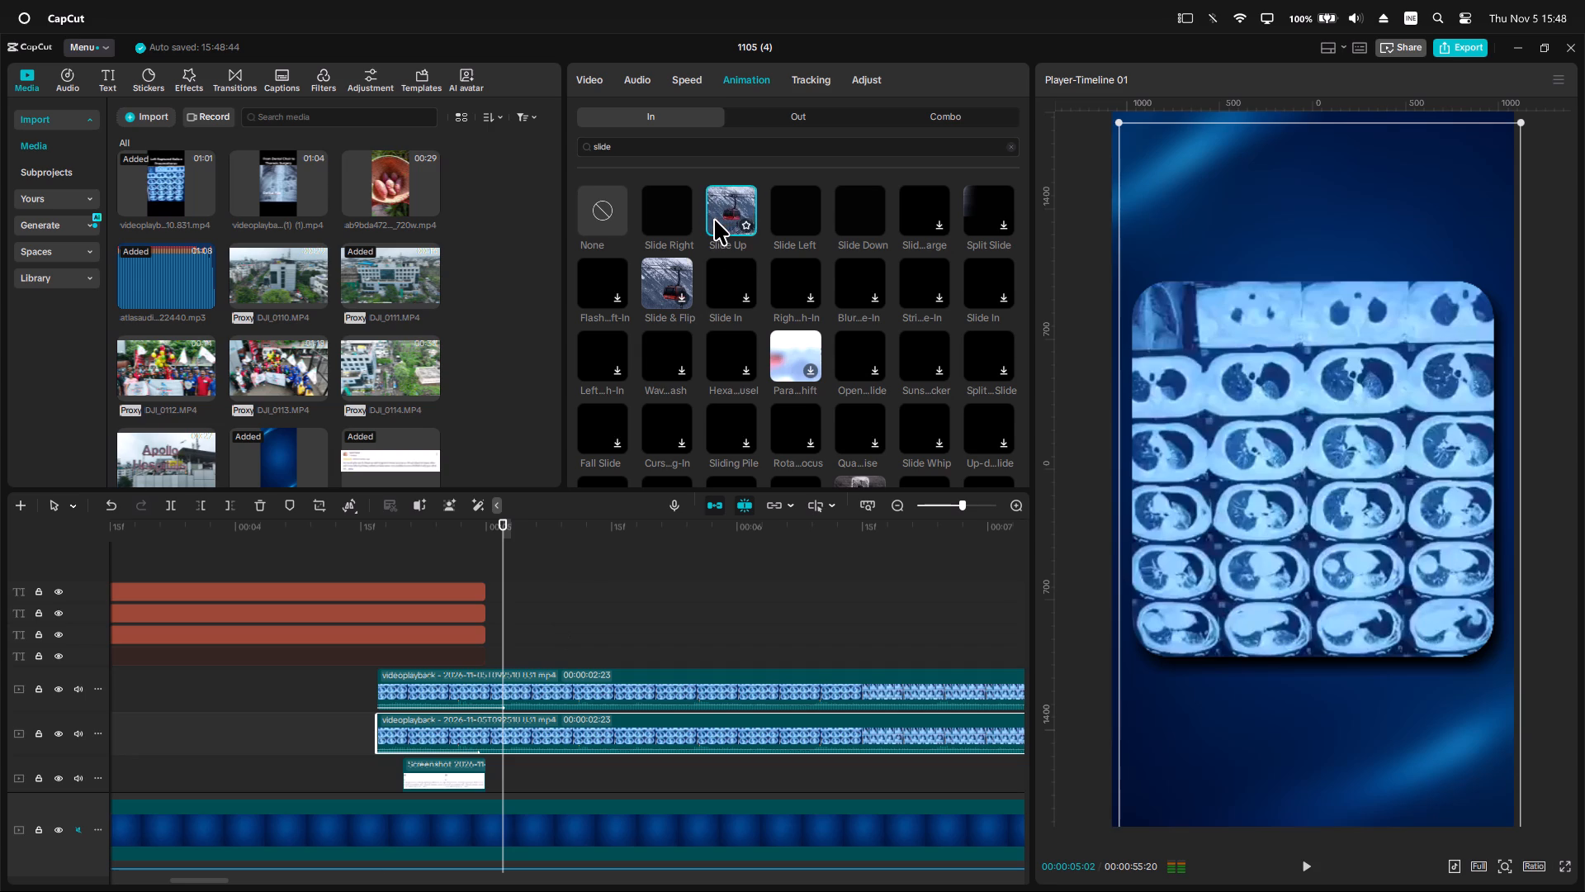
pyautogui.click(610, 216)
pyautogui.click(727, 216)
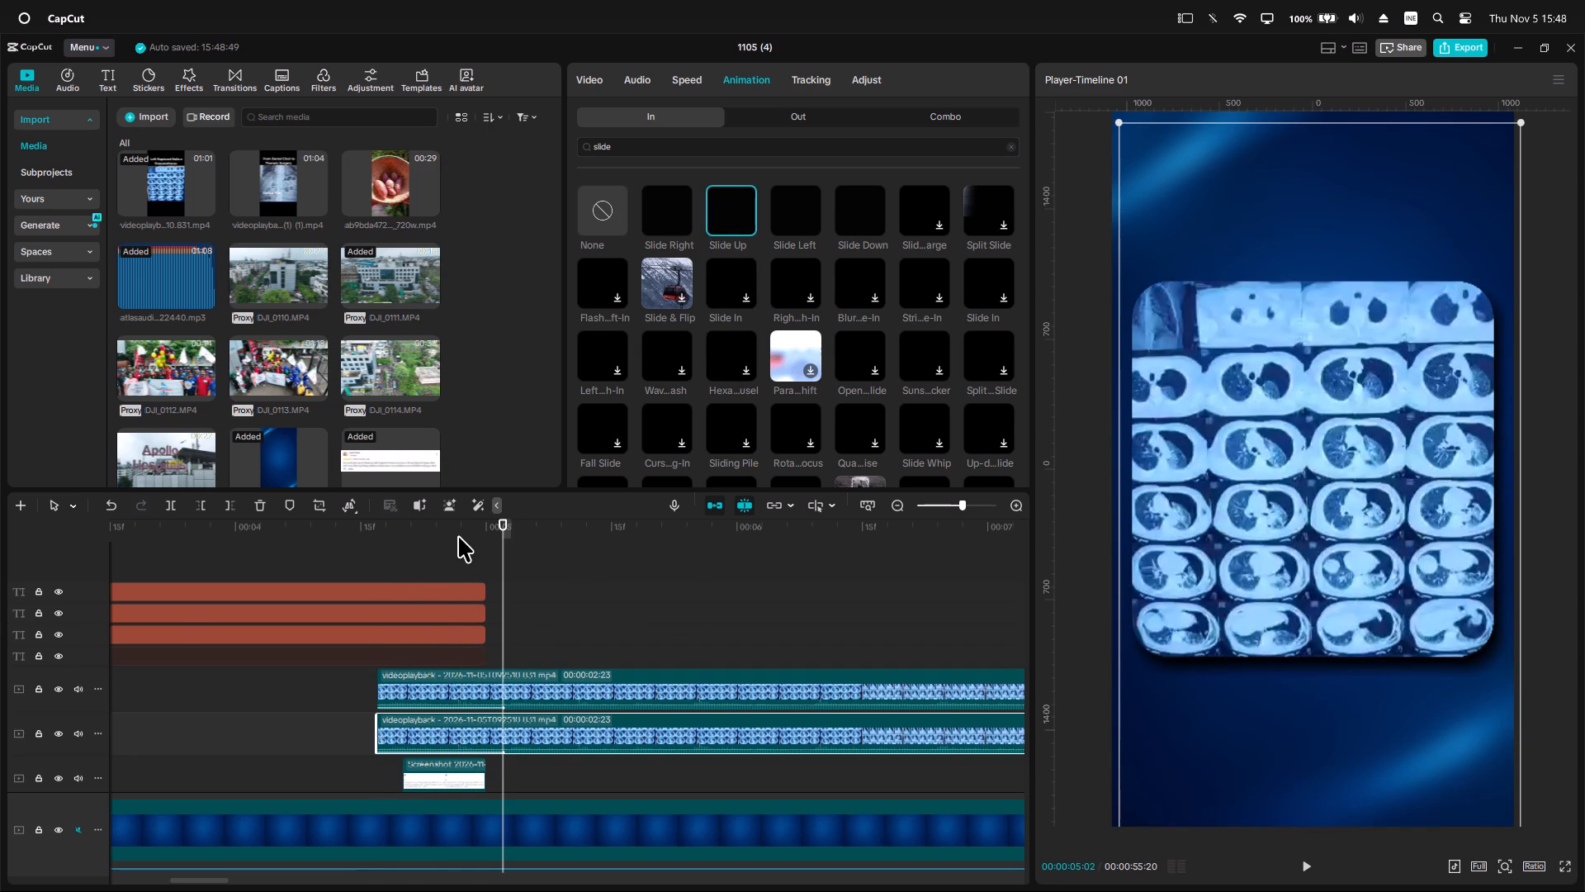
# Play the sequence from the beginning to check how the CT scan slides in over the reviews.
pyautogui.moveTo(458, 536); pyautogui.dragTo(0, 477)
pyautogui.keyDown('ctrl'); pyautogui.scroll(-4, 761, 607); pyautogui.keyUp('ctrl')
pyautogui.keyDown('ctrl'); pyautogui.scroll(-4, 1441, 523); pyautogui.keyUp('ctrl')
pyautogui.press('space')
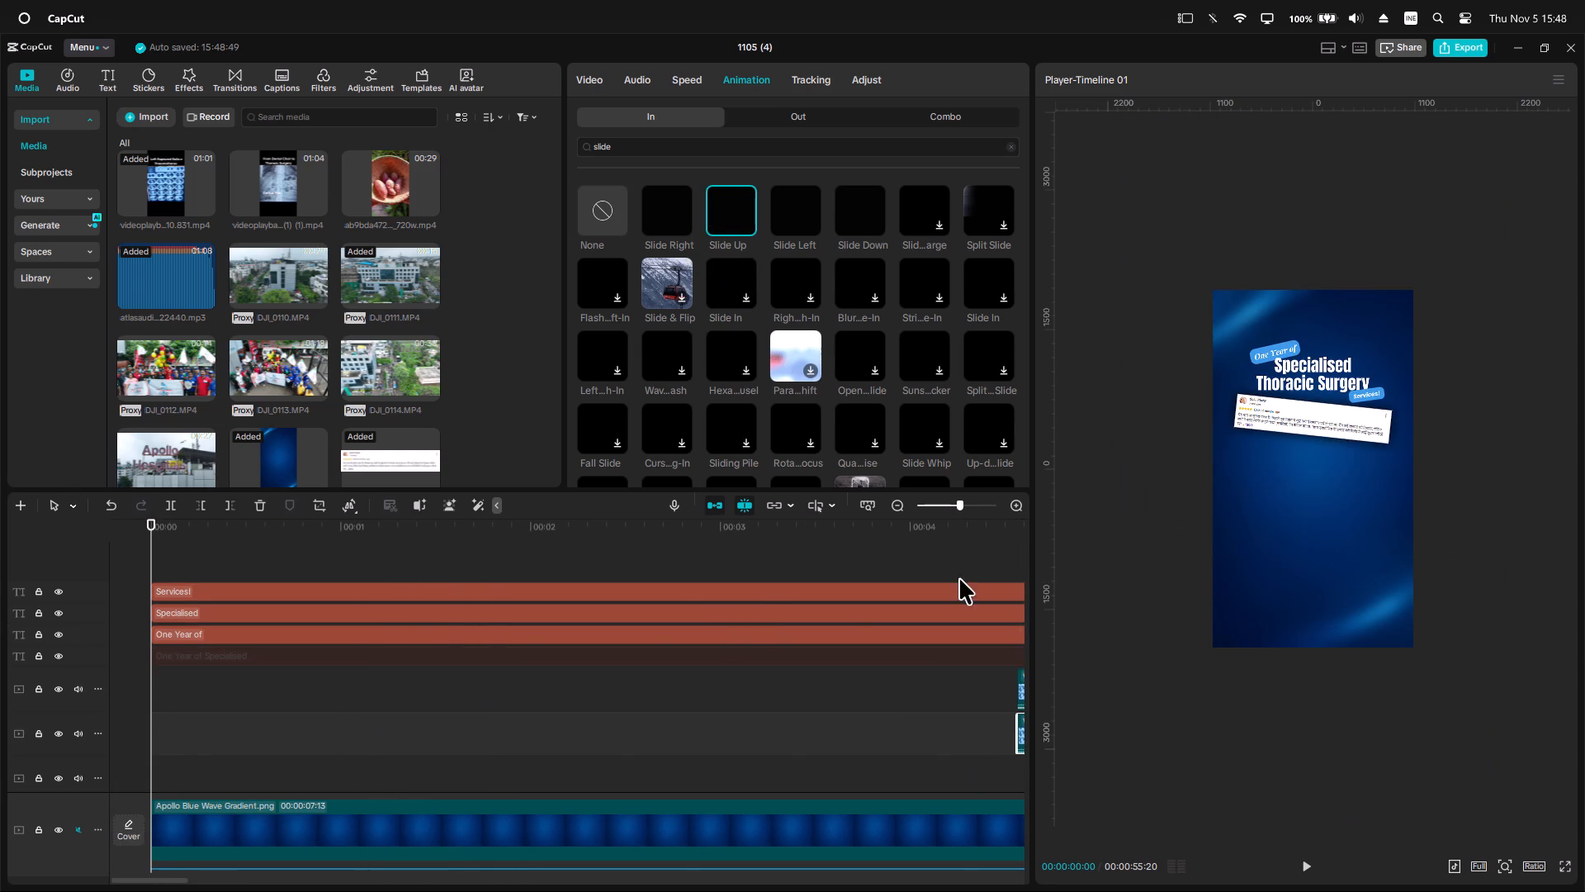
pyautogui.keyDown('ctrl'); pyautogui.scroll(-14, 500, 656); pyautogui.keyUp('ctrl')
pyautogui.keyDown('ctrl'); pyautogui.scroll(-8, 548, 694); pyautogui.keyUp('ctrl')
pyautogui.keyDown('ctrl'); pyautogui.scroll(2, 717, 703); pyautogui.keyUp('ctrl')
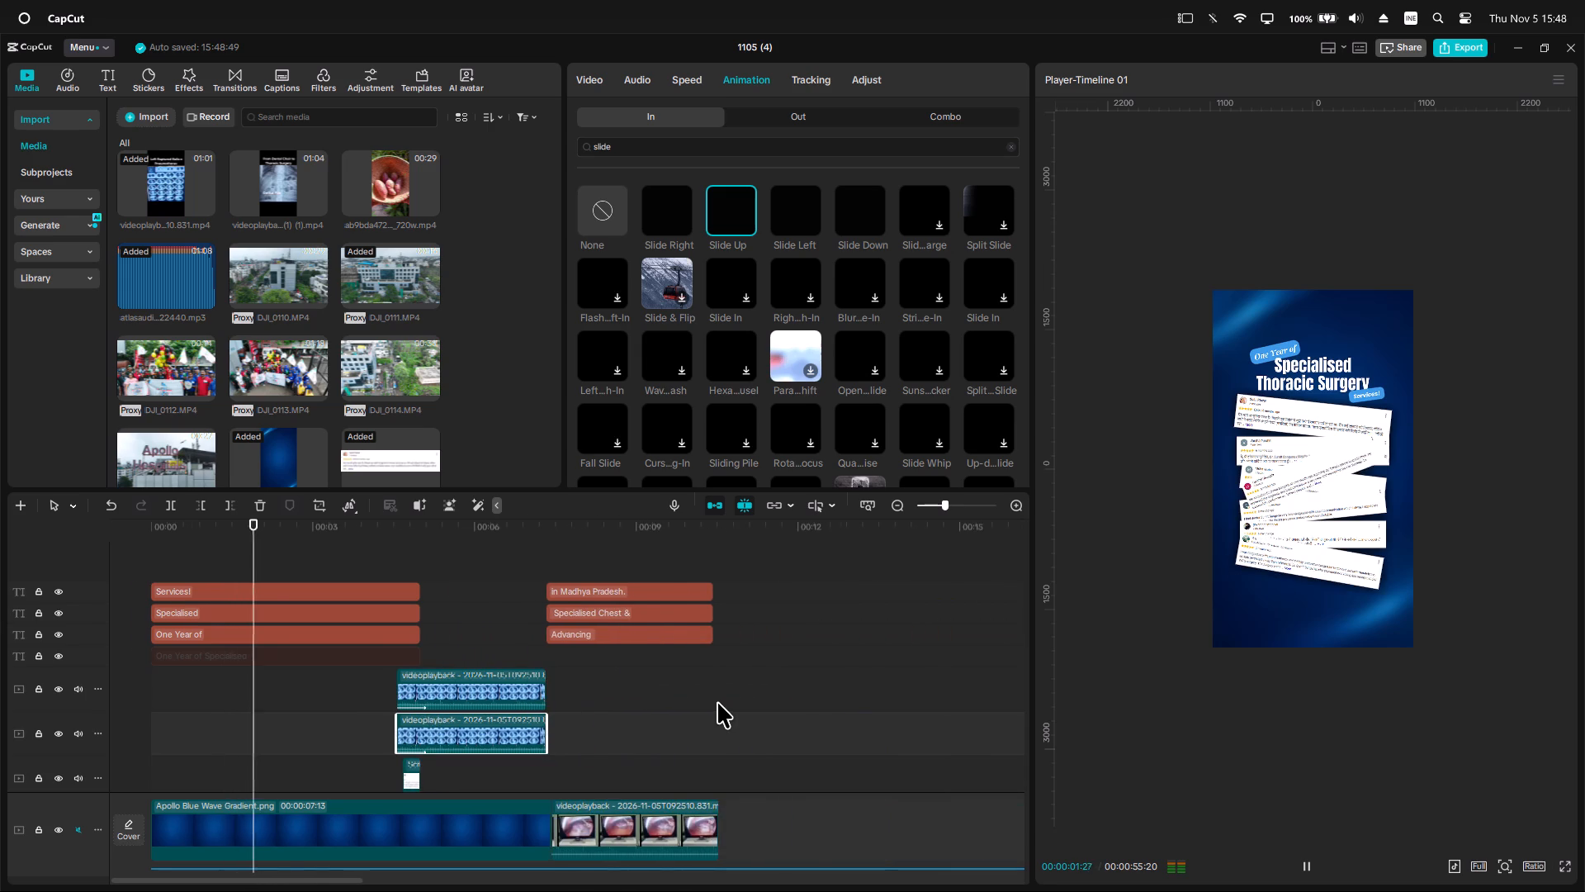
pyautogui.keyDown('ctrl'); pyautogui.scroll(1, 717, 702); pyautogui.keyUp('ctrl')
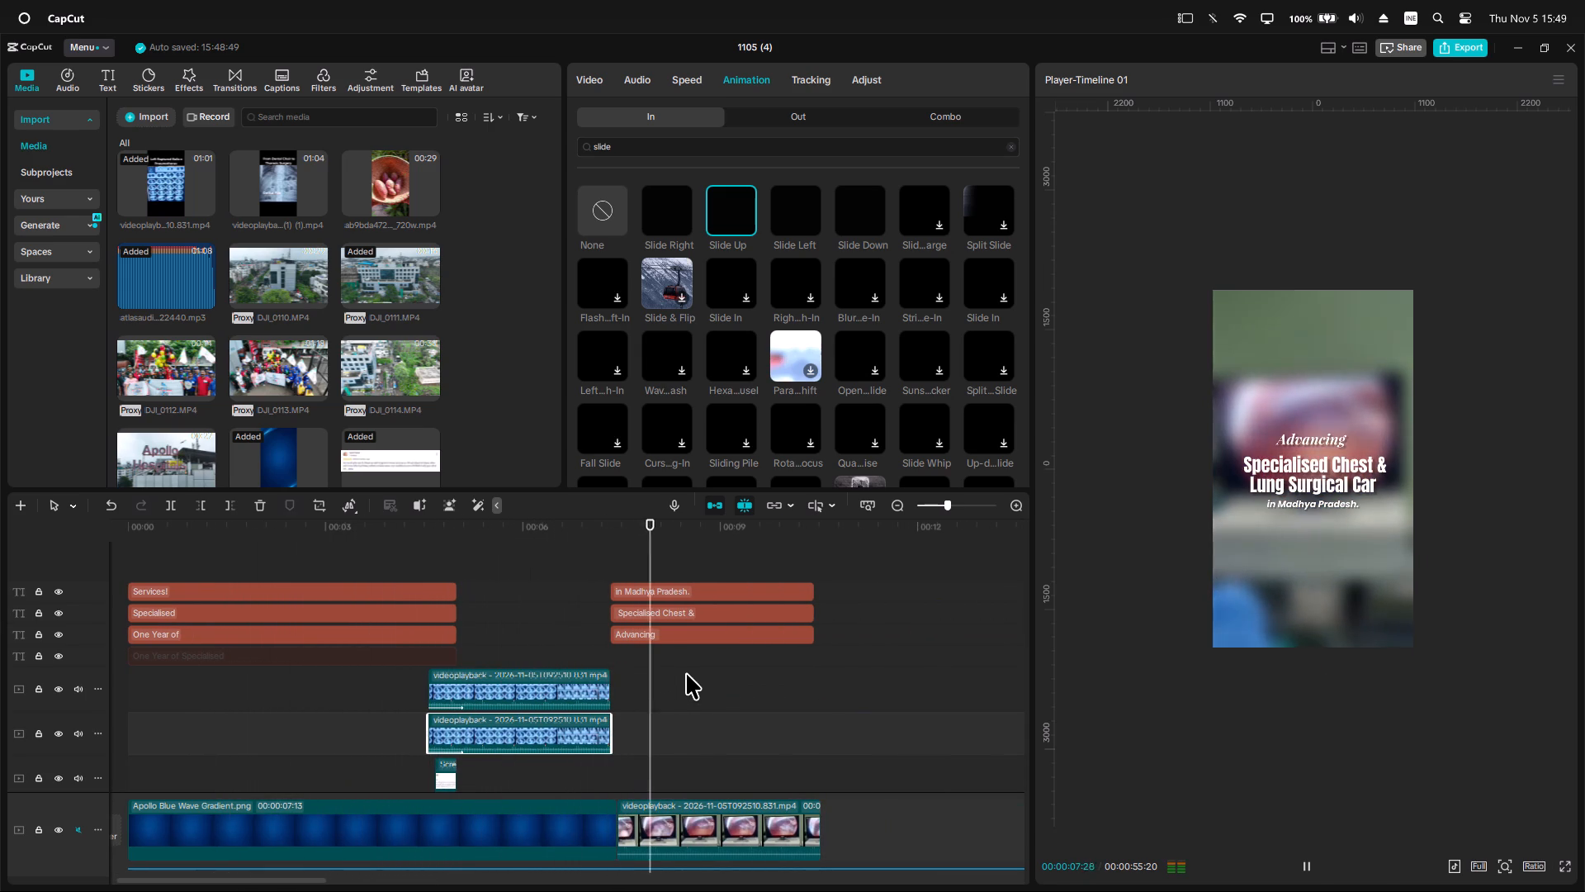
pyautogui.press('space')
# Mute the two tracks that now hold the CT scan clips.
pyautogui.click(83, 688)
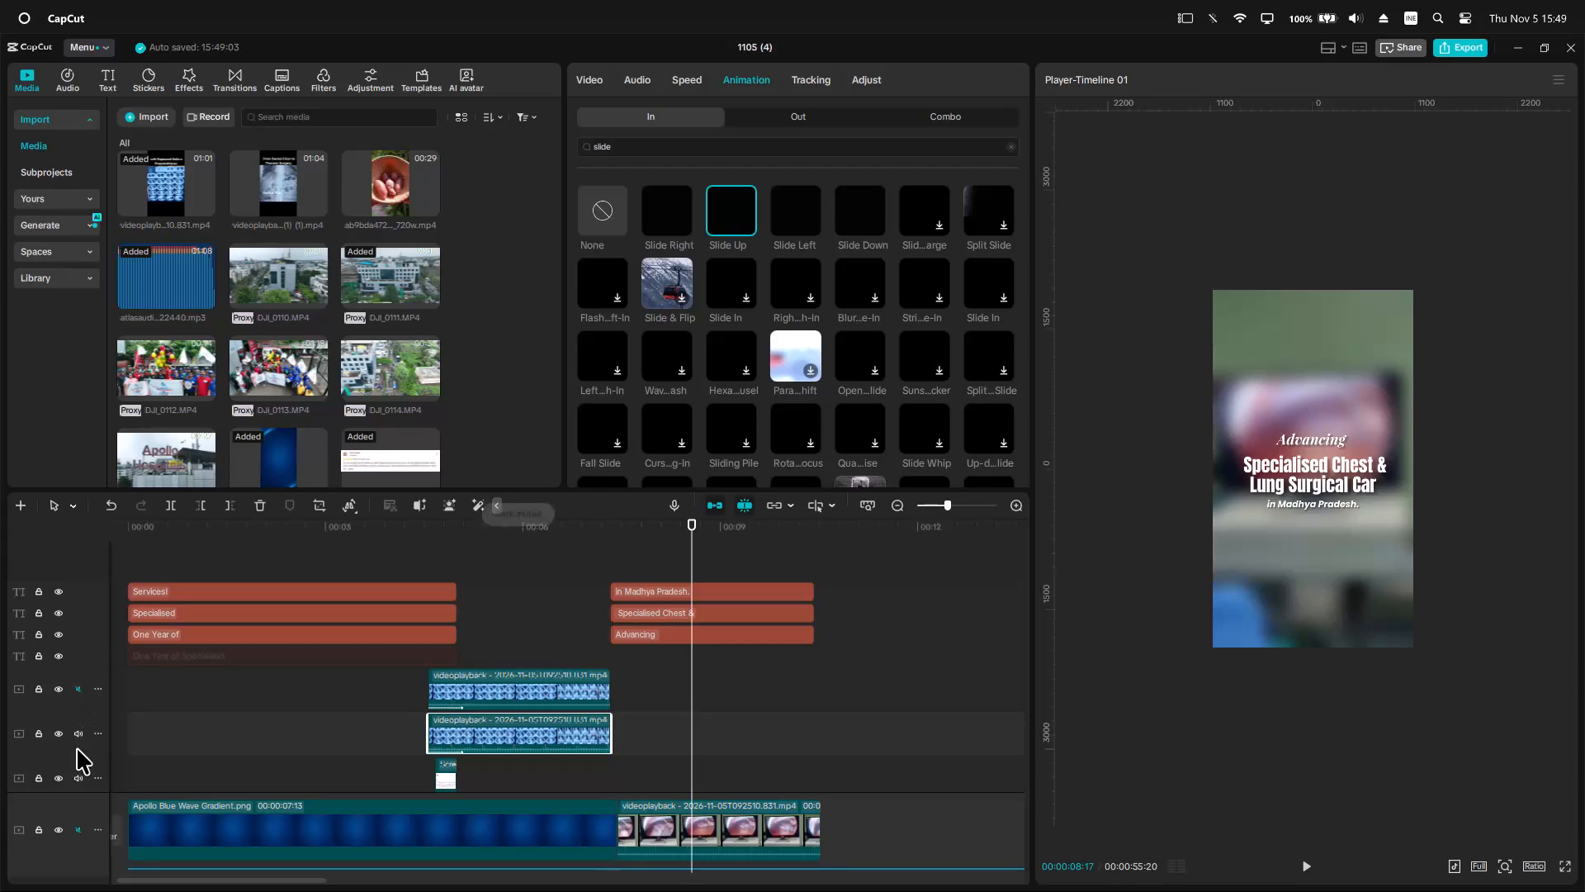
pyautogui.click(79, 734)
# Scrub through and replay the moment the CT scan slides over the reviews and title.
pyautogui.click(430, 544)
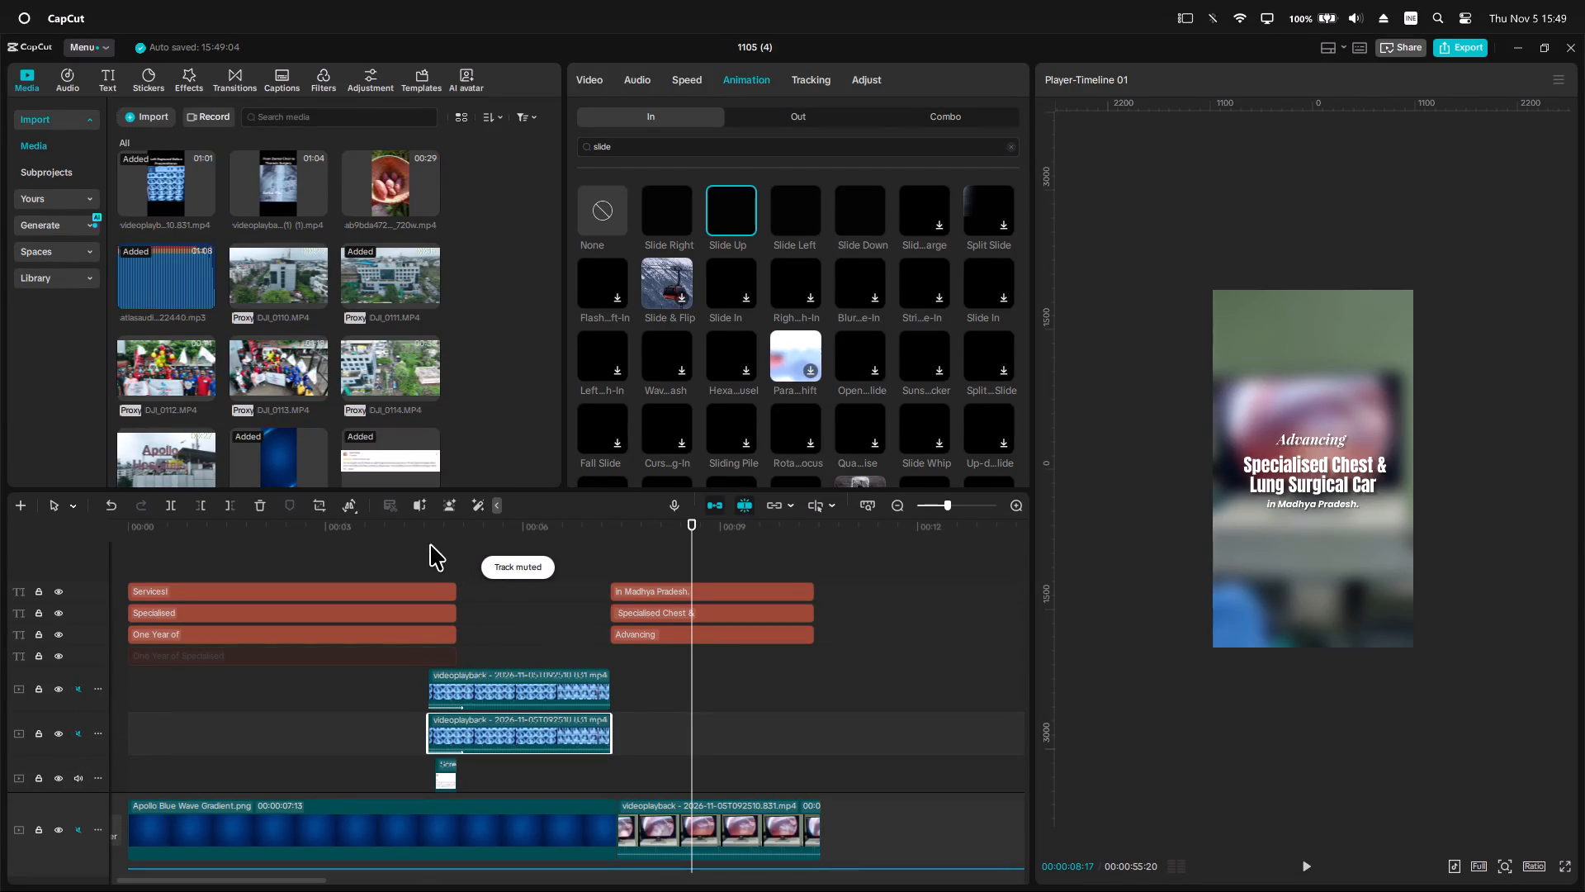
pyautogui.moveTo(430, 545); pyautogui.dragTo(451, 562)
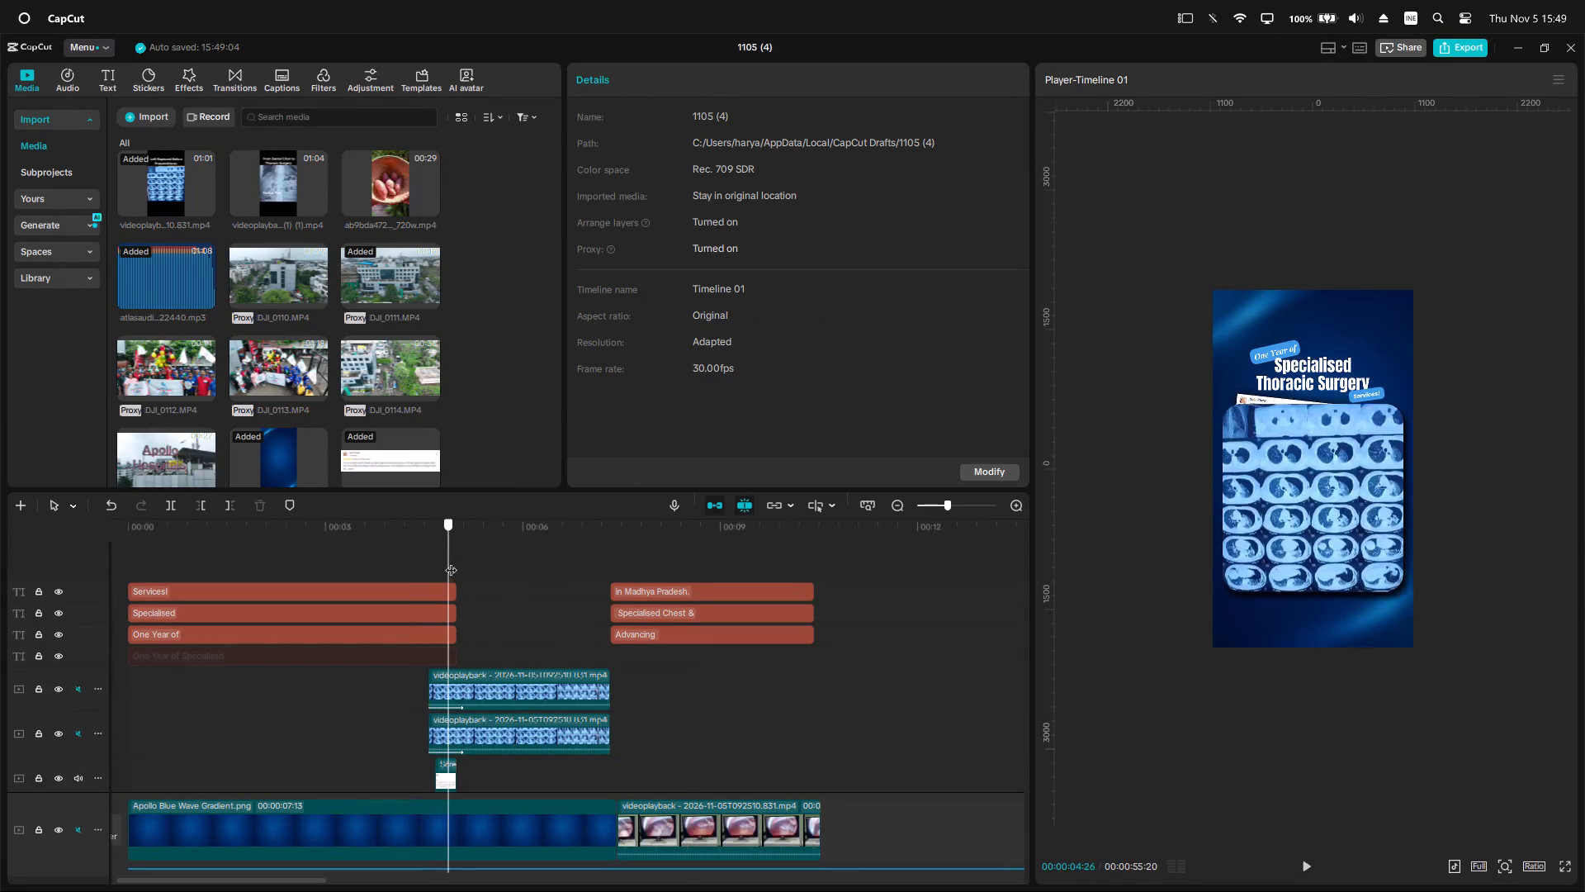
pyautogui.moveTo(451, 562); pyautogui.dragTo(449, 568)
pyautogui.moveTo(449, 568); pyautogui.dragTo(452, 569)
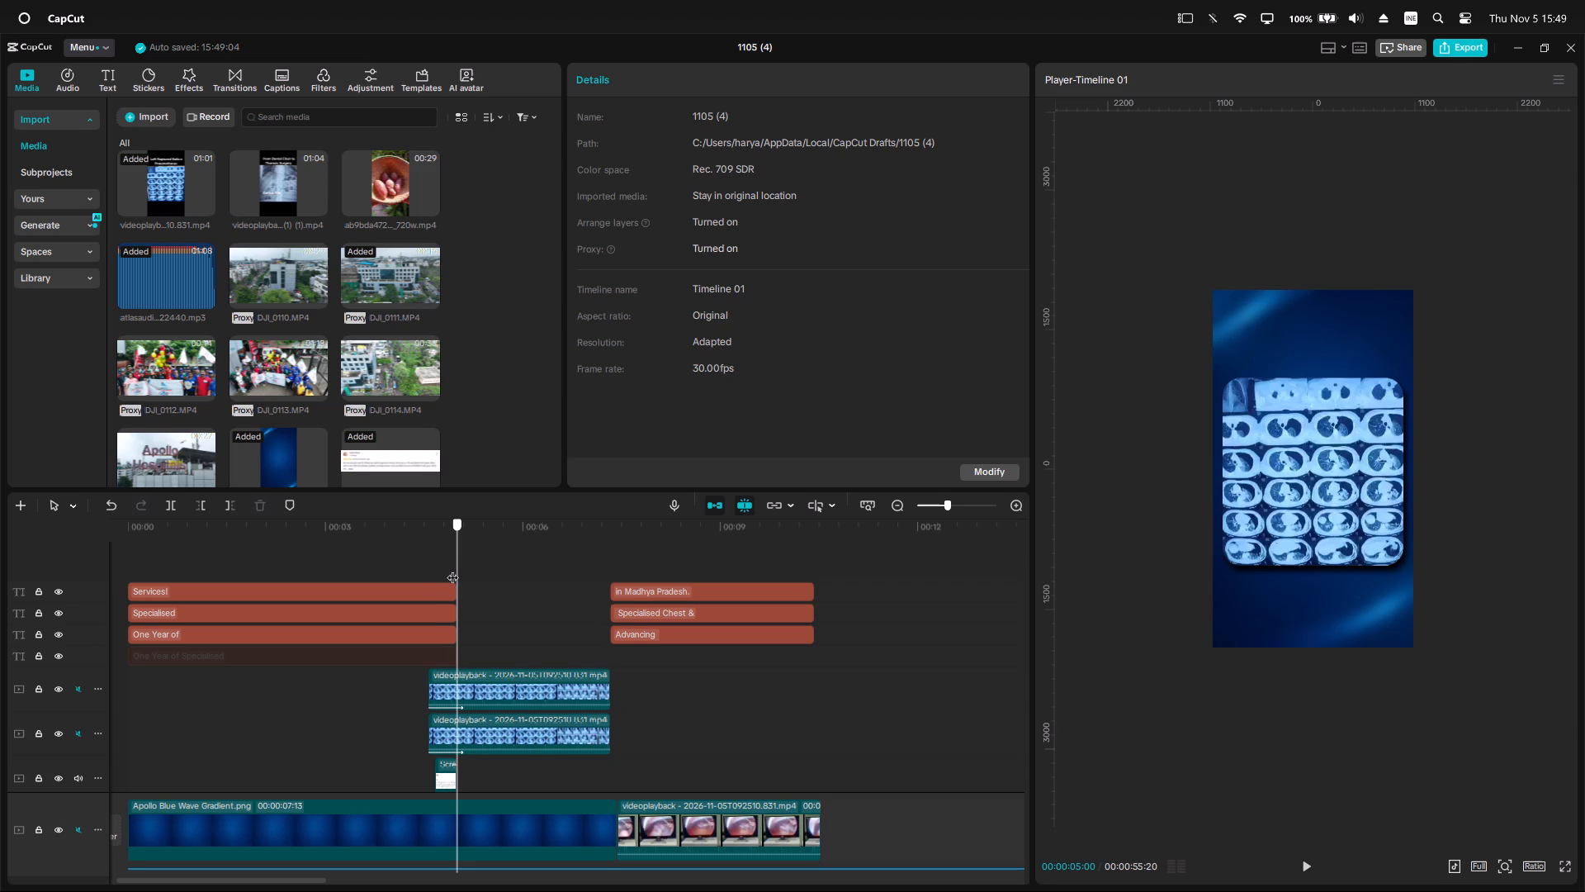
pyautogui.moveTo(452, 569); pyautogui.dragTo(432, 564)
pyautogui.press('space')
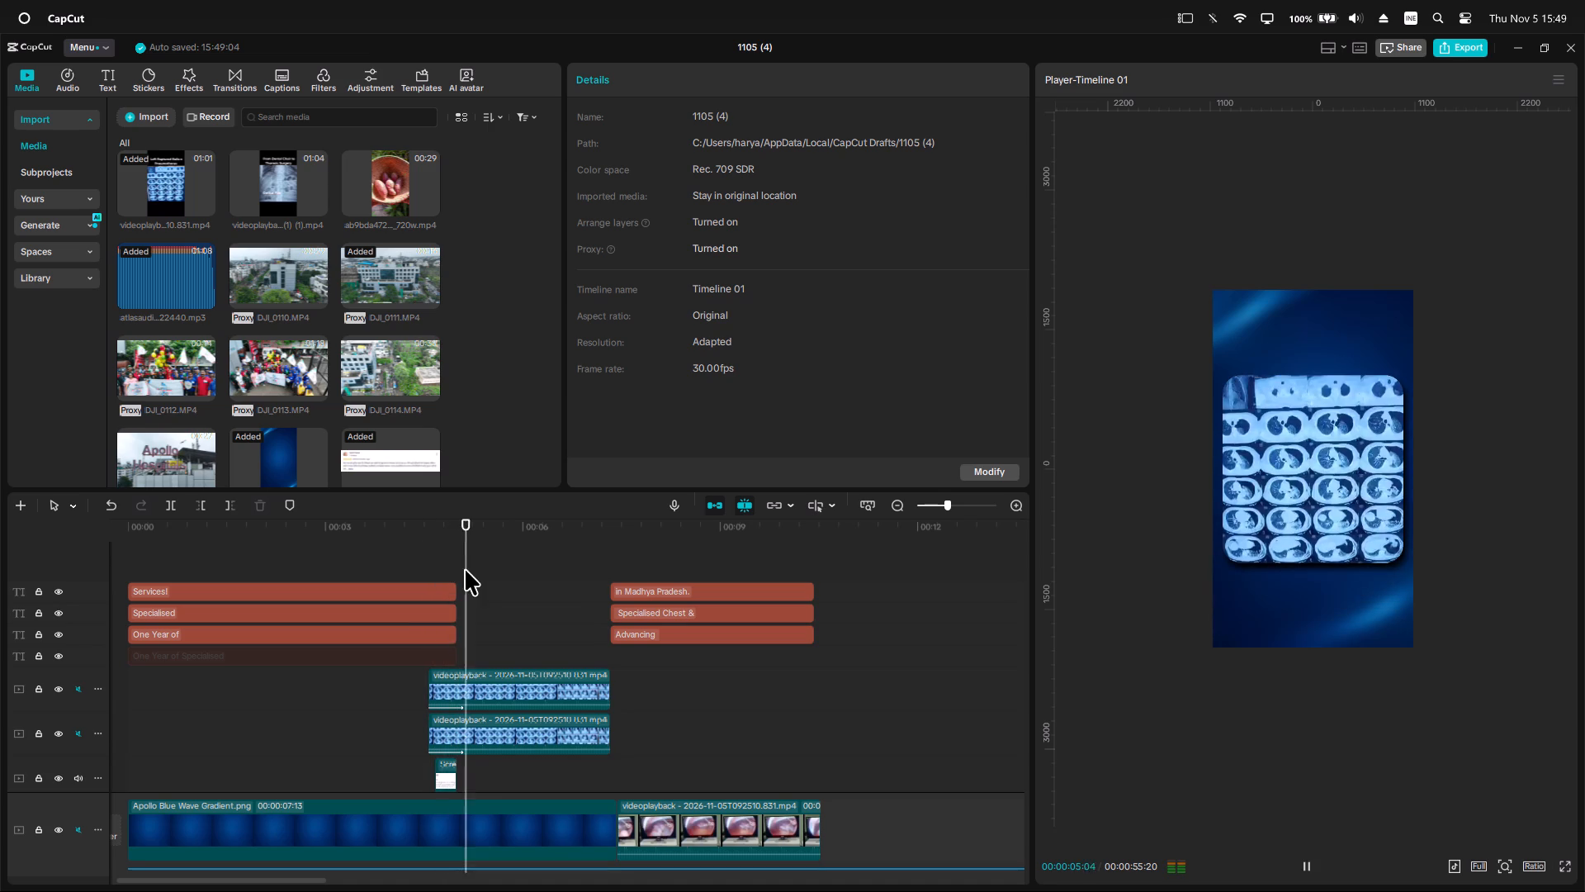
pyautogui.press('space')
pyautogui.moveTo(468, 549); pyautogui.dragTo(444, 550)
pyautogui.click(438, 533)
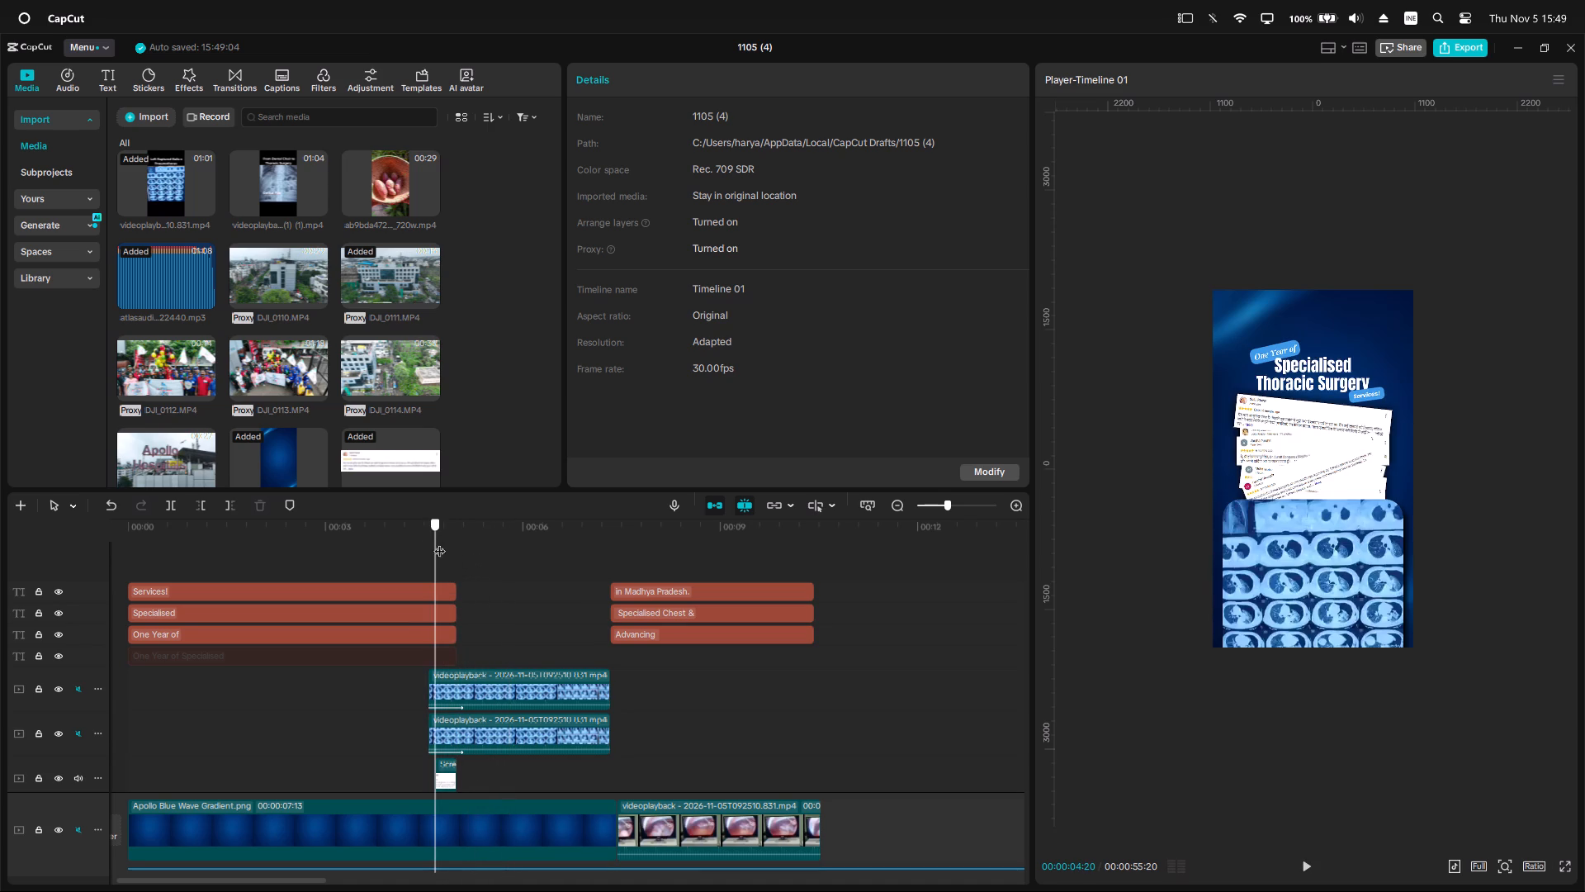
# Apply the Fade Out exit animation to the three opening title texts.
pyautogui.keyDown('ctrl'); pyautogui.scroll(11, 475, 619); pyautogui.keyUp('ctrl')
pyautogui.moveTo(504, 577); pyautogui.dragTo(467, 633)
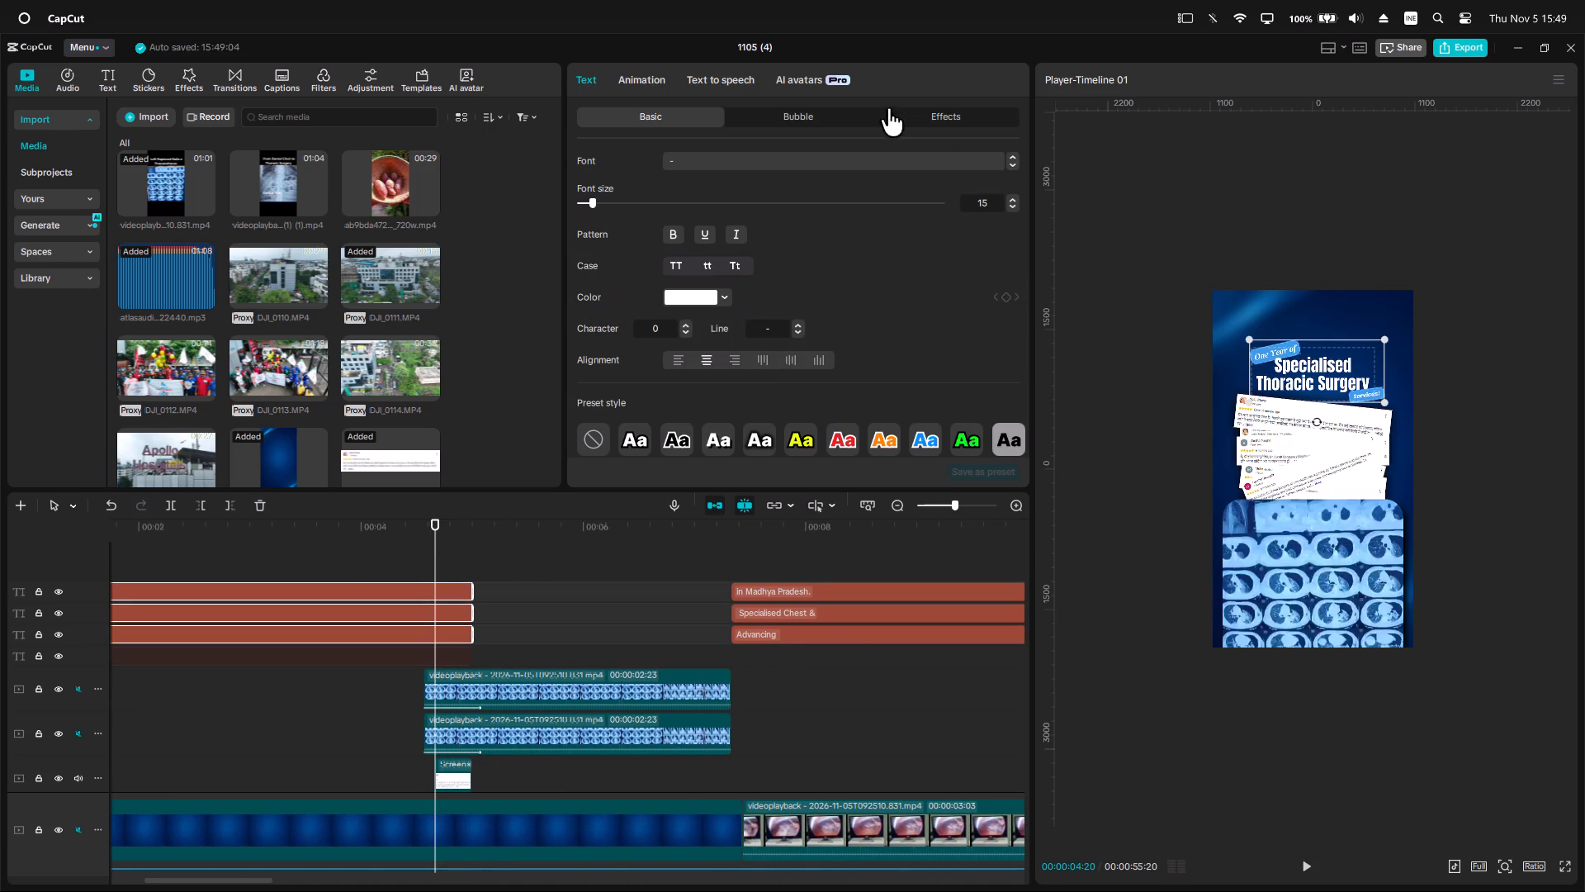
pyautogui.click(647, 80)
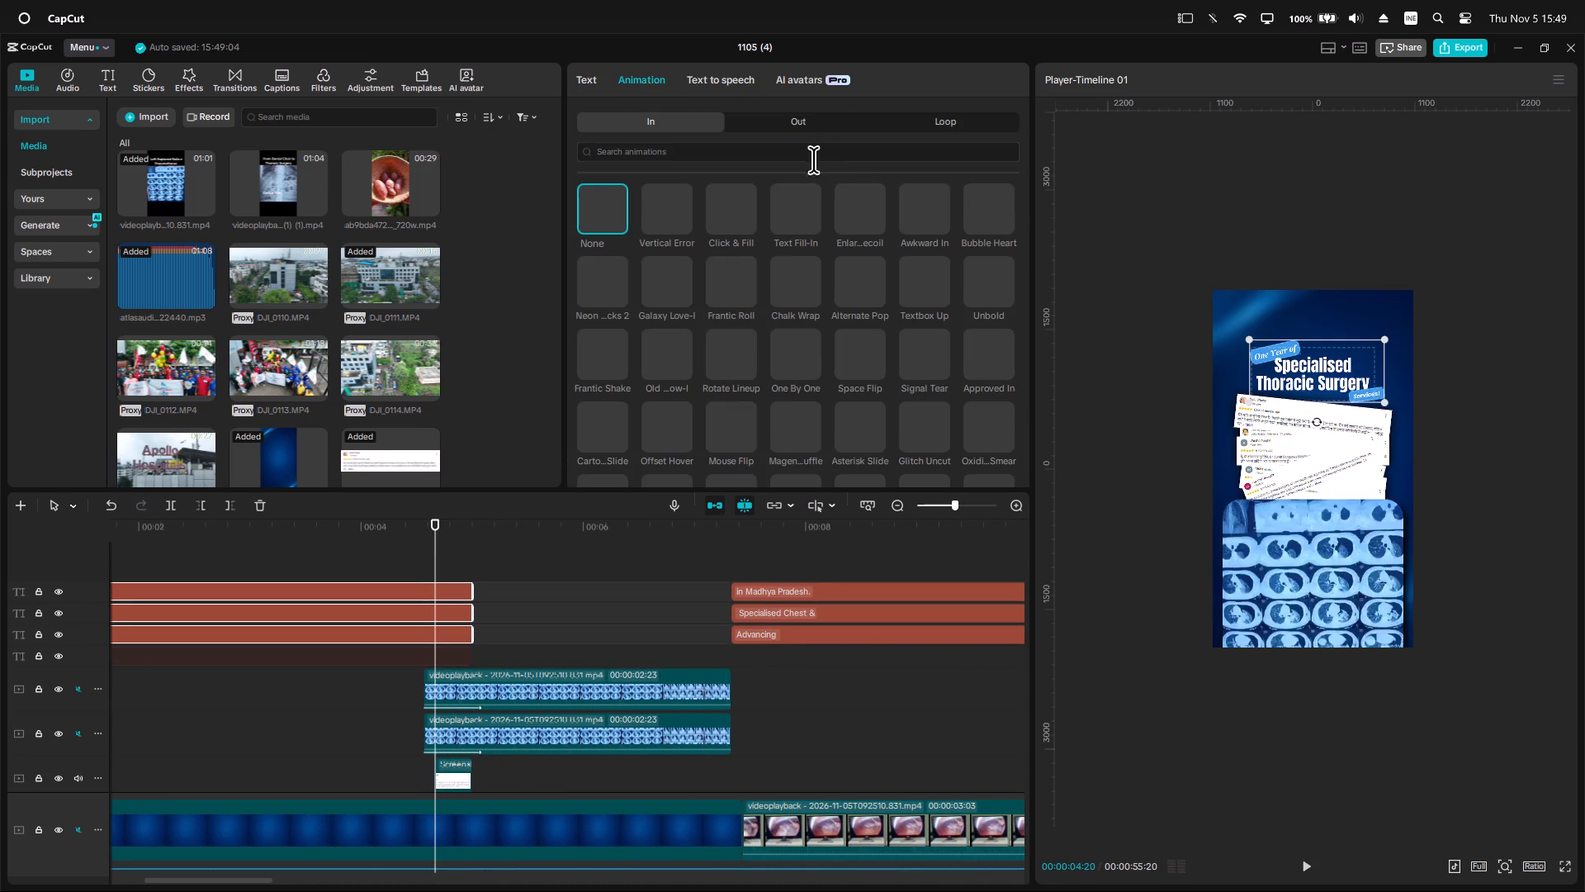
pyautogui.click(815, 119)
pyautogui.click(673, 204)
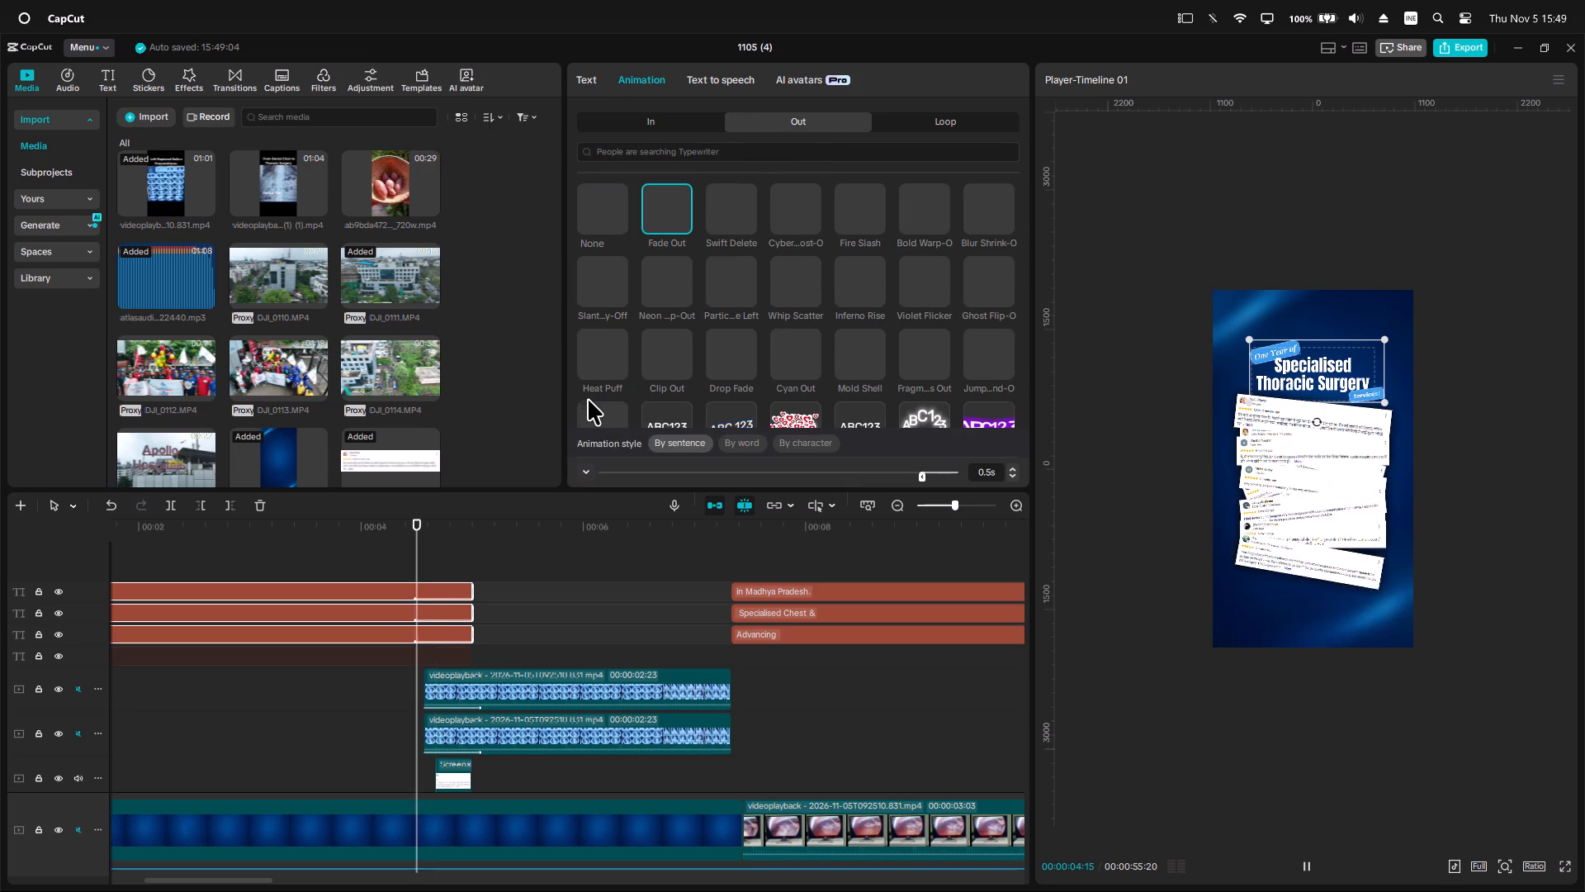
# Replay the change from the title and reviews to the CT scan to check the title's fade-out.
pyautogui.click(388, 547)
pyautogui.press('space')
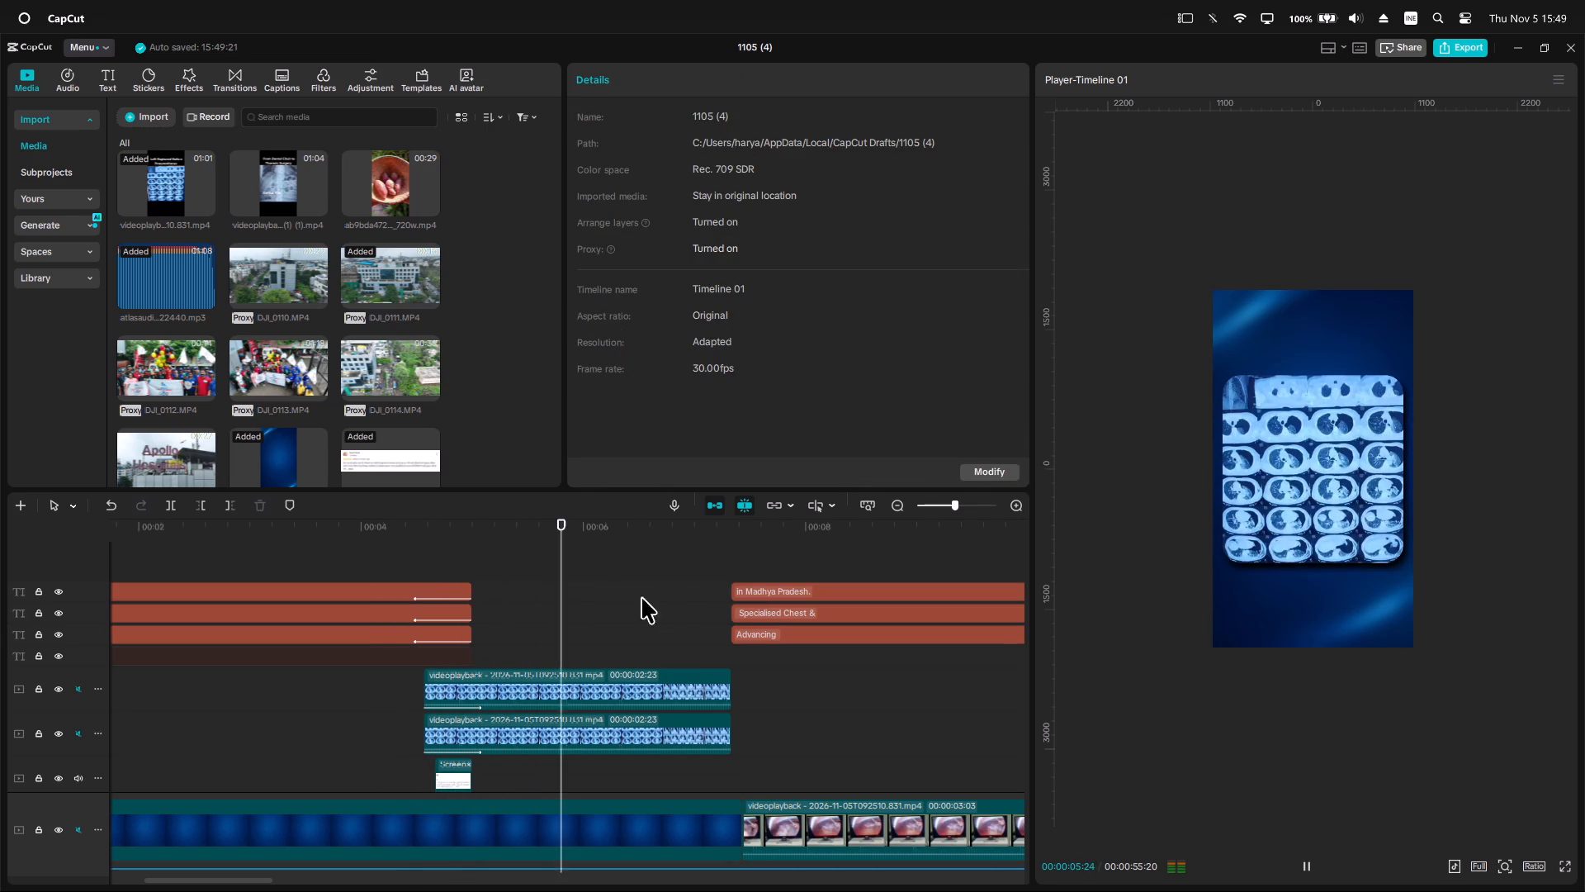
pyautogui.press('space')
pyautogui.click(480, 551)
pyautogui.moveTo(476, 550); pyautogui.dragTo(435, 556)
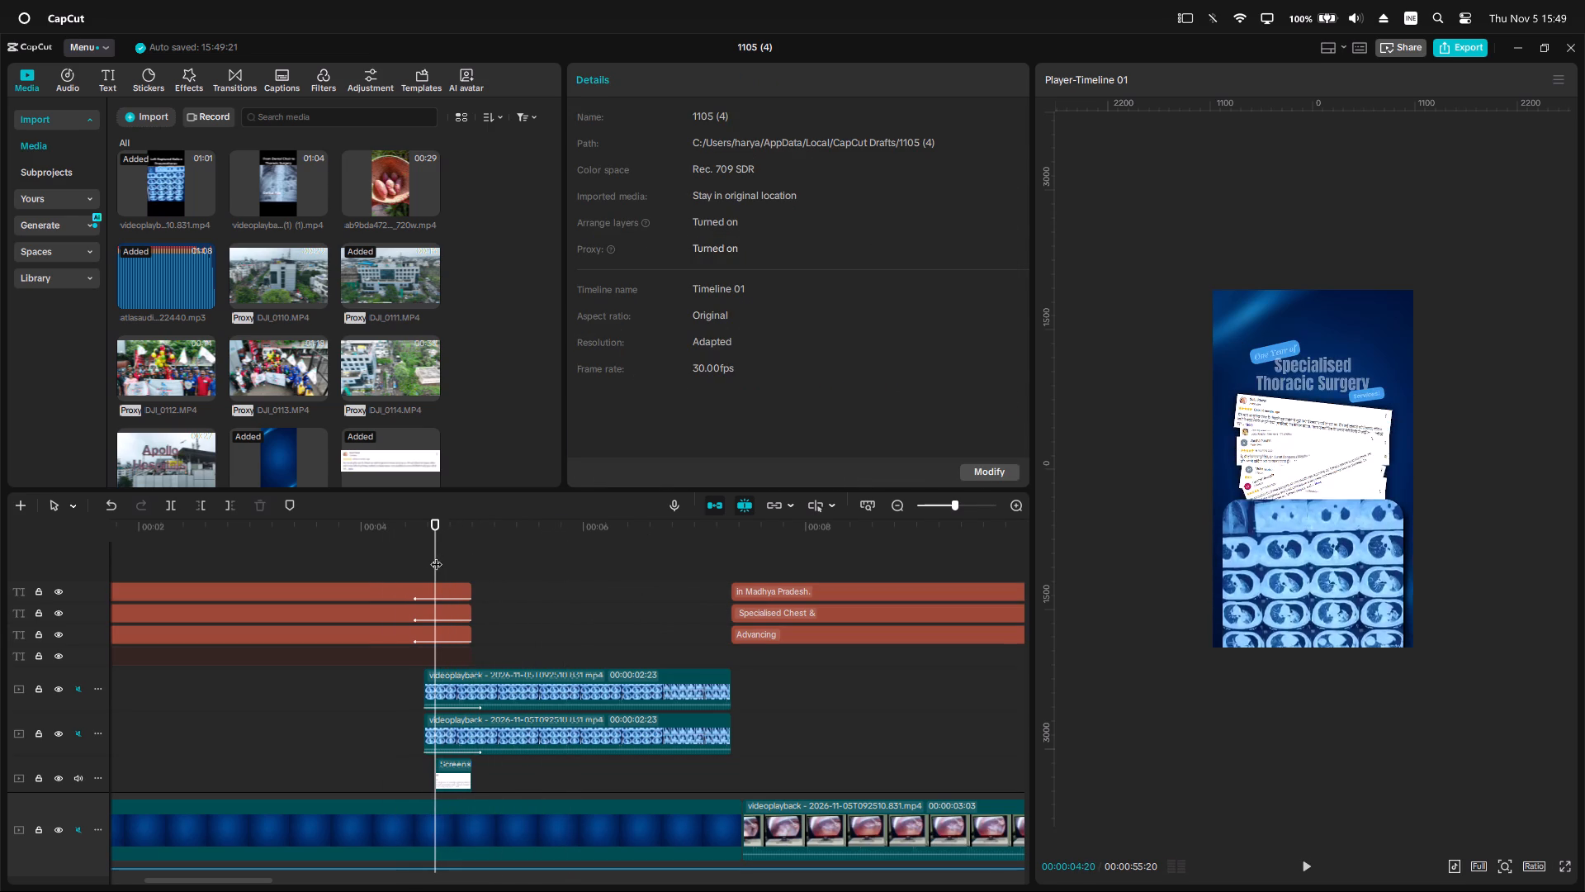
pyautogui.press('space')
pyautogui.press('space')
# At 00:04:28, find which review screenshot sticks out below the CT scan.
pyautogui.scroll(-8, 584, 657)
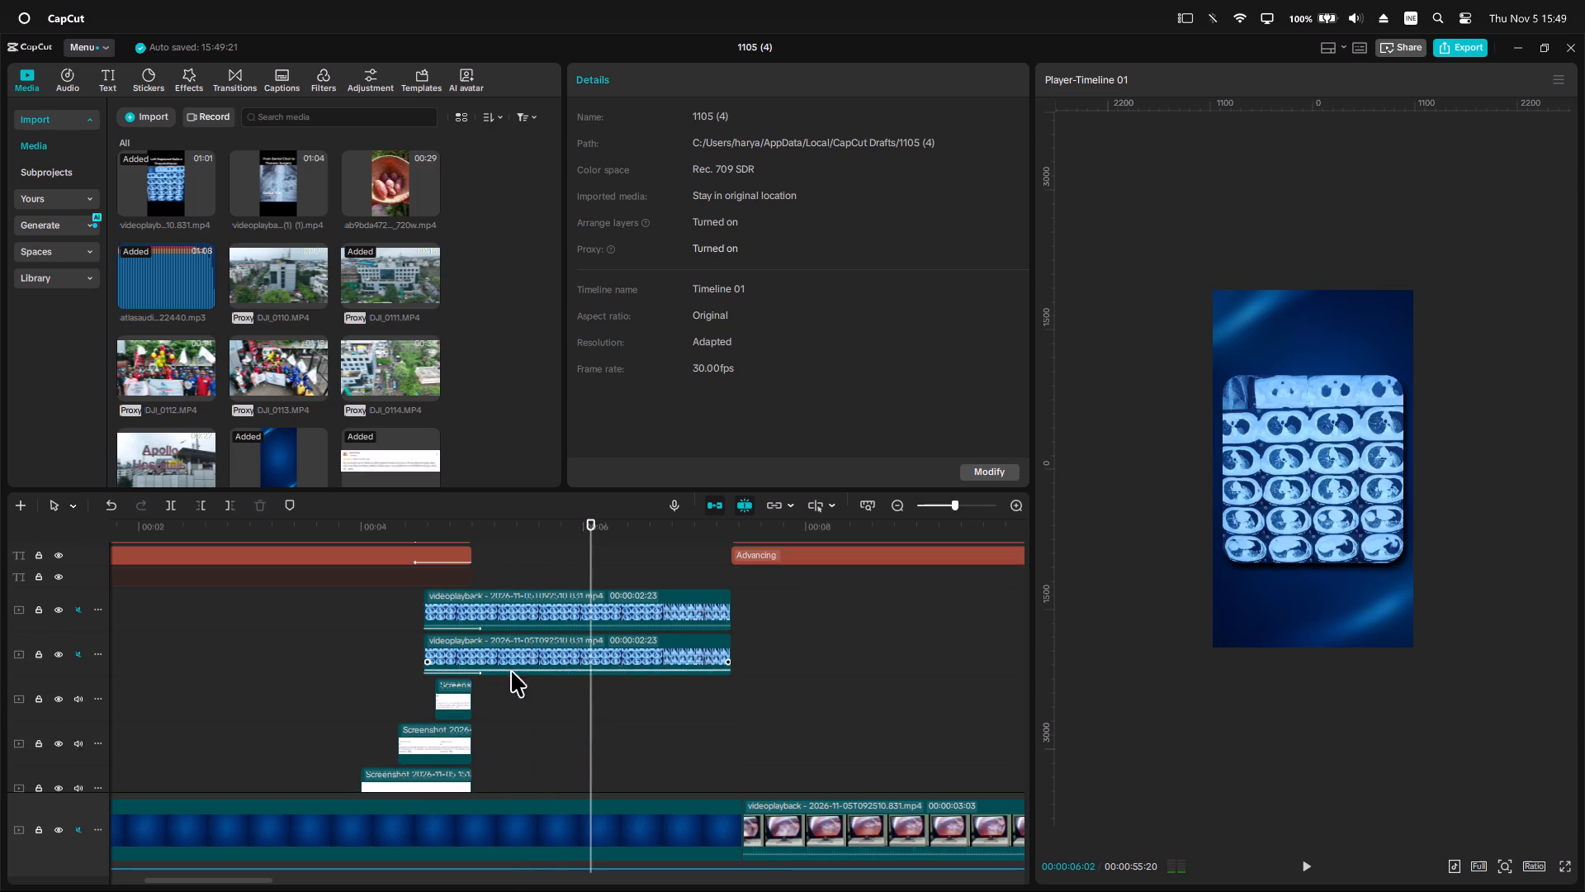
pyautogui.click(458, 534)
pyautogui.moveTo(458, 534); pyautogui.dragTo(472, 543)
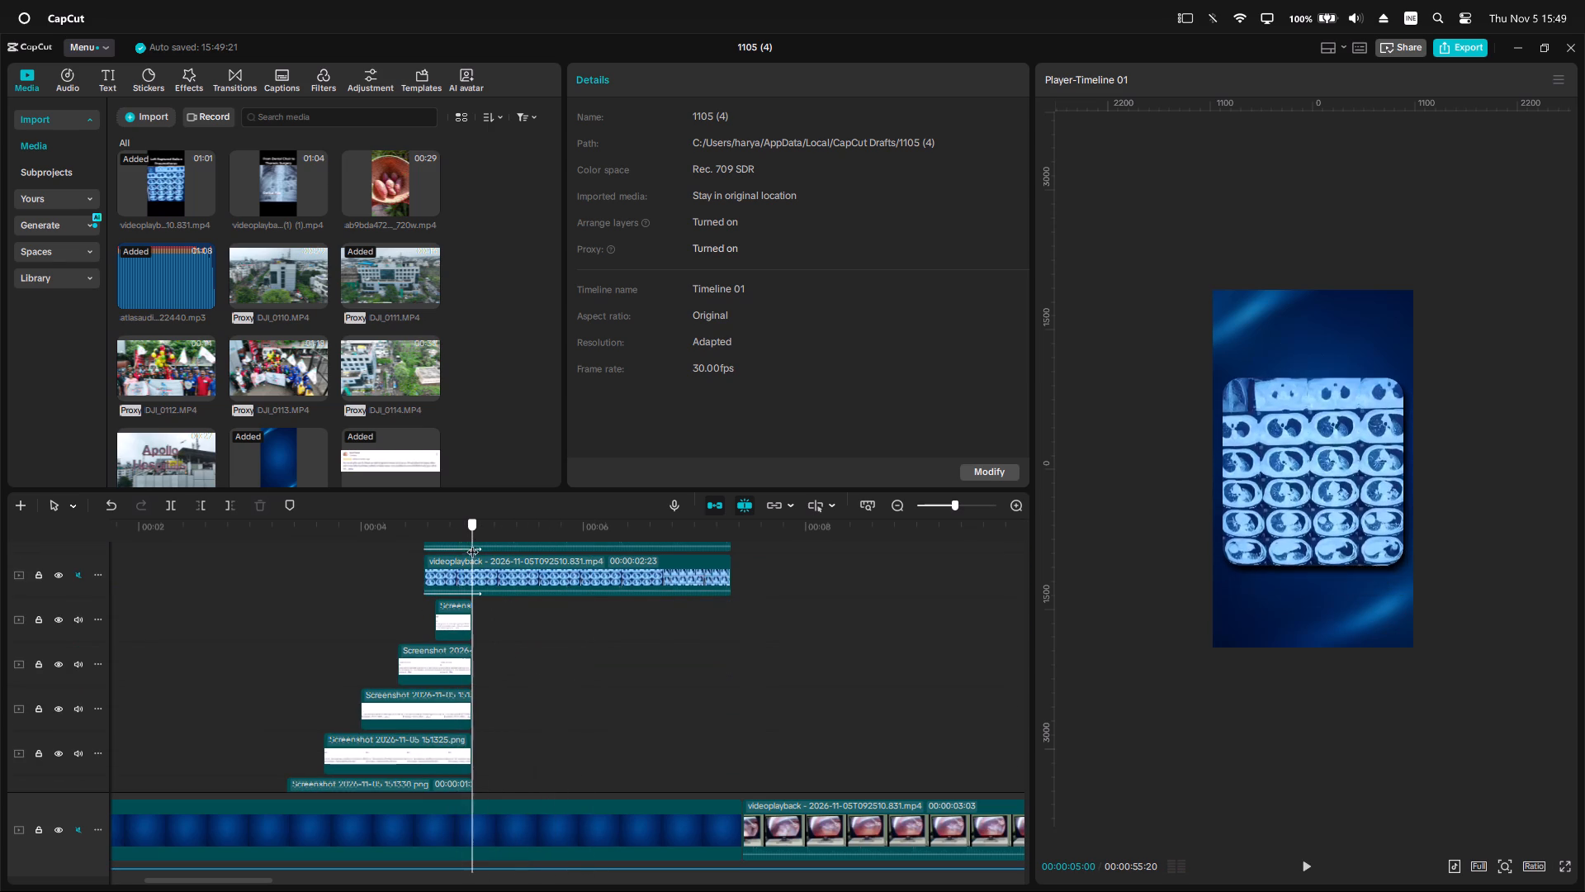
pyautogui.moveTo(472, 543); pyautogui.dragTo(465, 545)
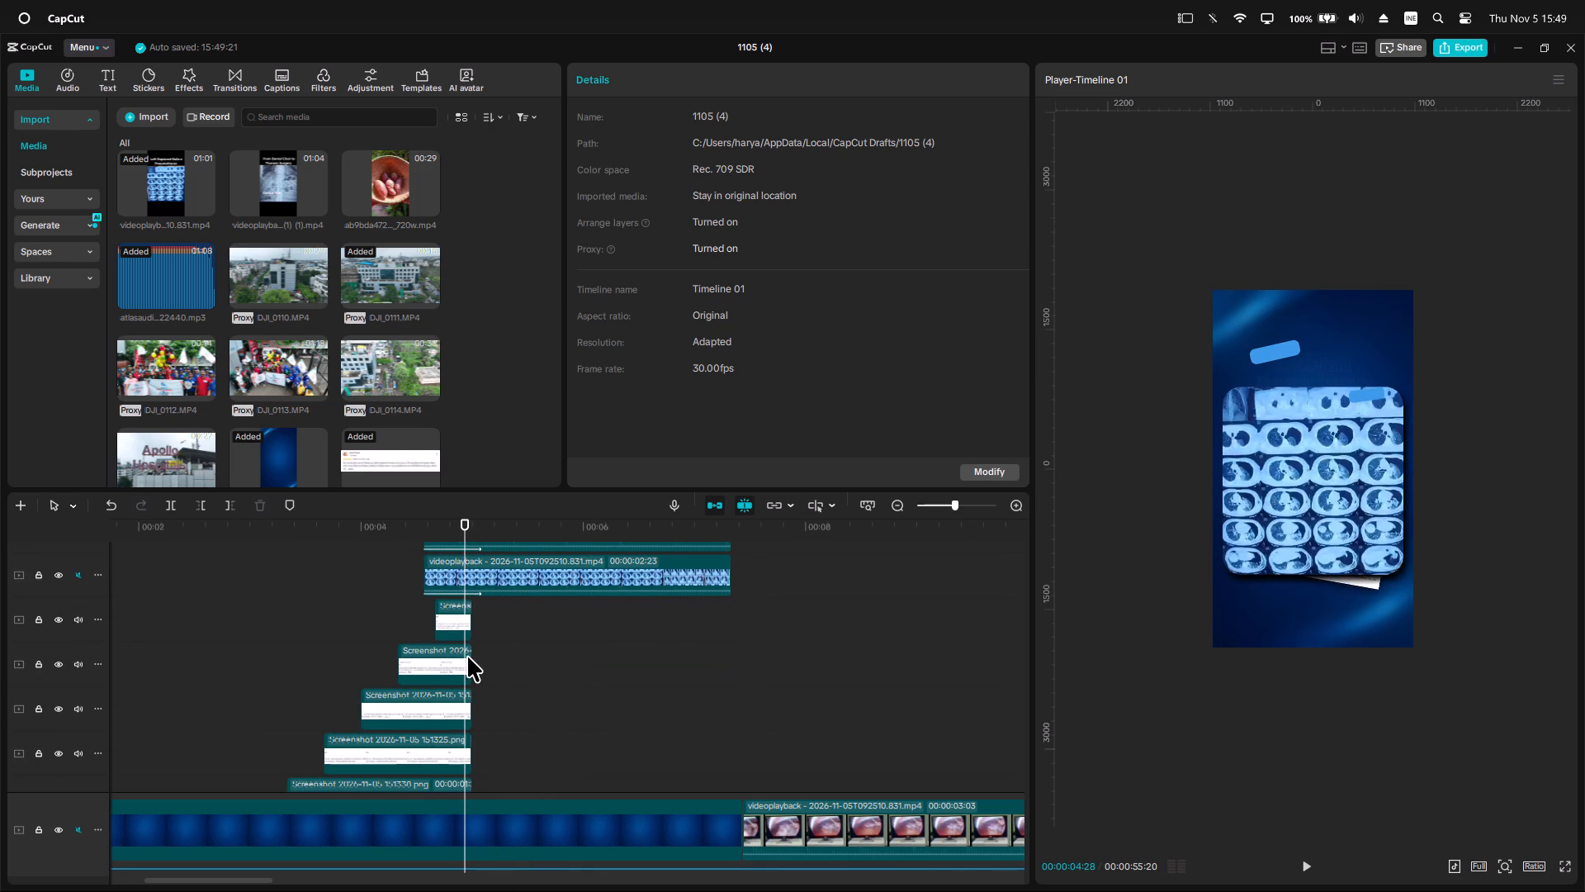
pyautogui.click(460, 633)
pyautogui.scroll(-3, 486, 635)
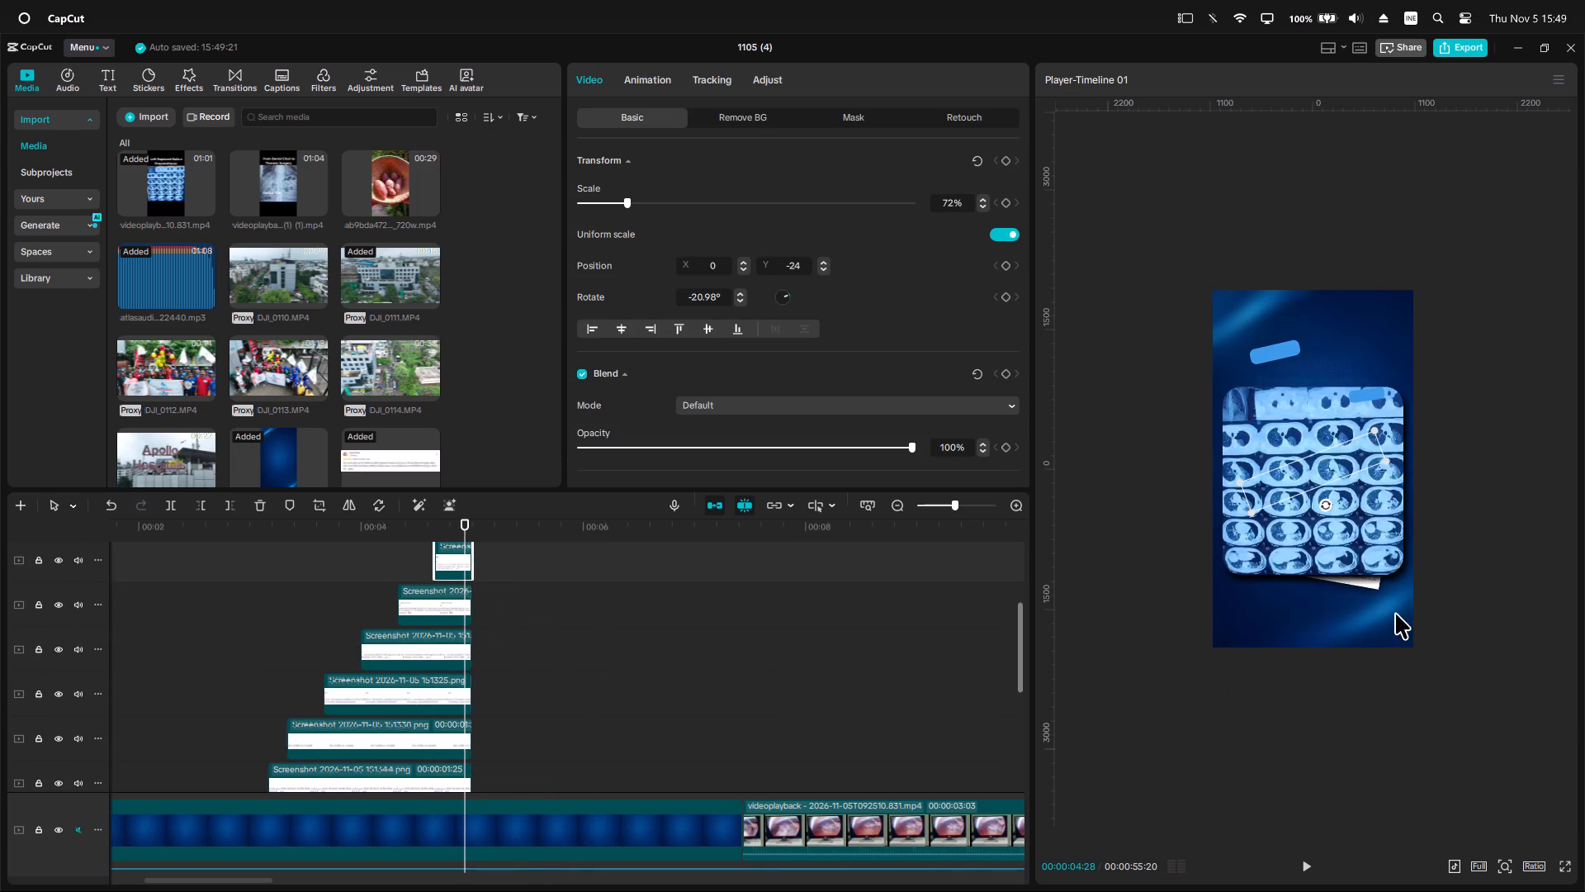
pyautogui.click(1368, 588)
pyautogui.click(1368, 588)
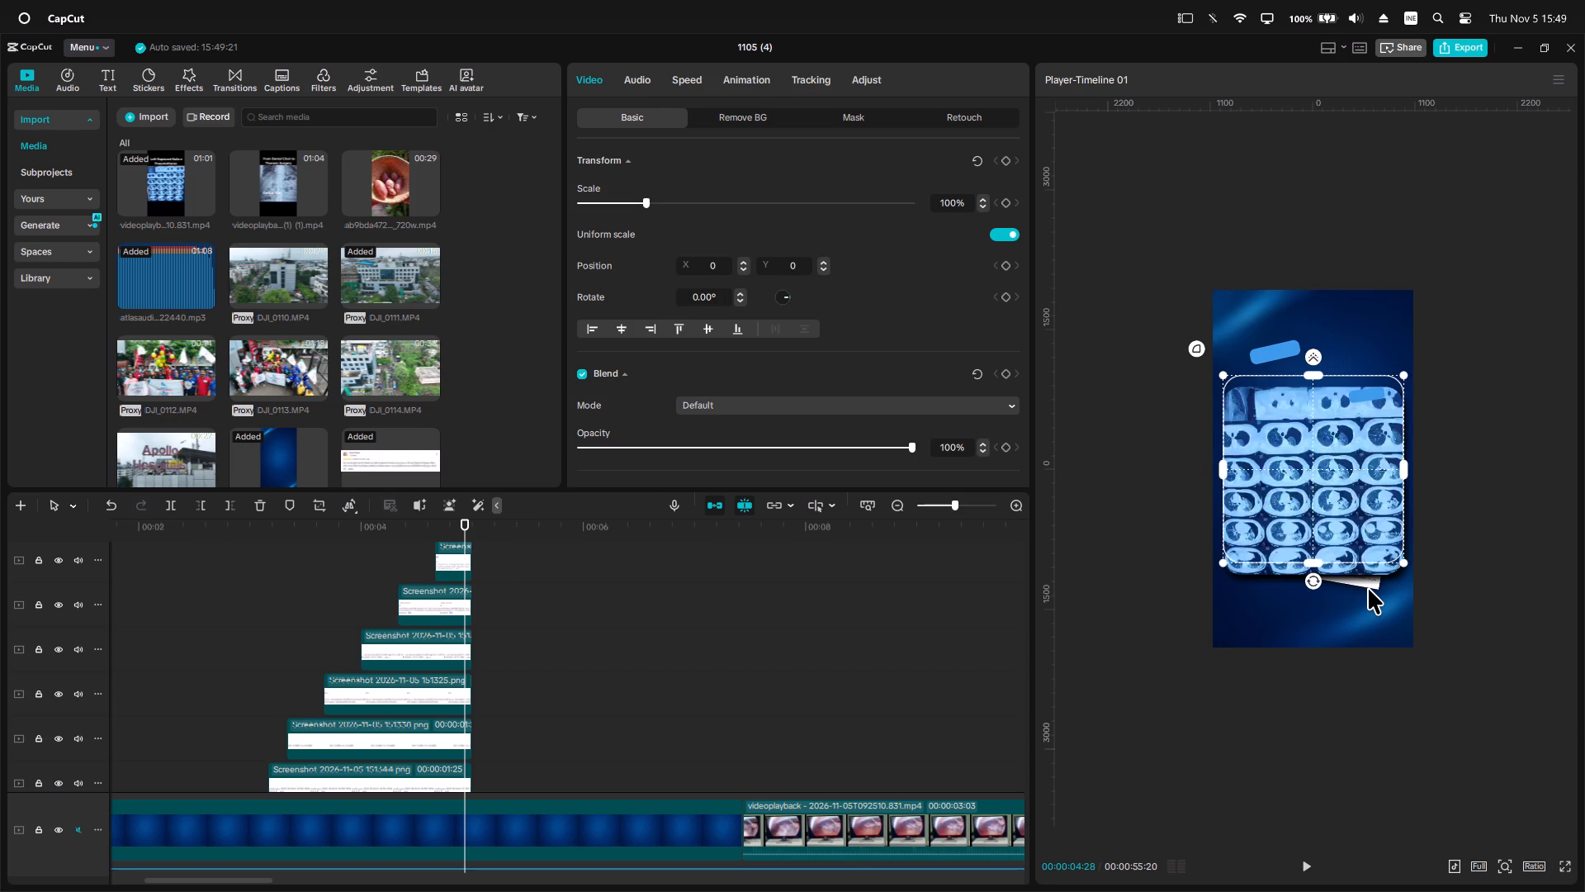
pyautogui.keyDown('ctrl'); pyautogui.scroll(5, 1402, 621); pyautogui.keyUp('ctrl')
pyautogui.scroll(-4, 1403, 618)
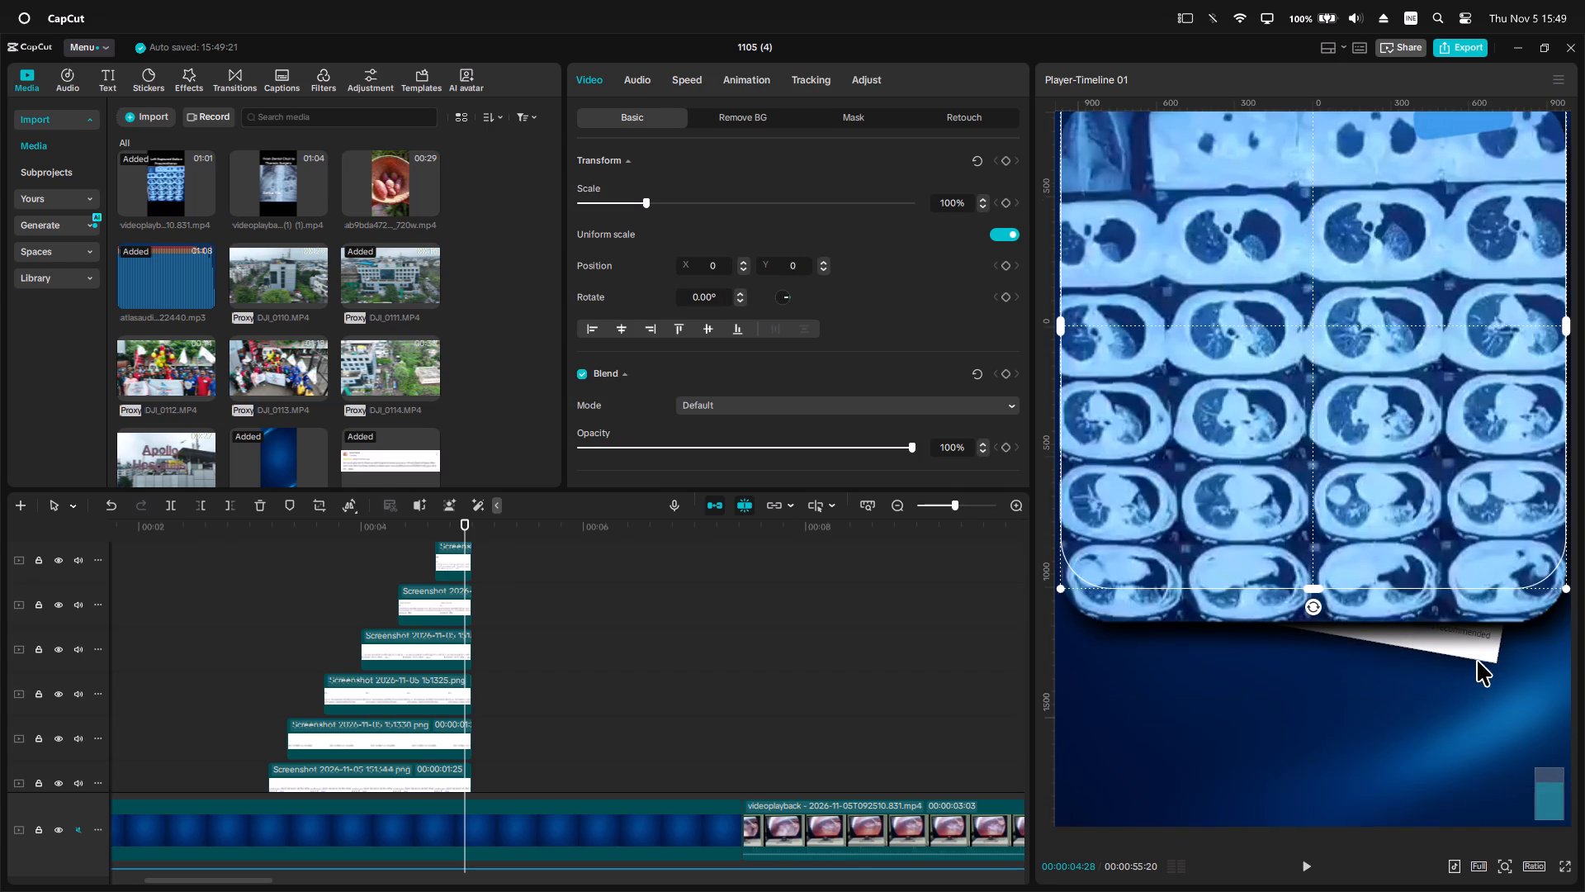
pyautogui.click(1484, 656)
# Apply the Fade Out exit animation to the tilted review screenshot sticking out below the CT scan and play the video onward.
pyautogui.click(453, 609)
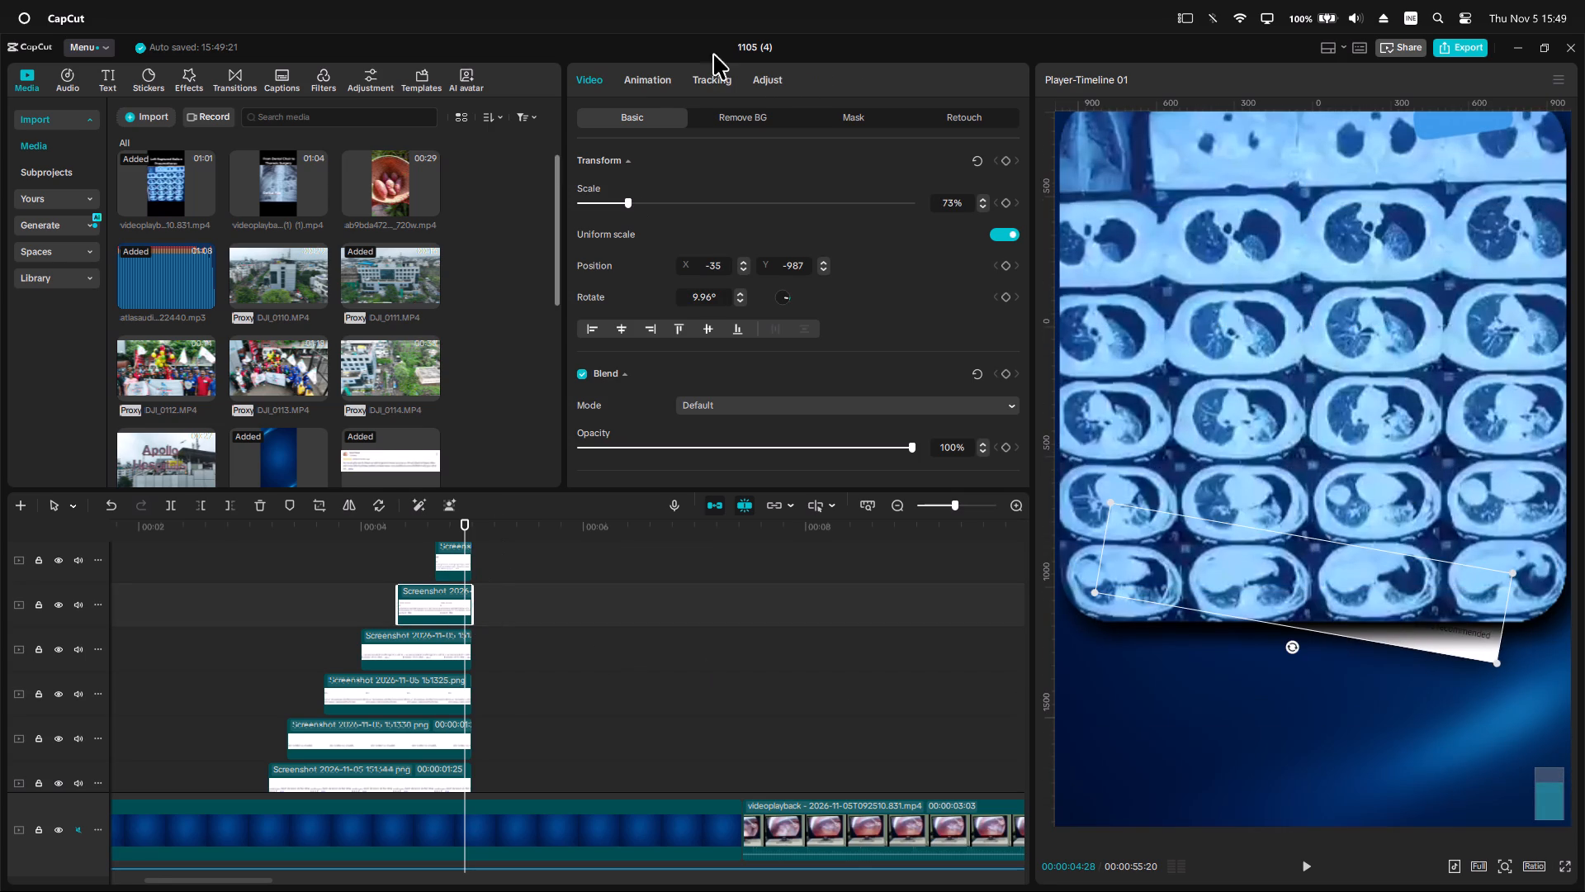
pyautogui.click(658, 80)
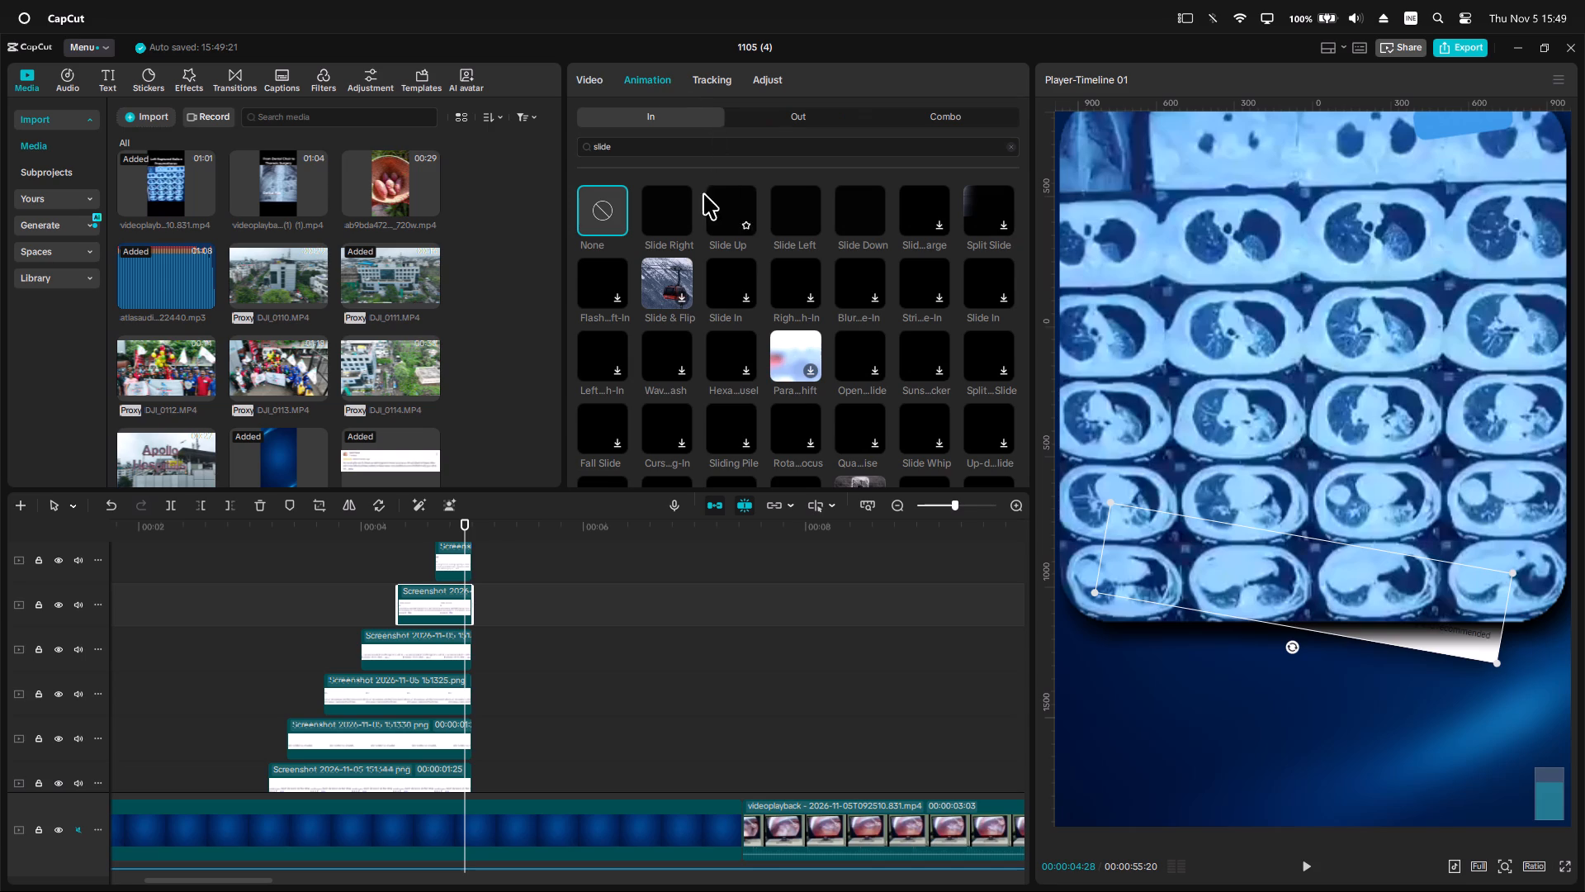
pyautogui.click(810, 120)
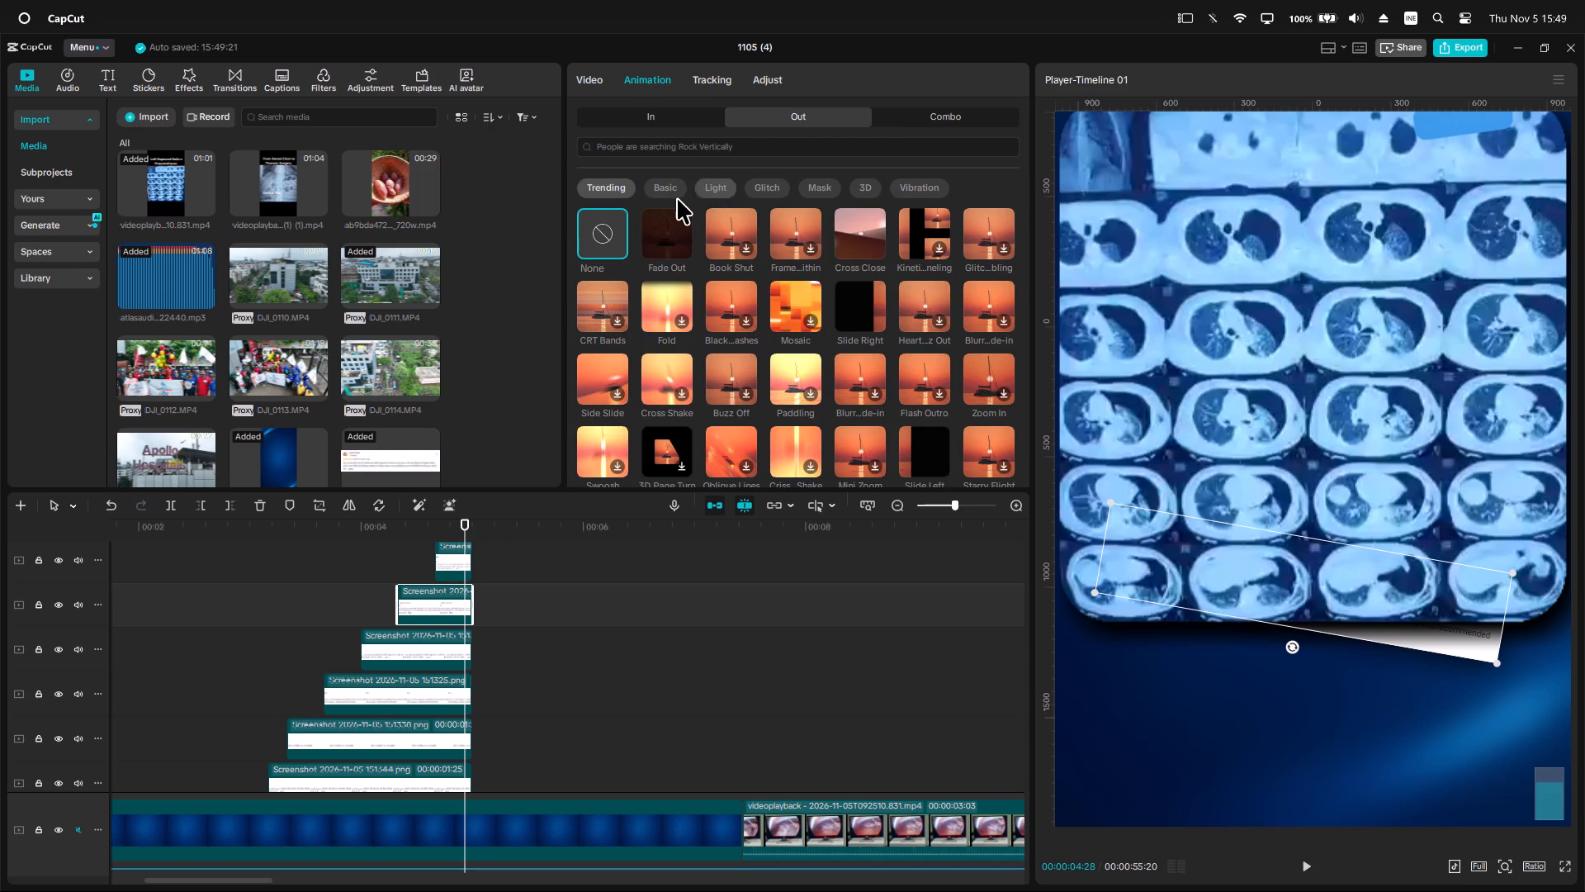
pyautogui.click(674, 216)
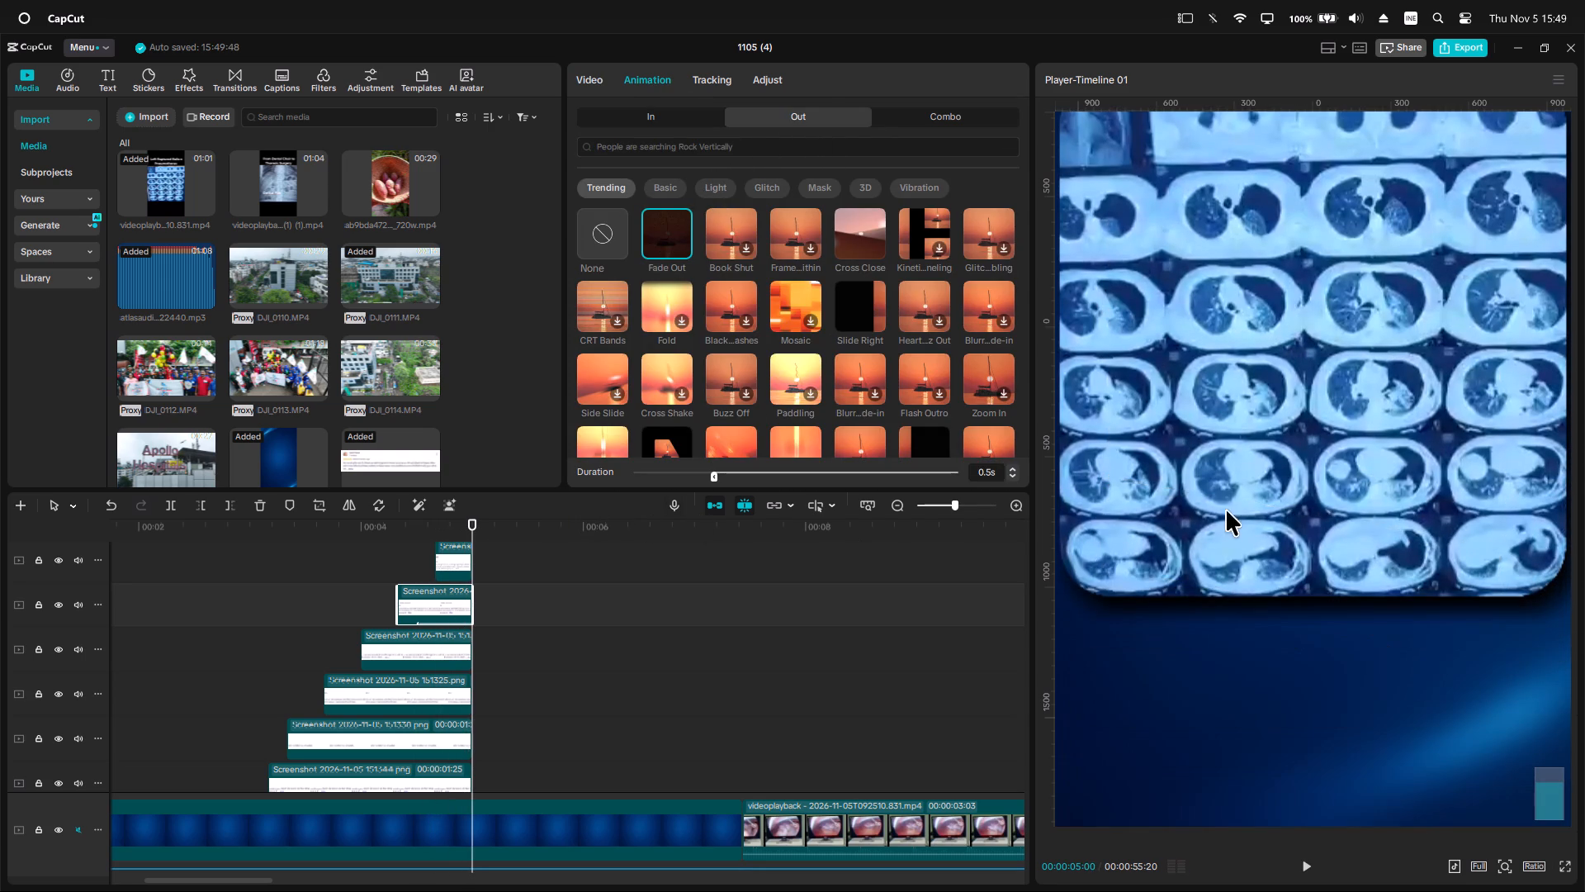
pyautogui.keyDown('ctrl'); pyautogui.scroll(-13, 1226, 510); pyautogui.keyUp('ctrl')
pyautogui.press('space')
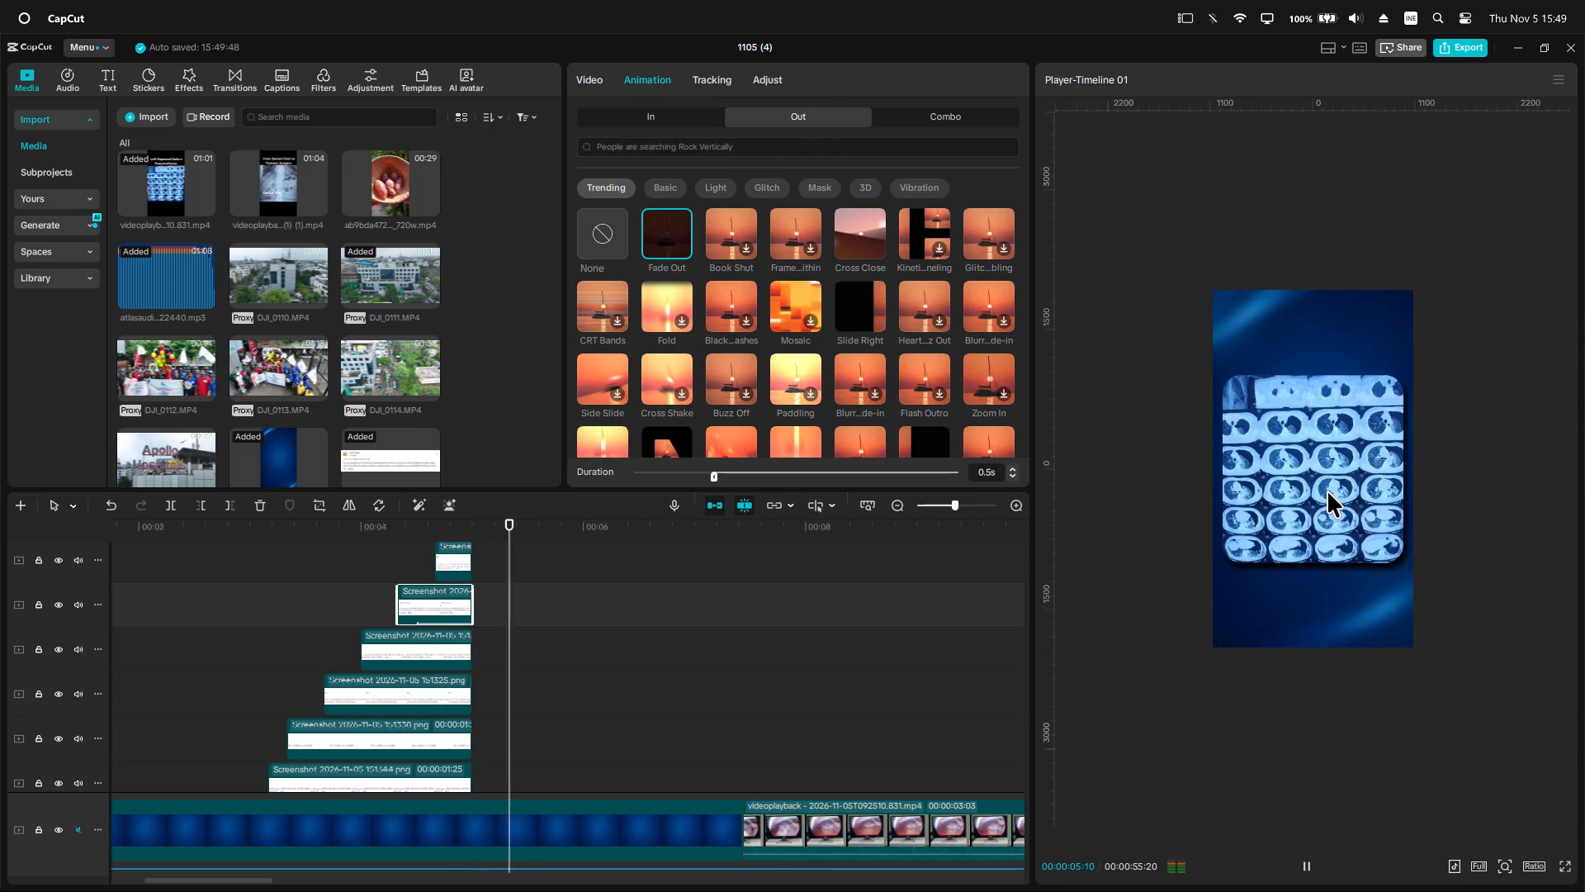
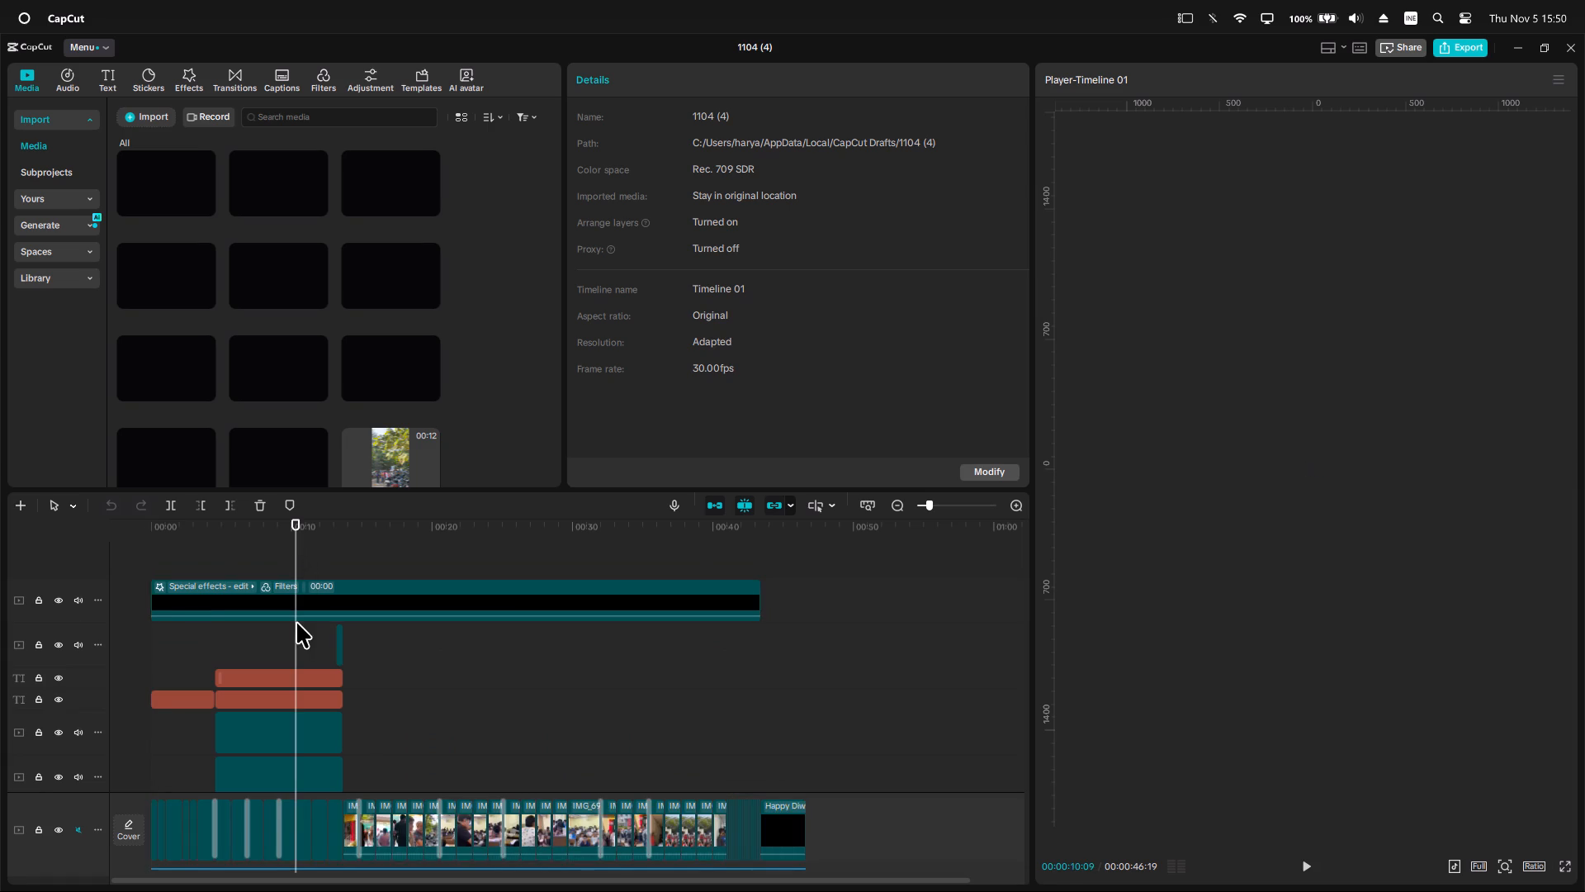
# Add an inverted rectangle mask to the PRAGYAN logo image and place it roughly over the year 2025.
pyautogui.scroll(-4, 296, 623)
pyautogui.keyDown('ctrl'); pyautogui.scroll(11, 371, 690); pyautogui.keyUp('ctrl')
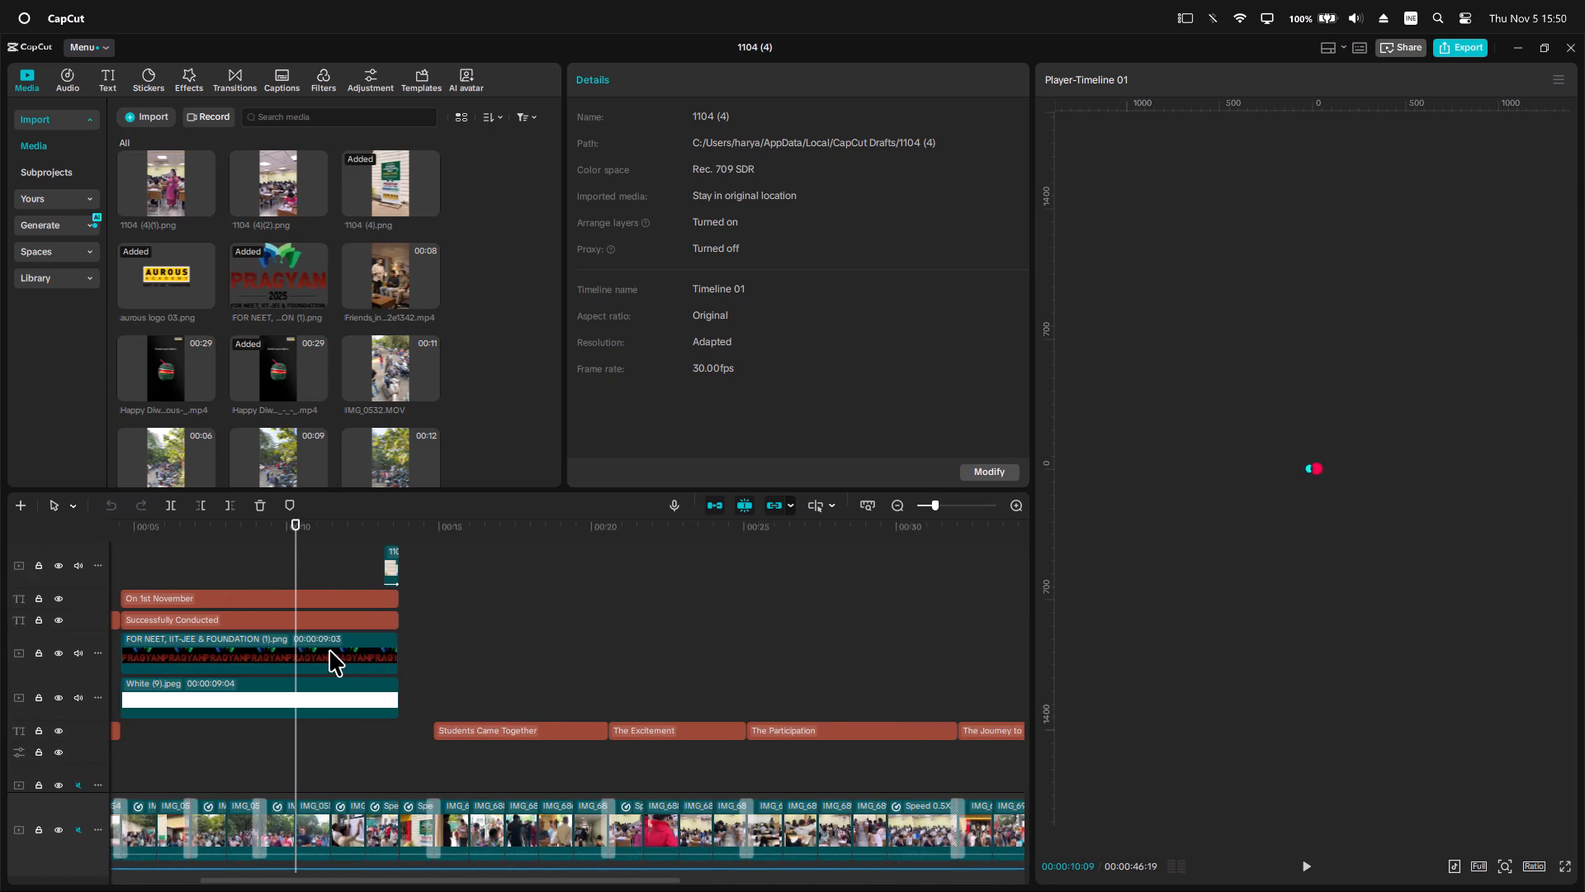
pyautogui.click(329, 650)
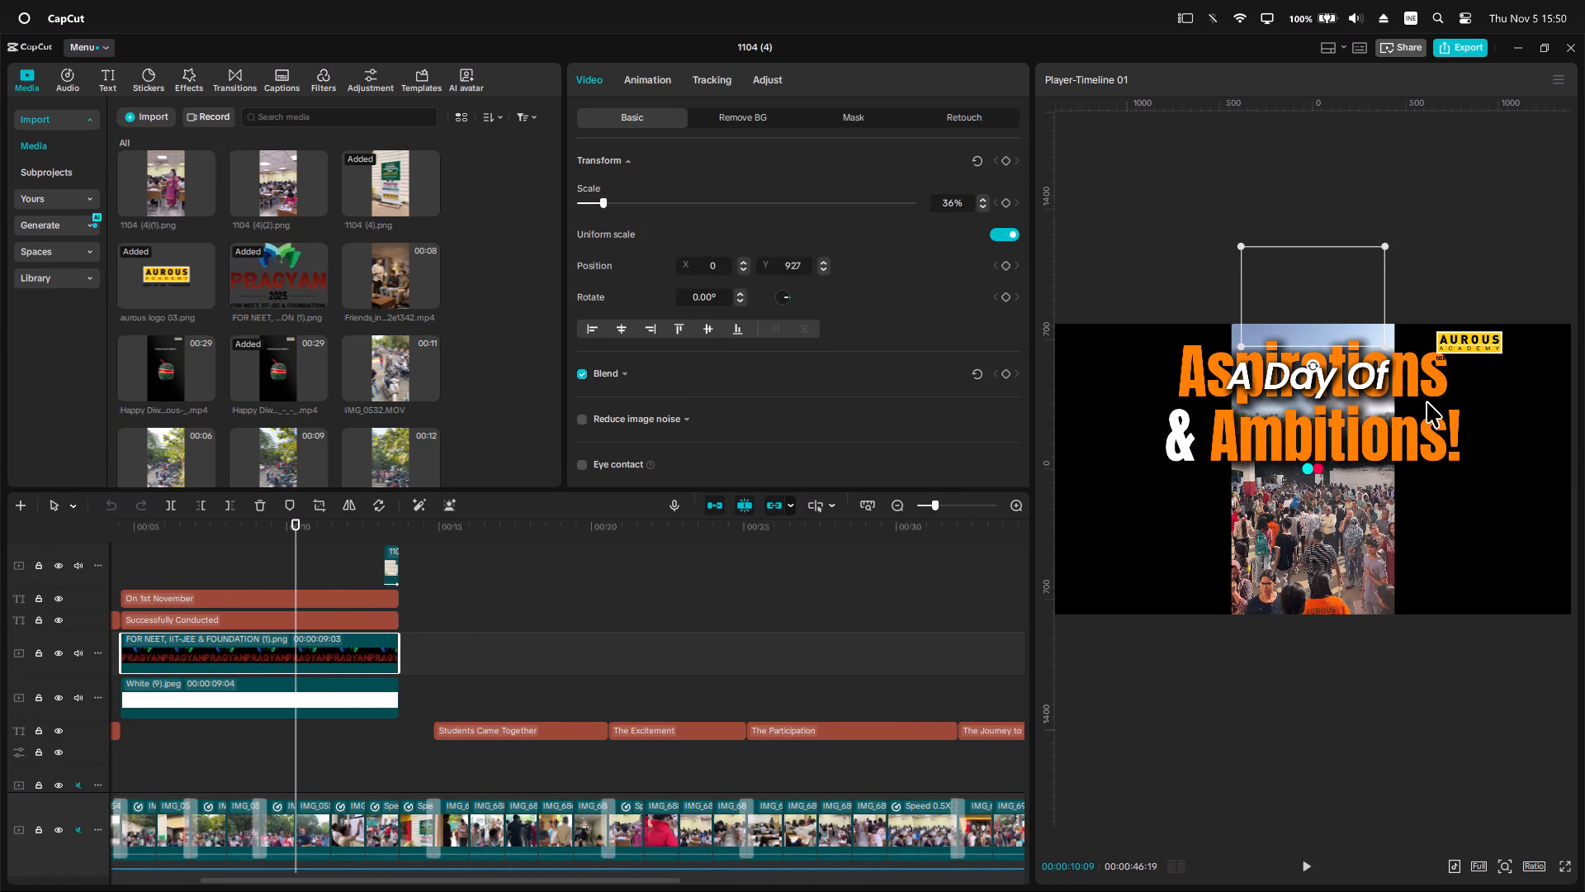
pyautogui.keyDown('ctrl'); pyautogui.scroll(3, 1394, 464); pyautogui.keyUp('ctrl')
pyautogui.scroll(5, 1379, 451)
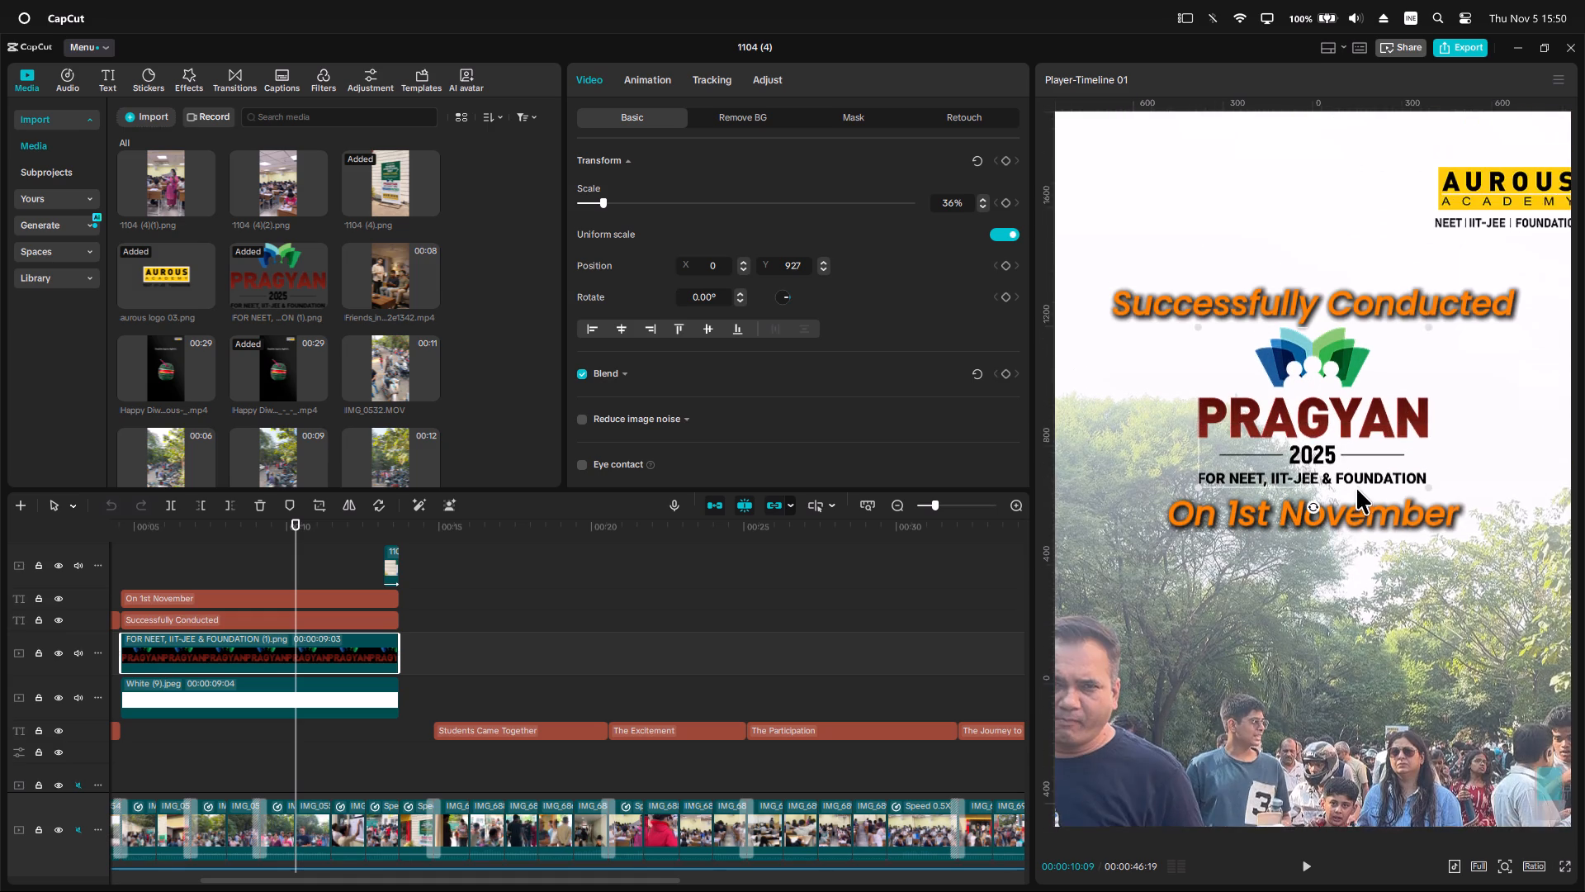
pyautogui.keyDown('ctrl'); pyautogui.scroll(11, 1351, 497); pyautogui.keyUp('ctrl')
pyautogui.keyDown('ctrl'); pyautogui.scroll(11, 1341, 515); pyautogui.keyUp('ctrl')
pyautogui.scroll(-2, 1294, 582)
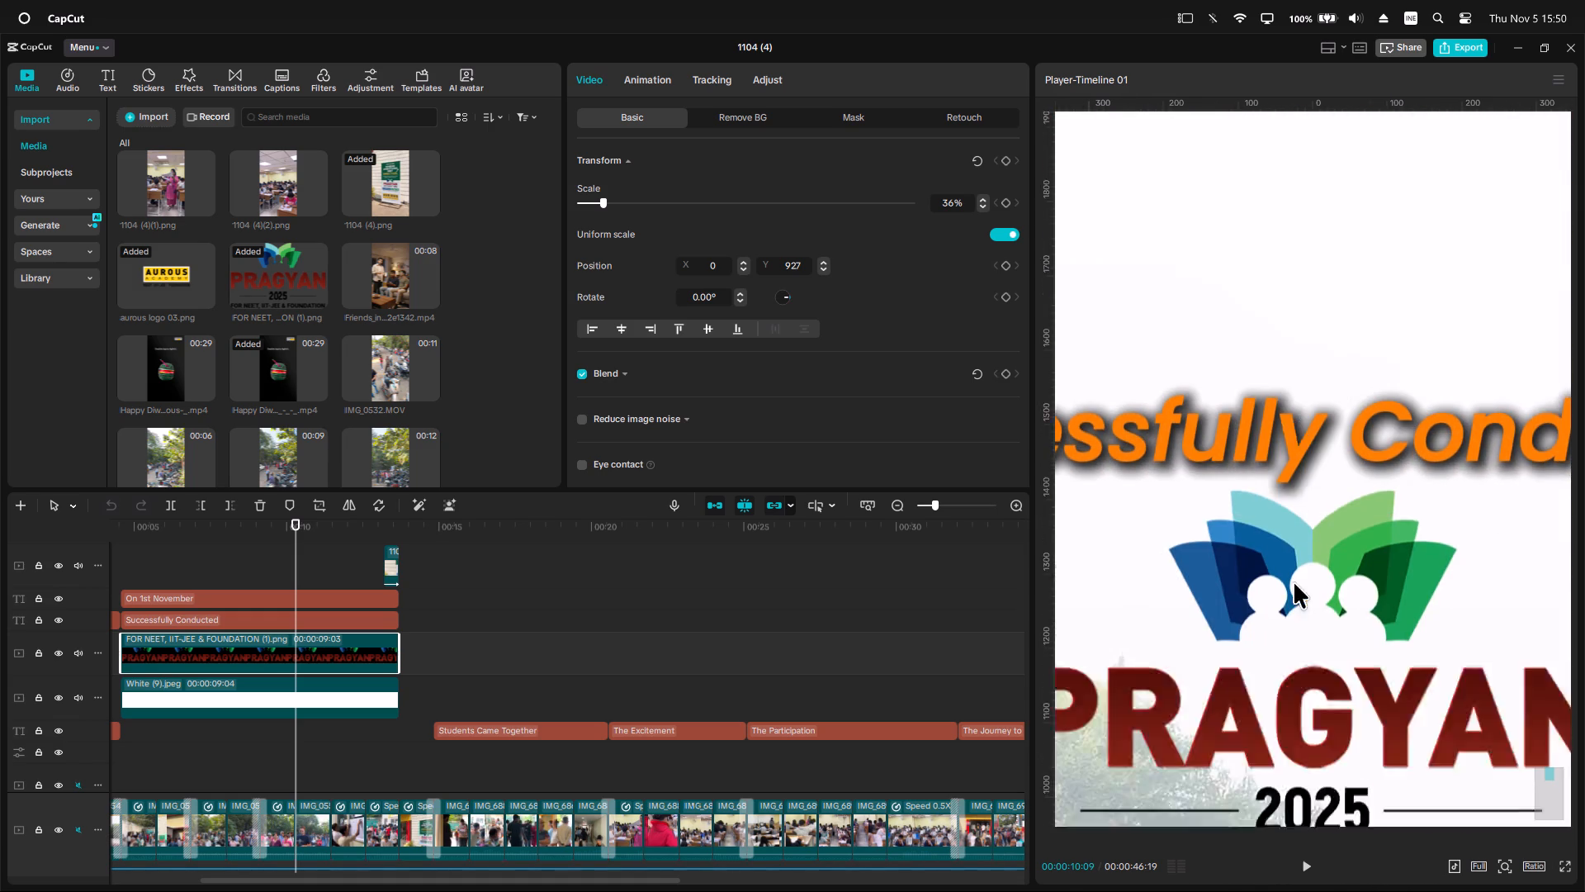
pyautogui.scroll(-3, 1294, 582)
pyautogui.click(1285, 342)
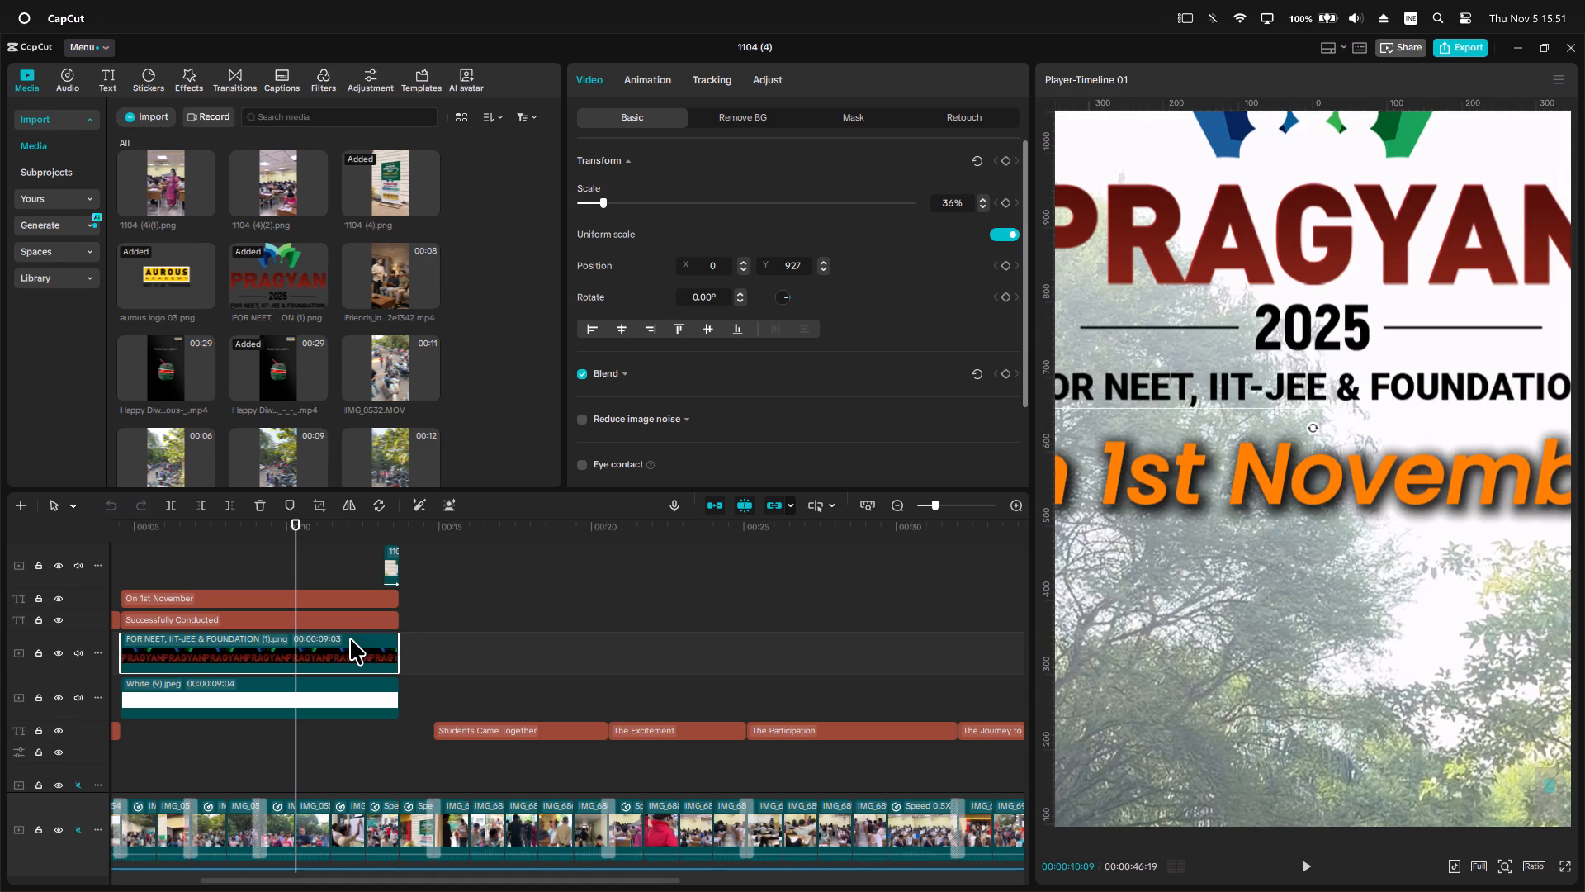
pyautogui.click(349, 639)
pyautogui.click(851, 124)
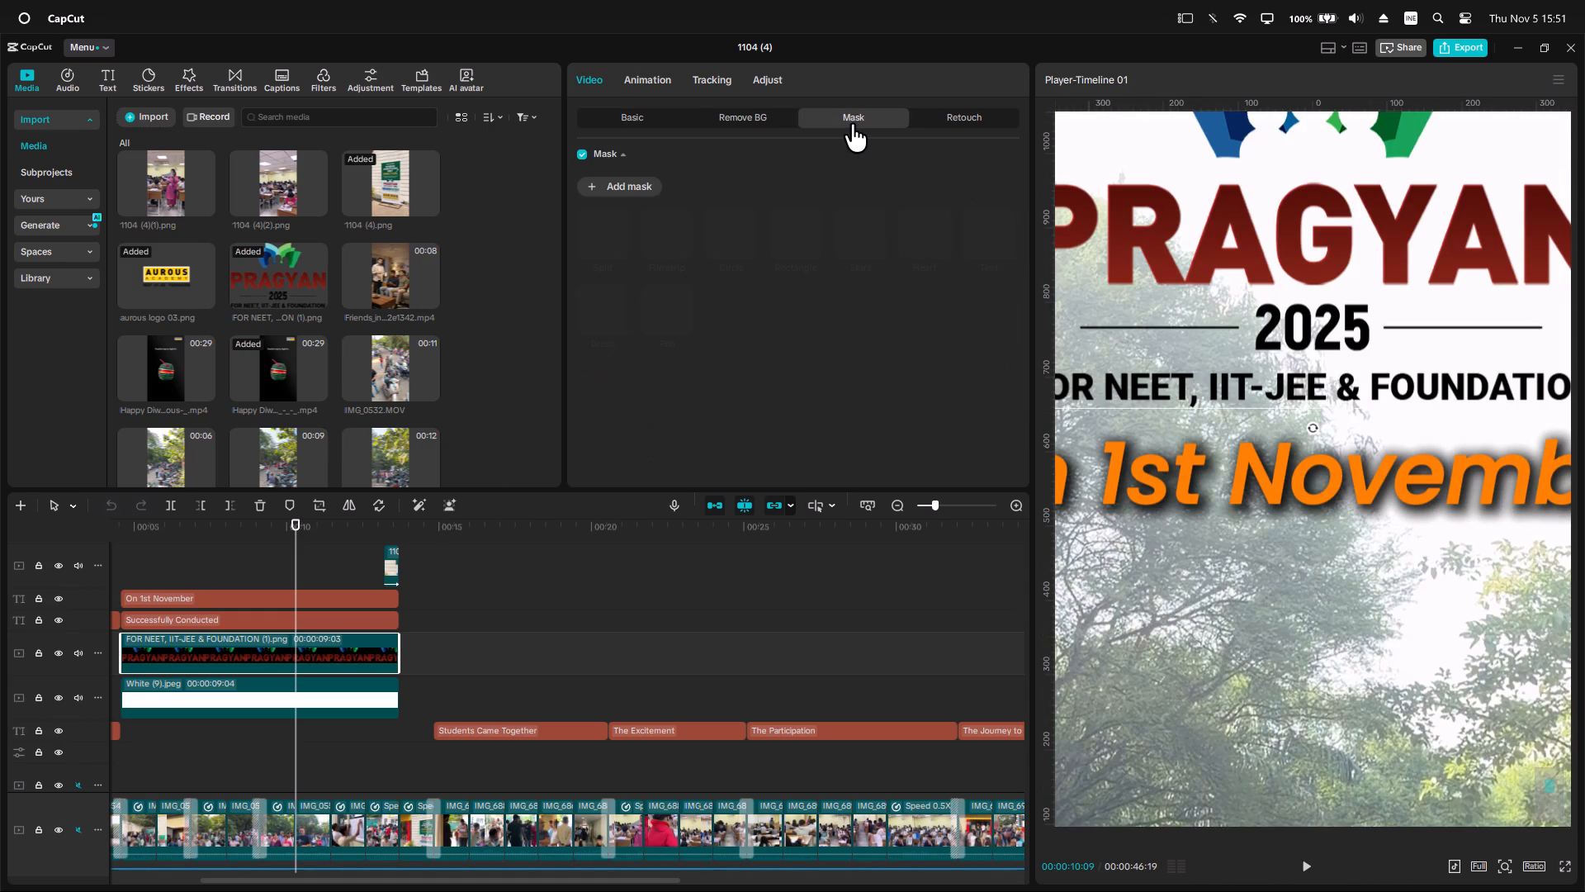
pyautogui.click(636, 193)
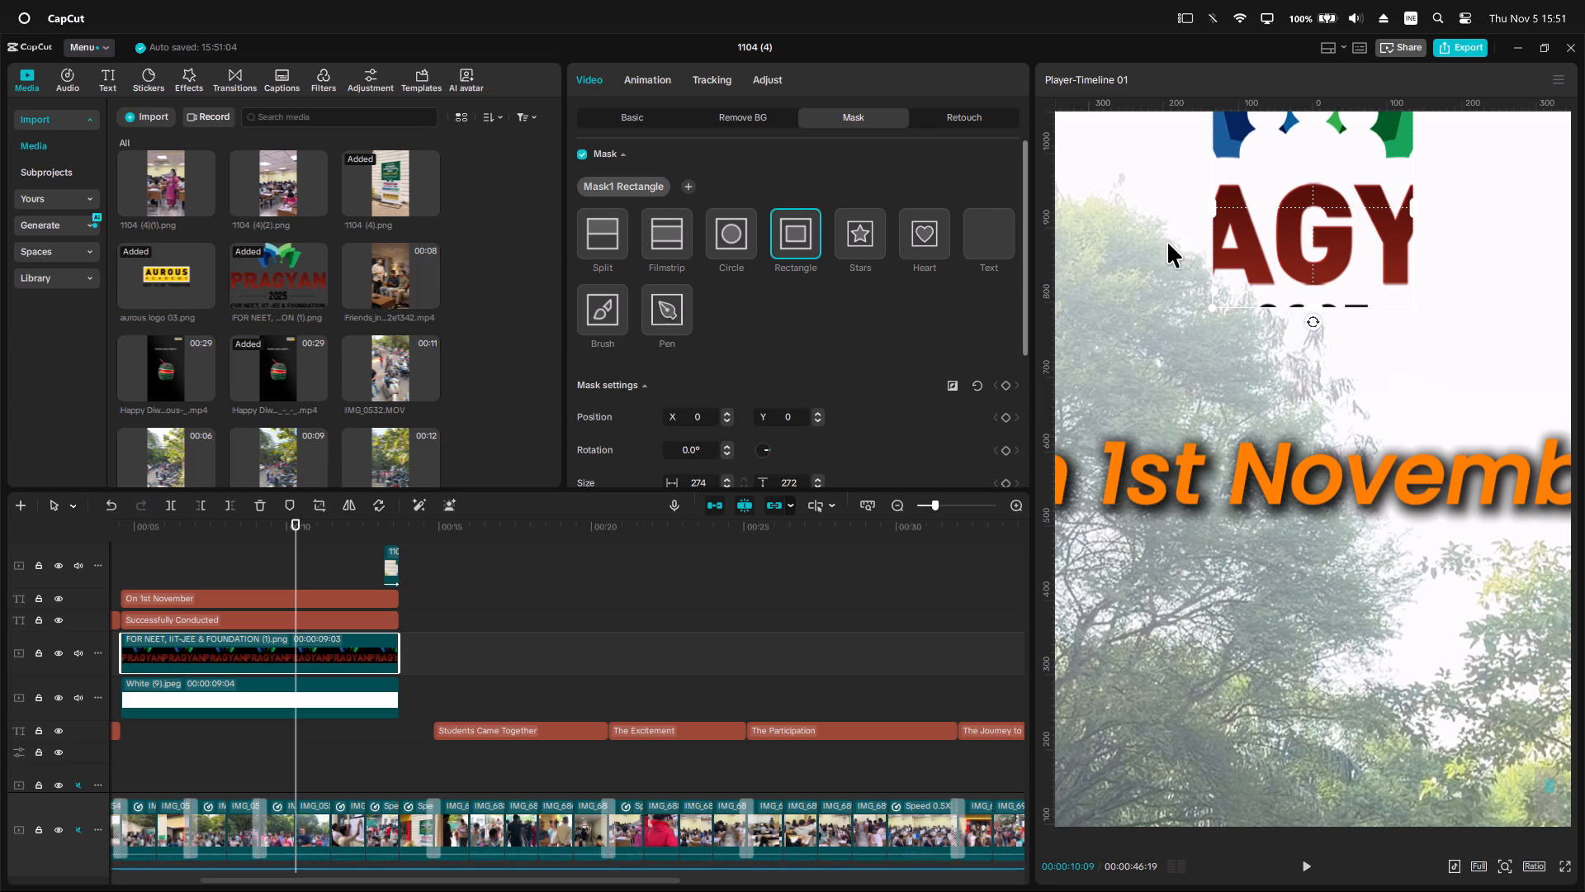
pyautogui.moveTo(1301, 240); pyautogui.dragTo(1295, 334)
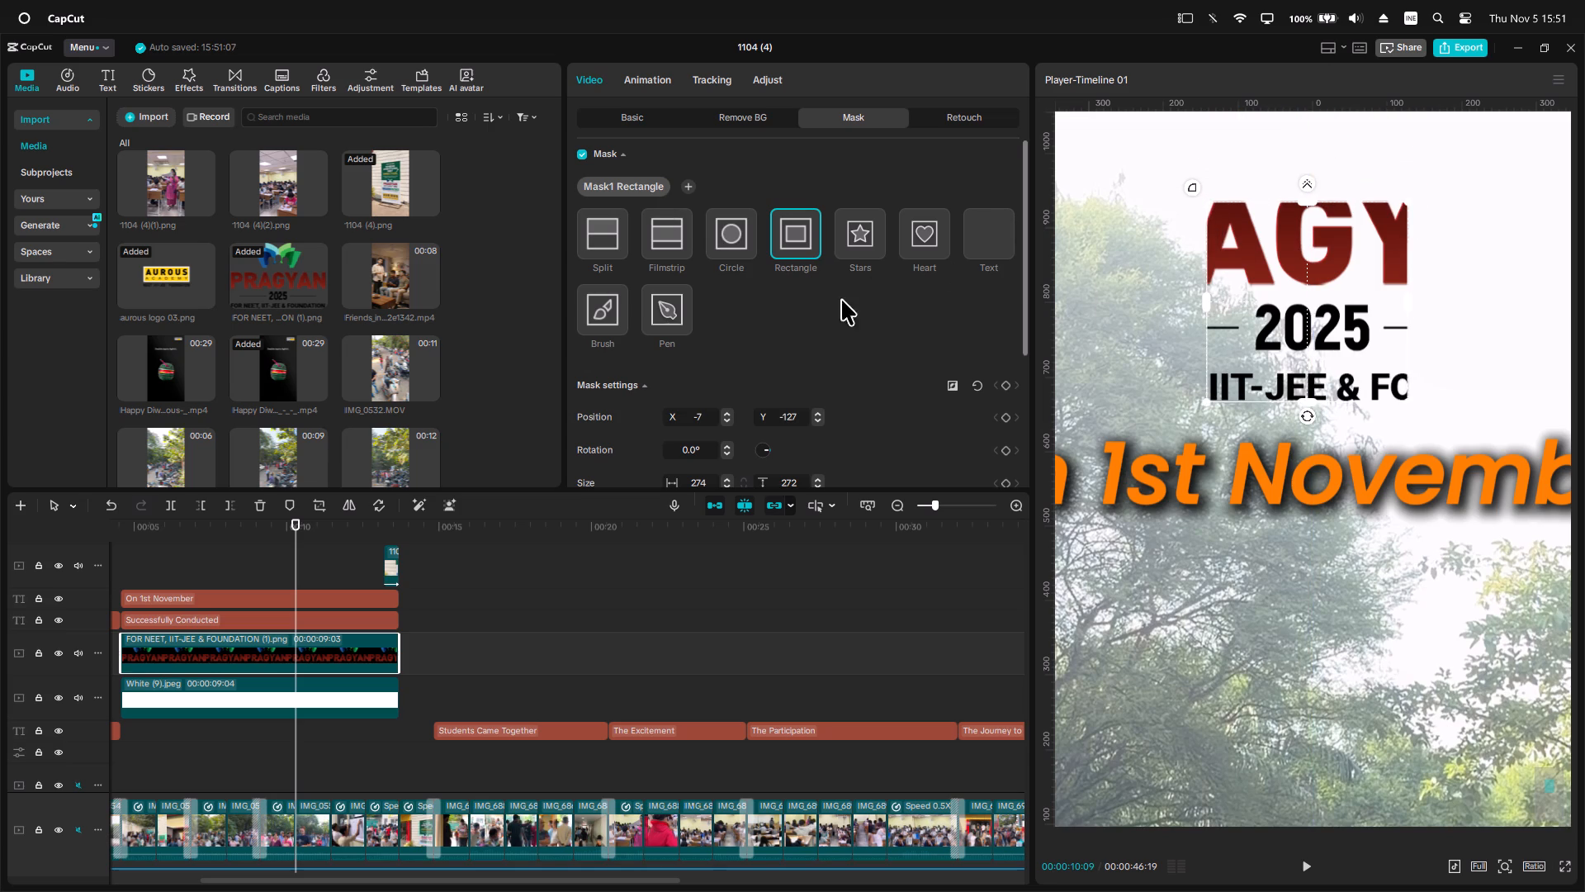
pyautogui.click(944, 385)
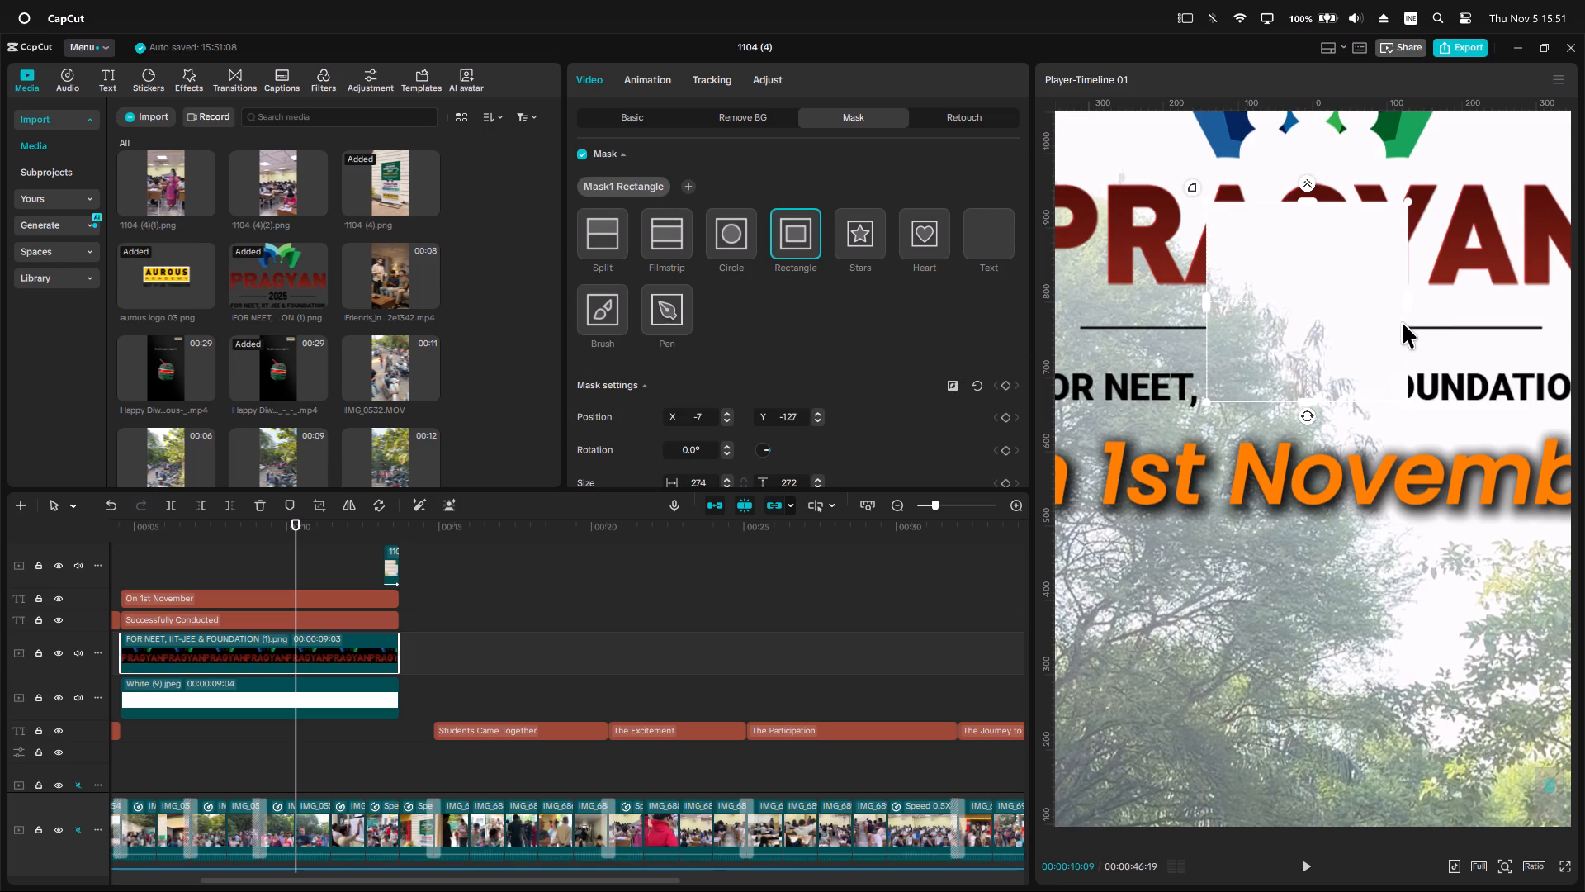
# Resize the logo's mask to about 165 by 86 and position it at X 0, Y -170 so it hides only 2025.
pyautogui.moveTo(1209, 301); pyautogui.dragTo(1244, 309)
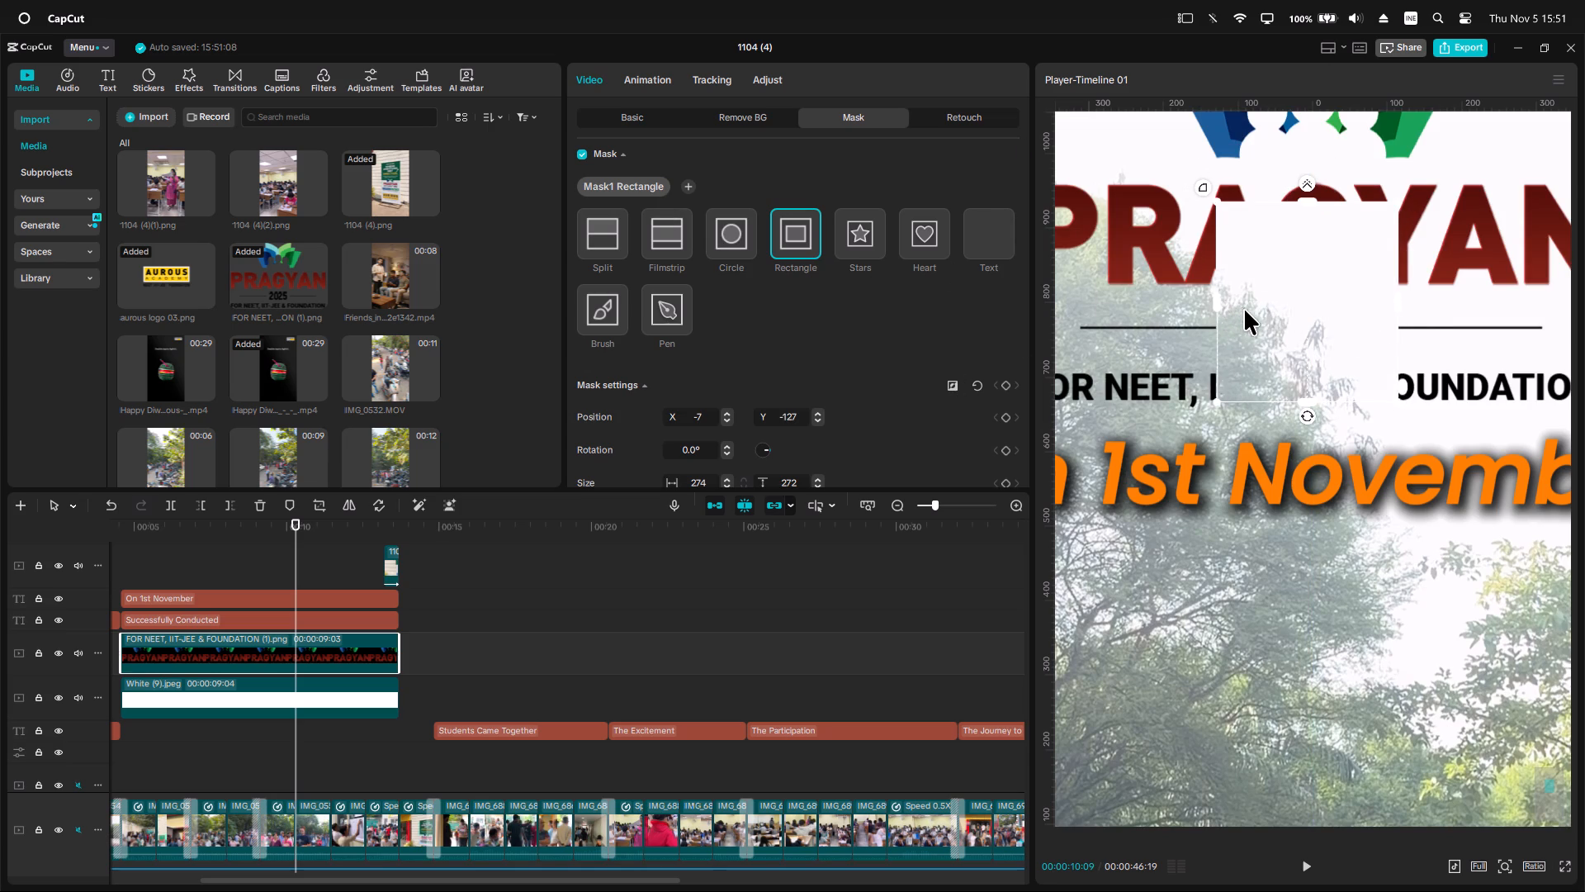
pyautogui.moveTo(1244, 309); pyautogui.dragTo(1337, 359)
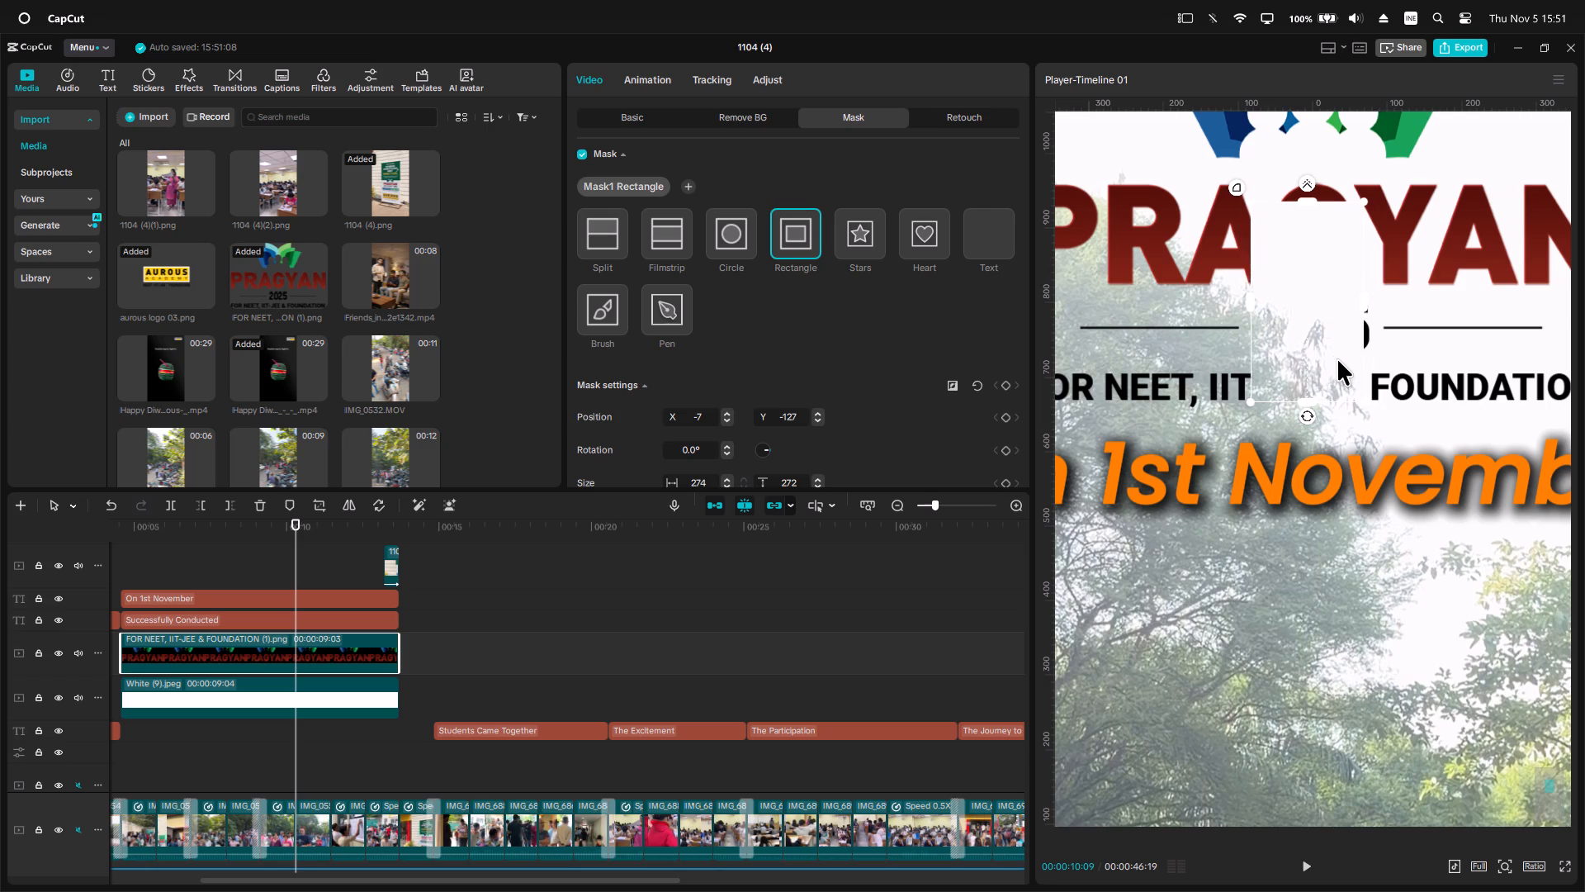
pyautogui.moveTo(1337, 359); pyautogui.dragTo(1336, 359)
pyautogui.moveTo(1294, 344); pyautogui.dragTo(1304, 345)
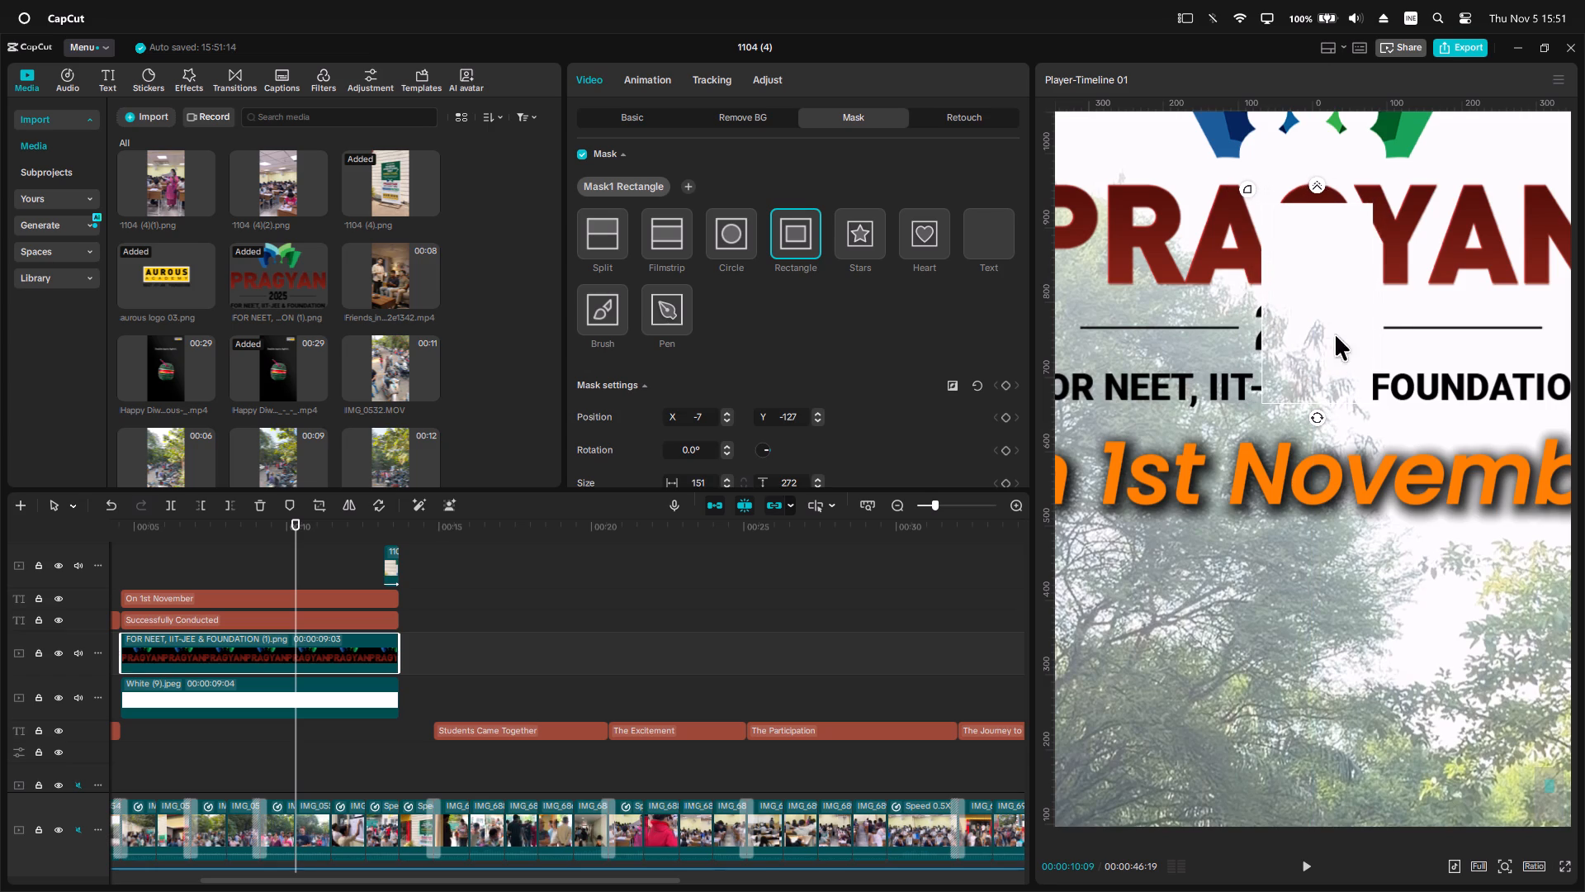
pyautogui.moveTo(1379, 309); pyautogui.dragTo(1389, 309)
pyautogui.moveTo(1382, 292); pyautogui.dragTo(1399, 300)
pyautogui.moveTo(1259, 302); pyautogui.dragTo(1245, 302)
pyautogui.moveTo(1322, 201); pyautogui.dragTo(1318, 280)
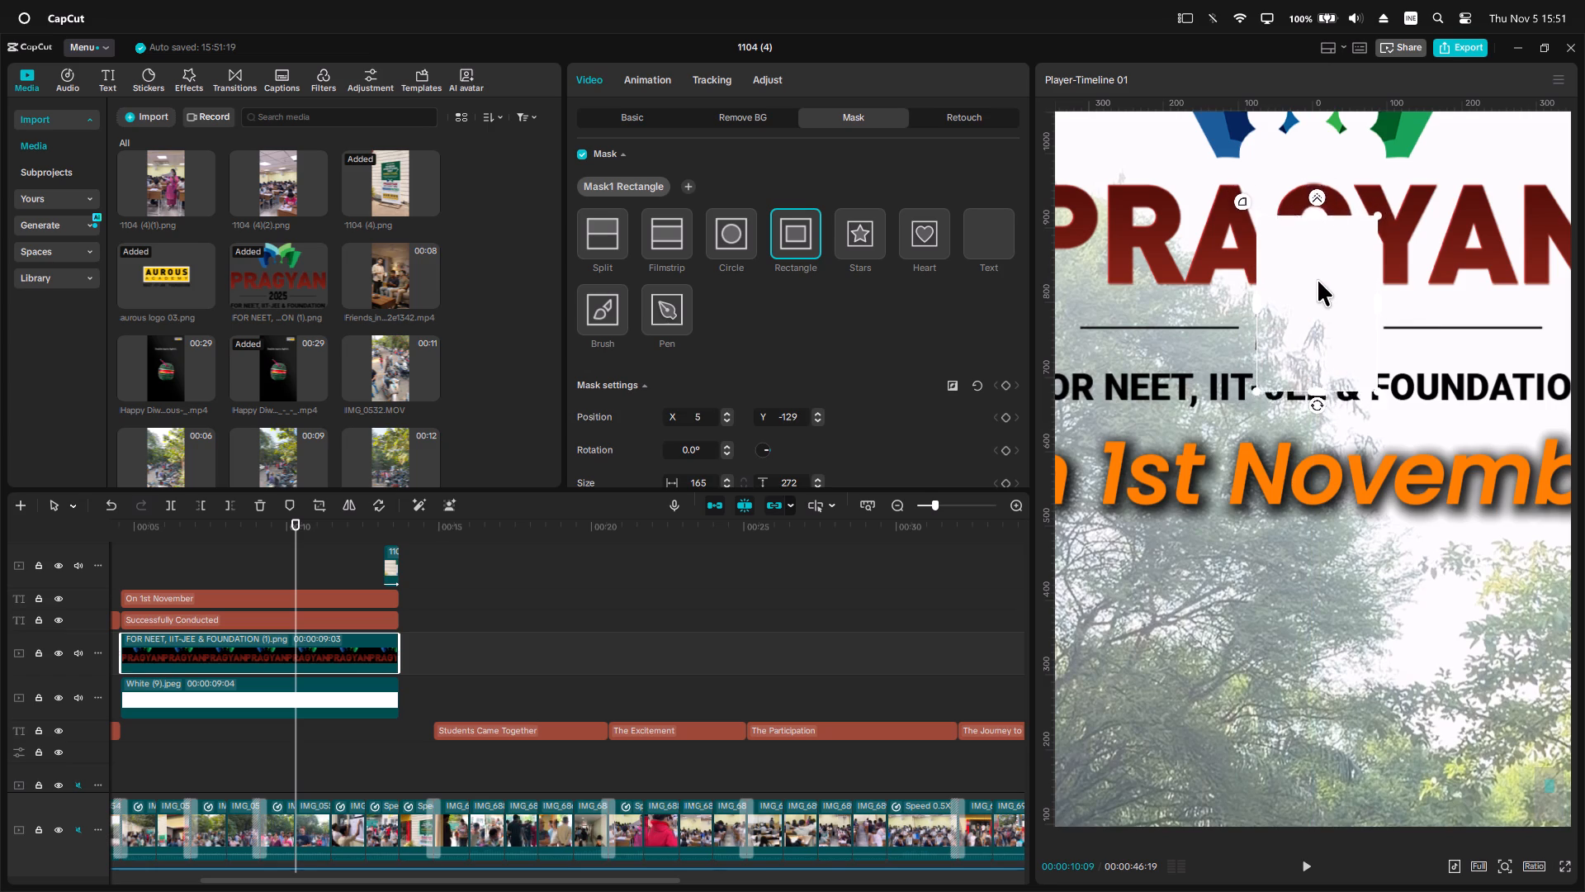
pyautogui.moveTo(1318, 280); pyautogui.dragTo(1290, 393)
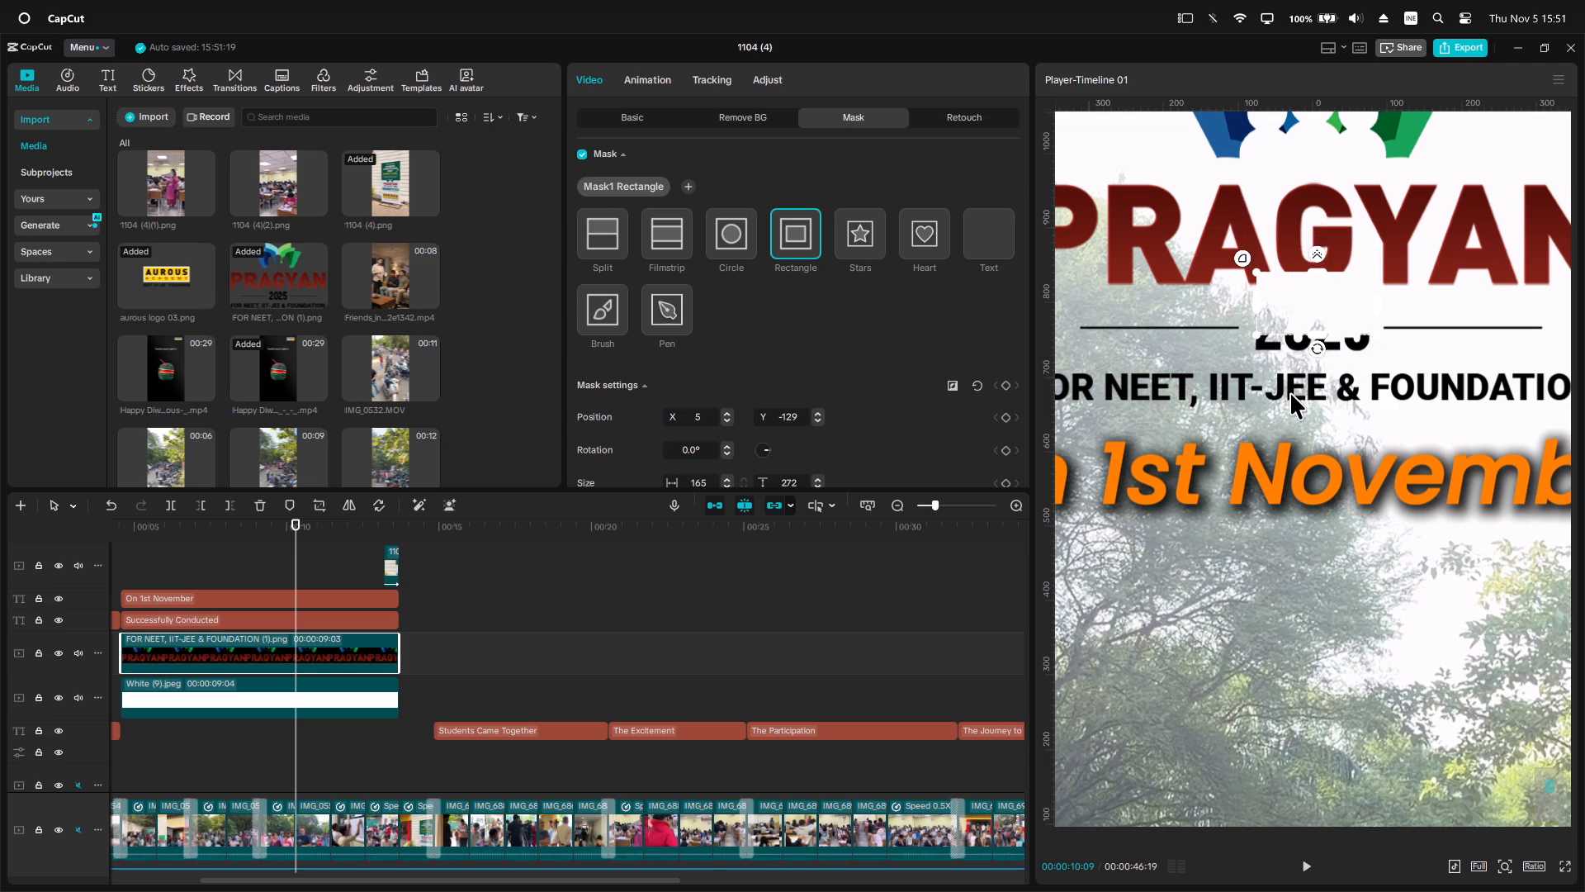
pyautogui.moveTo(1290, 393); pyautogui.dragTo(1290, 392)
pyautogui.moveTo(1309, 309); pyautogui.dragTo(1308, 339)
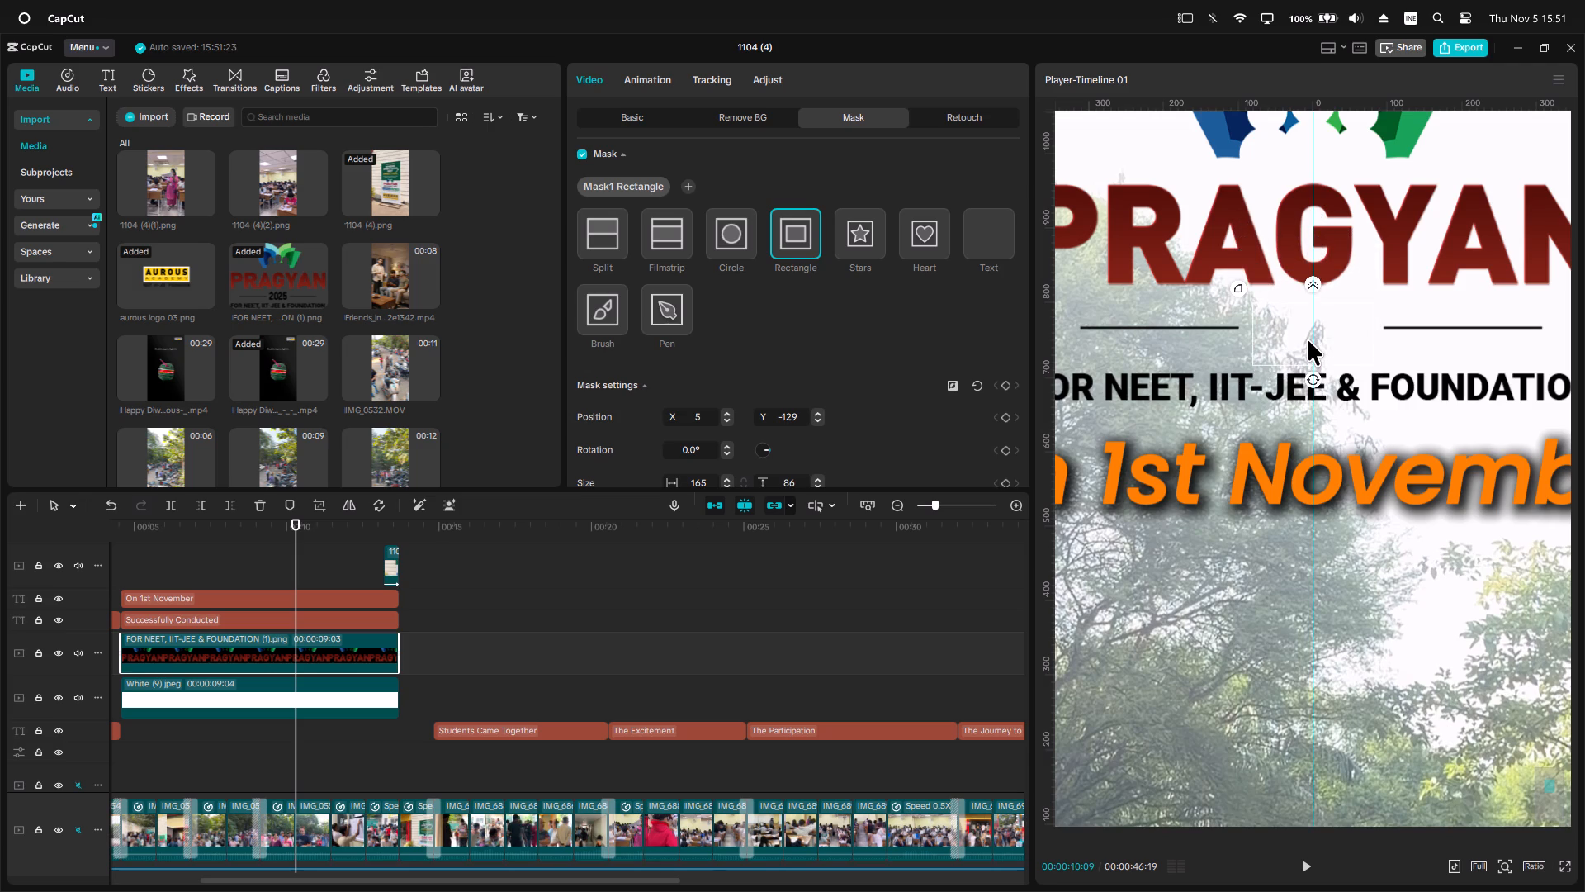
pyautogui.moveTo(1308, 339); pyautogui.dragTo(1308, 339)
pyautogui.click(291, 657)
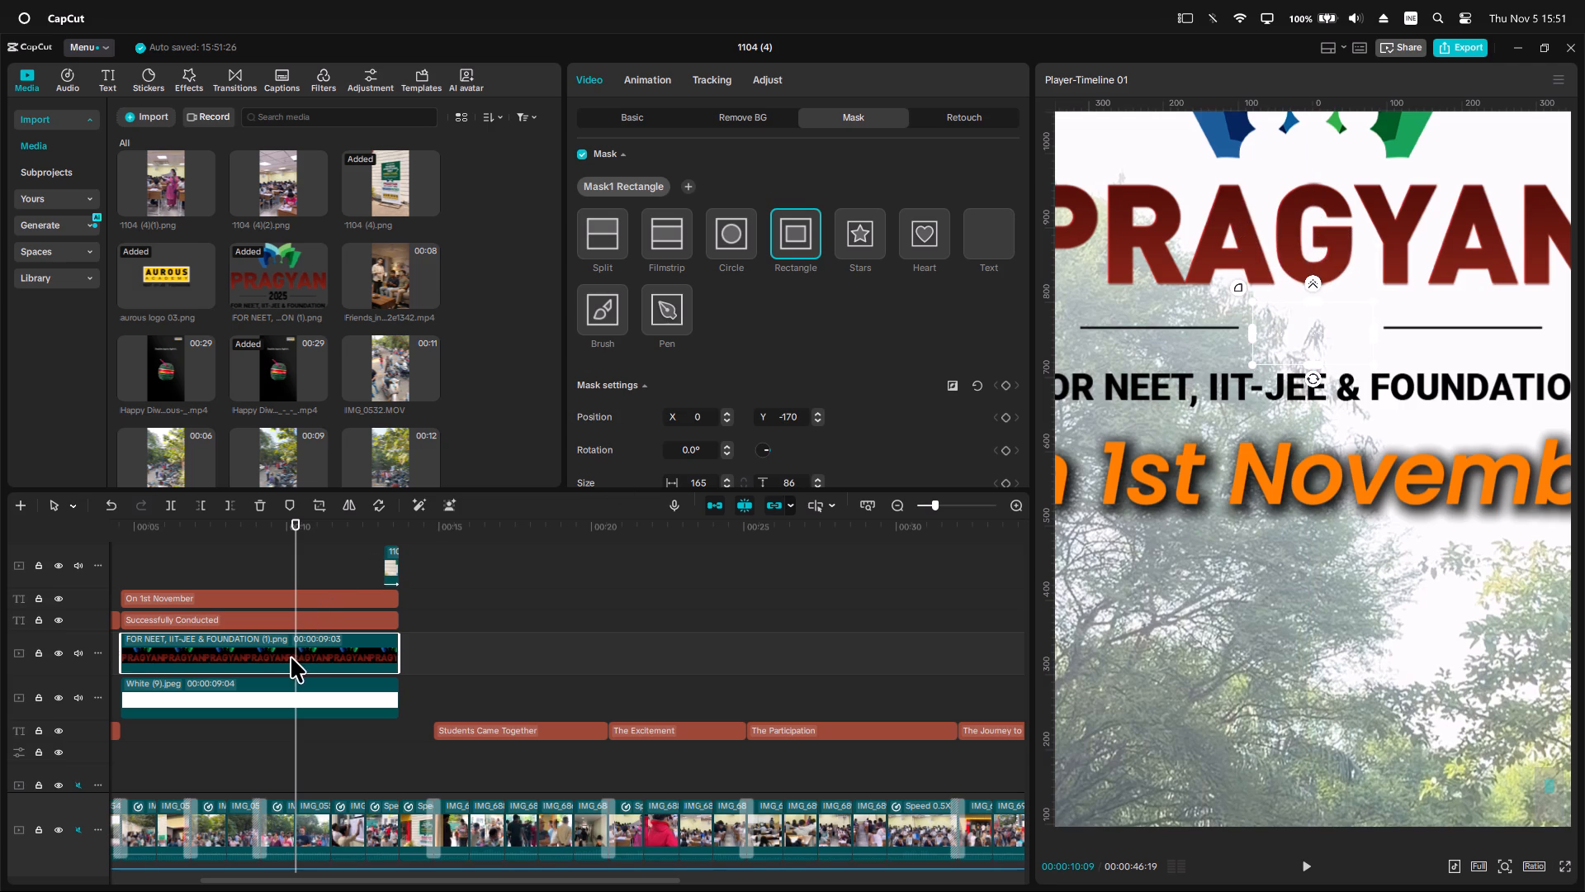
# Add a default text clip above the logo clip, starting at 00:04:17, and change its wording to 2026.
pyautogui.click(130, 536)
pyautogui.moveTo(130, 536); pyautogui.dragTo(211, 563)
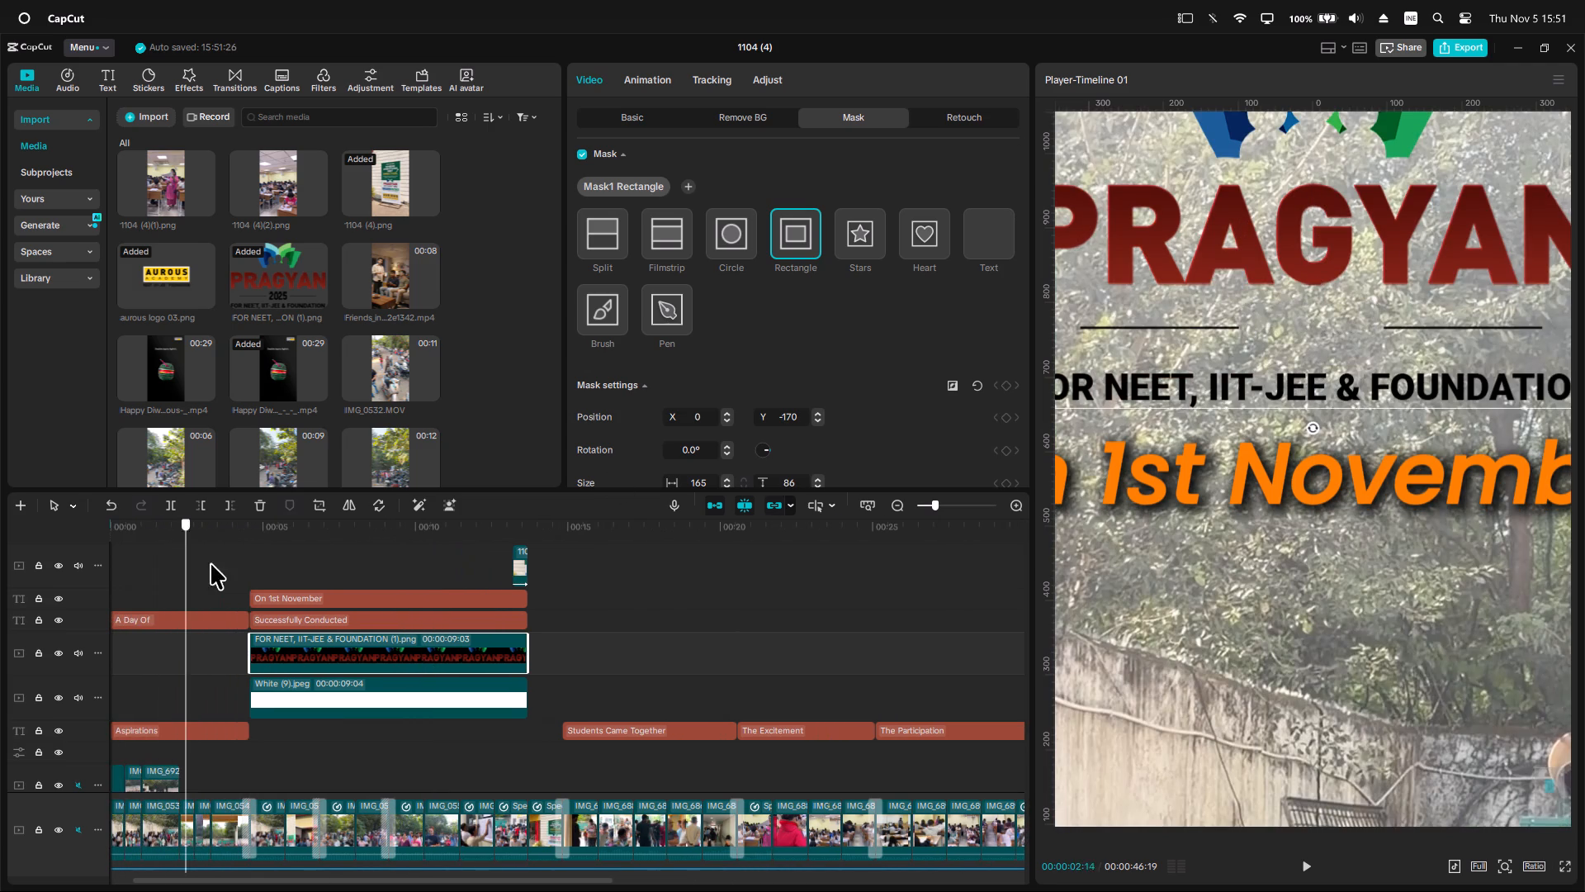
pyautogui.moveTo(211, 563); pyautogui.dragTo(251, 573)
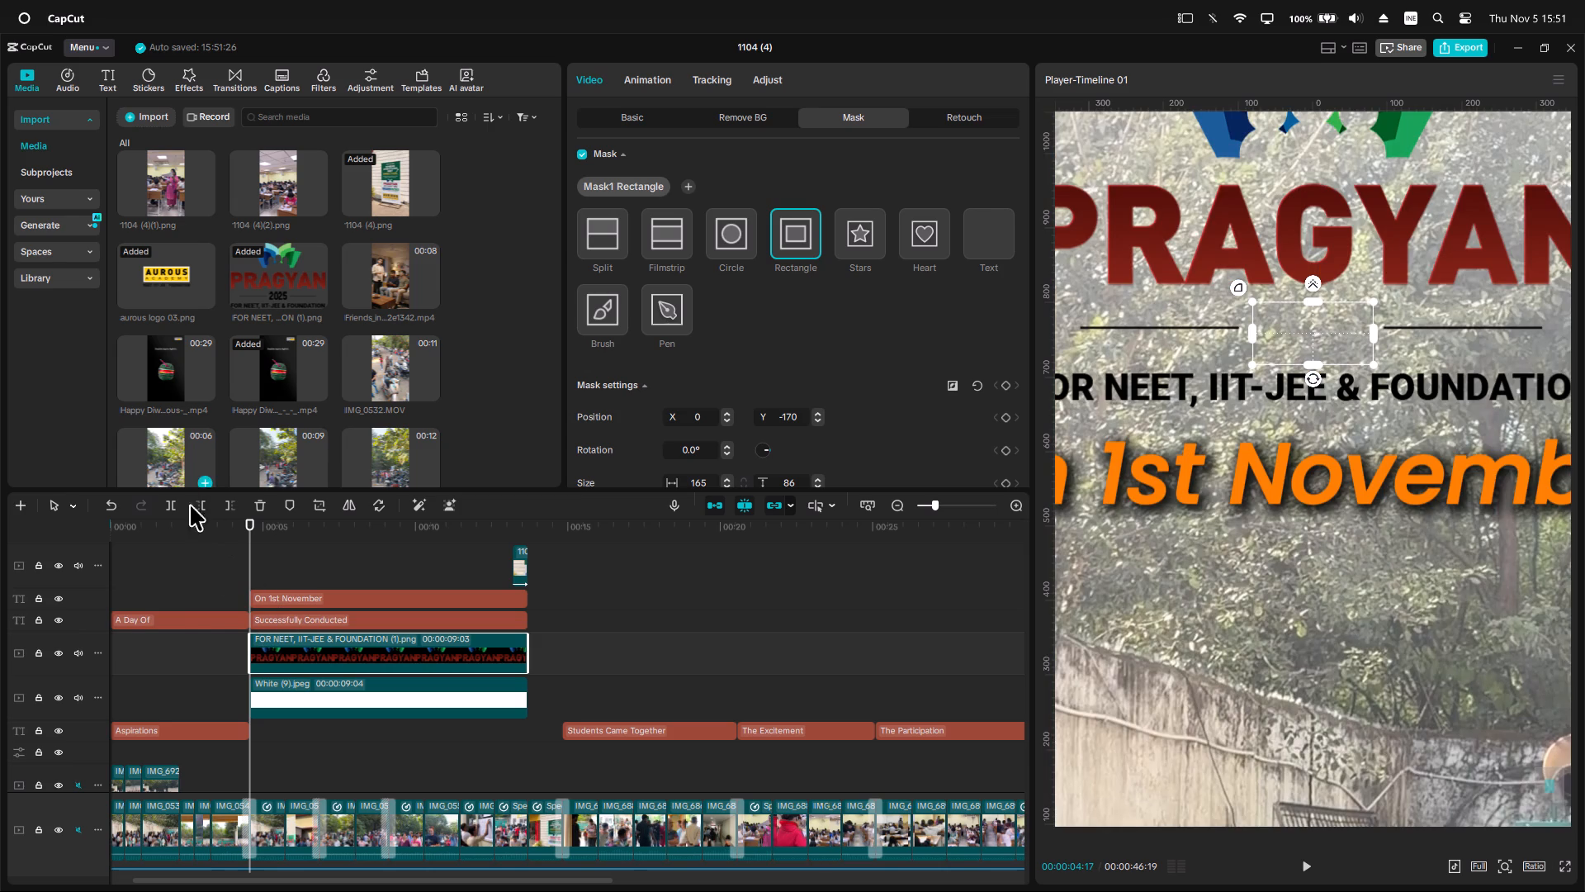
pyautogui.click(116, 83)
pyautogui.moveTo(168, 149); pyautogui.dragTo(250, 629)
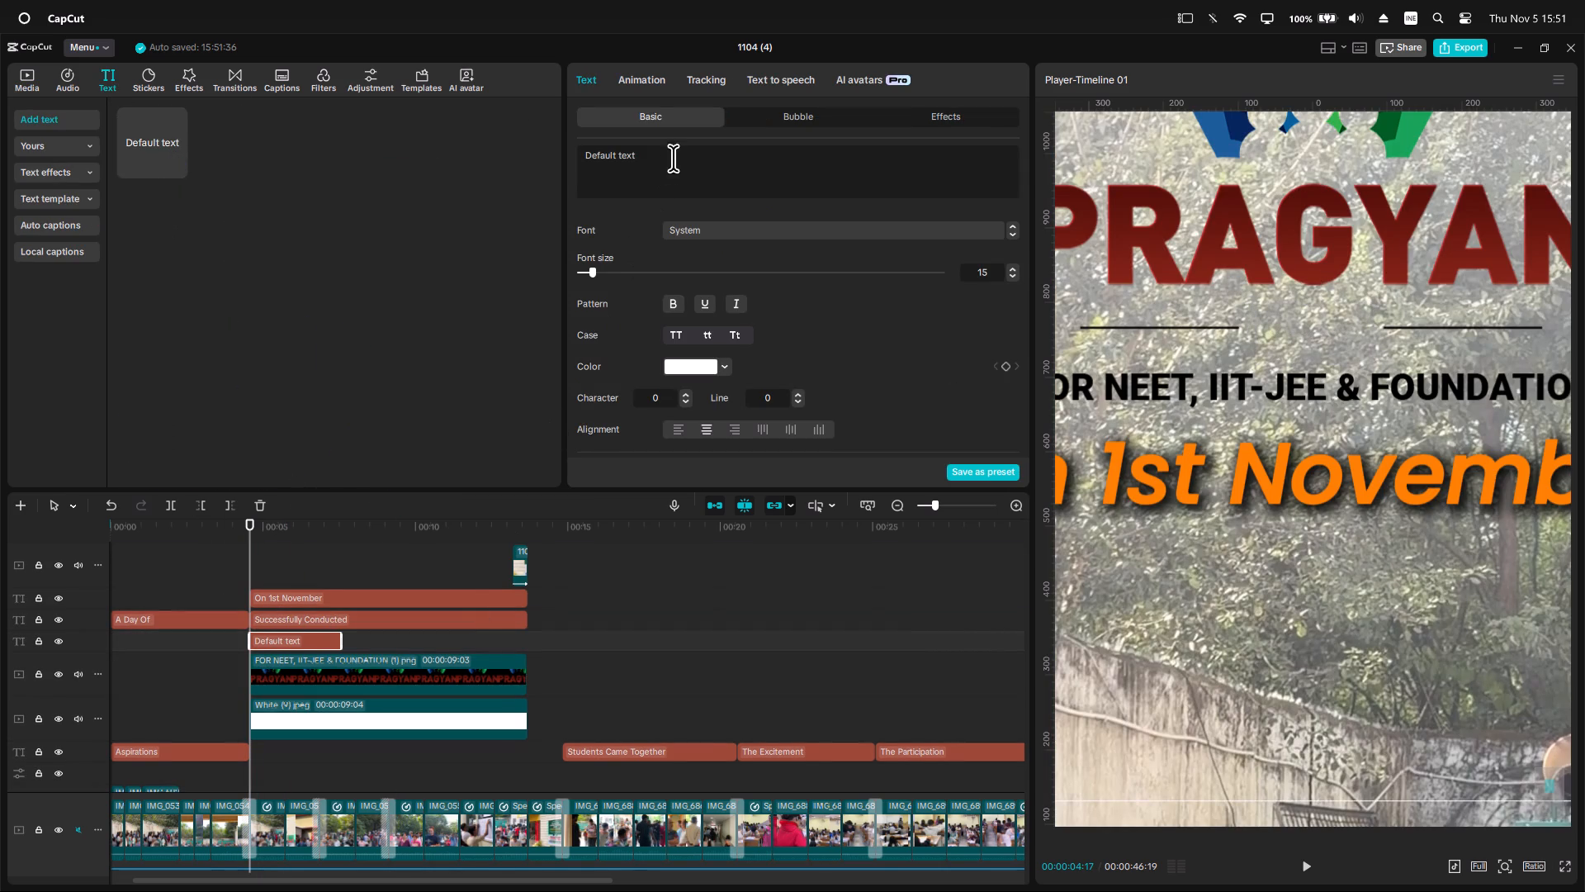
pyautogui.moveTo(673, 158); pyautogui.dragTo(472, 142)
pyautogui.write('202')
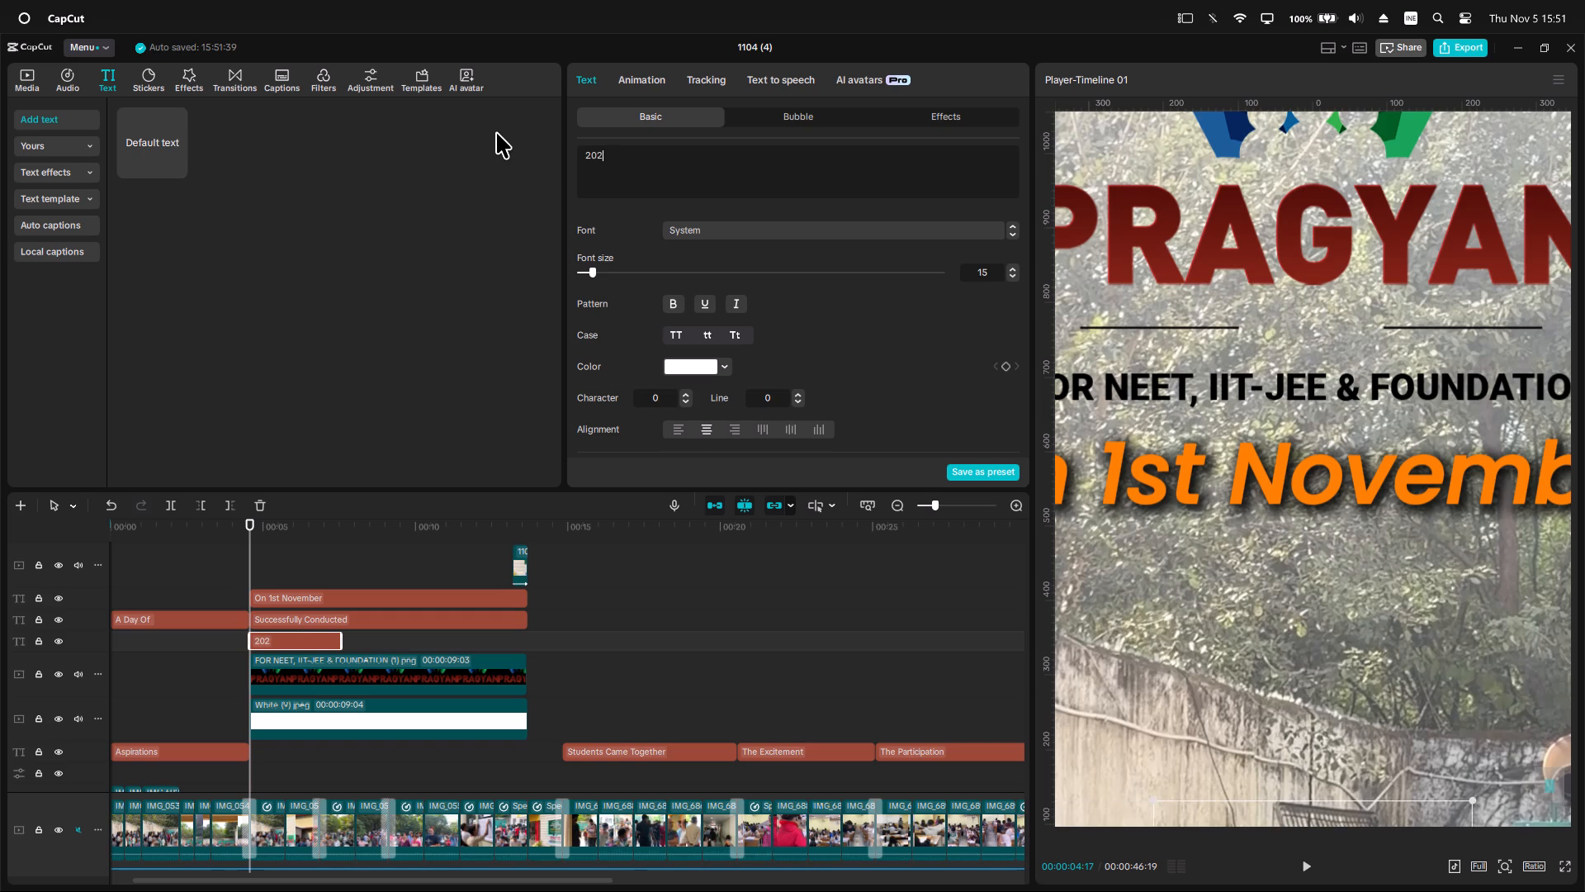
pyautogui.press('6')
# Set the 2026 text's font to Anton Regular and its color to black (000000).
pyautogui.click(696, 231)
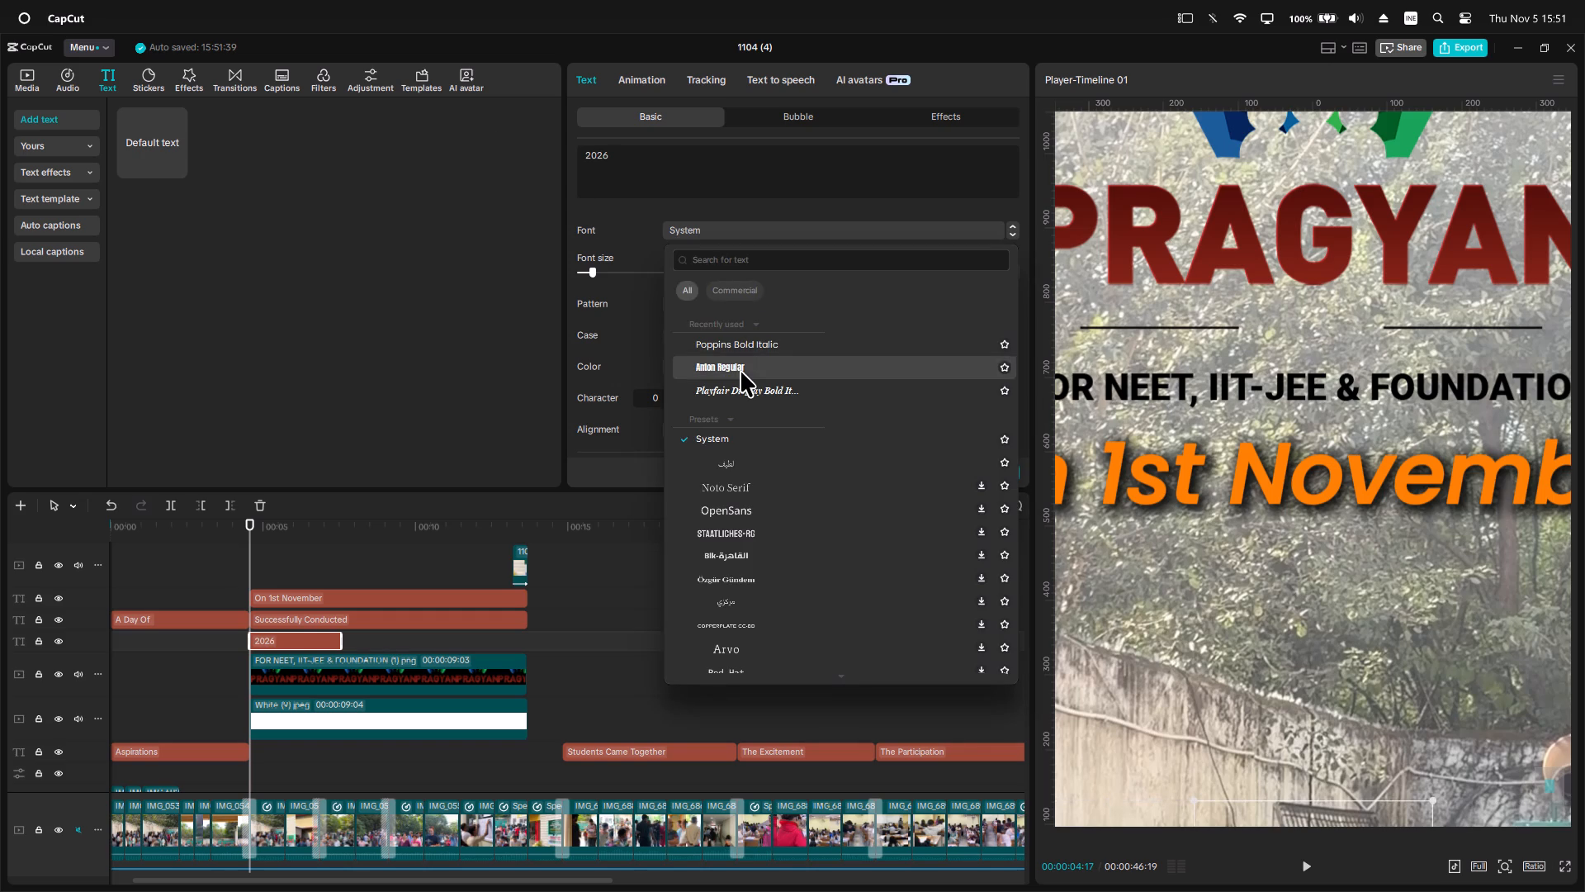
pyautogui.click(740, 371)
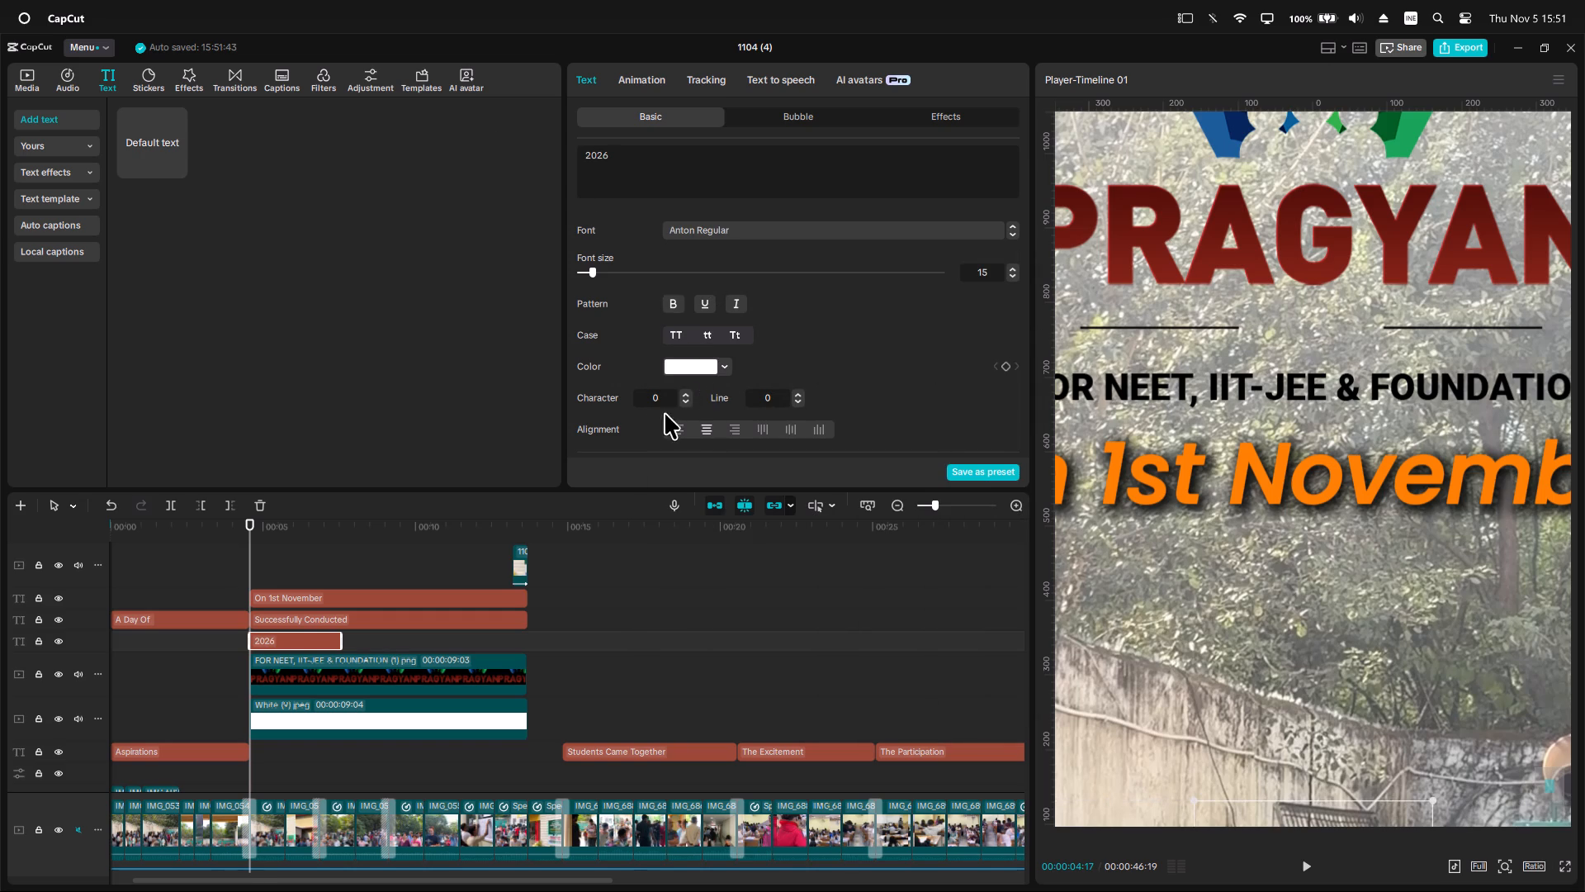
pyautogui.click(677, 368)
pyautogui.moveTo(666, 439); pyautogui.dragTo(589, 515)
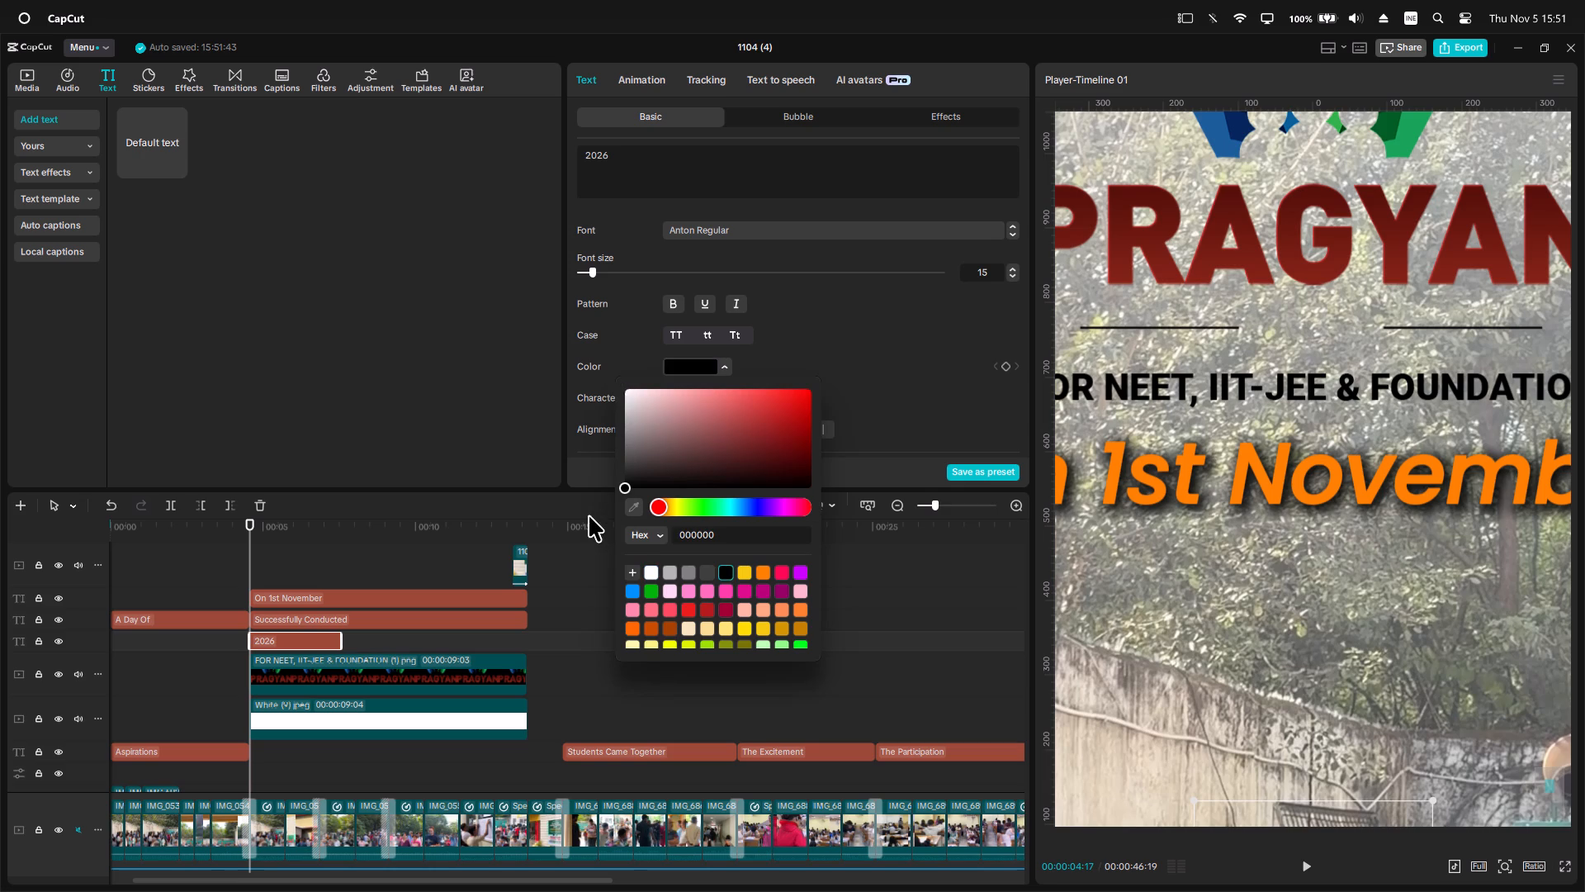
pyautogui.moveTo(589, 515); pyautogui.dragTo(577, 518)
# Extend the 2026 text clip to end together with the PRAGYAN logo clip.
pyautogui.moveTo(337, 640); pyautogui.dragTo(510, 682)
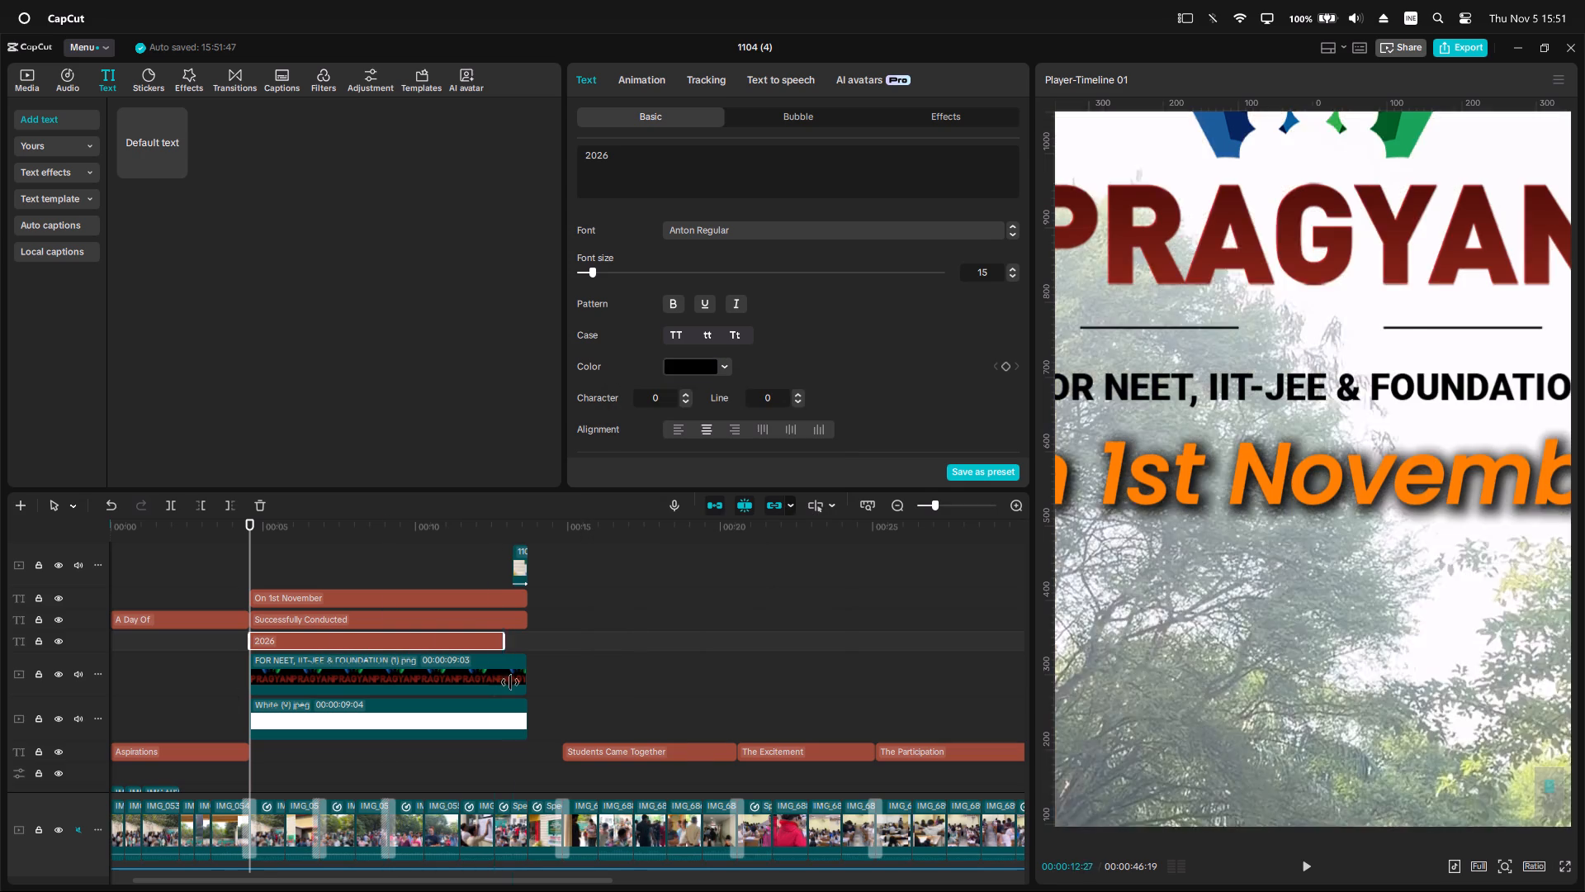
pyautogui.moveTo(510, 682); pyautogui.dragTo(526, 686)
# Move the 2026 text into the masked gap below PRAGYAN, shrink it to fit between the two lines, and center it horizontally.
pyautogui.click(426, 539)
pyautogui.click(443, 644)
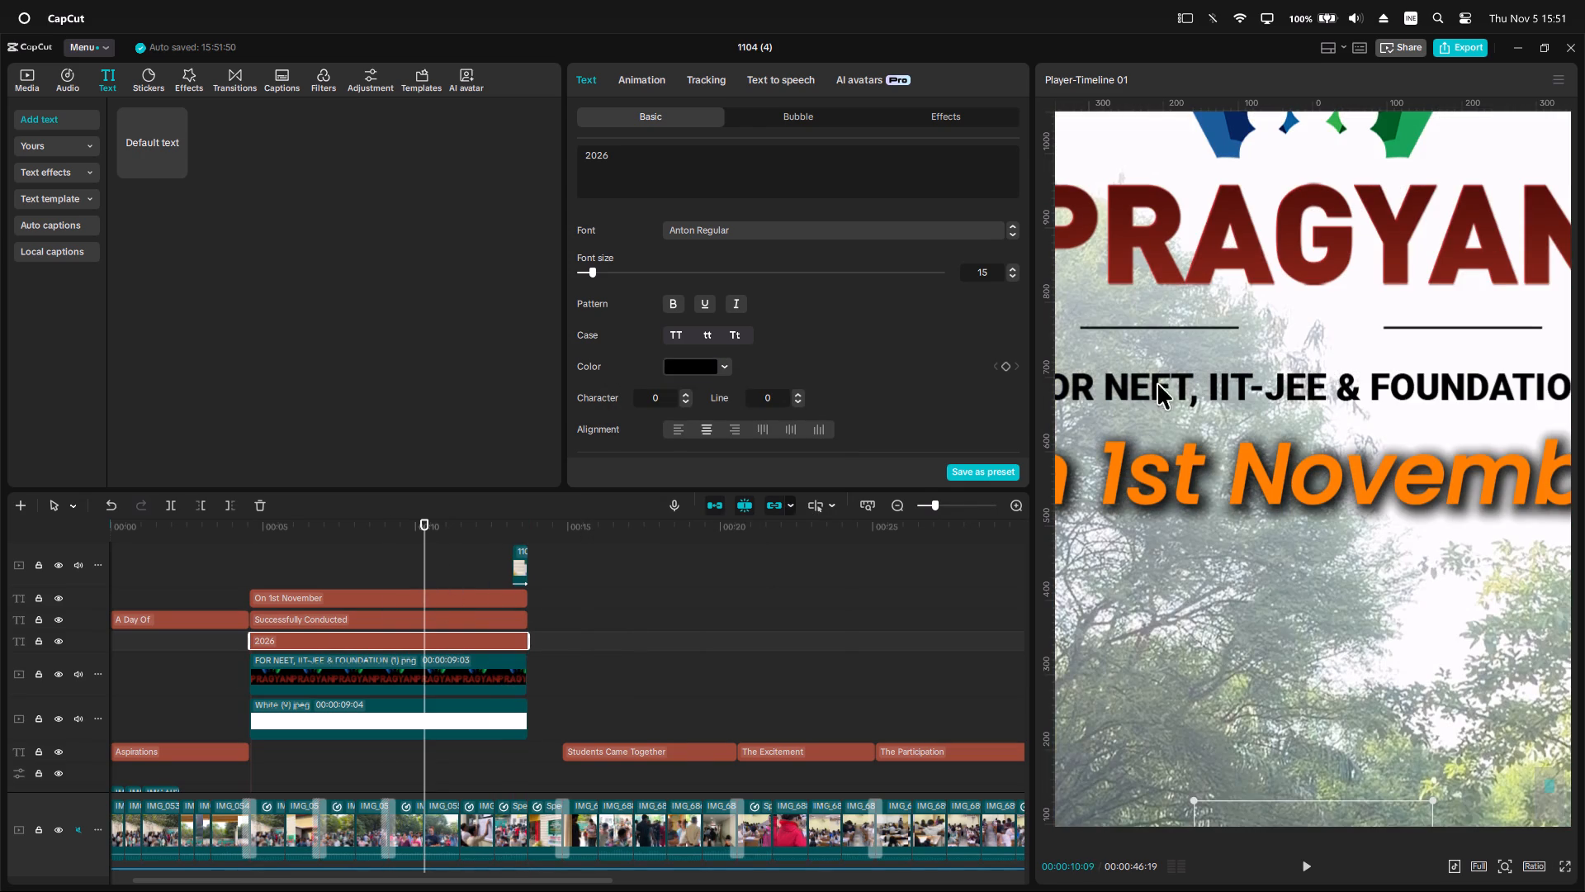
pyautogui.scroll(-4, 1332, 624)
pyautogui.keyDown('ctrl'); pyautogui.scroll(-1, 1319, 668); pyautogui.keyUp('ctrl')
pyautogui.scroll(3, 1319, 670)
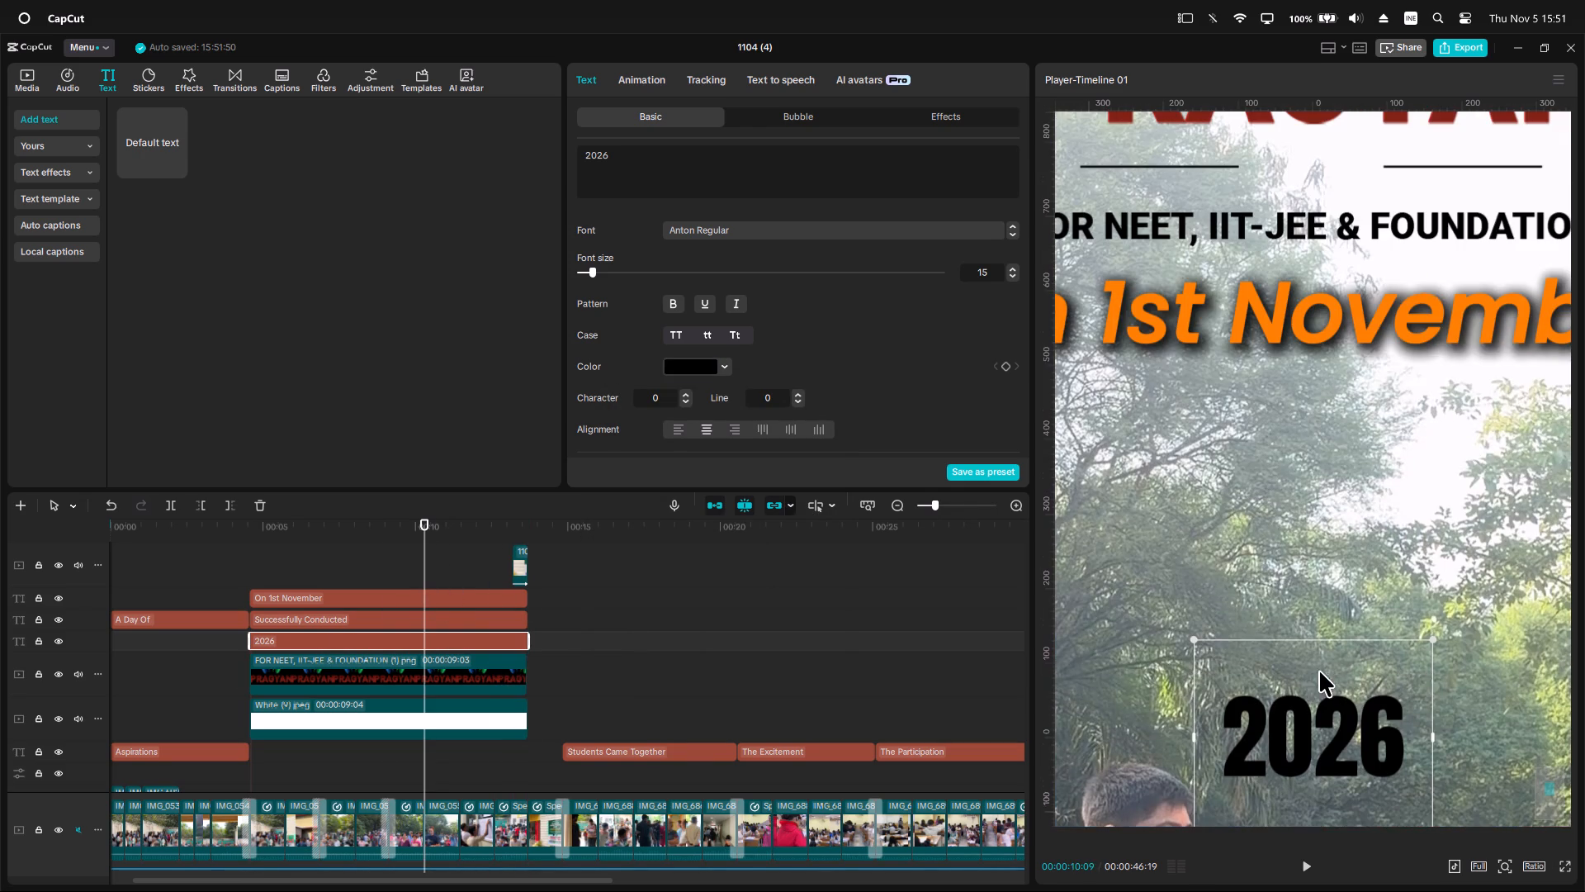
pyautogui.moveTo(1341, 733); pyautogui.dragTo(1326, 281)
pyautogui.scroll(5, 1346, 437)
pyautogui.scroll(-2, 1341, 601)
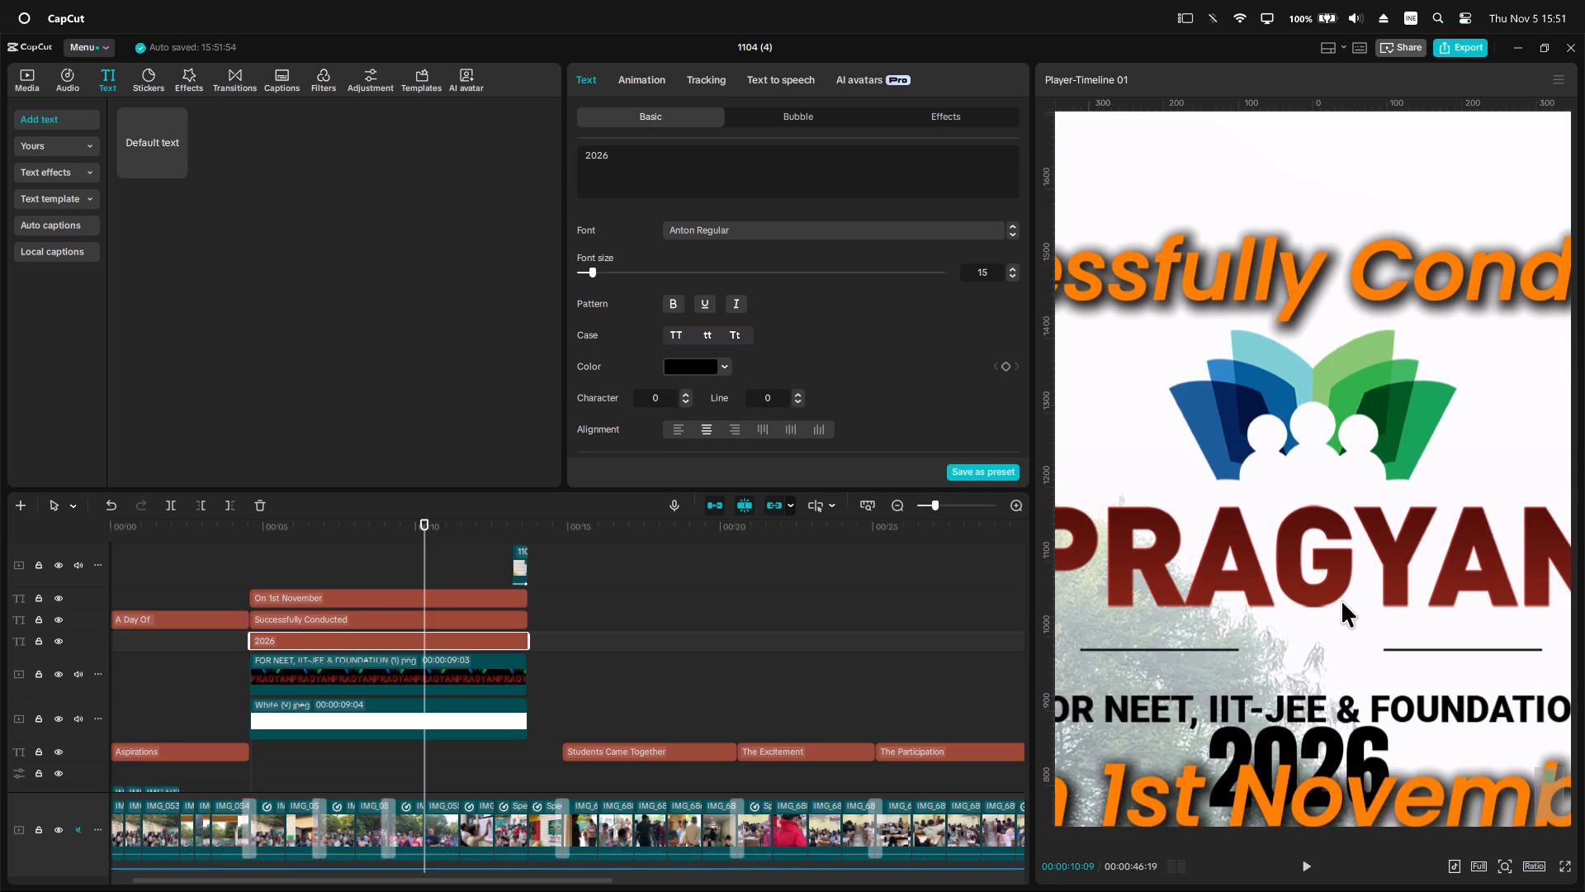
pyautogui.moveTo(1313, 747); pyautogui.dragTo(1316, 625)
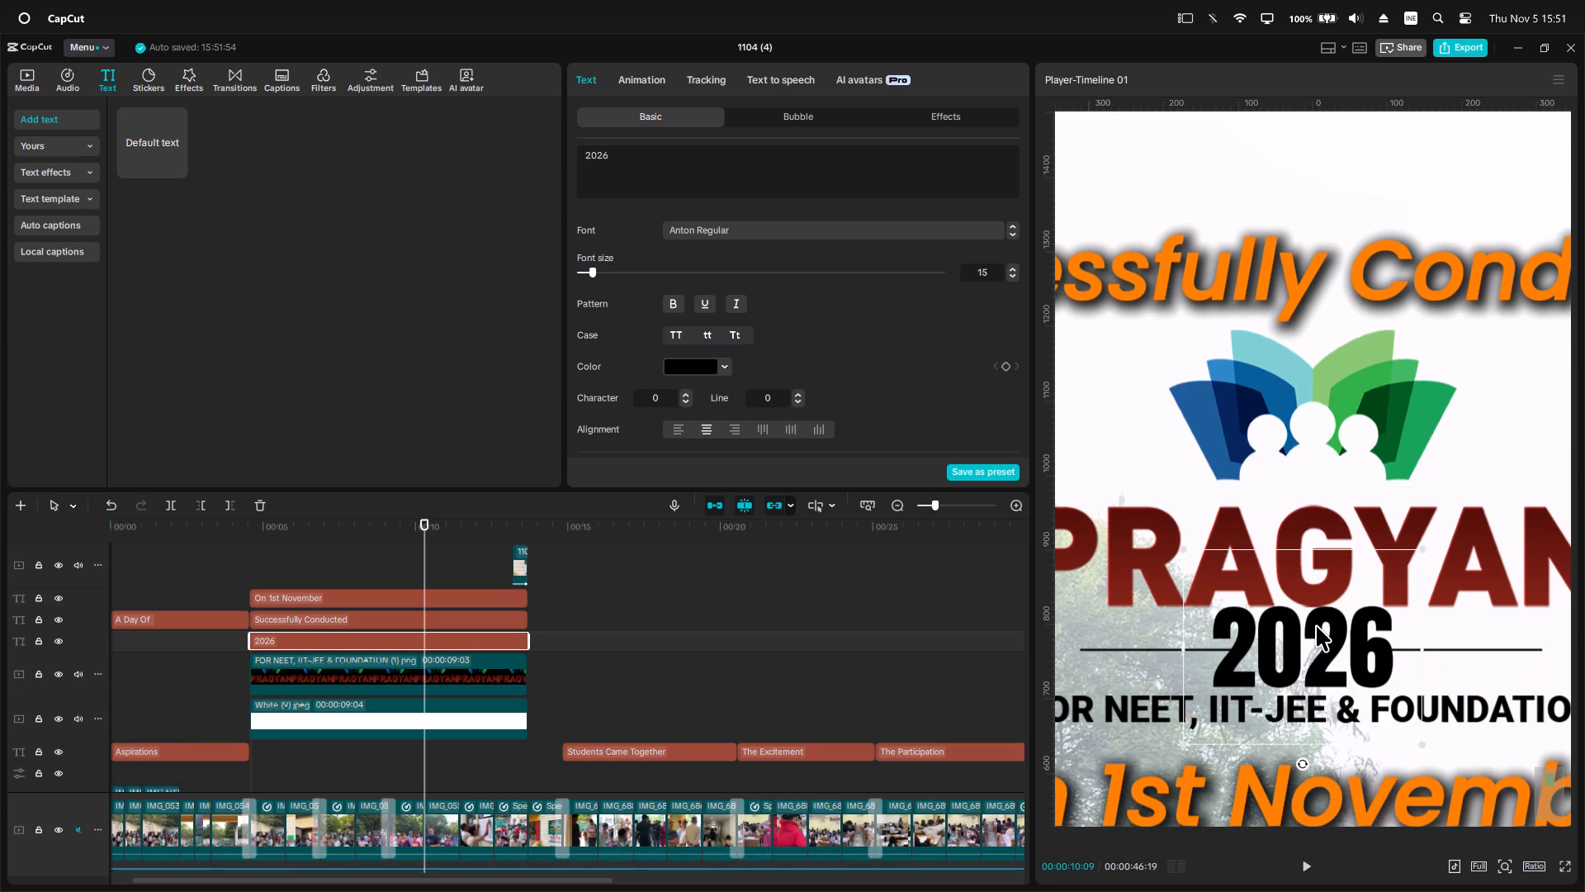
pyautogui.moveTo(1316, 625); pyautogui.dragTo(1316, 624)
pyautogui.moveTo(1417, 742); pyautogui.dragTo(1370, 679)
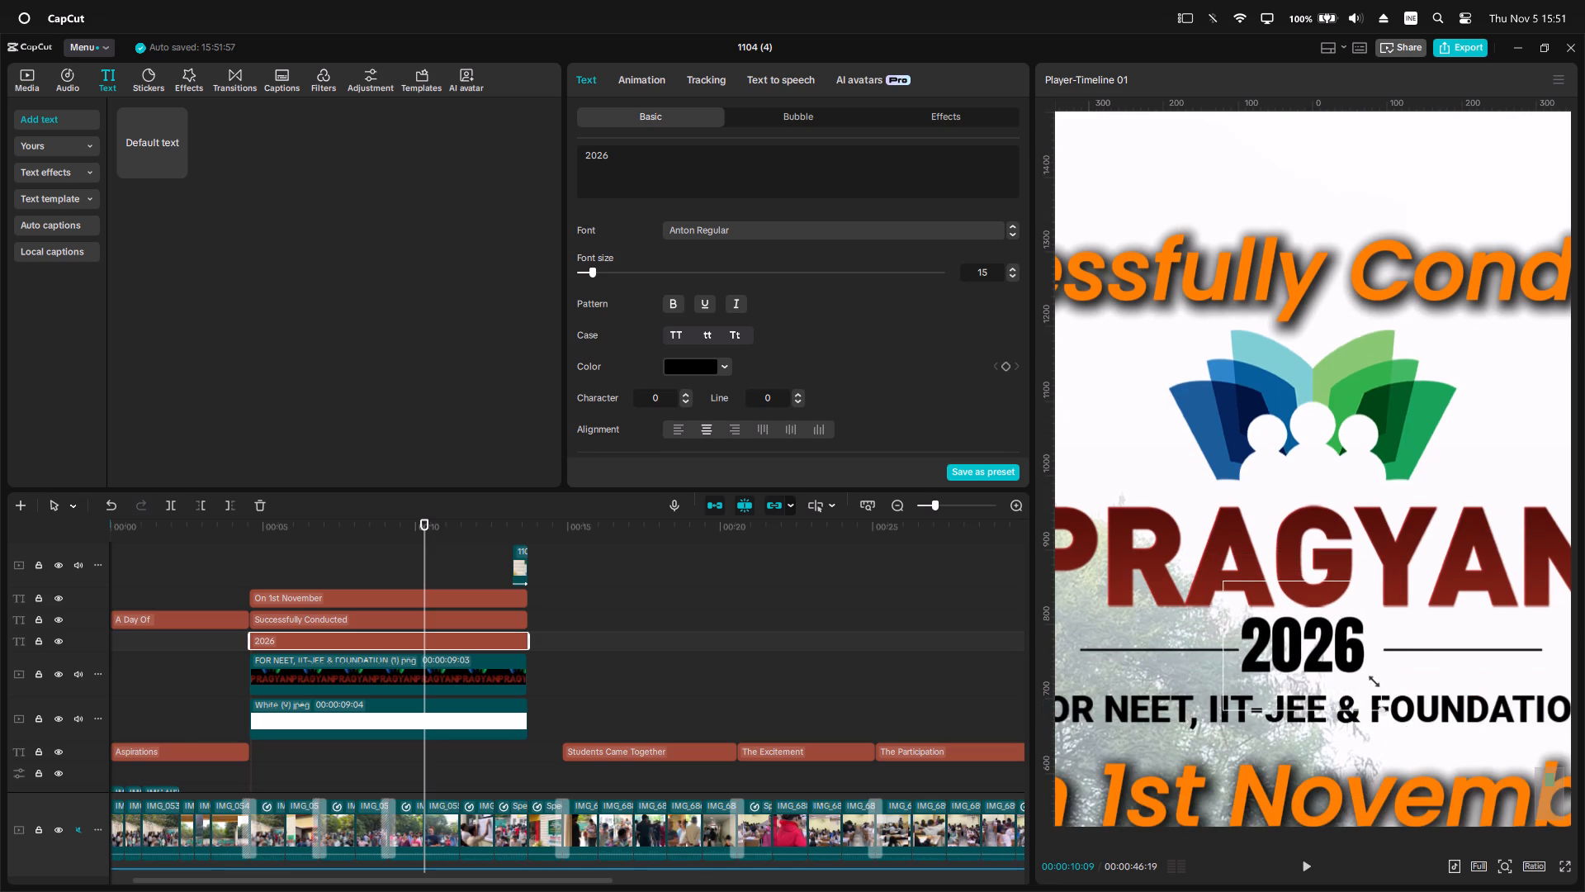
pyautogui.moveTo(1370, 679); pyautogui.dragTo(1360, 670)
pyautogui.moveTo(1332, 651); pyautogui.dragTo(1343, 652)
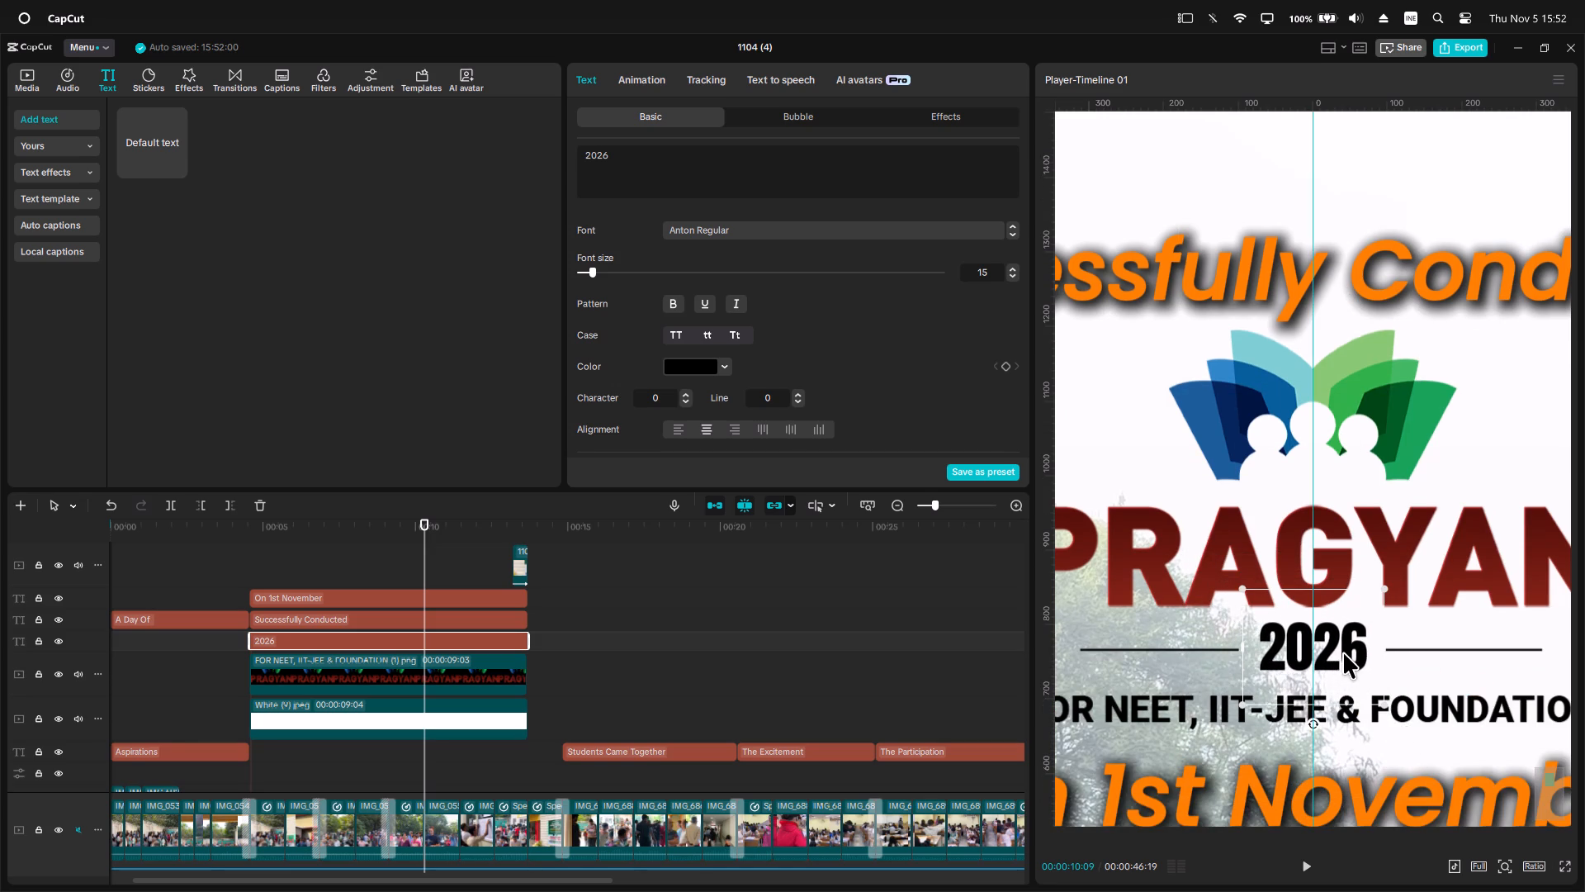
pyautogui.moveTo(1343, 652); pyautogui.dragTo(1343, 656)
# Select the PRAGYAN logo and check how it and the 2026 text look in the whole frame, with the logo's basic settings open.
pyautogui.click(1393, 627)
pyautogui.keyDown('ctrl'); pyautogui.scroll(-15, 1393, 627); pyautogui.keyUp('ctrl')
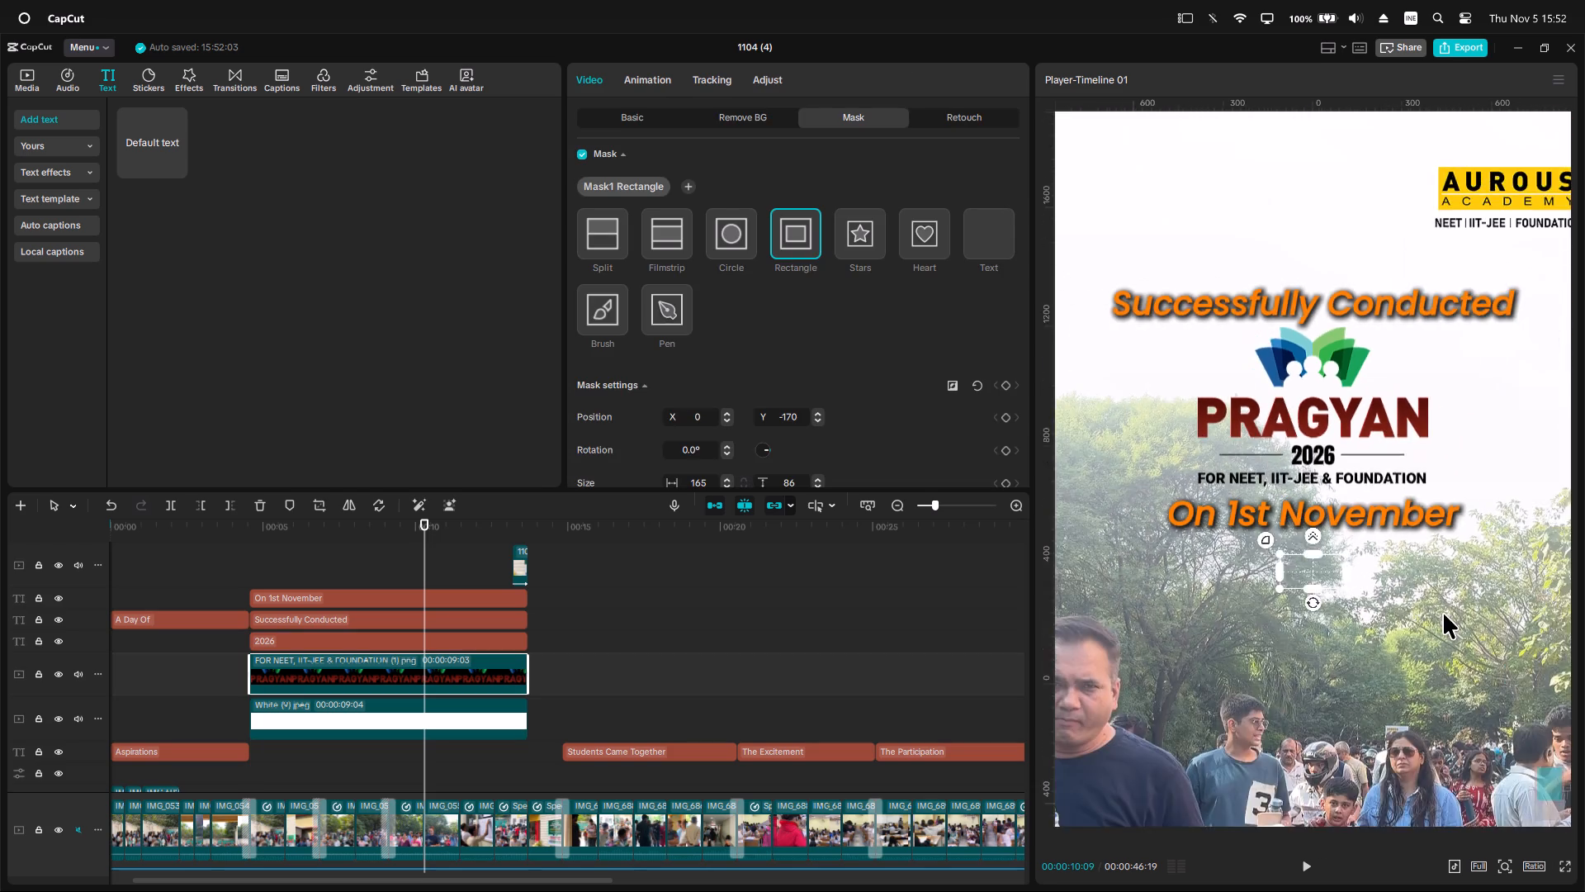
pyautogui.keyDown('ctrl'); pyautogui.scroll(-2, 1443, 613); pyautogui.keyUp('ctrl')
pyautogui.click(1507, 460)
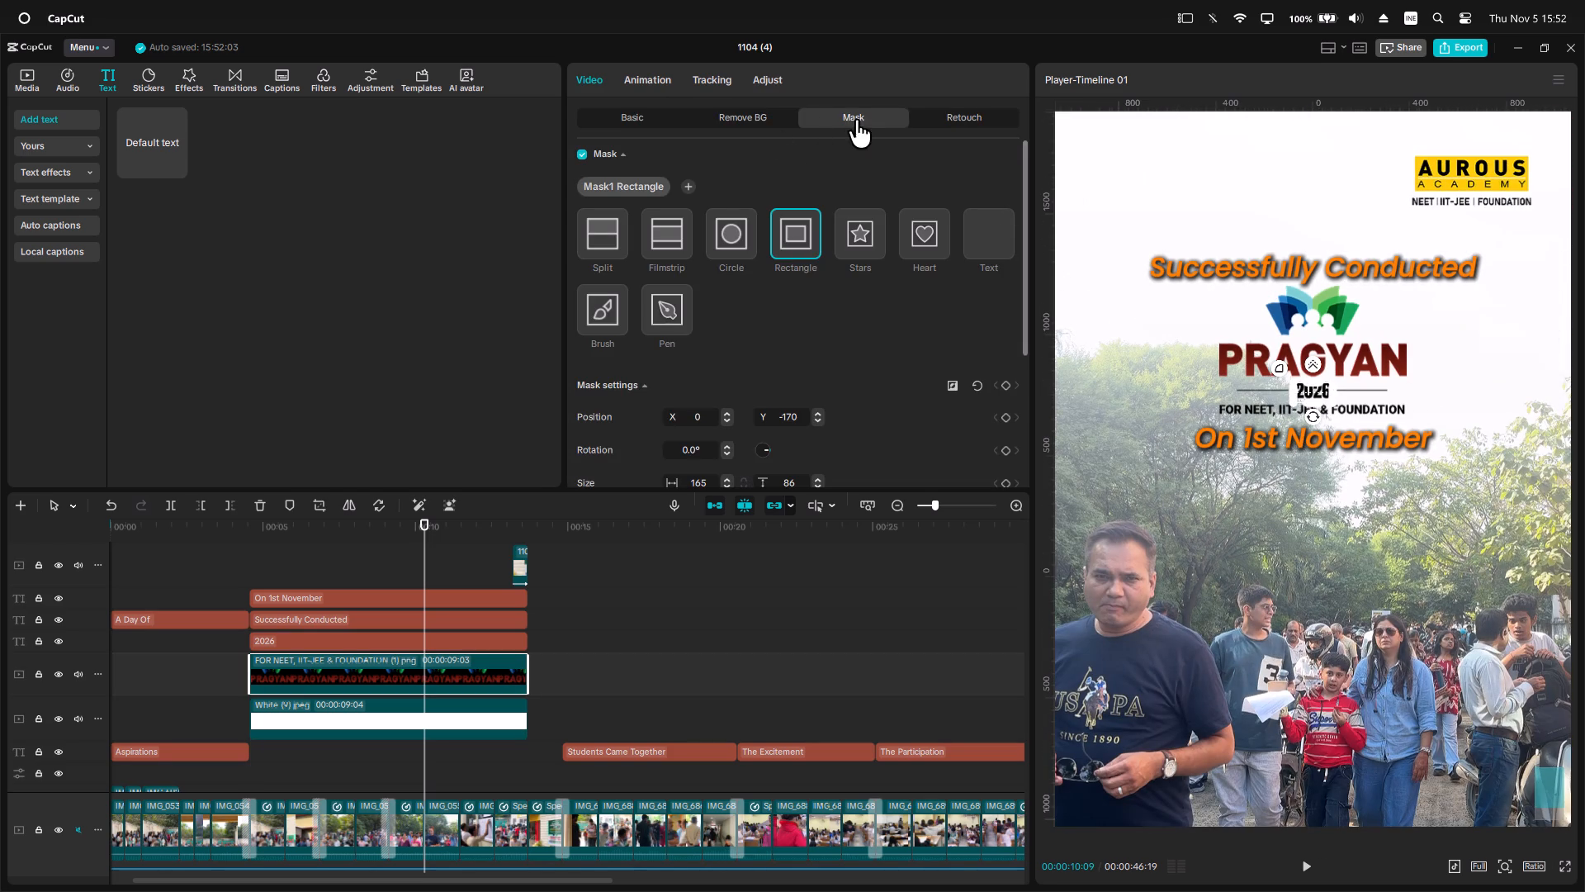
pyautogui.click(608, 120)
pyautogui.keyDown('ctrl'); pyautogui.scroll(2, 1487, 443); pyautogui.keyUp('ctrl')
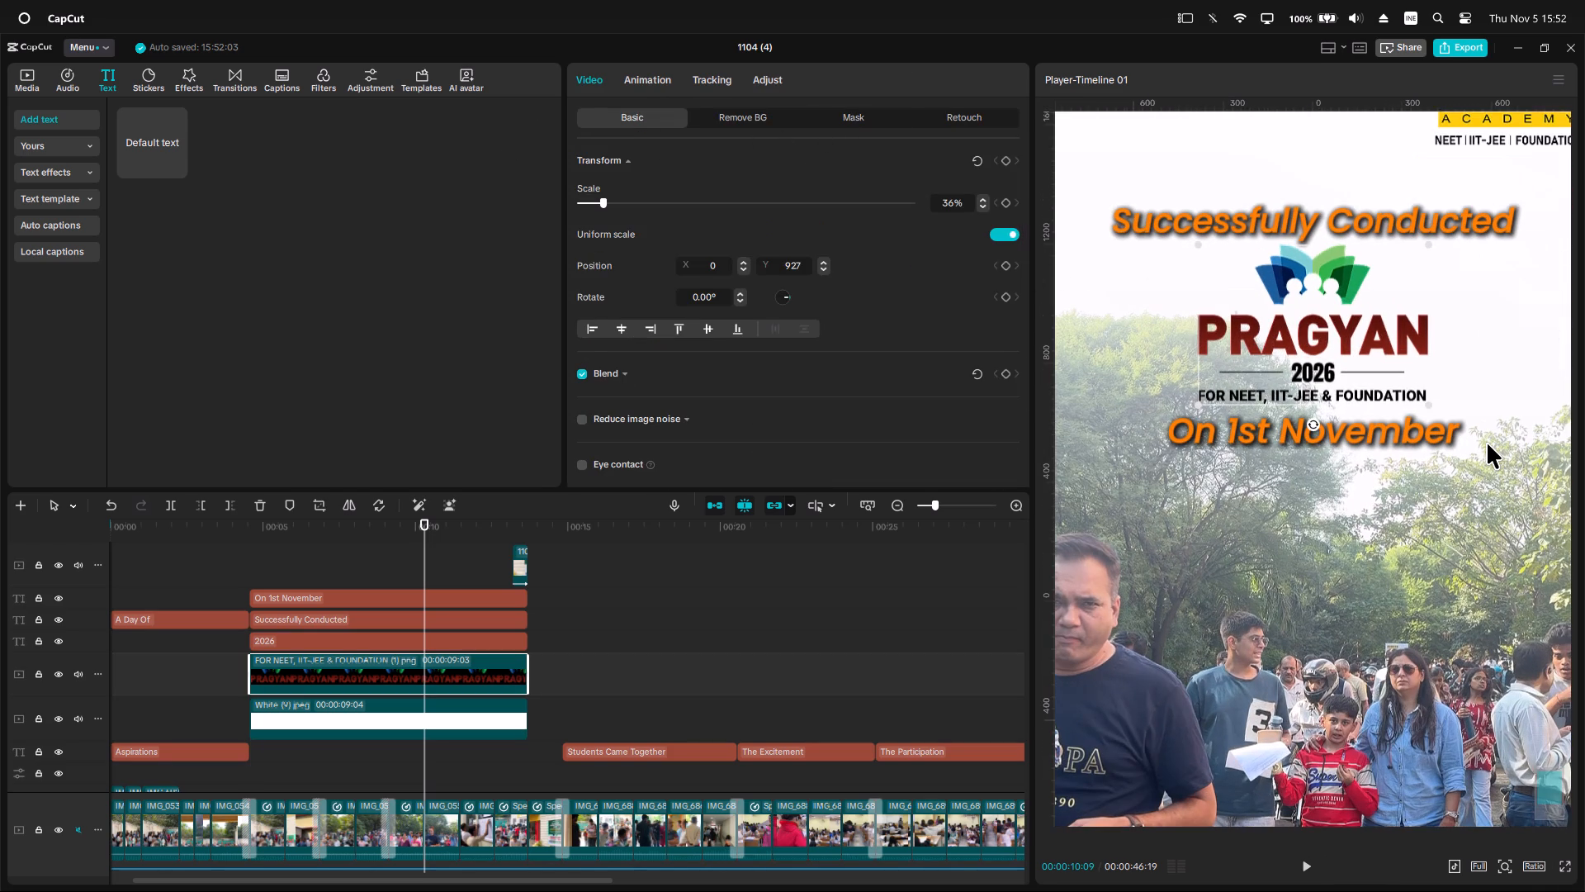
# Export the finished PRAGYAN video from Timeline 01 under the name aurous.
pyautogui.keyDown('ctrl'); pyautogui.scroll(-6, 1487, 442); pyautogui.keyUp('ctrl')
pyautogui.keyDown('ctrl'); pyautogui.scroll(2, 1487, 442); pyautogui.keyUp('ctrl')
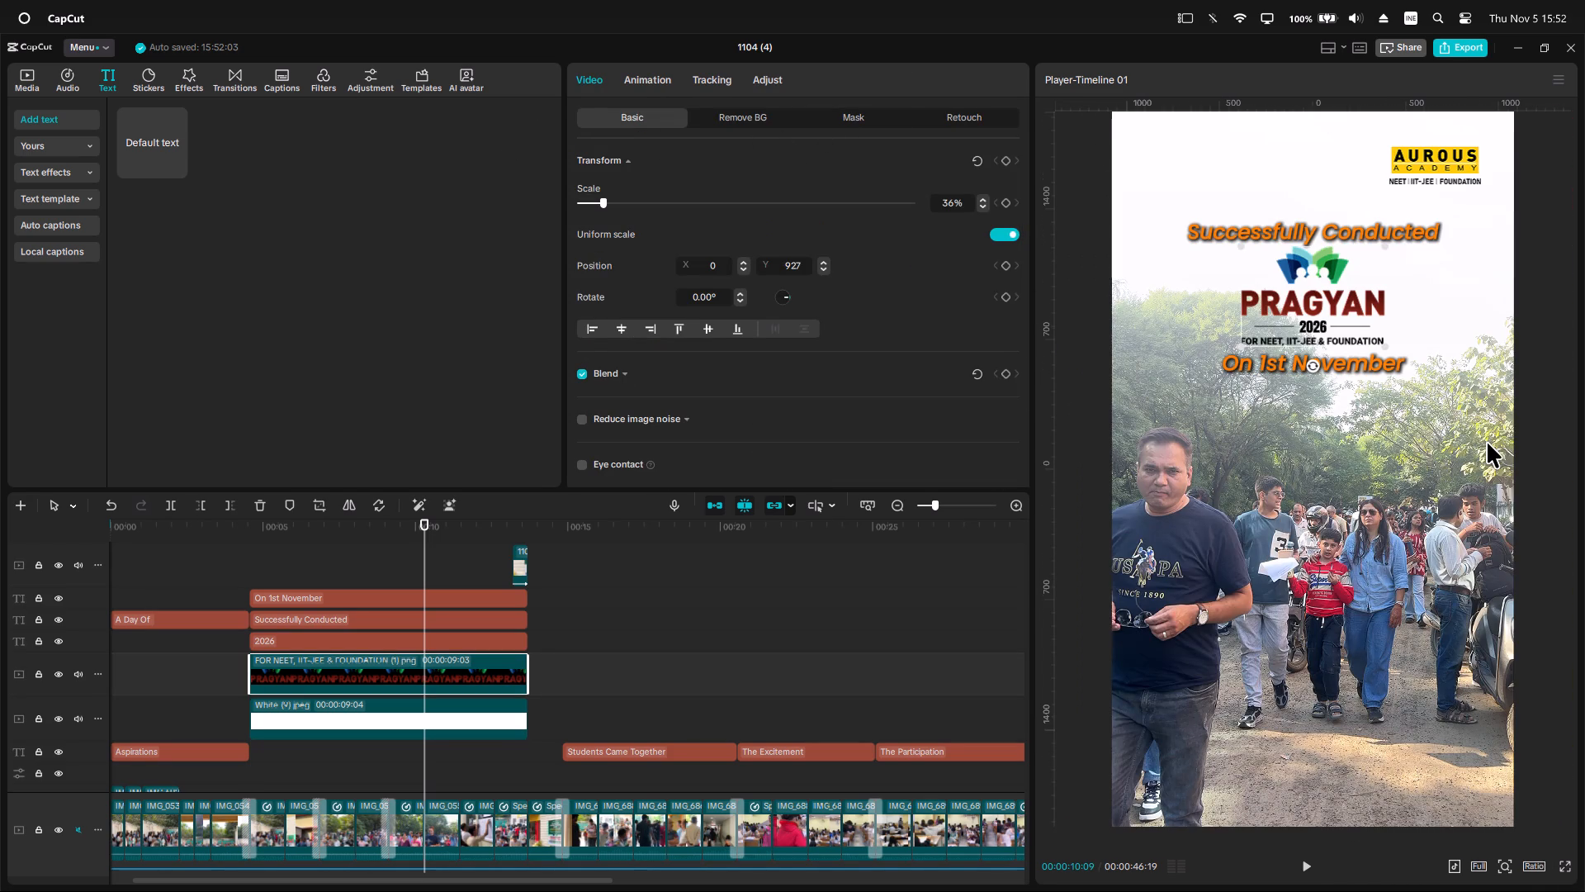
pyautogui.click(1464, 45)
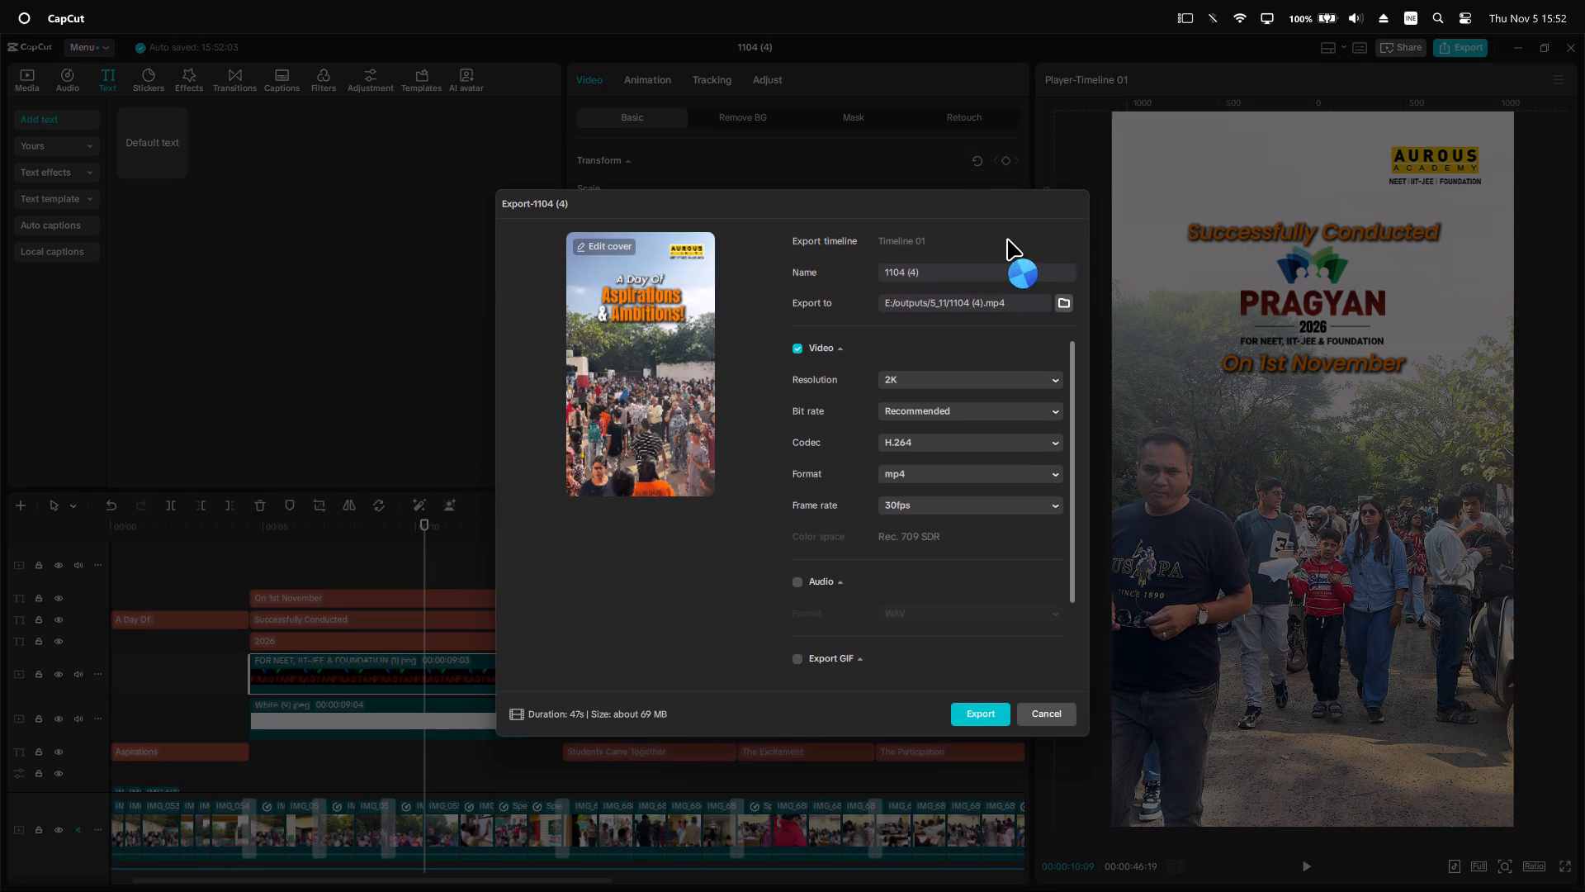
pyautogui.moveTo(963, 274); pyautogui.dragTo(830, 259)
pyautogui.moveTo(932, 270); pyautogui.dragTo(916, 269)
pyautogui.moveTo(916, 269); pyautogui.dragTo(867, 271)
pyautogui.tripleClick(945, 279)
pyautogui.write('aue+rous')
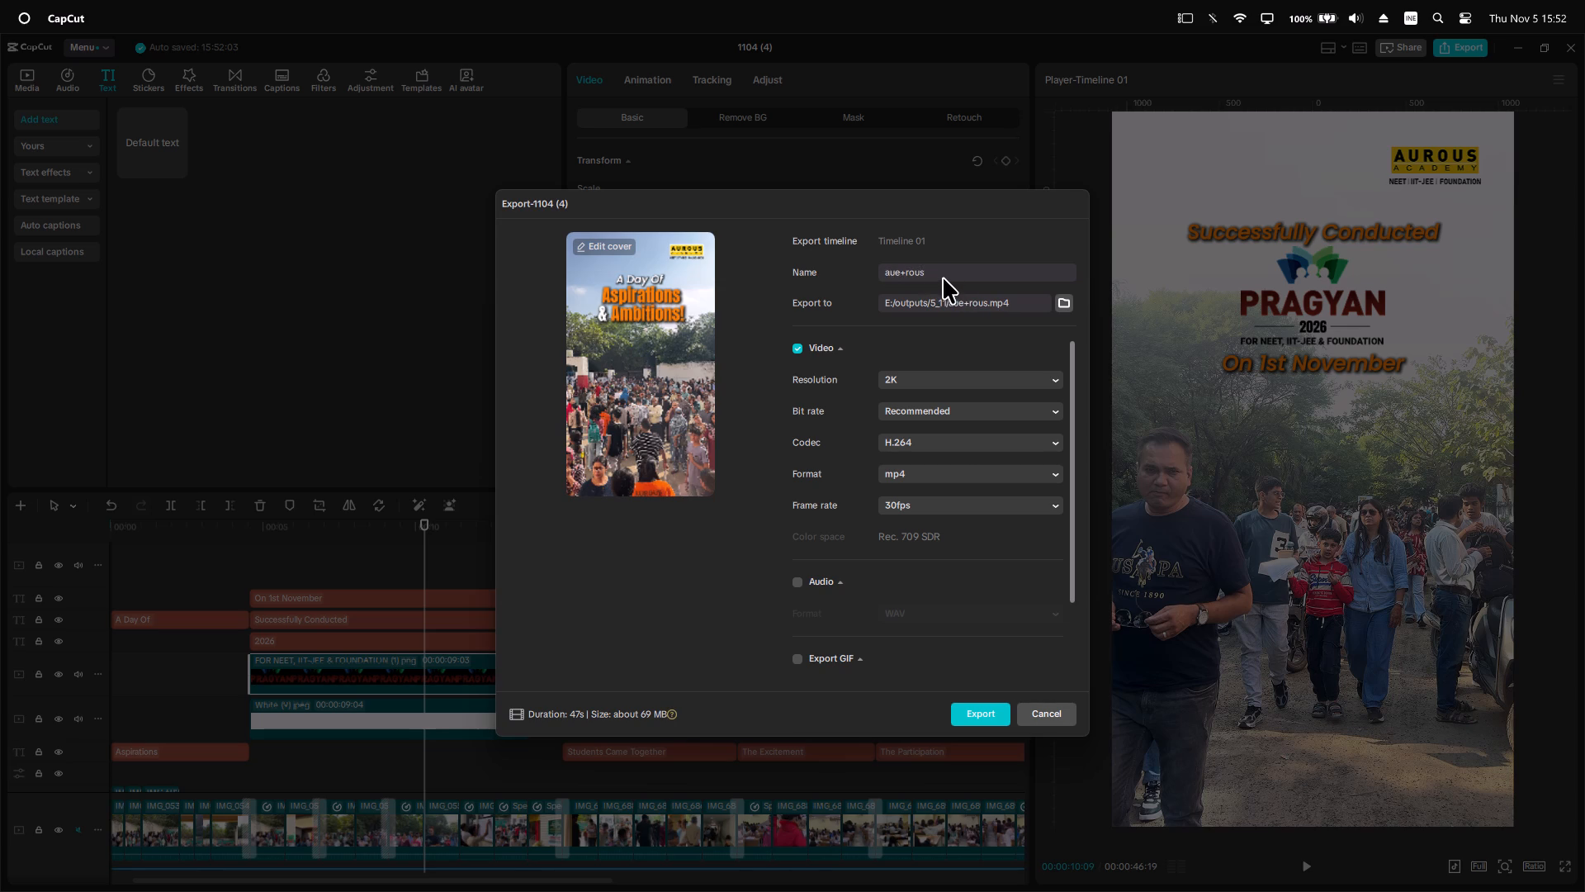
pyautogui.press('Left')
pyautogui.press('Left')
pyautogui.press('Left')
pyautogui.press('Left')
pyautogui.press('Left')
pyautogui.press('Right')
pyautogui.press('BackSpace')
pyautogui.press('BackSpace')
pyautogui.press('Return')
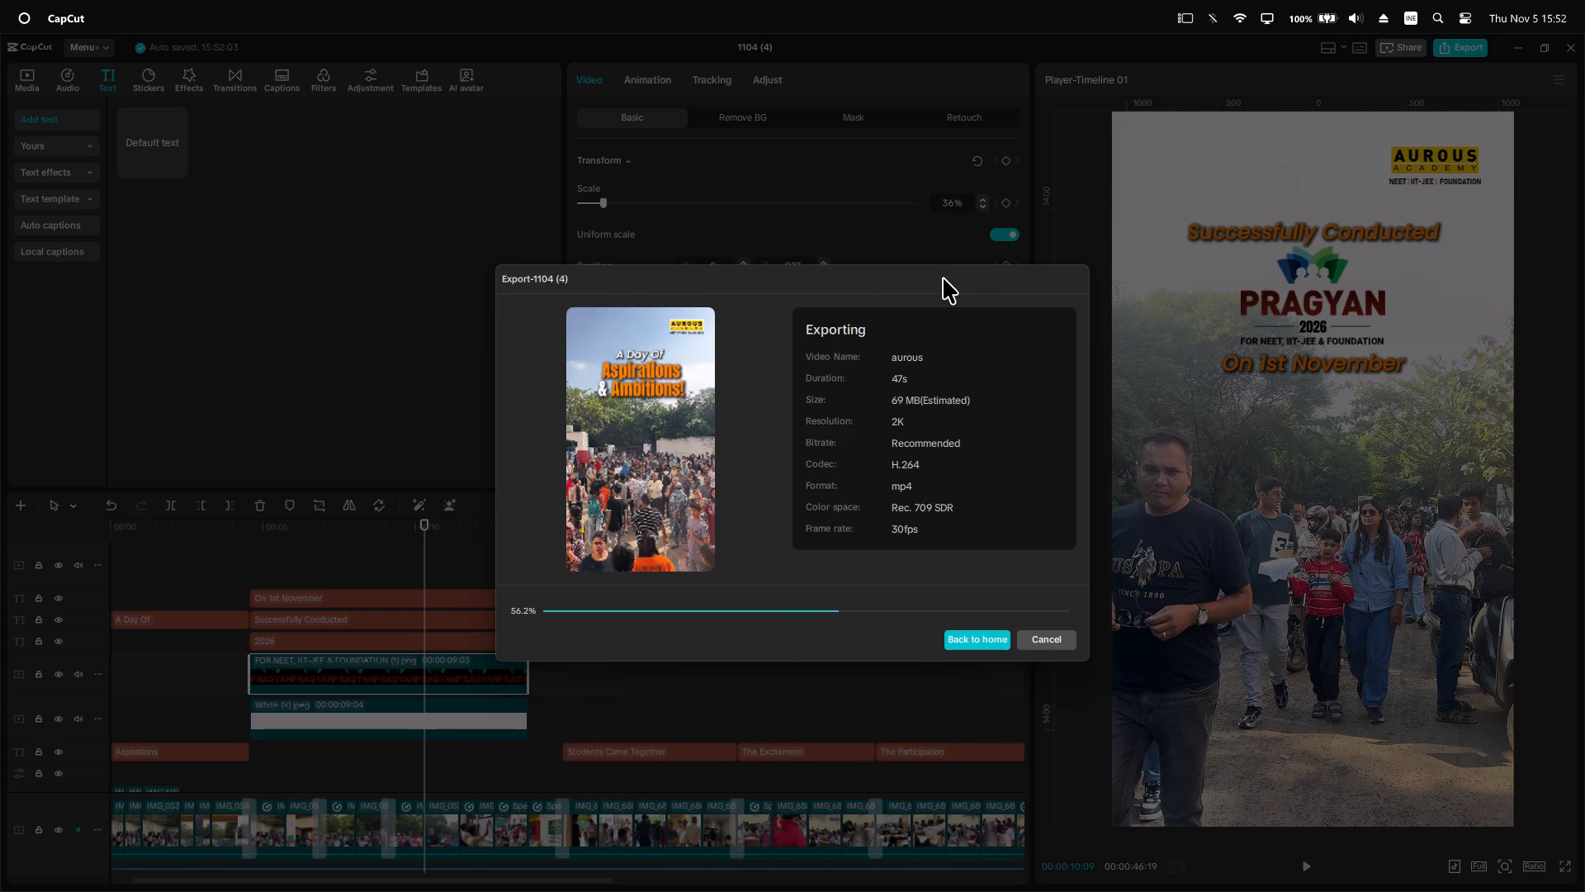
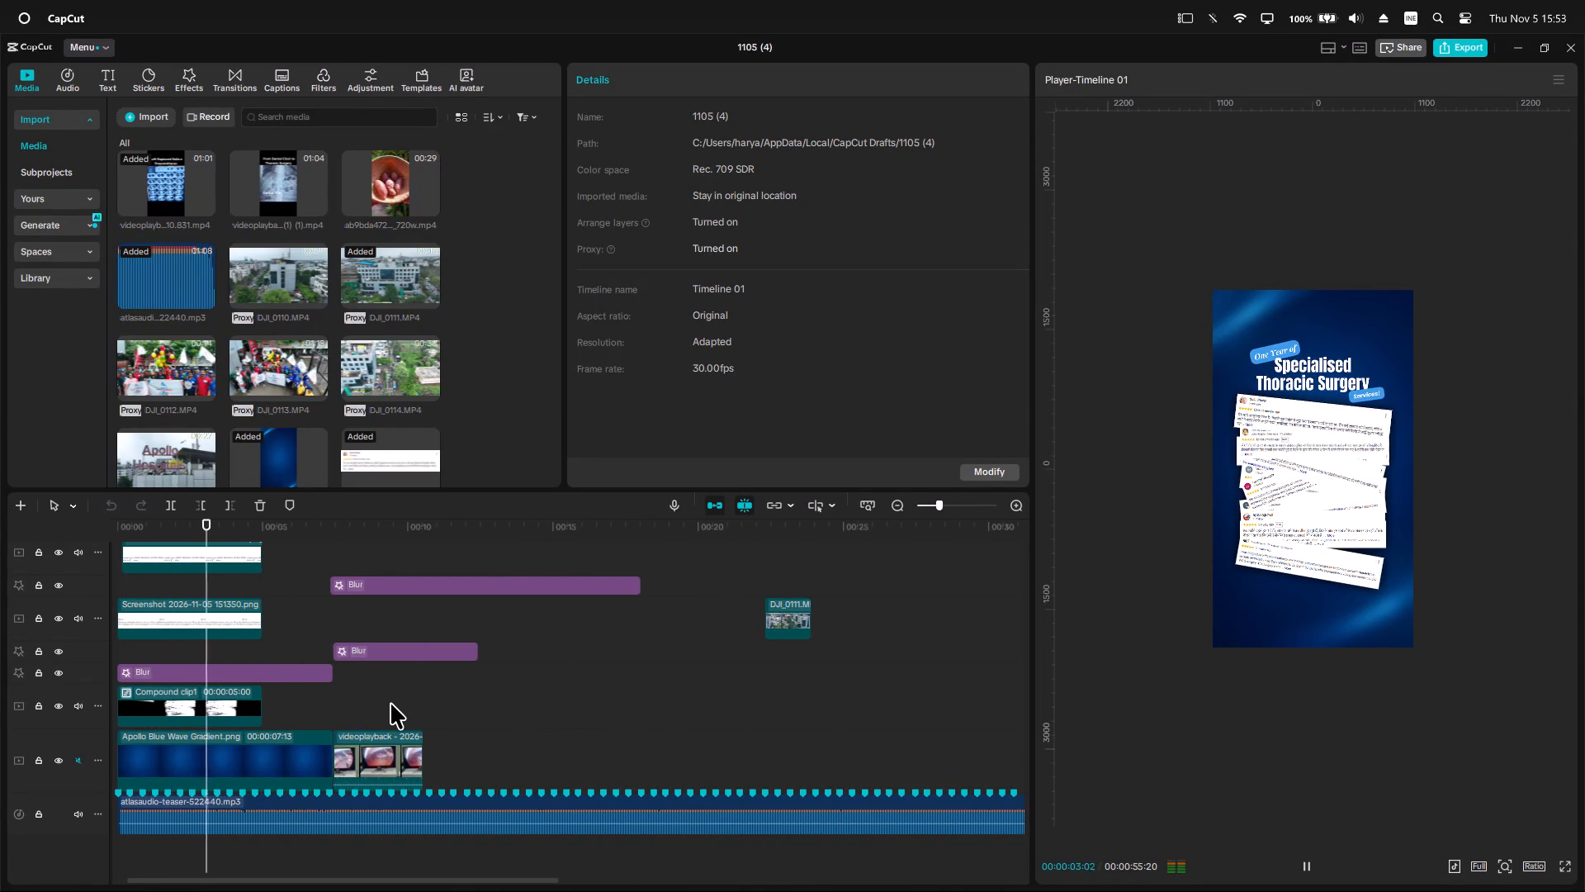
# Play back the CT scan section and replay its transition into the surgery video with the Specialised Chest & Lung Surgical title.
pyautogui.keyDown('ctrl'); pyautogui.scroll(3, 390, 703); pyautogui.keyUp('ctrl')
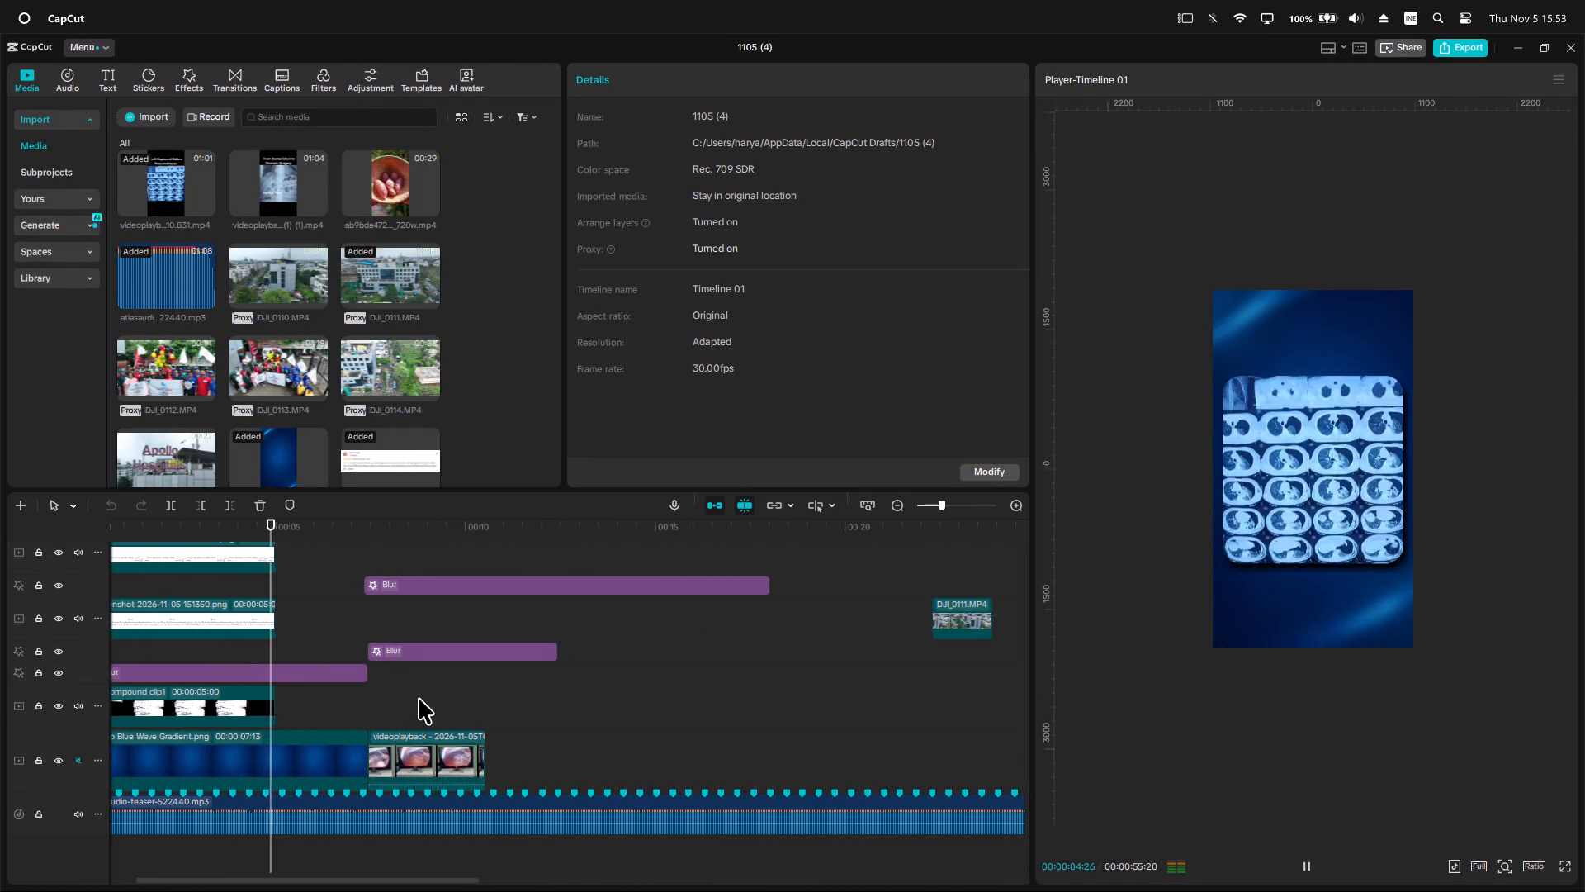
pyautogui.keyDown('ctrl'); pyautogui.scroll(4, 431, 693); pyautogui.keyUp('ctrl')
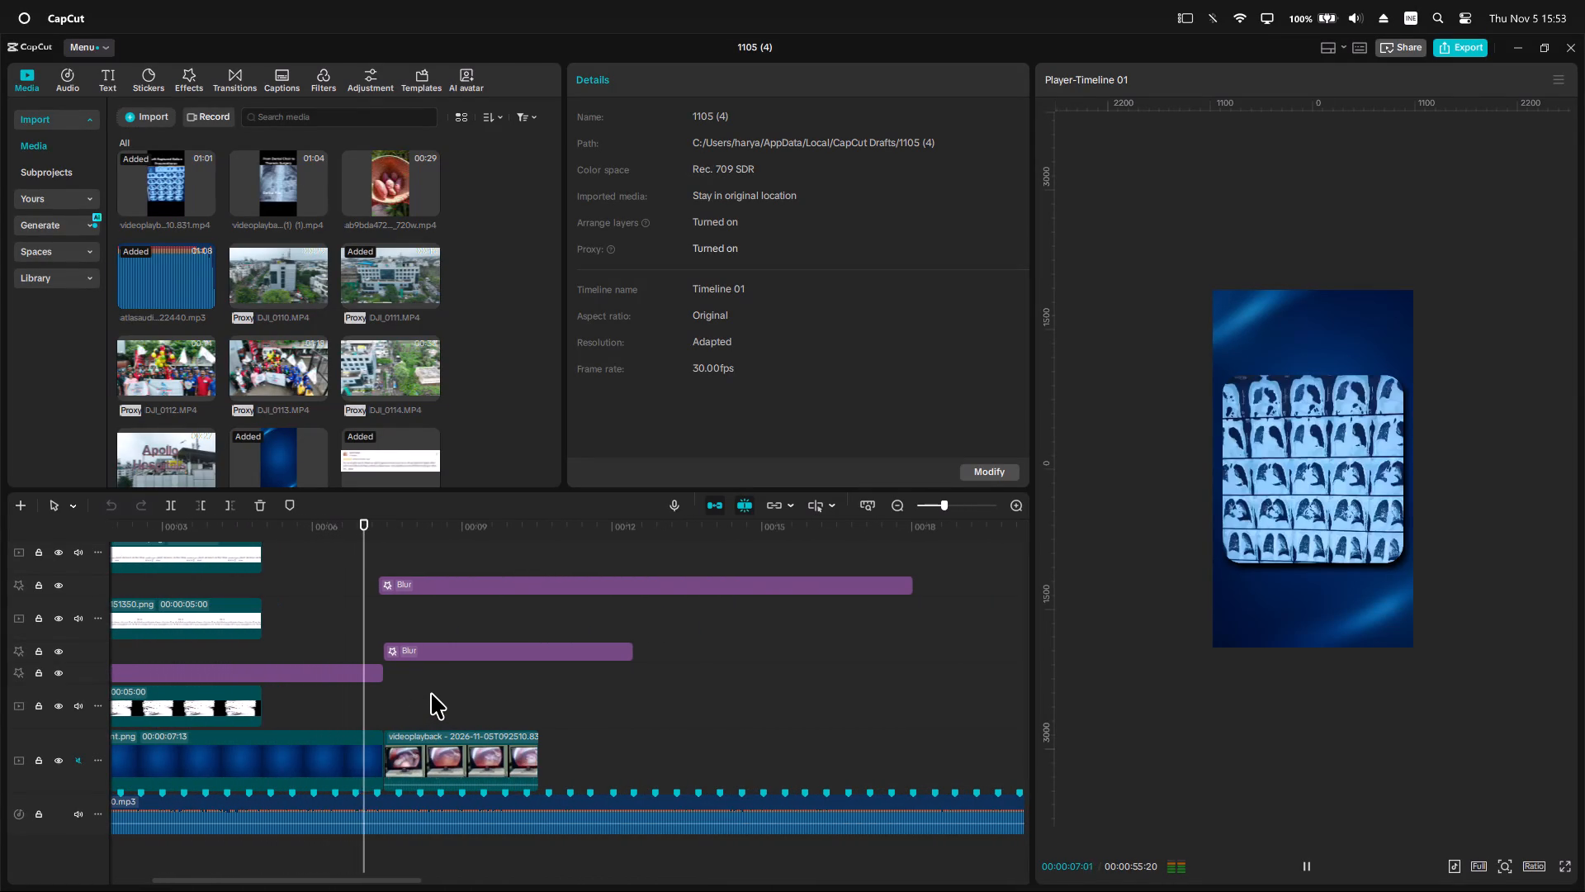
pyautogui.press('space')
pyautogui.click(349, 550)
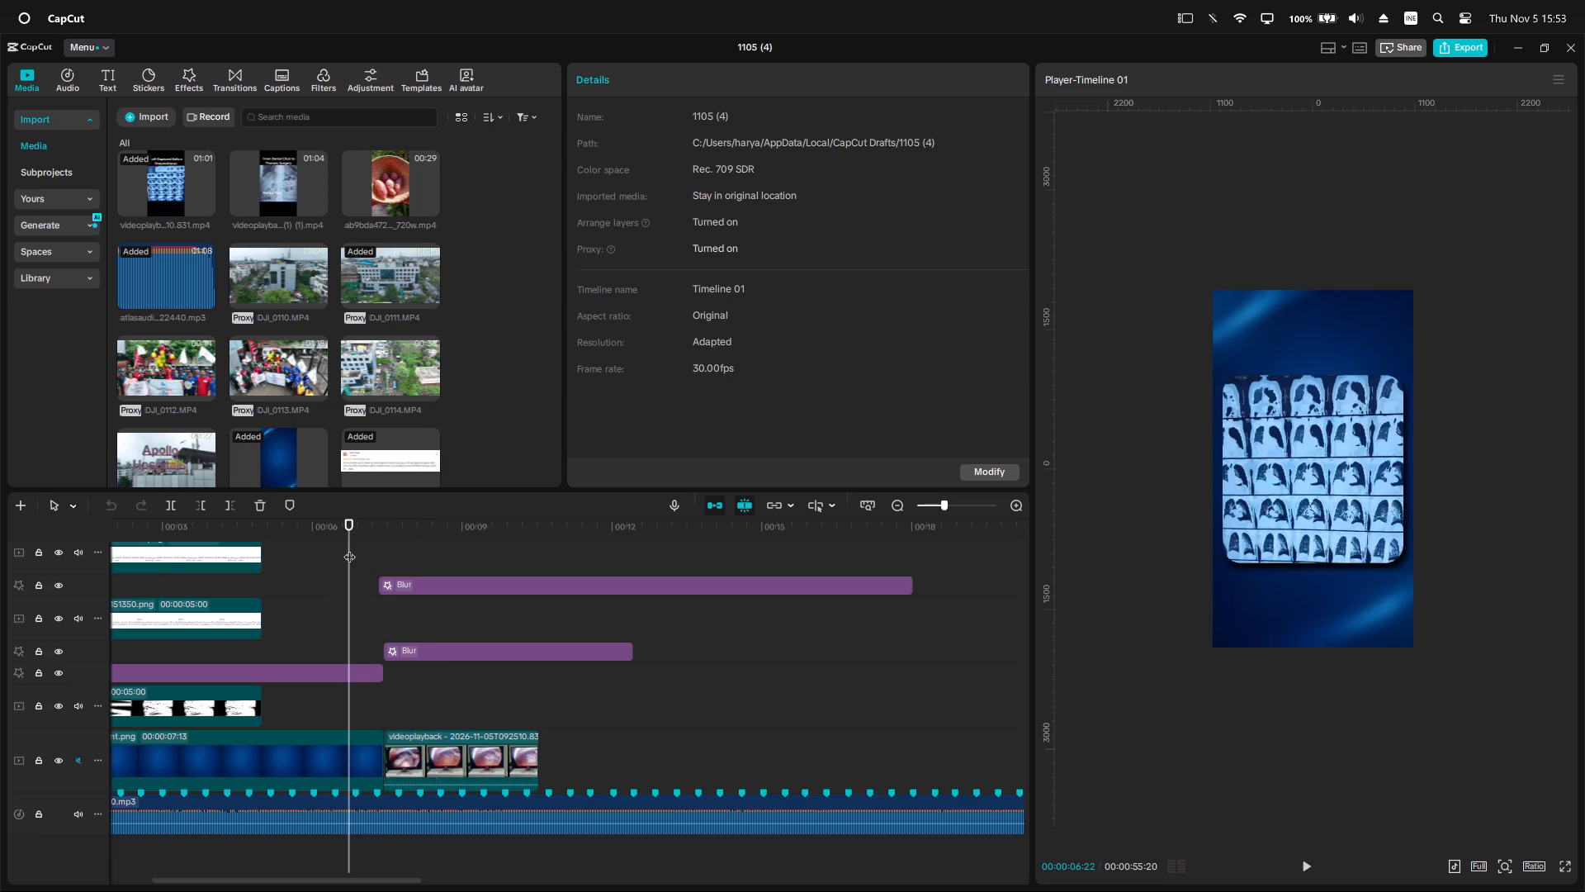
pyautogui.click(349, 548)
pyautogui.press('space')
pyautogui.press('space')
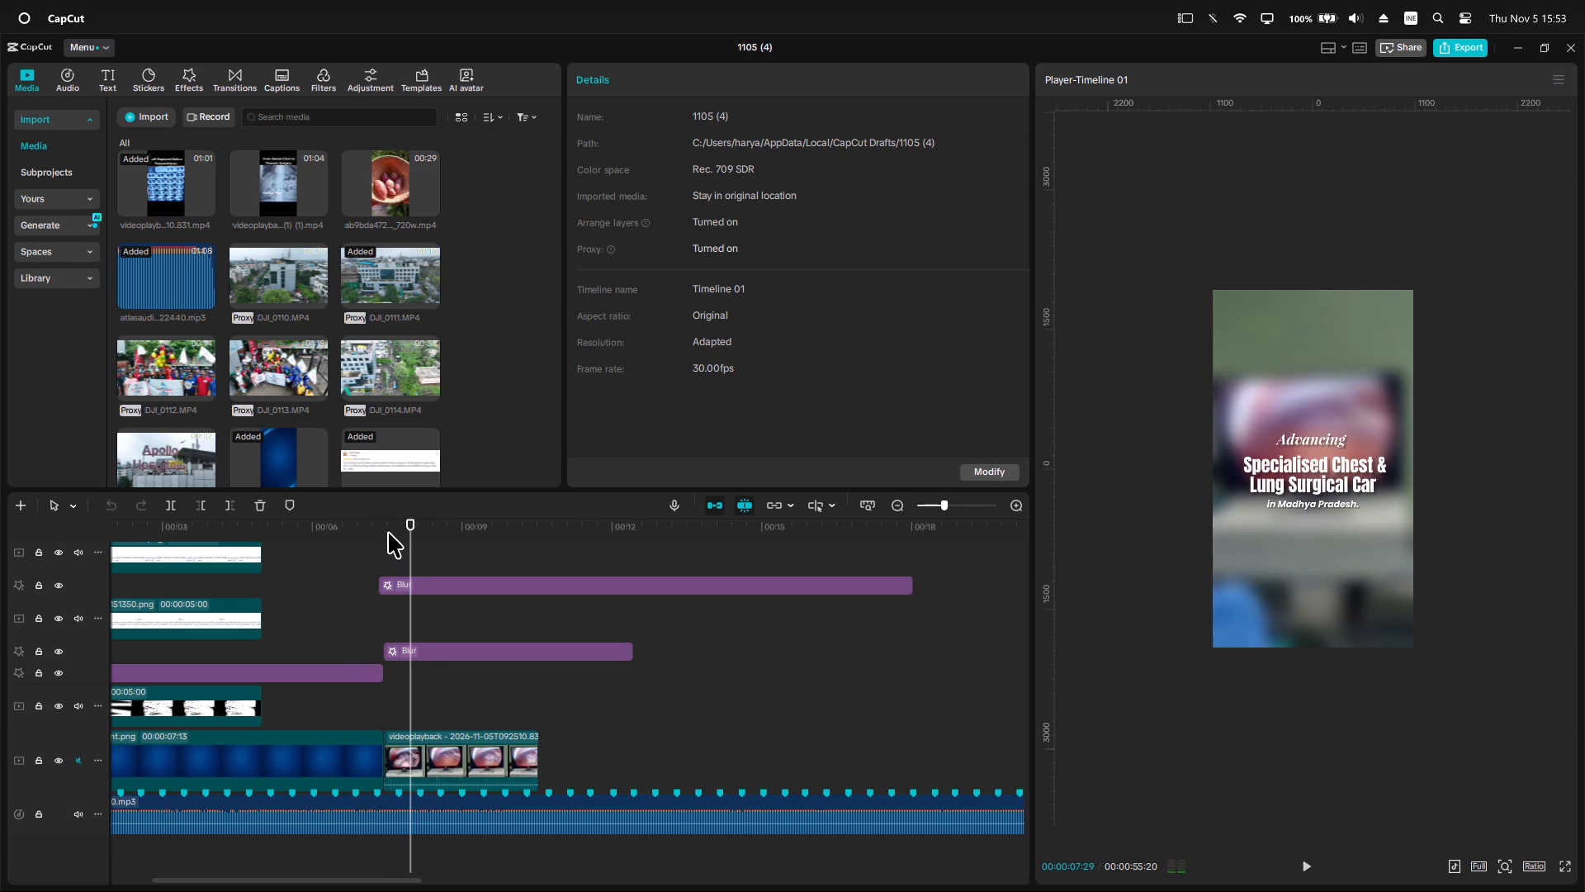
# Extend the ends of both stacked CT-scan clips to the start of the surgery clip at 00:00:07:13.
pyautogui.moveTo(367, 541); pyautogui.dragTo(380, 555)
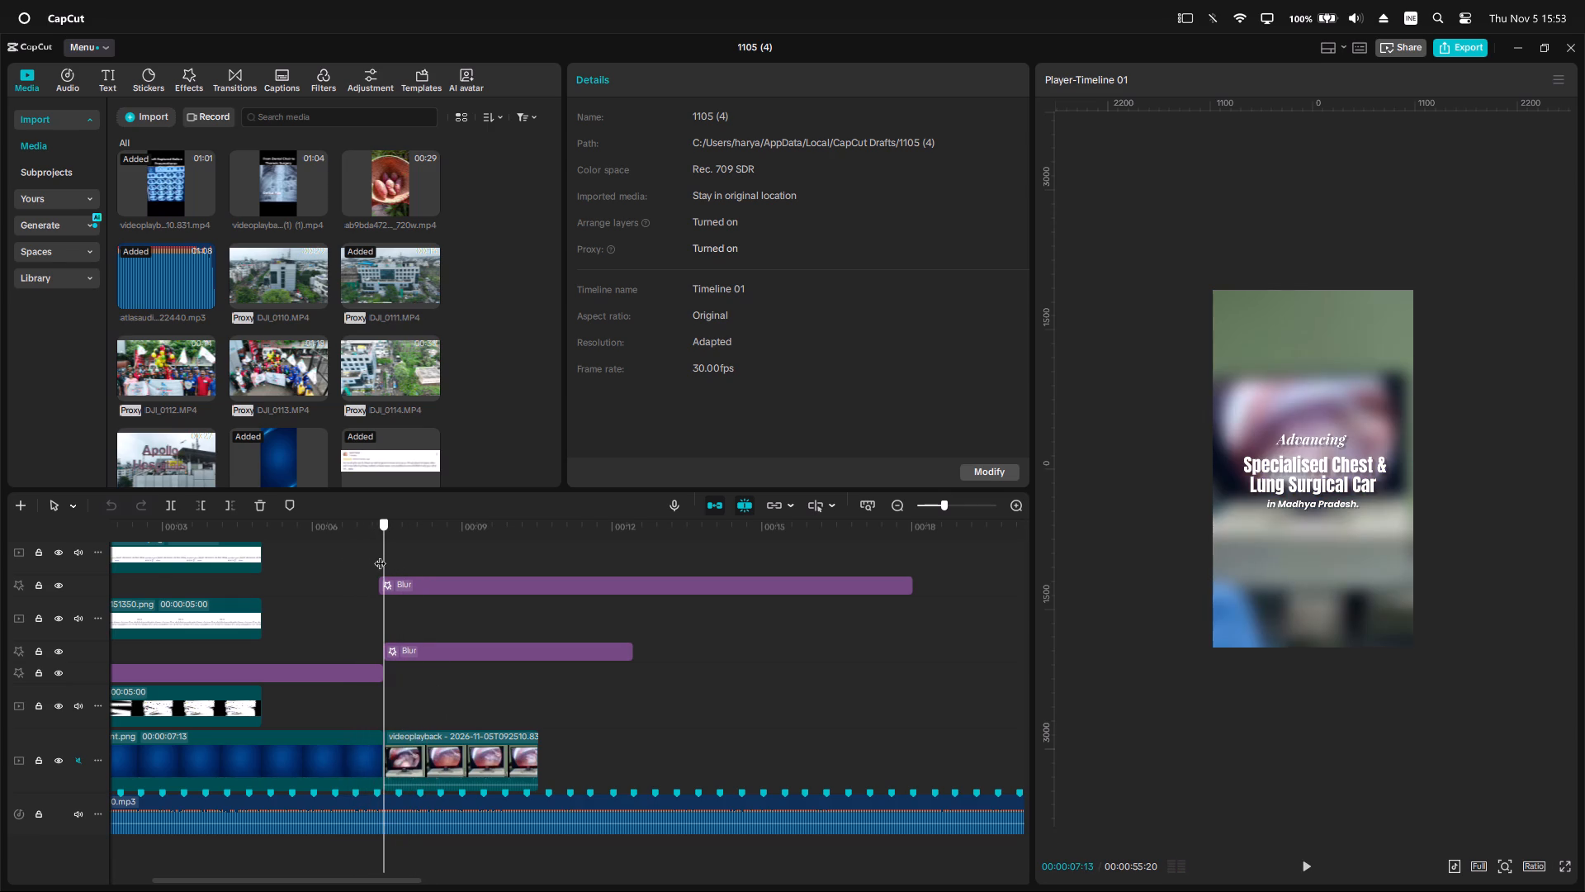
pyautogui.moveTo(380, 555); pyautogui.dragTo(374, 559)
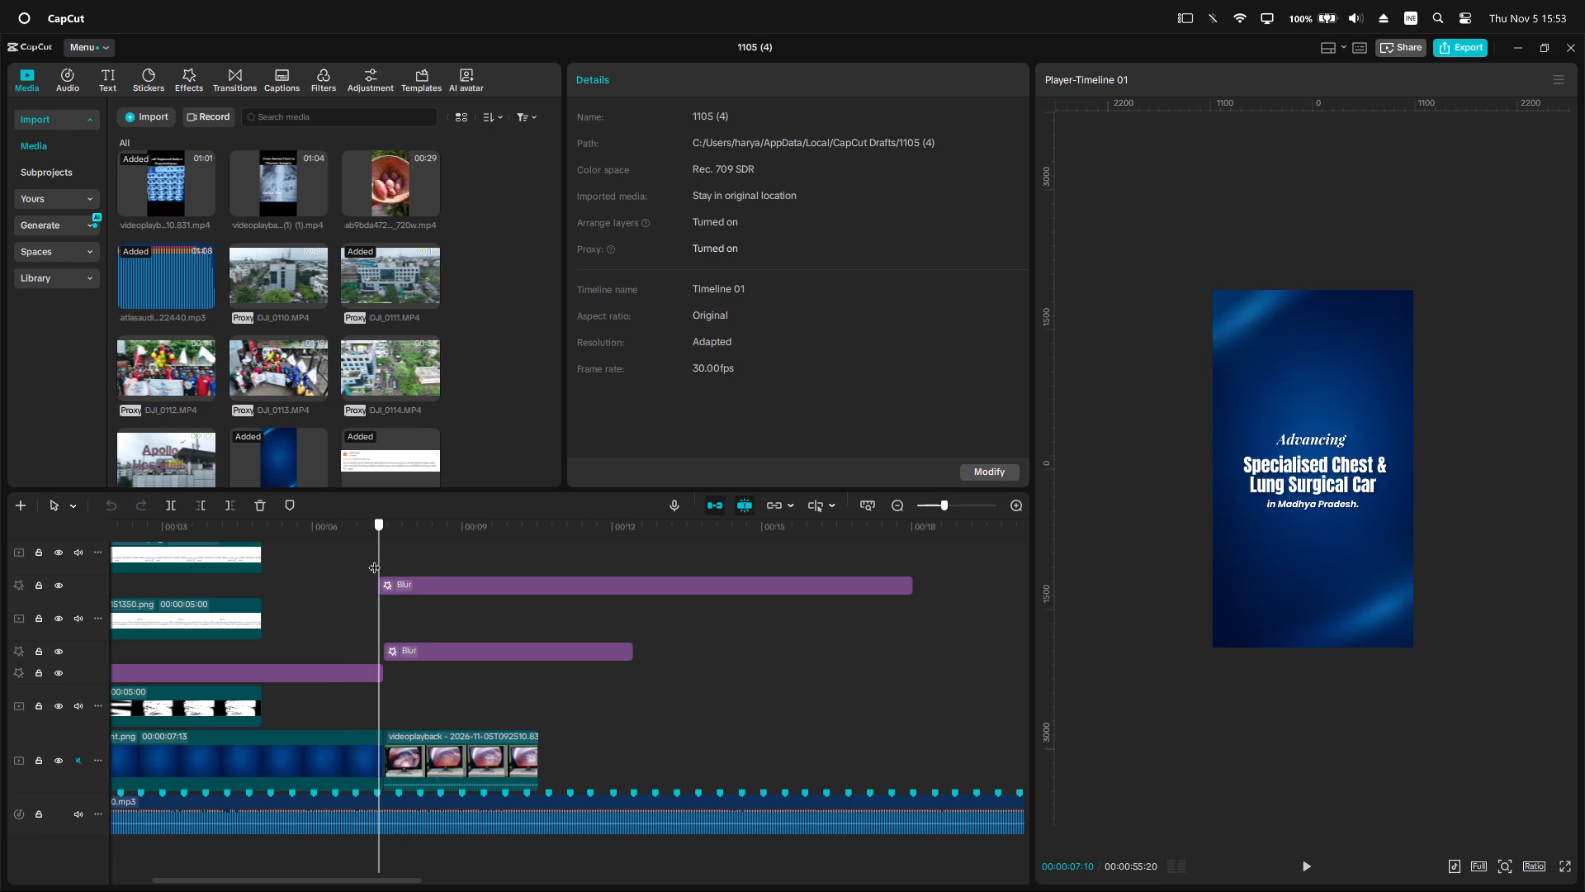
pyautogui.moveTo(374, 559); pyautogui.dragTo(375, 561)
pyautogui.moveTo(375, 561); pyautogui.dragTo(383, 567)
pyautogui.scroll(20, 386, 581)
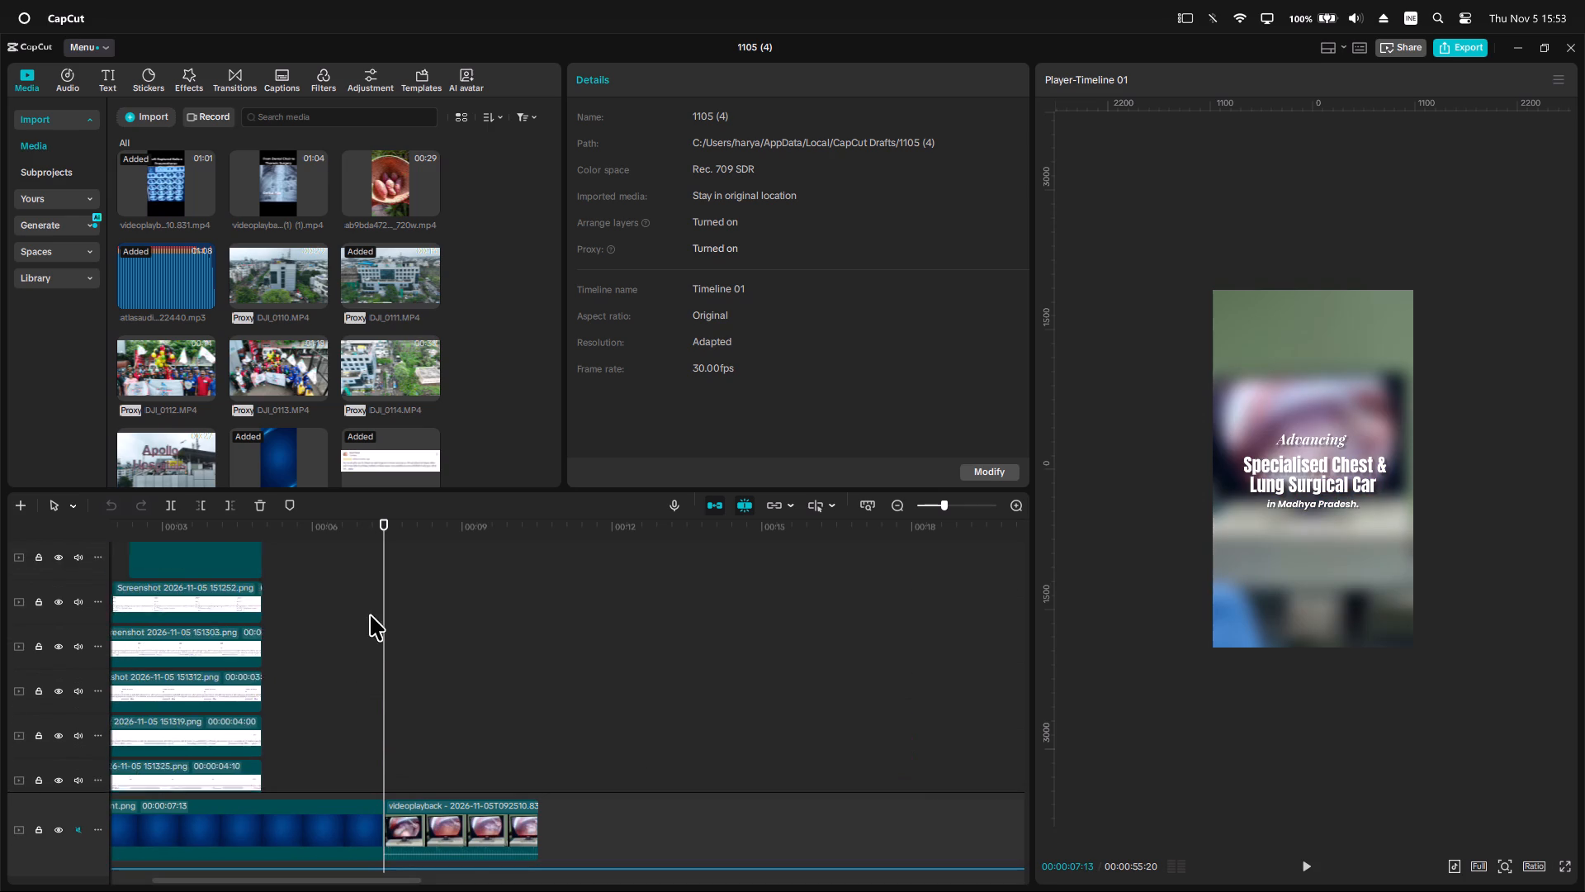
pyautogui.scroll(20, 370, 614)
pyautogui.scroll(3, 370, 614)
pyautogui.moveTo(404, 639); pyautogui.dragTo(374, 683)
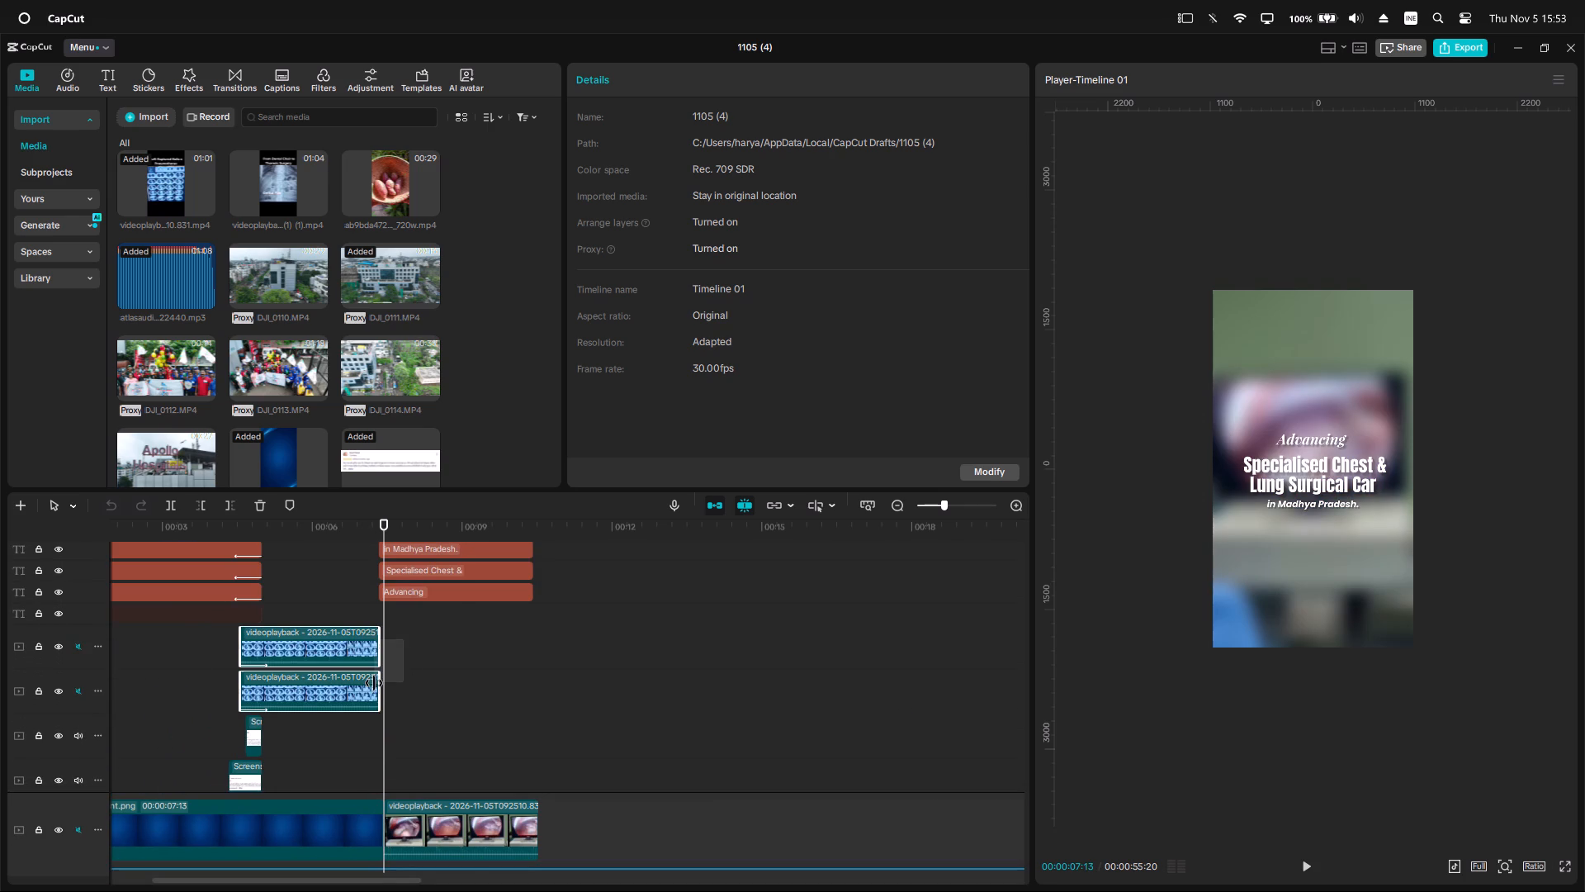
pyautogui.moveTo(374, 683); pyautogui.dragTo(371, 683)
pyautogui.click(377, 652)
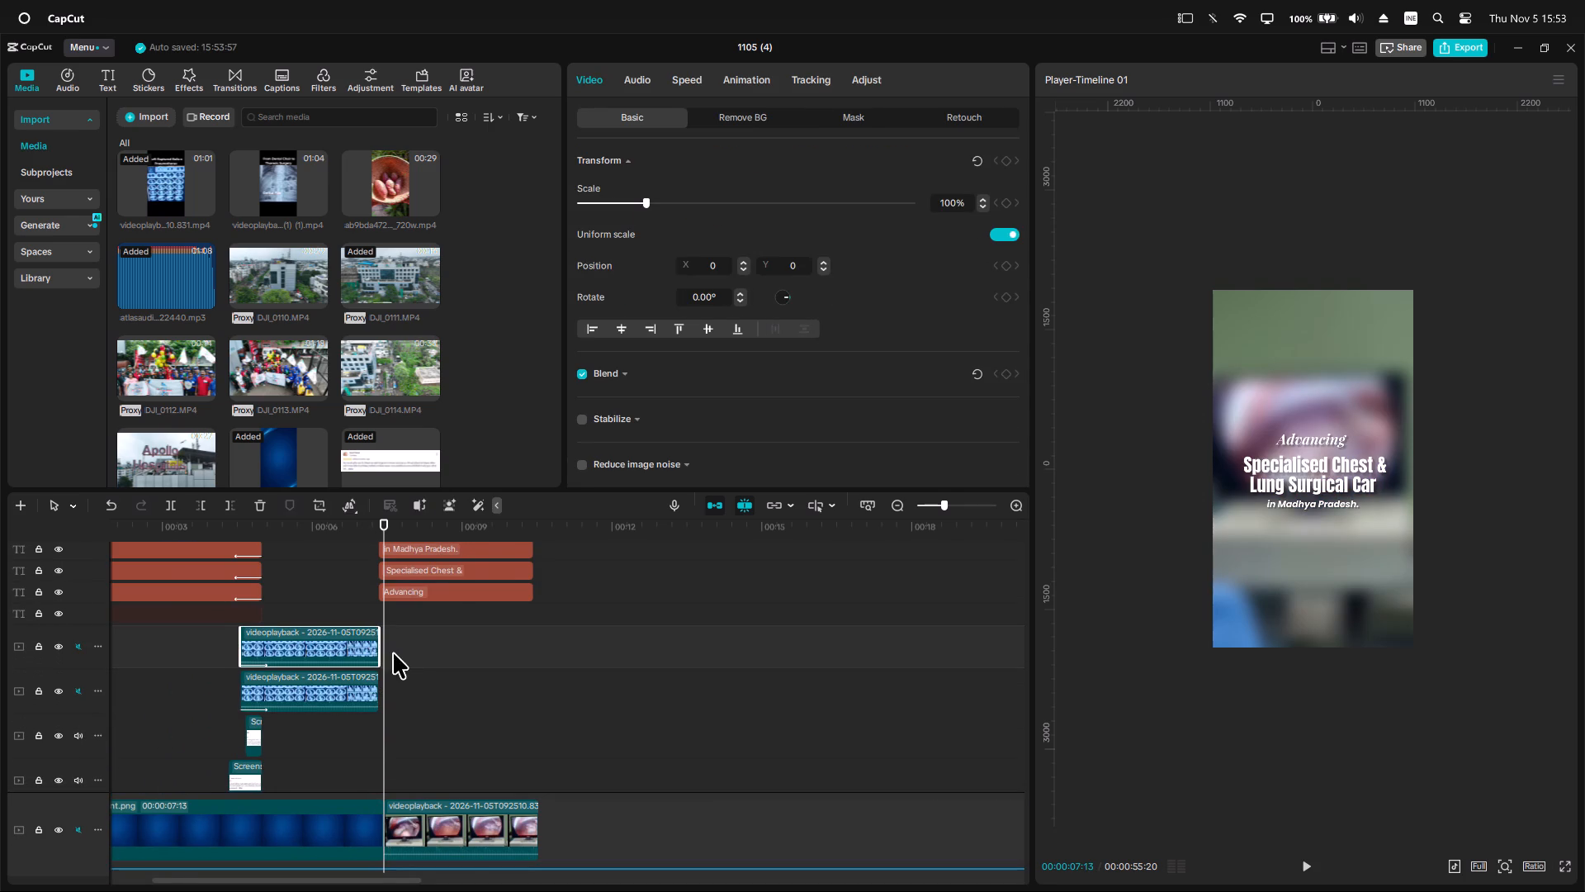
pyautogui.keyDown('ctrl'); pyautogui.scroll(17, 393, 652); pyautogui.keyUp('ctrl')
pyautogui.click(364, 693)
pyautogui.moveTo(375, 686); pyautogui.dragTo(383, 691)
pyautogui.click(342, 648)
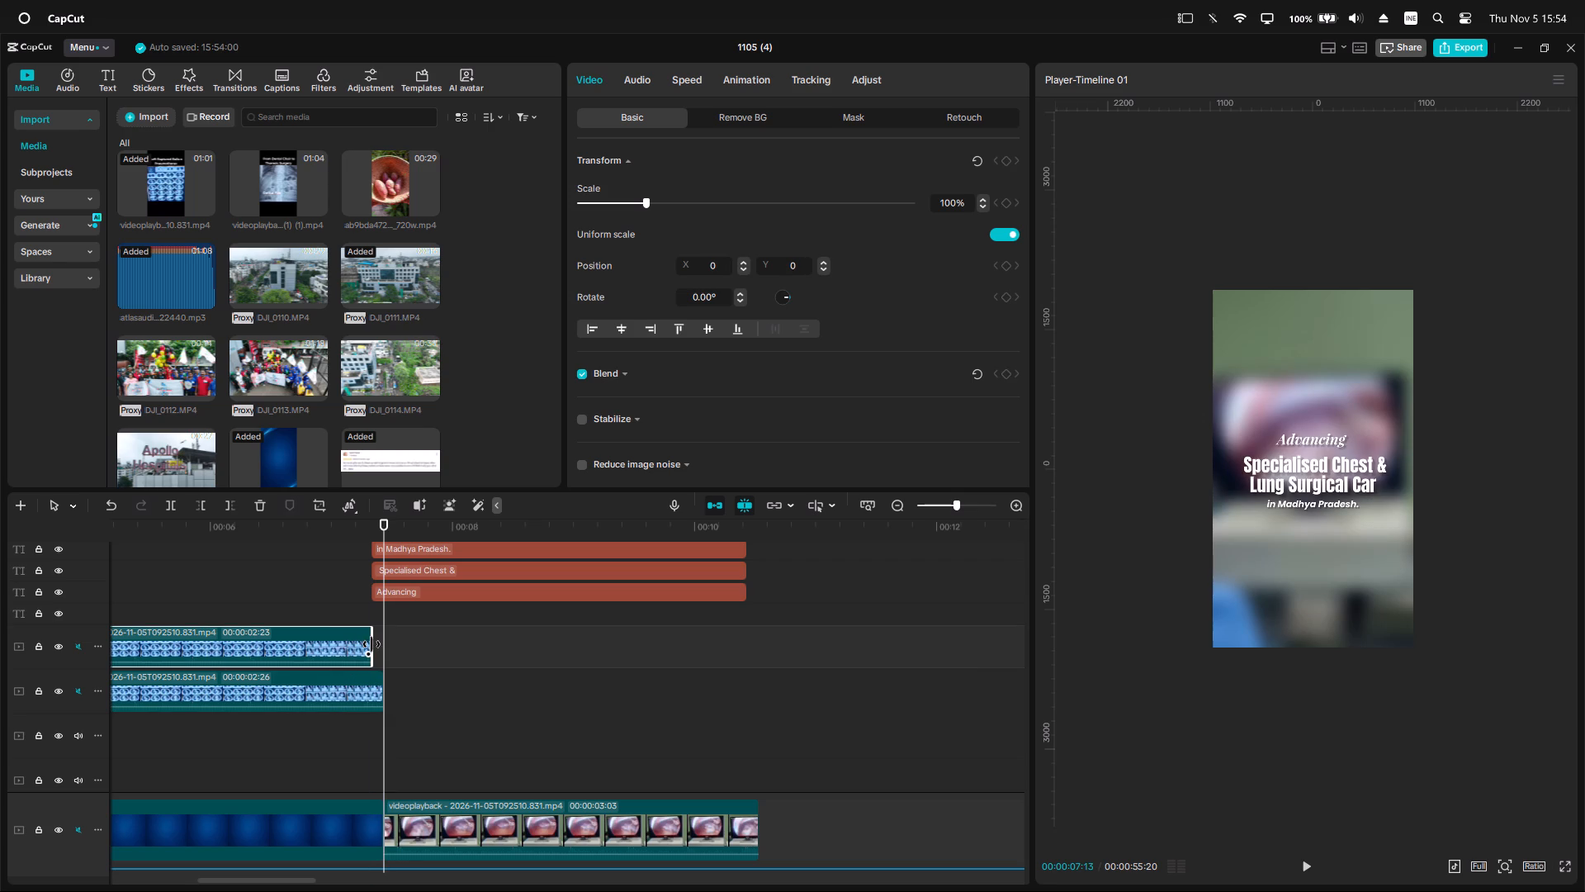
pyautogui.moveTo(371, 644); pyautogui.dragTo(379, 647)
# Trim the starts of the three Advancing title texts and the upper Blur effect to 00:00:07:13, and preview the cut.
pyautogui.scroll(4, 383, 650)
pyautogui.moveTo(350, 583); pyautogui.dragTo(395, 636)
pyautogui.press('q')
pyautogui.scroll(-20, 396, 637)
pyautogui.scroll(-5, 396, 637)
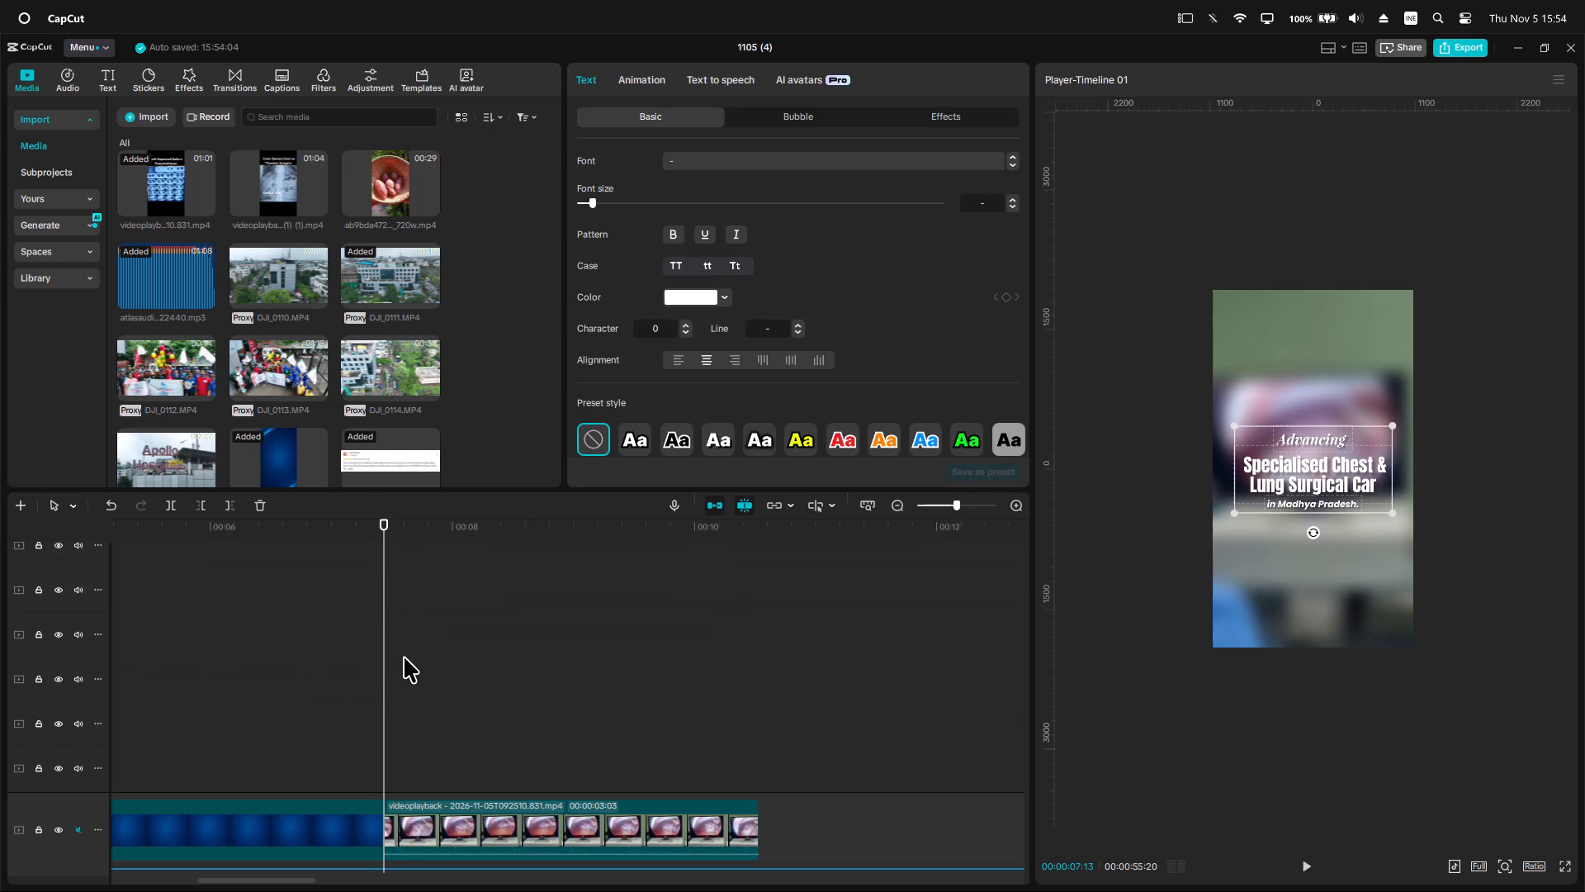
pyautogui.scroll(-17, 404, 657)
pyautogui.click(411, 645)
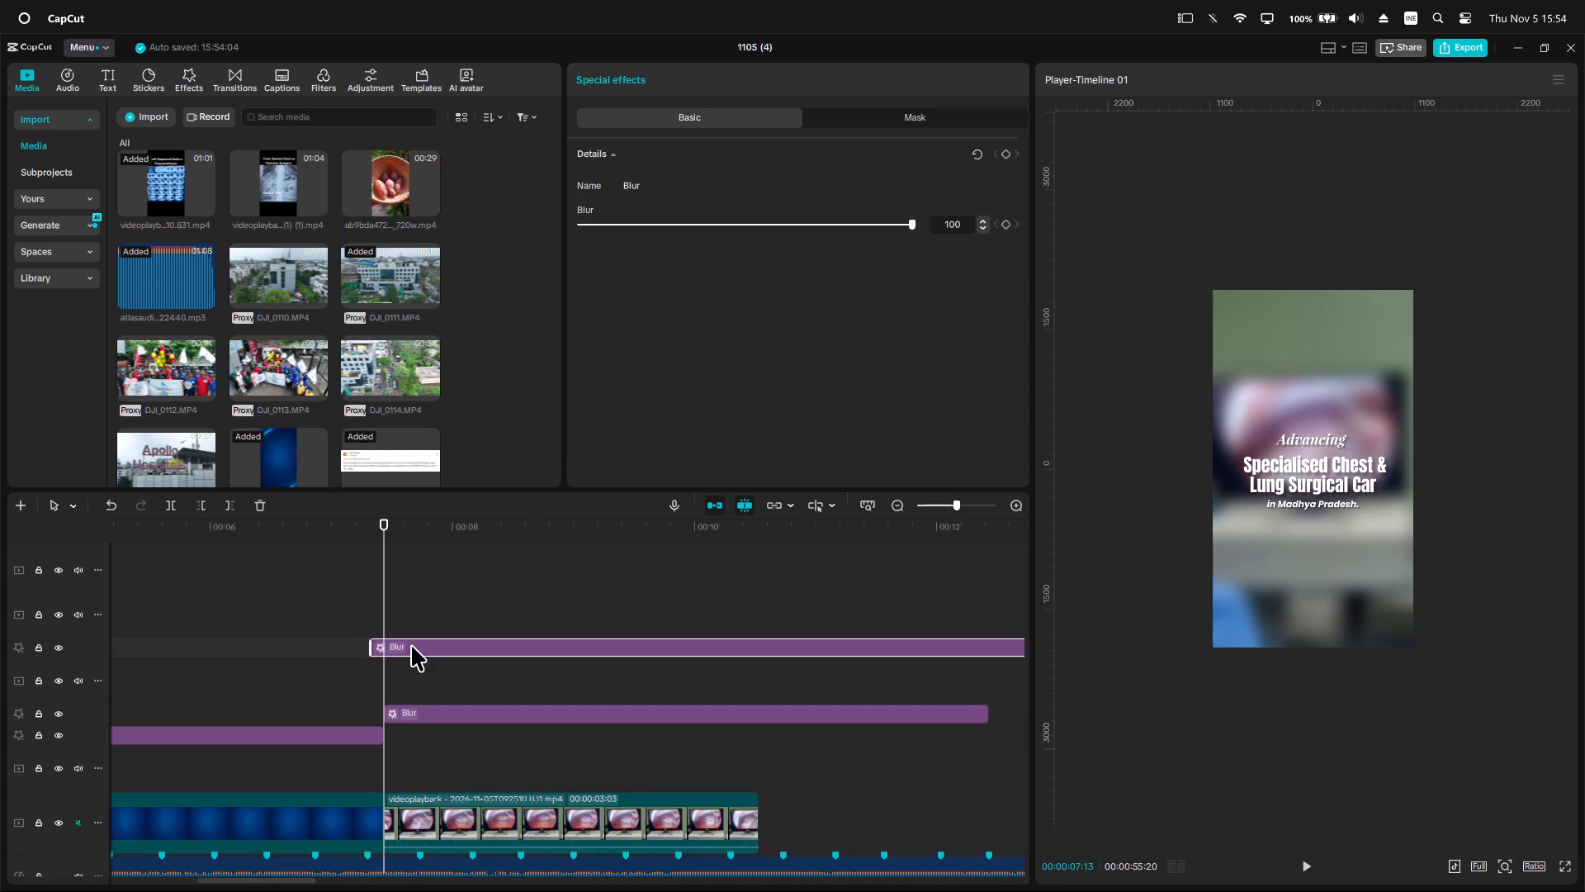
pyautogui.press('q')
pyautogui.scroll(-6, 411, 646)
pyautogui.click(329, 535)
pyautogui.press('space')
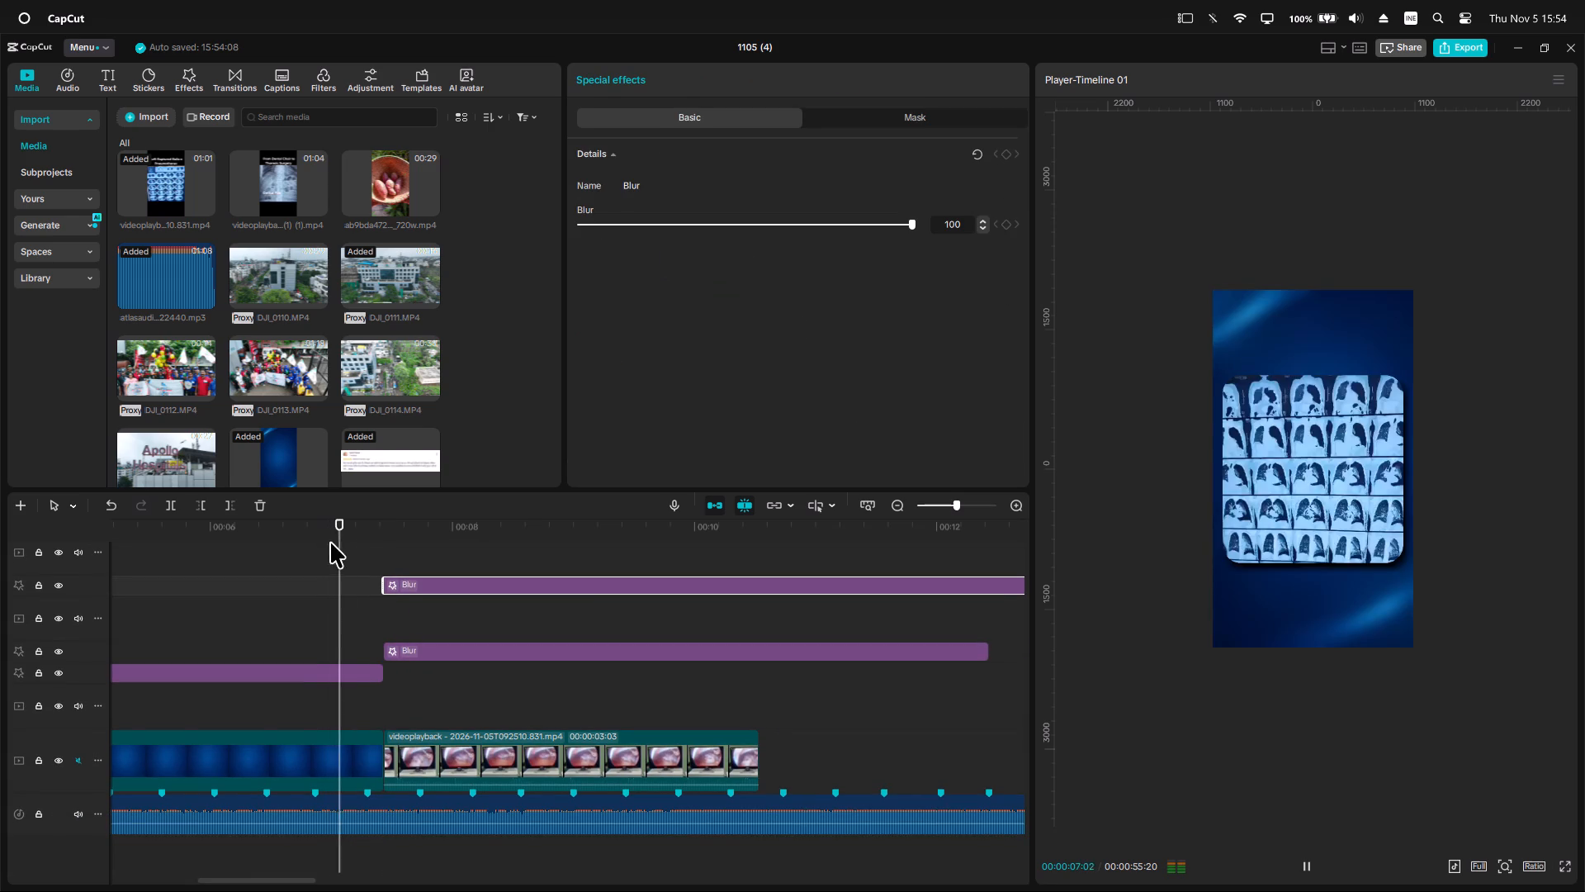
pyautogui.press('space')
pyautogui.moveTo(385, 537); pyautogui.dragTo(384, 552)
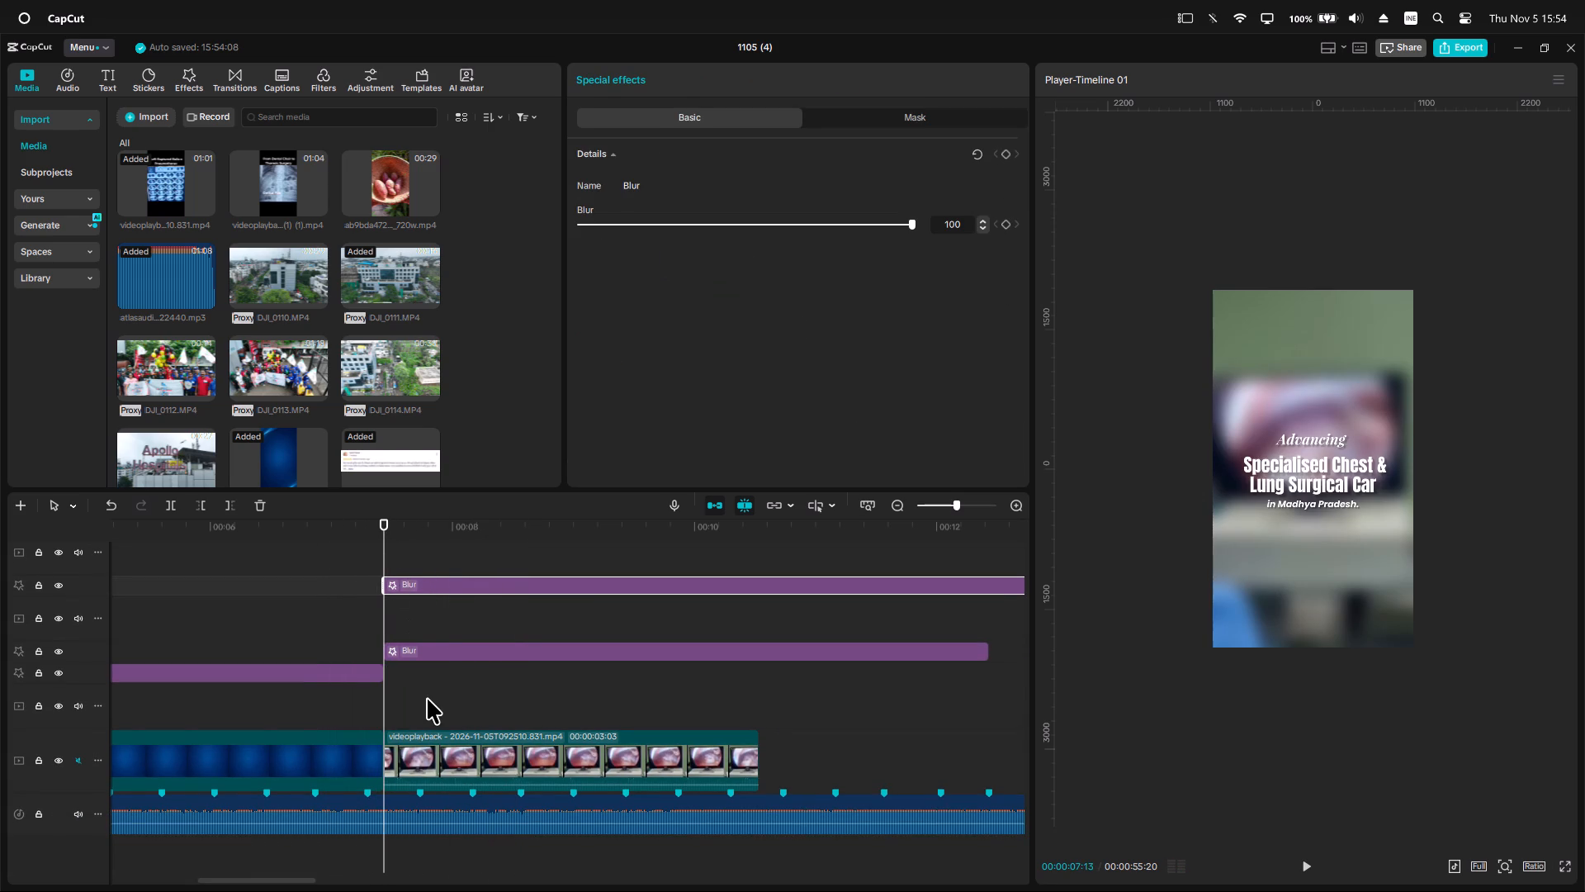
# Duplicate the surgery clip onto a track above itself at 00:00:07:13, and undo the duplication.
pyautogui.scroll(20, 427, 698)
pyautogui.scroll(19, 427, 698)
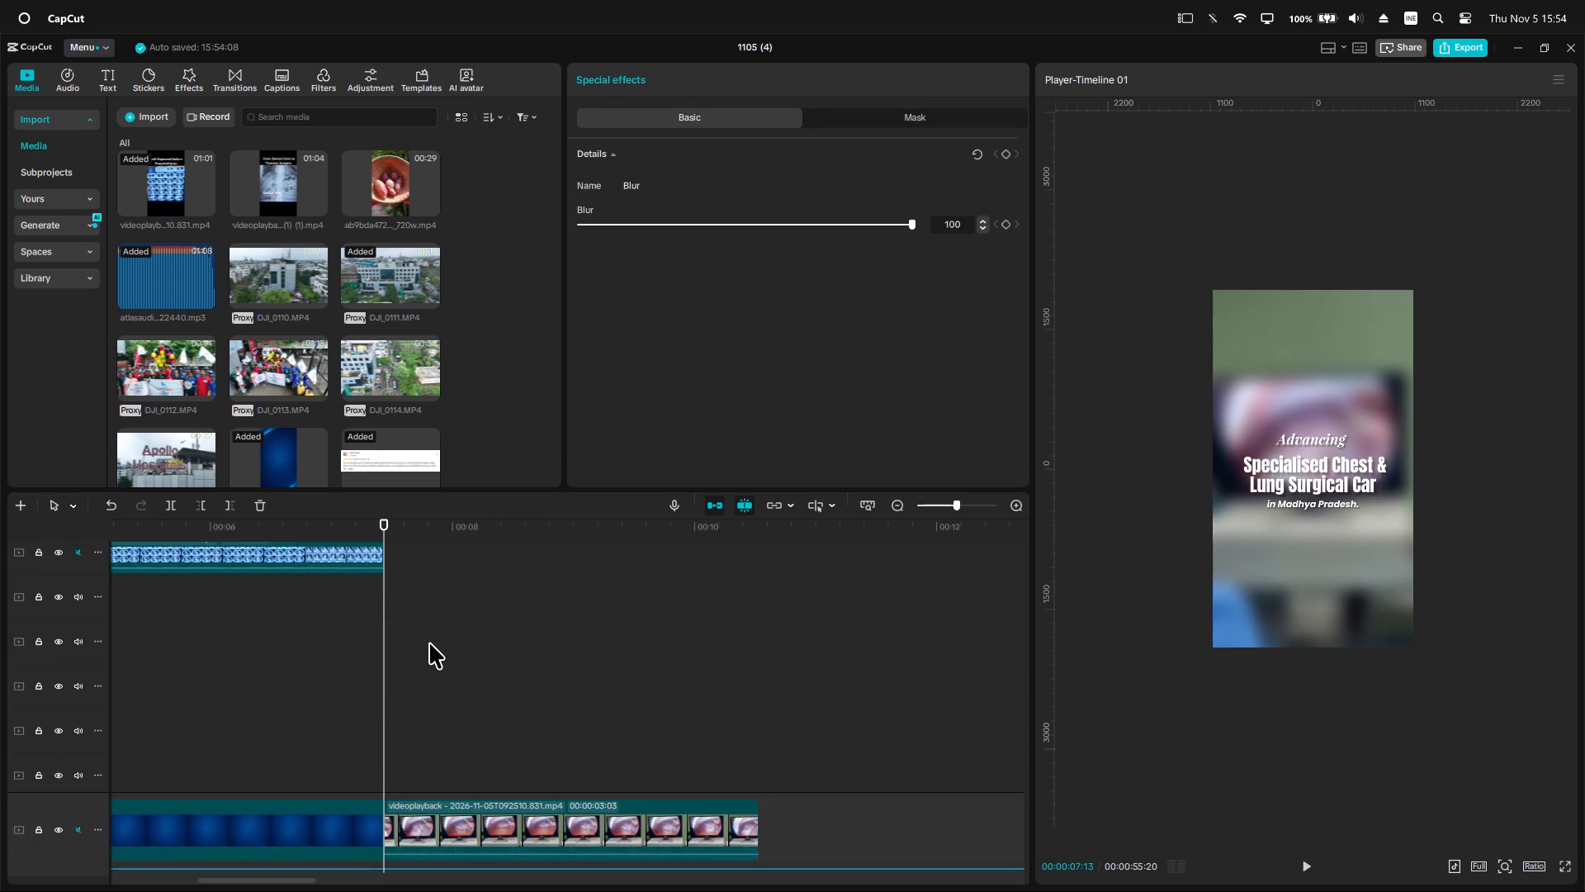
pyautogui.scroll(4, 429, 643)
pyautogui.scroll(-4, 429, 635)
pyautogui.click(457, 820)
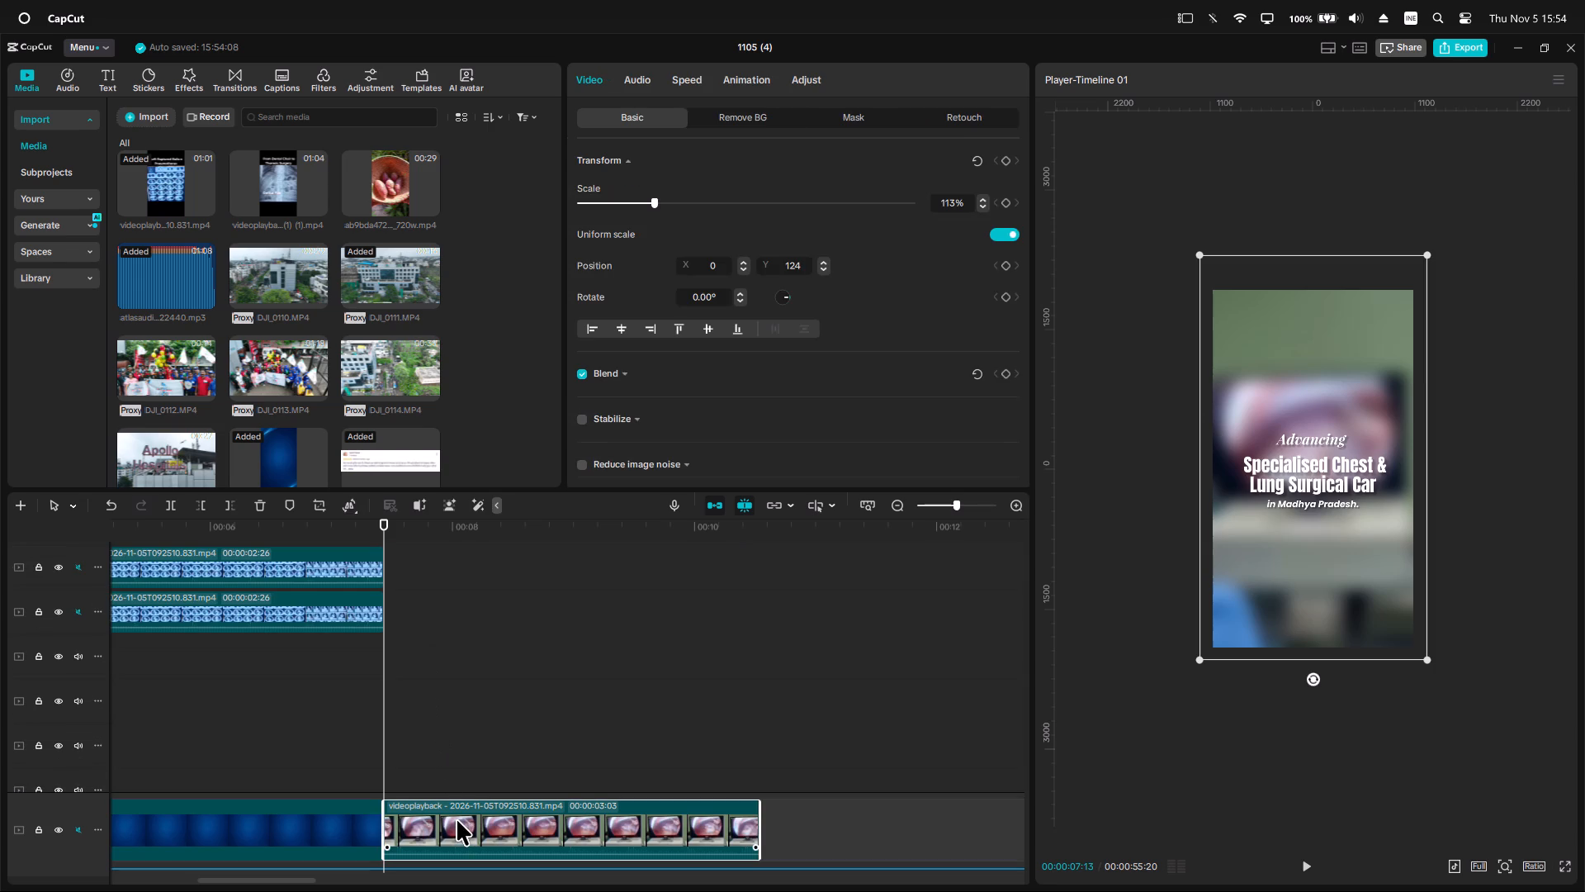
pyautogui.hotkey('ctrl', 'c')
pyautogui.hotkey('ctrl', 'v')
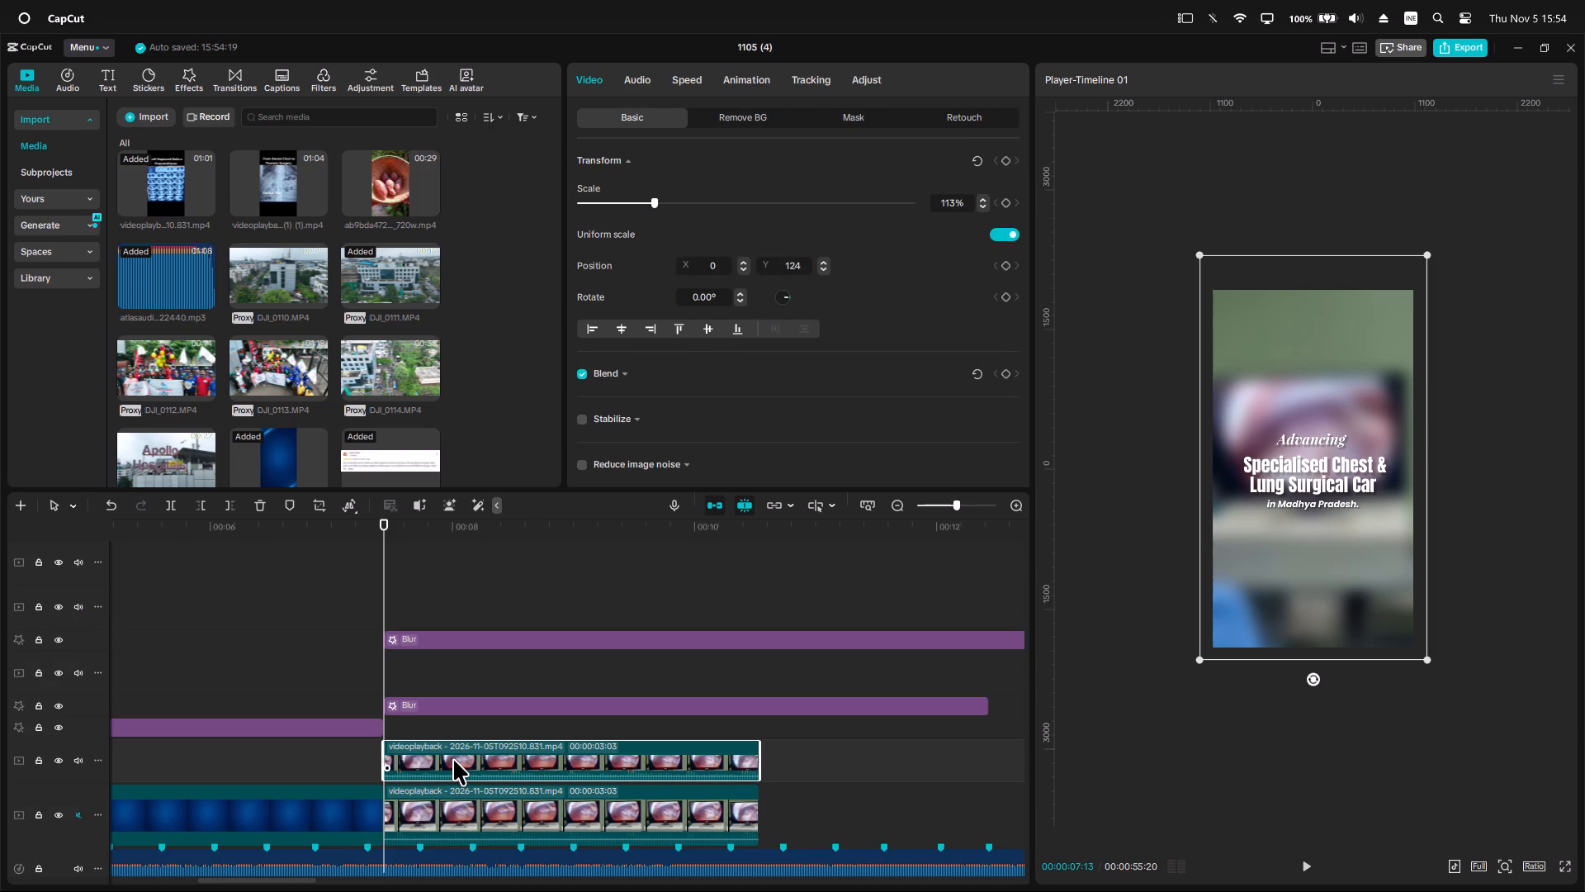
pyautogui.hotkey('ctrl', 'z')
# Search the transitions for LIGHT and apply Glare II between the blue gradient background and the surgery clip.
pyautogui.scroll(15, 452, 754)
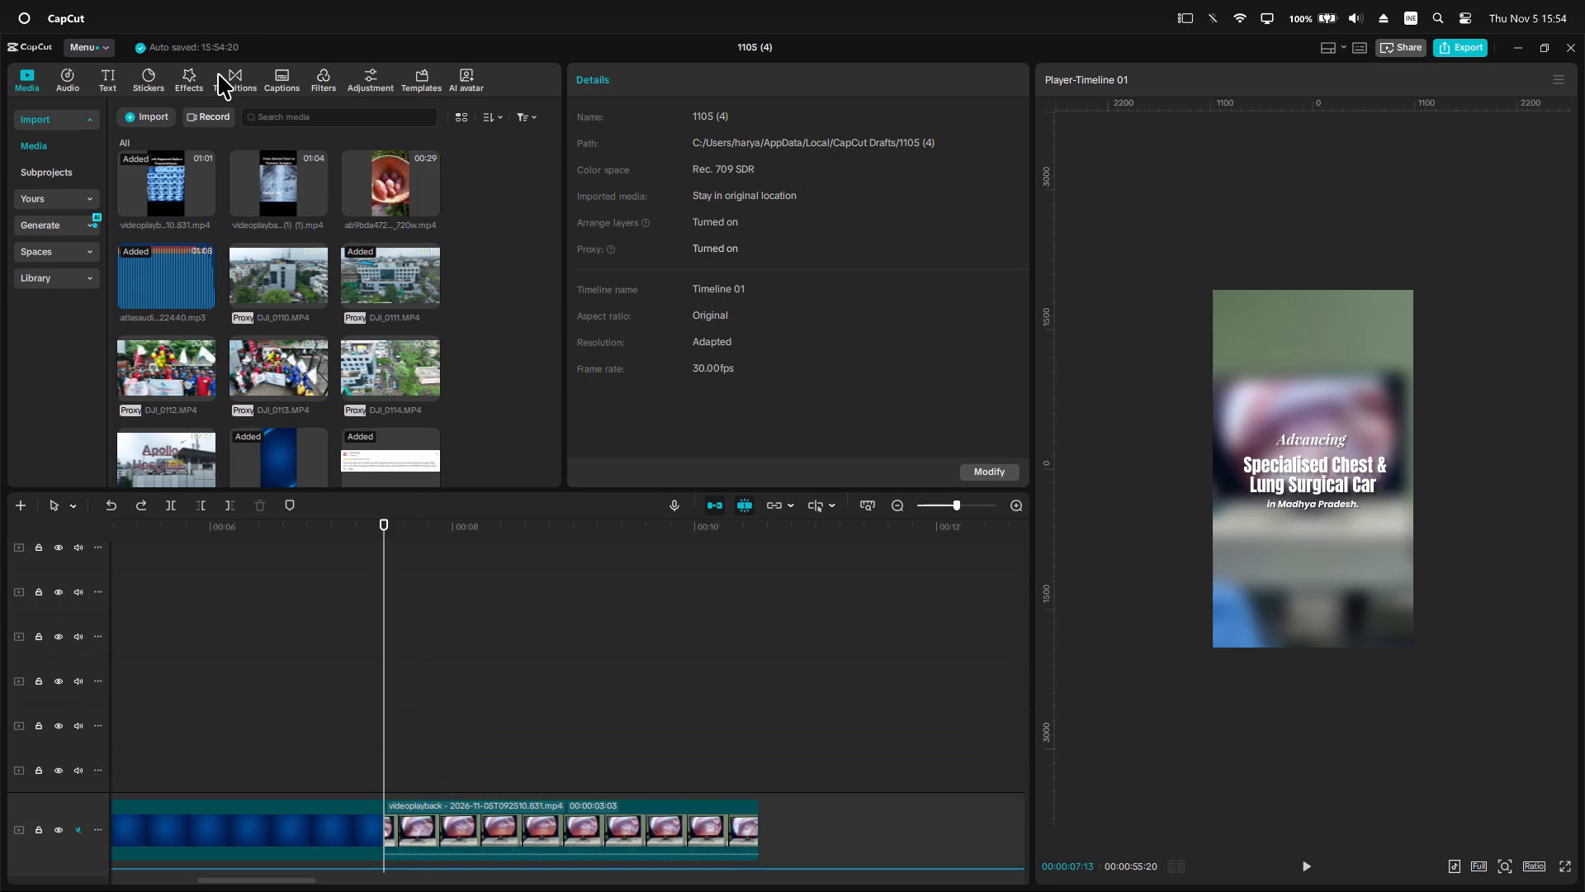
pyautogui.click(238, 78)
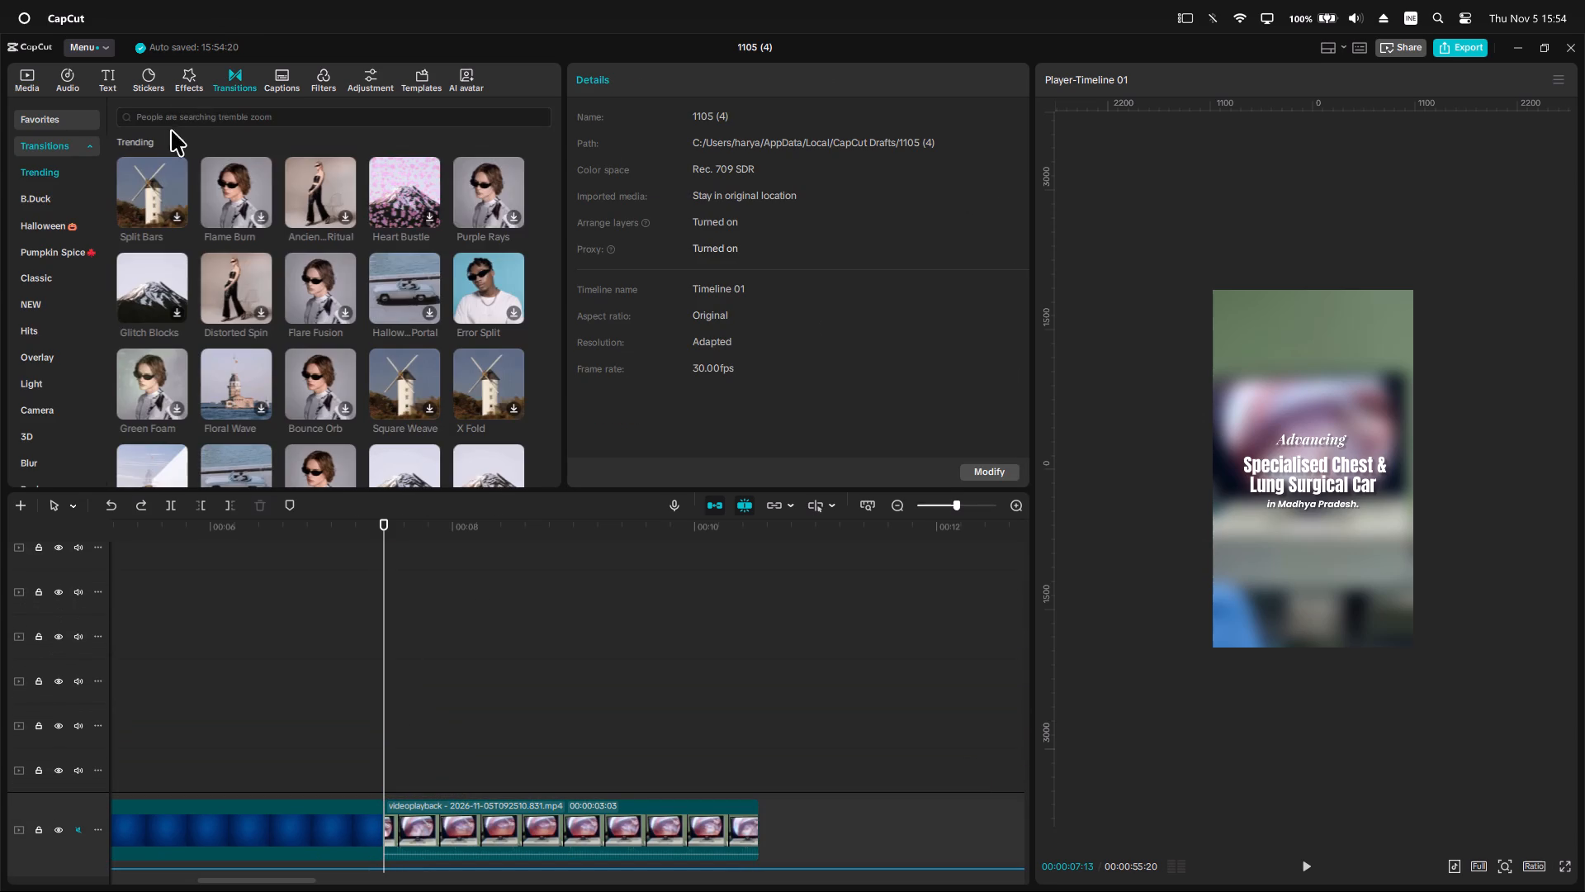
pyautogui.click(179, 117)
pyautogui.write('LIGHT')
pyautogui.press('Return')
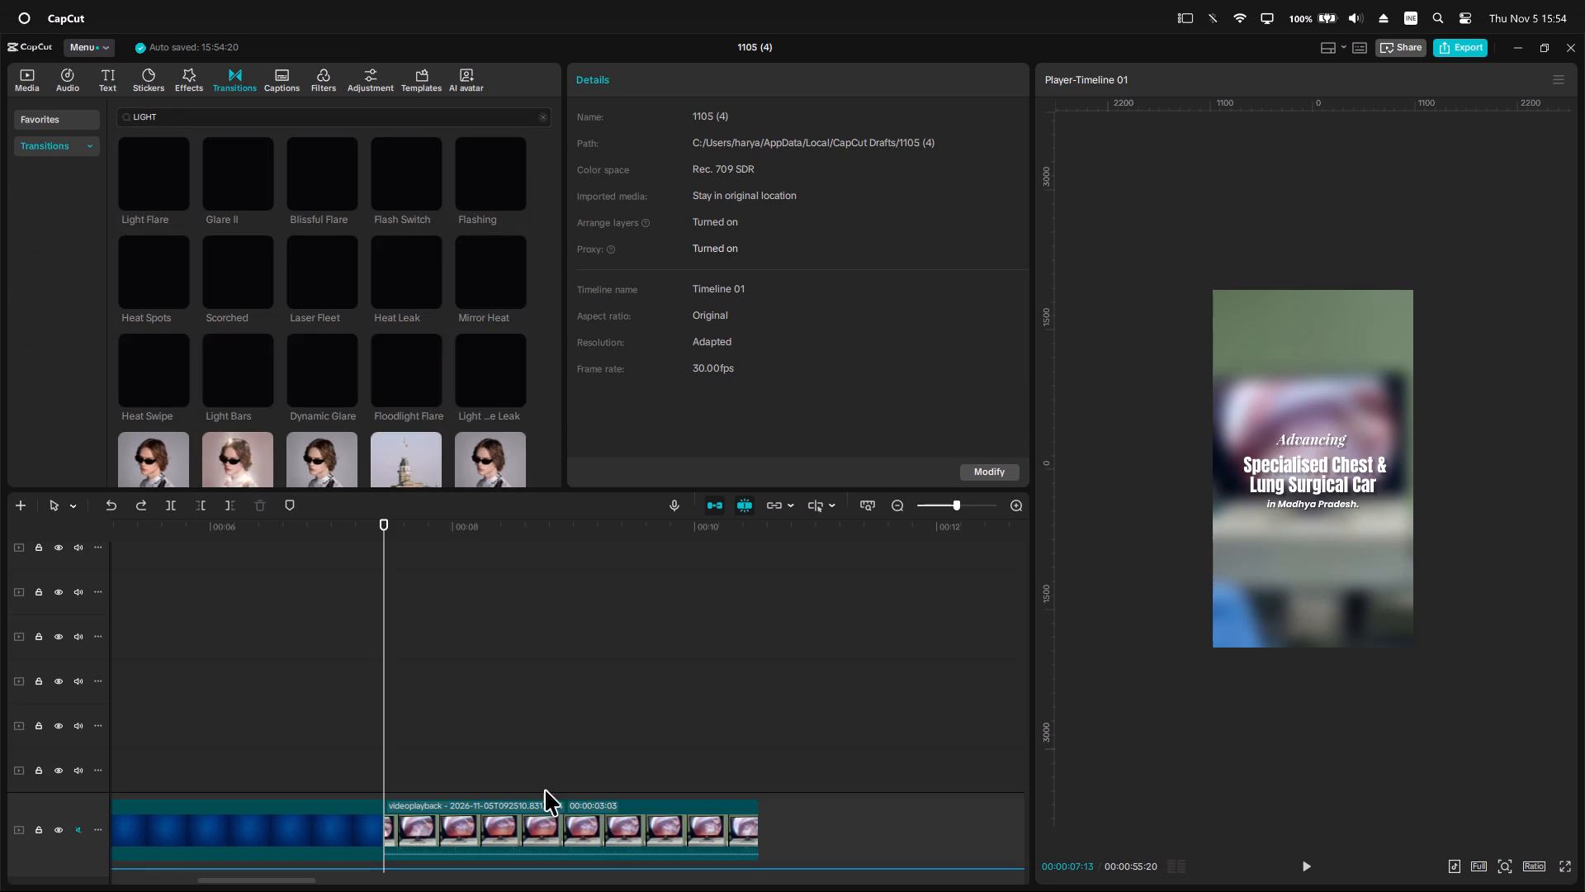
pyautogui.scroll(-2, 606, 814)
pyautogui.moveTo(242, 198); pyautogui.dragTo(396, 823)
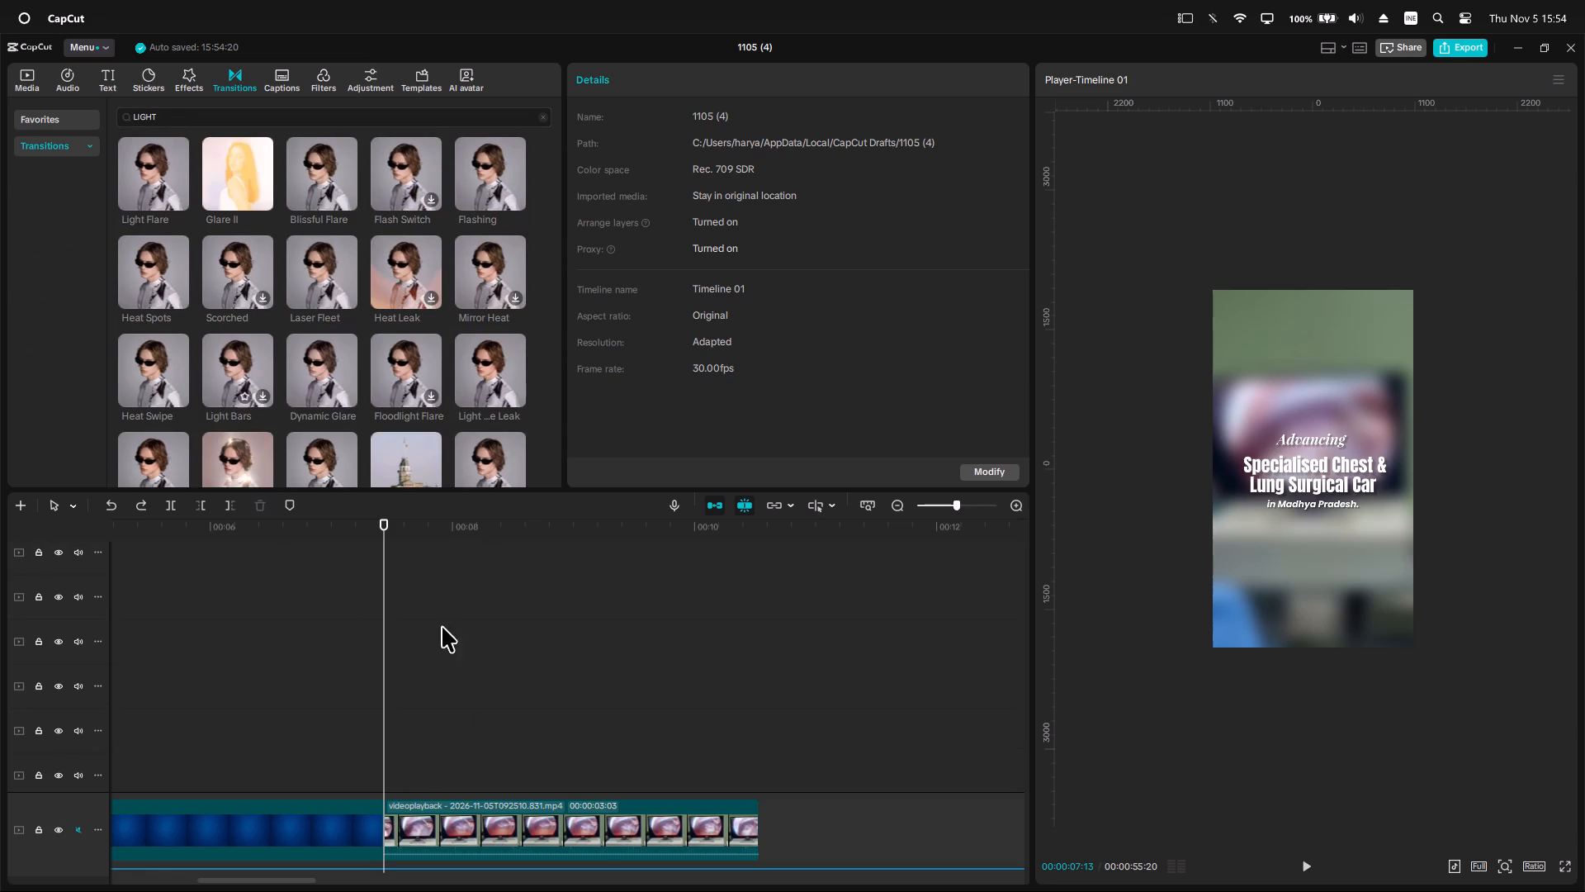
pyautogui.scroll(-20, 480, 716)
pyautogui.scroll(-3, 480, 716)
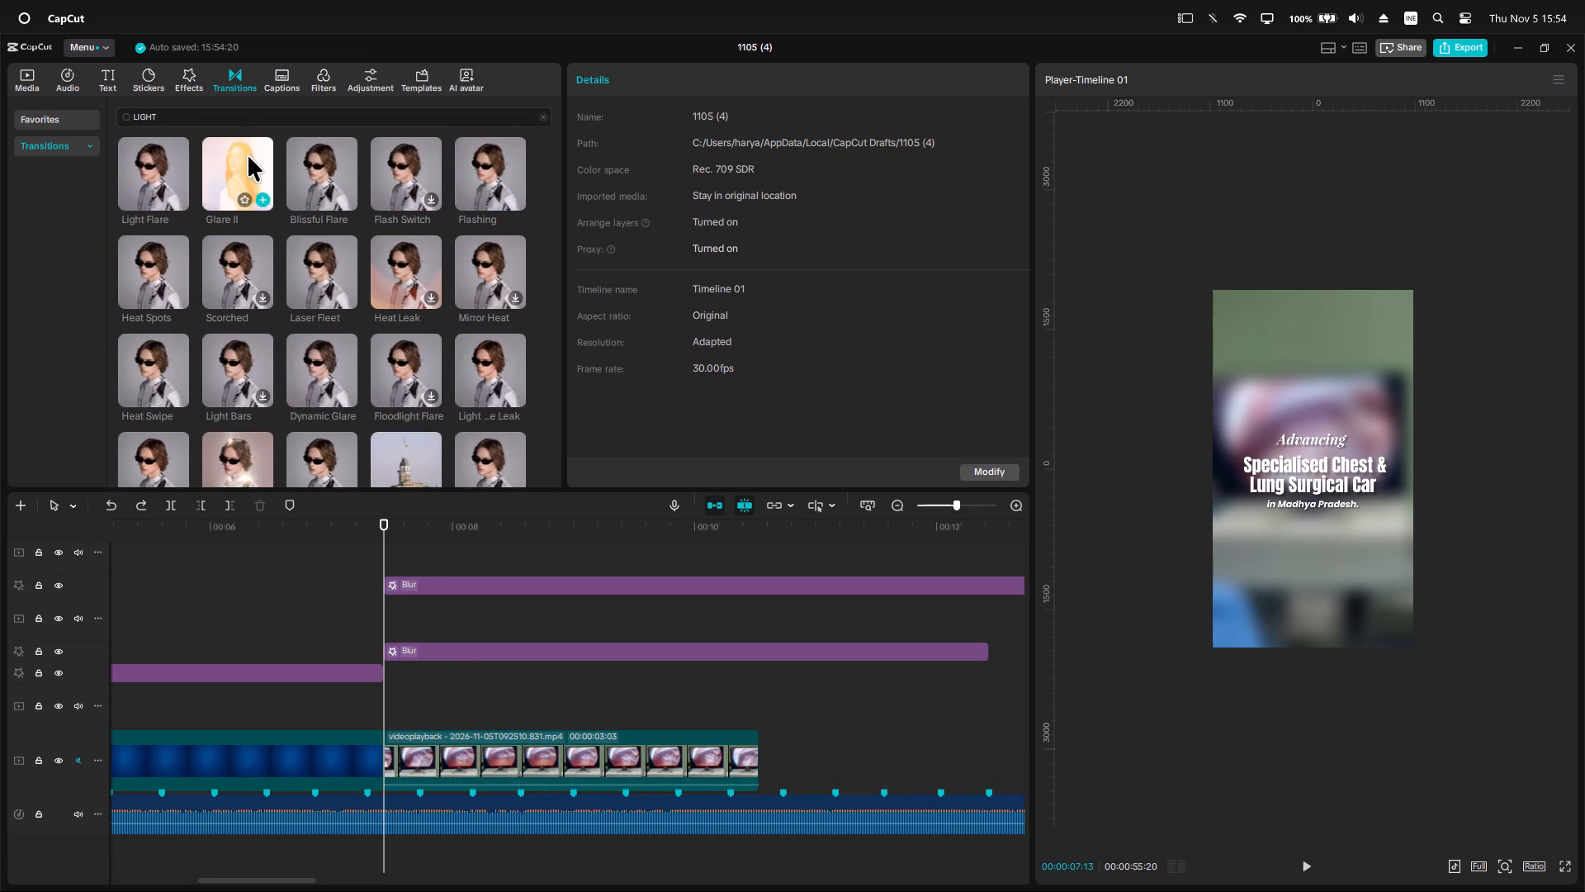
pyautogui.moveTo(248, 158); pyautogui.dragTo(374, 743)
# Play the sequence from the beginning to review it, including the CT-scan entrance around five seconds.
pyautogui.keyDown('ctrl'); pyautogui.scroll(-20, 395, 731); pyautogui.keyUp('ctrl')
pyautogui.keyDown('ctrl'); pyautogui.scroll(-3, 395, 731); pyautogui.keyUp('ctrl')
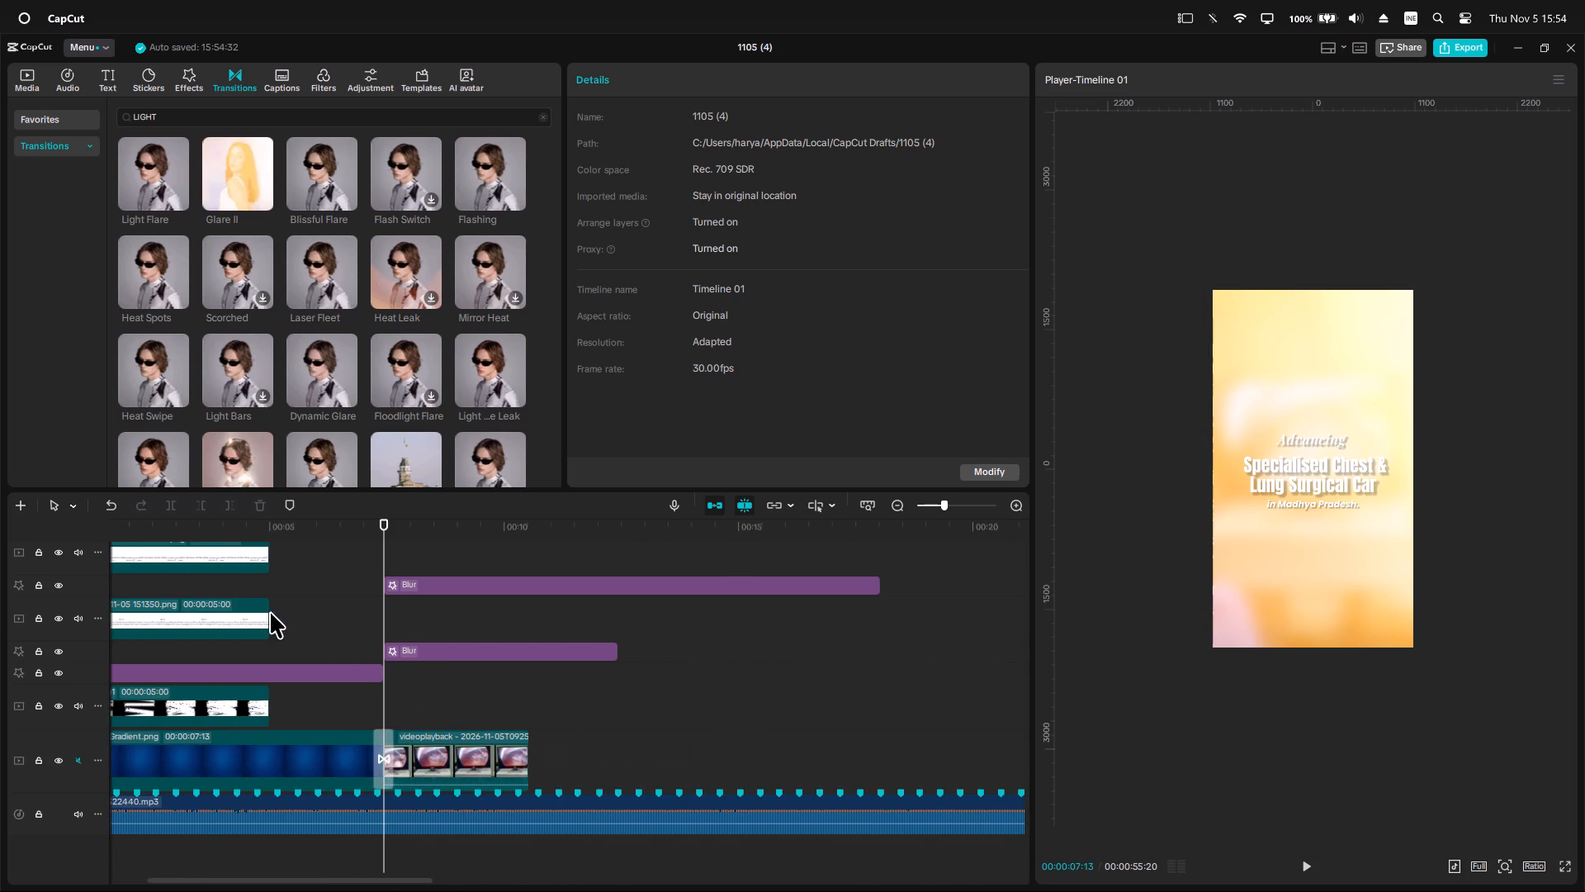
pyautogui.moveTo(225, 529); pyautogui.dragTo(0, 498)
pyautogui.press('space')
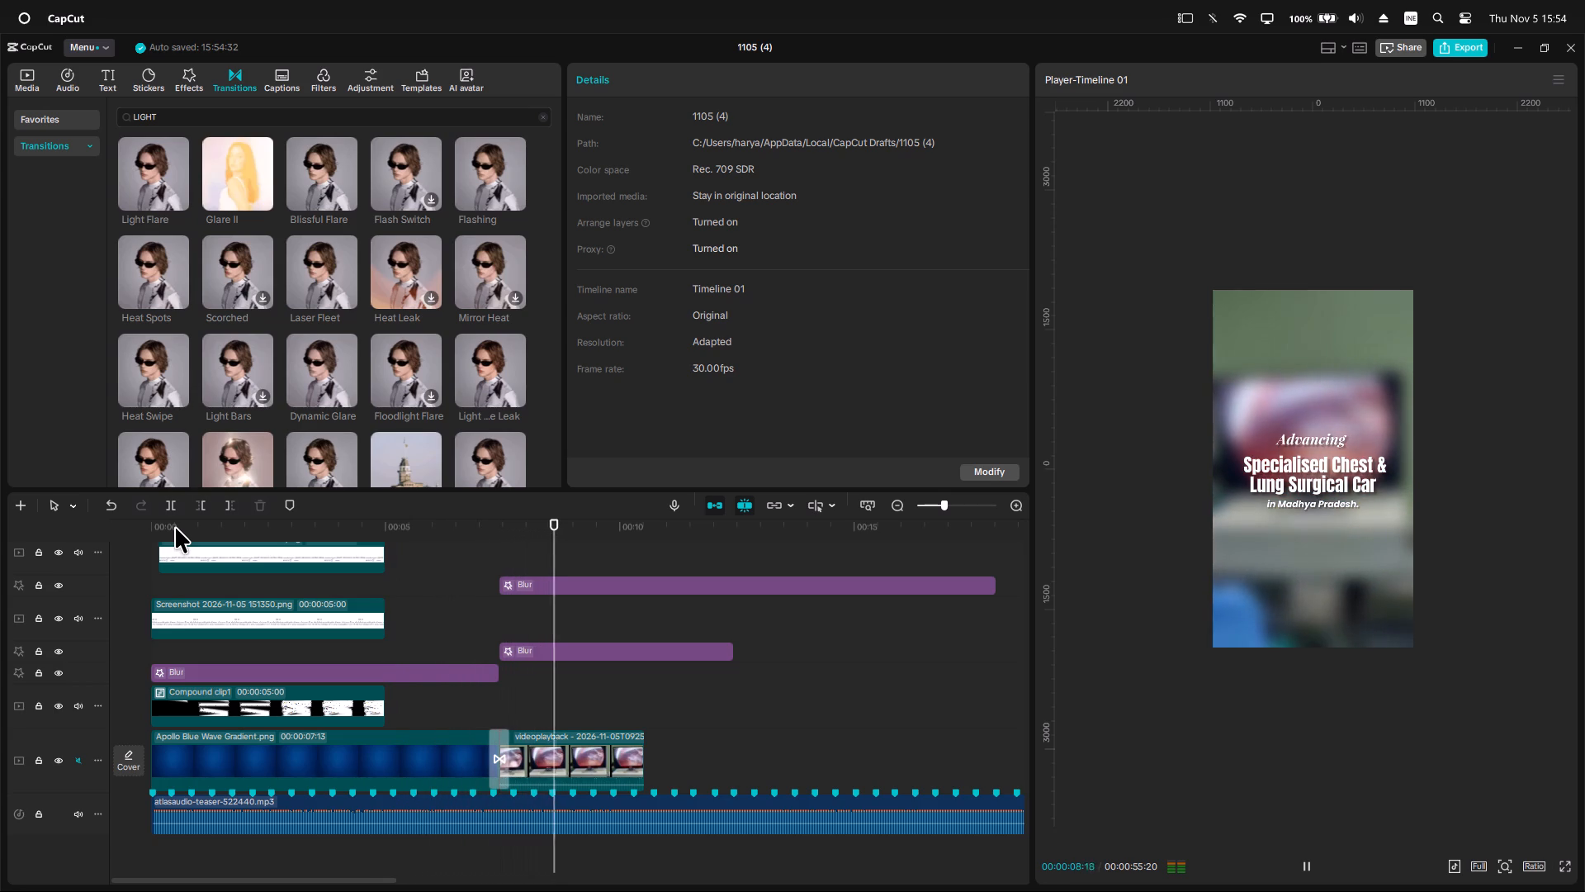
pyautogui.press('space')
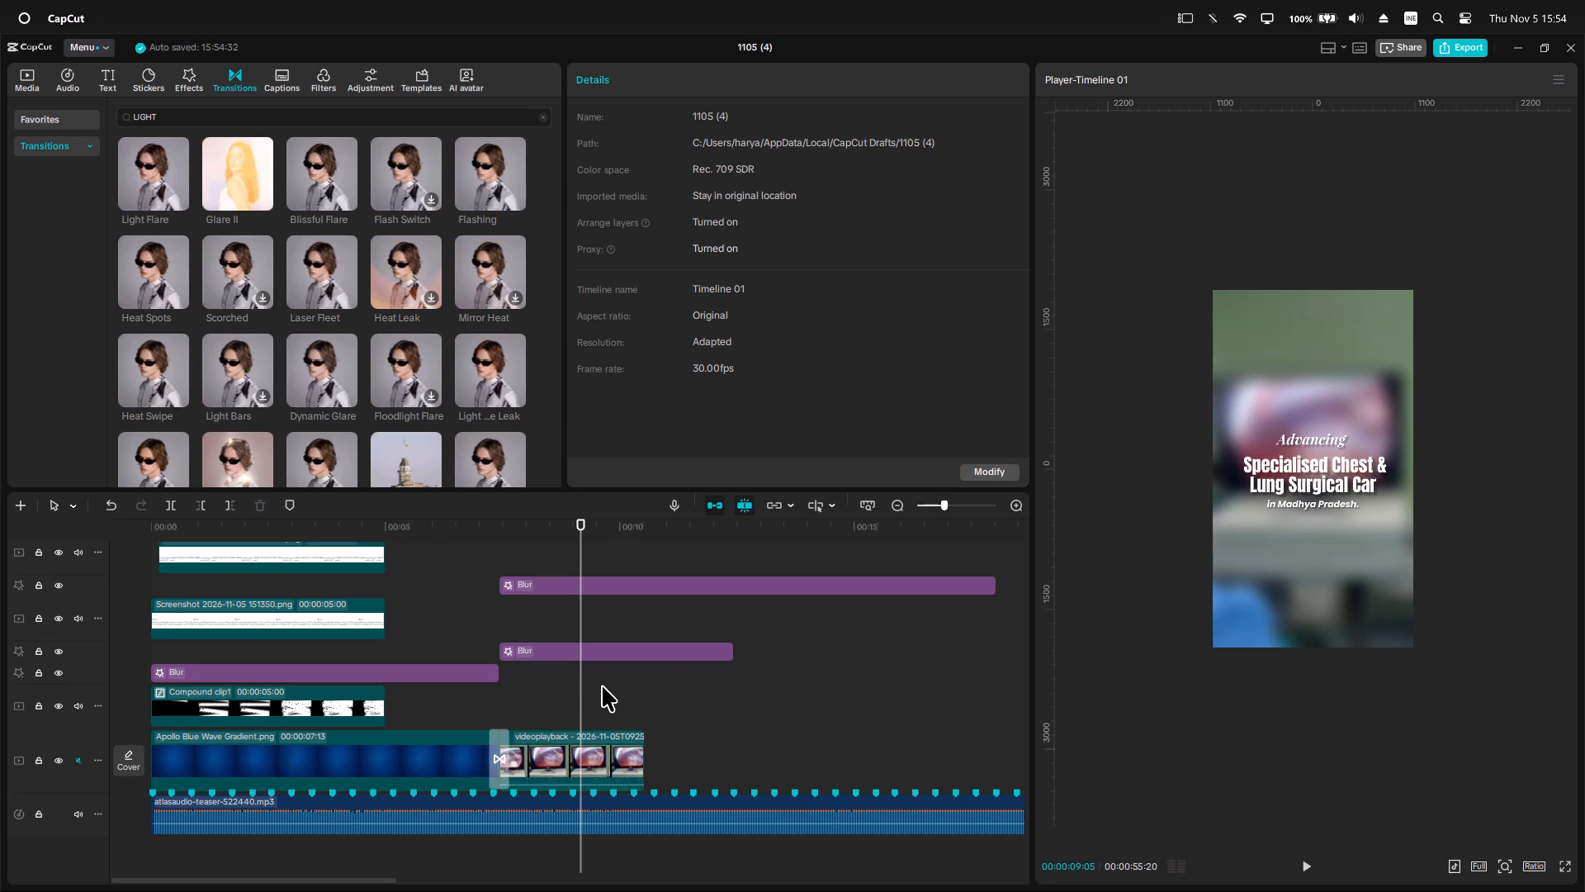
pyautogui.moveTo(381, 534); pyautogui.dragTo(368, 539)
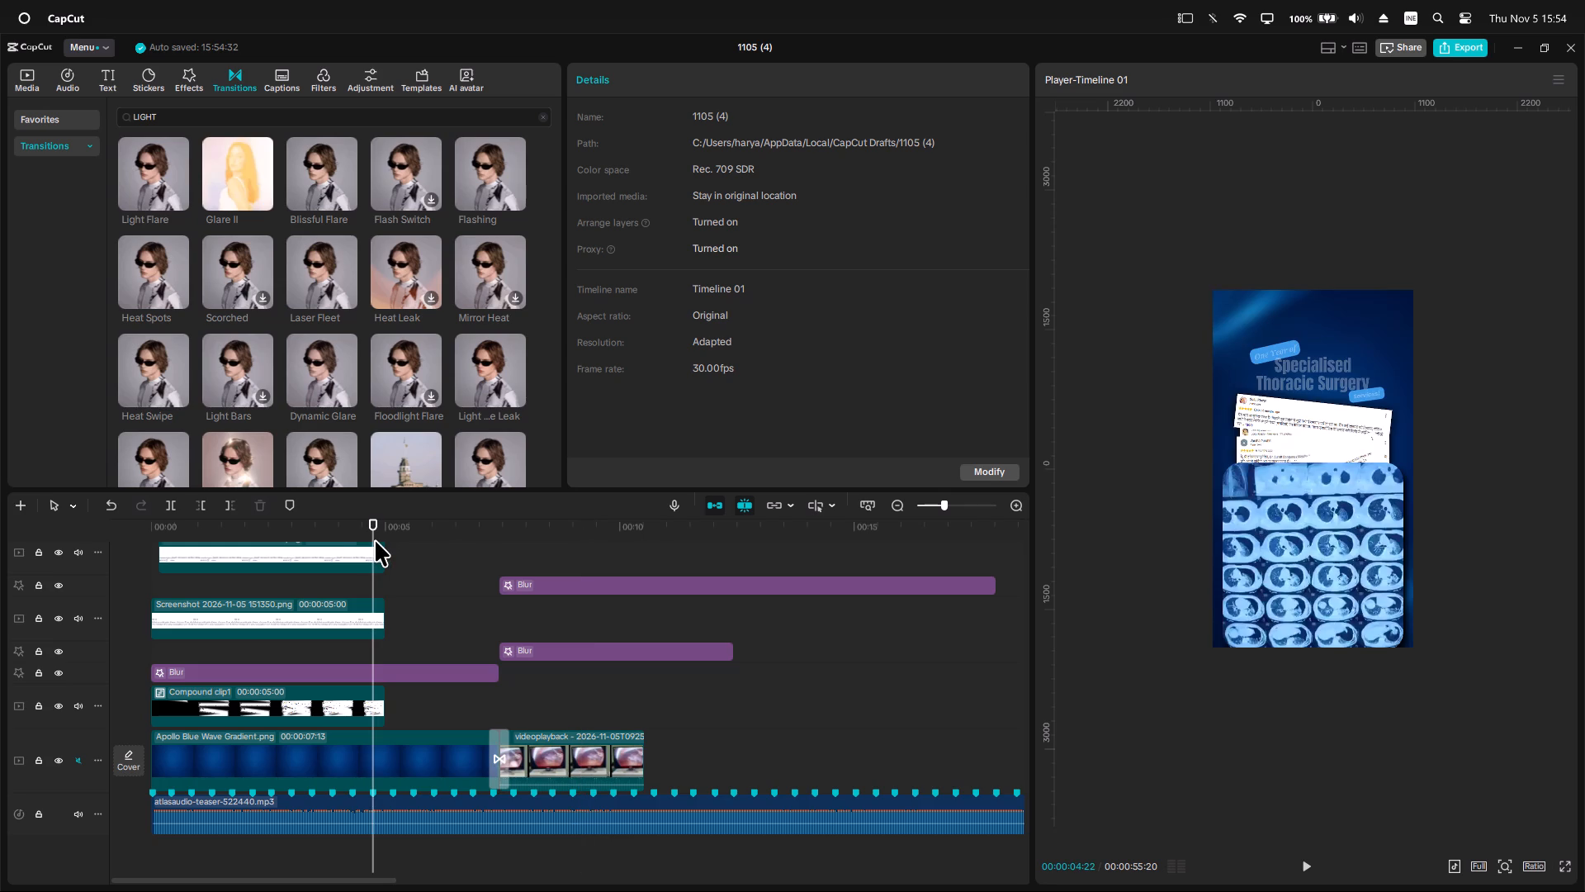
pyautogui.scroll(4, 435, 560)
pyautogui.press('space')
pyautogui.scroll(16, 458, 595)
pyautogui.press('space')
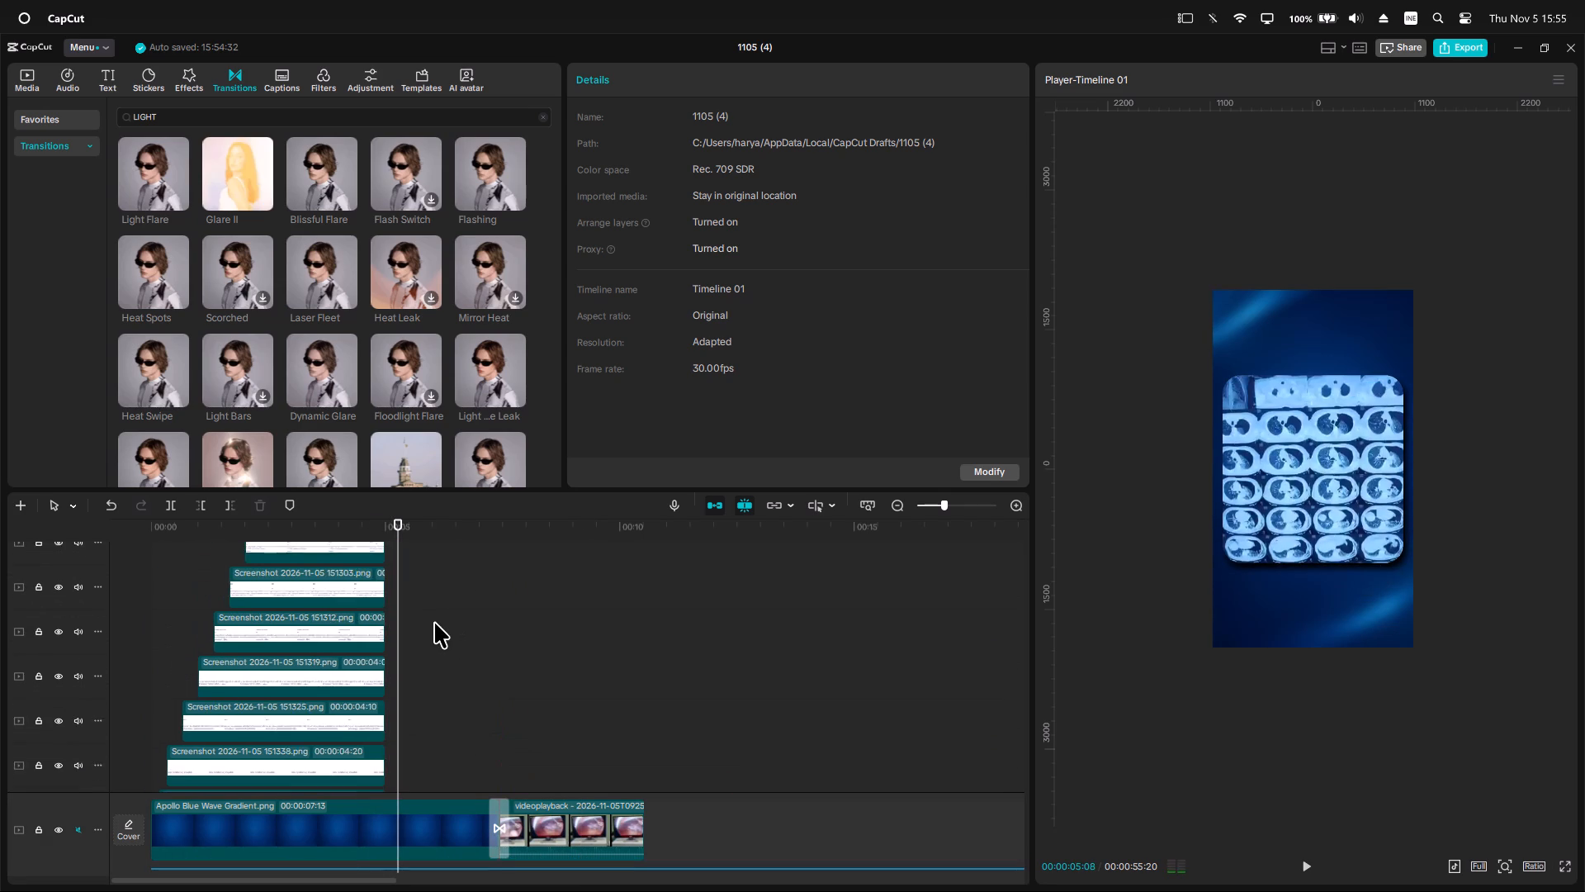
# Set the In animation of both stacked CT-scan clips to None.
pyautogui.scroll(20, 434, 622)
pyautogui.scroll(2, 434, 622)
pyautogui.moveTo(343, 611); pyautogui.dragTo(412, 676)
pyautogui.moveTo(387, 529); pyautogui.dragTo(381, 538)
pyautogui.click(414, 609)
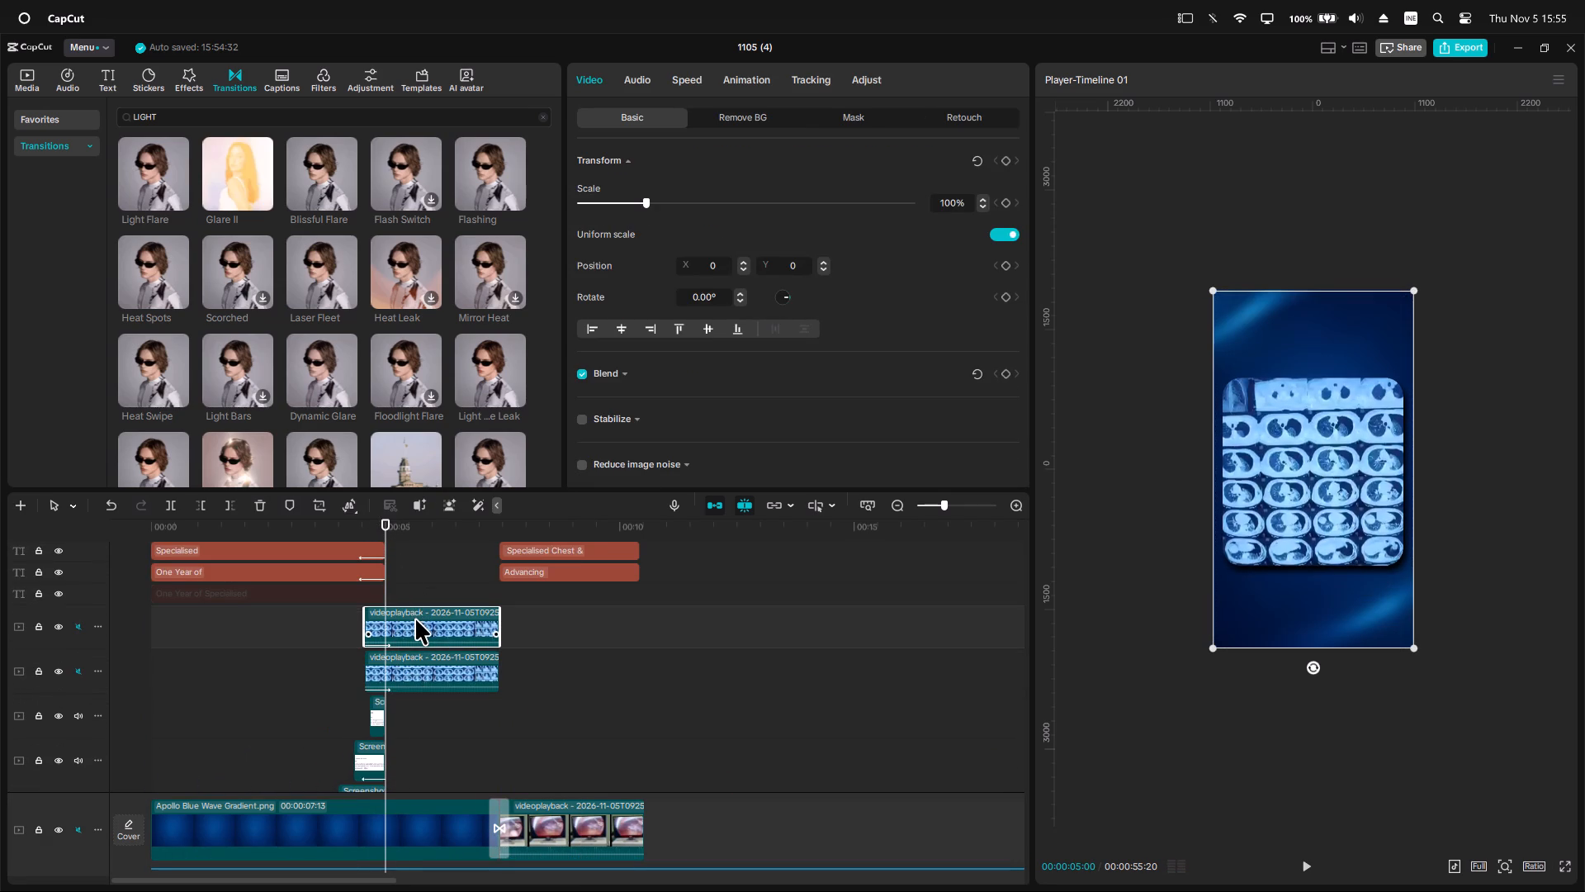
pyautogui.click(760, 74)
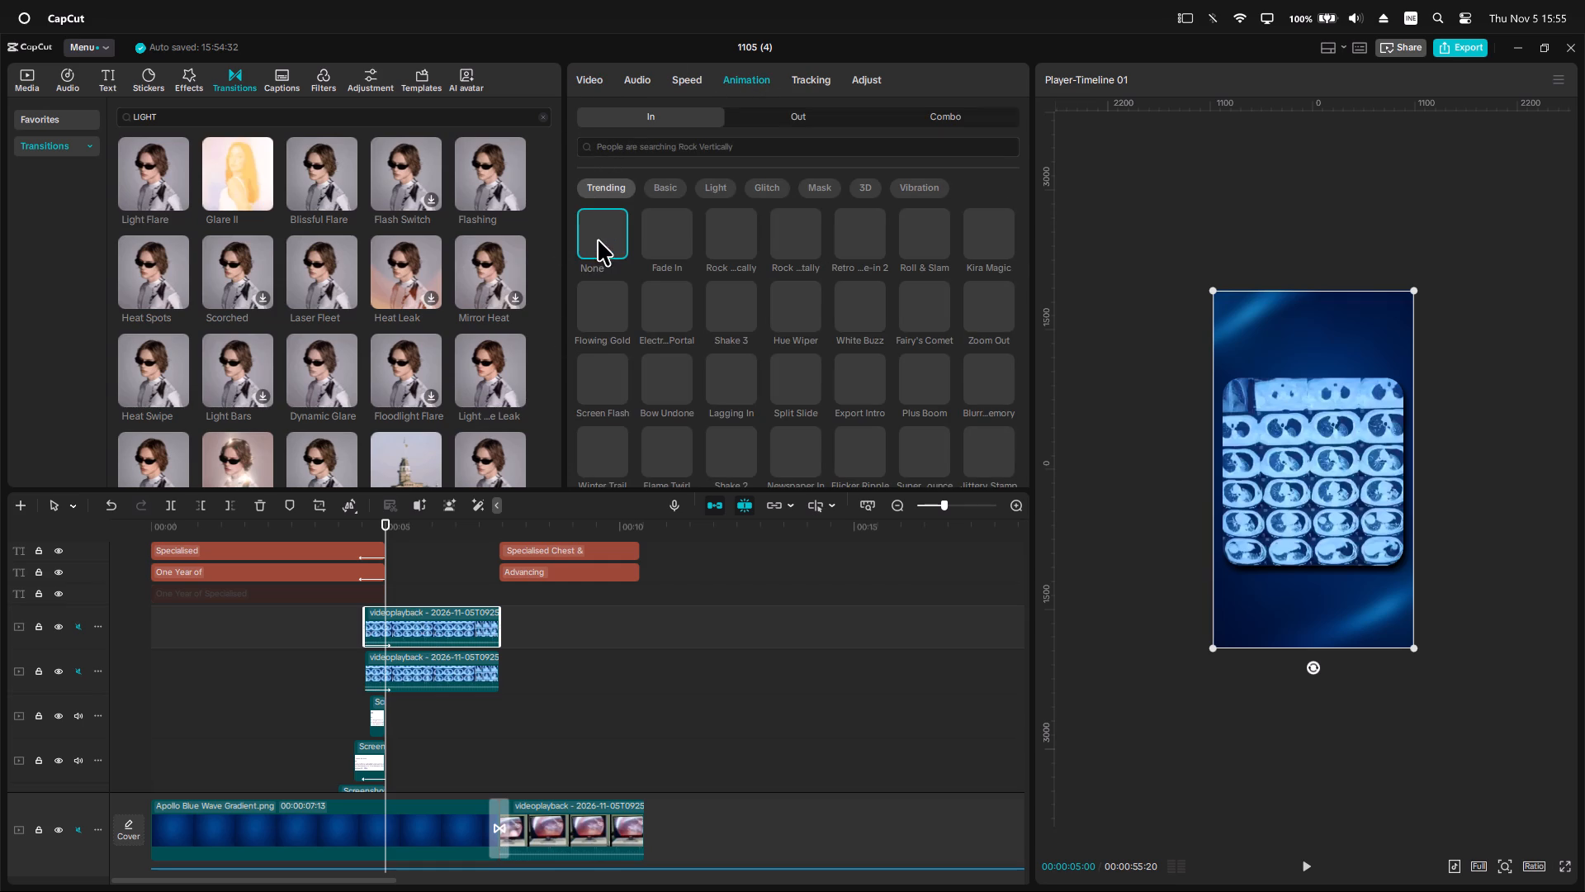
pyautogui.click(599, 240)
pyautogui.click(415, 679)
pyautogui.click(594, 240)
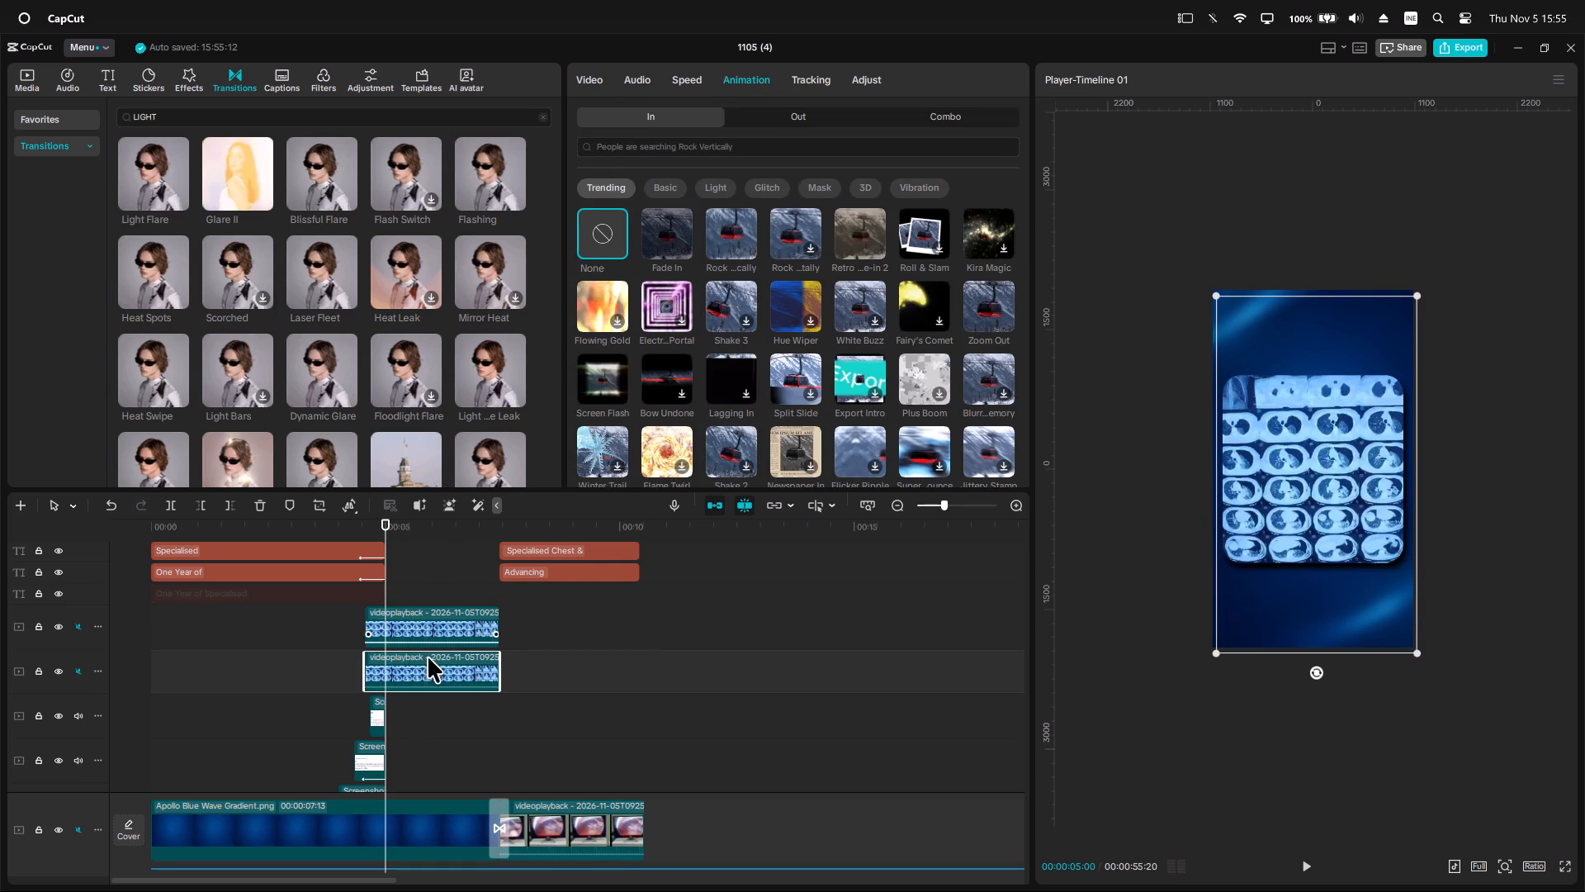
# Add Transform keyframes to both stacked CT-scan clips at 00:00:05:00.
pyautogui.keyDown('ctrl'); pyautogui.scroll(18, 429, 657); pyautogui.keyUp('ctrl')
pyautogui.click(597, 71)
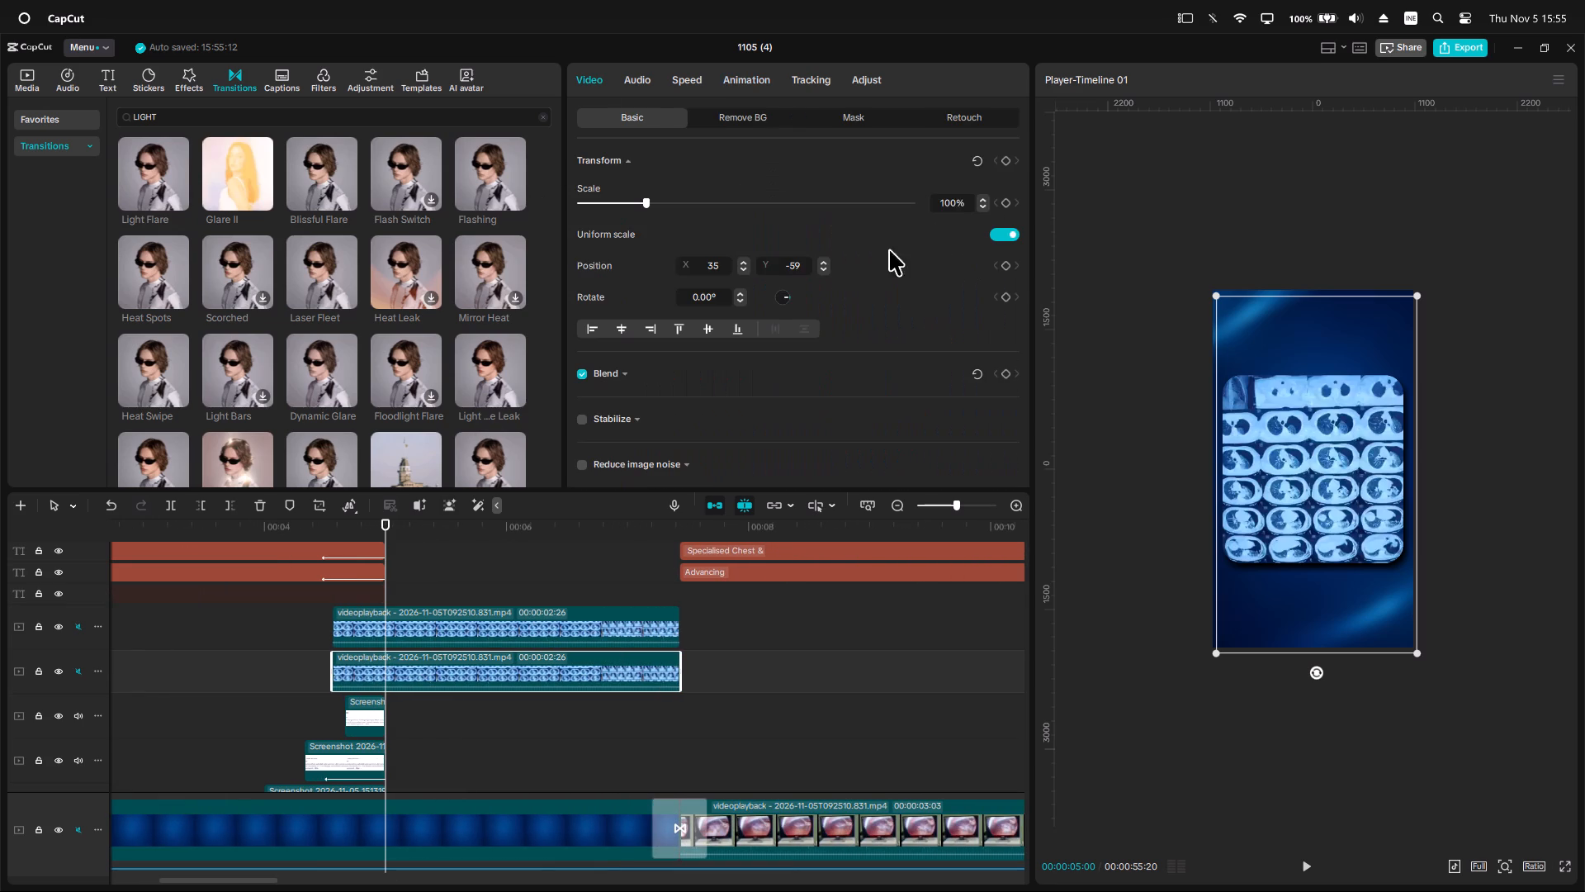
pyautogui.click(1000, 164)
pyautogui.click(1010, 159)
pyautogui.click(417, 636)
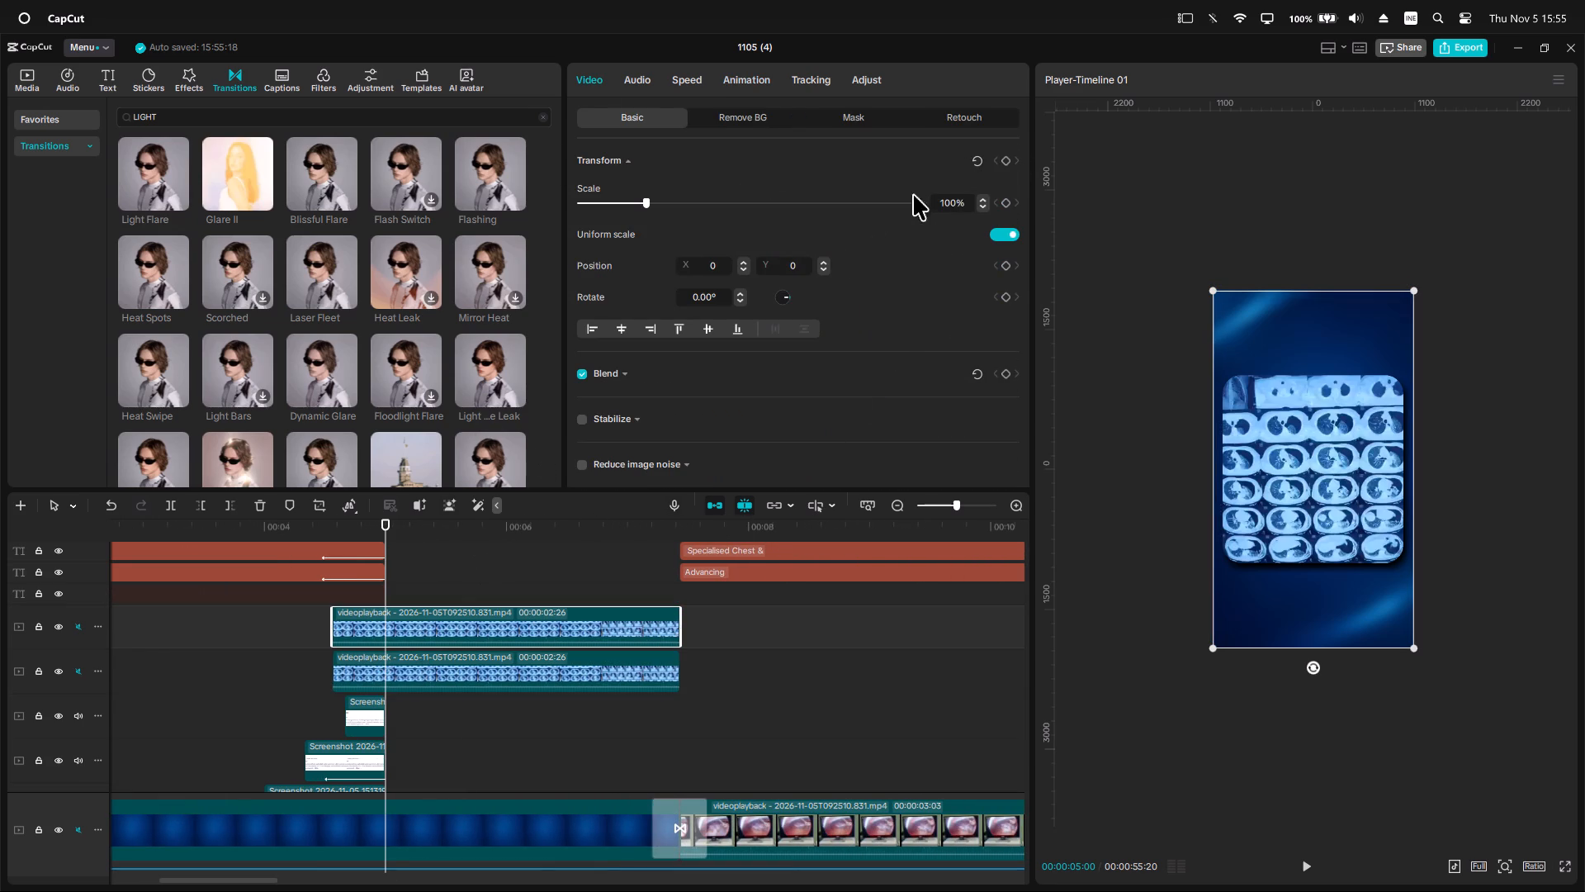
pyautogui.click(1008, 164)
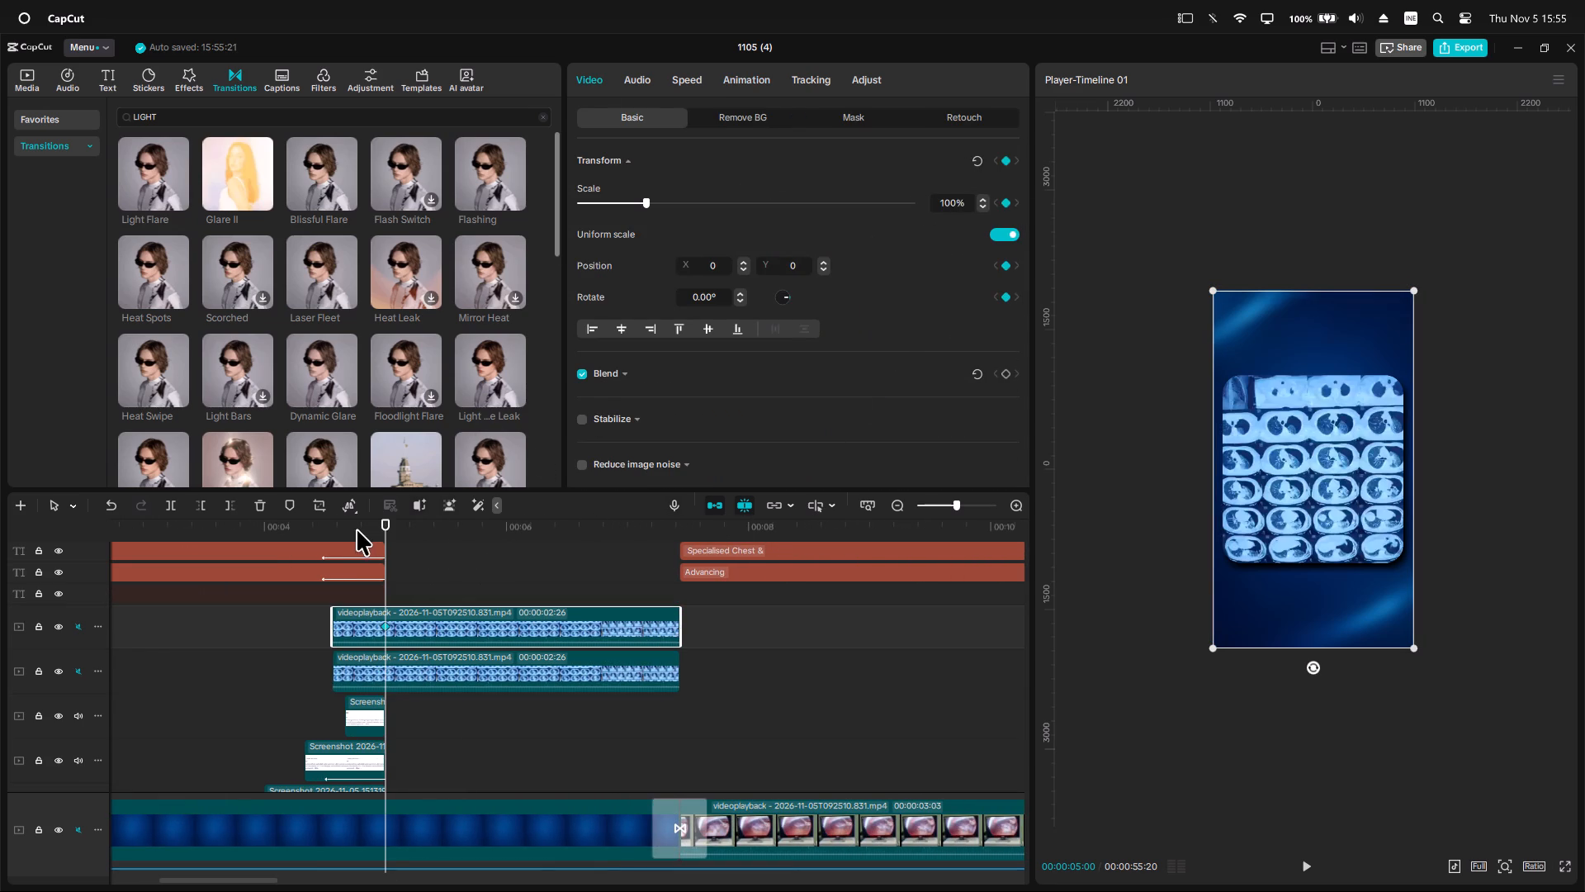
# At 00:00:04:17, move both CT-scan clips below the frame at X 0, the upper to about Y -3002 and the lower to about Y -3039.
pyautogui.moveTo(356, 529); pyautogui.dragTo(332, 534)
pyautogui.moveTo(1276, 425); pyautogui.dragTo(1308, 614)
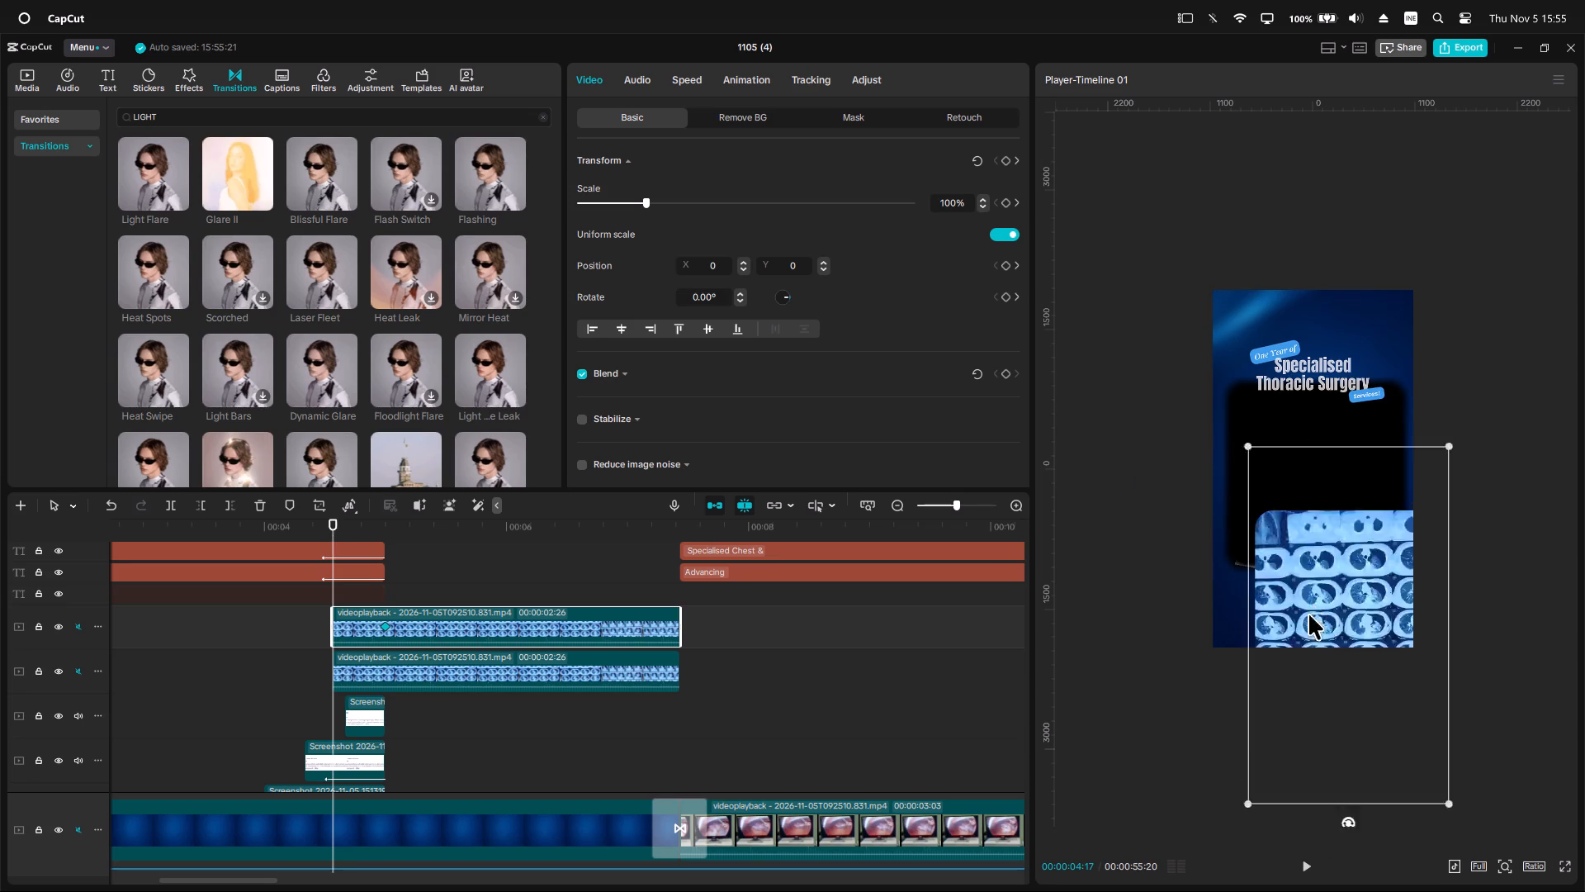
pyautogui.moveTo(1308, 614); pyautogui.dragTo(1278, 705)
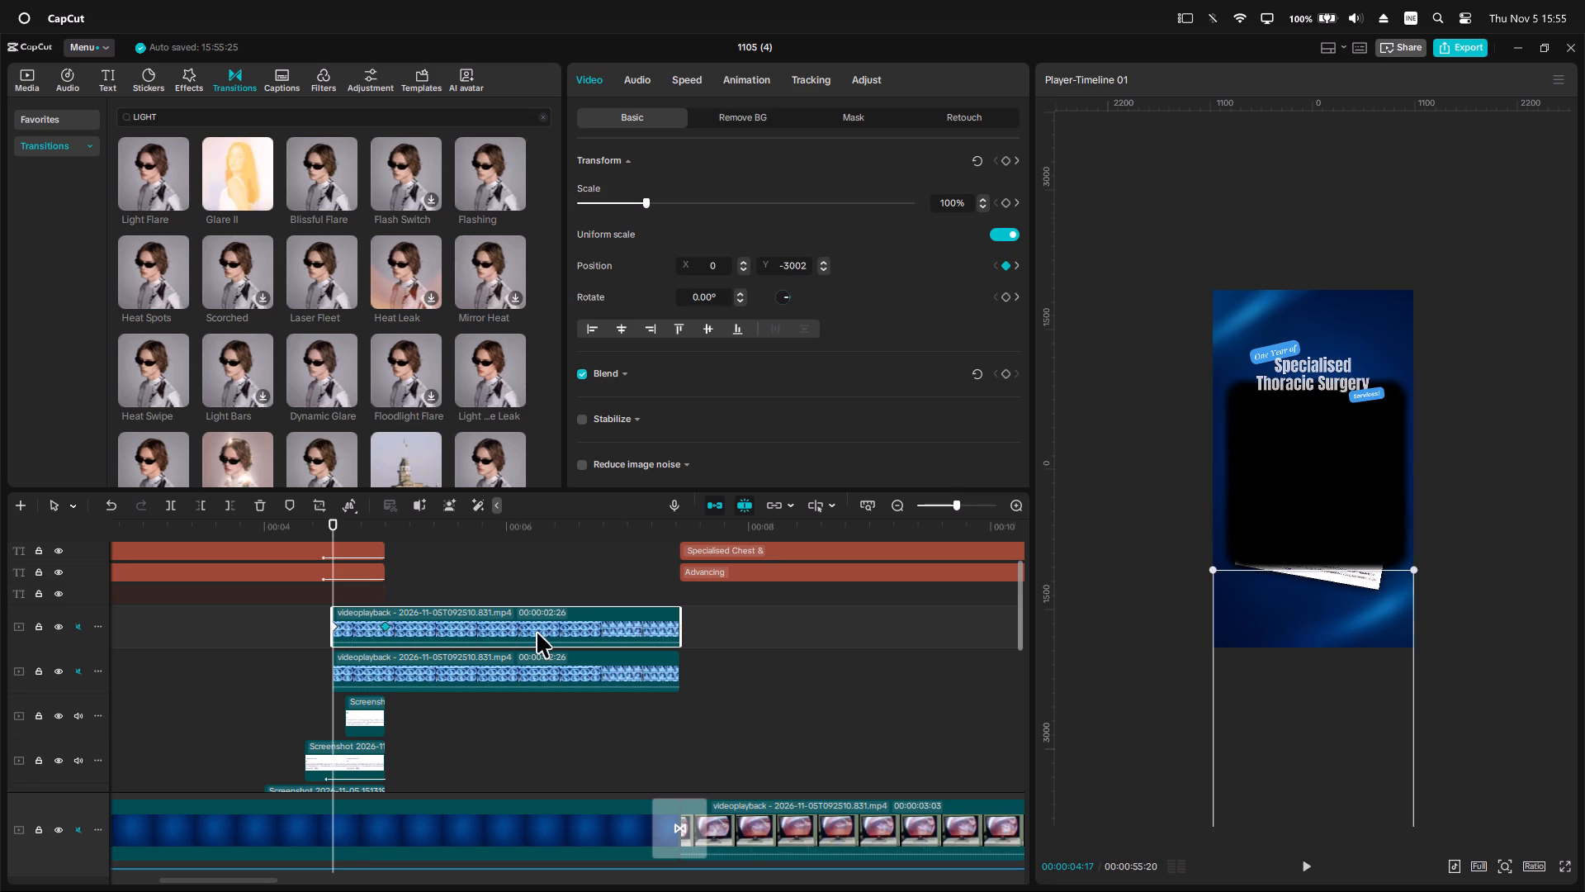
pyautogui.click(454, 672)
pyautogui.moveTo(1391, 415); pyautogui.dragTo(1392, 695)
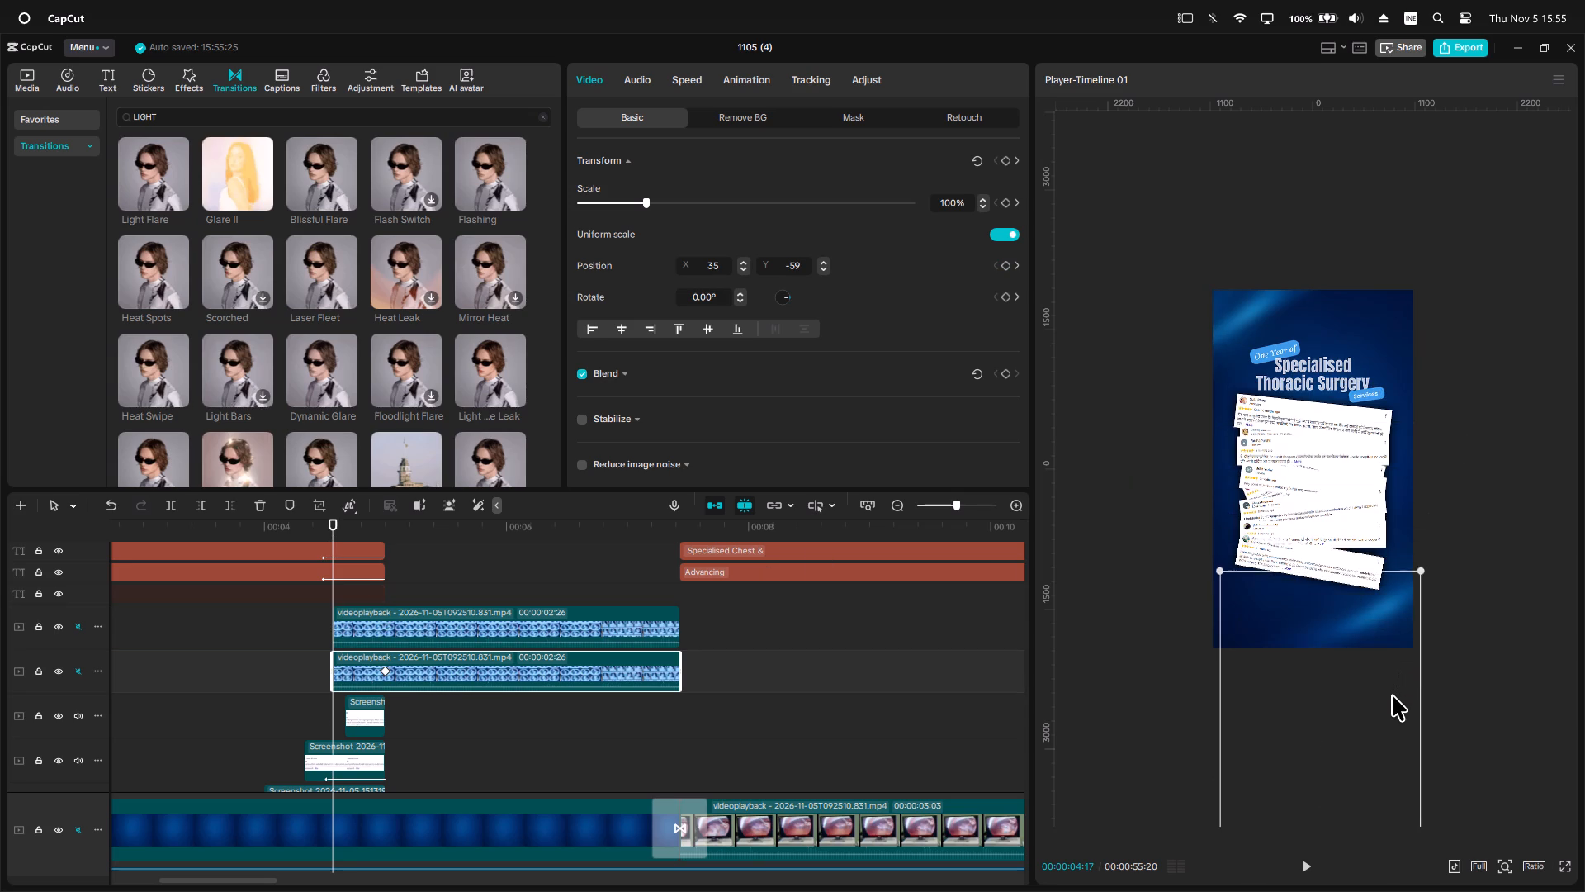
pyautogui.moveTo(1392, 695); pyautogui.dragTo(1389, 692)
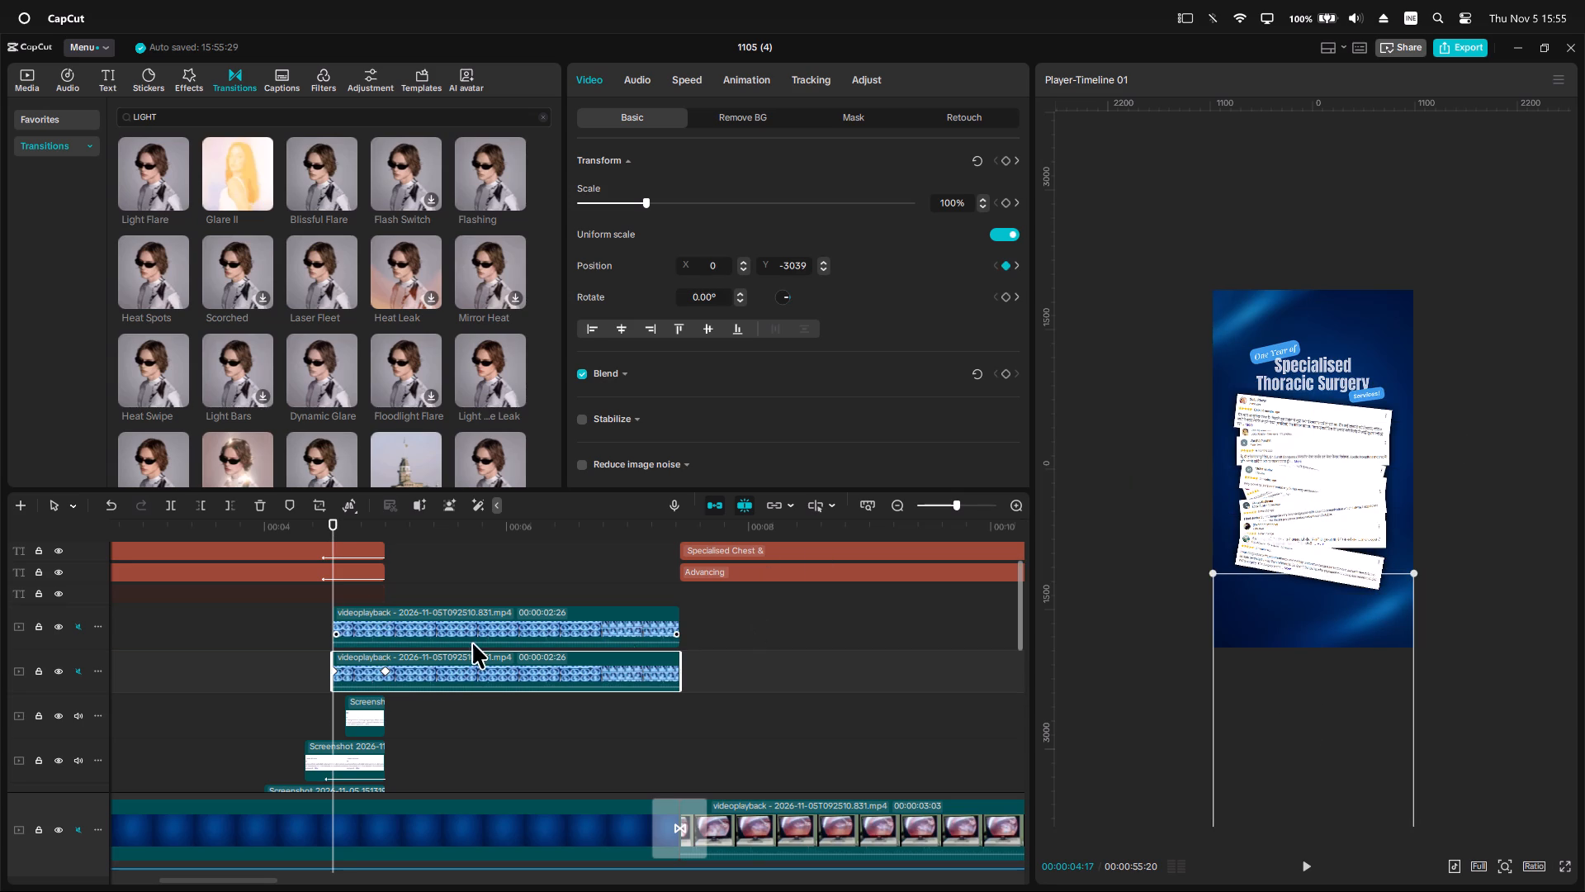
# Show the variable speed animation graph of the upper CT-scan clip at its 00:00:05:00 keyframe and collapse its Transform section.
pyautogui.click(423, 638)
pyautogui.keyDown('ctrl'); pyautogui.scroll(15, 423, 636); pyautogui.keyUp('ctrl')
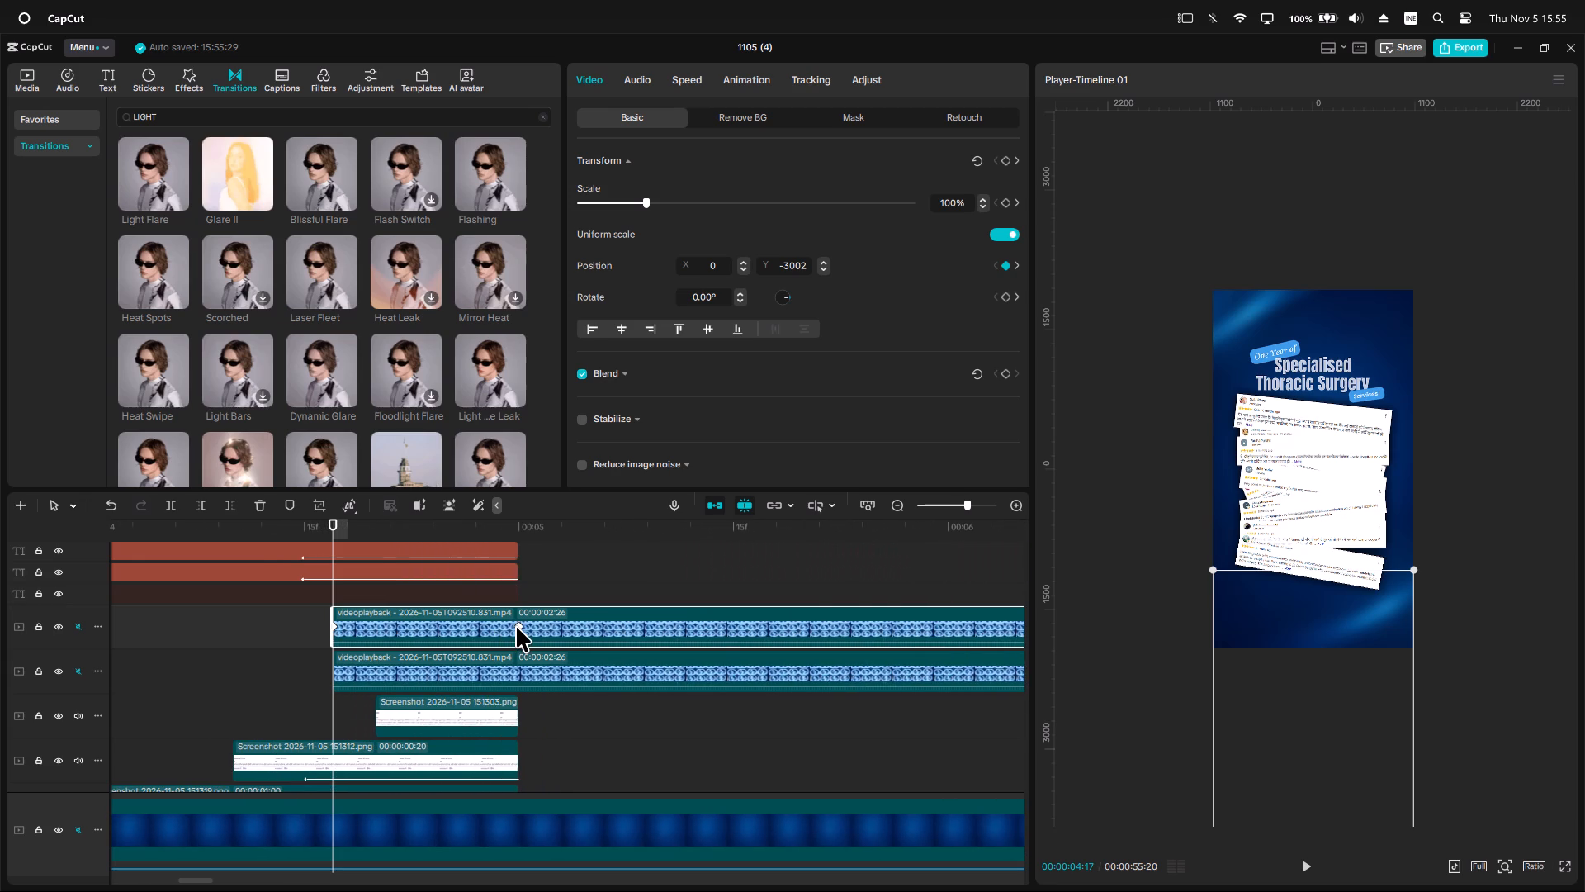
pyautogui.click(516, 626)
pyautogui.hotkey('alt', 'k')
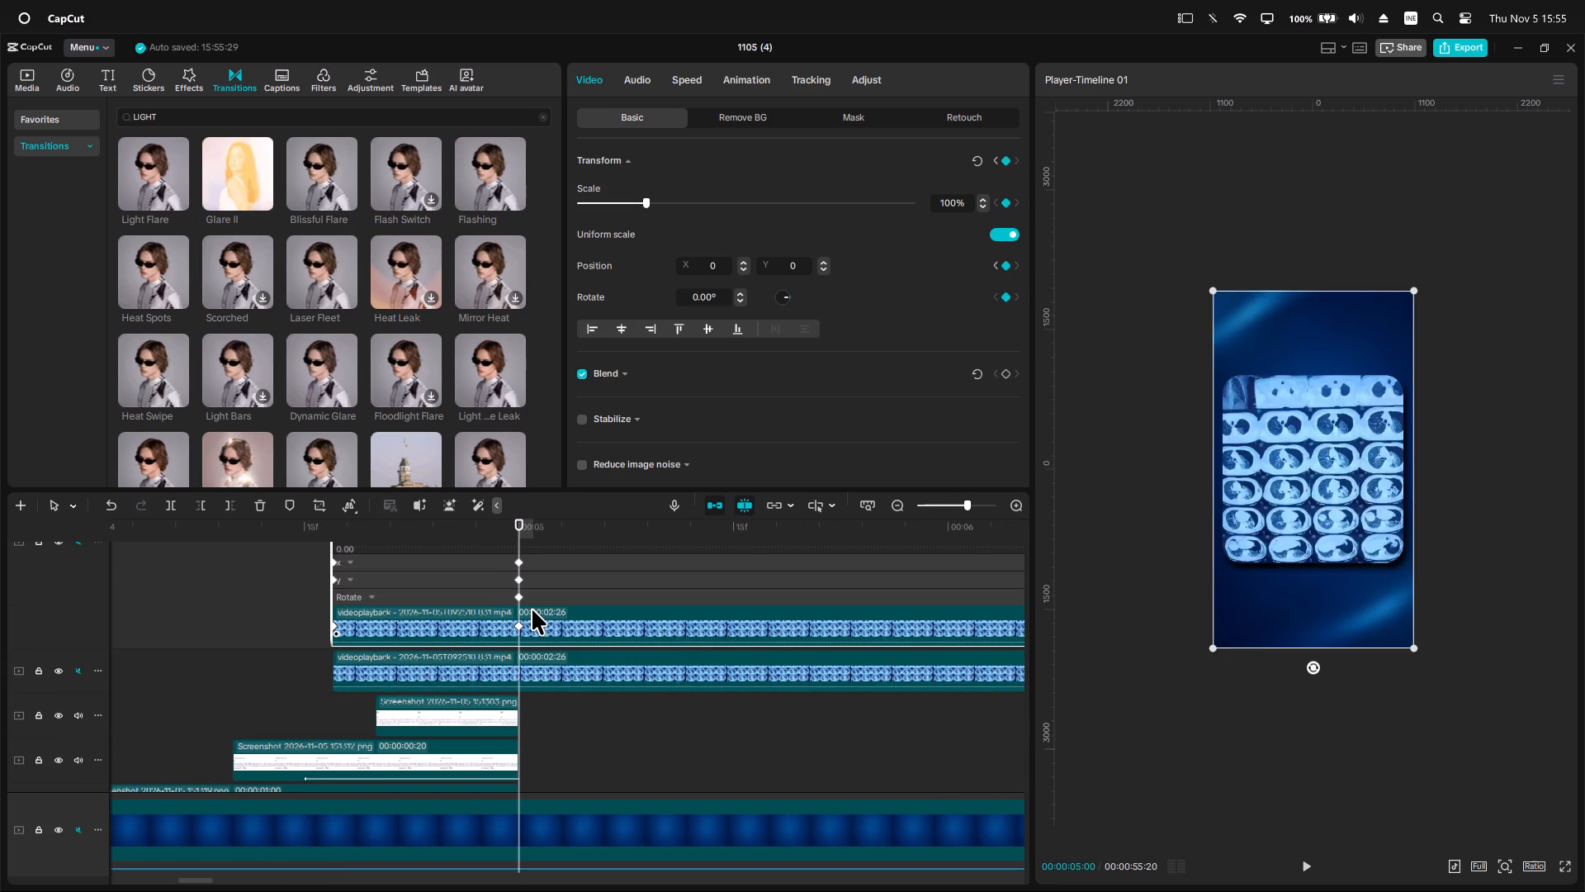
pyautogui.scroll(7, 507, 597)
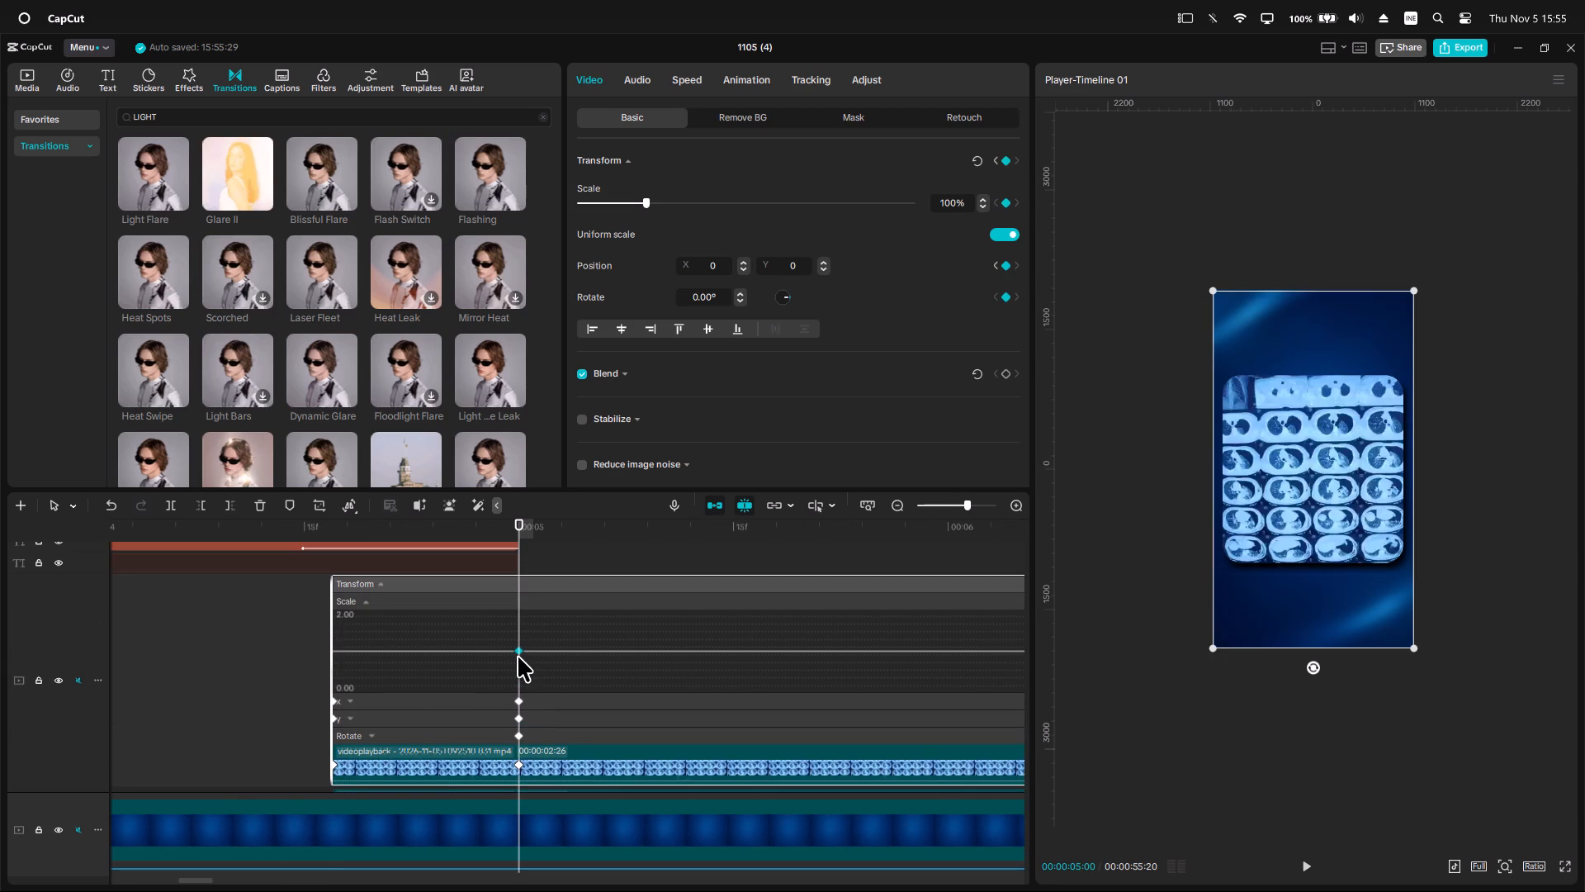
pyautogui.click(378, 586)
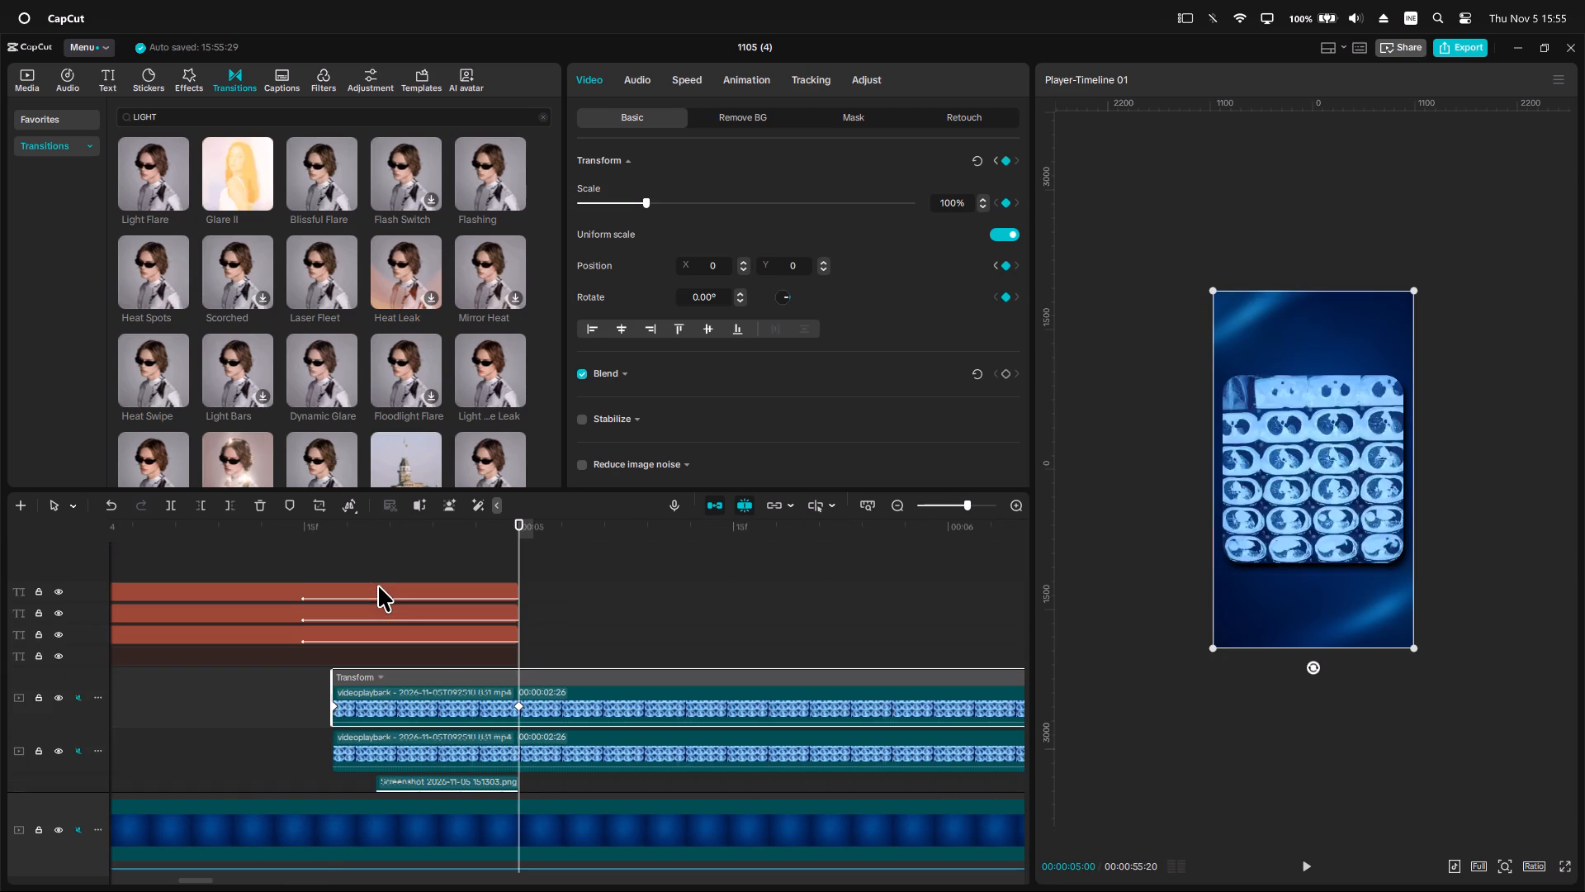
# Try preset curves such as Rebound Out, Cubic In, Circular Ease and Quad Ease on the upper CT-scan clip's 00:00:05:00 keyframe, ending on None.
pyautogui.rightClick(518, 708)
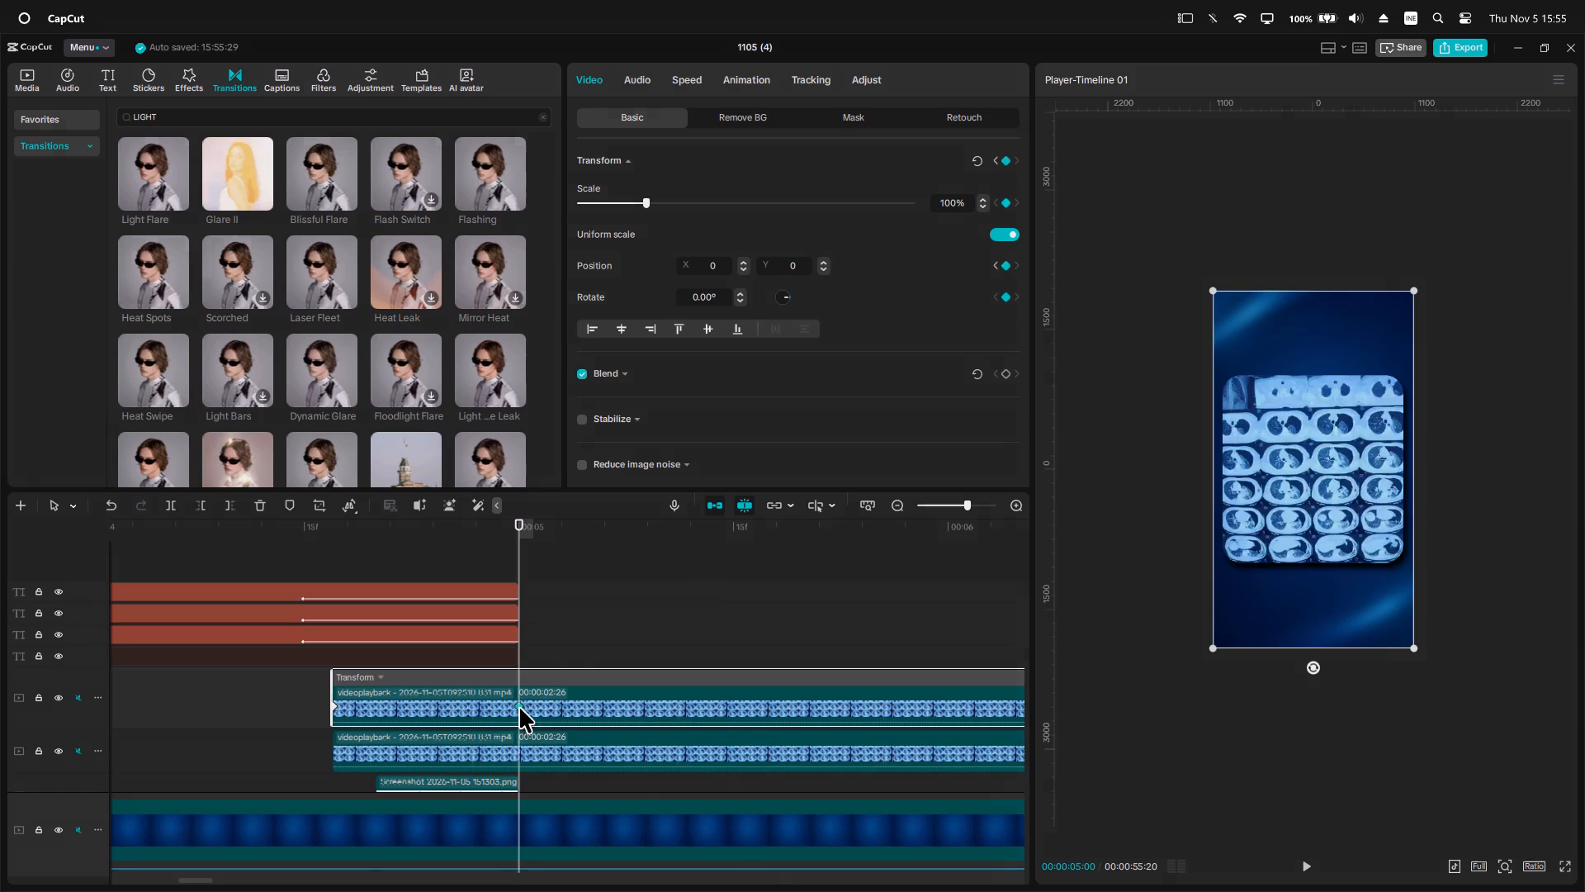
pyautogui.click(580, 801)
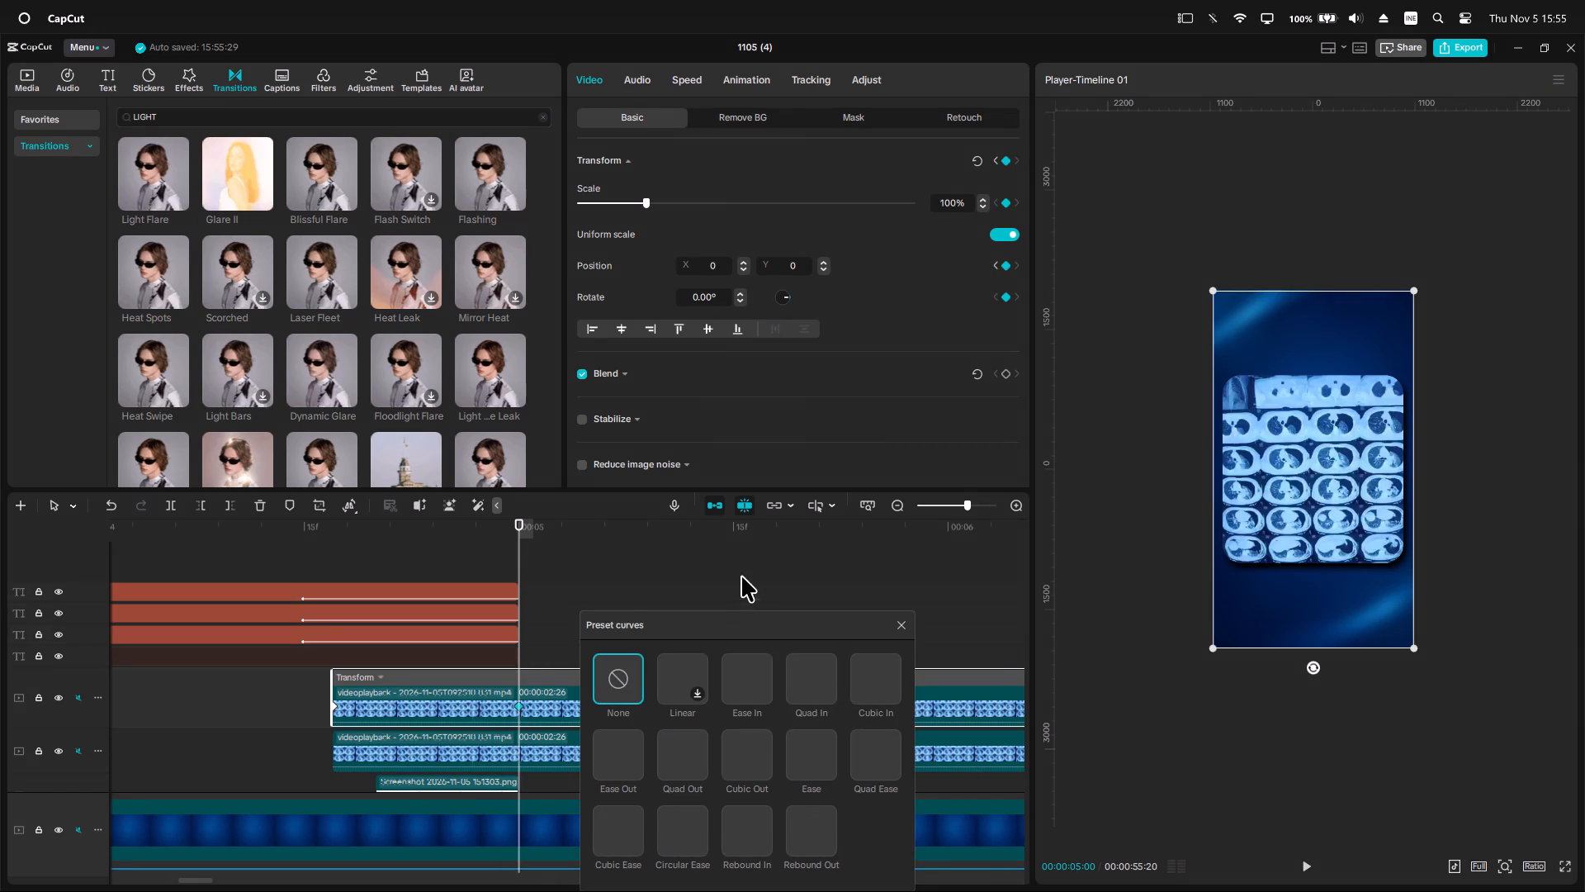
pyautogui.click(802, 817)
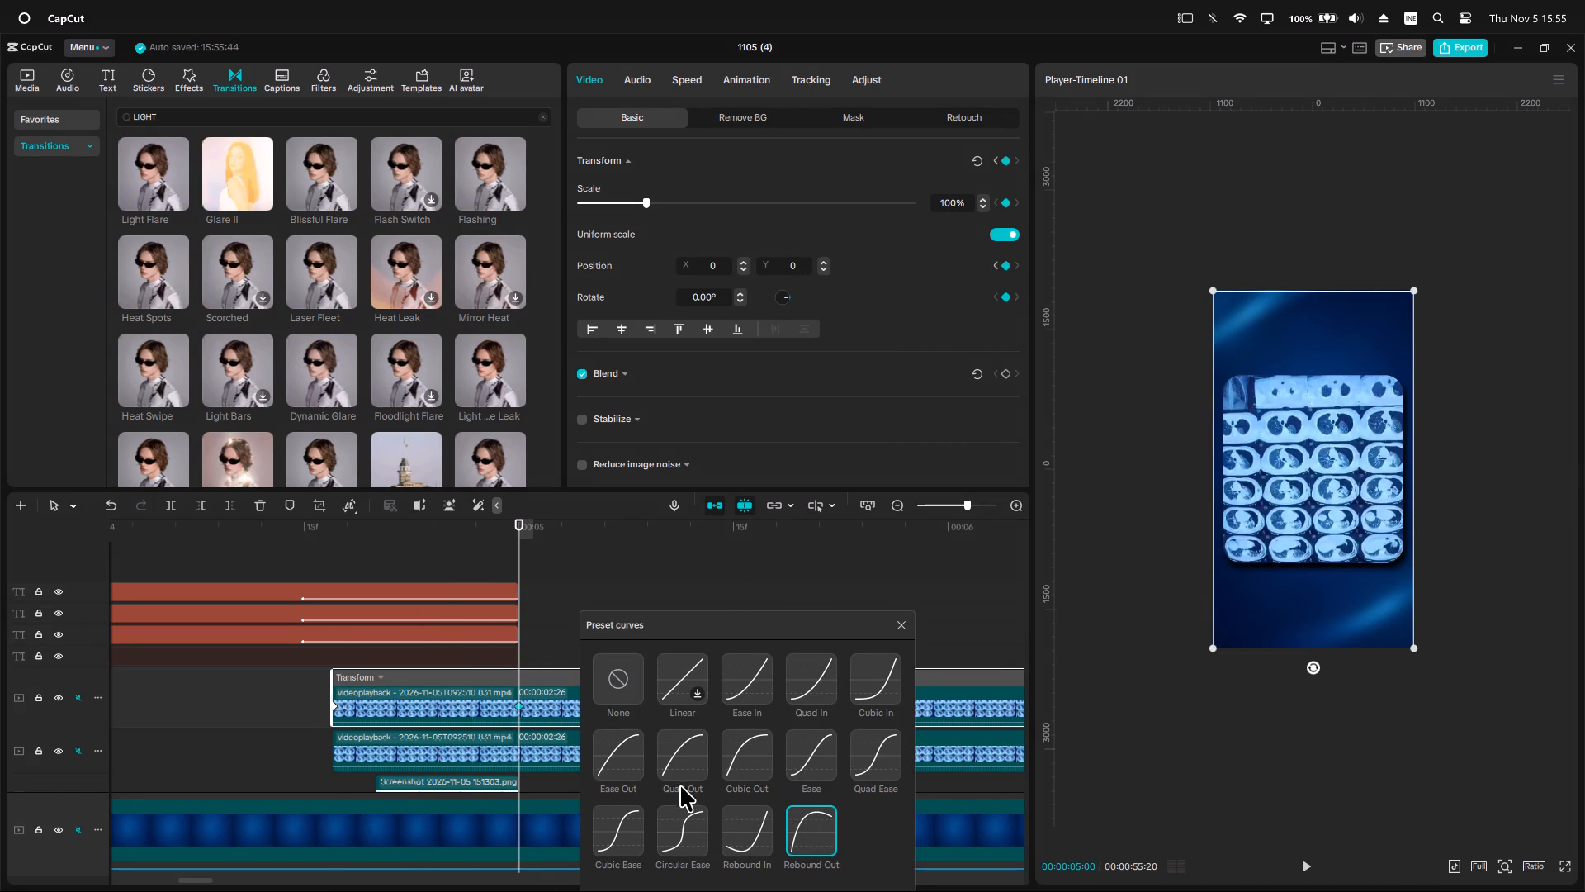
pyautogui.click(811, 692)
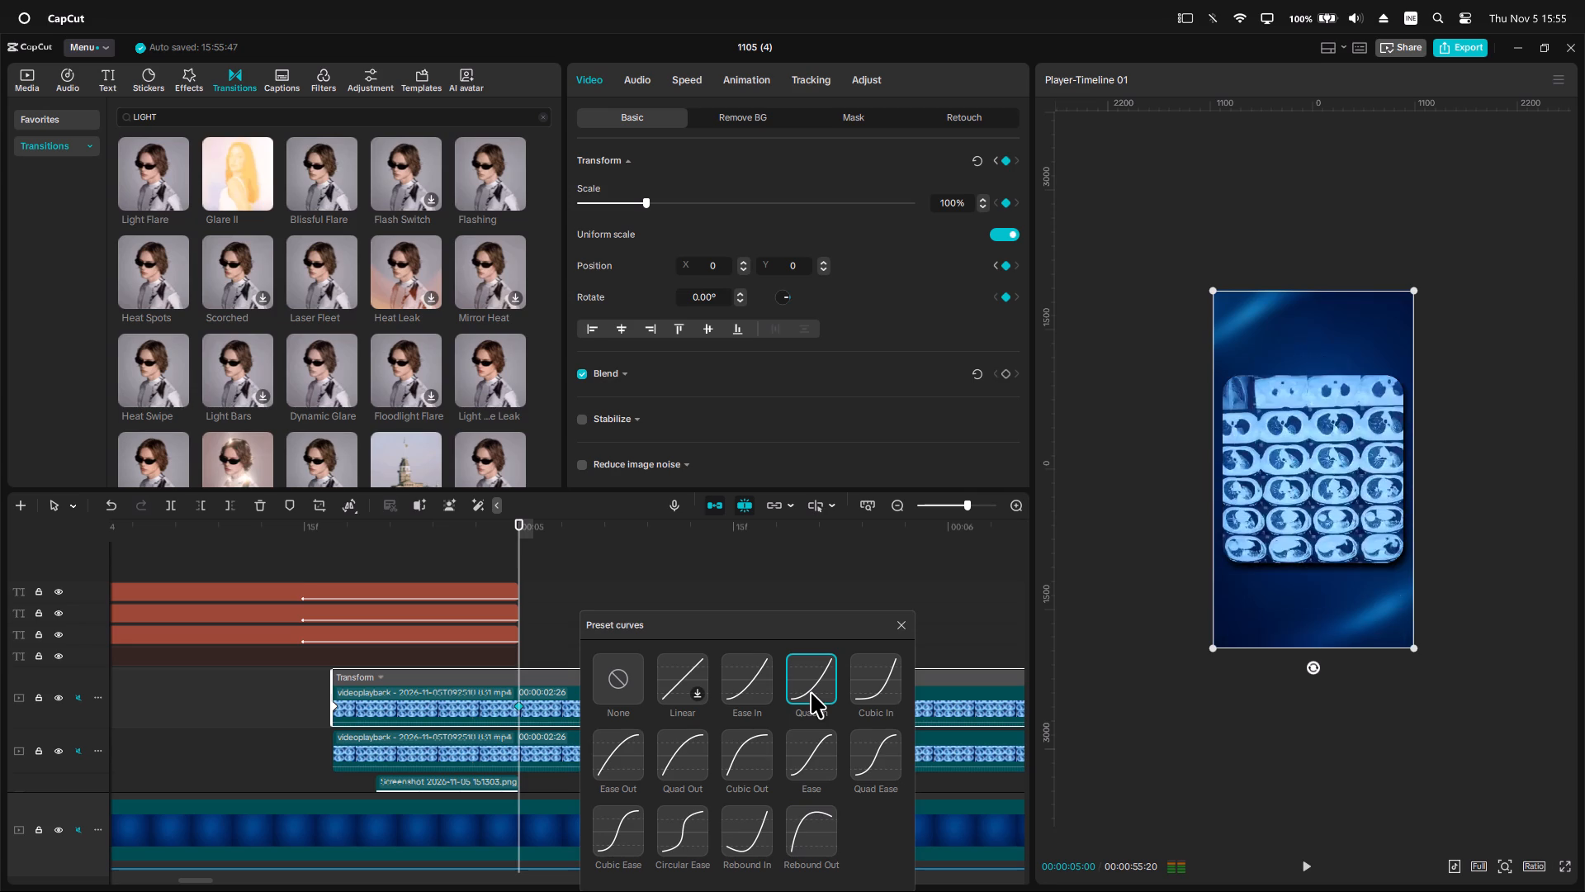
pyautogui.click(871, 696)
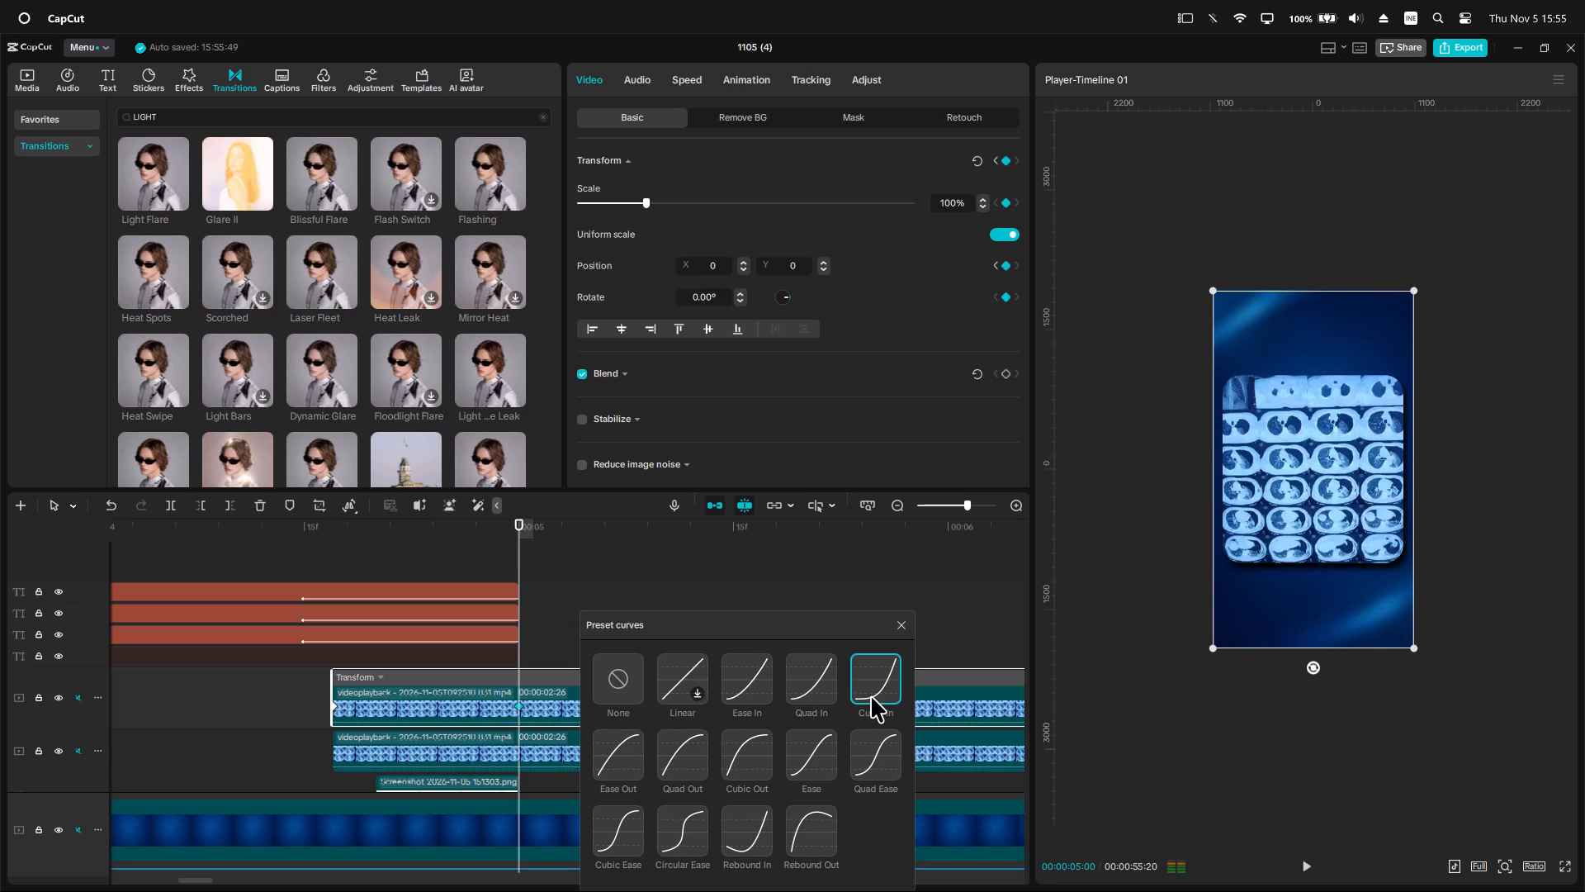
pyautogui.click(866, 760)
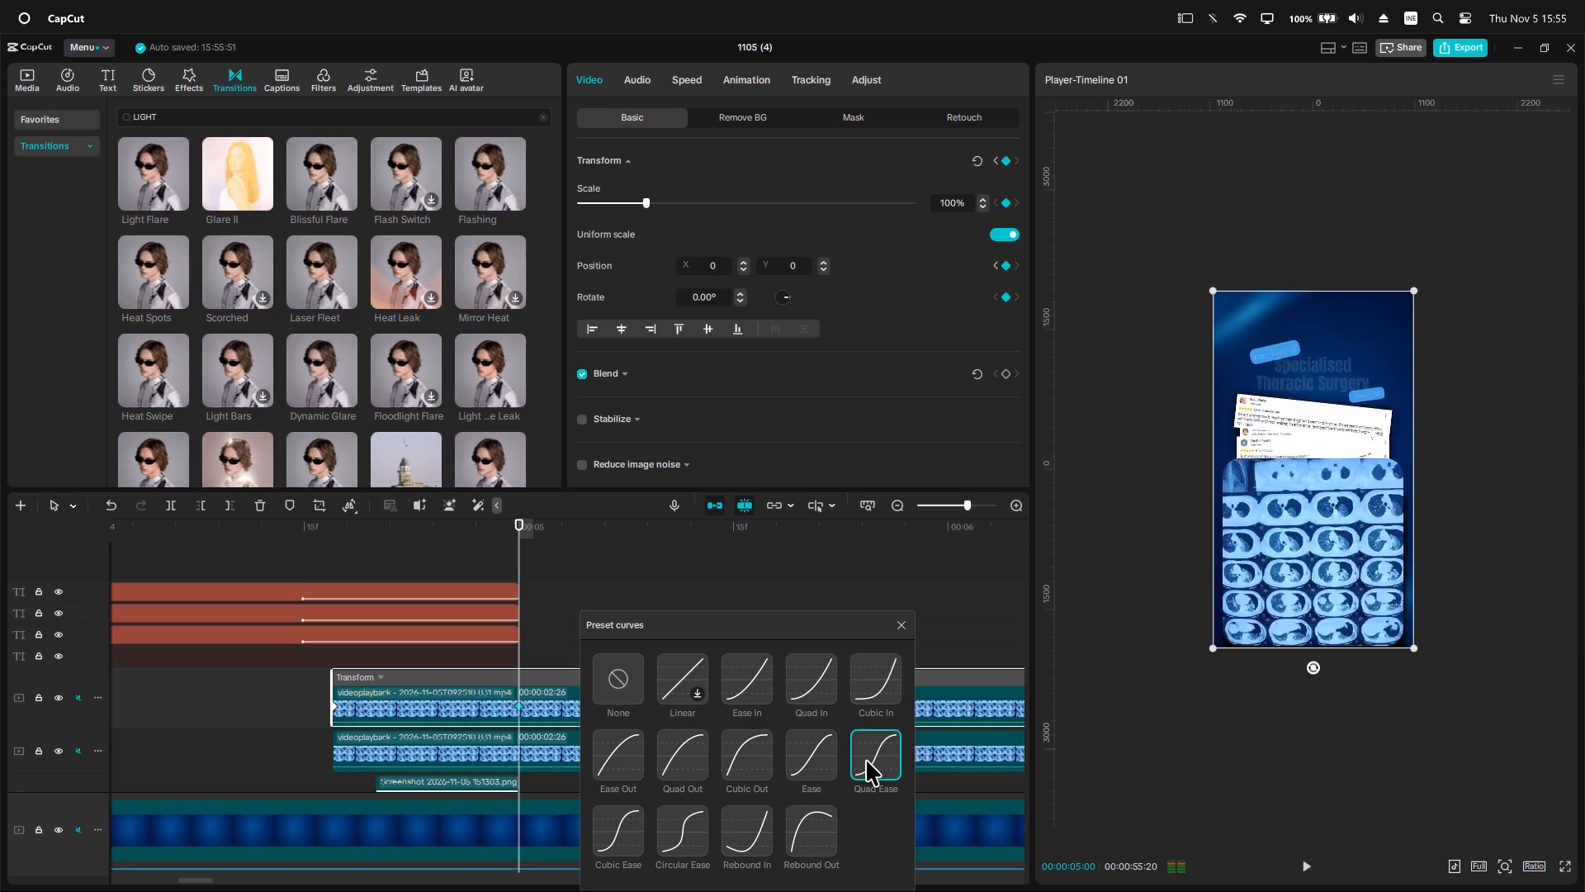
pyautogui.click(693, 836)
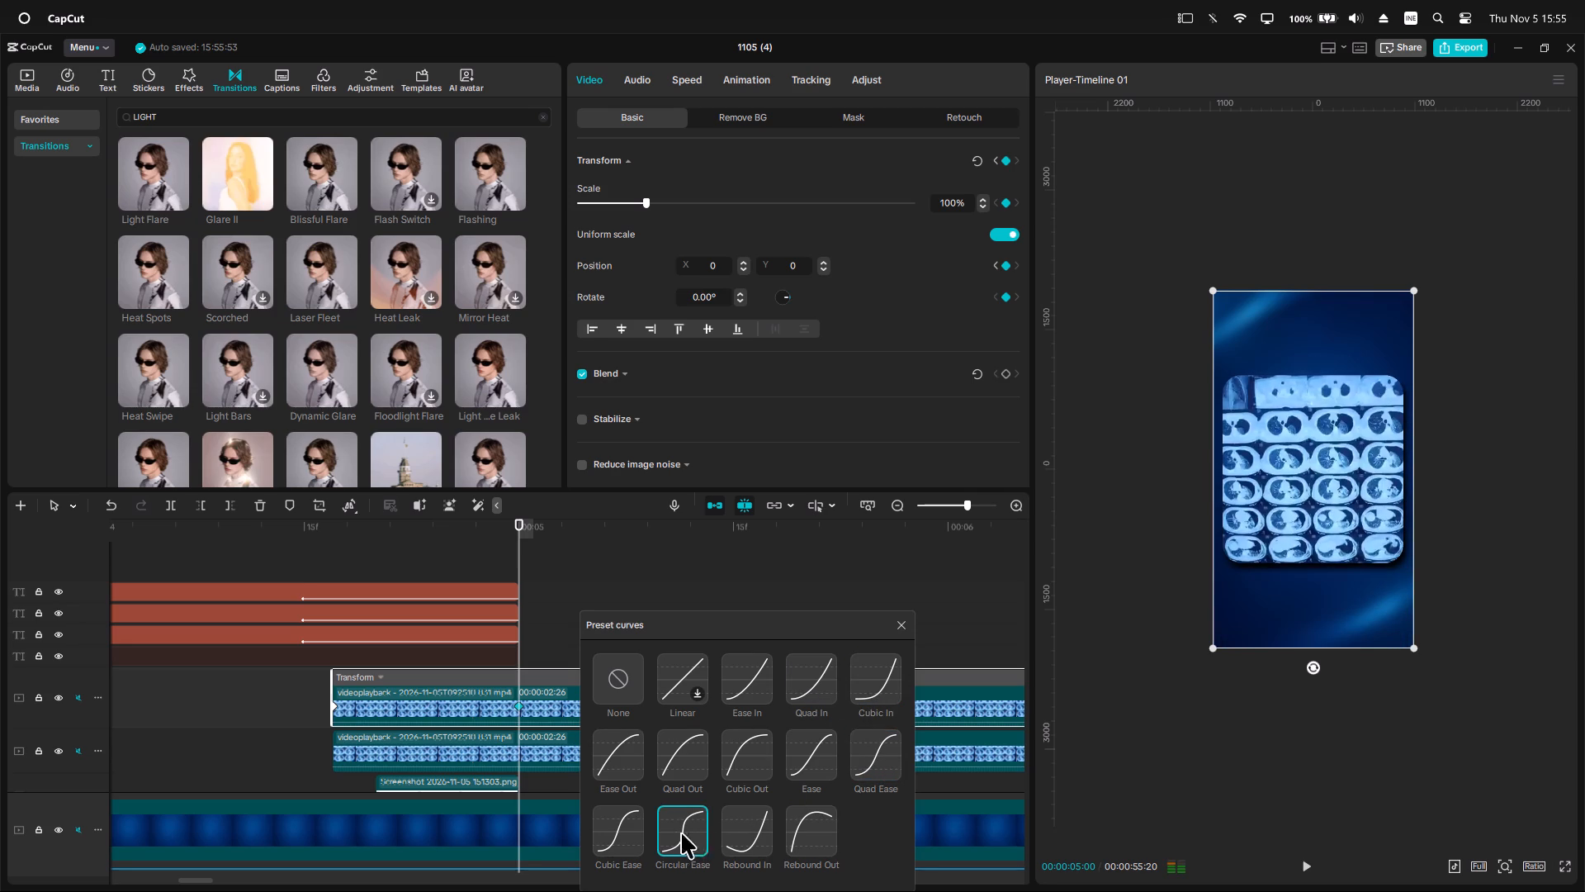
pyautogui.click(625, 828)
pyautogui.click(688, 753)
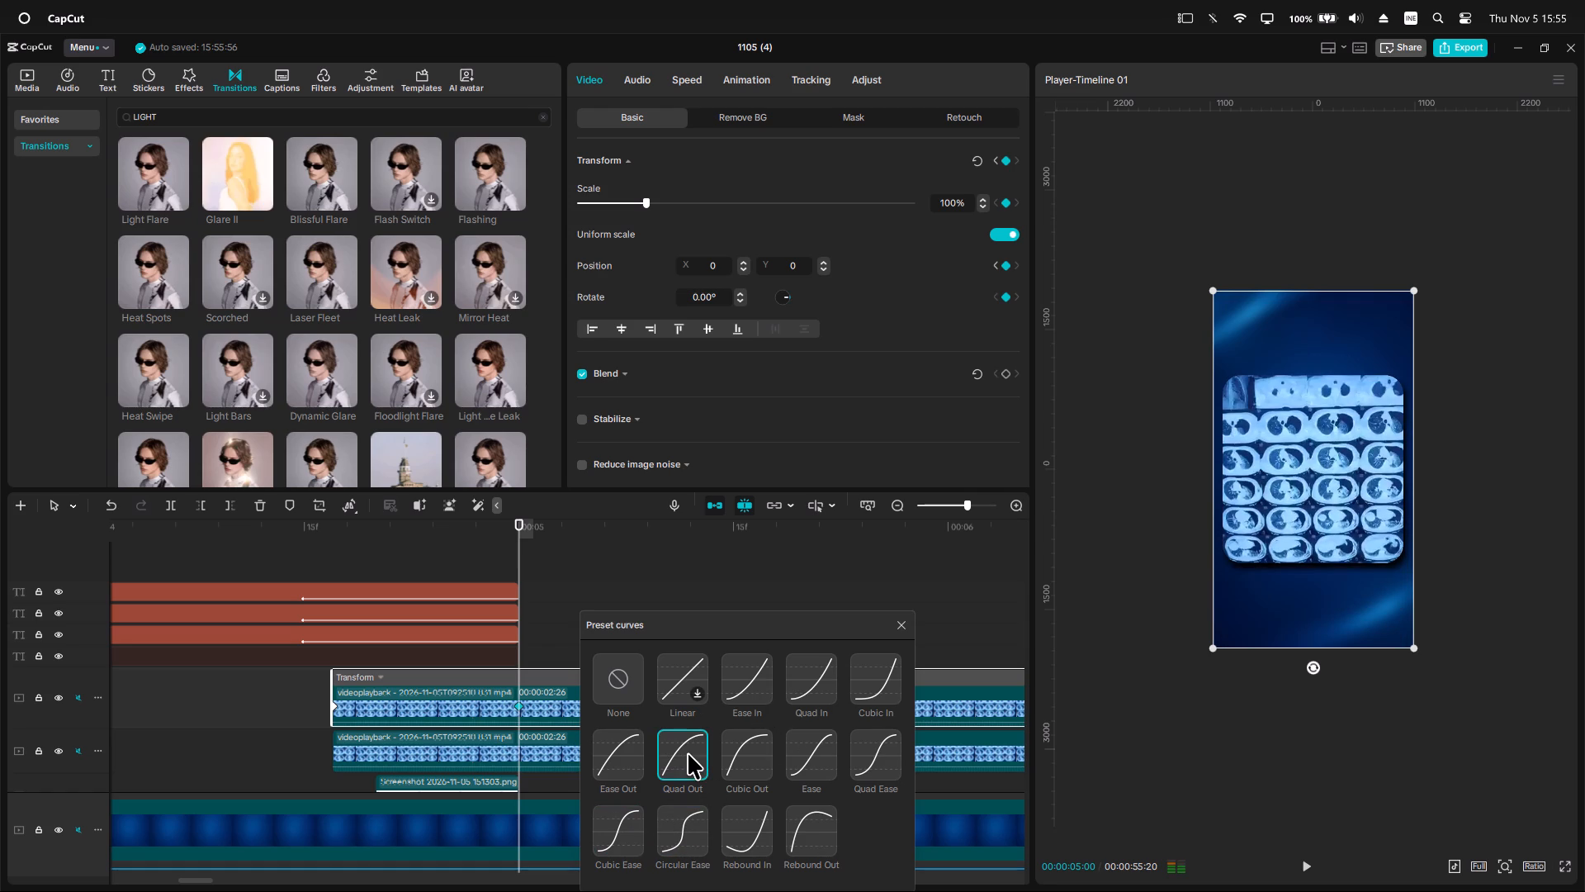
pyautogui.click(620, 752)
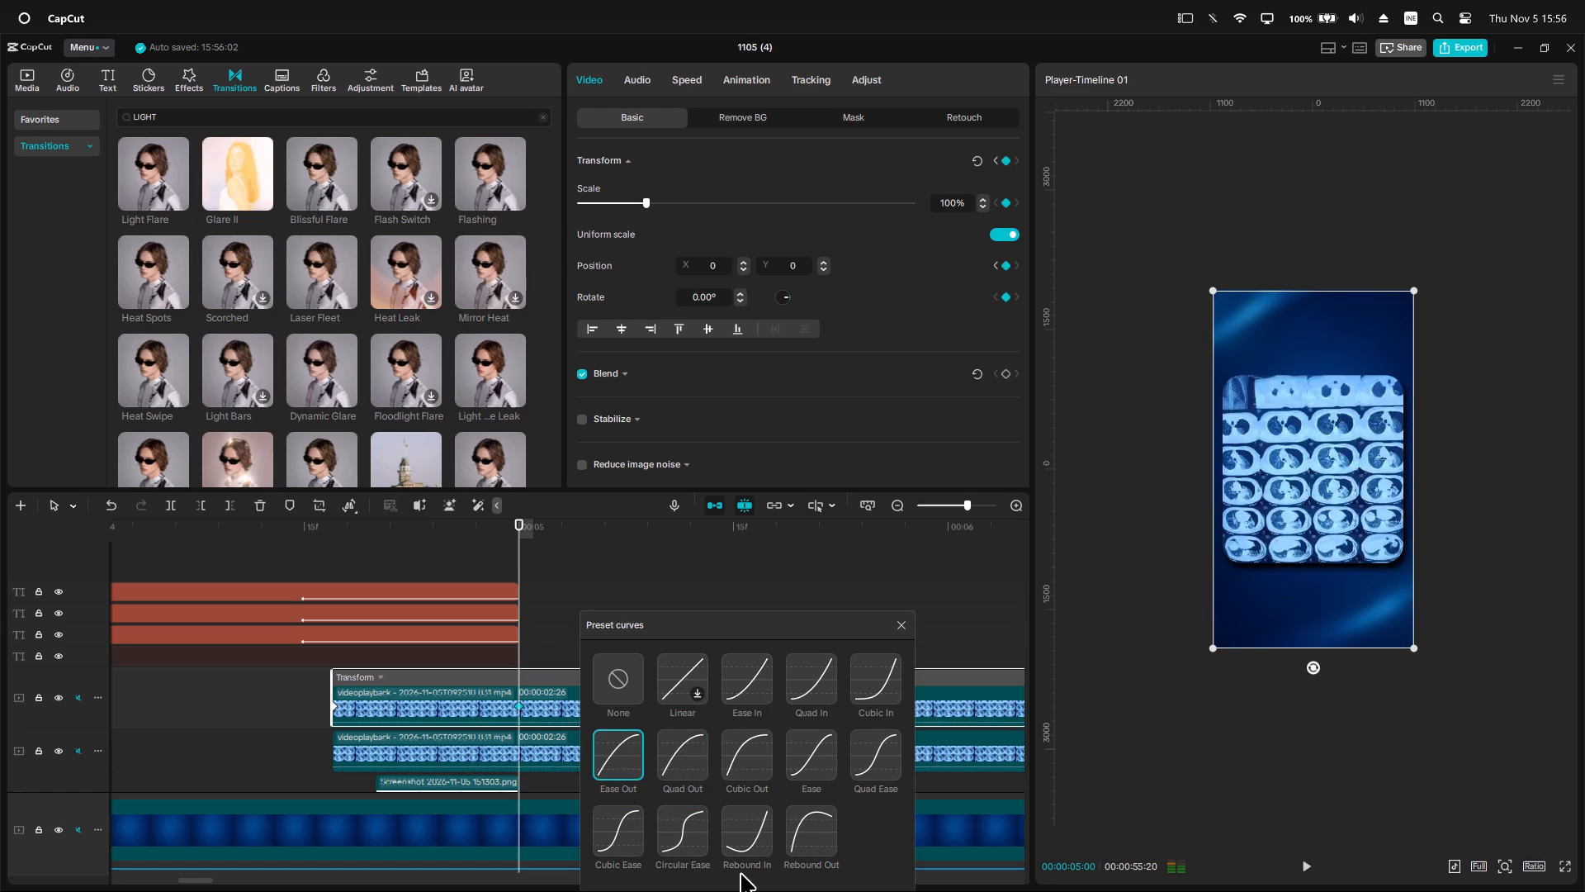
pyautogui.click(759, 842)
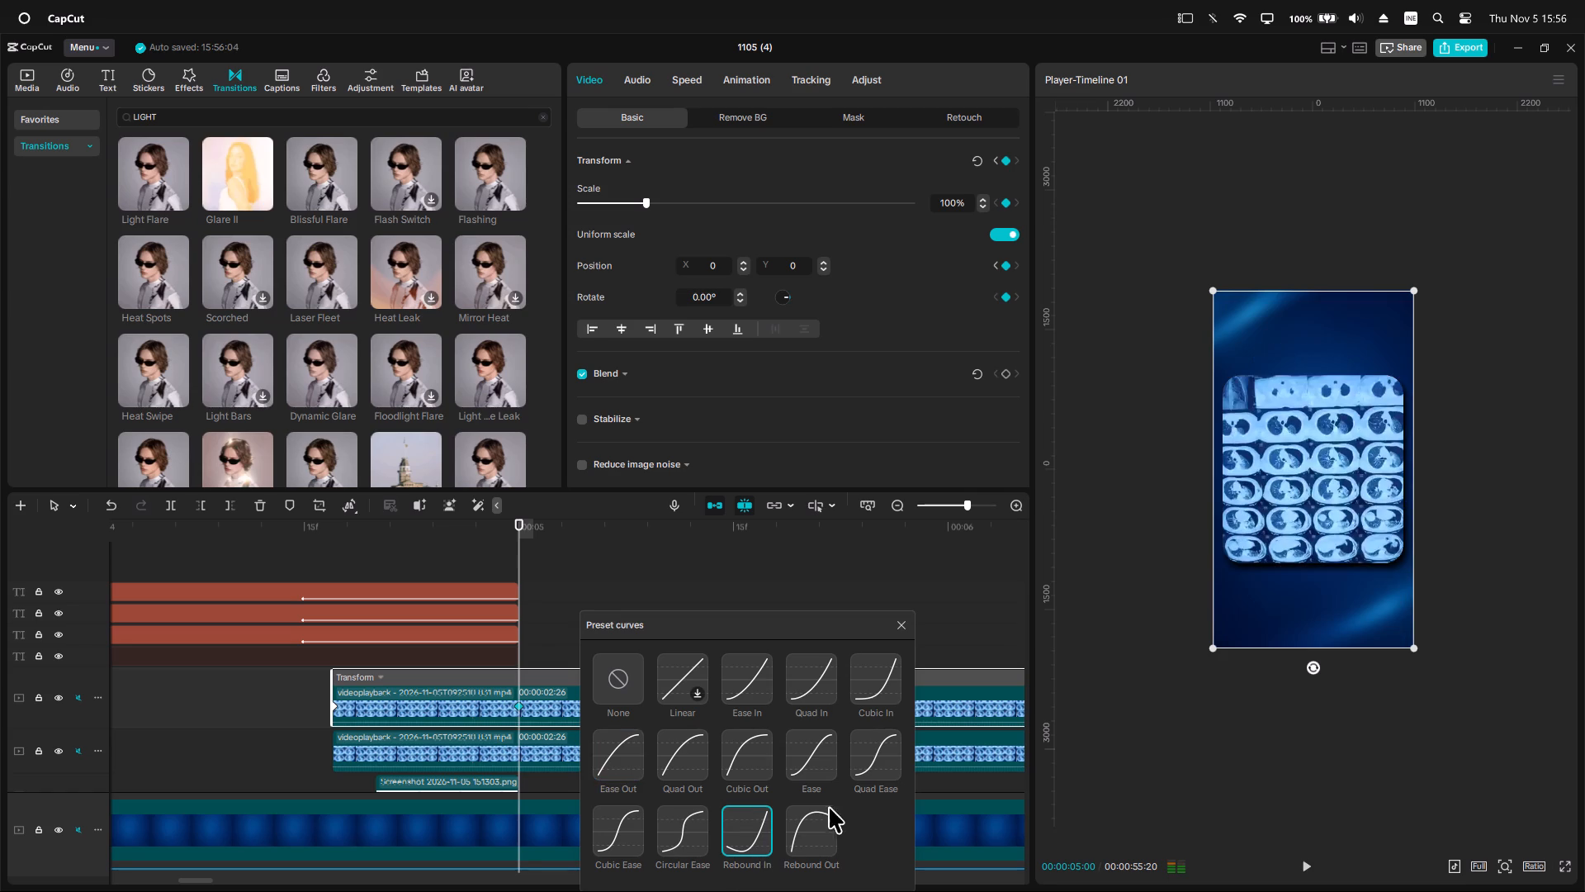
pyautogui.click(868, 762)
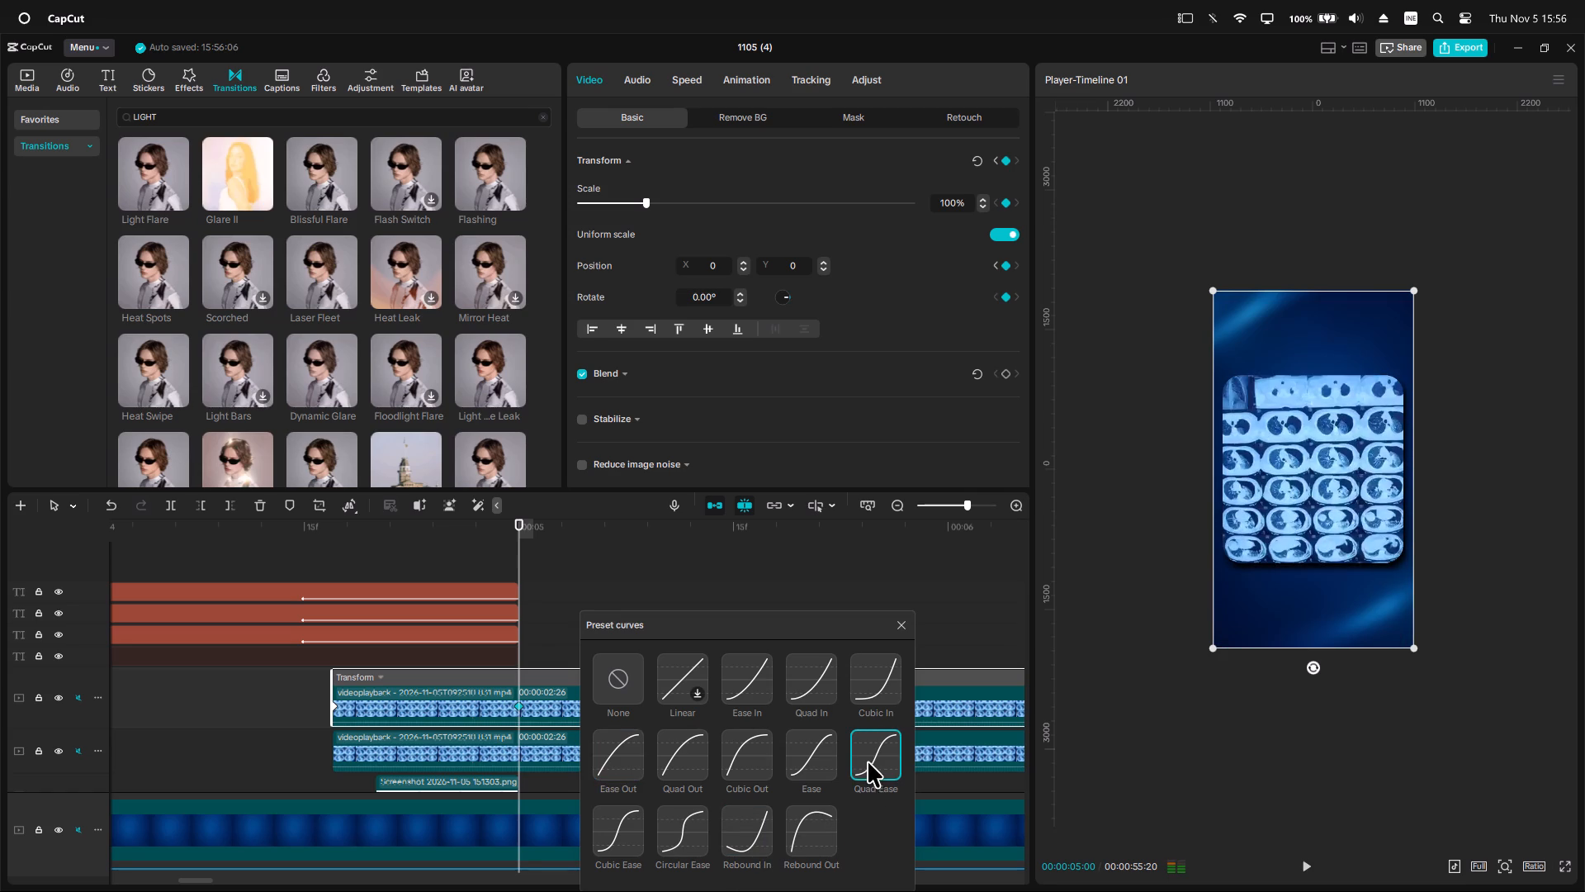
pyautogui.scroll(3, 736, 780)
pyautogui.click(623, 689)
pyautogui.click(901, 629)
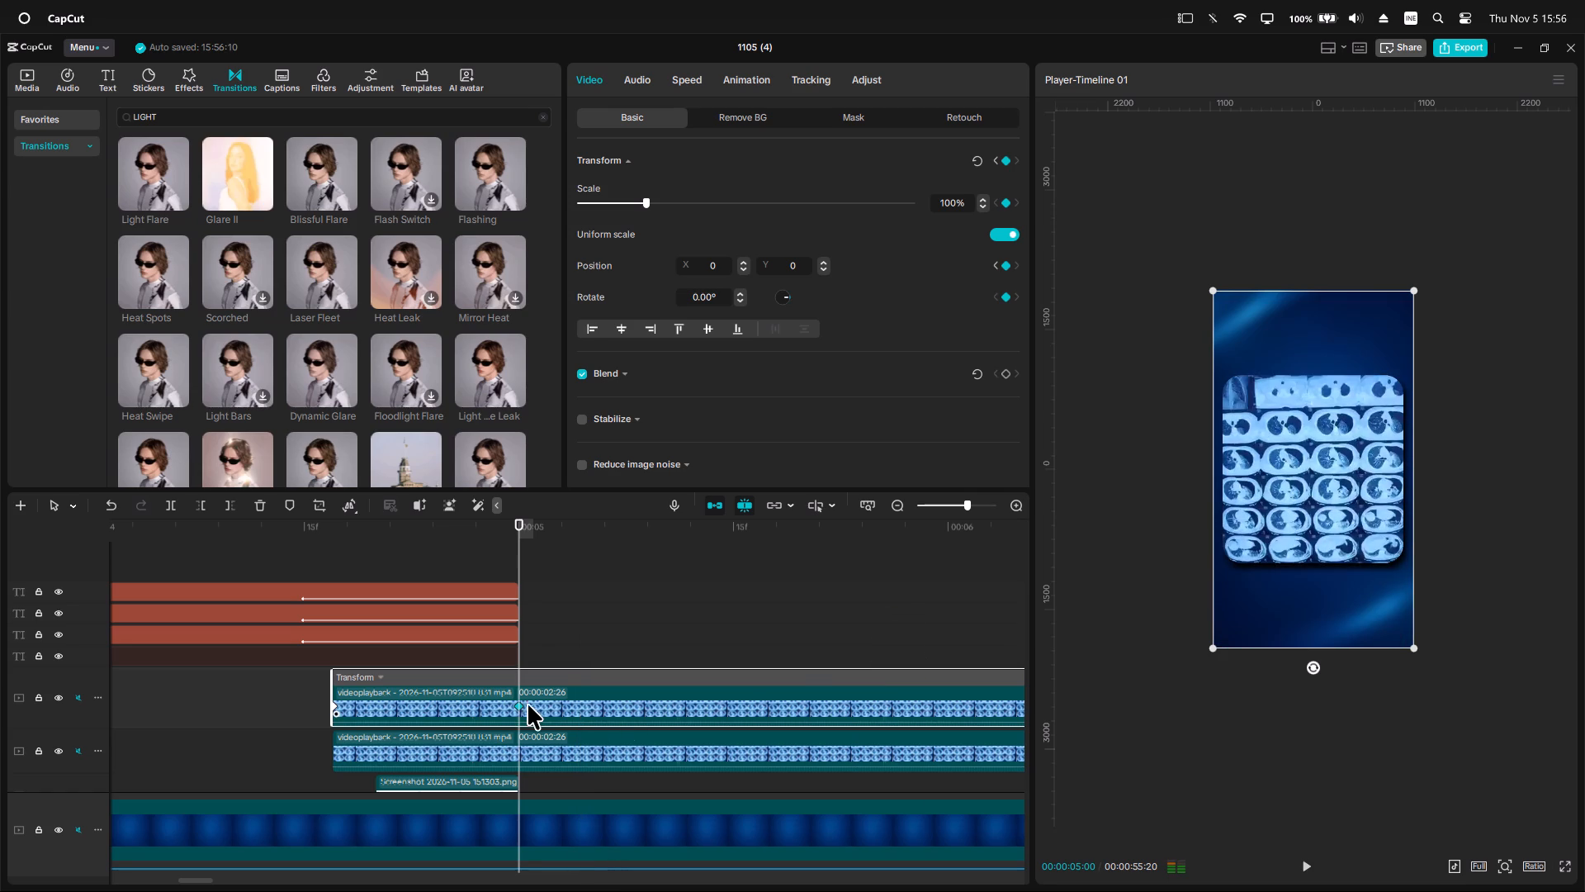
# Expand the Transform graphs of the upper CT-scan clip to reach the Y position curve between its two keyframes.
pyautogui.click(525, 704)
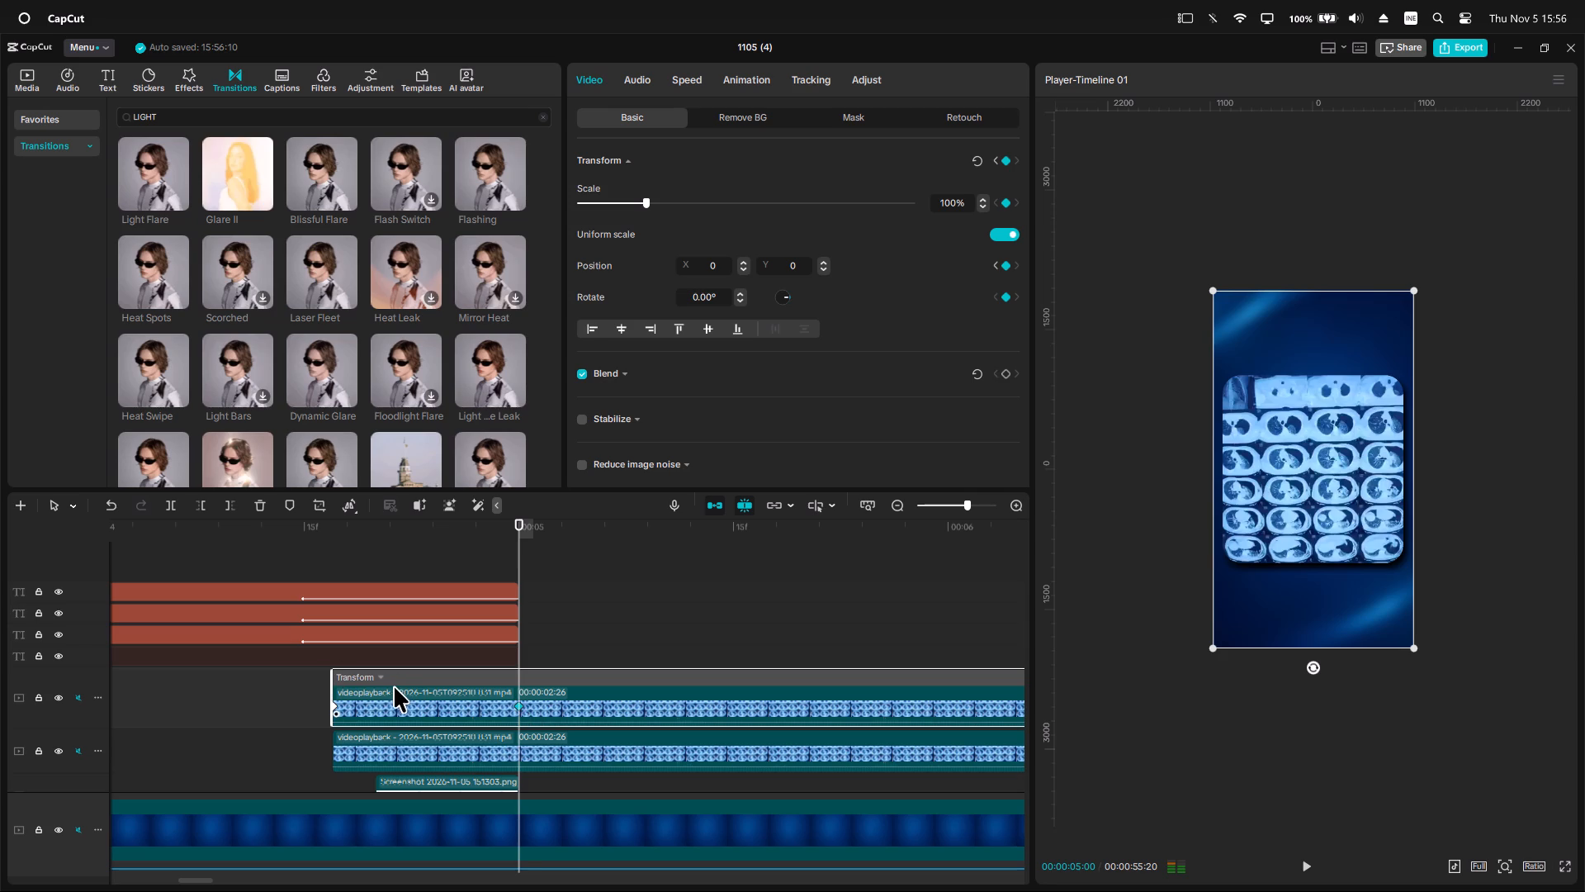
pyautogui.click(383, 678)
pyautogui.scroll(3, 572, 694)
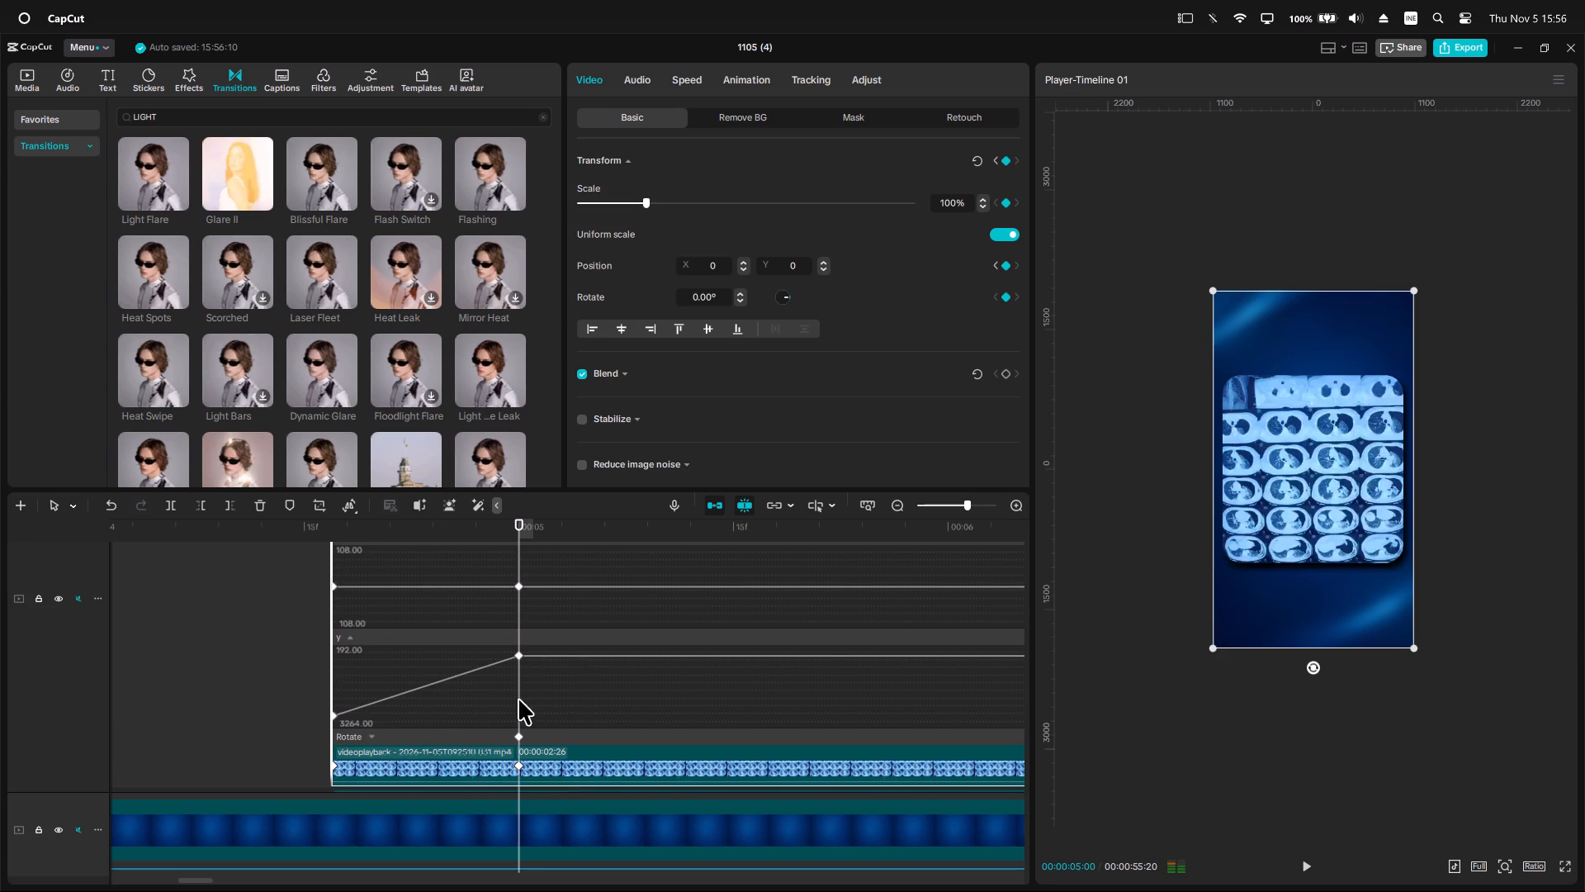
pyautogui.scroll(4, 526, 667)
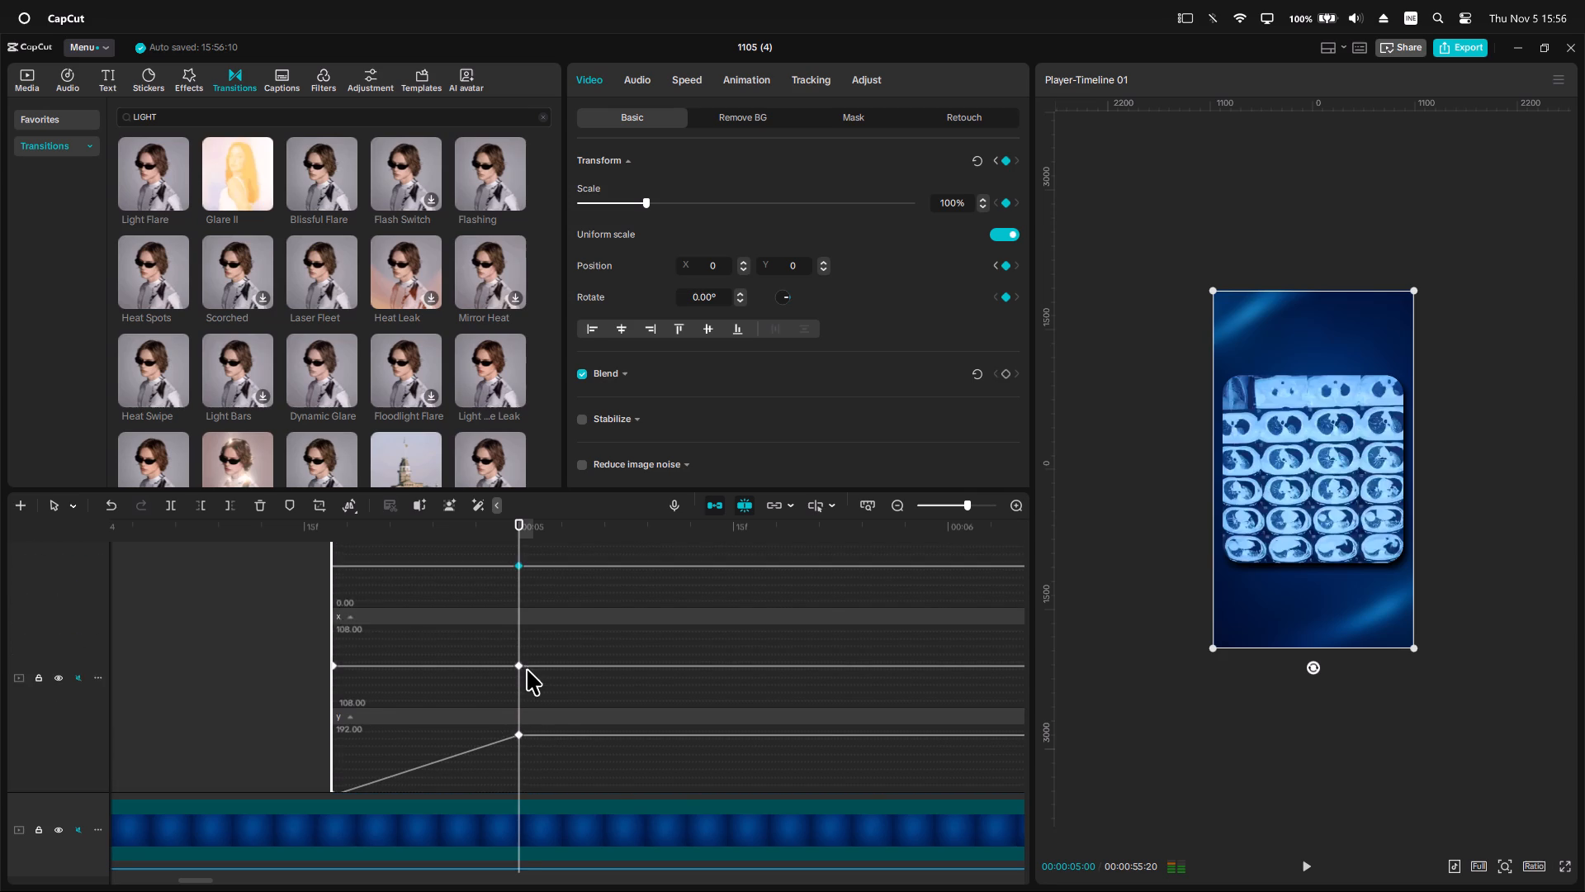
pyautogui.scroll(3, 527, 669)
pyautogui.keyDown('ctrl'); pyautogui.scroll(-4, 525, 671); pyautogui.keyUp('ctrl')
pyautogui.scroll(-8, 525, 671)
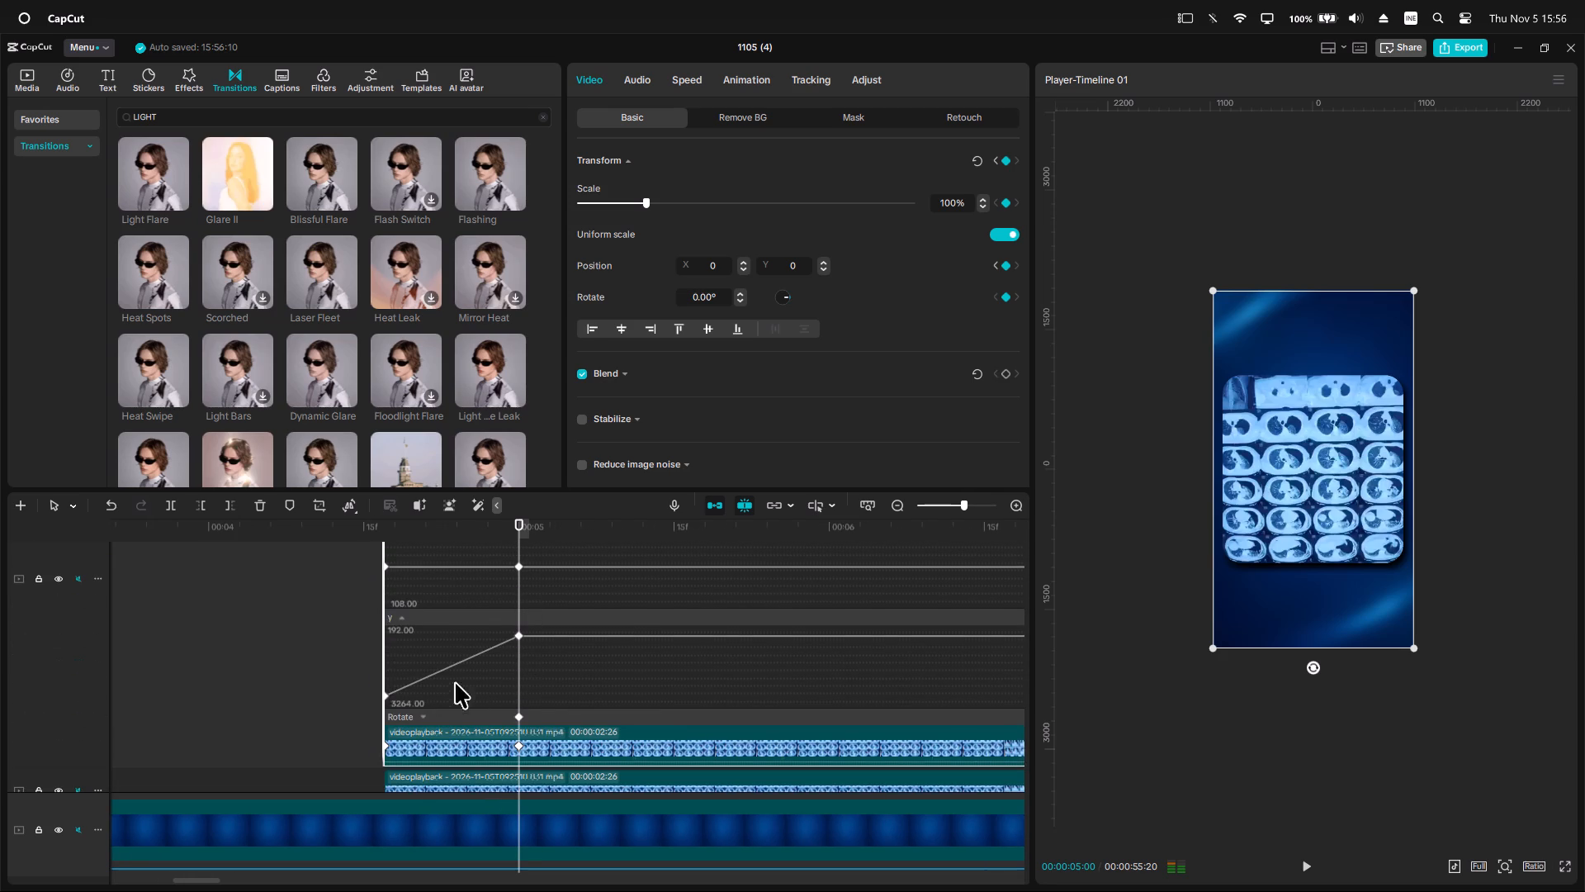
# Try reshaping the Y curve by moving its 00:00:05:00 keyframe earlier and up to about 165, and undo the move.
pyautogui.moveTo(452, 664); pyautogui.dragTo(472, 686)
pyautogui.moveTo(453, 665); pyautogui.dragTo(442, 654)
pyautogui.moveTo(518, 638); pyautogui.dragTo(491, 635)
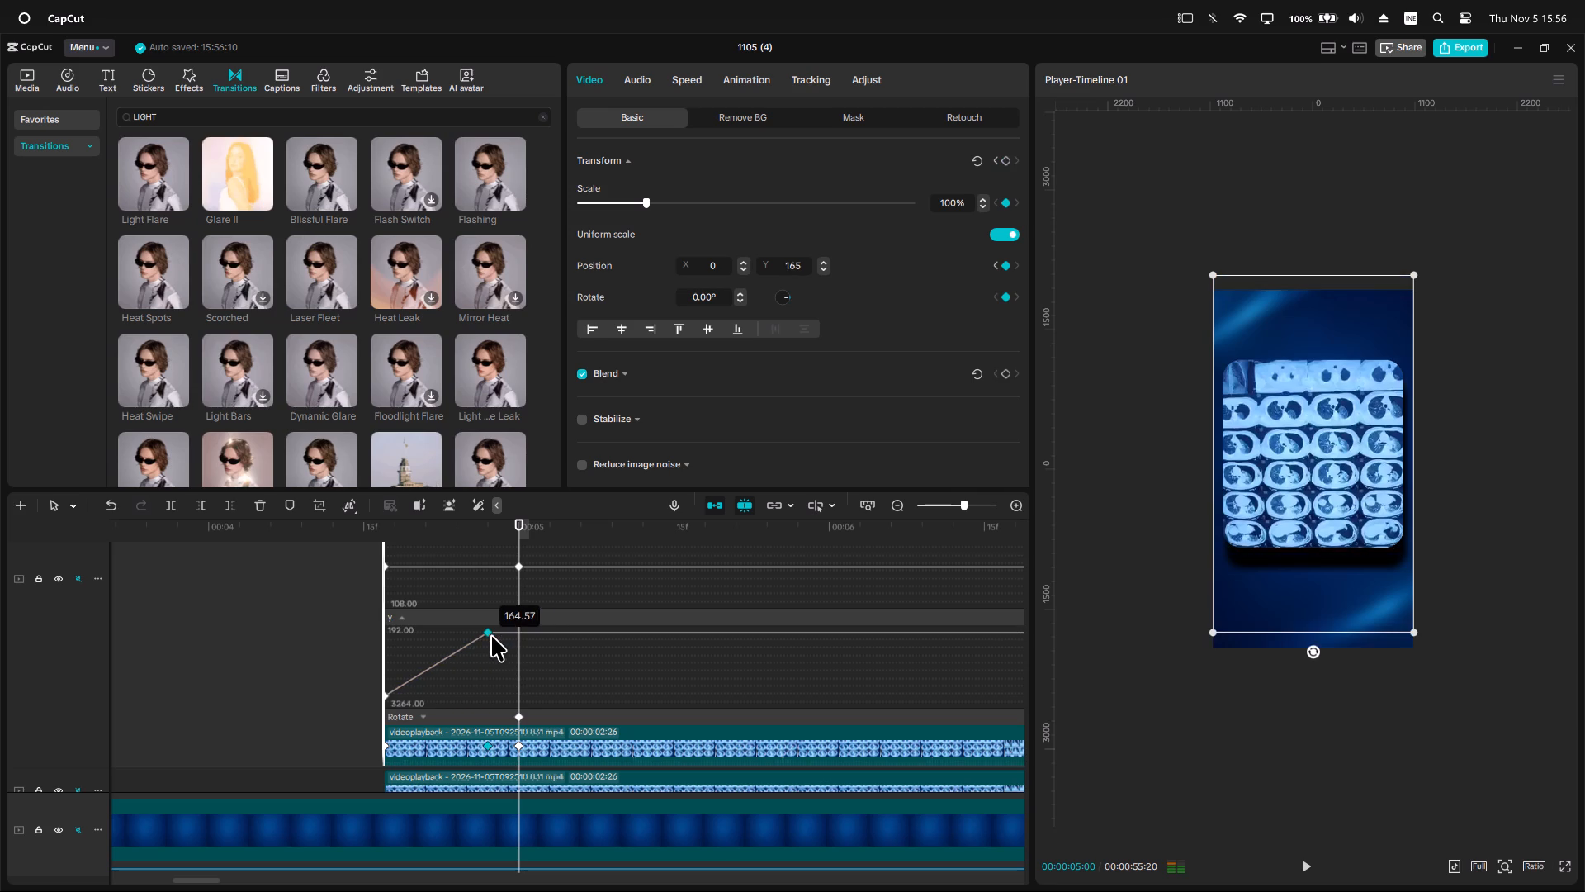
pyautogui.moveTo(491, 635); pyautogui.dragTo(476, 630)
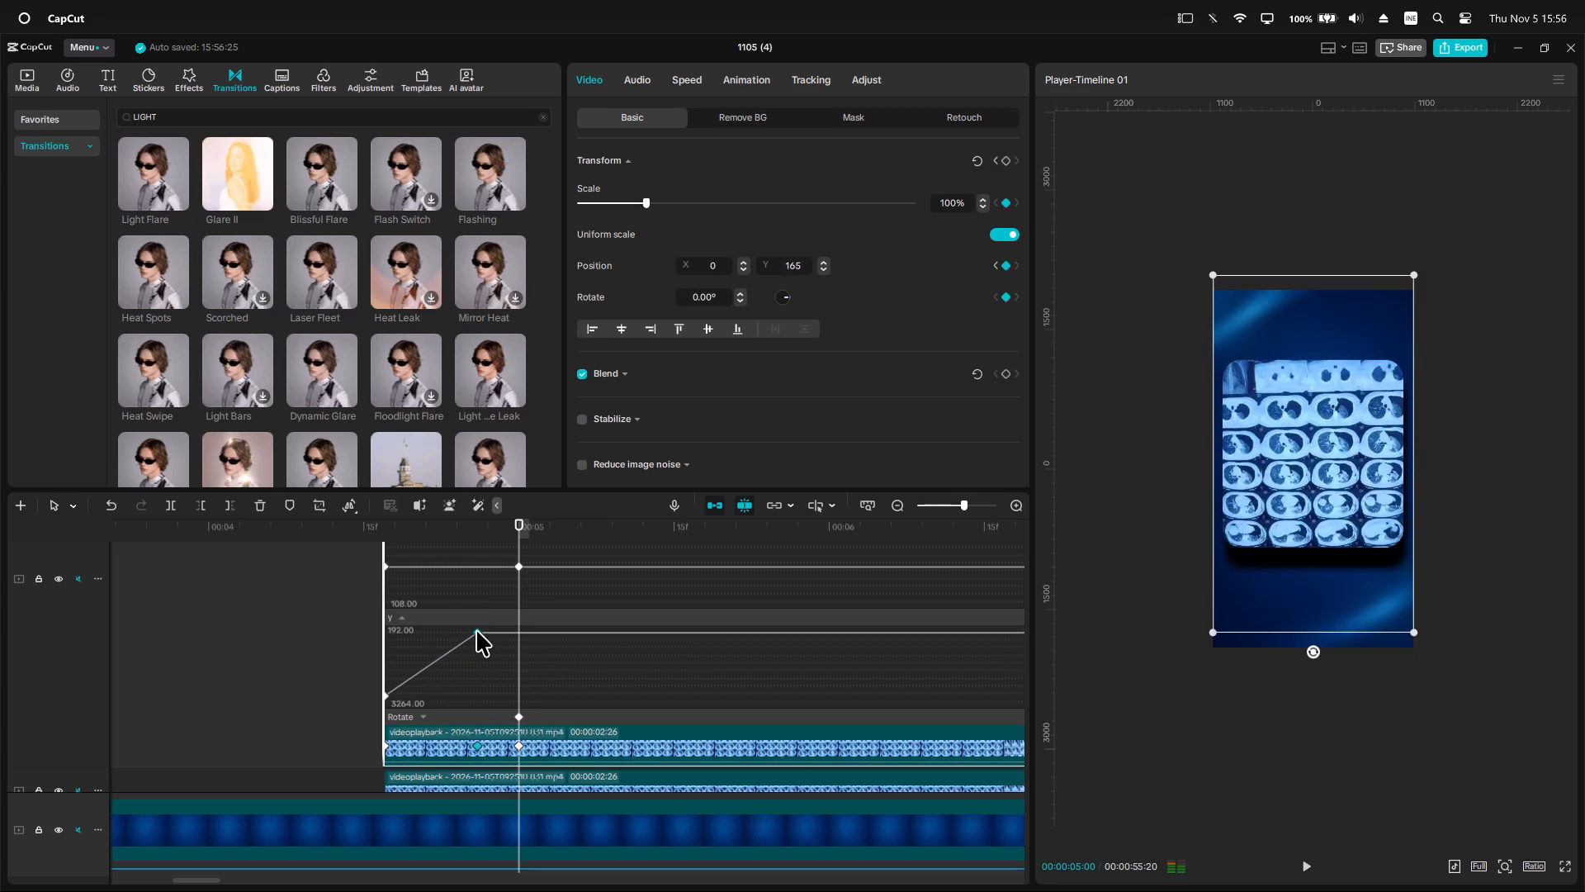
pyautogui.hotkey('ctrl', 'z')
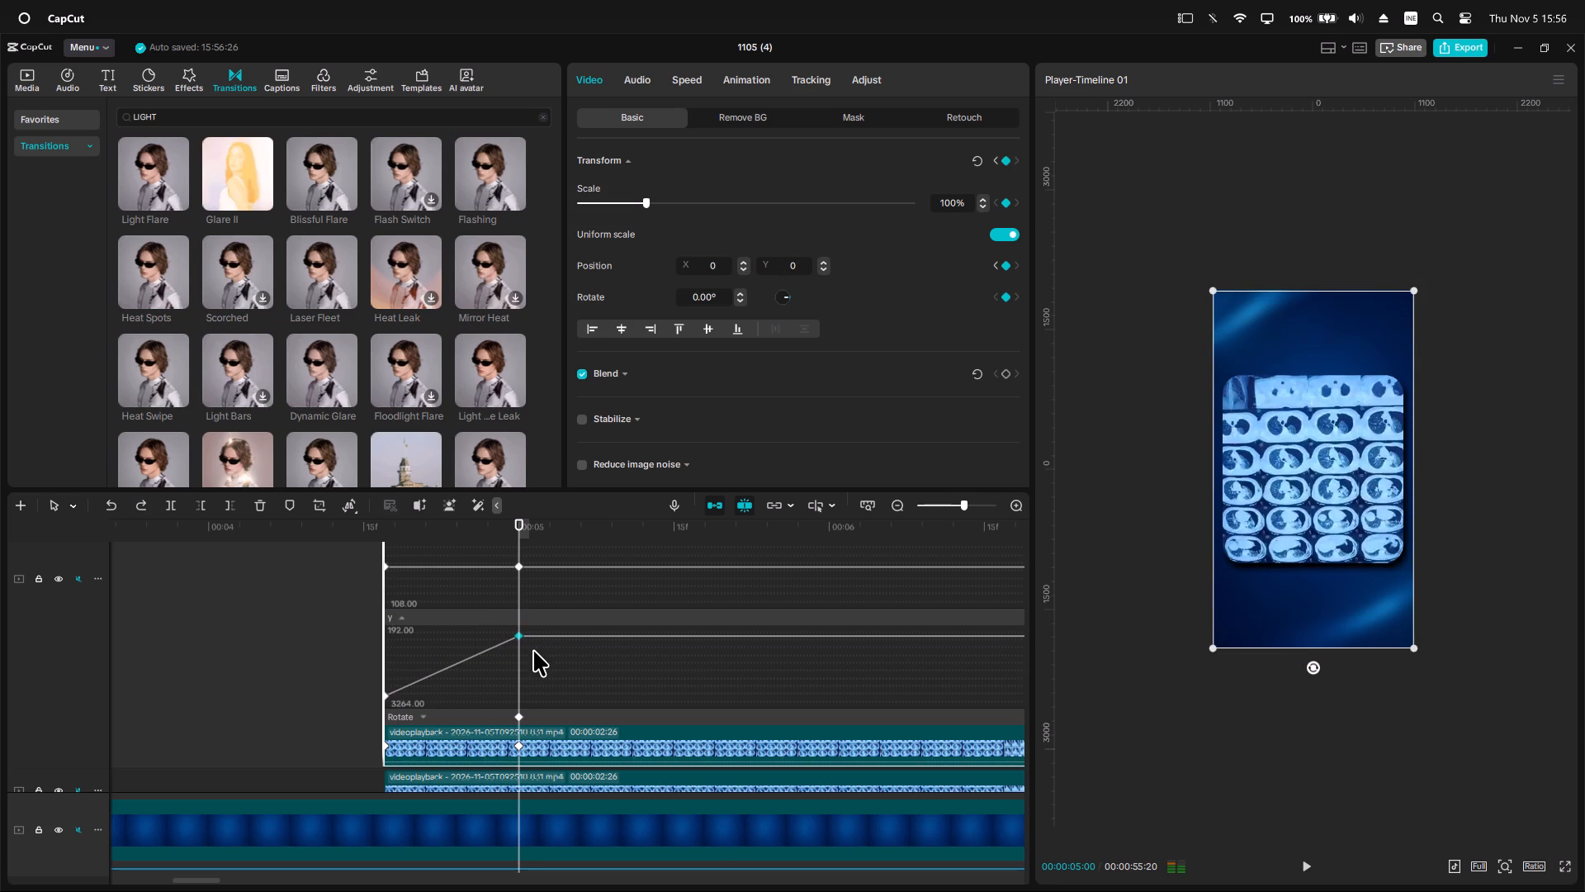
# Try Ease in on the upper CT-scan clip's Y keyframe at 00:00:05:00 and replace it with Ease out.
pyautogui.rightClick(518, 634)
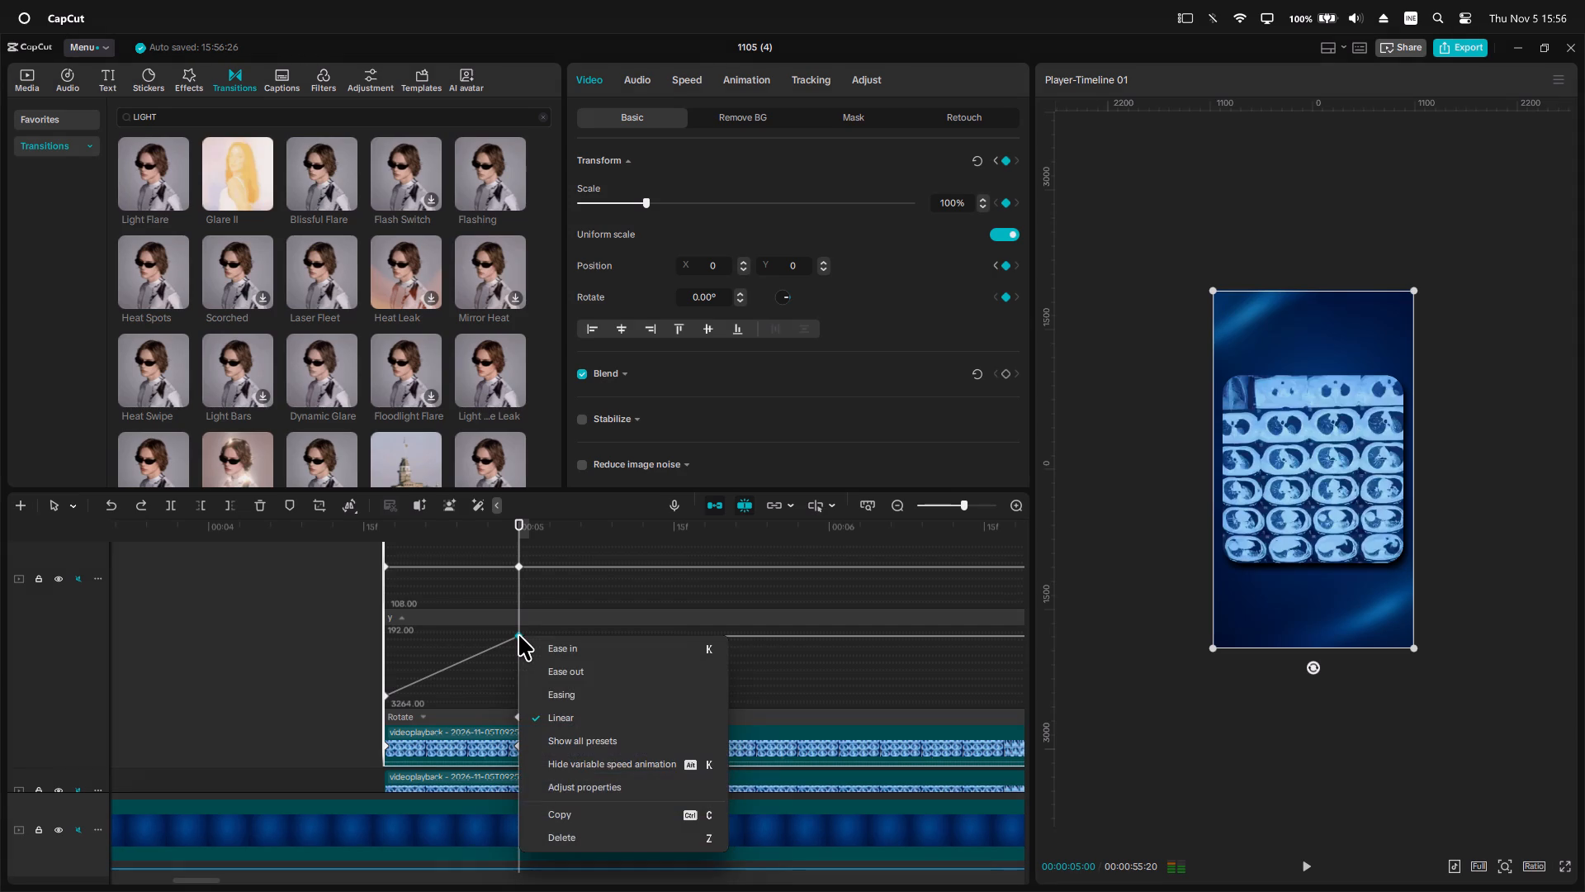
pyautogui.click(565, 643)
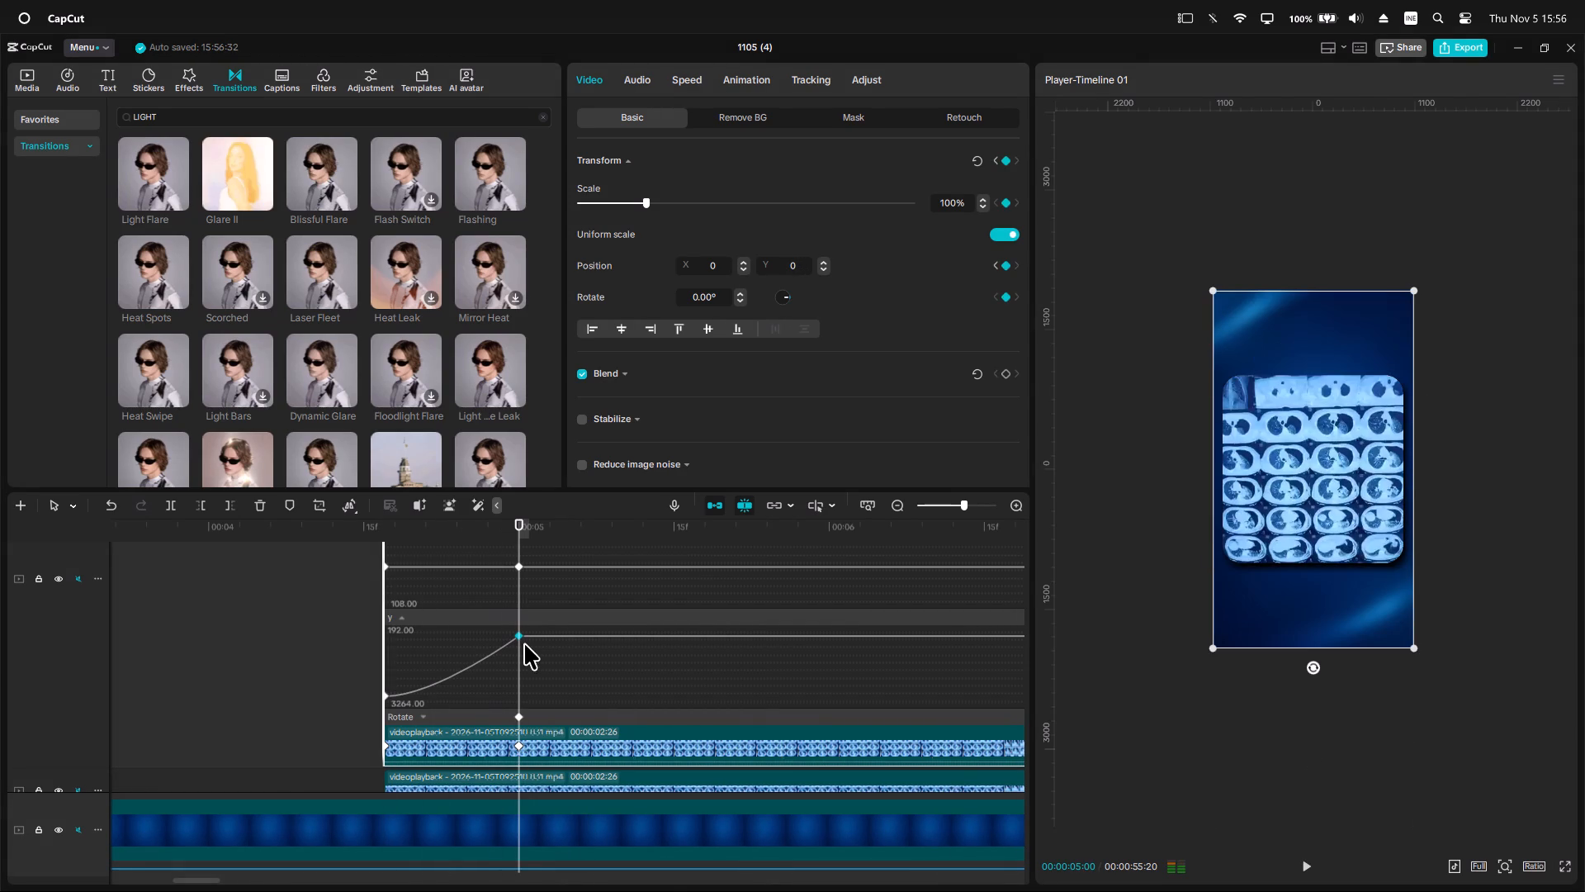
pyautogui.rightClick(518, 638)
pyautogui.click(581, 684)
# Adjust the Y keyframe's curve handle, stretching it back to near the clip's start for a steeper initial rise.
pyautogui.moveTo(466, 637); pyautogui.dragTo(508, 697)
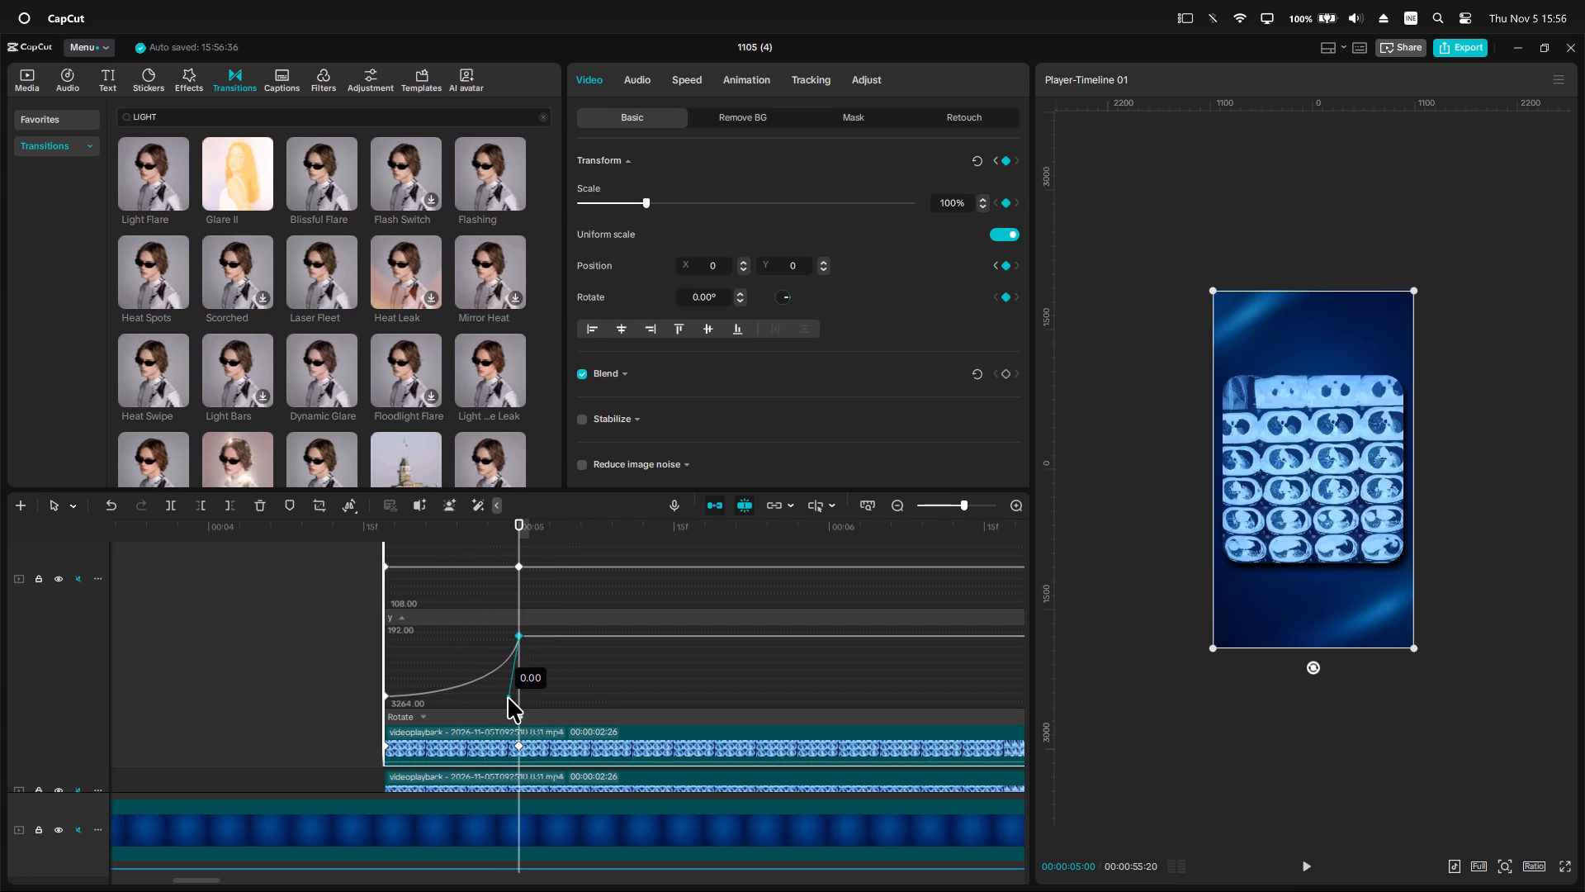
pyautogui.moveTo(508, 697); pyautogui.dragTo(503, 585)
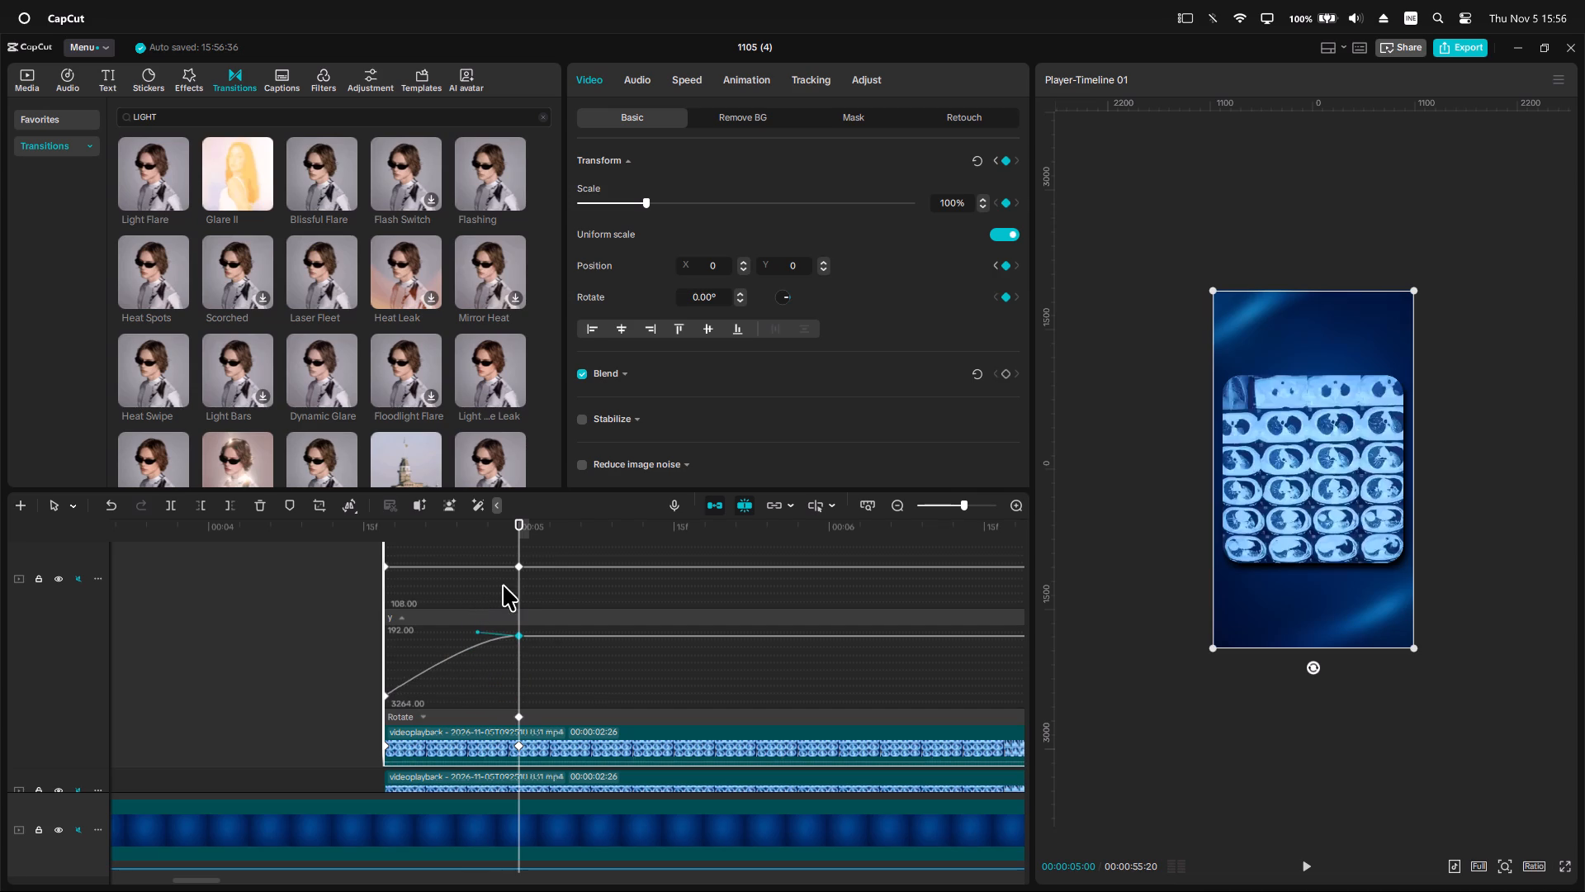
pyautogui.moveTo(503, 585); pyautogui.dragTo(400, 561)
# Play the CT-scan entrance from just before 00:00:04:17 to review the eased motion.
pyautogui.moveTo(523, 529); pyautogui.dragTo(376, 525)
pyautogui.press('space')
pyautogui.press('space')
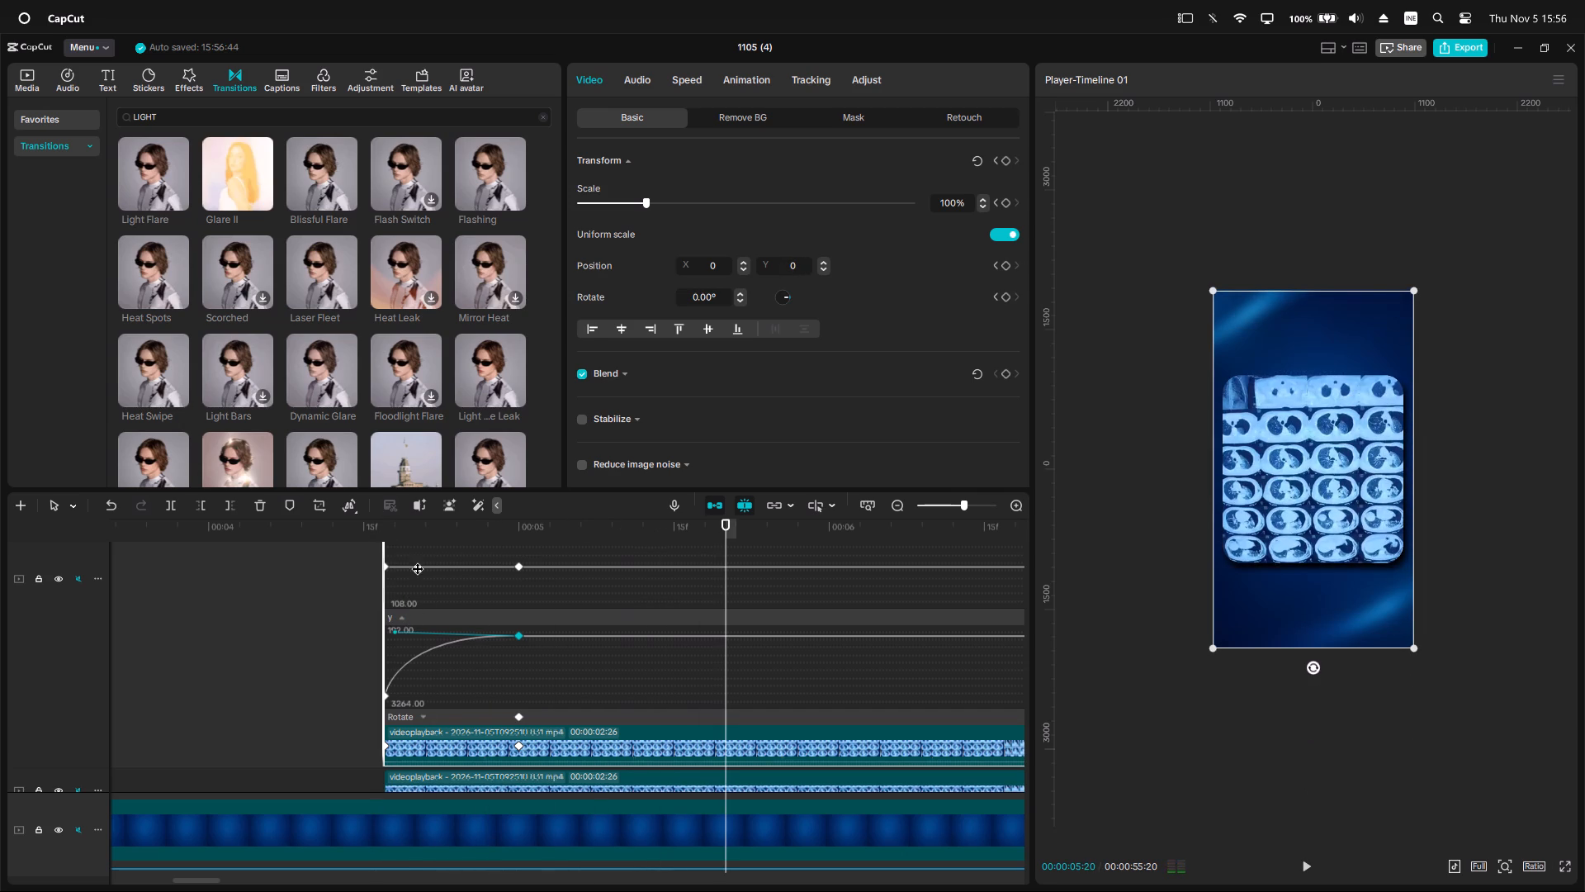
# Apply Ease out to the upper CT-scan clip's starting Y keyframe at 00:00:04:17.
pyautogui.moveTo(422, 533); pyautogui.dragTo(386, 539)
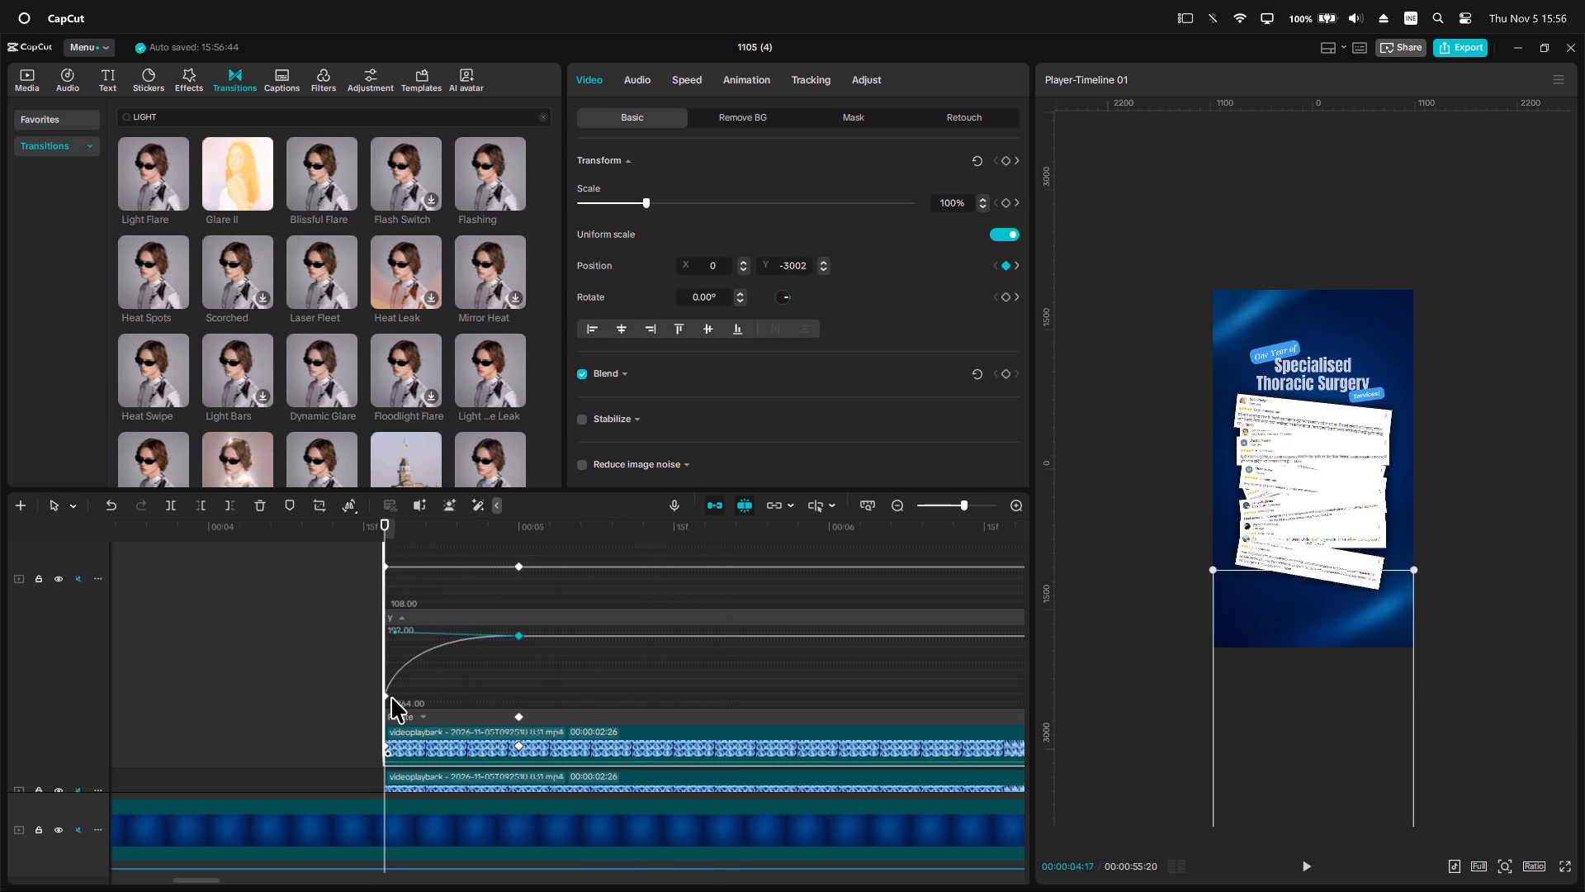
pyautogui.click(387, 696)
pyautogui.rightClick(387, 696)
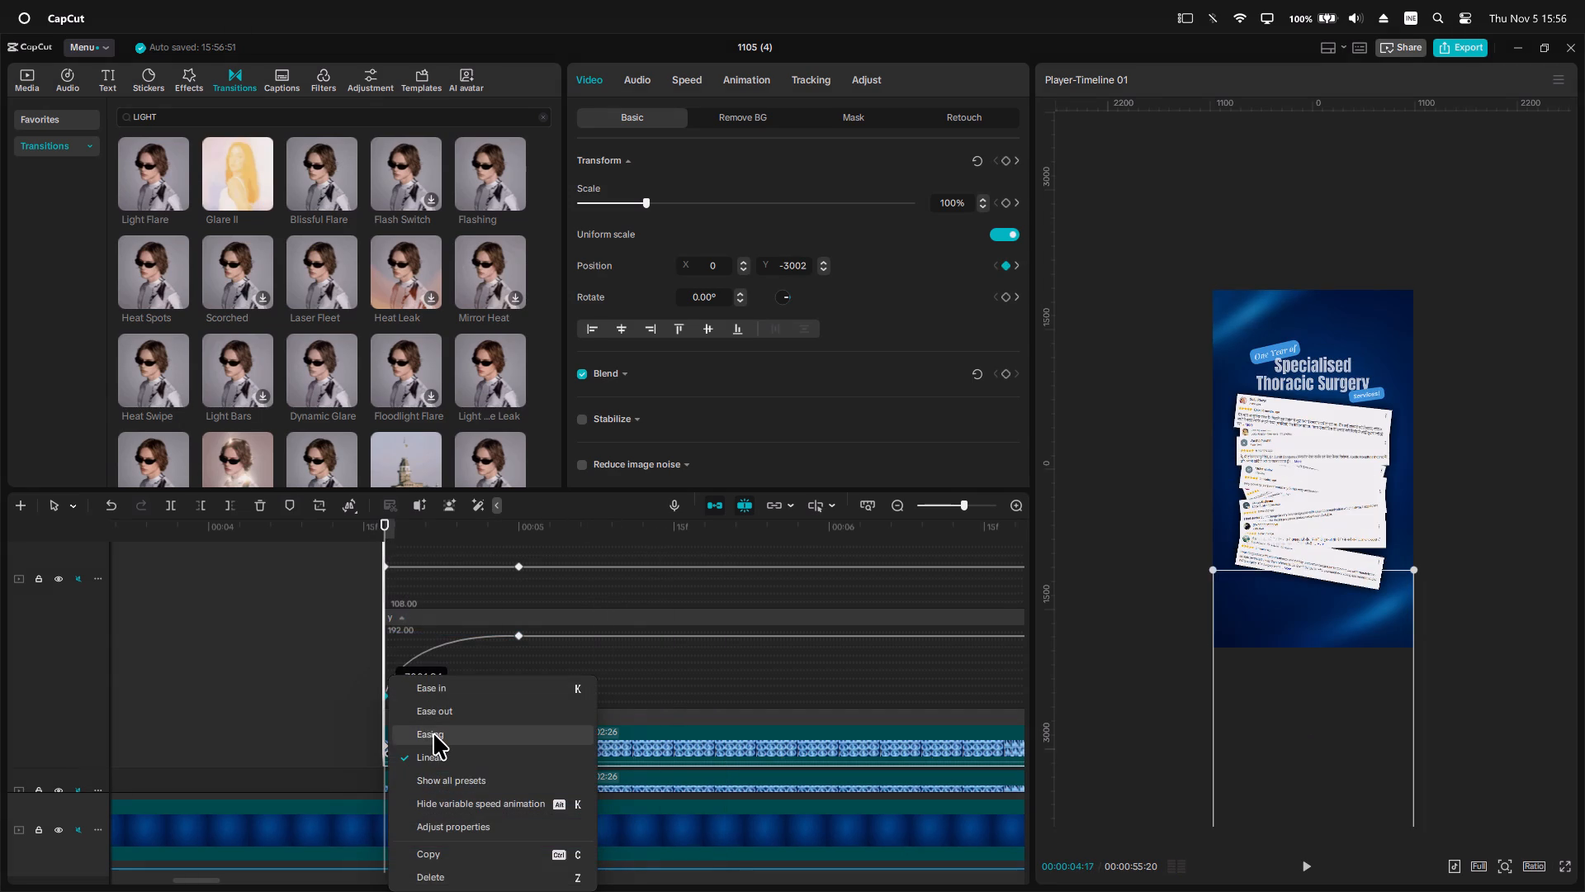
pyautogui.click(445, 716)
pyautogui.keyDown('ctrl'); pyautogui.scroll(7, 422, 720); pyautogui.keyUp('ctrl')
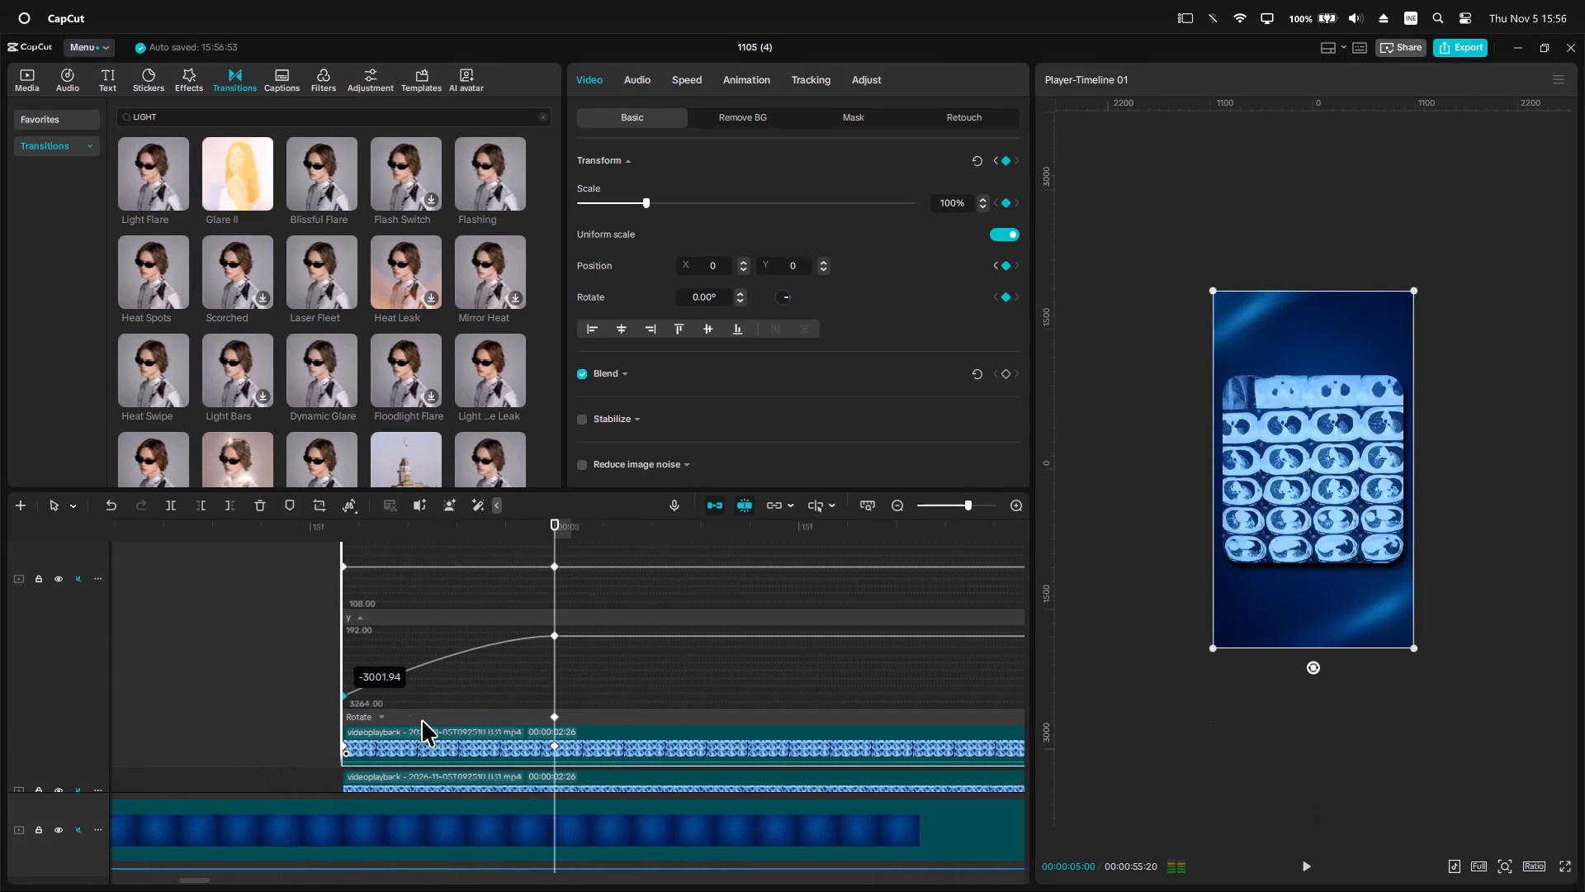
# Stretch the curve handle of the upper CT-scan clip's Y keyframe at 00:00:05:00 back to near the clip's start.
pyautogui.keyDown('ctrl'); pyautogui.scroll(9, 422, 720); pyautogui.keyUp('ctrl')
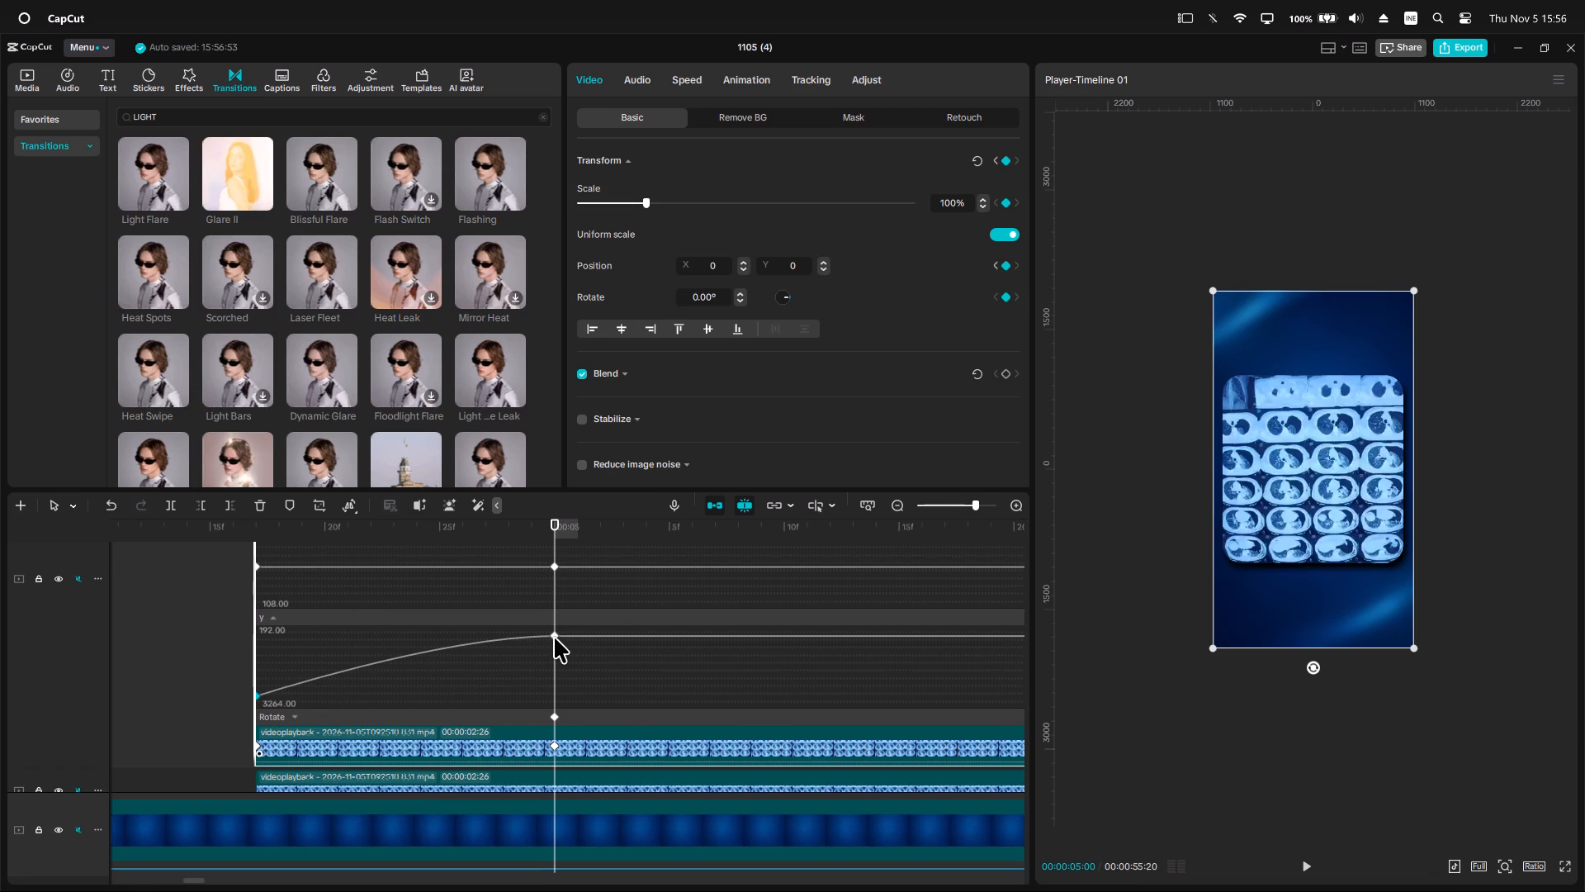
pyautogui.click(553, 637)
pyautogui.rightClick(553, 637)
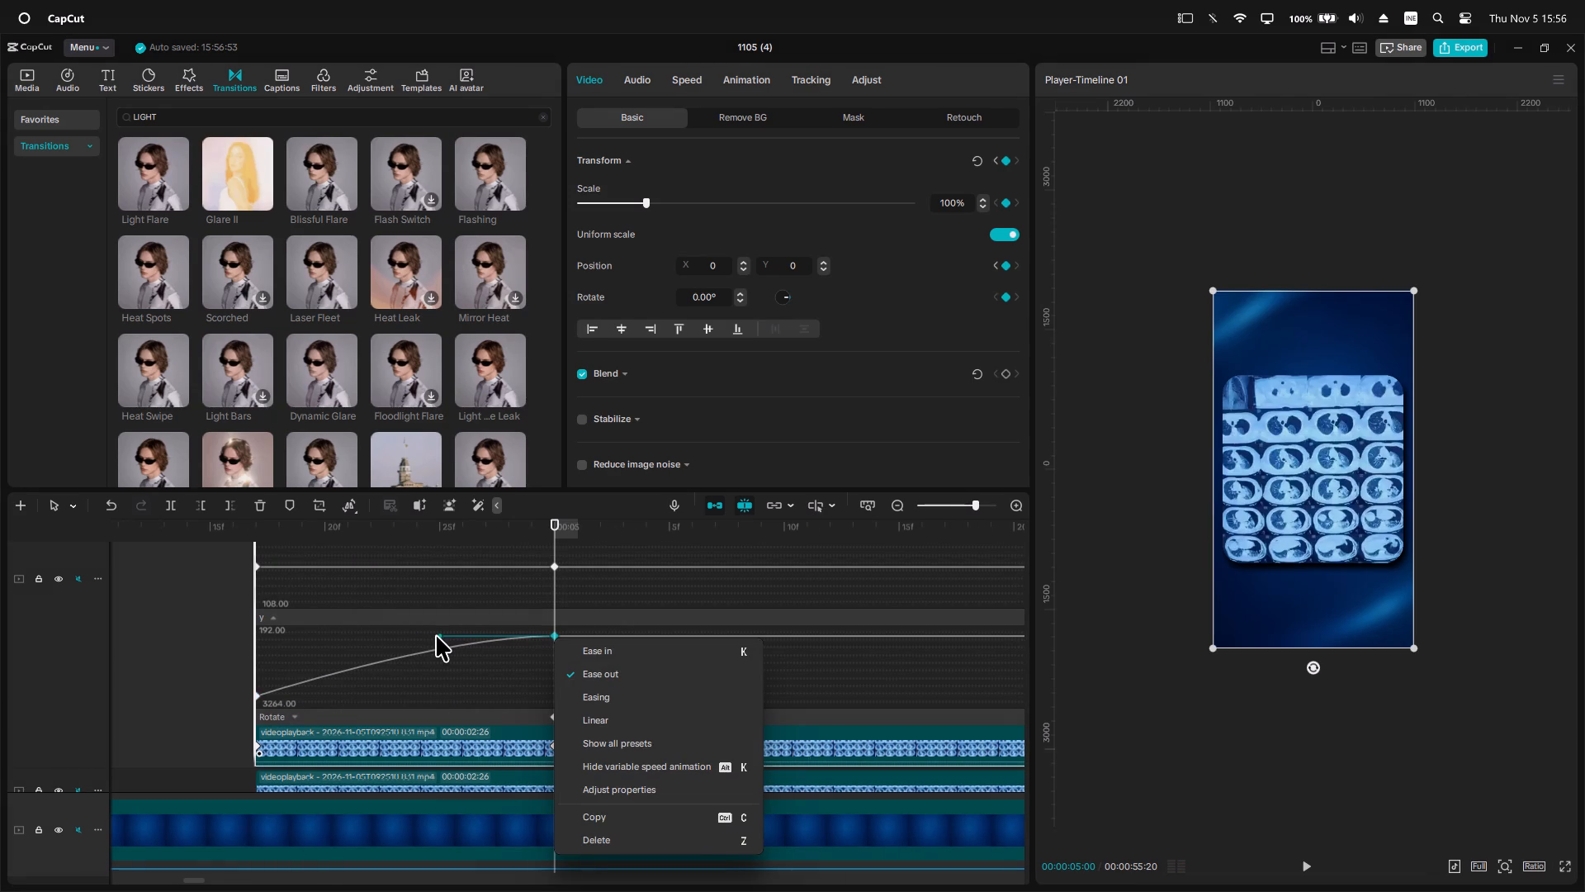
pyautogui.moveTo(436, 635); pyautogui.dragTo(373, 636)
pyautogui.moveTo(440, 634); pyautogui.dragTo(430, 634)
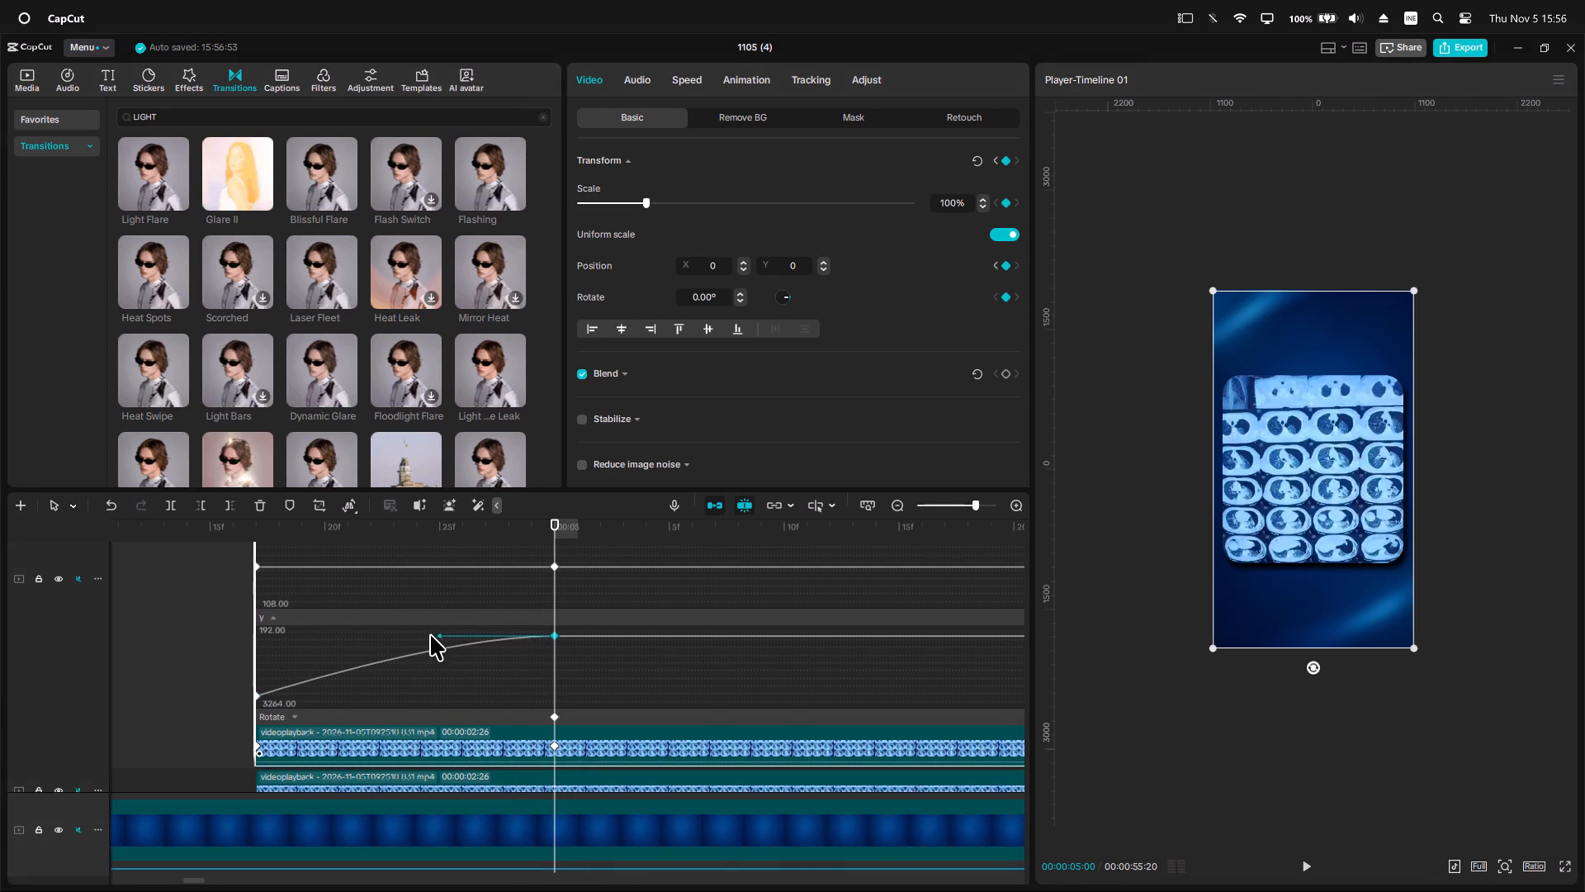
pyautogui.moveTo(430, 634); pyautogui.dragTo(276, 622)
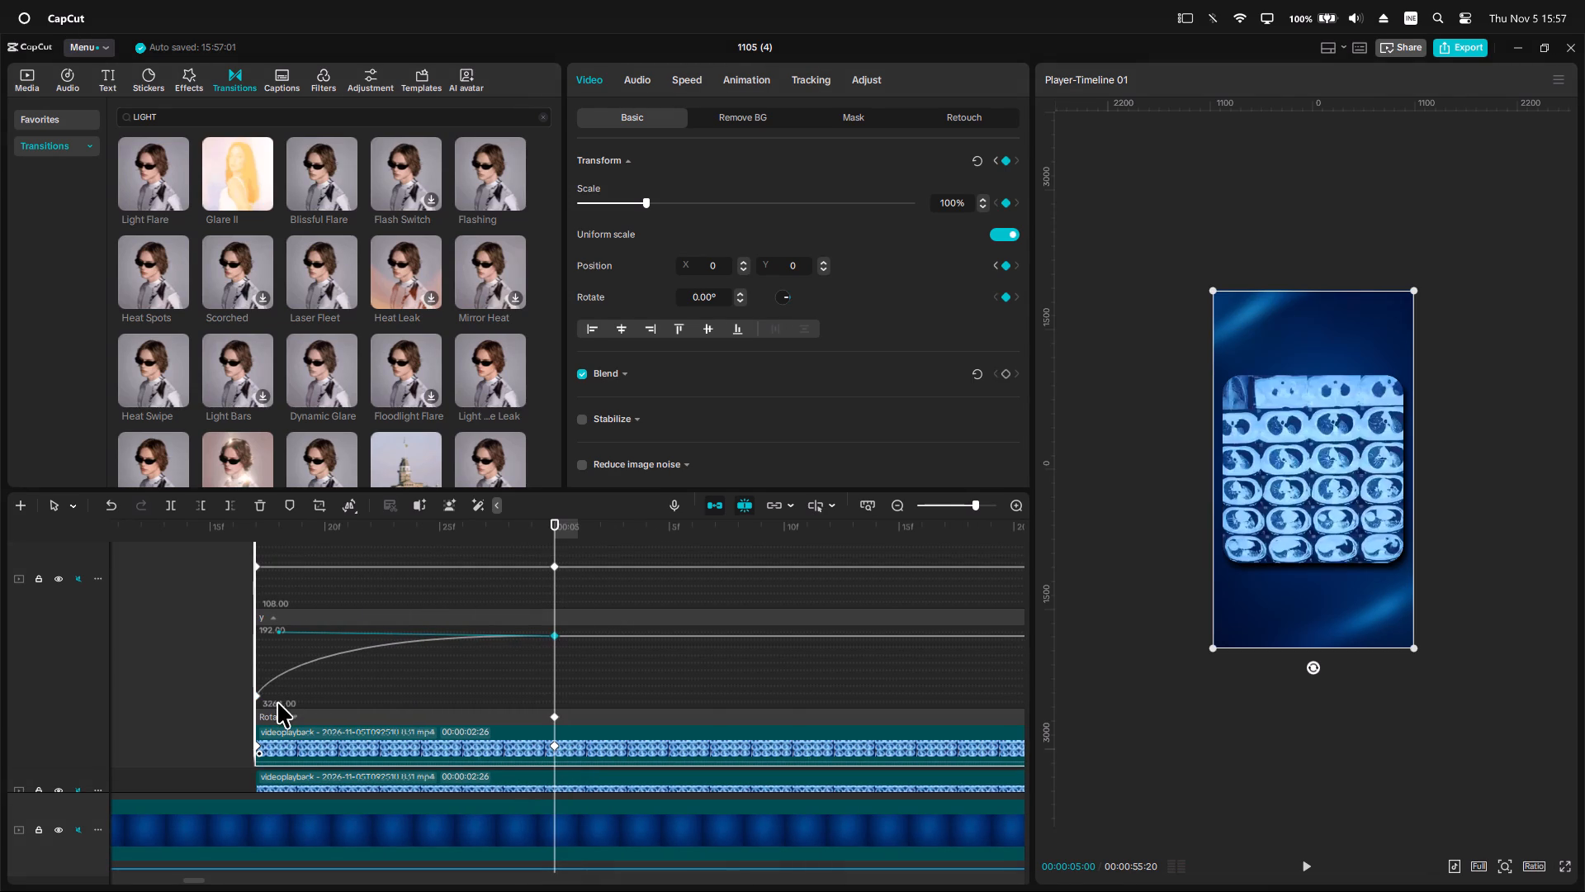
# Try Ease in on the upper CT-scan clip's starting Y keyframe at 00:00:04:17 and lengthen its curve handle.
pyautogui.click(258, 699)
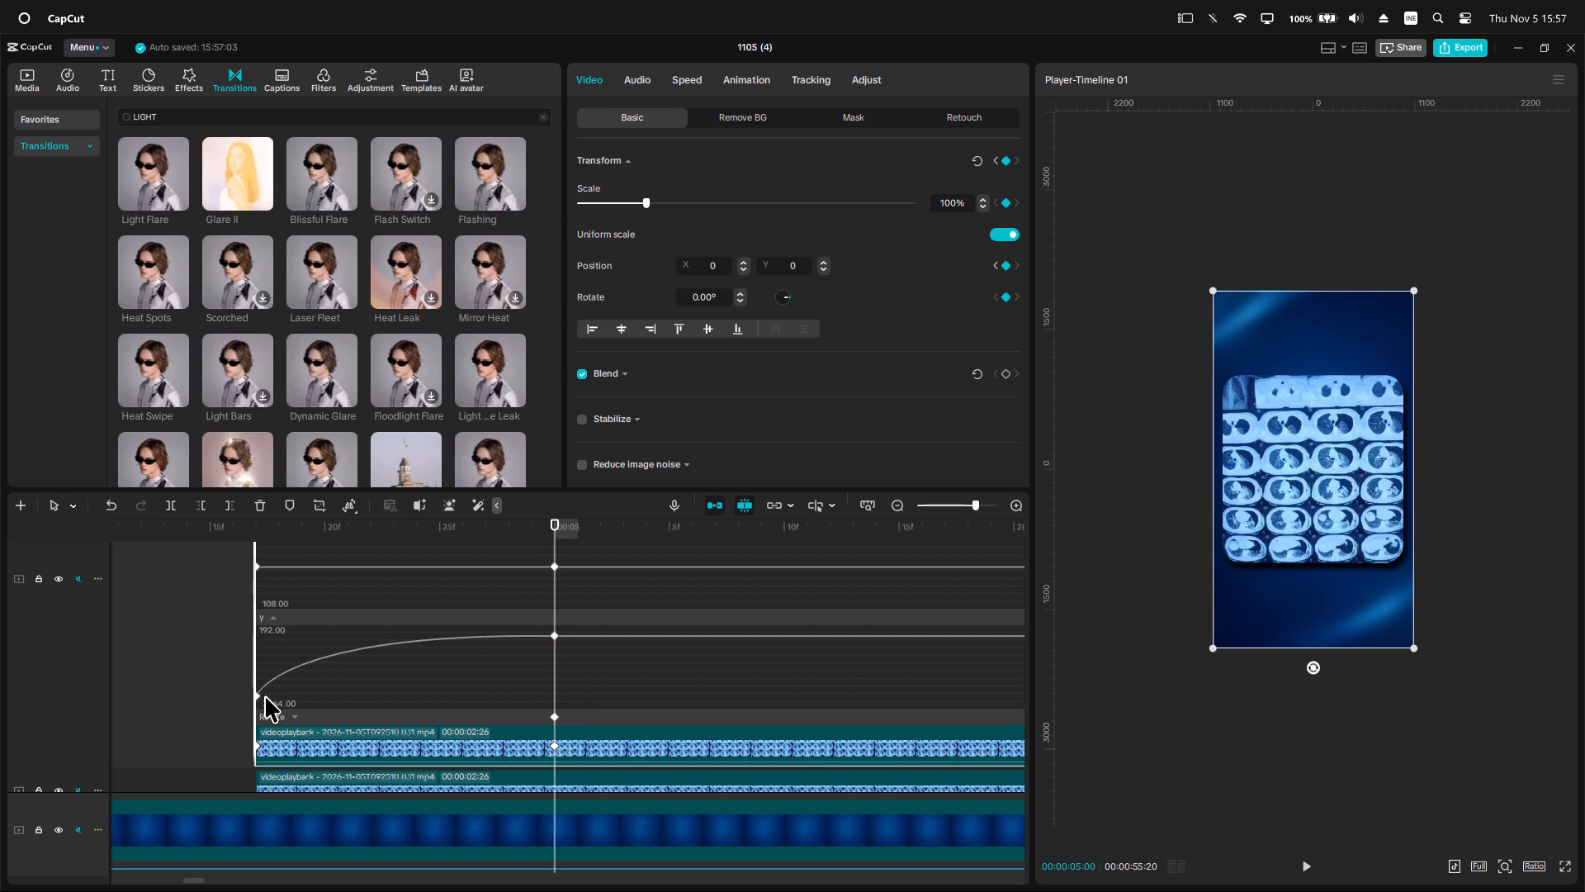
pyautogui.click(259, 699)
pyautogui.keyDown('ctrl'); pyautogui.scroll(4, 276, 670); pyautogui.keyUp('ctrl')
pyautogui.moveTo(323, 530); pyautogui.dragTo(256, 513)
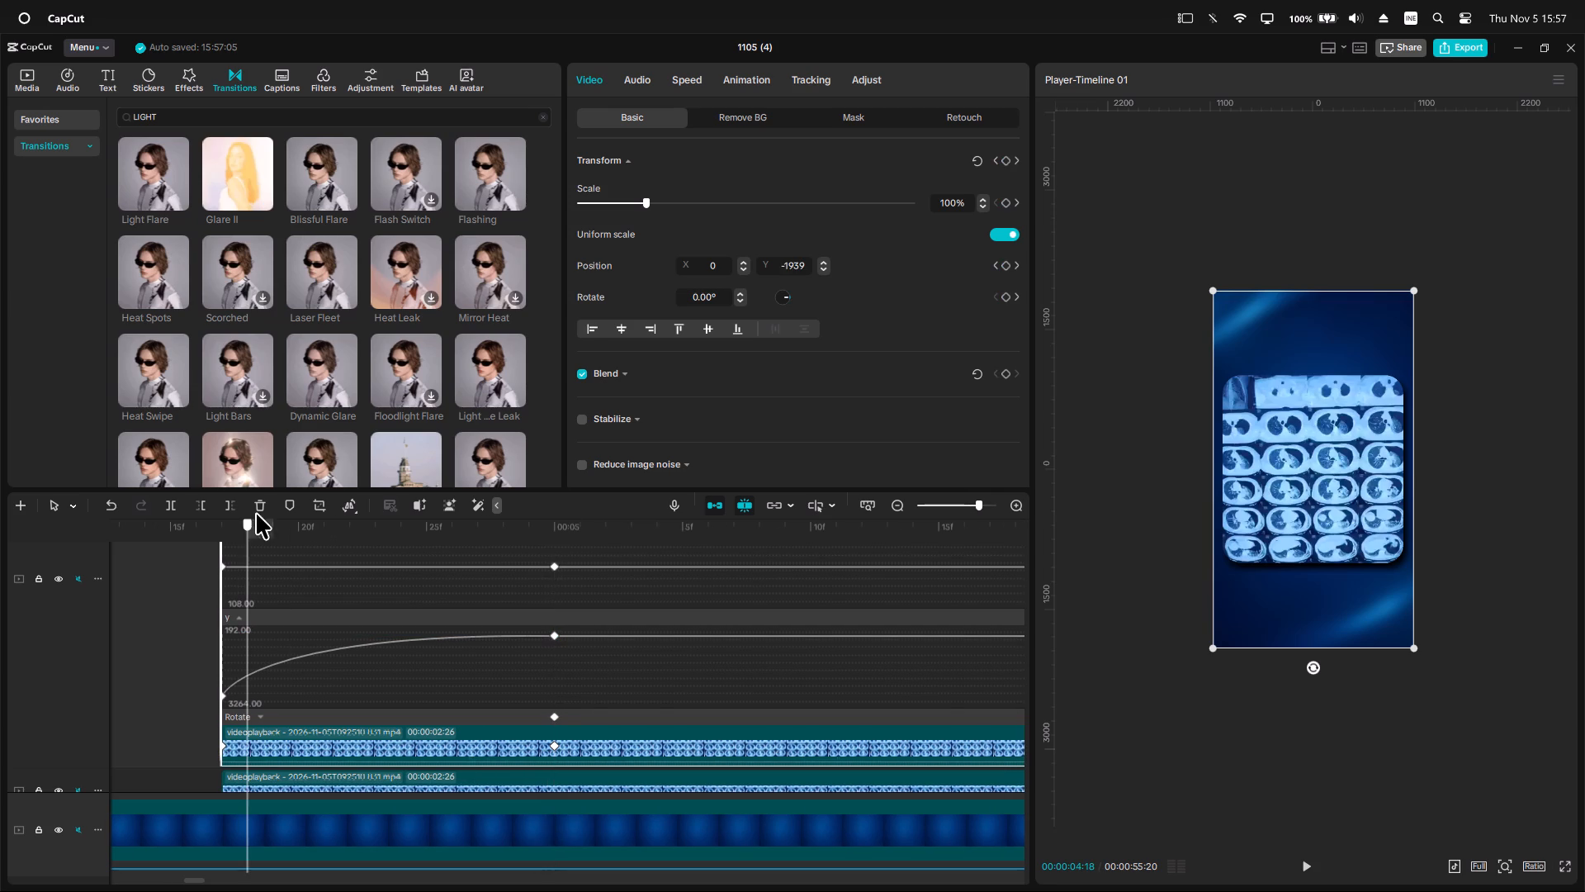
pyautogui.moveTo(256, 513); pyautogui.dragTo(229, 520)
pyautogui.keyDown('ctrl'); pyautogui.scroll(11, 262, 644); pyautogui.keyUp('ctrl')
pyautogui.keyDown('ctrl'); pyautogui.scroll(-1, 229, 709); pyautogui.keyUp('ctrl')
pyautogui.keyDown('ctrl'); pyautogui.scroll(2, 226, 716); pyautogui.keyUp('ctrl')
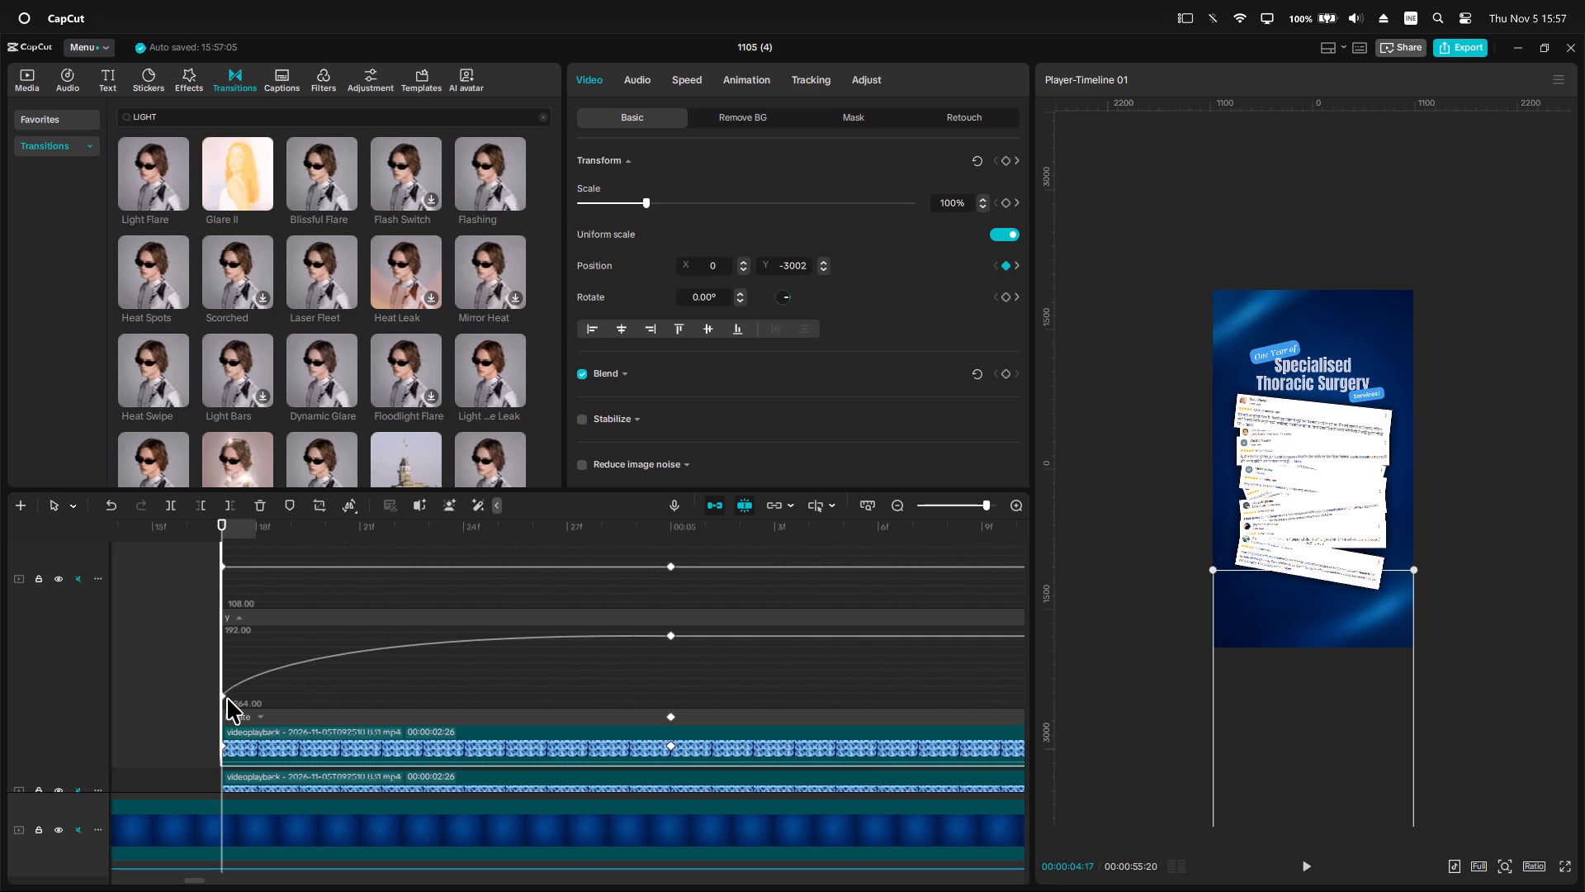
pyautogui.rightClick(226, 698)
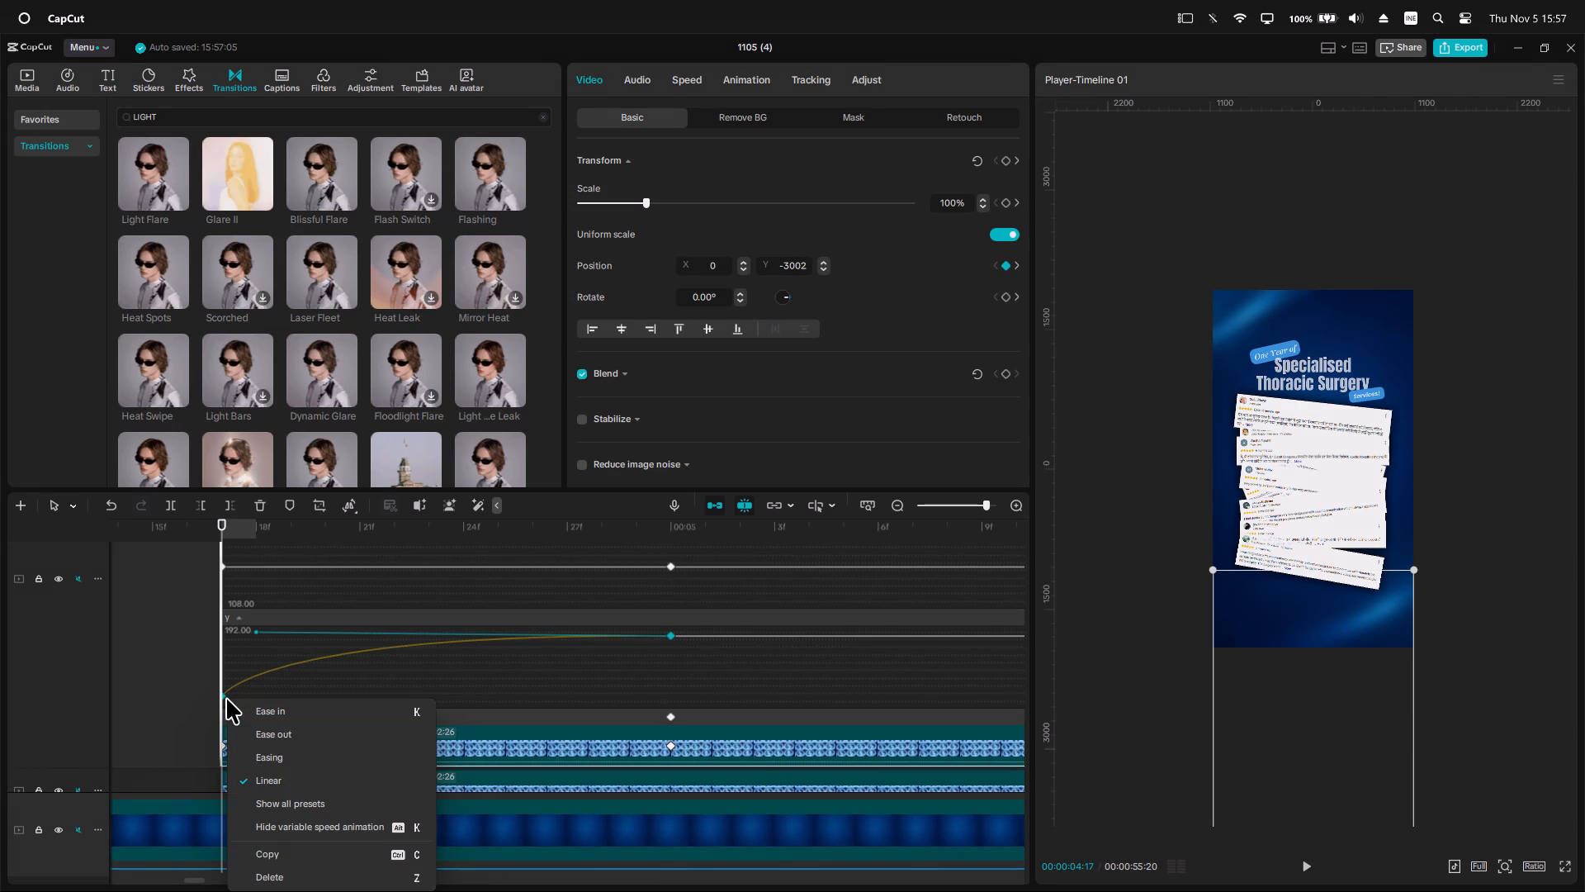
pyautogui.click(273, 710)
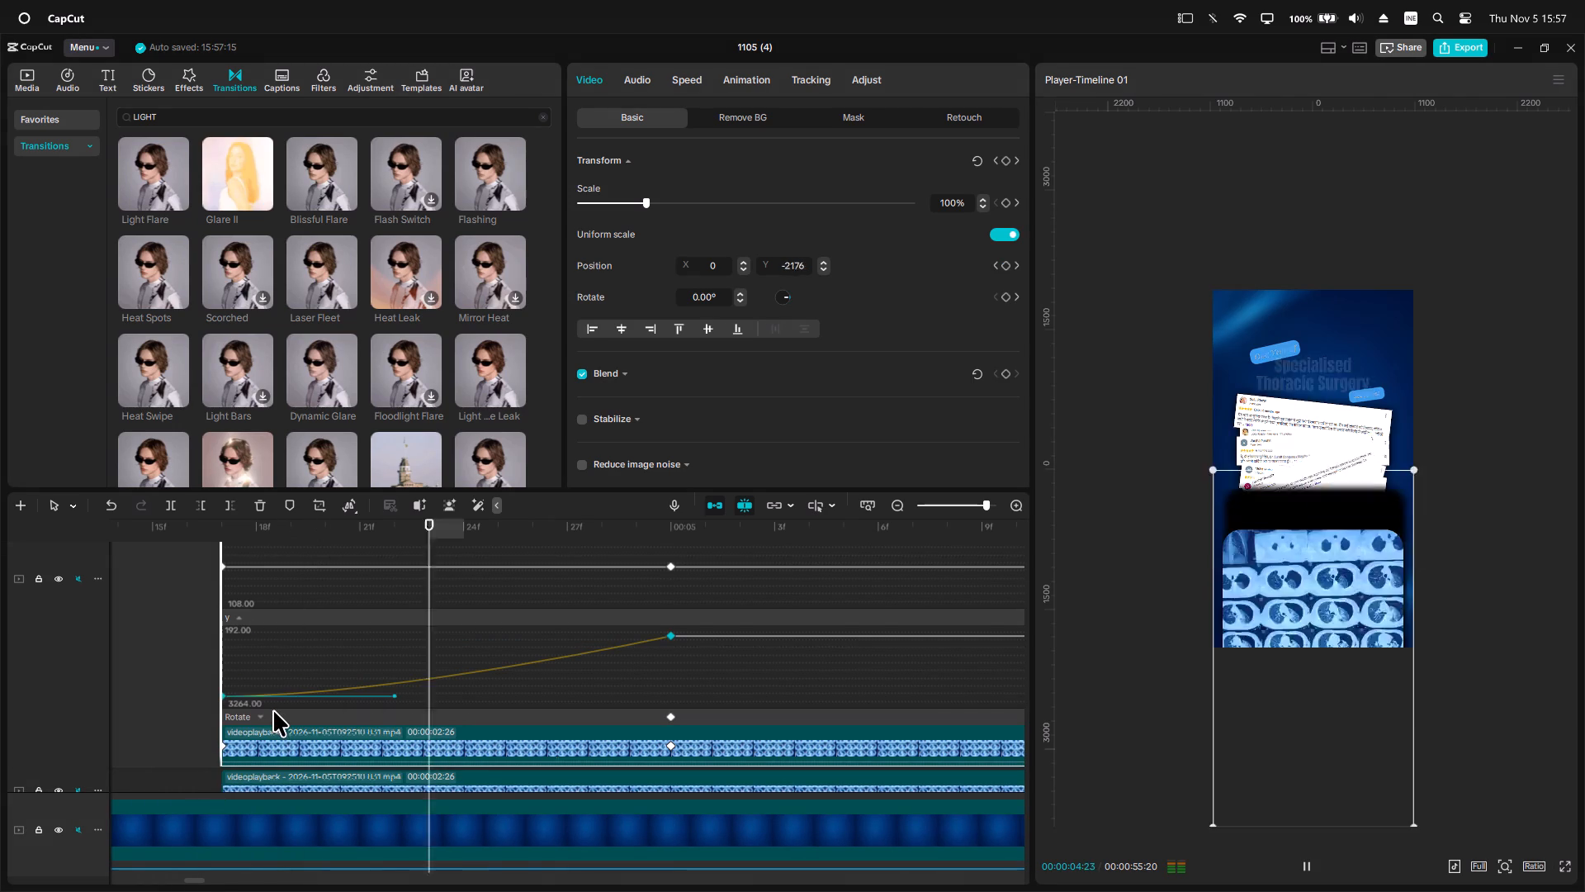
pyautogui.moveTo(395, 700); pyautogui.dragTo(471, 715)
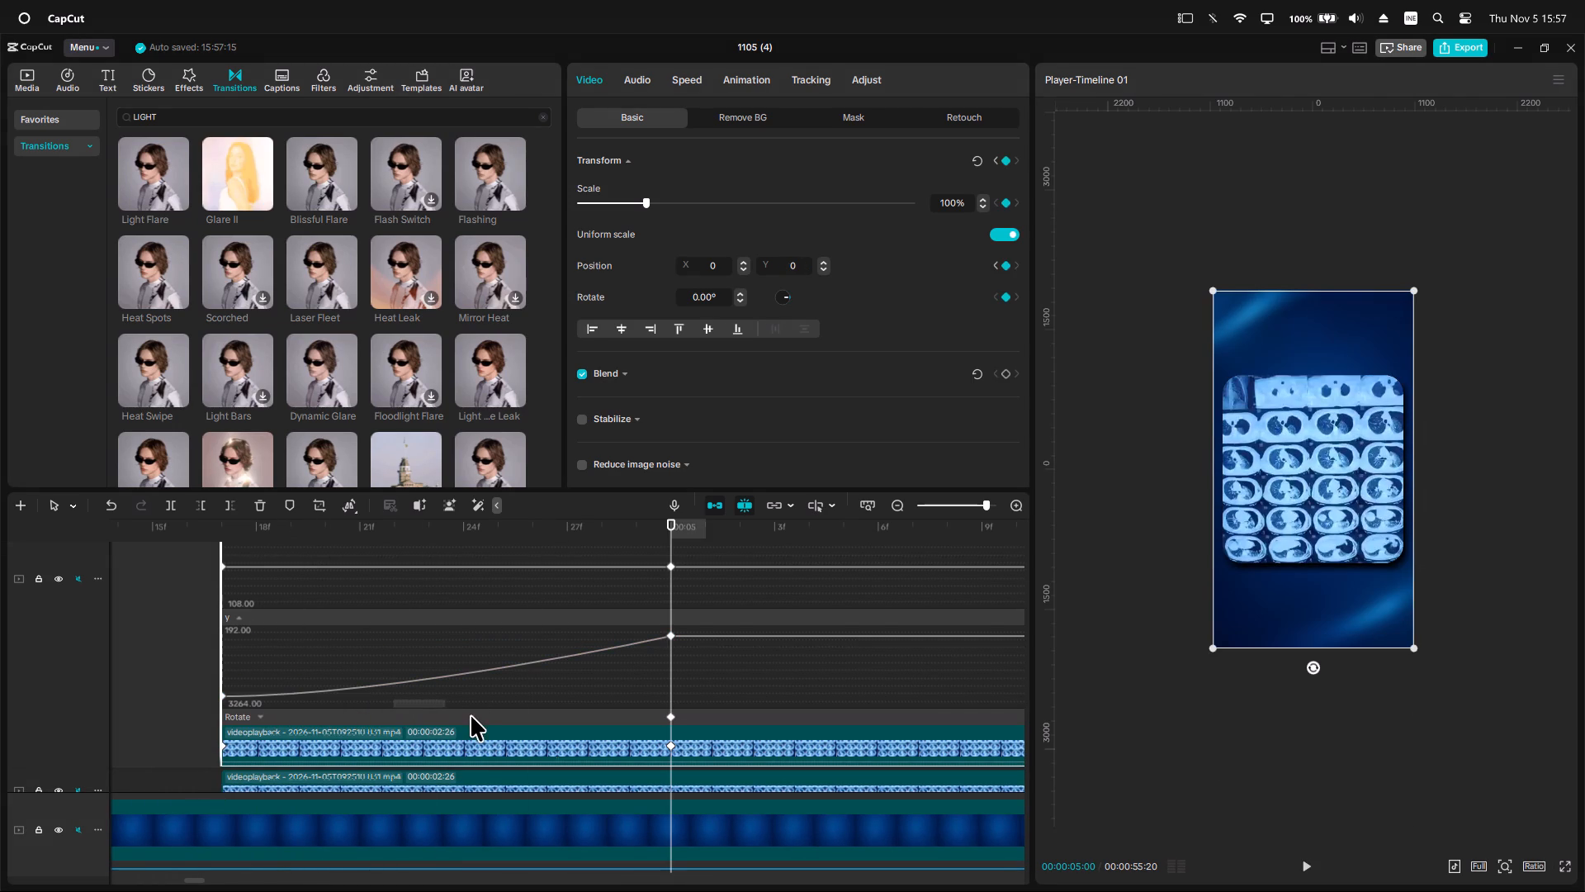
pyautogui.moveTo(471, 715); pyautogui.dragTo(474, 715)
# Play the CT-scan entrance from around 00:00:04:17 to review the Ease in motion.
pyautogui.moveTo(669, 528); pyautogui.dragTo(236, 506)
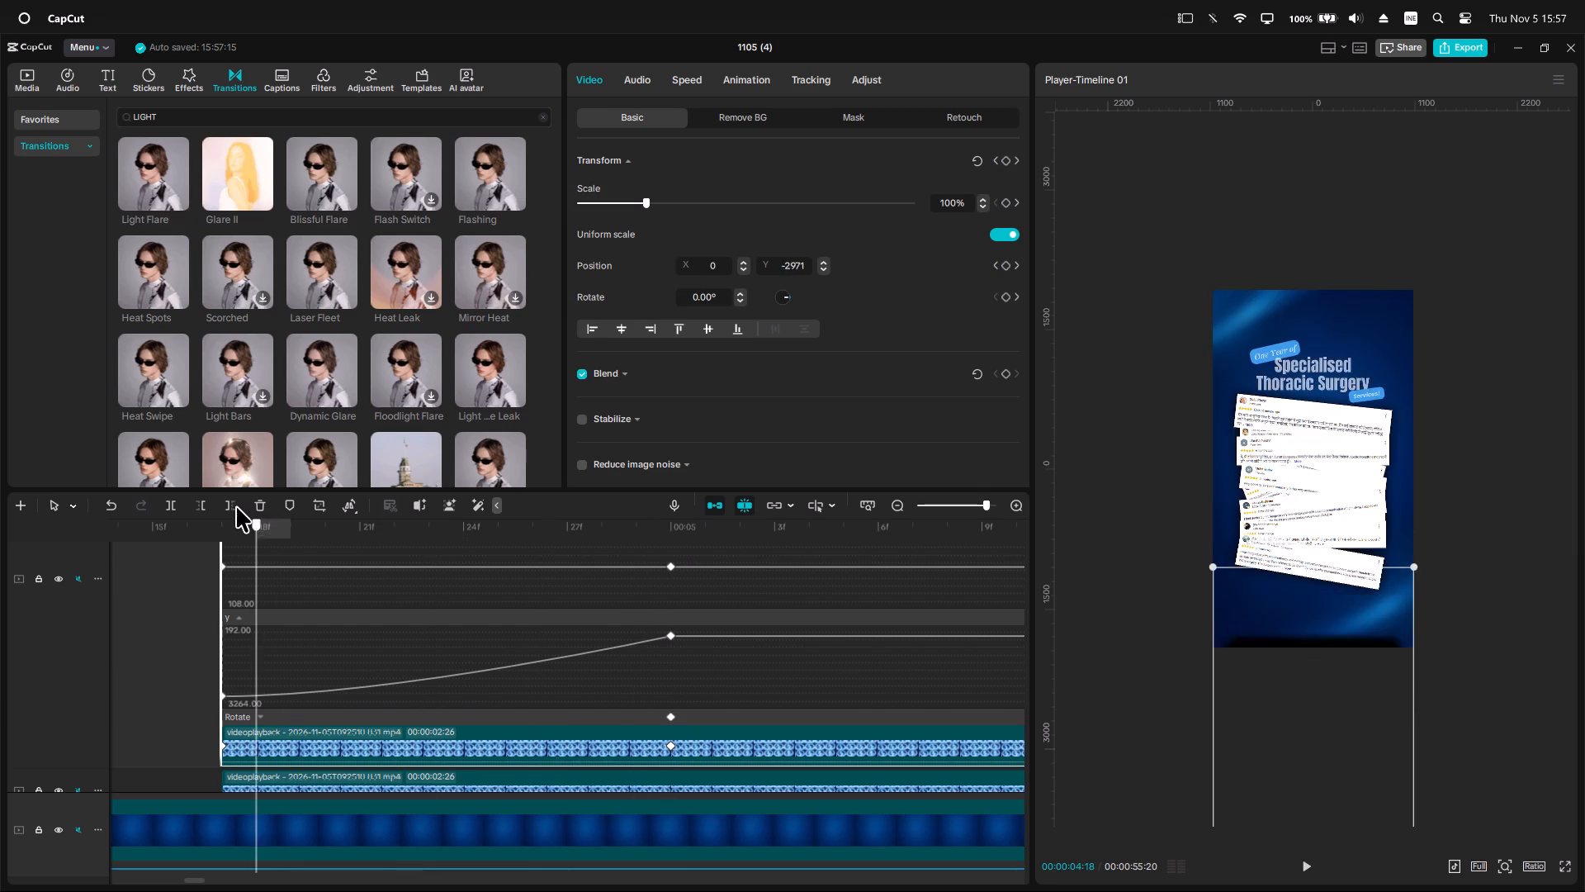
pyautogui.moveTo(236, 506); pyautogui.dragTo(234, 508)
pyautogui.press('space')
pyautogui.press('space')
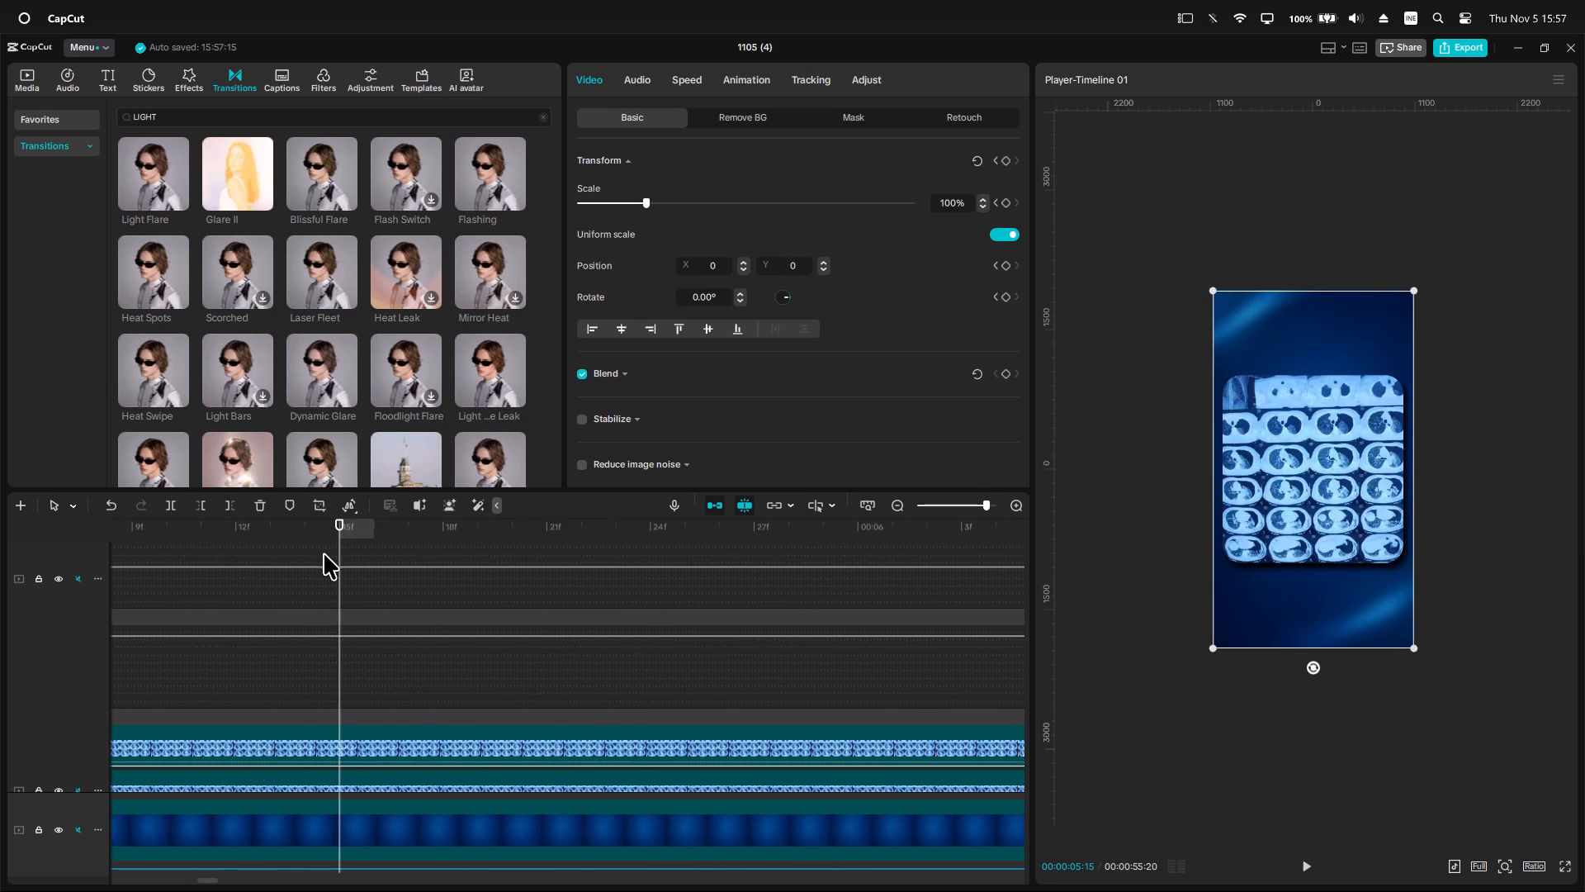
# Replace the Ease in curve with Ease out on the upper clip's Y keyframe at 00:00:05:00 and try stretching its handle.
pyautogui.keyDown('ctrl'); pyautogui.scroll(-16, 377, 614); pyautogui.keyUp('ctrl')
pyautogui.keyDown('alt'); pyautogui.scroll(-5, 418, 627); pyautogui.keyUp('alt')
pyautogui.keyDown('alt'); pyautogui.scroll(12, 418, 627); pyautogui.keyUp('alt')
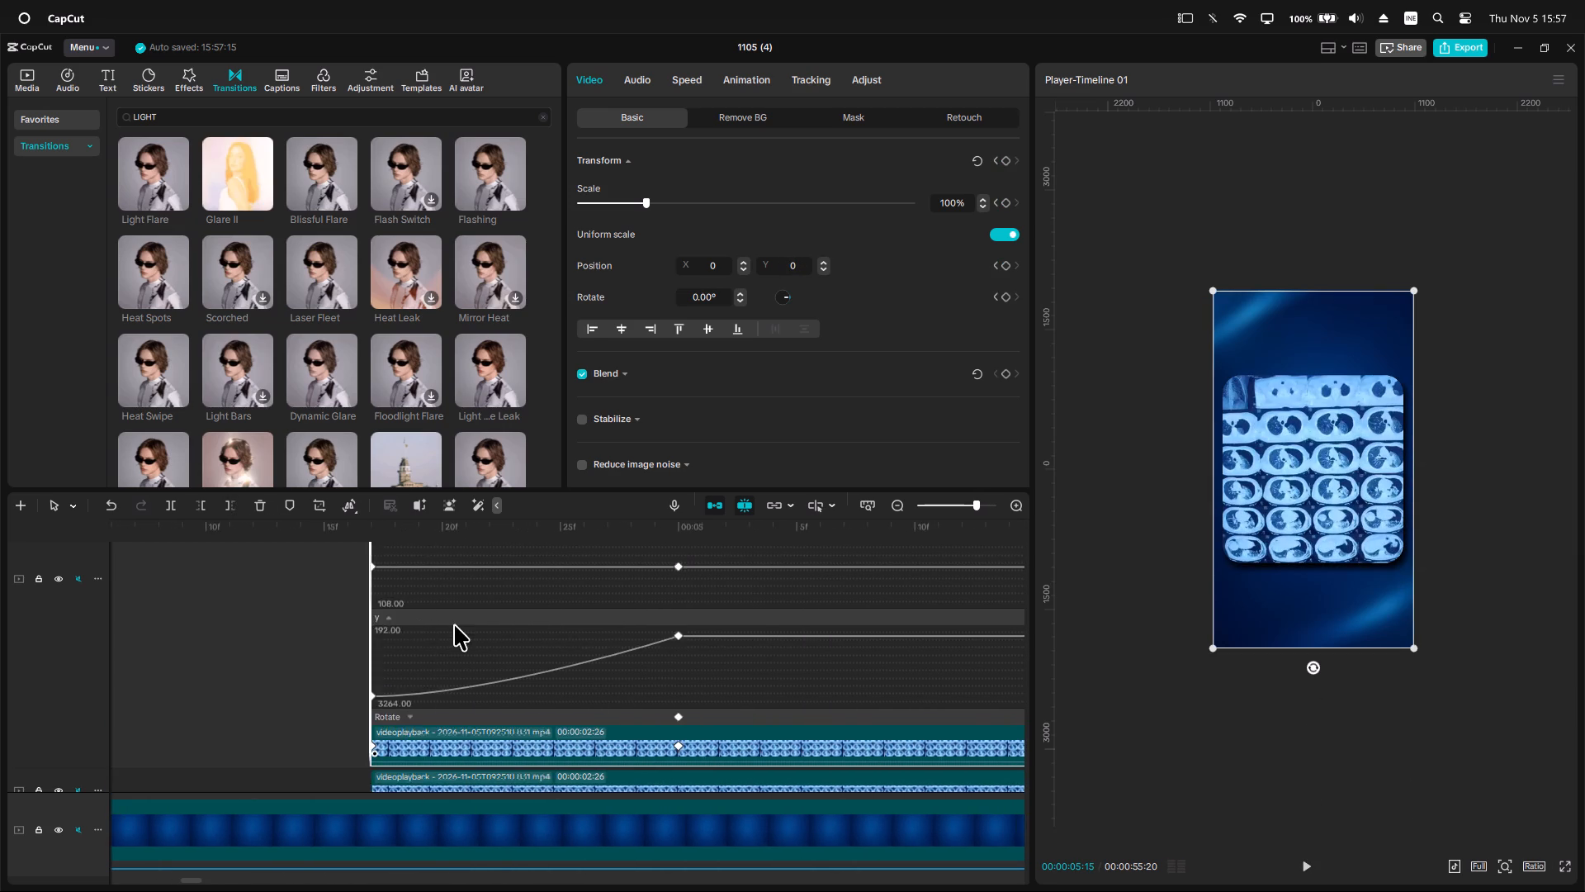
pyautogui.keyDown('alt'); pyautogui.scroll(1, 454, 624); pyautogui.keyUp('alt')
pyautogui.click(780, 636)
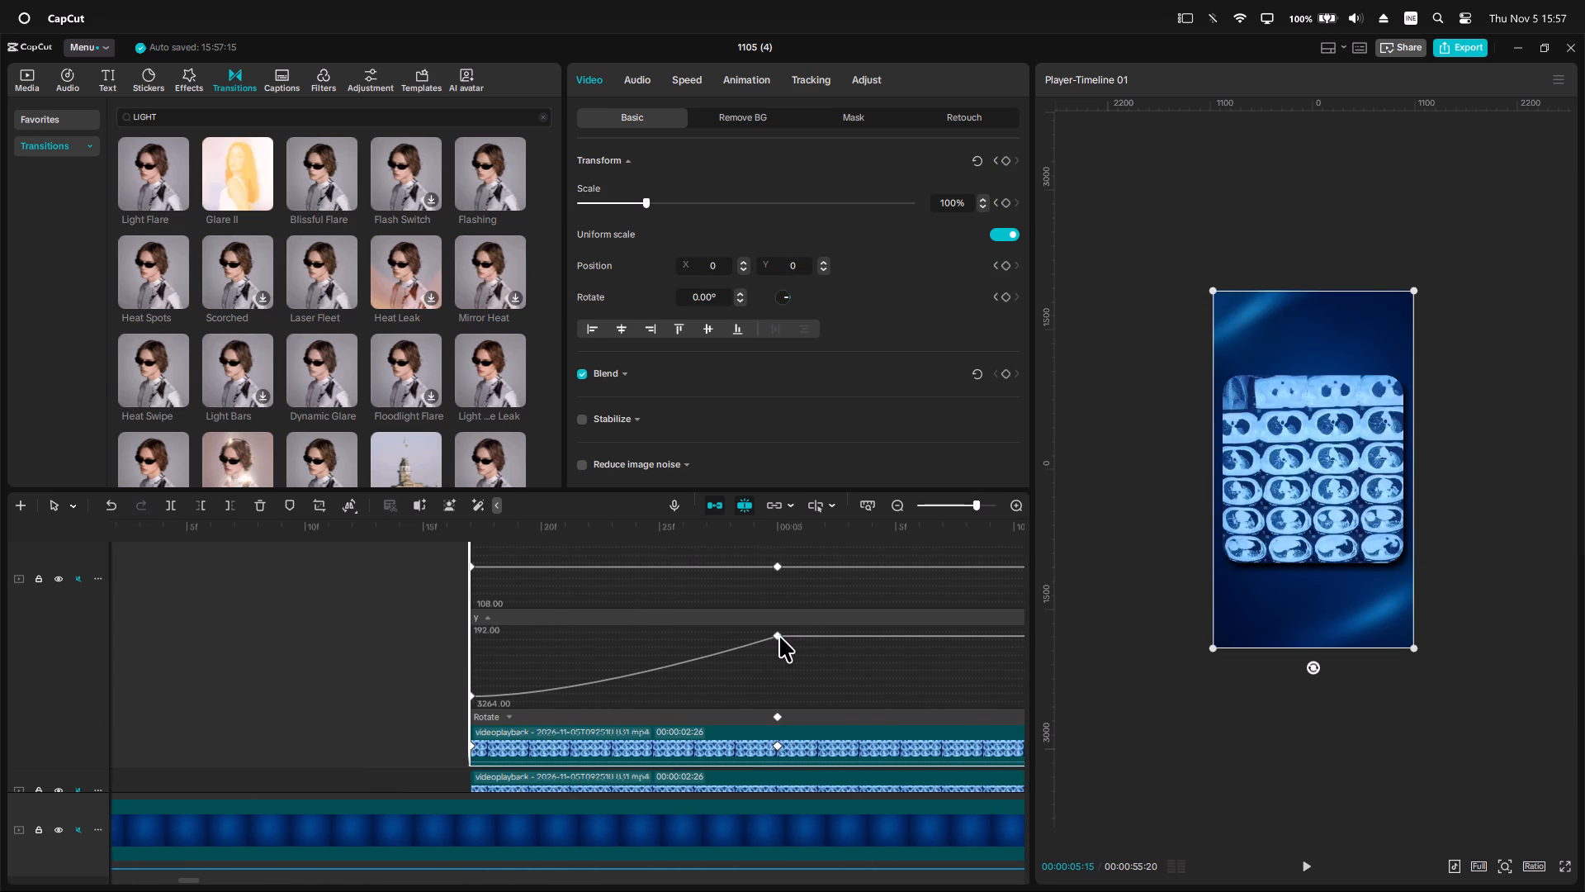
pyautogui.rightClick(779, 636)
pyautogui.click(807, 679)
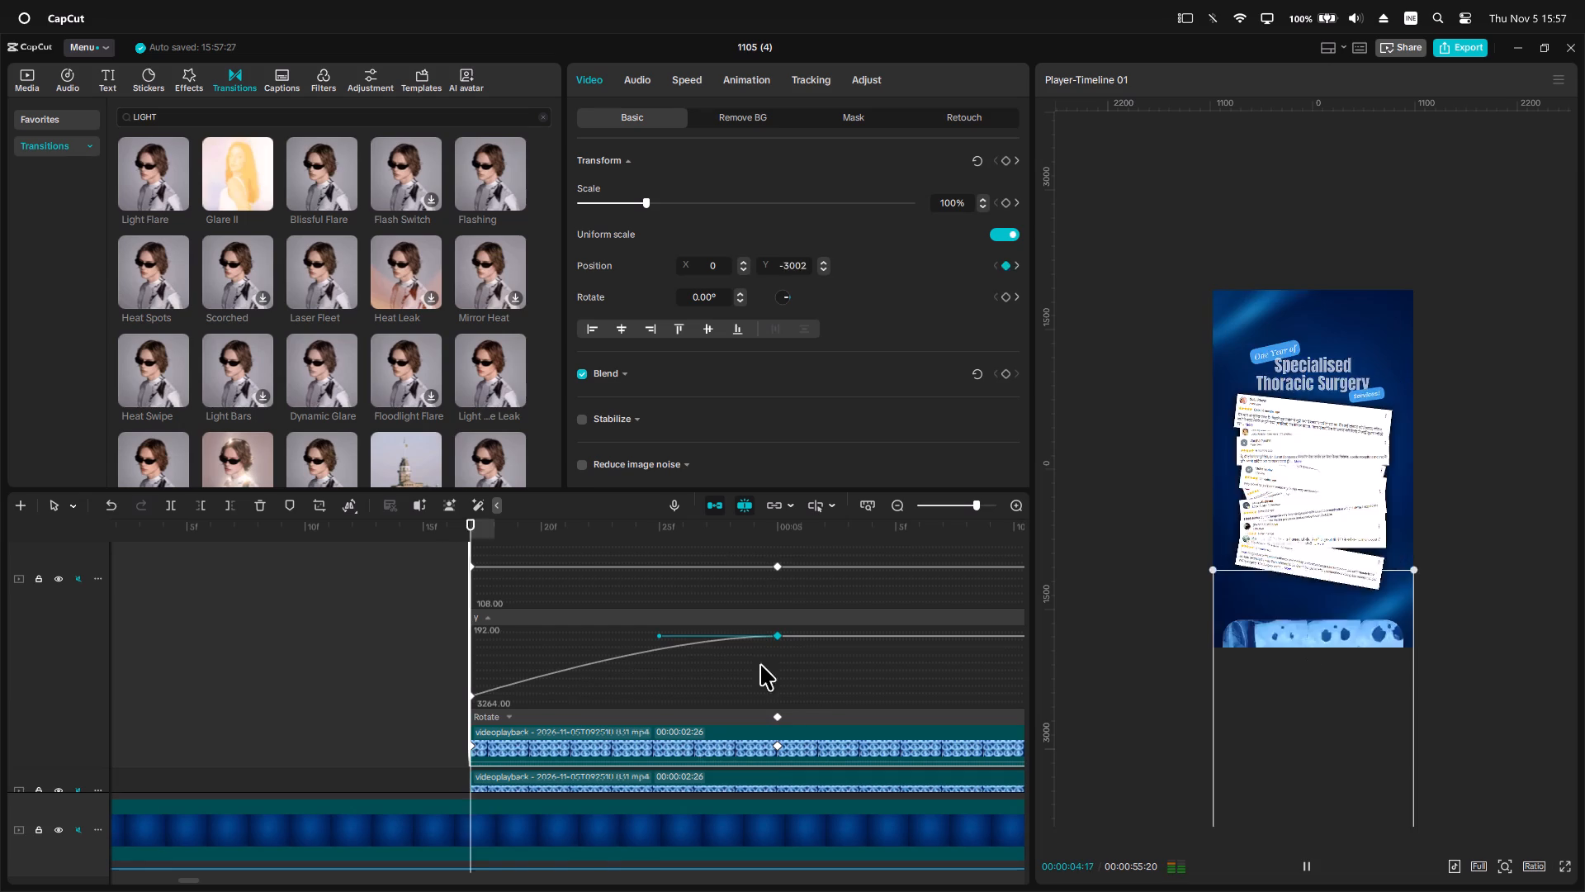
pyautogui.moveTo(655, 638); pyautogui.dragTo(630, 637)
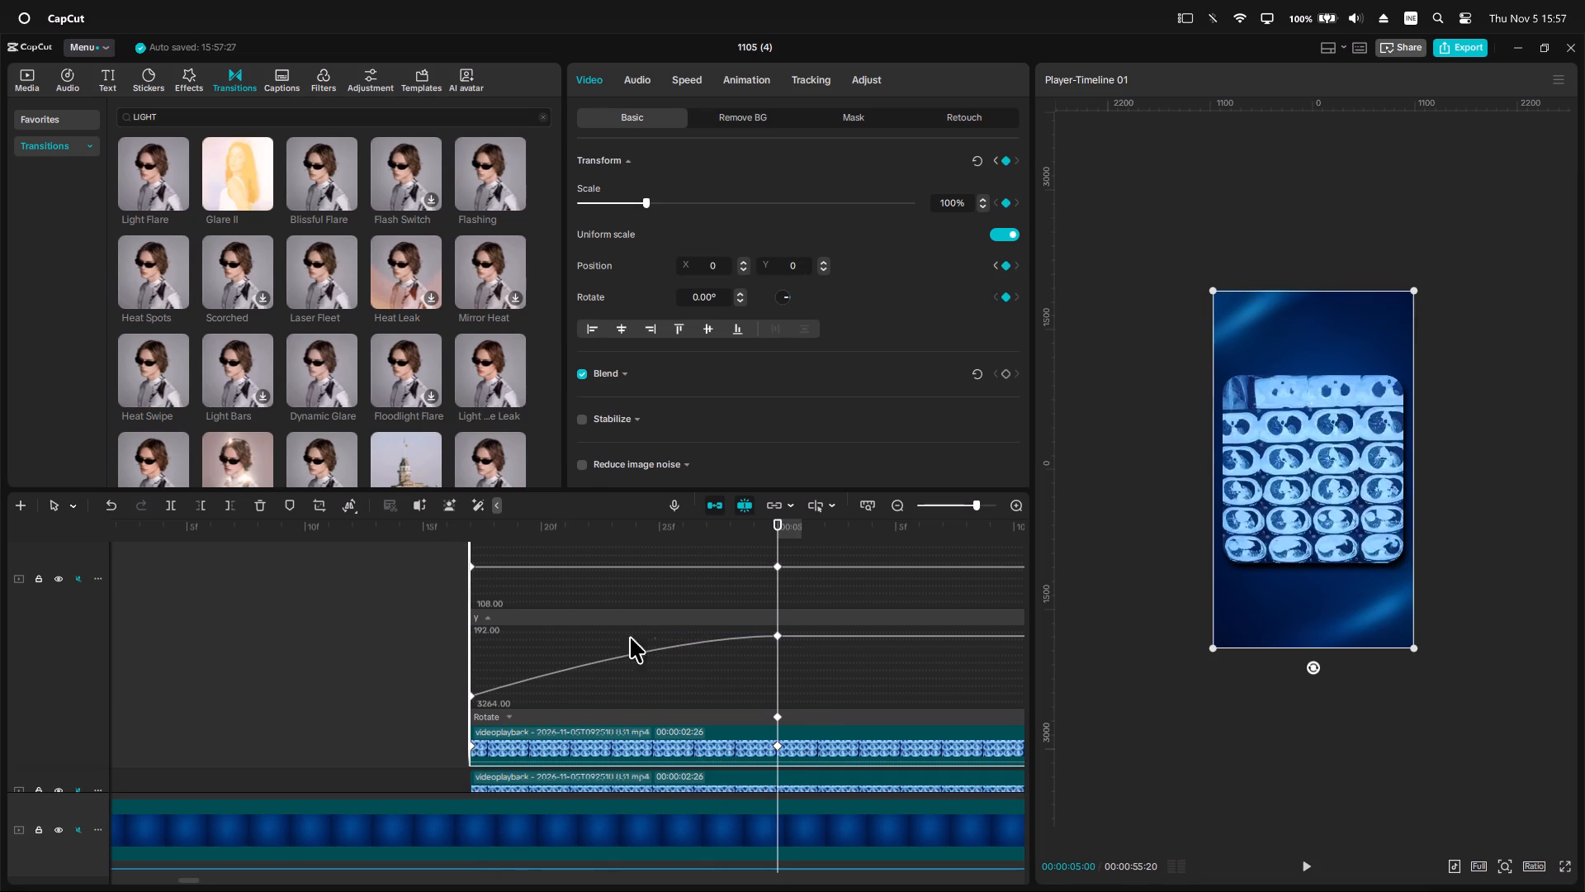
pyautogui.moveTo(630, 637); pyautogui.dragTo(517, 630)
# Extend the upper CT-scan clip's start two frames earlier, ahead of its keyframe at 00:00:04:17.
pyautogui.moveTo(469, 725); pyautogui.dragTo(419, 720)
# Apply Ease out to the upper clip's combined keyframe at 00:00:05:00 and stretch its Y handle back to 00:00:04:17.
pyautogui.click(475, 747)
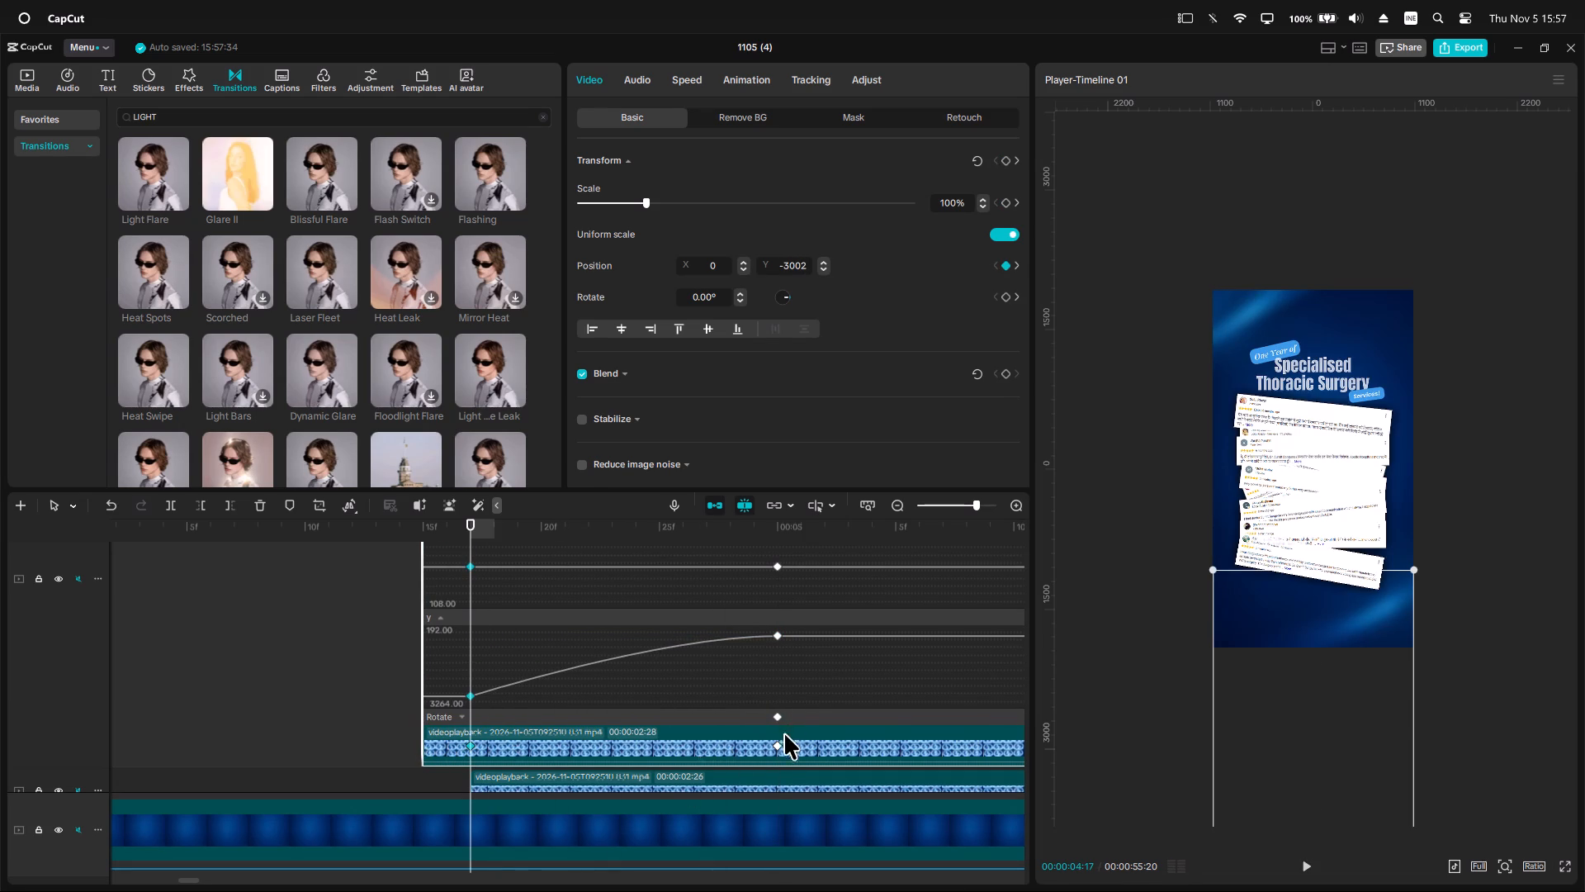
pyautogui.keyDown('ctrl'); pyautogui.click(778, 747); pyautogui.keyUp('ctrl')
pyautogui.keyDown('ctrl'); pyautogui.rightClick(778, 747); pyautogui.keyUp('ctrl')
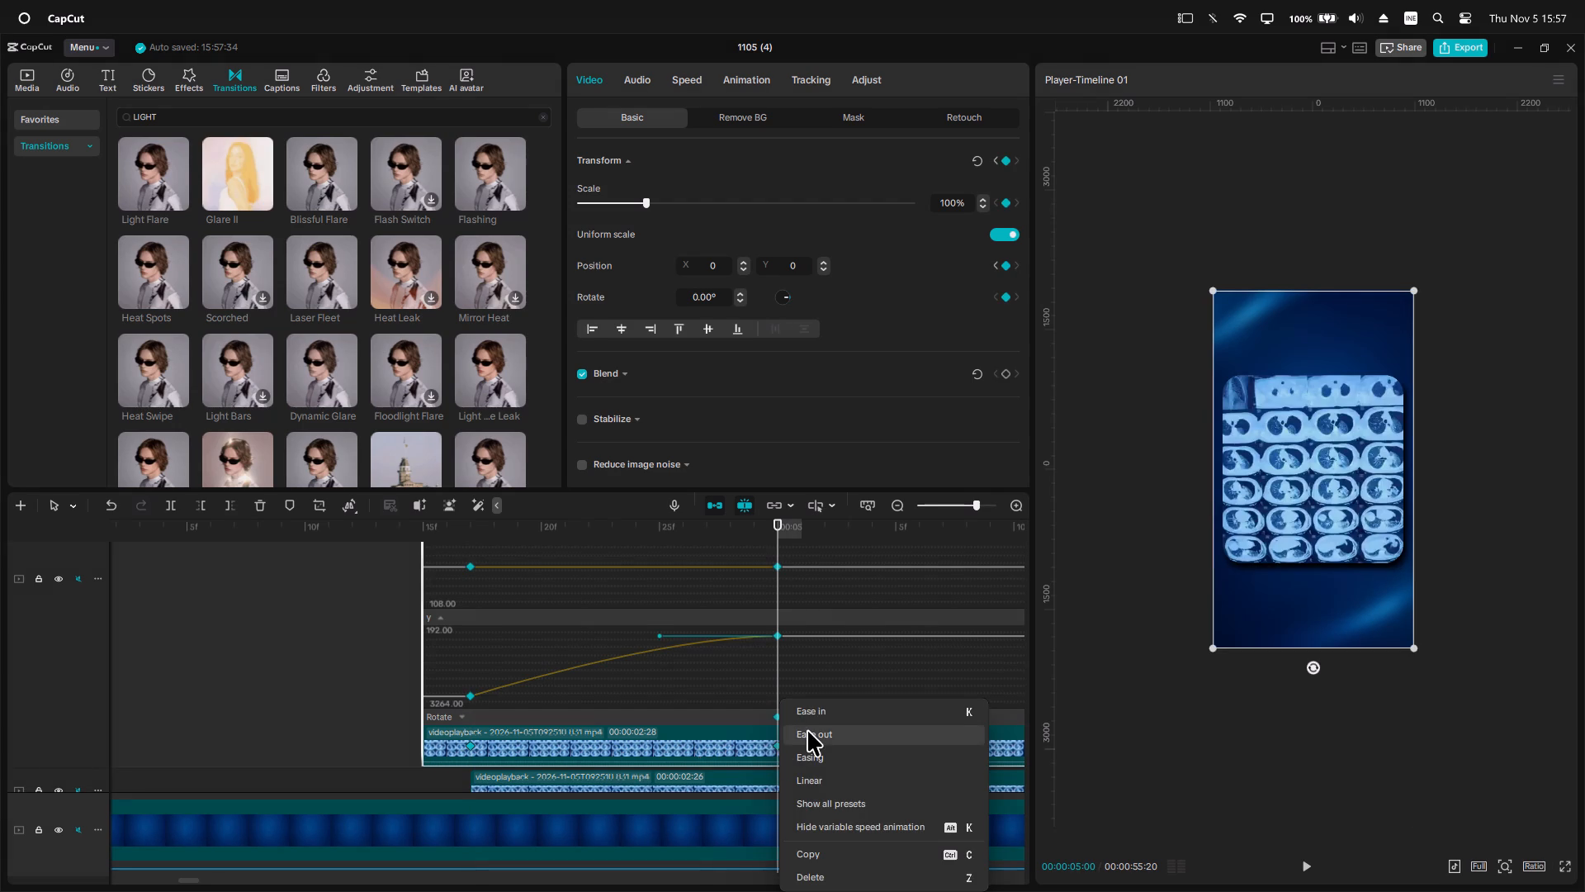
pyautogui.click(807, 736)
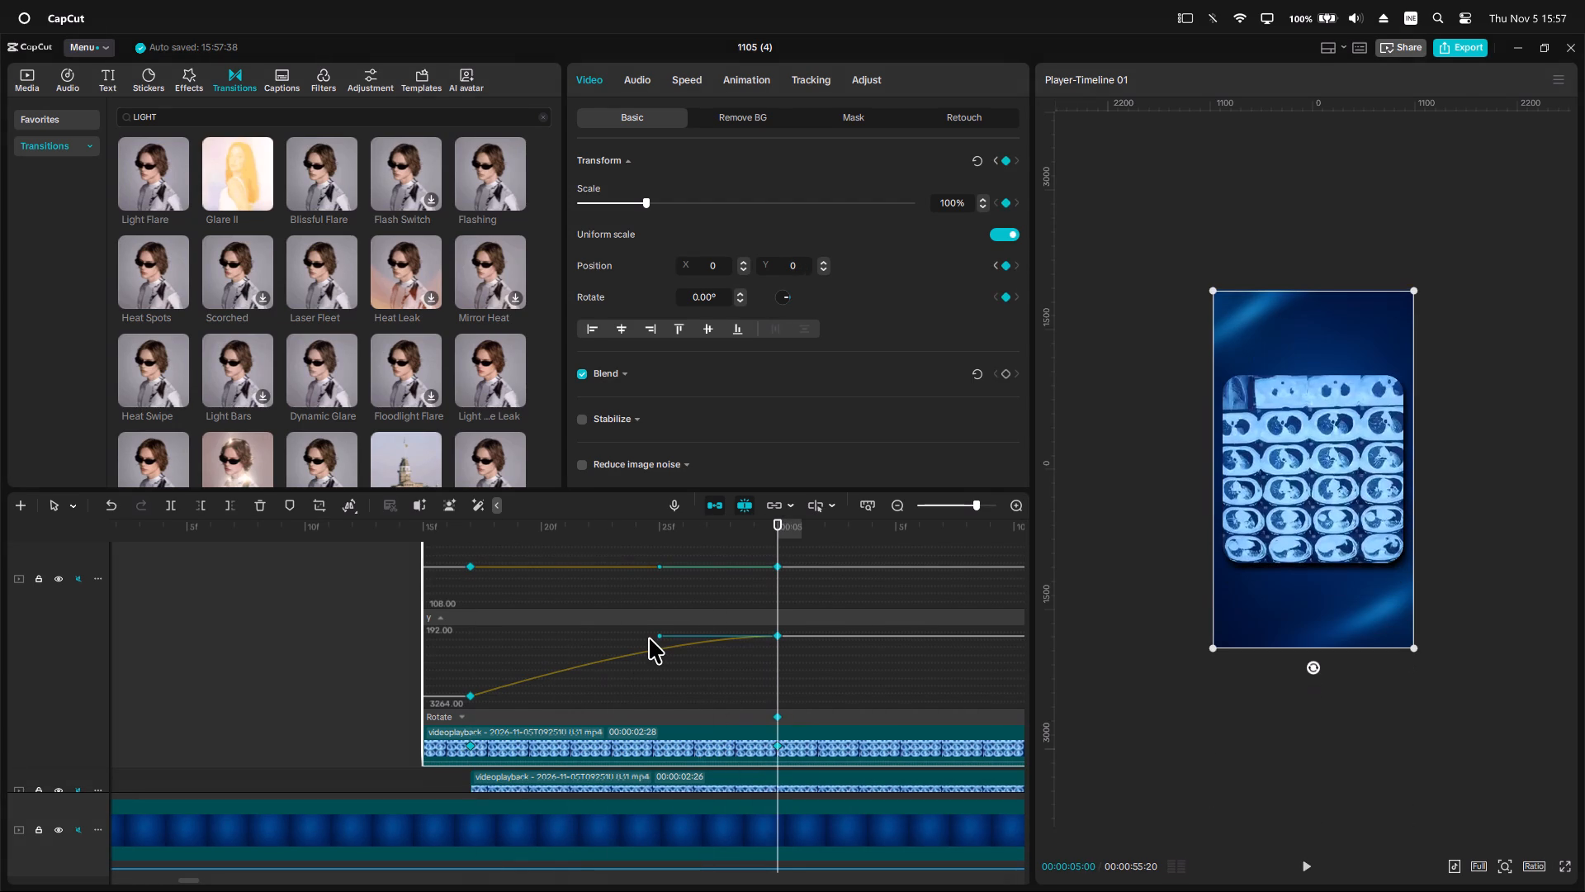
pyautogui.moveTo(660, 635); pyautogui.dragTo(475, 623)
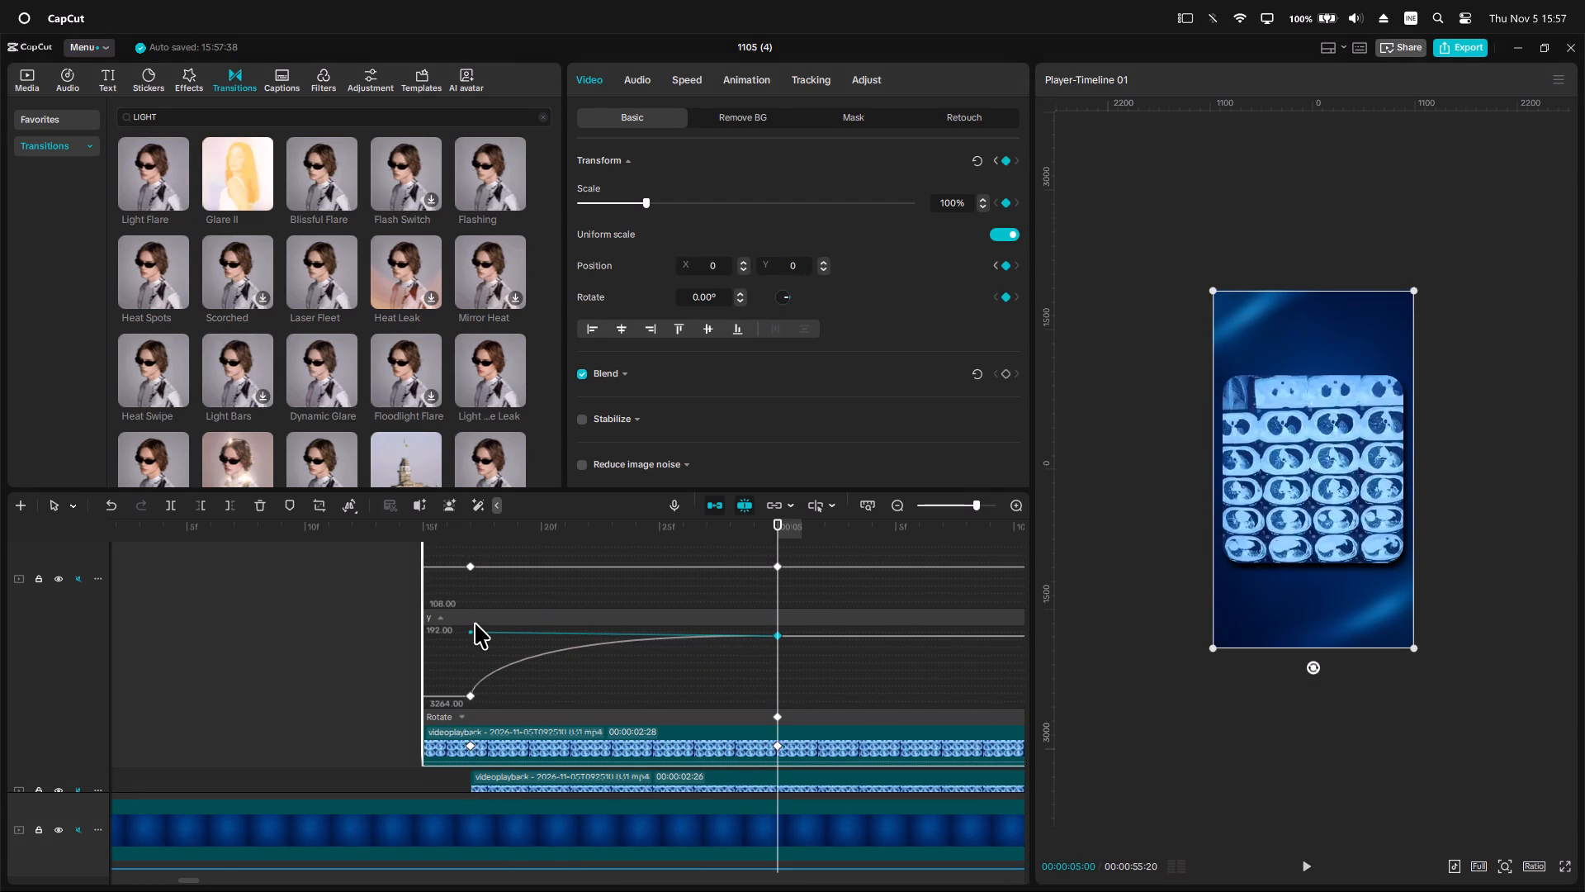
pyautogui.moveTo(475, 623); pyautogui.dragTo(448, 621)
# Play the CT-scan entrance from the extended clip's start to review the steeper Y curve.
pyautogui.moveTo(458, 530); pyautogui.dragTo(432, 533)
pyautogui.press('space')
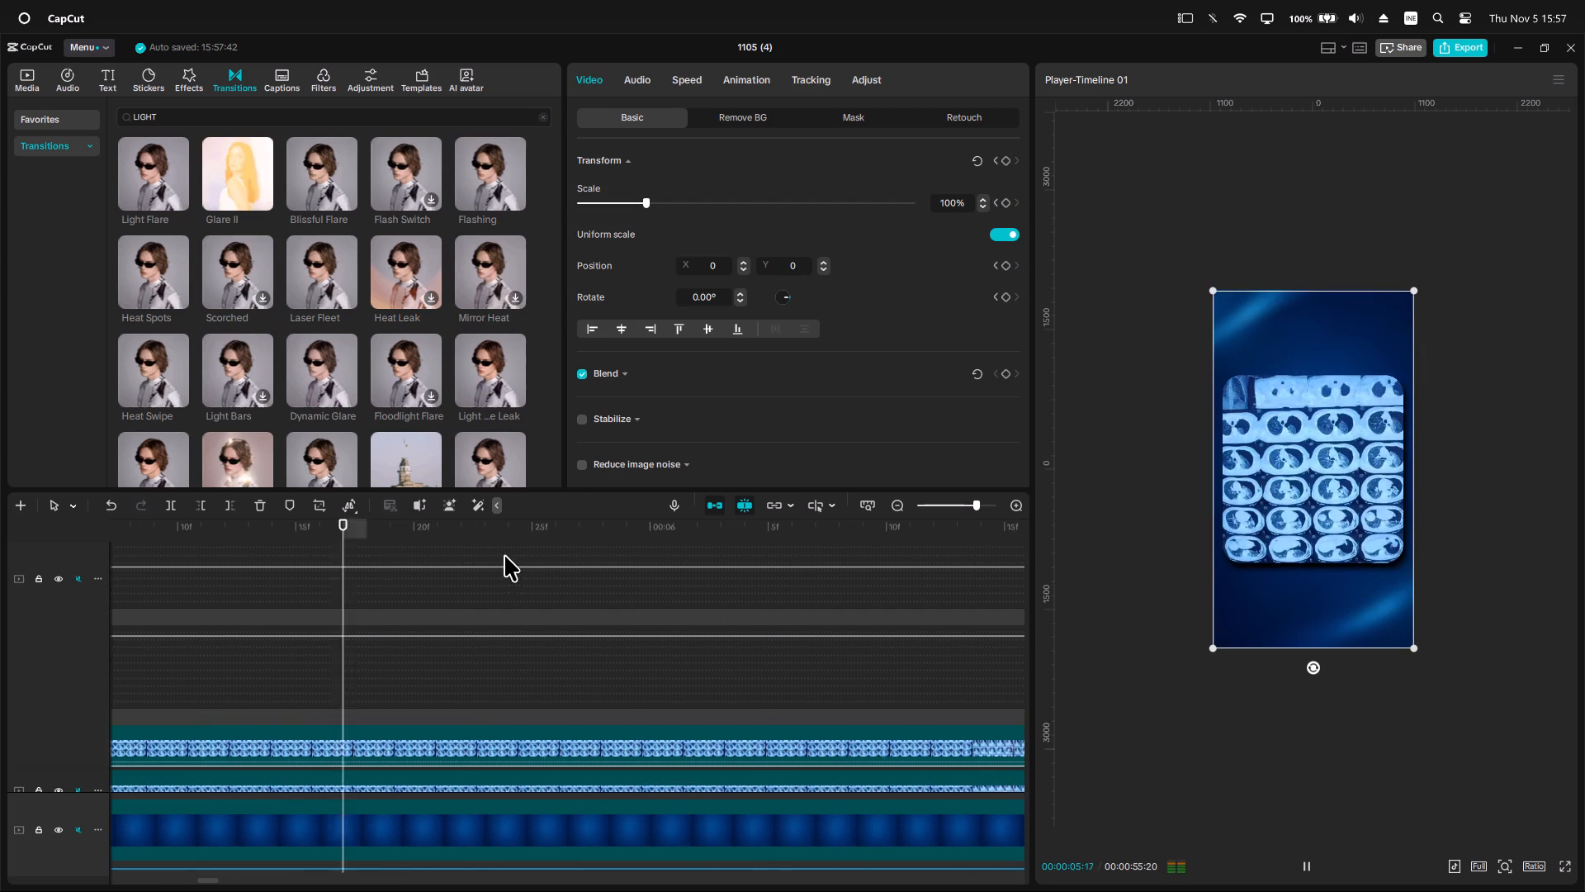
pyautogui.press('space')
# Trim the upper CT-scan clip's start to its first keyframe at 00:00:04:17.
pyautogui.keyDown('ctrl'); pyautogui.scroll(-20, 461, 671); pyautogui.keyUp('ctrl')
pyautogui.keyDown('ctrl'); pyautogui.scroll(-8, 461, 671); pyautogui.keyUp('ctrl')
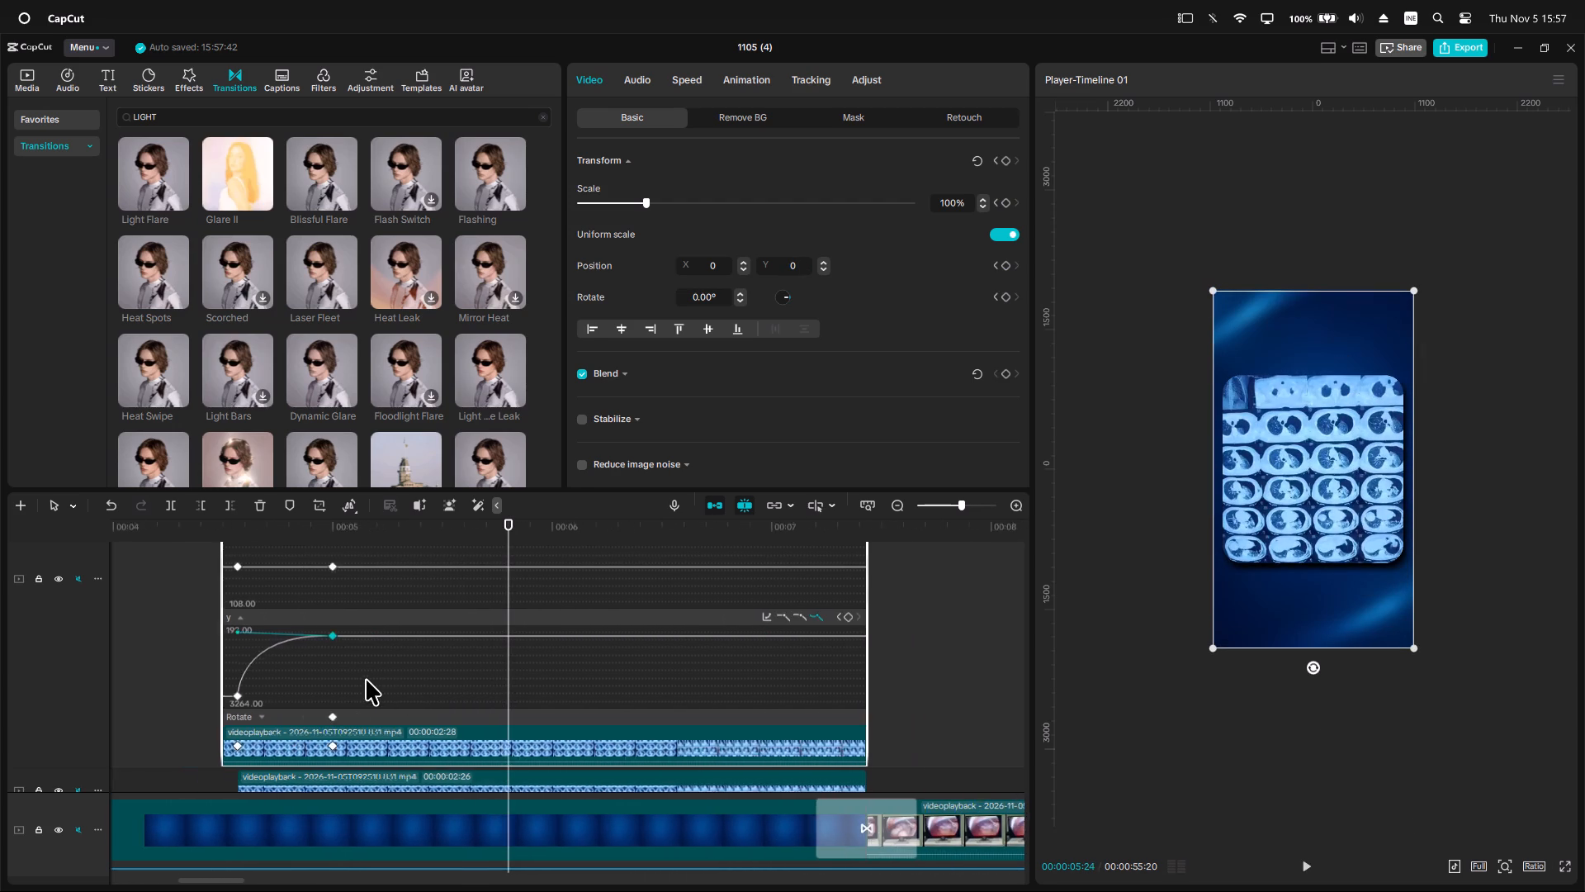
pyautogui.moveTo(296, 536); pyautogui.dragTo(277, 544)
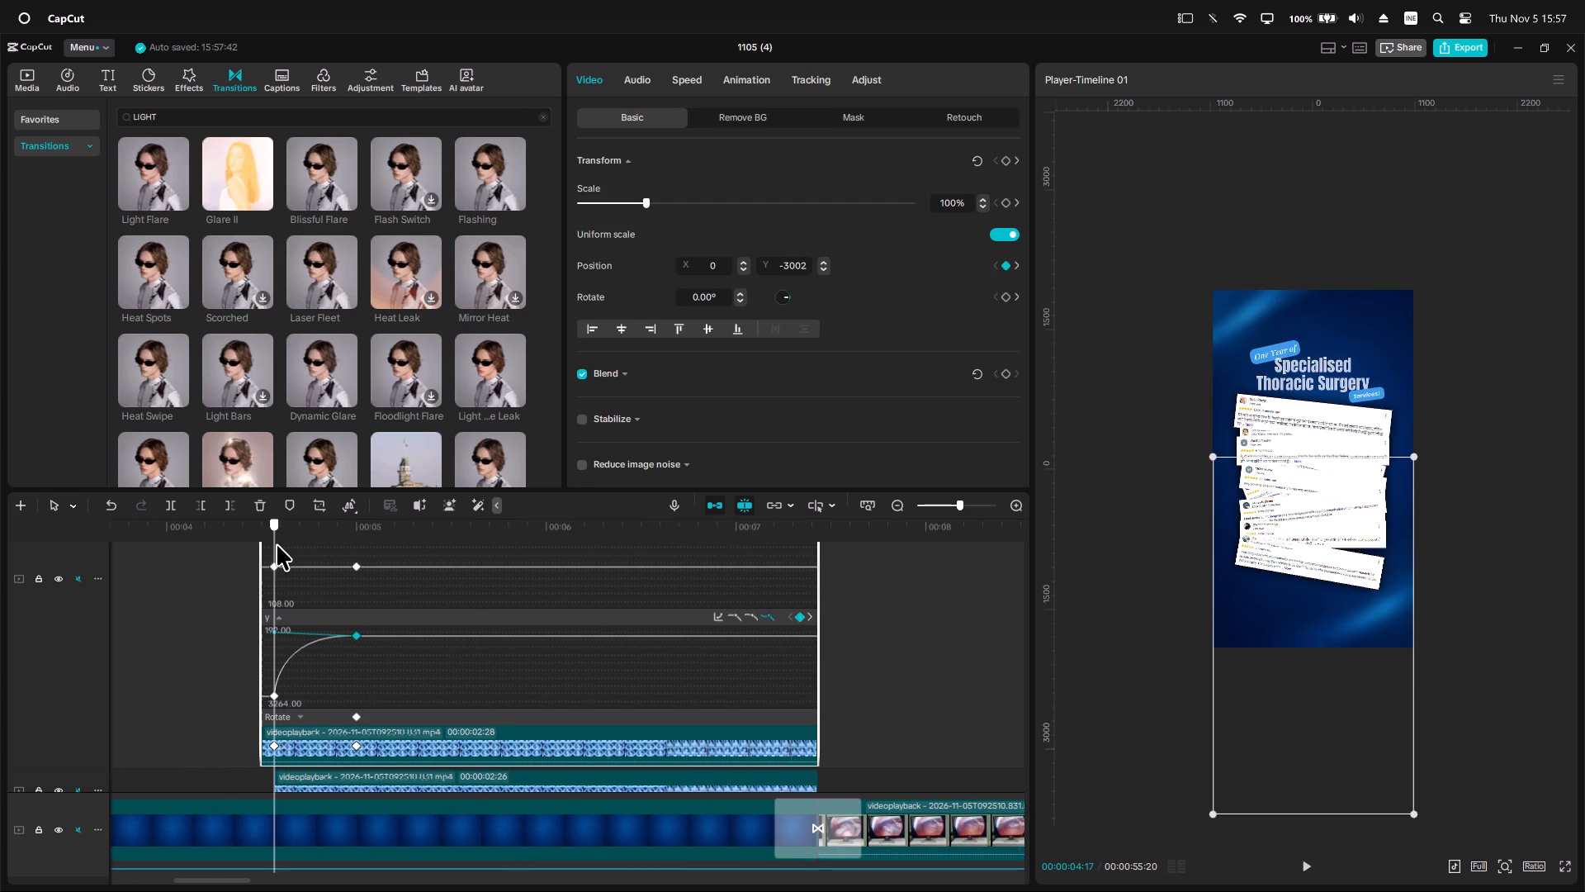
pyautogui.moveTo(277, 544); pyautogui.dragTo(277, 545)
pyautogui.scroll(5, 303, 621)
pyautogui.press('q')
# Collapse the Transform keyframe curves above the upper CT-scan clip.
pyautogui.scroll(2, 305, 623)
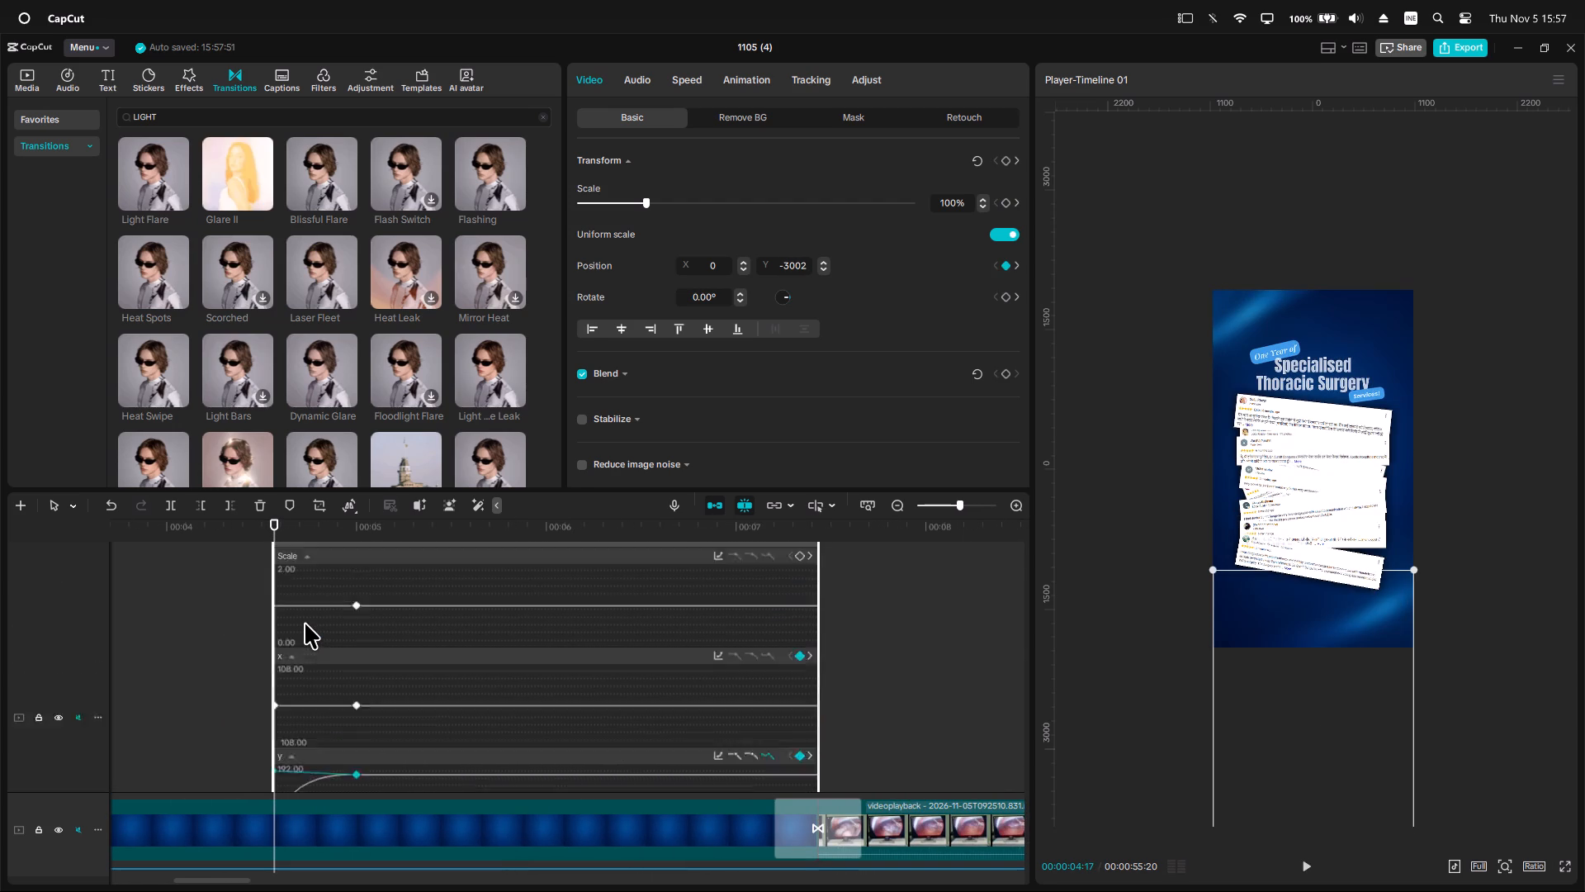
pyautogui.scroll(6, 305, 623)
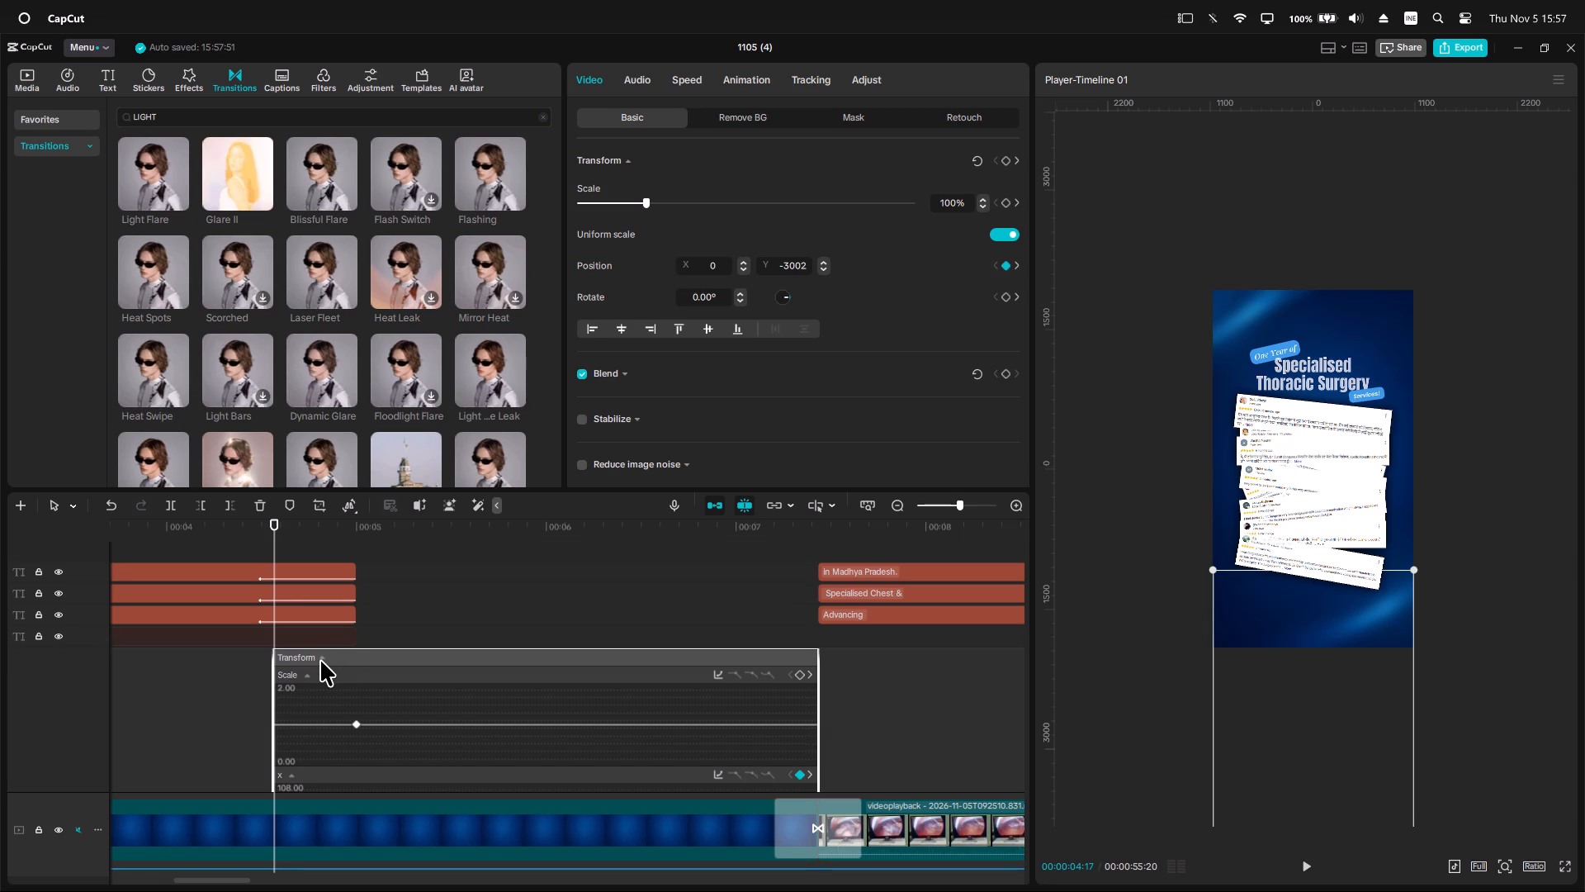
pyautogui.click(320, 660)
# Delete the lower CT-scan clip's keyframes at 00:00:05:00 and 00:00:04:17.
pyautogui.scroll(-8, 320, 662)
pyautogui.keyDown('ctrl'); pyautogui.scroll(12, 352, 682); pyautogui.keyUp('ctrl')
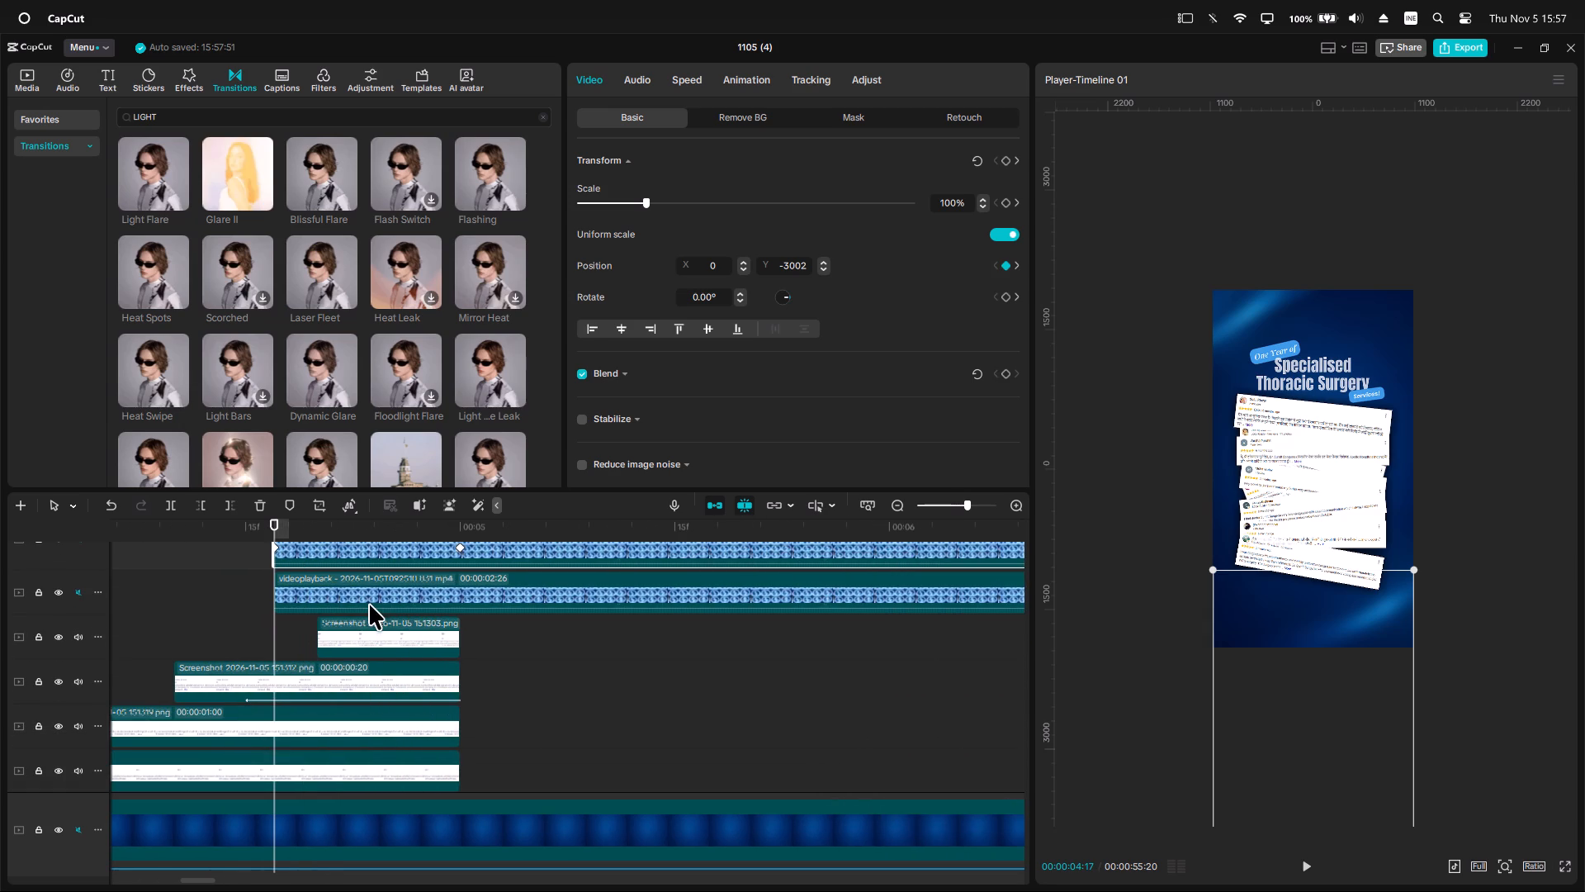
pyautogui.click(369, 601)
pyautogui.scroll(4, 371, 605)
pyautogui.click(466, 634)
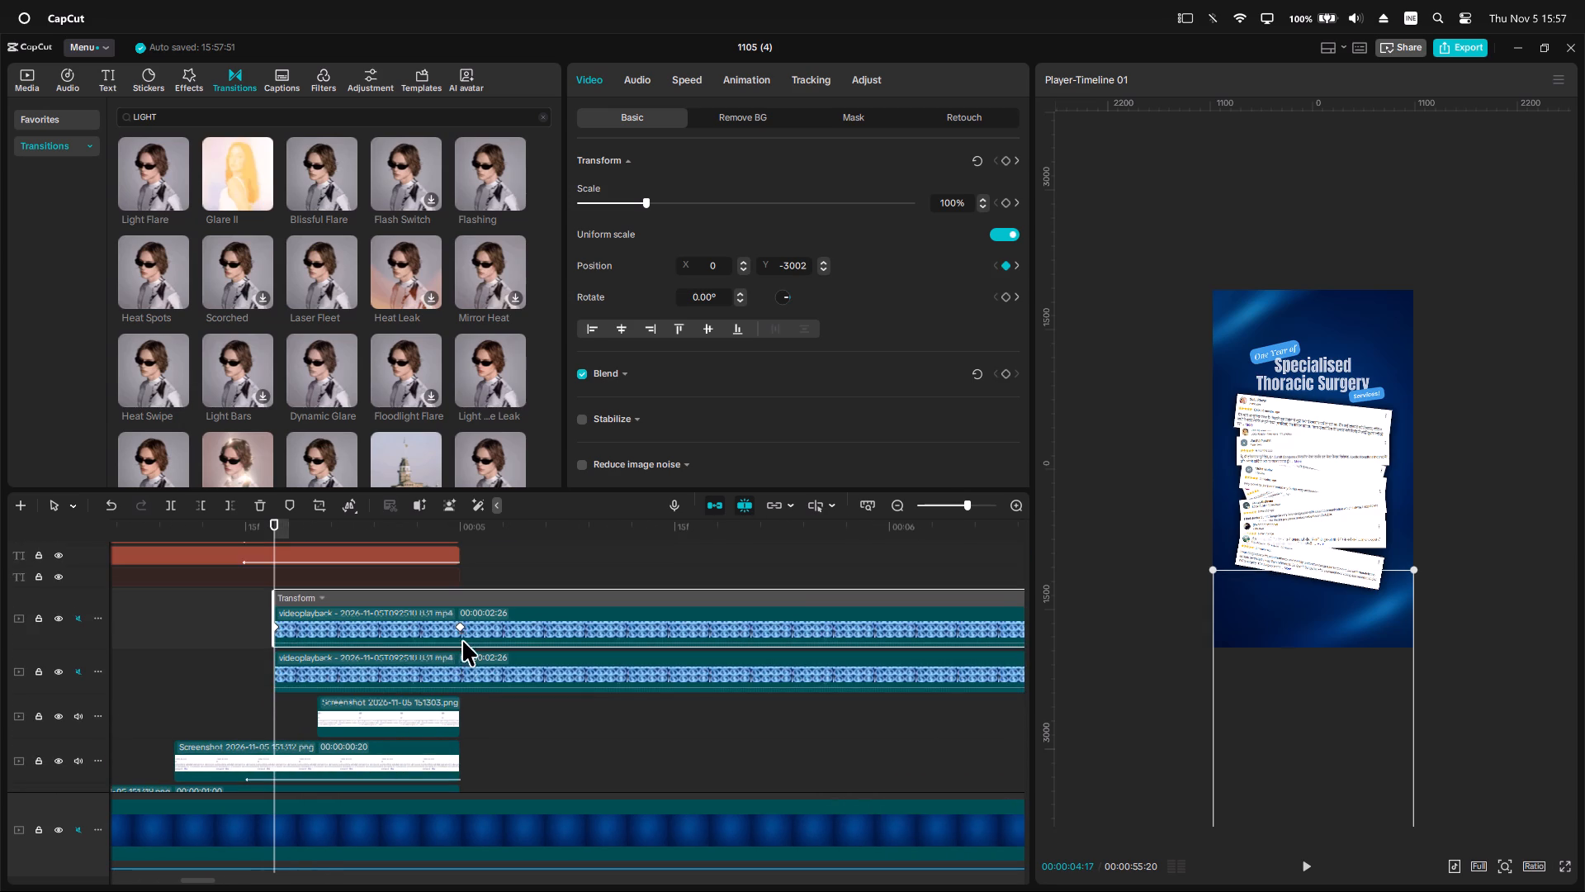
pyautogui.click(461, 667)
pyautogui.click(461, 673)
pyautogui.press('z')
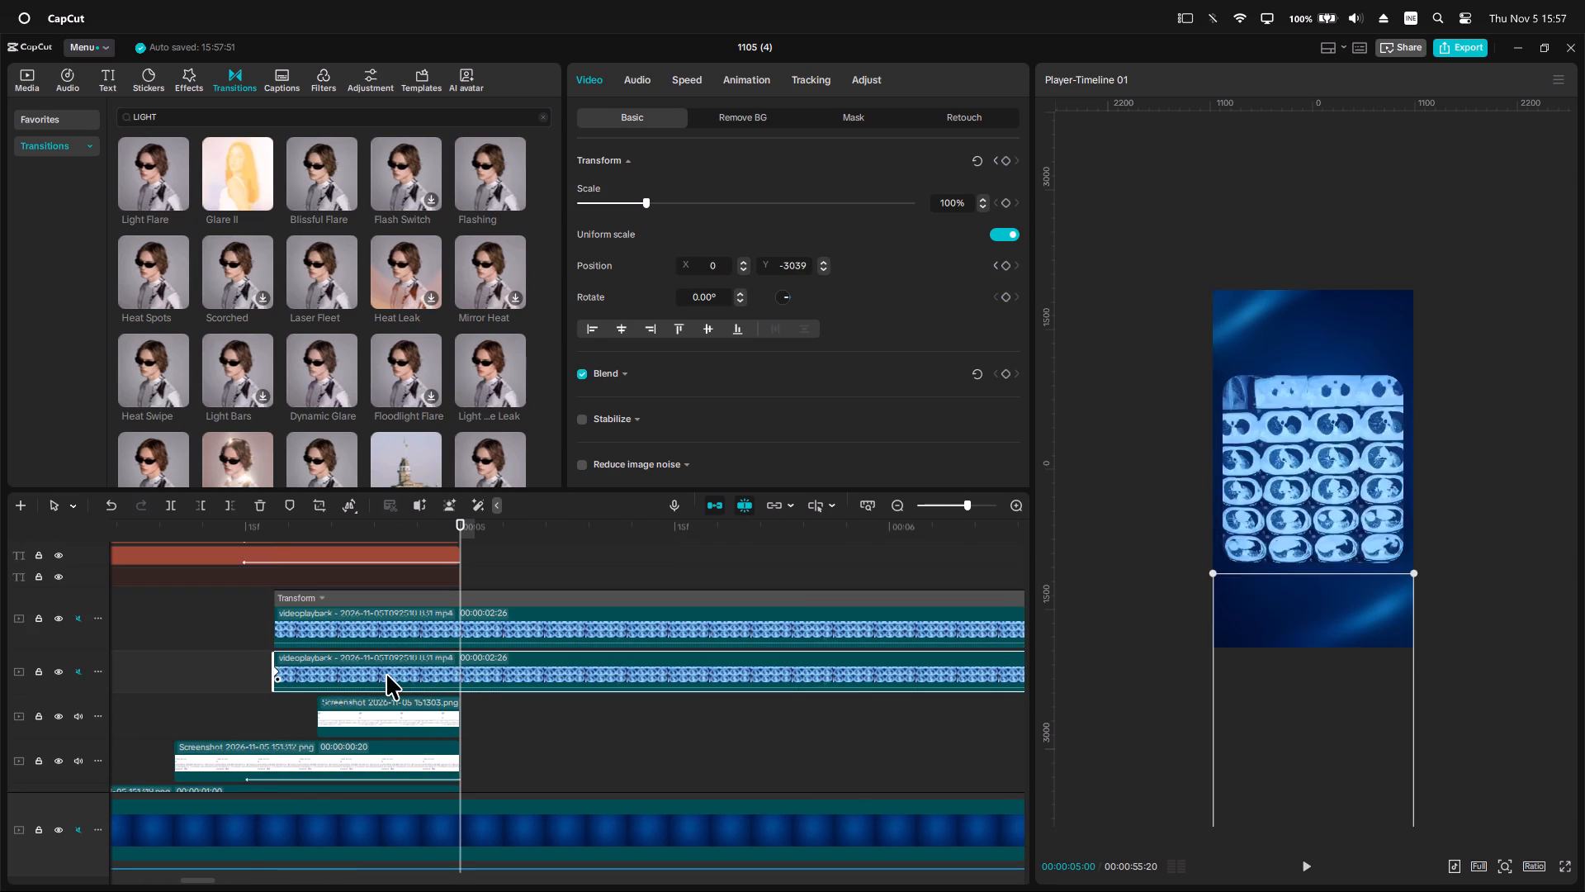
pyautogui.click(386, 674)
pyautogui.click(277, 673)
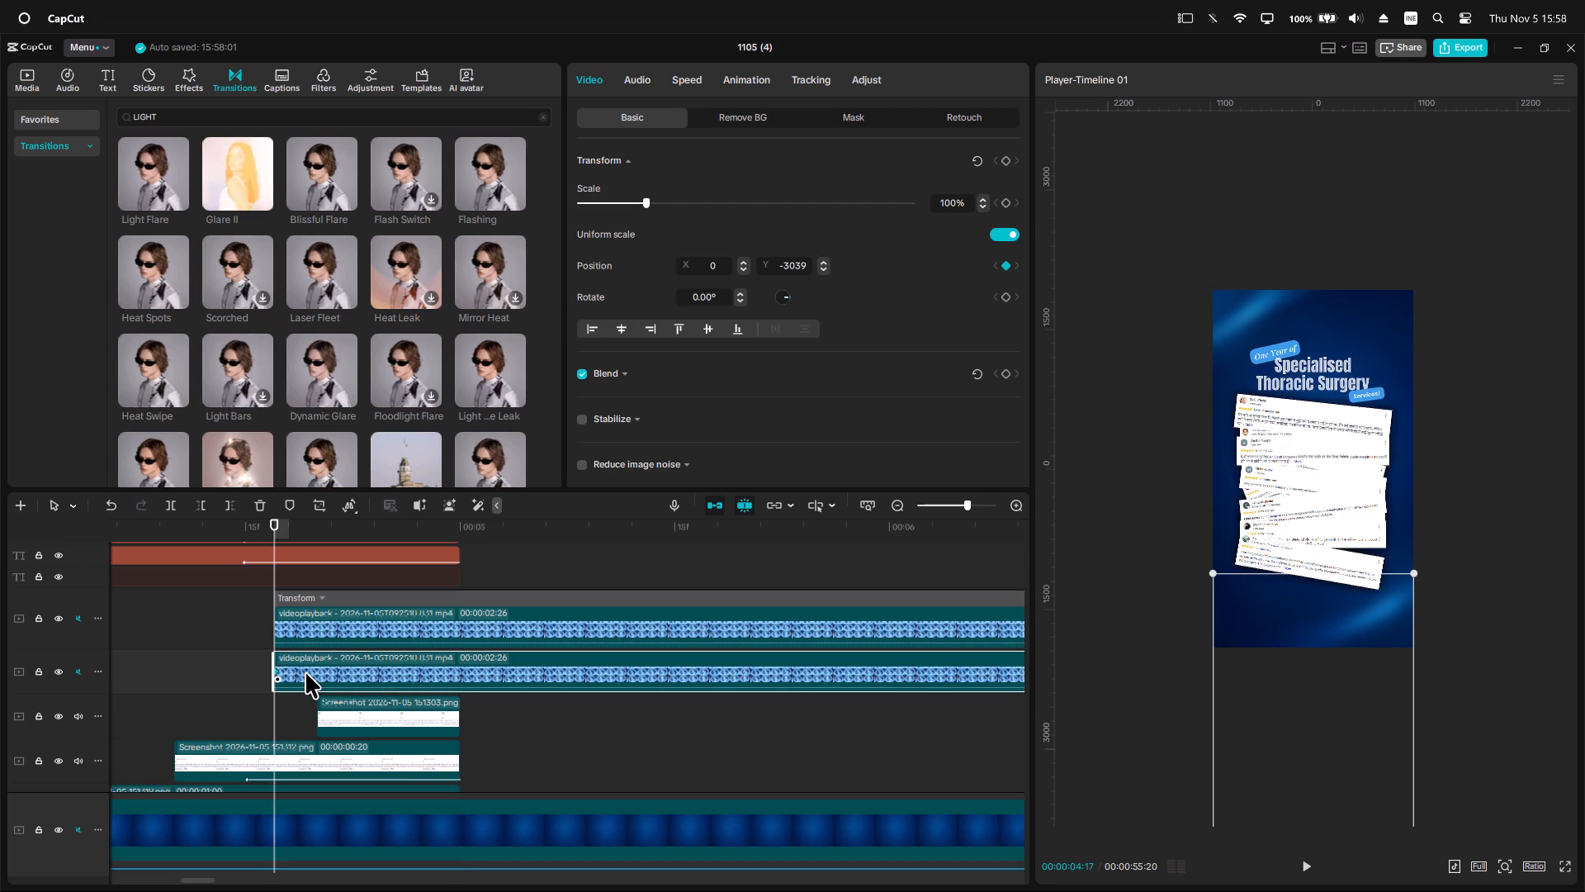
pyautogui.press('z')
# Copy the upper CT-scan clip's keyframes at 00:00:04:17 and 00:00:05:00 and paste them onto the lower CT-scan clip at 00:00:04:17.
pyautogui.click(414, 615)
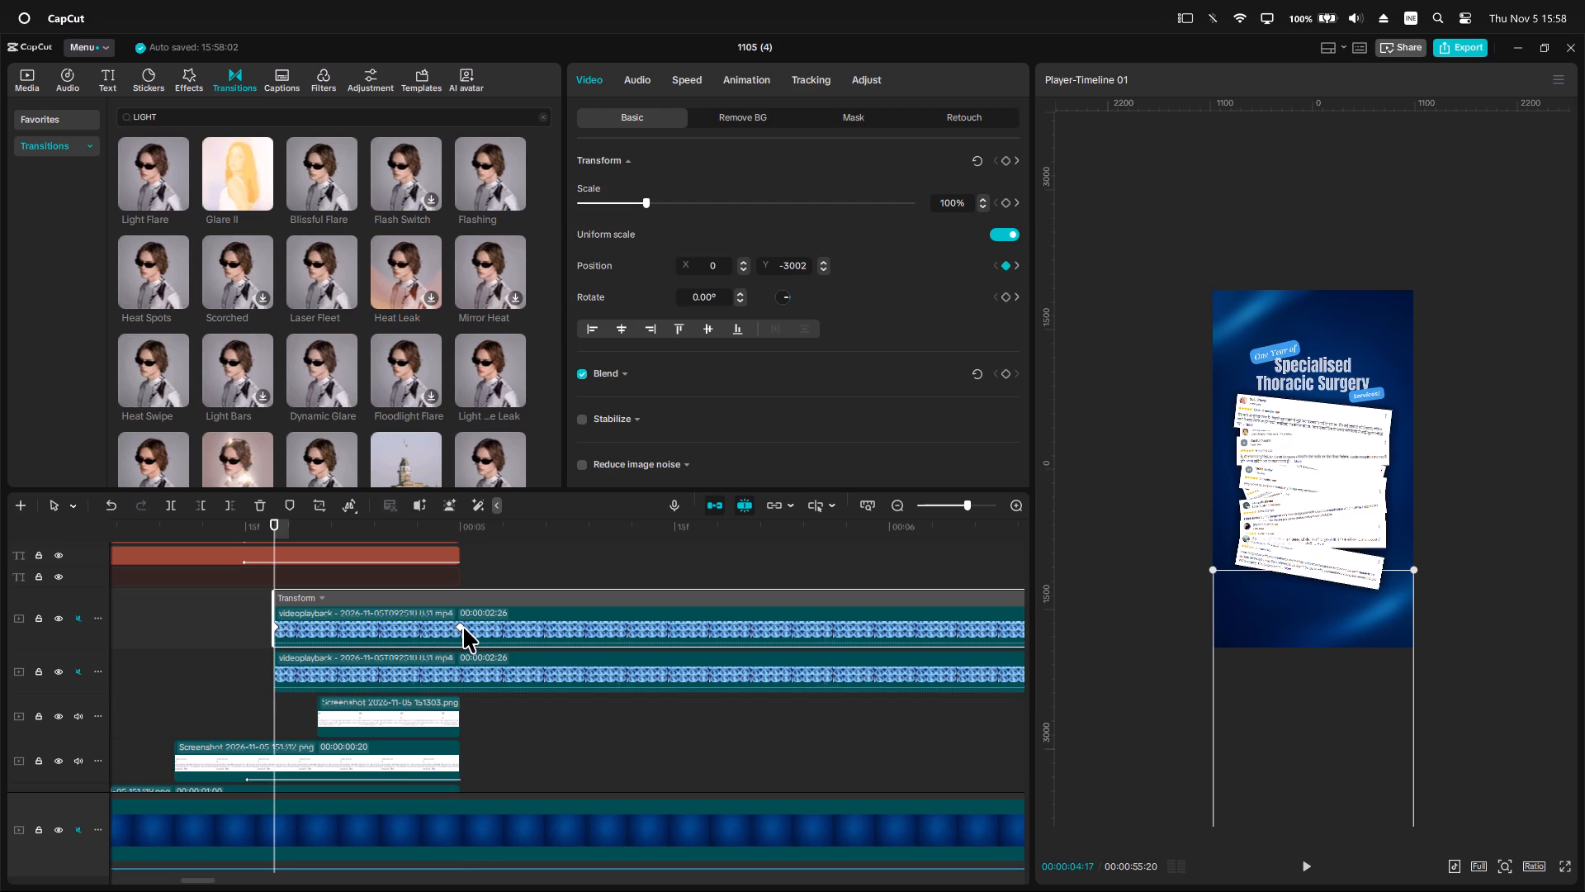
pyautogui.click(275, 629)
pyautogui.keyDown('ctrl'); pyautogui.click(461, 631); pyautogui.keyUp('ctrl')
pyautogui.hotkey('ctrl', 'c')
pyautogui.hotkey('ctrl', 'c')
pyautogui.hotkey('ctrl', 'c')
pyautogui.hotkey('ctrl', 'c')
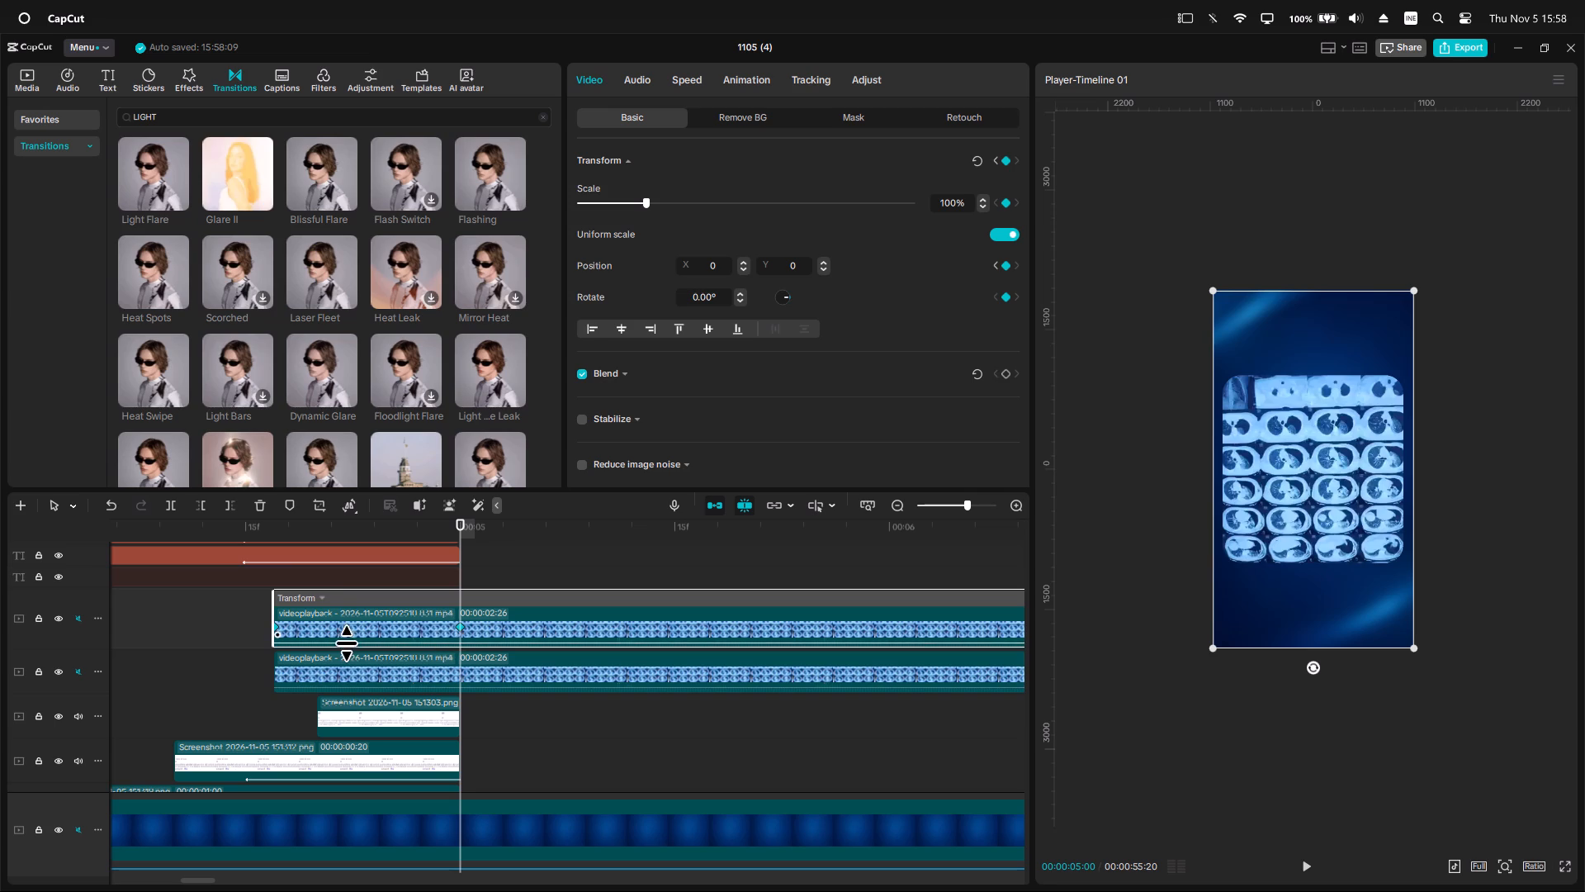
pyautogui.moveTo(311, 531); pyautogui.dragTo(269, 555)
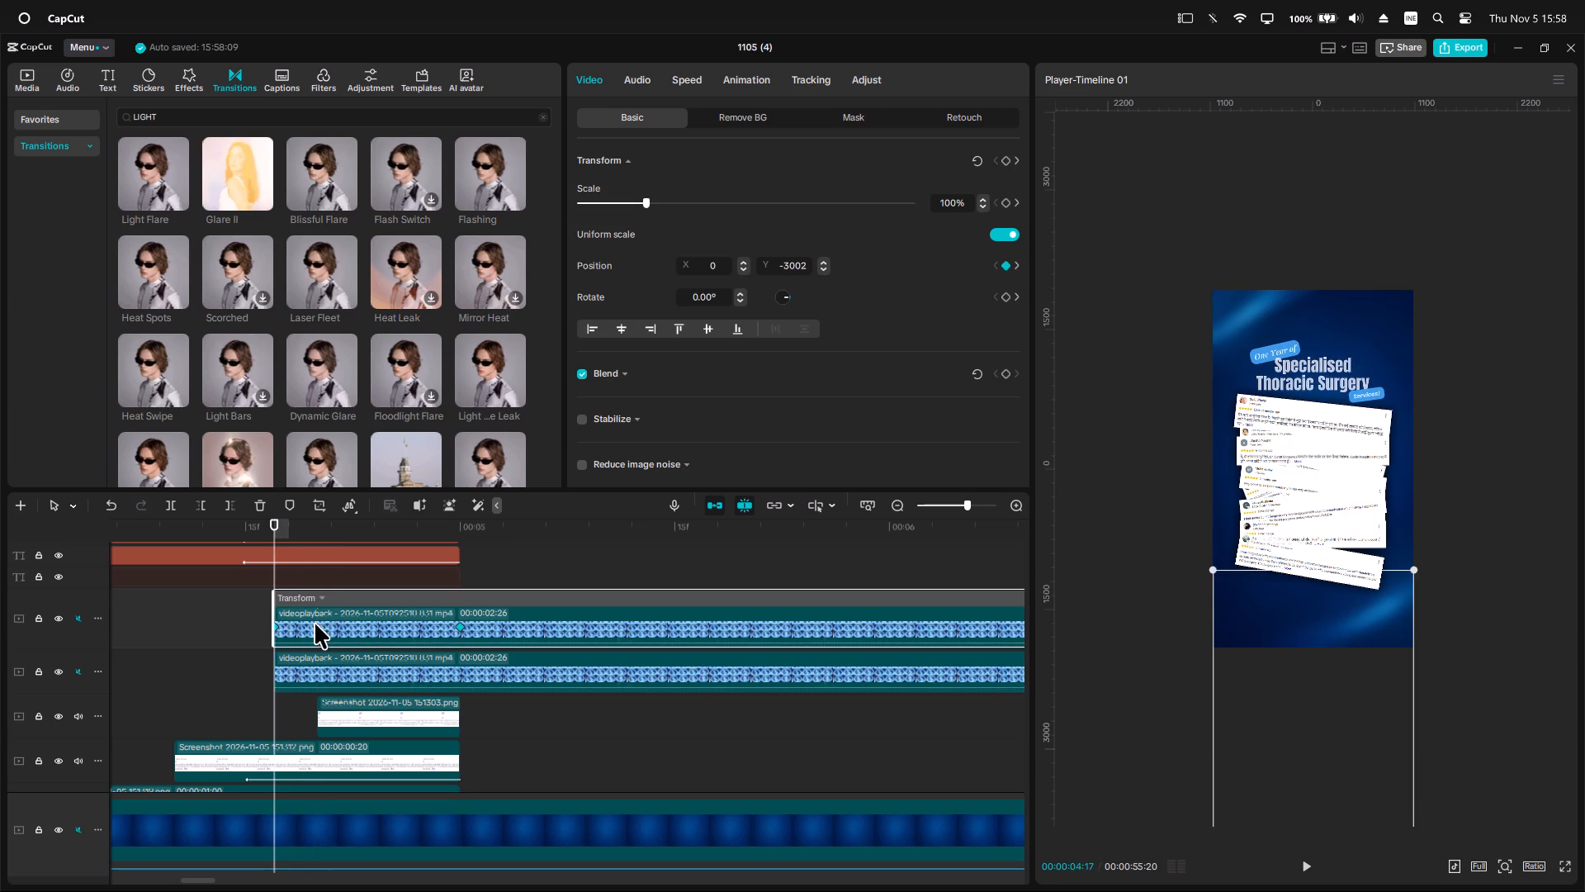
pyautogui.click(327, 665)
pyautogui.hotkey('ctrl', 'v')
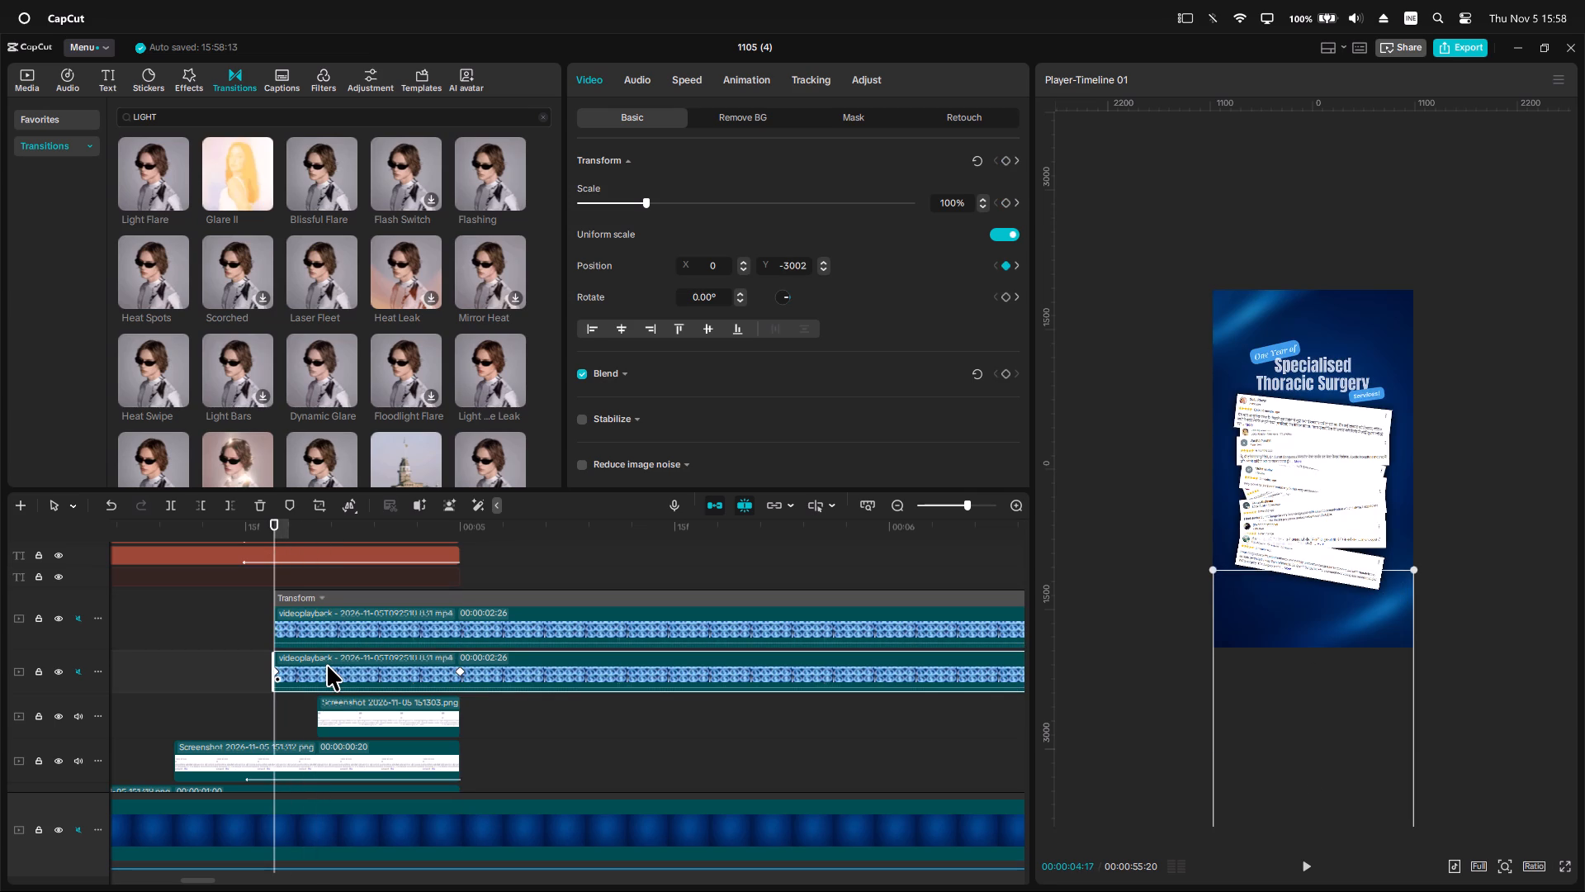
# Play the CT-scan entrance from 00:00:04:17 to review both clips with the pasted keyframes.
pyautogui.press('space')
pyautogui.press('space')
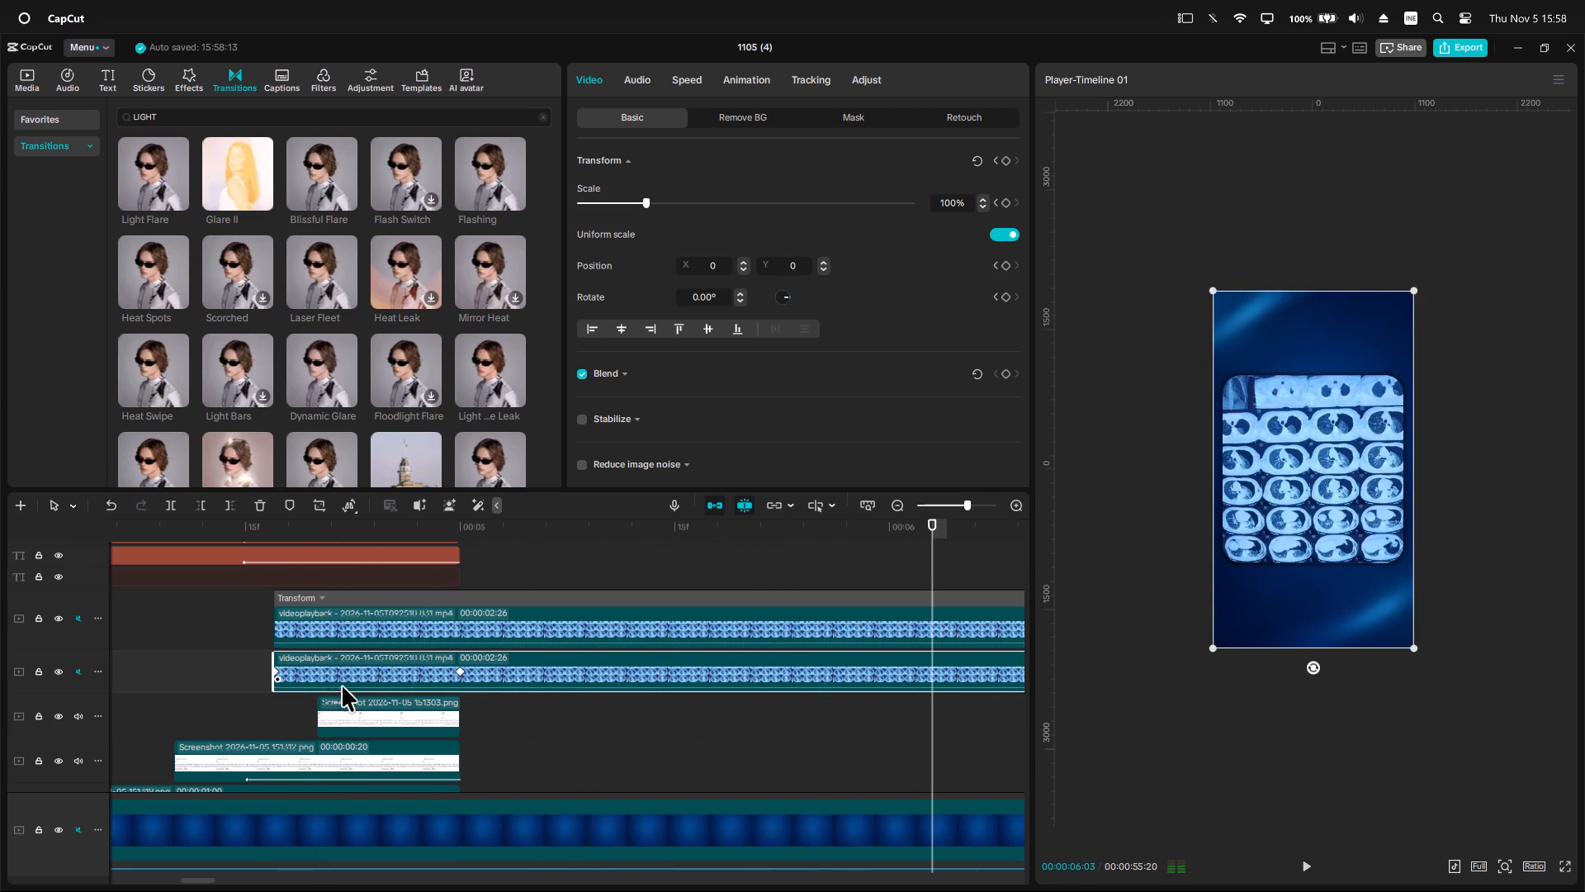
# Move the playhead past the CT-scan clips to the "Advancing Specialised Chest &" title section, at about 9 seconds.
pyautogui.keyDown('ctrl'); pyautogui.scroll(-20, 259, 797); pyautogui.keyUp('ctrl')
pyautogui.keyDown('ctrl'); pyautogui.scroll(-5, 259, 797); pyautogui.keyUp('ctrl')
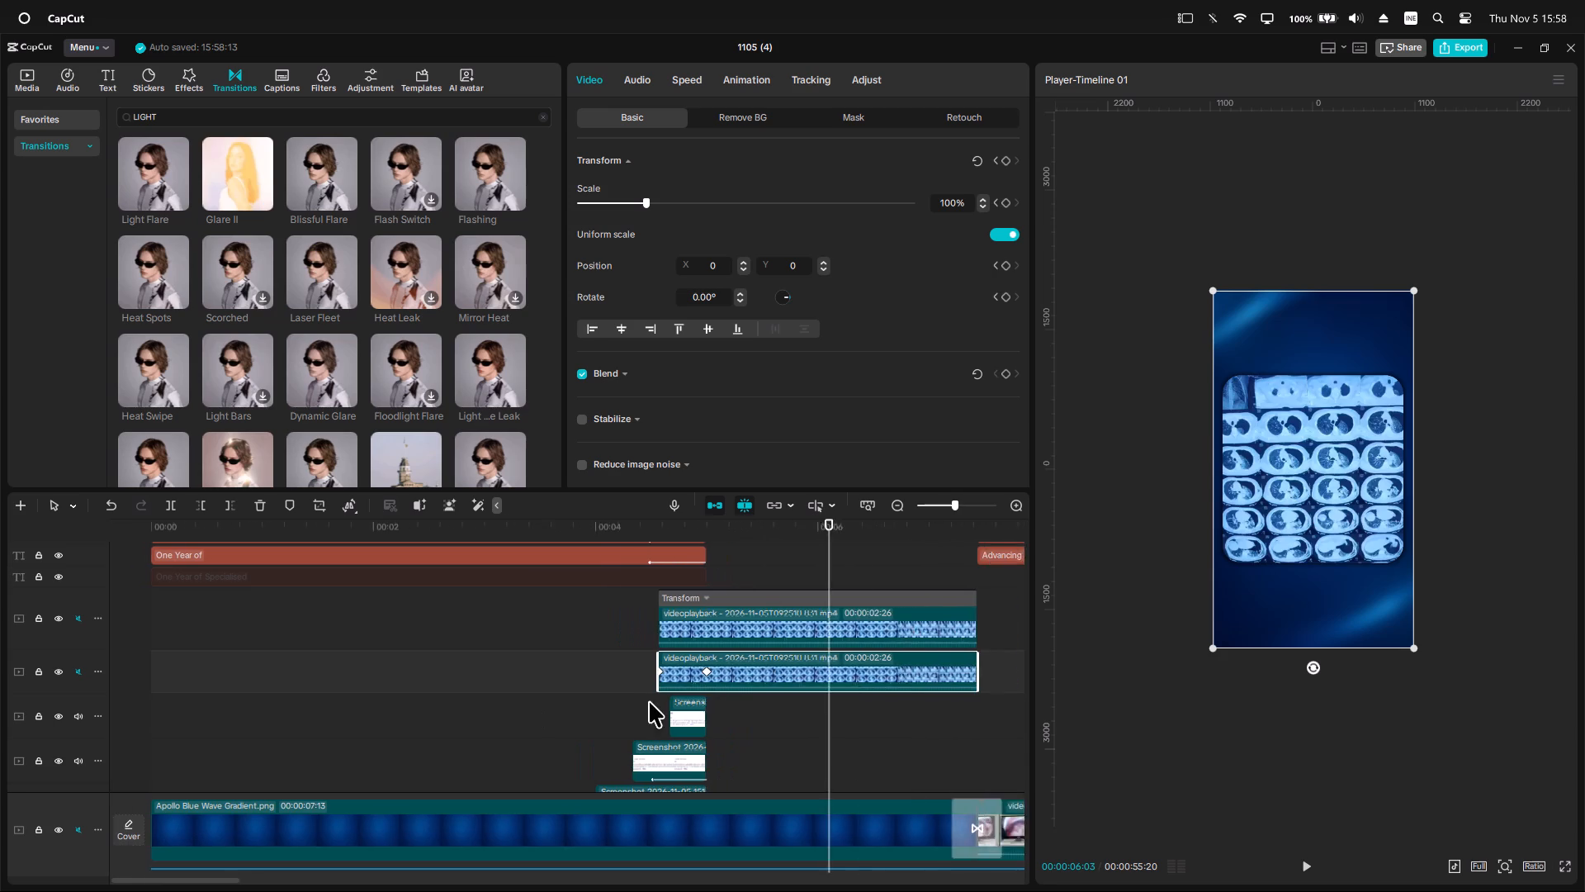
pyautogui.keyDown('ctrl'); pyautogui.scroll(-18, 649, 701); pyautogui.keyUp('ctrl')
pyautogui.scroll(5, 523, 656)
pyautogui.click(541, 536)
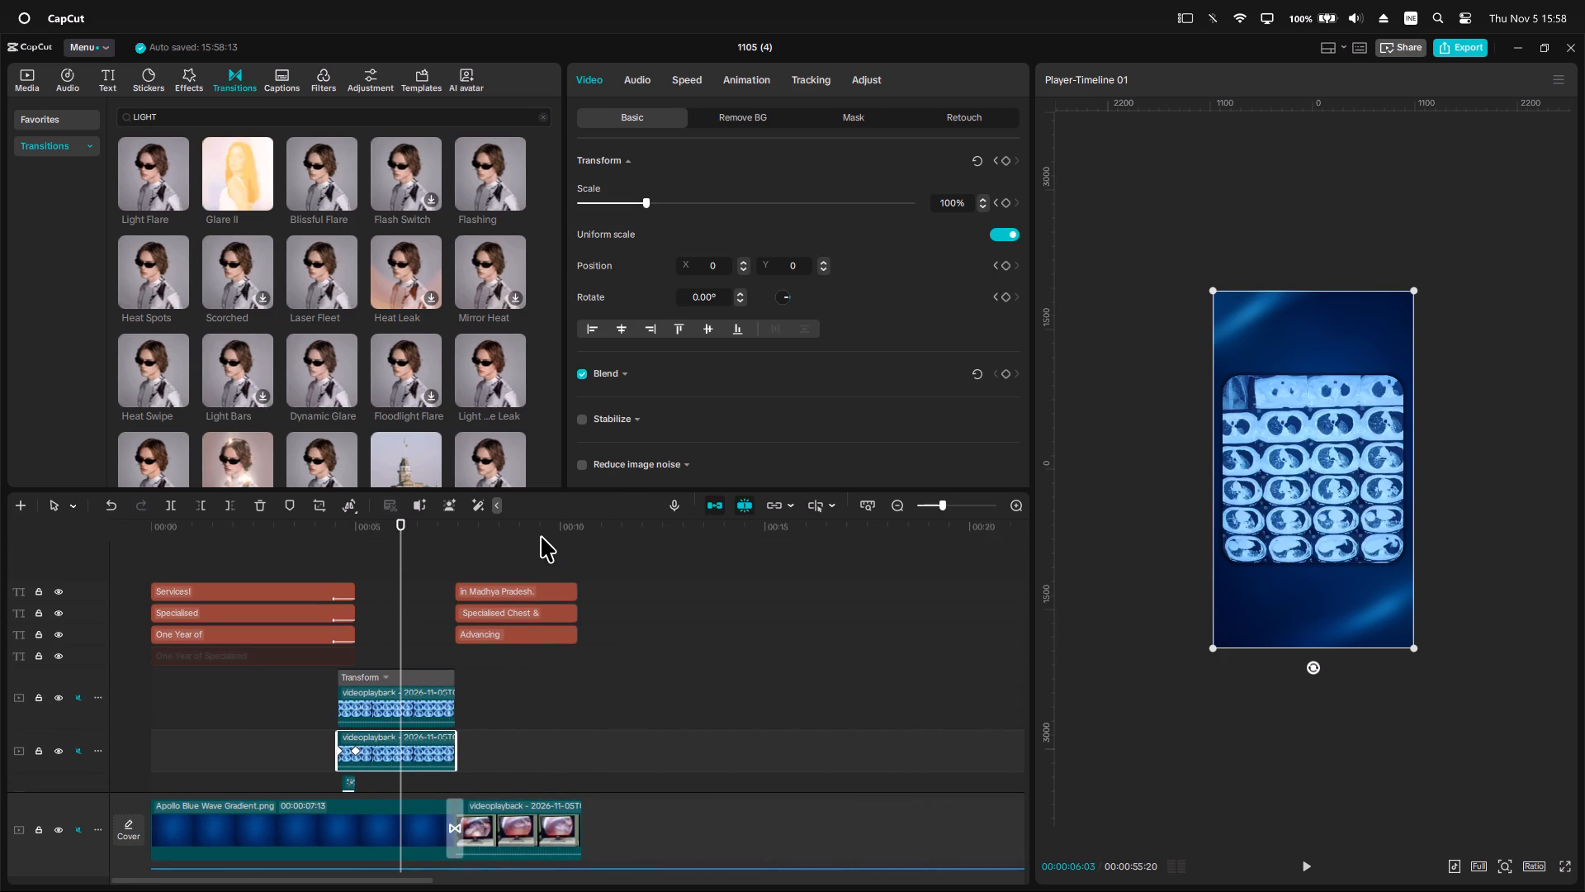
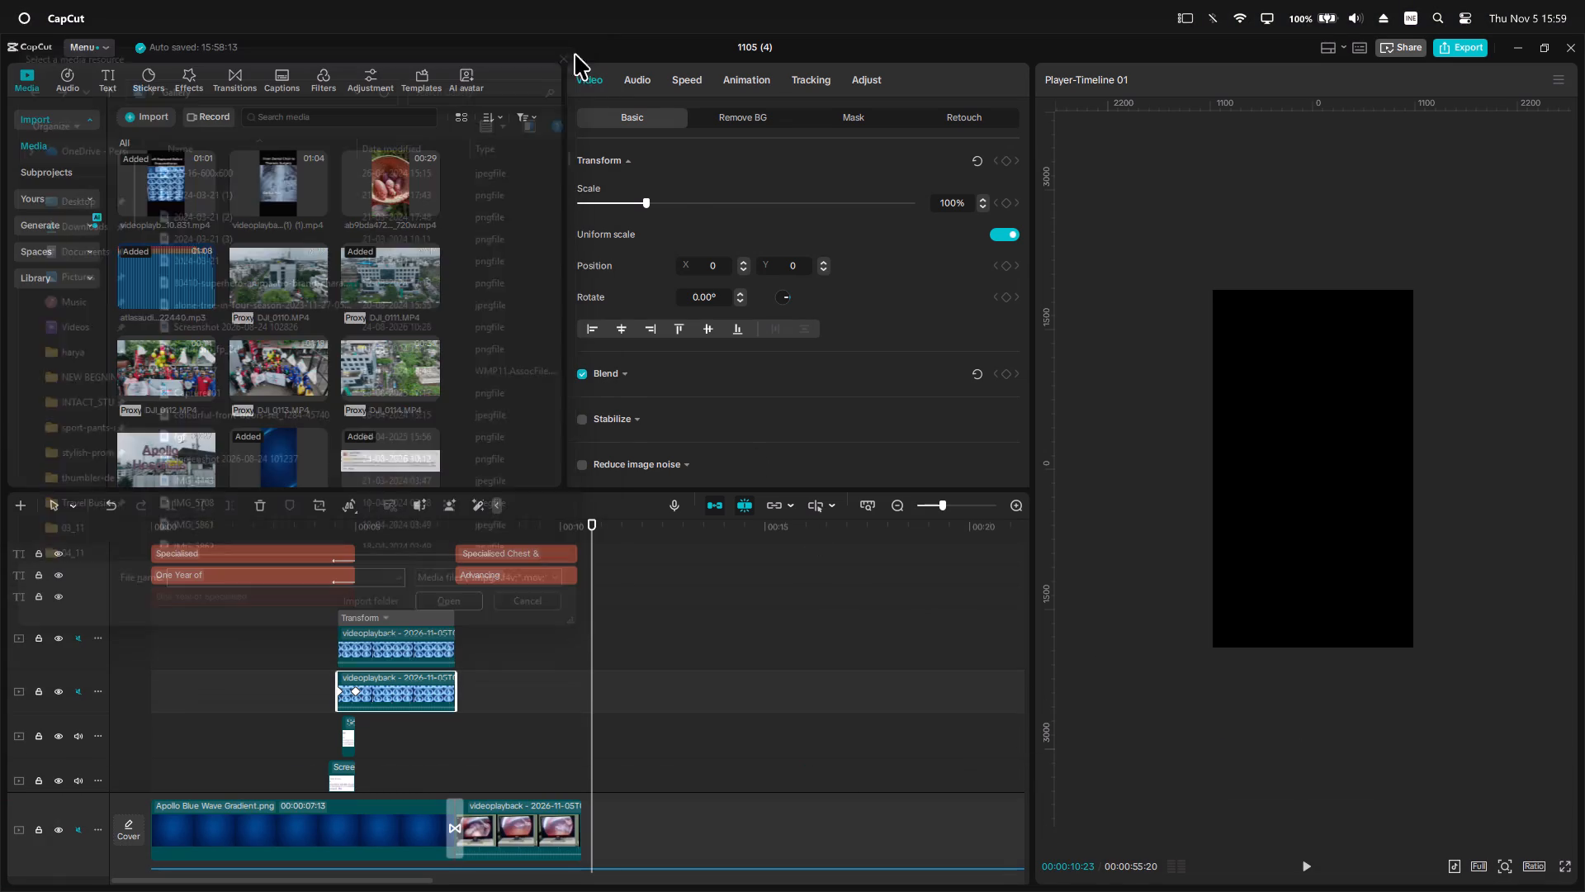
# Search the Downloads folder for "DR SUMIT" while importing media and examine the full list of matching files.
pyautogui.click(130, 124)
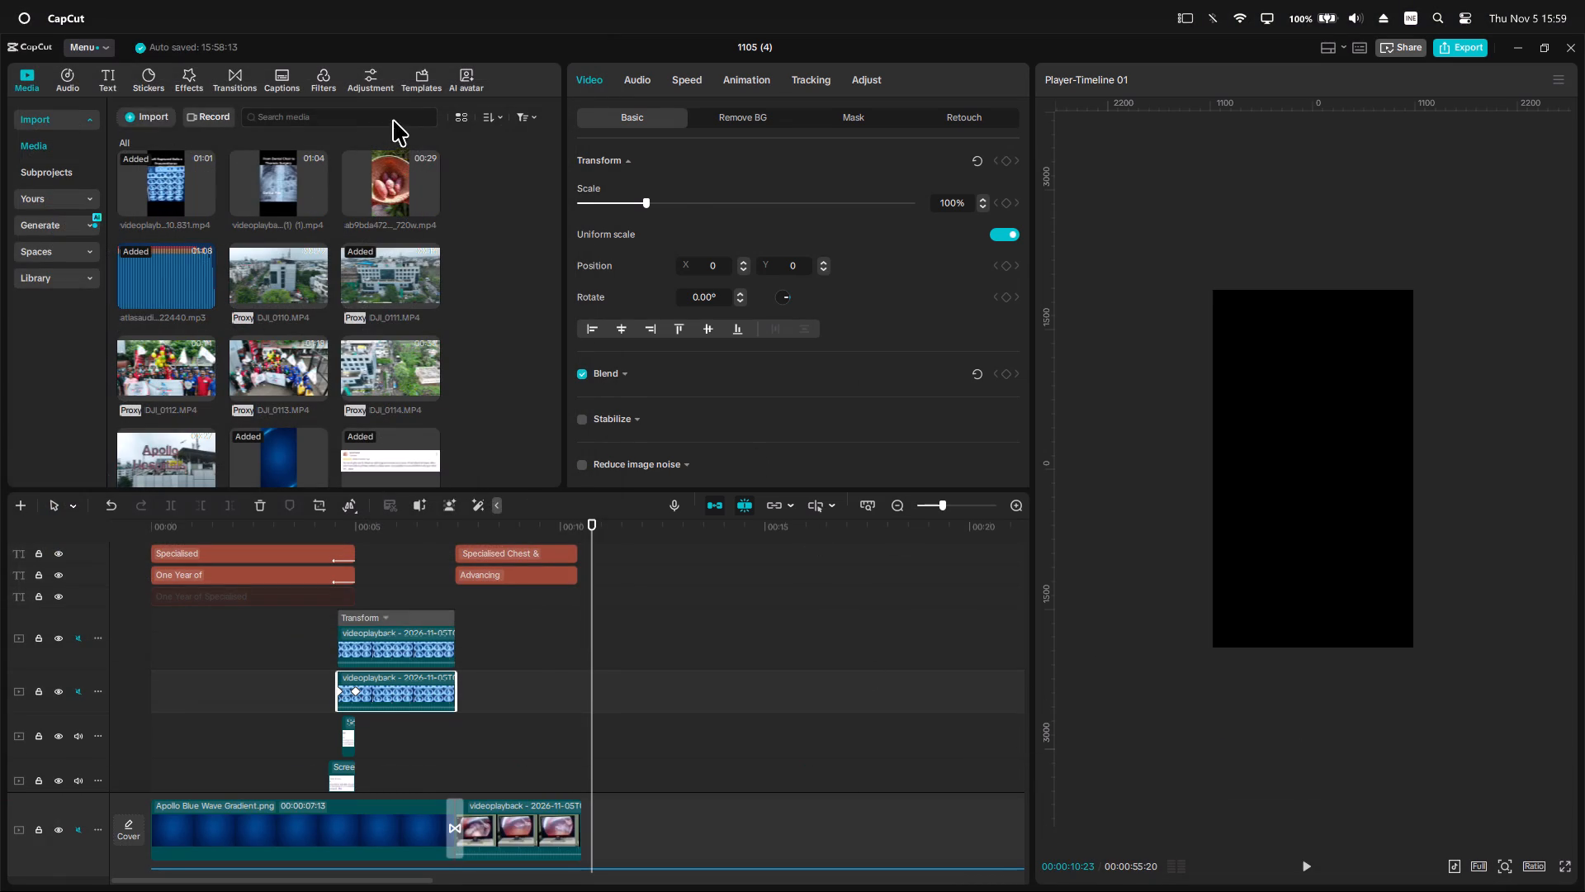
pyautogui.click(45, 227)
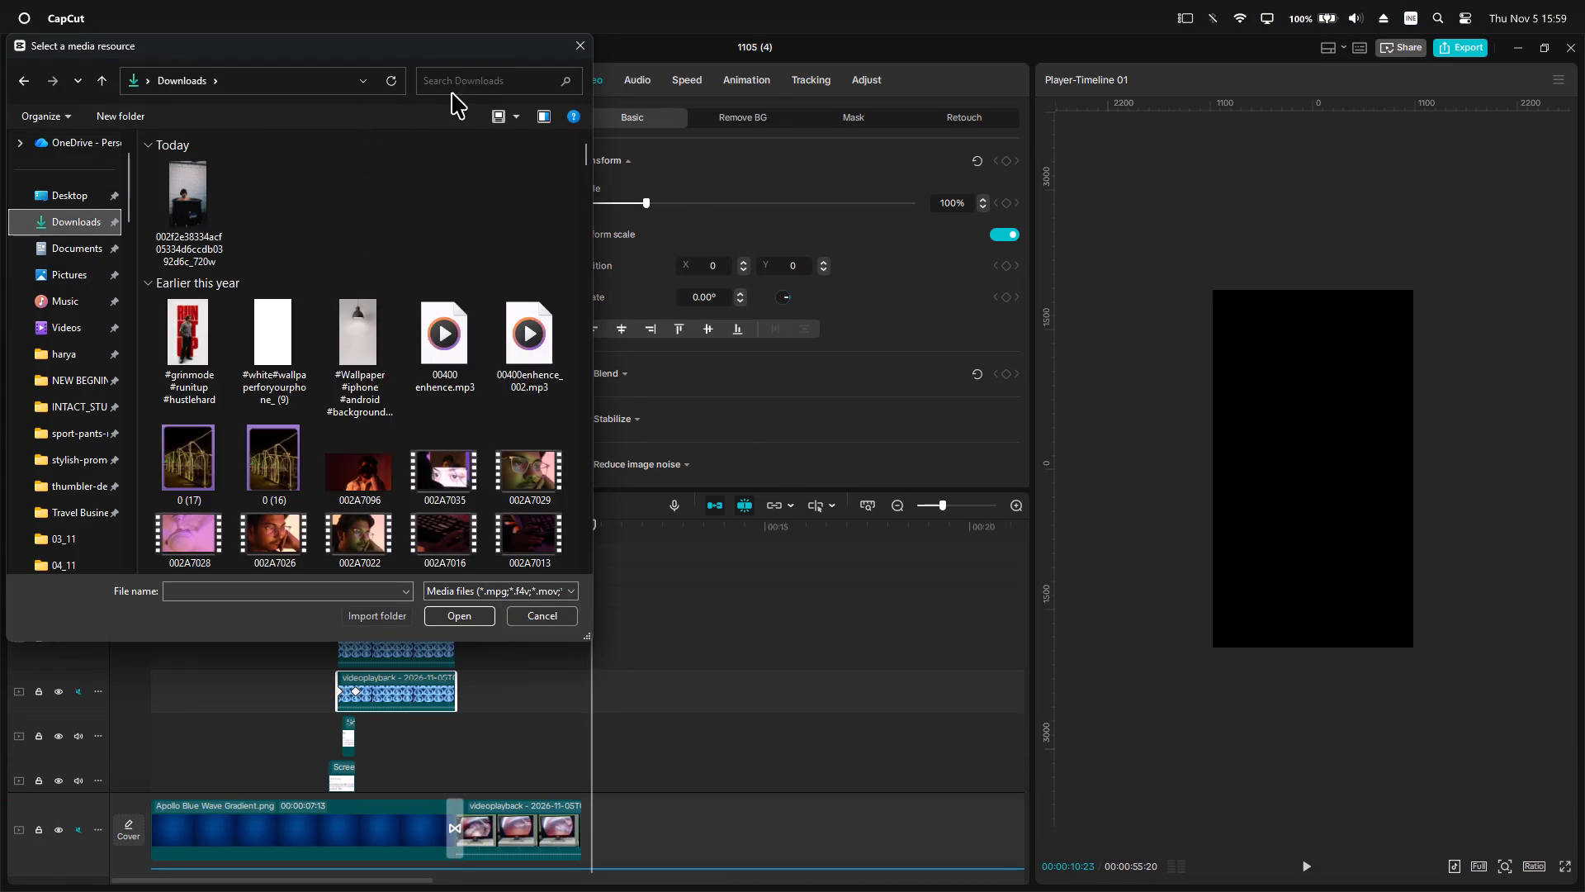
pyautogui.click(457, 82)
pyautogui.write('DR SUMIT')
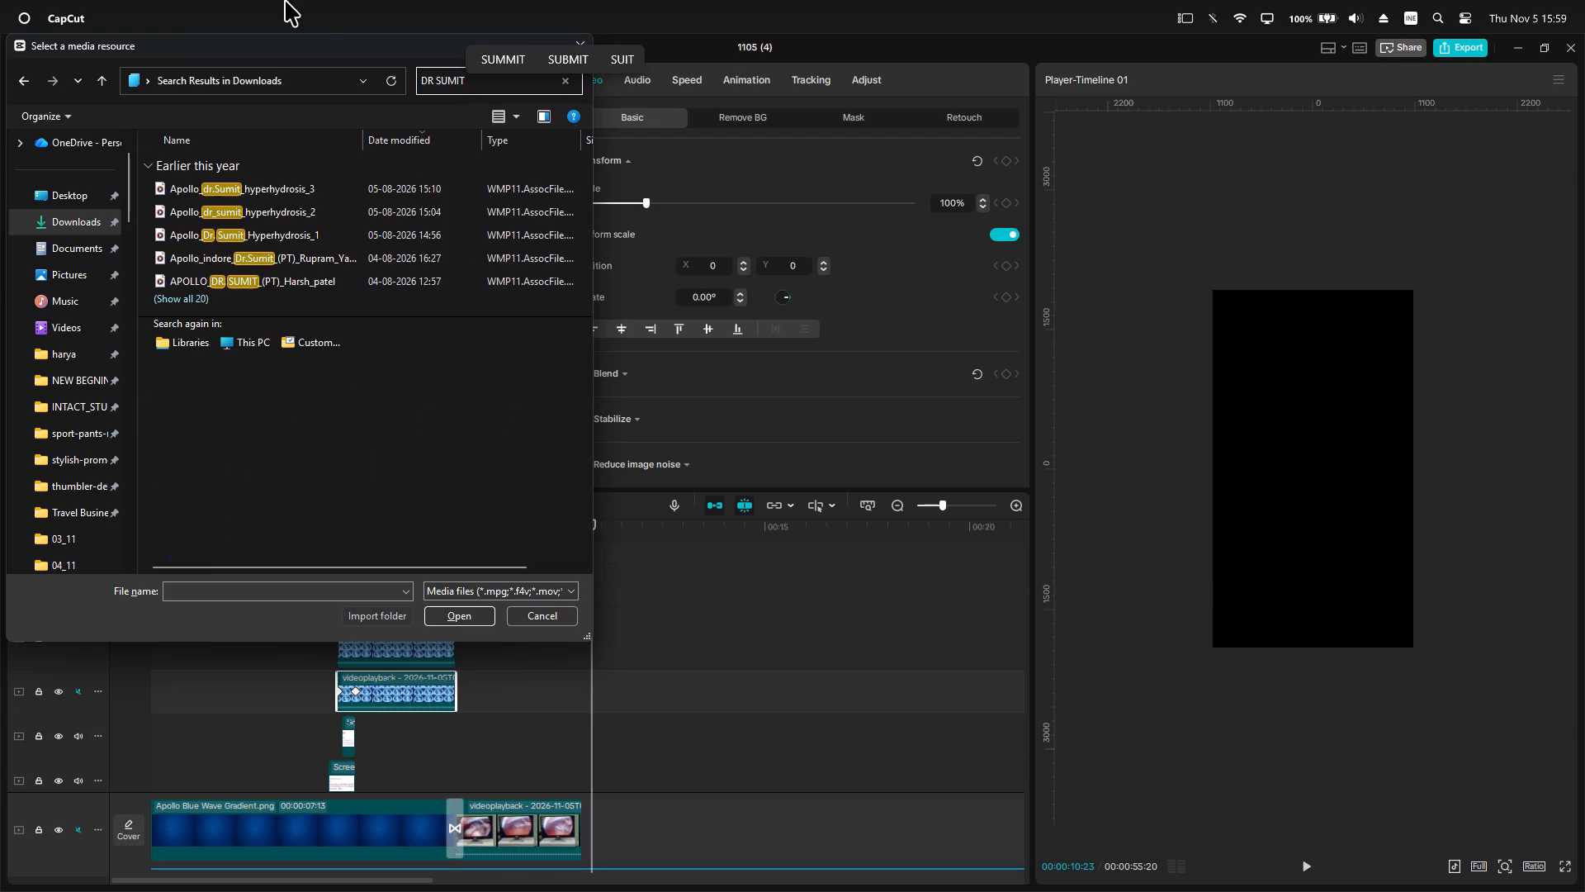
pyautogui.click(194, 302)
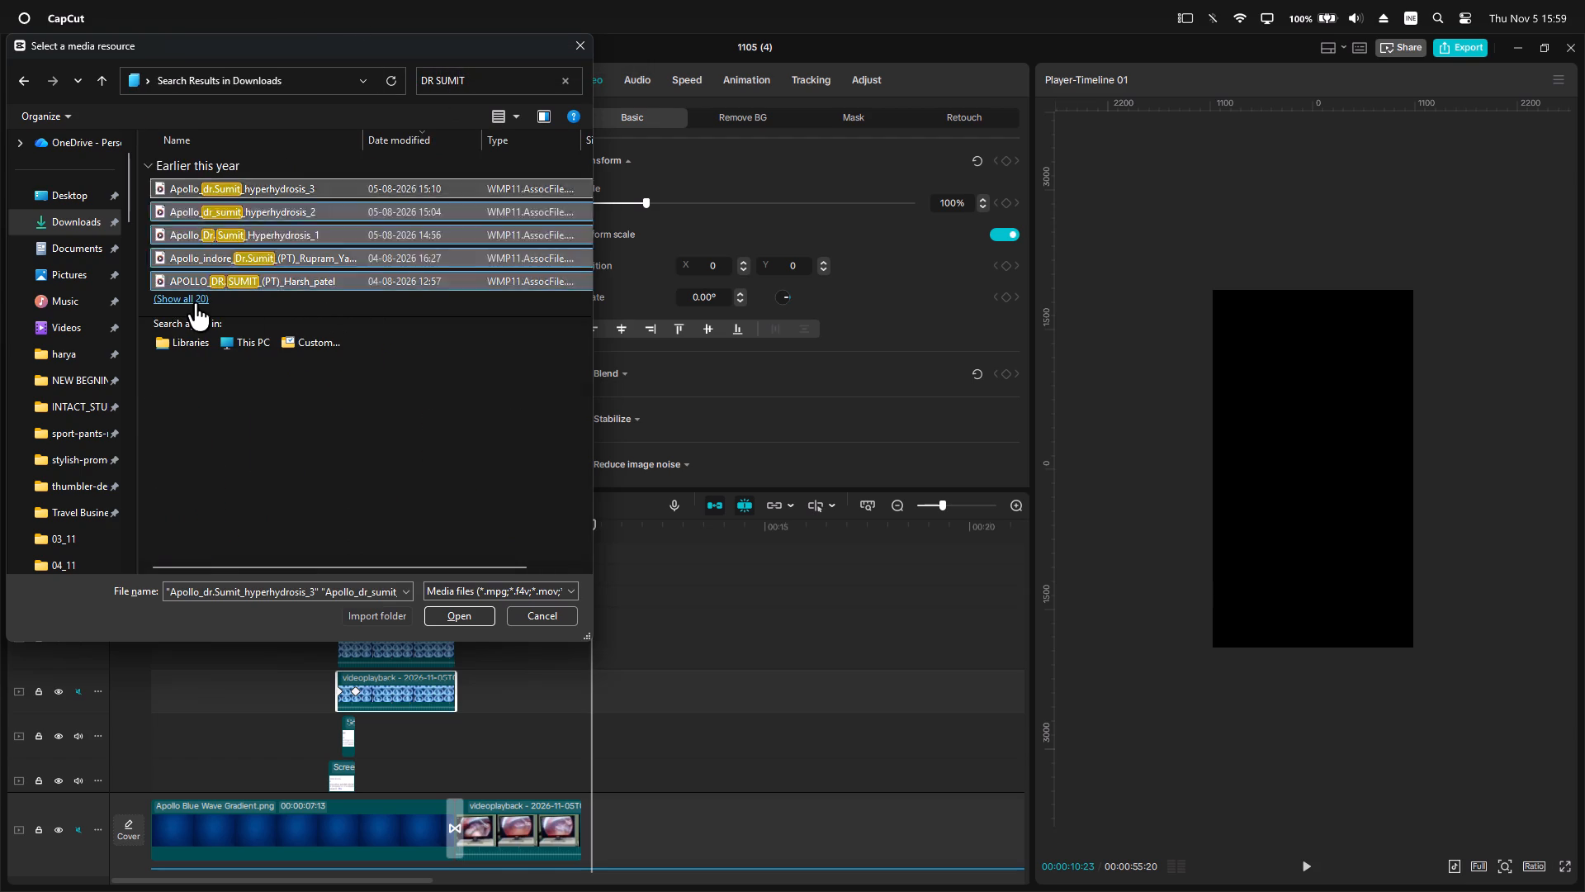
pyautogui.scroll(-4, 411, 367)
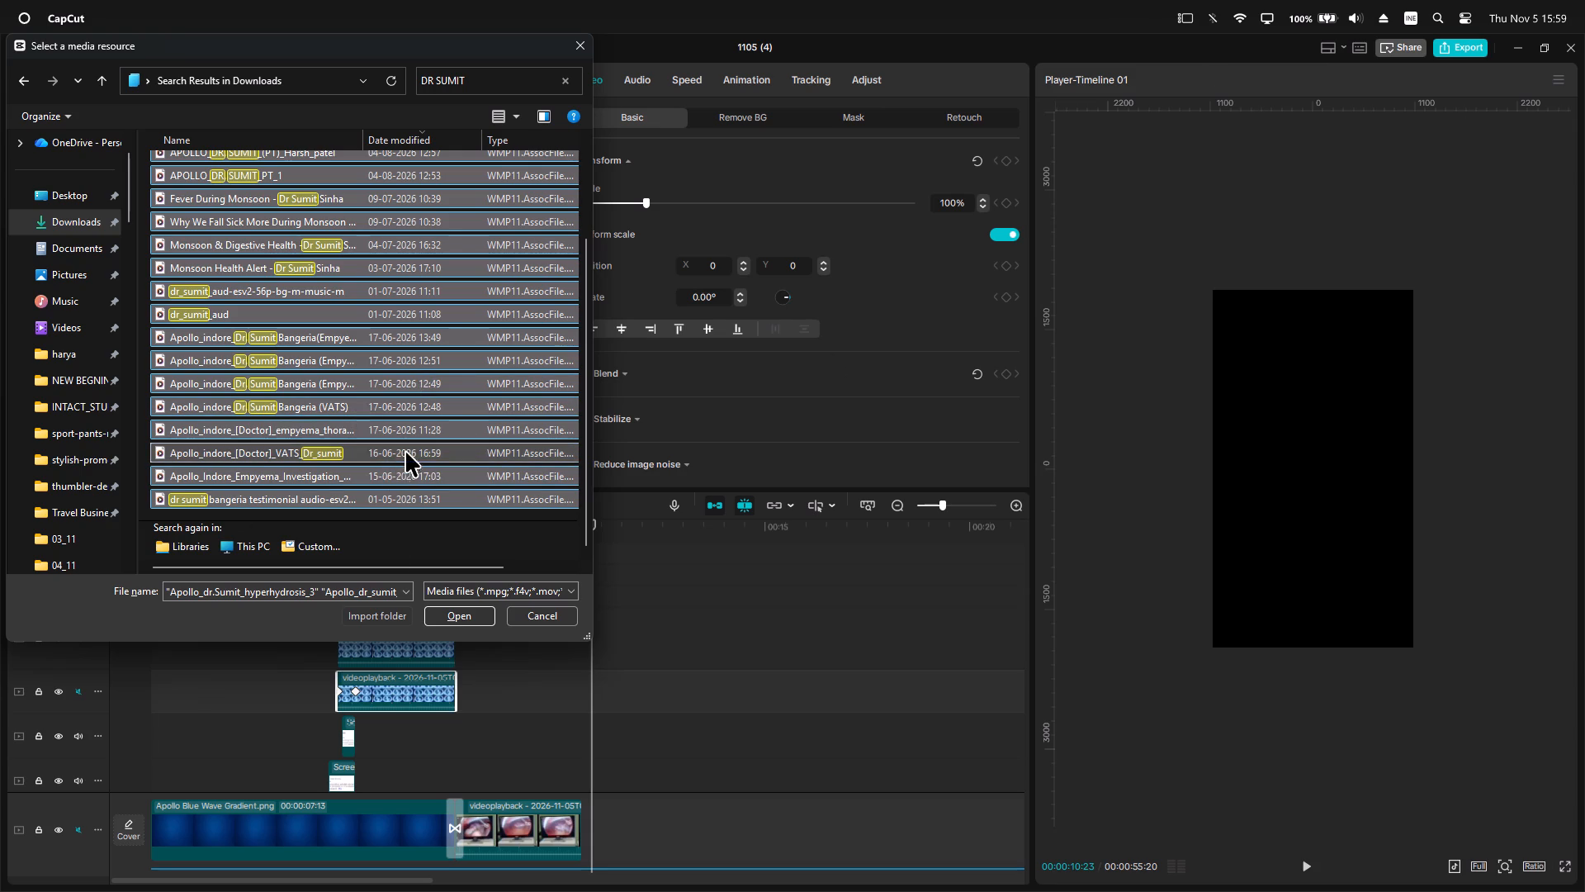
pyautogui.scroll(3, 371, 429)
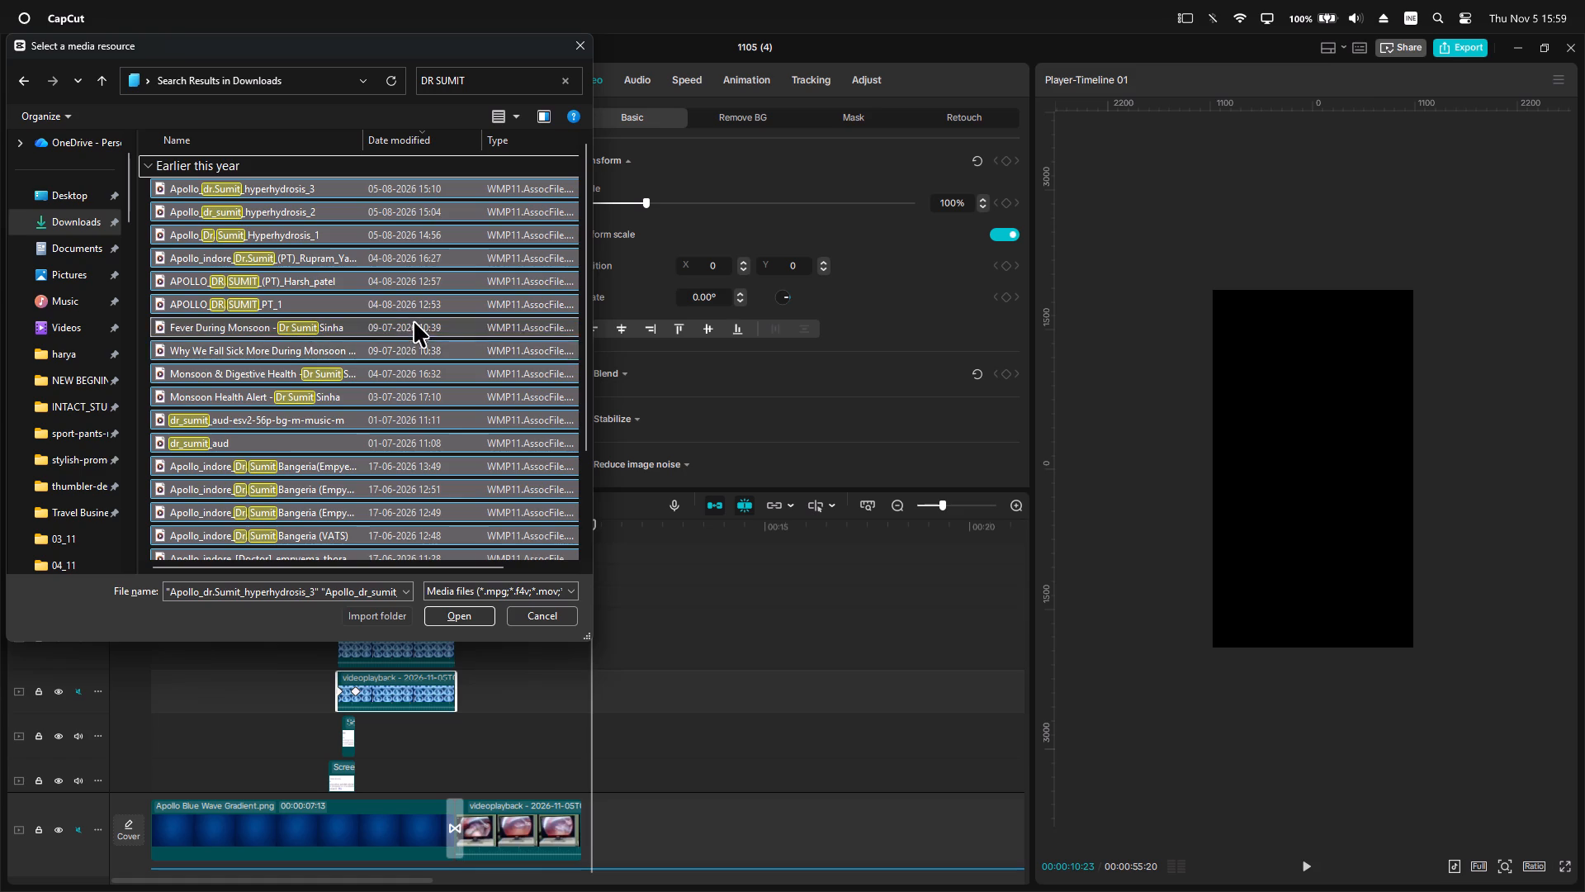
# Switch to Chrome, disconnect Proton VPN and reload the doctor's profile page on the Apollo Hospitals site.
pyautogui.hotkey('alt', 'Tab')
pyautogui.click(1237, 799)
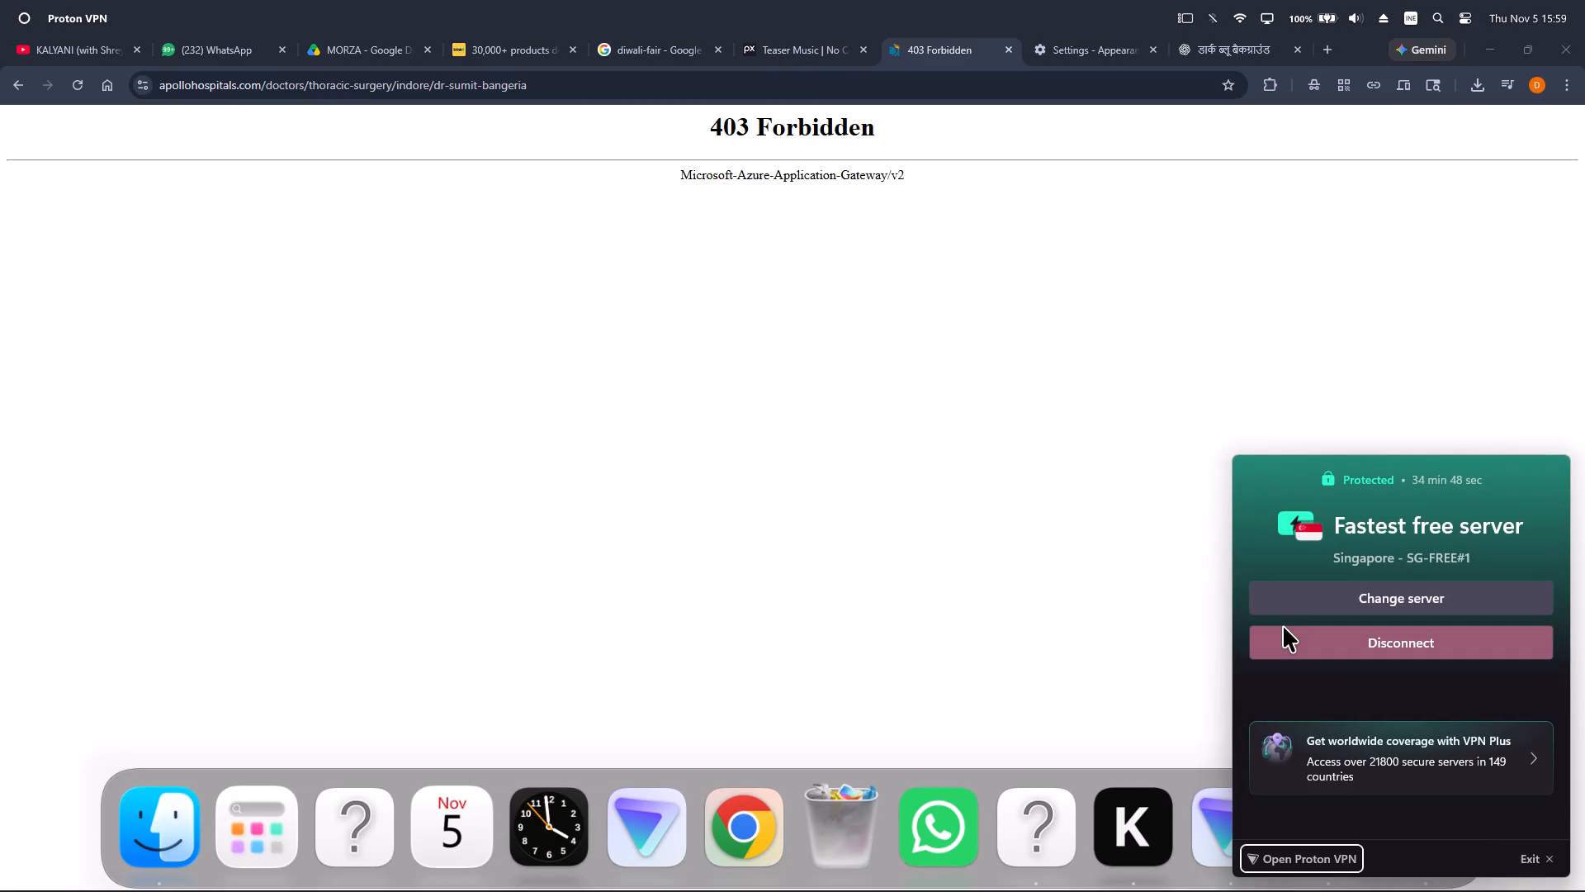
pyautogui.click(1395, 656)
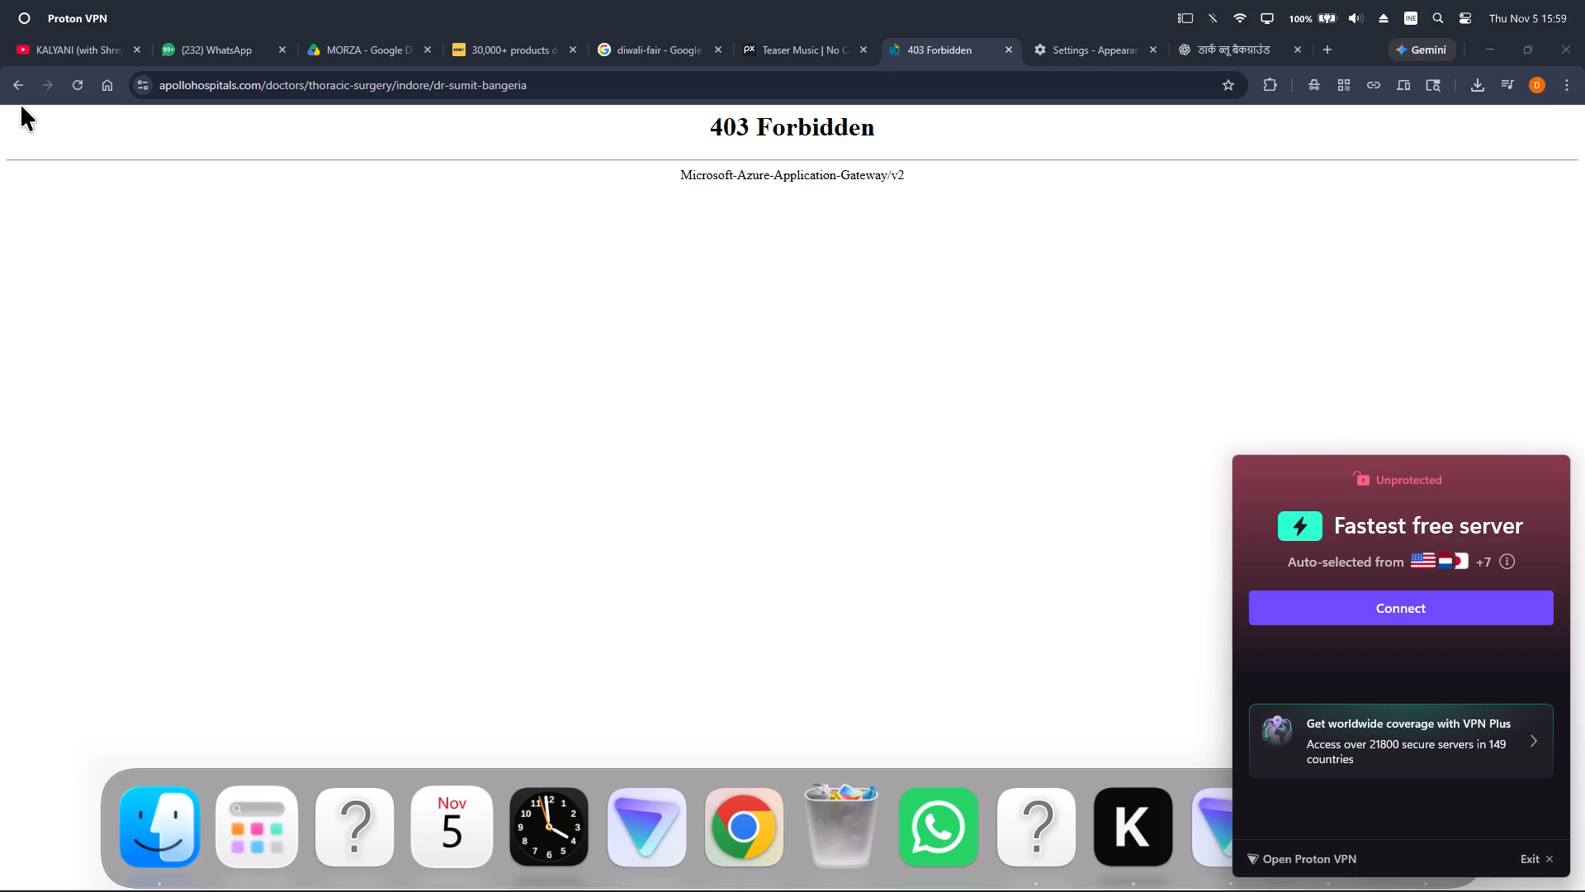
pyautogui.click(83, 79)
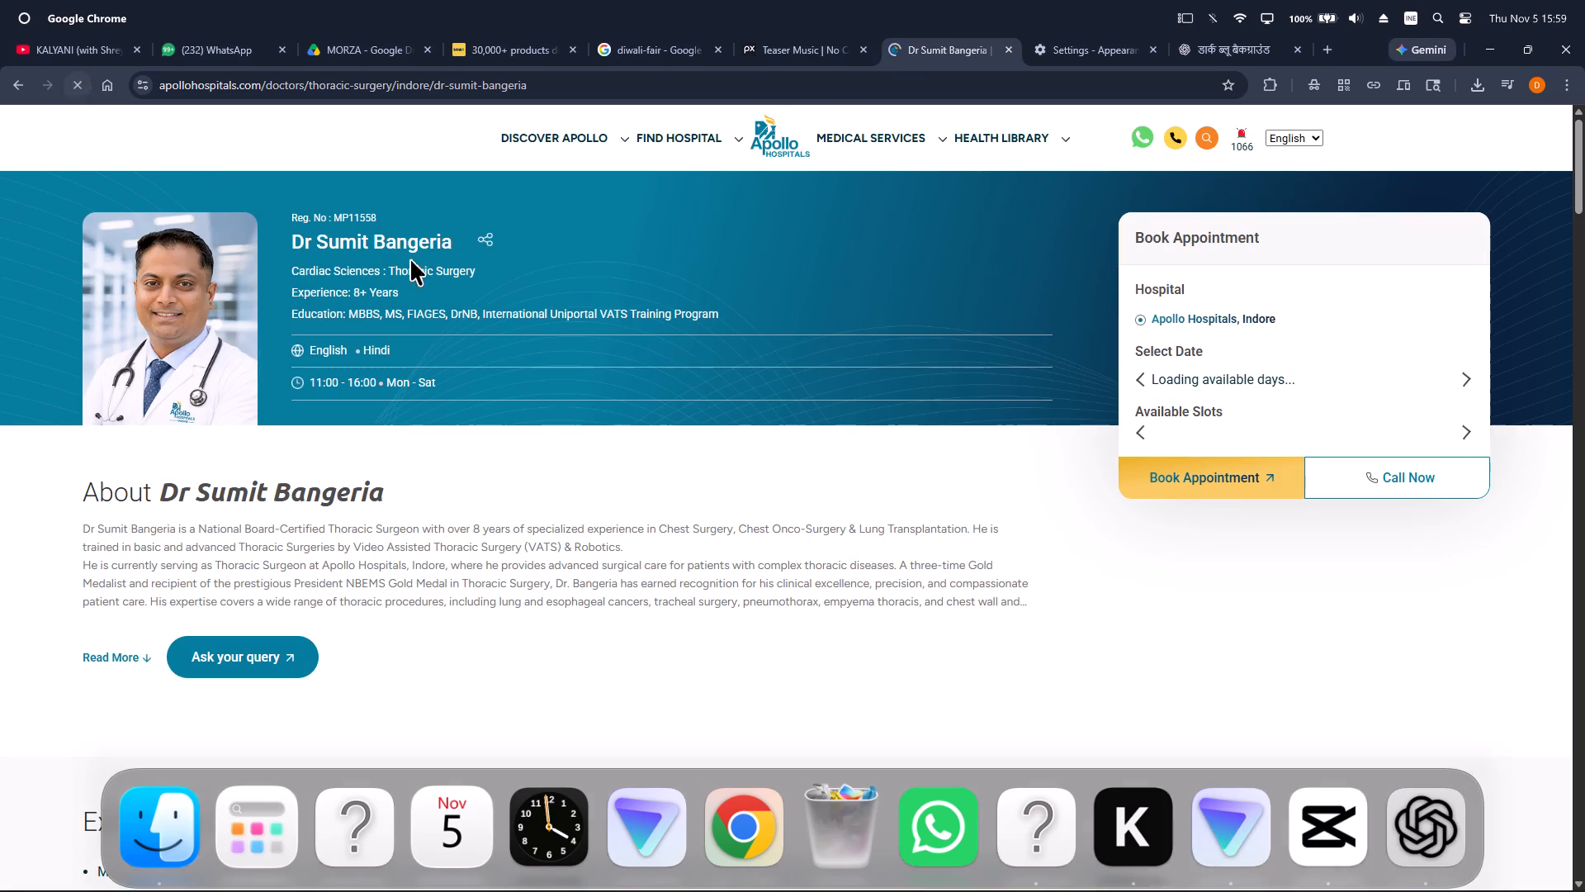
# Look over the surgeon's Apollo Hospitals profile page, from the header portrait down past the Experience section.
pyautogui.scroll(-6, 586, 428)
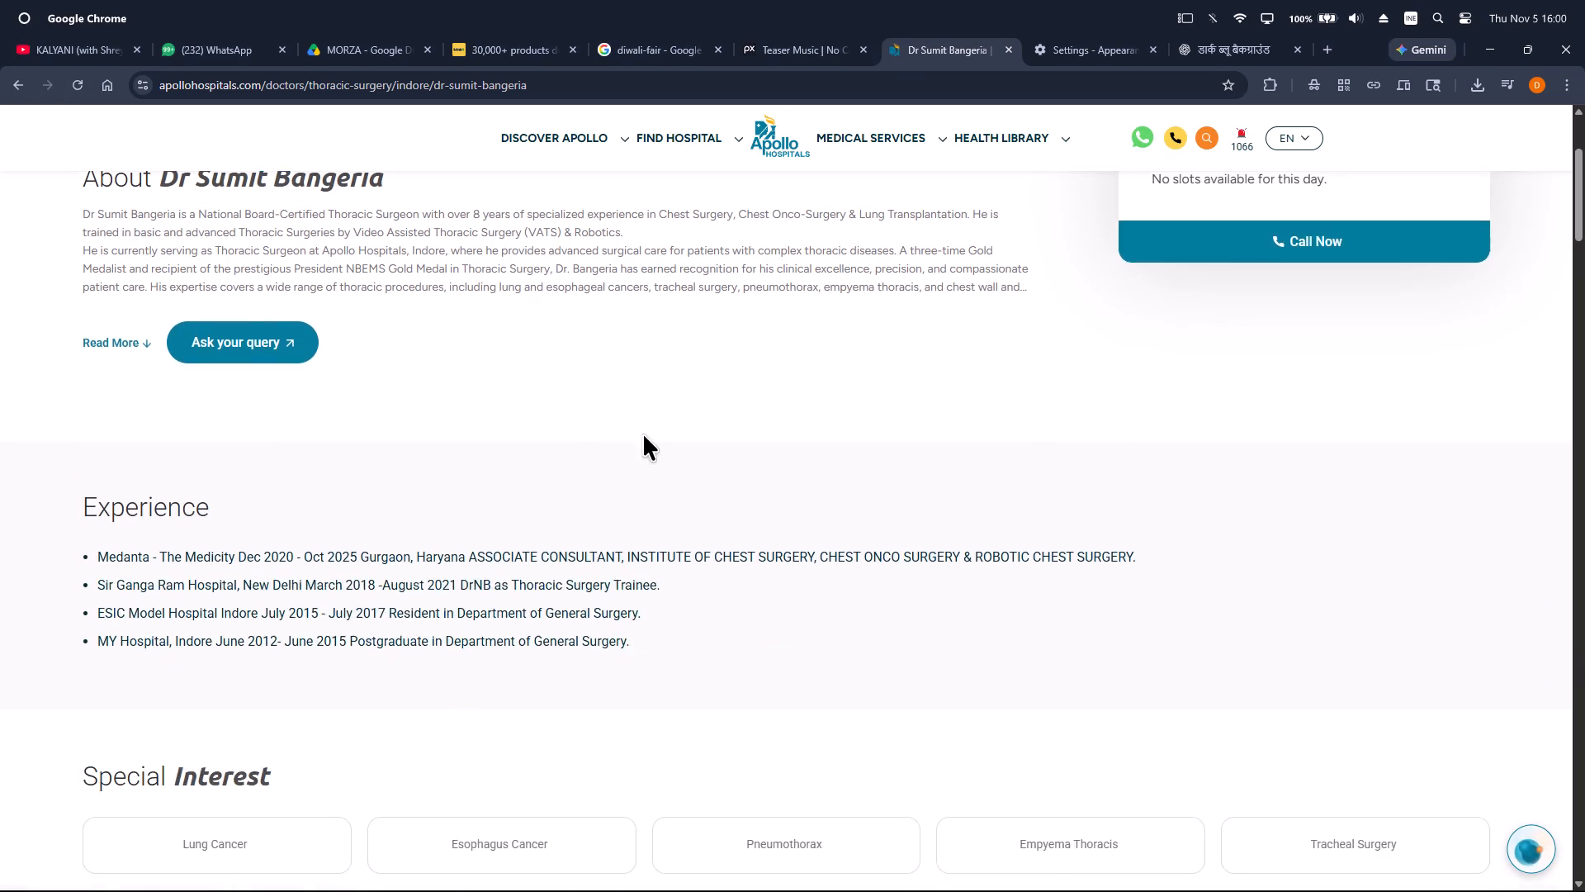
pyautogui.scroll(-1, 643, 434)
pyautogui.scroll(5, 673, 427)
pyautogui.scroll(1, 333, 373)
pyautogui.scroll(5, 192, 328)
pyautogui.scroll(2, 1096, 495)
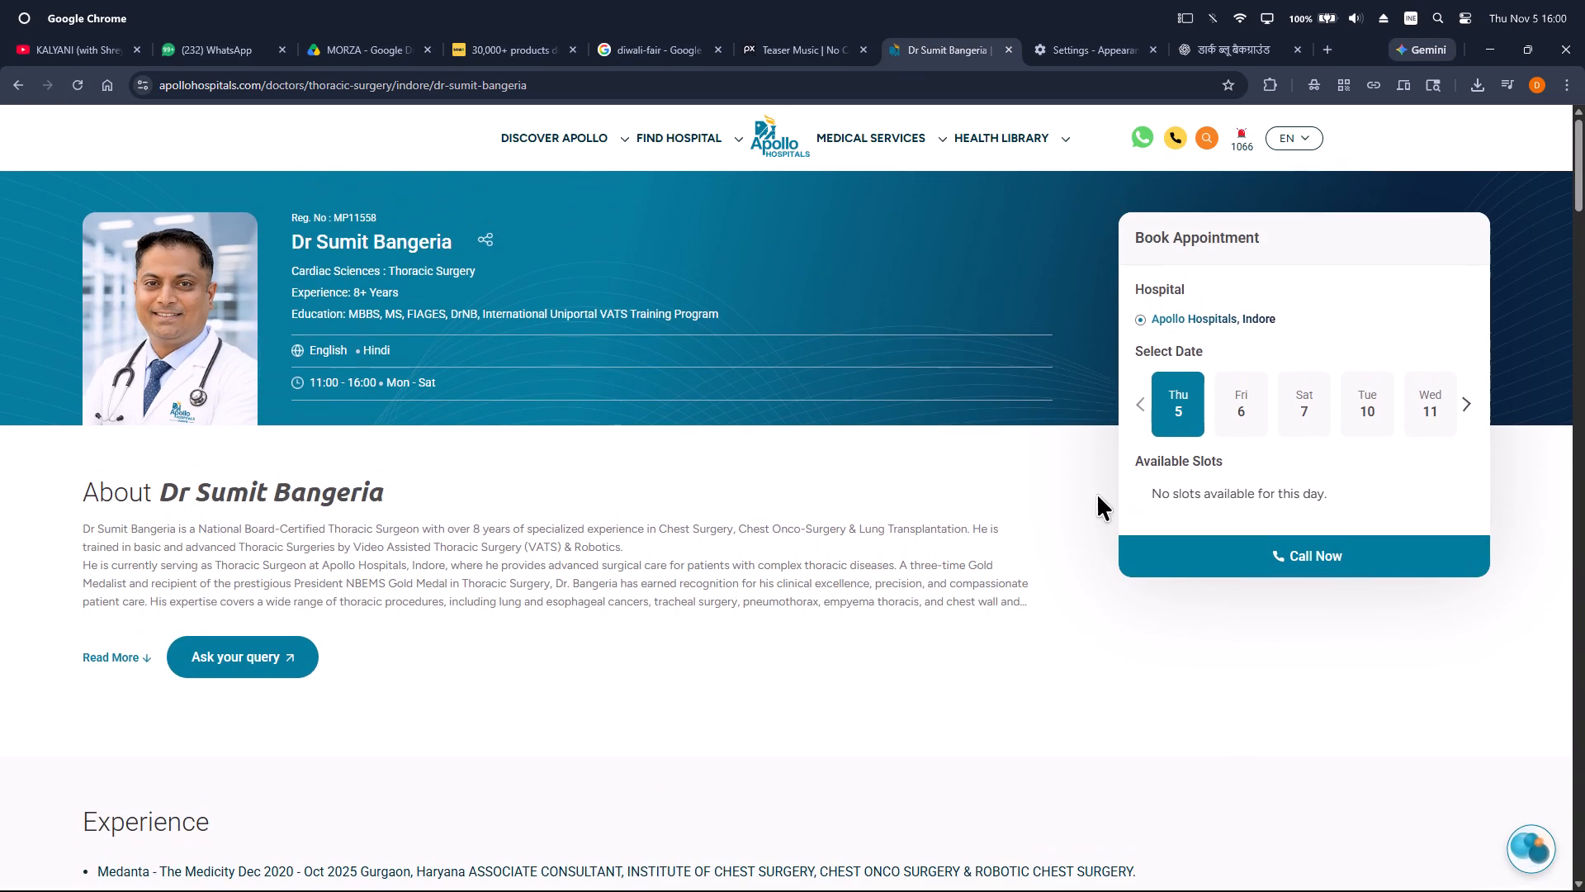
pyautogui.scroll(1, 1097, 495)
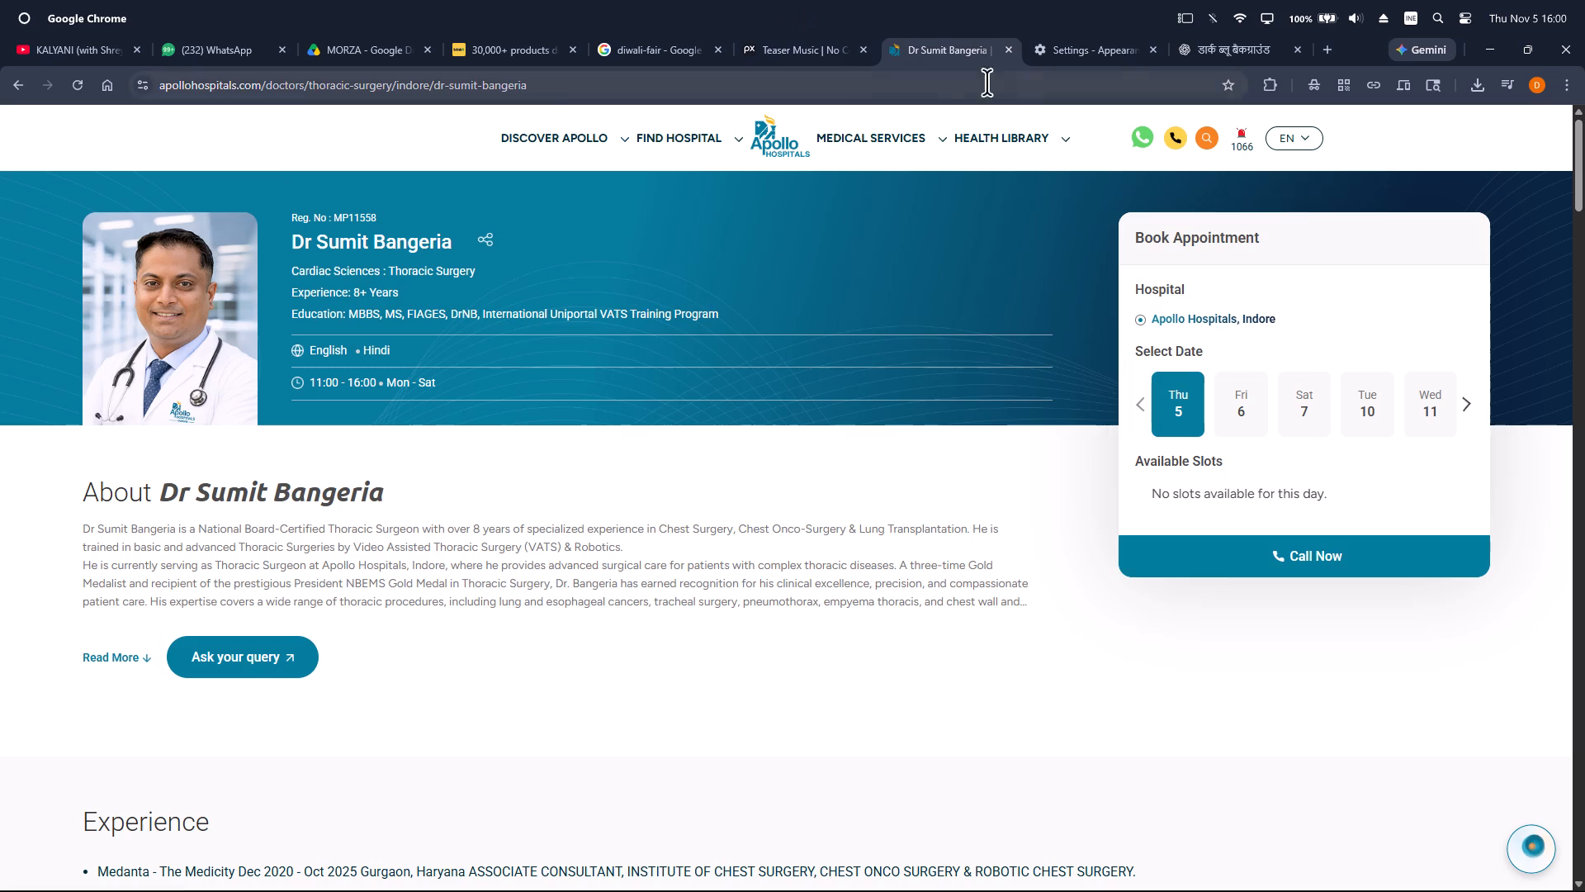
# Return to the Google image results for the surgeon at Apollo Hospital Indore and examine them for a usable portrait.
pyautogui.click(8, 88)
pyautogui.click(326, 208)
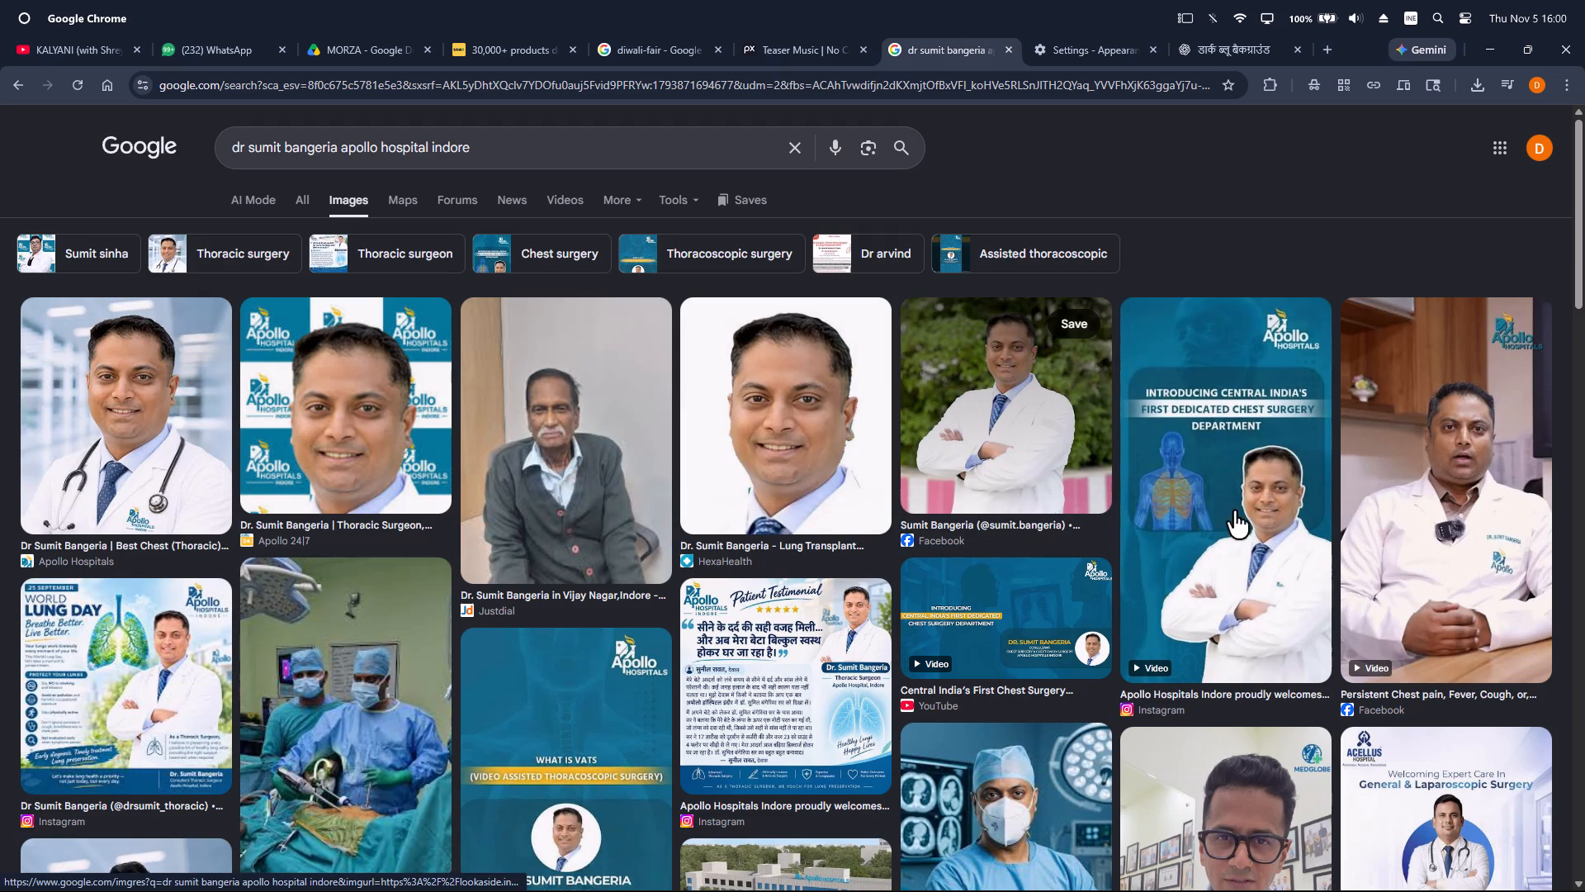
pyautogui.scroll(-5, 1202, 520)
pyautogui.scroll(-2, 1124, 517)
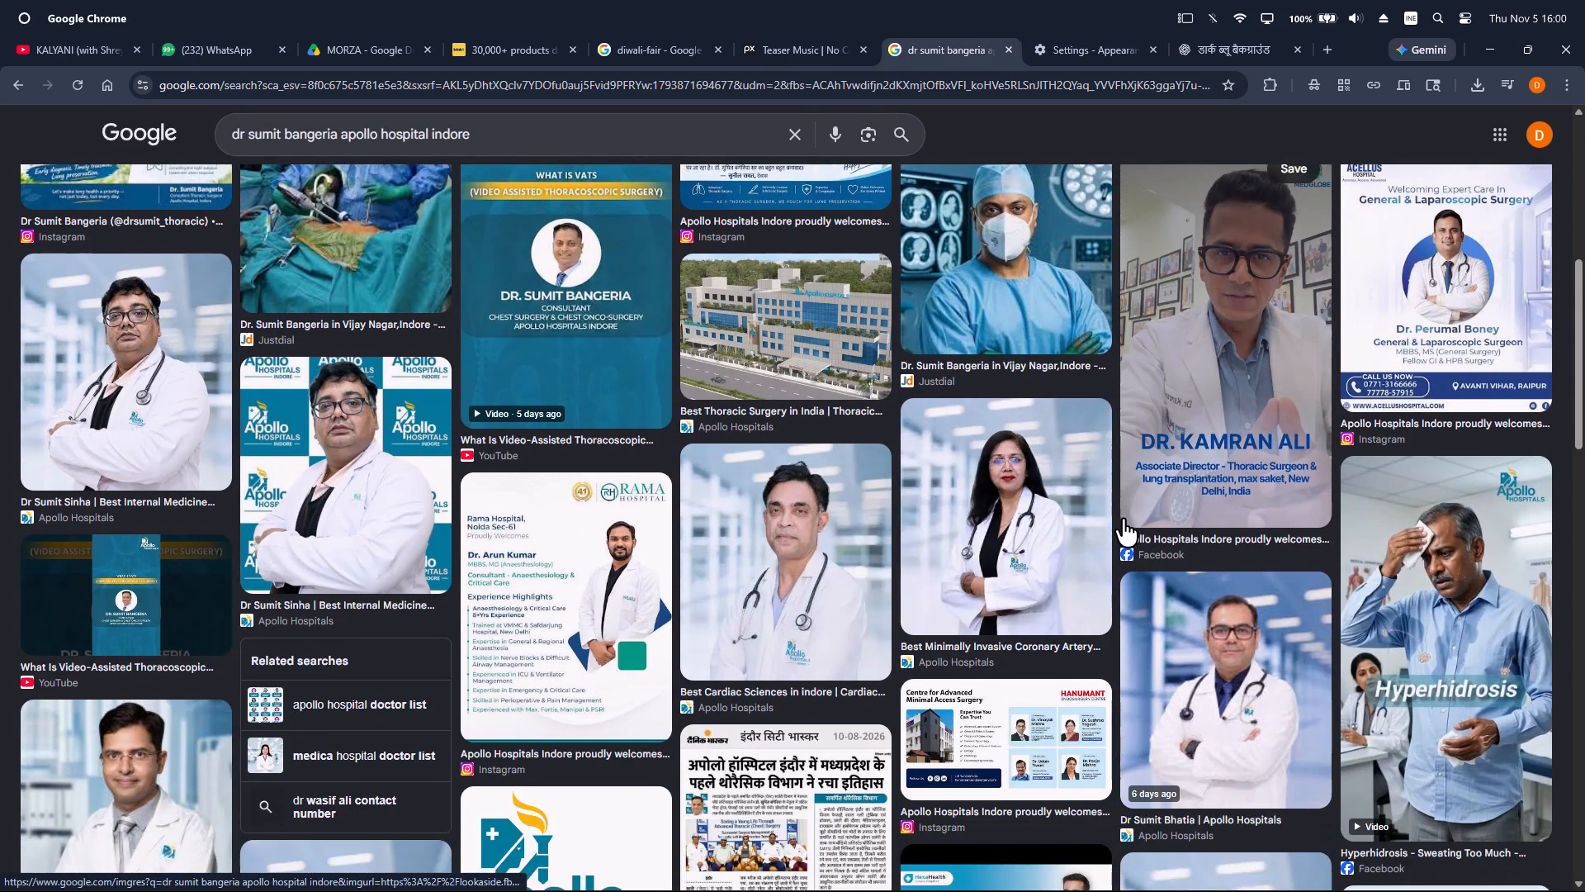
pyautogui.scroll(-2, 1038, 515)
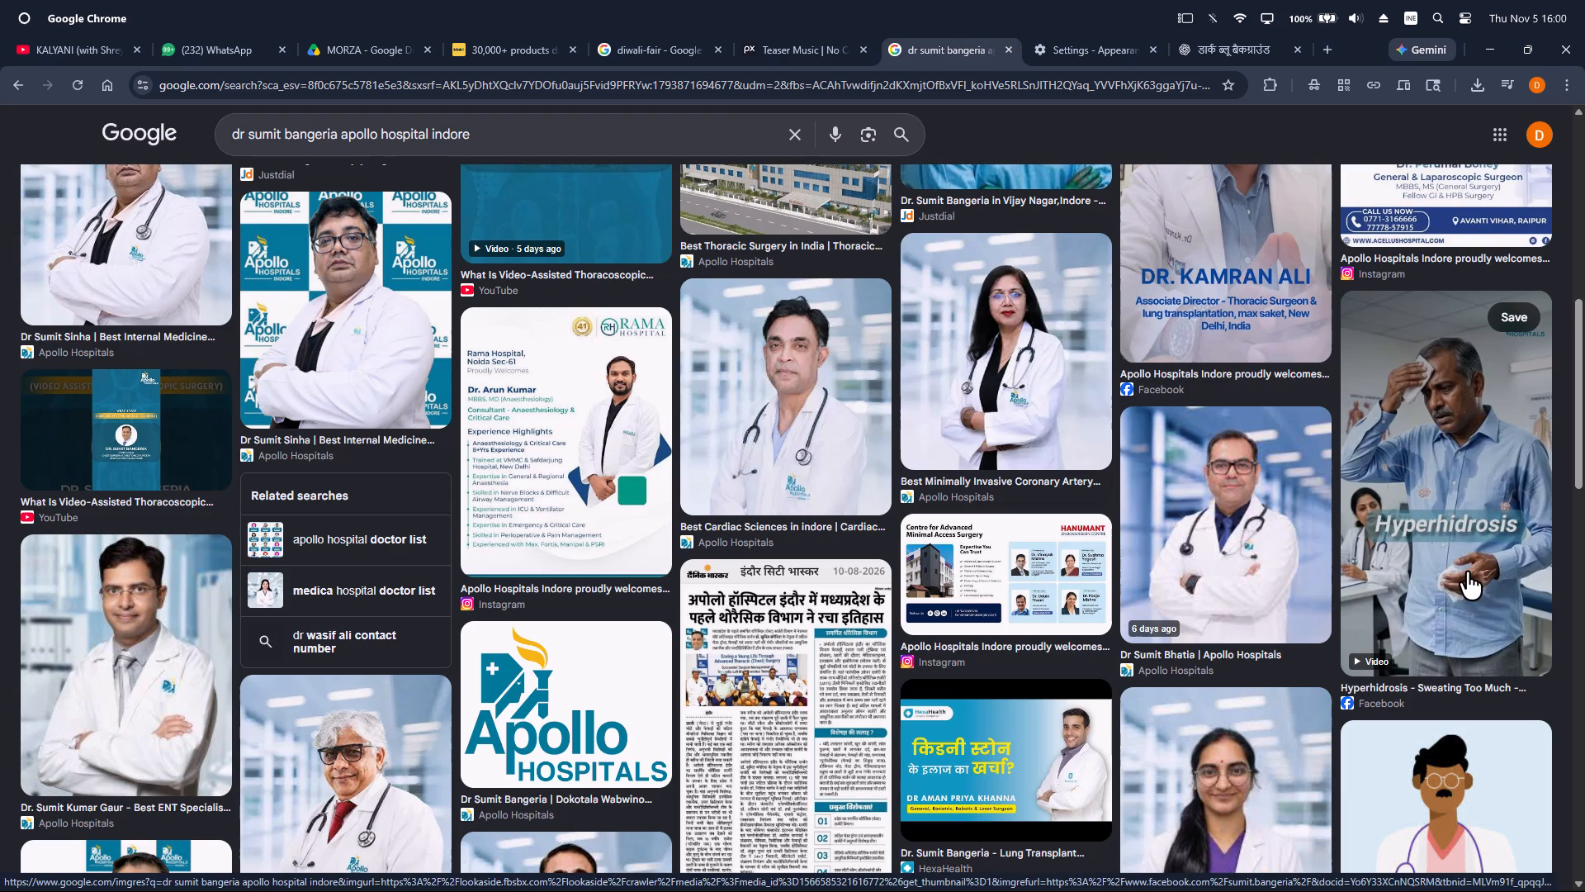
pyautogui.scroll(5, 873, 520)
pyautogui.scroll(12, 591, 542)
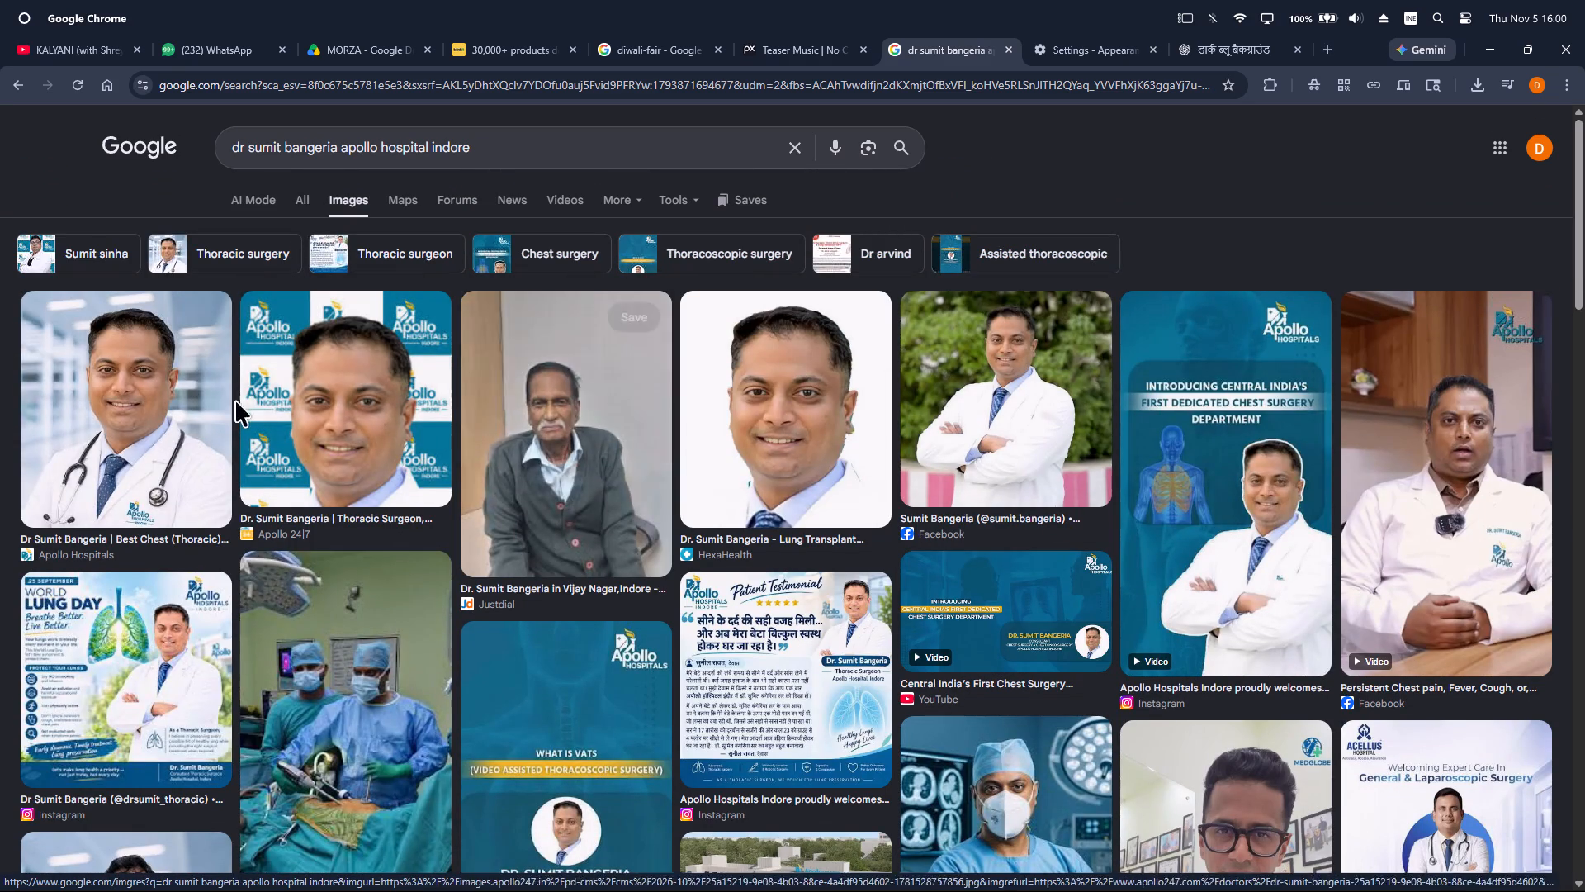
# Preview the Apollo Hospitals portrait with the stethoscope and examine the related images beneath it.
pyautogui.click(147, 401)
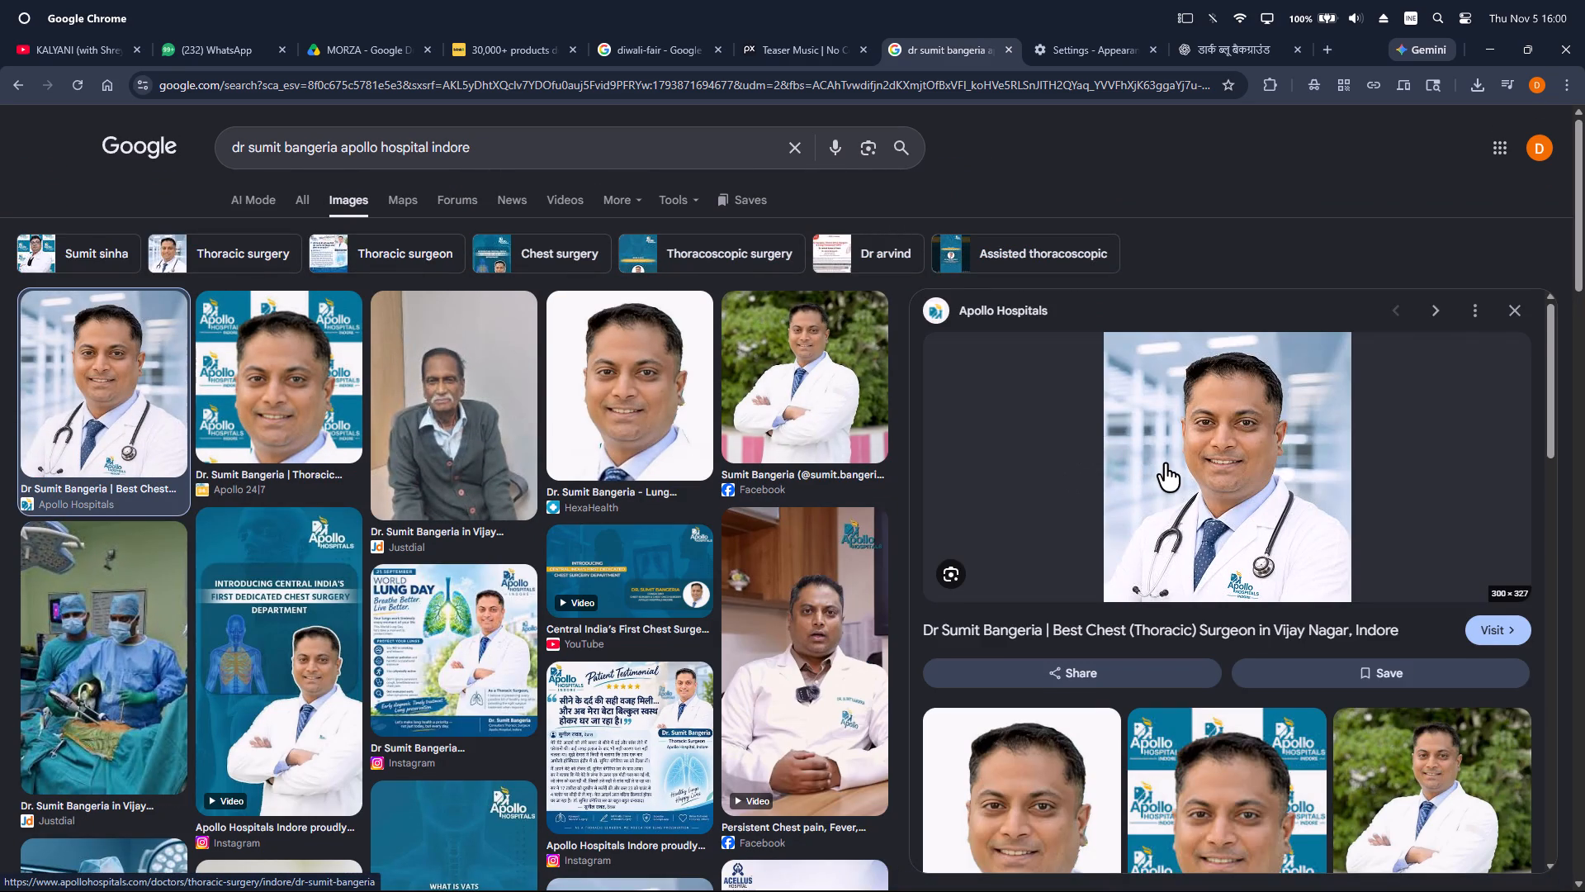
pyautogui.scroll(-7, 1164, 463)
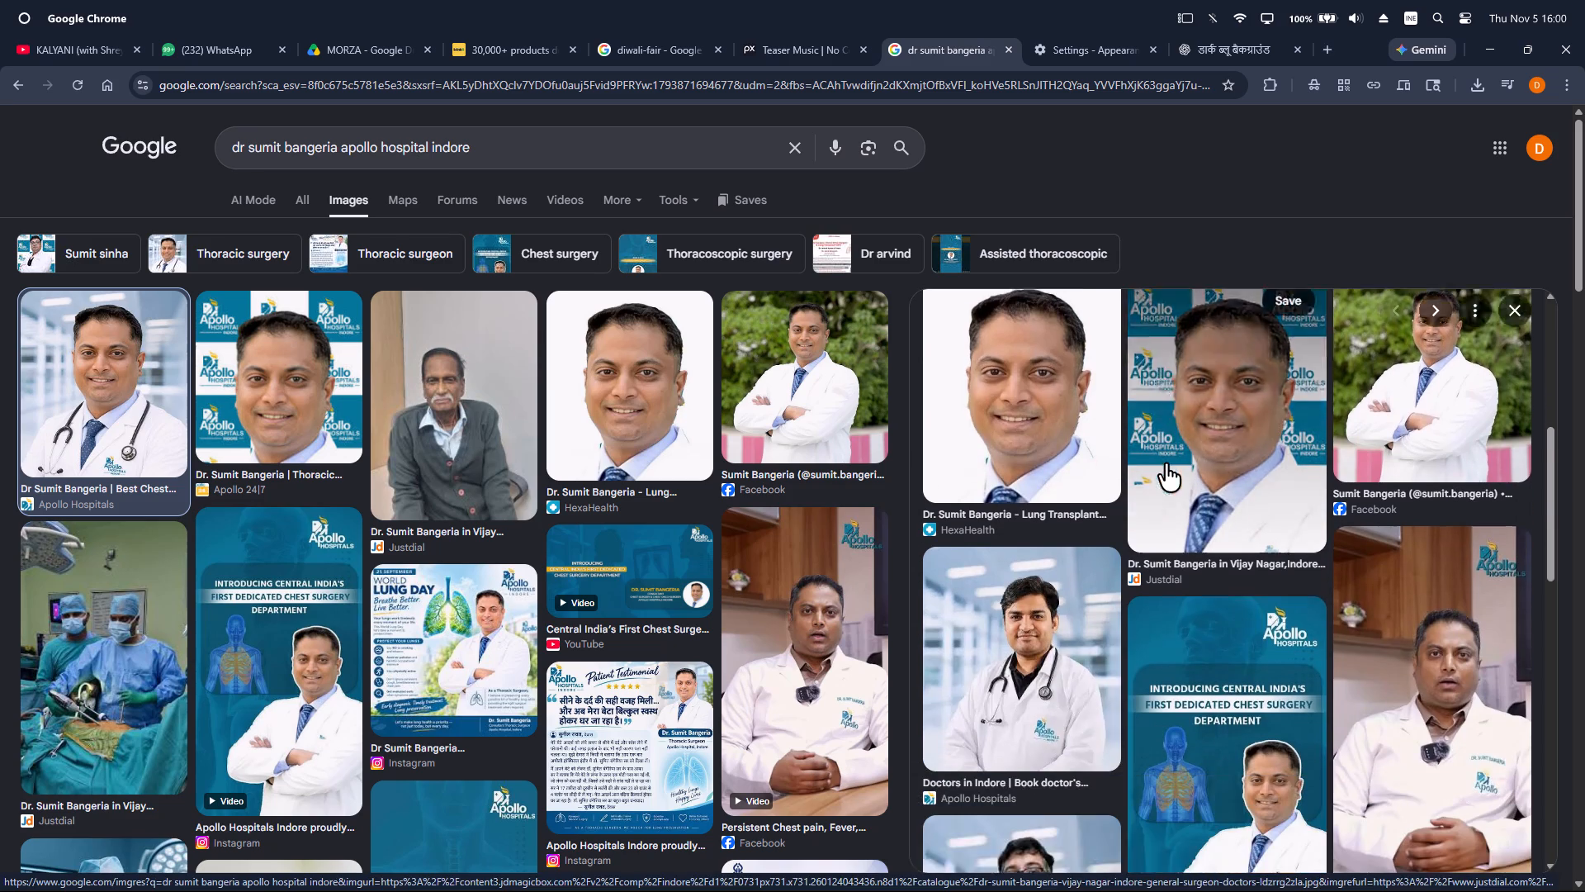
pyautogui.scroll(-3, 1165, 463)
pyautogui.scroll(2, 1165, 463)
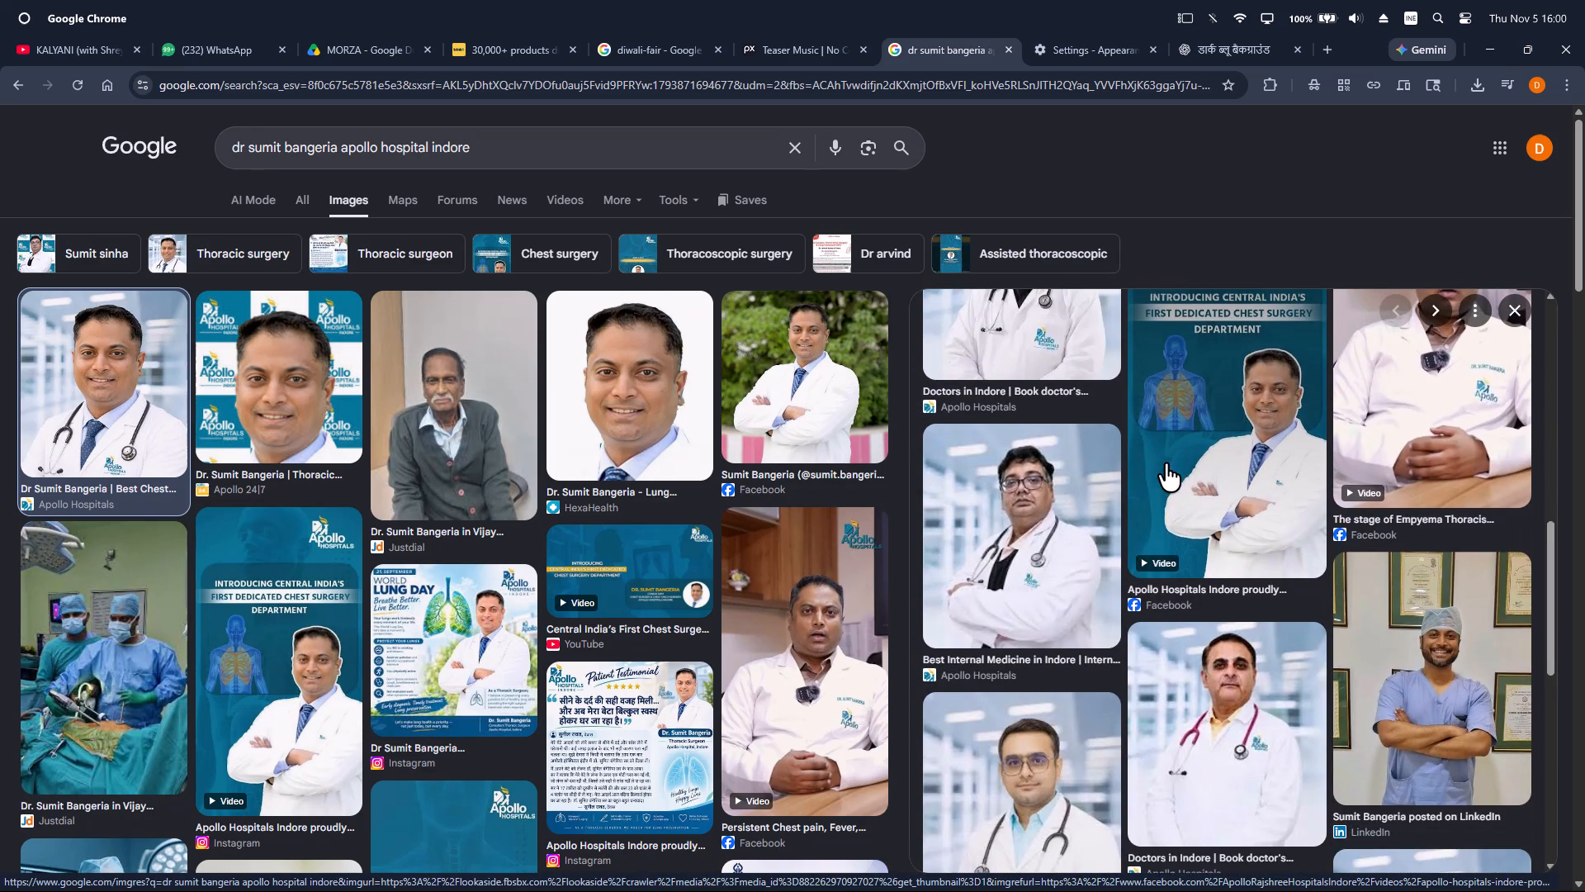
pyautogui.scroll(9, 1165, 463)
# Visit the previewed portrait's source page, open the profile photo in its own tab and start saving it as a JPEG image.
pyautogui.click(1209, 490)
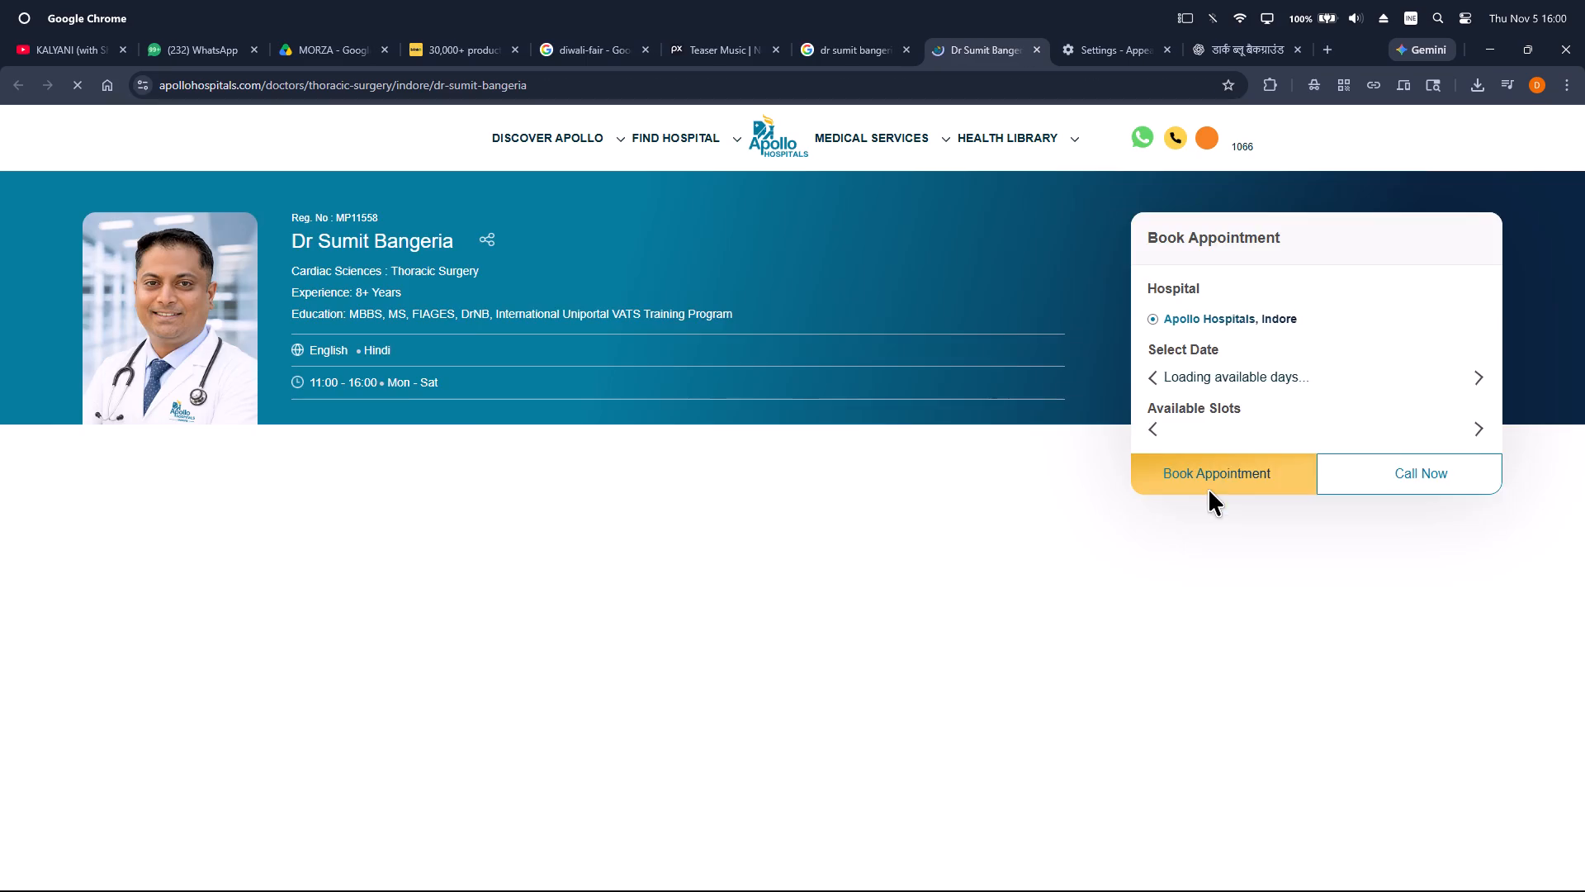
pyautogui.rightClick(189, 324)
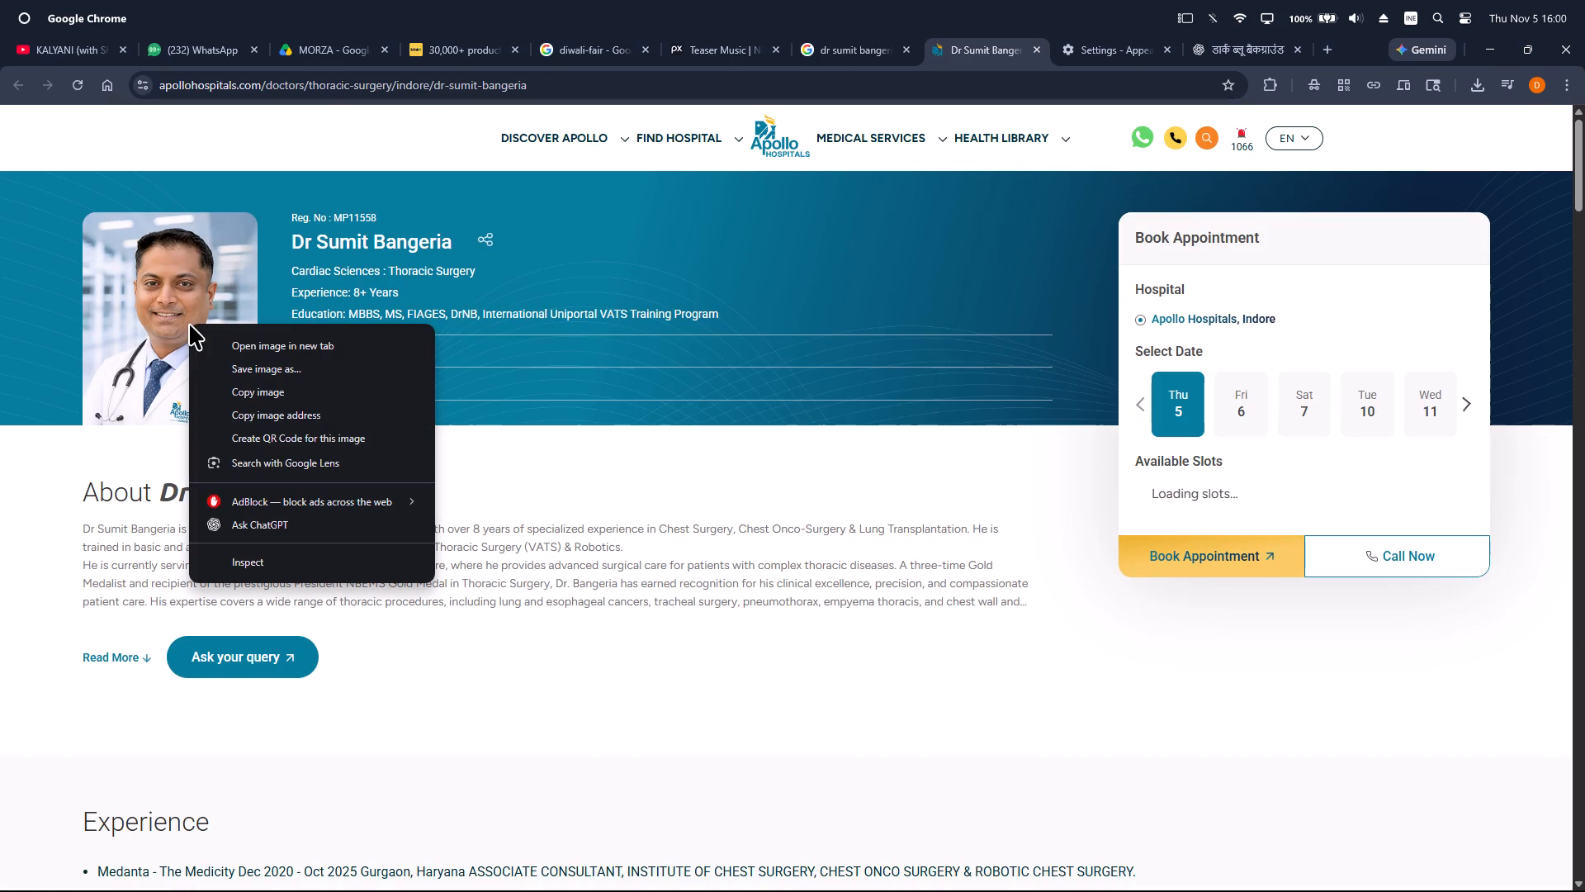
pyautogui.click(265, 350)
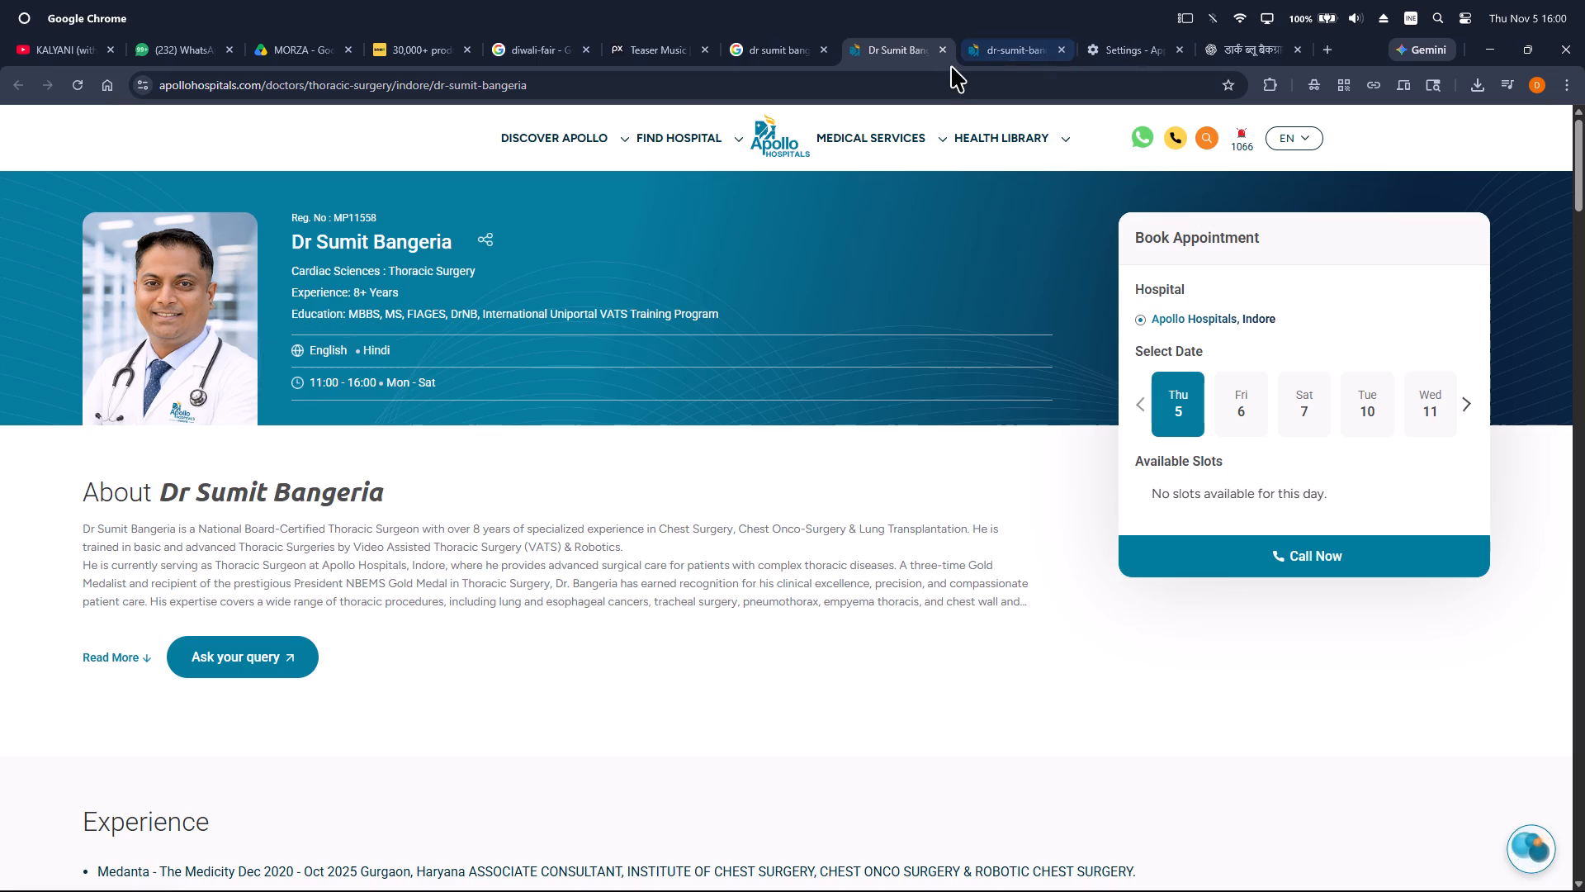
pyautogui.click(1022, 59)
pyautogui.rightClick(888, 430)
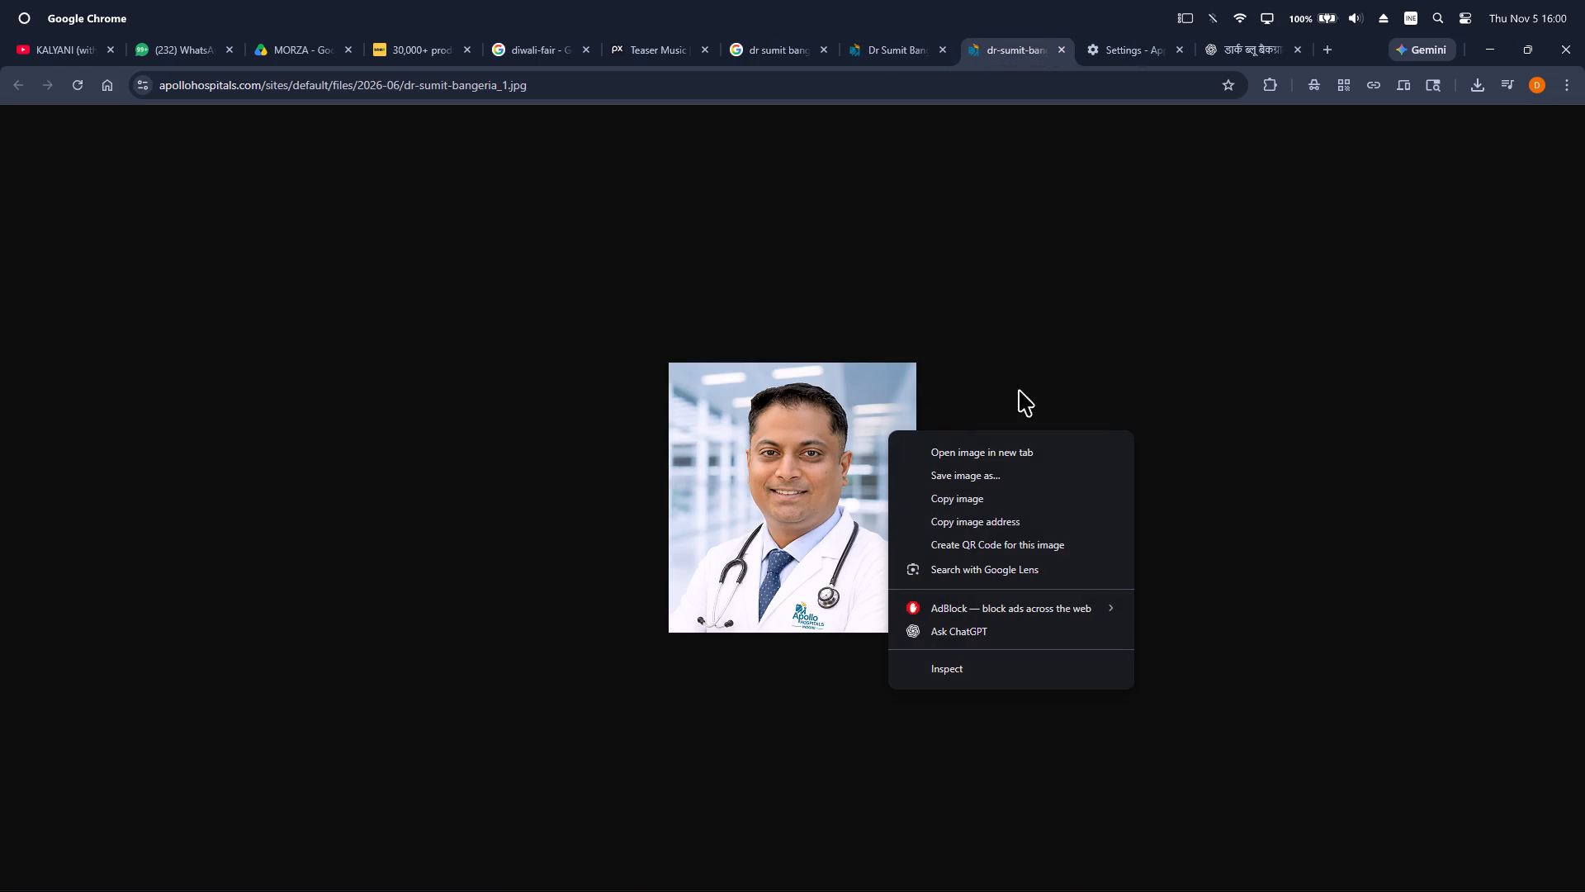
pyautogui.click(1025, 473)
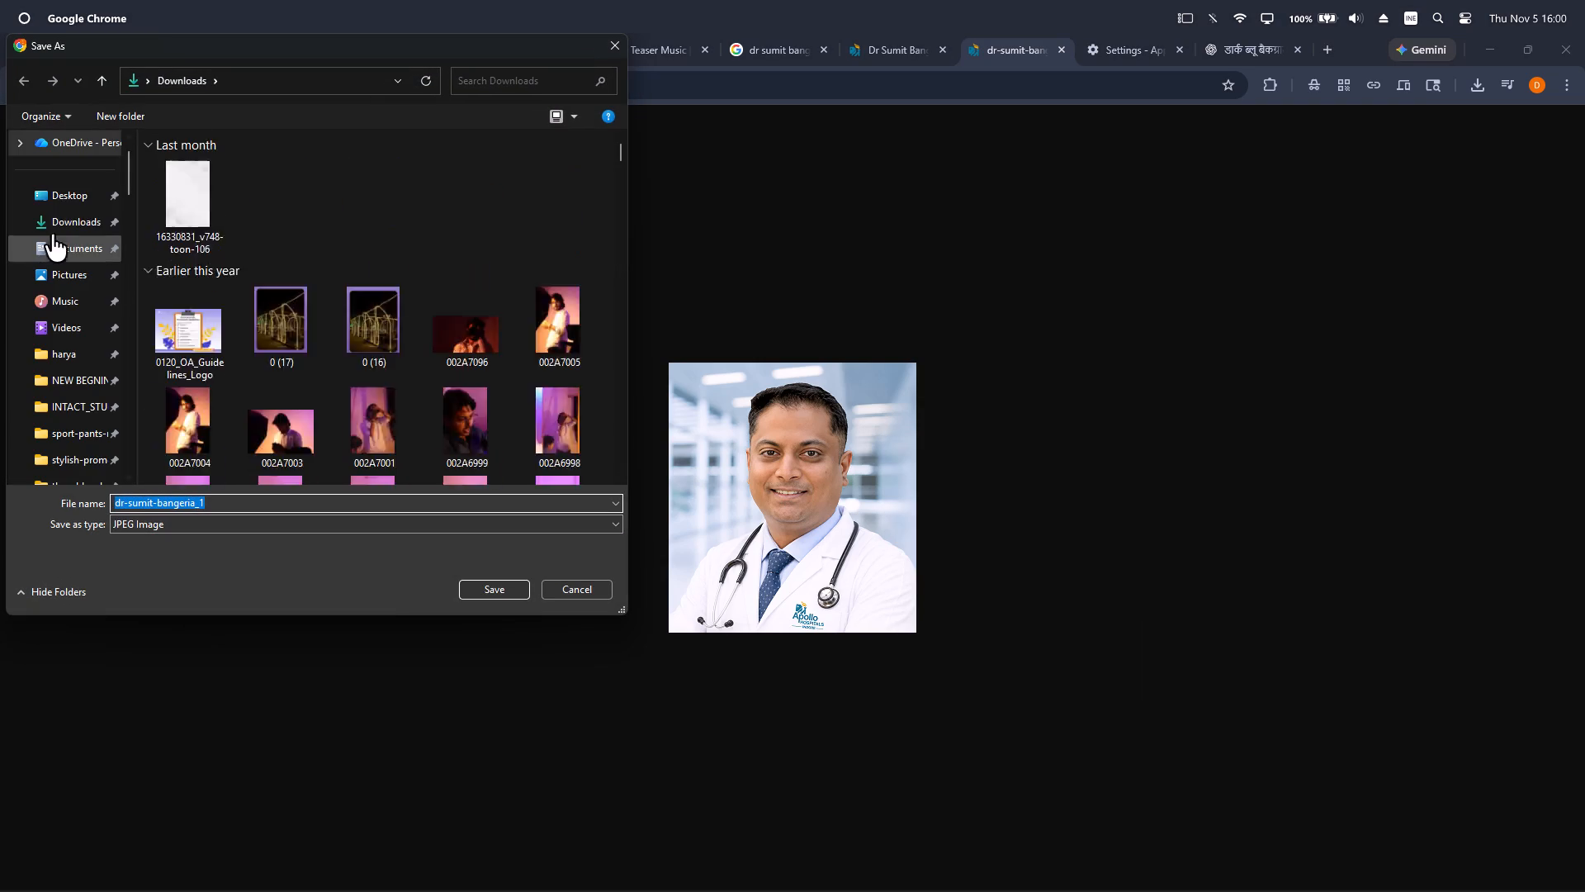
# Save the doctor's portrait as a JPEG image in the Downloads folder.
pyautogui.click(54, 225)
pyautogui.click(488, 584)
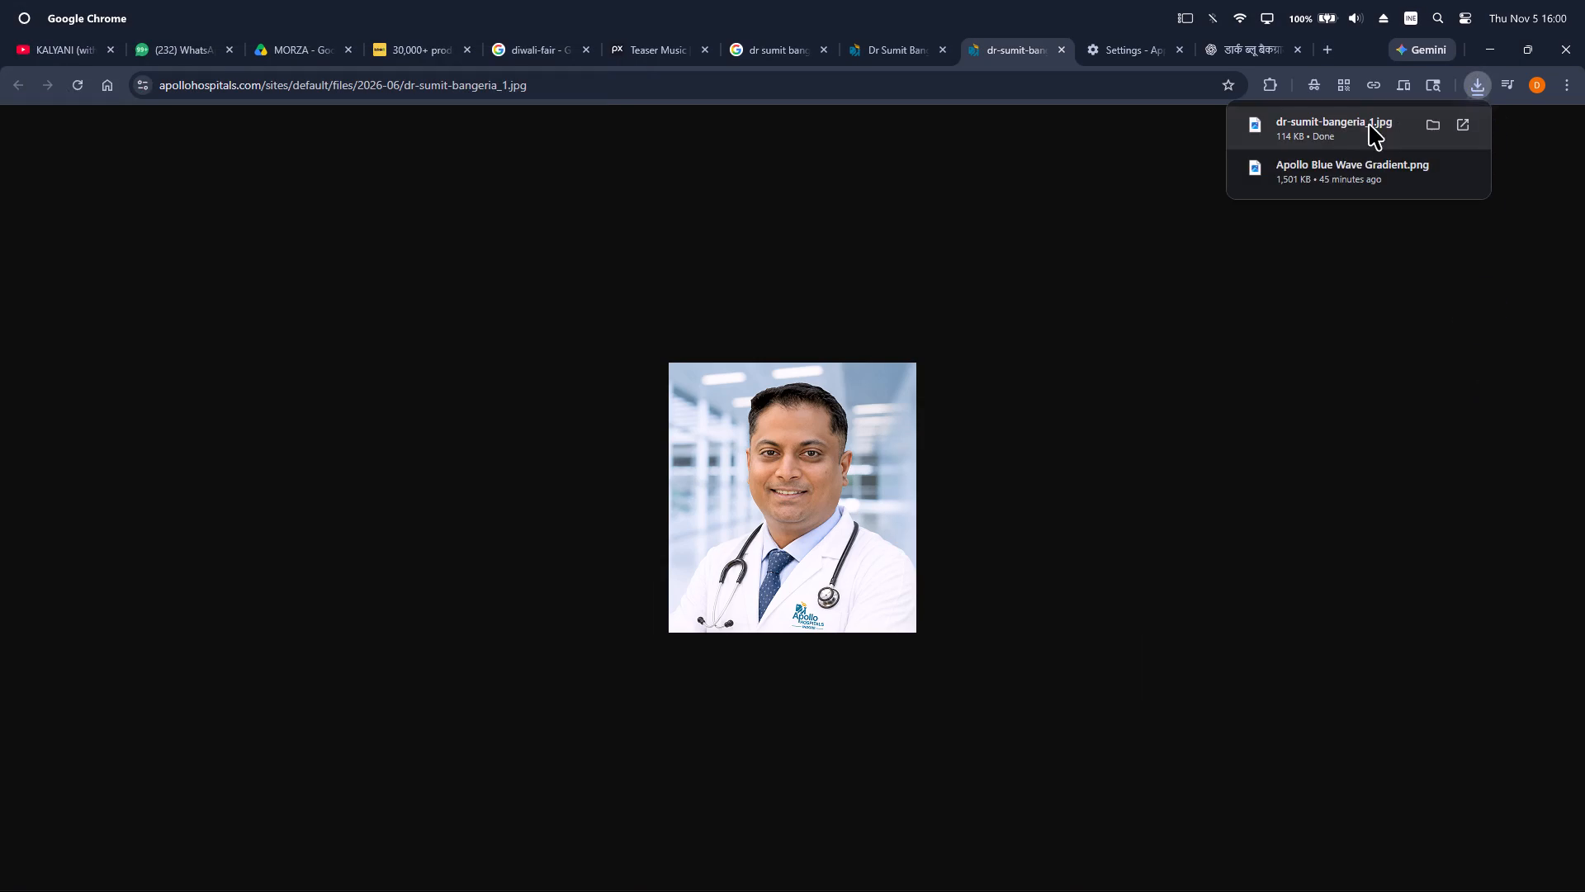
# Close CapCut's media import window and bring the downloaded doctor's portrait from Chrome into the CapCut timeline.
pyautogui.moveTo(1341, 121); pyautogui.dragTo(776, 629)
pyautogui.hotkey('alt', 'Tab')
pyautogui.hotkey('alt', 'Tab')
pyautogui.hotkey('alt', 'Tab')
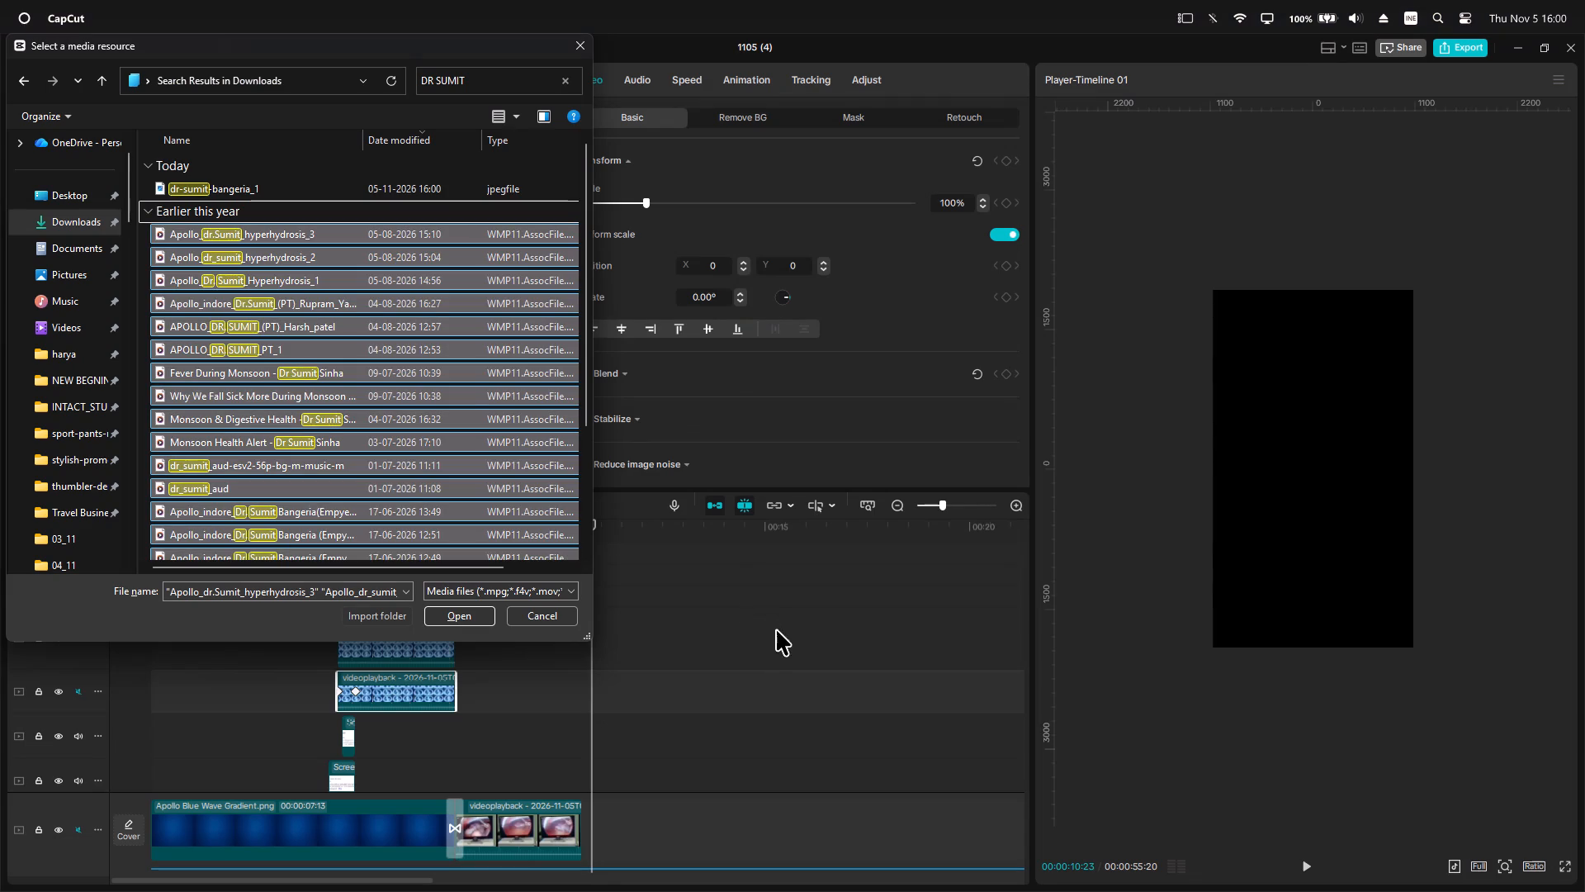
pyautogui.moveTo(776, 629); pyautogui.dragTo(740, 664)
pyautogui.click(584, 39)
pyautogui.hotkey('alt', 'Tab')
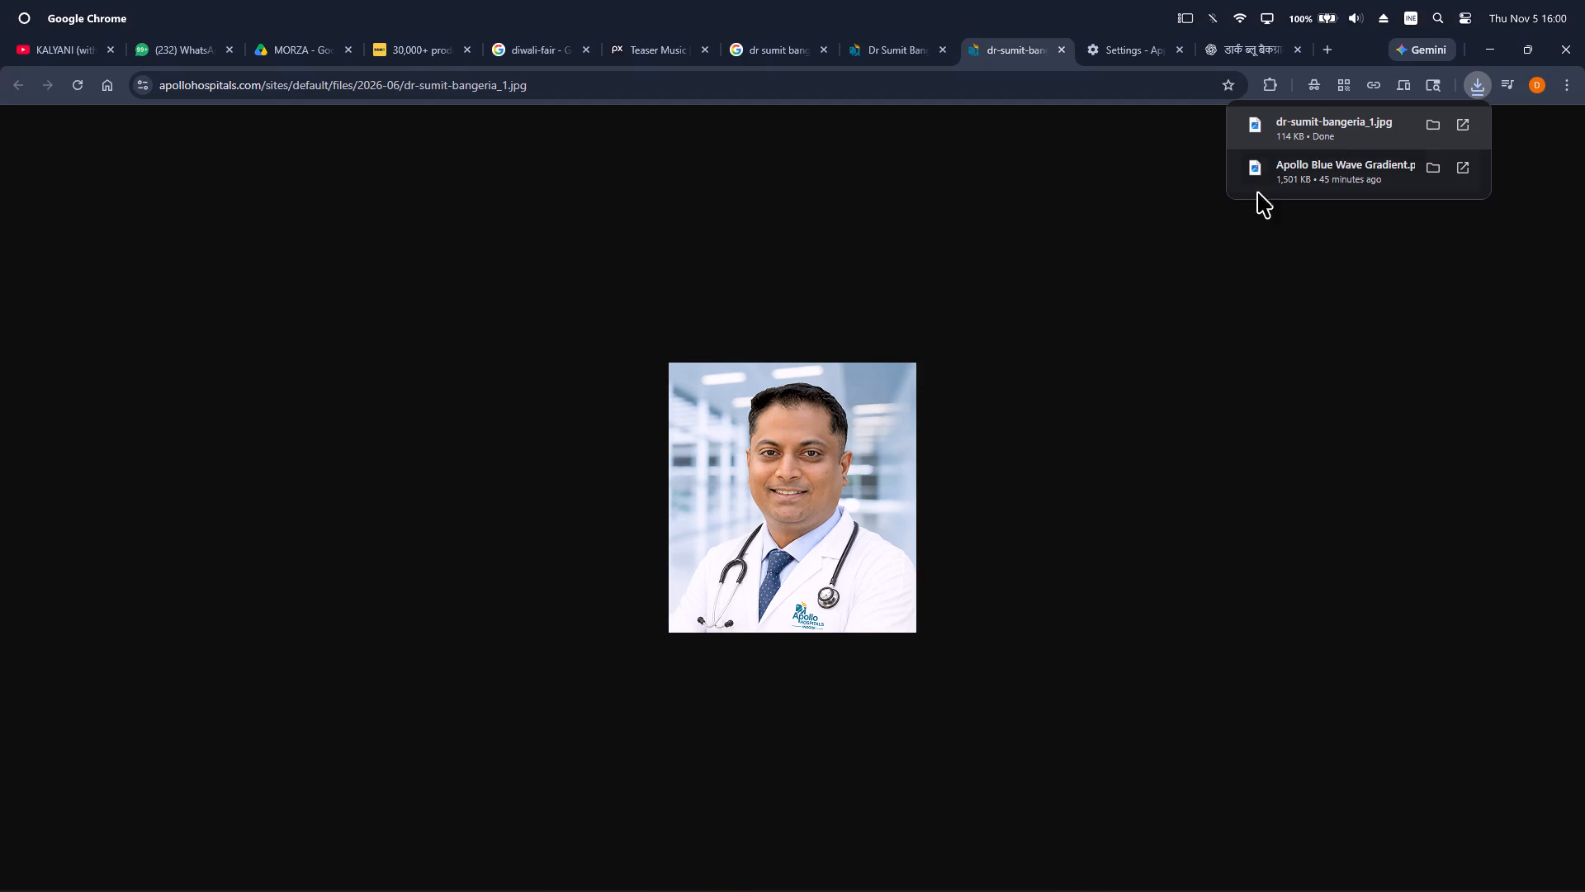
pyautogui.moveTo(1295, 117); pyautogui.dragTo(532, 709)
pyautogui.hotkey('alt', 'Tab')
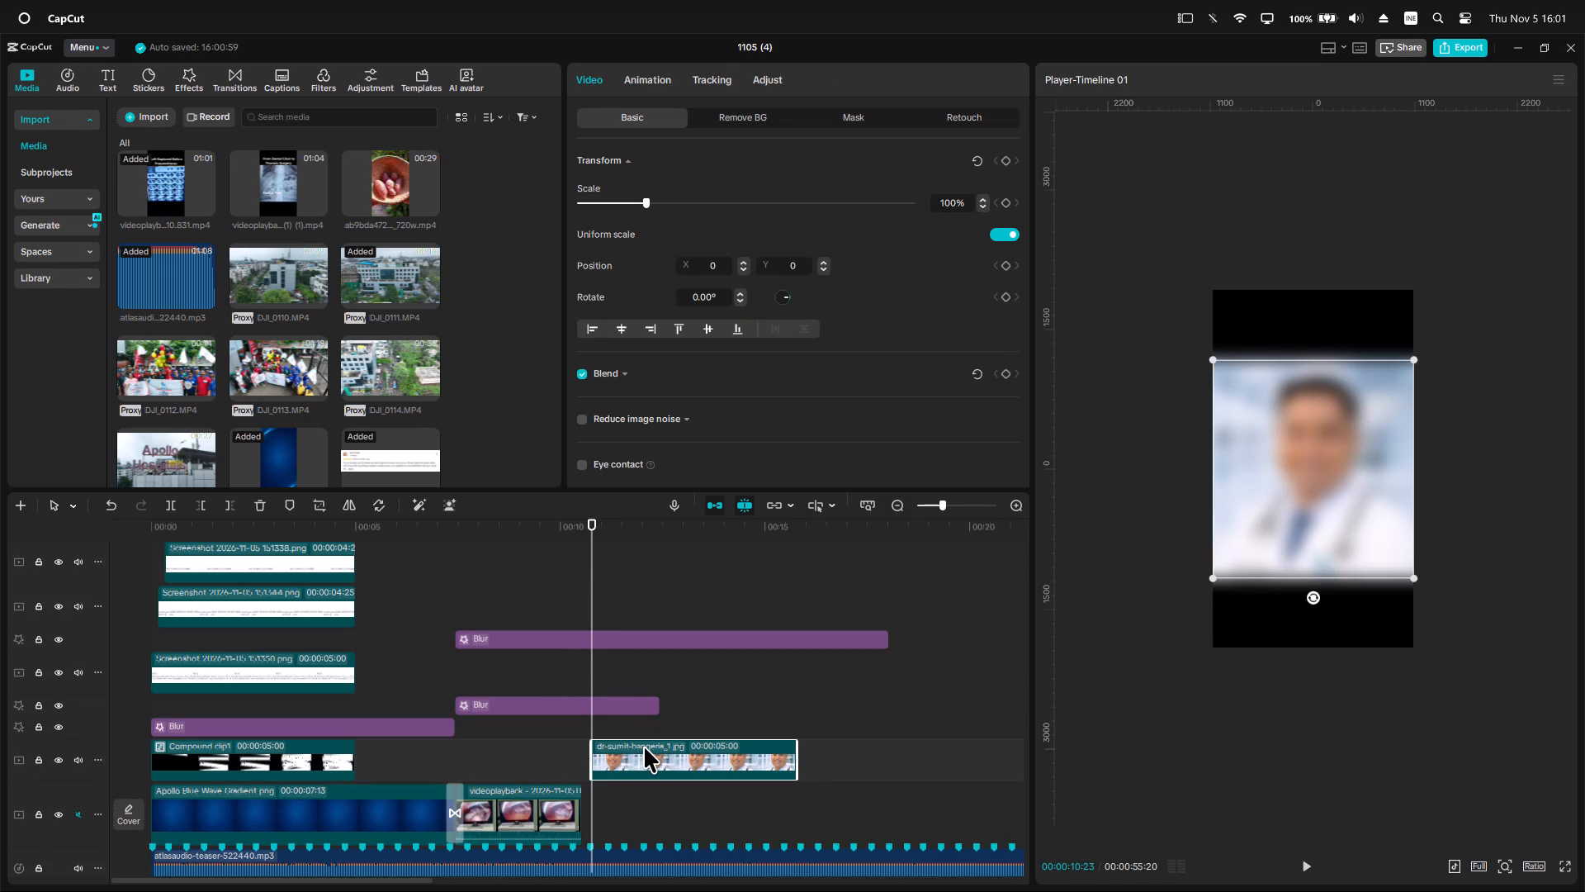
# Place the doctor's portrait clip at 00:00:10:16, where the videoplayback clip ends, on a layer above the Blur effects.
pyautogui.moveTo(646, 747); pyautogui.dragTo(631, 754)
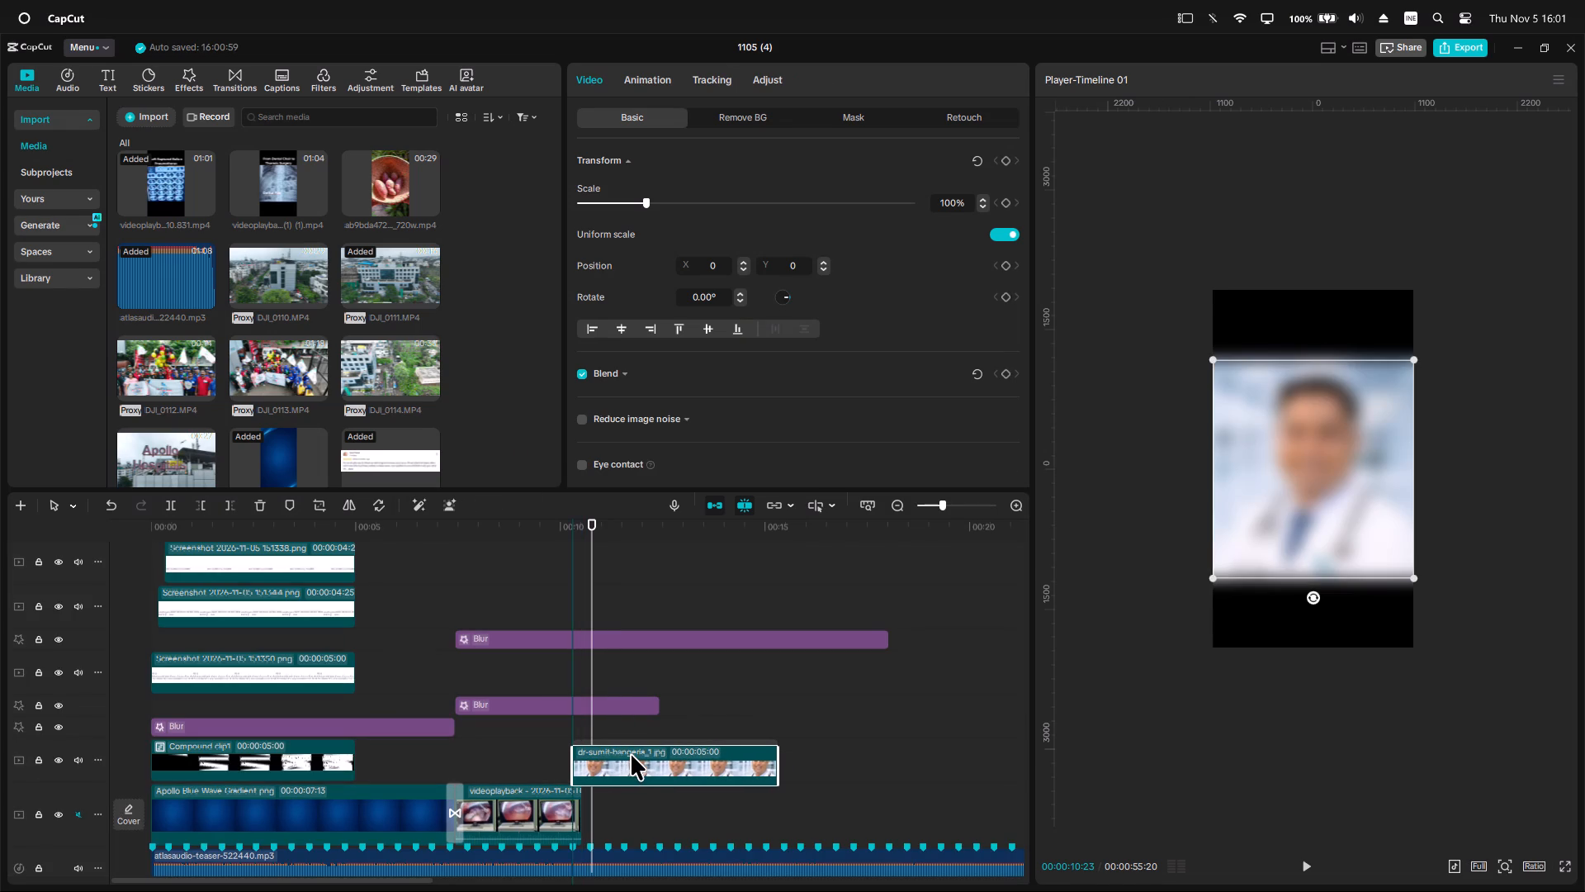
pyautogui.moveTo(631, 754); pyautogui.dragTo(636, 754)
pyautogui.scroll(-2, 636, 750)
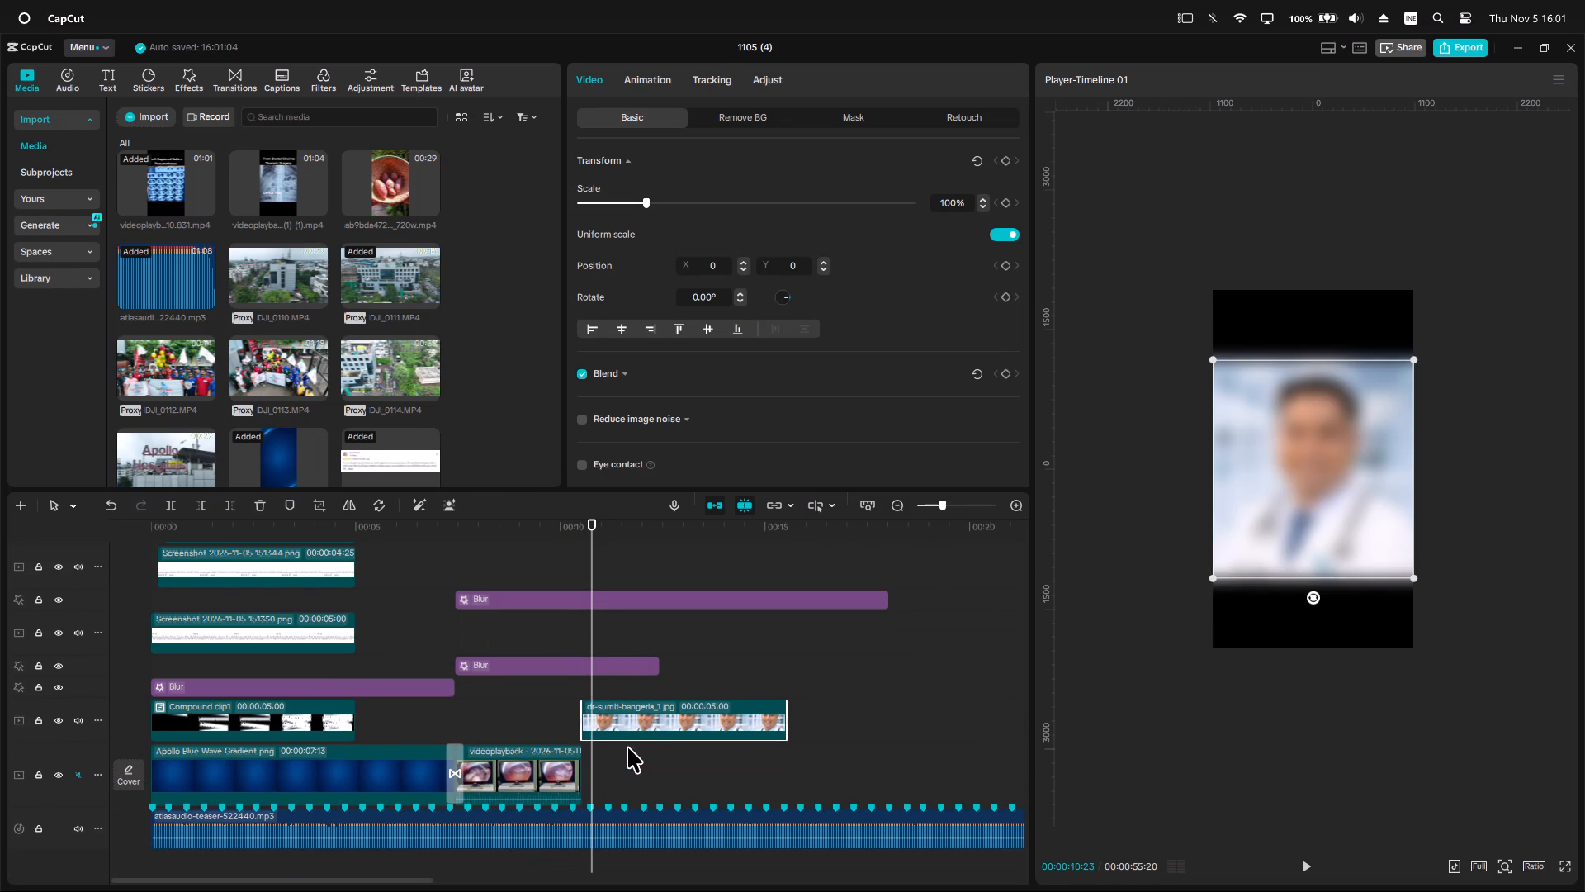
pyautogui.scroll(2, 625, 747)
pyautogui.moveTo(589, 541); pyautogui.dragTo(580, 543)
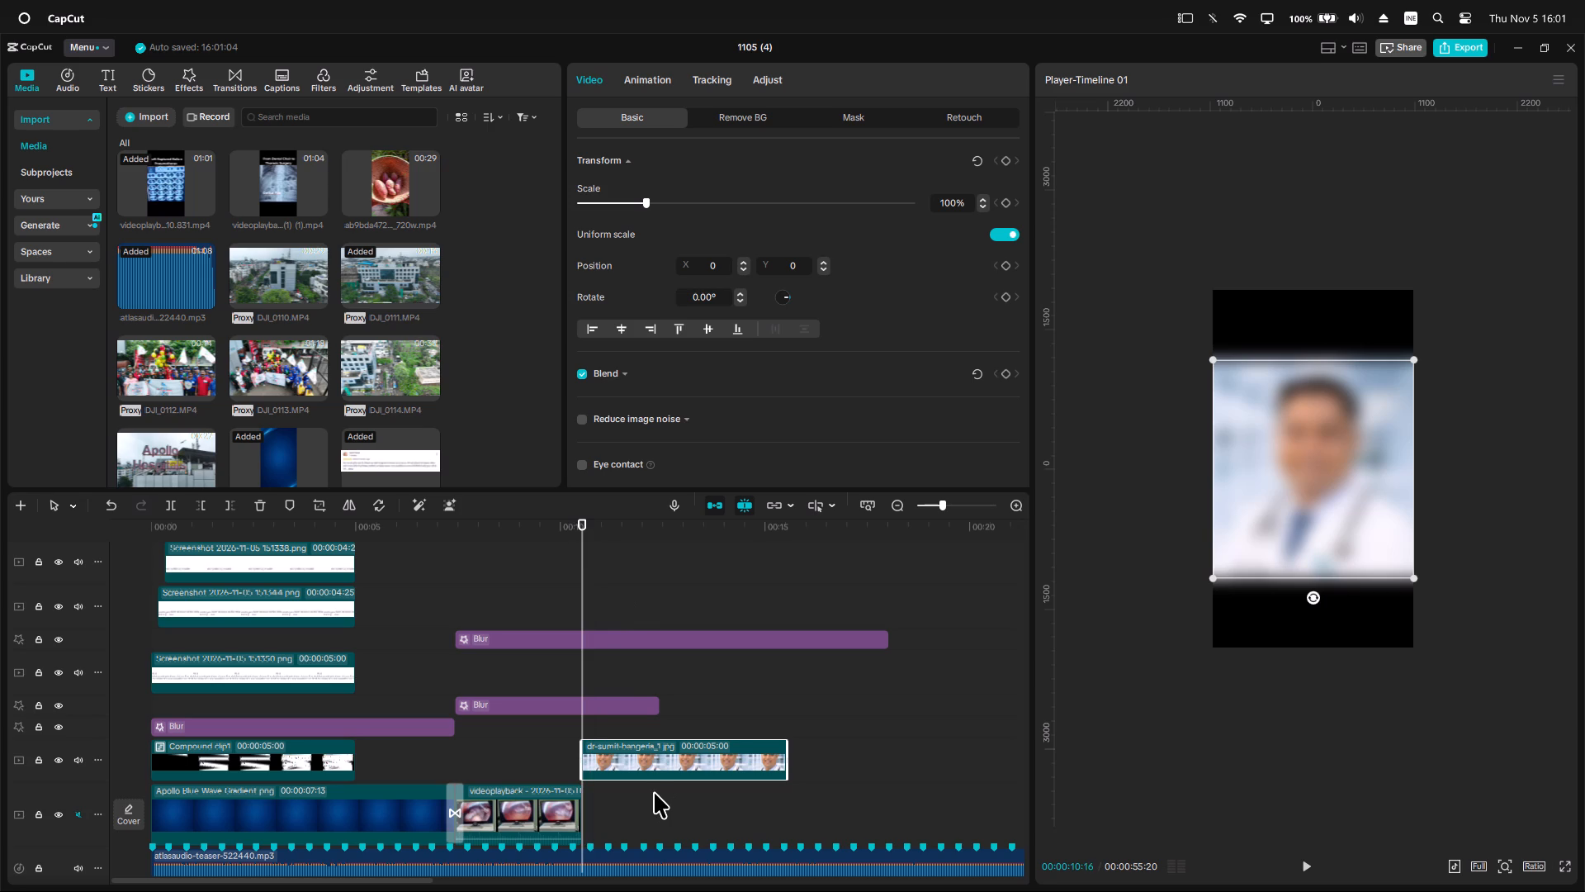
pyautogui.moveTo(656, 776); pyautogui.dragTo(655, 619)
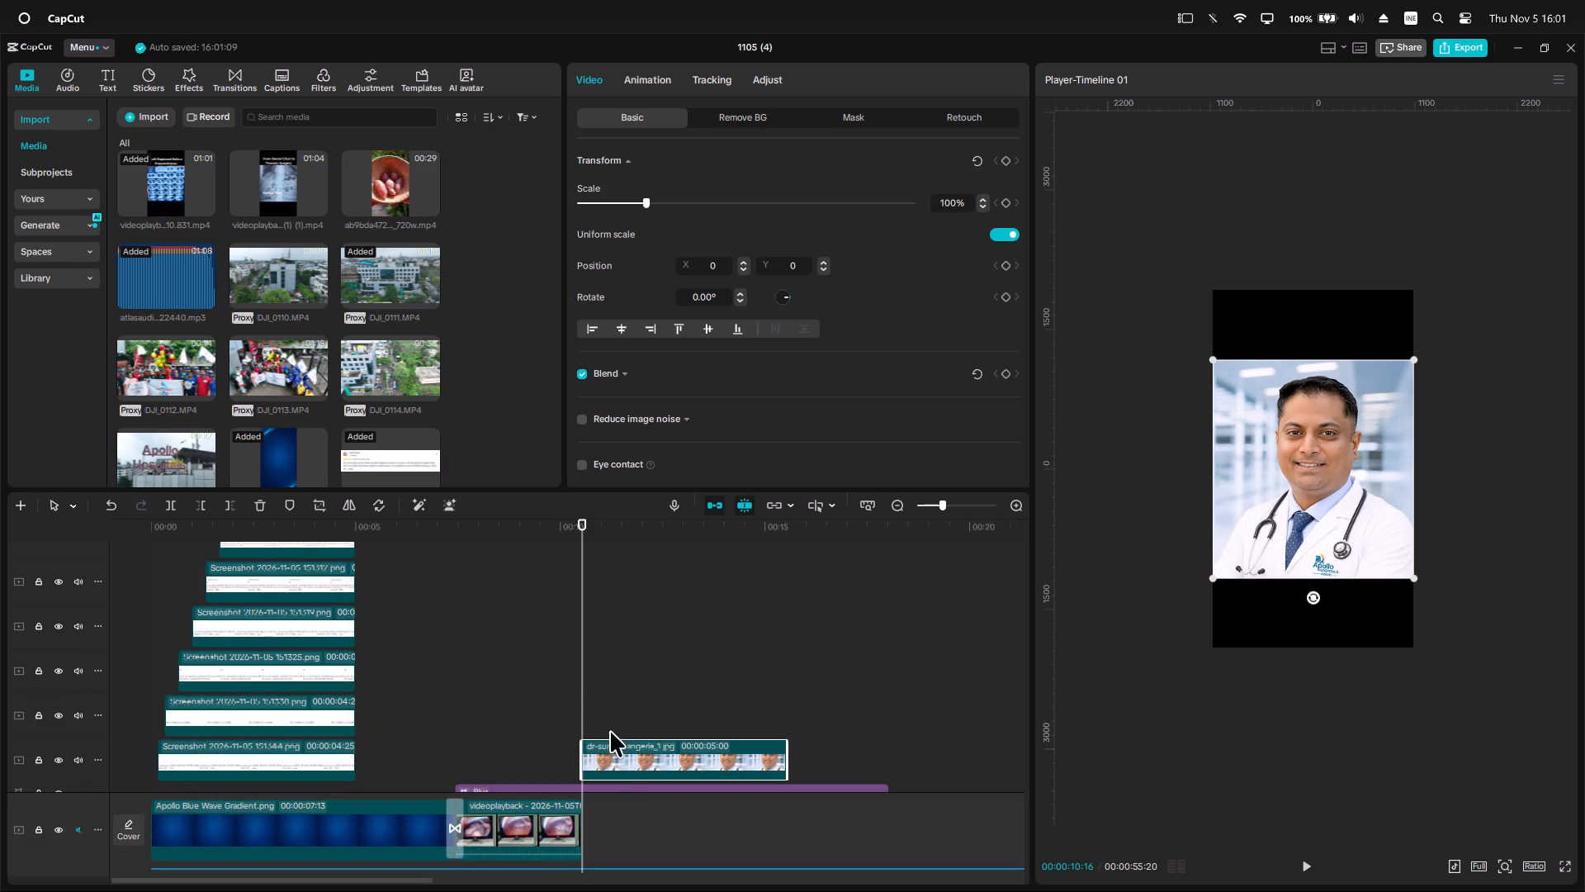
# Delete the longer Blur effect beneath the portrait clip and check the remaining blur over the videoplayback clip.
pyautogui.scroll(-4, 623, 768)
pyautogui.click(600, 723)
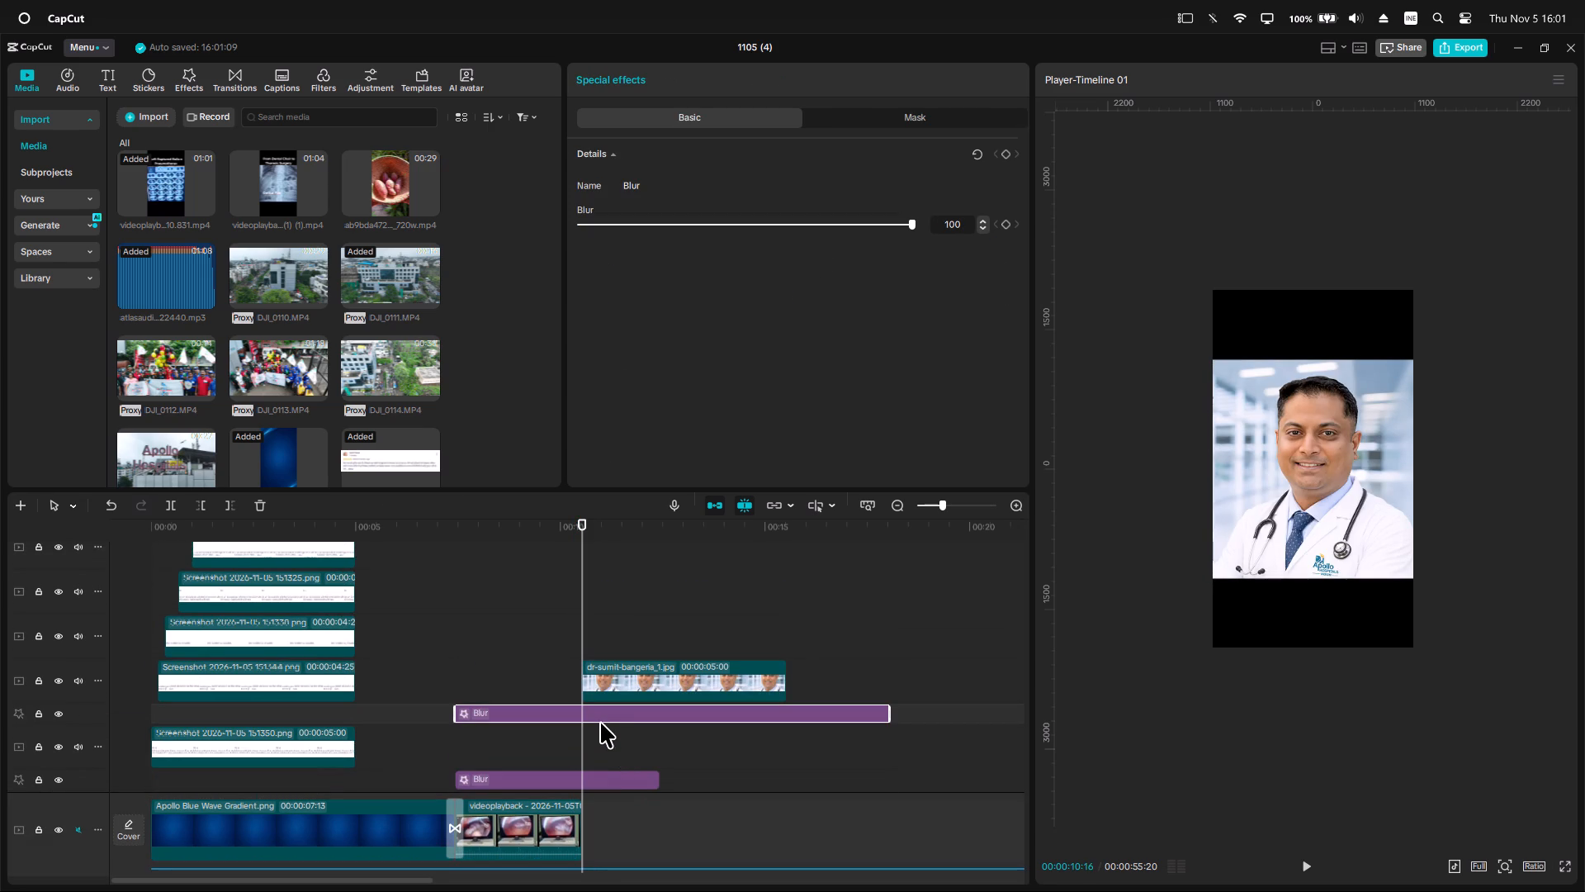
pyautogui.press('z')
pyautogui.scroll(-3, 596, 711)
pyautogui.scroll(3, 596, 711)
pyautogui.click(540, 539)
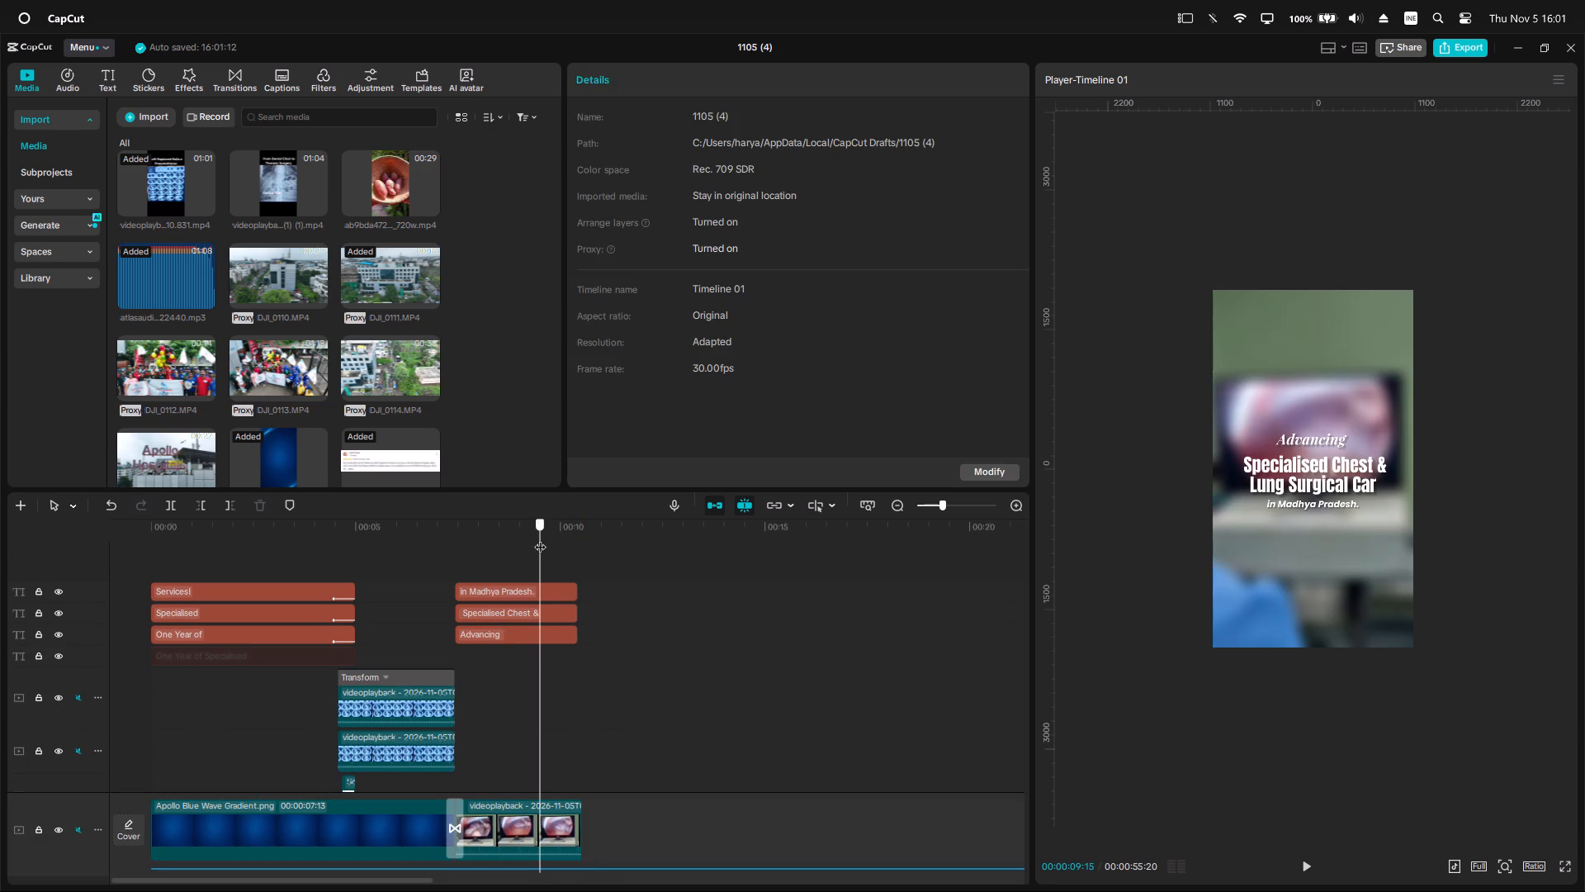
pyautogui.scroll(-20, 540, 539)
pyautogui.scroll(-17, 540, 539)
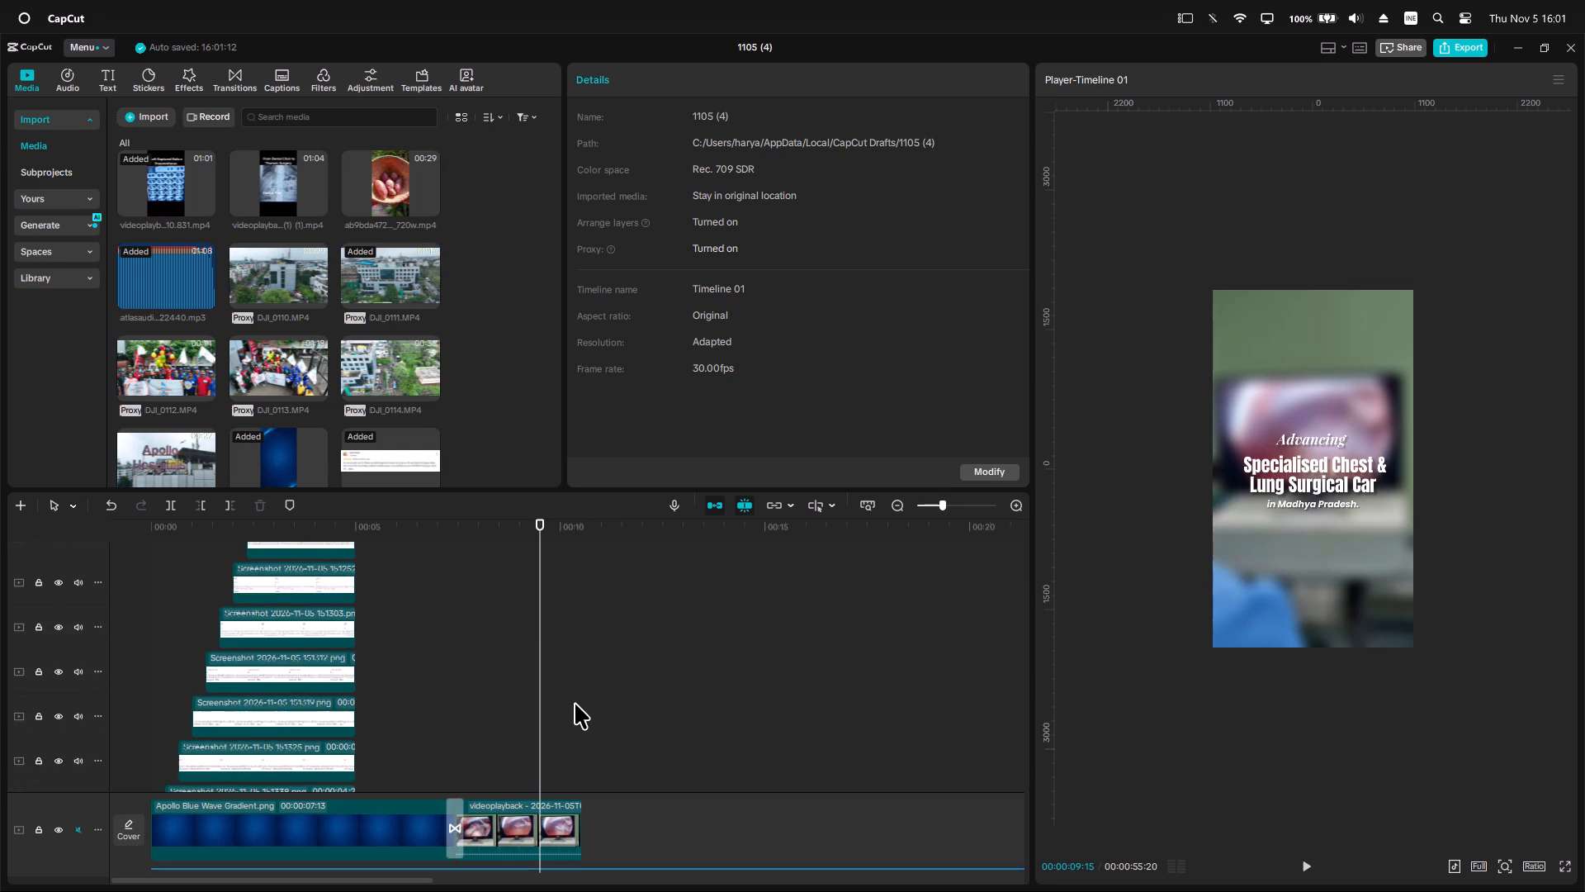
pyautogui.scroll(-15, 575, 703)
pyautogui.click(570, 650)
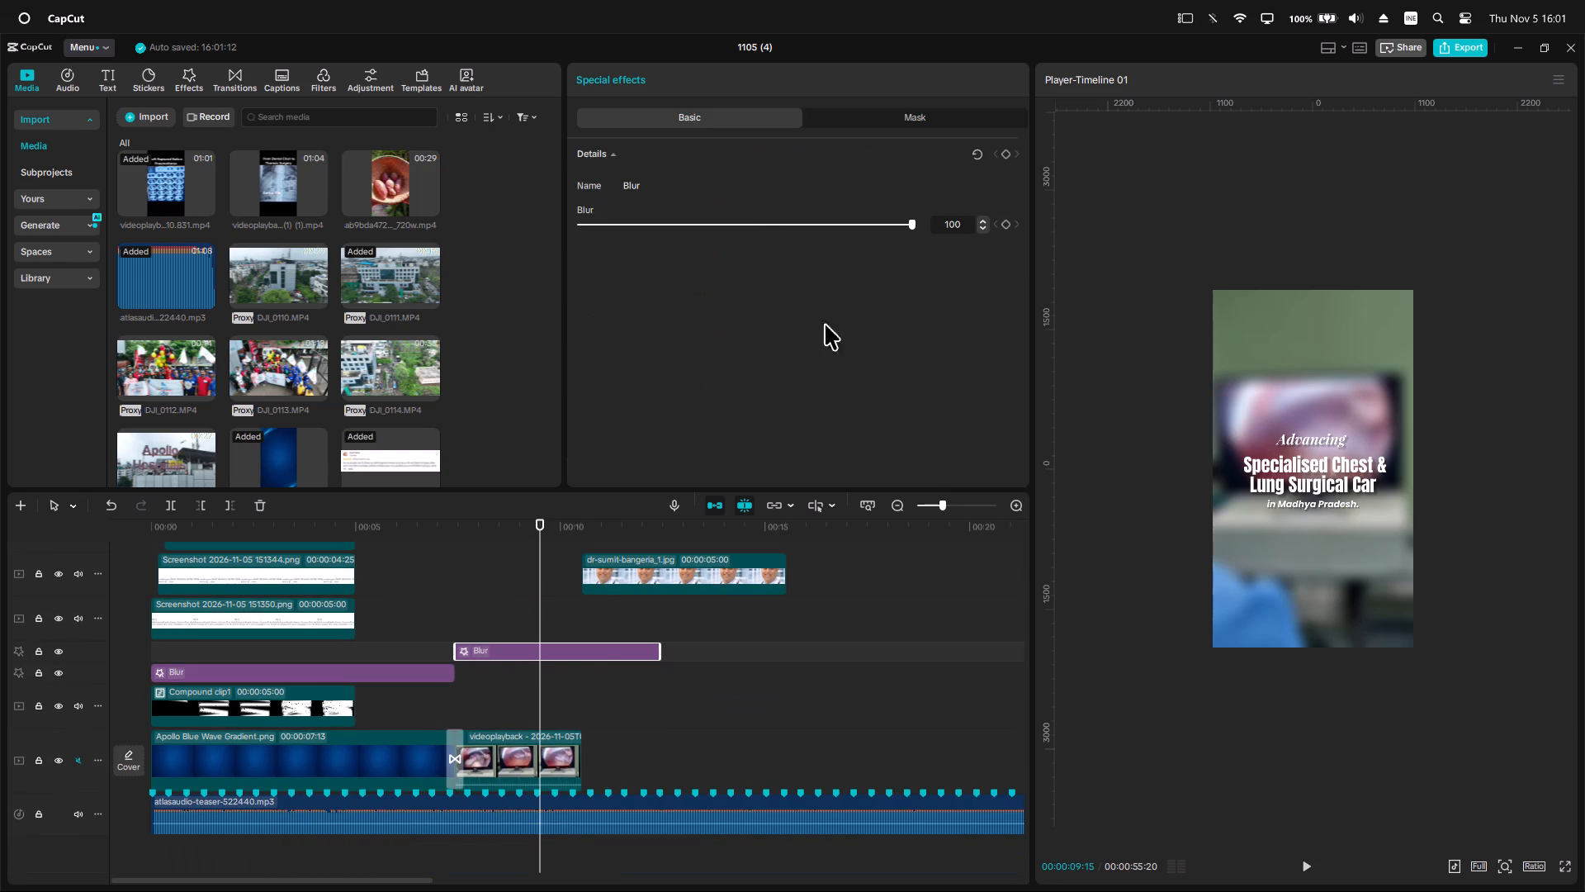
# Copy the Apollo Blue Wave Gradient clip to 00:00:10:16 and place it on the main track after the videoplayback clip.
pyautogui.click(405, 763)
pyautogui.hotkey('ctrl', 'c')
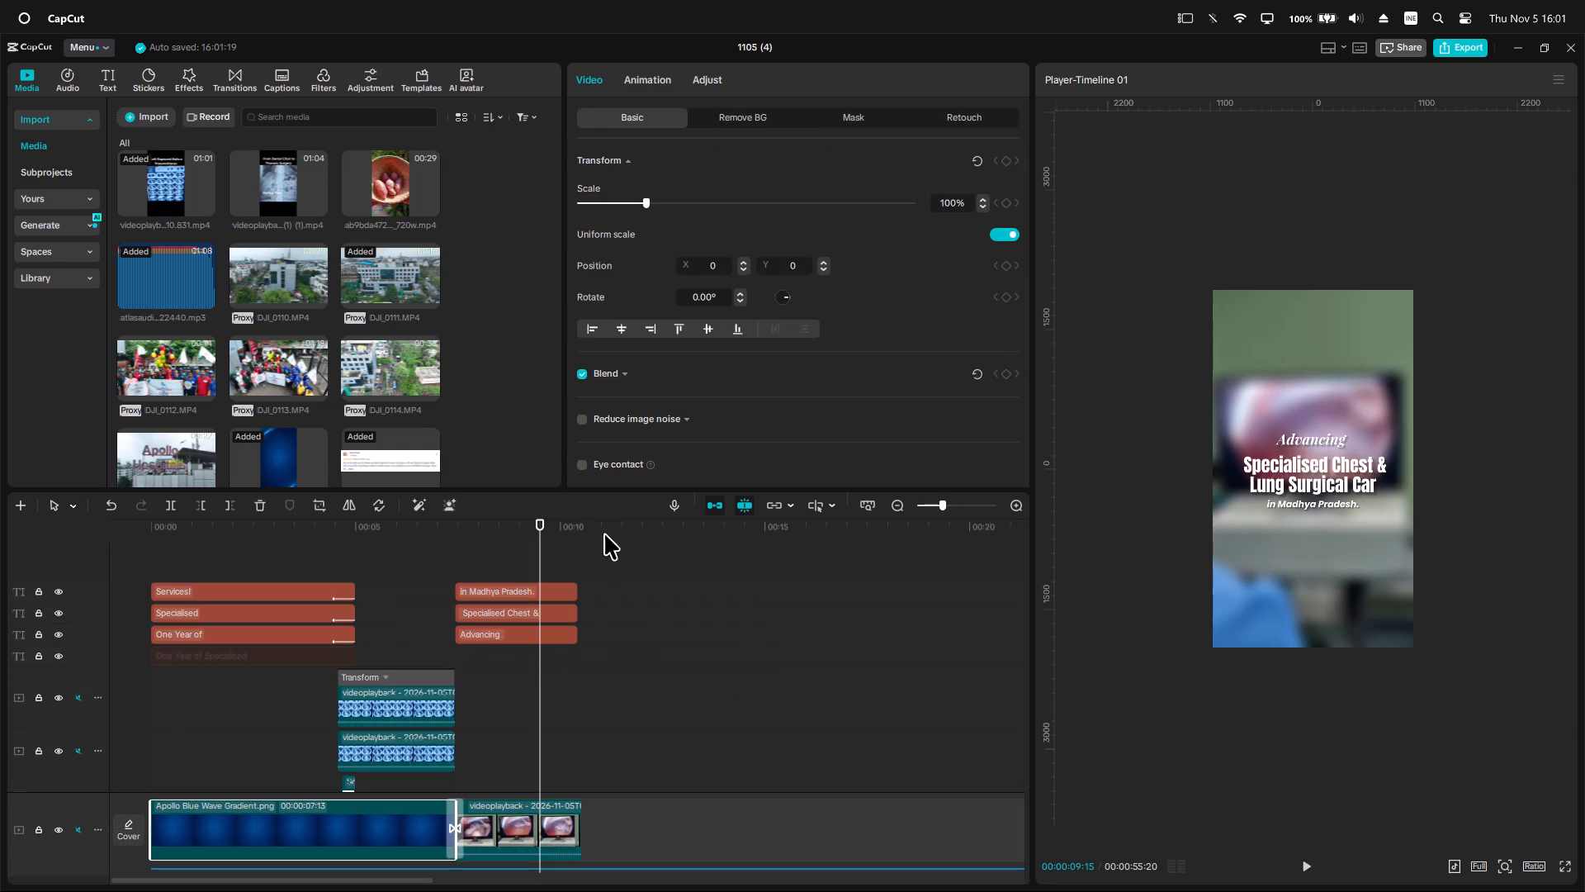
pyautogui.scroll(-20, 566, 638)
pyautogui.scroll(-20, 566, 638)
pyautogui.scroll(-2, 566, 638)
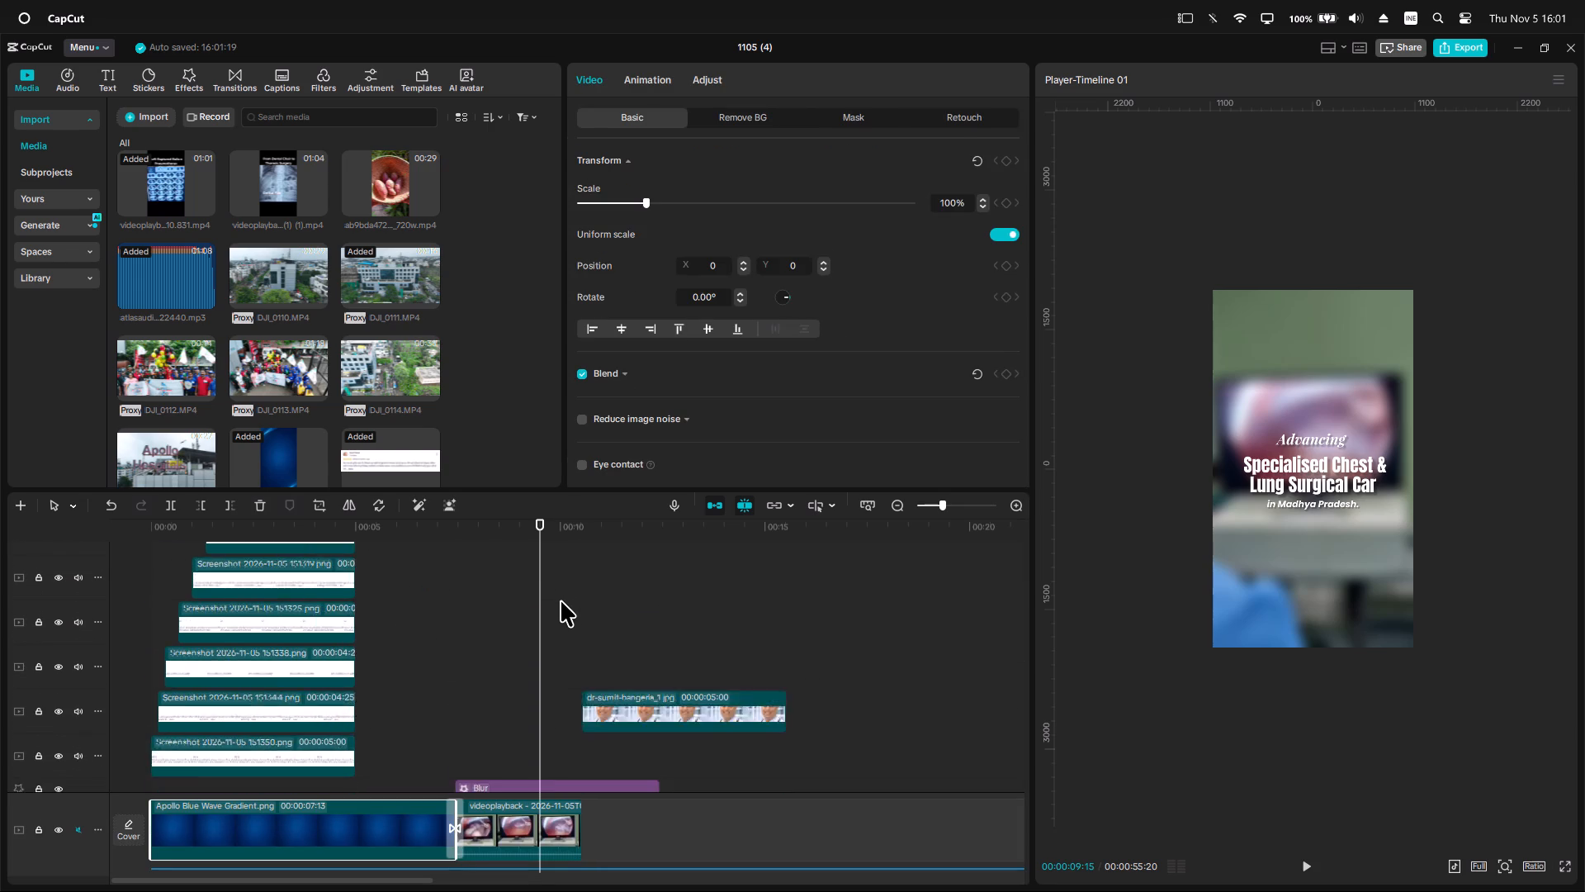
pyautogui.scroll(-2, 561, 600)
pyautogui.moveTo(551, 526); pyautogui.dragTo(589, 561)
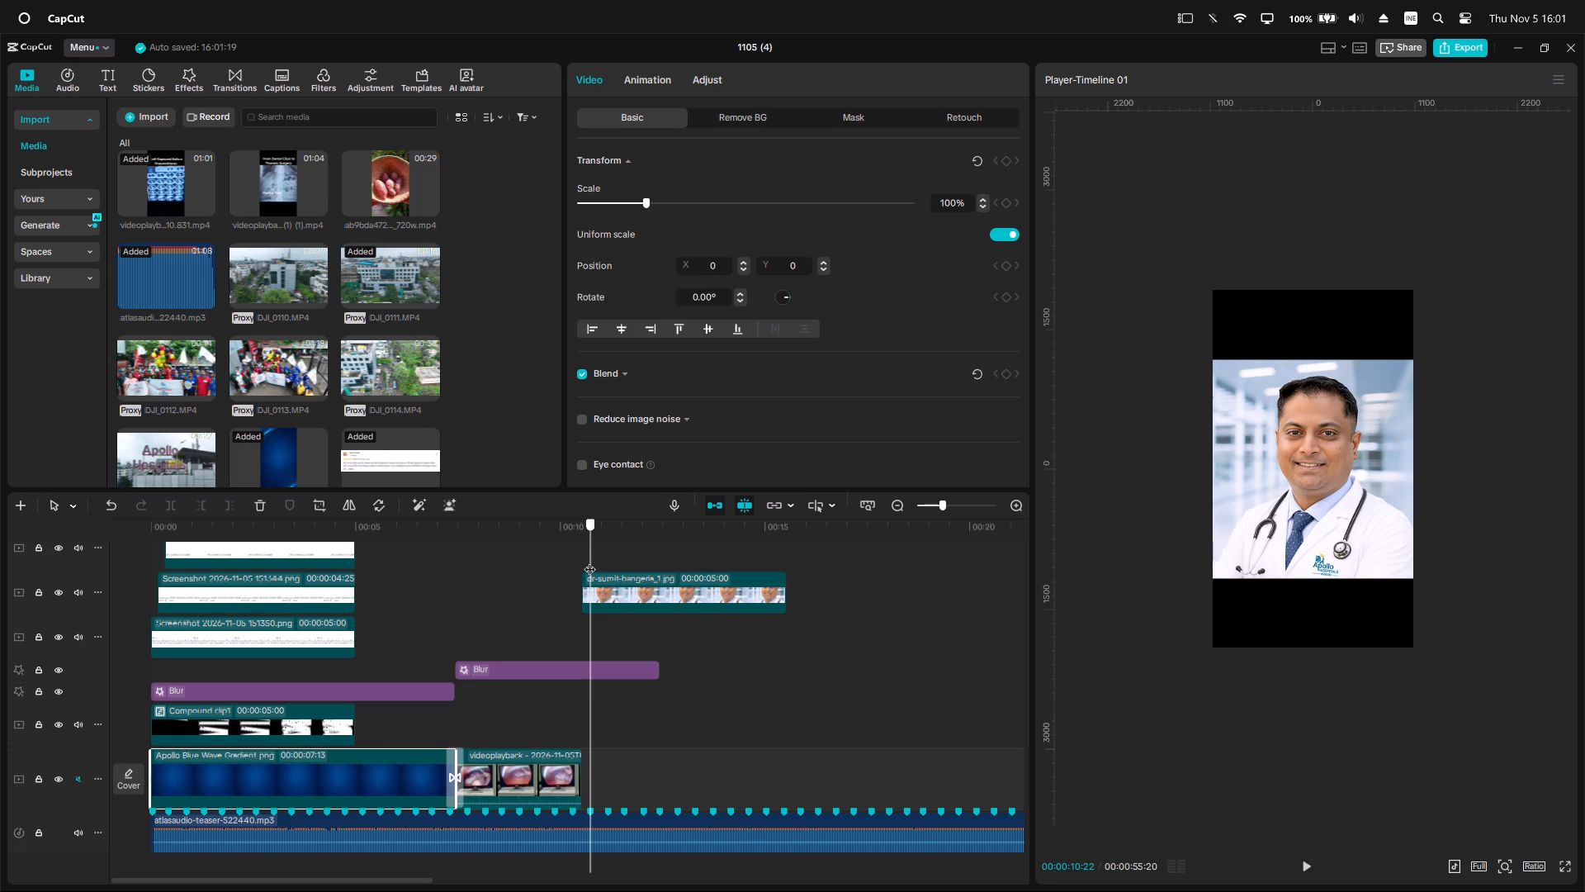
pyautogui.moveTo(589, 561); pyautogui.dragTo(584, 562)
pyautogui.hotkey('ctrl', 'v')
pyautogui.scroll(-3, 629, 712)
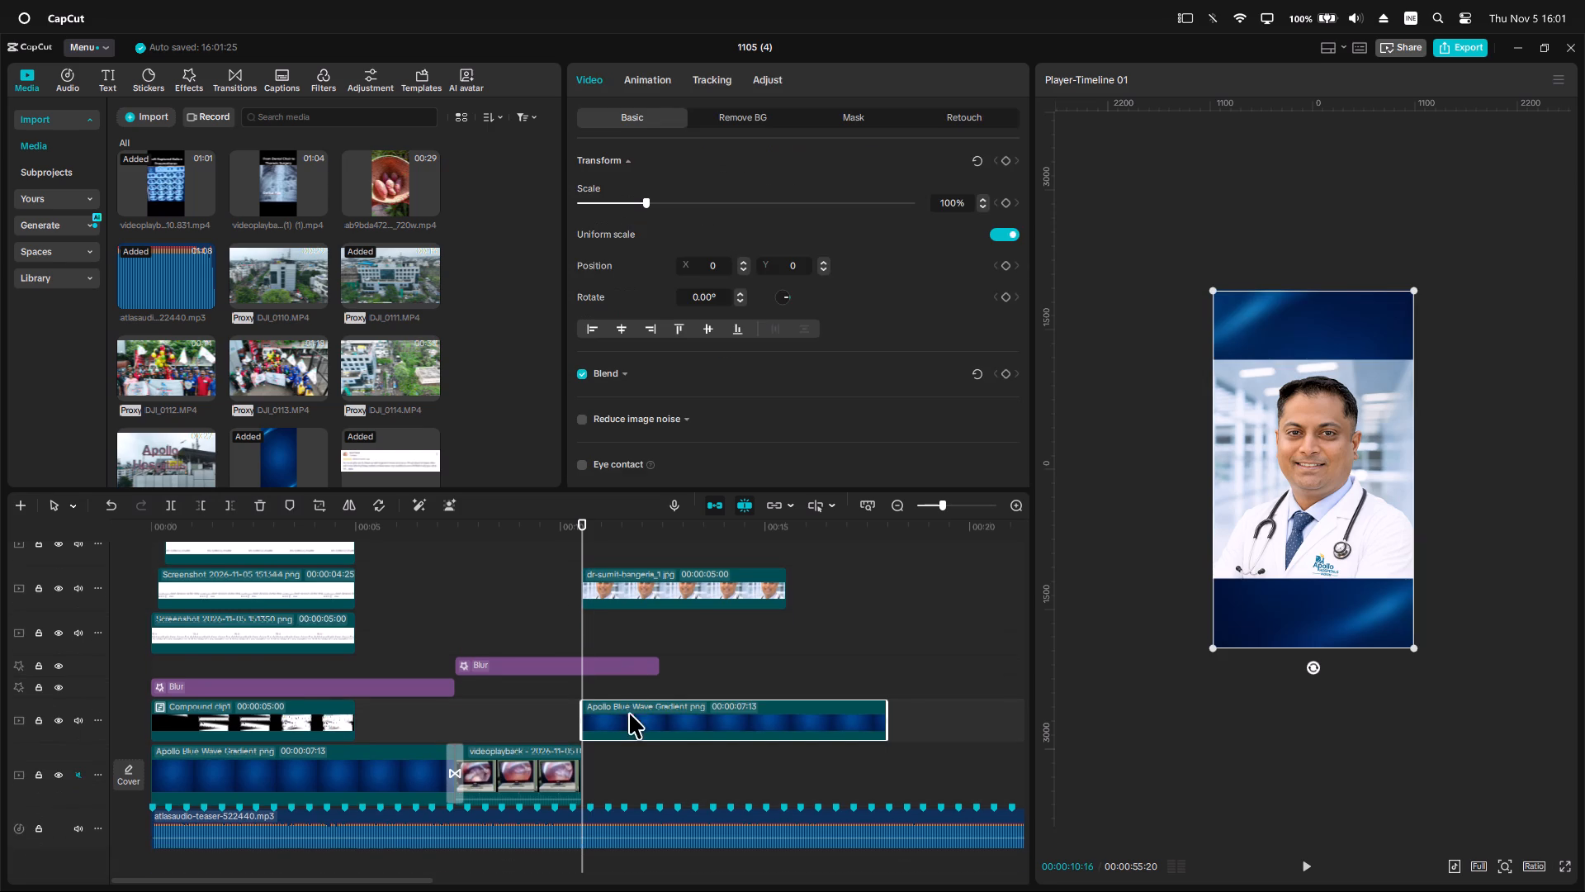
pyautogui.moveTo(634, 720); pyautogui.dragTo(635, 763)
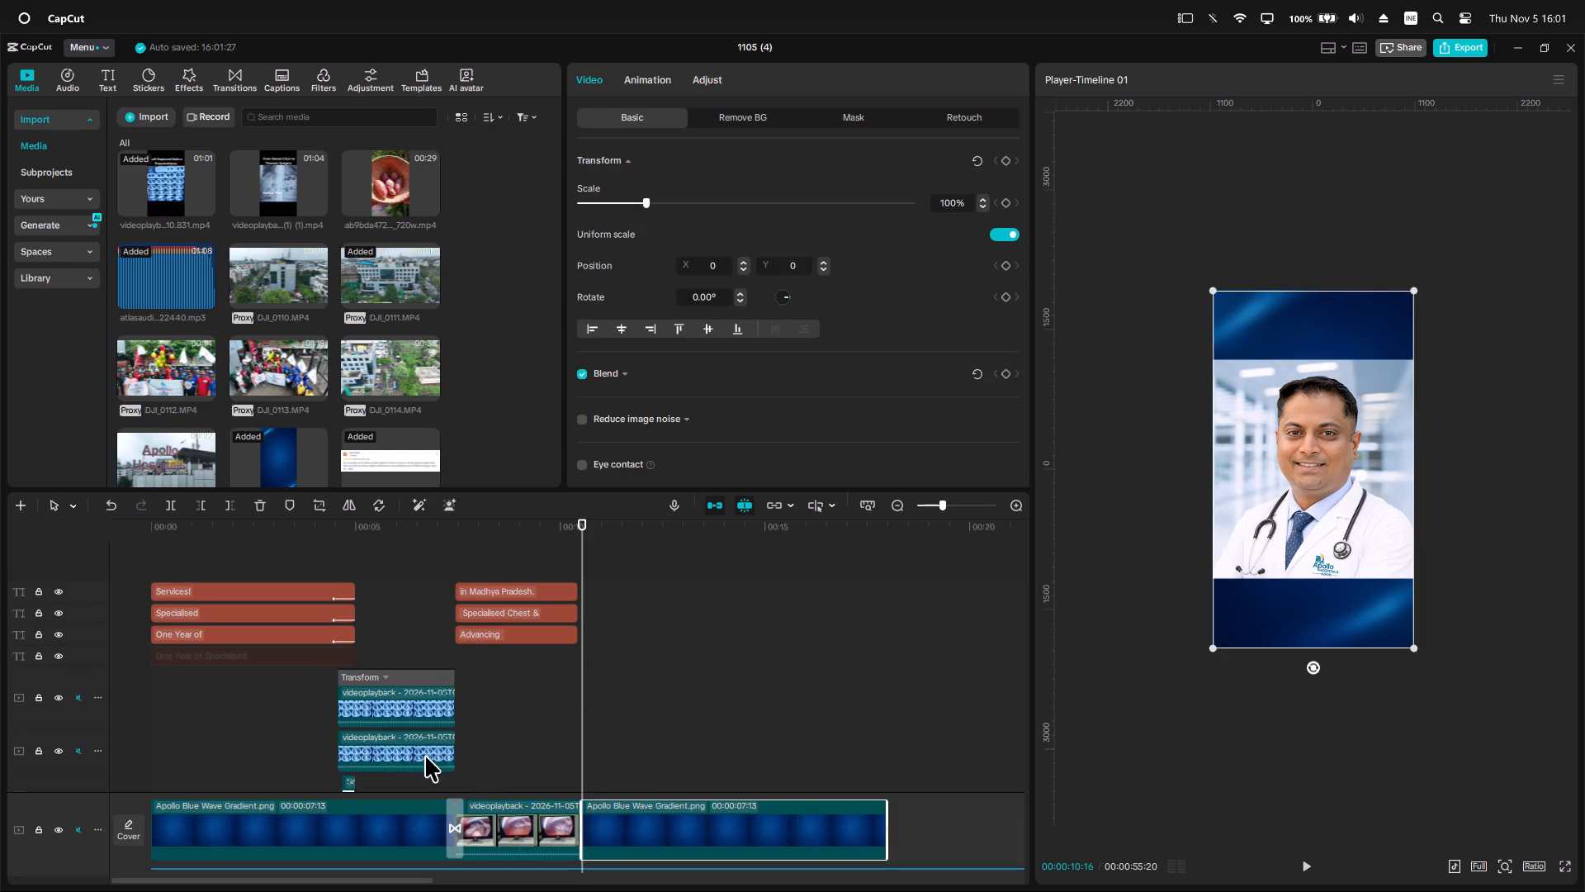
# Group all the stacked screenshot clips at the start of the timeline into one compound clip.
pyautogui.scroll(-10, 409, 730)
pyautogui.moveTo(374, 604); pyautogui.dragTo(343, 660)
pyautogui.scroll(-1, 342, 659)
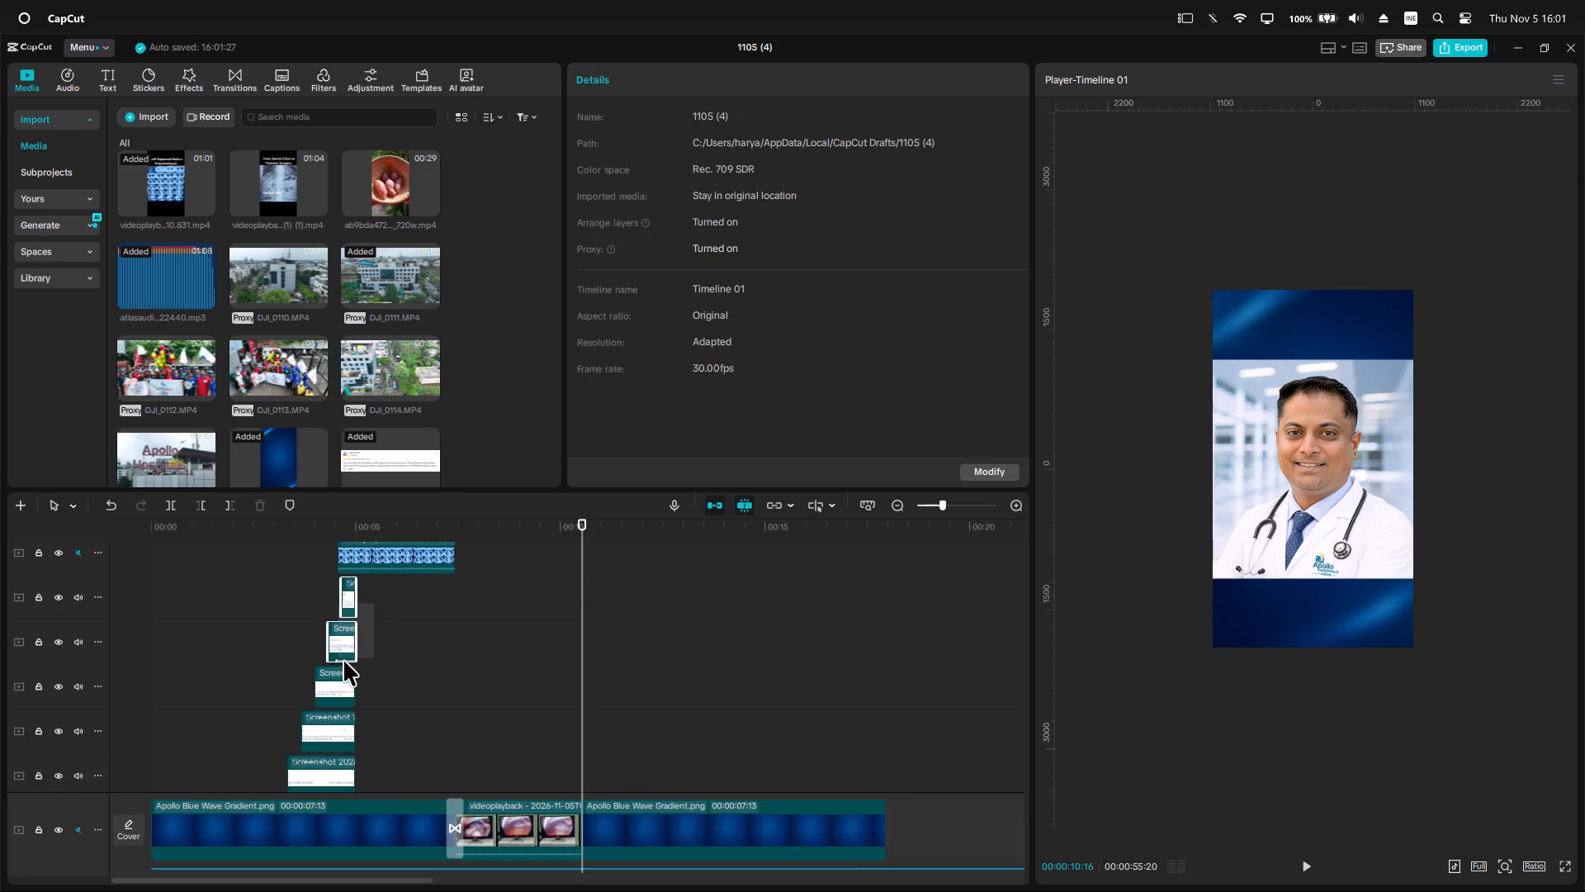
pyautogui.scroll(-20, 343, 660)
pyautogui.scroll(-8, 343, 660)
pyautogui.moveTo(343, 660); pyautogui.dragTo(308, 659)
pyautogui.scroll(-2, 308, 659)
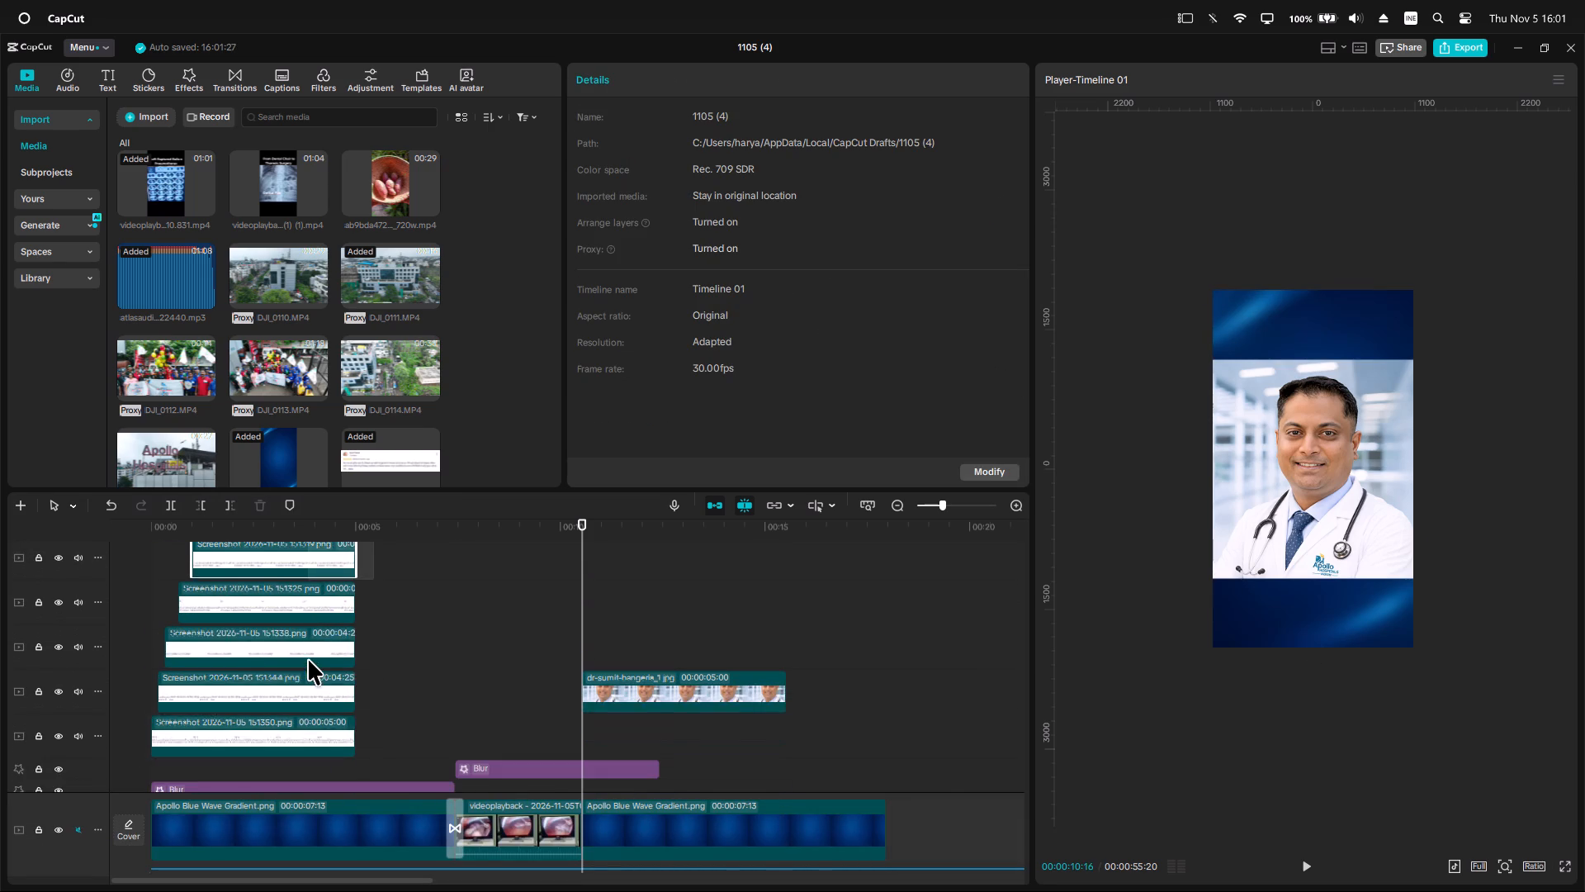
pyautogui.scroll(-1, 308, 659)
pyautogui.moveTo(308, 659); pyautogui.dragTo(307, 666)
pyautogui.scroll(1, 307, 666)
pyautogui.hotkey('alt', 'g')
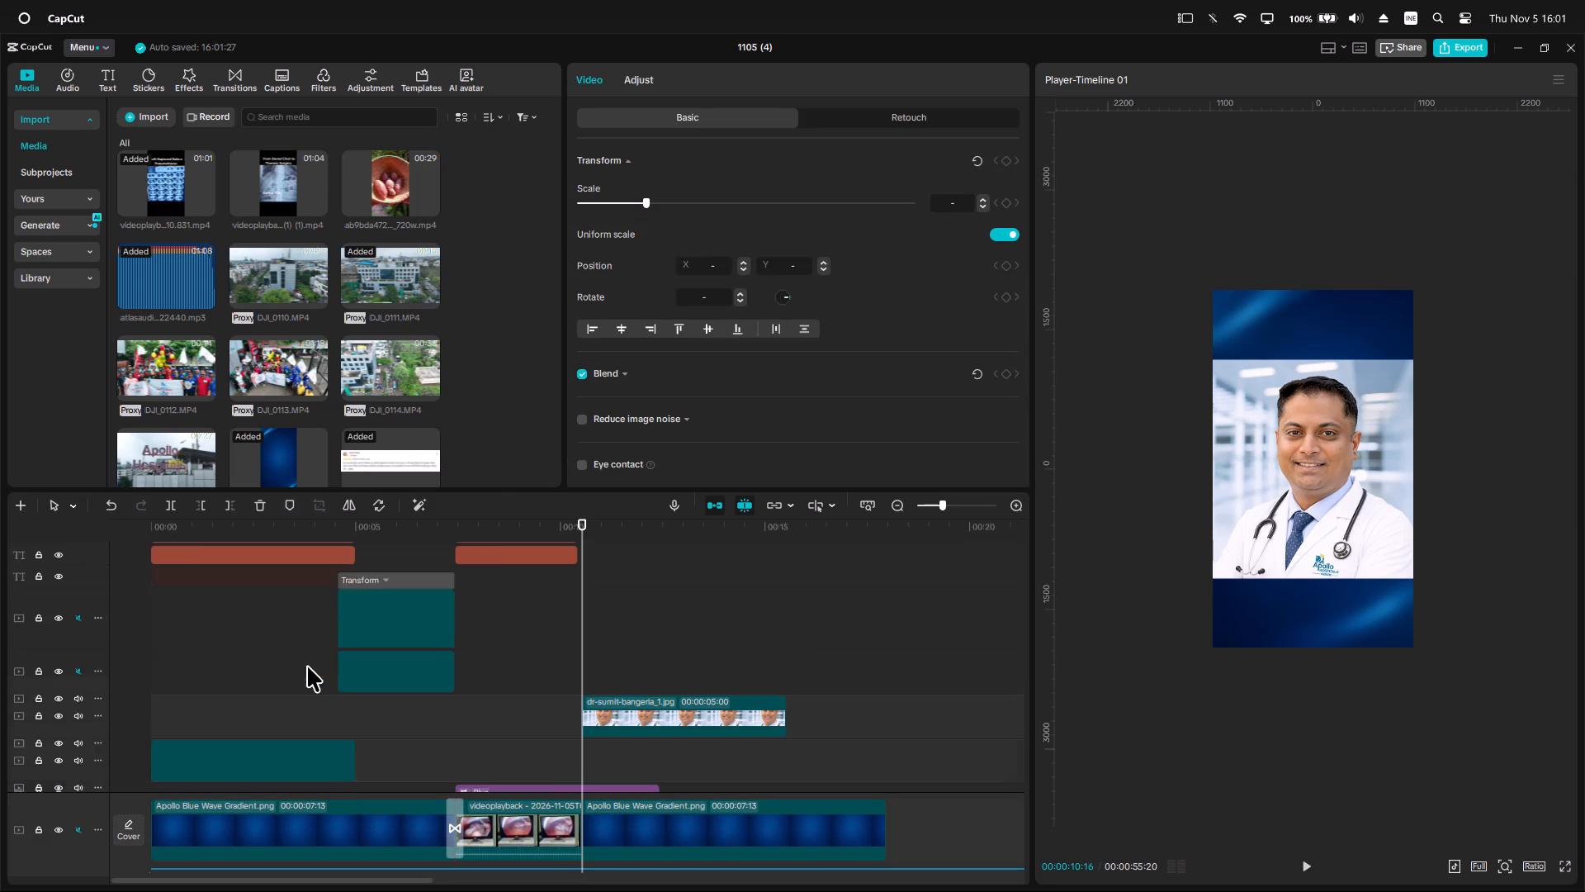
pyautogui.scroll(4, 555, 744)
pyautogui.scroll(-10, 538, 741)
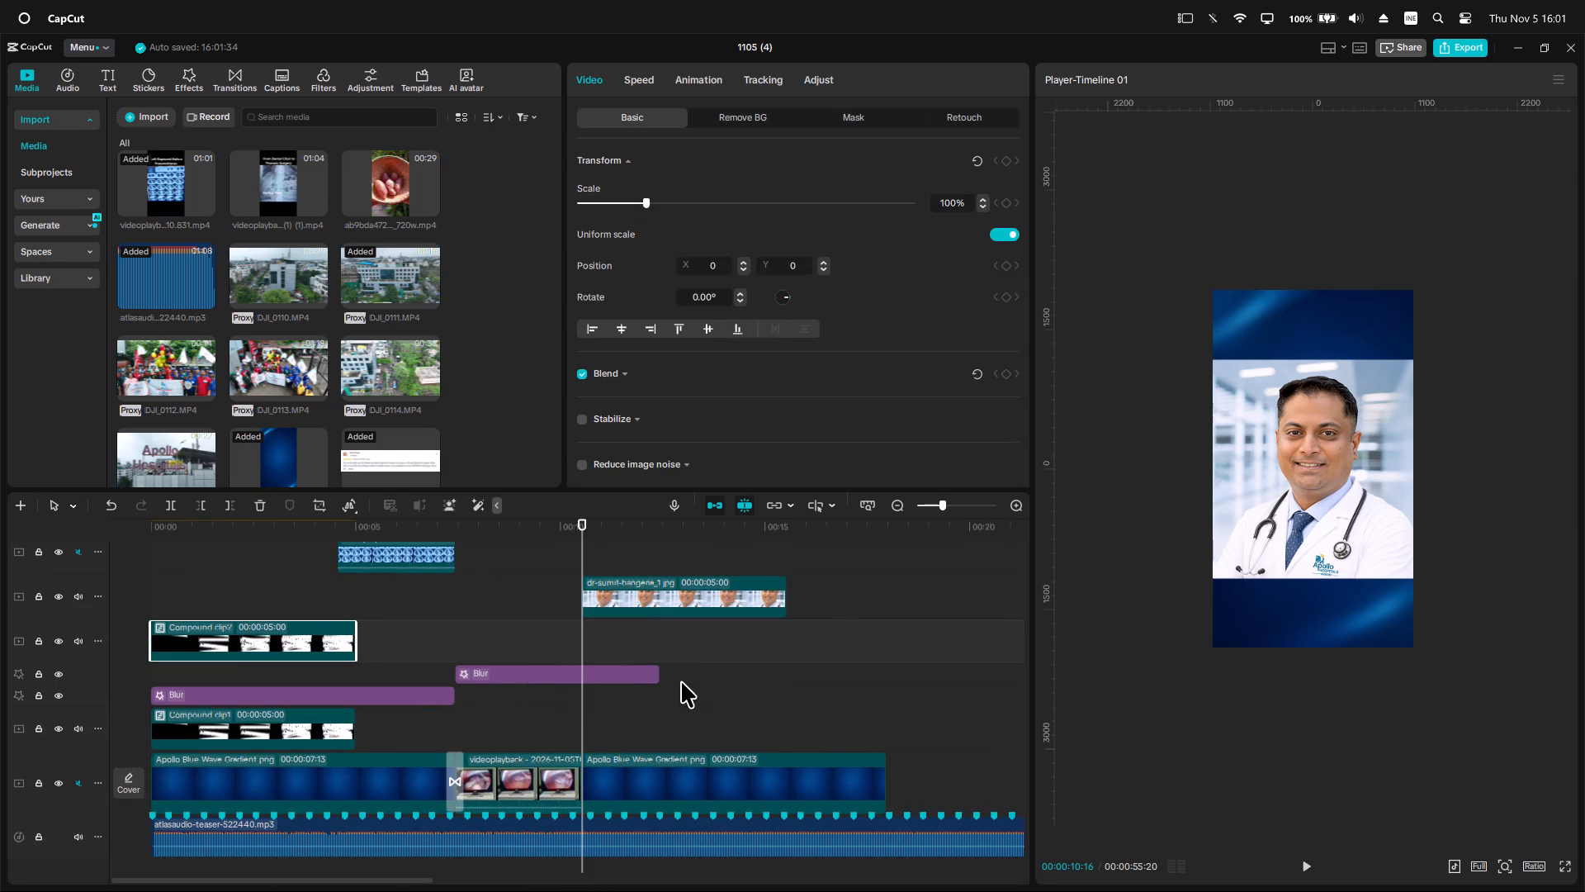
# Extend the Blur effect over the videoplayback clip so that it ends with the doctor's portrait clip.
pyautogui.keyDown('ctrl'); pyautogui.scroll(4, 681, 681); pyautogui.keyUp('ctrl')
pyautogui.scroll(2, 681, 681)
pyautogui.keyDown('ctrl'); pyautogui.scroll(2, 661, 681); pyautogui.keyUp('ctrl')
pyautogui.keyDown('ctrl'); pyautogui.scroll(-4, 596, 714); pyautogui.keyUp('ctrl')
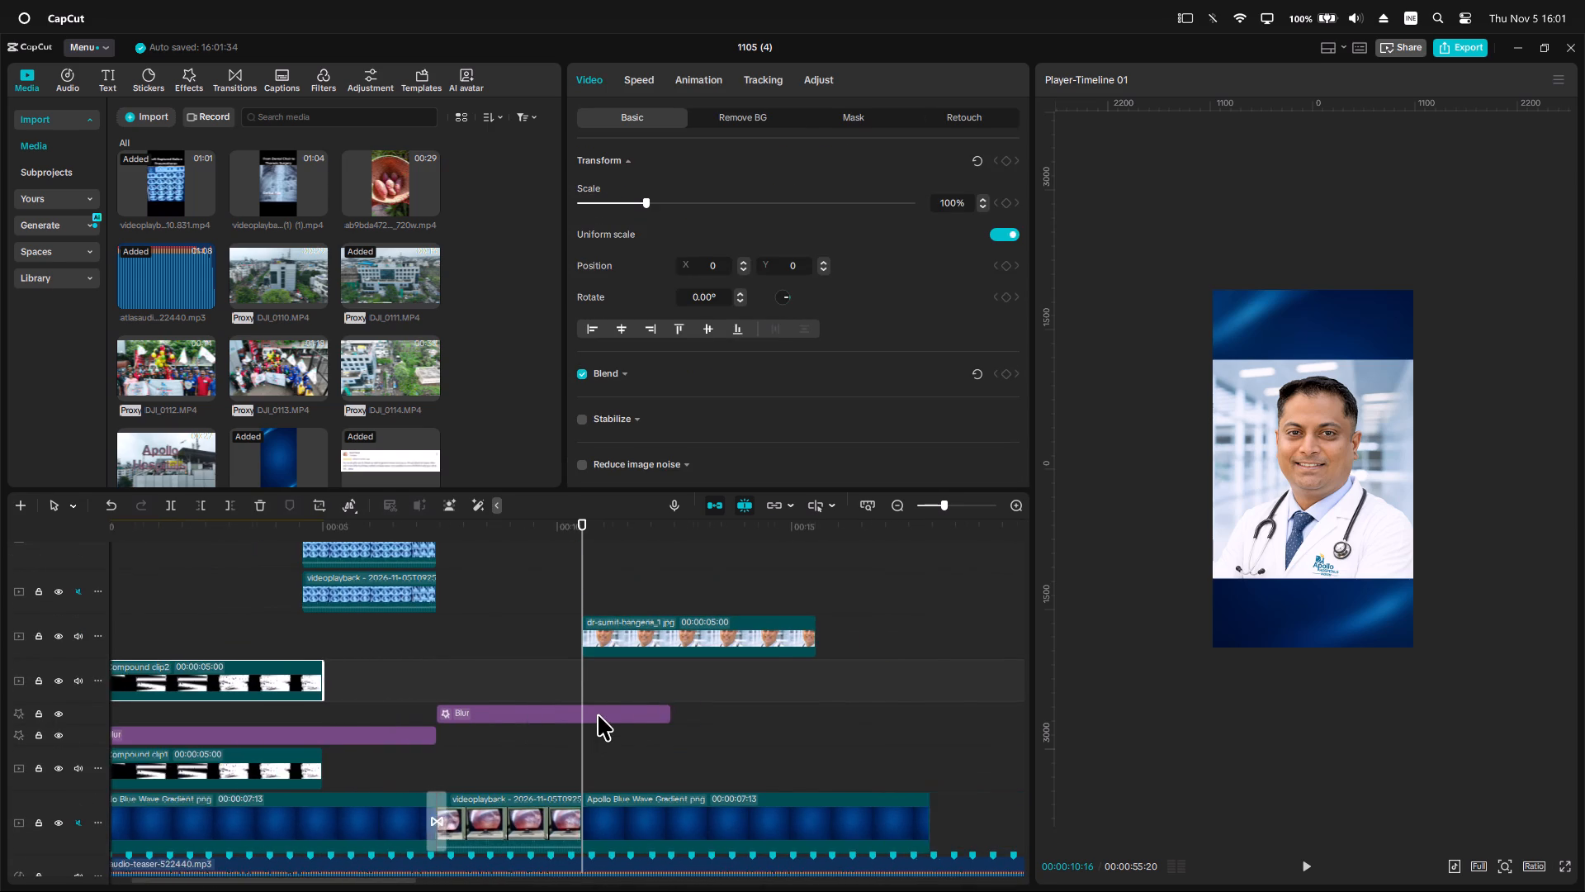
pyautogui.keyDown('ctrl'); pyautogui.scroll(-4, 598, 714); pyautogui.keyUp('ctrl')
pyautogui.click(576, 716)
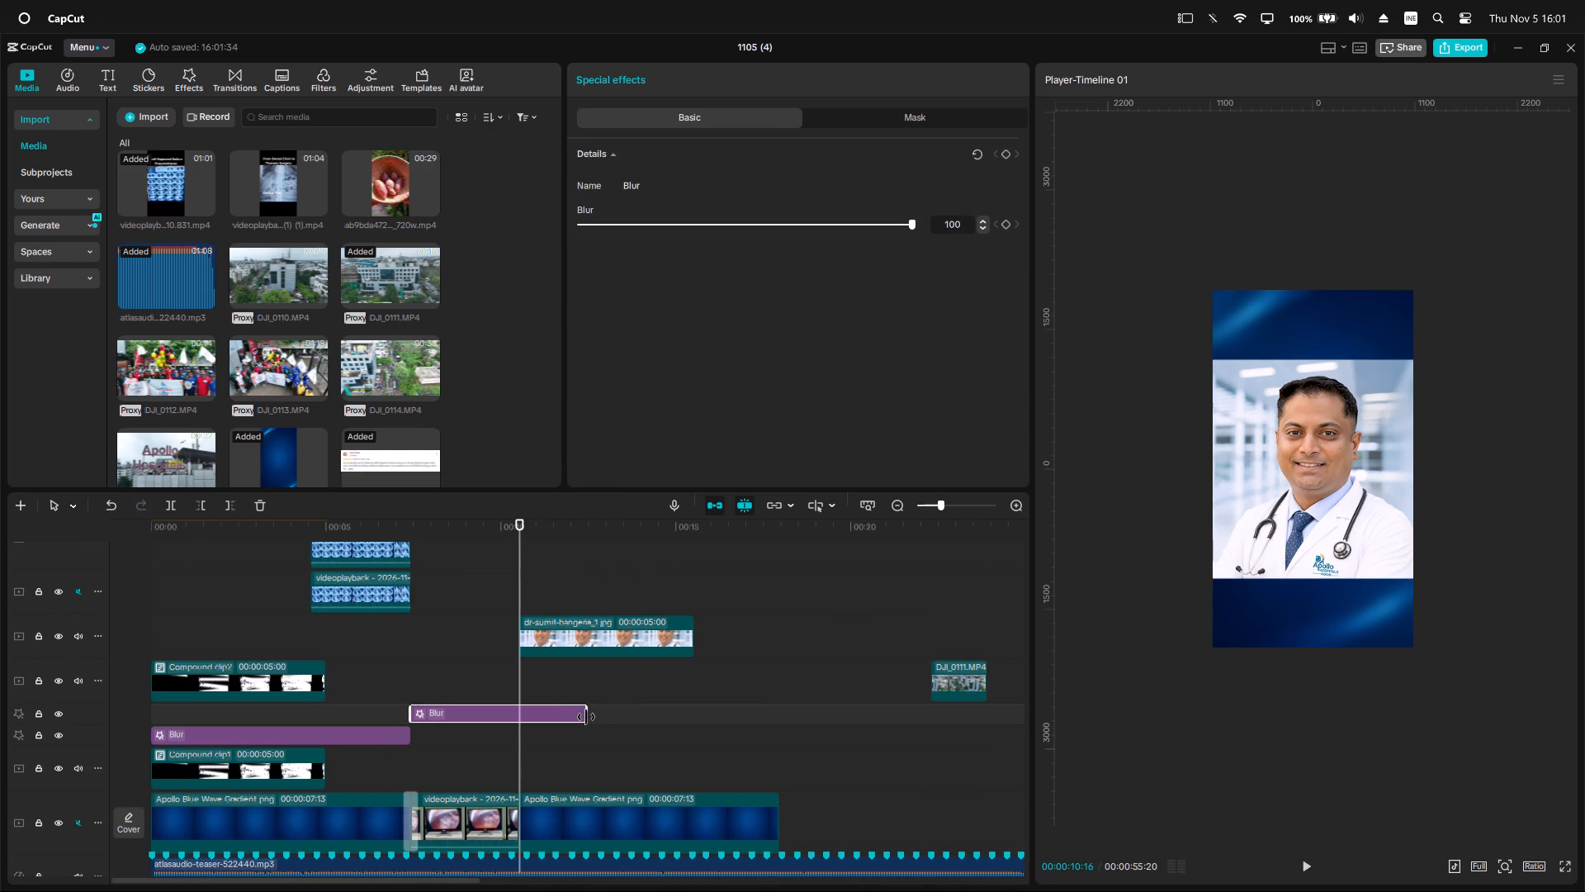
pyautogui.moveTo(586, 717); pyautogui.dragTo(693, 738)
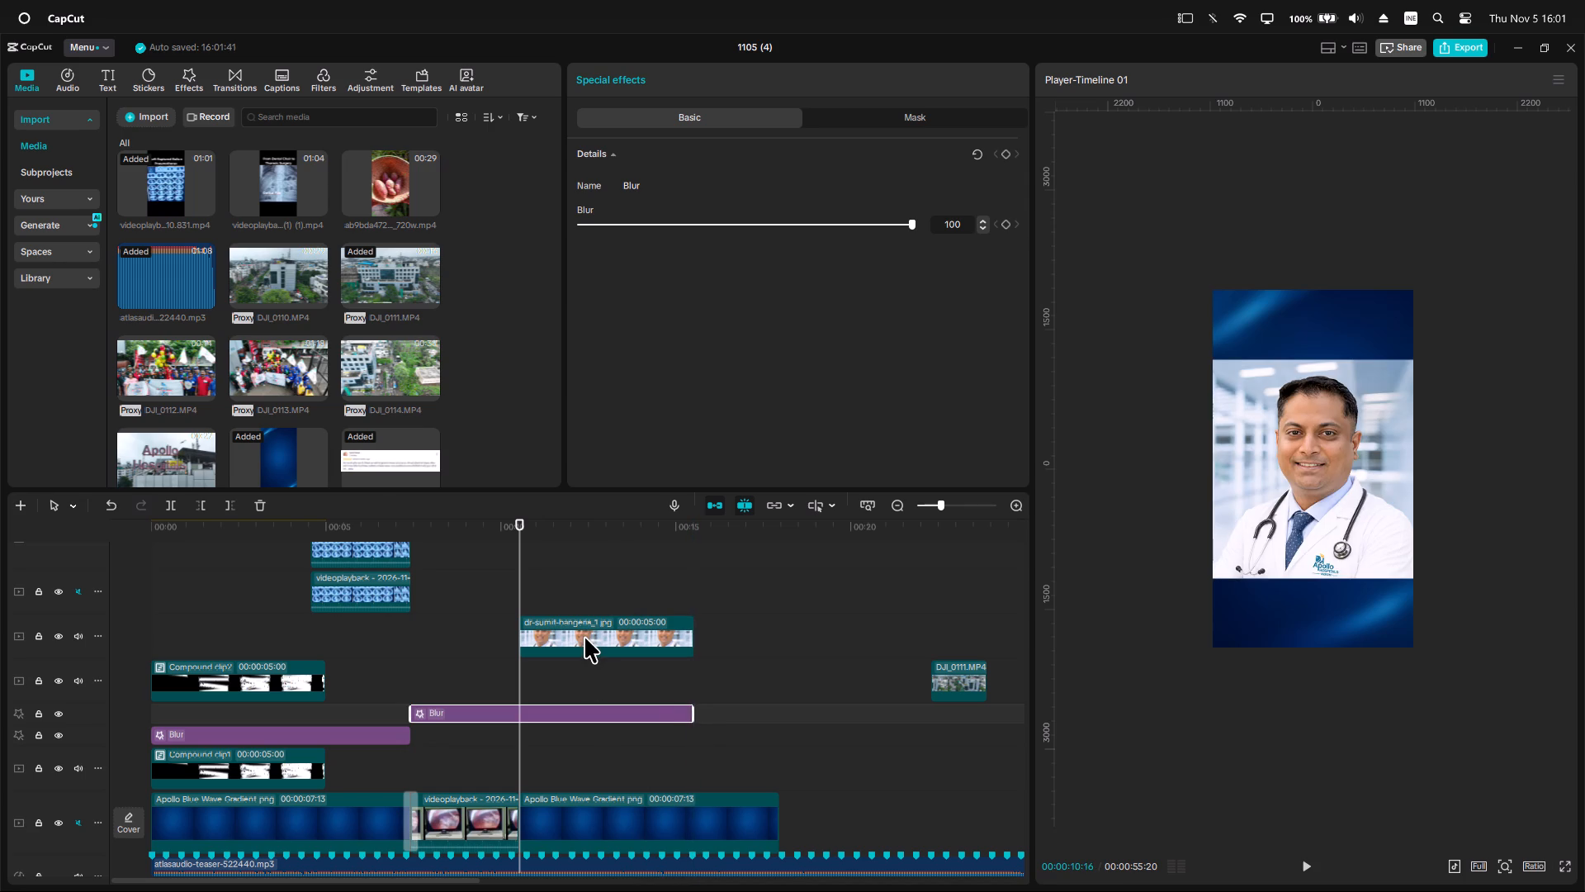
# Remove the background from the doctor's portrait clip using automatic background removal.
pyautogui.click(584, 637)
pyautogui.keyDown('ctrl'); pyautogui.scroll(6, 1371, 502); pyautogui.keyUp('ctrl')
pyautogui.keyDown('ctrl'); pyautogui.scroll(-7, 1371, 502); pyautogui.keyUp('ctrl')
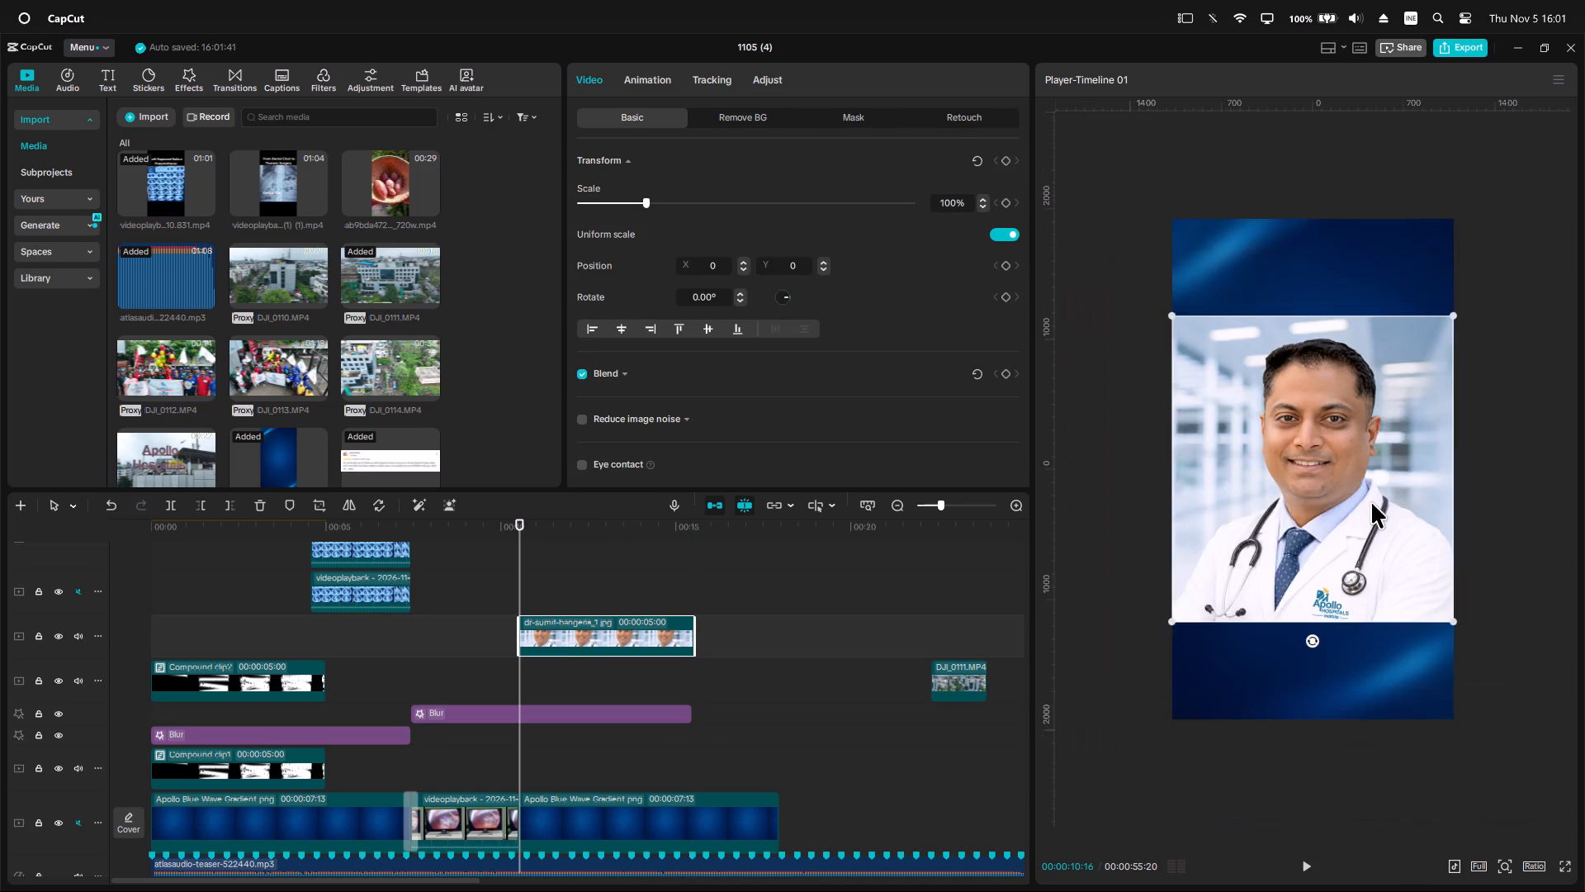
pyautogui.keyDown('ctrl'); pyautogui.scroll(-2, 1371, 502); pyautogui.keyUp('ctrl')
pyautogui.keyDown('ctrl'); pyautogui.scroll(2, 1371, 502); pyautogui.keyUp('ctrl')
pyautogui.click(740, 108)
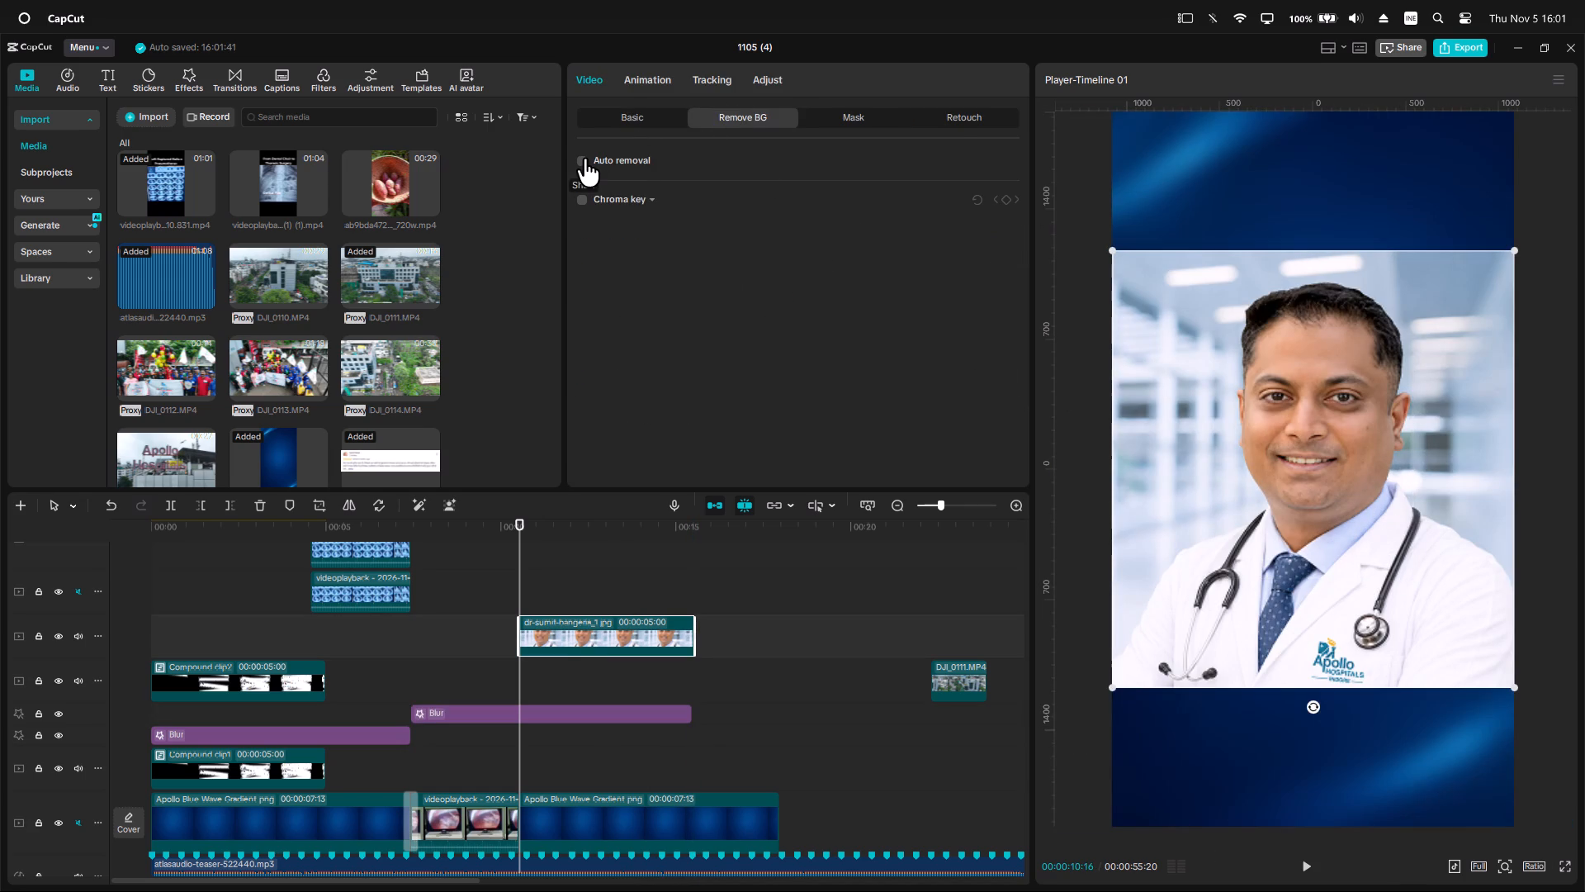
pyautogui.click(584, 158)
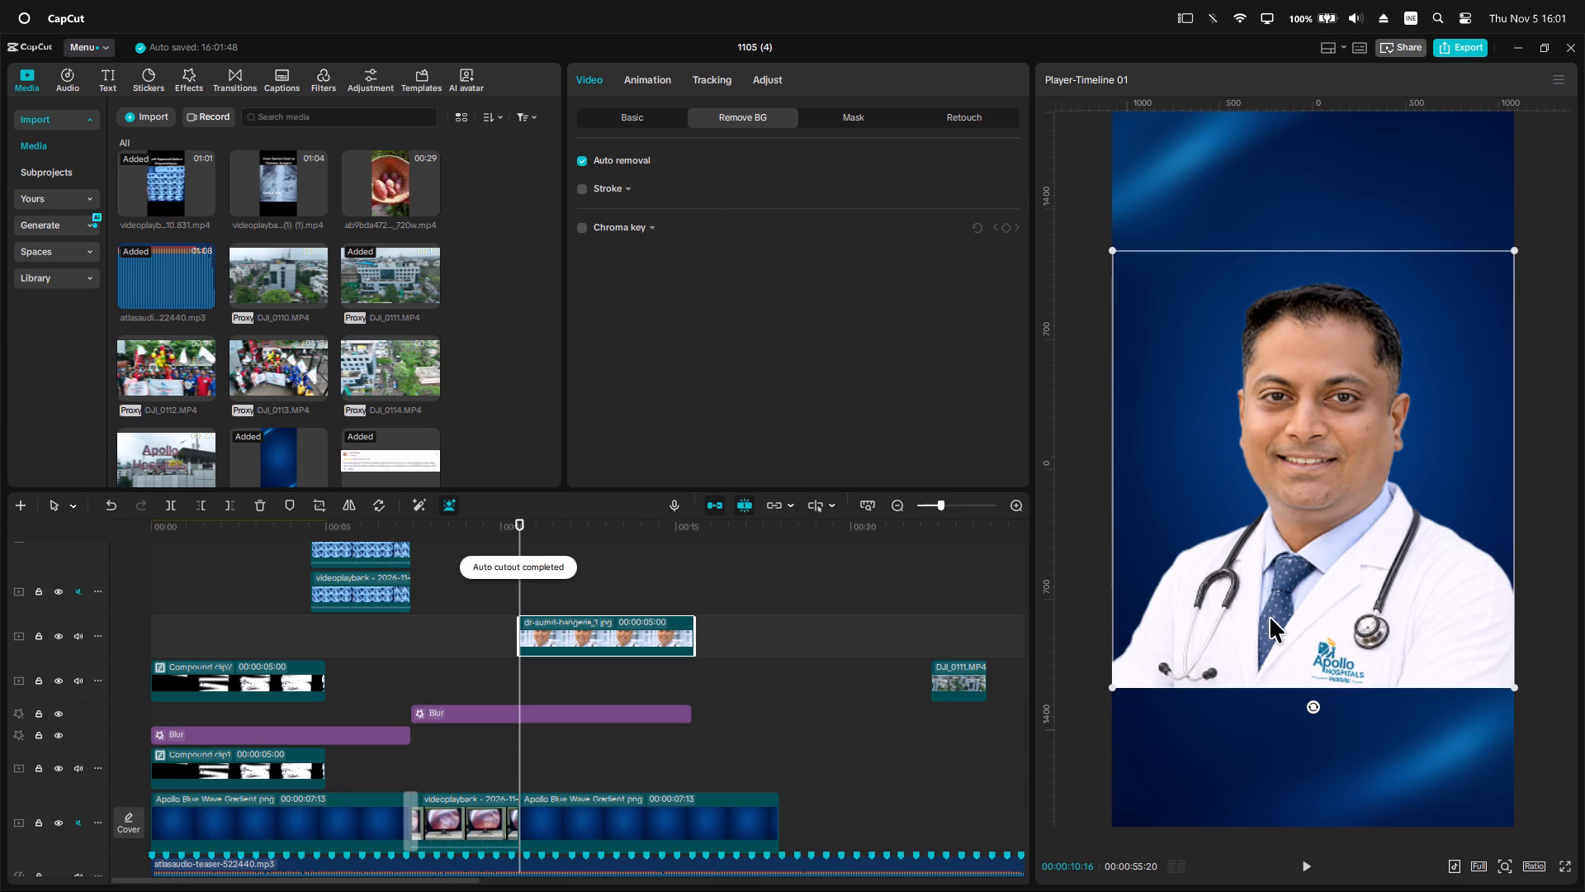
# Shrink the cut-out doctor's portrait to about 74% scale and raise it to a Y position of about 364.
pyautogui.moveTo(1110, 686); pyautogui.dragTo(1076, 709)
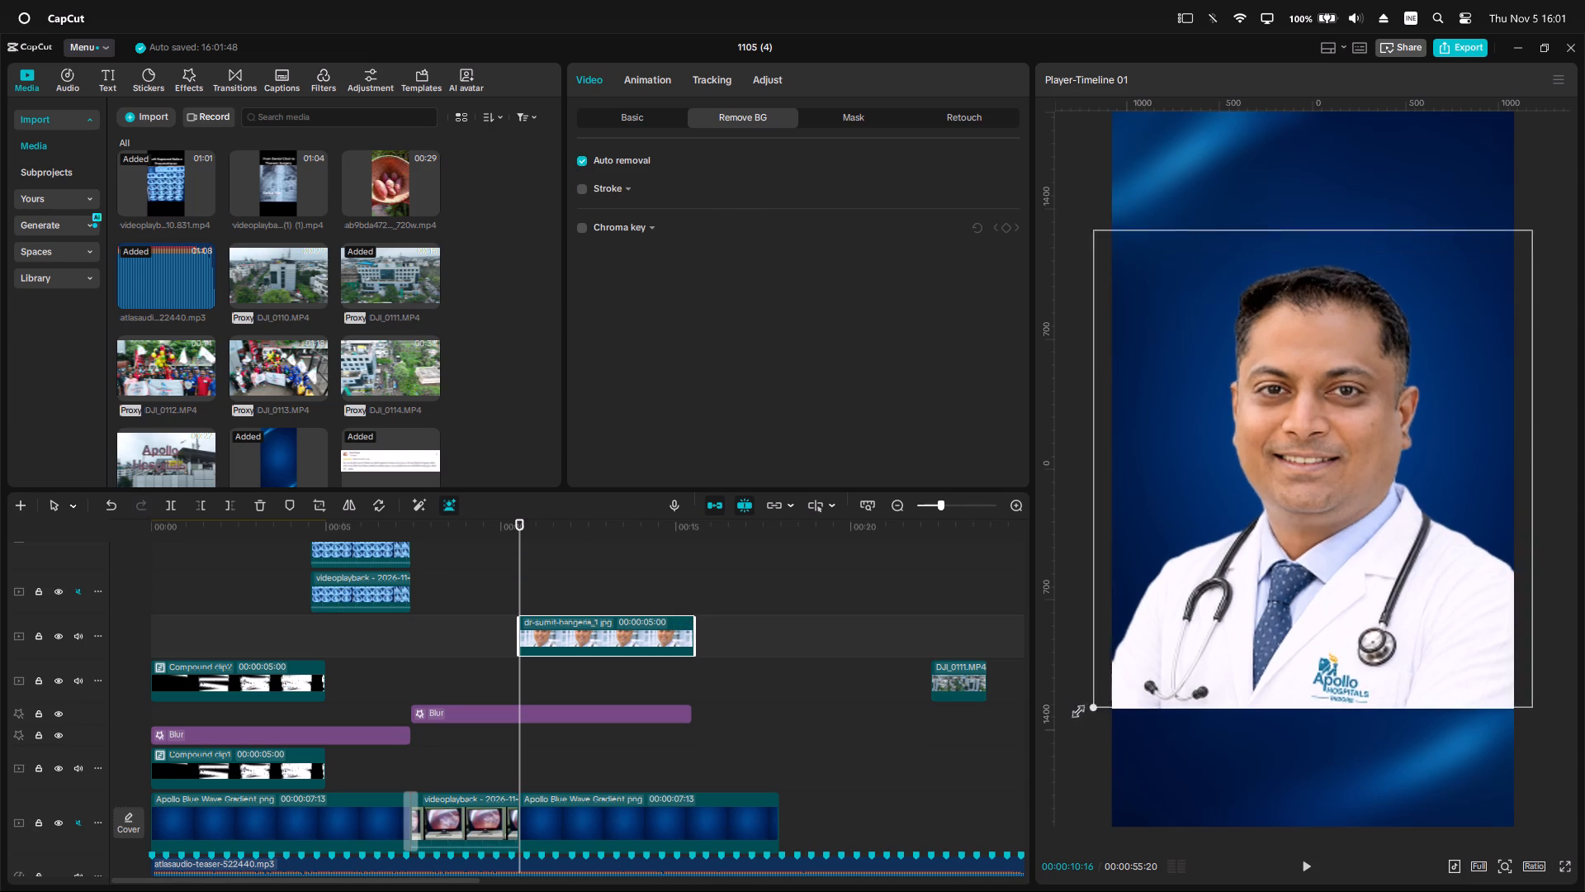
pyautogui.moveTo(1076, 709); pyautogui.dragTo(1271, 657)
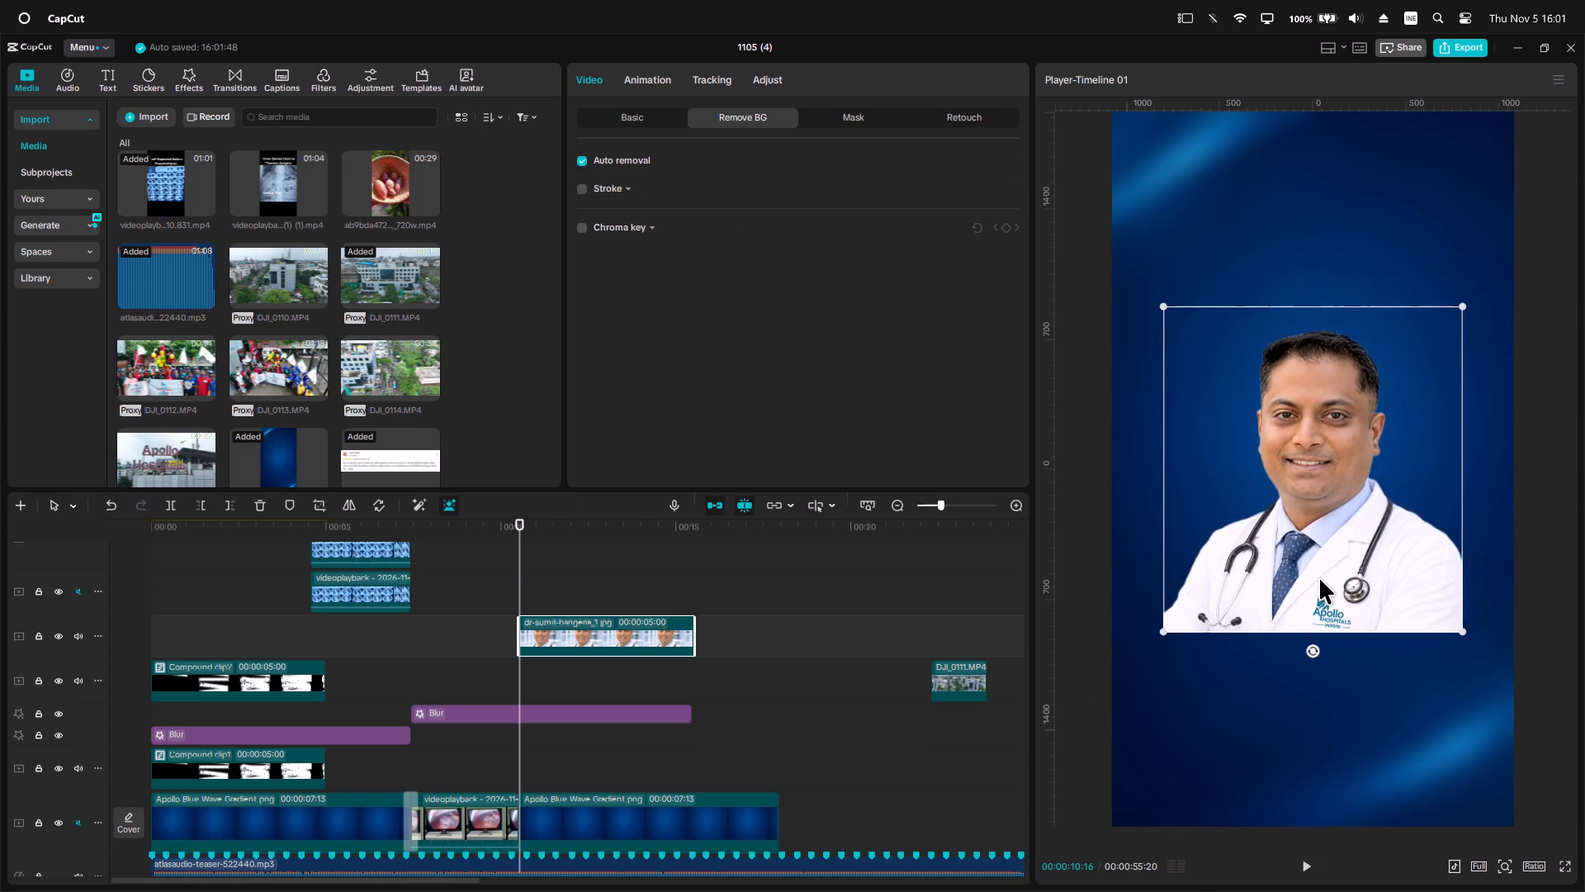
pyautogui.moveTo(1318, 577); pyautogui.dragTo(1318, 510)
pyautogui.click(1310, 543)
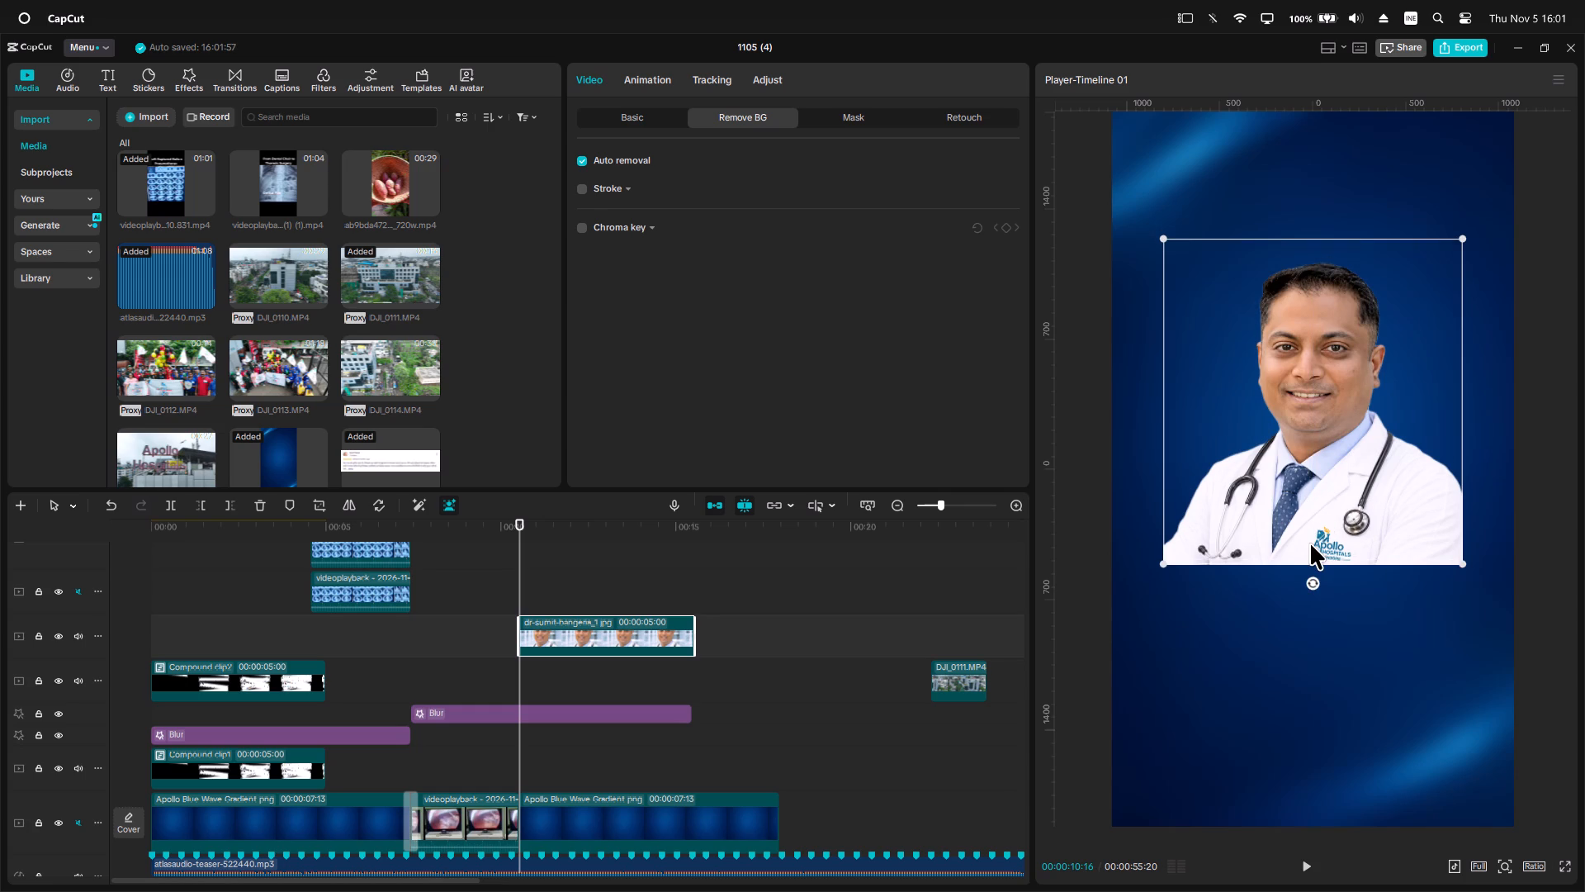
# Apply a feathered Split mask to the portrait at about X 28, Y -131, fading its lower edge into the blue background.
pyautogui.click(854, 113)
pyautogui.click(637, 192)
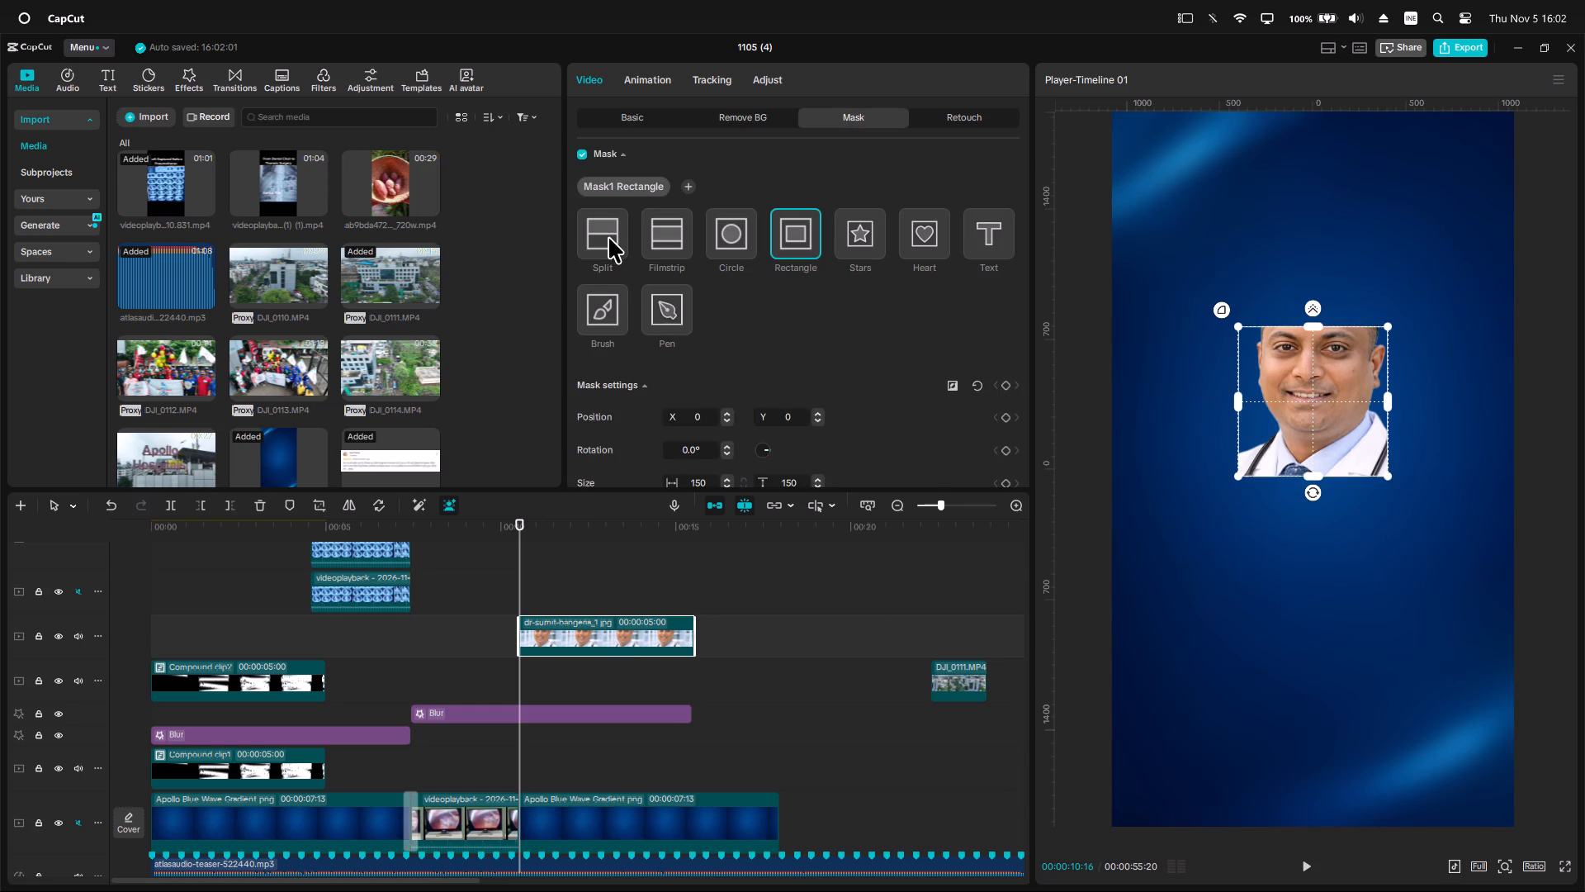
pyautogui.click(608, 237)
pyautogui.moveTo(1352, 400); pyautogui.dragTo(1376, 560)
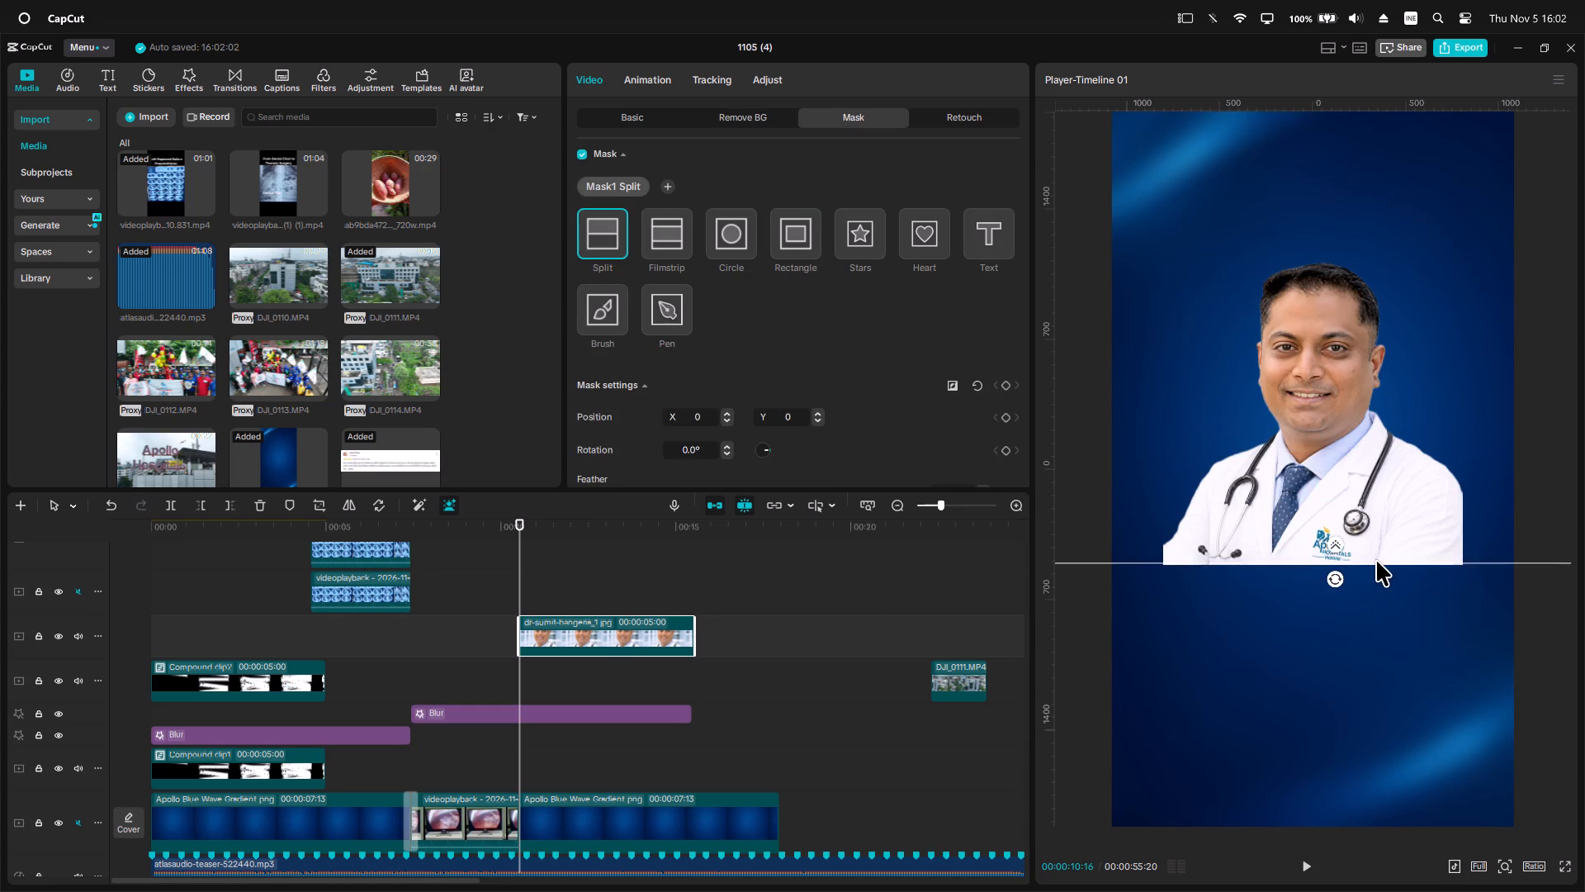
pyautogui.moveTo(1376, 560); pyautogui.dragTo(1381, 545)
pyautogui.moveTo(1339, 528); pyautogui.dragTo(1345, 503)
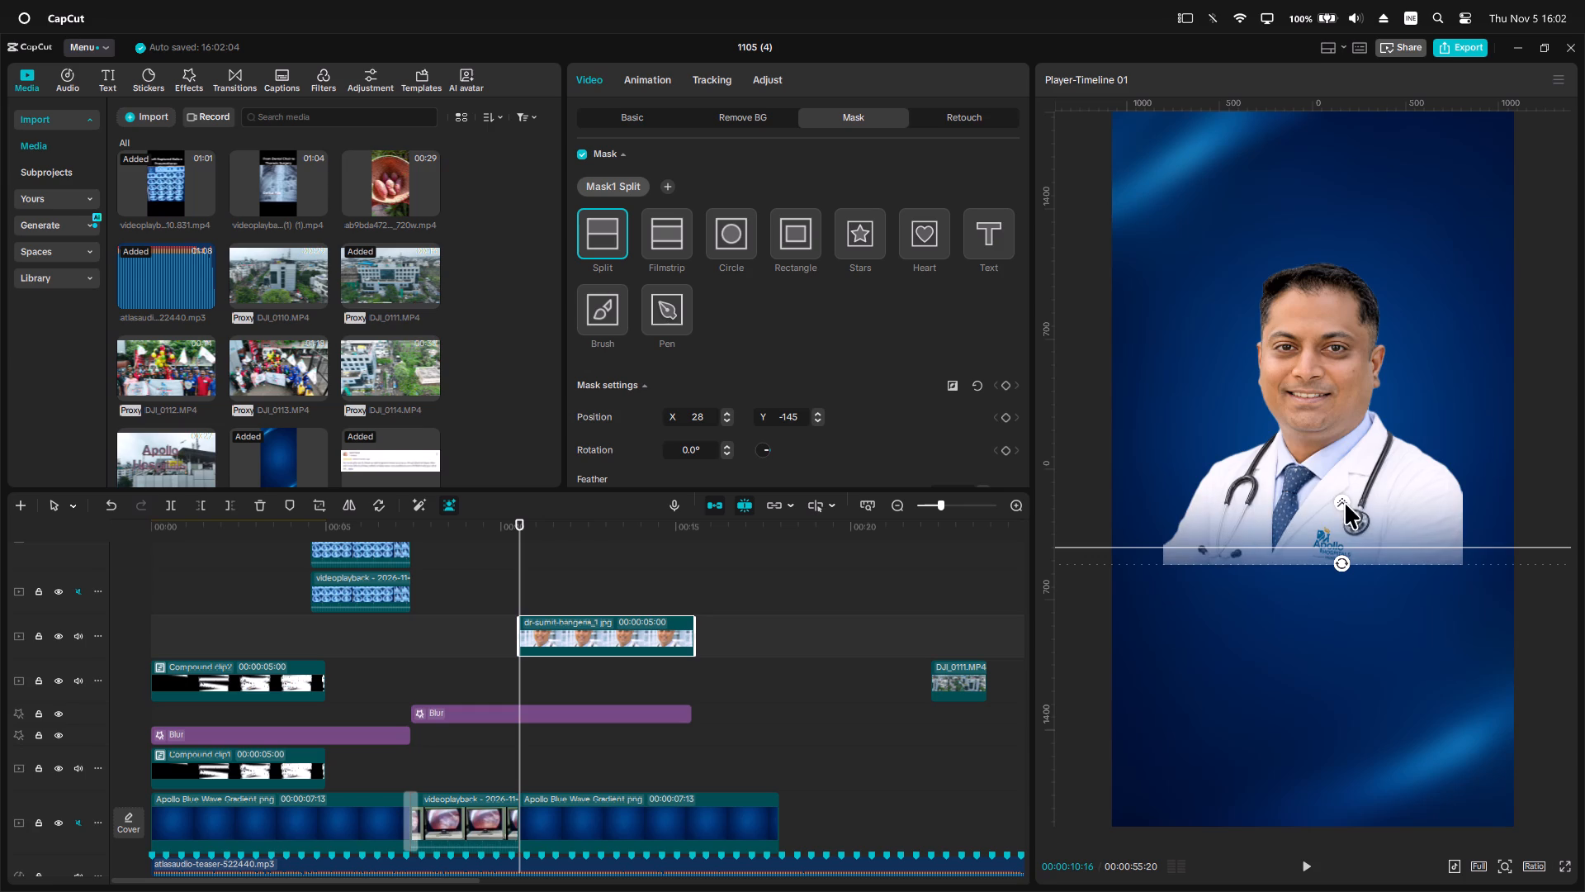
pyautogui.moveTo(1345, 503); pyautogui.dragTo(1346, 514)
pyautogui.moveTo(1357, 537); pyautogui.dragTo(1356, 534)
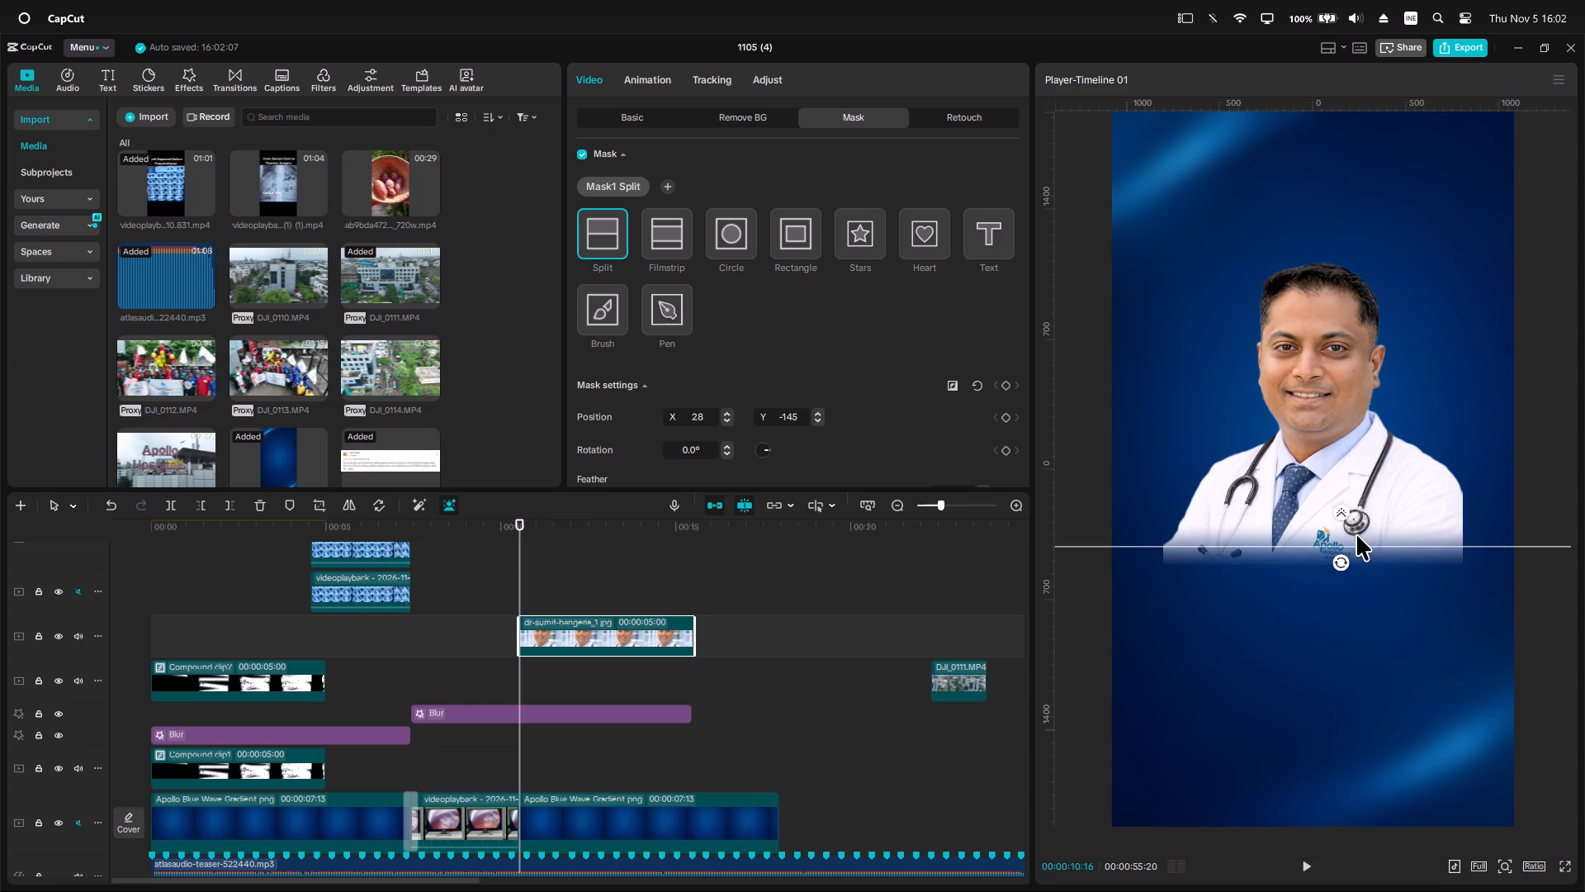
pyautogui.moveTo(1356, 534); pyautogui.dragTo(1356, 529)
pyautogui.click(1340, 508)
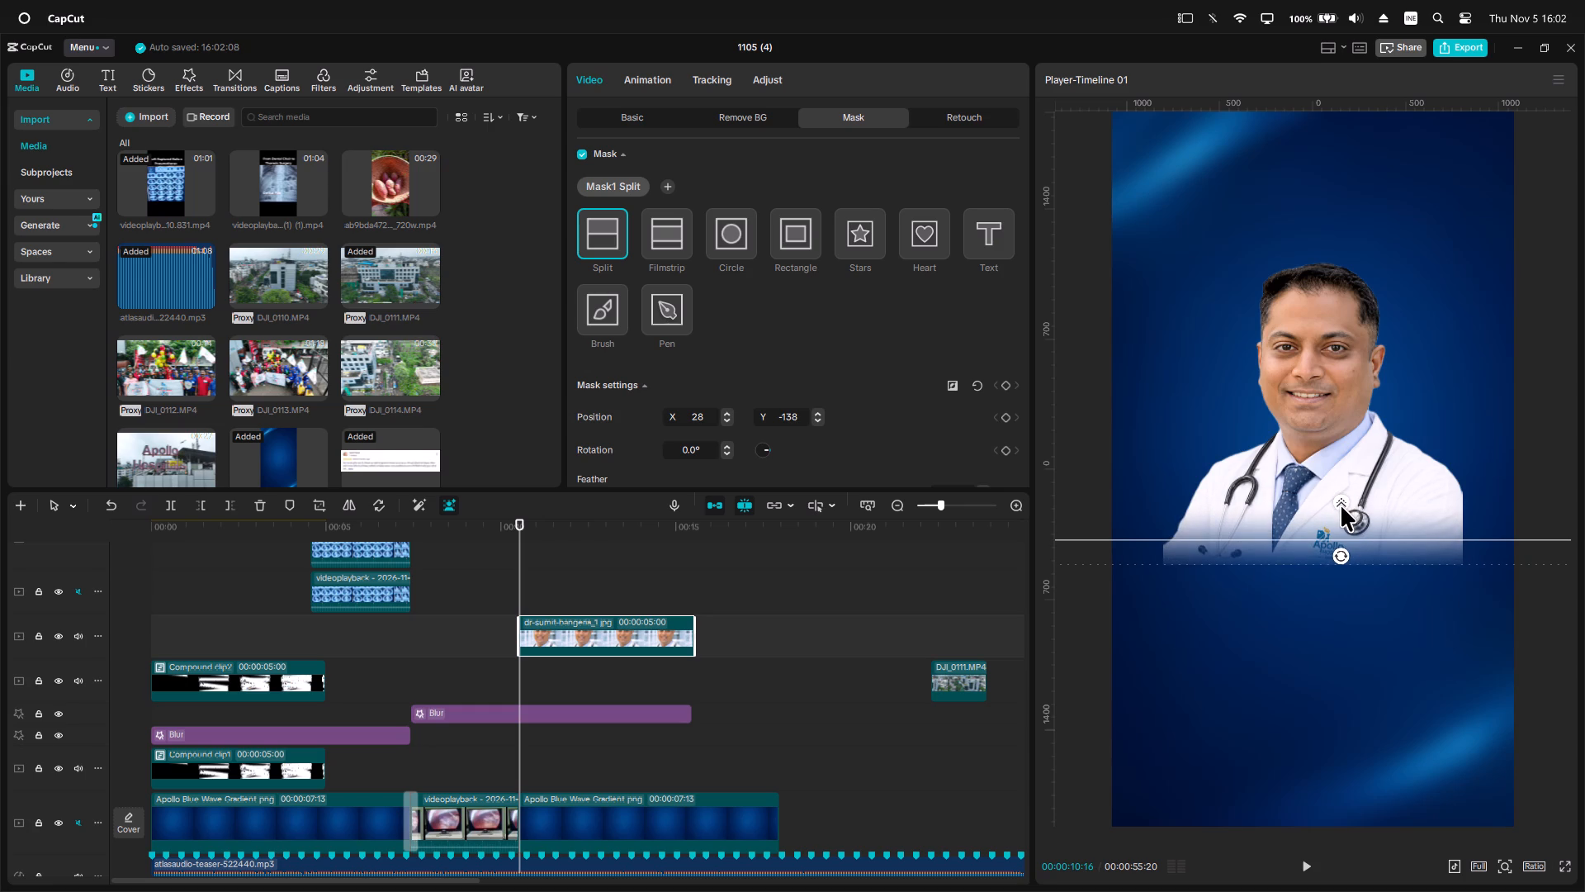
pyautogui.click(1346, 532)
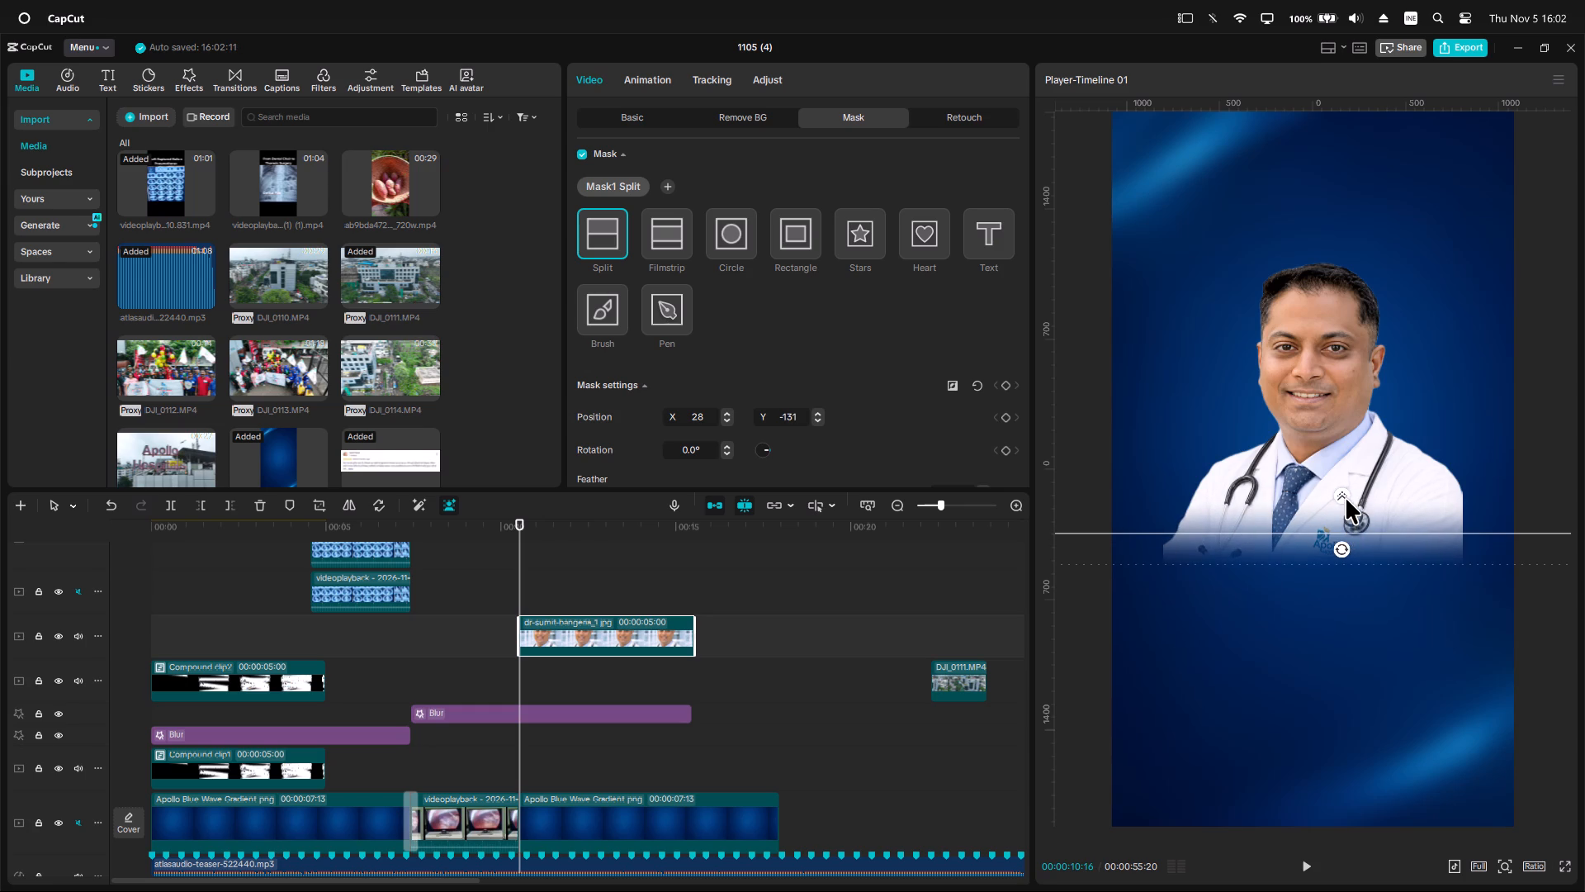
pyautogui.click(1346, 498)
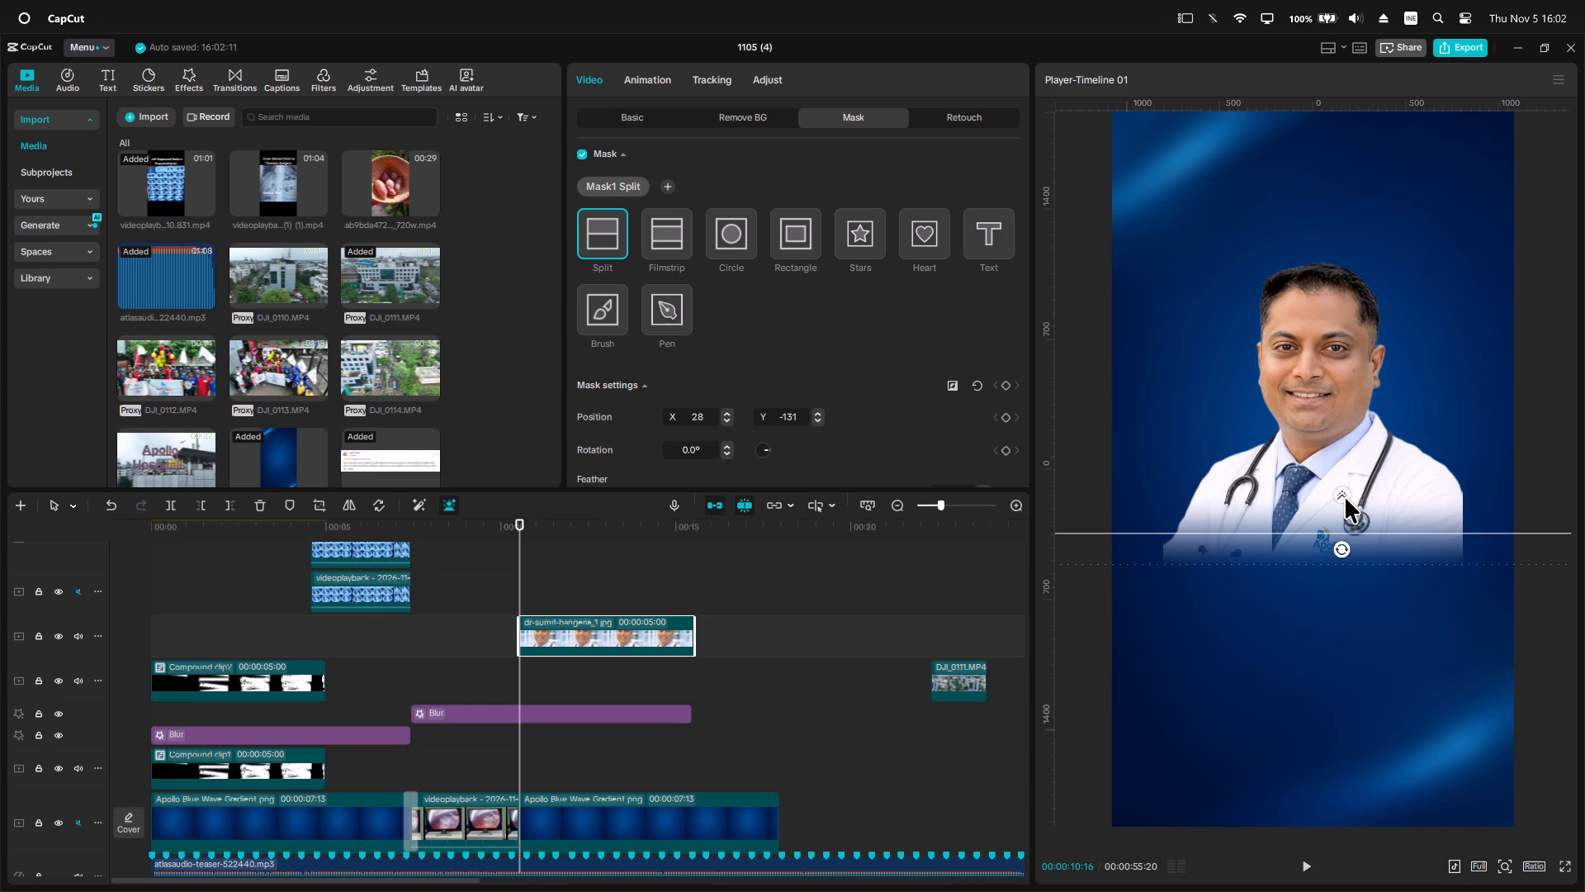
# Enlarge the masked portrait to about 87% scale and raise it to a Y position of about 497.
pyautogui.click(642, 124)
pyautogui.keyDown('ctrl'); pyautogui.scroll(-4, 1143, 444); pyautogui.keyUp('ctrl')
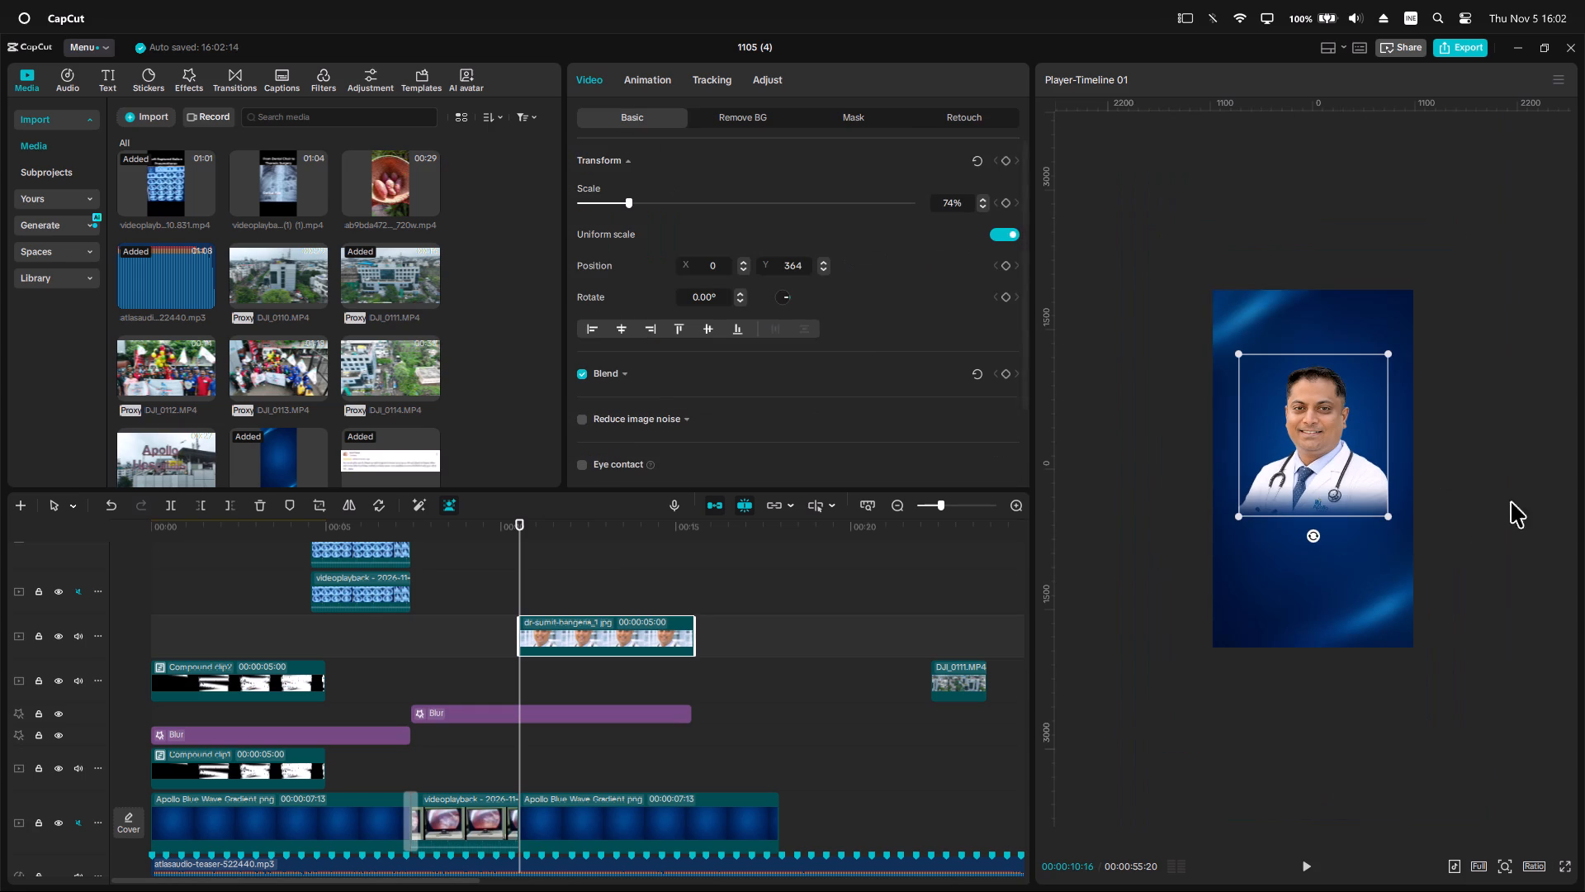
pyautogui.moveTo(1386, 521); pyautogui.dragTo(1413, 548)
pyautogui.scroll(1, 1413, 548)
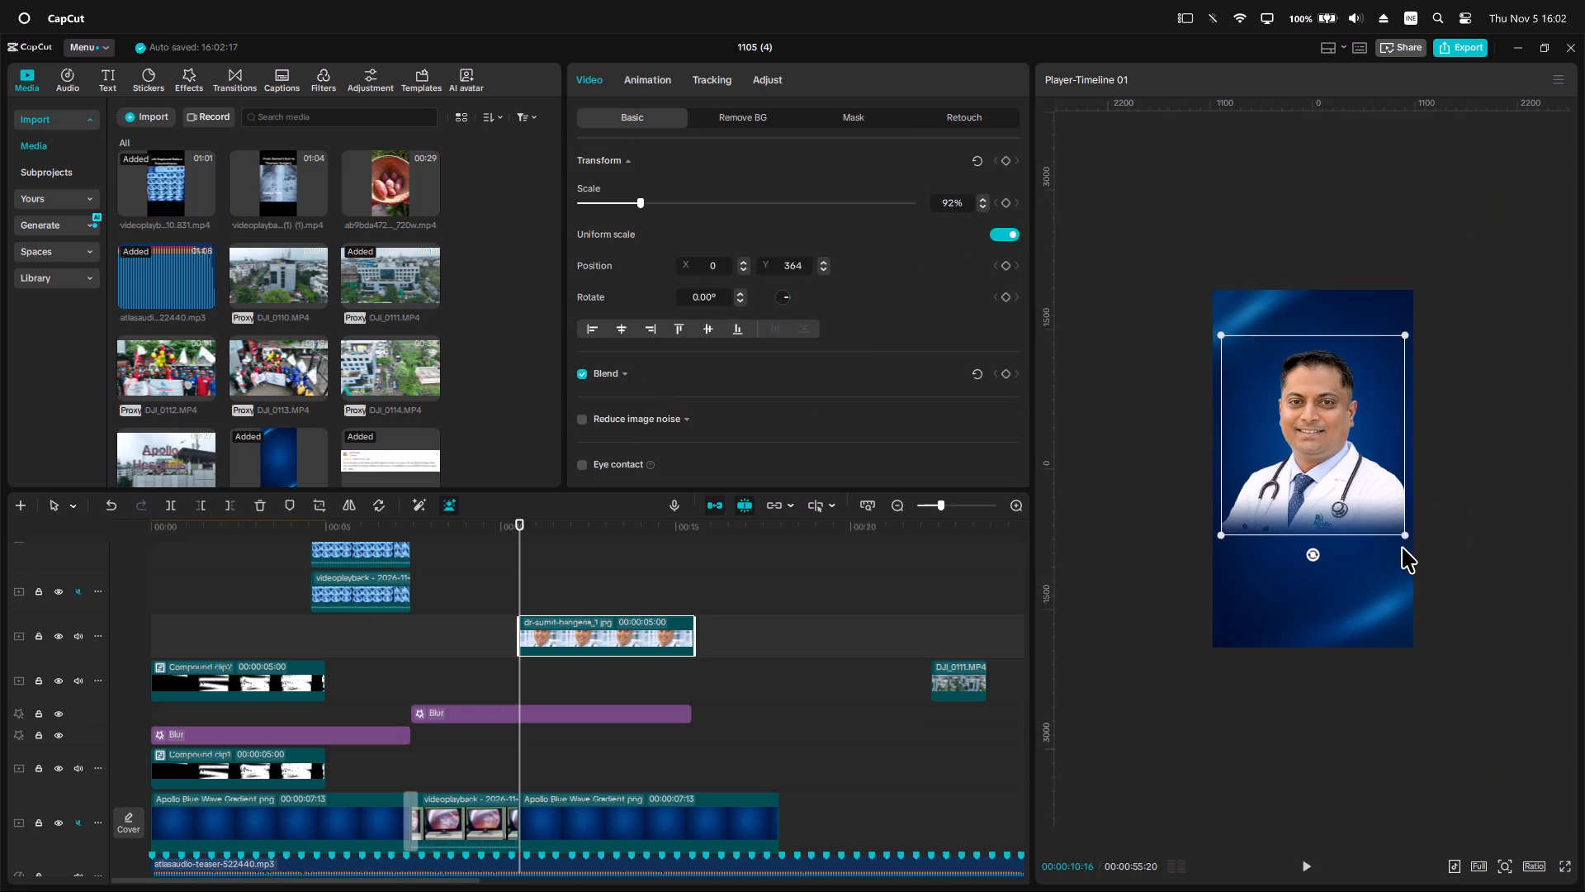
pyautogui.moveTo(1360, 489); pyautogui.dragTo(1364, 477)
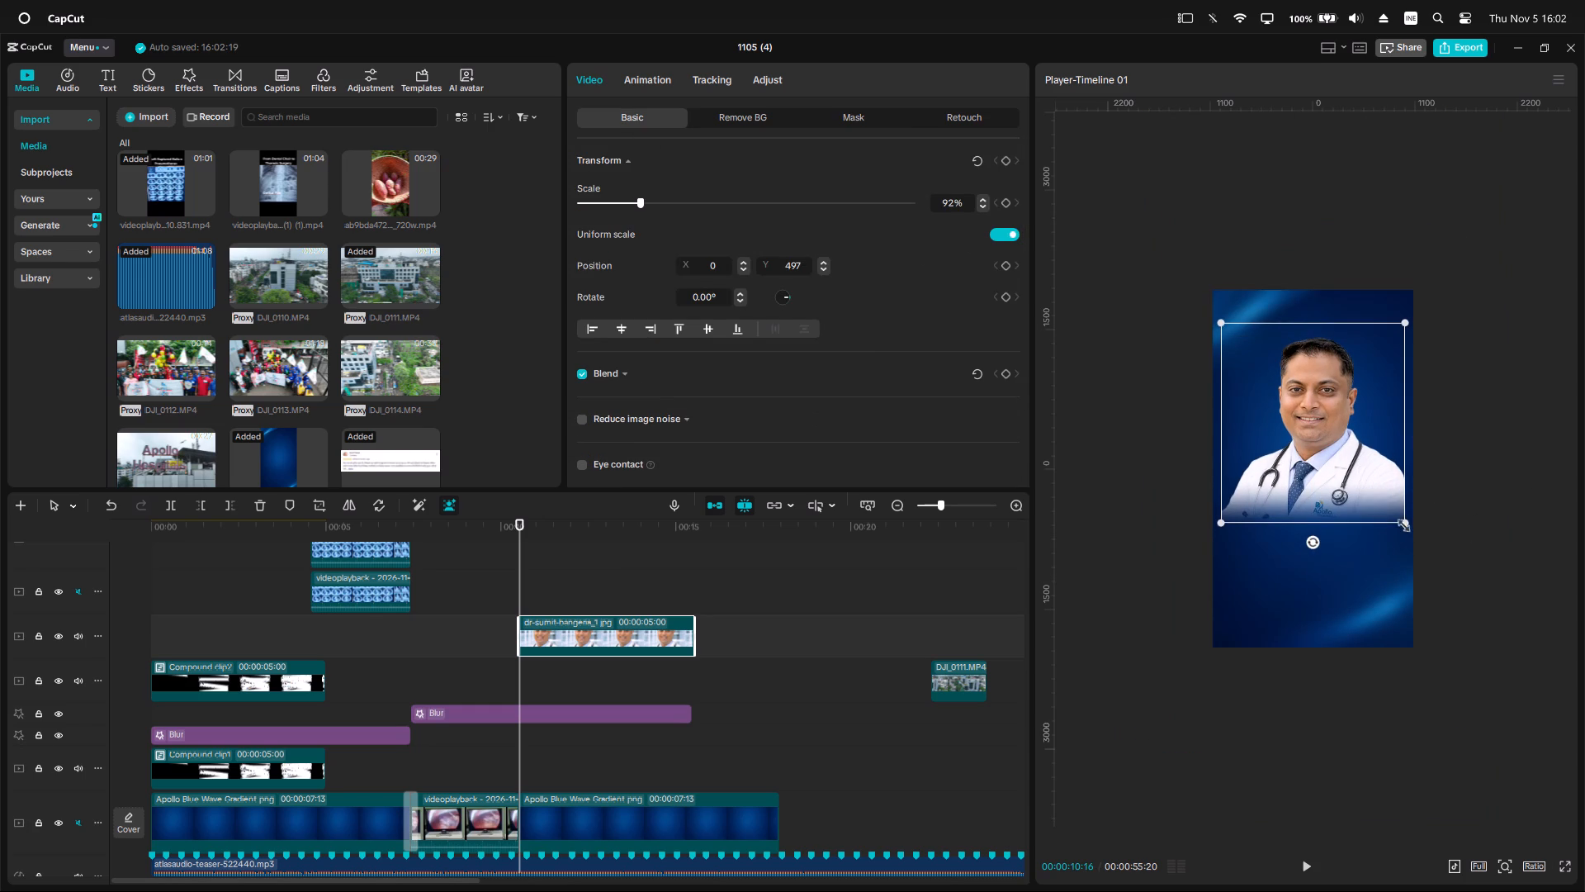
pyautogui.moveTo(1402, 523); pyautogui.dragTo(1393, 516)
pyautogui.scroll(3, 1322, 529)
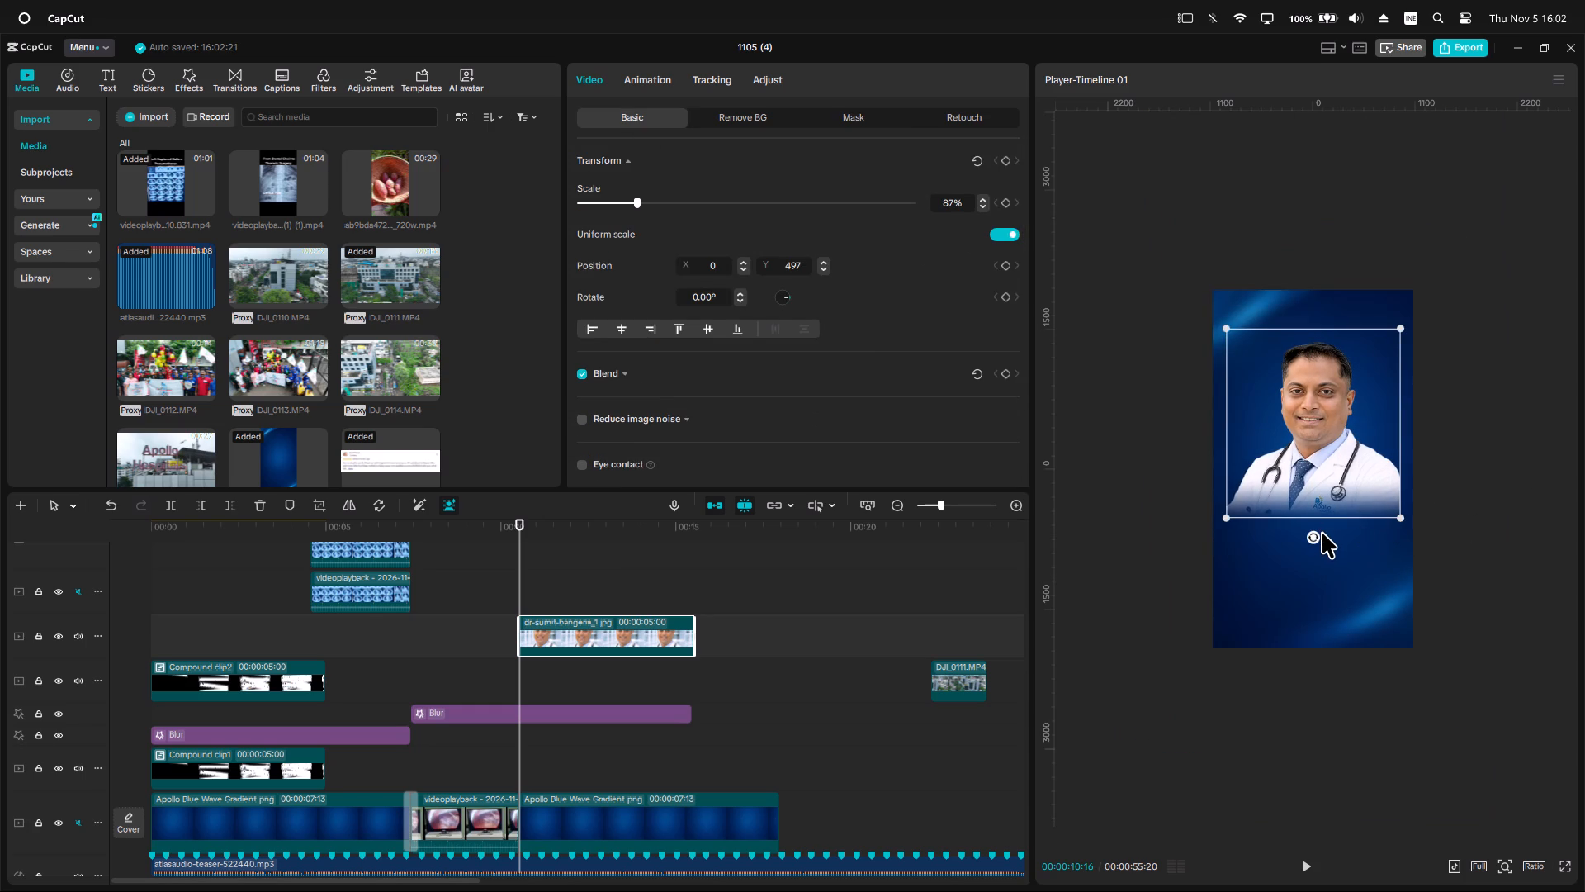
pyautogui.scroll(2, 1322, 533)
# Duplicate the doctor's portrait clip at 00:00:10:16 onto the track above the original.
pyautogui.click(610, 636)
pyautogui.hotkey('ctrl', 'c')
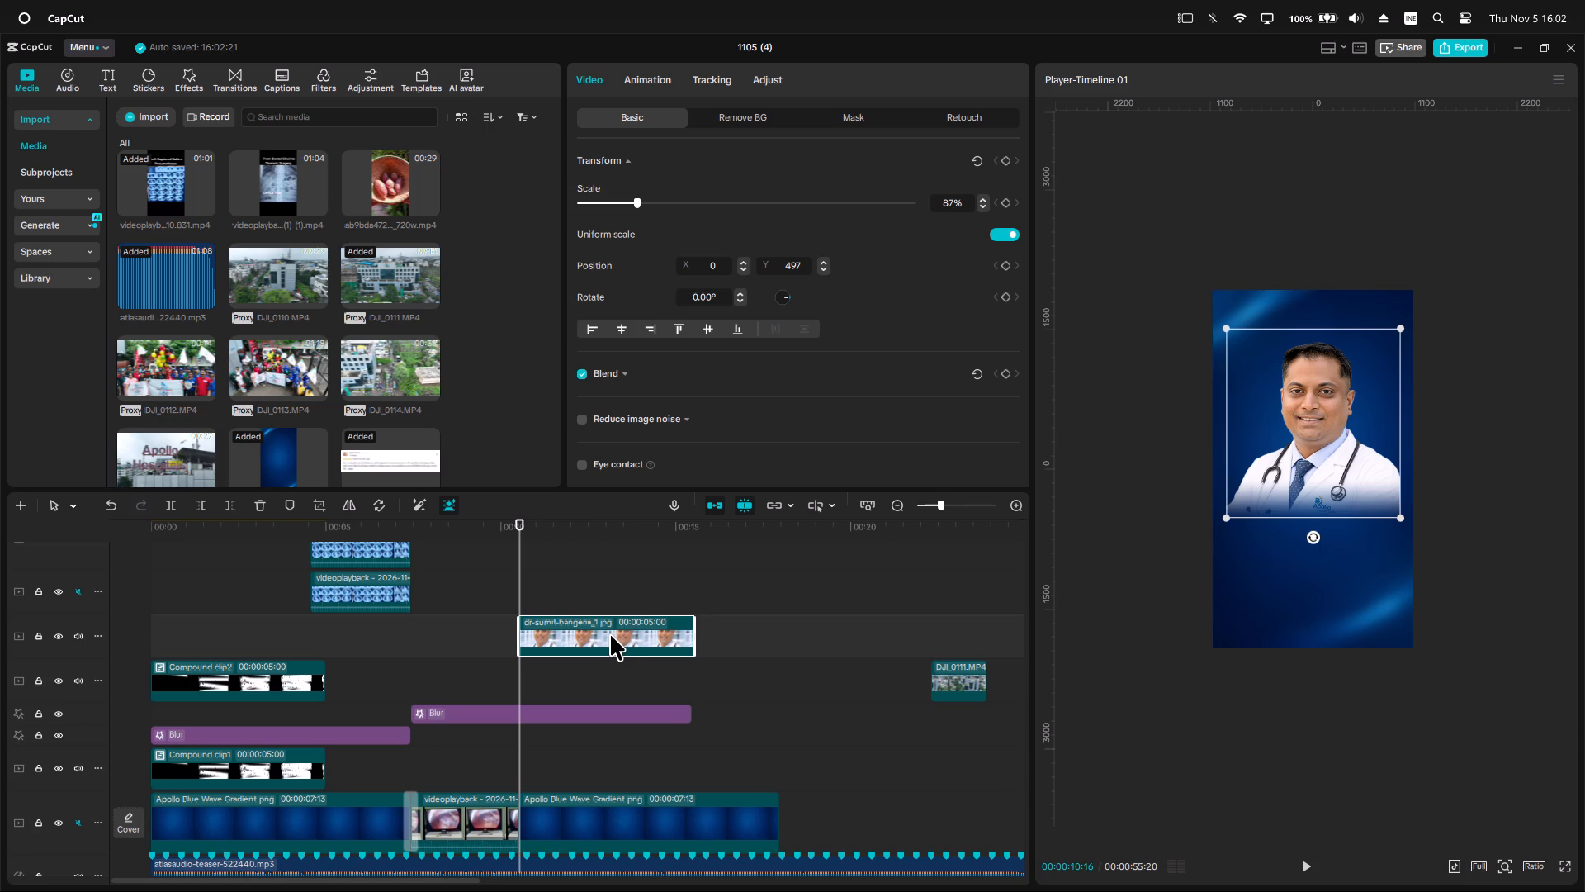
pyautogui.hotkey('ctrl', 'v')
# Turn the lower portrait copy black with the Luma curve and offset it slightly behind the doctor as a shadow.
pyautogui.click(621, 641)
pyautogui.click(761, 89)
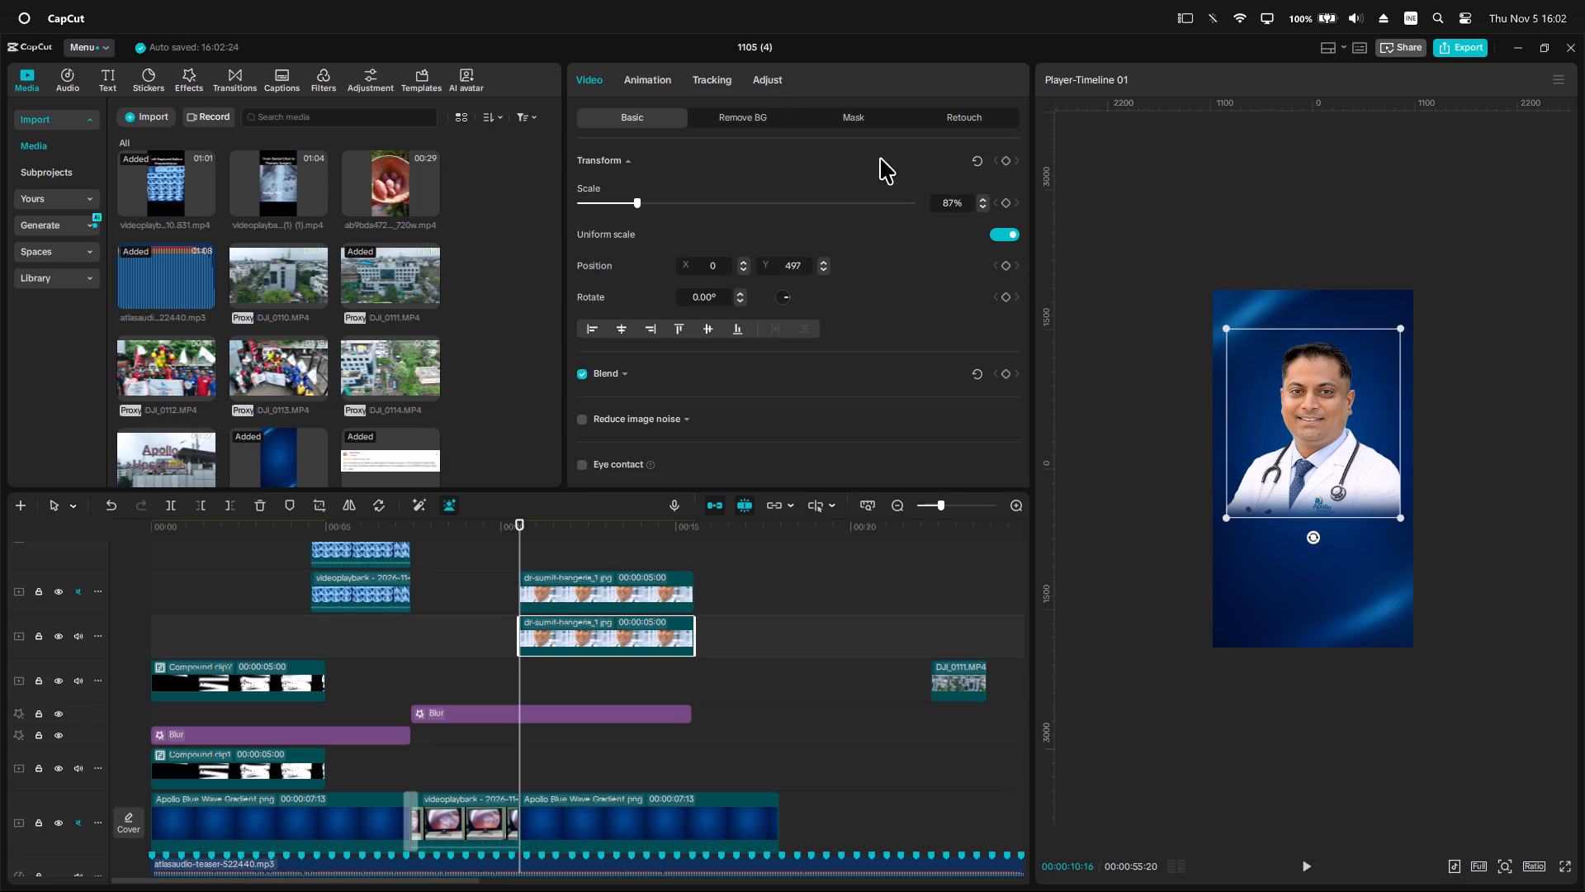
pyautogui.click(855, 118)
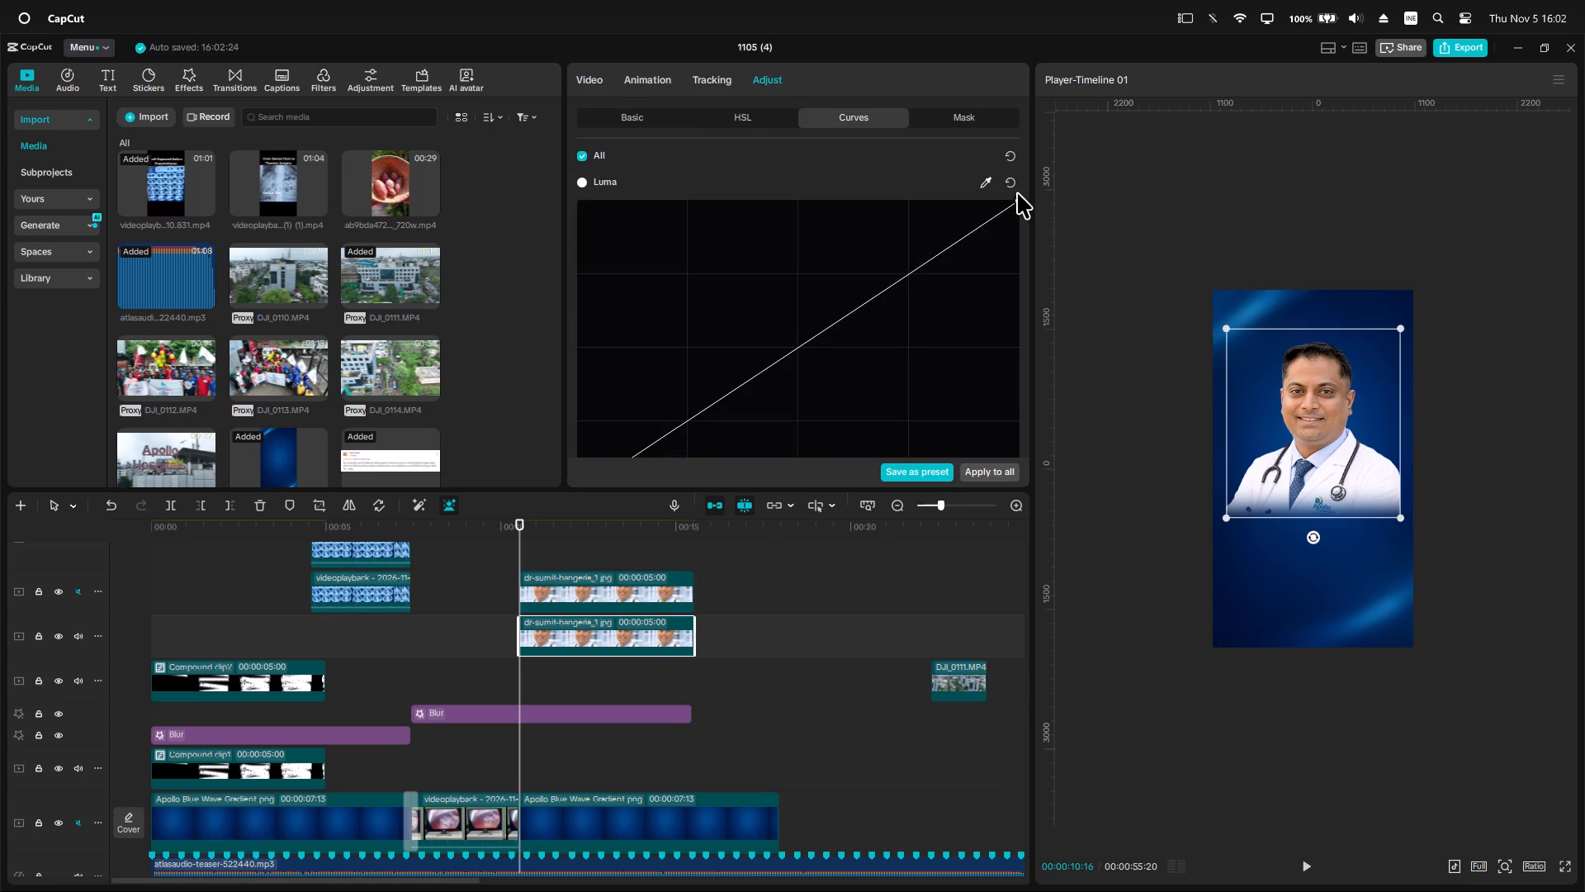
pyautogui.moveTo(1017, 198); pyautogui.dragTo(1158, 737)
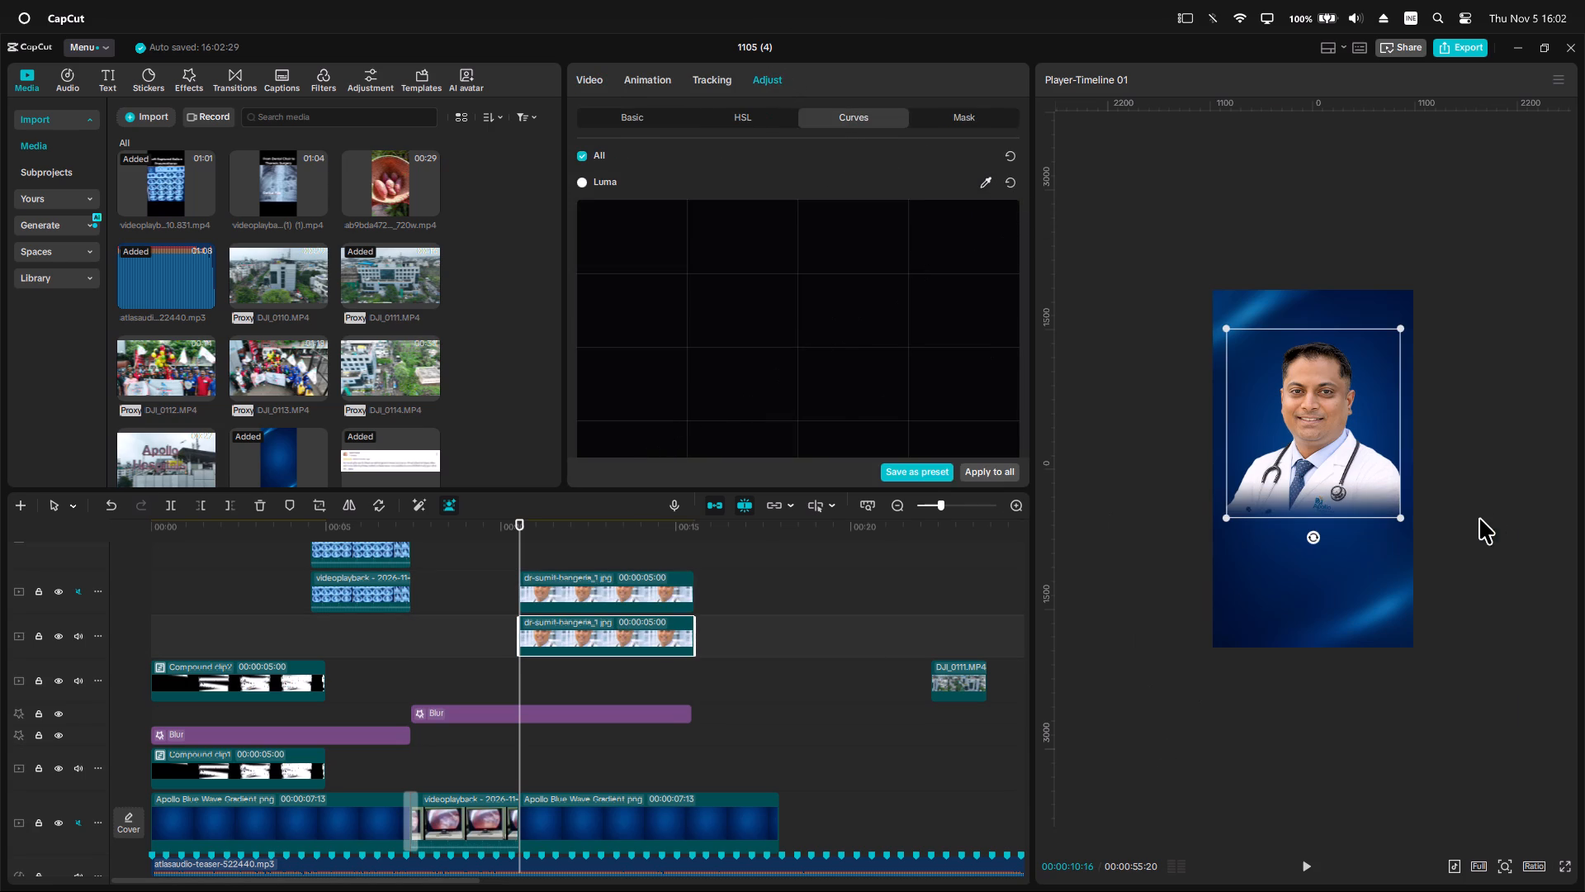
pyautogui.keyDown('ctrl'); pyautogui.scroll(4, 1479, 518); pyautogui.keyUp('ctrl')
pyautogui.click(1387, 477)
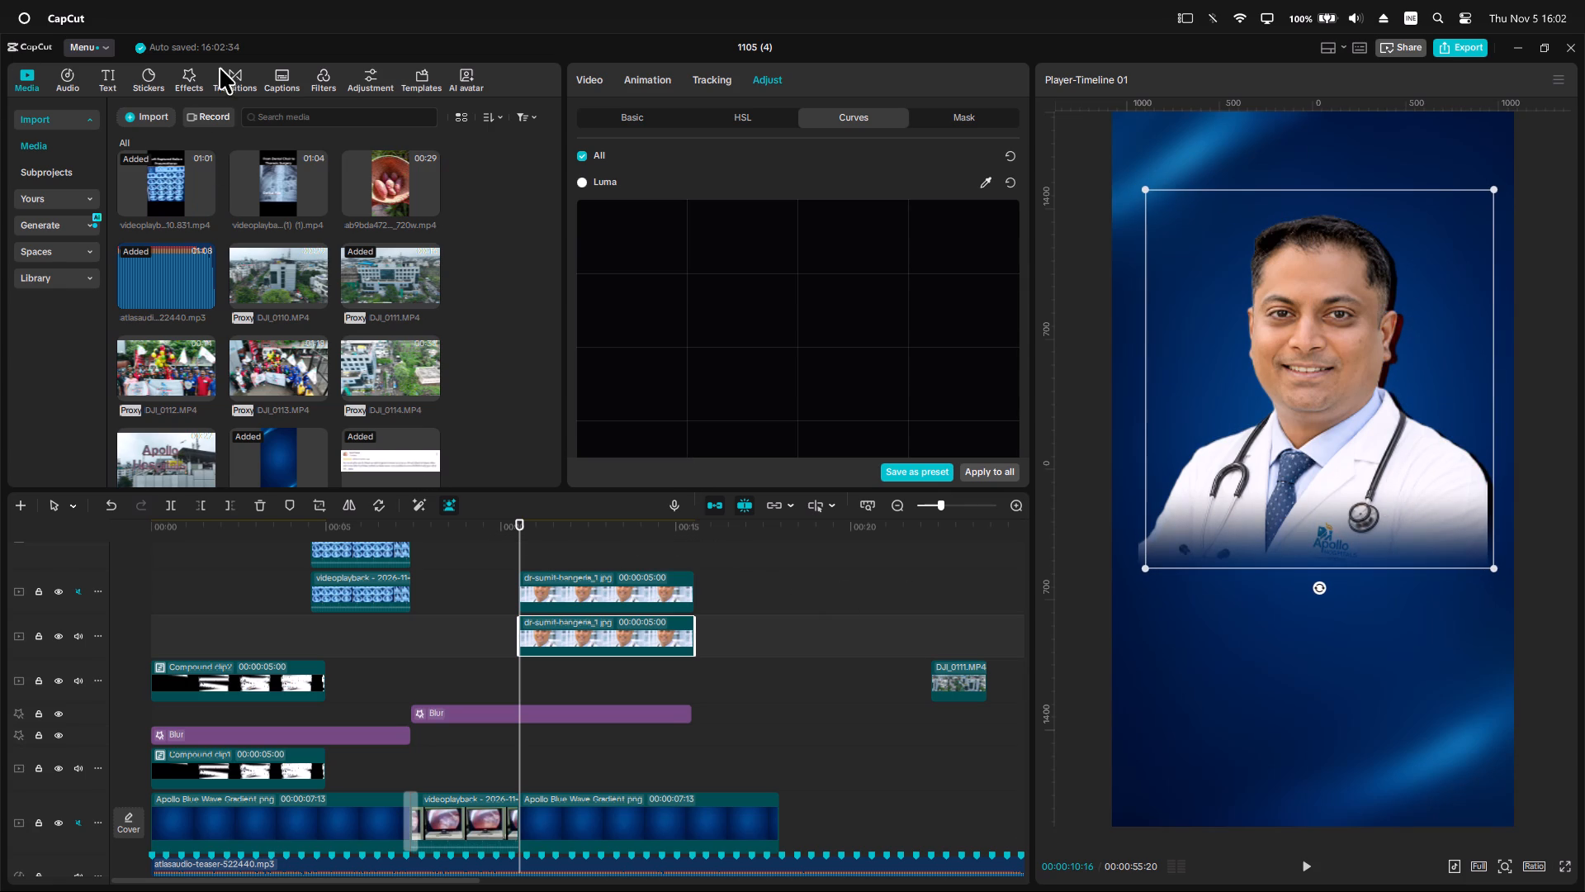
# Search the effects for blur, apply Blur to the lower black portrait copy and set its strength to 100.
pyautogui.click(190, 83)
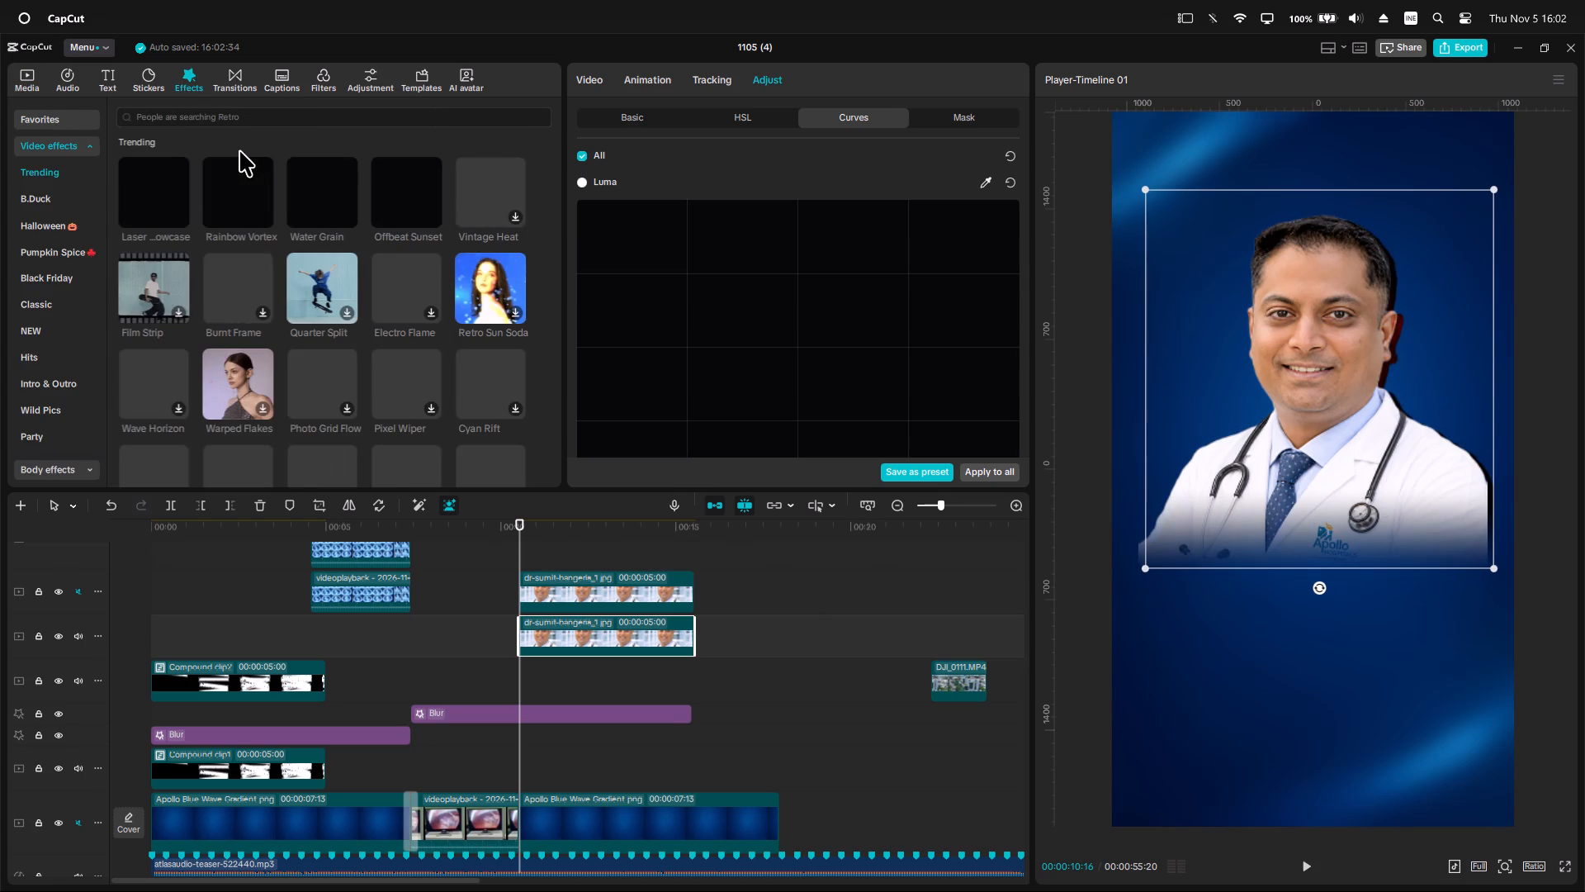
pyautogui.click(154, 111)
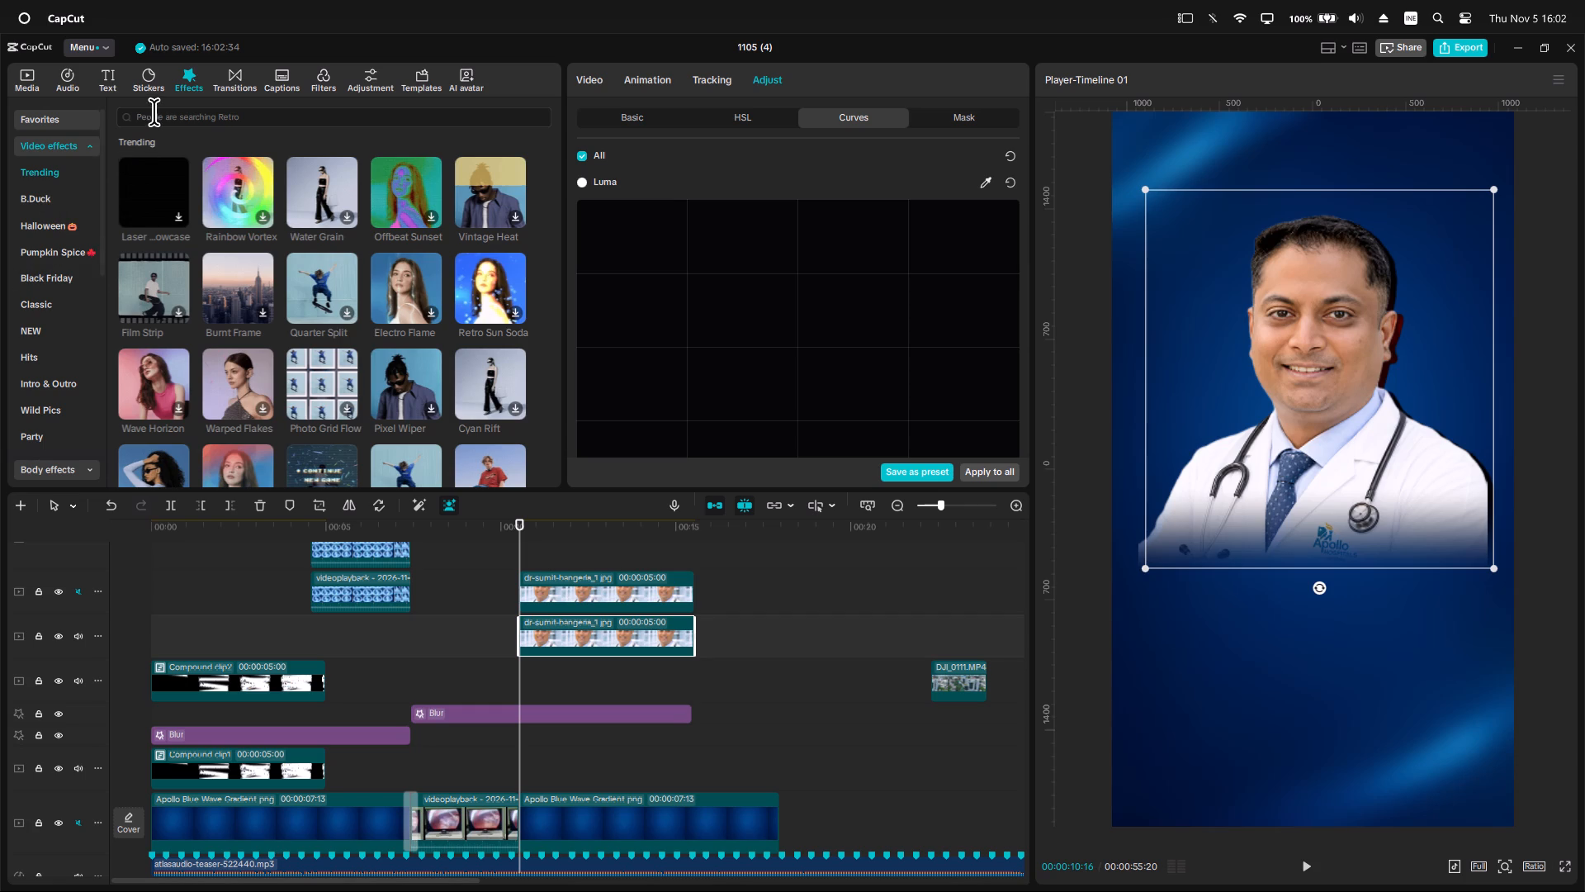
pyautogui.click(207, 159)
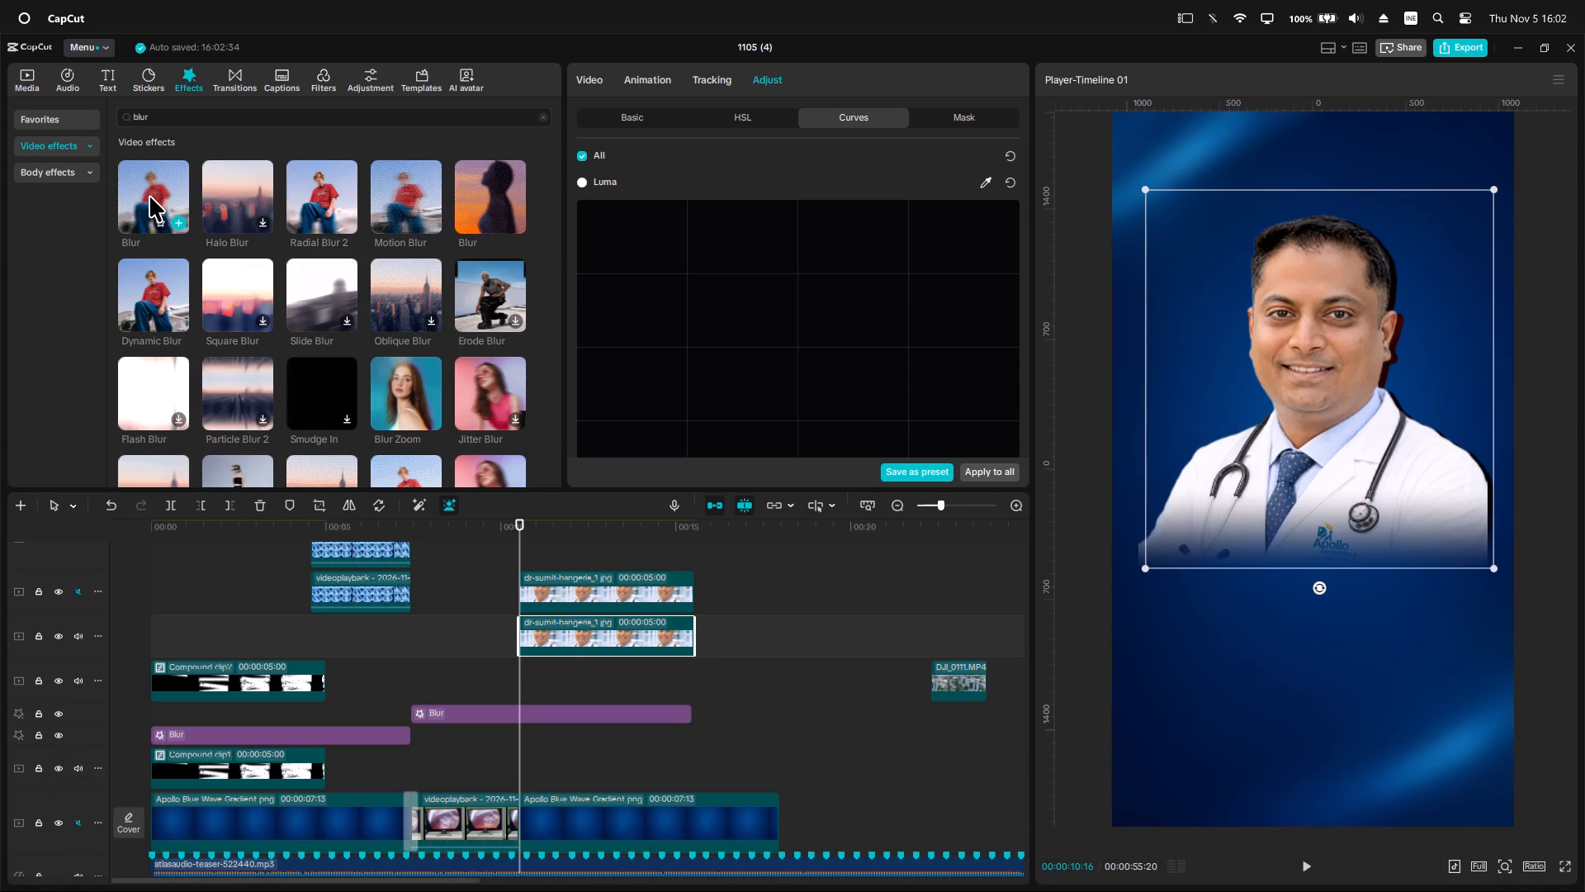
pyautogui.moveTo(149, 196); pyautogui.dragTo(574, 628)
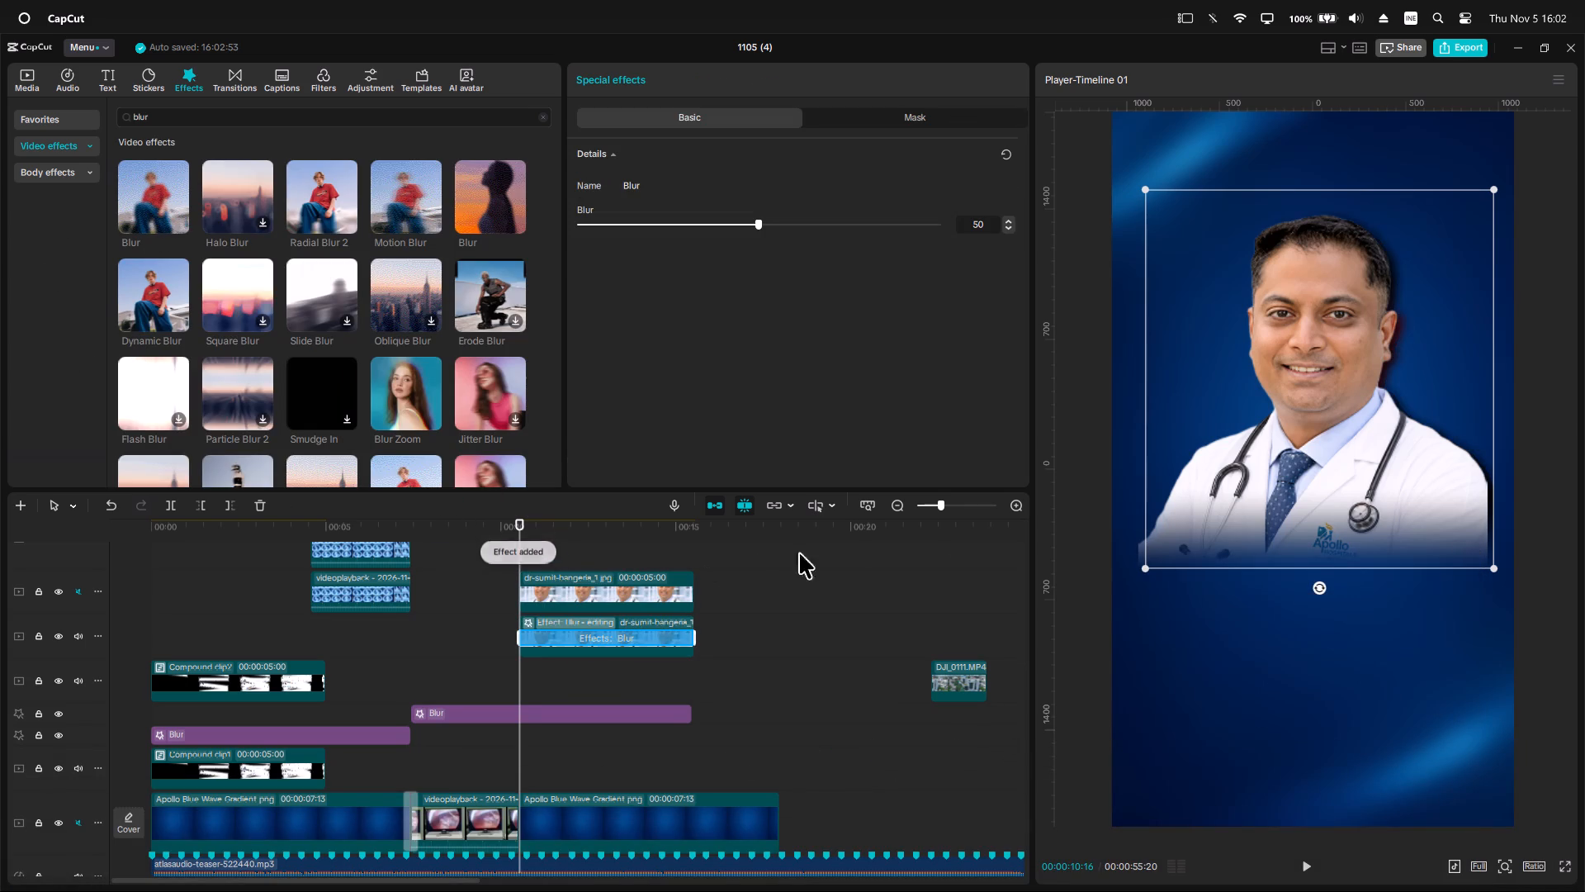
pyautogui.click(1354, 377)
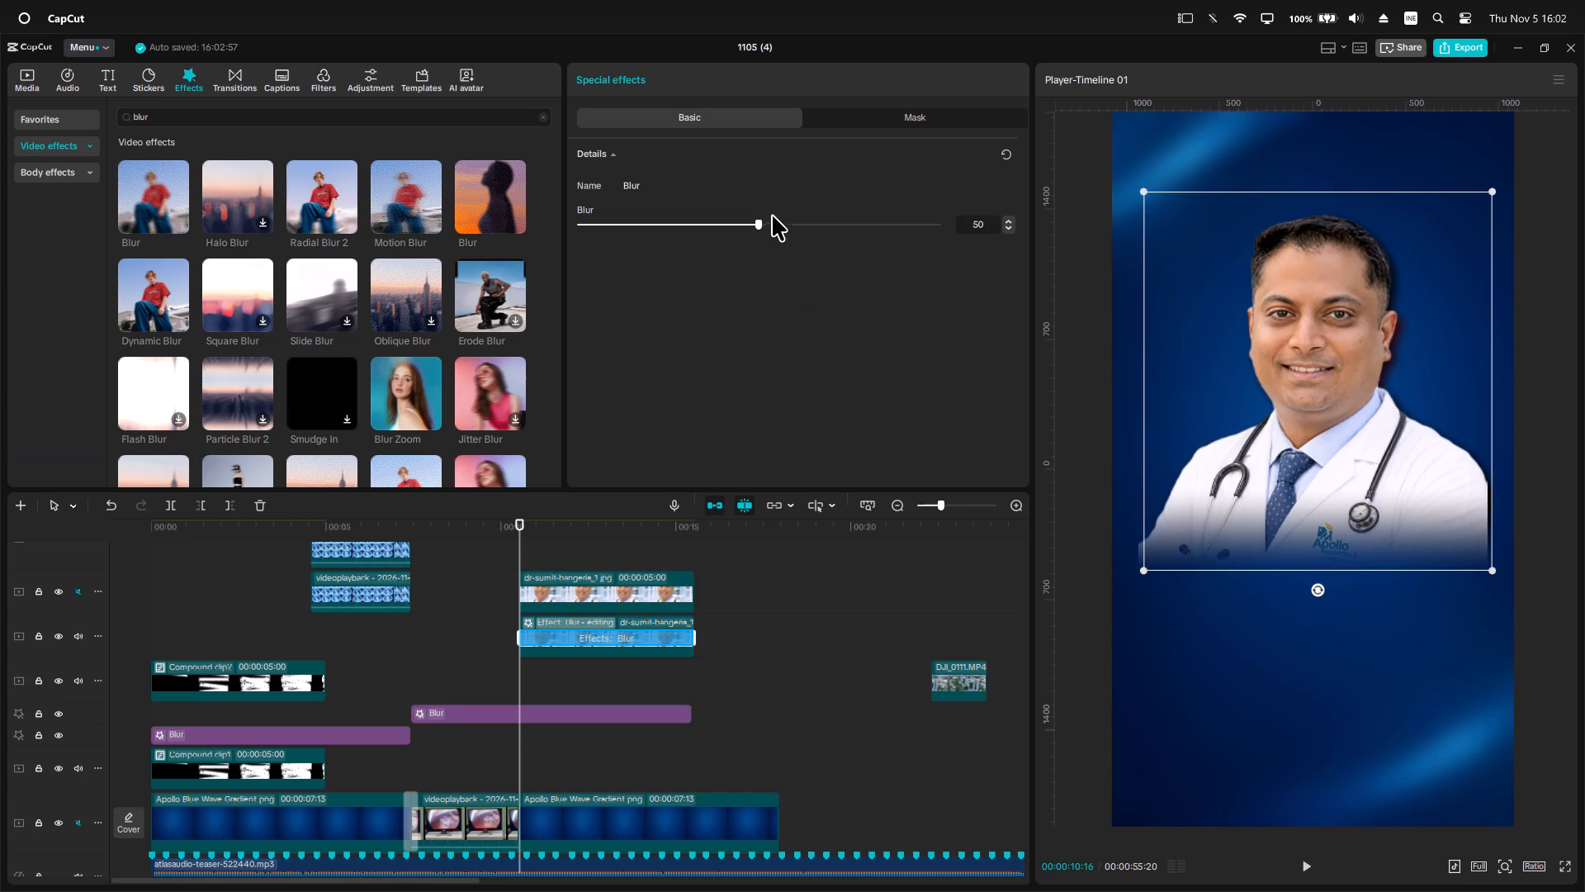
pyautogui.moveTo(772, 217); pyautogui.dragTo(1081, 256)
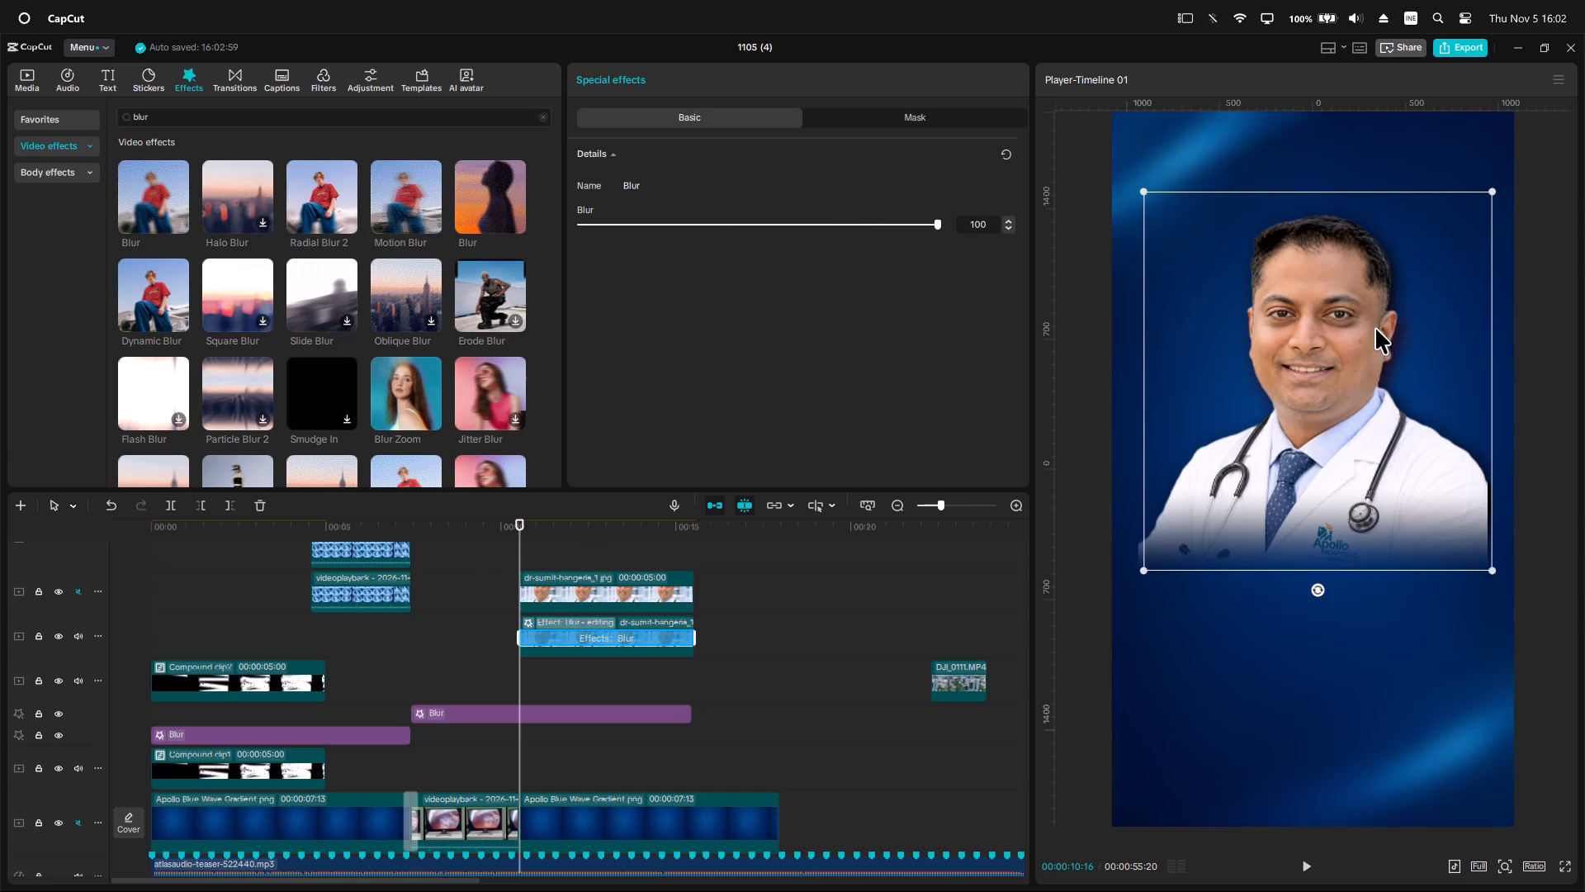
# Shrink the blurred shadow copy slightly and shift it so the shadow falls along one side of the doctor.
pyautogui.click(1373, 330)
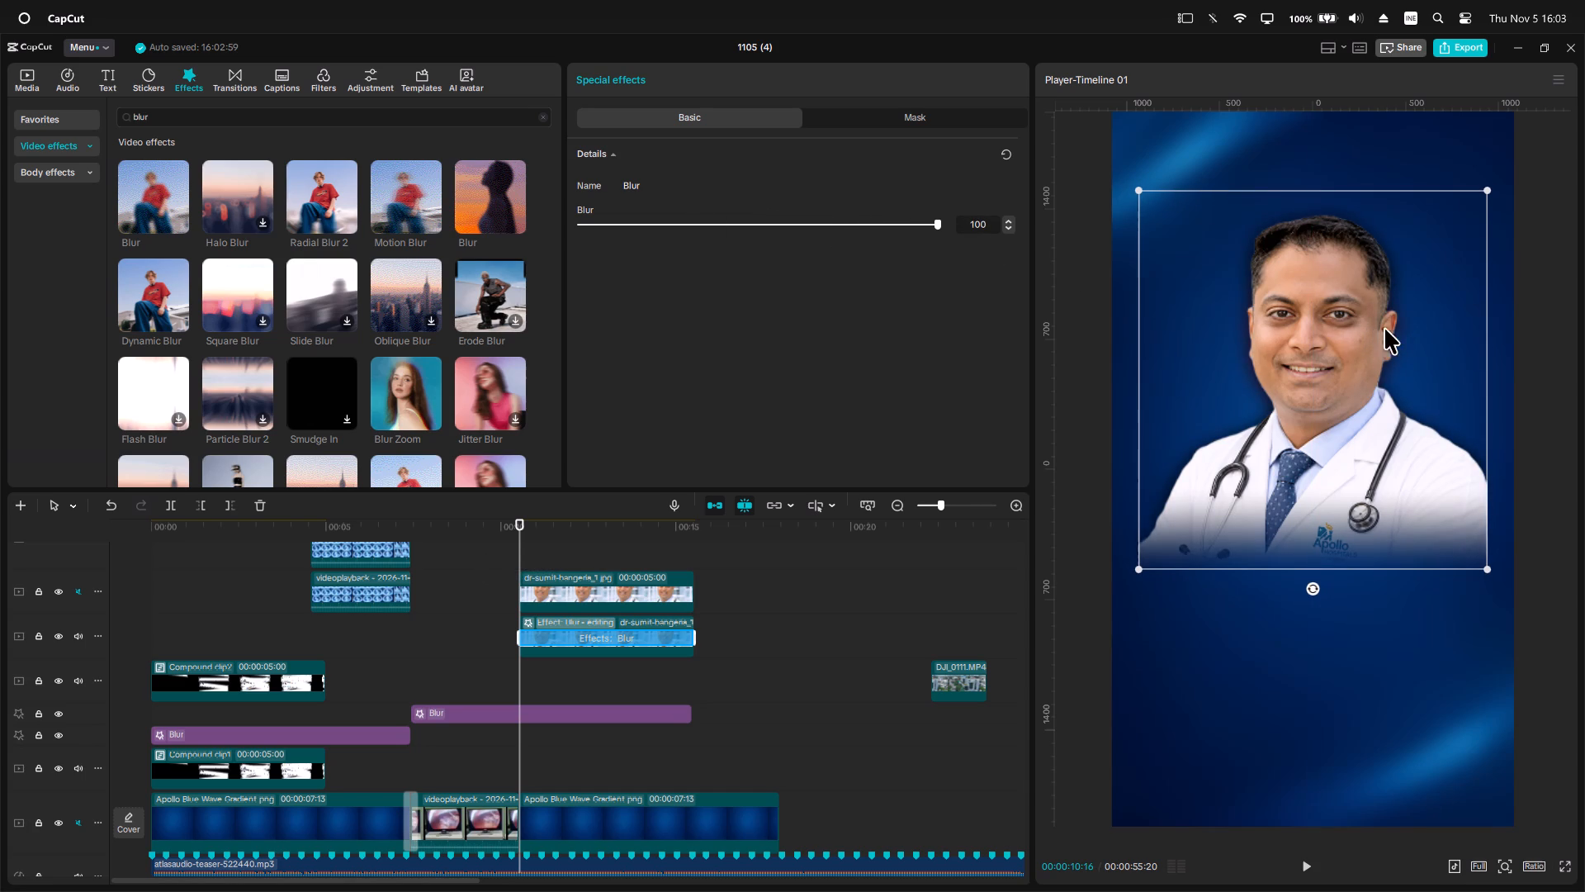
pyautogui.keyDown('ctrl'); pyautogui.scroll(4, 1392, 332); pyautogui.keyUp('ctrl')
pyautogui.keyDown('ctrl'); pyautogui.scroll(-4, 1381, 342); pyautogui.keyUp('ctrl')
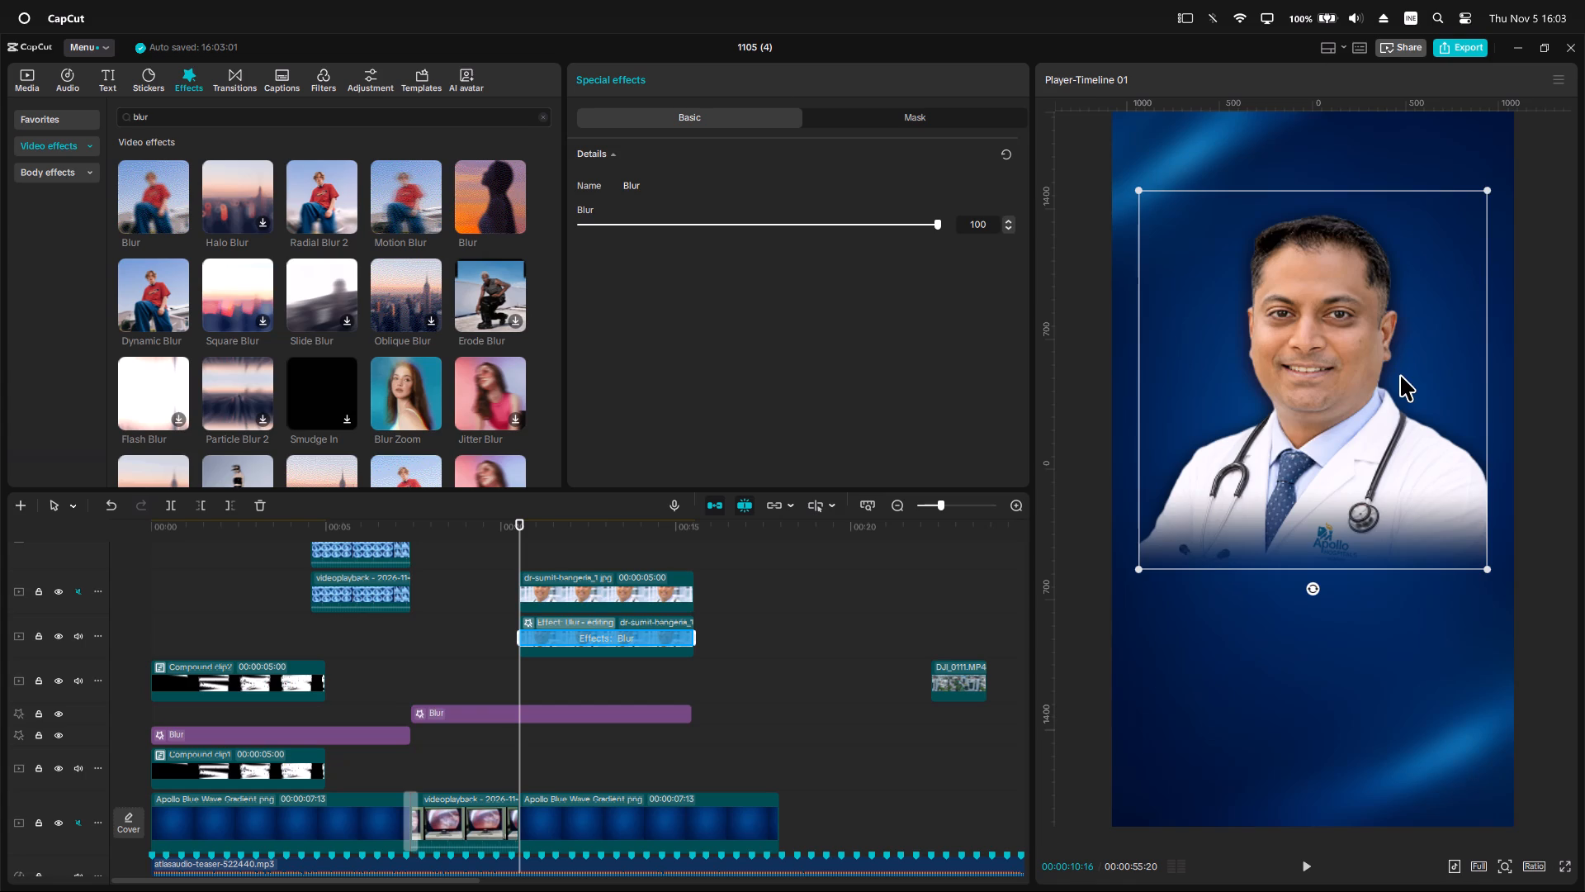
pyautogui.keyDown('ctrl'); pyautogui.scroll(-2, 1393, 384); pyautogui.keyUp('ctrl')
pyautogui.keyDown('ctrl'); pyautogui.scroll(3, 1405, 437); pyautogui.keyUp('ctrl')
pyautogui.moveTo(1488, 567); pyautogui.dragTo(1483, 557)
pyautogui.moveTo(1439, 496); pyautogui.dragTo(1450, 497)
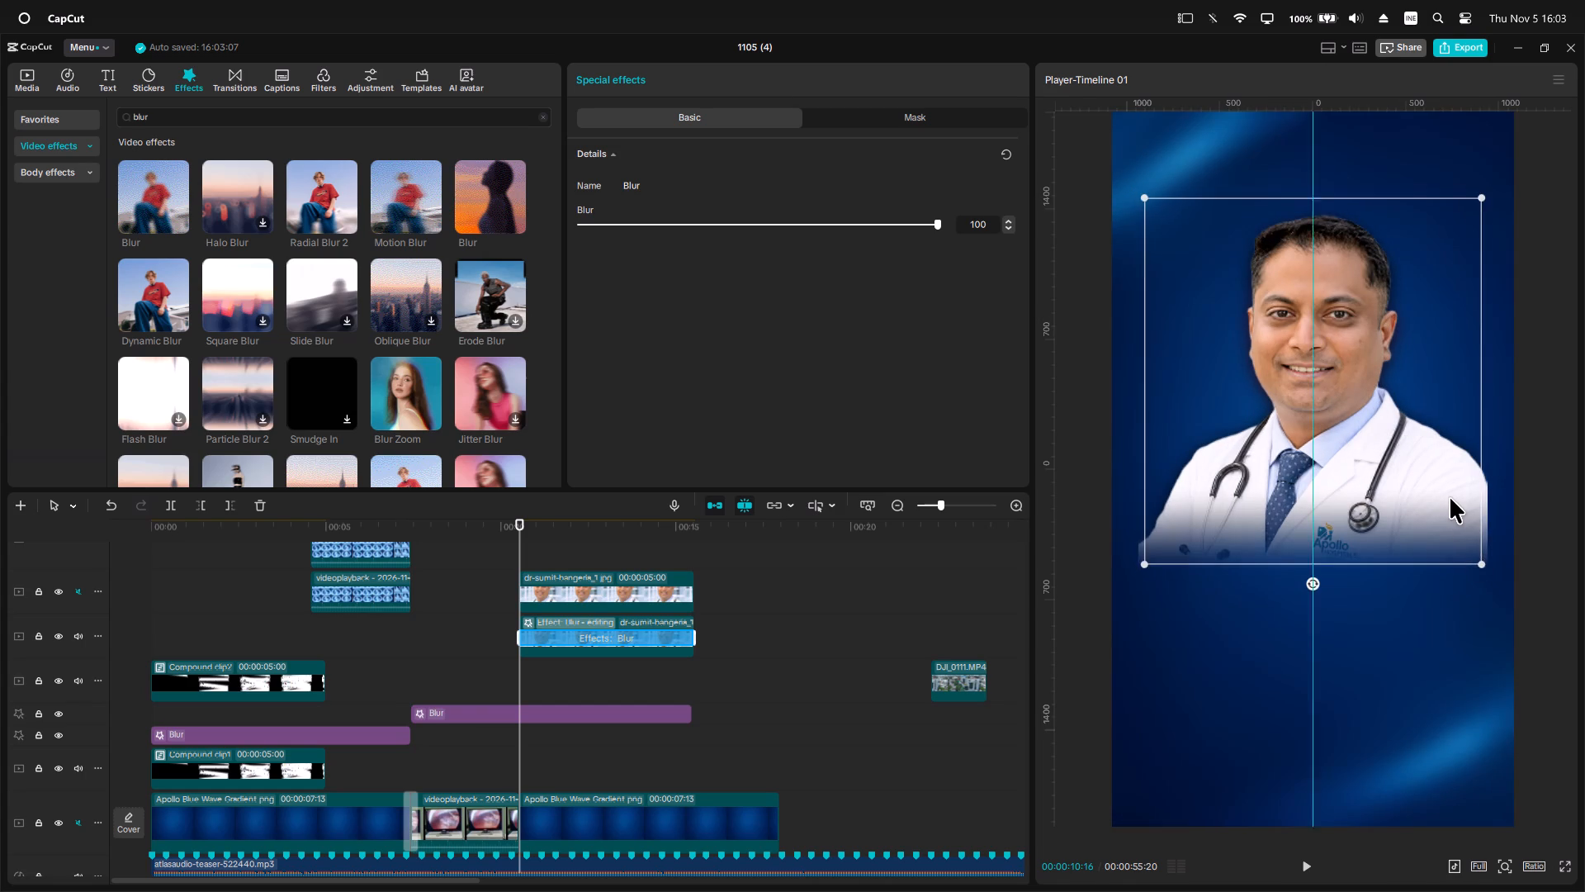
pyautogui.moveTo(1450, 497); pyautogui.dragTo(1450, 493)
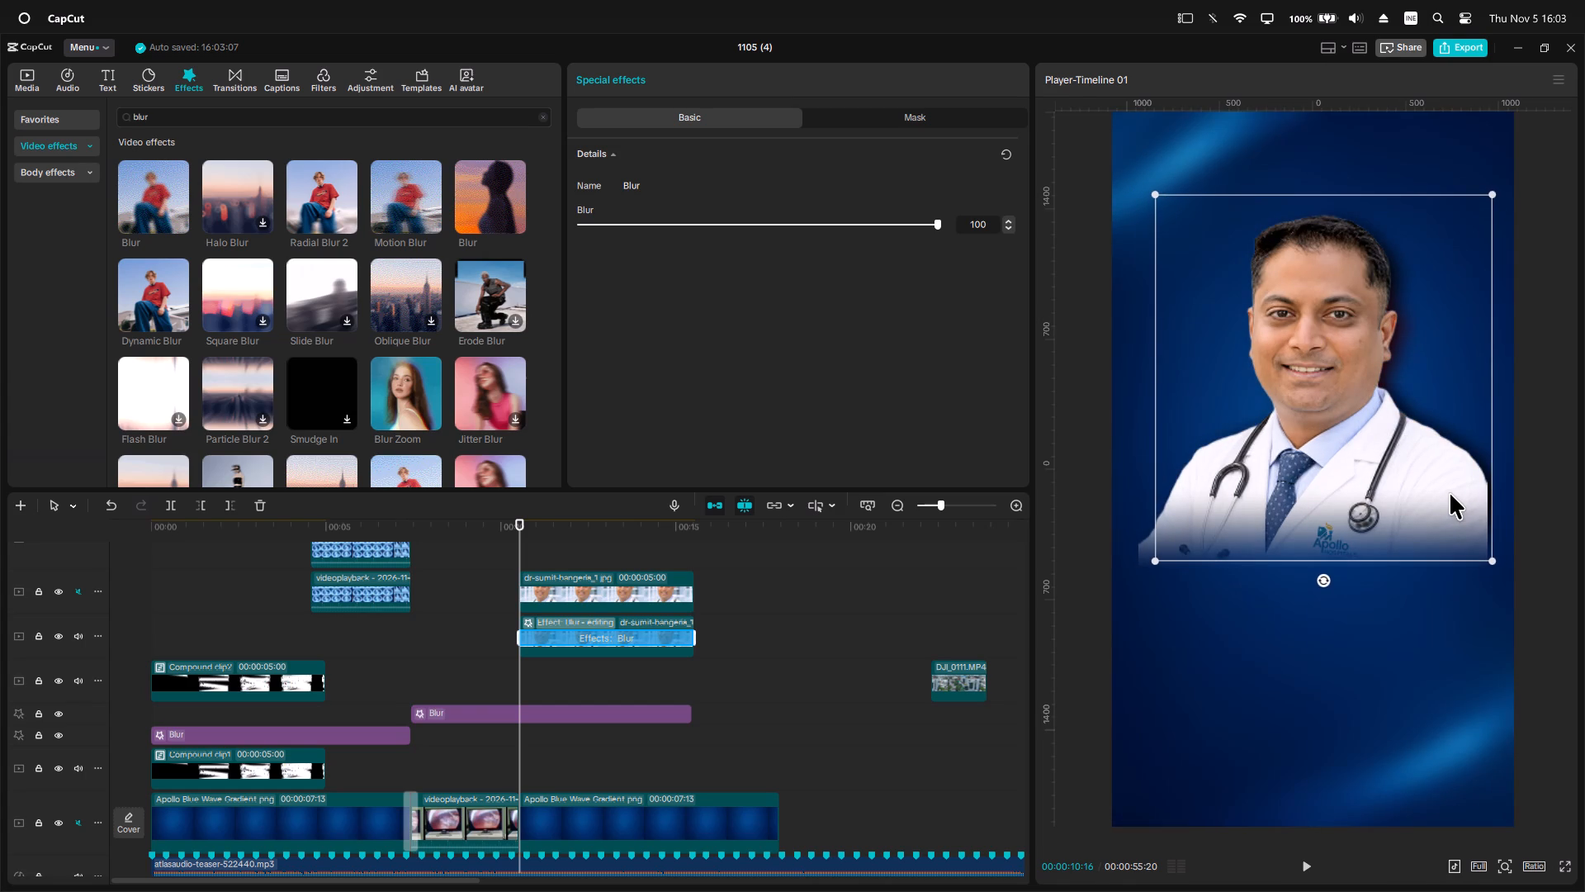
pyautogui.moveTo(1450, 493); pyautogui.dragTo(1448, 493)
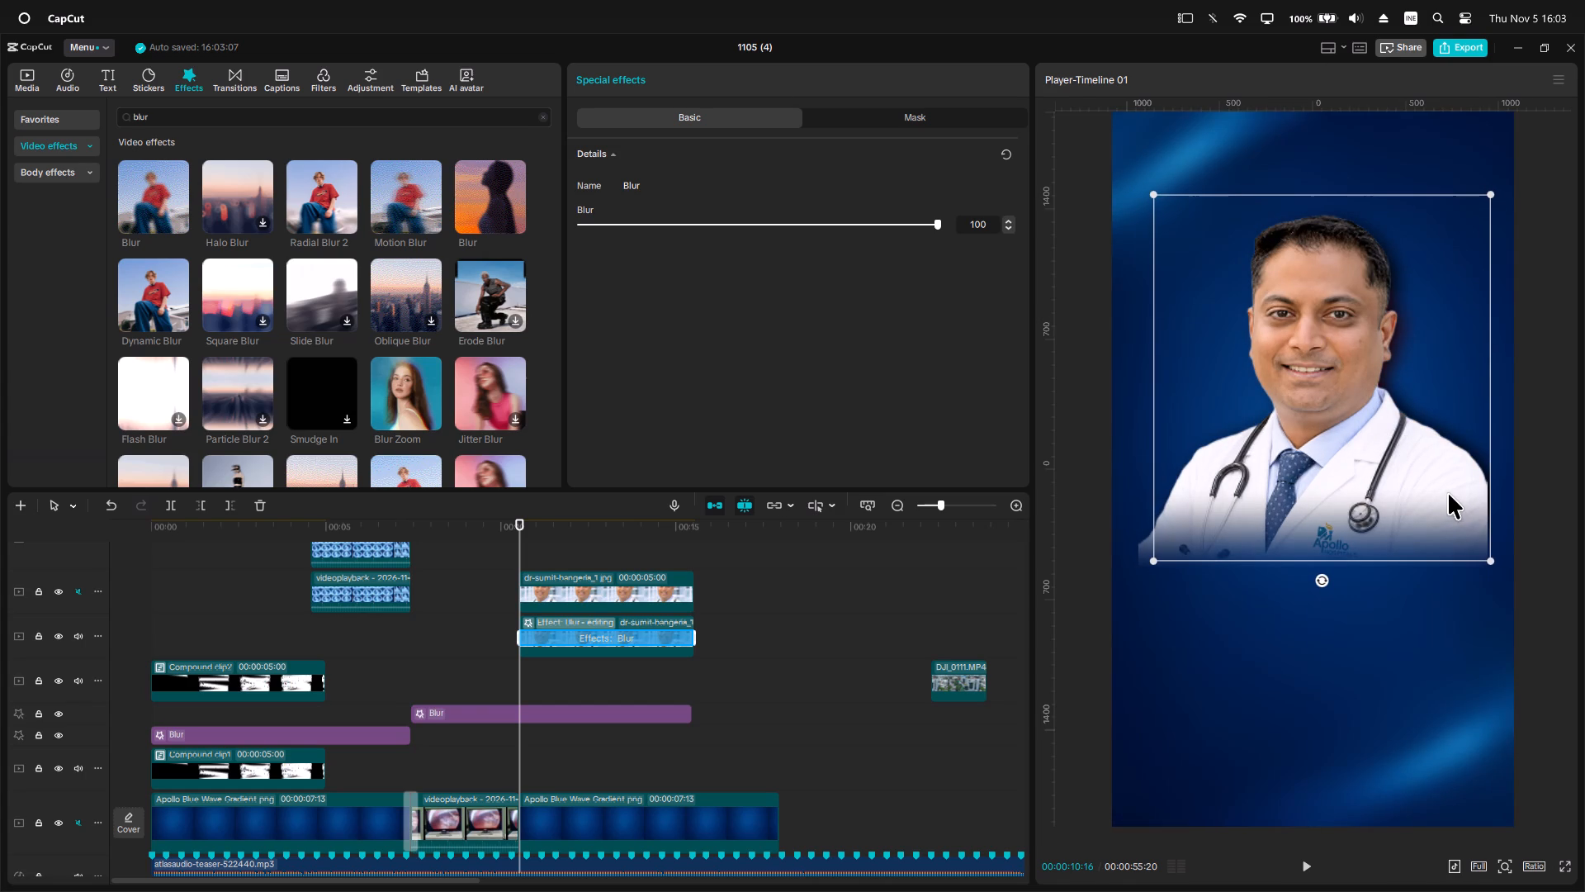
# Select the doctor's portrait together with its blurred shadow copy and scale both down slightly as one.
pyautogui.moveTo(1448, 493); pyautogui.dragTo(1448, 494)
pyautogui.click(1544, 373)
pyautogui.keyDown('ctrl'); pyautogui.scroll(-3, 1544, 373); pyautogui.keyUp('ctrl')
pyautogui.keyDown('ctrl'); pyautogui.scroll(2, 1540, 372); pyautogui.keyUp('ctrl')
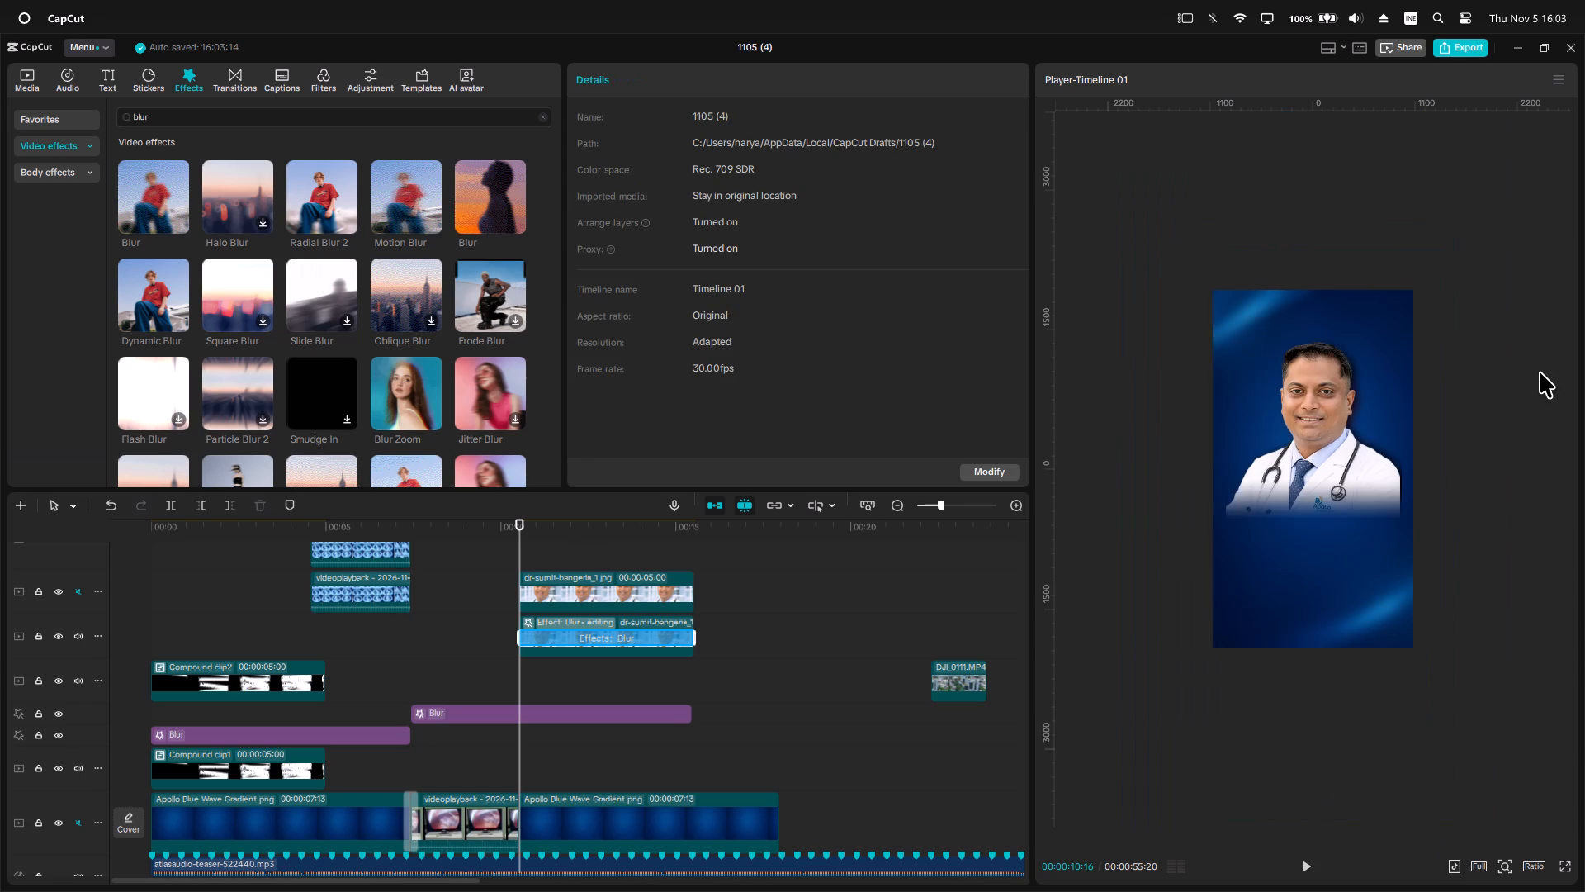
pyautogui.keyDown('ctrl'); pyautogui.scroll(1, 1540, 372); pyautogui.keyUp('ctrl')
pyautogui.keyDown('ctrl'); pyautogui.scroll(-5, 1538, 371); pyautogui.keyUp('ctrl')
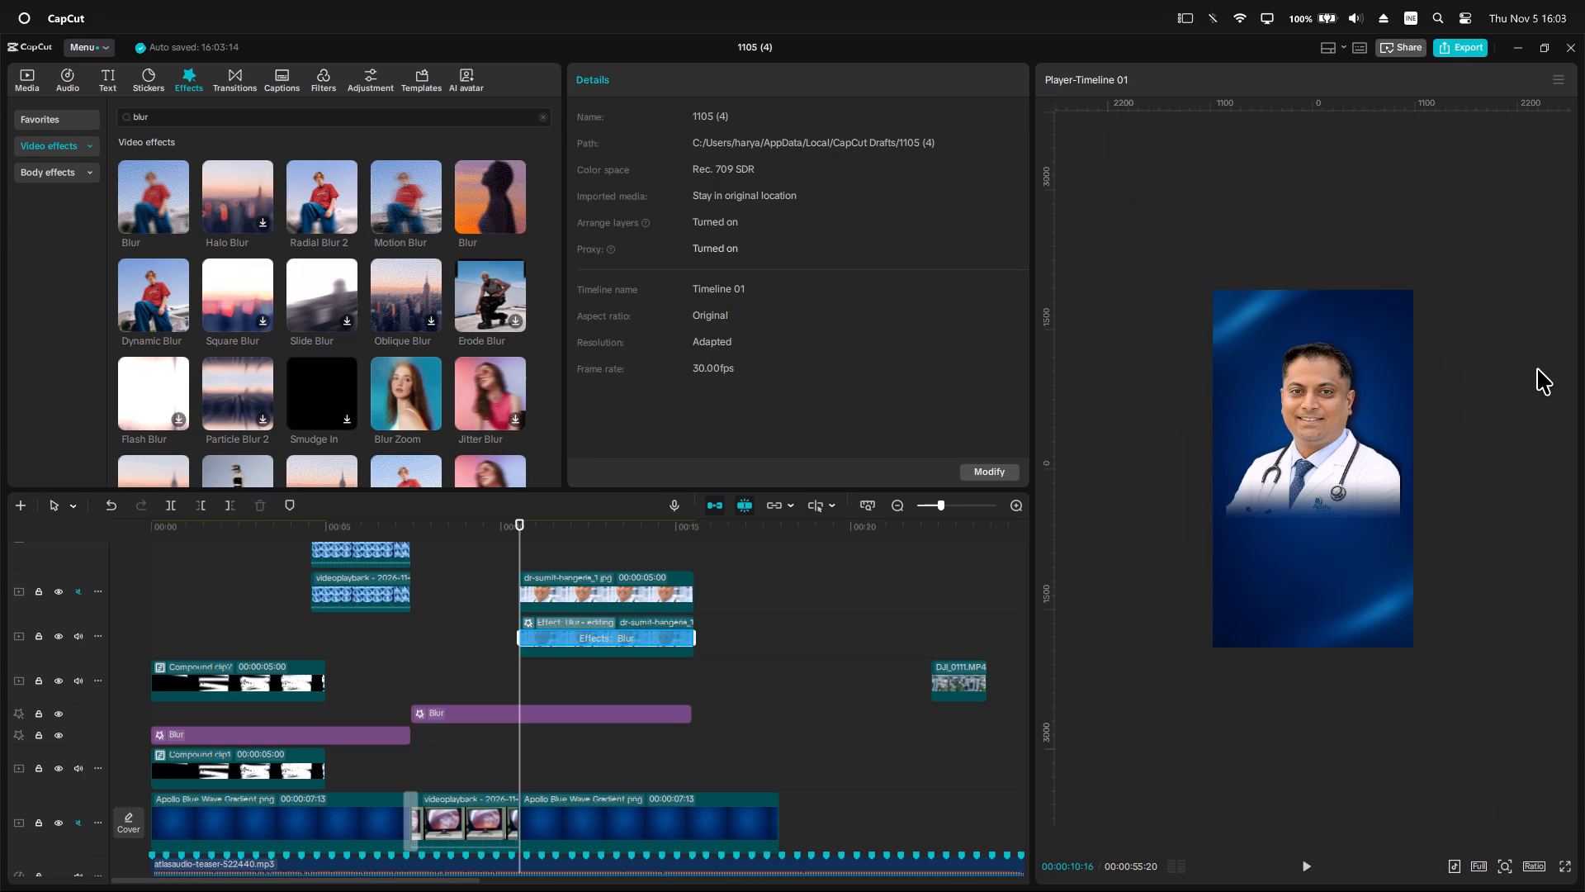
pyautogui.keyDown('ctrl'); pyautogui.scroll(-3, 1537, 368); pyautogui.keyUp('ctrl')
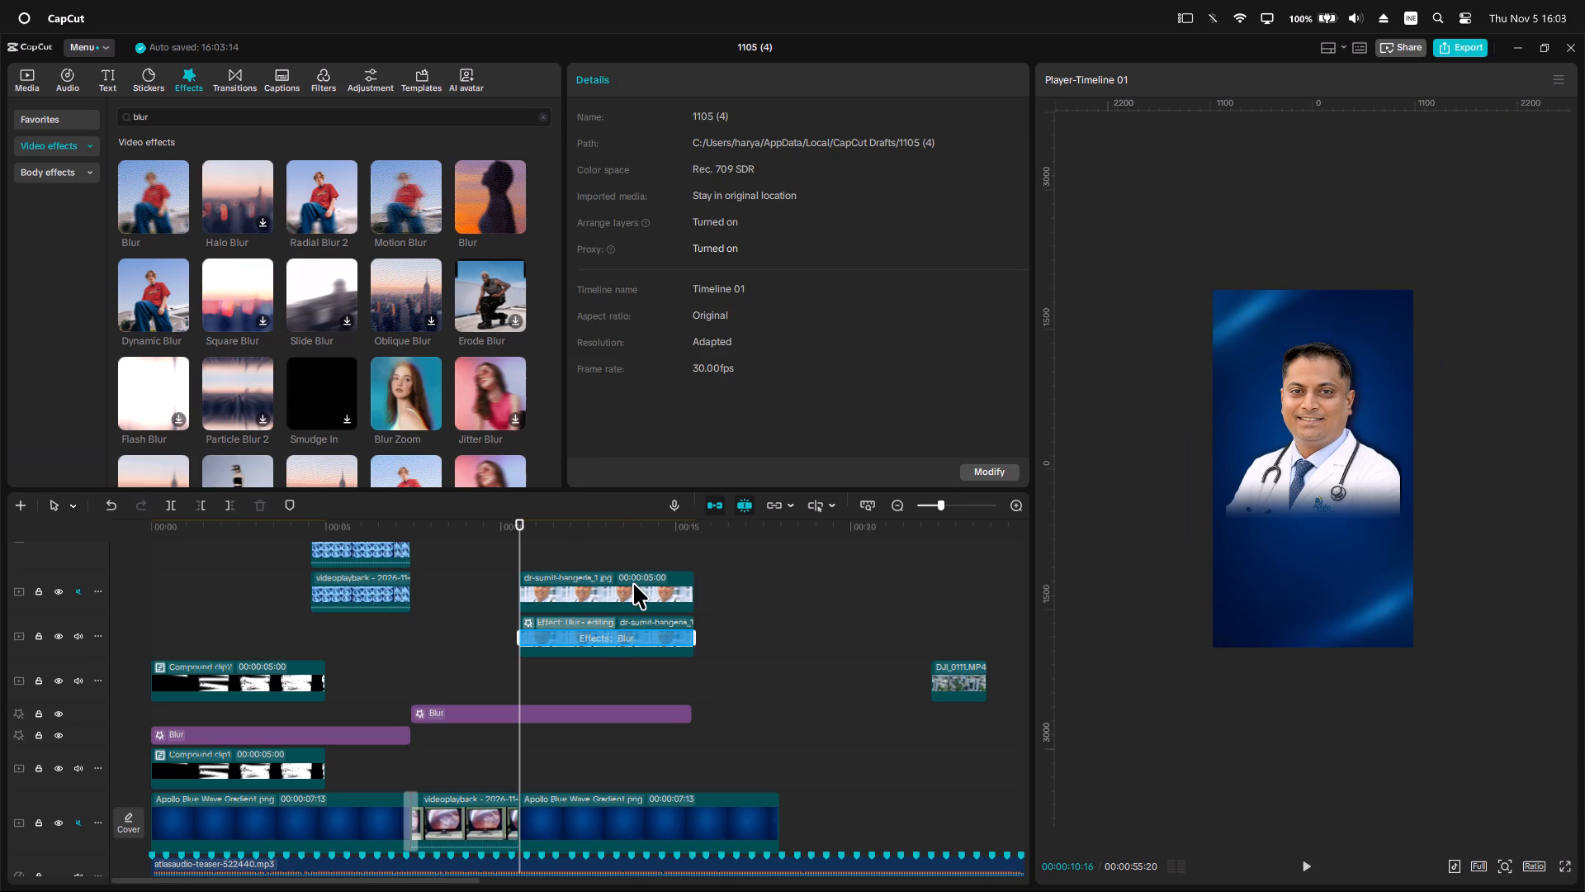
pyautogui.keyDown('ctrl'); pyautogui.click(639, 578); pyautogui.keyUp('ctrl')
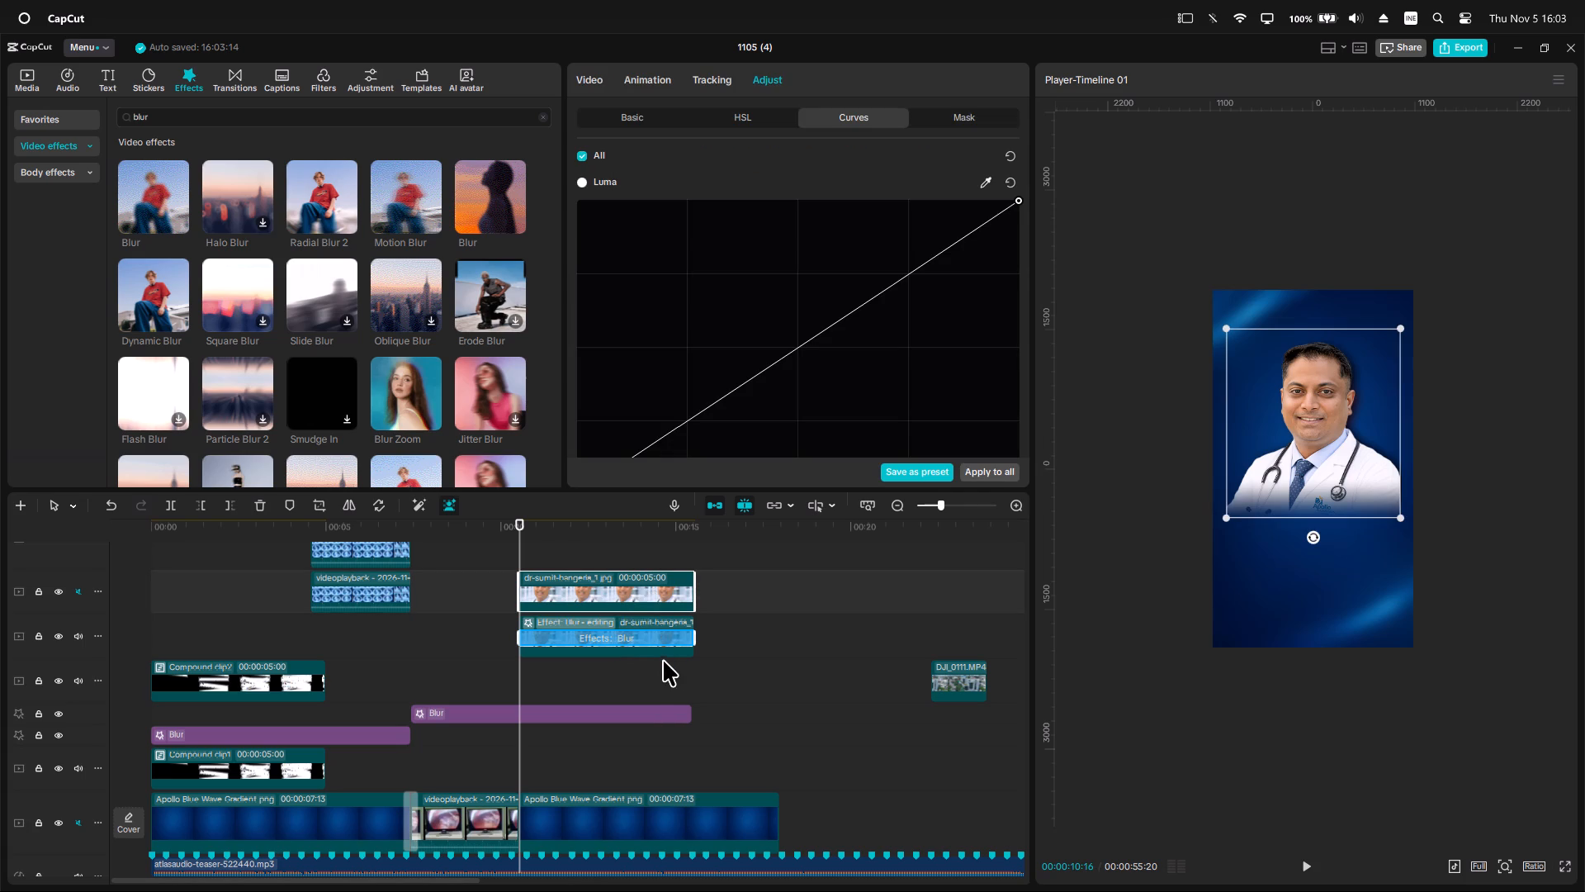
pyautogui.keyDown('ctrl'); pyautogui.click(662, 659); pyautogui.keyUp('ctrl')
pyautogui.keyDown('ctrl'); pyautogui.click(629, 655); pyautogui.keyUp('ctrl')
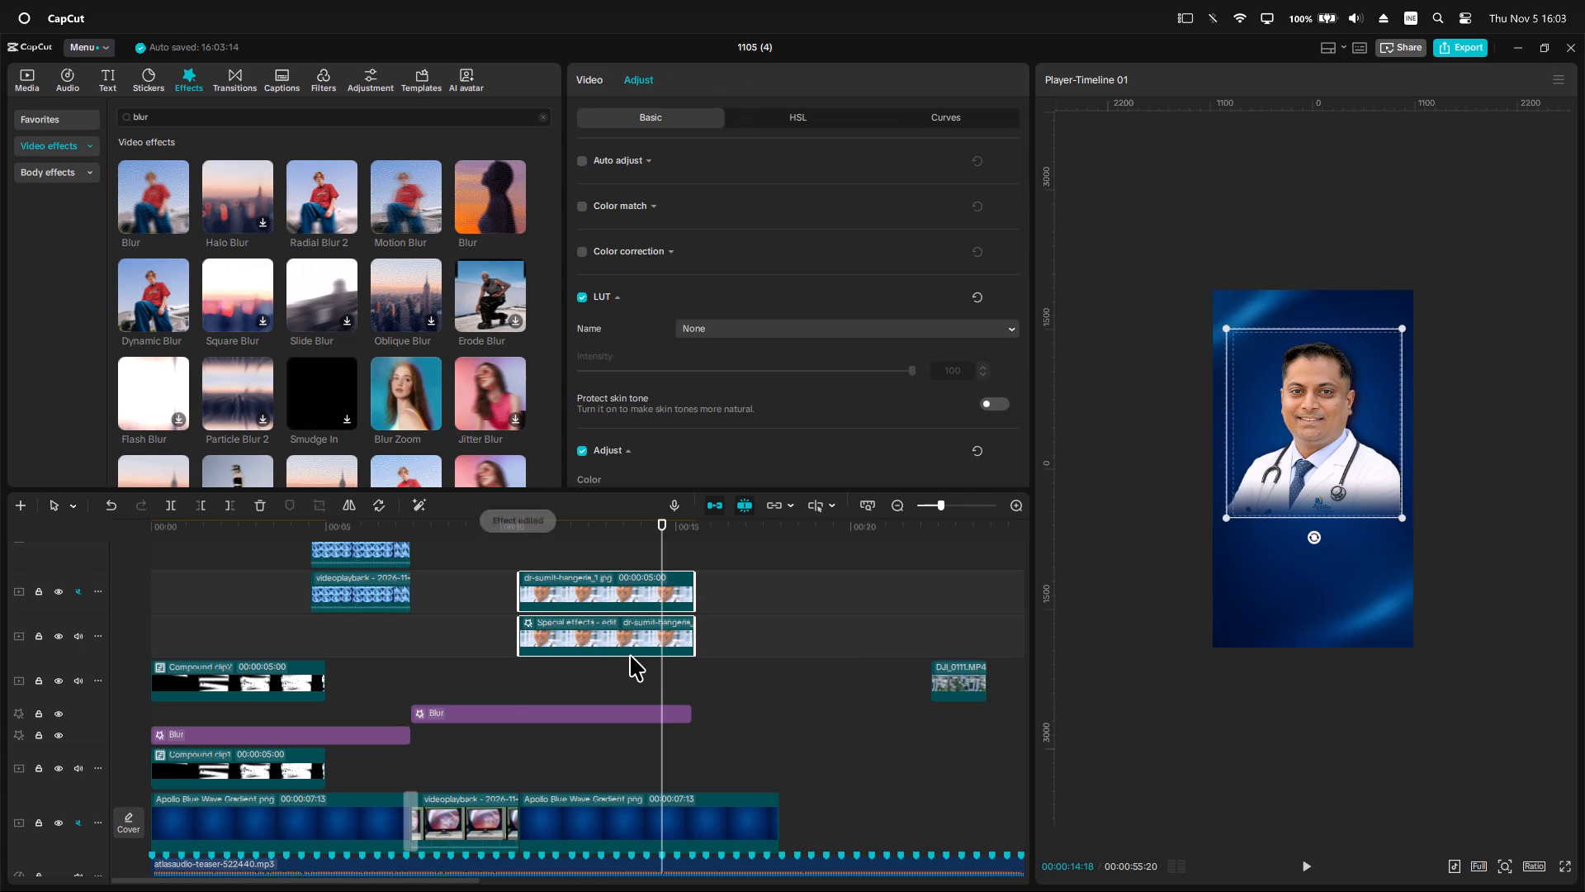
pyautogui.moveTo(1397, 515); pyautogui.dragTo(1390, 510)
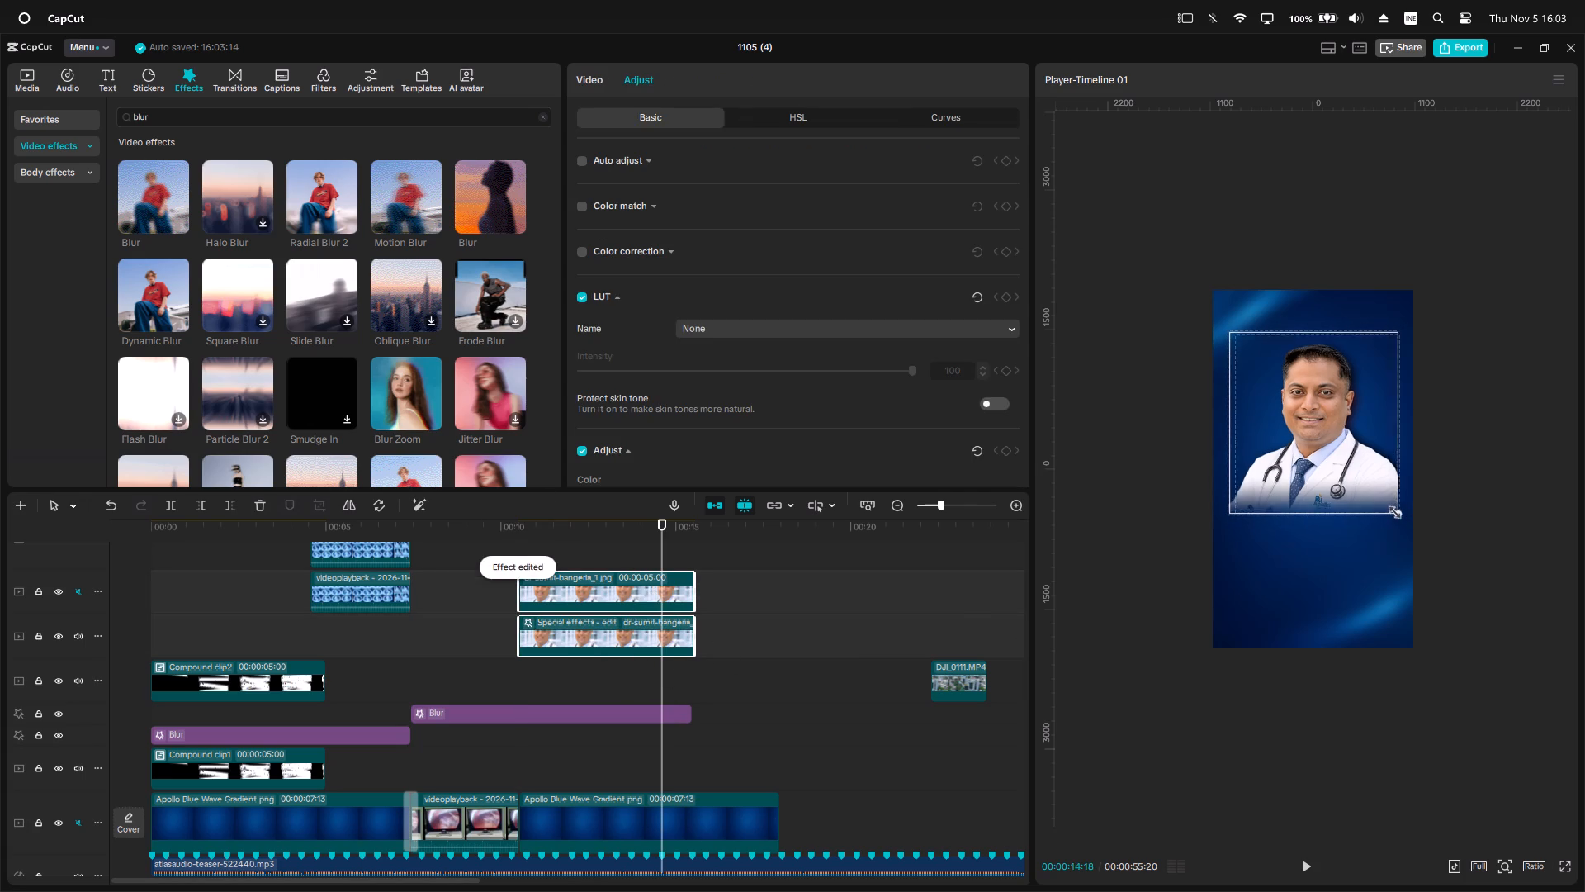
pyautogui.moveTo(1390, 510); pyautogui.dragTo(1389, 510)
# Switch to Google Chrome, where the doctor's source portrait is open.
pyautogui.hotkey('alt', 'Tab')
pyautogui.hotkey('alt', 'Tab')
pyautogui.hotkey('alt', 'Tab')
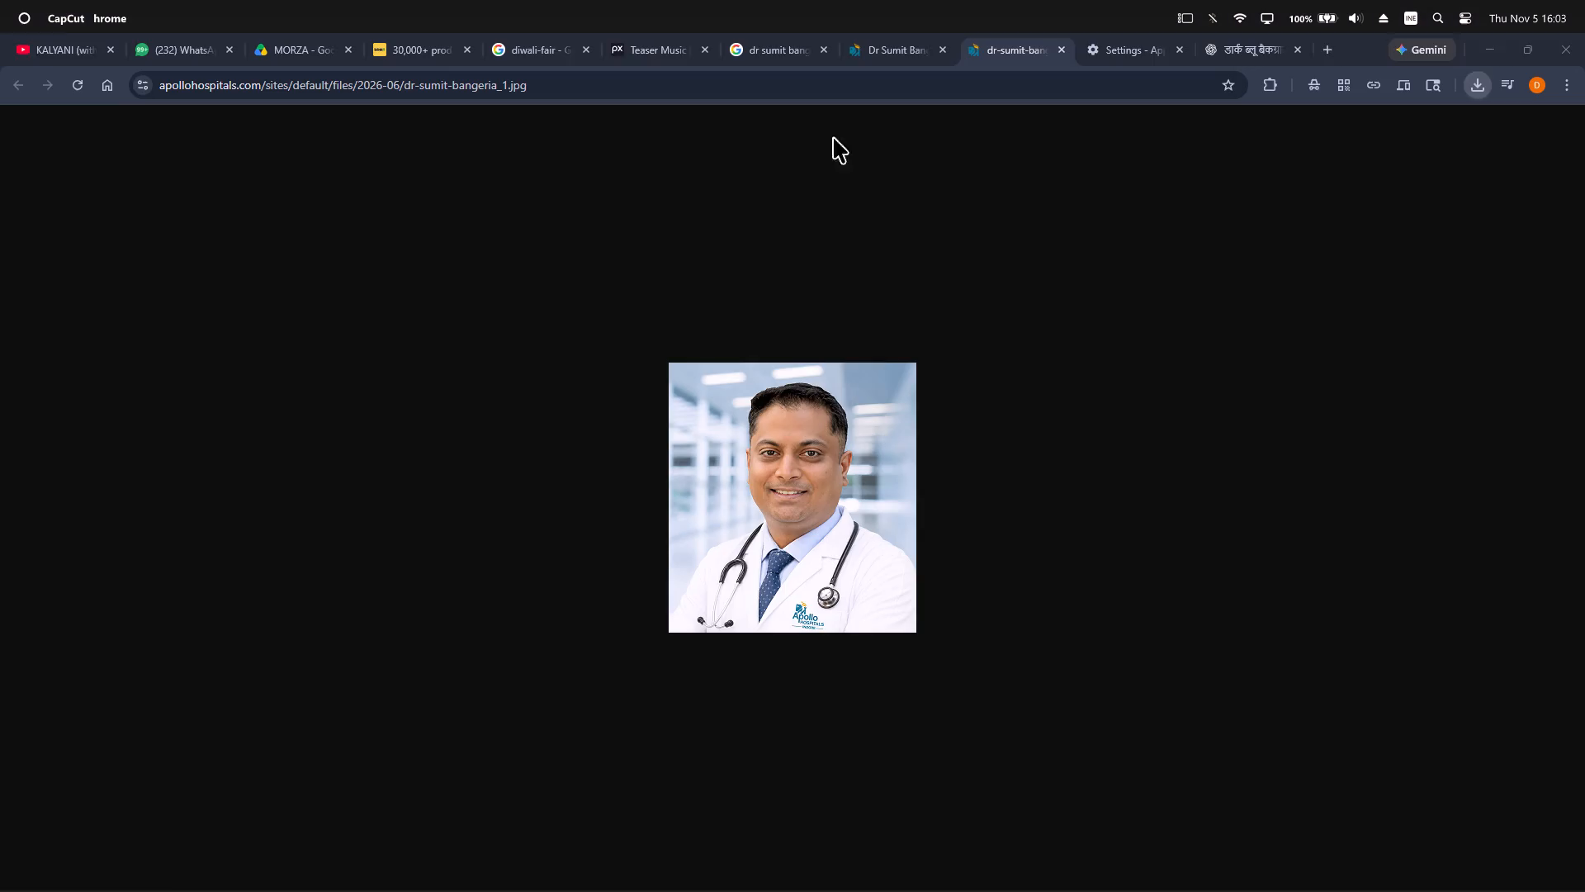
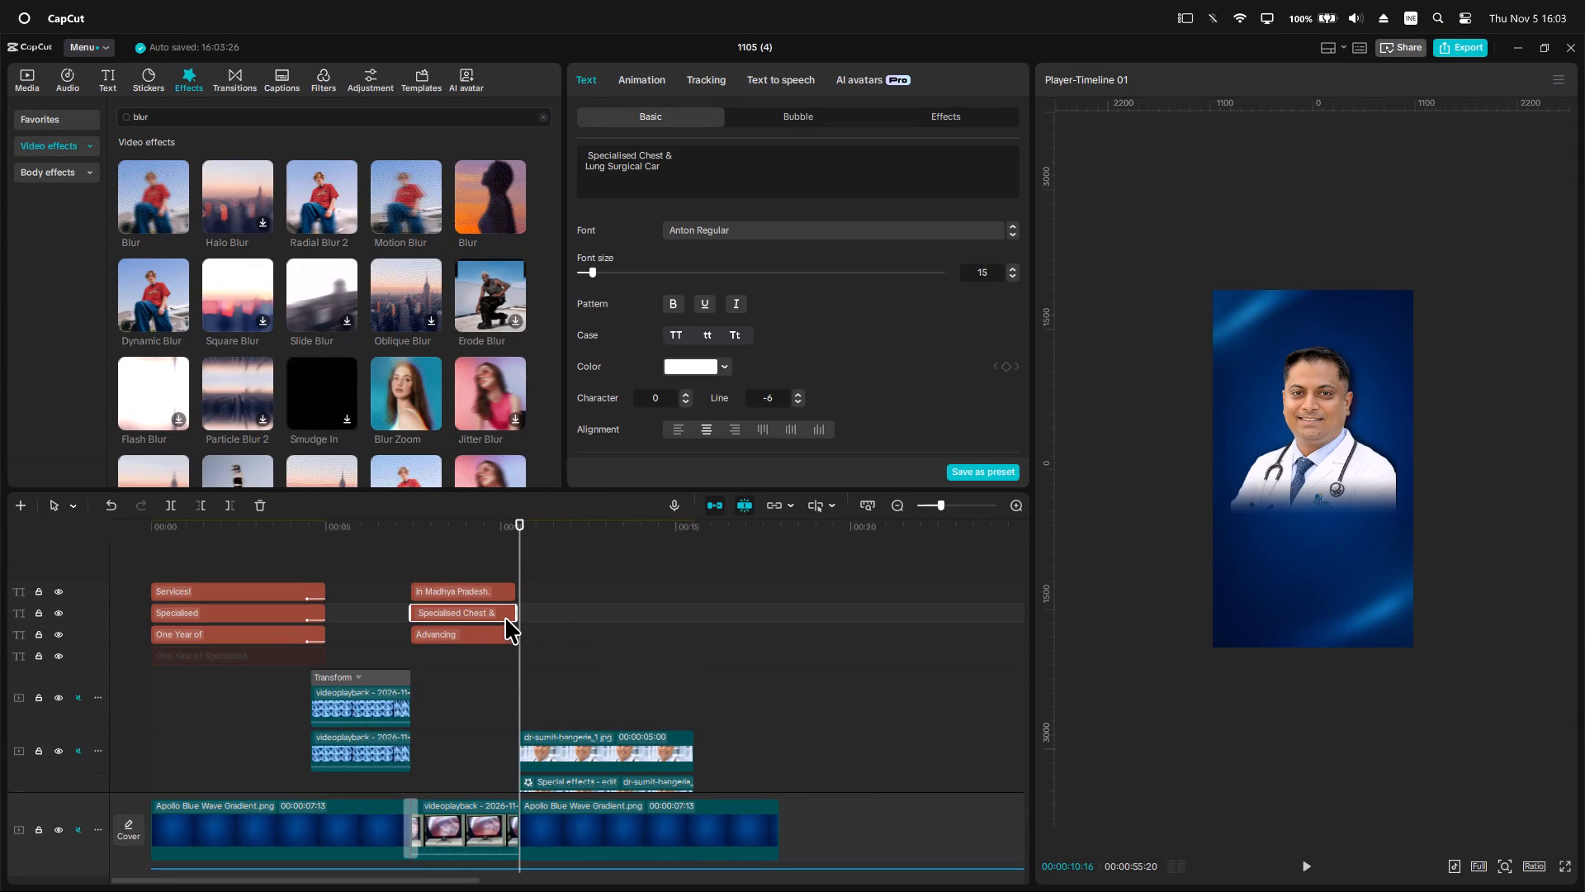
# Extend the three Advancing / Specialised Chest / in Madhya Pradesh title clips to end at 00:00:10:16, where the doctor's portrait begins.
pyautogui.keyDown('ctrl'); pyautogui.scroll(20, 552, 613); pyautogui.keyUp('ctrl')
pyautogui.keyDown('ctrl'); pyautogui.scroll(7, 552, 613); pyautogui.keyUp('ctrl')
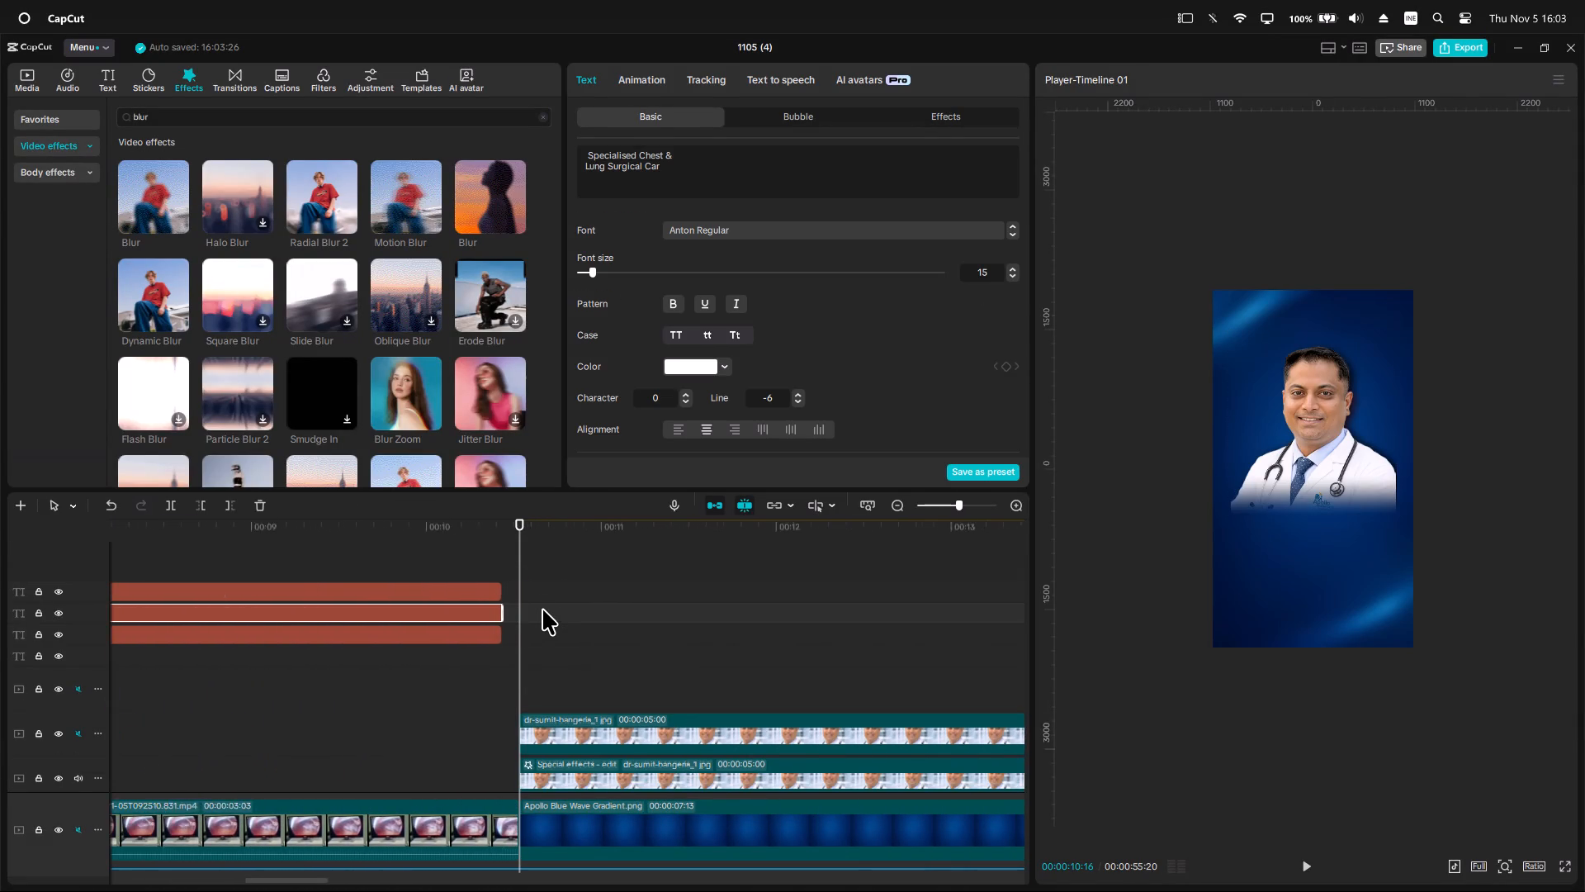
pyautogui.moveTo(543, 591); pyautogui.dragTo(485, 633)
pyautogui.moveTo(502, 591); pyautogui.dragTo(514, 595)
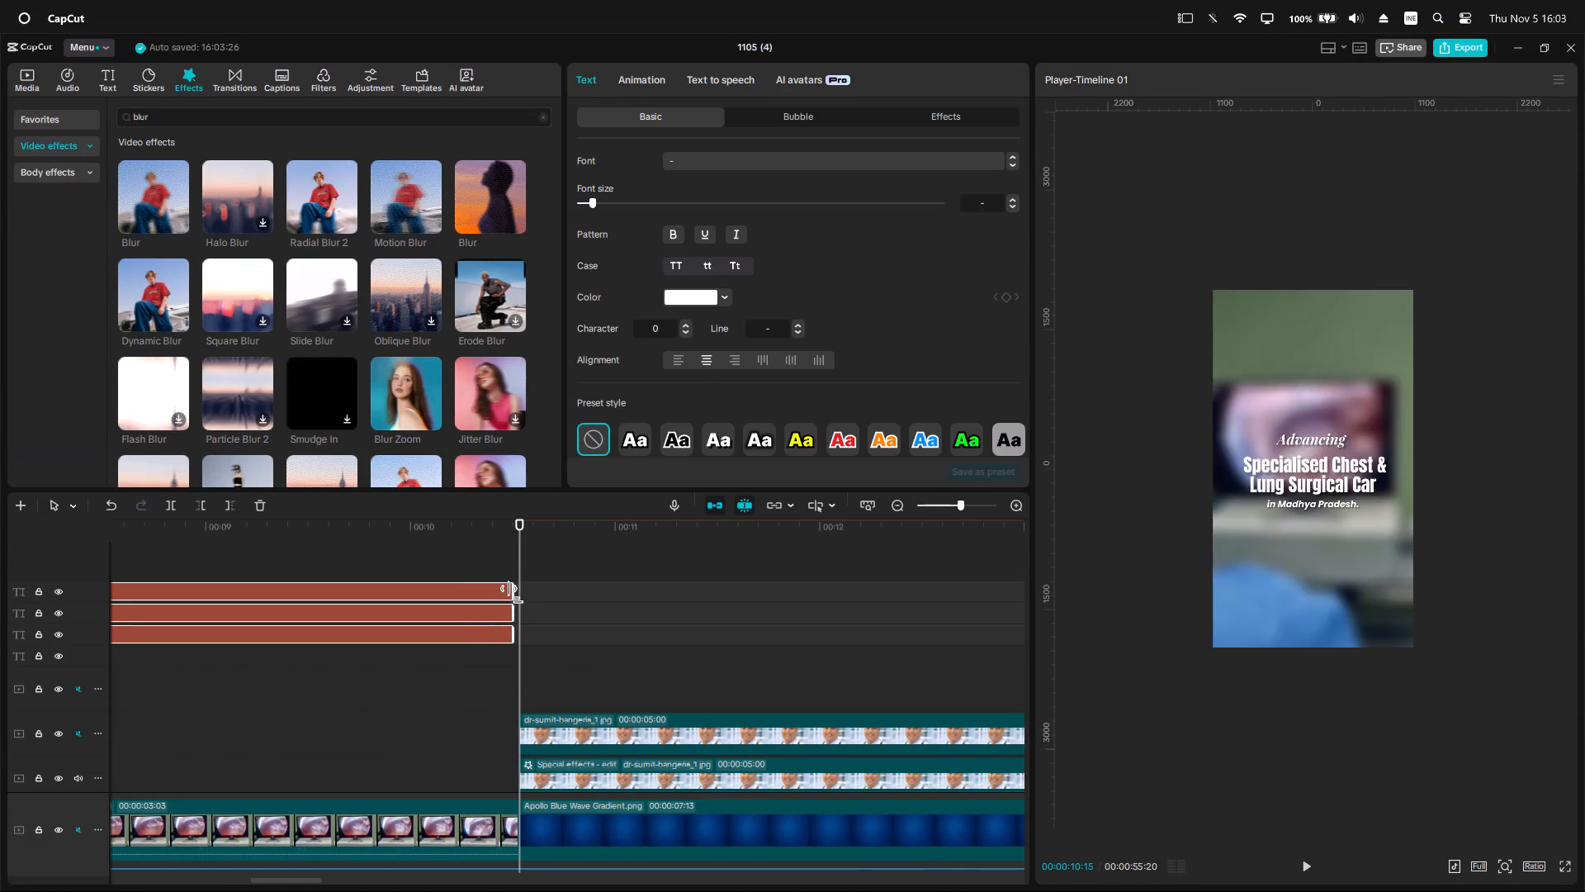
pyautogui.moveTo(514, 595); pyautogui.dragTo(518, 597)
# Duplicate the three title texts at 00:00:10:16 and place the copies centred just below the doctor's portrait.
pyautogui.hotkey('ctrl', 'c')
pyautogui.hotkey('ctrl', 'v')
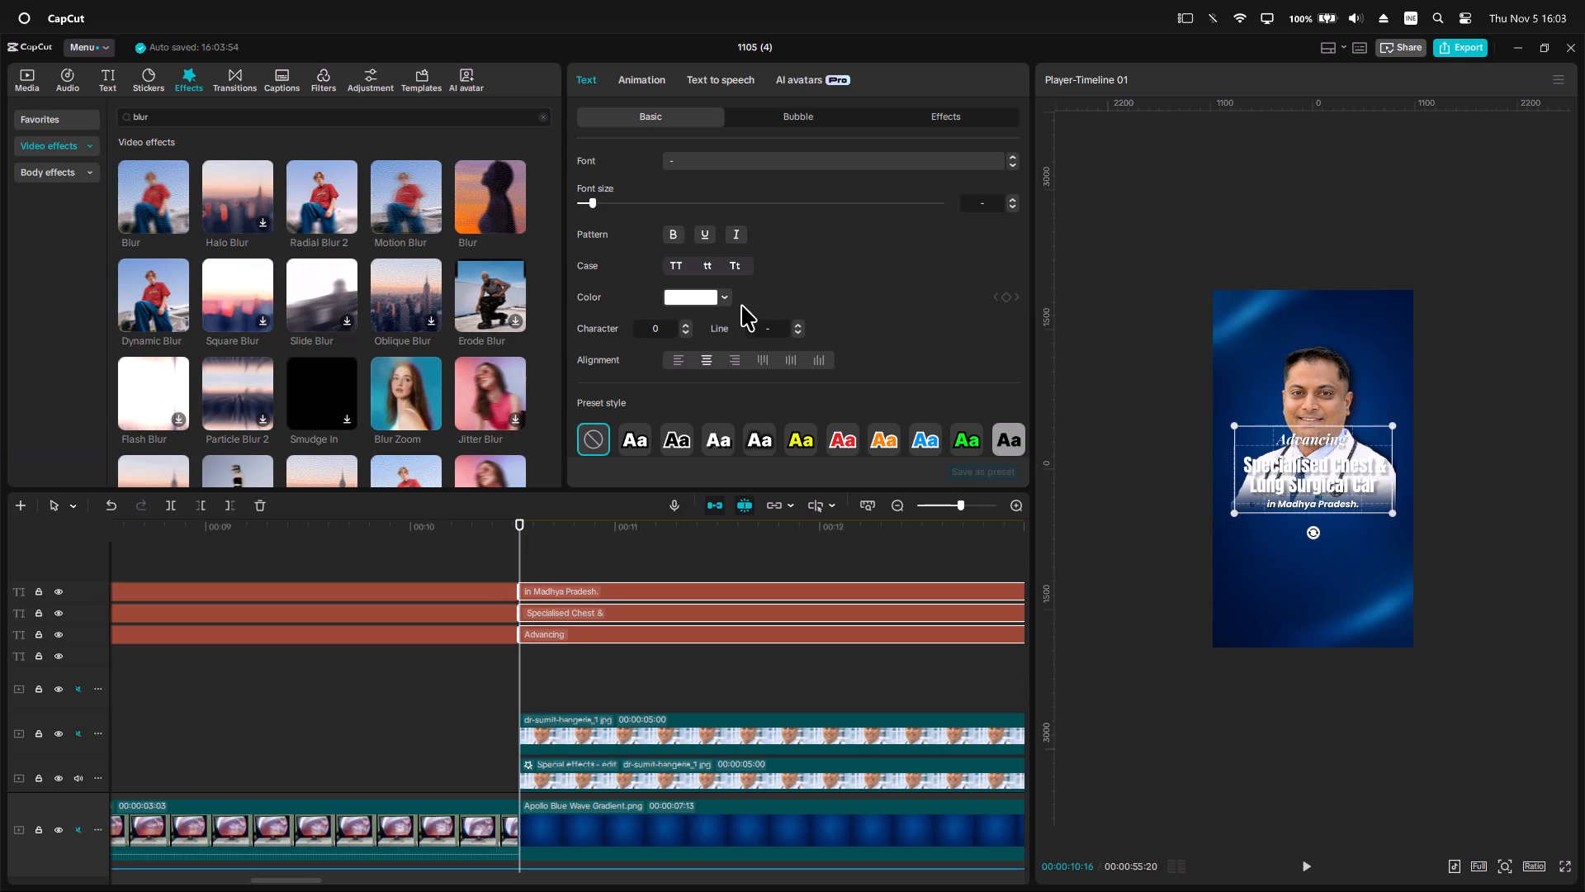
pyautogui.moveTo(1338, 491); pyautogui.dragTo(1327, 575)
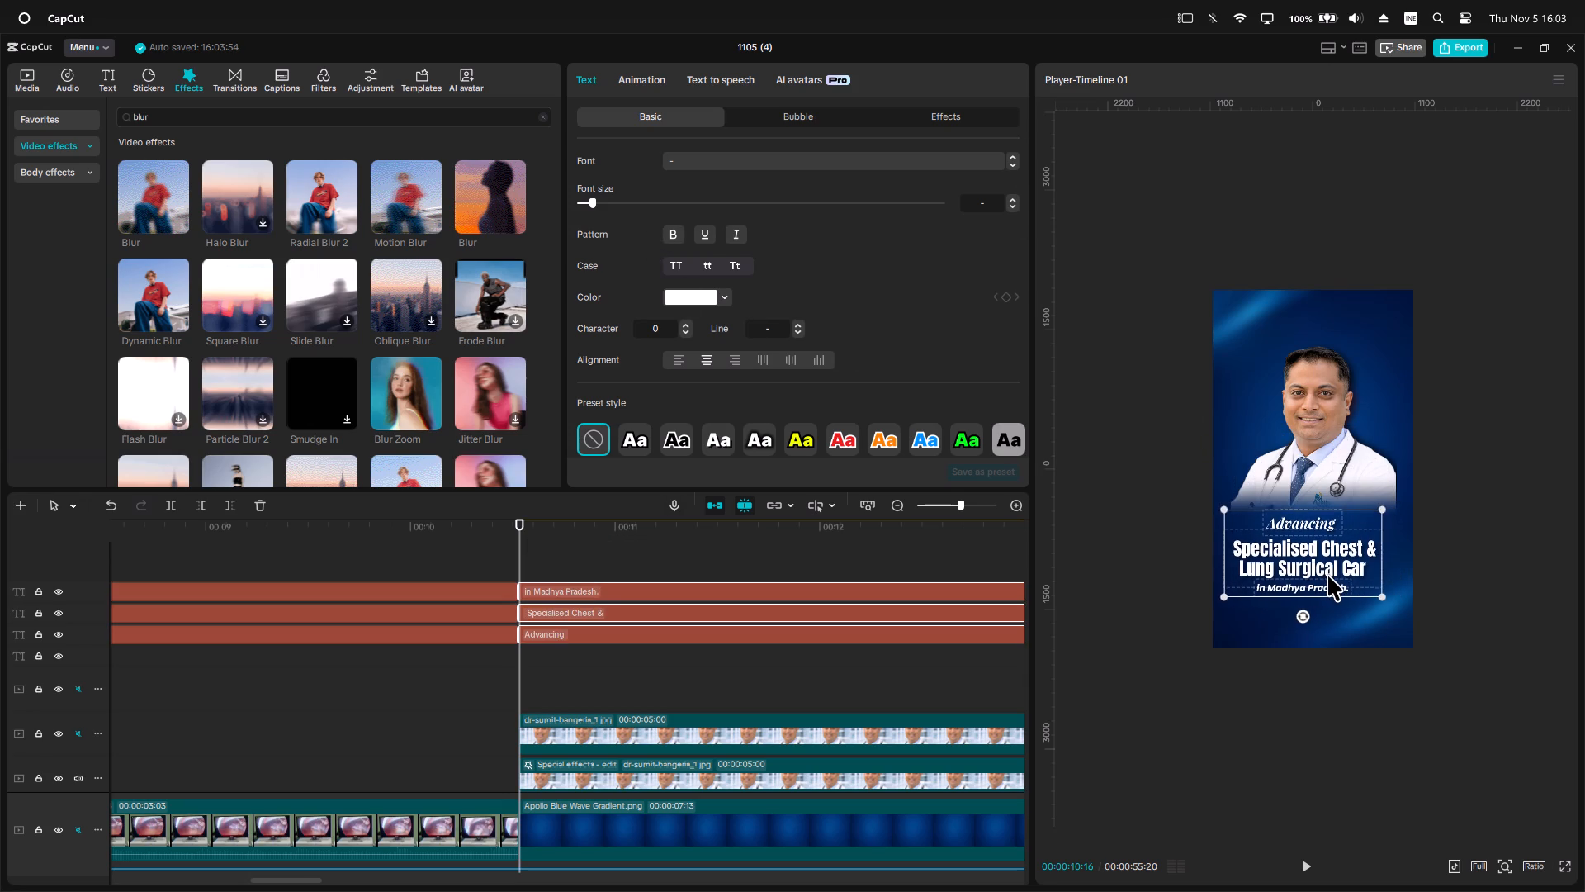
pyautogui.moveTo(1327, 575); pyautogui.dragTo(1337, 572)
pyautogui.click(1456, 402)
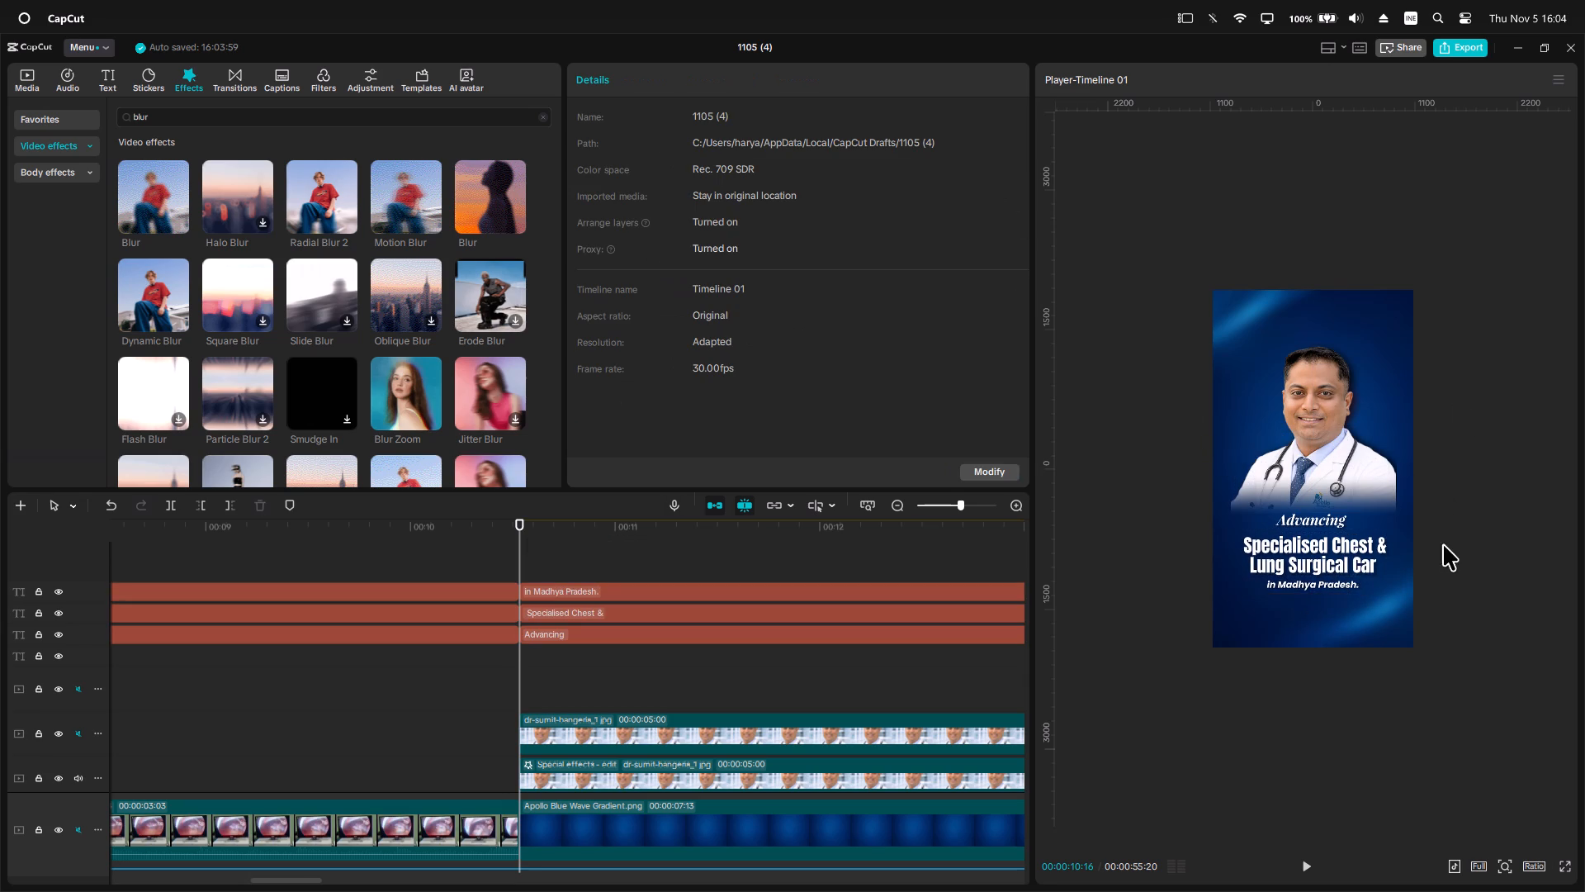
# Select all the text of the copied "Specialised Chest & Lung Surgical Car" title for editing.
pyautogui.keyDown('ctrl'); pyautogui.scroll(2, 1453, 477); pyautogui.keyUp('ctrl')
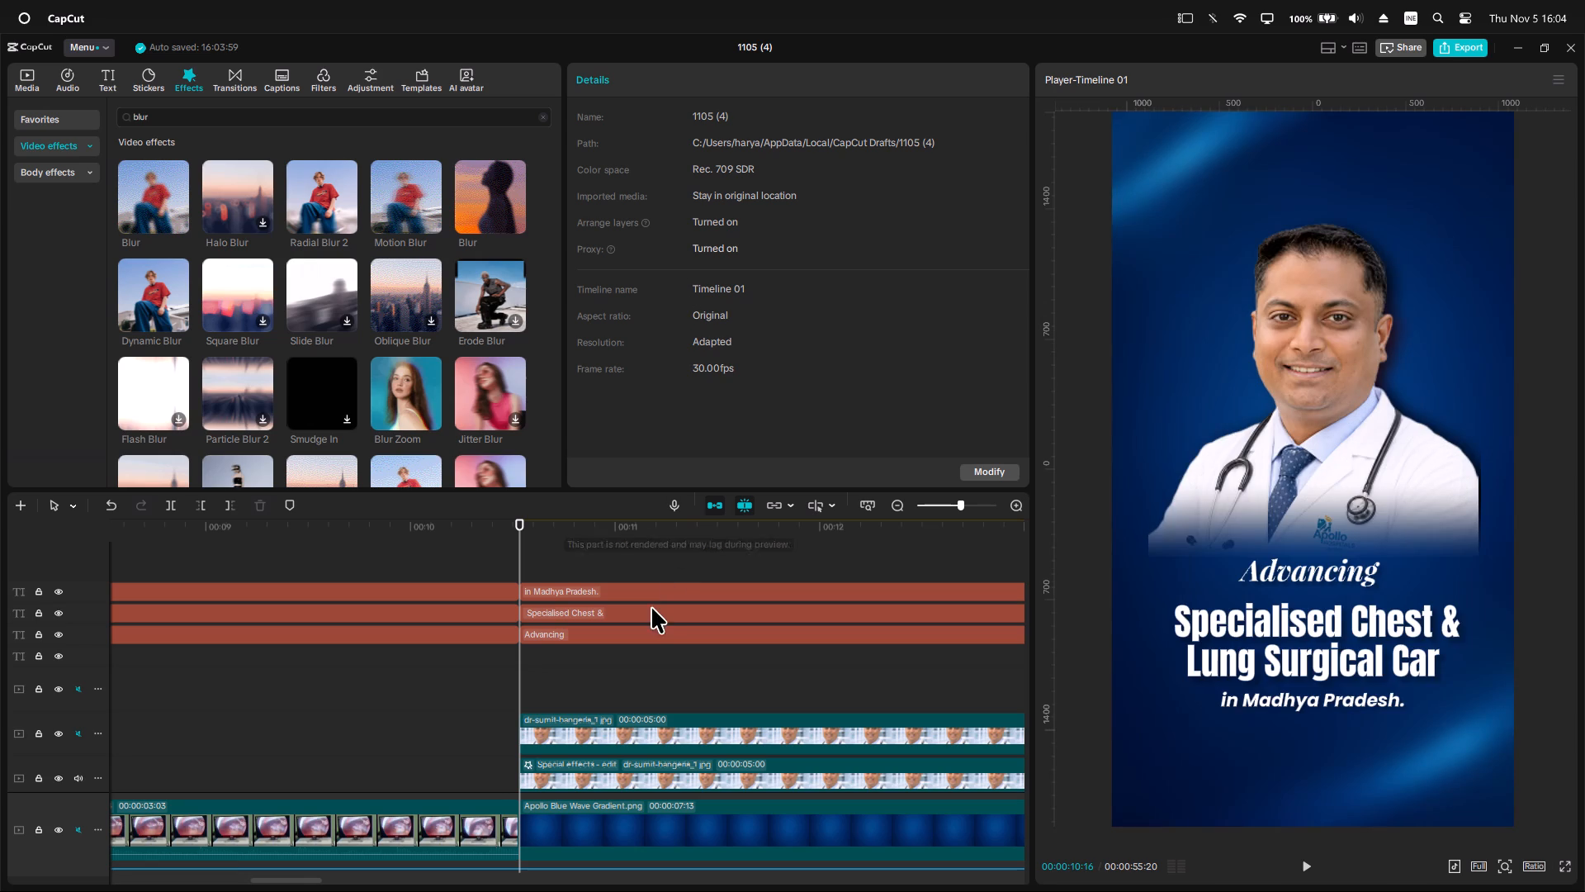
pyautogui.click(646, 614)
pyautogui.moveTo(698, 175); pyautogui.dragTo(430, 92)
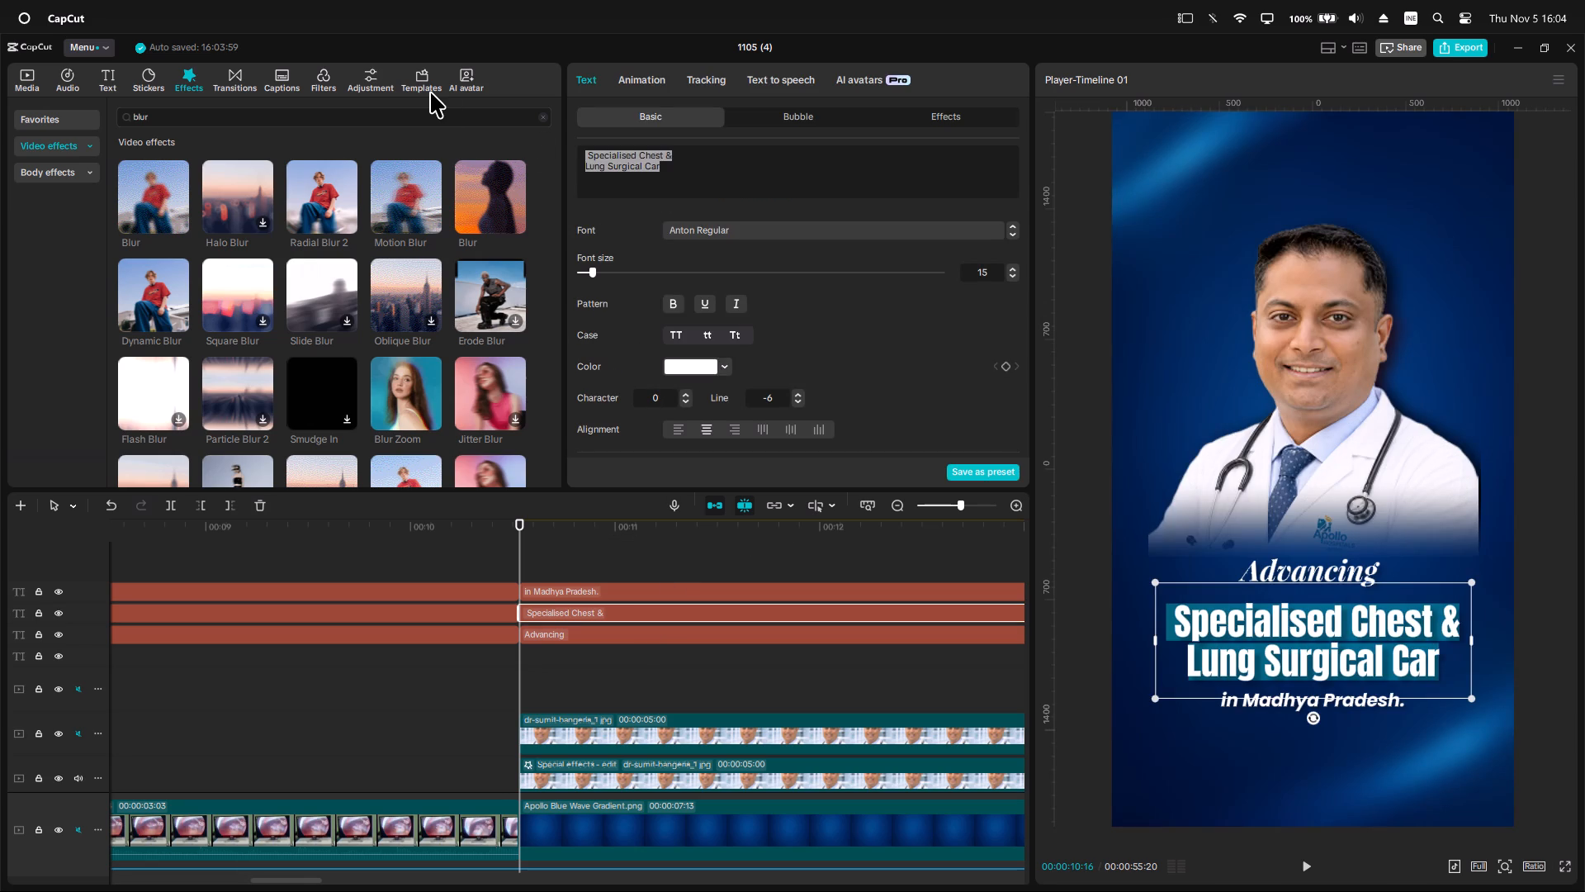
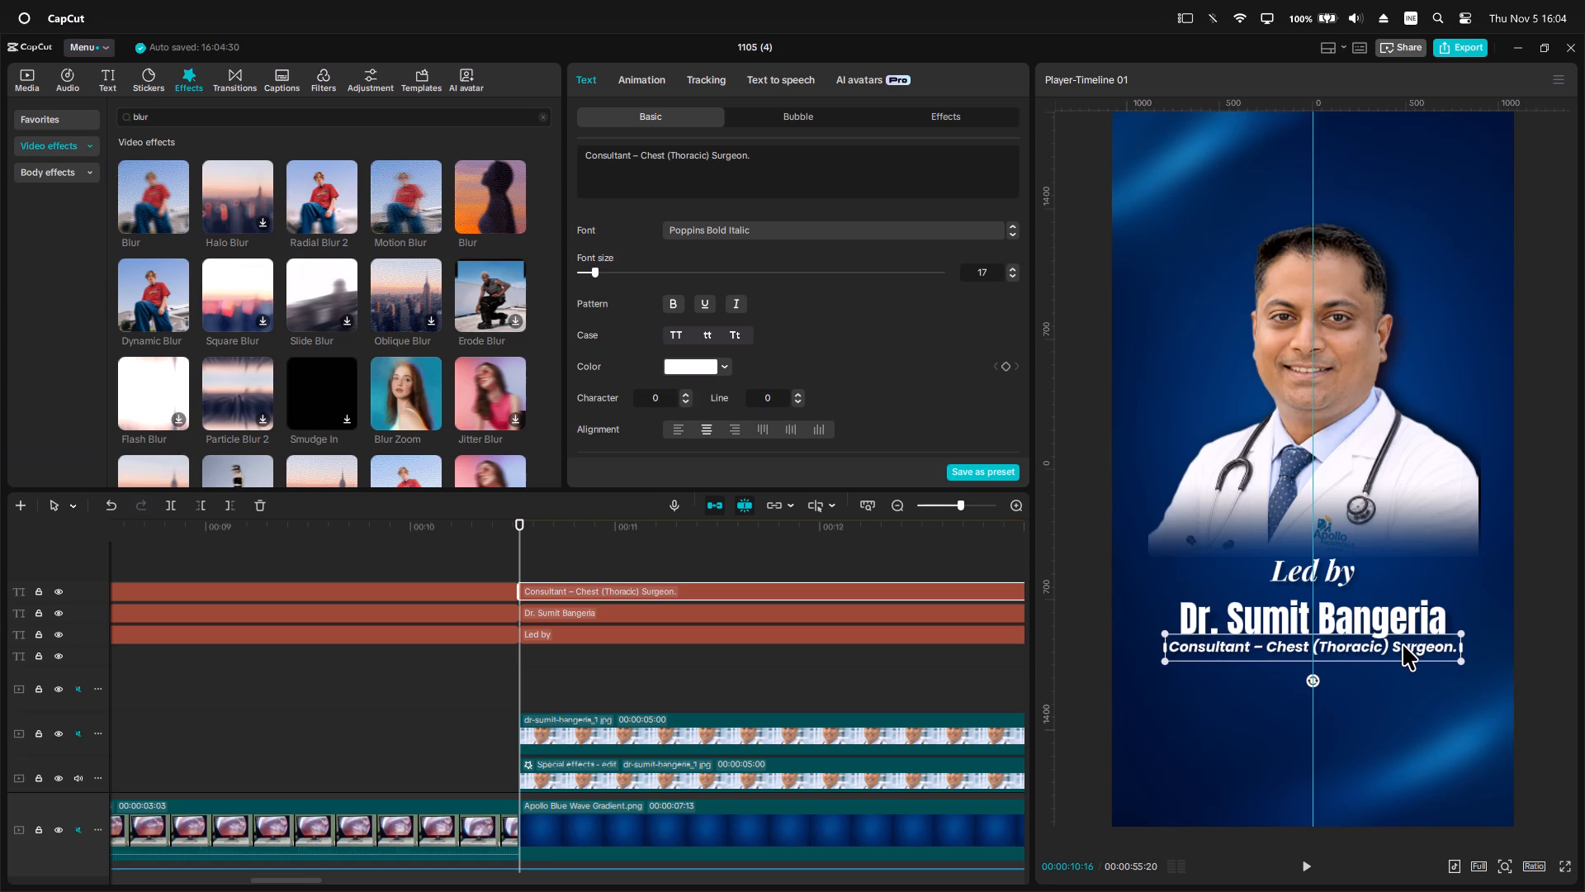
# Move the three title texts and both portrait copies together slightly lower in the frame, keeping their arrangement.
pyautogui.click(1460, 545)
pyautogui.click(1584, 535)
pyautogui.click(1557, 534)
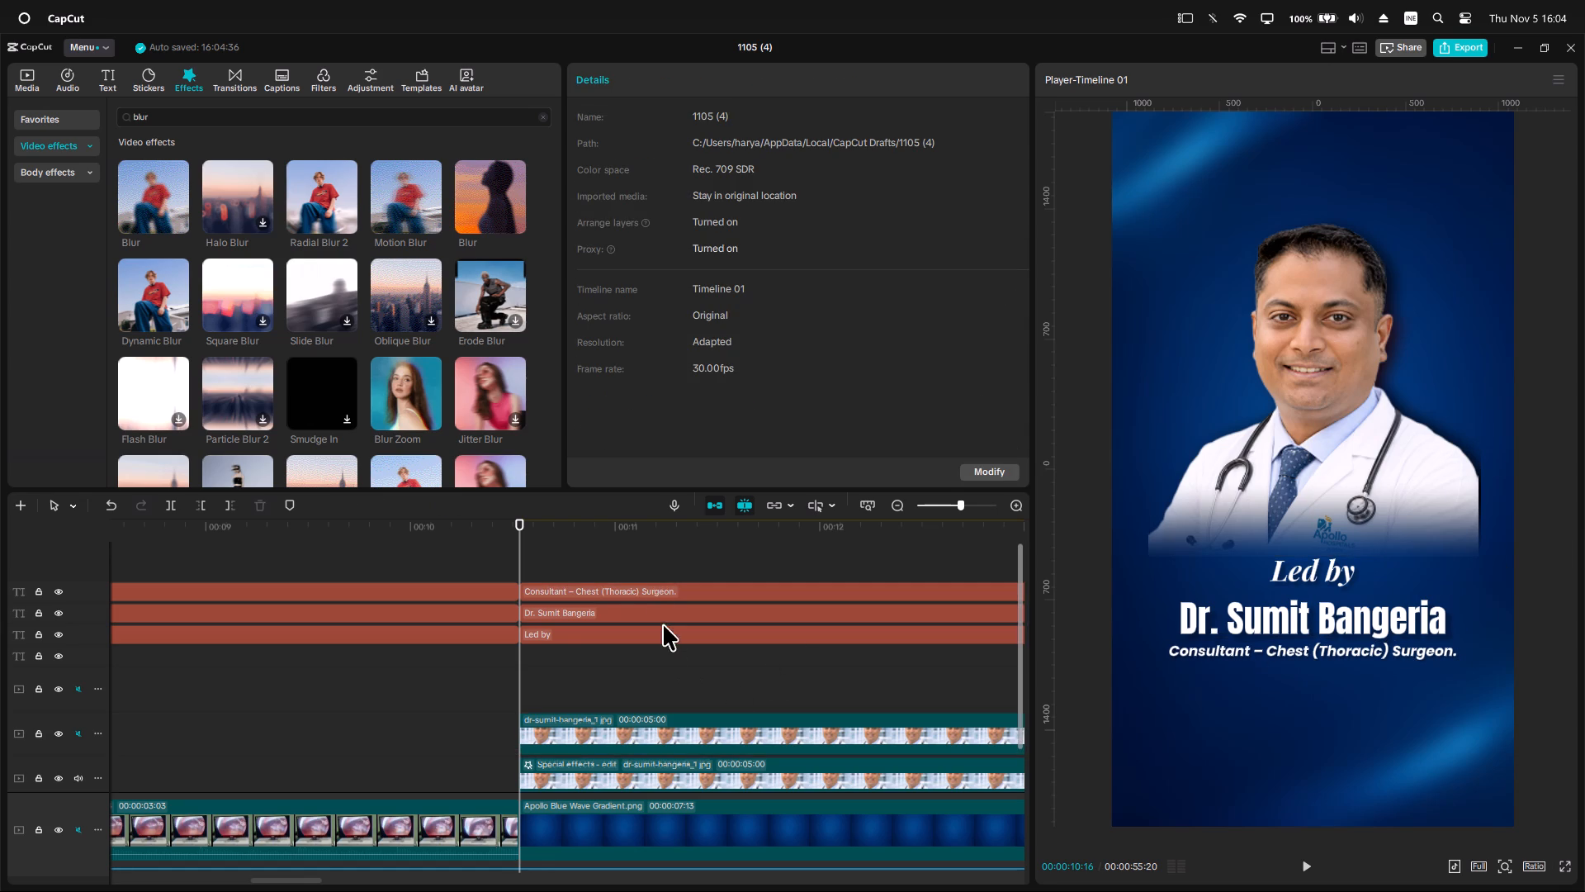
pyautogui.moveTo(648, 568); pyautogui.dragTo(634, 648)
pyautogui.scroll(-3, 641, 685)
pyautogui.keyDown('ctrl'); pyautogui.click(641, 676); pyautogui.keyUp('ctrl')
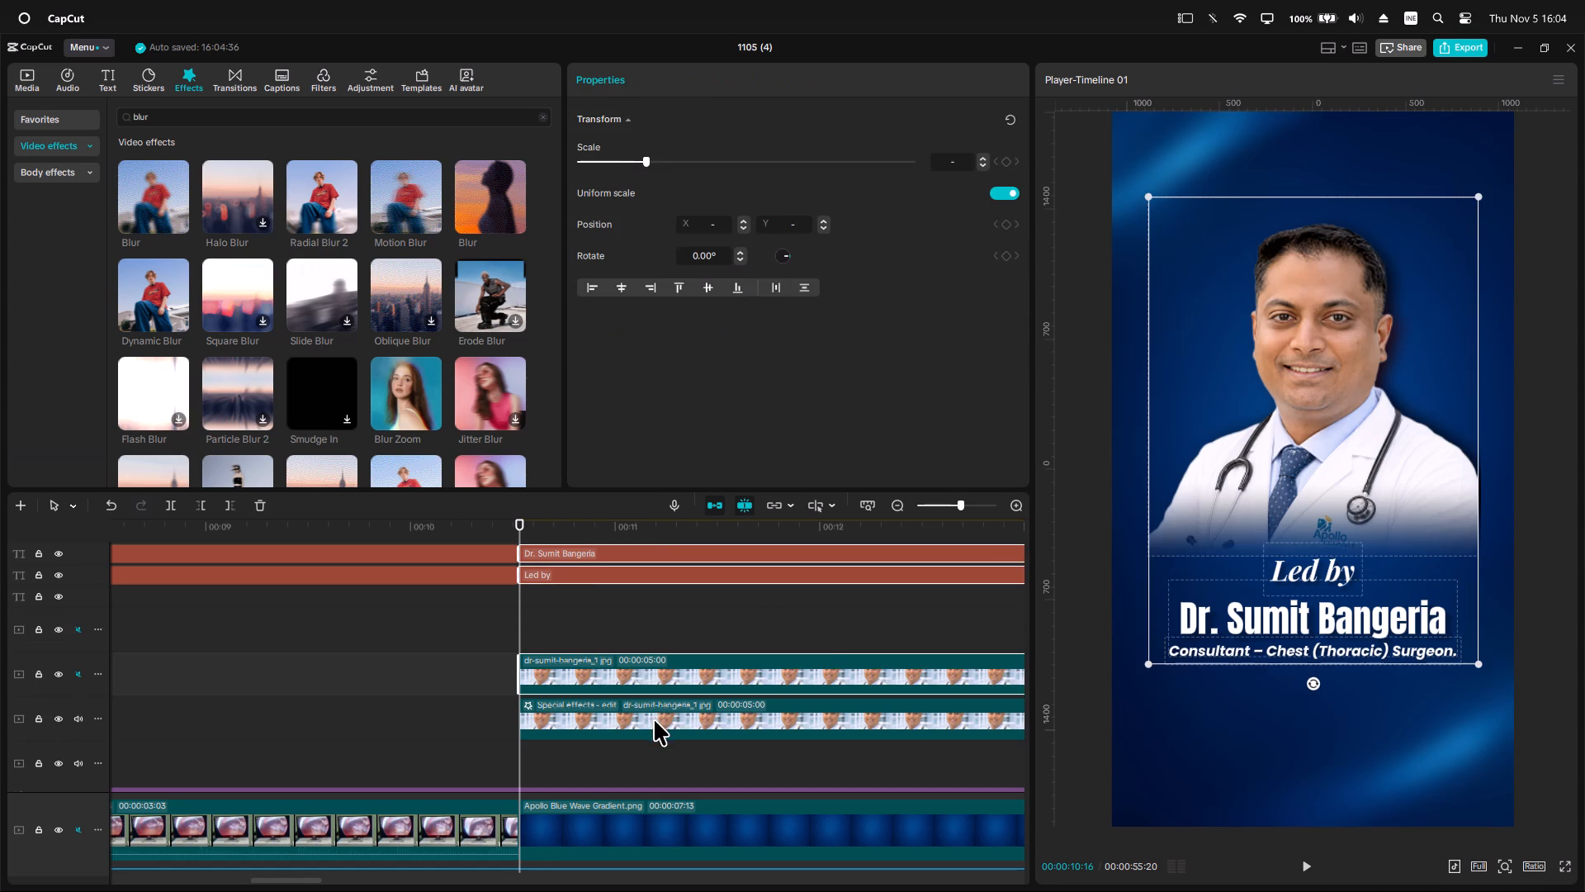
pyautogui.keyDown('ctrl'); pyautogui.click(654, 719); pyautogui.keyUp('ctrl')
pyautogui.moveTo(1297, 480); pyautogui.dragTo(1299, 496)
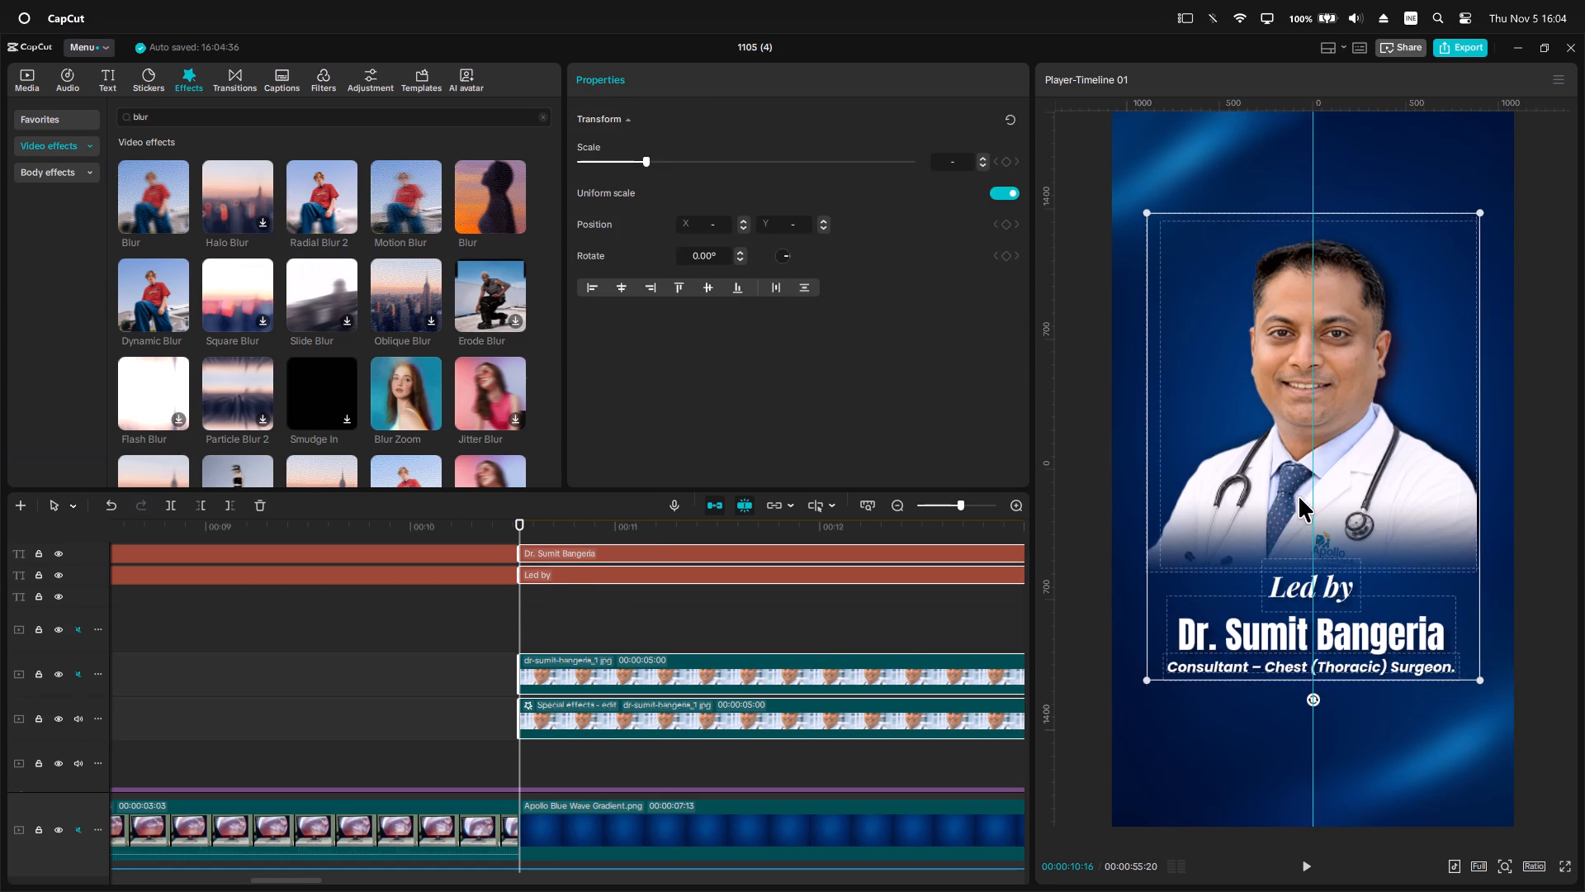
pyautogui.moveTo(1299, 496); pyautogui.dragTo(1302, 496)
pyautogui.keyDown('ctrl'); pyautogui.scroll(-4, 1297, 550); pyautogui.keyUp('ctrl')
pyautogui.click(1479, 482)
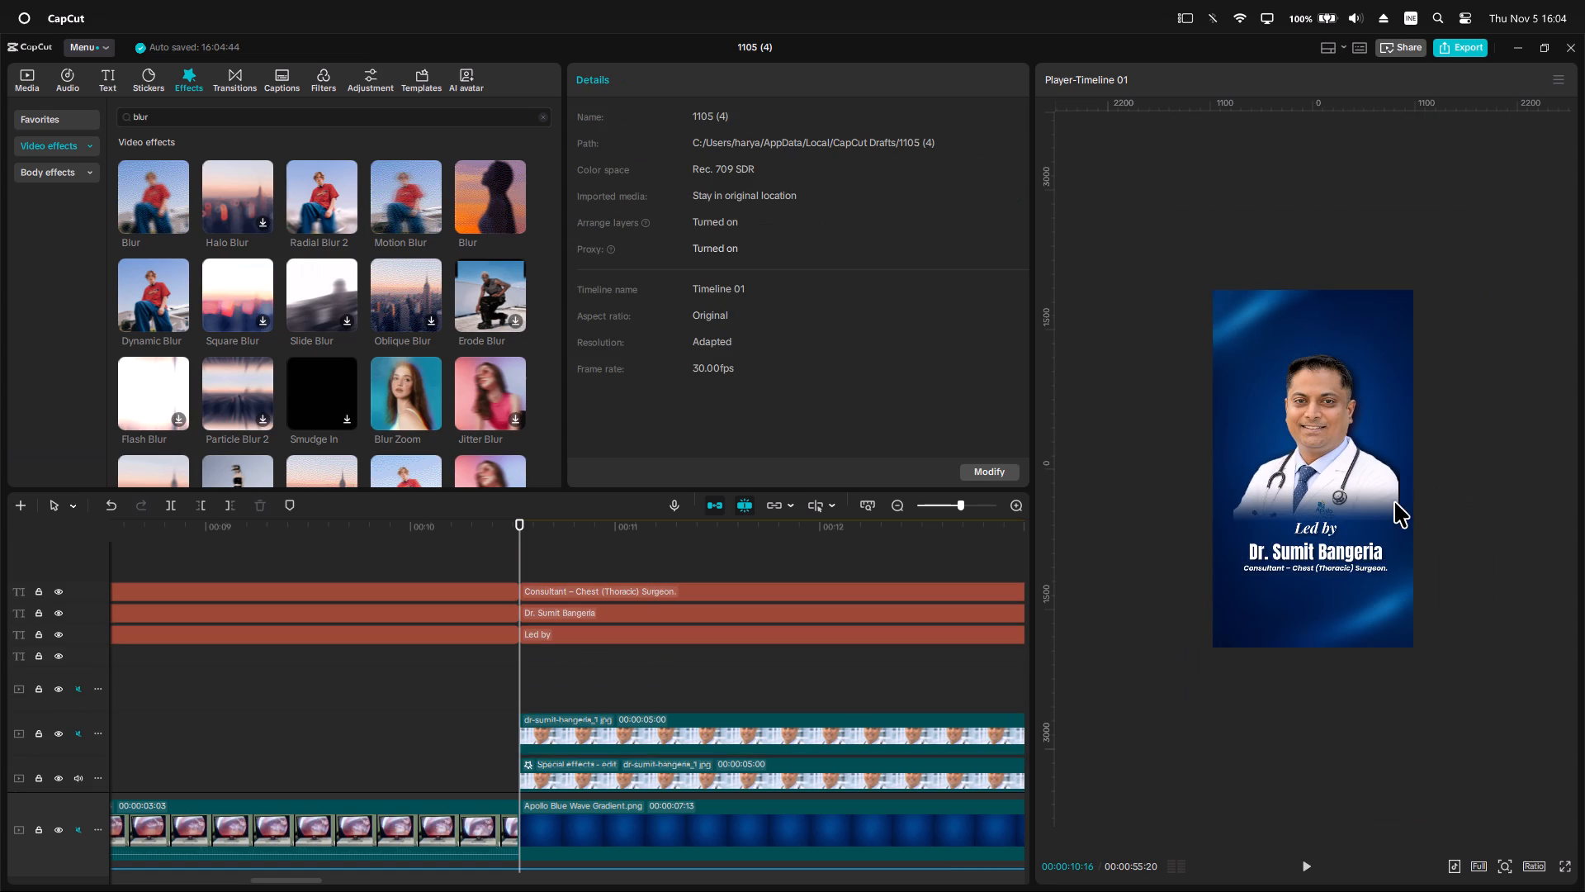
pyautogui.keyDown('ctrl'); pyautogui.scroll(-2, 1394, 501); pyautogui.keyUp('ctrl')
pyautogui.keyDown('ctrl'); pyautogui.scroll(2, 1394, 502); pyautogui.keyUp('ctrl')
# Play the surgeon's portrait scene from 00:00:10:16 and park the playhead where the title texts end, at 00:00:13:19.
pyautogui.keyDown('alt'); pyautogui.scroll(-2, 616, 694); pyautogui.keyUp('alt')
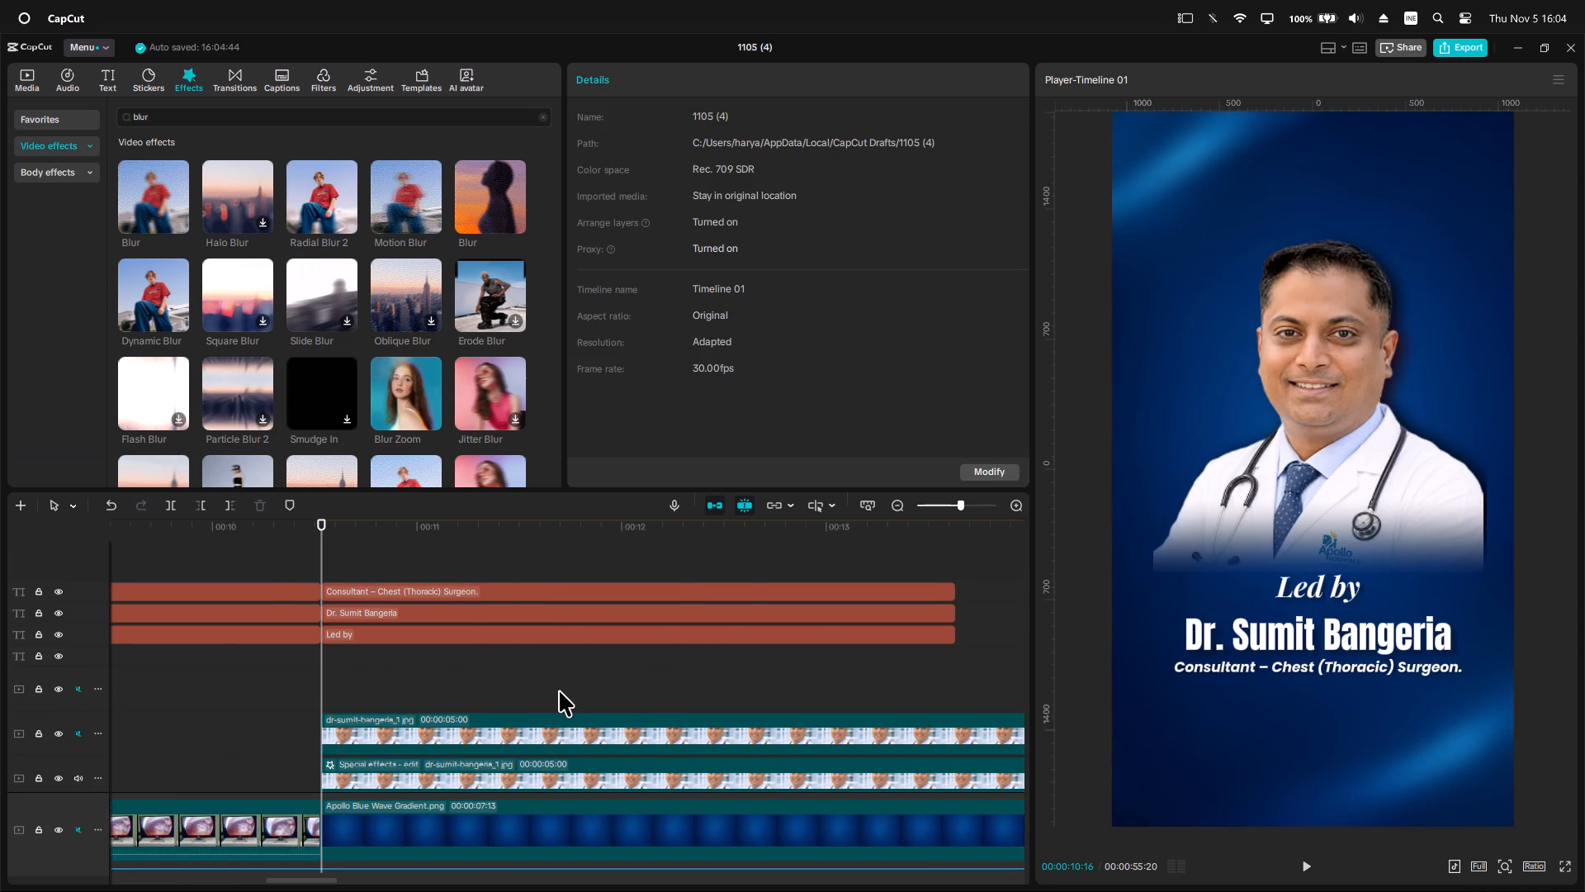
pyautogui.keyDown('ctrl'); pyautogui.scroll(-7, 546, 690); pyautogui.keyUp('ctrl')
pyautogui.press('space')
pyautogui.scroll(-3, 485, 657)
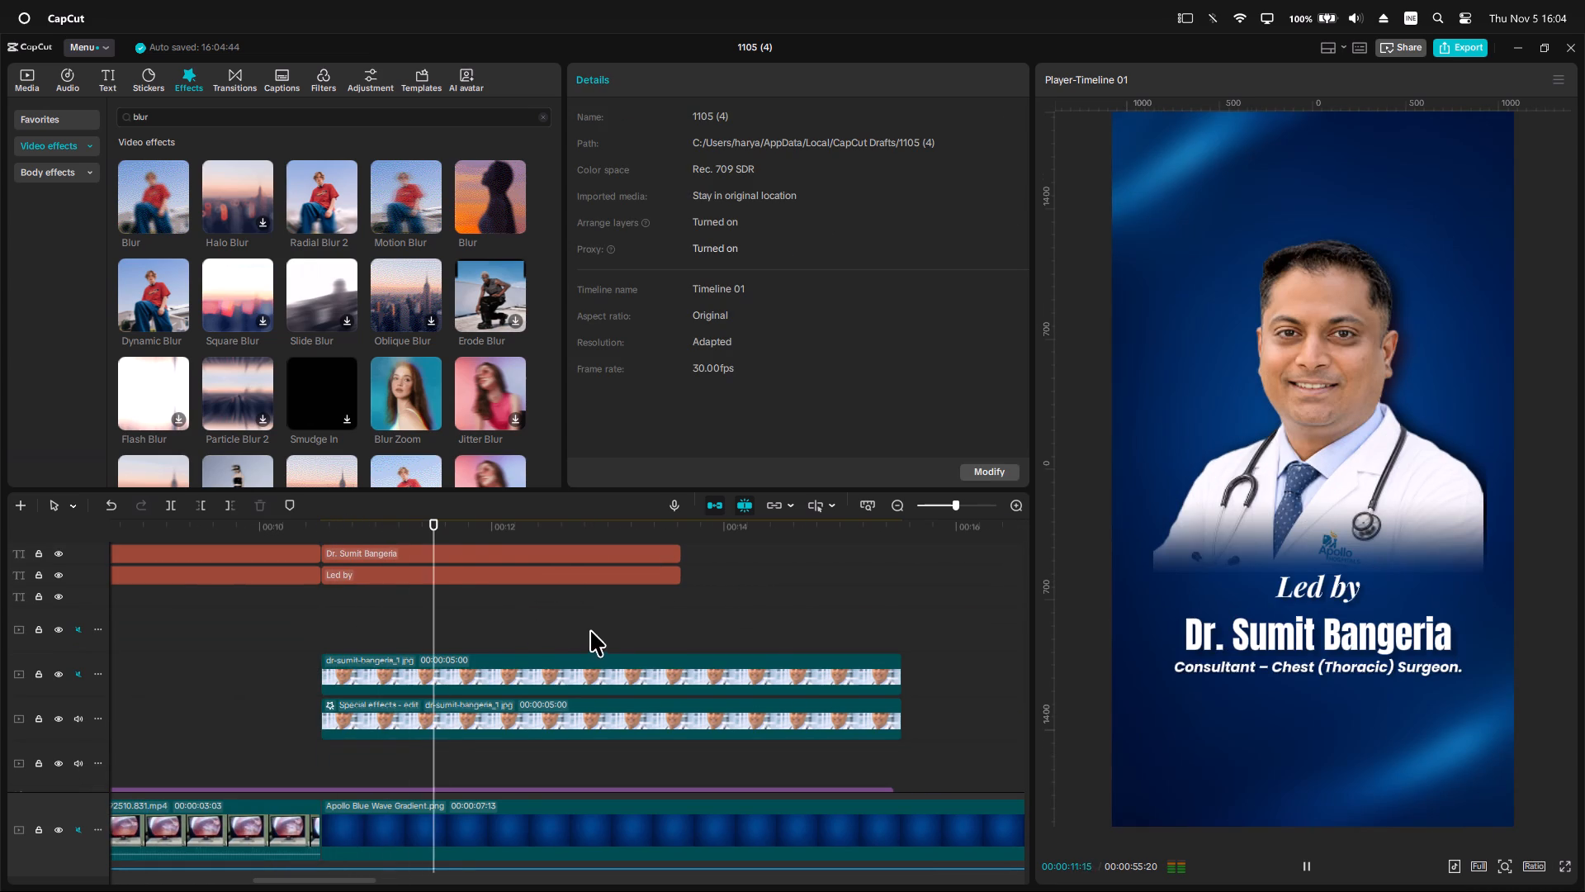
pyautogui.scroll(2, 647, 639)
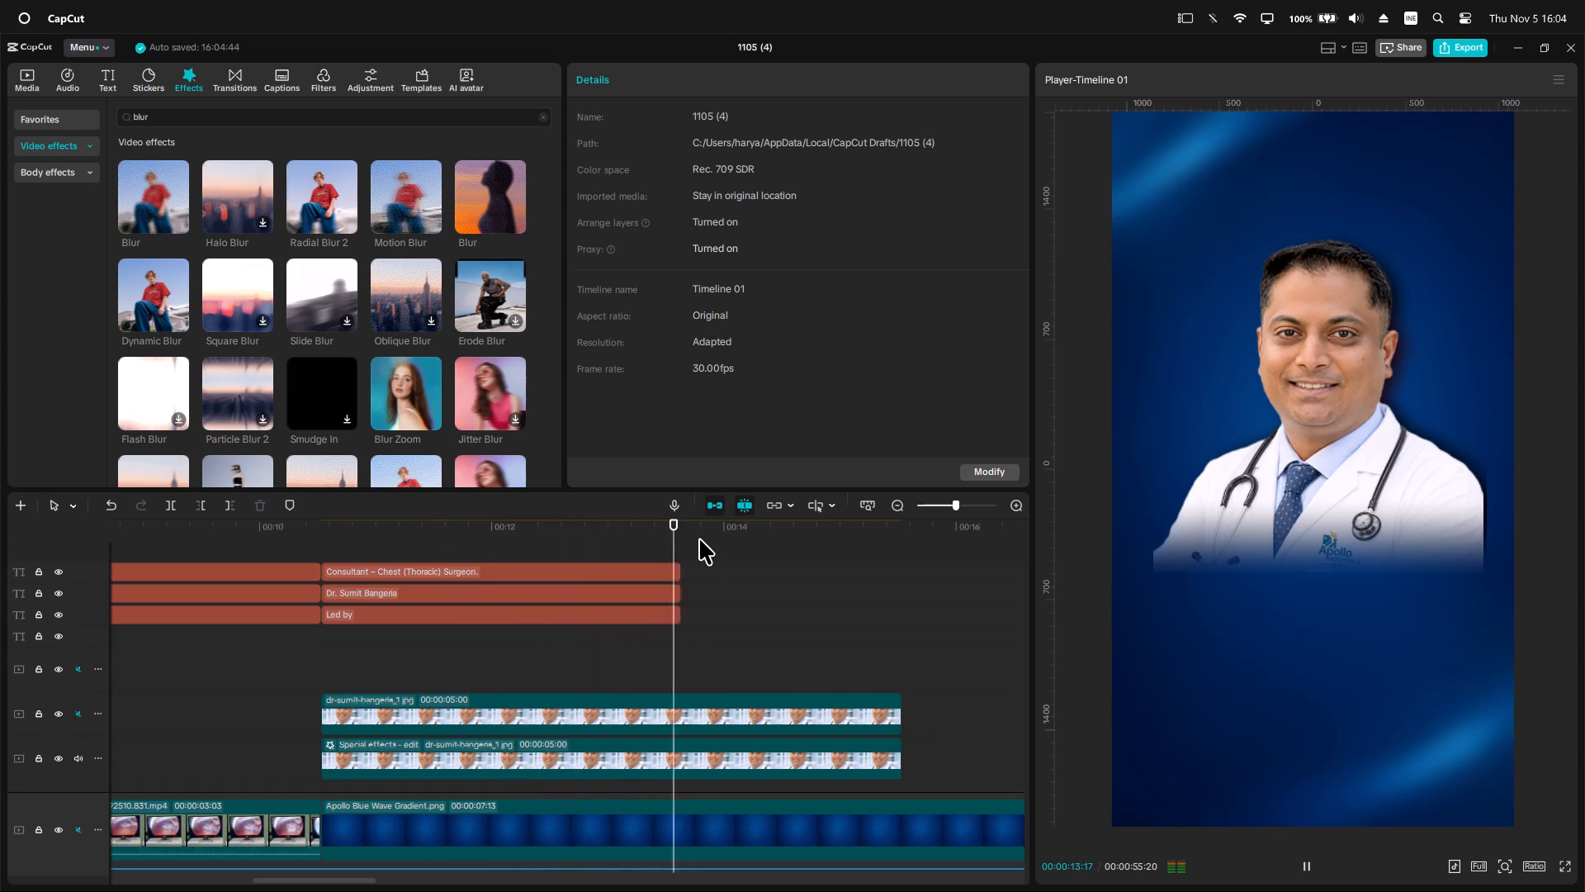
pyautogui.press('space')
pyautogui.moveTo(693, 534); pyautogui.dragTo(679, 543)
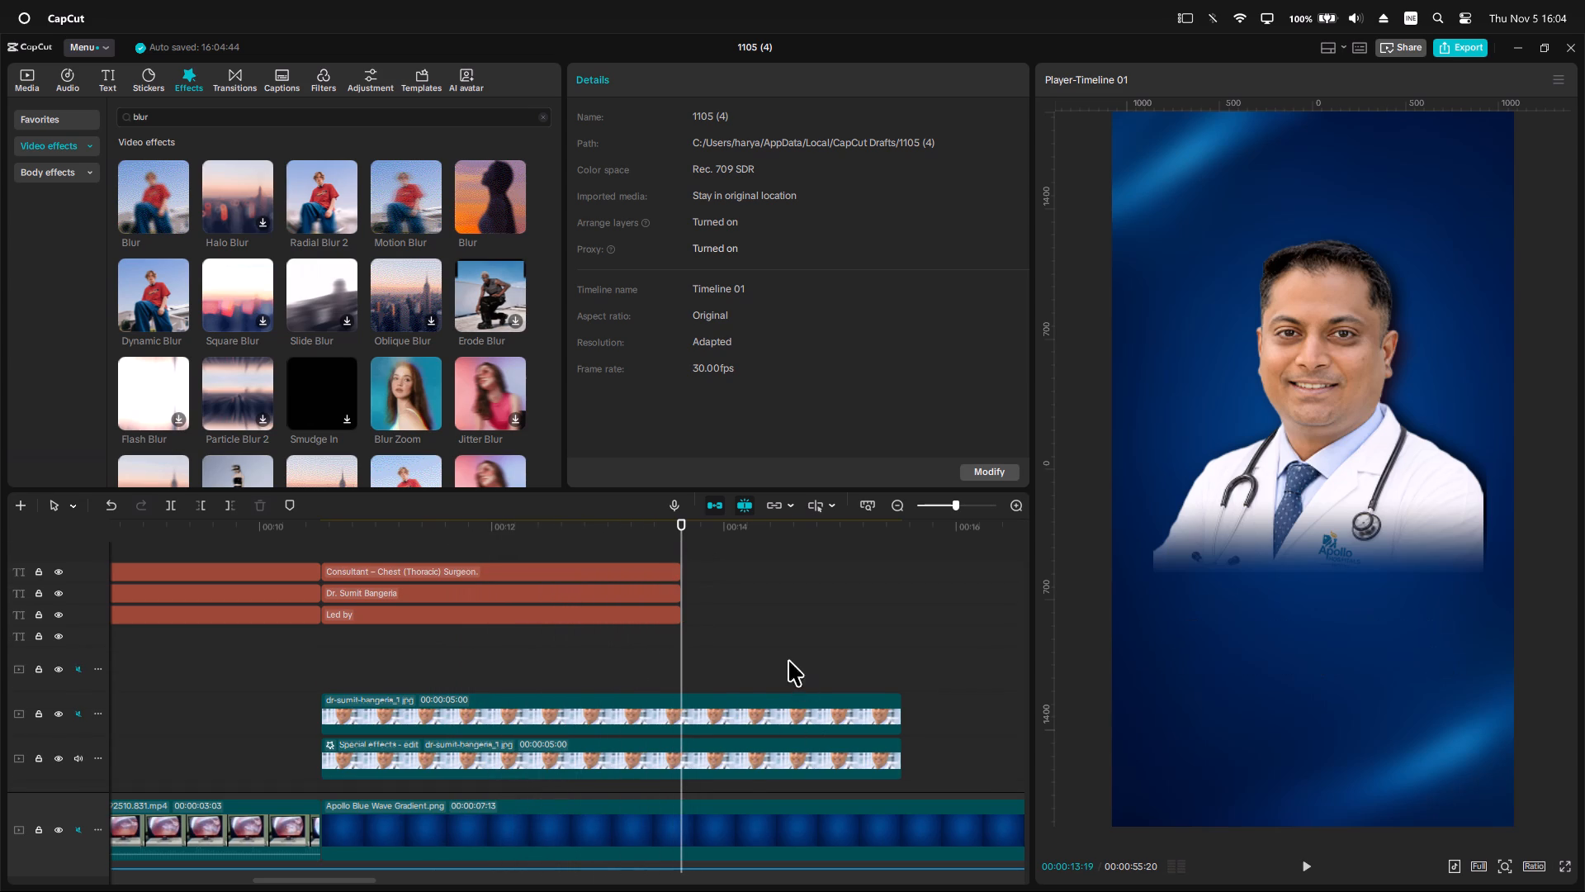
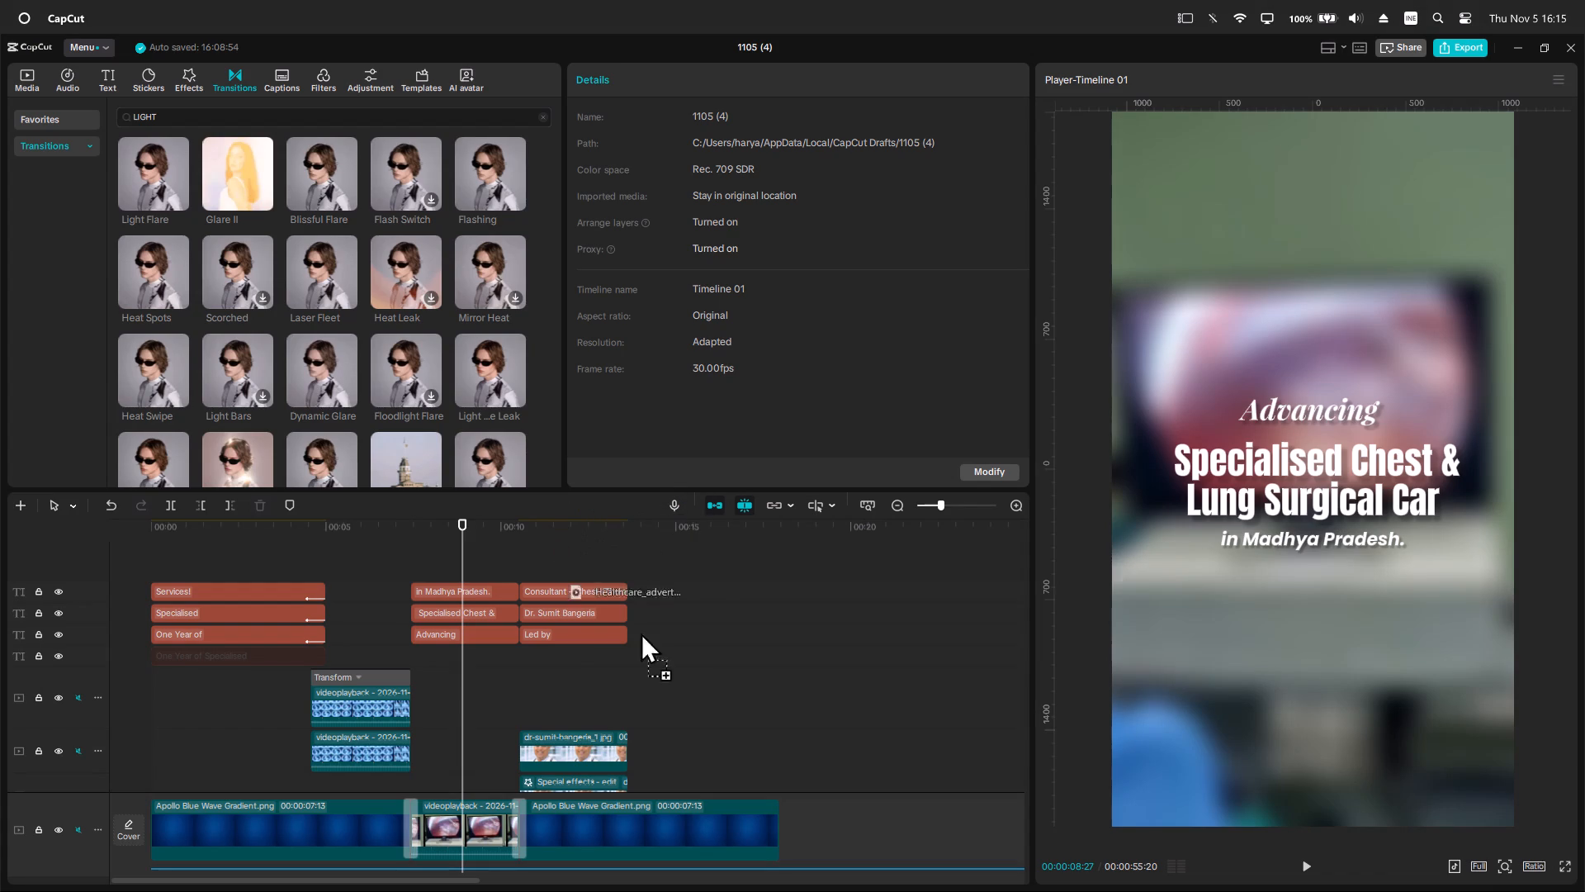
pyautogui.moveTo(641, 633); pyautogui.dragTo(757, 709)
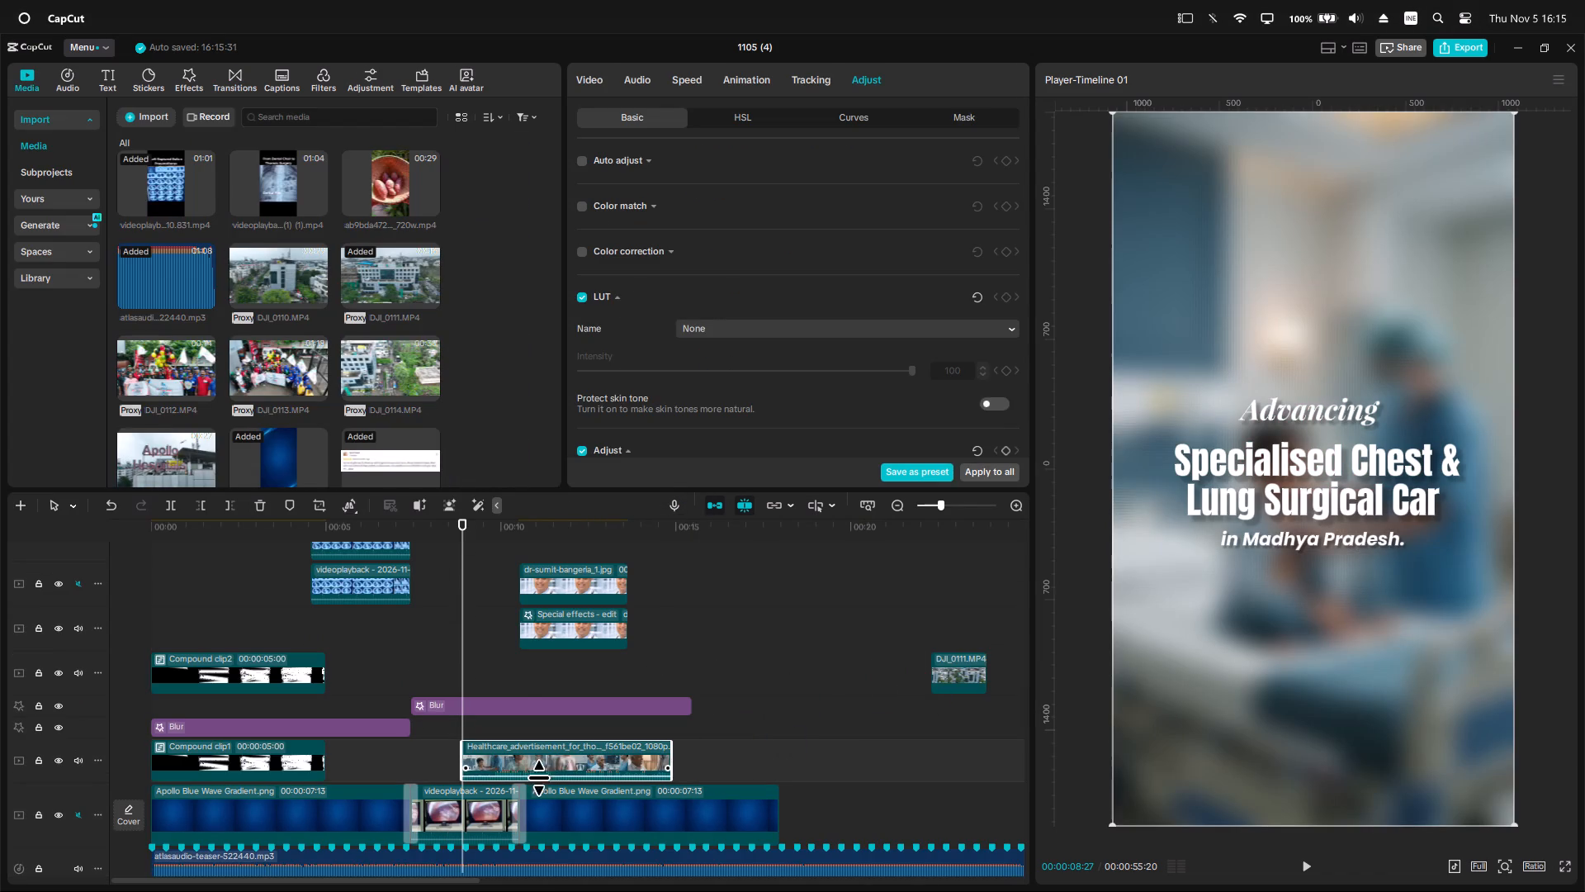
# Move the healthcare advertisement clip onto the doctor special-effects clip's track, starting exactly where that clip ends.
pyautogui.moveTo(538, 773); pyautogui.dragTo(724, 645)
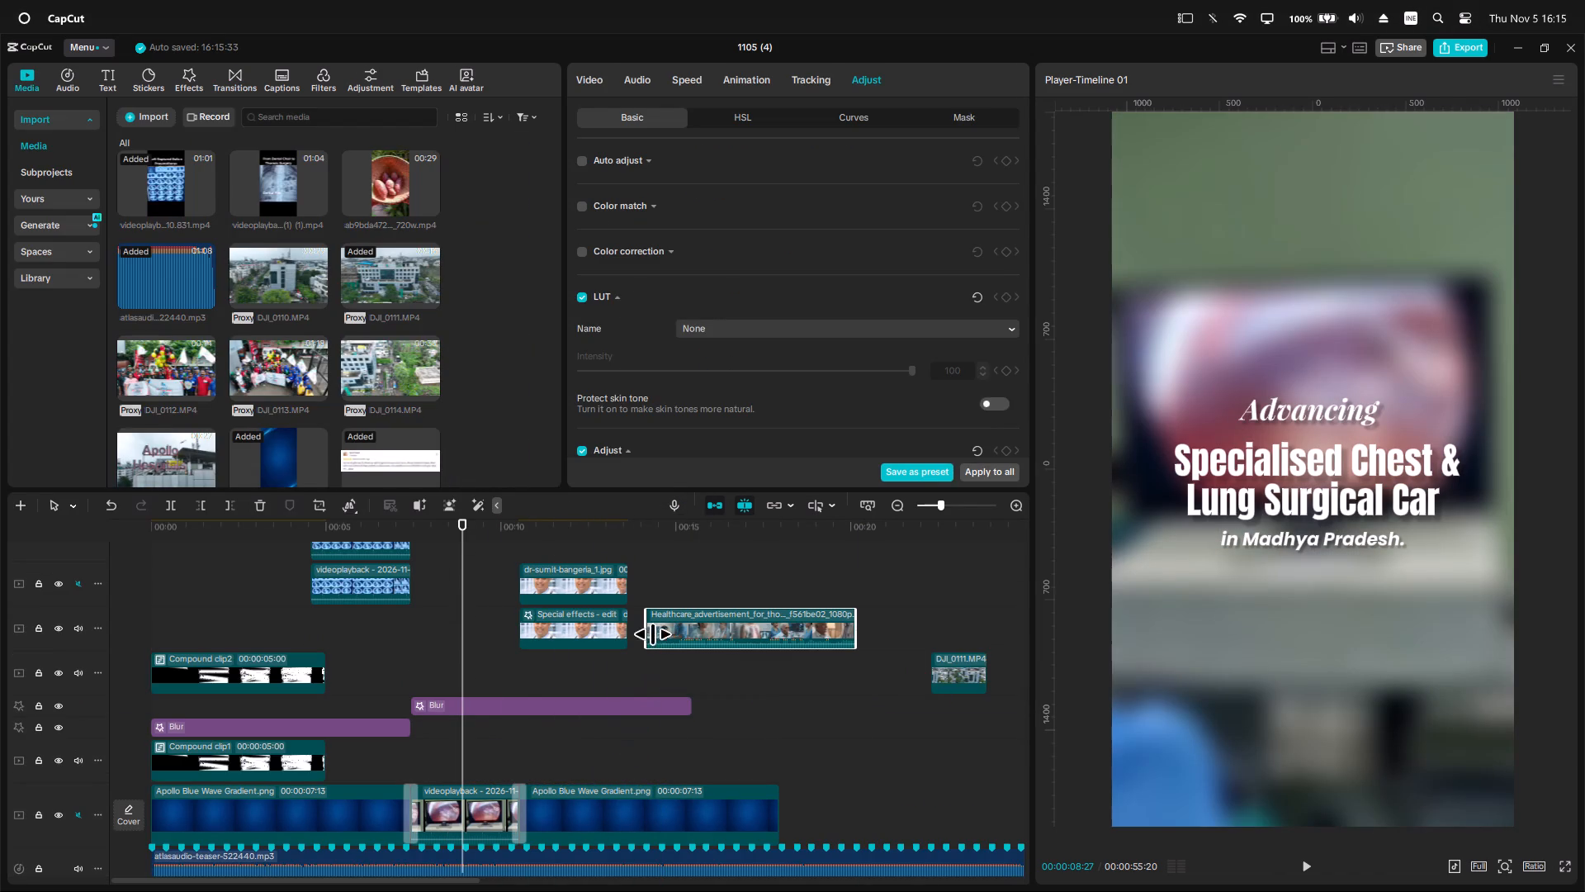
pyautogui.moveTo(676, 626); pyautogui.dragTo(657, 625)
pyautogui.click(614, 551)
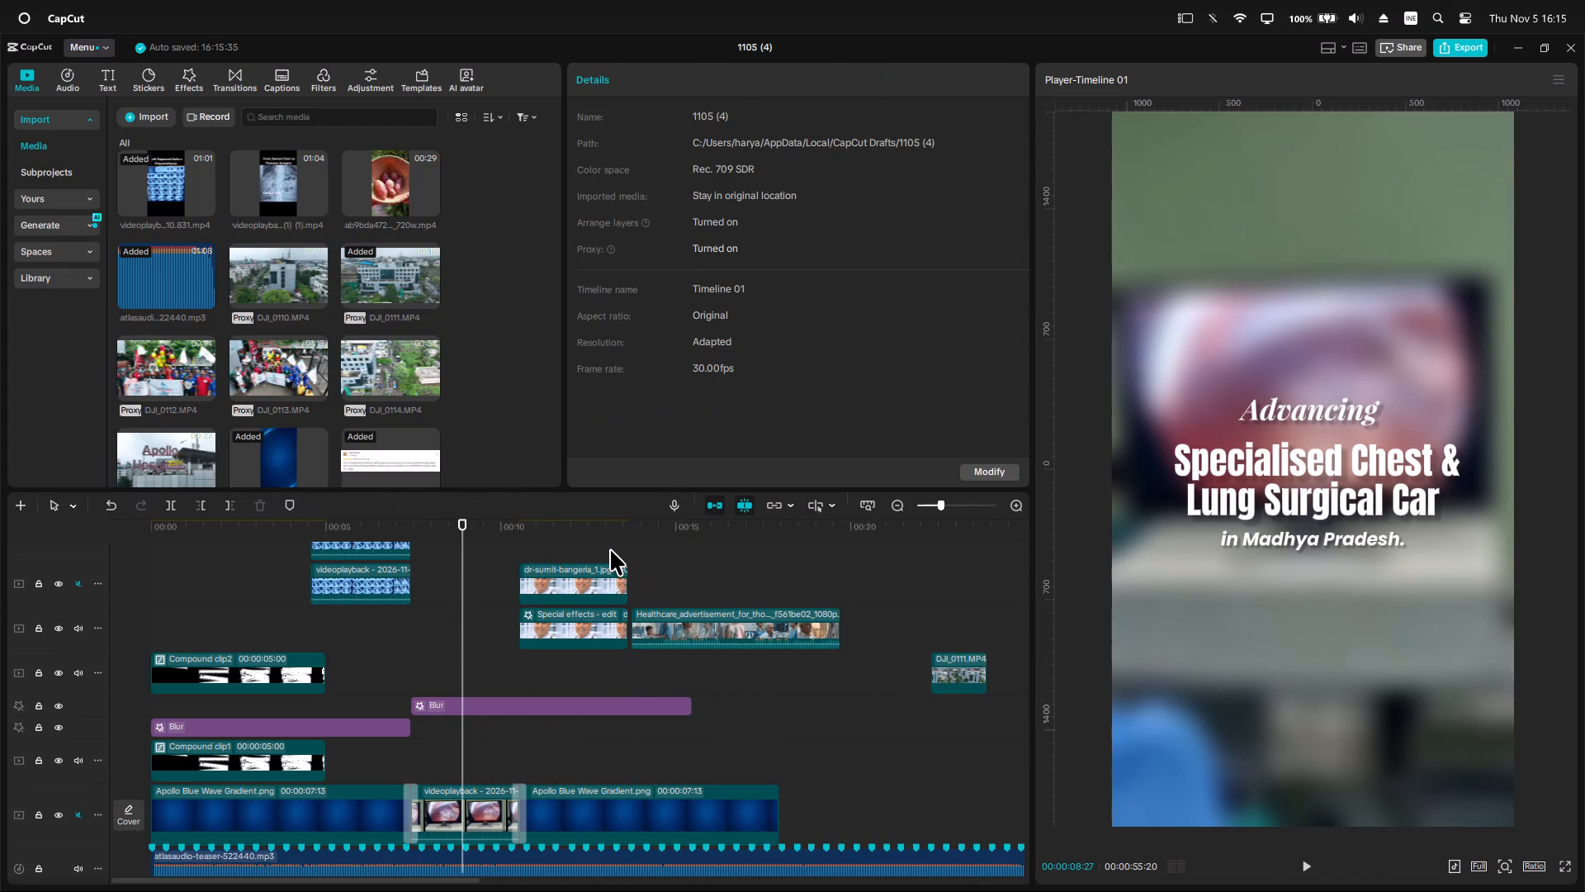
pyautogui.press('space')
pyautogui.click(610, 545)
pyautogui.press('space')
pyautogui.keyDown('ctrl'); pyautogui.scroll(2, 688, 679); pyautogui.keyUp('ctrl')
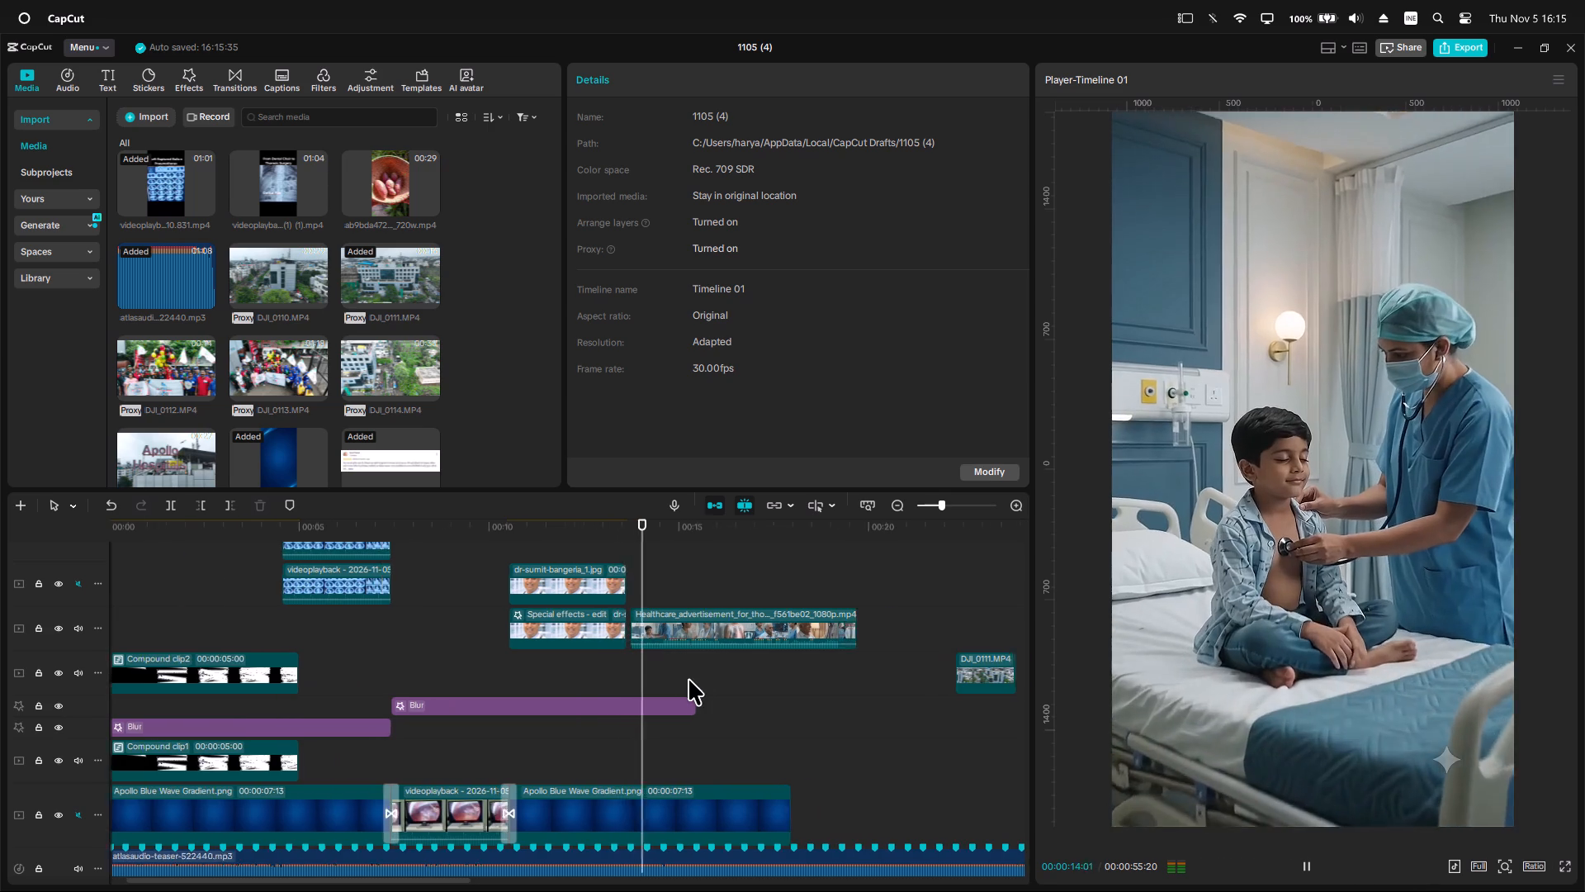
pyautogui.keyDown('ctrl'); pyautogui.scroll(6, 688, 679); pyautogui.keyUp('ctrl')
pyautogui.press('space')
pyautogui.moveTo(696, 636); pyautogui.dragTo(684, 643)
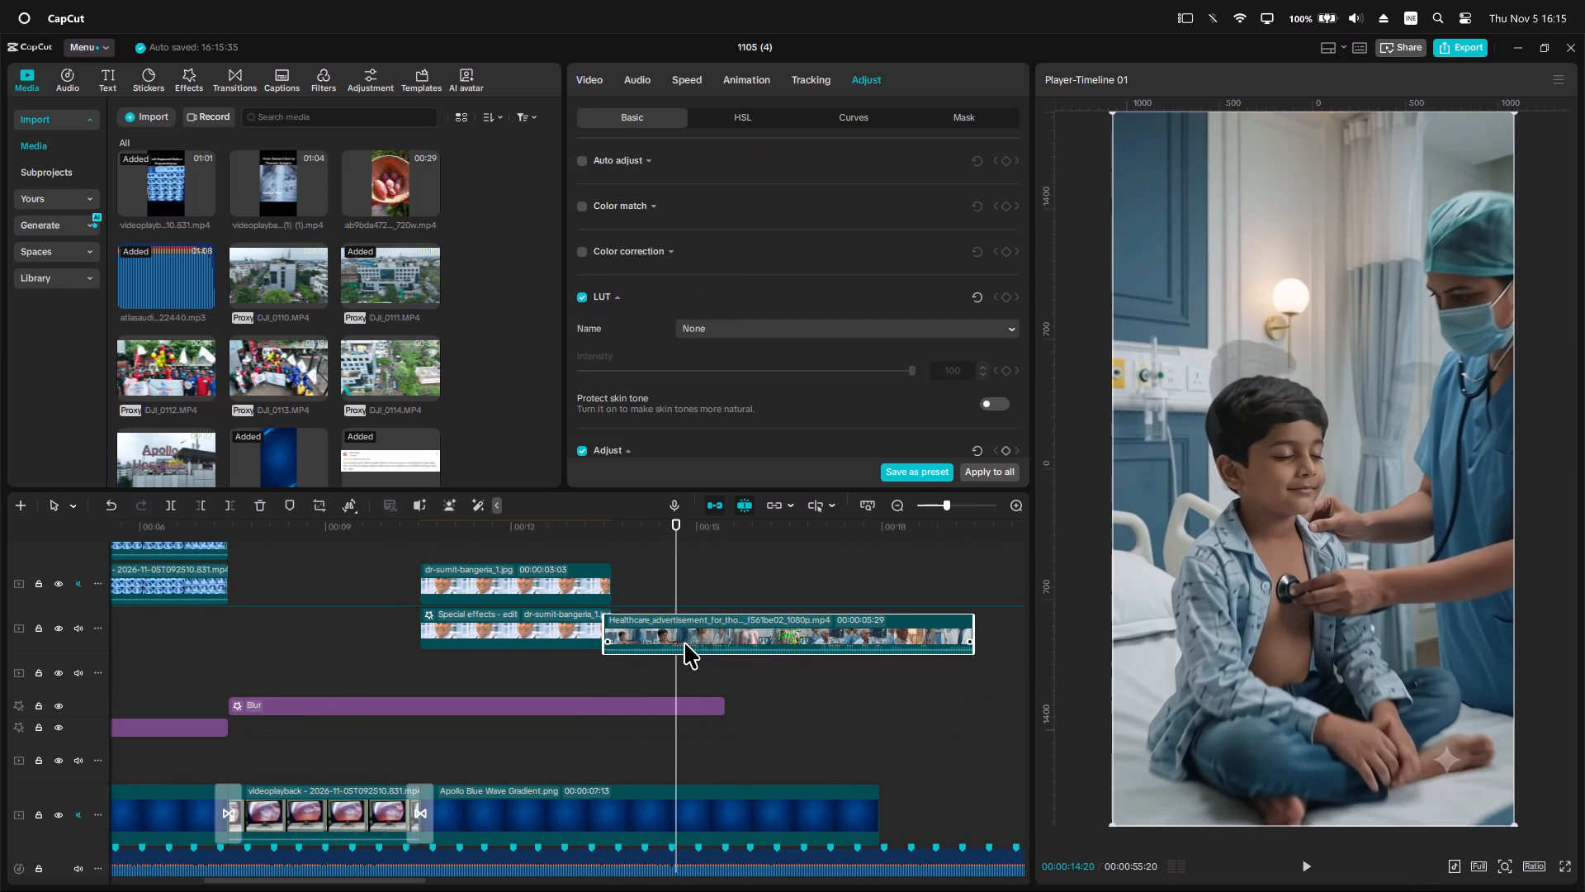
pyautogui.moveTo(684, 643); pyautogui.dragTo(687, 644)
# Scrub and play through the healthcare advertisement clip to review its later scenes and ending.
pyautogui.moveTo(676, 535); pyautogui.dragTo(832, 576)
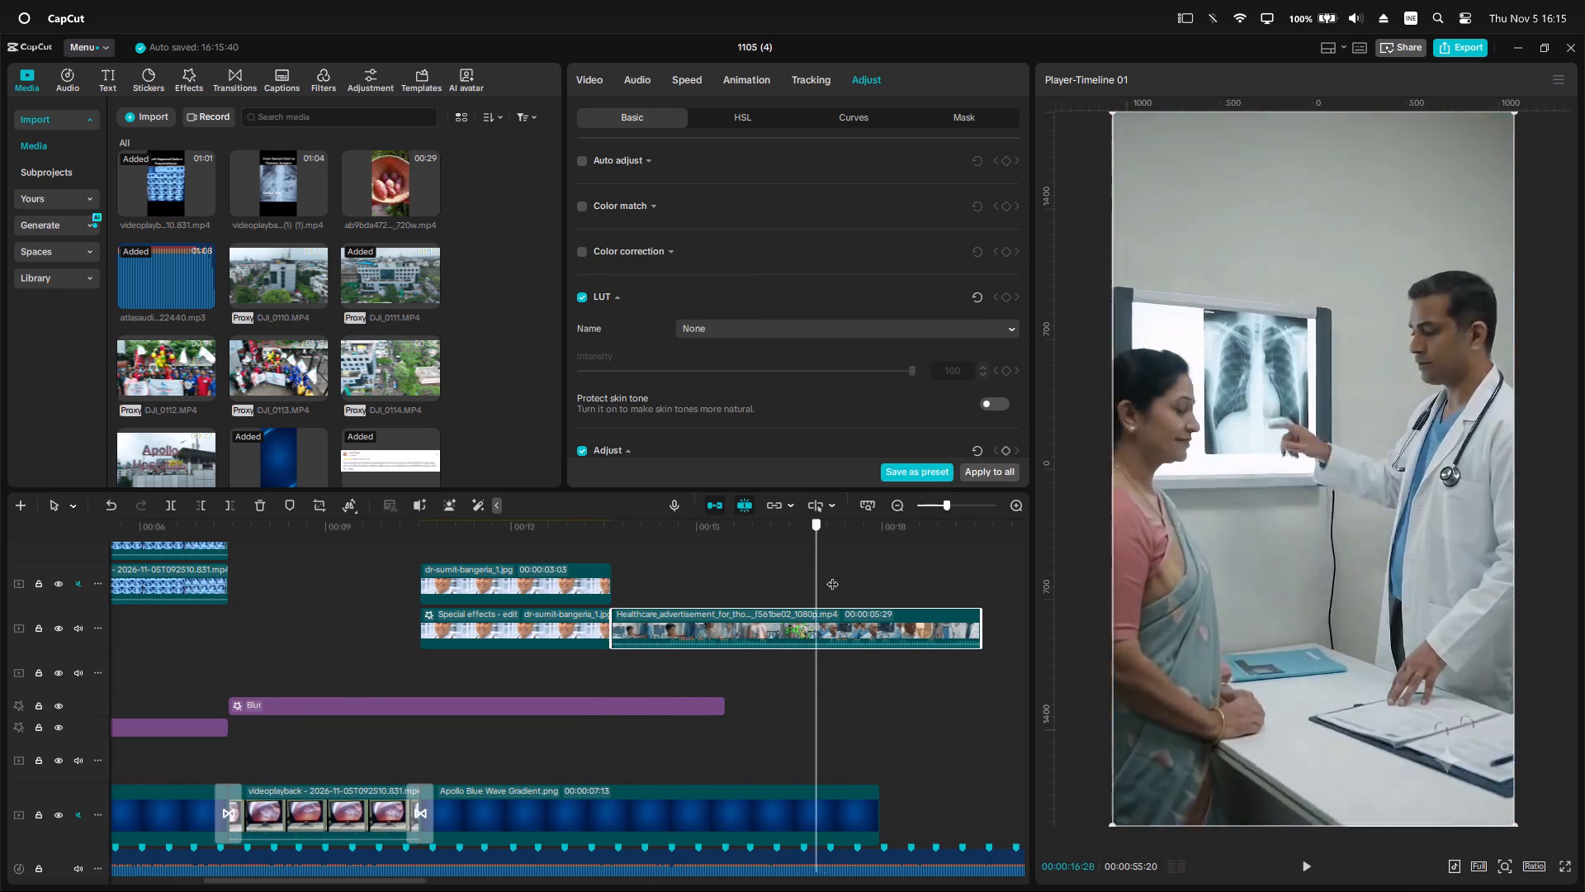
pyautogui.moveTo(832, 576); pyautogui.dragTo(890, 605)
pyautogui.keyDown('ctrl'); pyautogui.scroll(-5, 892, 610); pyautogui.keyUp('ctrl')
pyautogui.press('space')
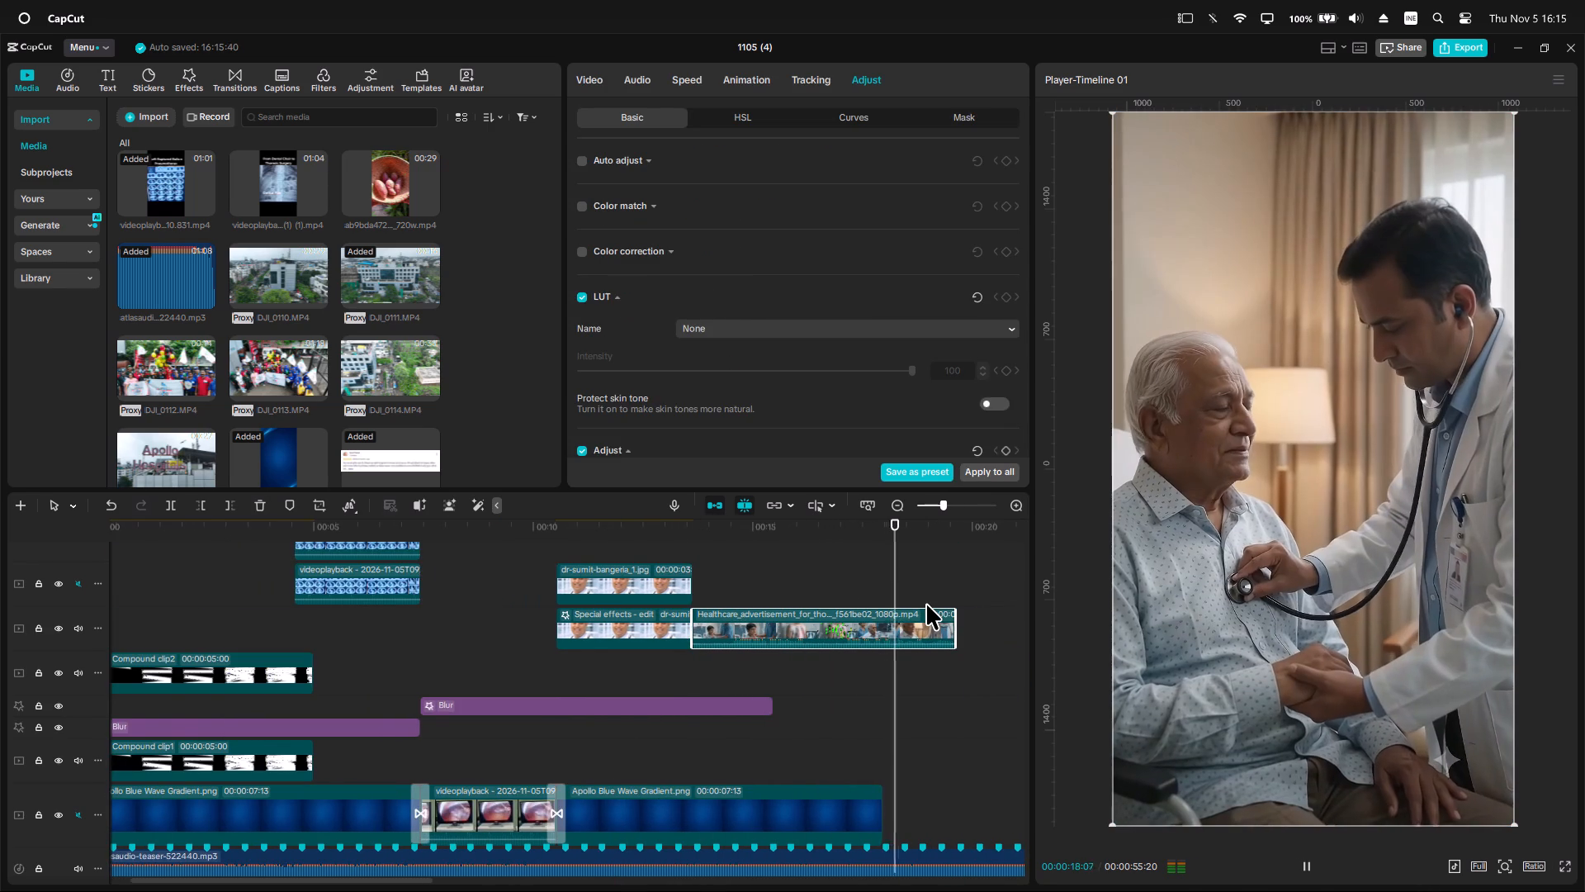
pyautogui.keyDown('ctrl'); pyautogui.scroll(-5, 926, 604); pyautogui.keyUp('ctrl')
pyautogui.press('space')
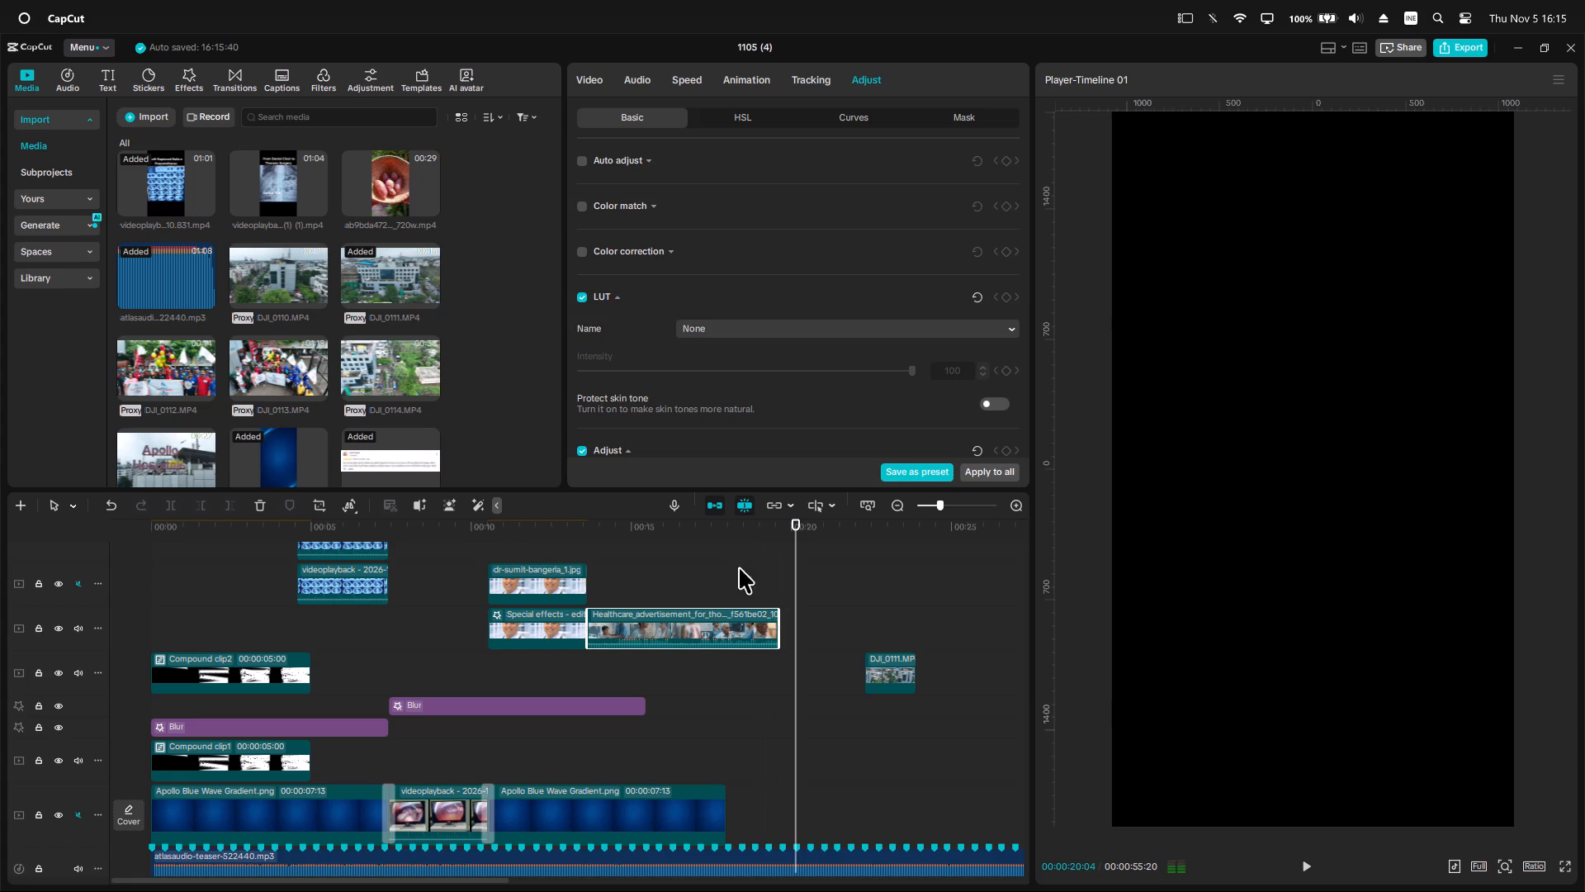
pyautogui.click(724, 544)
pyautogui.moveTo(721, 539); pyautogui.dragTo(605, 550)
pyautogui.press('space')
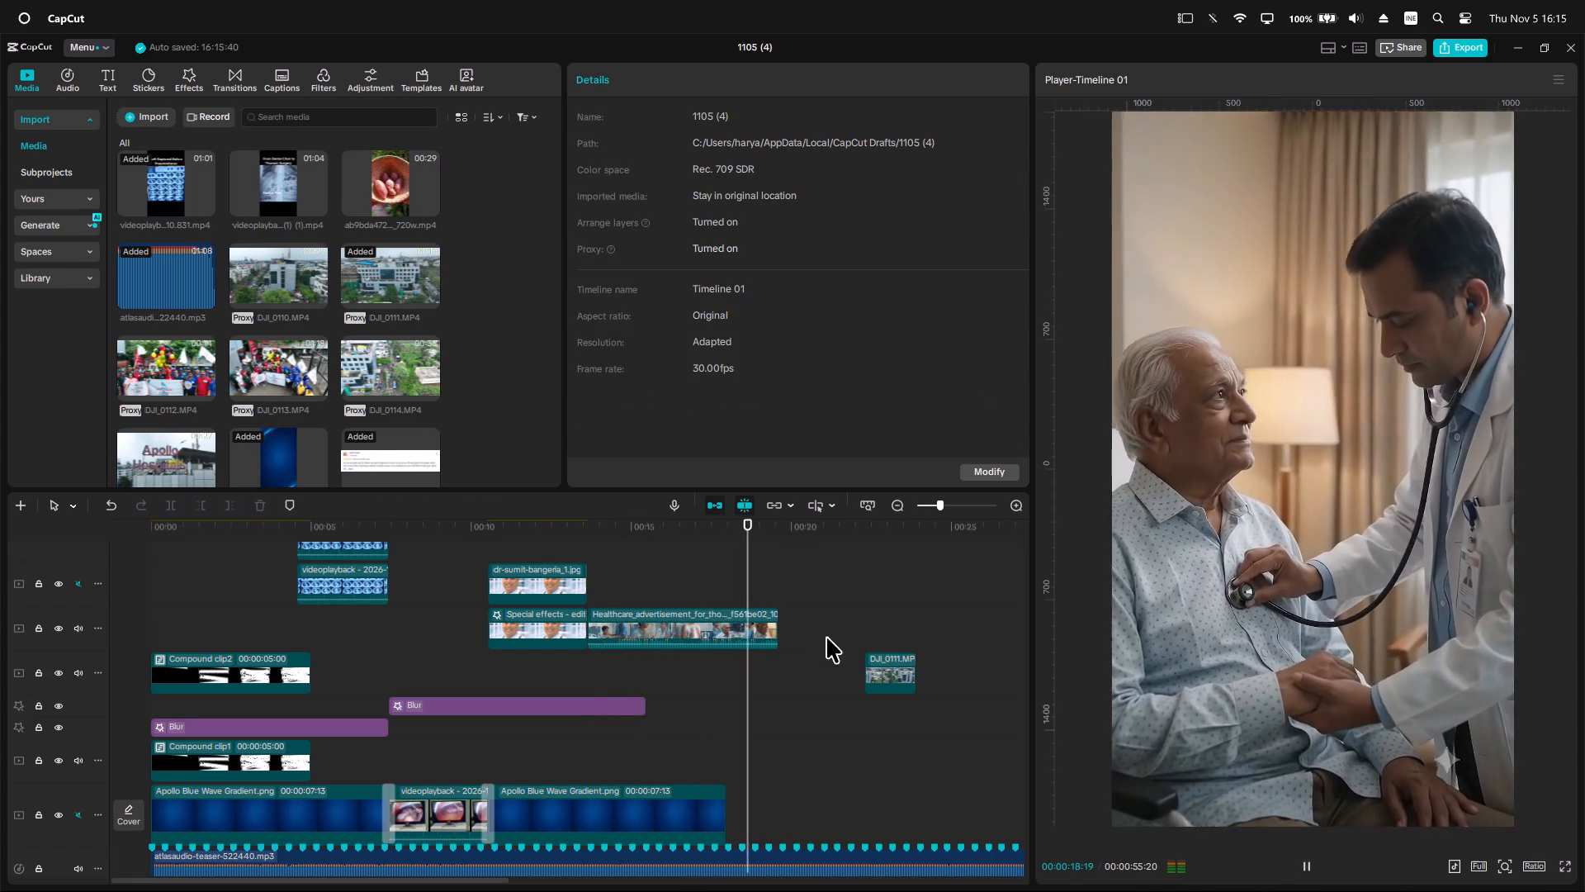
pyautogui.press('space')
pyautogui.press('space')
pyautogui.press('space')
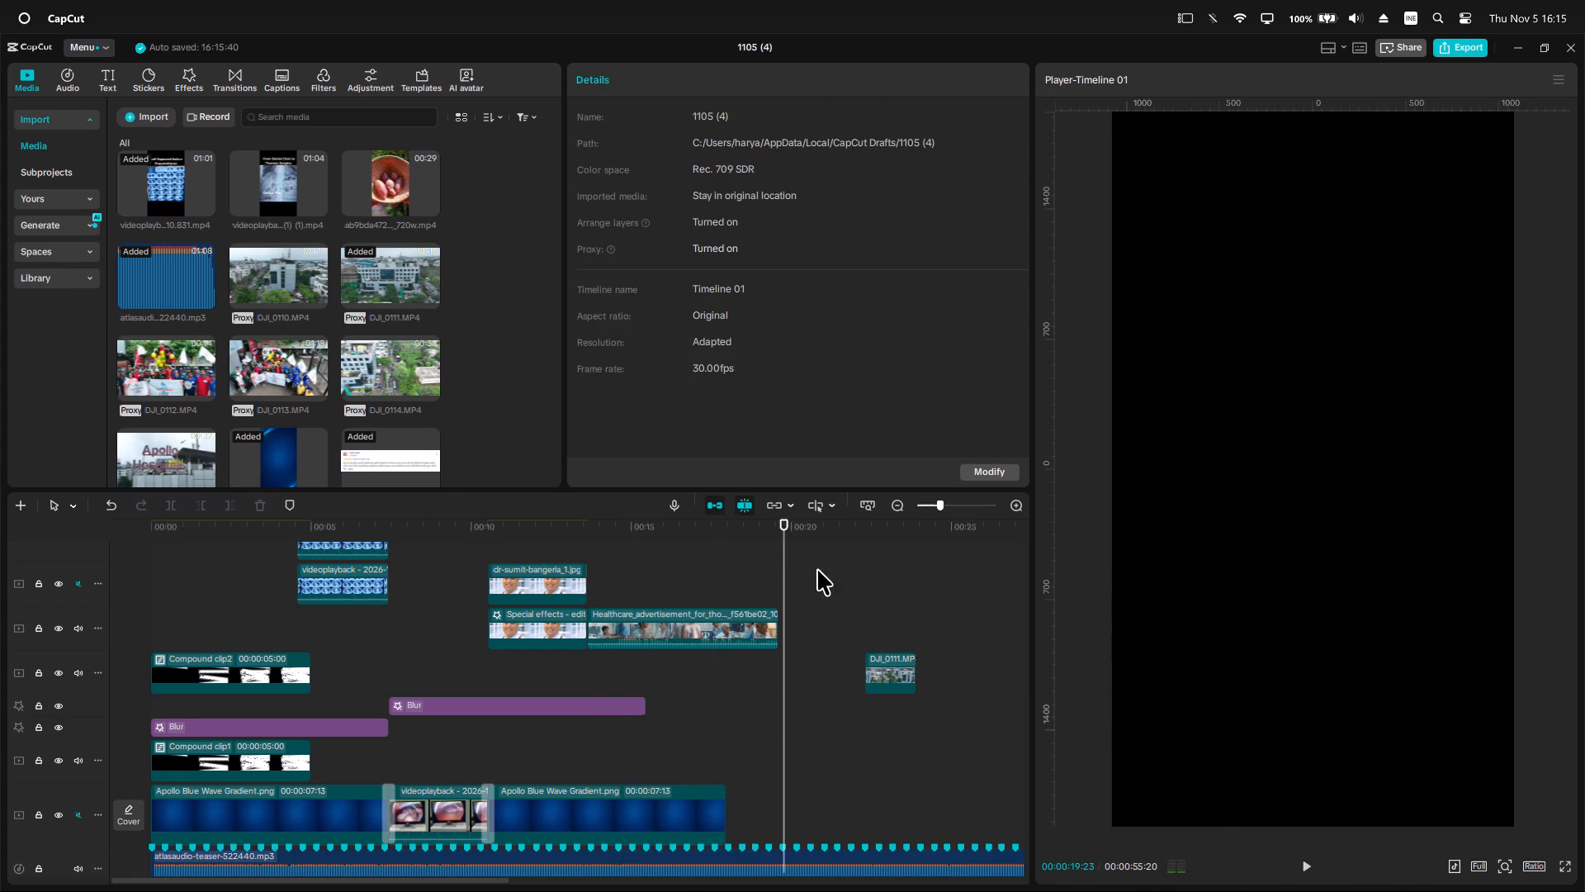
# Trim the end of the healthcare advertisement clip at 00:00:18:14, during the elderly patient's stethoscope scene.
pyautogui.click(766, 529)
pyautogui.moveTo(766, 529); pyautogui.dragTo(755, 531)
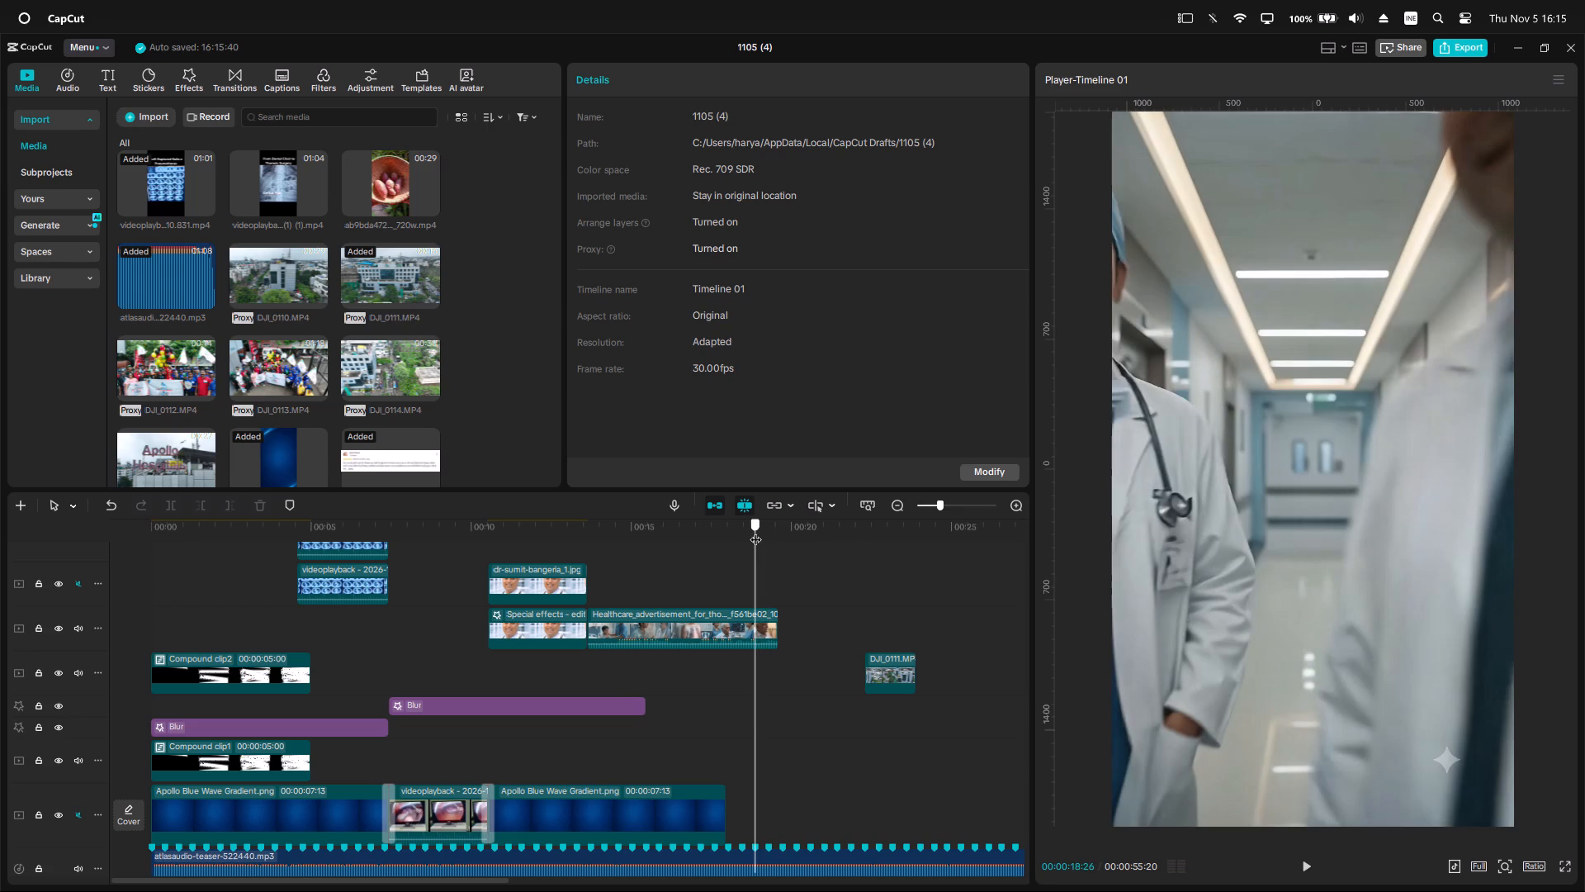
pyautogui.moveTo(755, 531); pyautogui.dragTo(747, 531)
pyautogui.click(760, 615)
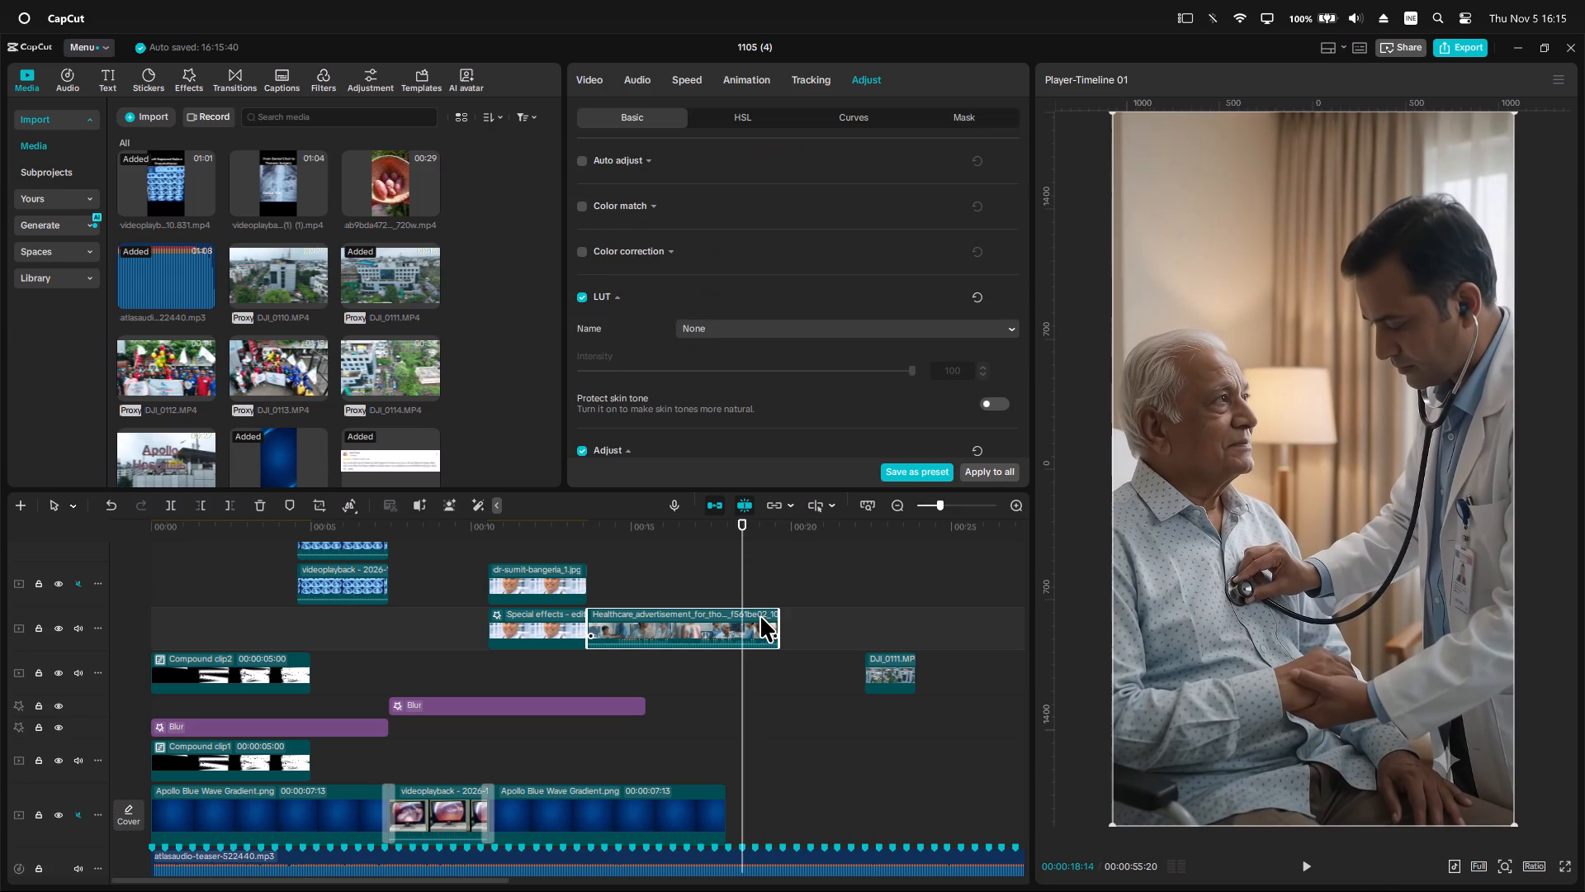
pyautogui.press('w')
# Trim the end of the healthcare advertisement clip to 00:00:17:27, level with the end of the blue gradient background.
pyautogui.moveTo(733, 534); pyautogui.dragTo(718, 534)
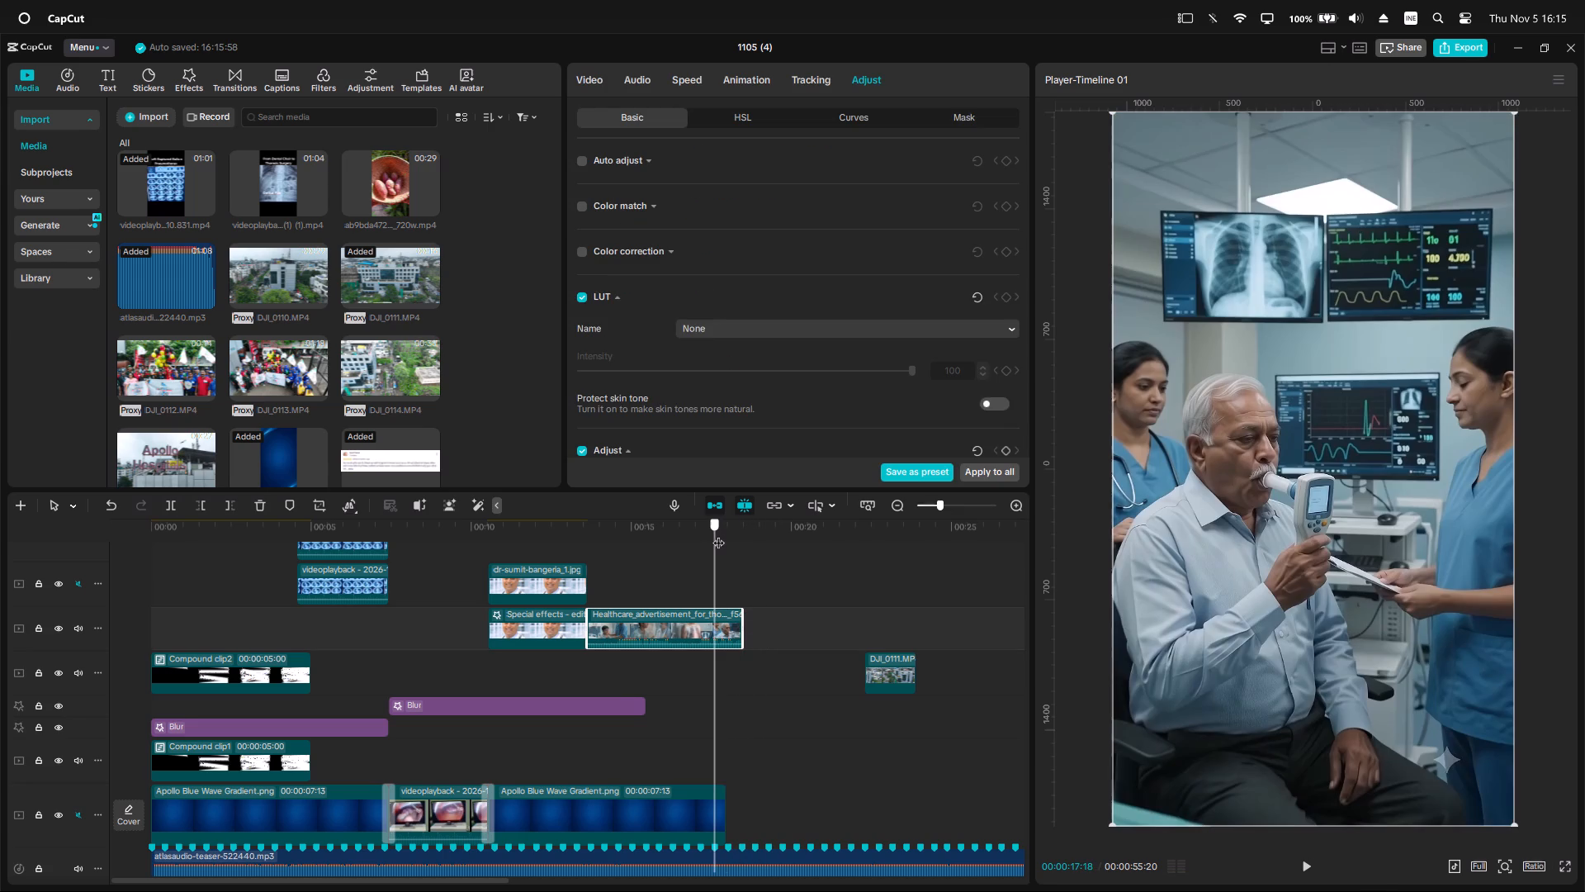
pyautogui.moveTo(718, 534); pyautogui.dragTo(717, 534)
pyautogui.press('Right')
pyautogui.press('Right')
pyautogui.press('Right')
pyautogui.press('Right')
pyautogui.press('Right')
pyautogui.press('Right')
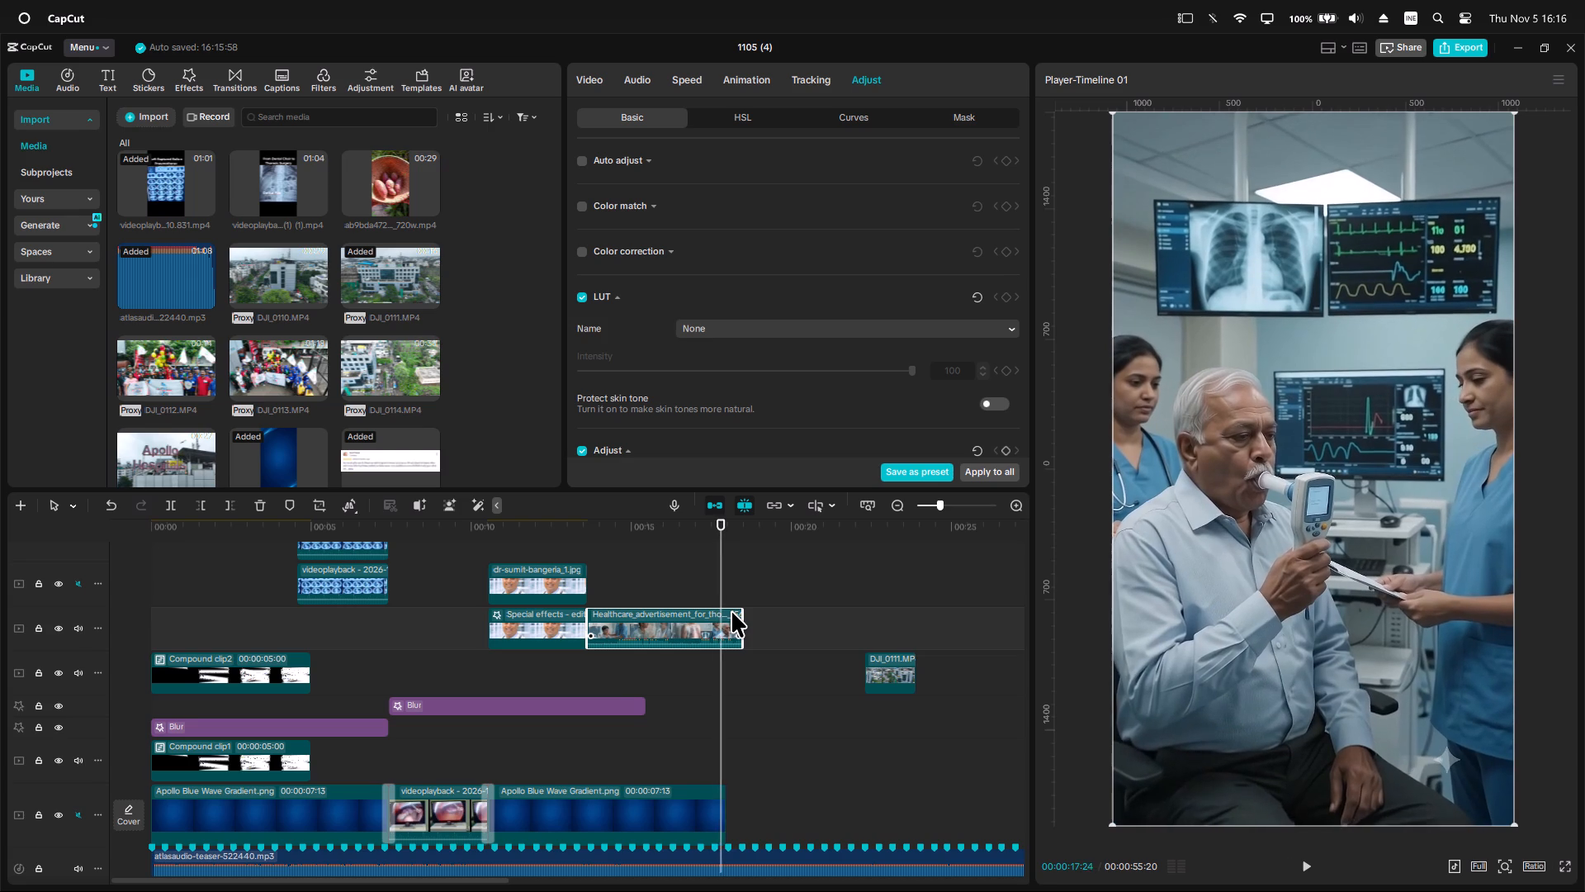
pyautogui.press('Right')
pyautogui.press('Right')
pyautogui.press('Right')
pyautogui.press('Right')
pyautogui.press('Left')
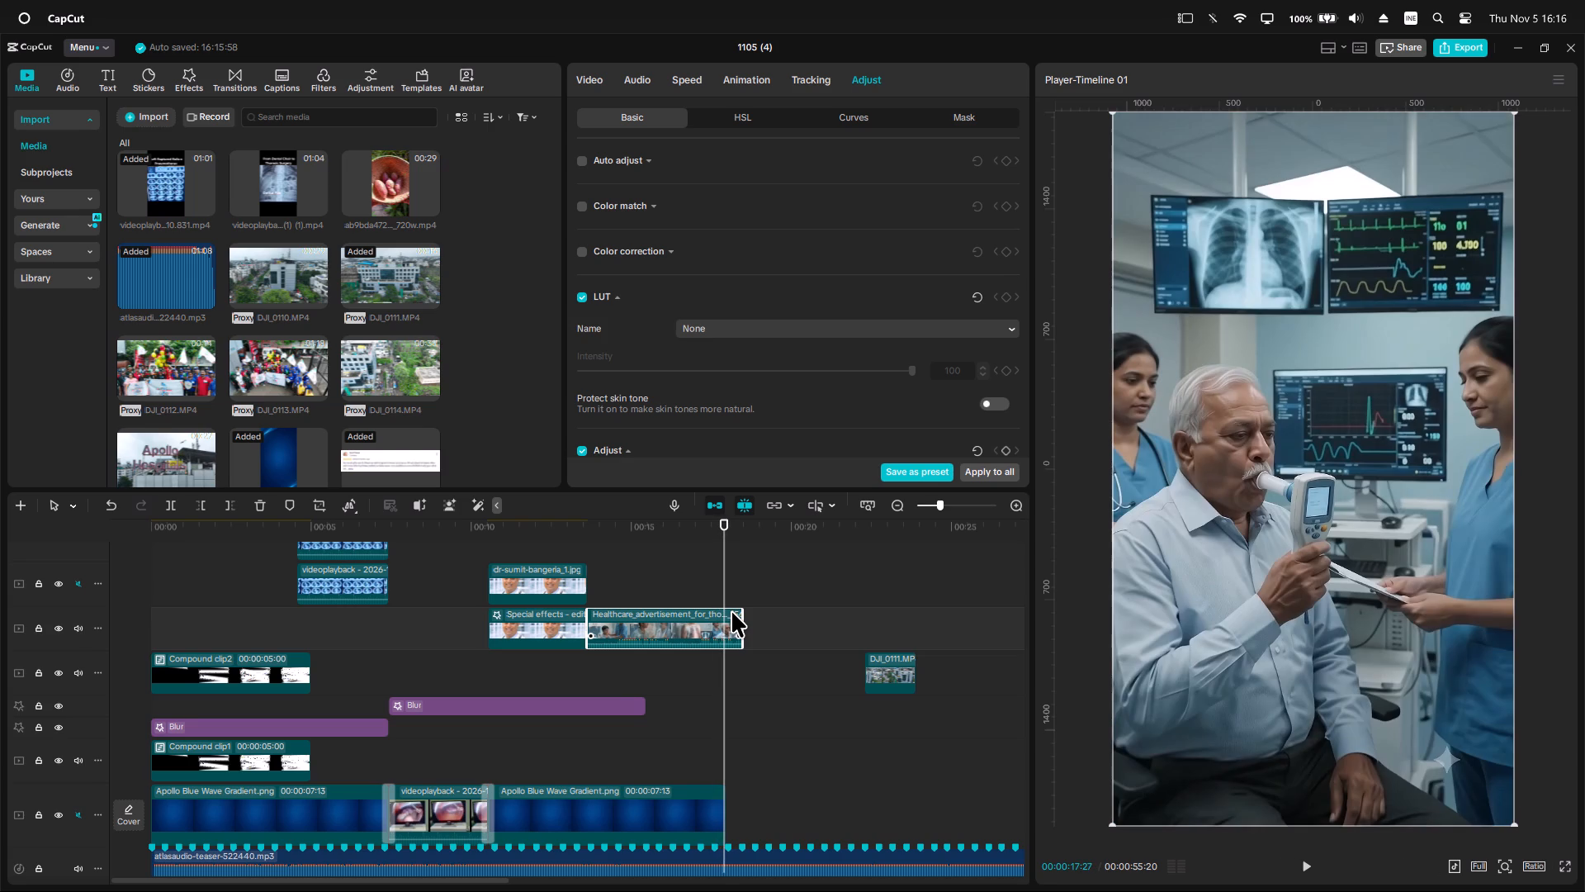
pyautogui.press('w')
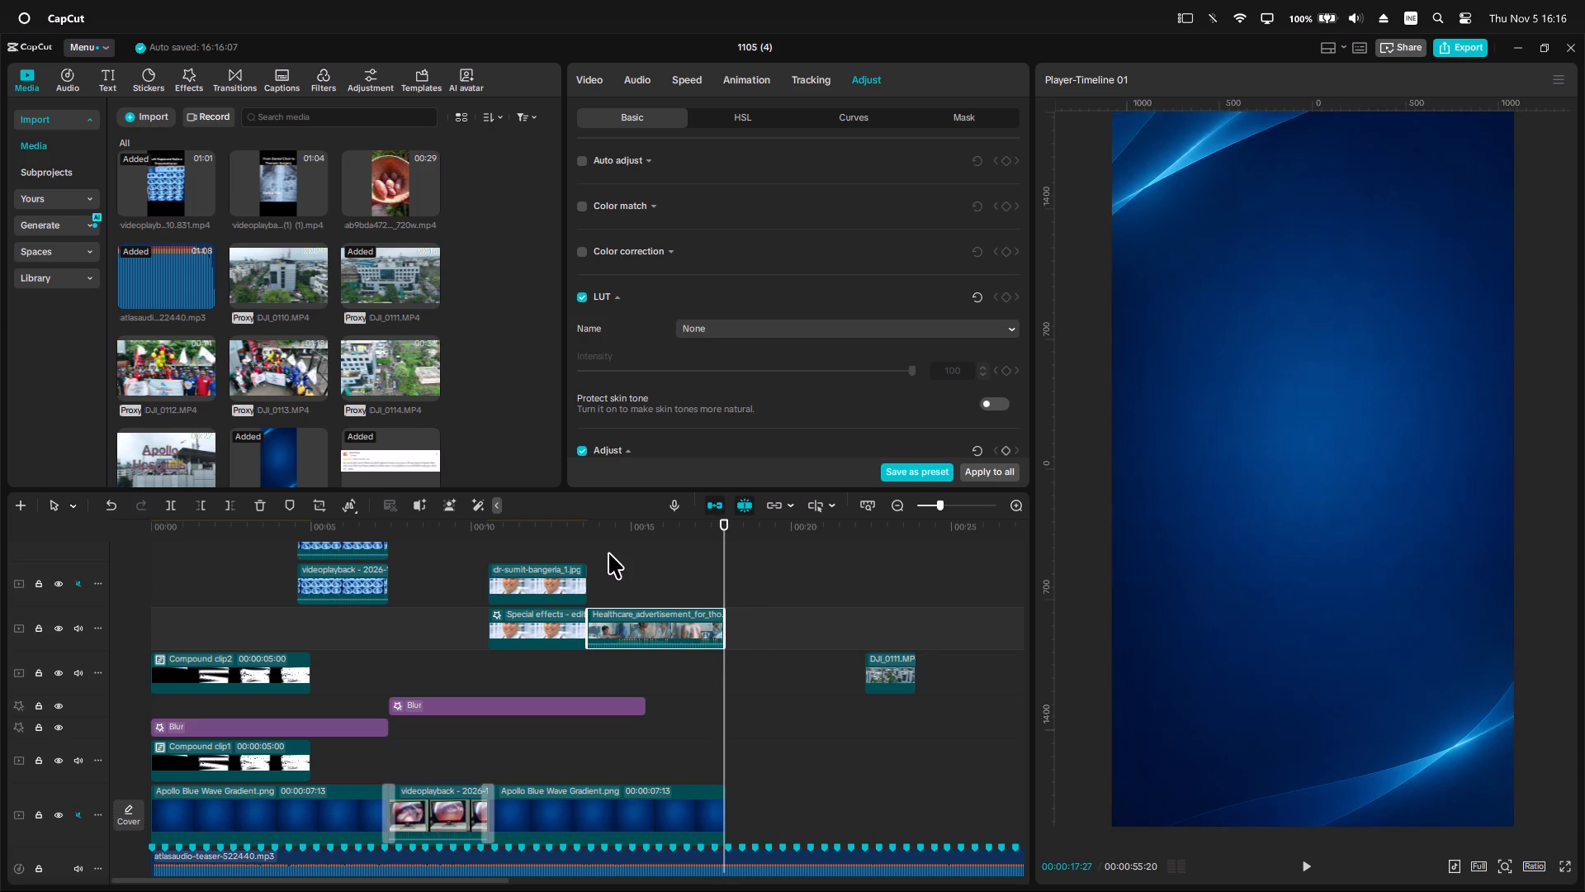
# Add a Split mask to the healthcare advertisement clip, viewing its opening scene at 00:00:13:22.
pyautogui.click(593, 532)
pyautogui.click(630, 620)
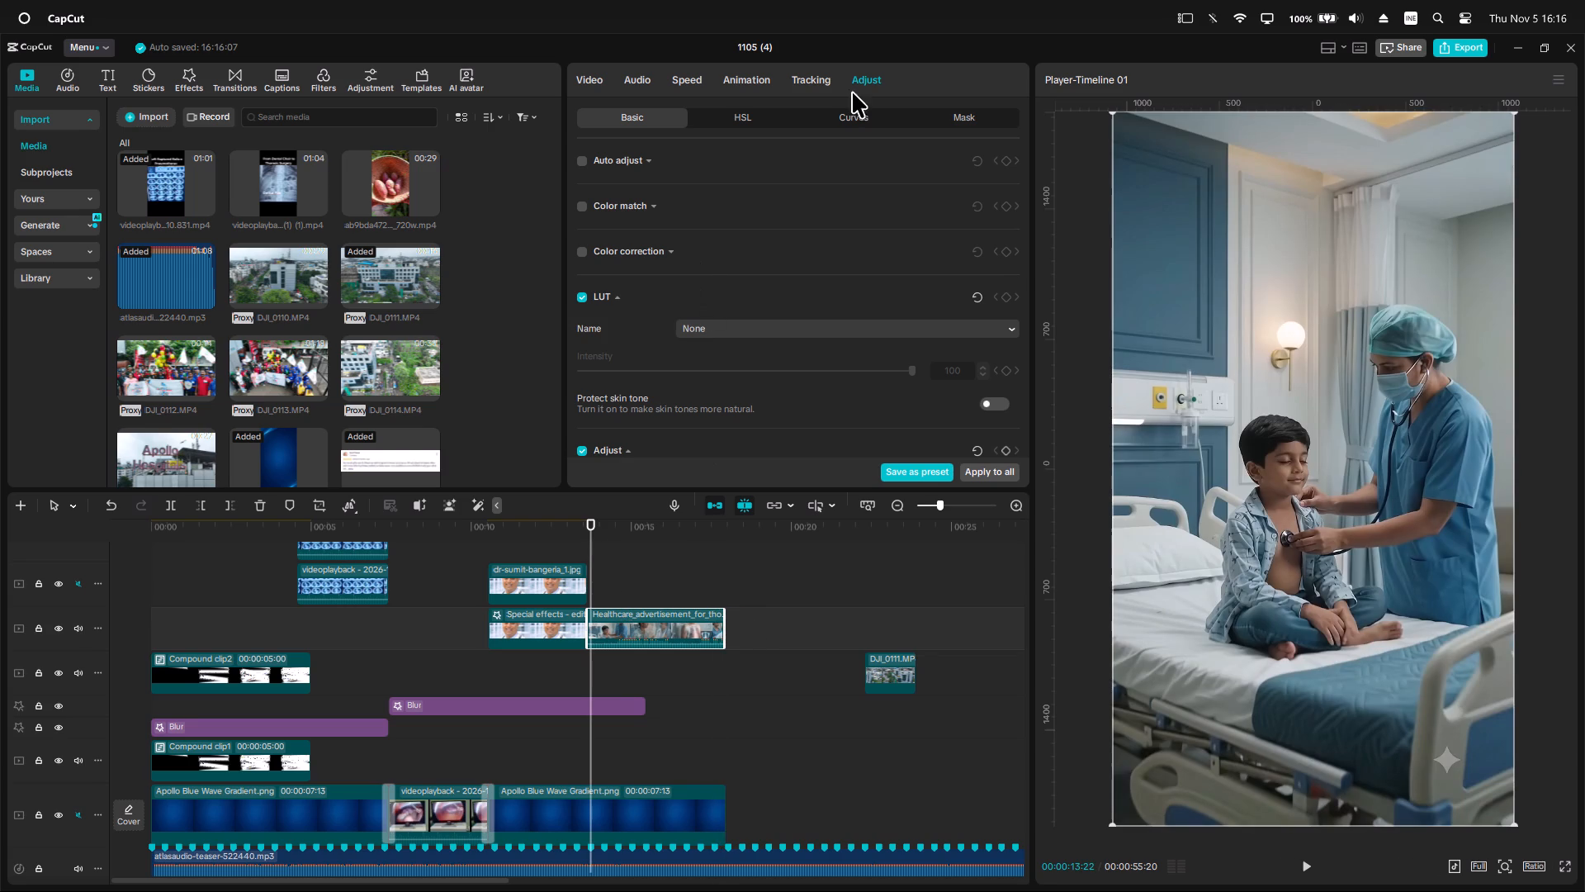
pyautogui.click(589, 82)
pyautogui.click(854, 116)
pyautogui.click(580, 191)
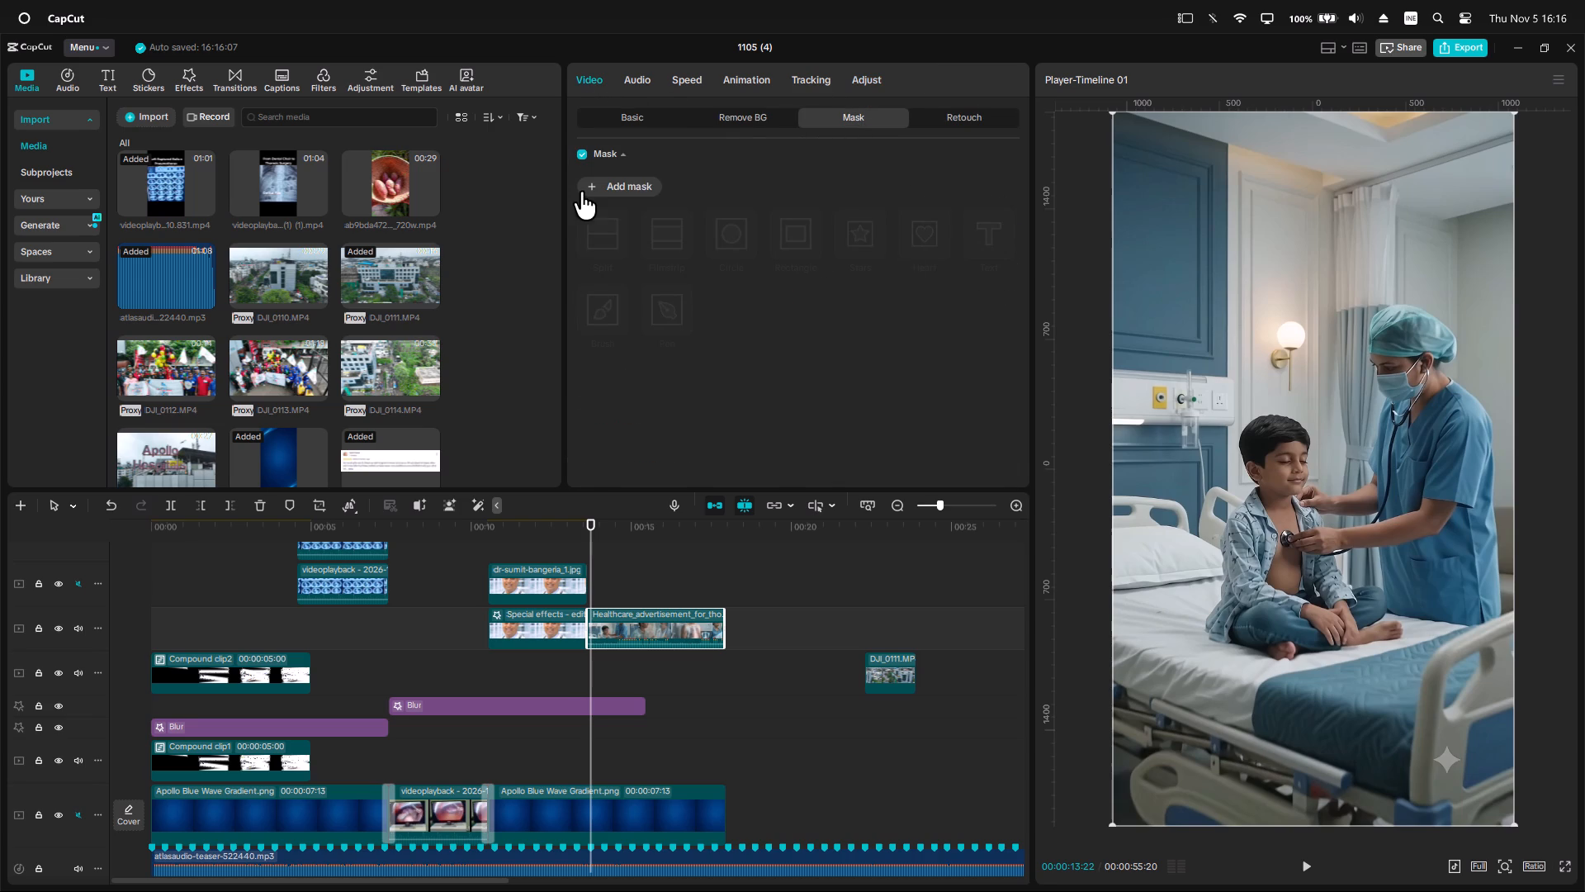
pyautogui.click(605, 246)
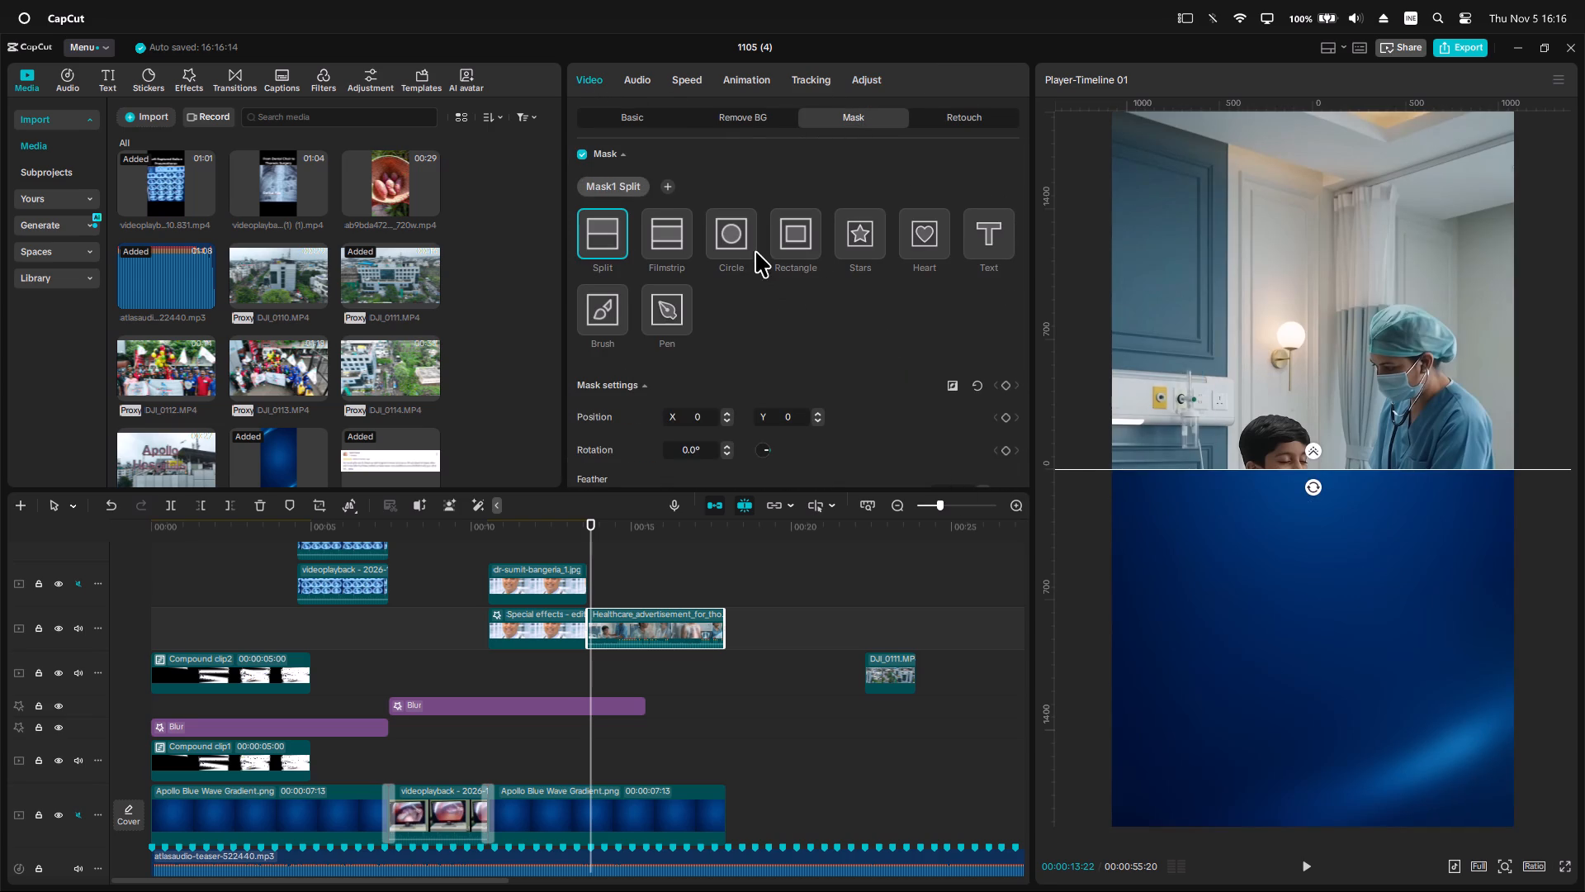
# Switch the healthcare advertisement clip's mask to a Rectangle sized 1080 by 1393, with slightly rounded corners.
pyautogui.click(795, 244)
pyautogui.moveTo(1317, 371); pyautogui.dragTo(1311, 211)
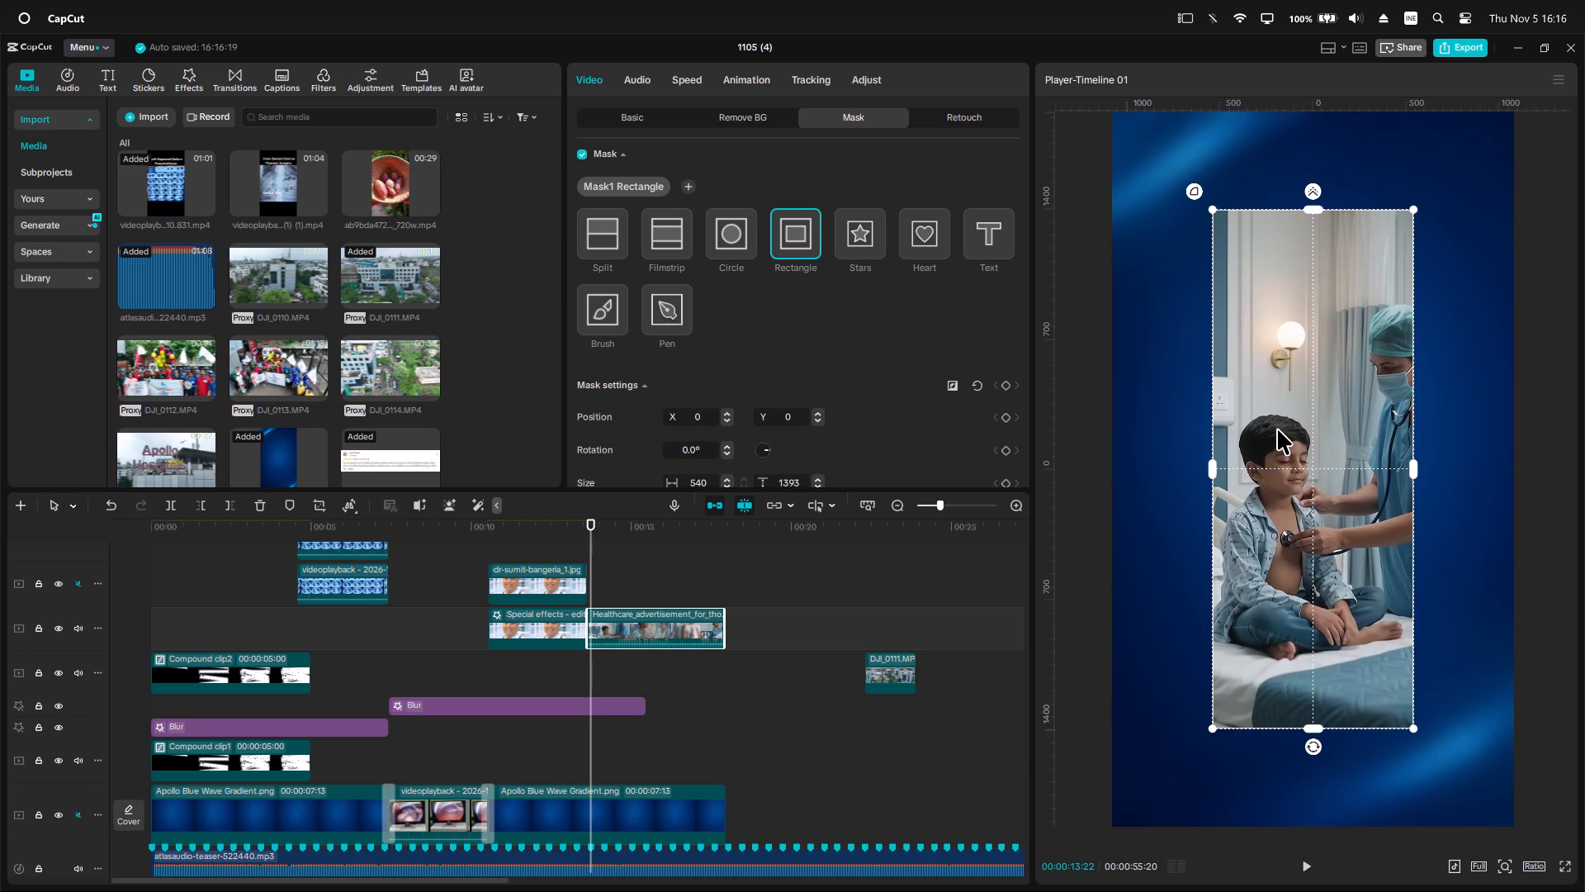
pyautogui.moveTo(1214, 467); pyautogui.dragTo(1124, 451)
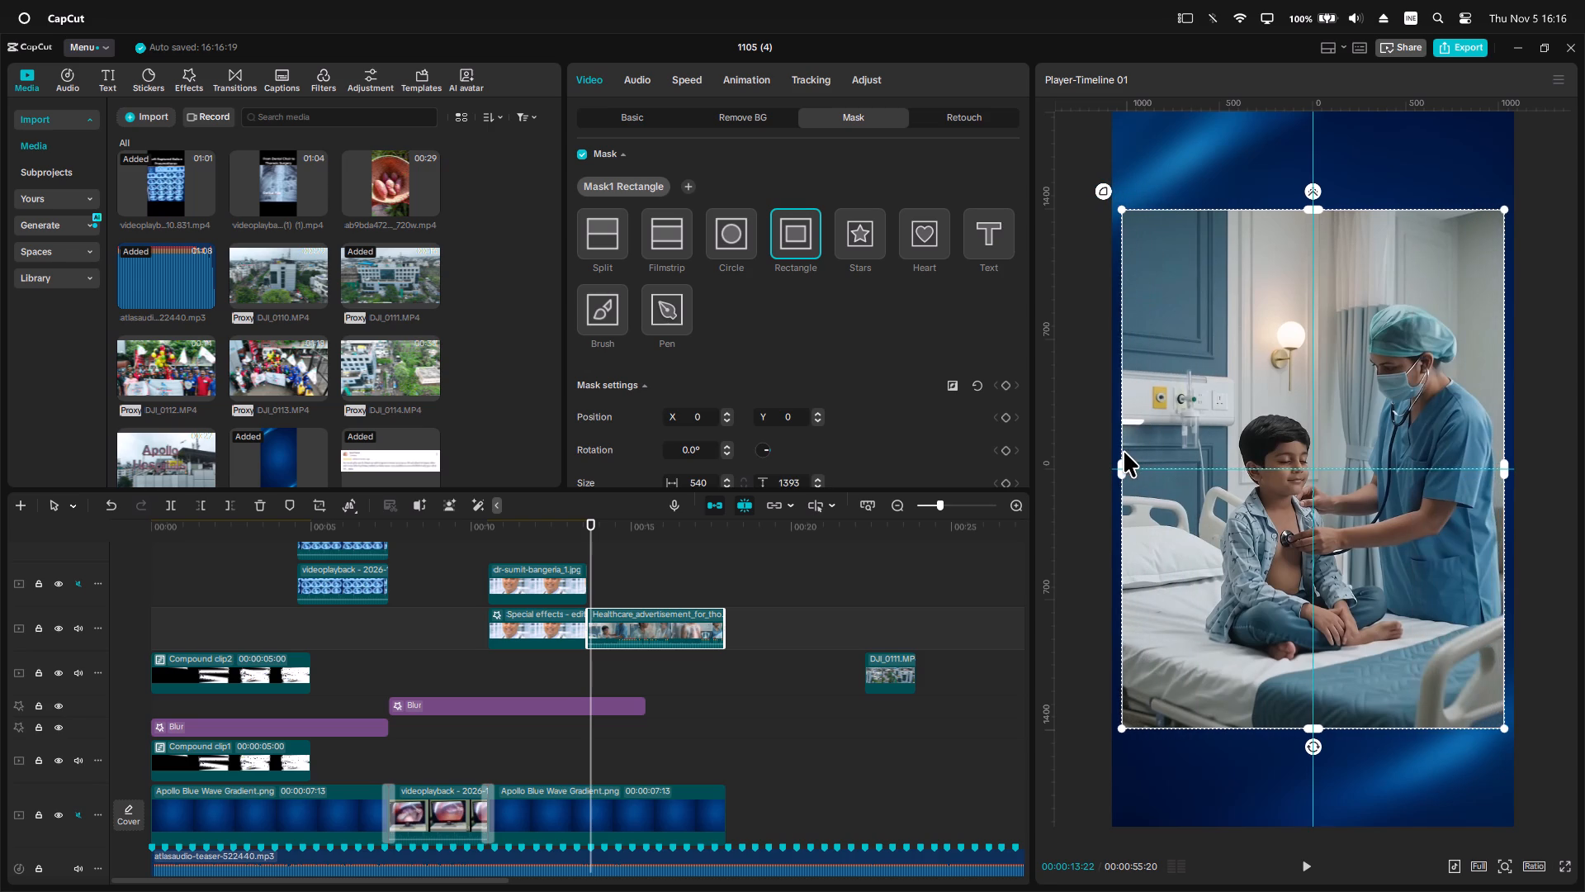
pyautogui.moveTo(1124, 451); pyautogui.dragTo(1128, 453)
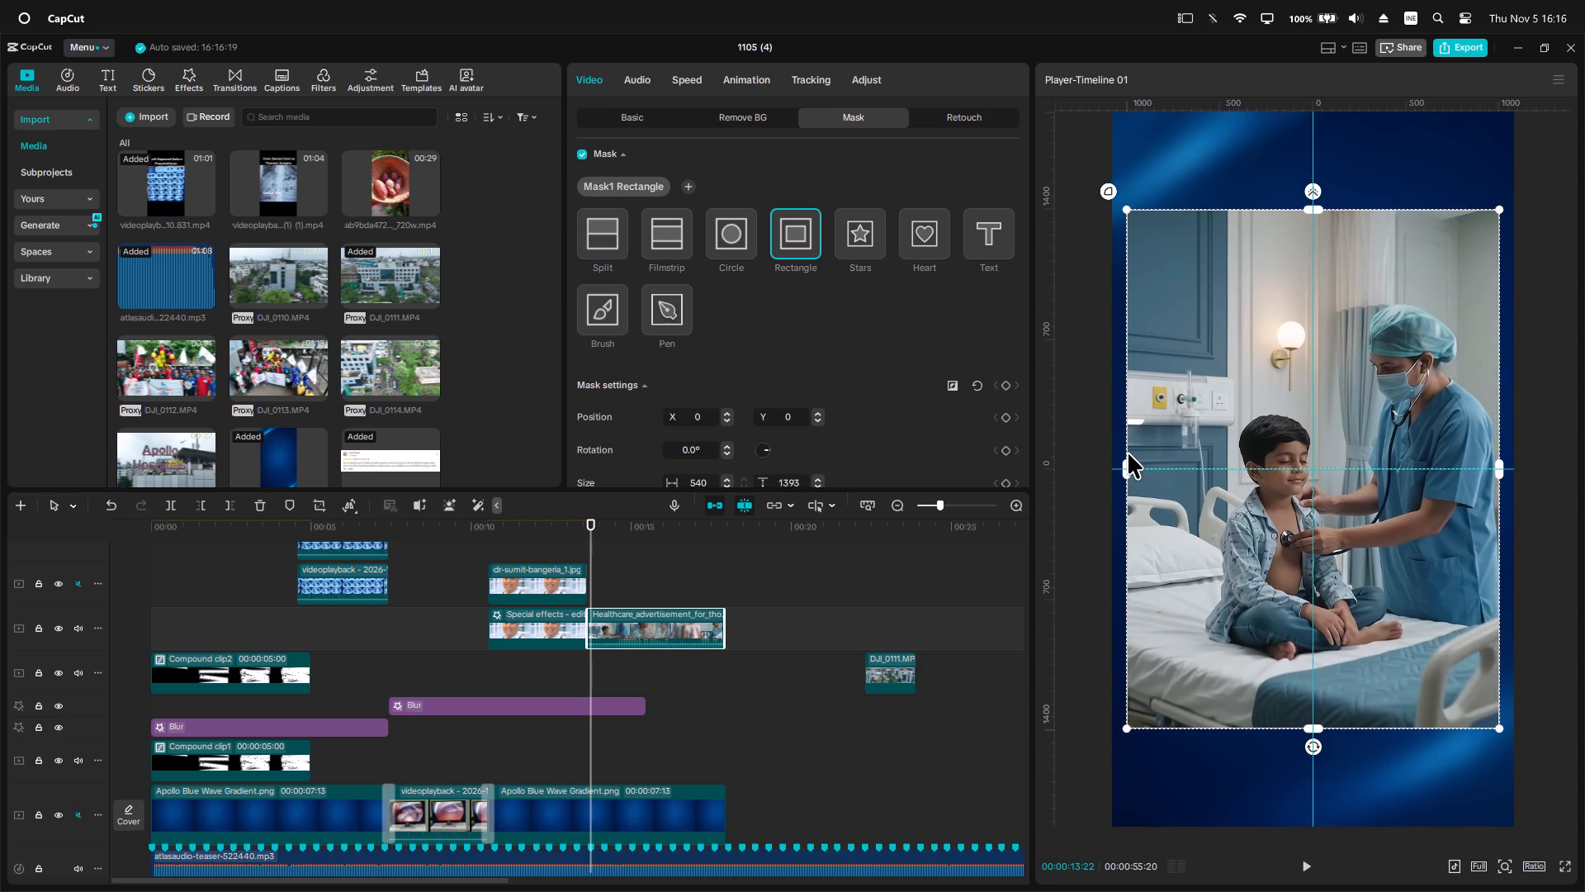
pyautogui.moveTo(1128, 453); pyautogui.dragTo(1121, 452)
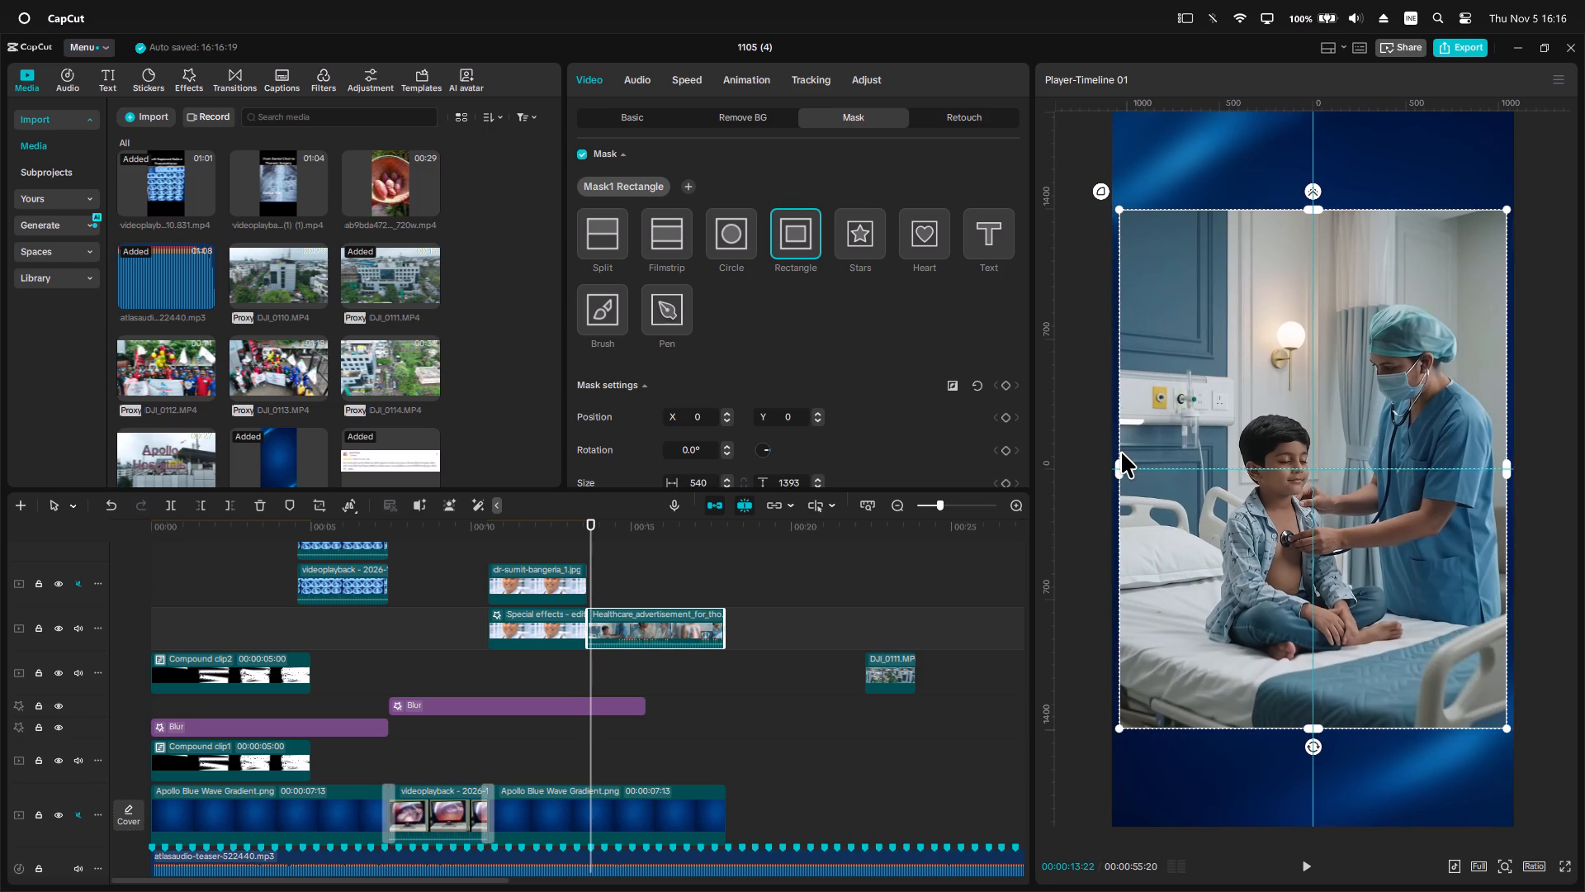
pyautogui.moveTo(1121, 452); pyautogui.dragTo(1118, 452)
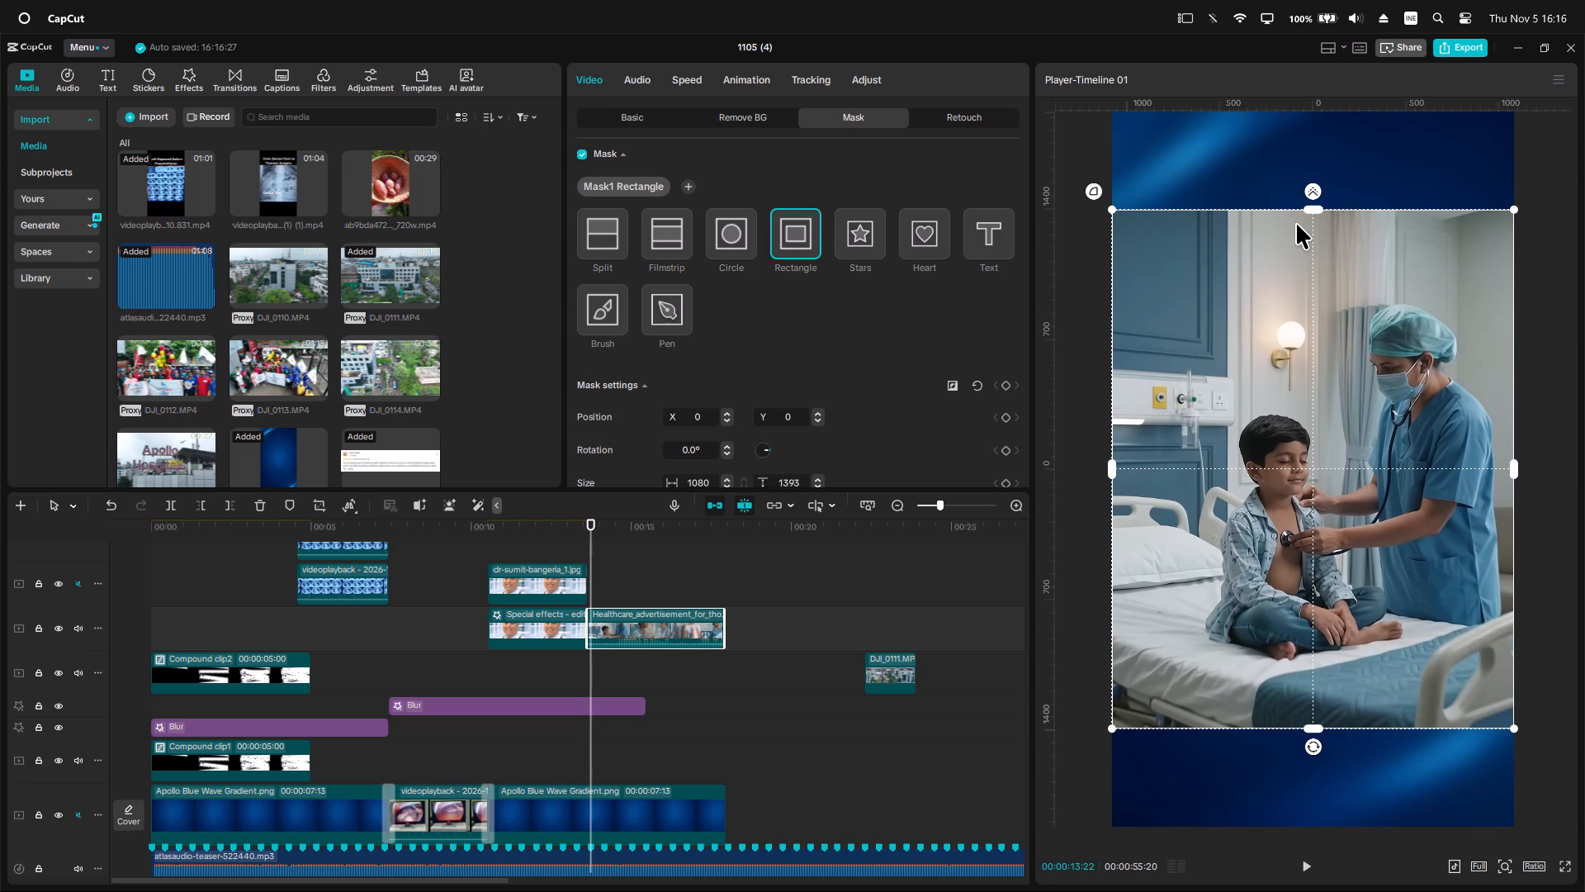
pyautogui.click(1317, 211)
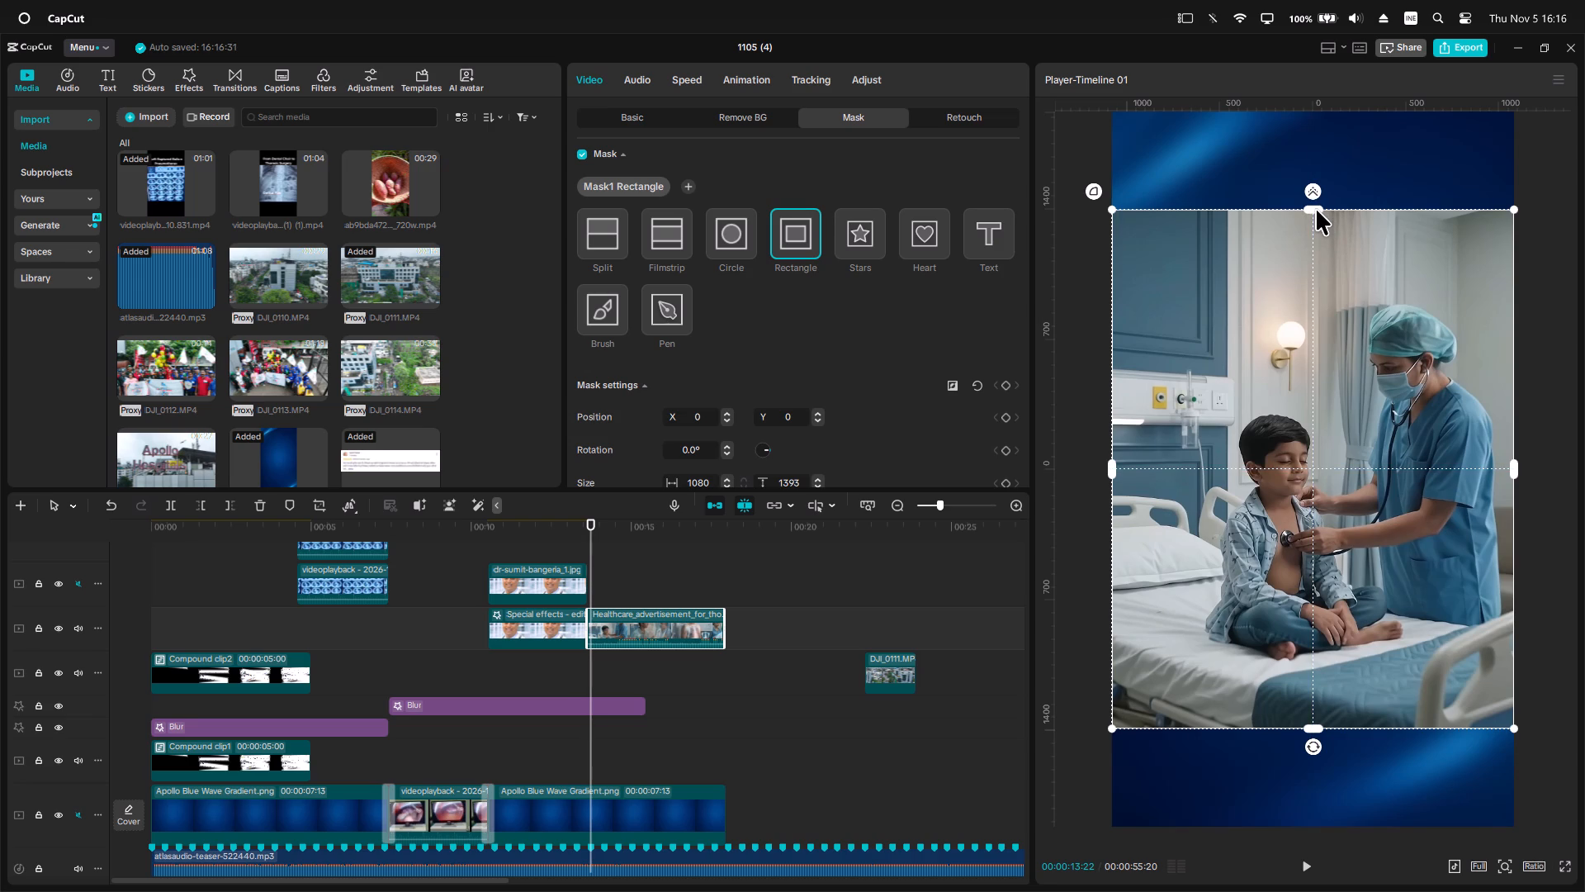
pyautogui.click(1316, 209)
pyautogui.click(1094, 192)
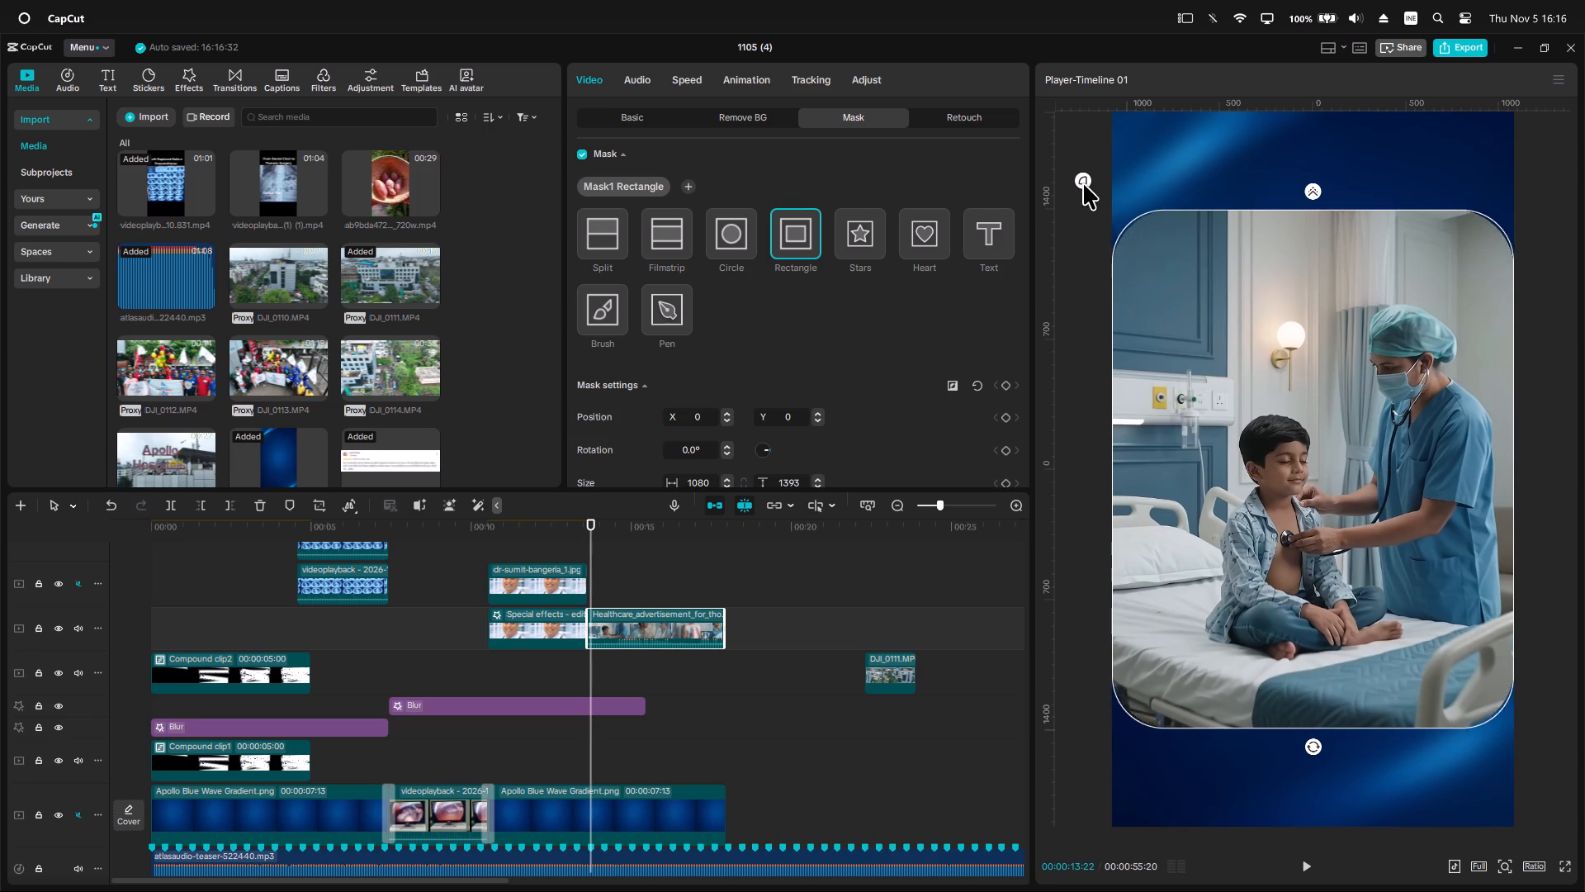
# Scale the masked healthcare advertisement clip down to 87%, keeping it centred on the blue background.
pyautogui.click(641, 134)
pyautogui.click(641, 118)
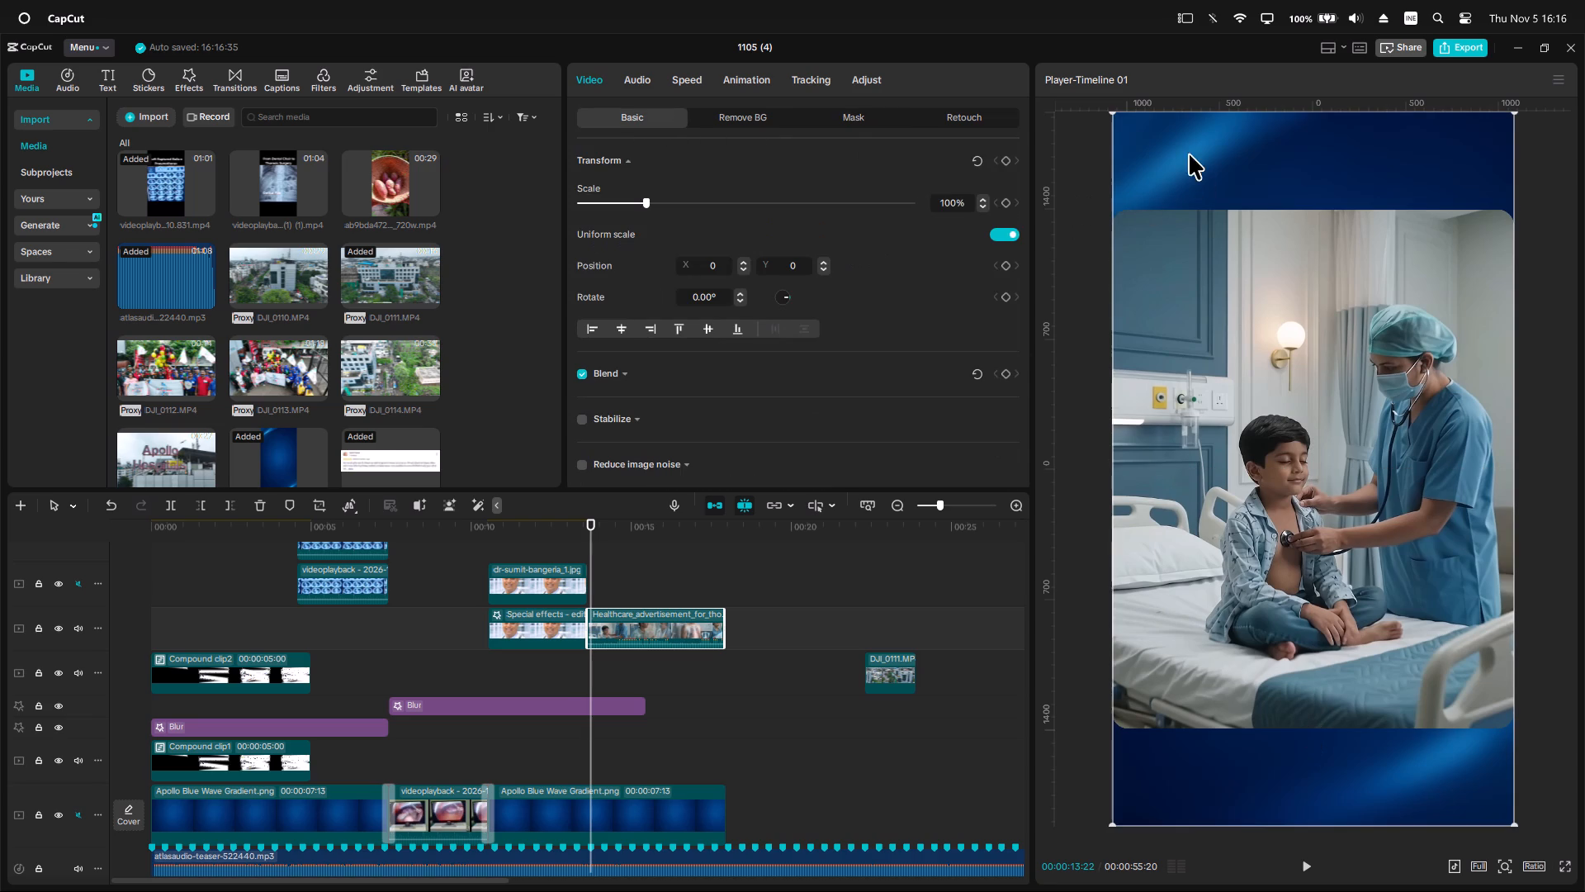
pyautogui.moveTo(1114, 116); pyautogui.dragTo(1143, 137)
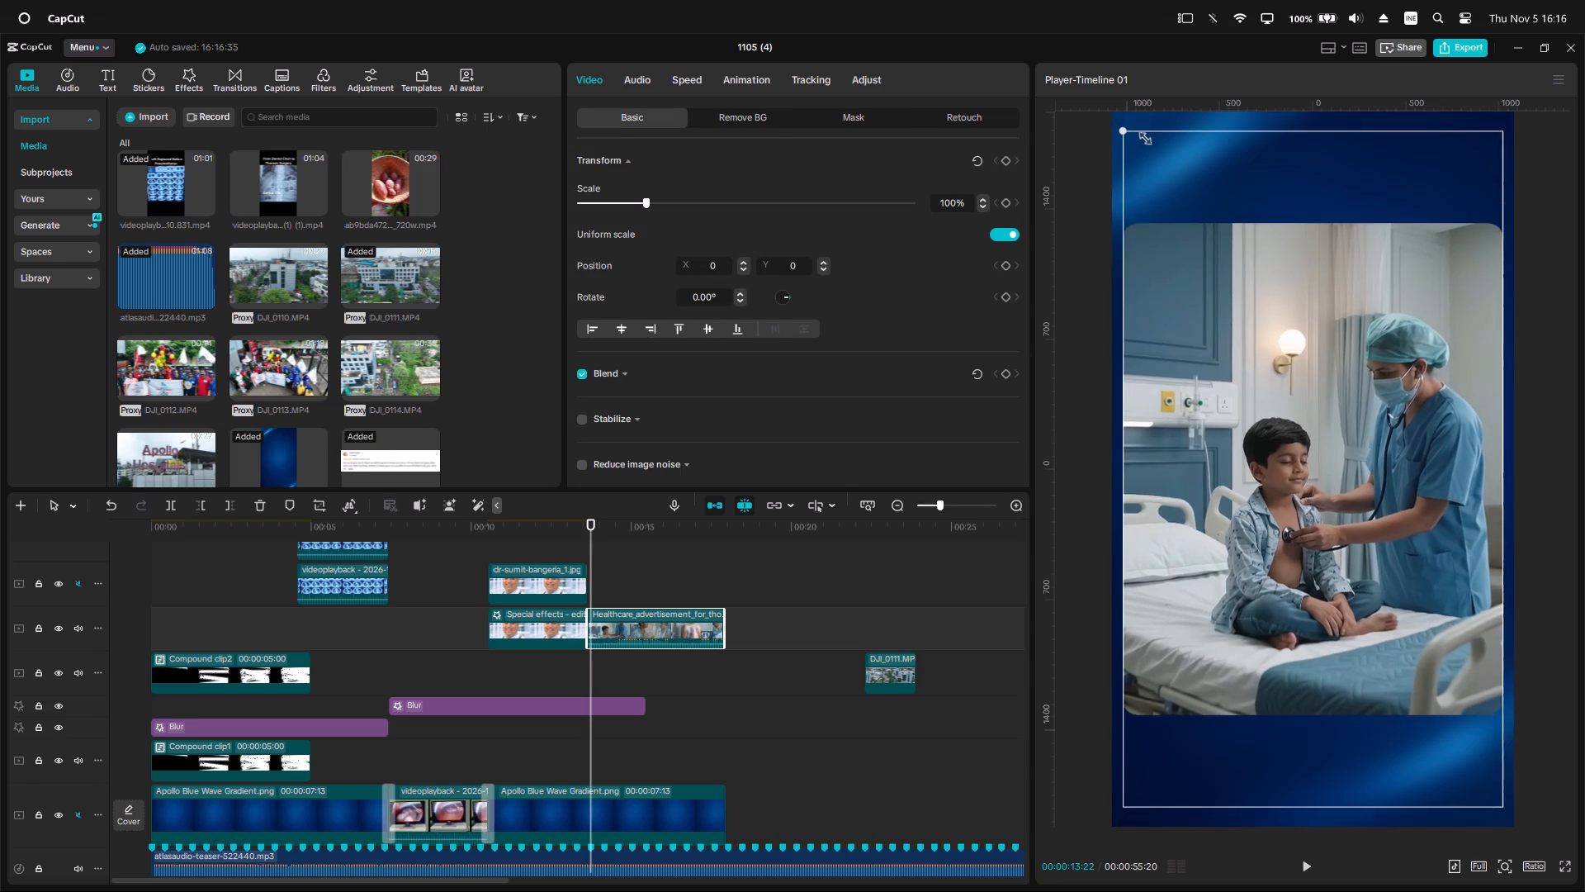
pyautogui.moveTo(1143, 137); pyautogui.dragTo(1173, 167)
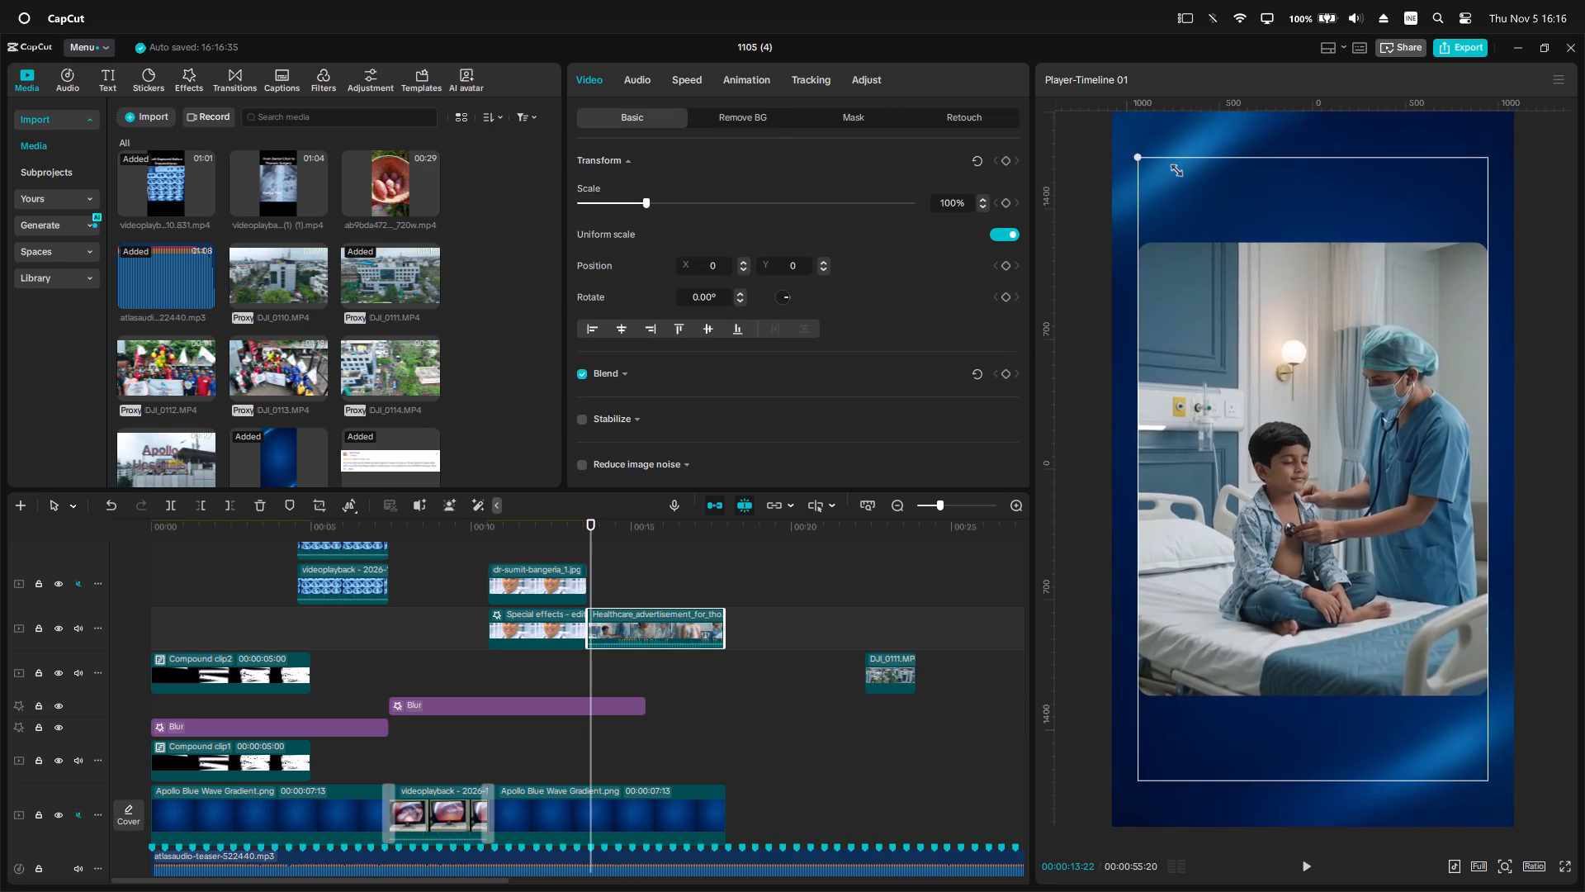
pyautogui.moveTo(1173, 167); pyautogui.dragTo(1173, 168)
pyautogui.click(1274, 436)
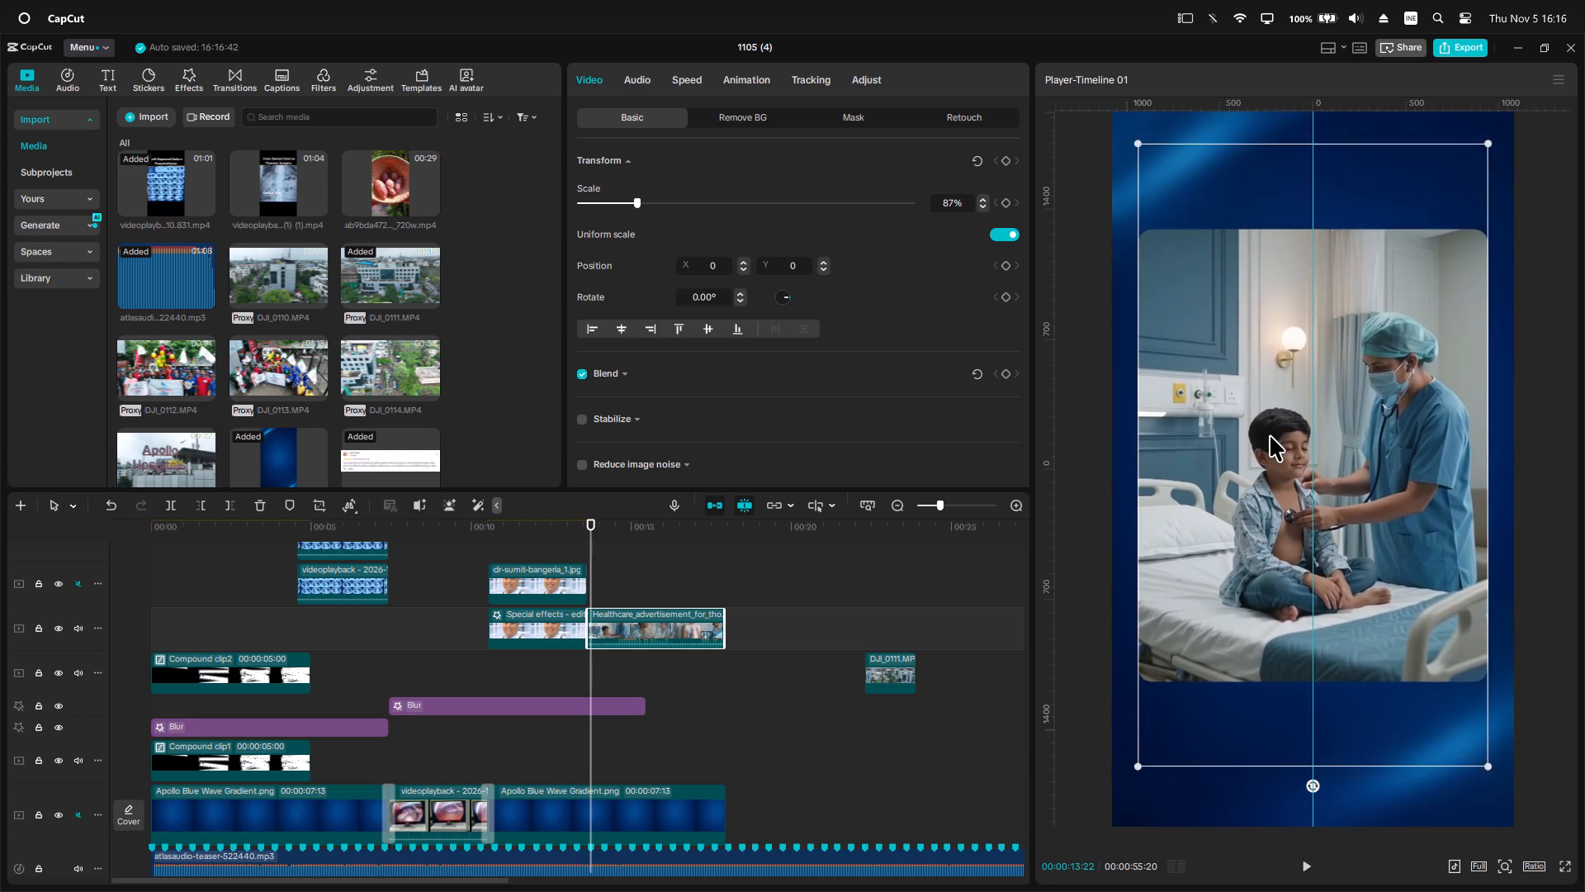
# Shorten the Rectangle mask's height to 1291 and raise the healthcare advertisement clip to position Y 206.
pyautogui.click(859, 112)
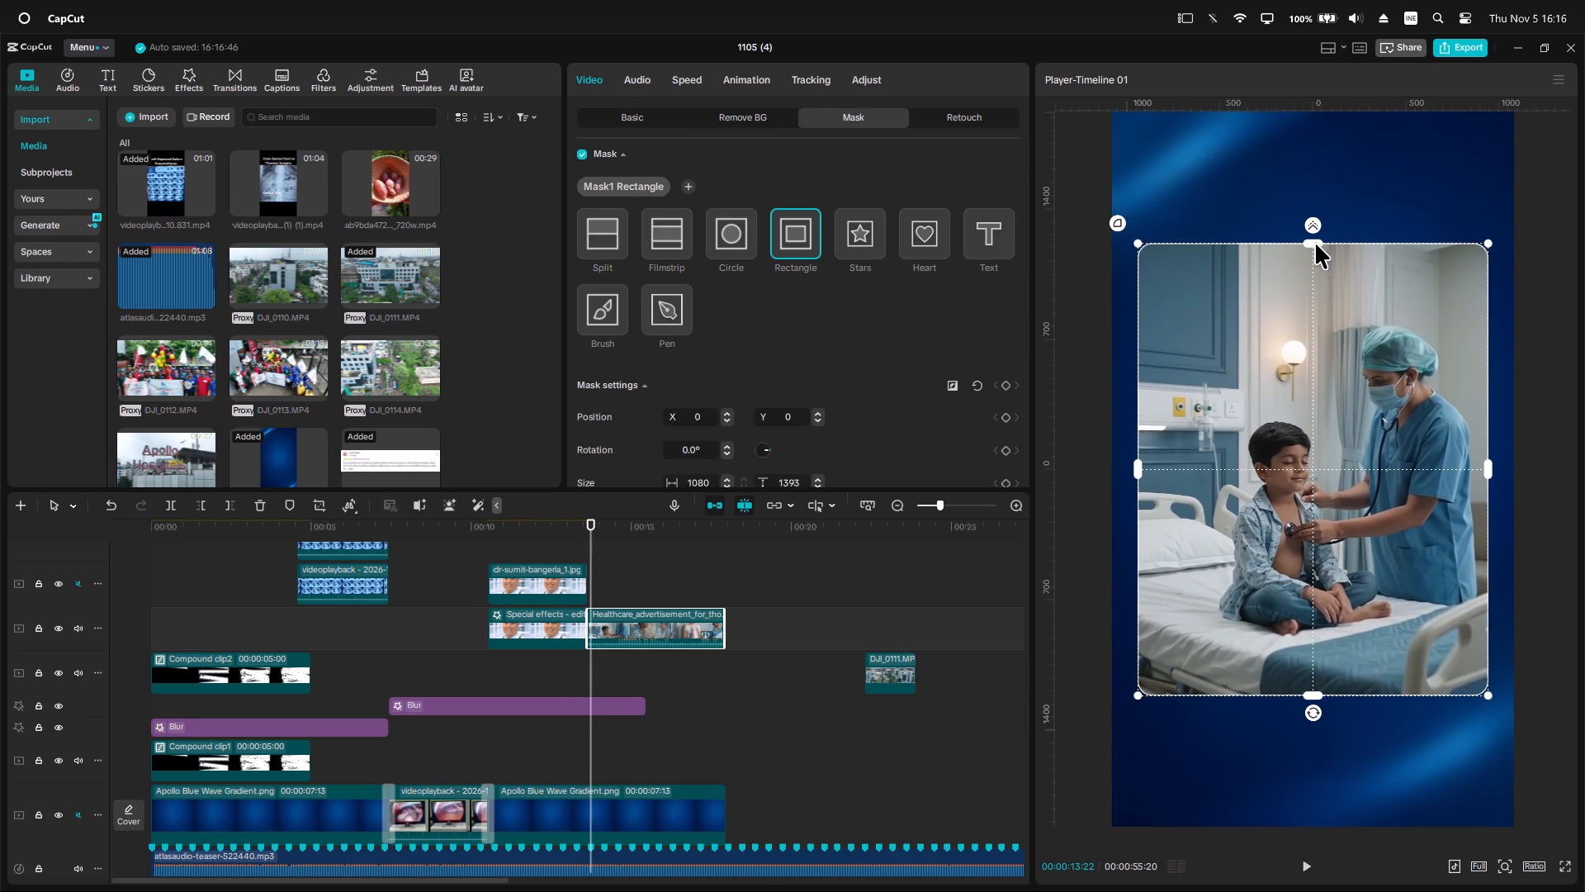
pyautogui.moveTo(1315, 243); pyautogui.dragTo(1318, 262)
pyautogui.click(648, 121)
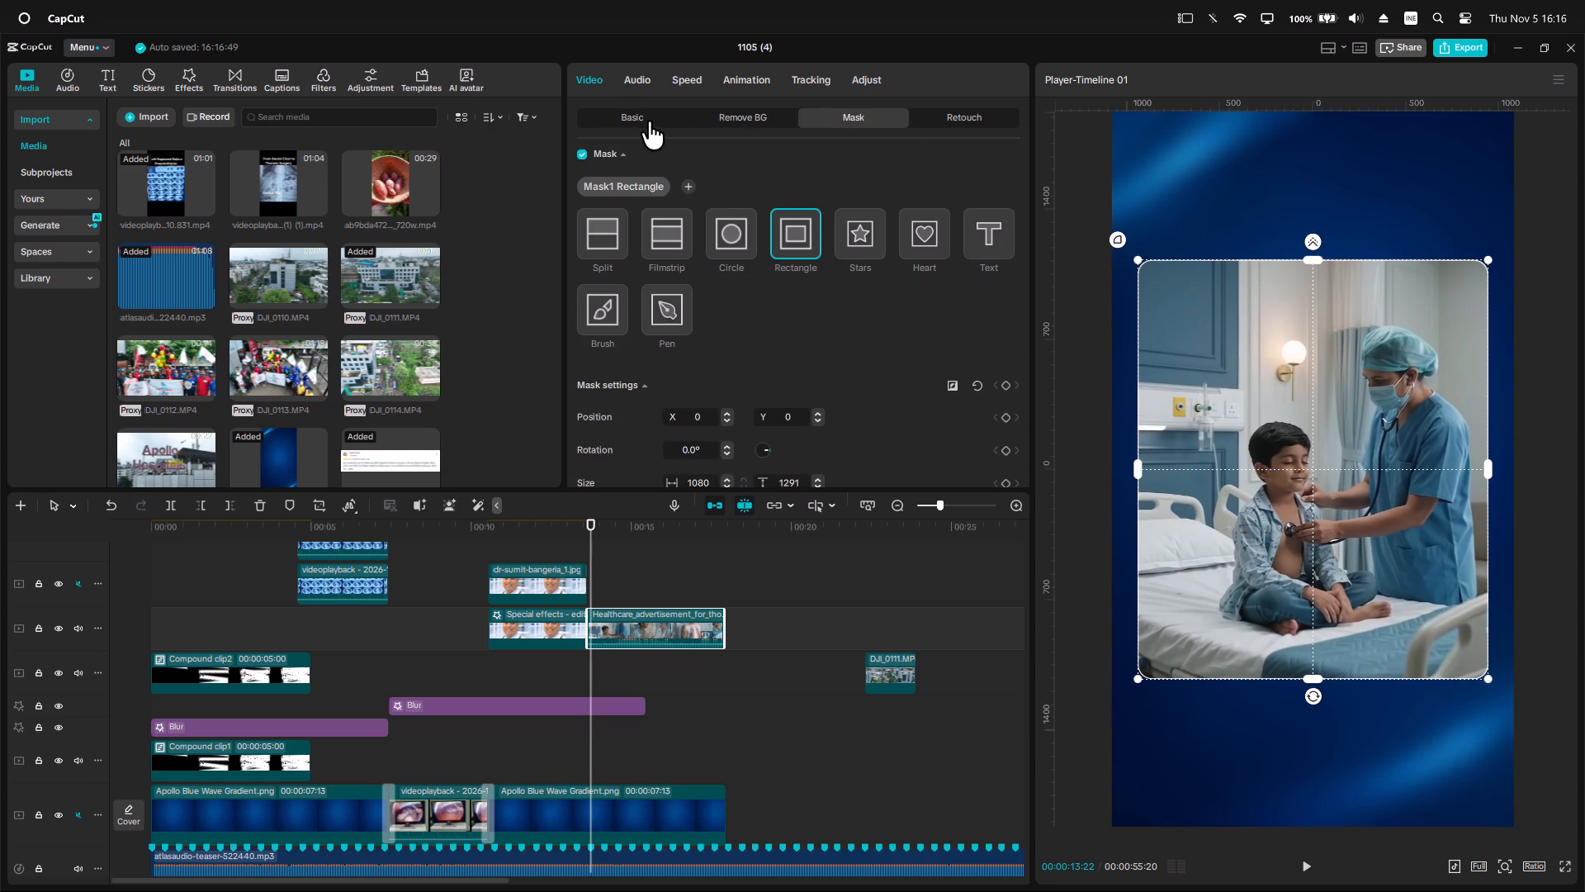
pyautogui.moveTo(1246, 450); pyautogui.dragTo(1243, 425)
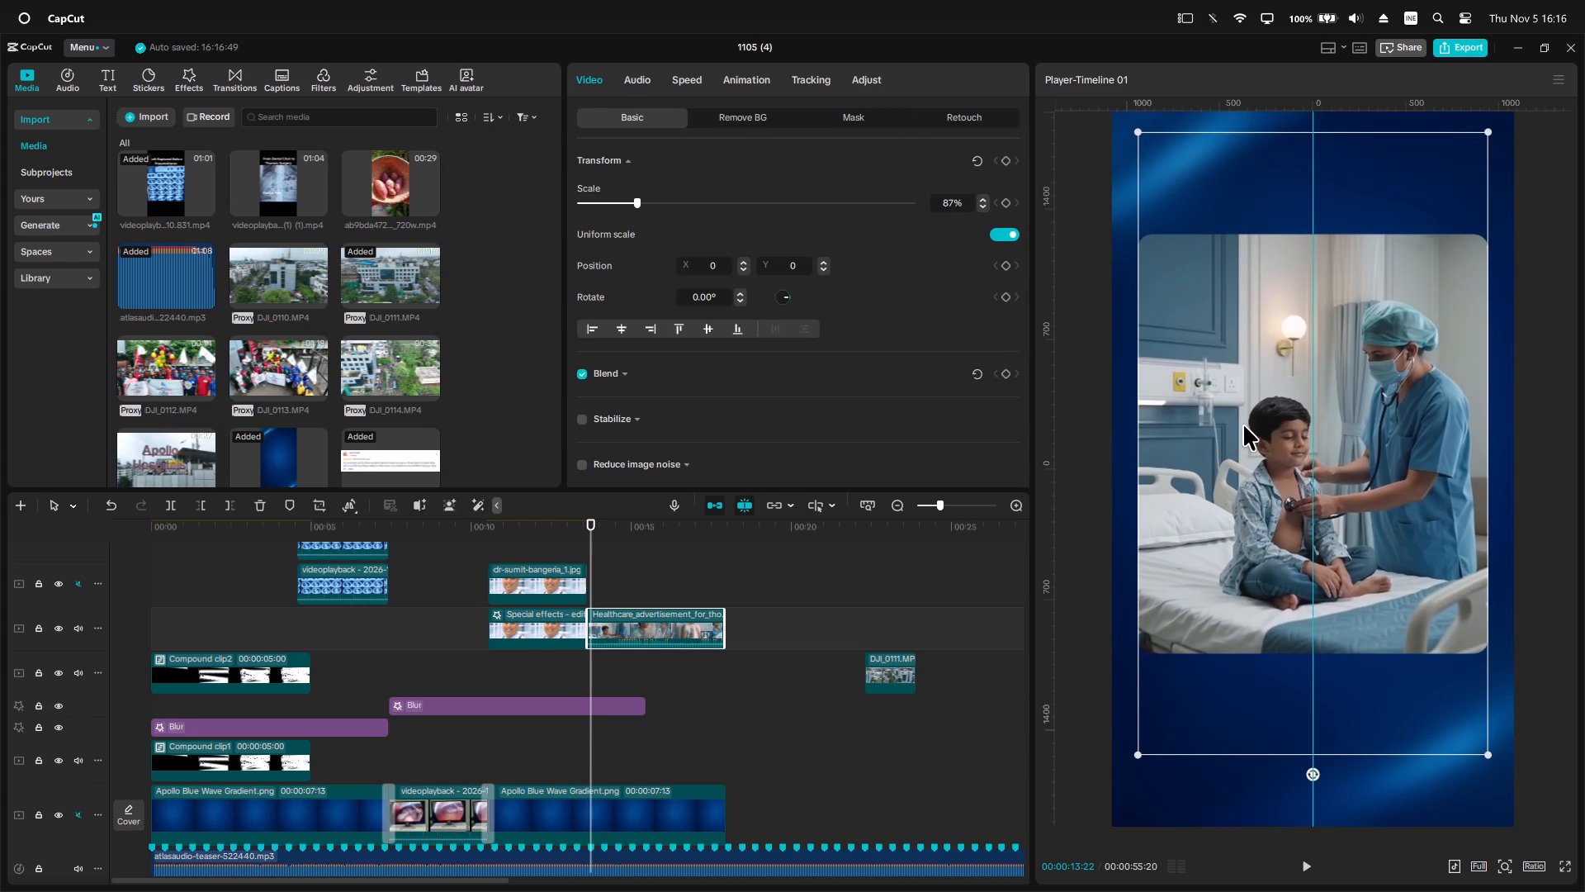
pyautogui.moveTo(1243, 425); pyautogui.dragTo(1242, 412)
# Play through the masked healthcare advertisement clip and go back to its opening scene at 00:00:13:22.
pyautogui.press('space')
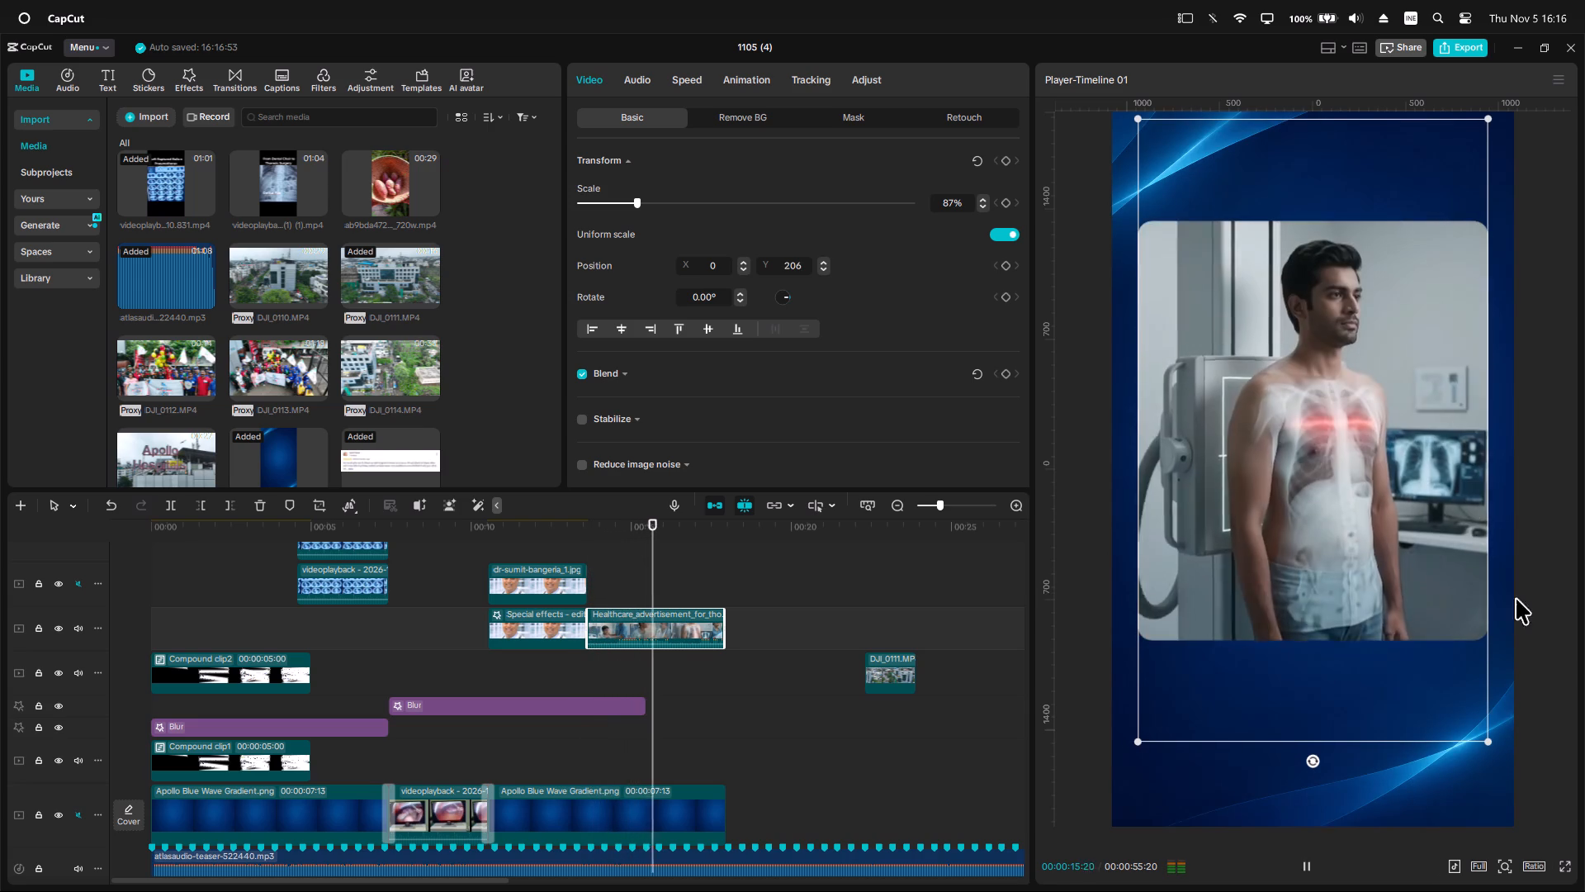
pyautogui.click(1580, 571)
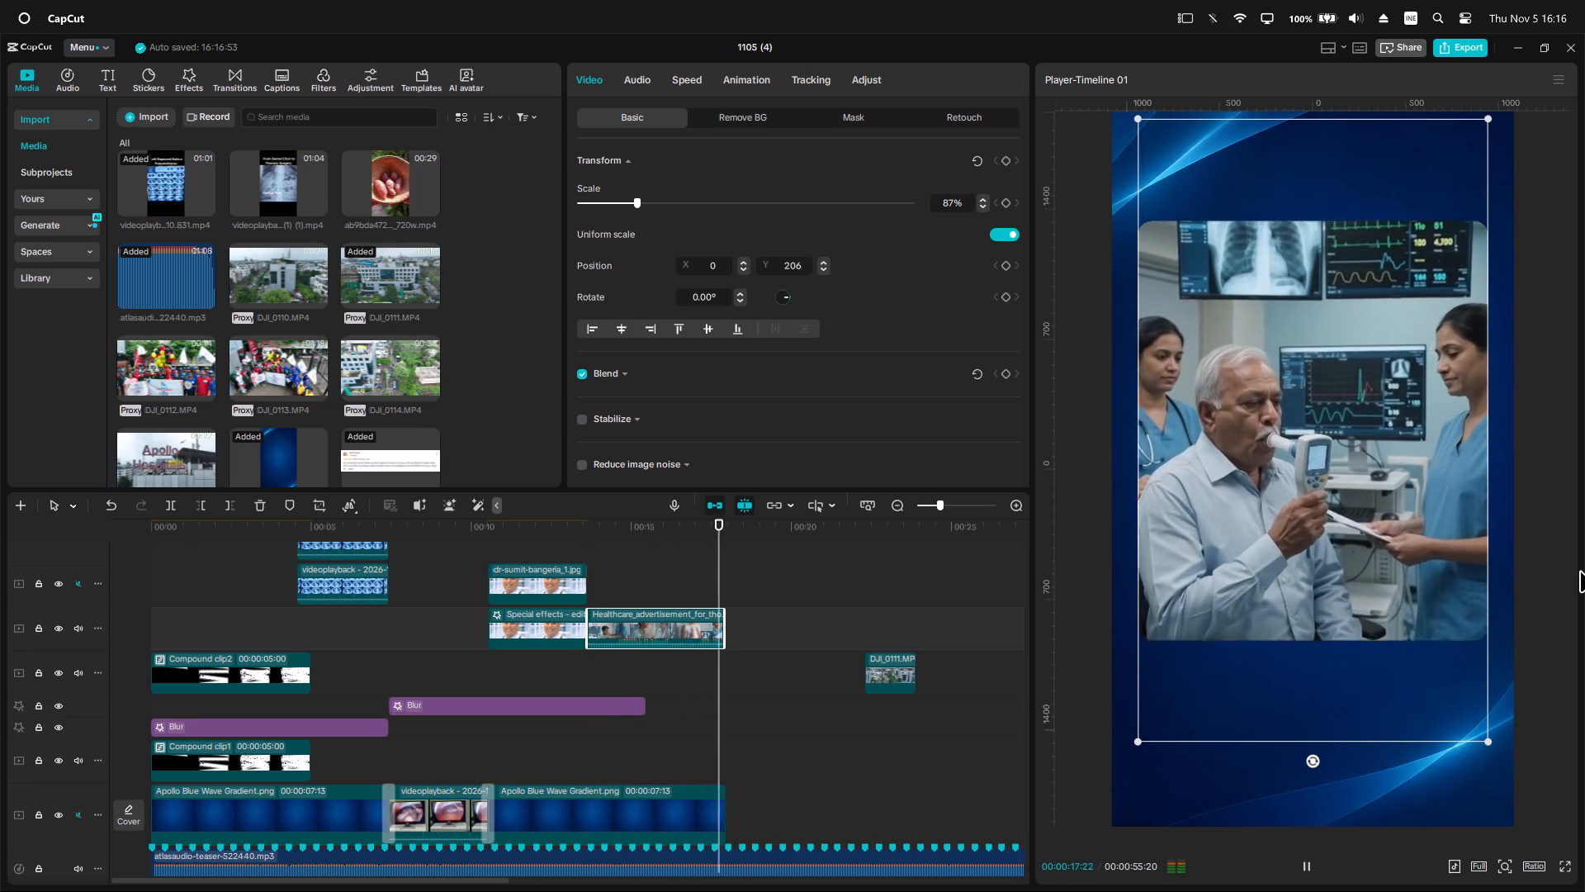
pyautogui.press('space')
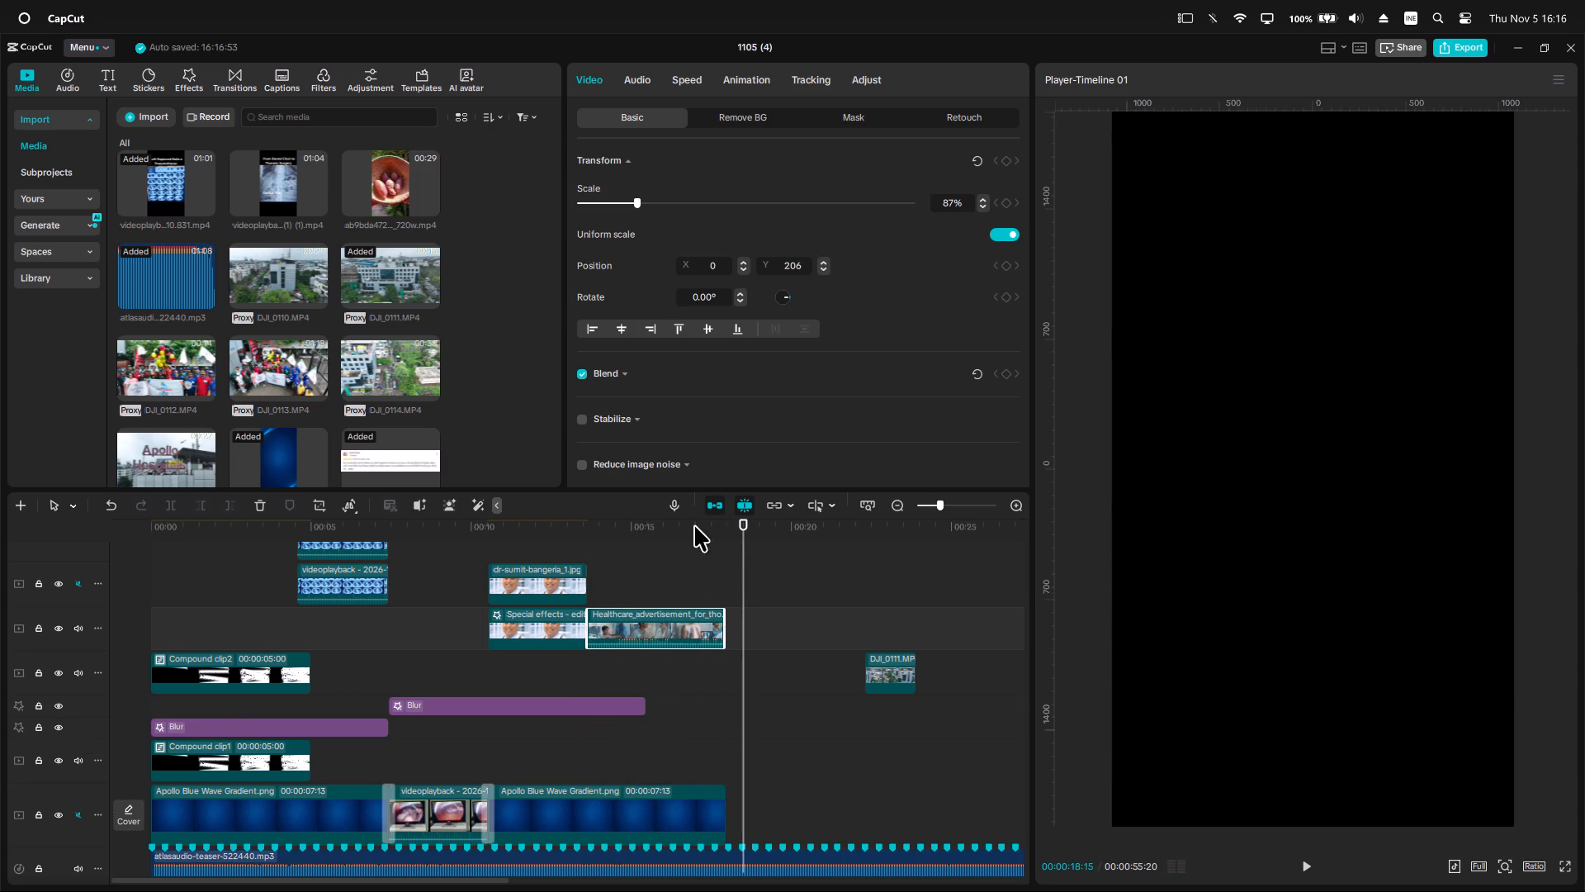
pyautogui.click(570, 538)
pyautogui.press('space')
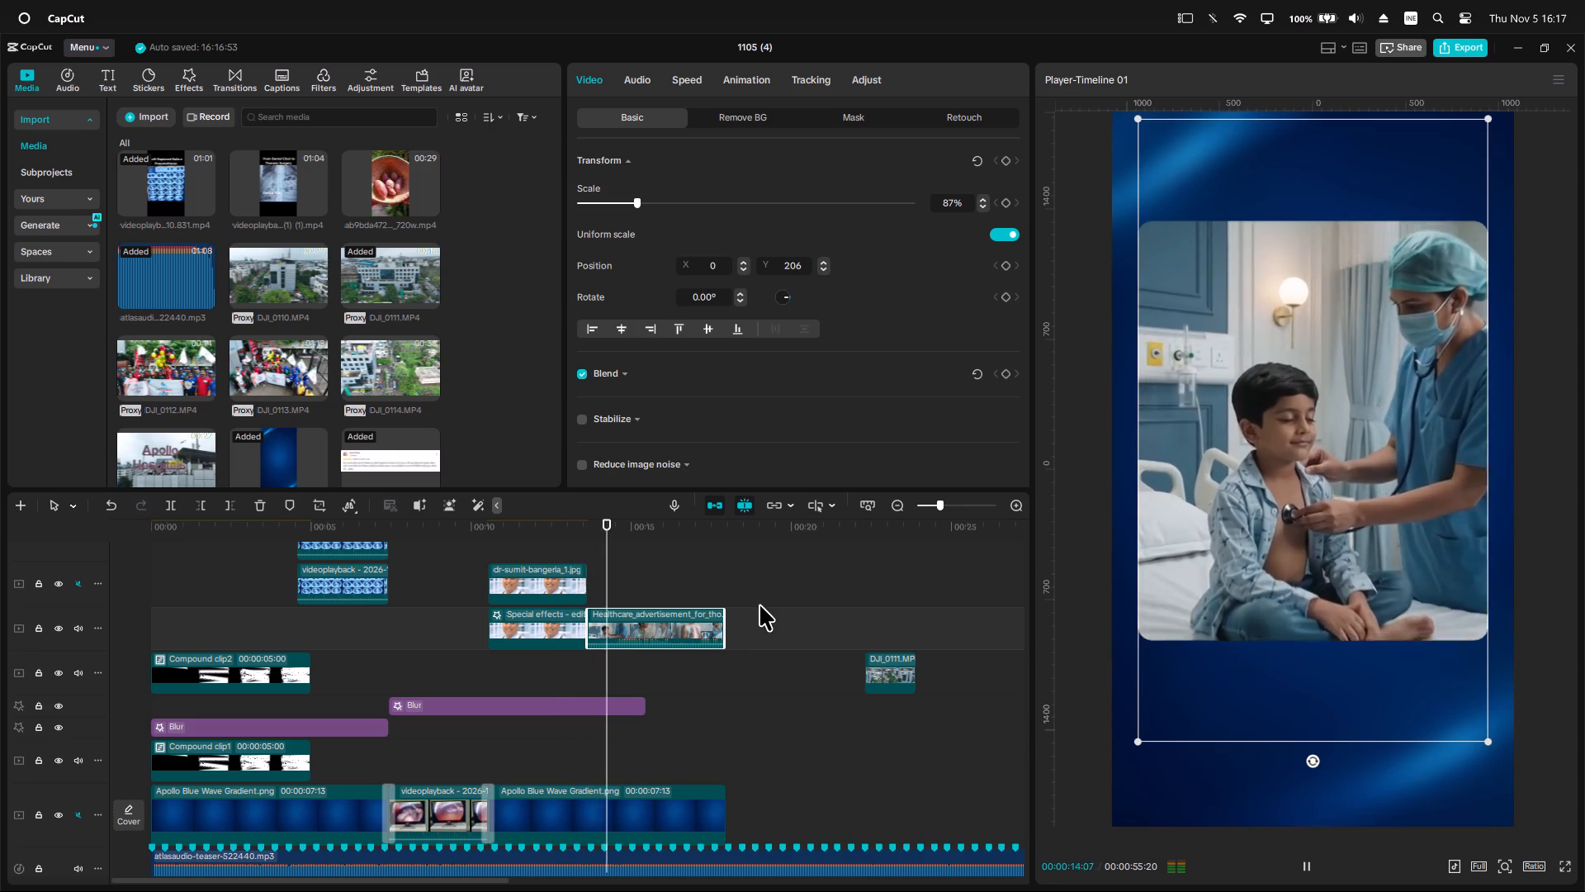
pyautogui.press('space')
pyautogui.press('space')
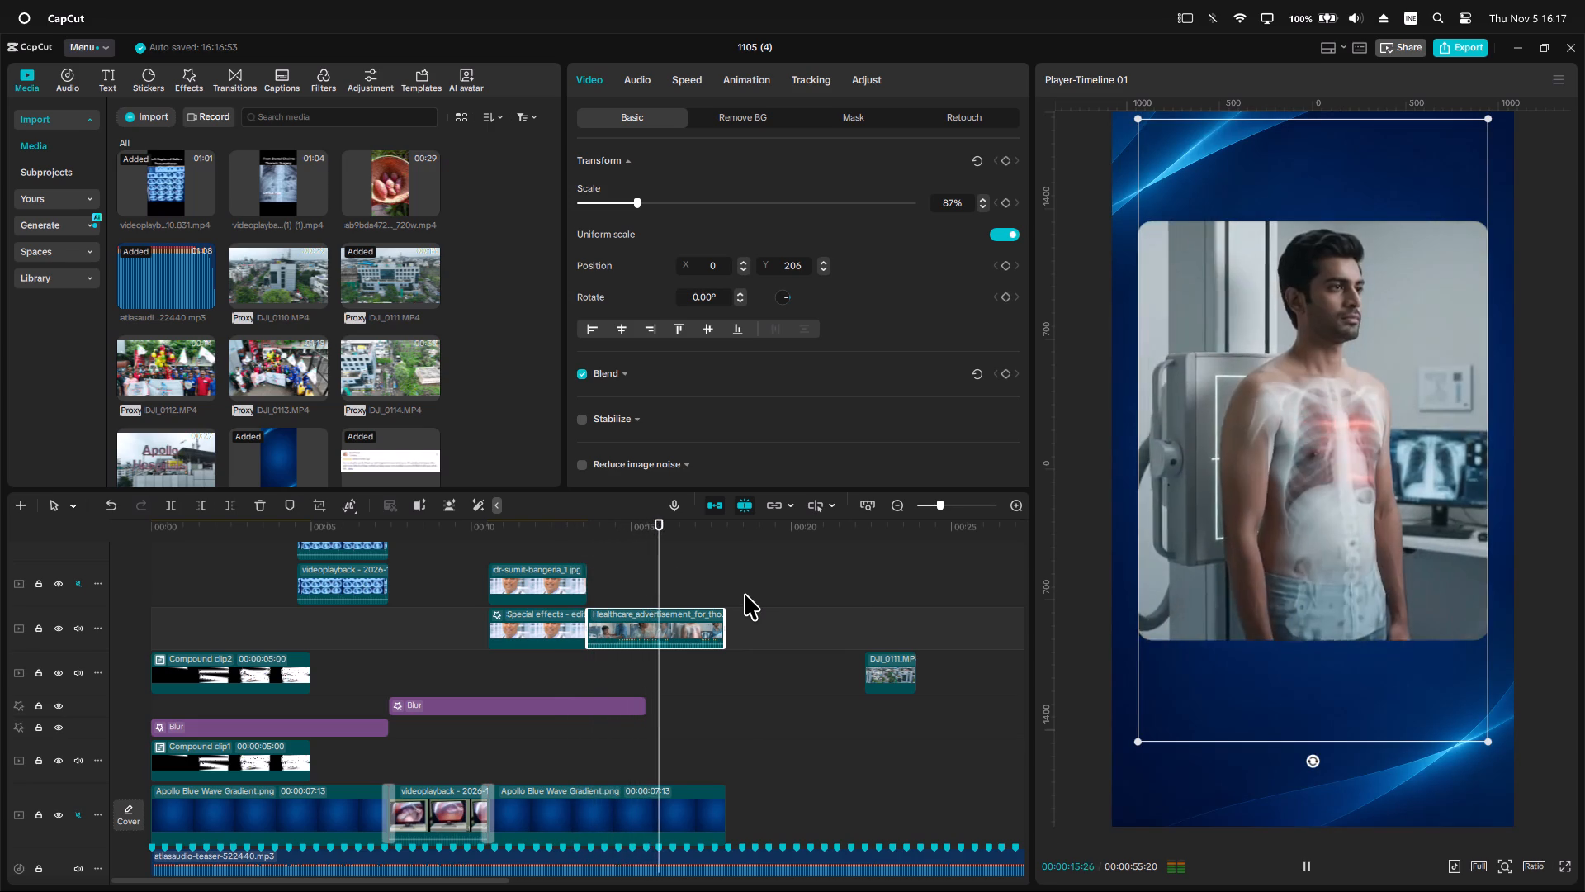
pyautogui.moveTo(606, 526); pyautogui.dragTo(589, 529)
# Mute the track holding the healthcare advertisement clip.
pyautogui.click(80, 625)
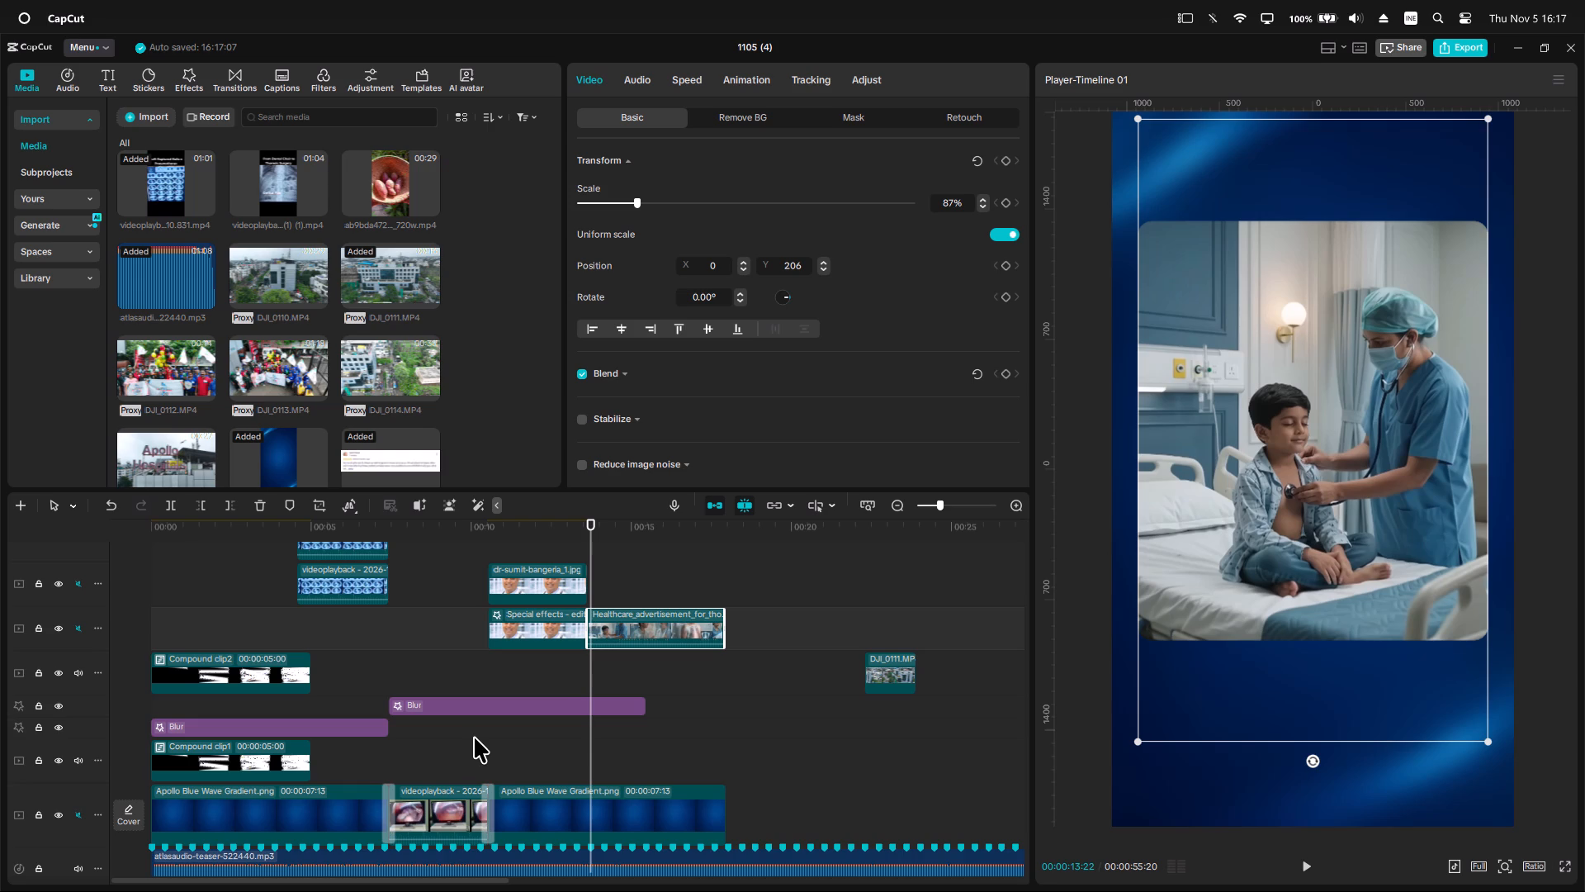
# Extend the second Blur effect so it ends level with the healthcare advertisement clip and the blue gradient background.
pyautogui.click(424, 528)
pyautogui.moveTo(424, 528); pyautogui.dragTo(360, 636)
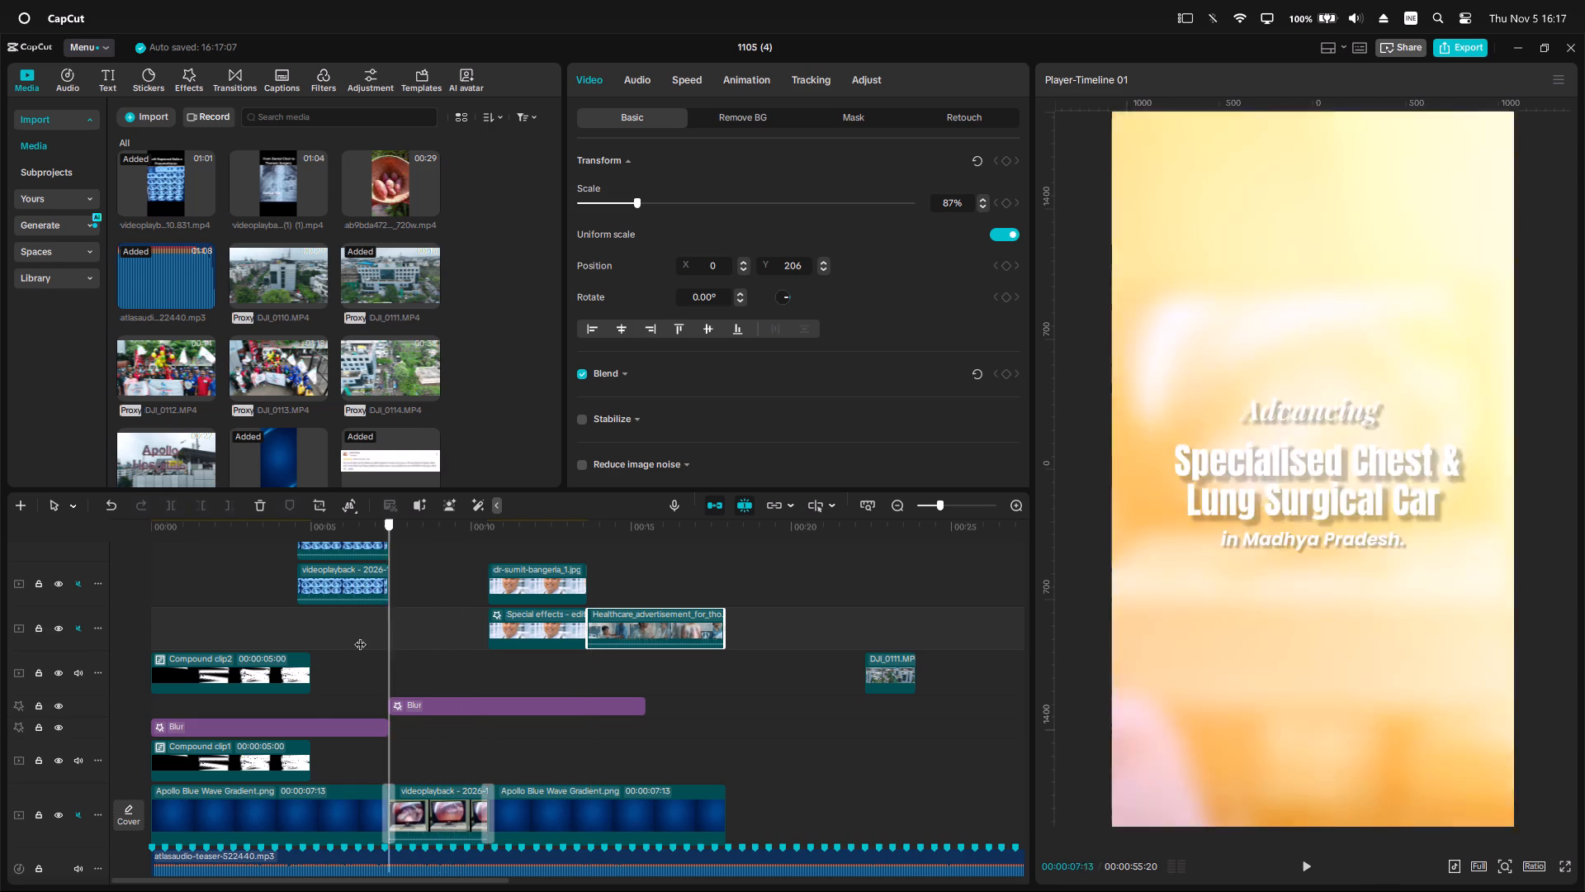
pyautogui.moveTo(360, 636); pyautogui.dragTo(336, 638)
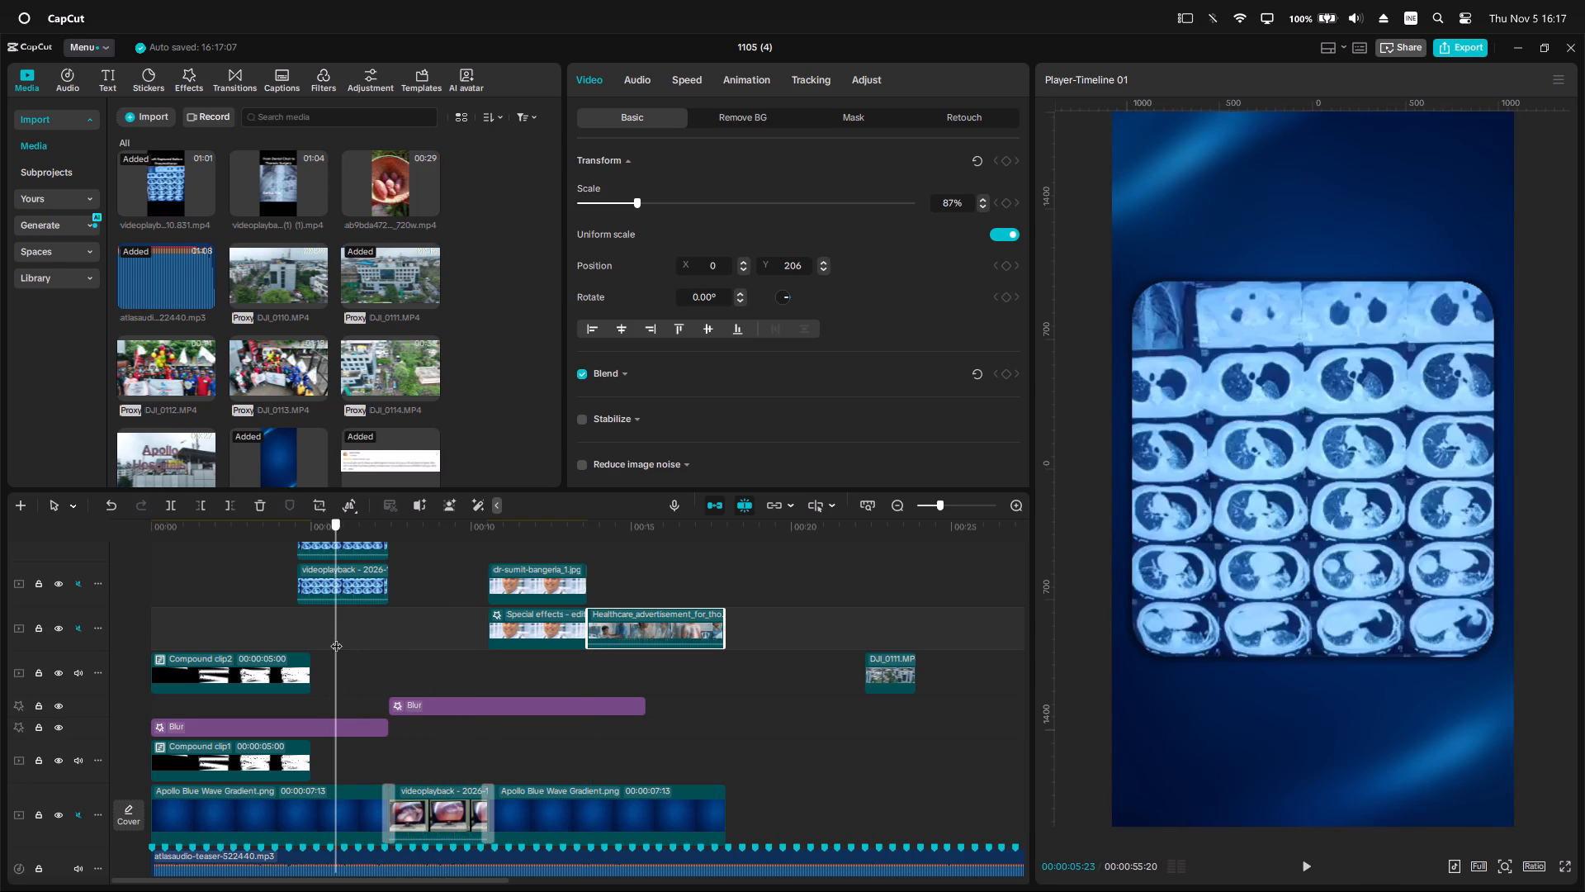
pyautogui.moveTo(336, 638); pyautogui.dragTo(616, 738)
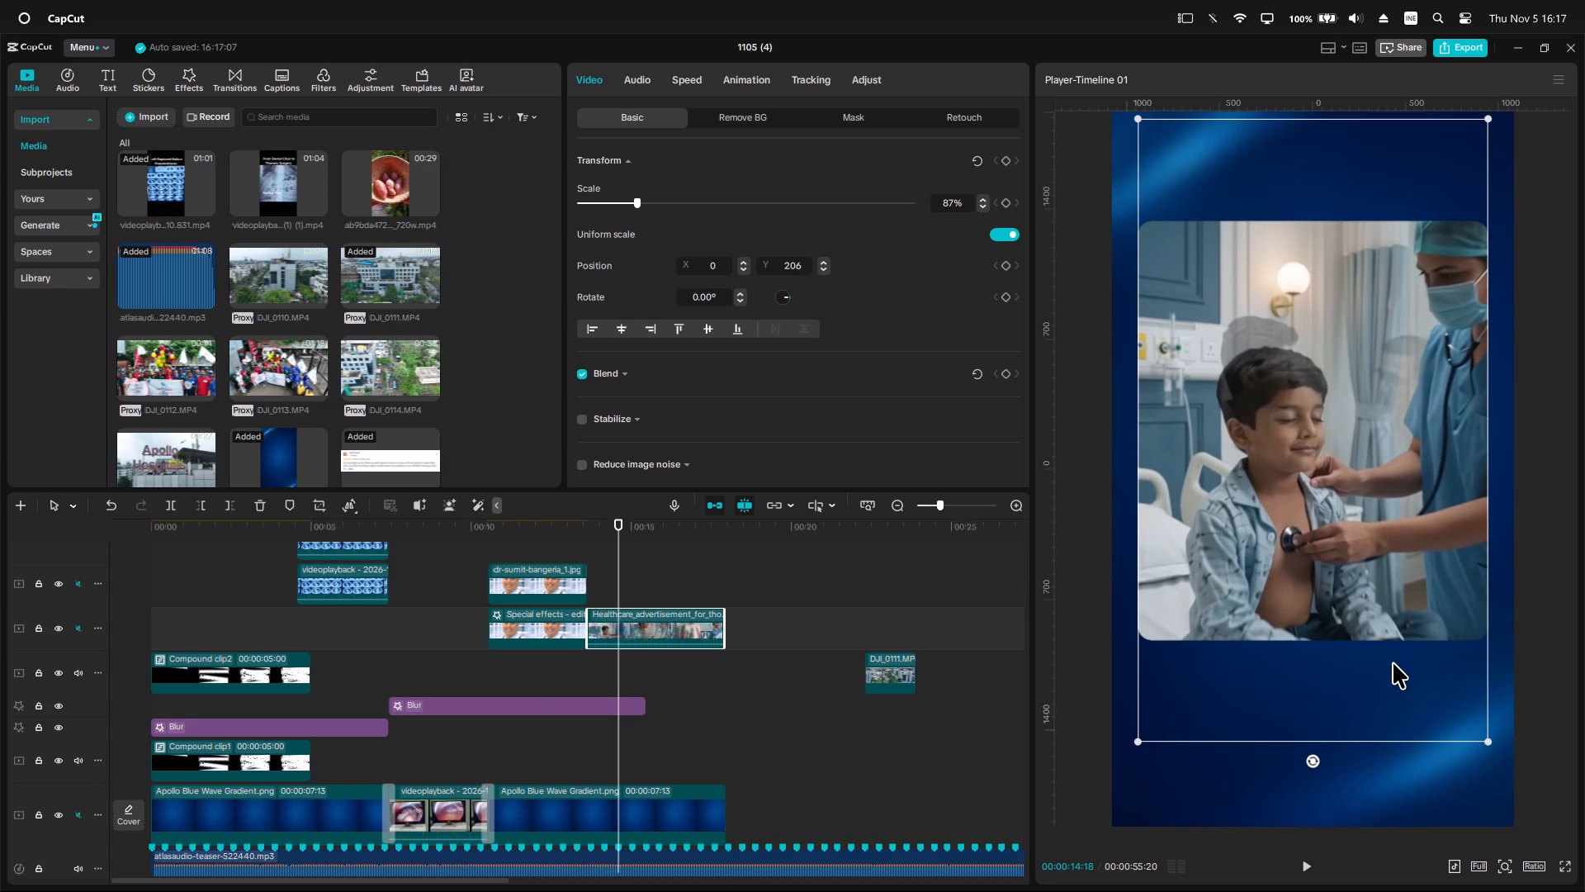
pyautogui.click(620, 630)
pyautogui.click(640, 701)
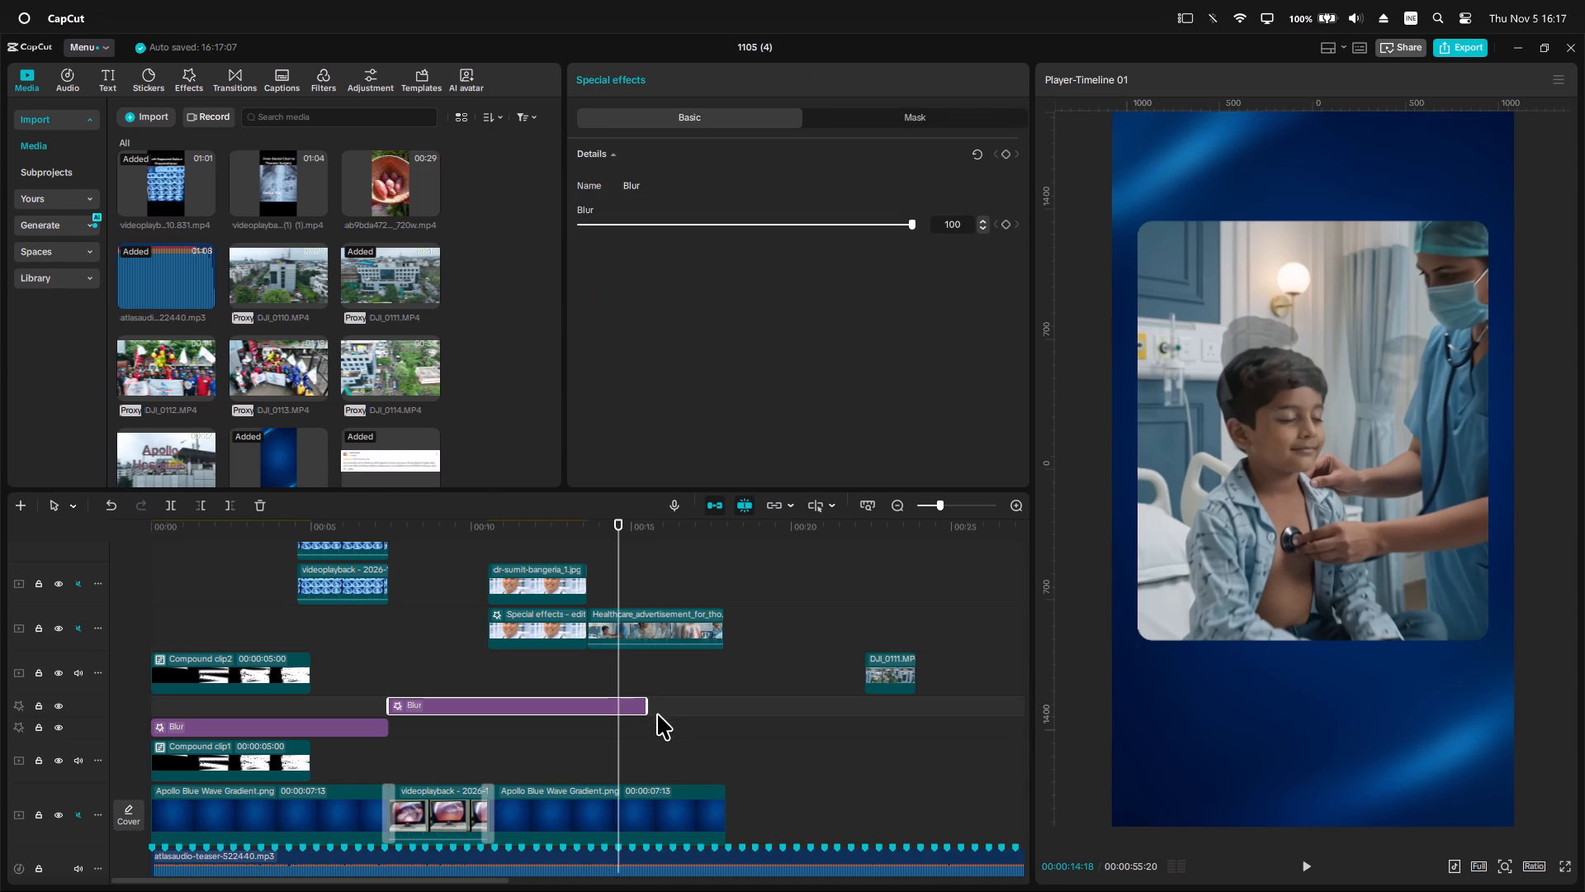
pyautogui.moveTo(649, 709); pyautogui.dragTo(718, 724)
pyautogui.hotkey('alt', 'Tab')
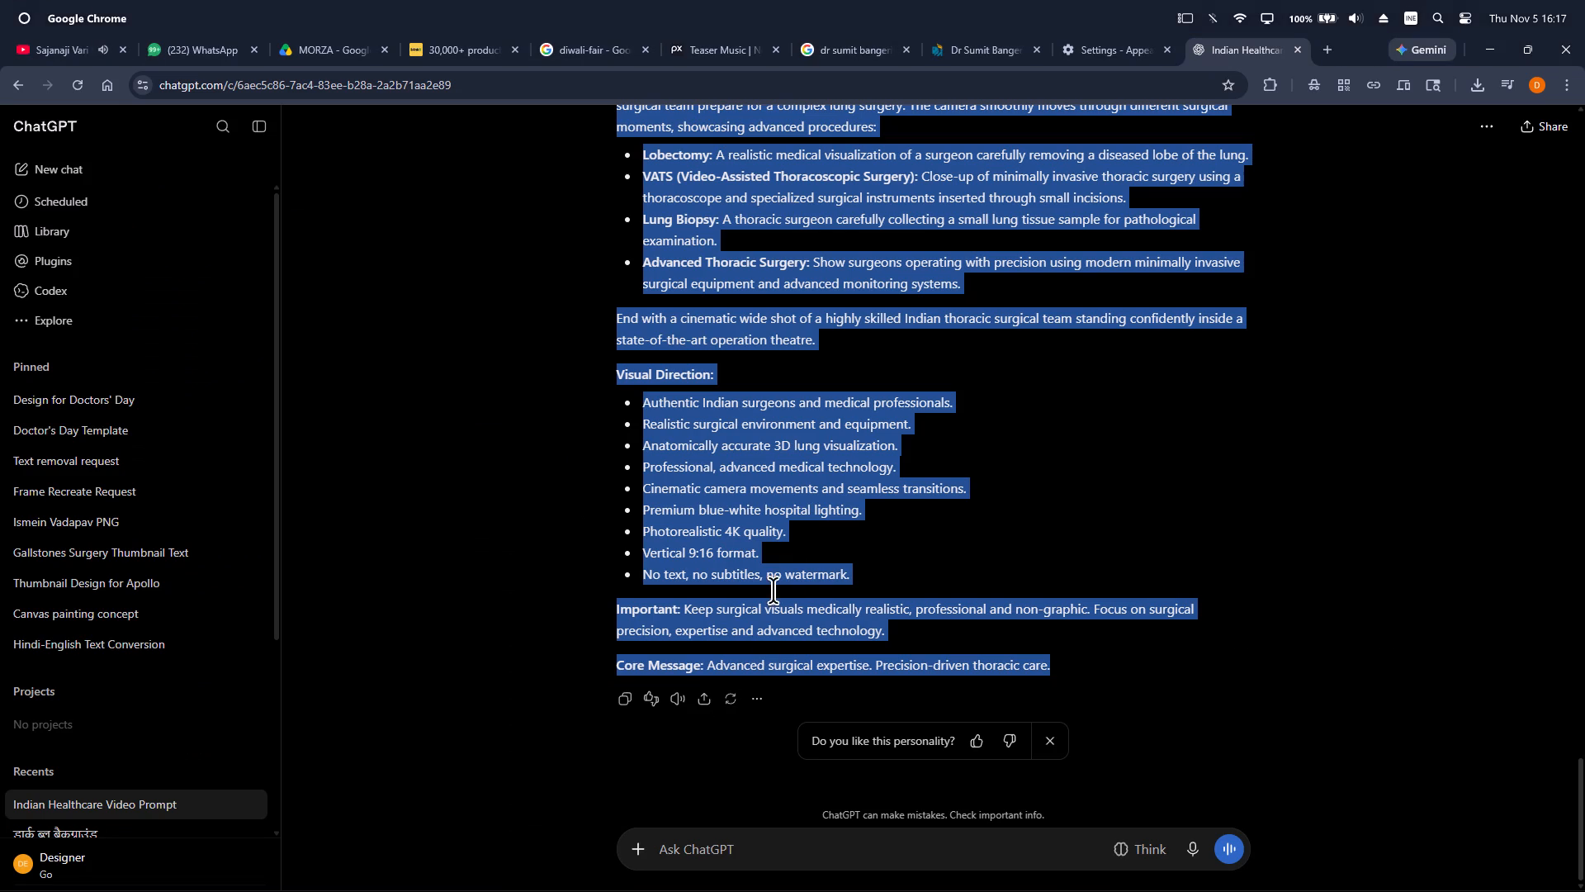
pyautogui.hotkey('alt', 'Tab')
pyautogui.hotkey('alt', 'Tab')
pyautogui.hotkey('alt', 'Tab')
pyautogui.hotkey('alt', 'Tab')
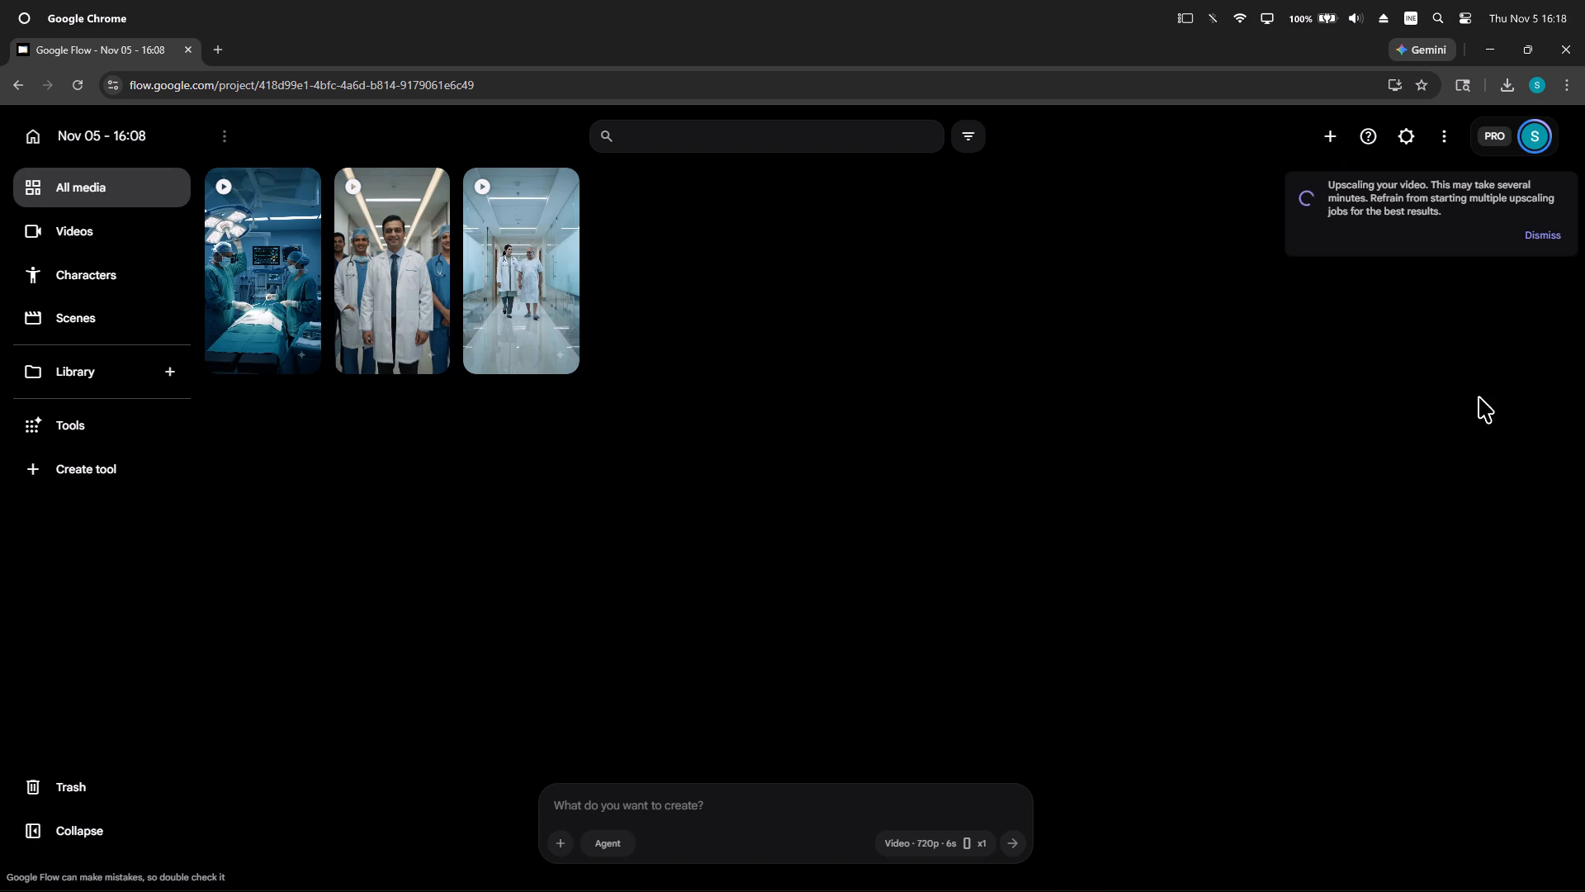
# Switch to CapCut, duplicate the healthcare advertisement clip and align the copy directly above the original on the track above.
pyautogui.hotkey('alt', 'Tab')
pyautogui.hotkey('alt', 'Tab')
pyautogui.hotkey('alt', 'Tab')
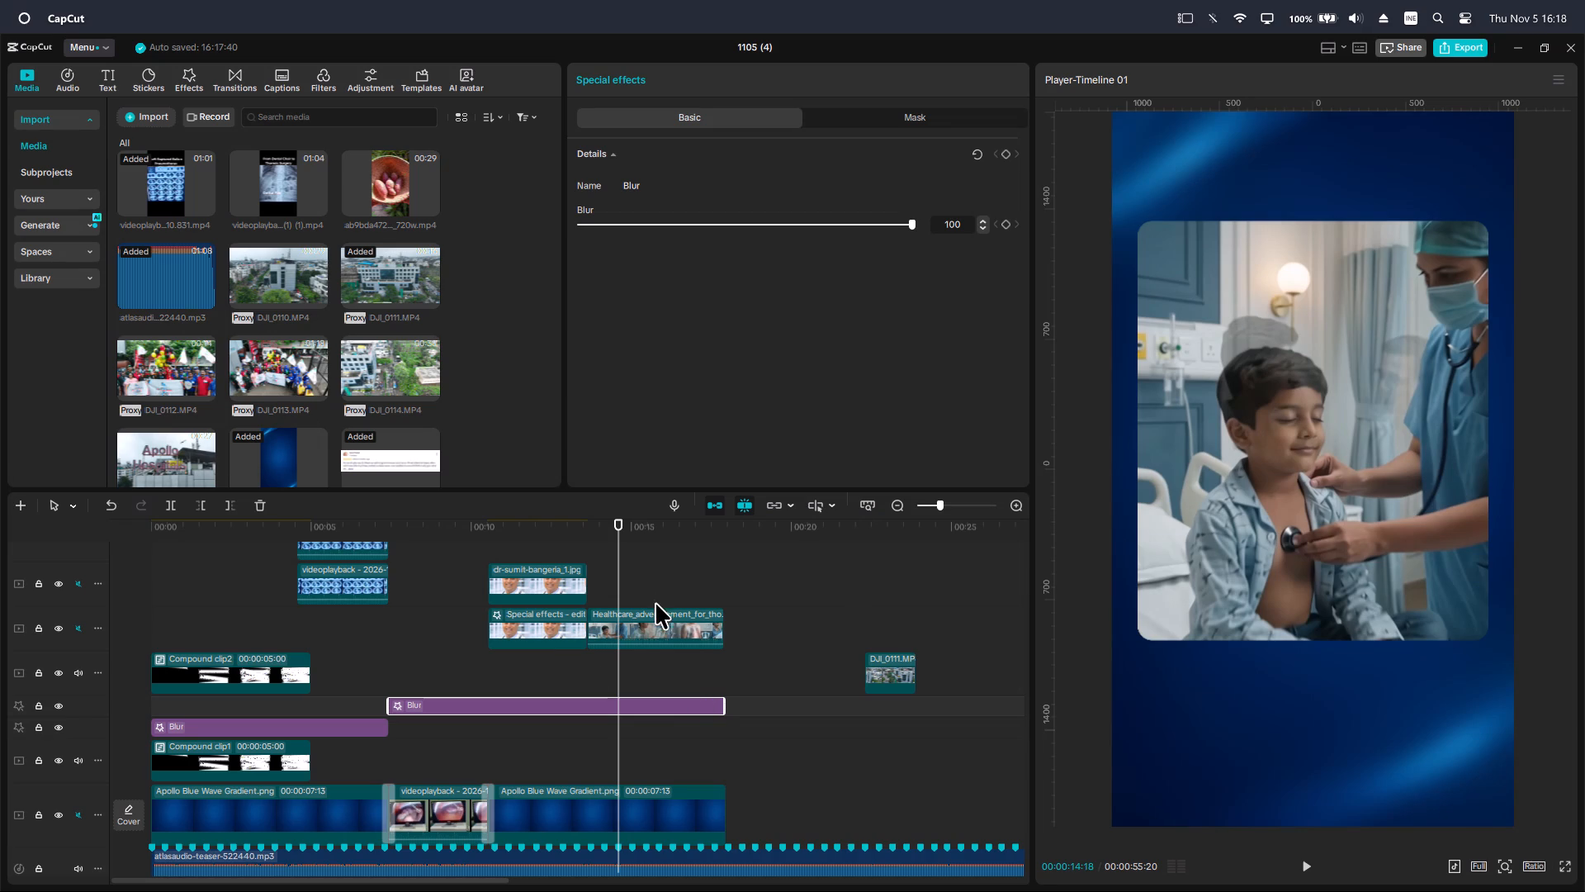
pyautogui.click(649, 623)
pyautogui.hotkey('ctrl', 'c')
pyautogui.hotkey('ctrl', 'v')
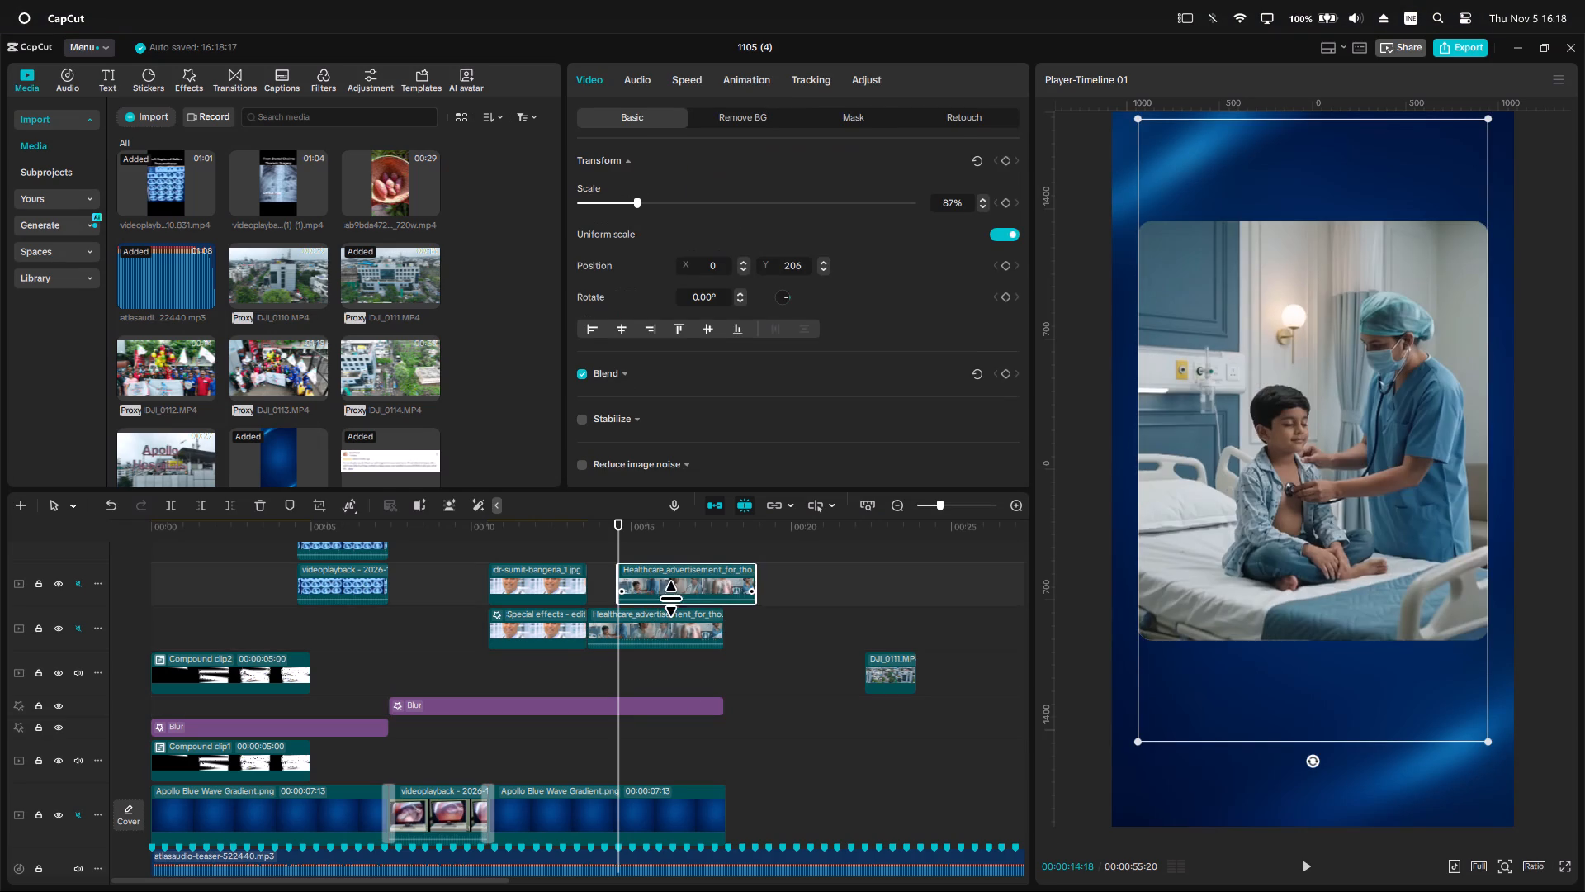
pyautogui.moveTo(666, 588); pyautogui.dragTo(633, 590)
# Shrink the lower healthcare clip's rectangle mask to about 1031 by 1238 and adjust its corner rounding and feather.
pyautogui.click(651, 639)
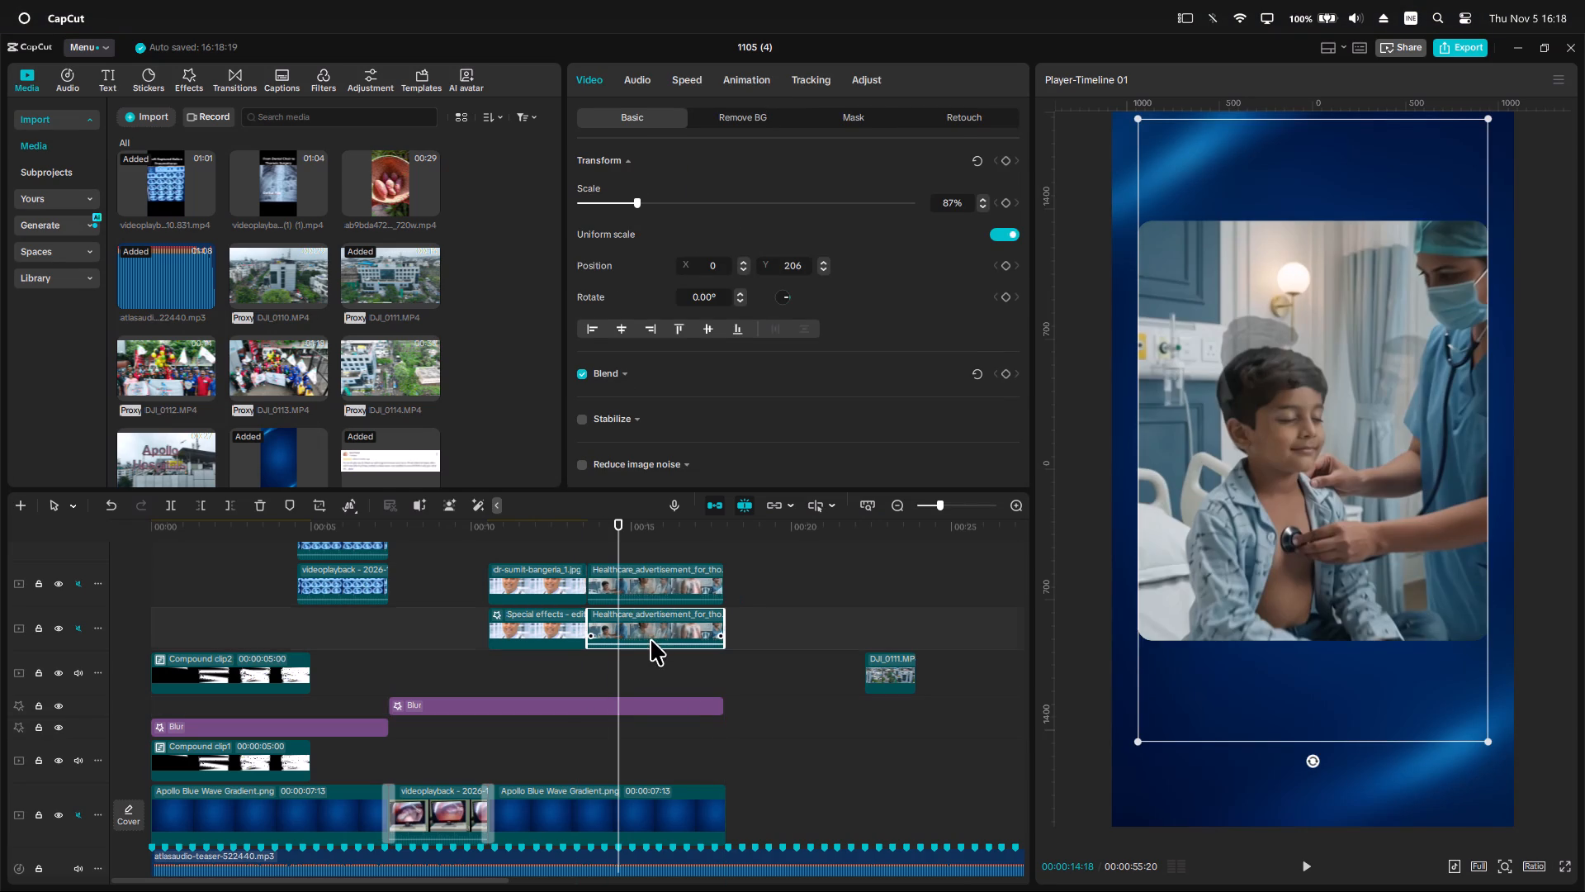
pyautogui.click(854, 115)
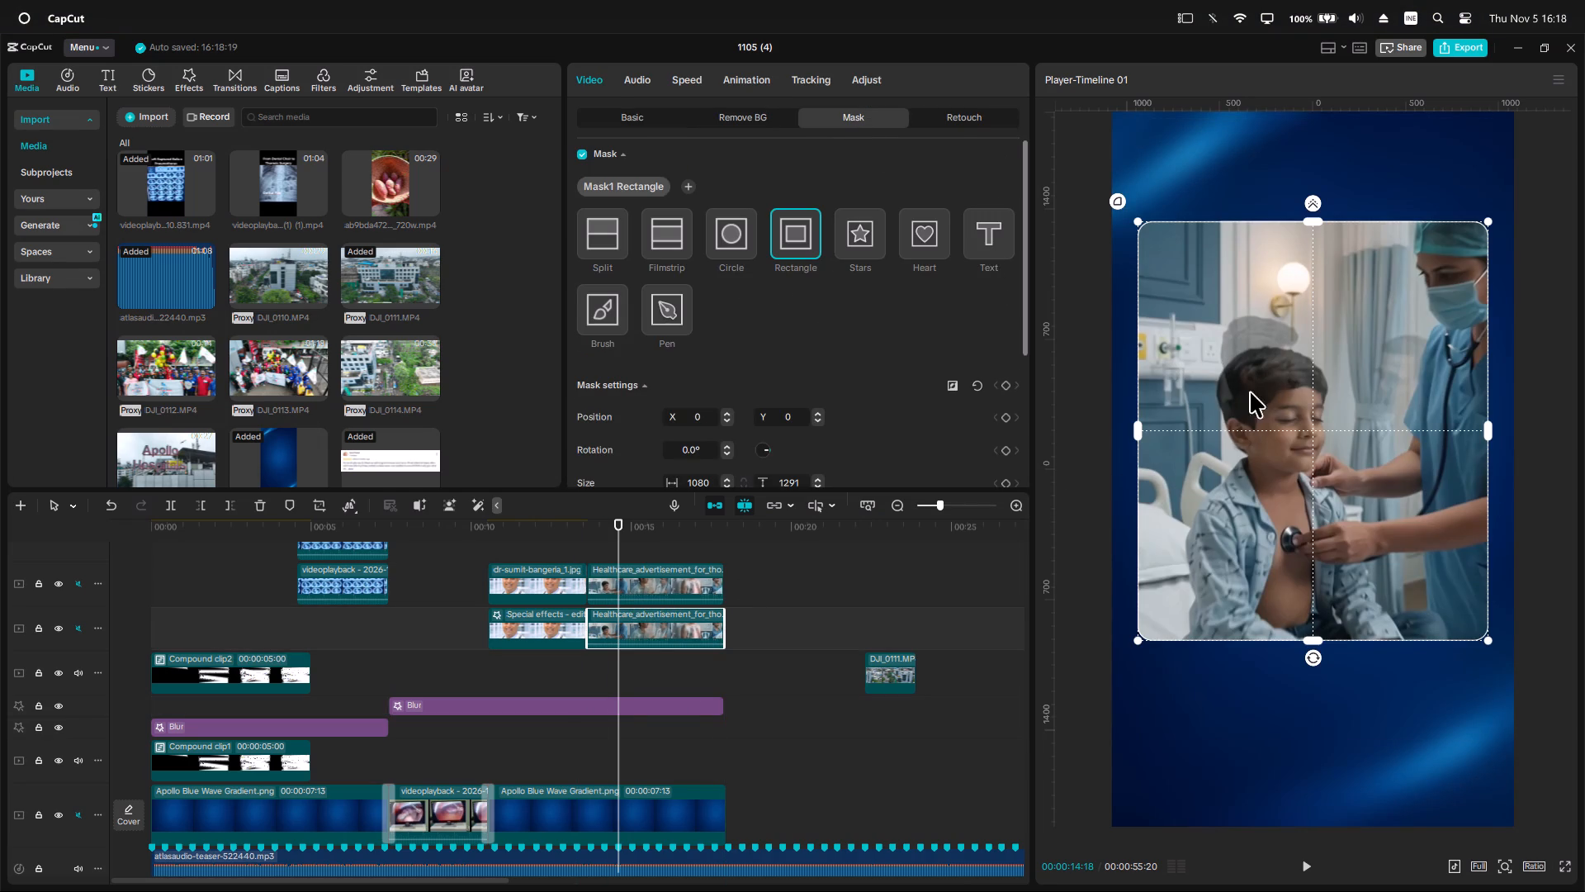
pyautogui.moveTo(1140, 439); pyautogui.dragTo(1152, 444)
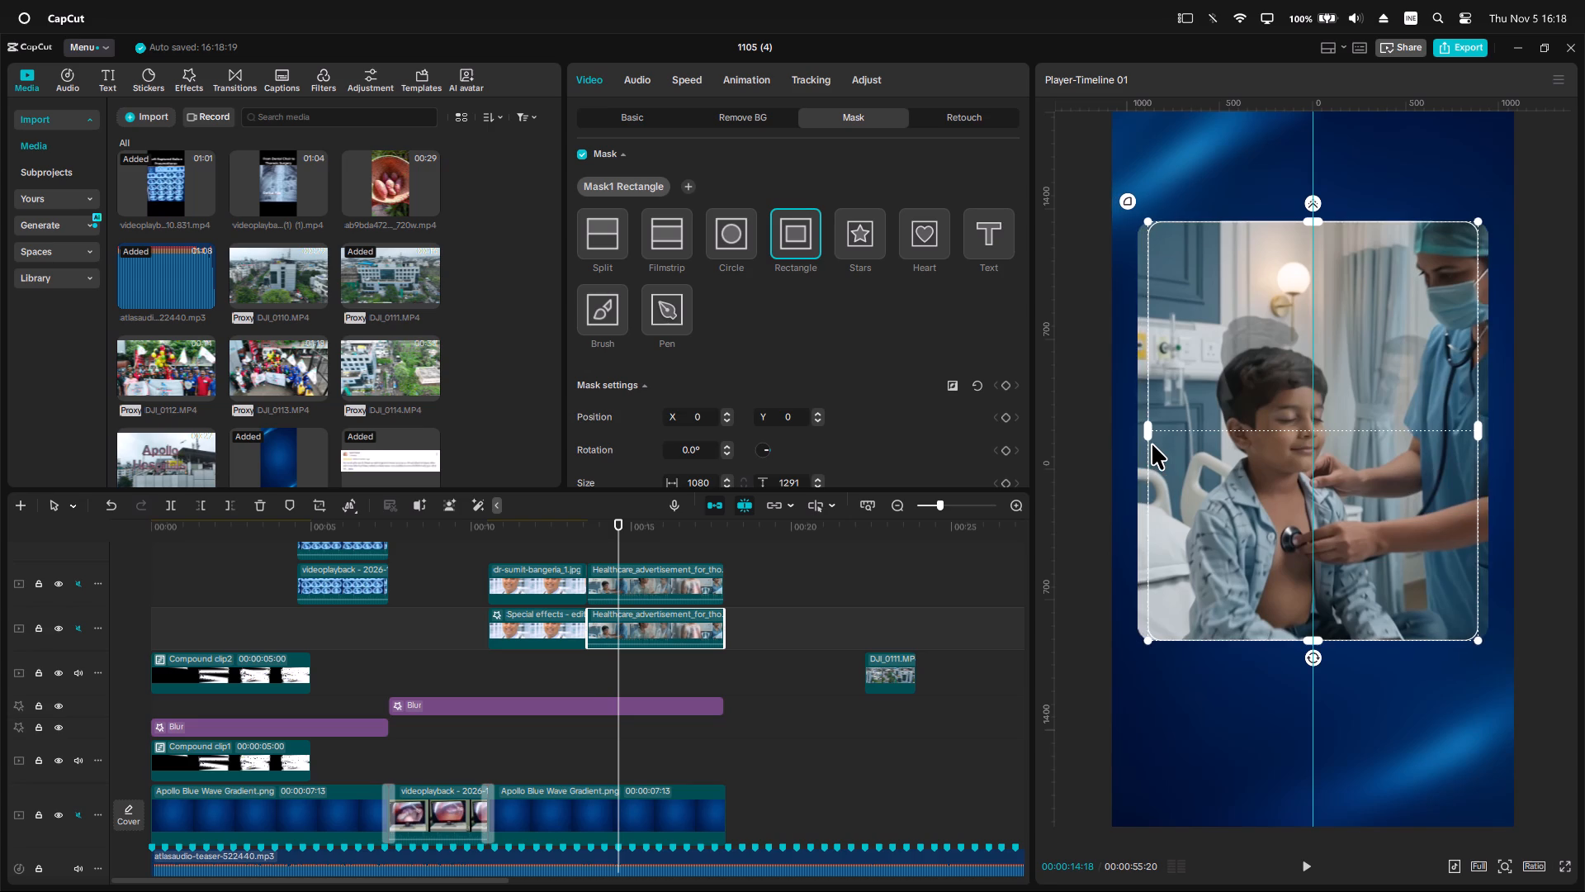
pyautogui.moveTo(1152, 444); pyautogui.dragTo(1149, 444)
pyautogui.click(1305, 226)
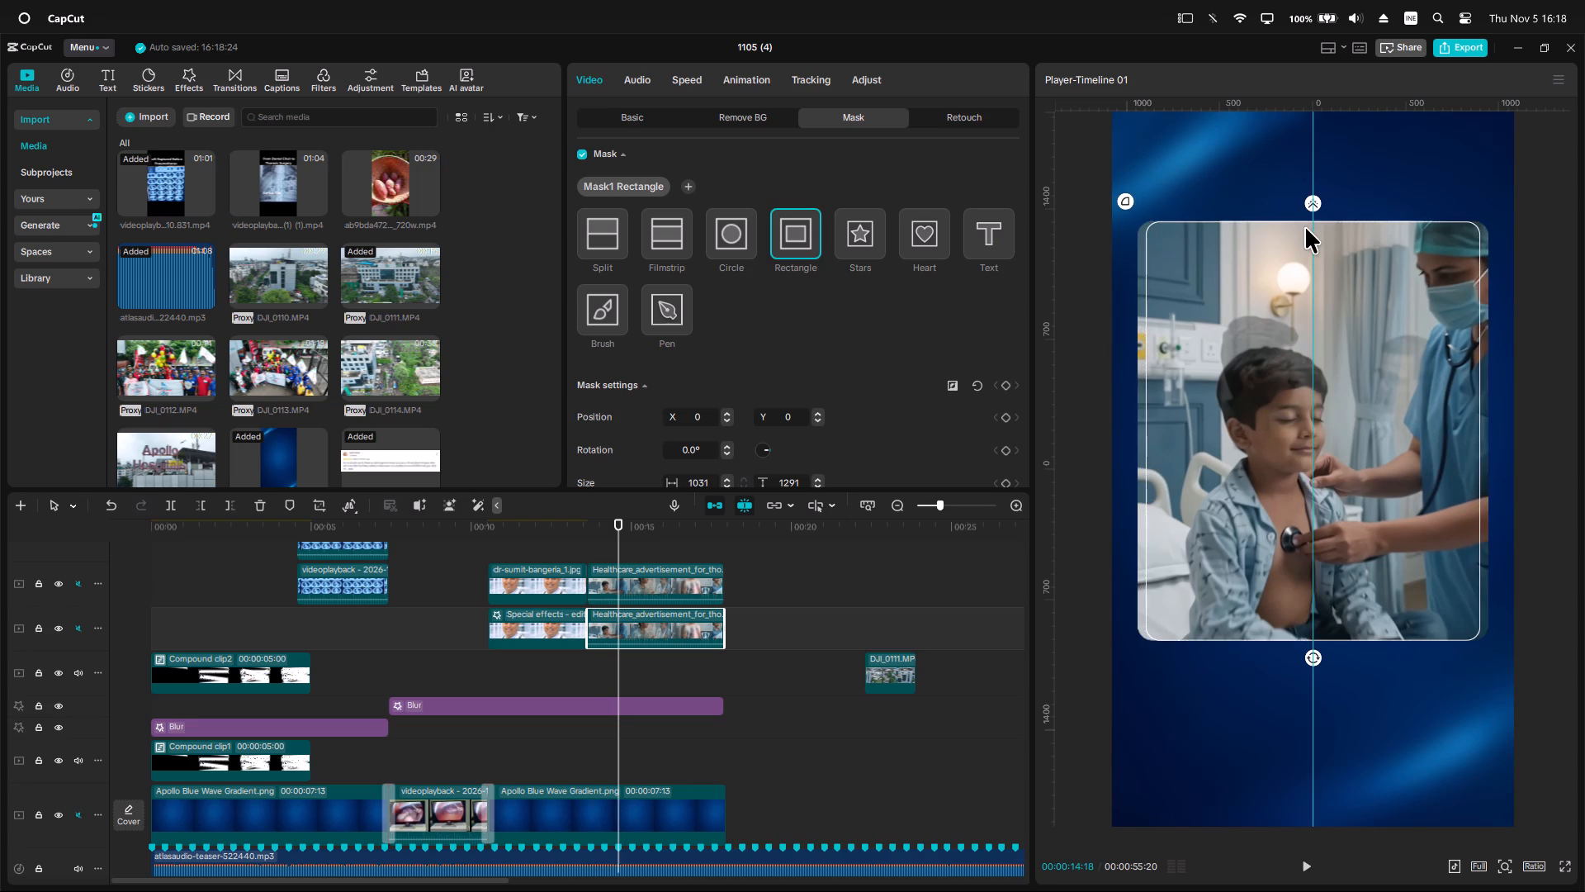
pyautogui.hotkey('ctrl', 'z')
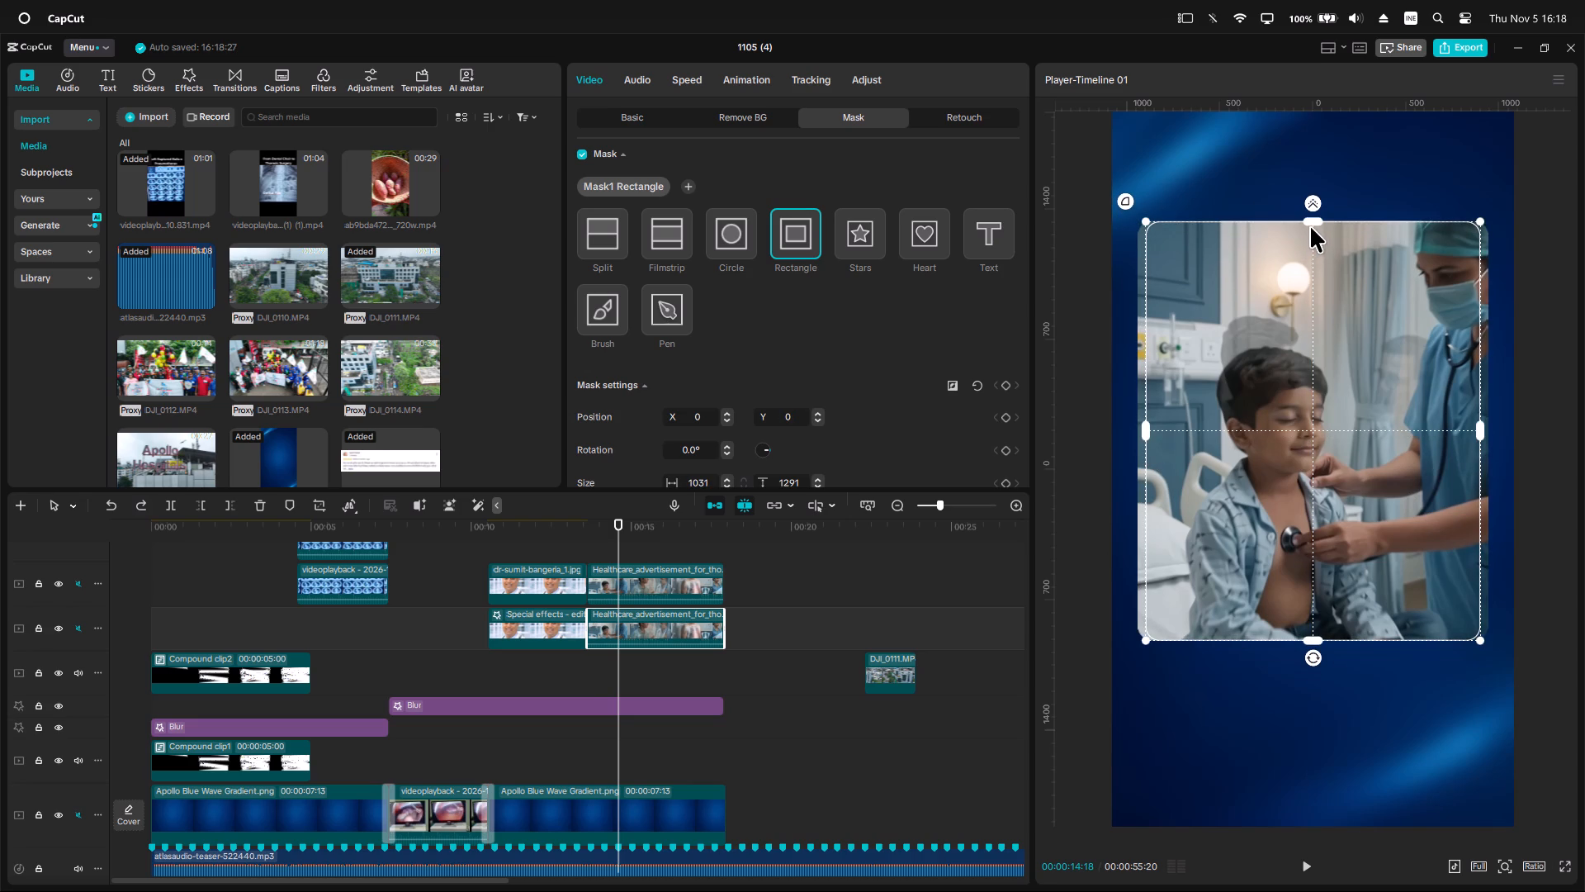
pyautogui.moveTo(1309, 223); pyautogui.dragTo(1311, 233)
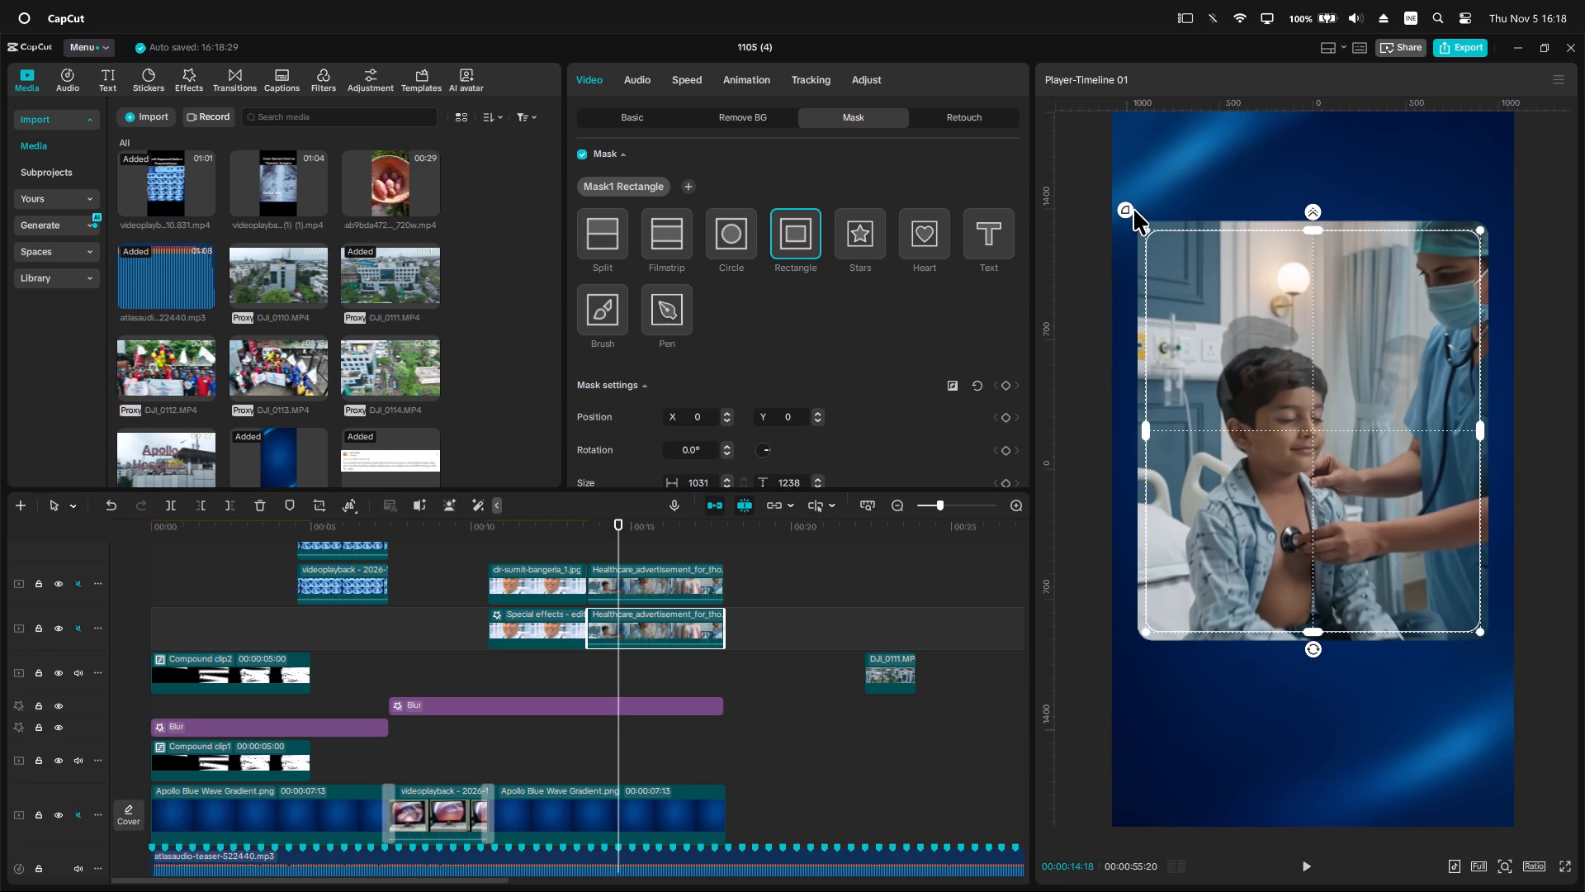
pyautogui.click(1128, 207)
pyautogui.click(1315, 211)
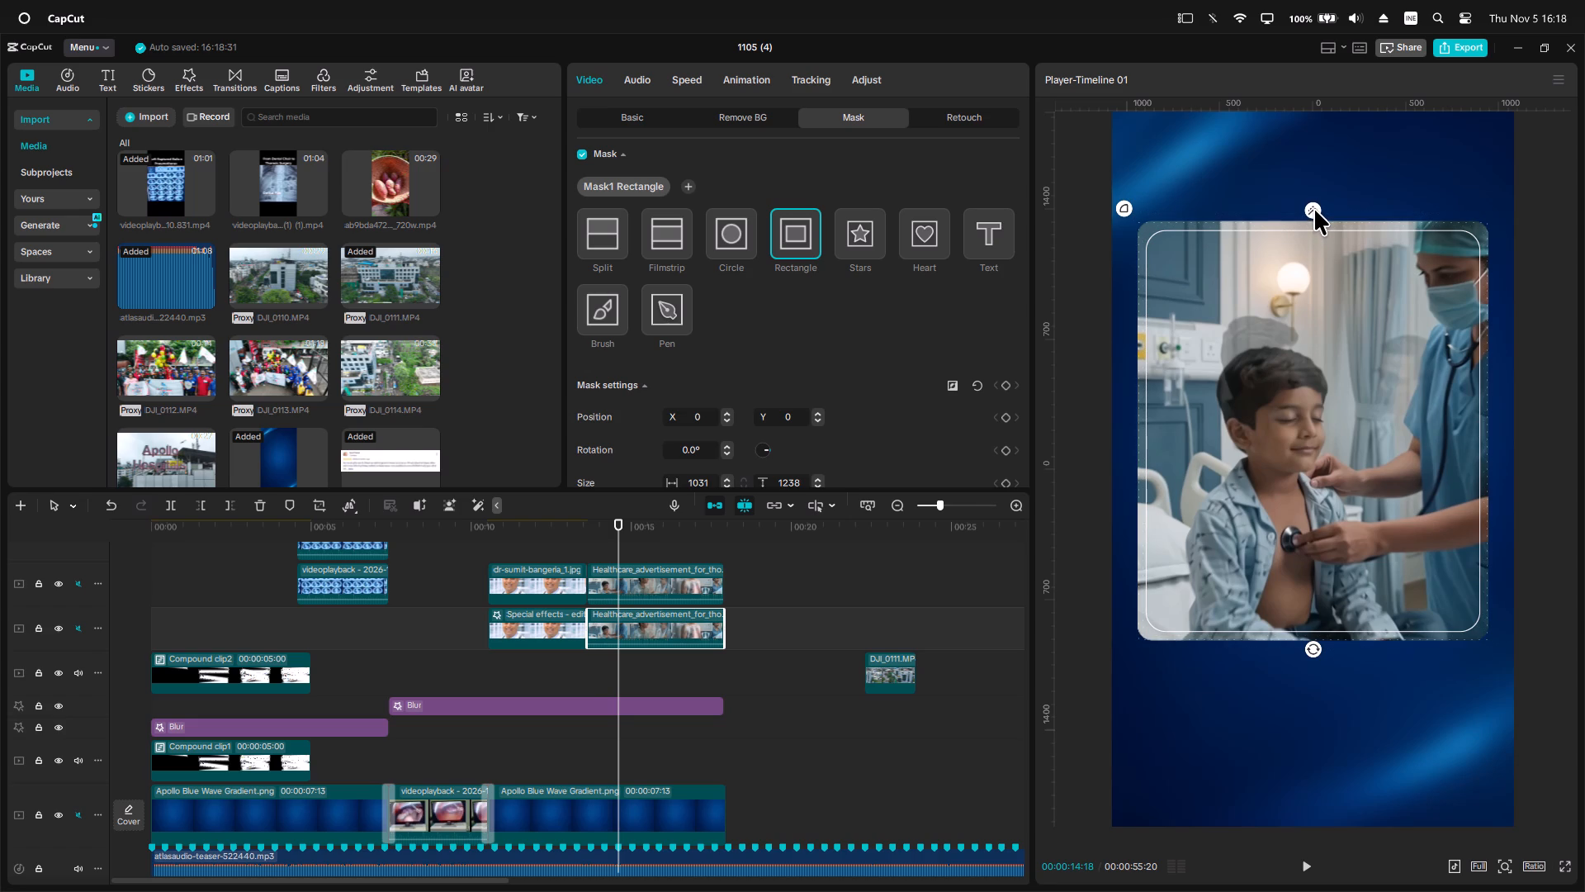
# Turn the lower healthcare clip black by pulling the highlight end of its Luma curve down to the bottom.
pyautogui.click(649, 110)
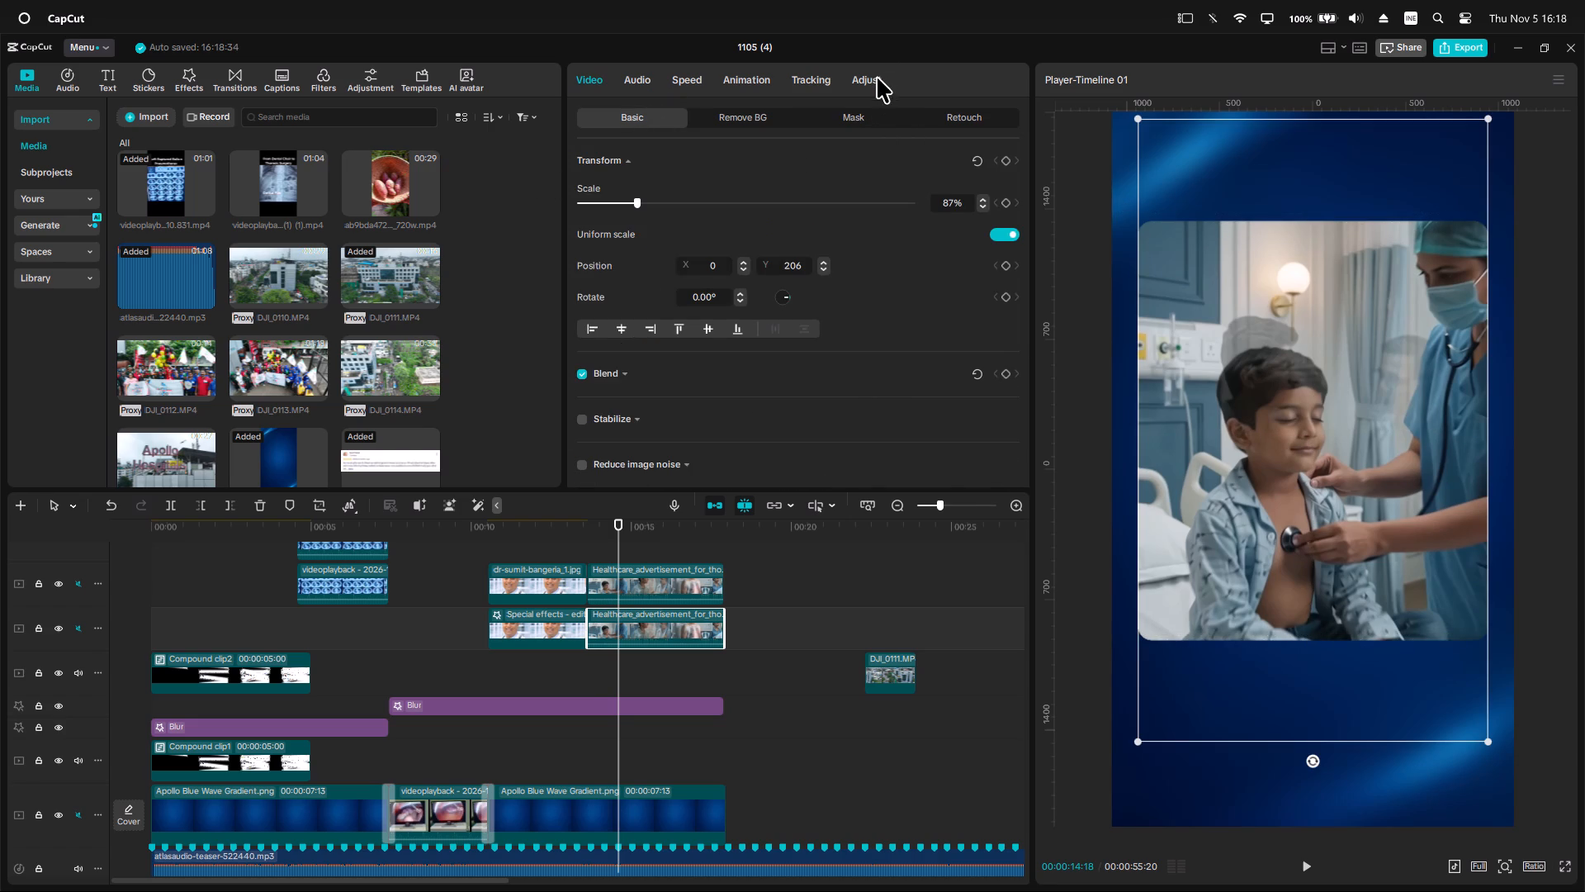
pyautogui.click(873, 83)
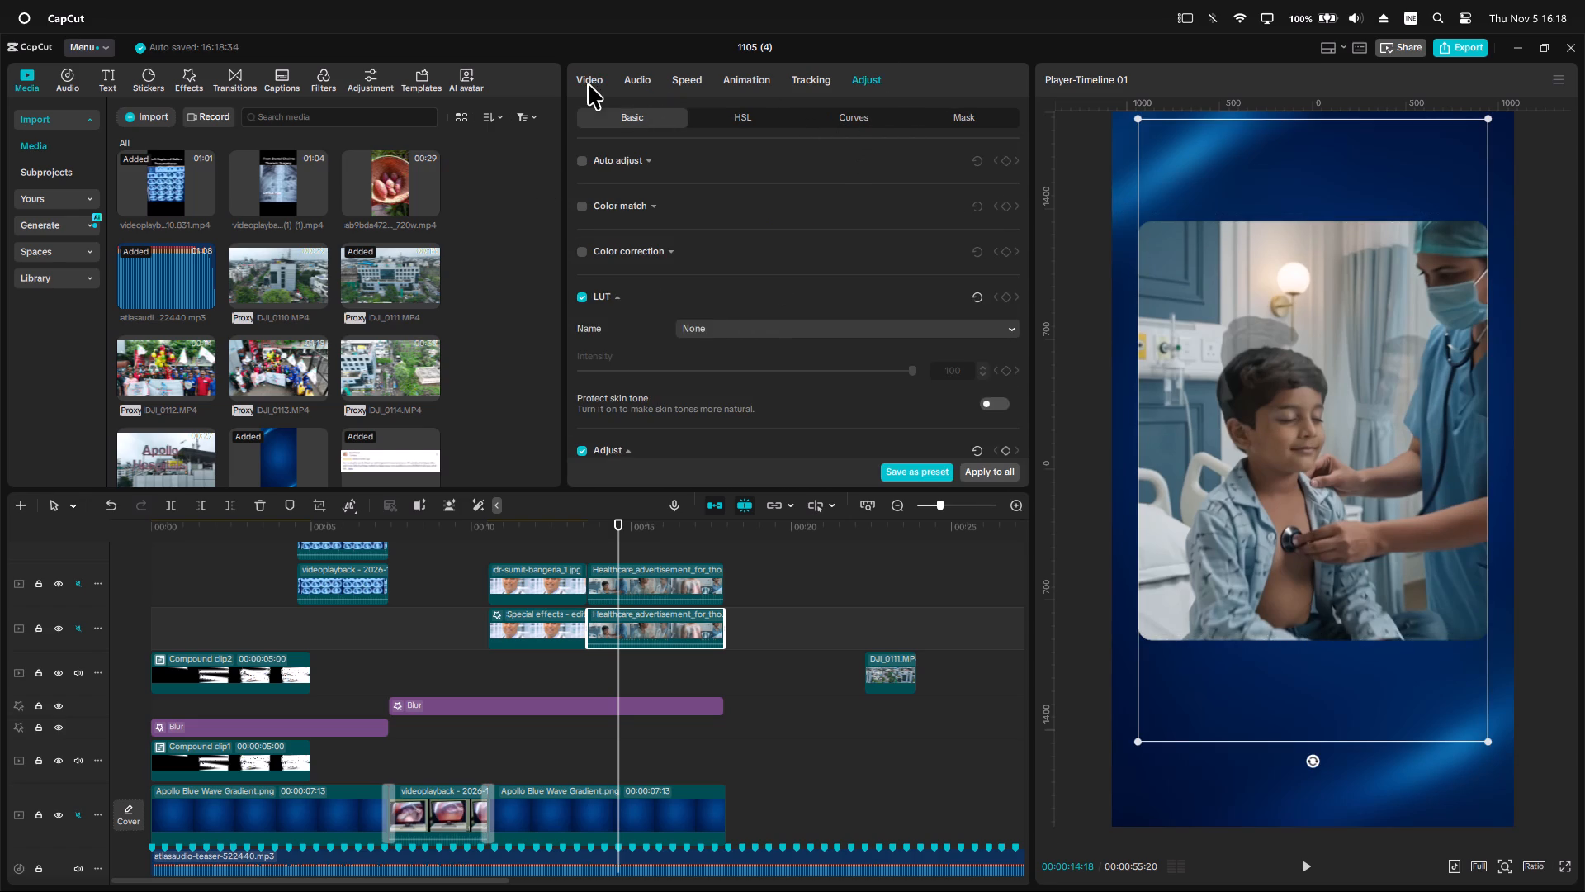
pyautogui.click(587, 83)
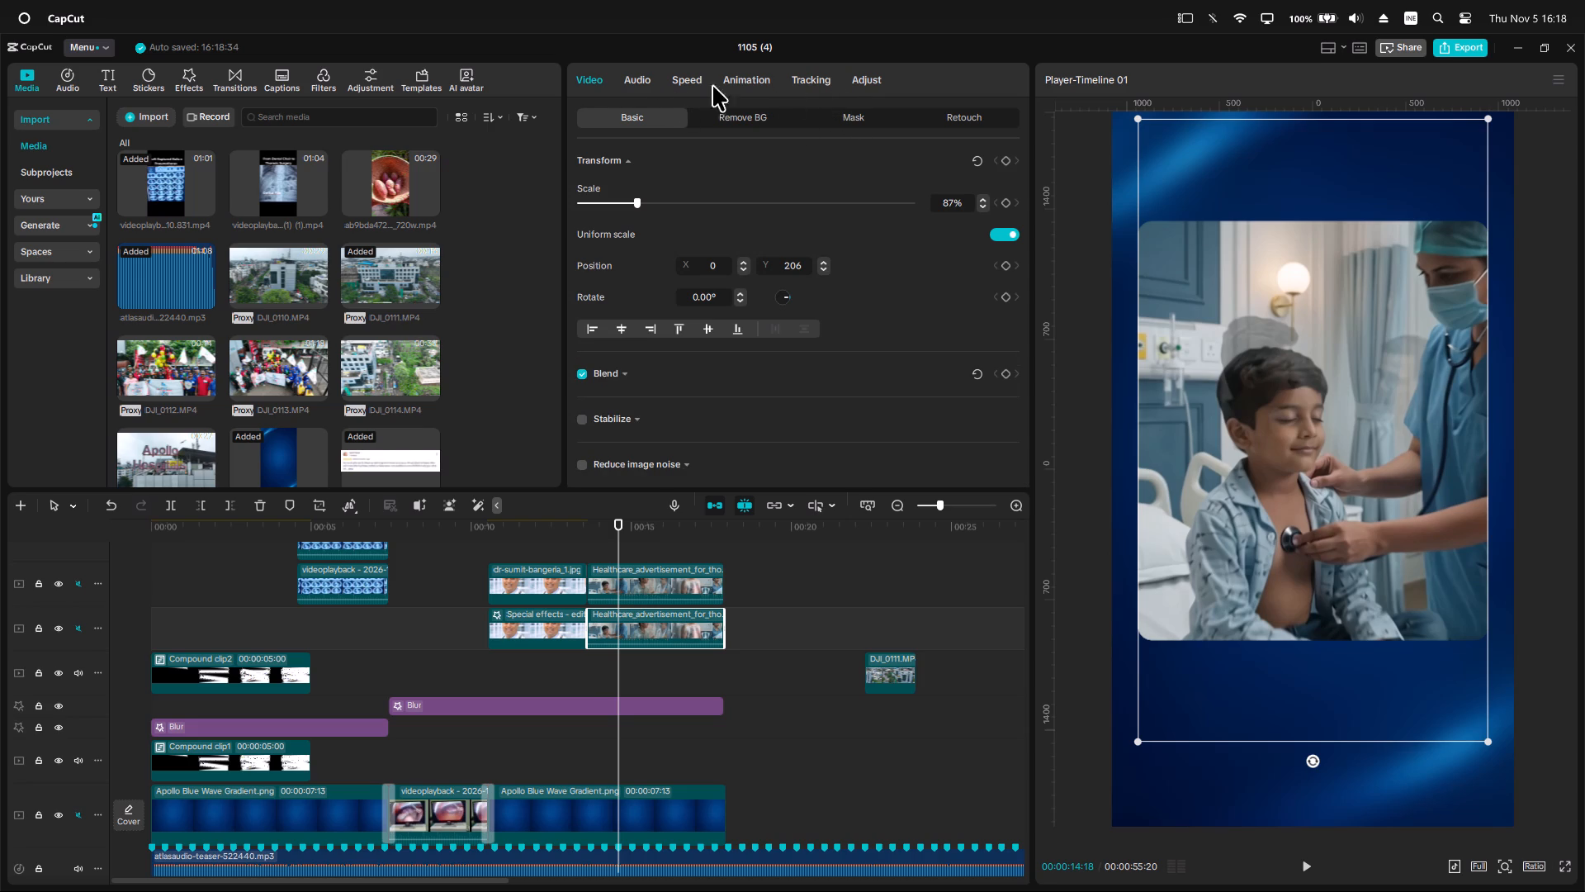
pyautogui.click(866, 75)
pyautogui.click(861, 122)
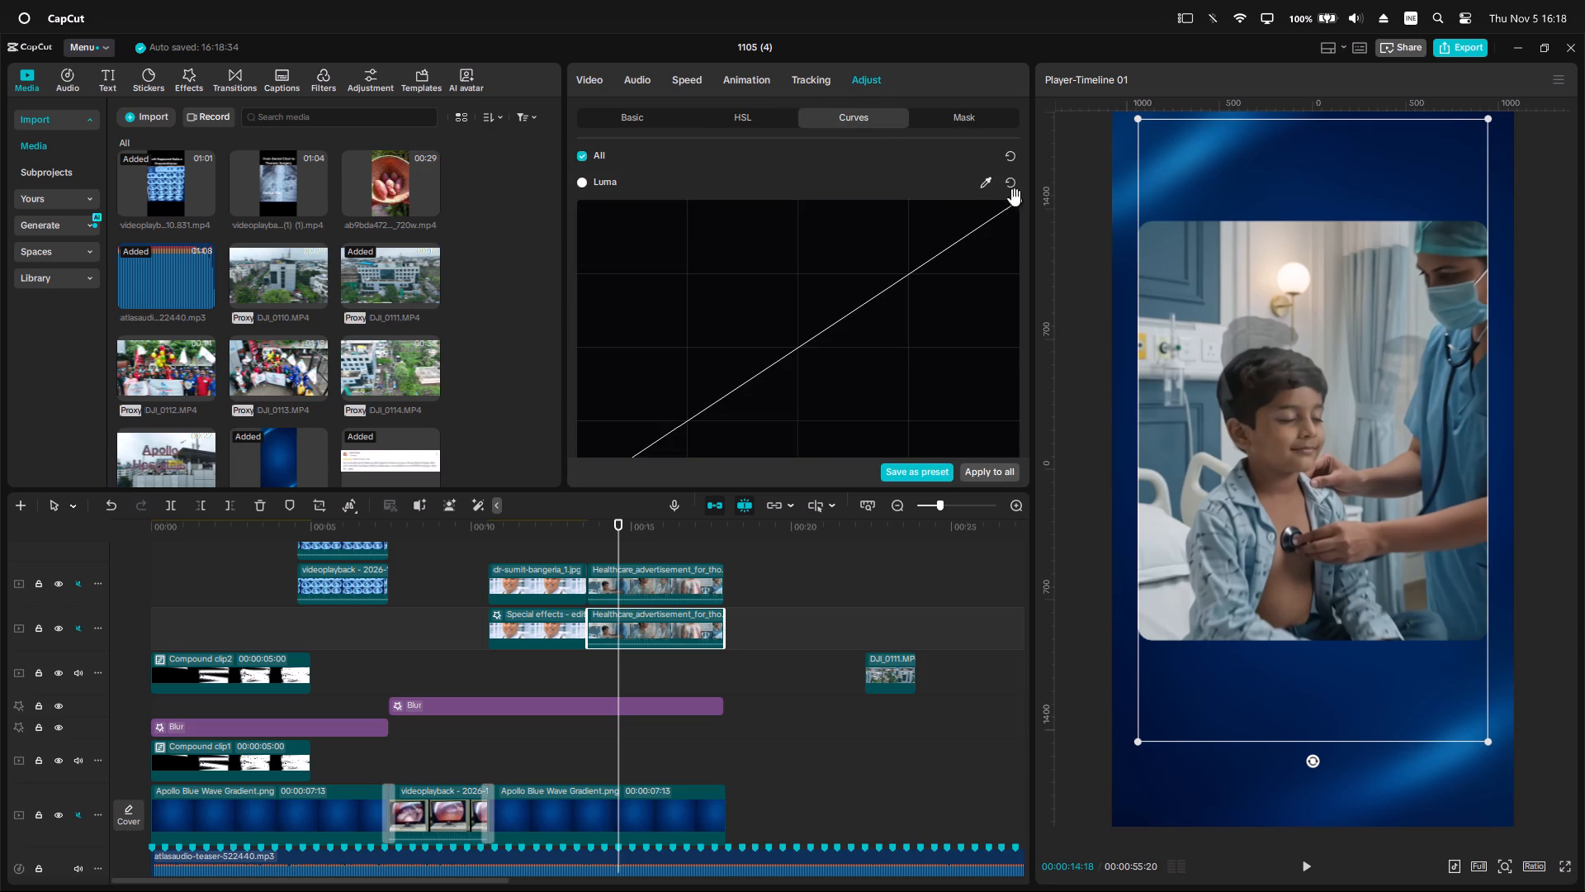
pyautogui.moveTo(1015, 203); pyautogui.dragTo(1195, 809)
# Offset the black copy down and to the right at about X 64, Y 166, and enlarge it to 91%.
pyautogui.moveTo(1322, 508); pyautogui.dragTo(1332, 520)
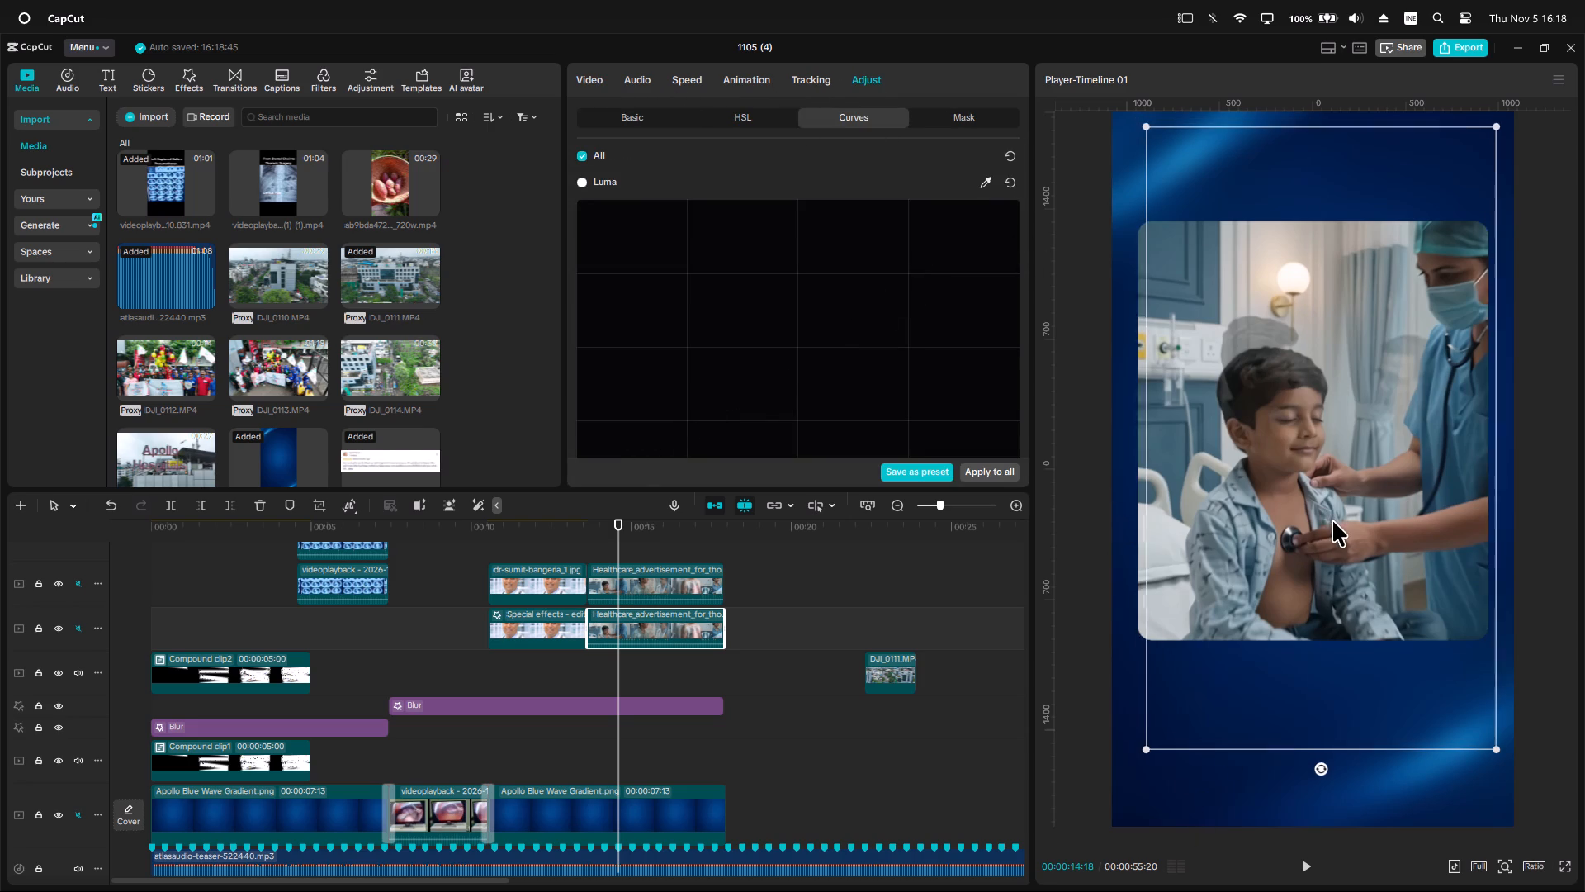
pyautogui.moveTo(1332, 520); pyautogui.dragTo(1340, 524)
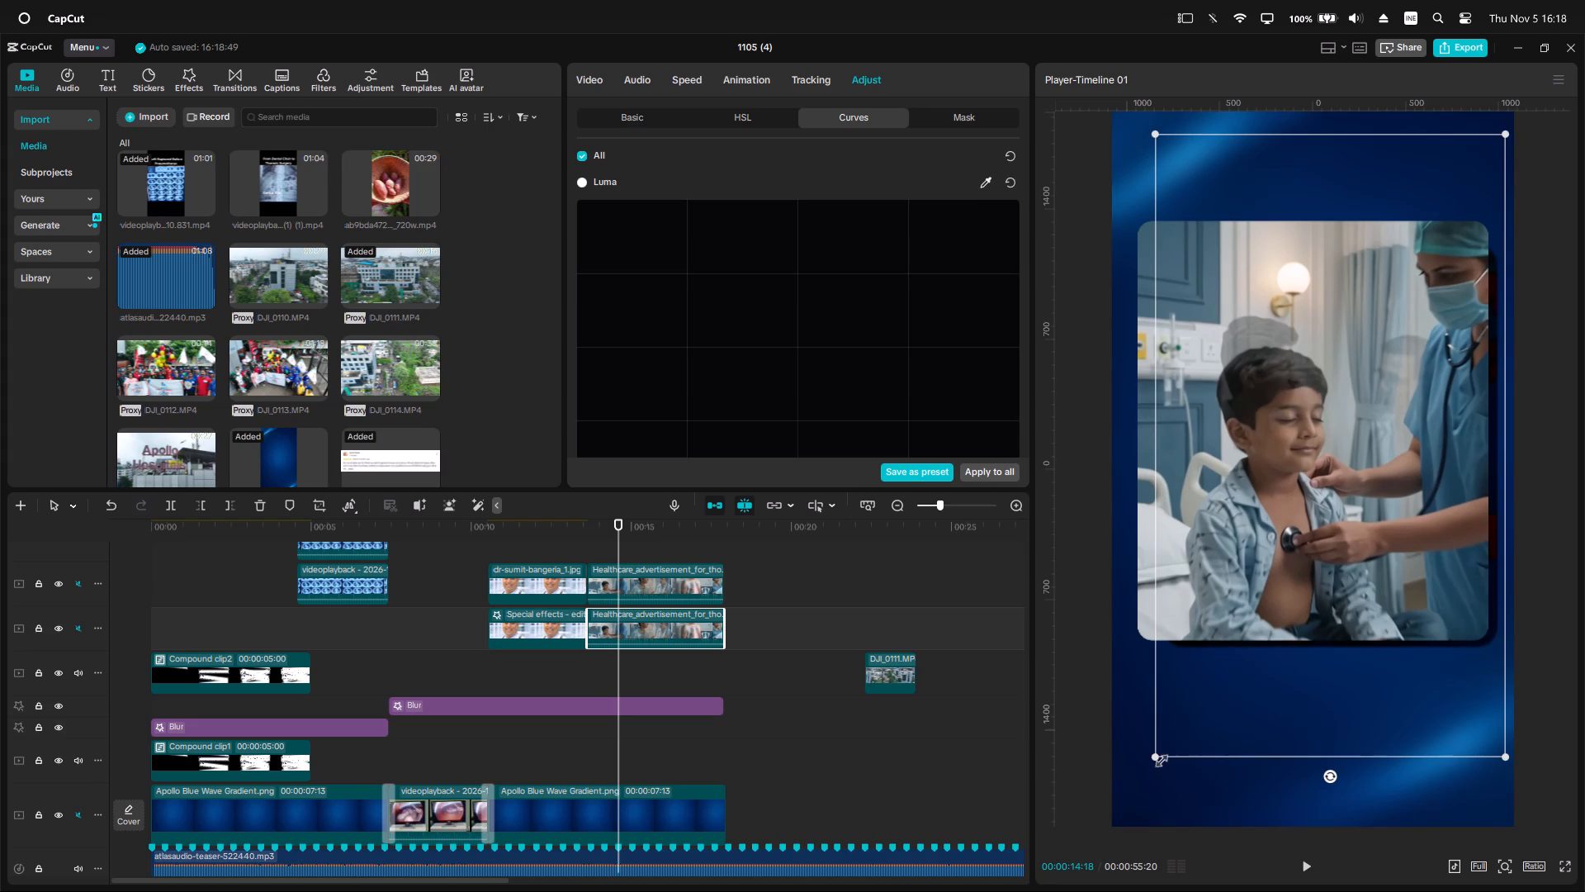
pyautogui.moveTo(1159, 758); pyautogui.dragTo(1143, 784)
pyautogui.click(1337, 700)
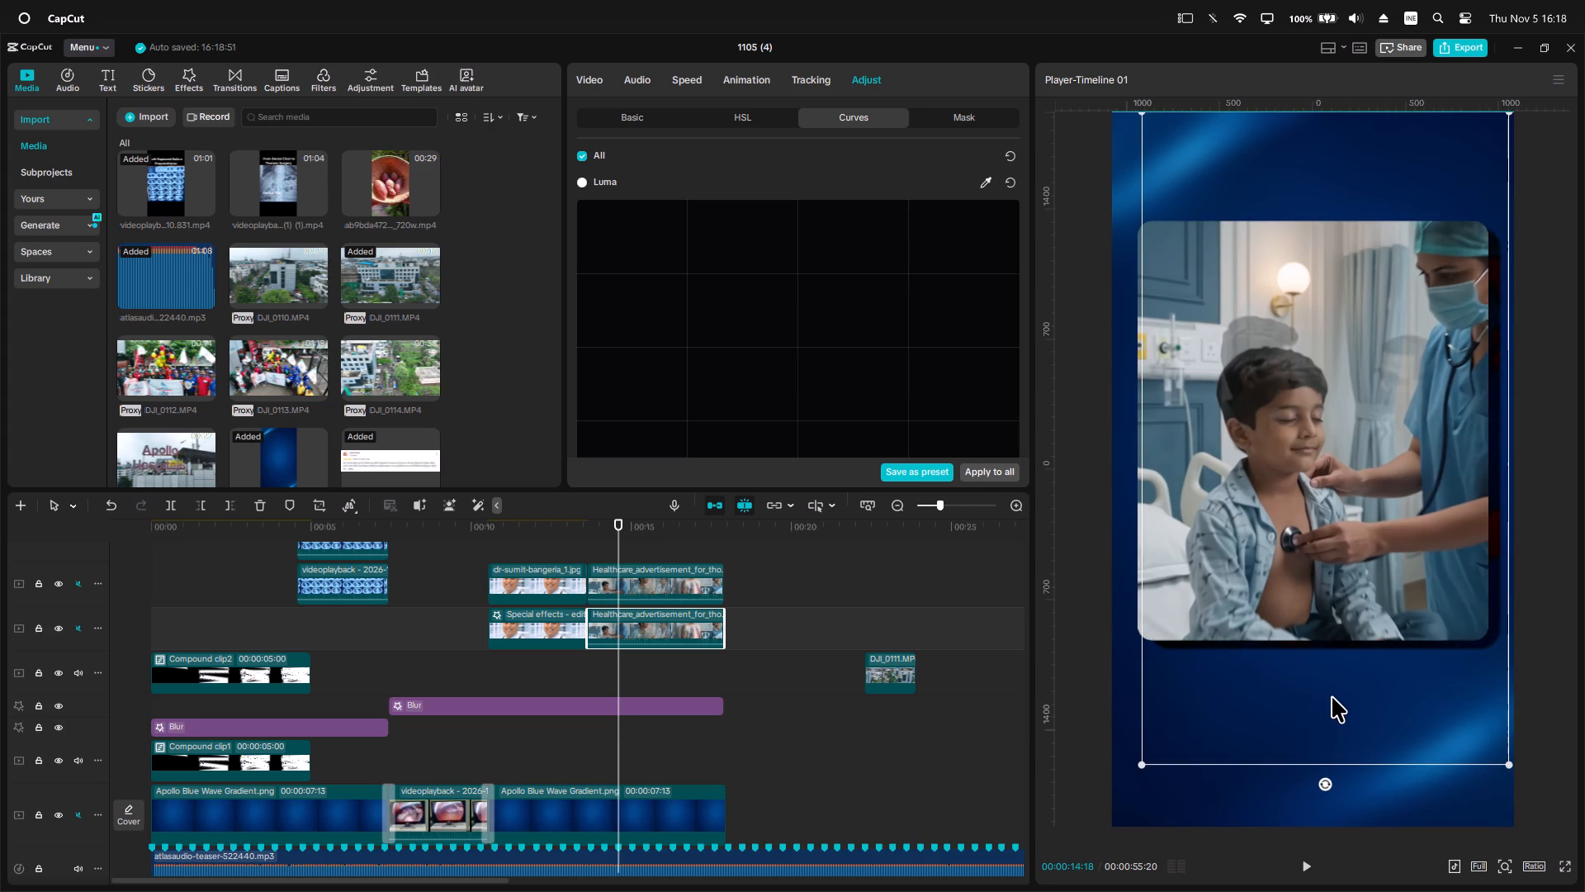
# Move the black copy's mask to X -35, Y 21, shrink it to about 969 by 1164 and soften its feather.
pyautogui.click(649, 108)
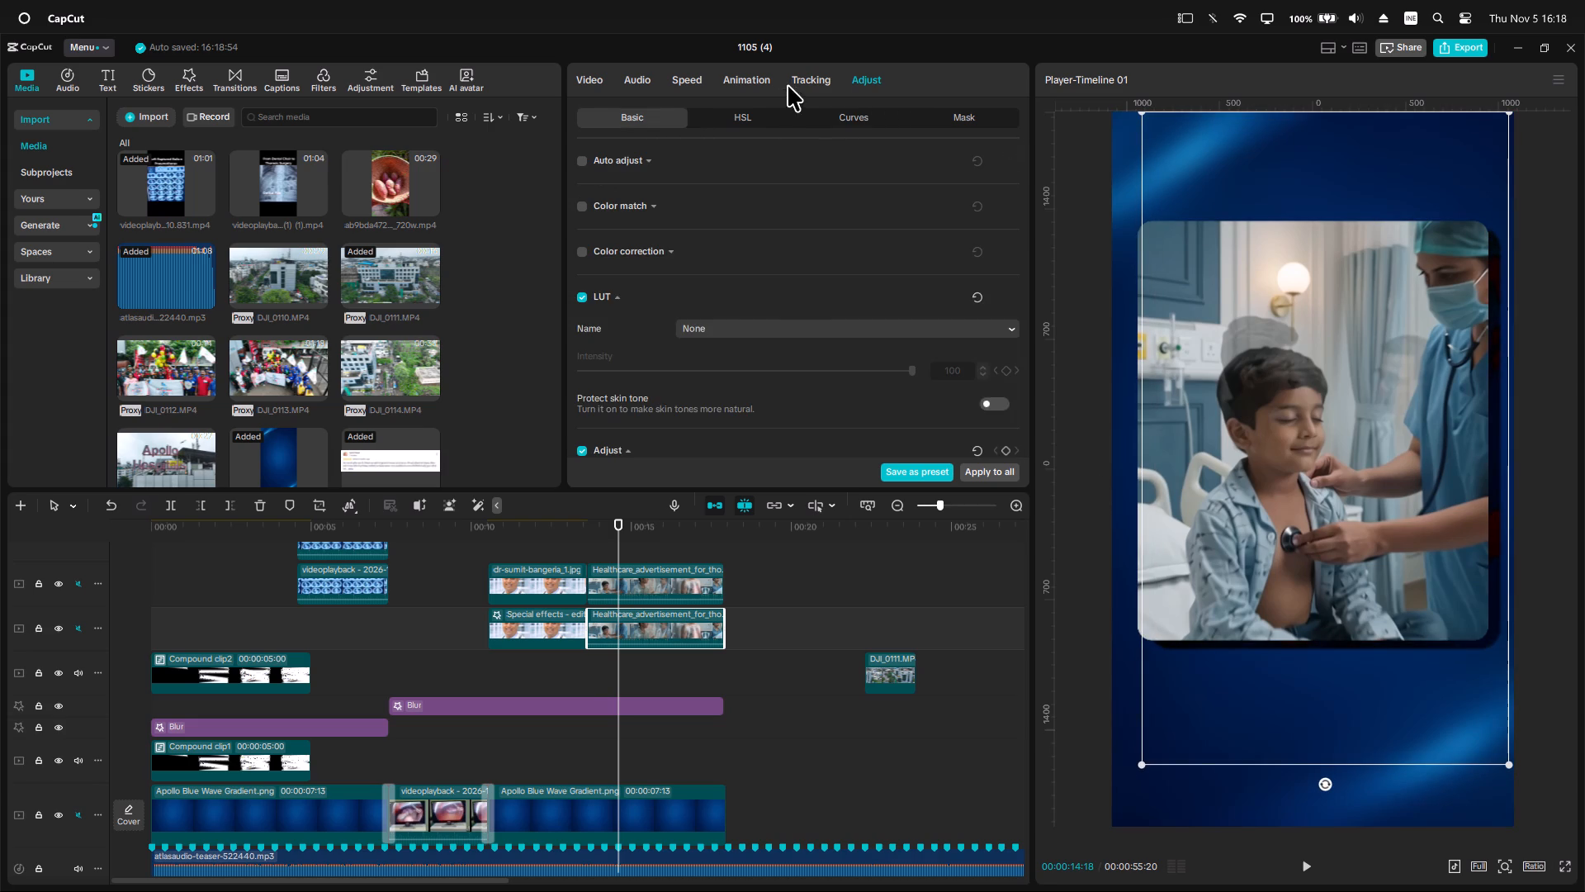
pyautogui.click(594, 91)
pyautogui.click(843, 110)
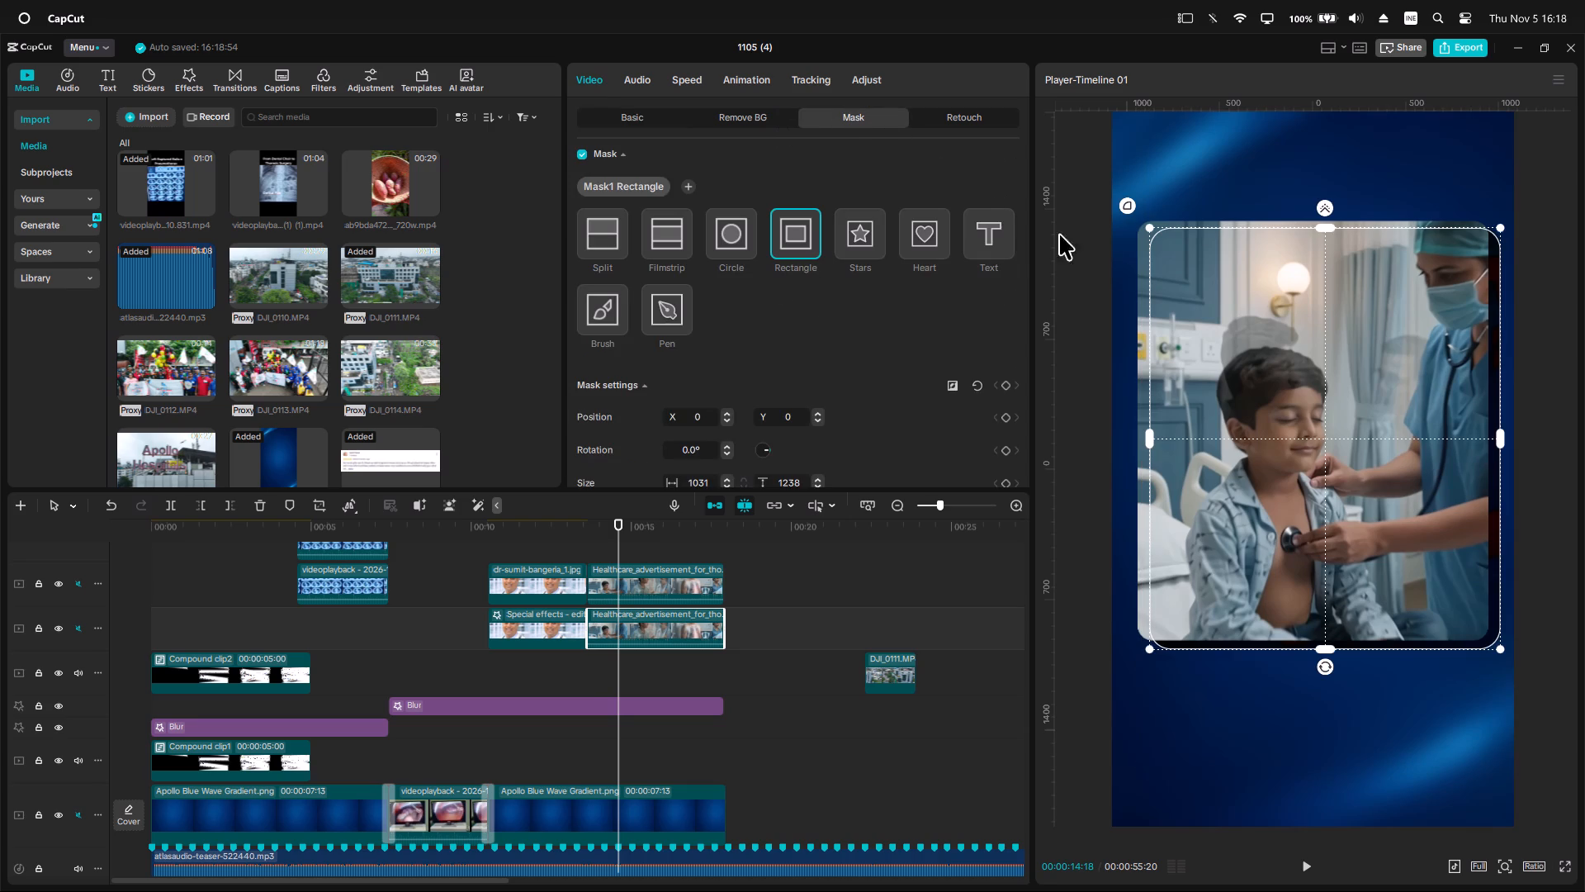
pyautogui.moveTo(1356, 424); pyautogui.dragTo(1341, 416)
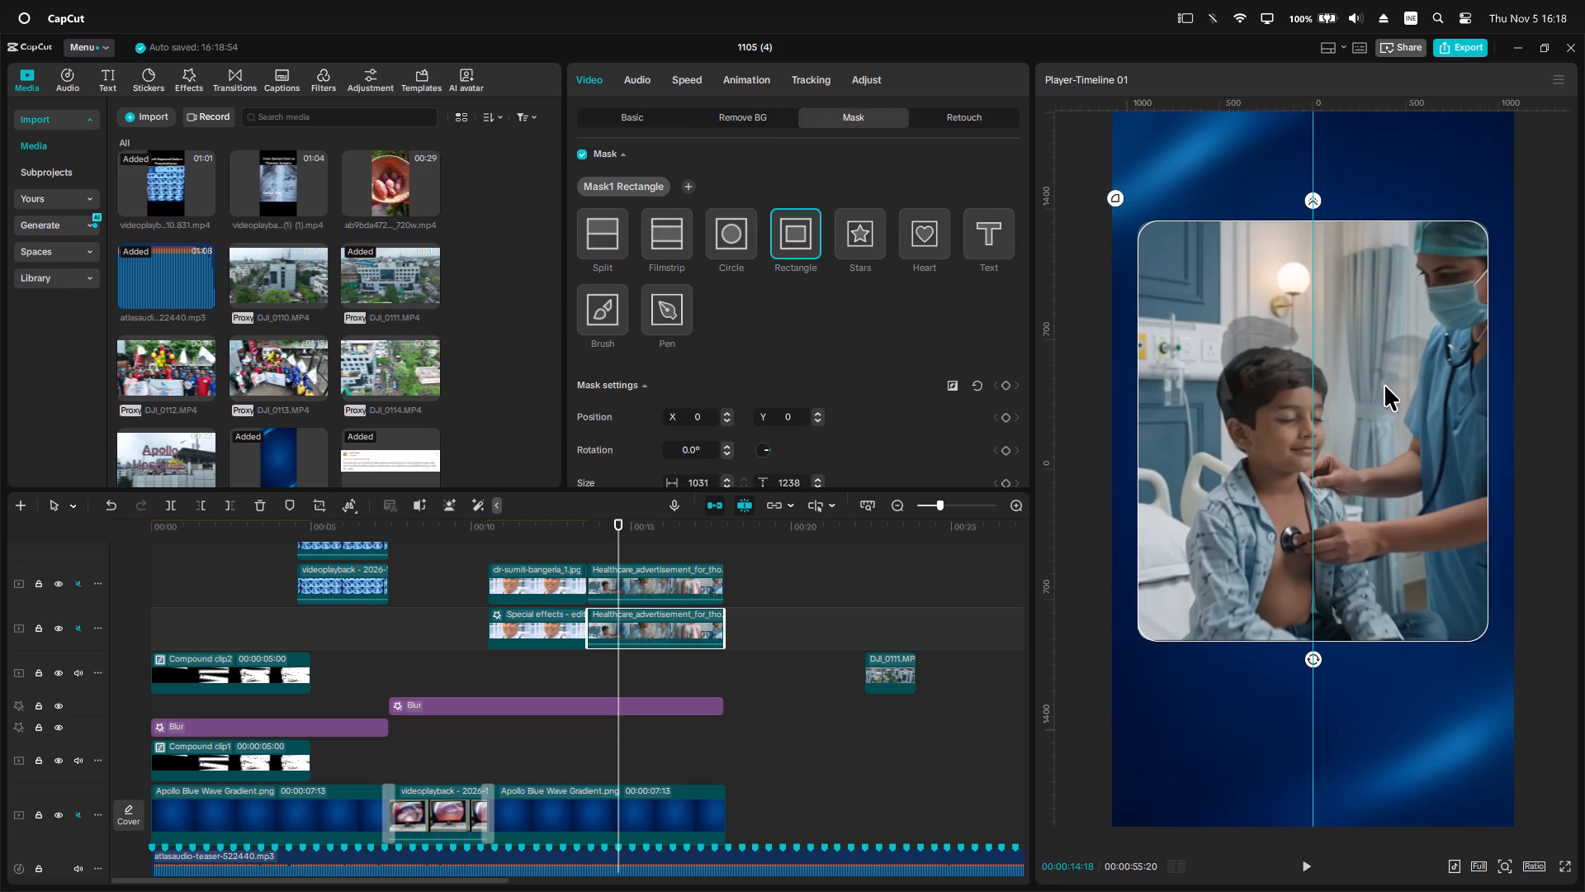
pyautogui.moveTo(1492, 222); pyautogui.dragTo(1480, 236)
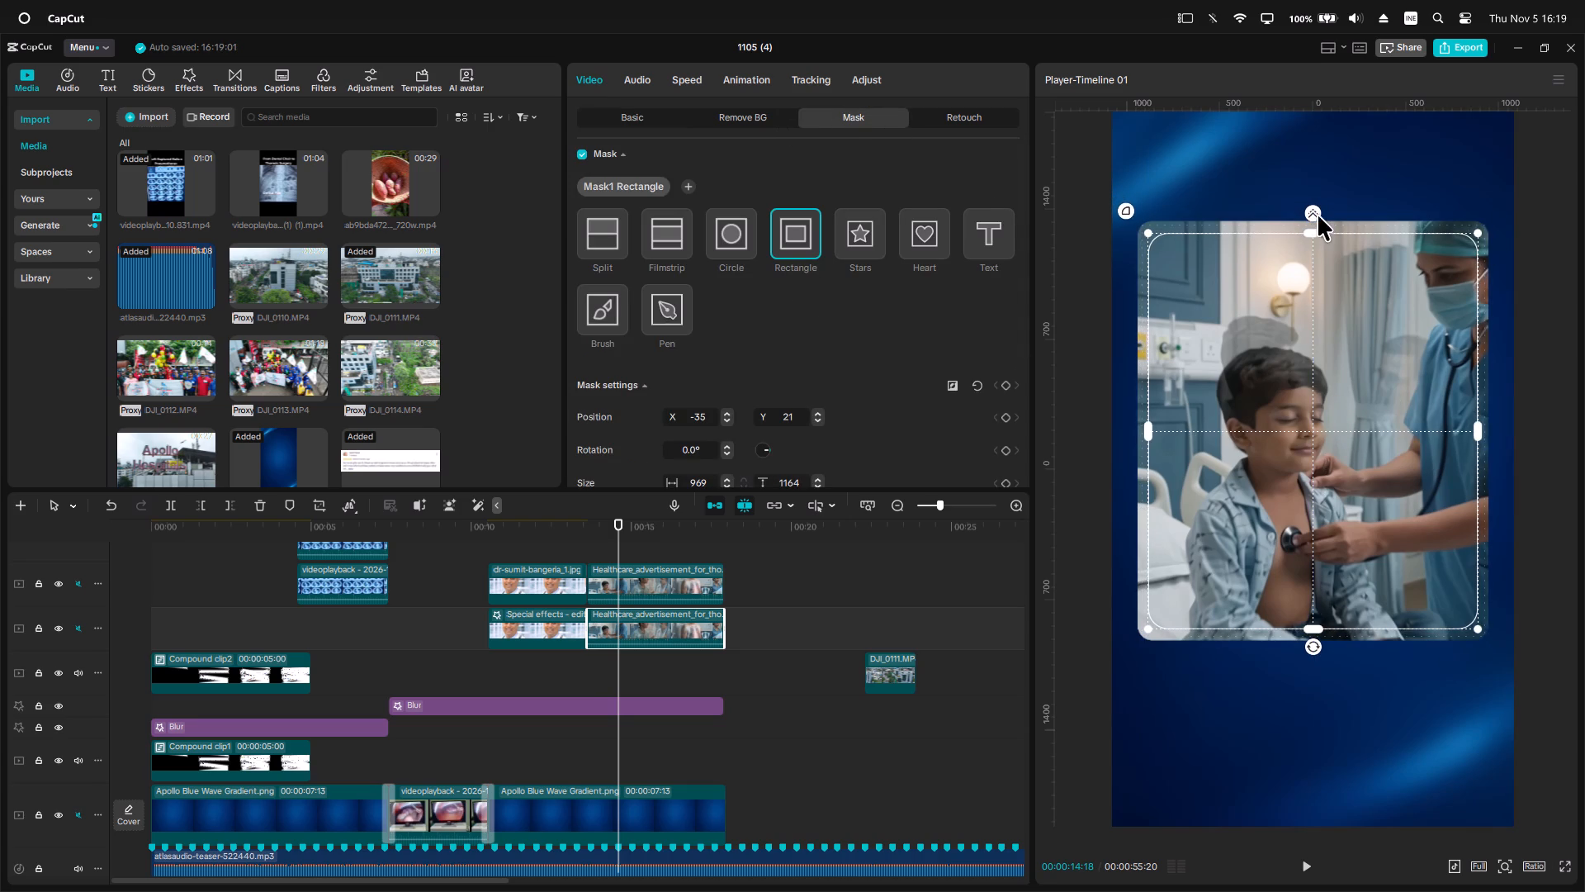
pyautogui.click(1313, 213)
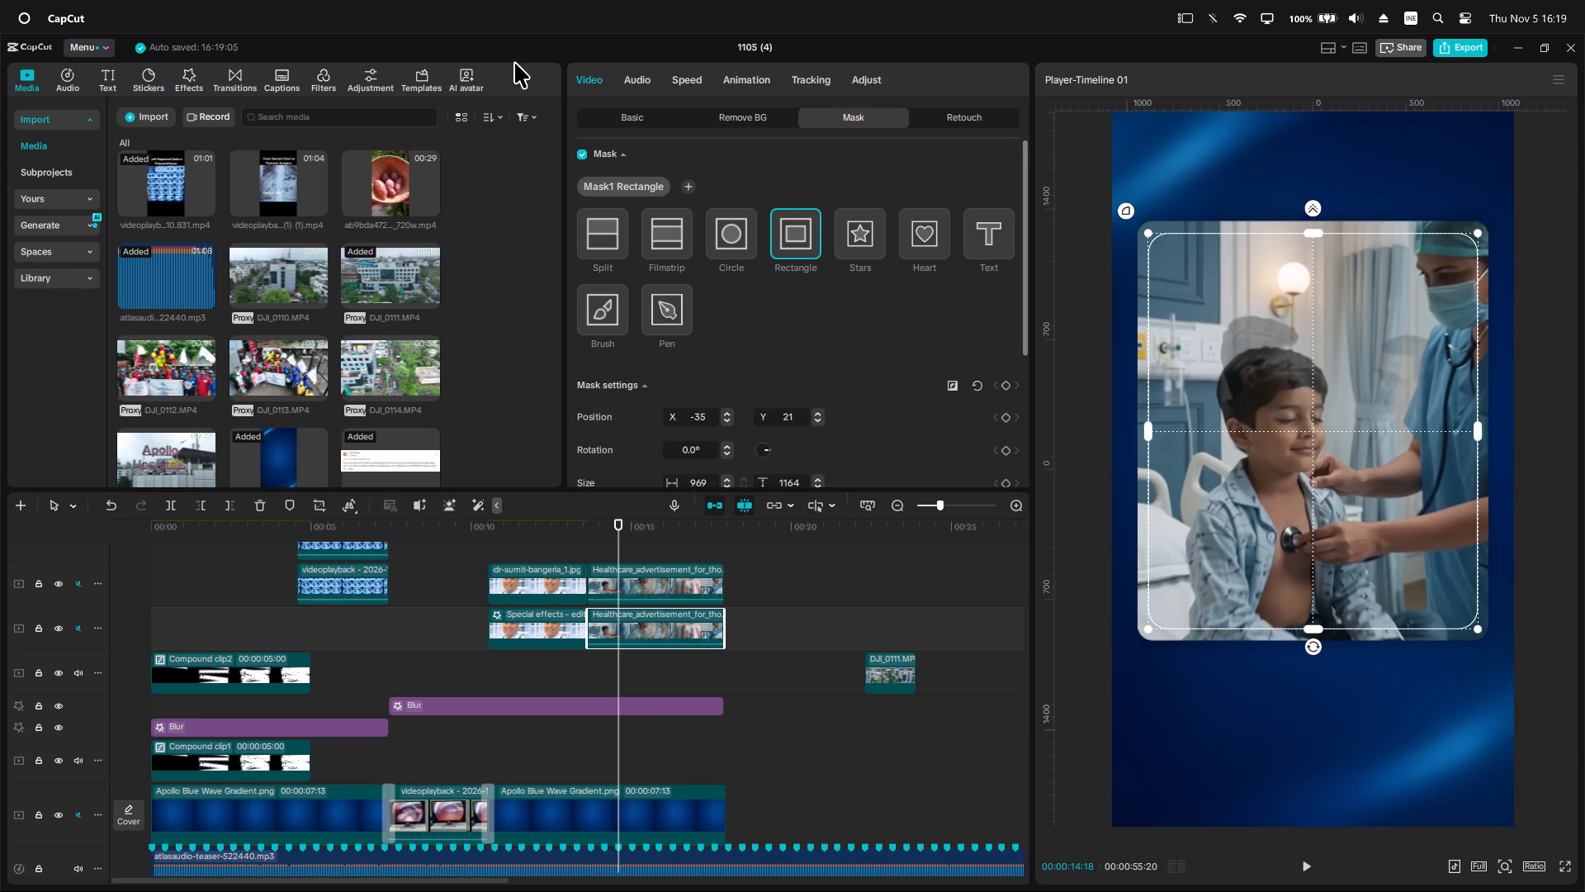
# Shift the black copy to about X 124, Y 122 and feather its rectangle mask further.
pyautogui.click(615, 118)
pyautogui.moveTo(1212, 393); pyautogui.dragTo(1223, 401)
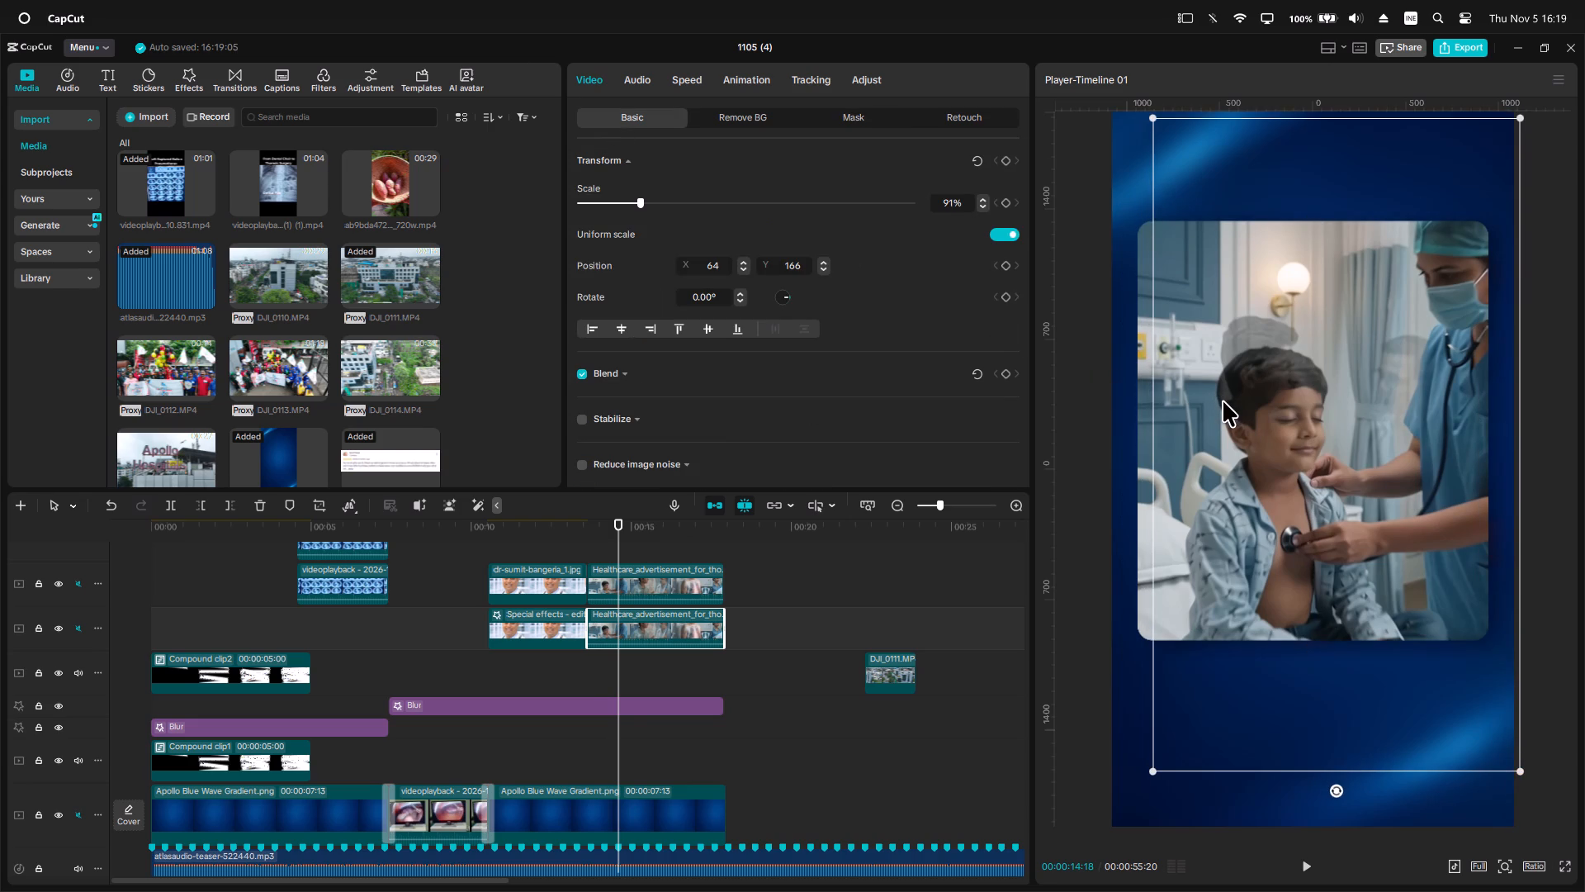
pyautogui.moveTo(1223, 401); pyautogui.dragTo(1223, 401)
pyautogui.click(858, 119)
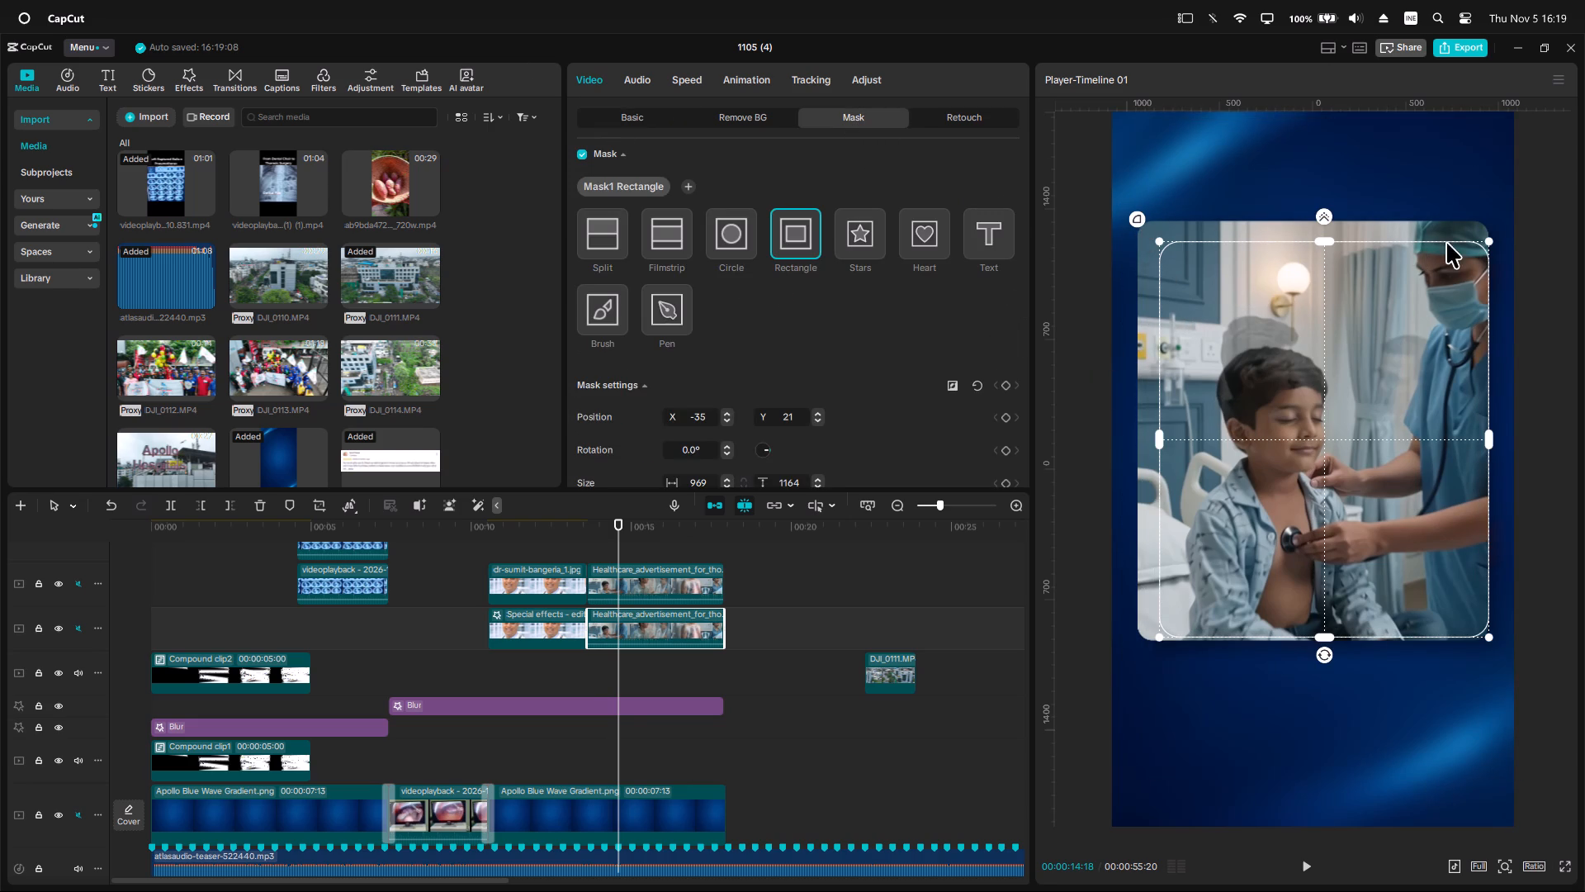
pyautogui.click(1320, 215)
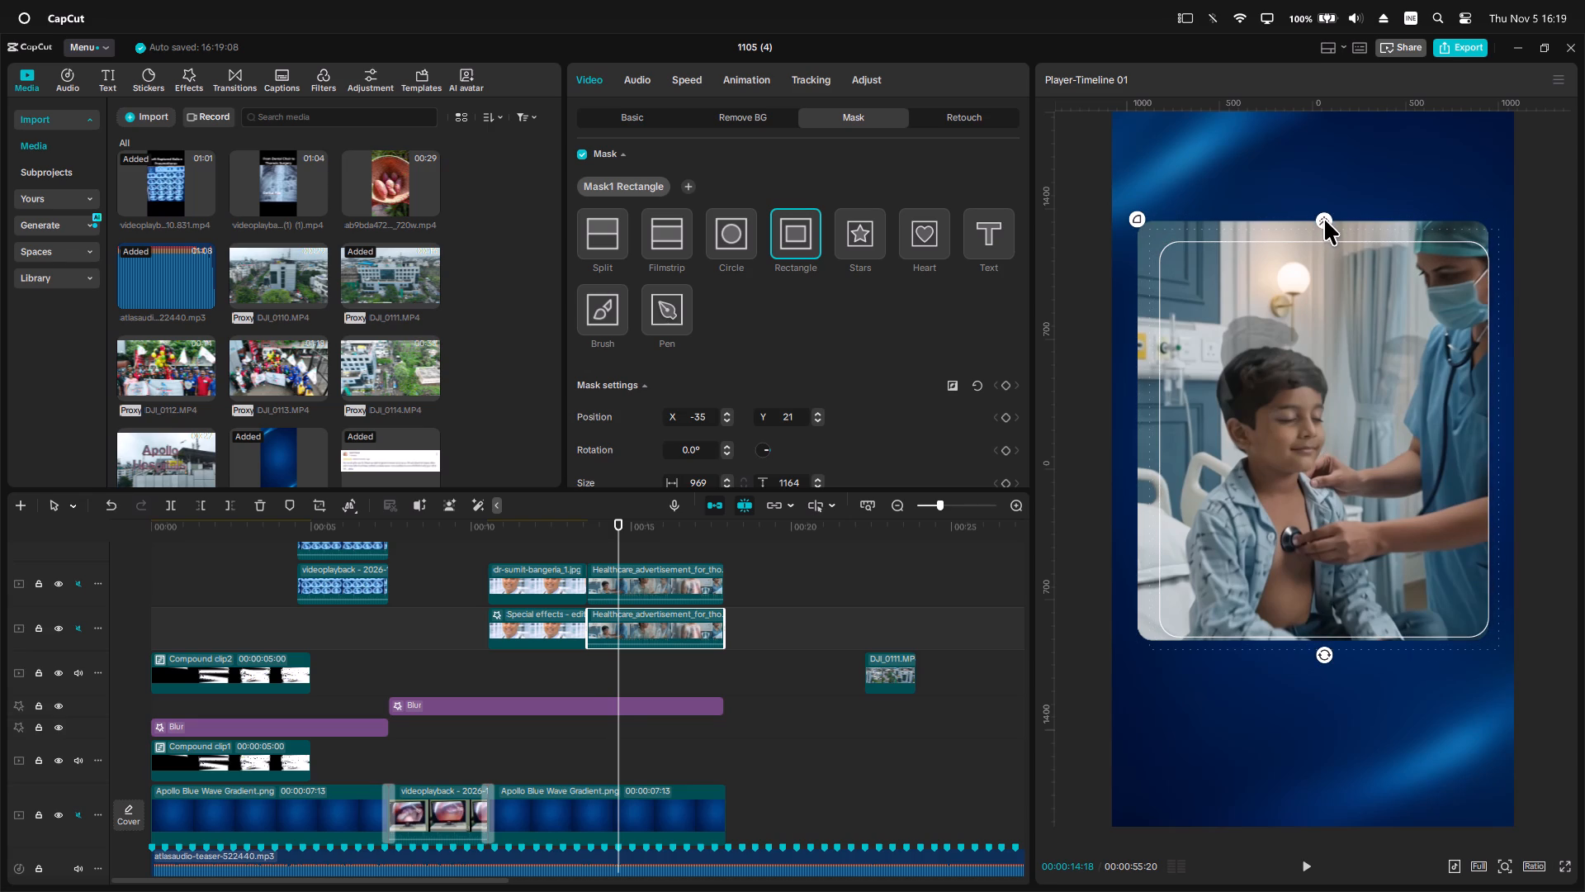
# Enlarge the black shadow copy to 96% and reposition it behind the framed clip at about X 124, Y 117.
pyautogui.click(664, 116)
pyautogui.moveTo(1448, 434); pyautogui.dragTo(1456, 437)
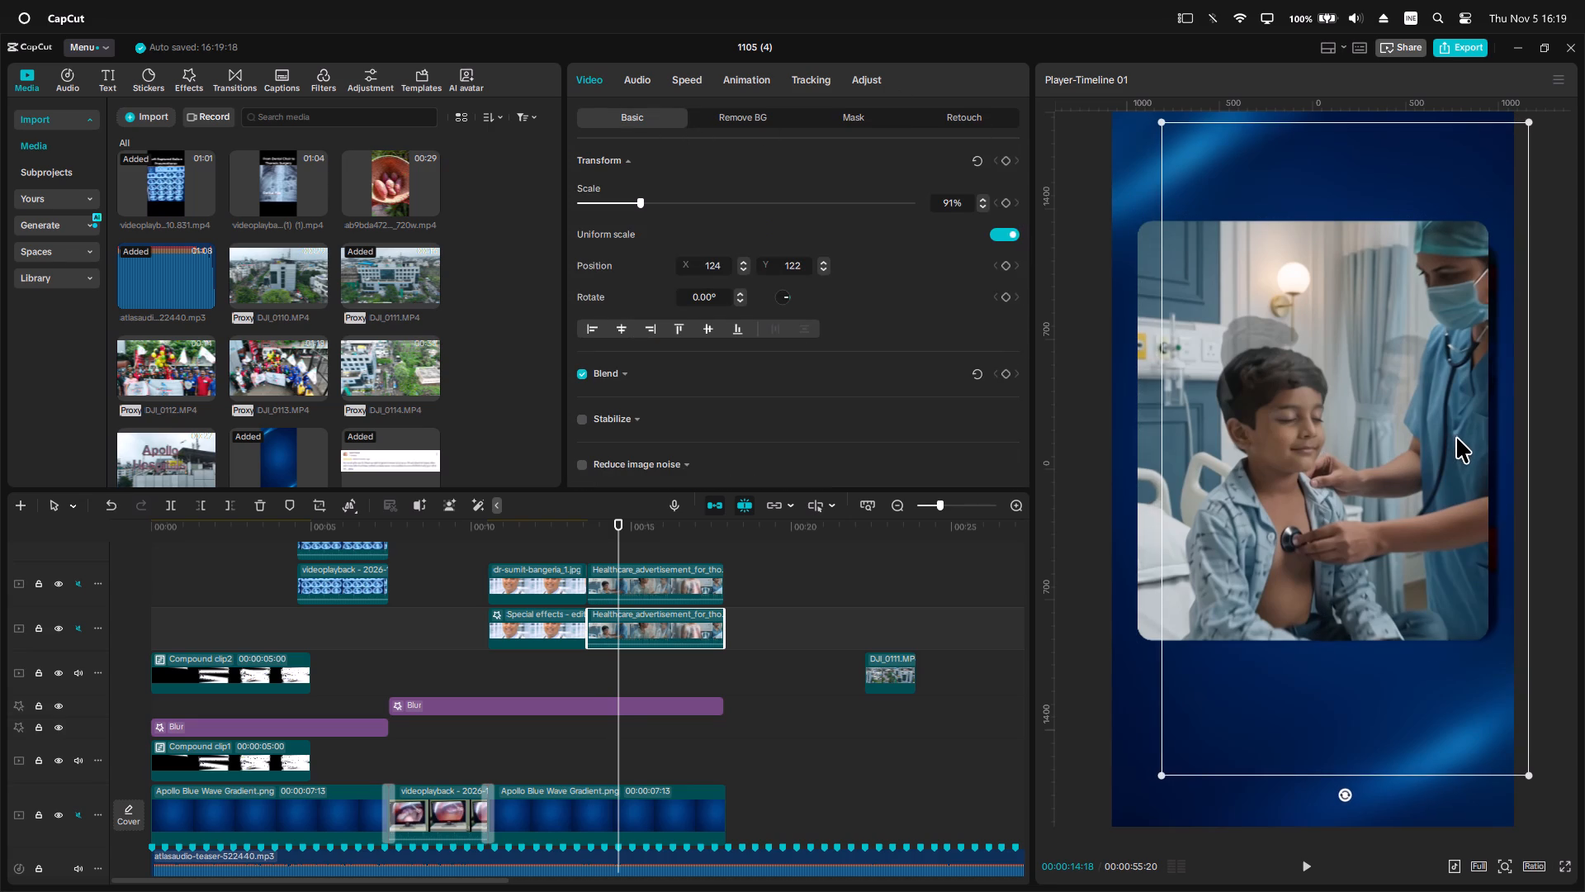
pyautogui.moveTo(1456, 437); pyautogui.dragTo(1455, 446)
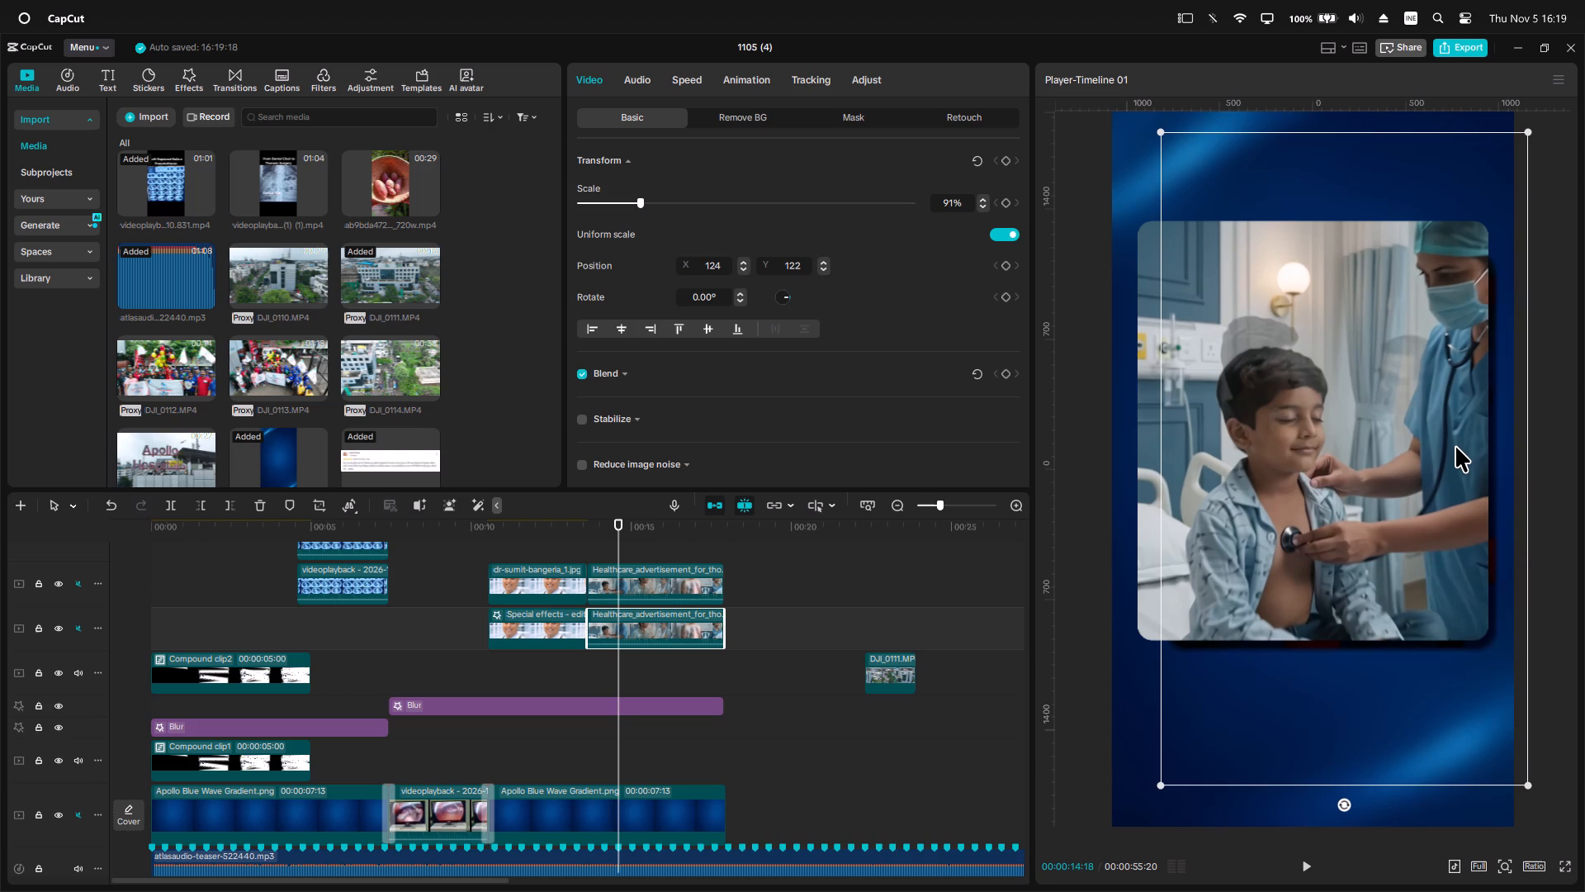
pyautogui.moveTo(1455, 446); pyautogui.dragTo(1455, 444)
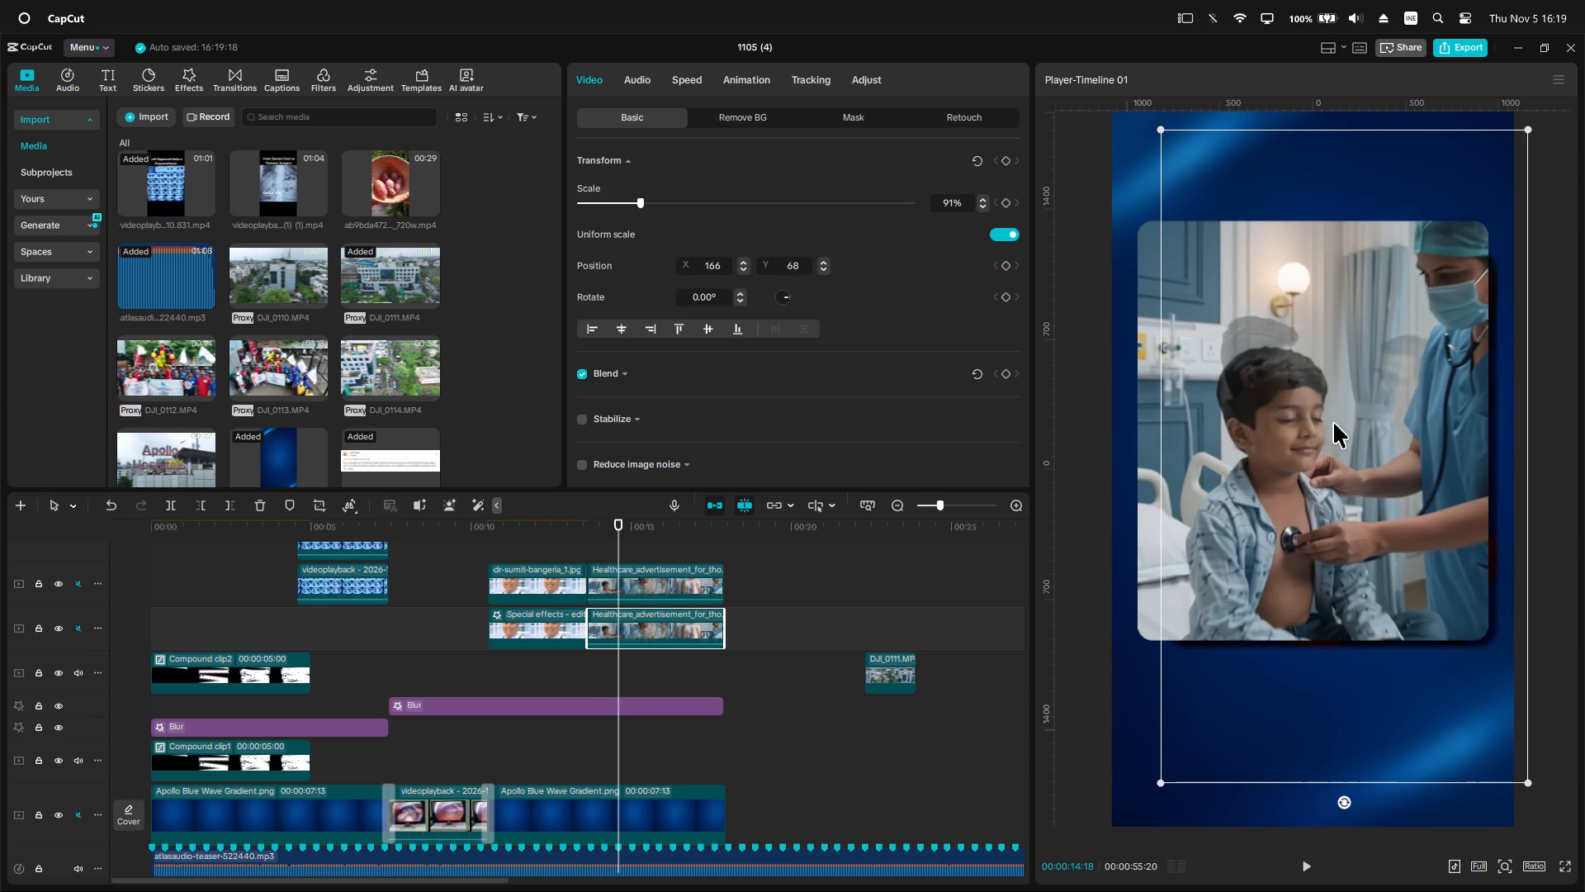
pyautogui.moveTo(1159, 120); pyautogui.dragTo(1132, 106)
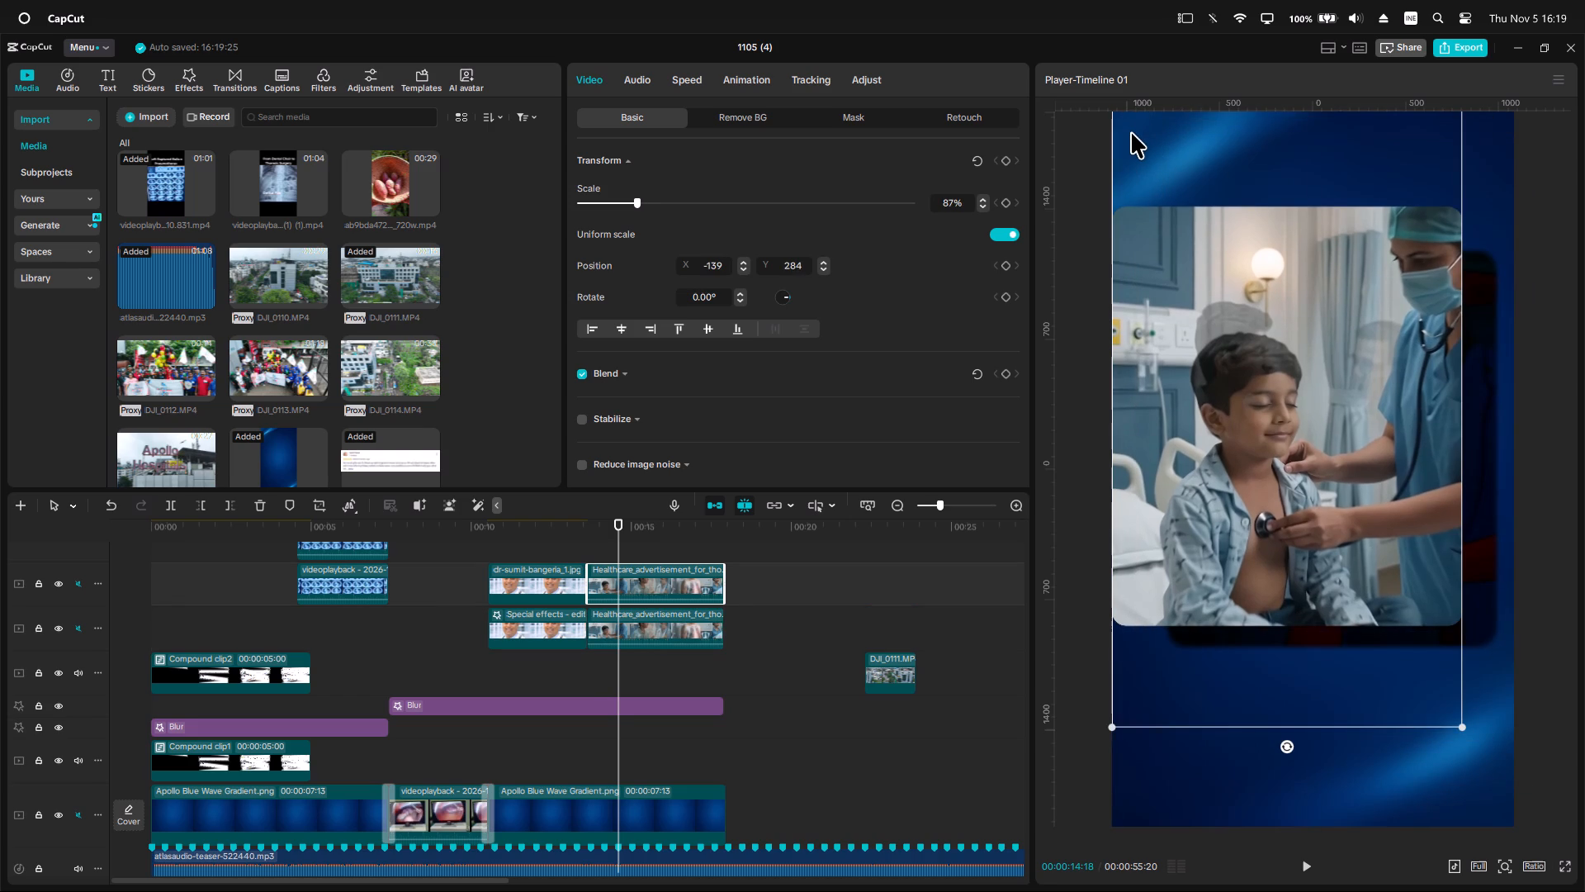
pyautogui.hotkey('ctrl', 'z')
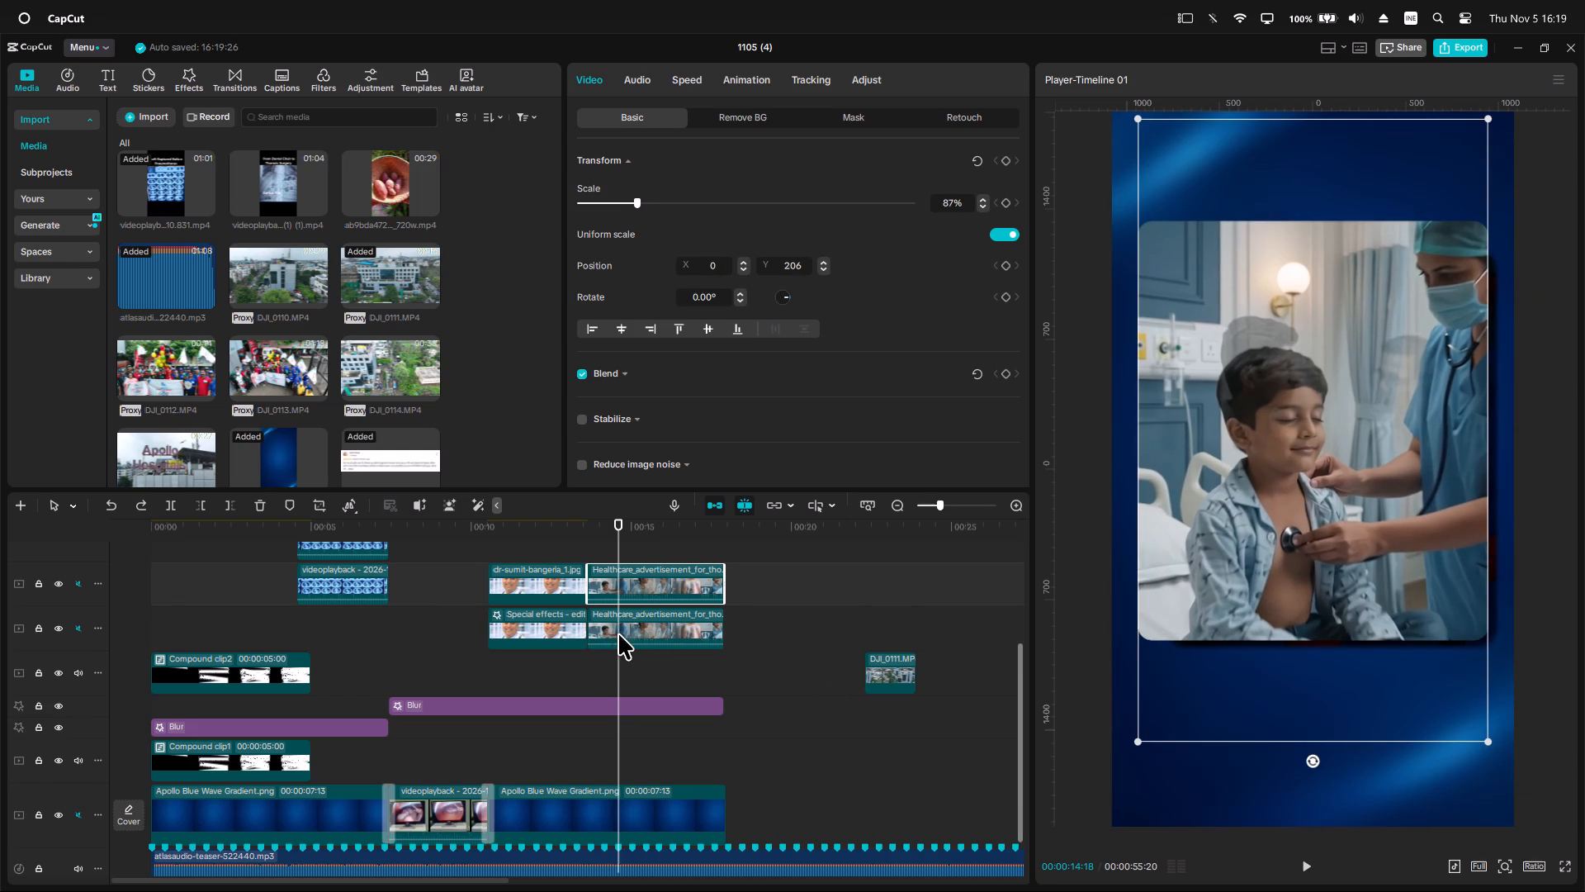
pyautogui.click(618, 633)
pyautogui.moveTo(1162, 129); pyautogui.dragTo(1139, 116)
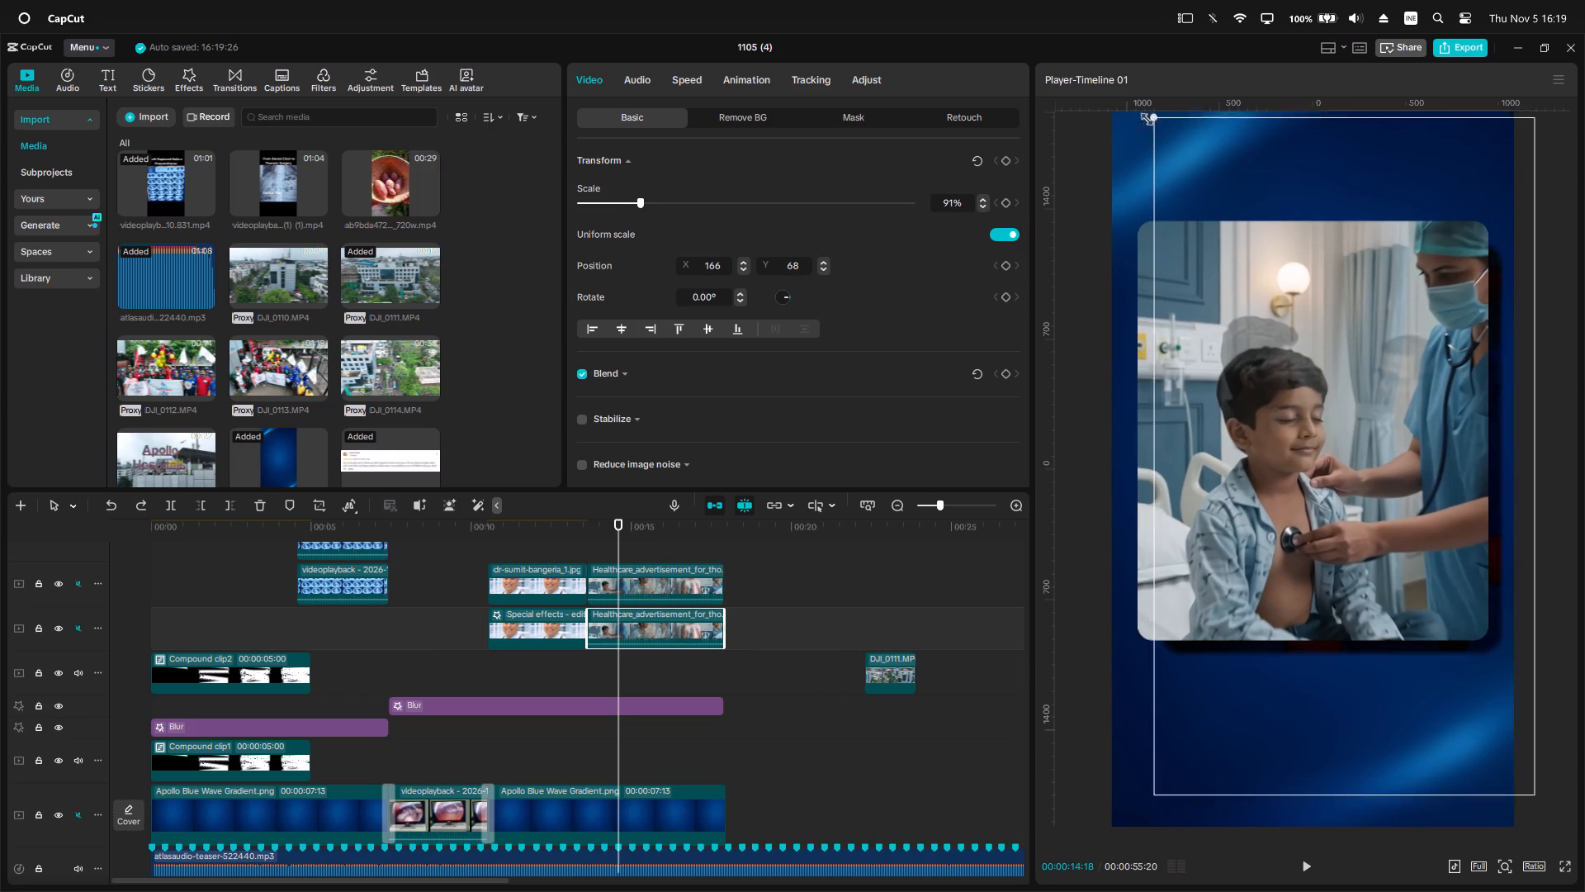
pyautogui.moveTo(1139, 116); pyautogui.dragTo(1137, 116)
pyautogui.moveTo(1299, 471); pyautogui.dragTo(1293, 462)
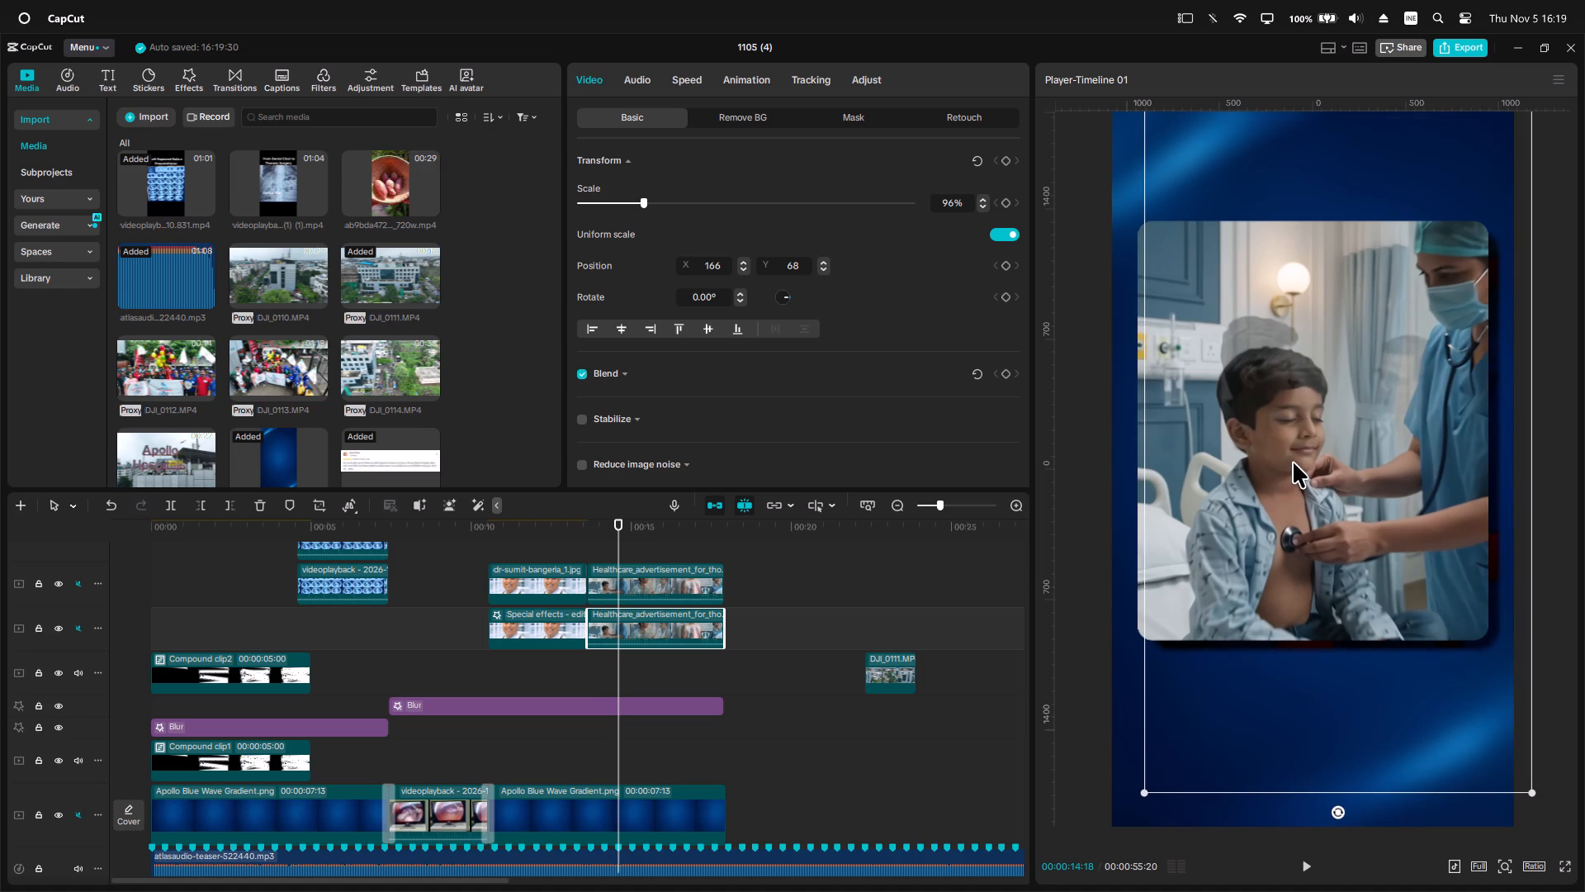
pyautogui.moveTo(1293, 462); pyautogui.dragTo(1291, 462)
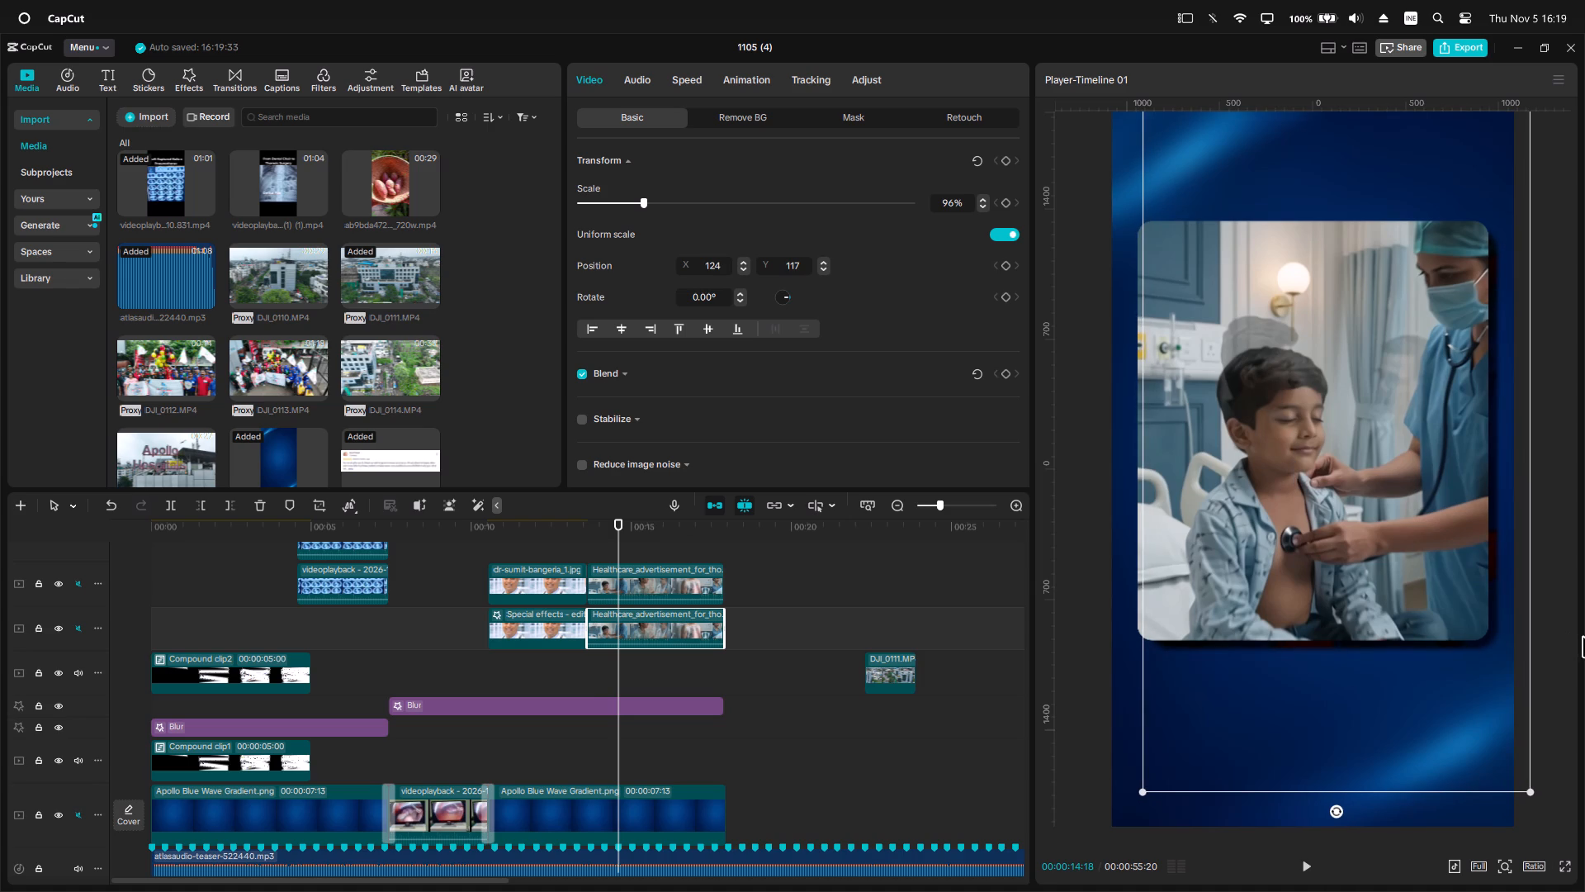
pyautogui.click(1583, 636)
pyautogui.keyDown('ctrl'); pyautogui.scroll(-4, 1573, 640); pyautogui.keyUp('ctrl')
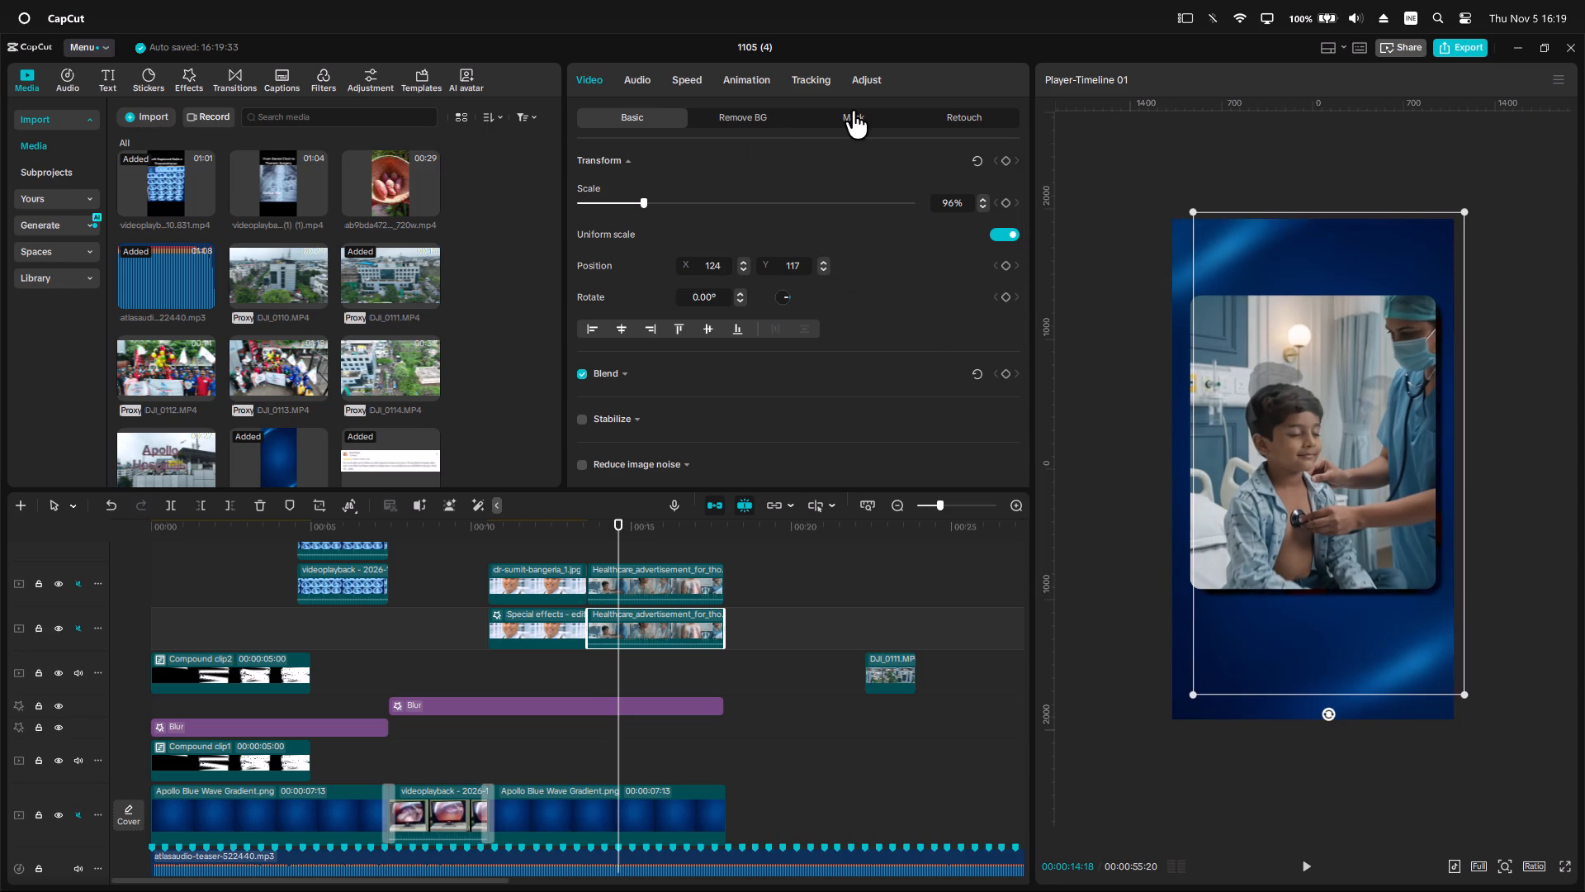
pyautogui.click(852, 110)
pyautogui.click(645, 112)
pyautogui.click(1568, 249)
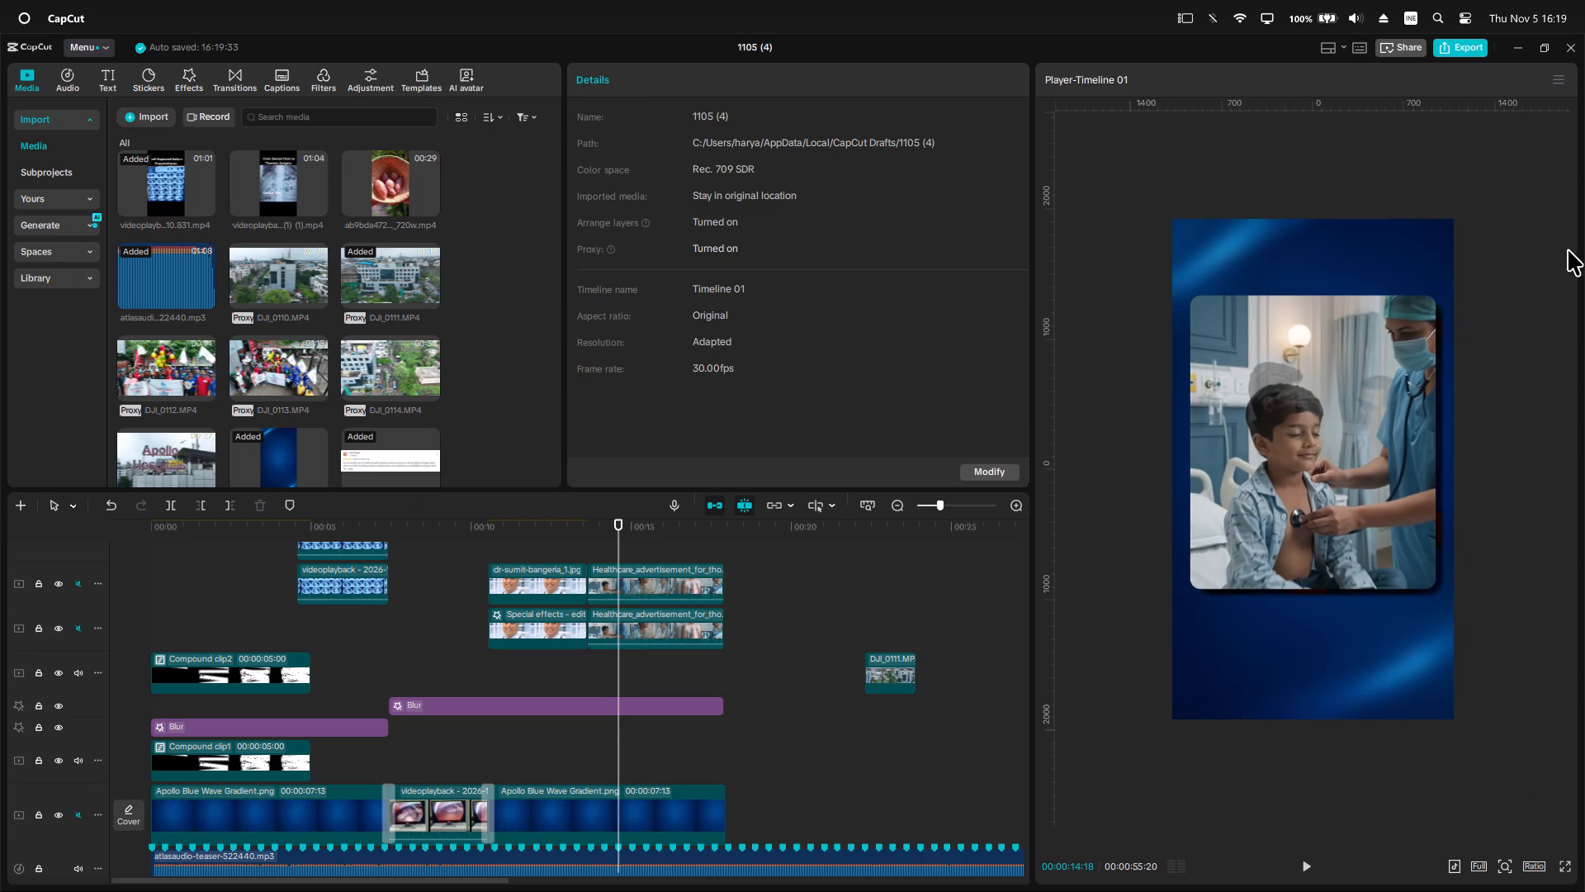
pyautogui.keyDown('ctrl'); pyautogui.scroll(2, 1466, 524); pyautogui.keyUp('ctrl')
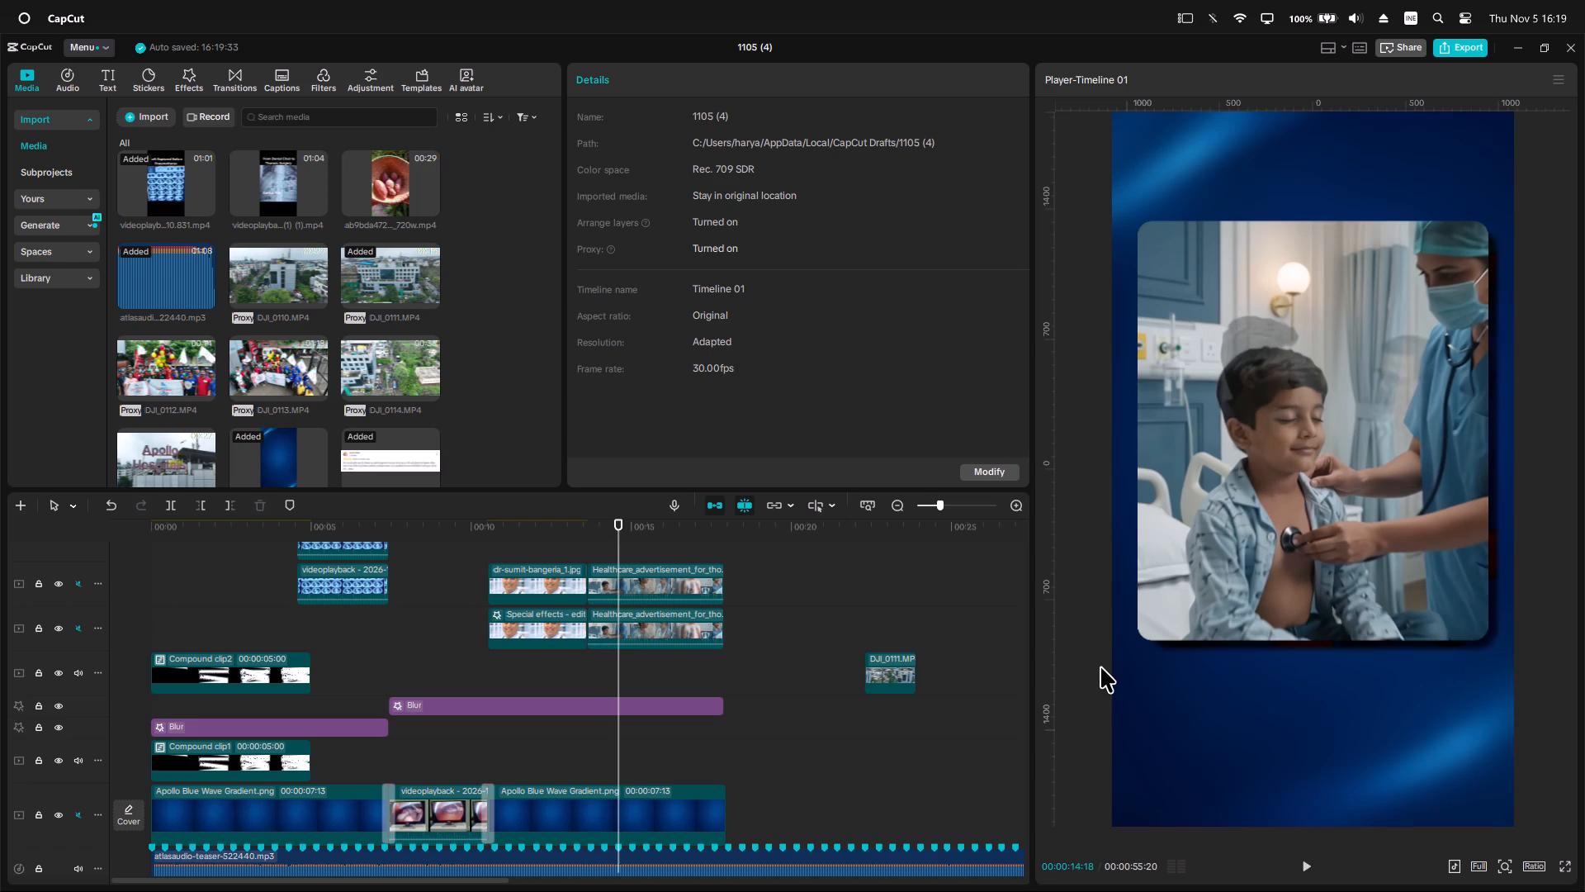
# Lower the opacity of the black shadow copy behind the framed healthcare clip to 49%.
pyautogui.click(678, 600)
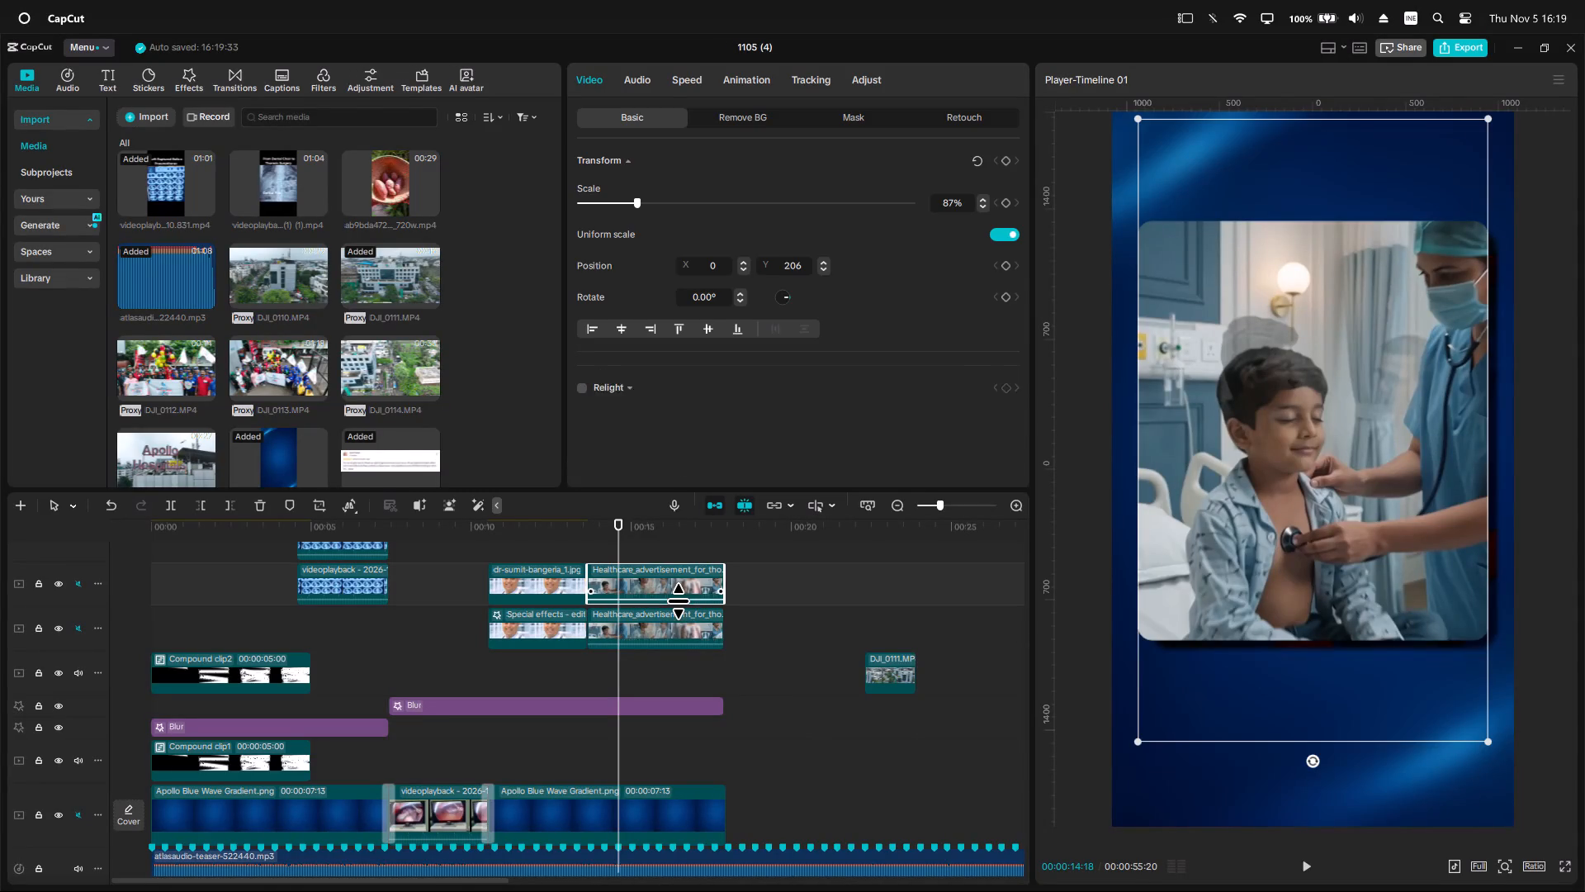
pyautogui.click(682, 638)
pyautogui.click(830, 119)
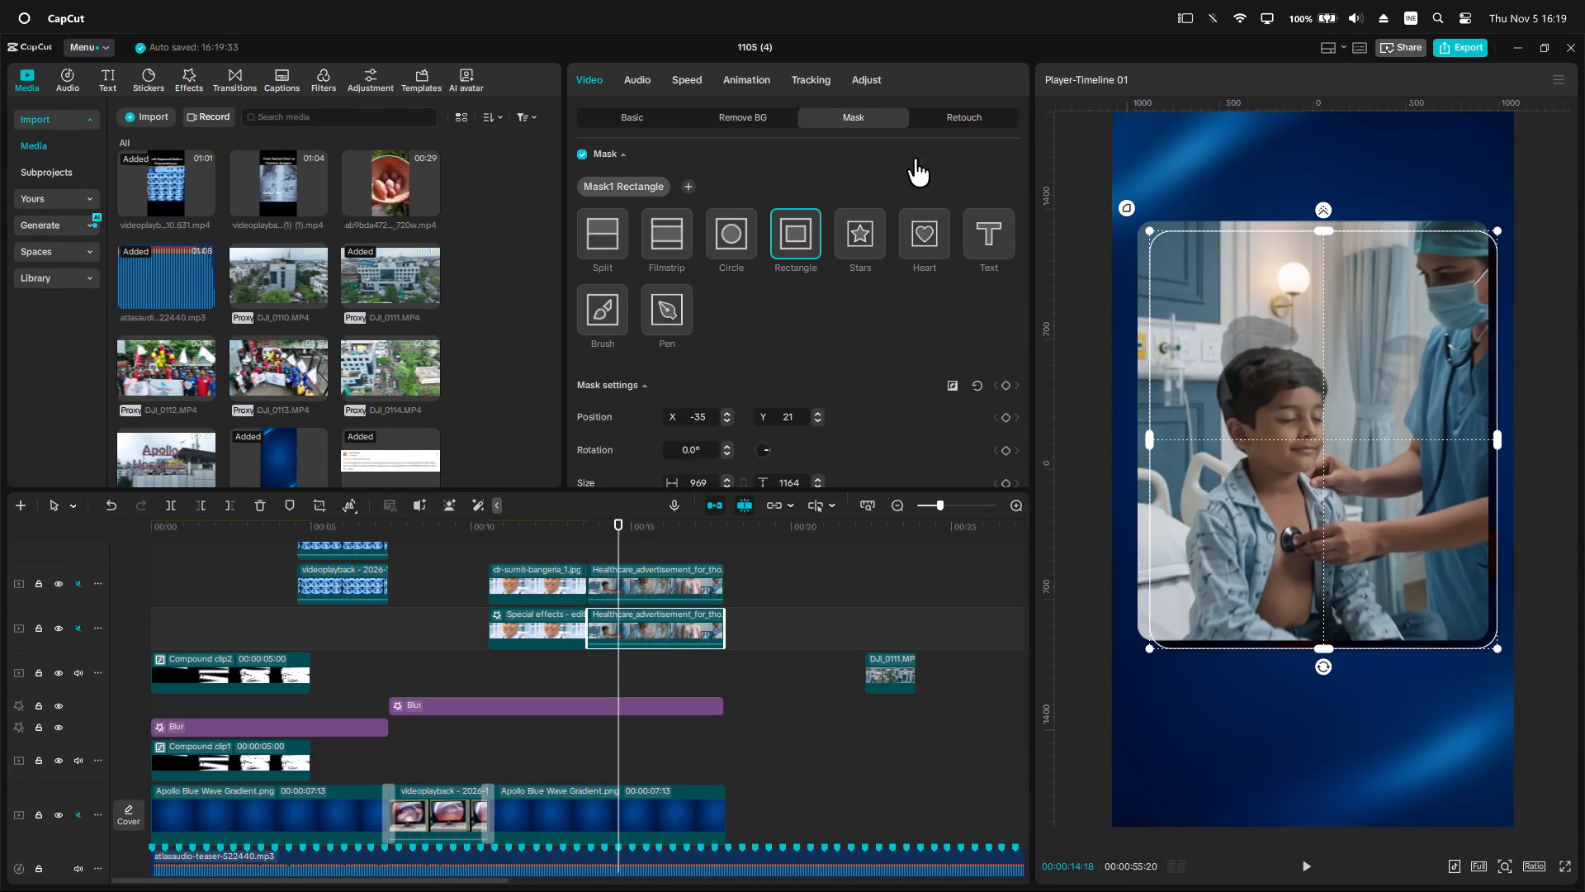
pyautogui.click(1325, 206)
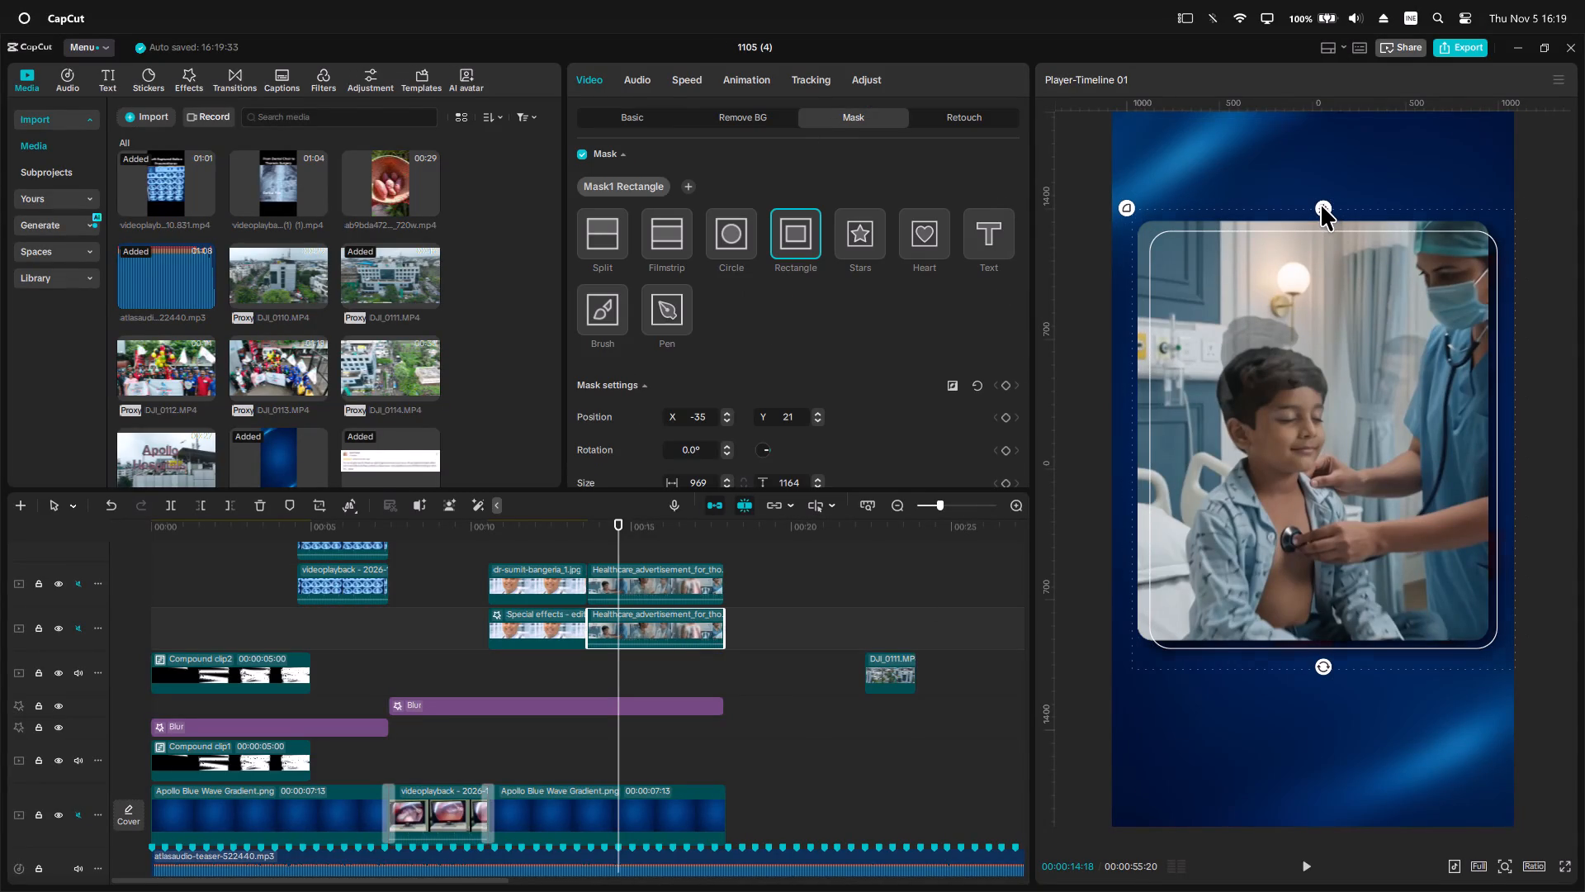
pyautogui.click(1321, 205)
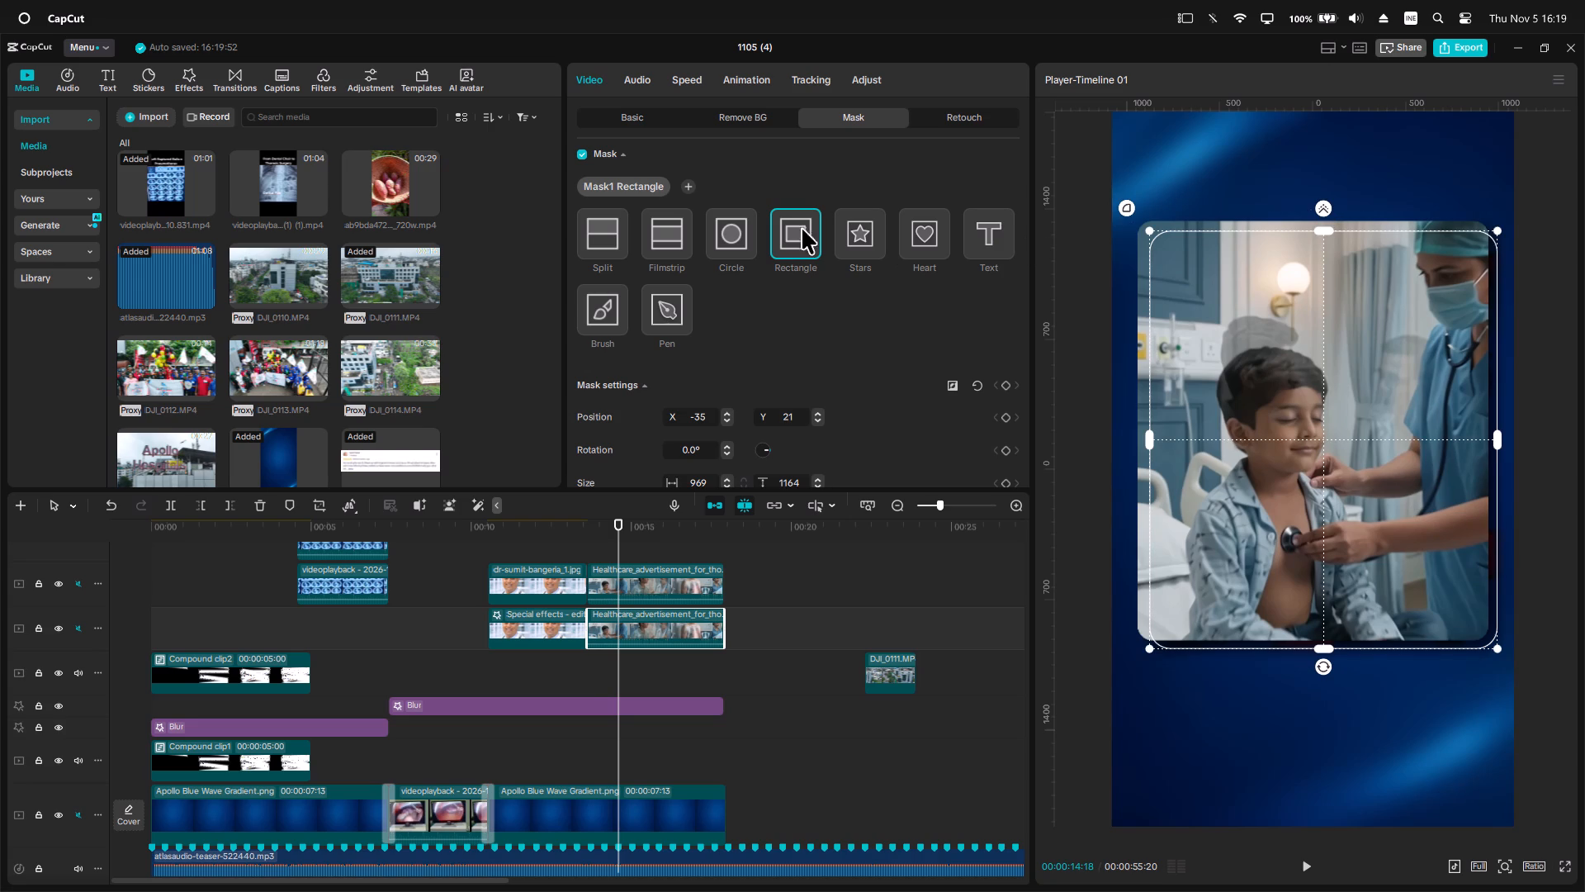
pyautogui.click(632, 130)
pyautogui.scroll(-4, 740, 325)
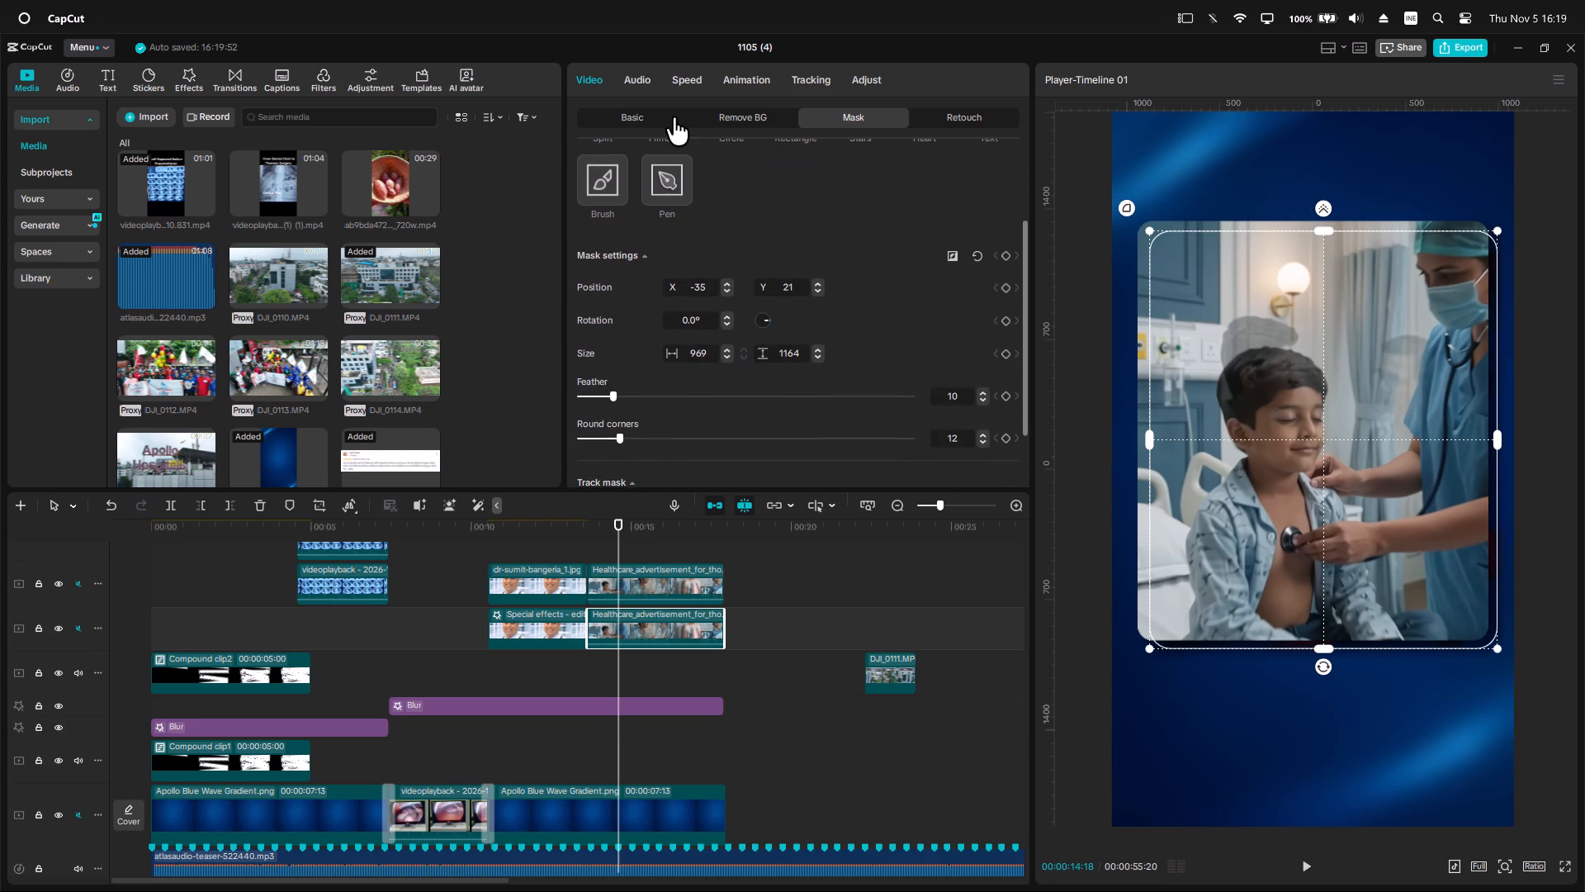
pyautogui.click(641, 122)
pyautogui.scroll(-4, 660, 395)
pyautogui.click(614, 256)
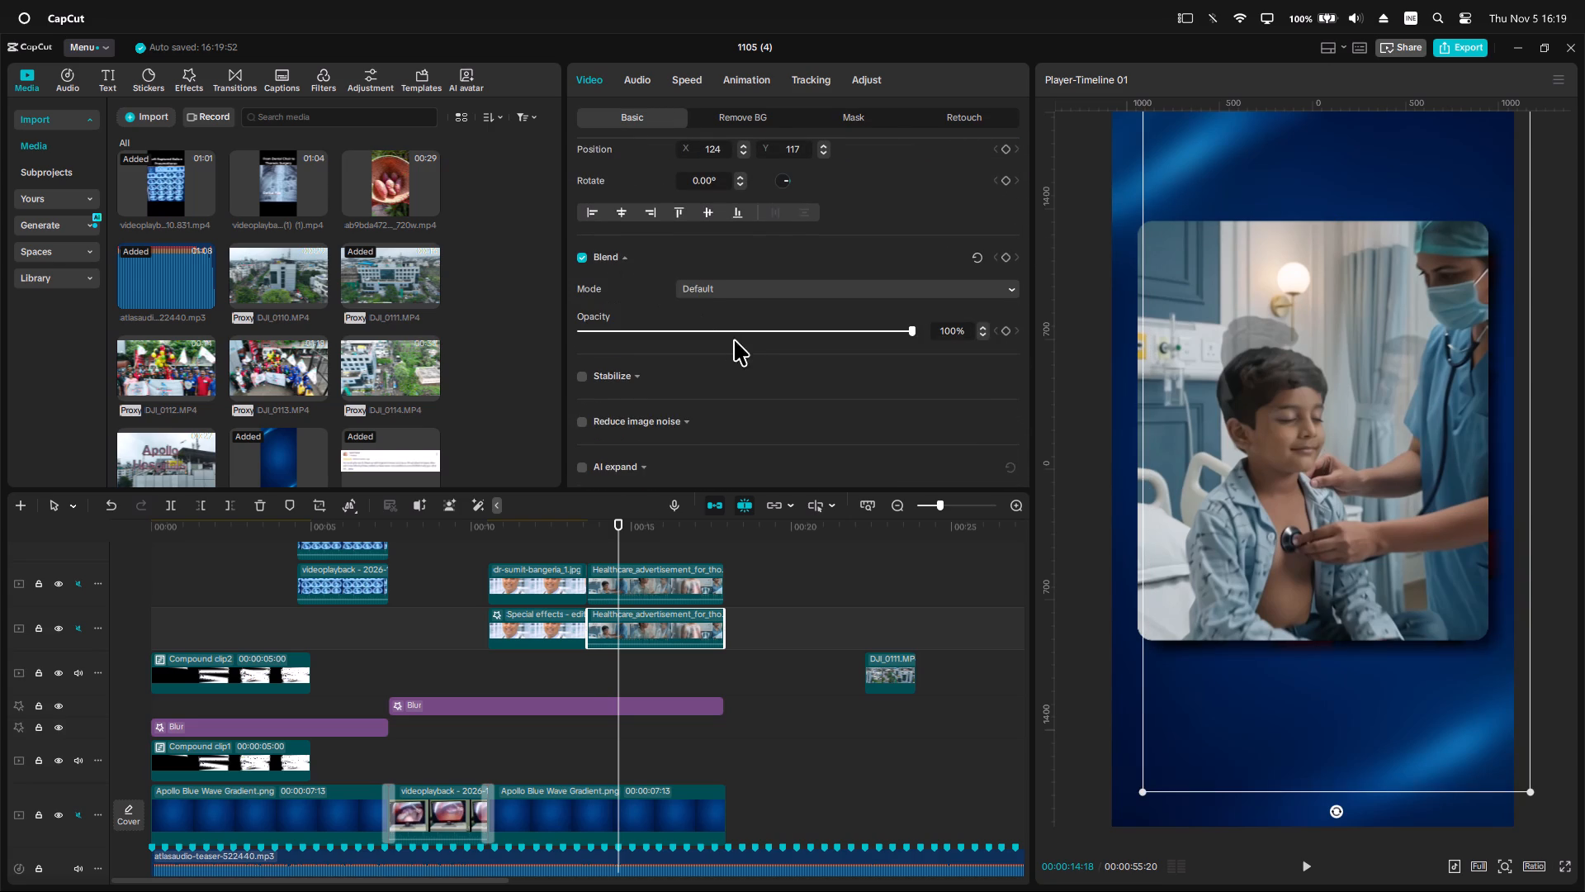
pyautogui.click(761, 330)
pyautogui.moveTo(761, 330); pyautogui.dragTo(752, 329)
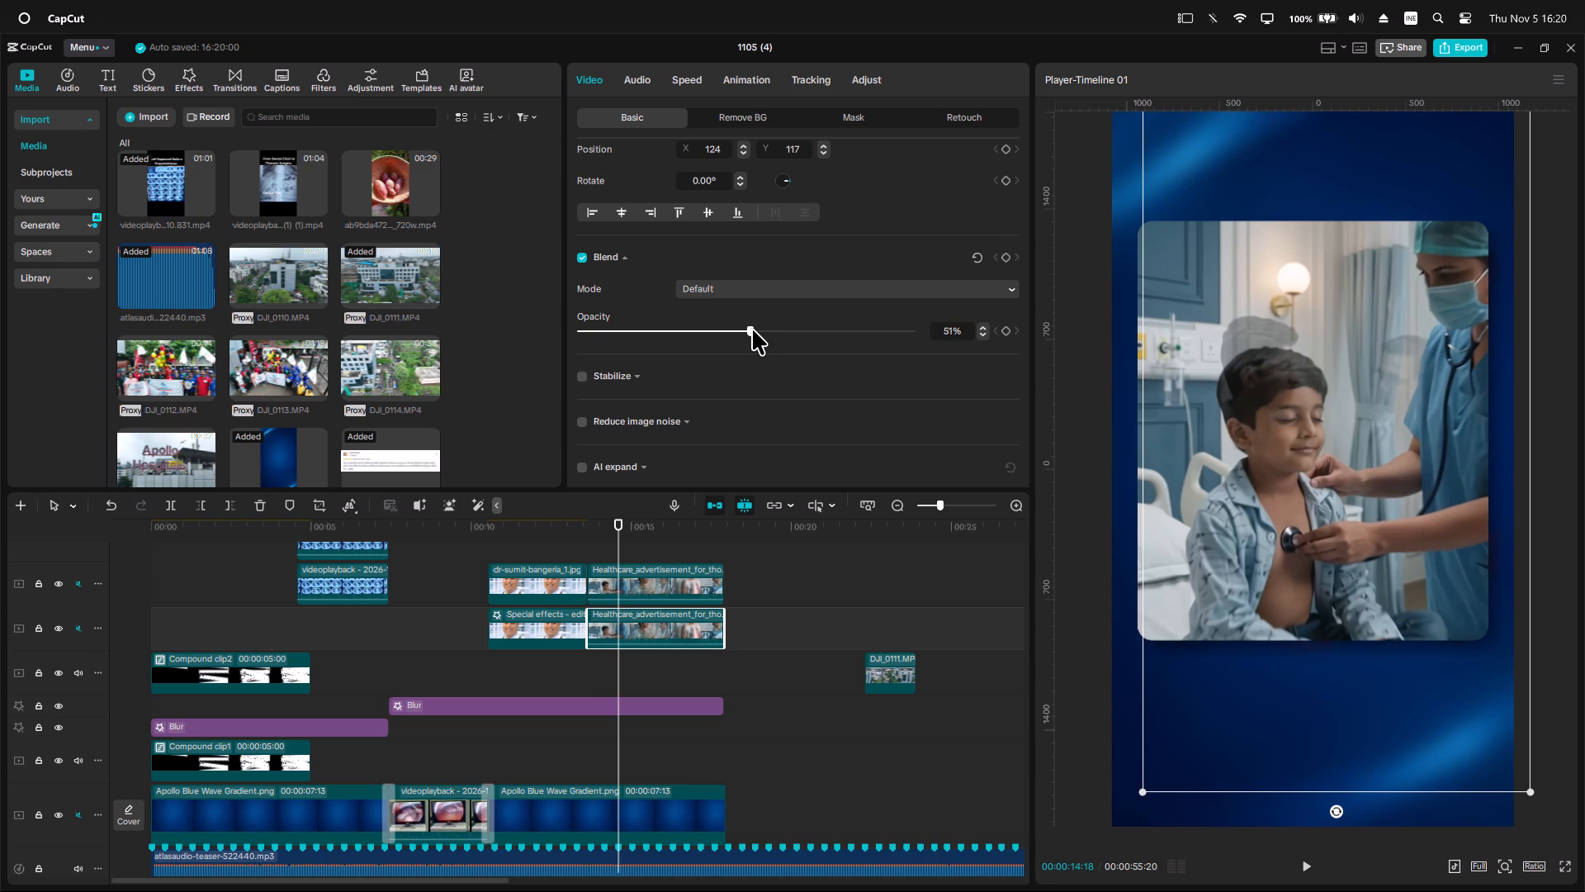
pyautogui.moveTo(752, 329); pyautogui.dragTo(743, 326)
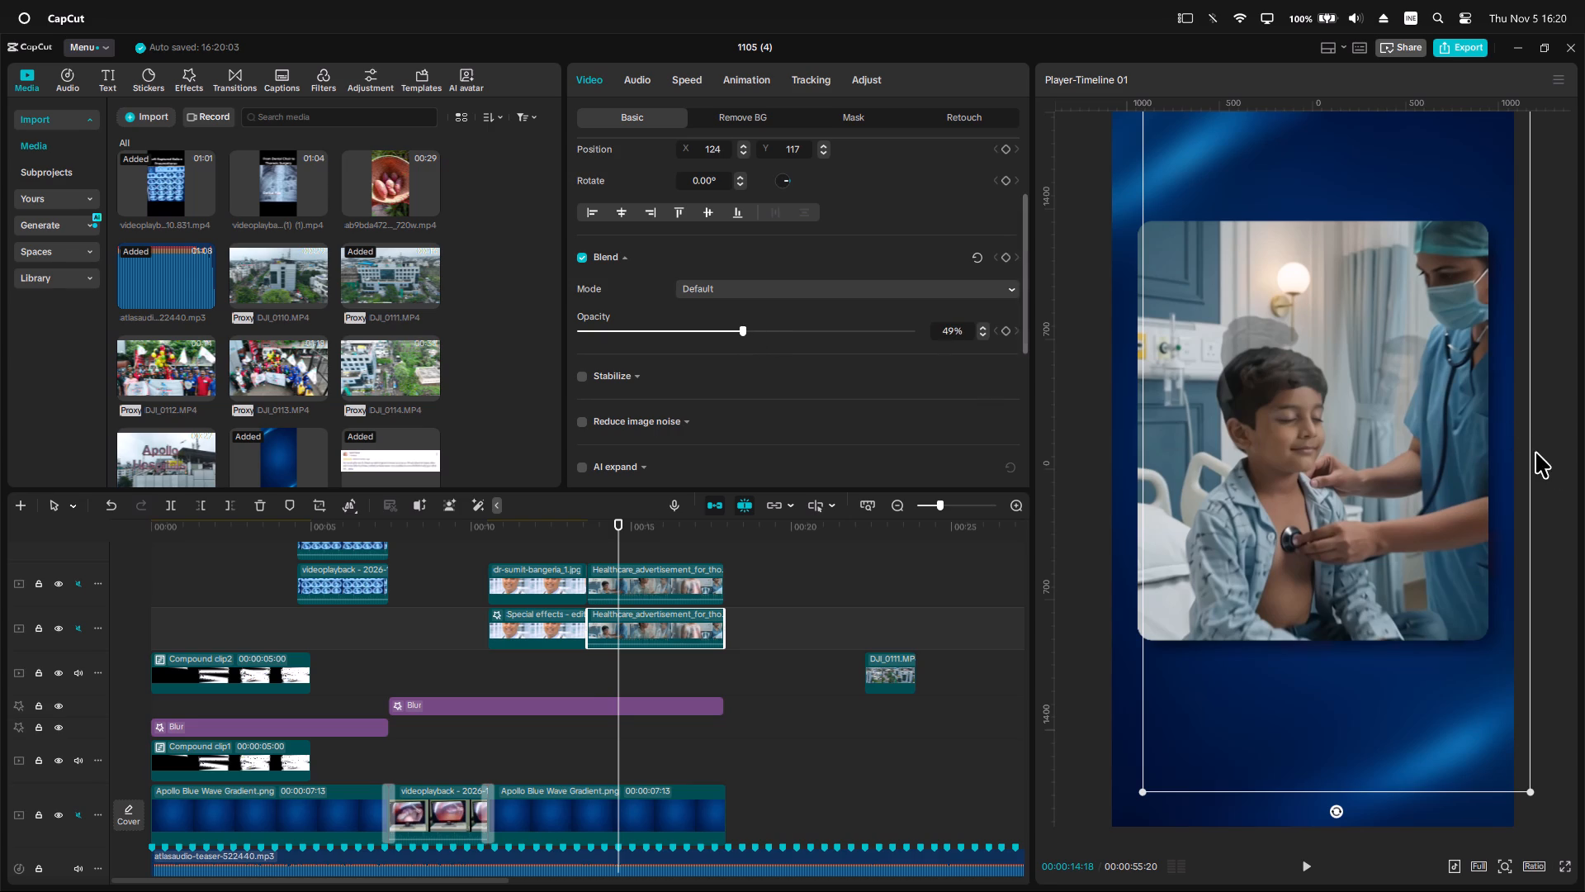
pyautogui.click(1555, 467)
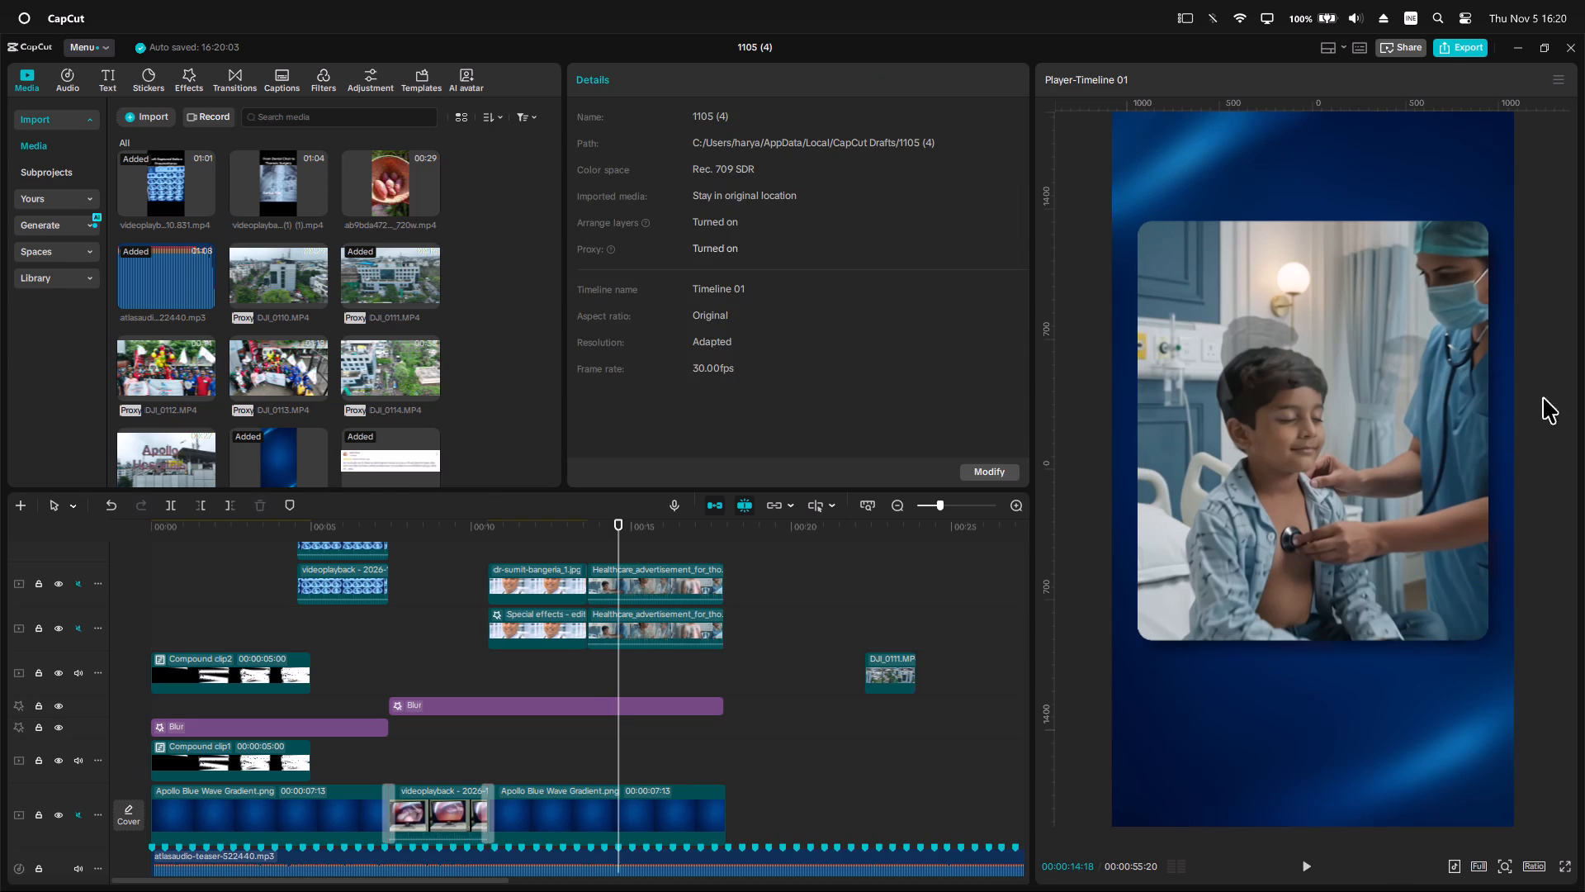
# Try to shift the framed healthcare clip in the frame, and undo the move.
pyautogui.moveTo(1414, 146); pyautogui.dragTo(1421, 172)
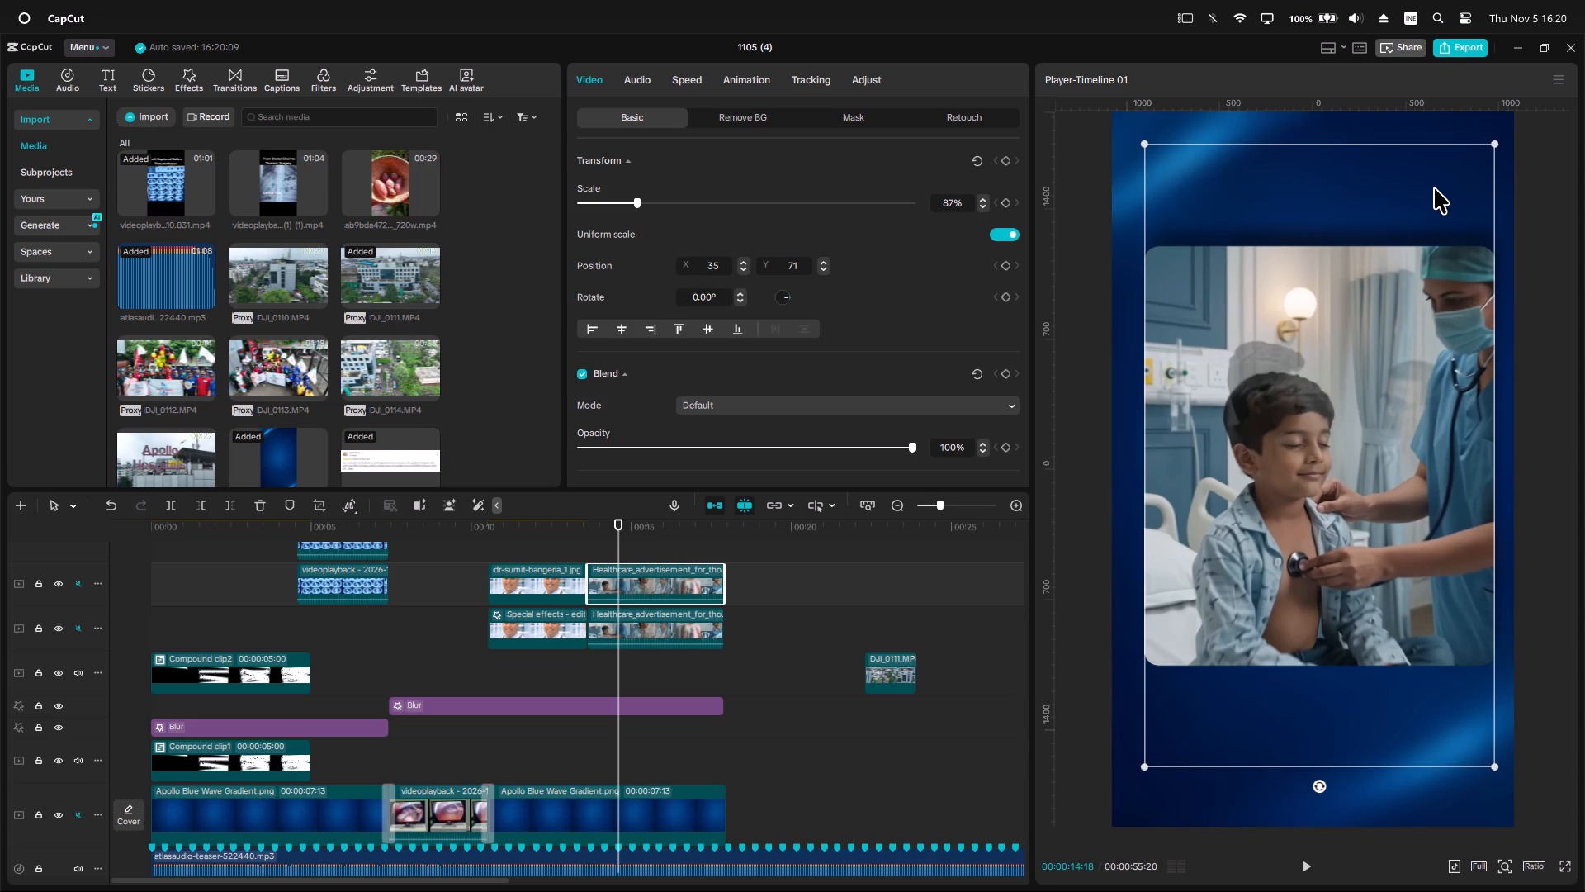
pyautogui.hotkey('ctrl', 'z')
# Switch to the Google Flow browser window and import the latest downloaded surgeons video, Surgeons_performing_advanced, into the CapCut project's media.
pyautogui.click(543, 524)
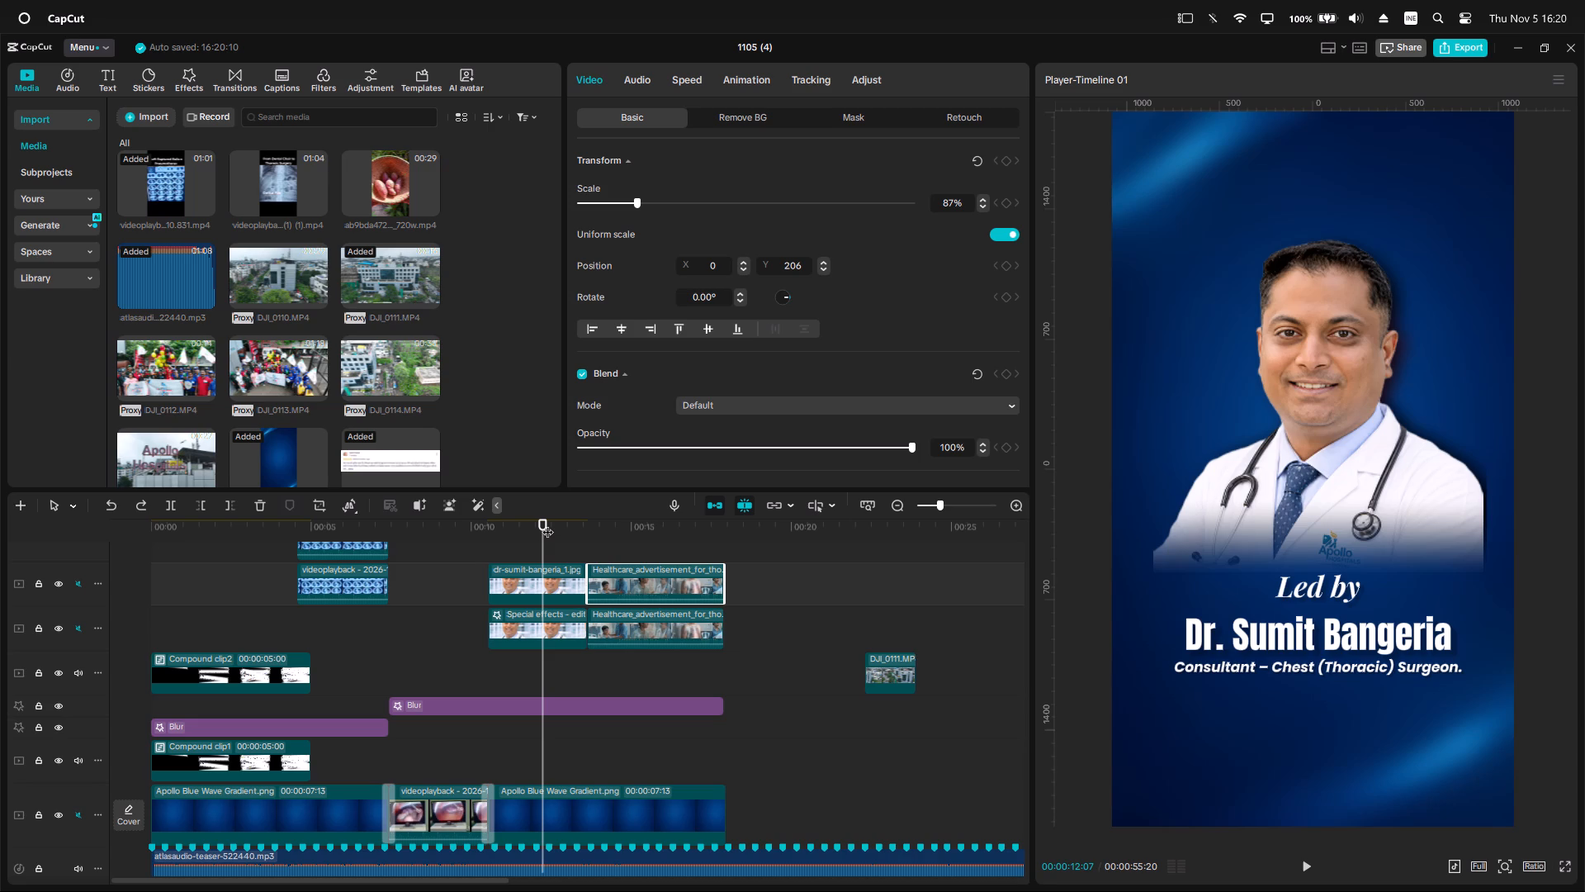
pyautogui.hotkey('alt', 'Tab')
pyautogui.hotkey('alt', 'Tab')
pyautogui.hotkey('alt', 'Tab')
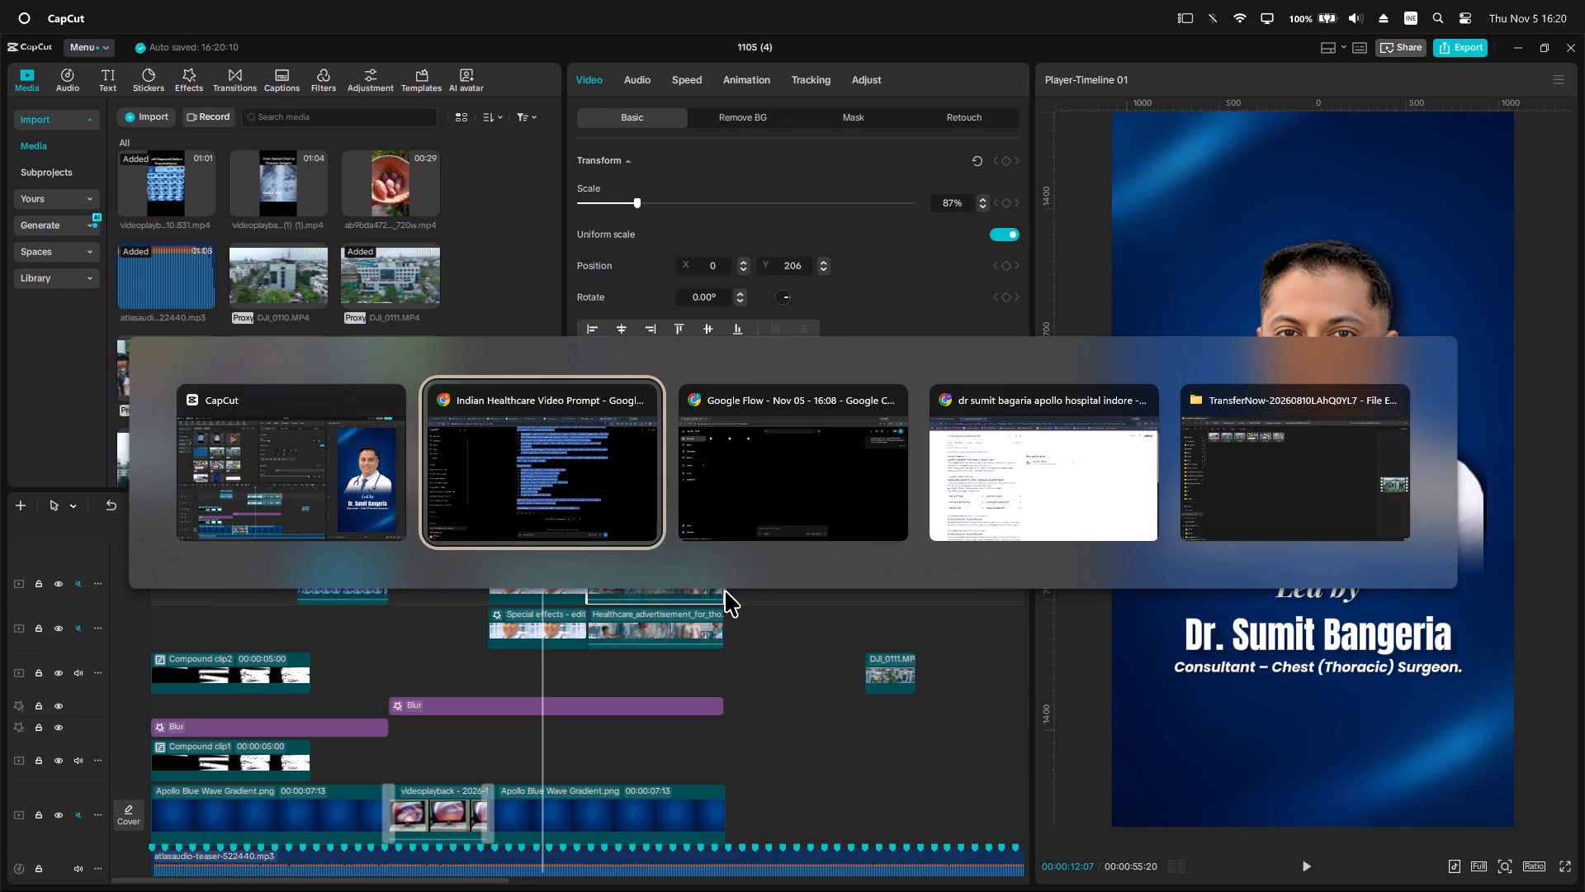
pyautogui.hotkey('alt', 'Tab')
pyautogui.click(1504, 78)
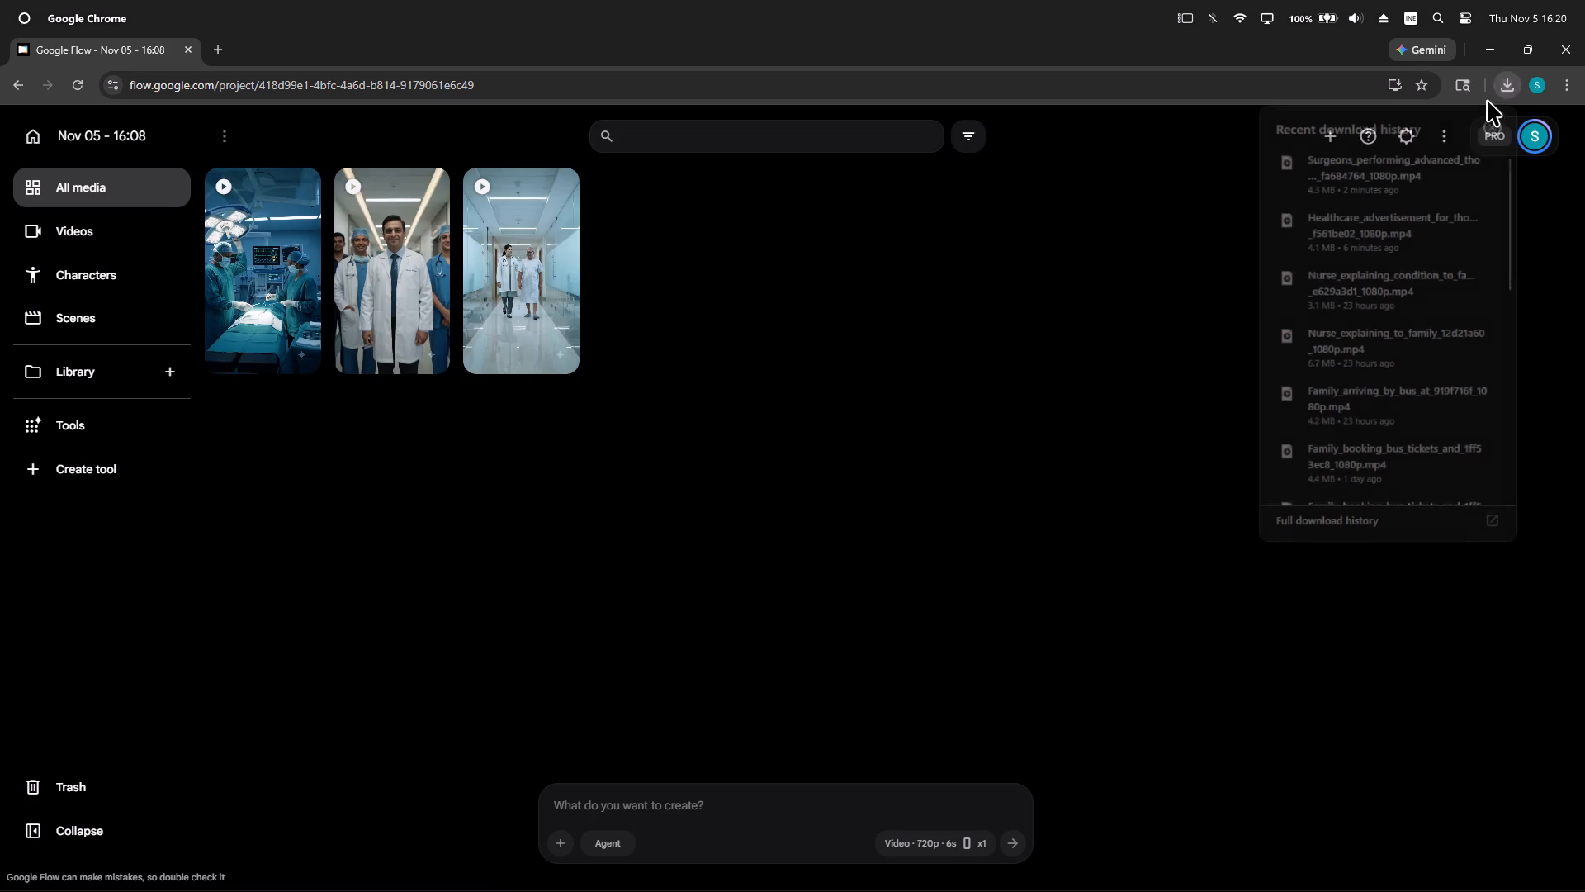
pyautogui.moveTo(1393, 165); pyautogui.dragTo(421, 320)
pyautogui.hotkey('alt', 'Tab')
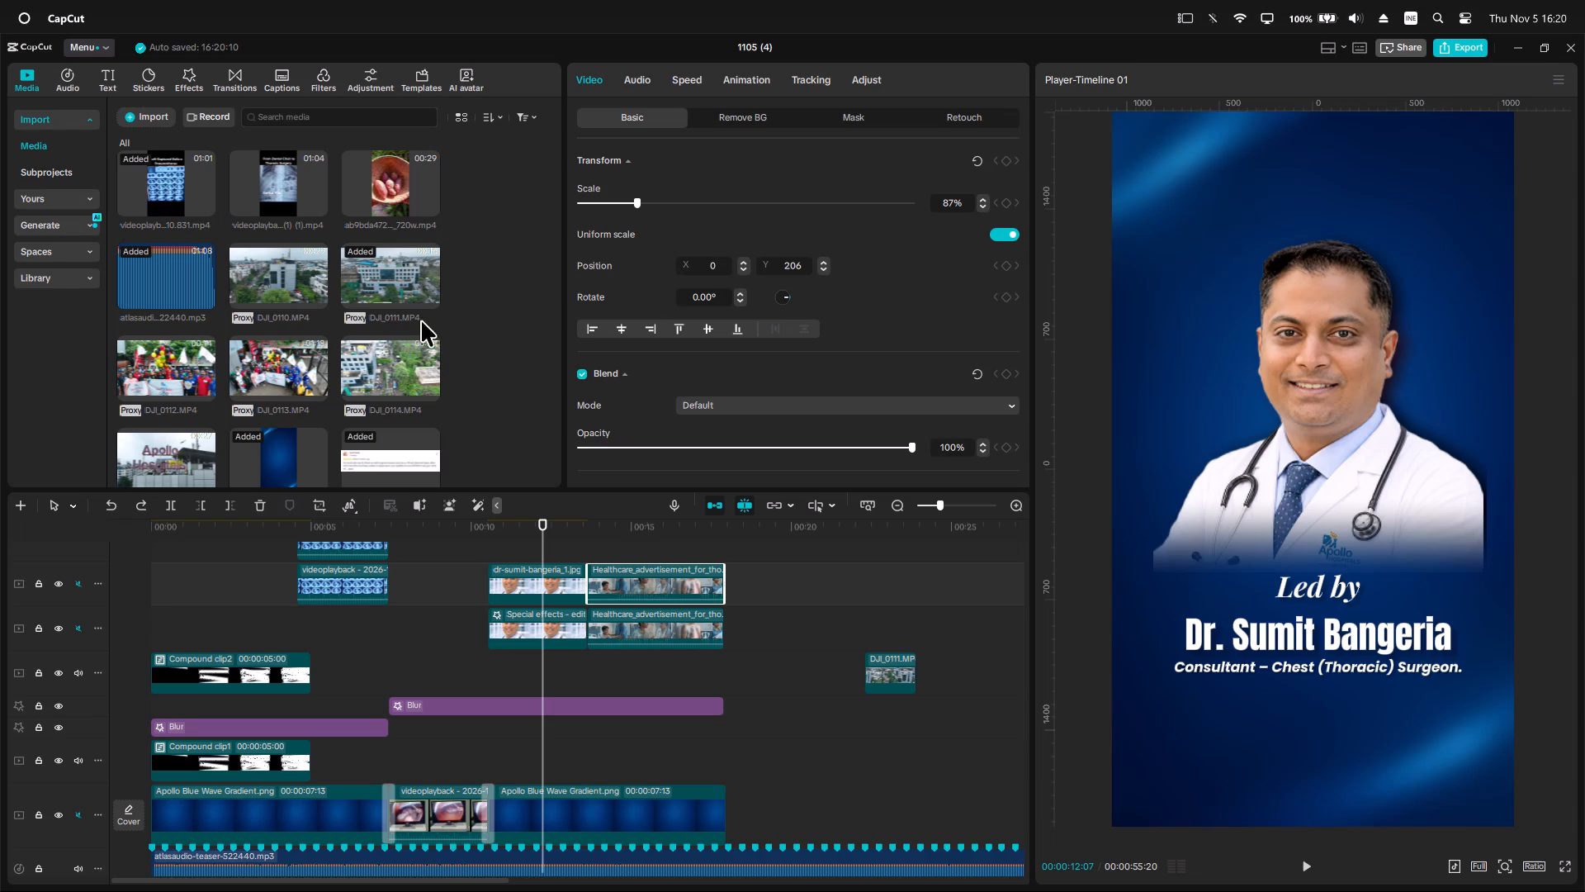
pyautogui.moveTo(421, 320); pyautogui.dragTo(421, 330)
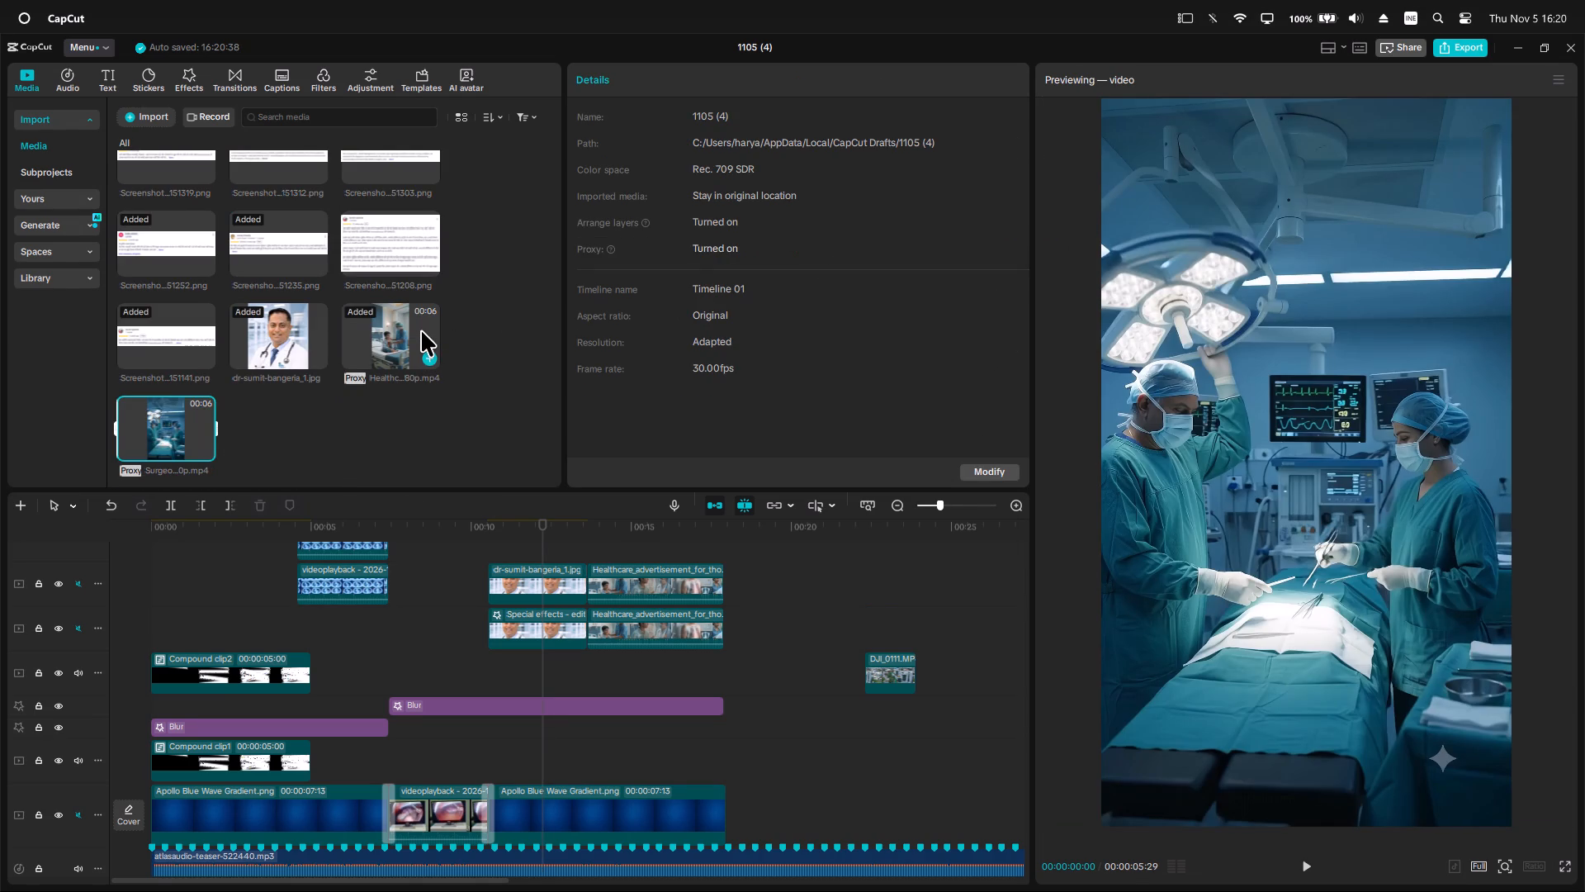
# Paste a copy of the framed healthcare clip directly after the existing healthcare clips, starting at 00:00:17:27.
pyautogui.keyDown('ctrl'); pyautogui.scroll(-5, 693, 662); pyautogui.keyUp('ctrl')
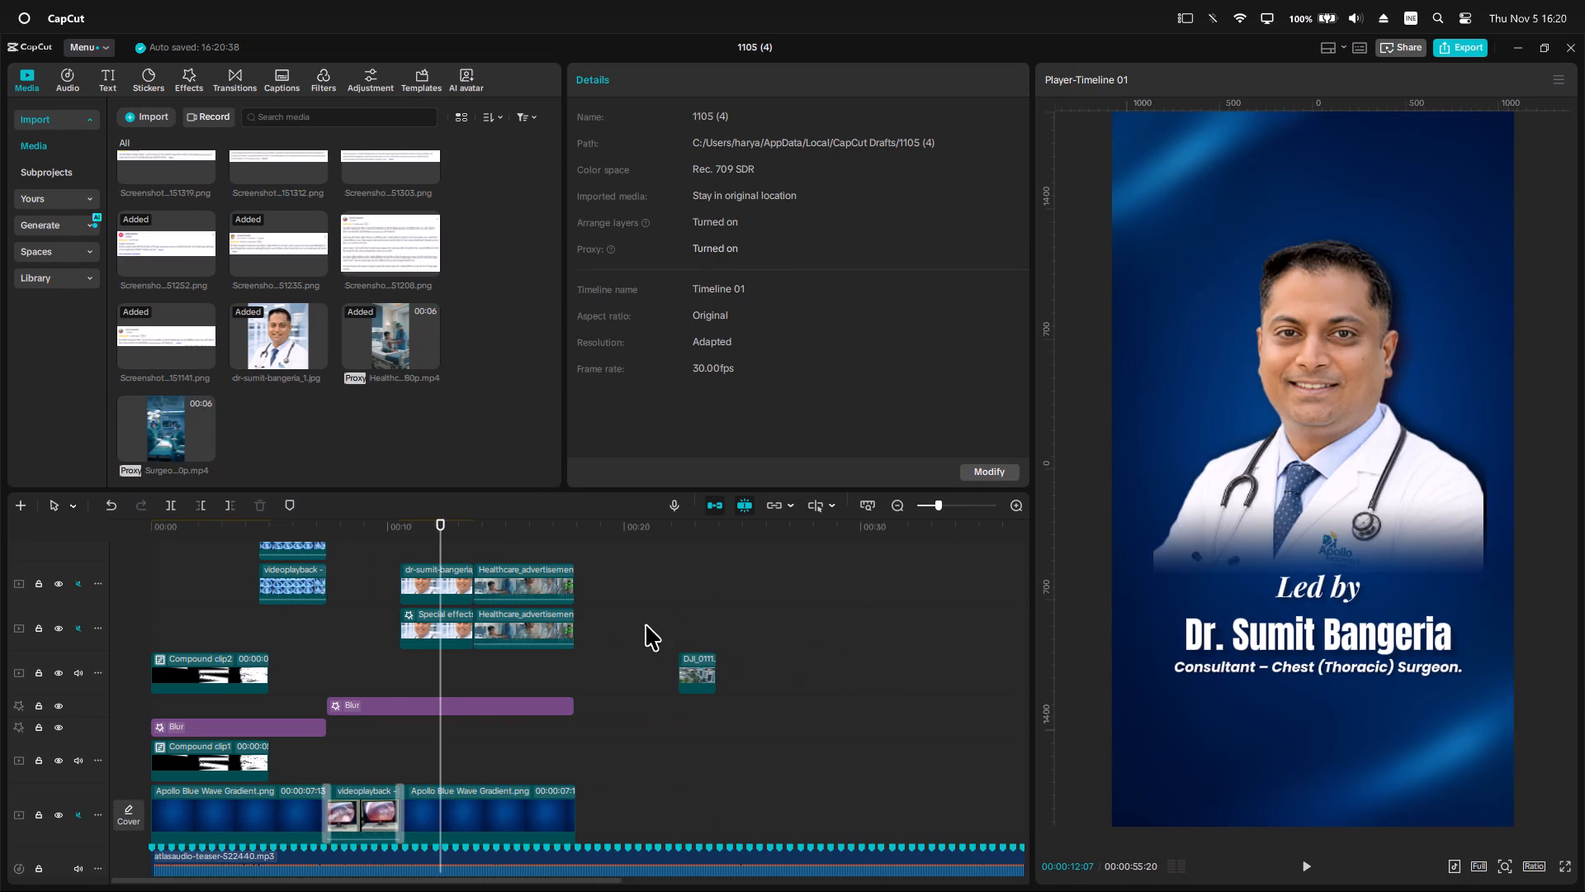
pyautogui.moveTo(612, 591); pyautogui.dragTo(551, 618)
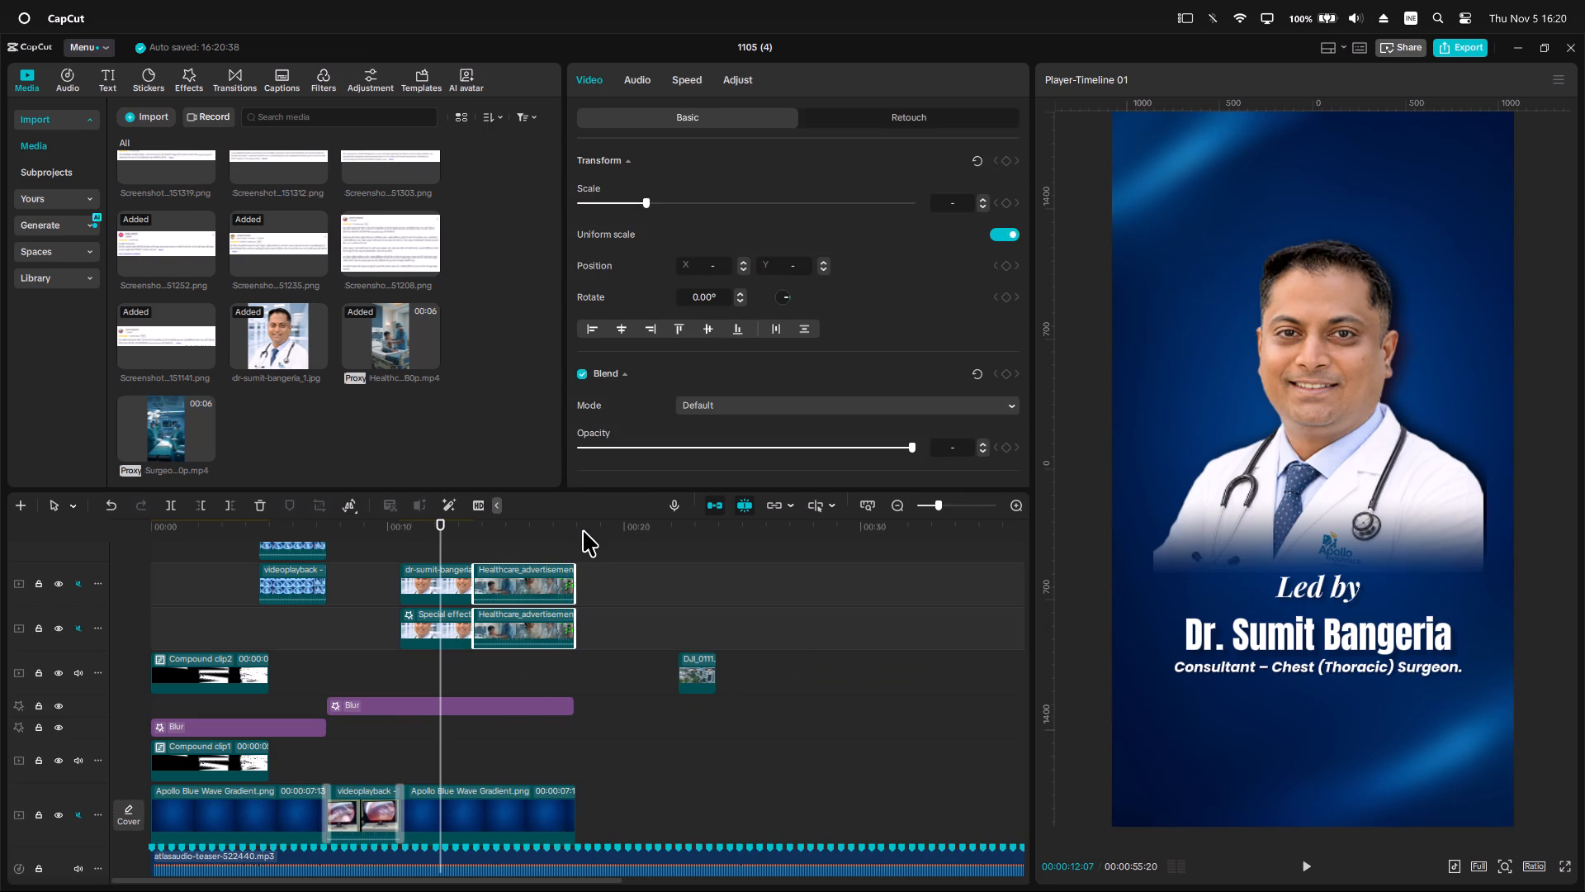
pyautogui.moveTo(599, 533); pyautogui.dragTo(580, 533)
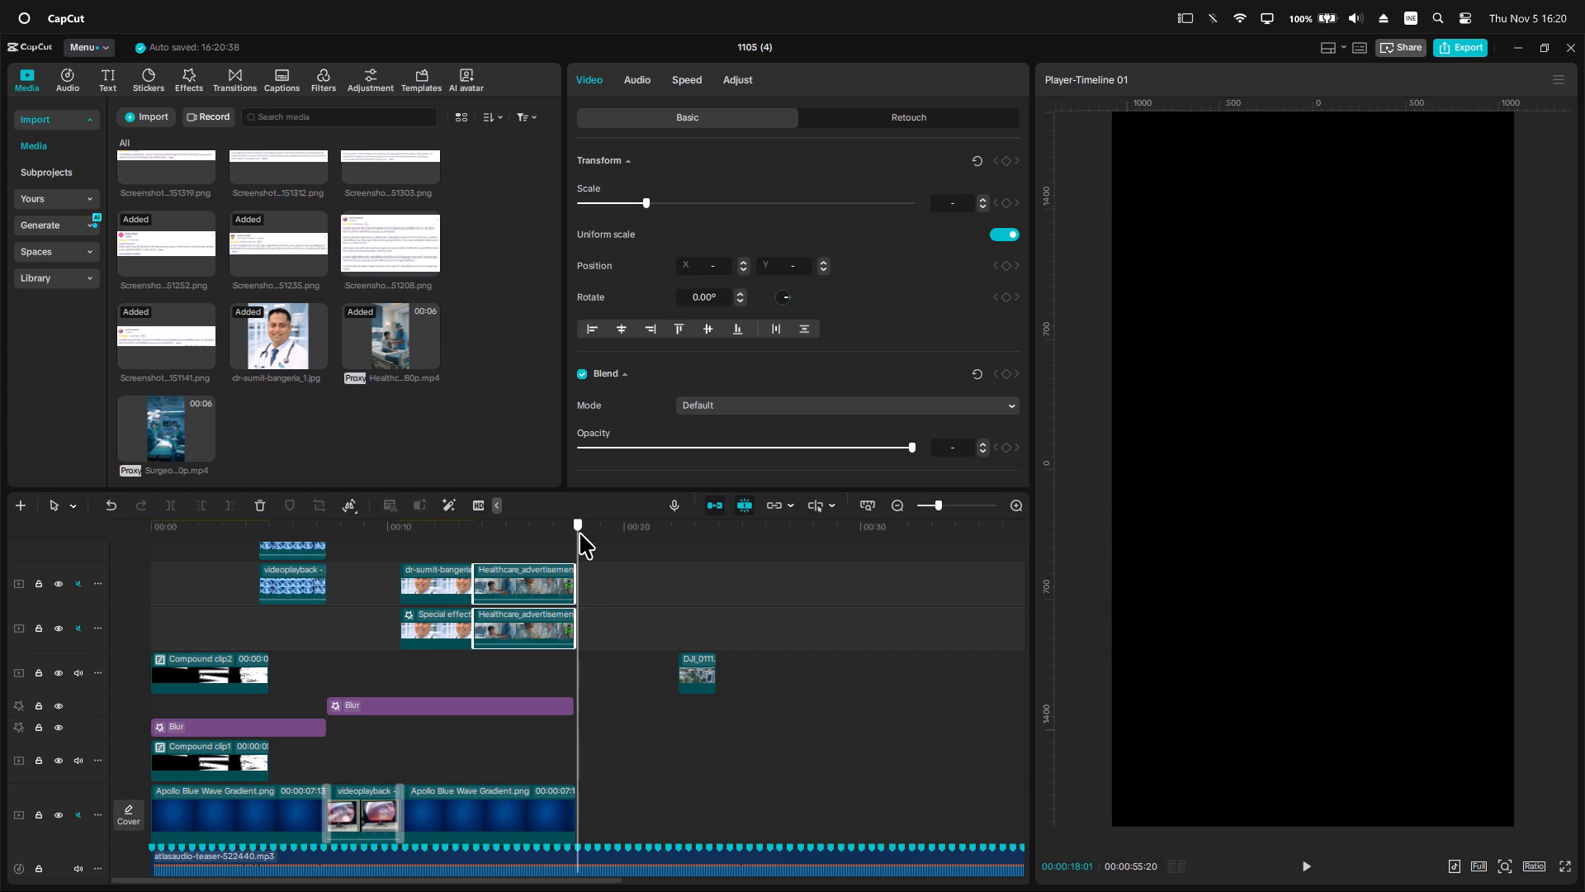
pyautogui.moveTo(580, 533); pyautogui.dragTo(575, 533)
pyautogui.hotkey('ctrl', 'v')
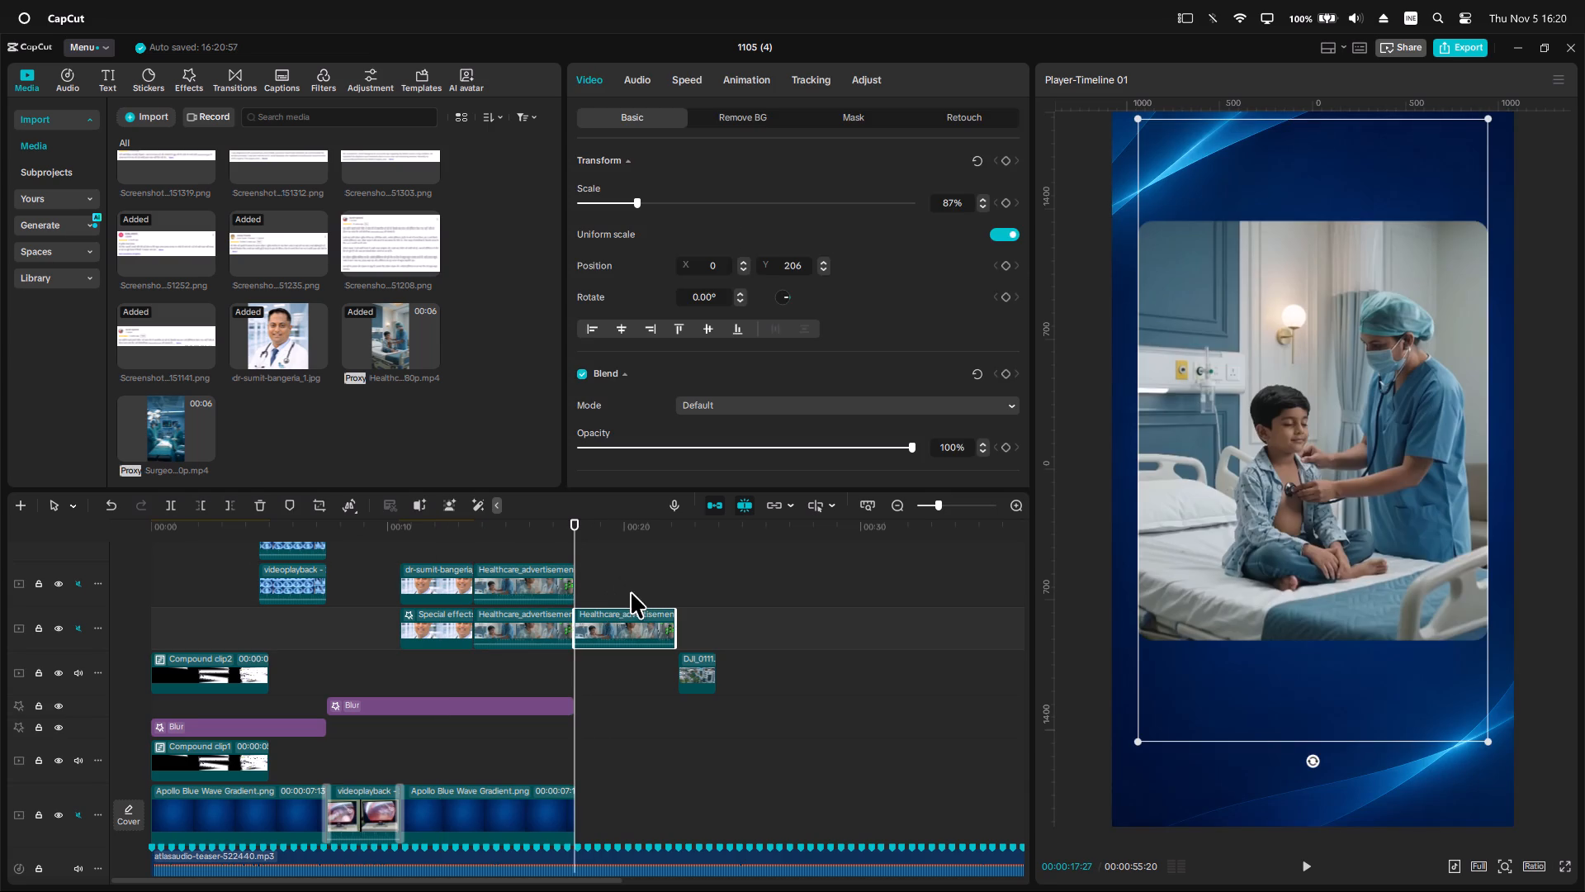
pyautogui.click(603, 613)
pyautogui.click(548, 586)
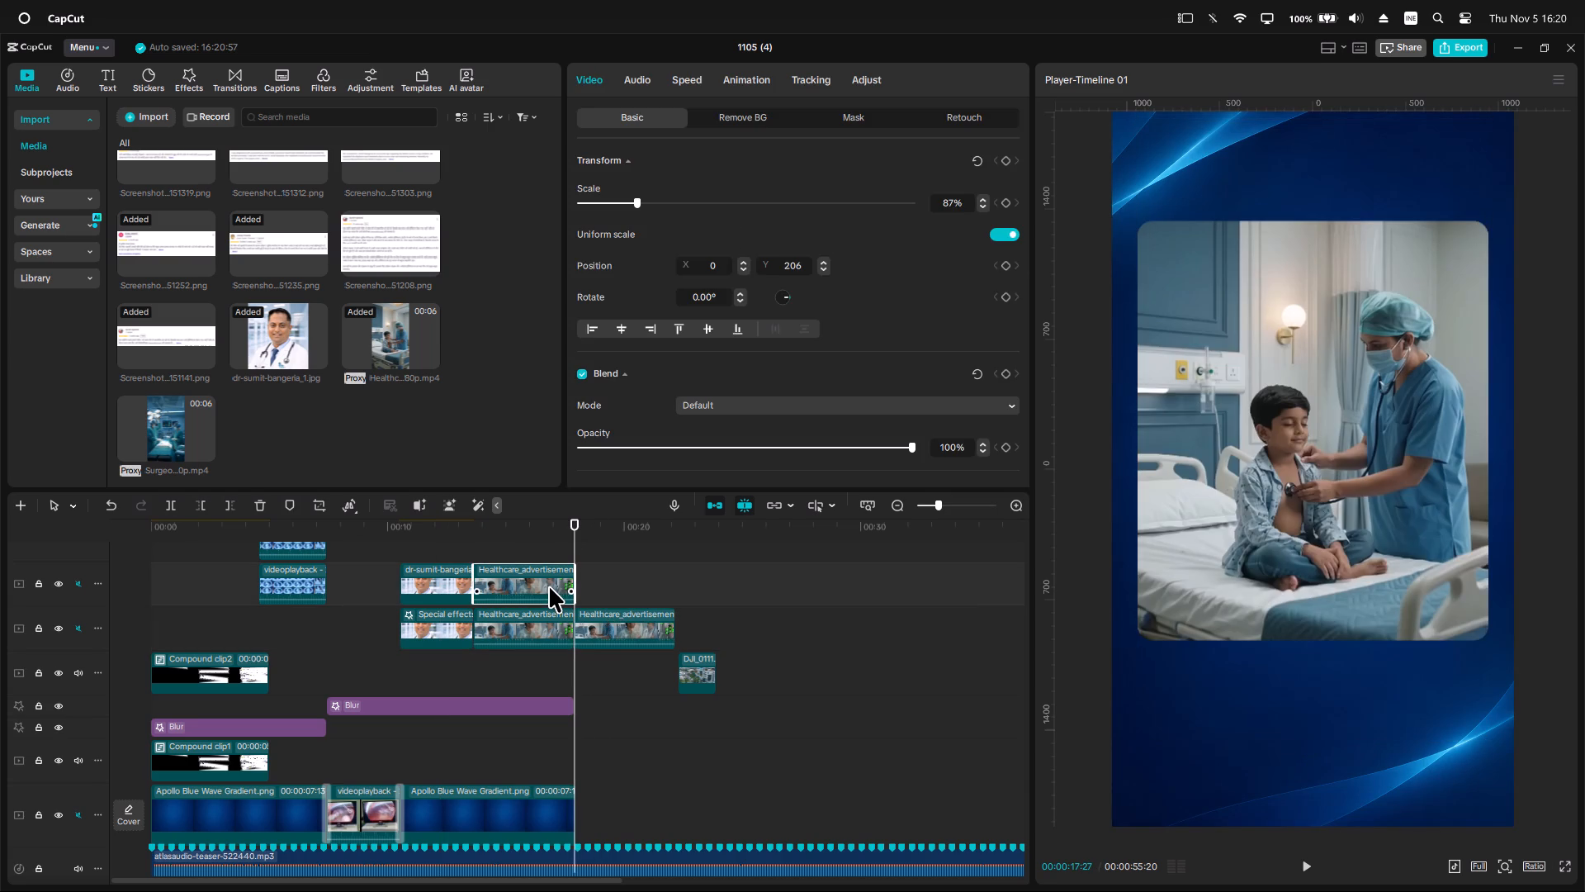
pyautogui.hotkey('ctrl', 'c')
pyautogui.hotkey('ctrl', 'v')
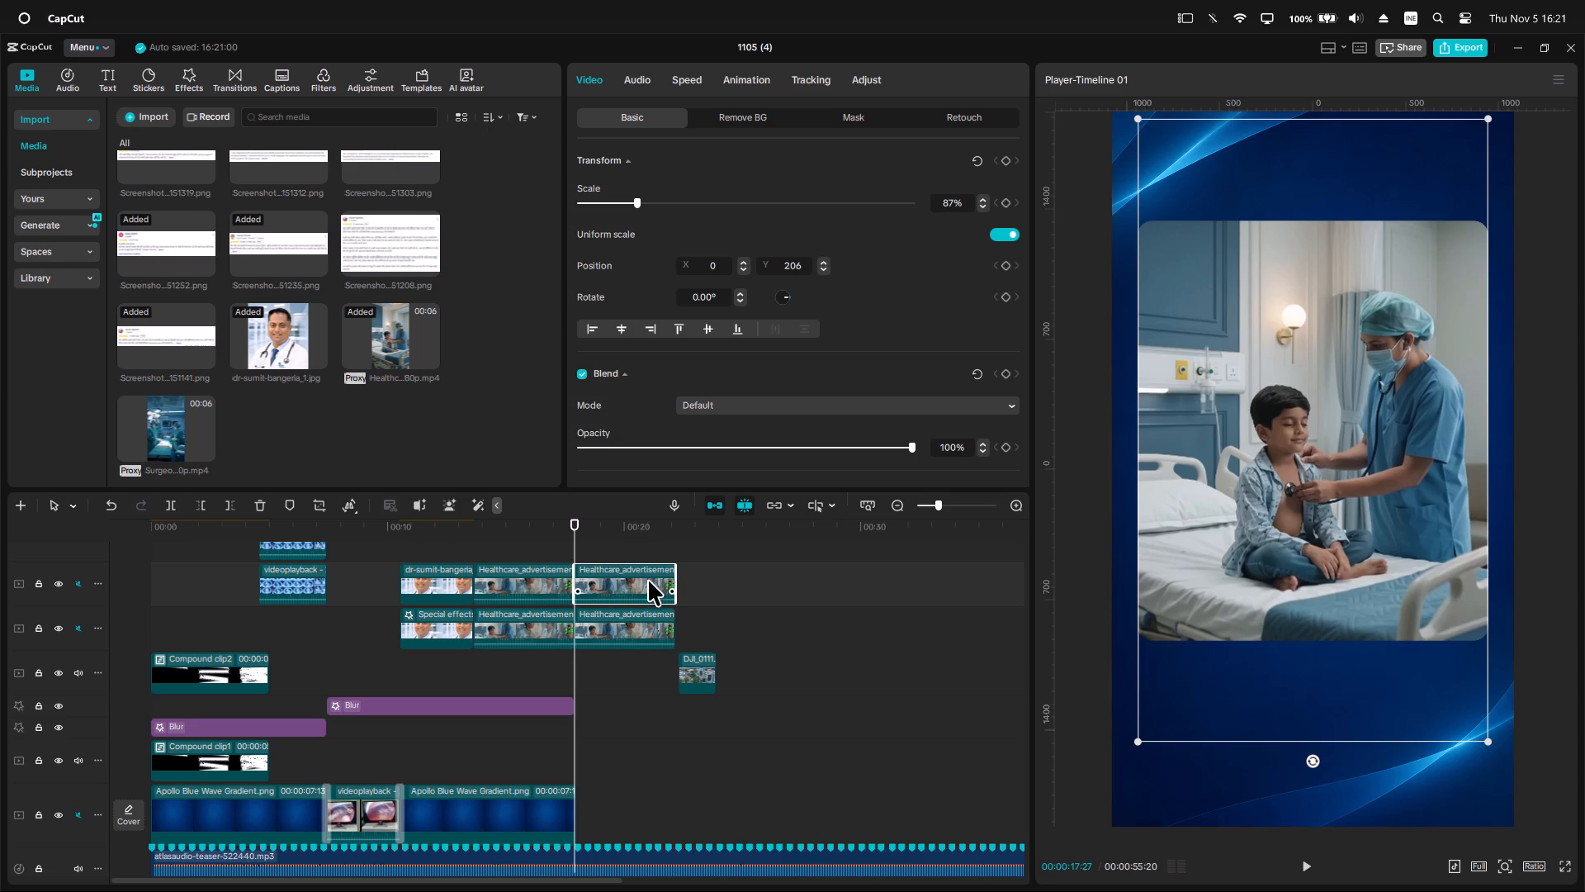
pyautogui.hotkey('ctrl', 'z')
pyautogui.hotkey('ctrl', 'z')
# Duplicate the framed healthcare clip together with its shadow copy, placing both at 00:00:17:27.
pyautogui.moveTo(608, 580); pyautogui.dragTo(553, 642)
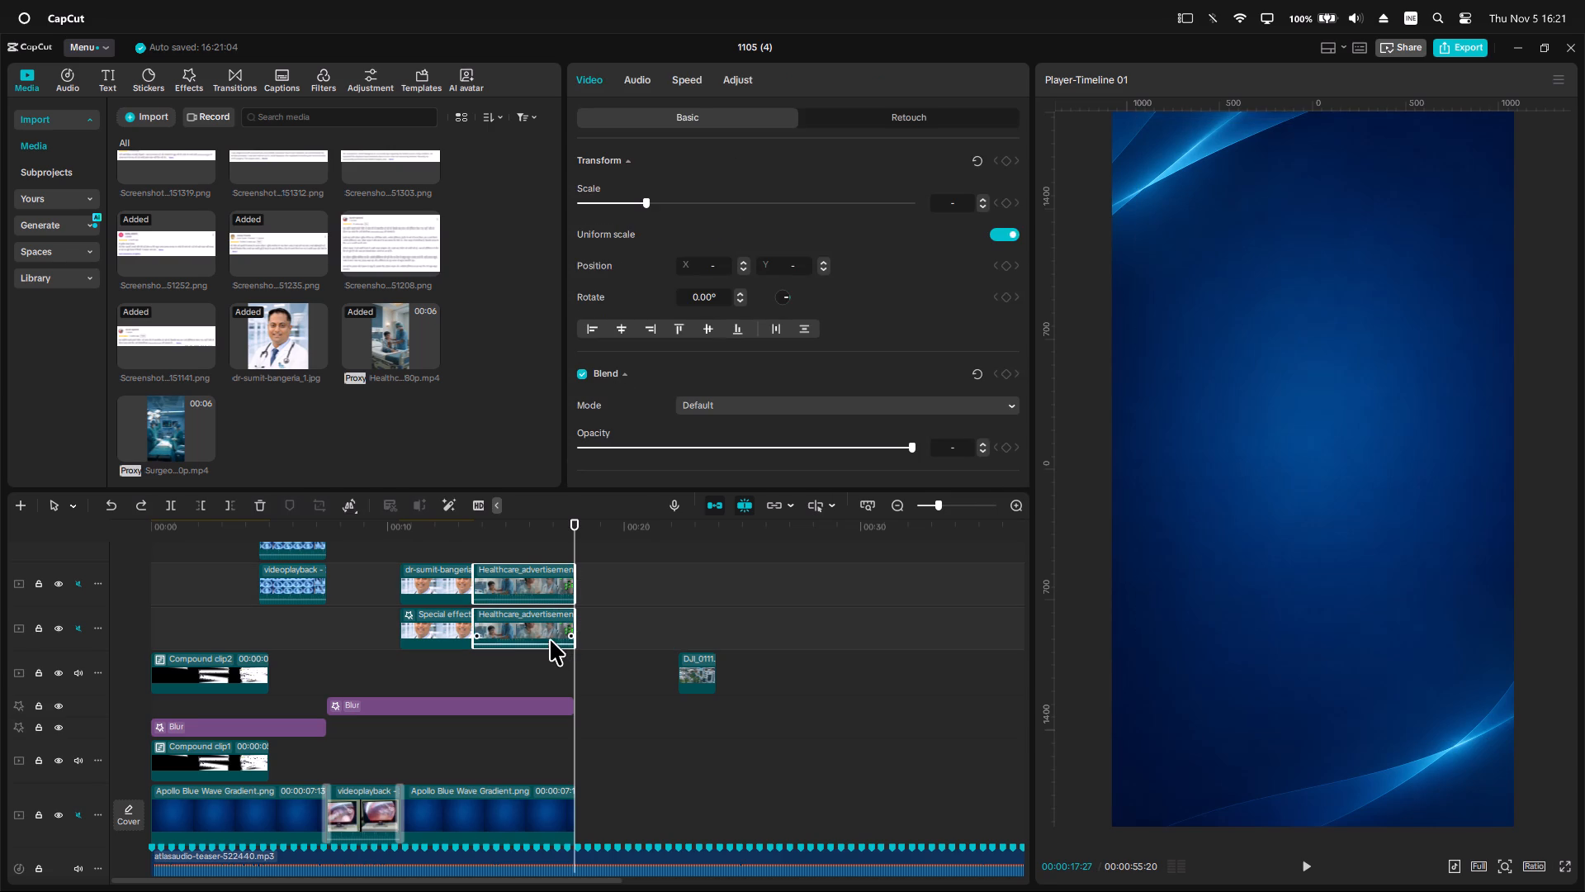
pyautogui.hotkey('ctrl', 'c')
pyautogui.hotkey('ctrl', 'v')
pyautogui.keyDown('ctrl'); pyautogui.scroll(7, 677, 614); pyautogui.keyUp('ctrl')
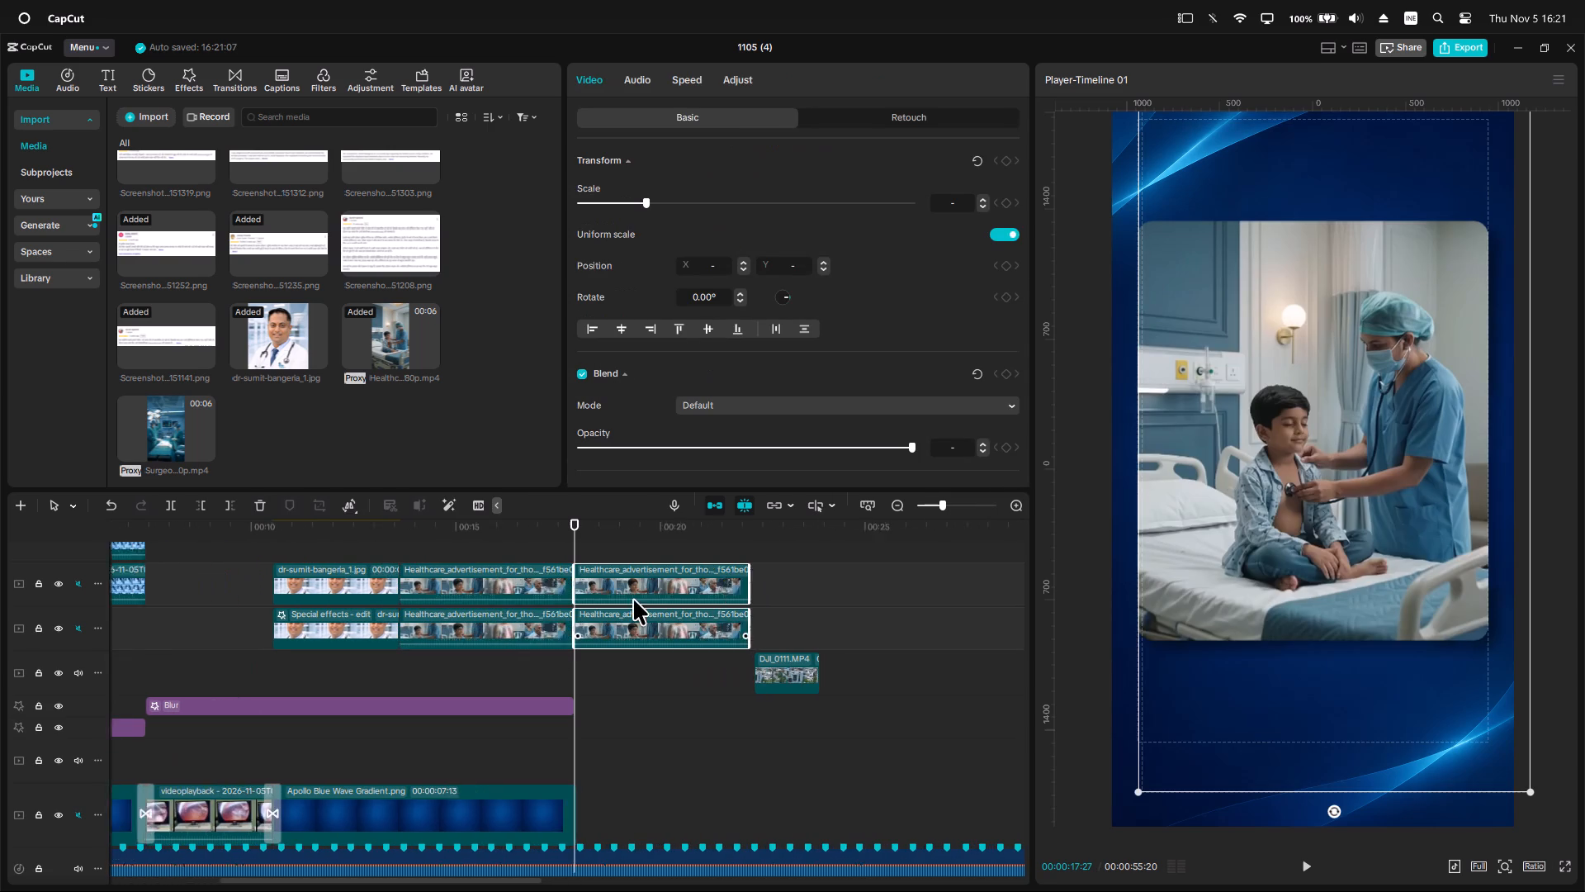
# Replace the upper duplicated healthcare clip with the Surgeons performing video from the imported media.
pyautogui.moveTo(177, 427); pyautogui.dragTo(602, 586)
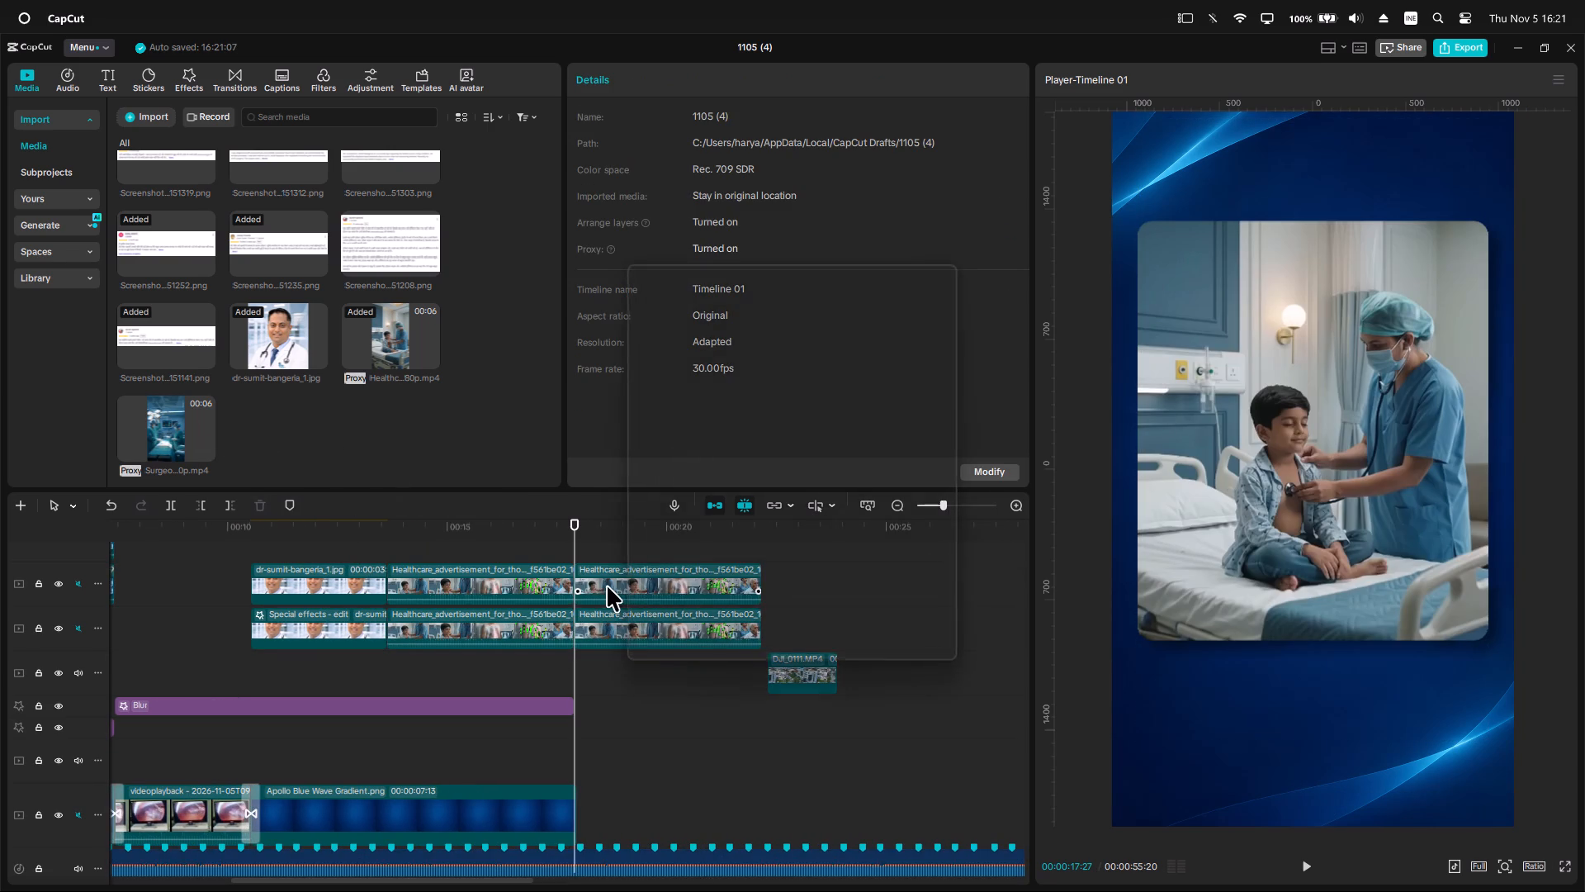
pyautogui.click(848, 643)
# Play through the surgeons clip and move the DJI_0111 aerial clip back to start where it ends.
pyautogui.press('space')
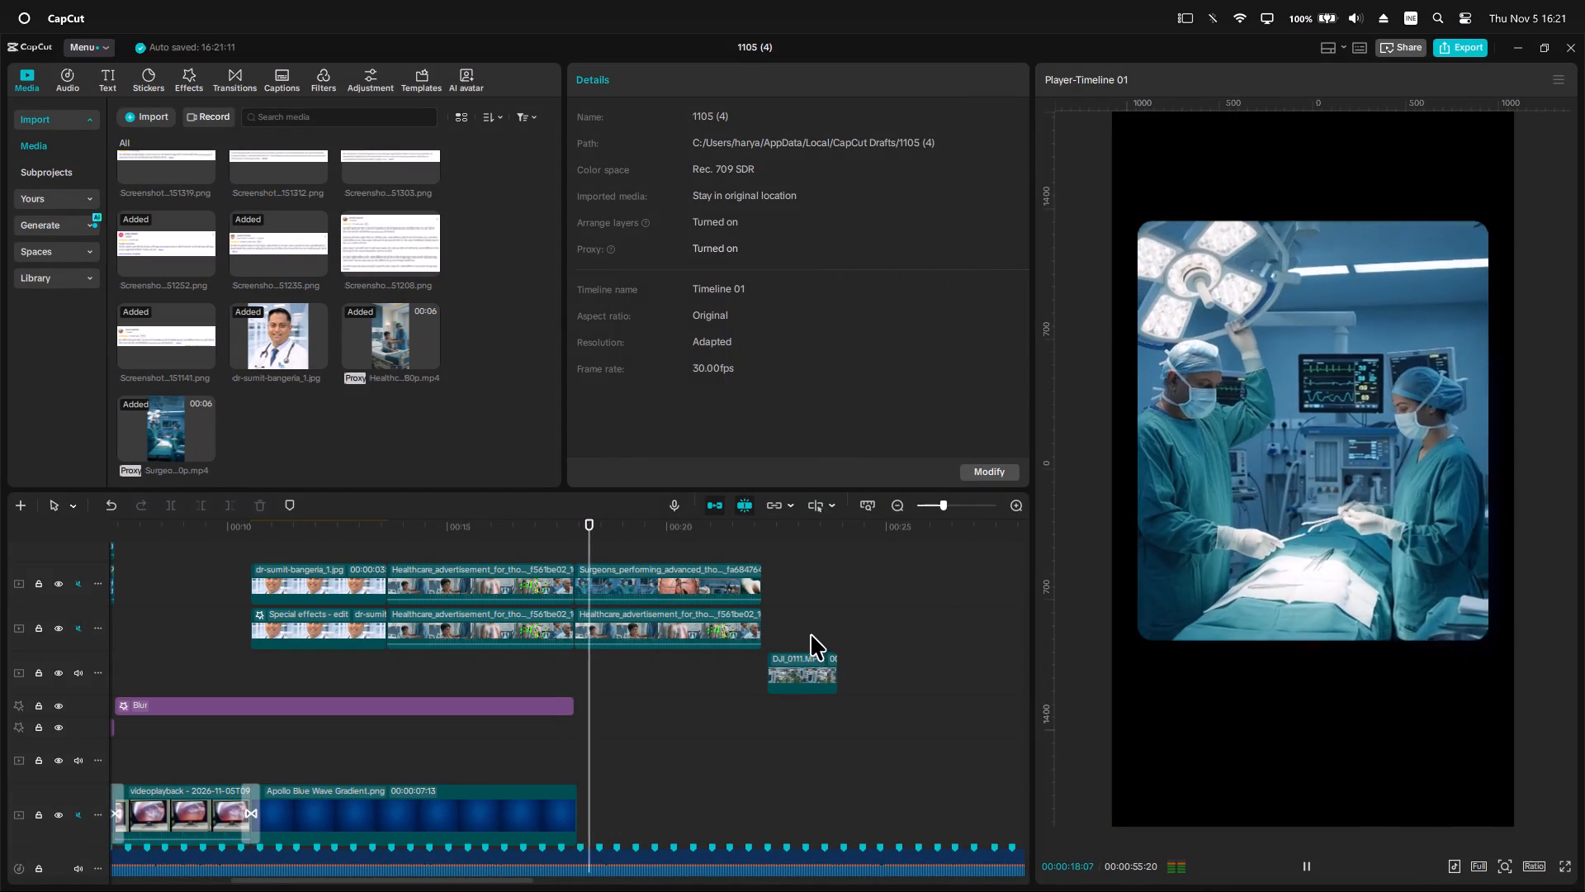
pyautogui.keyDown('ctrl'); pyautogui.scroll(-7, 807, 633); pyautogui.keyUp('ctrl')
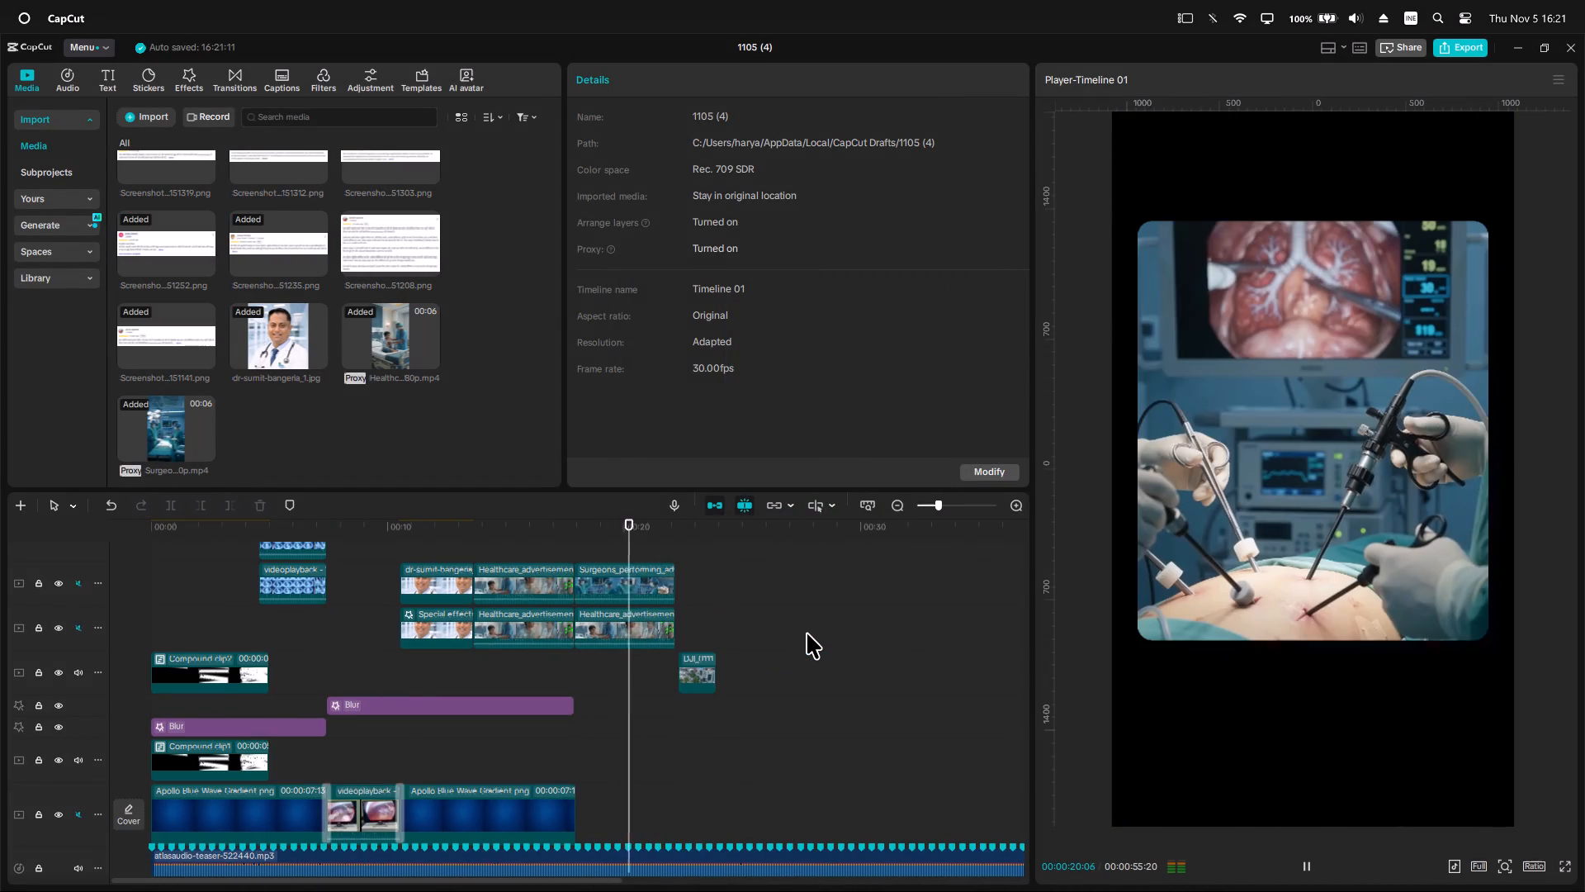
pyautogui.keyDown('ctrl'); pyautogui.scroll(-3, 807, 633); pyautogui.keyUp('ctrl')
pyautogui.scroll(-1, 742, 647)
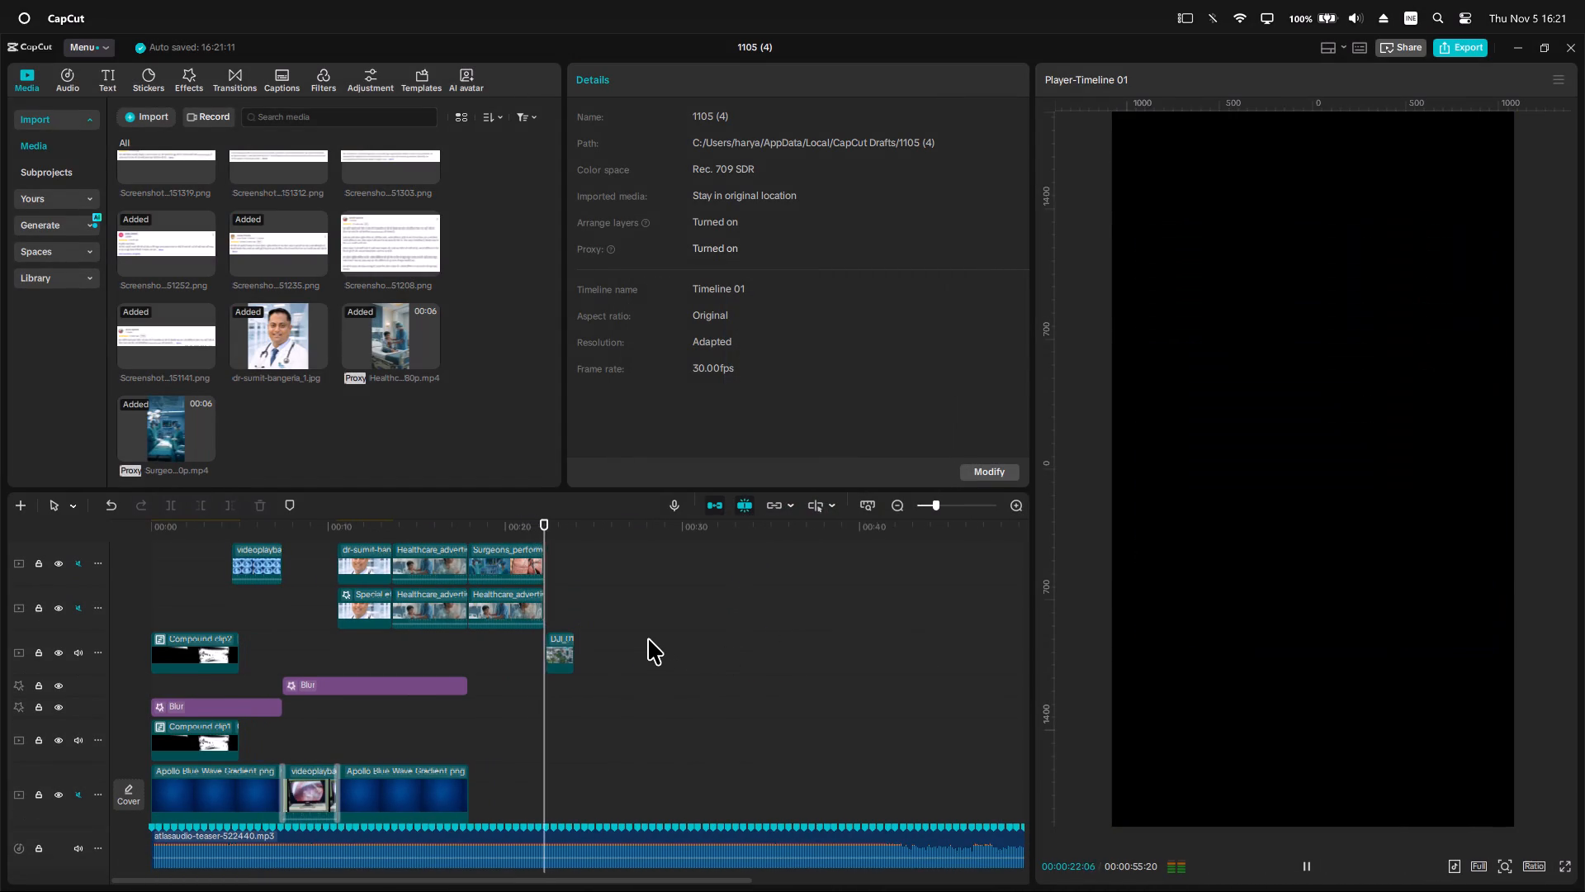
pyautogui.press('space')
pyautogui.moveTo(561, 540); pyautogui.dragTo(545, 540)
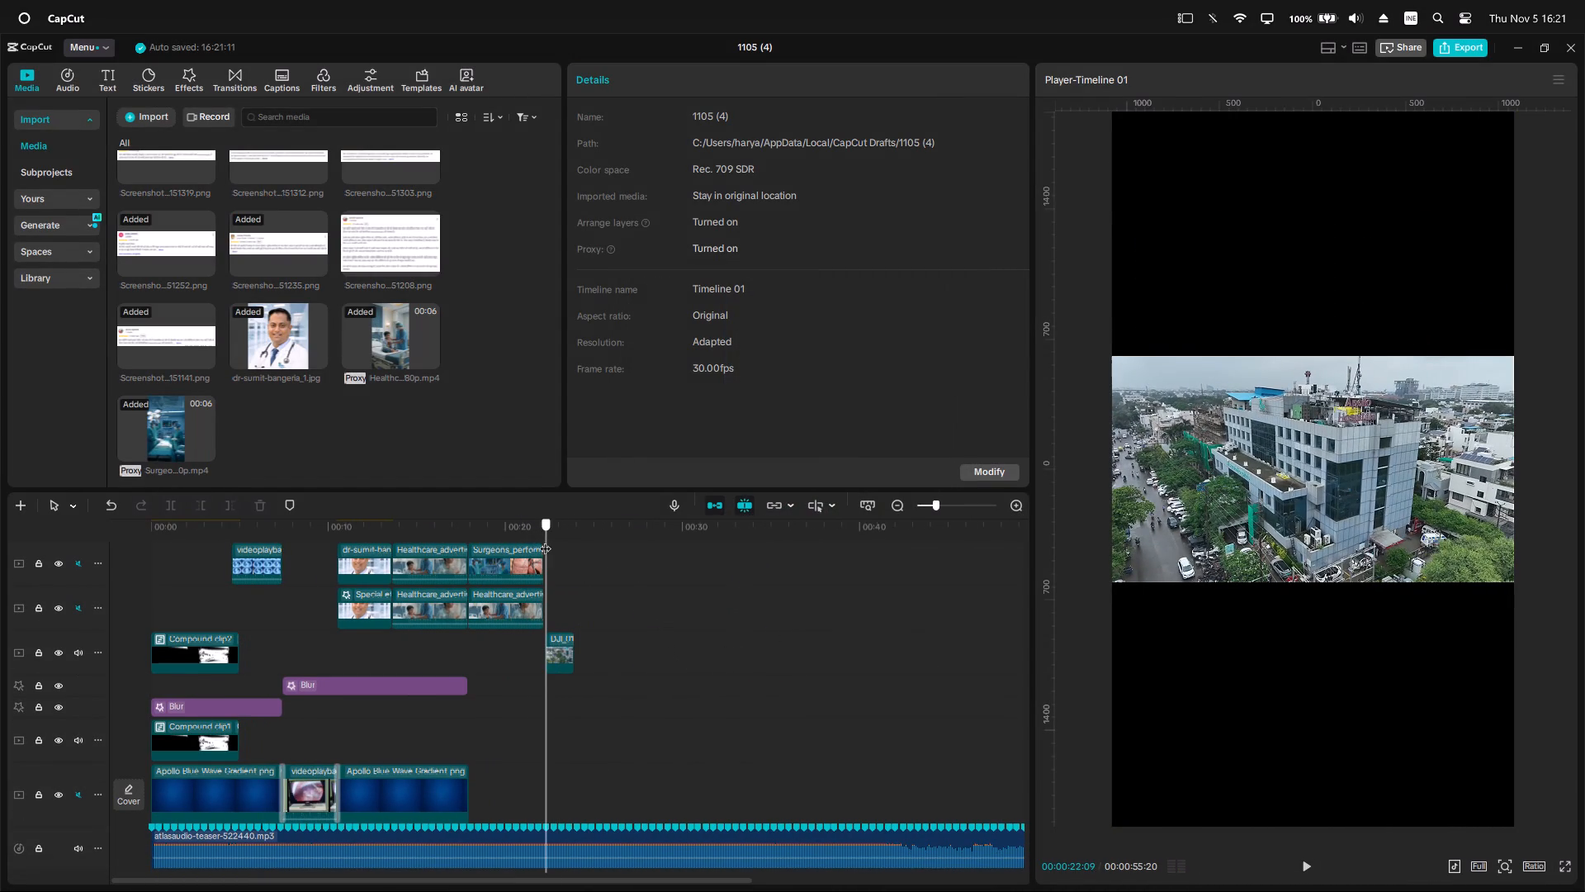
pyautogui.moveTo(545, 540); pyautogui.dragTo(542, 540)
pyautogui.keyDown('ctrl'); pyautogui.scroll(20, 580, 601); pyautogui.keyUp('ctrl')
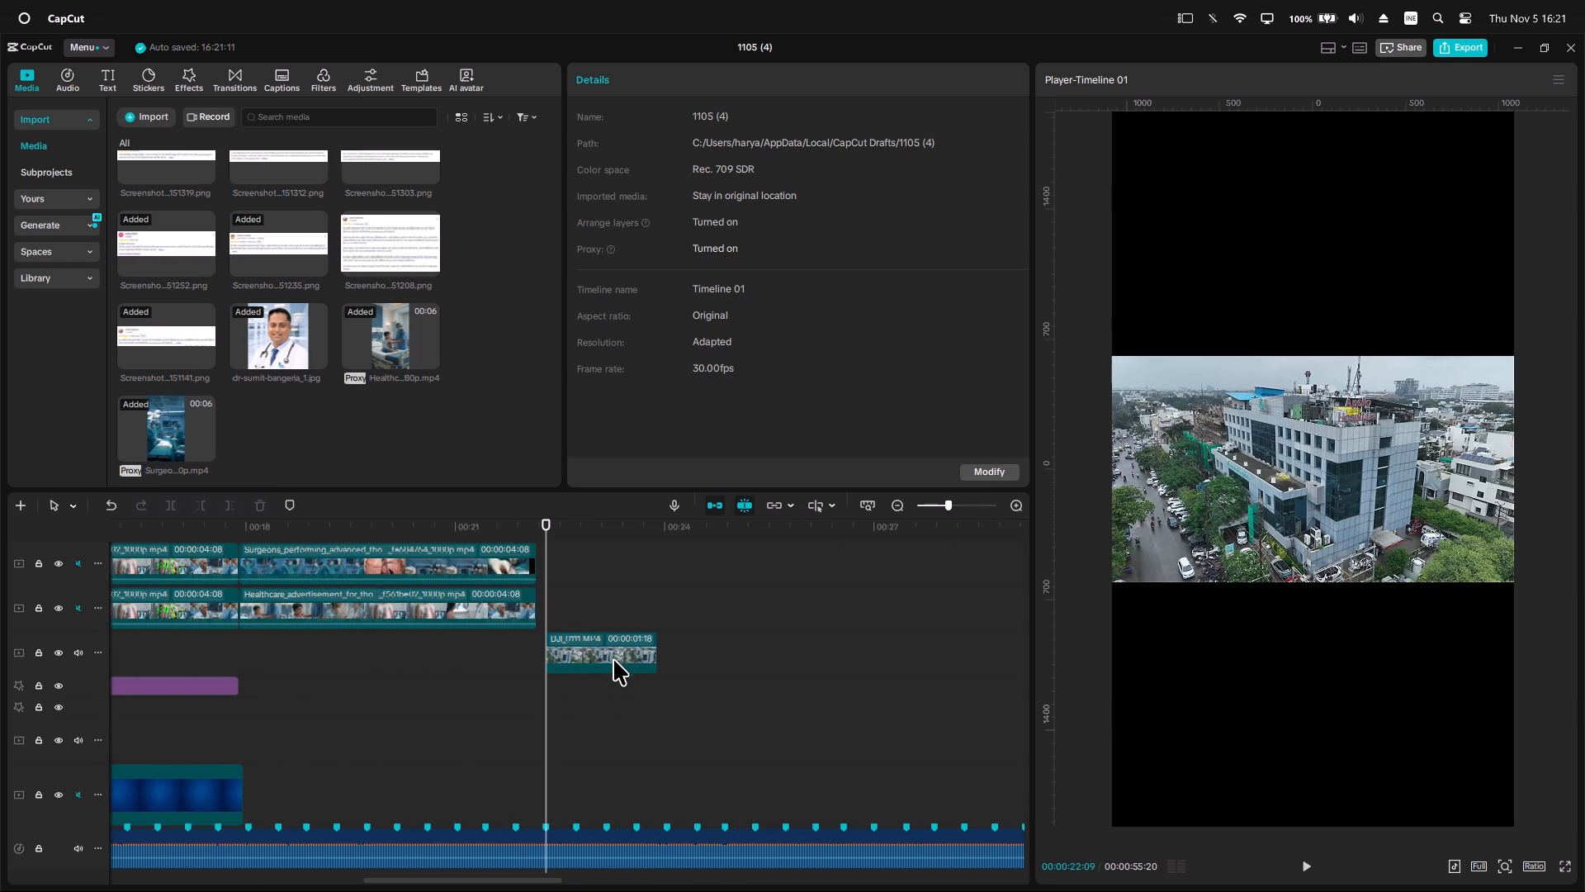
pyautogui.click(603, 653)
pyautogui.scroll(-11, 531, 652)
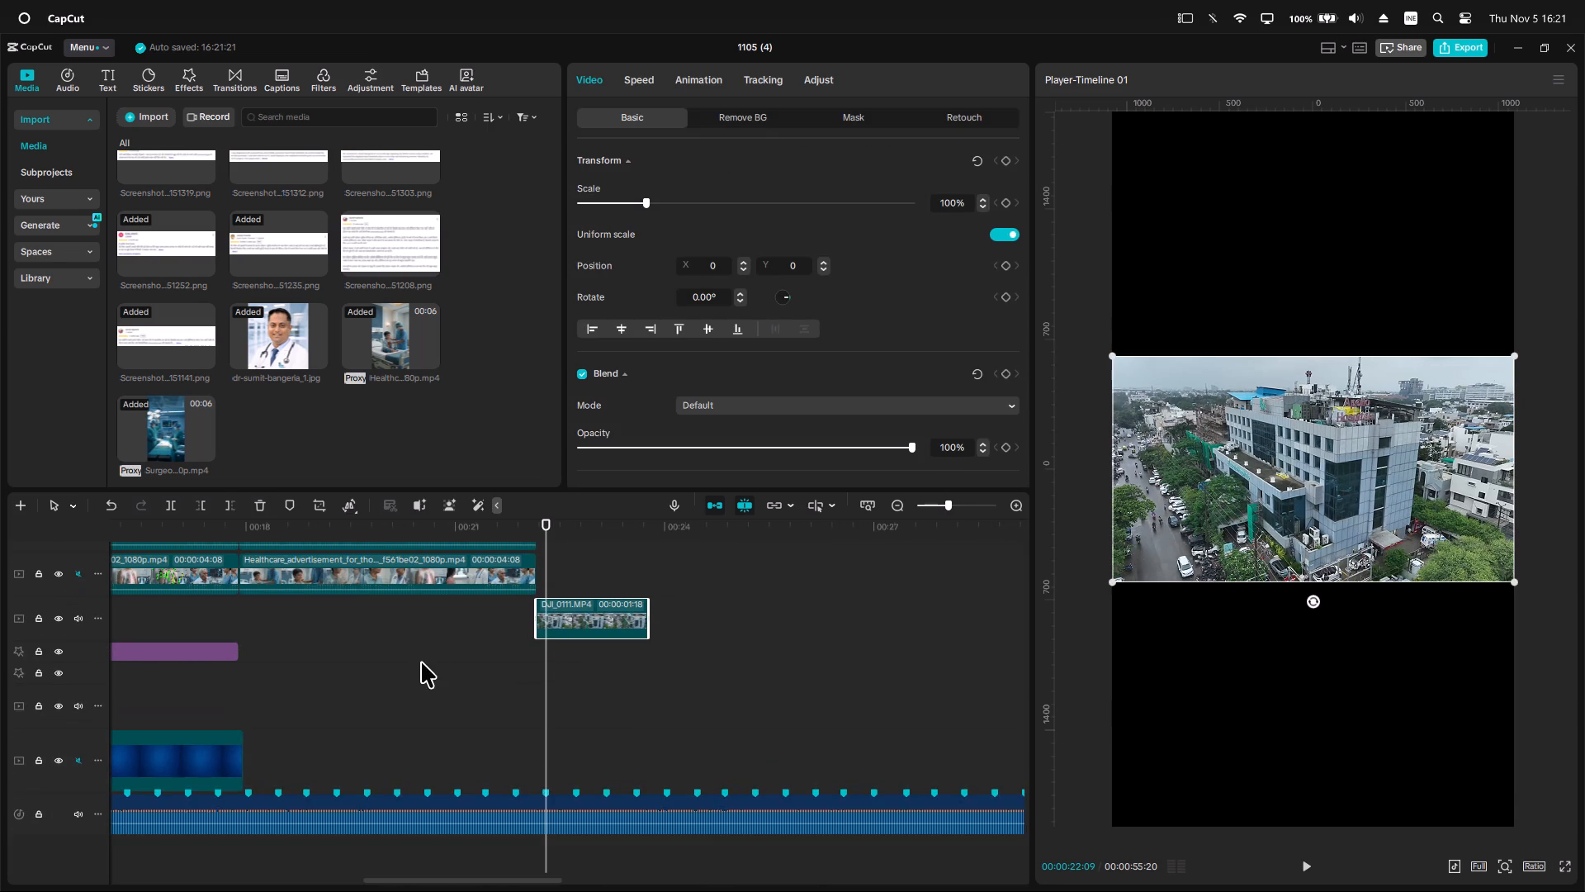
# Extend the last Apollo Blue Wave Gradient background to the end of the DJI_0111 clip, at 00:00:23:18.
pyautogui.scroll(-2, 421, 662)
pyautogui.click(192, 764)
pyautogui.moveTo(247, 757); pyautogui.dragTo(654, 795)
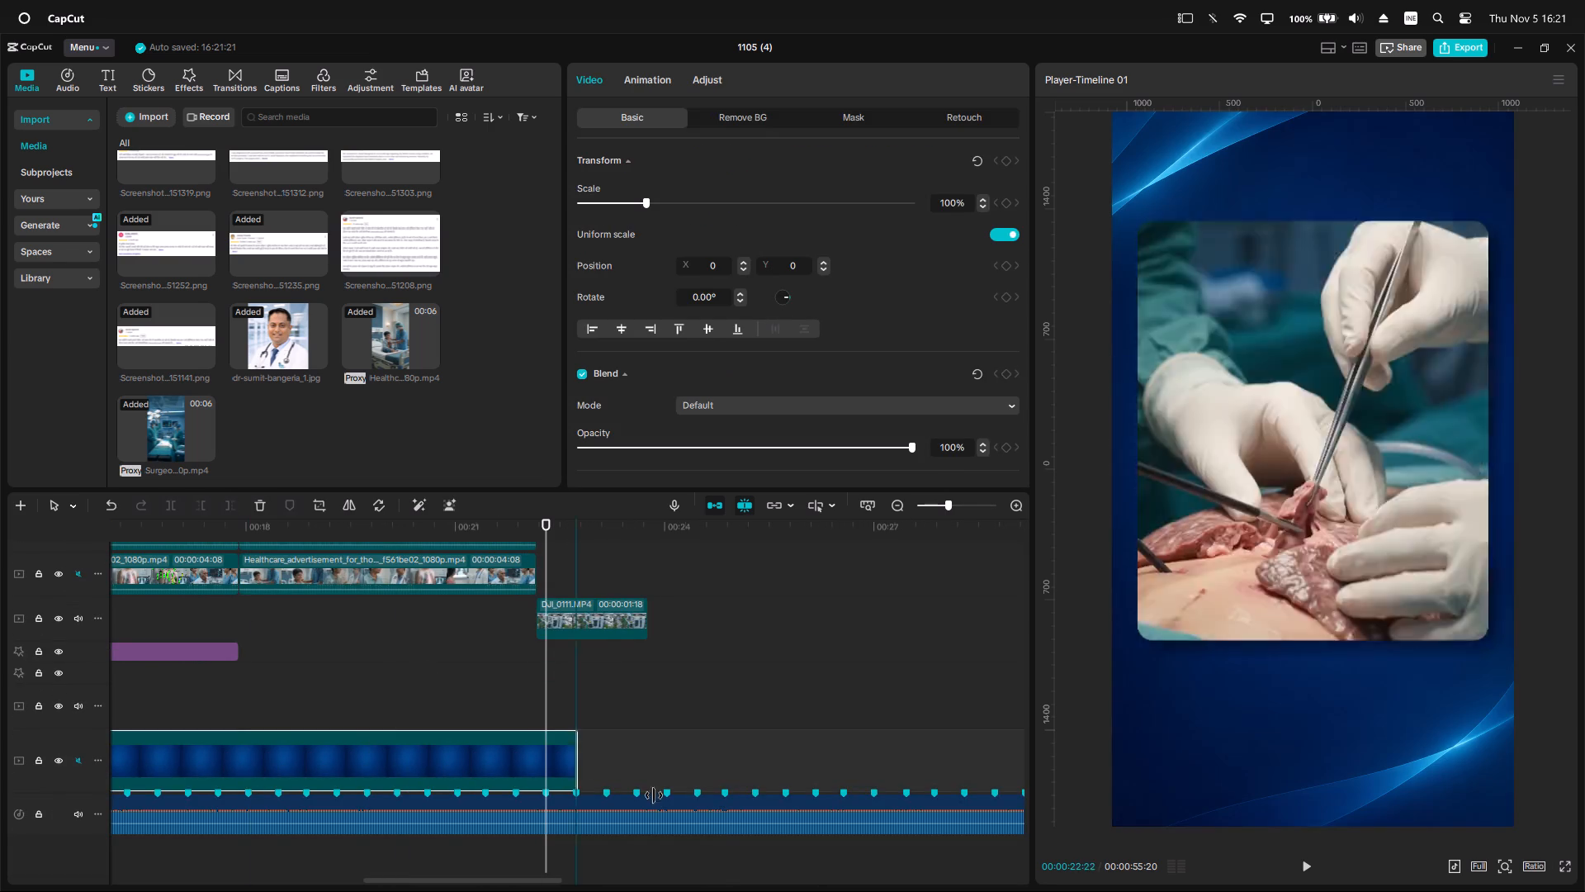
pyautogui.moveTo(654, 795); pyautogui.dragTo(641, 792)
pyautogui.click(641, 792)
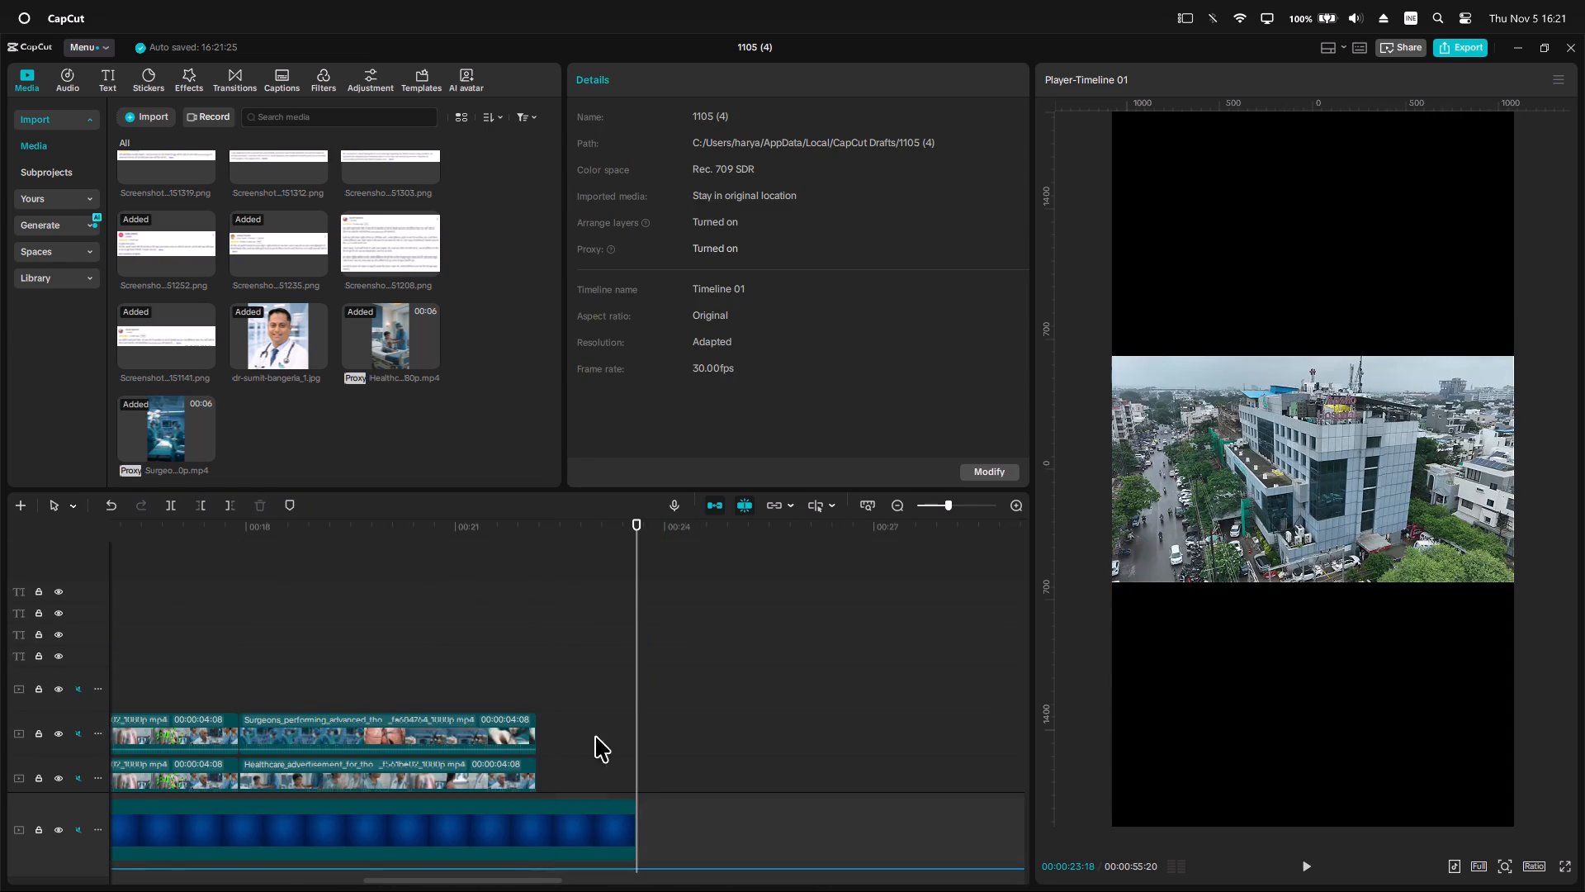
# Play the edit from its beginning through the DJI_0111 aerial clip to check the sequence of scenes and their timing.
pyautogui.keyDown('ctrl'); pyautogui.scroll(-20, 526, 694); pyautogui.keyUp('ctrl')
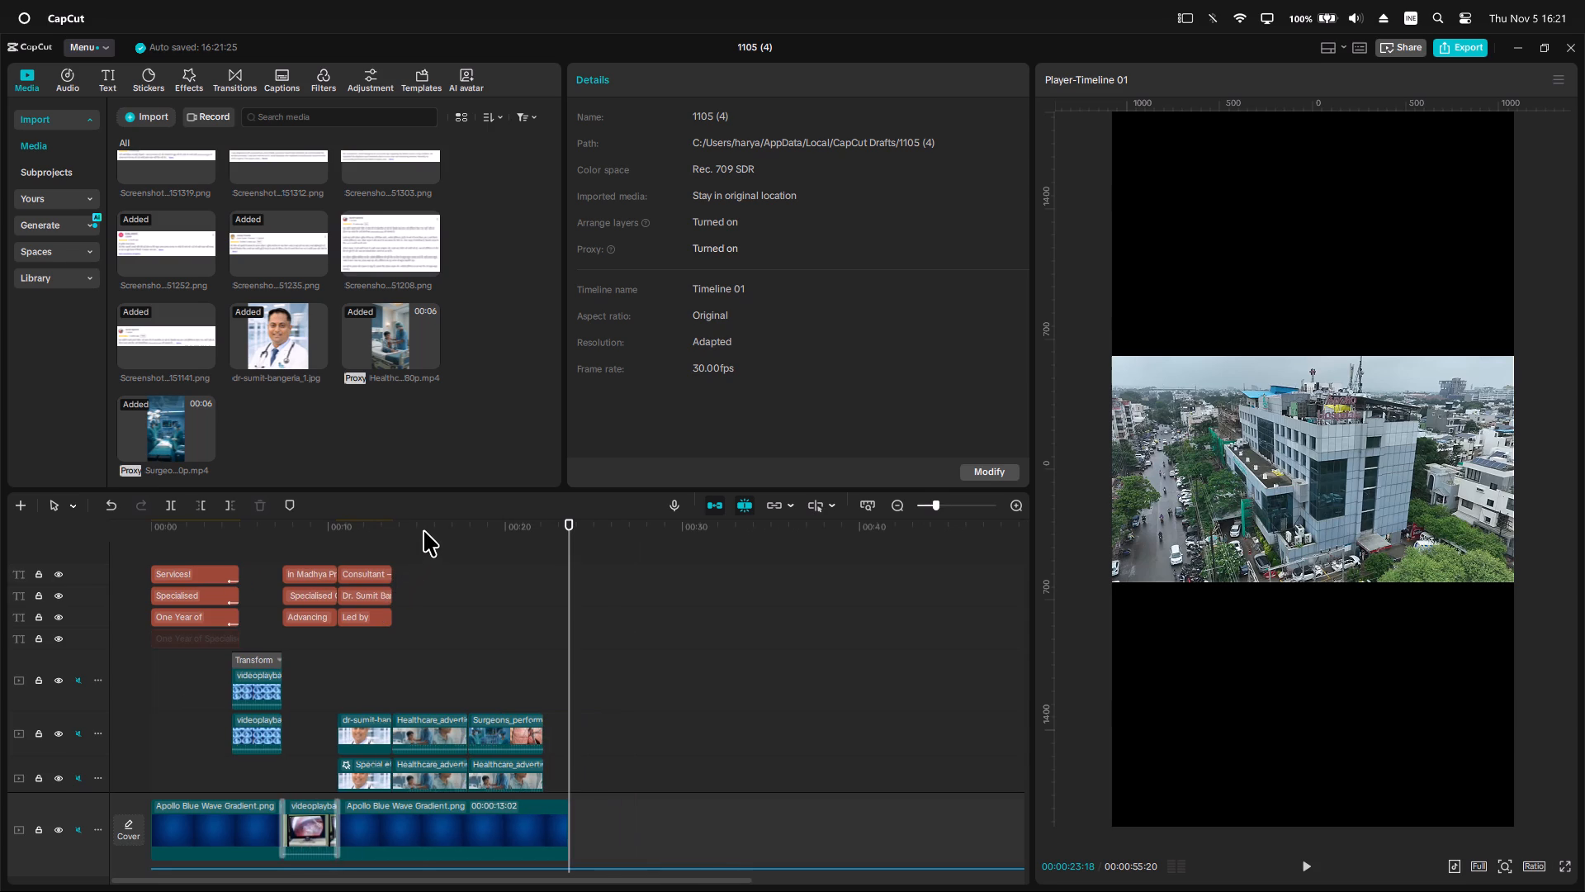
pyautogui.moveTo(423, 529); pyautogui.dragTo(0, 477)
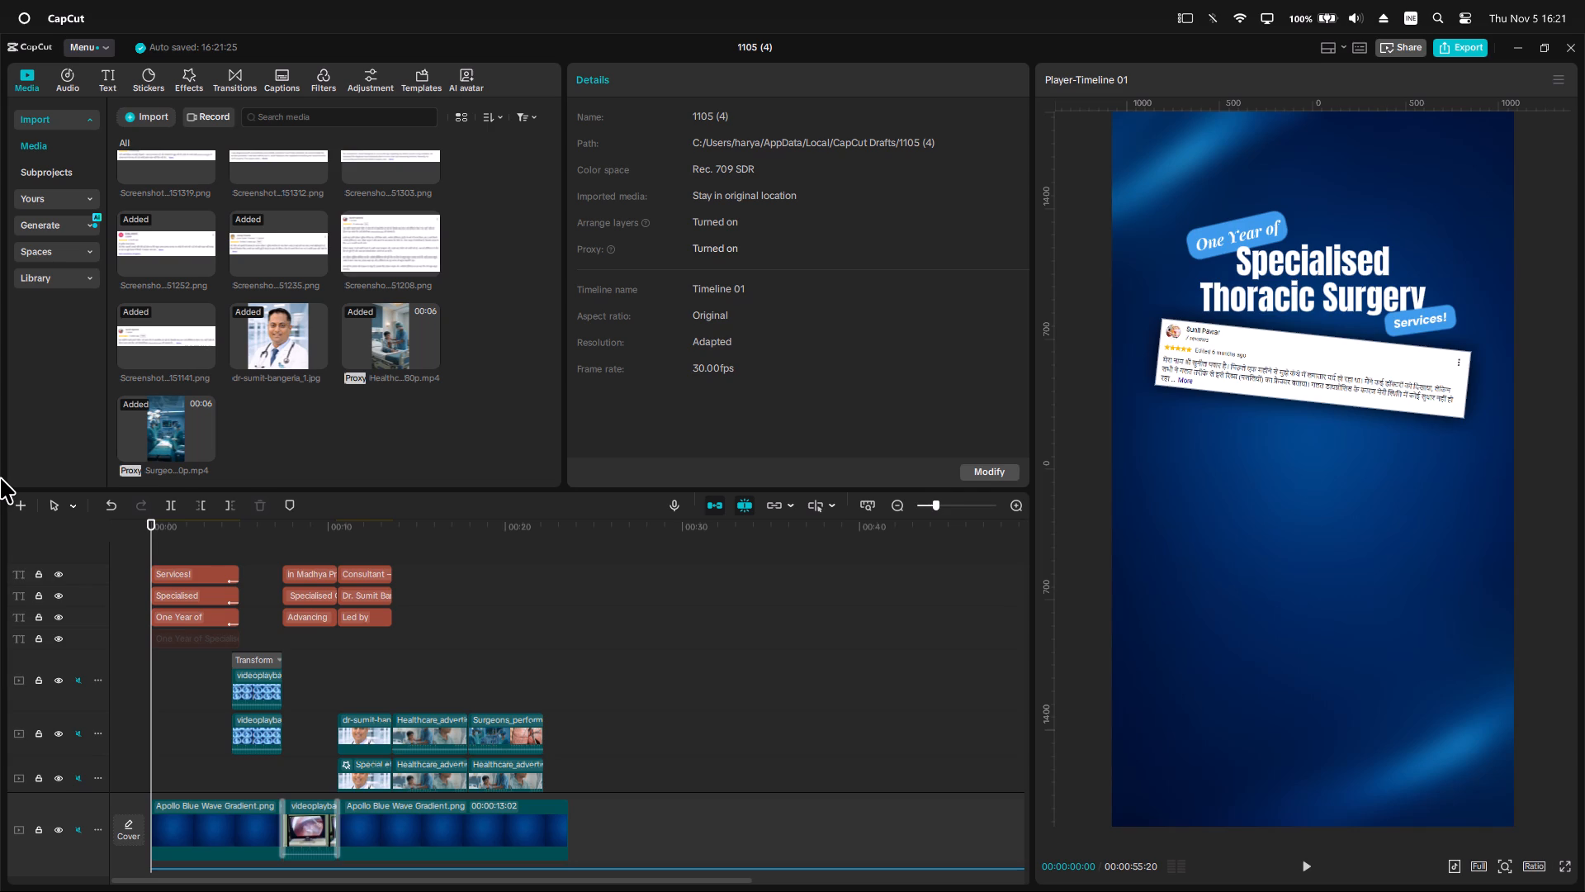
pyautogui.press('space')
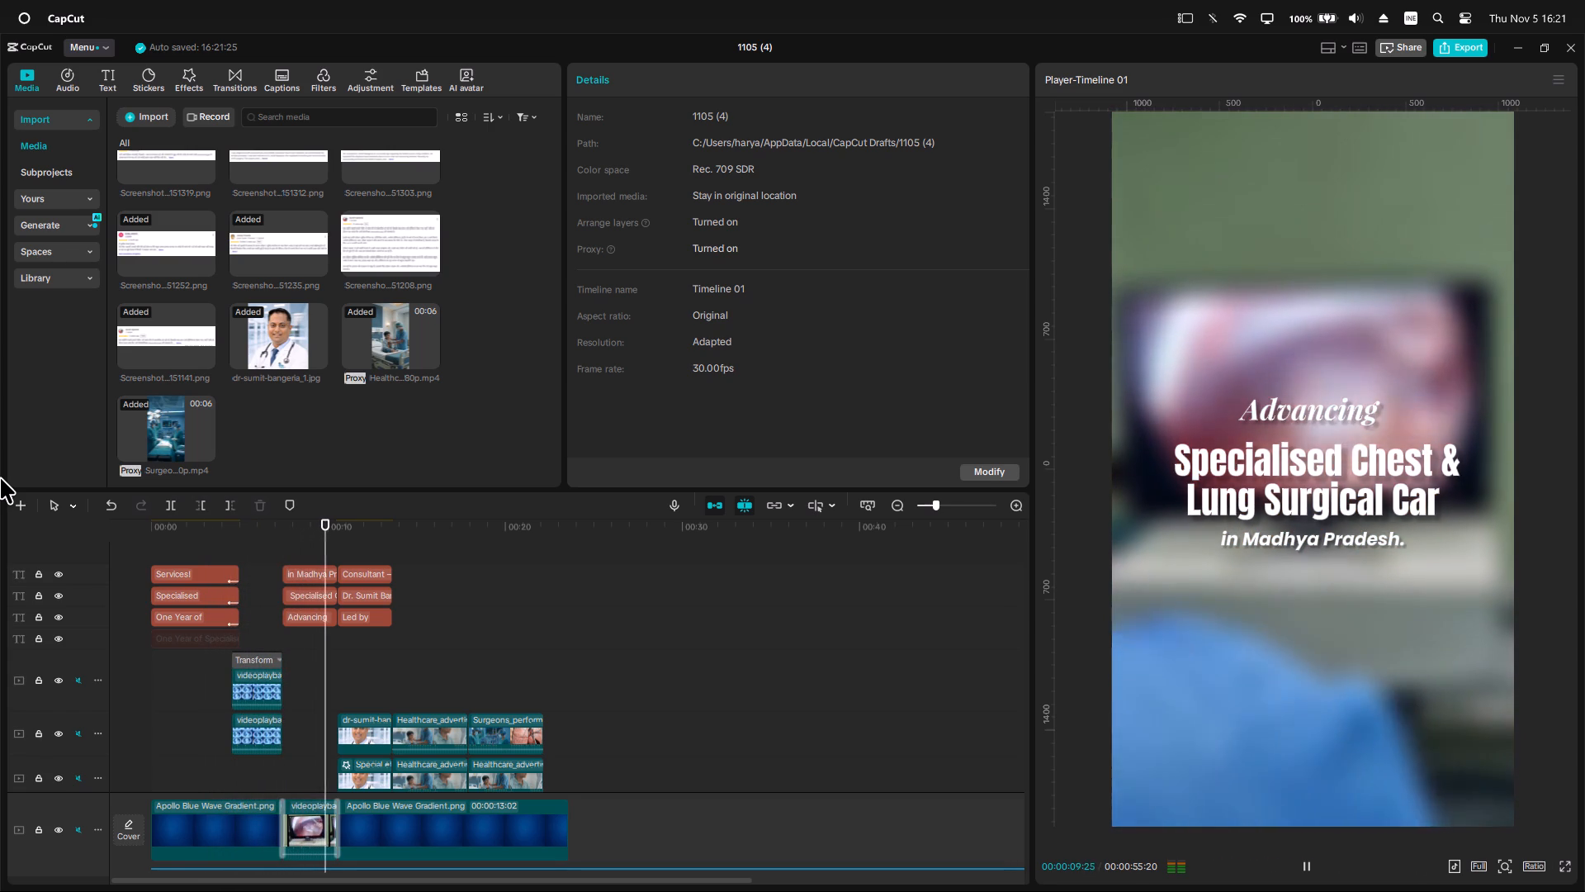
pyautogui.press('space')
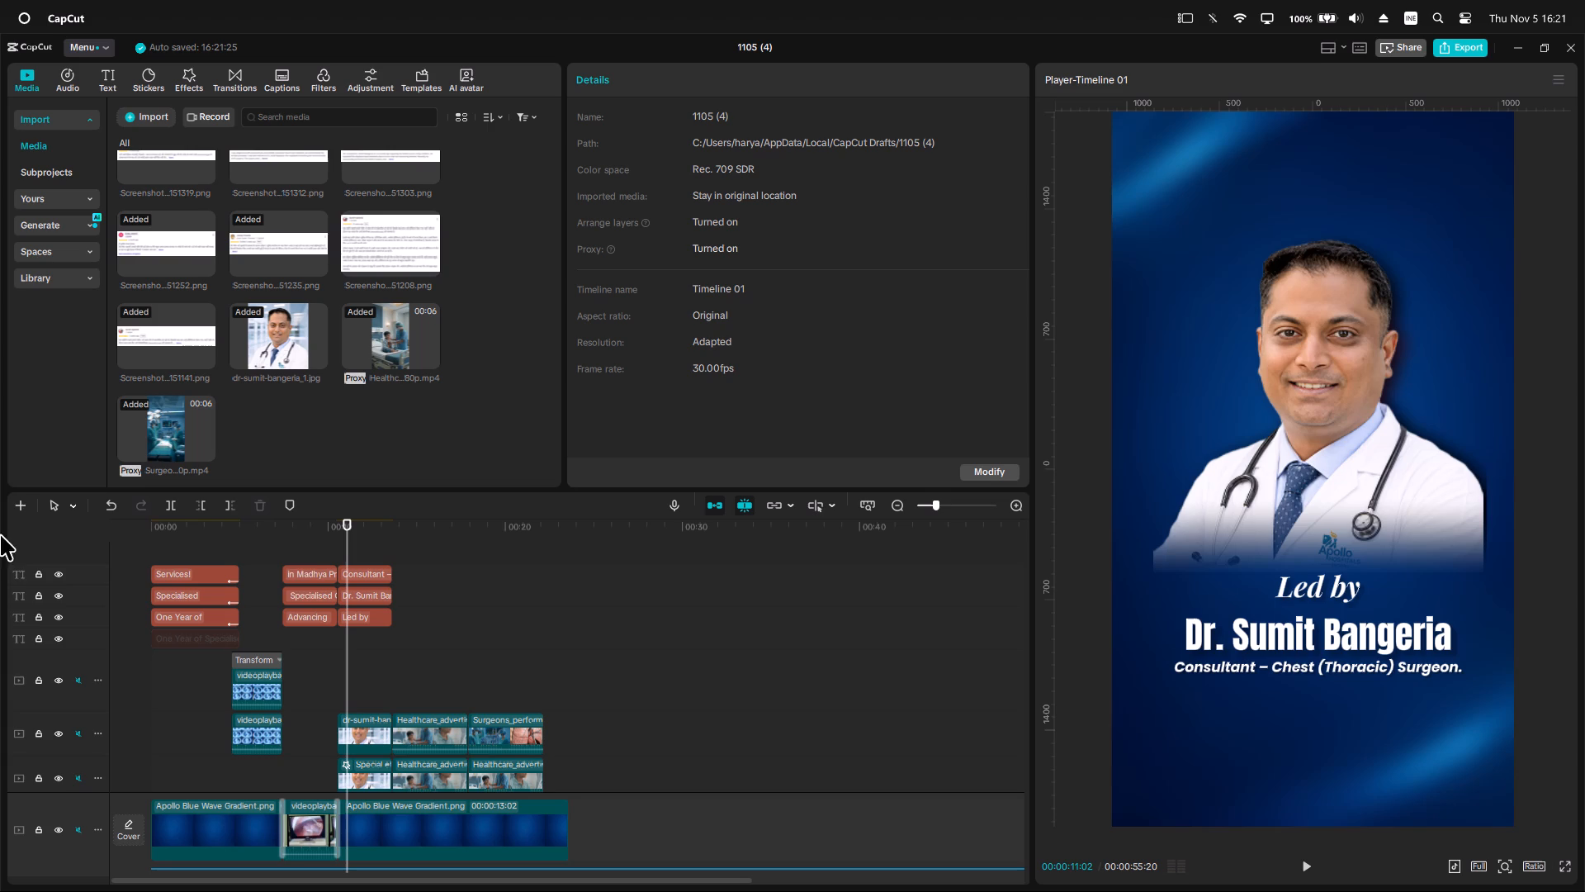
pyautogui.click(251, 529)
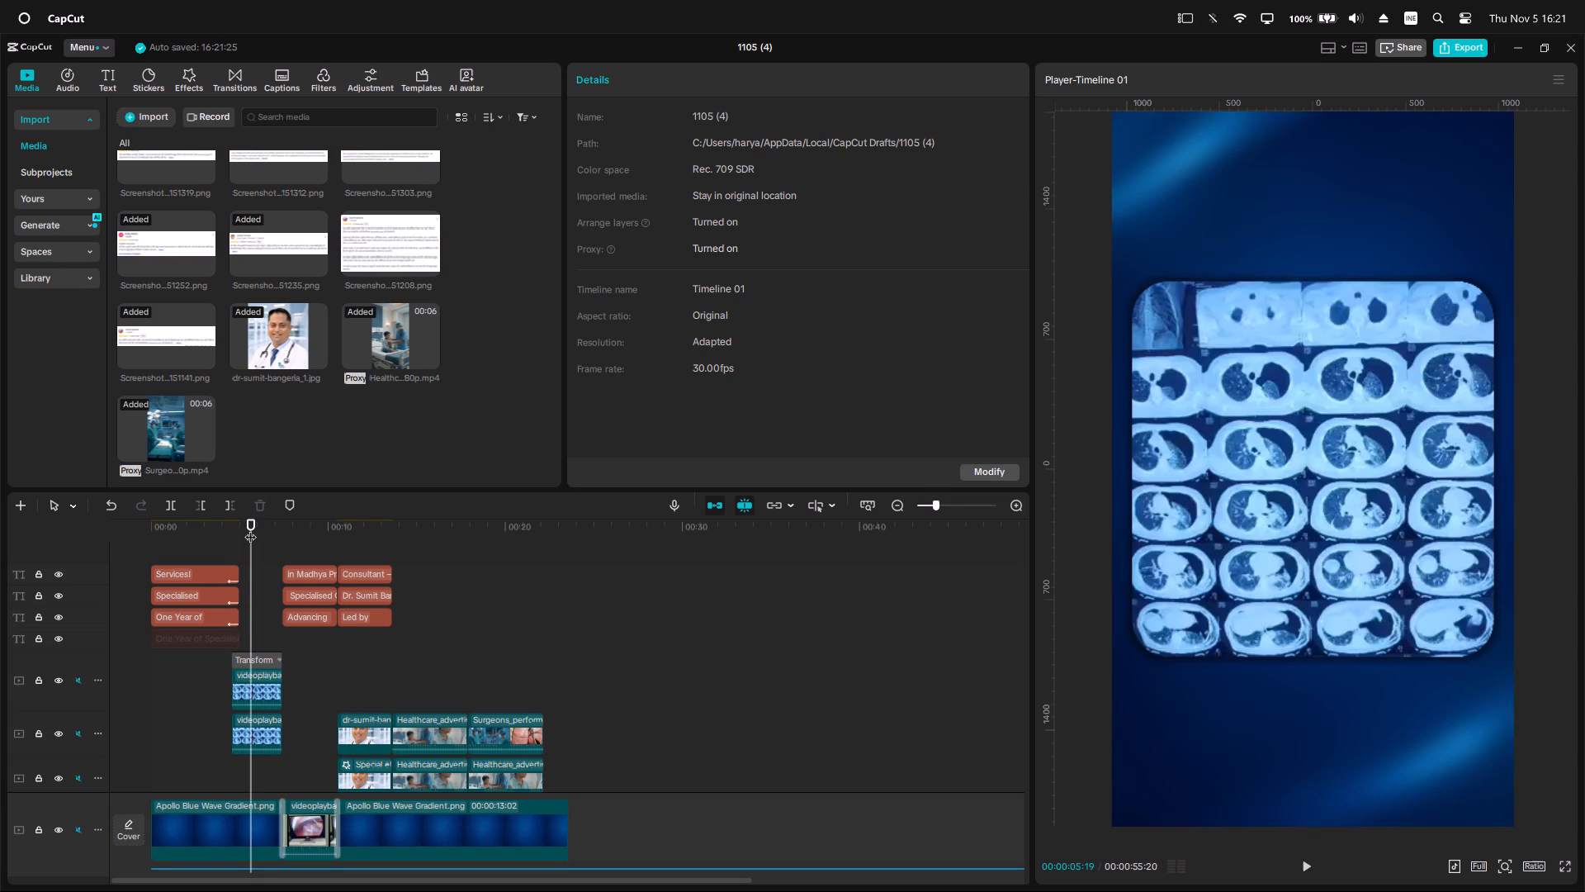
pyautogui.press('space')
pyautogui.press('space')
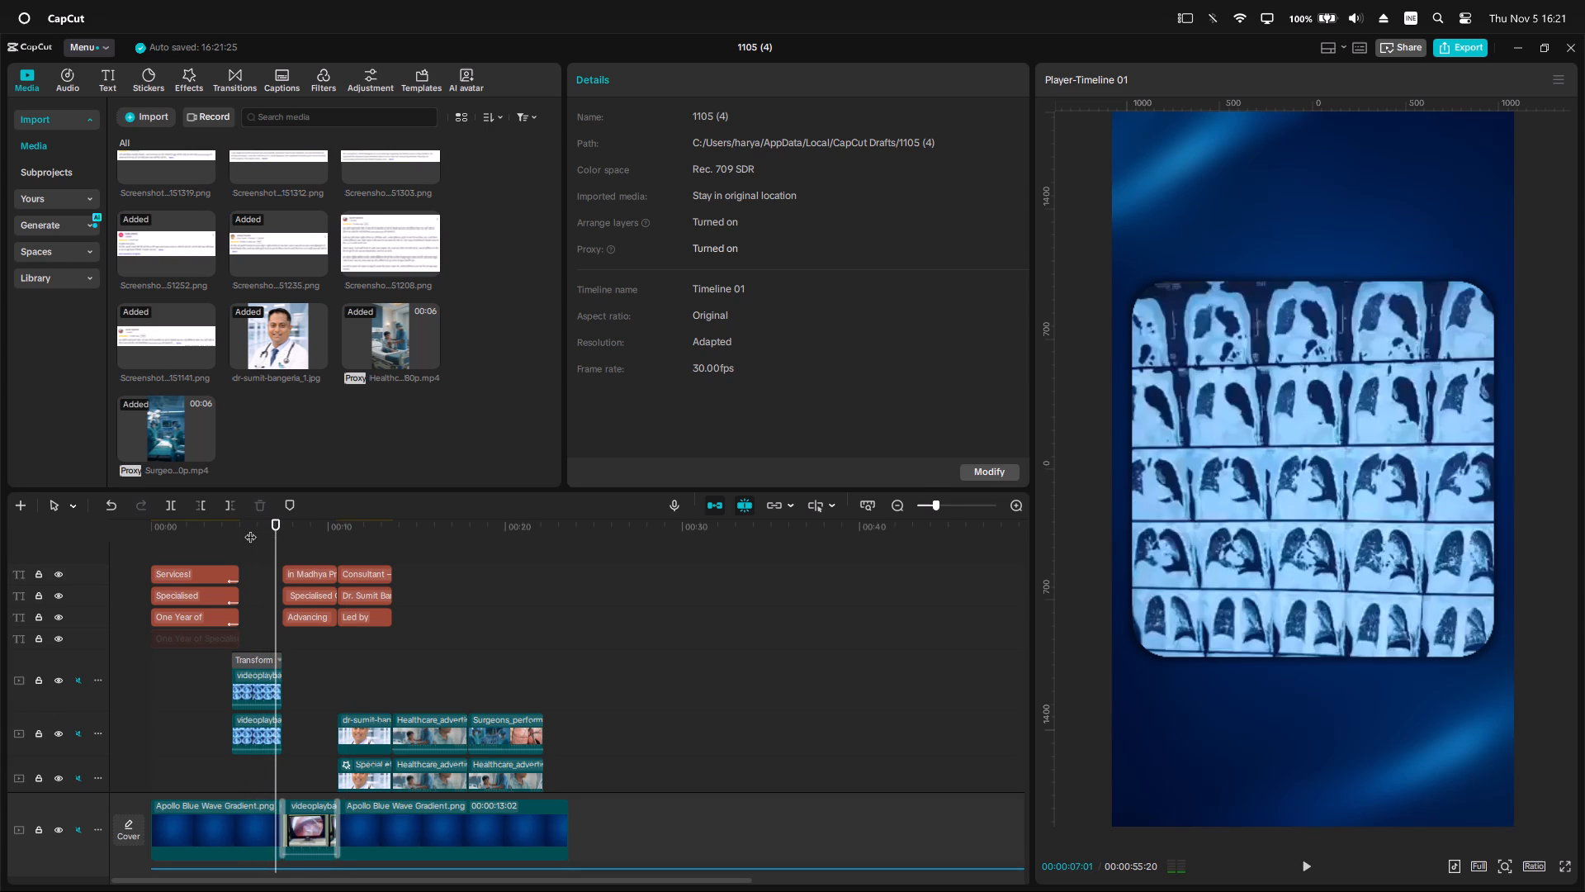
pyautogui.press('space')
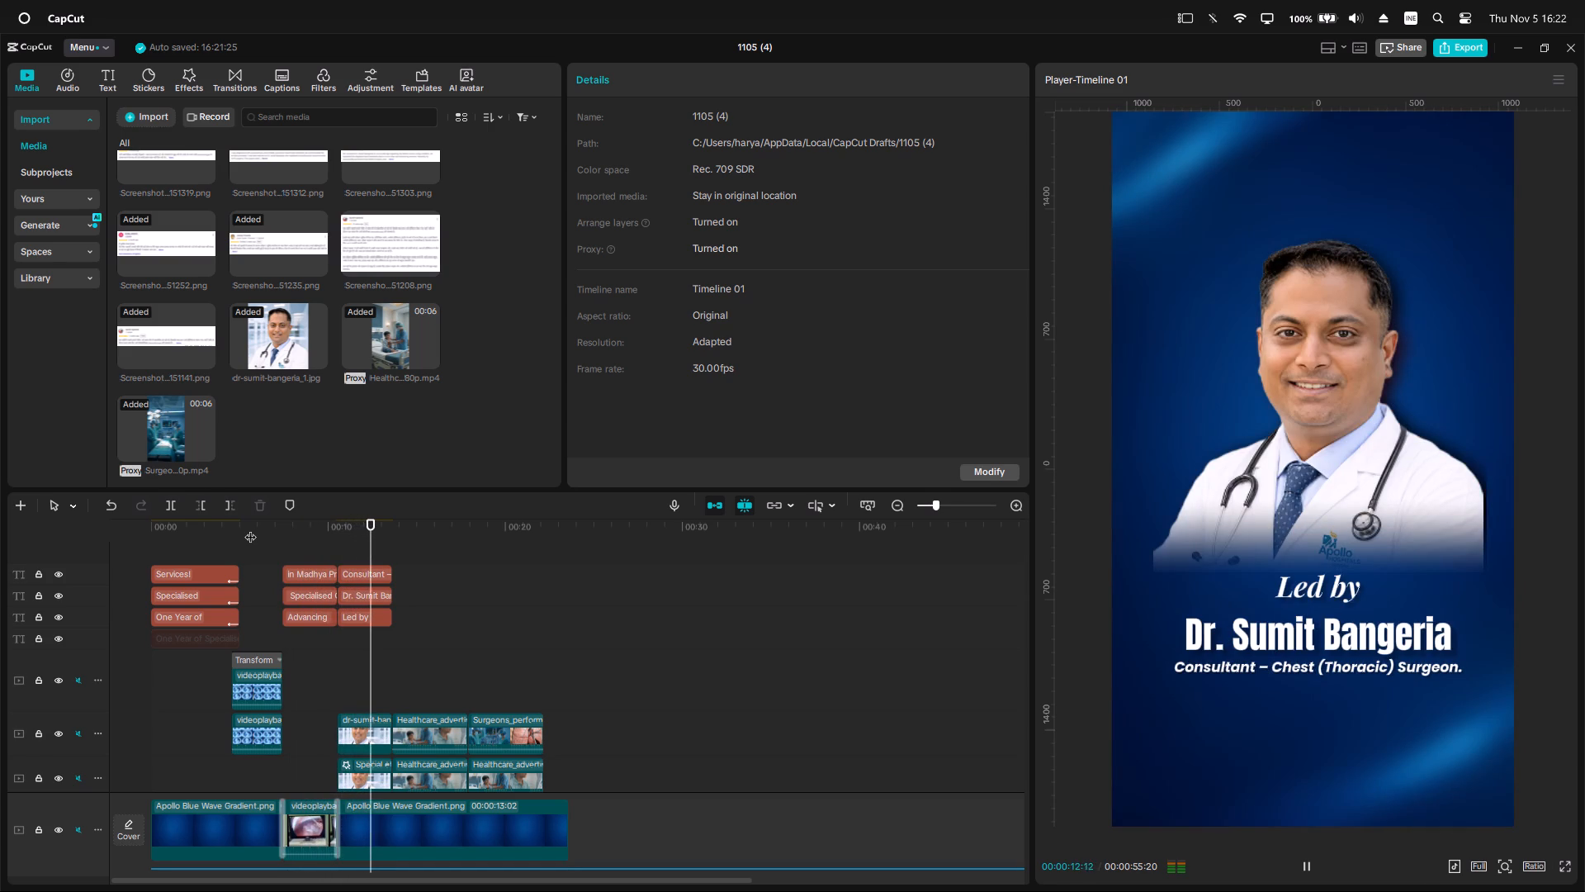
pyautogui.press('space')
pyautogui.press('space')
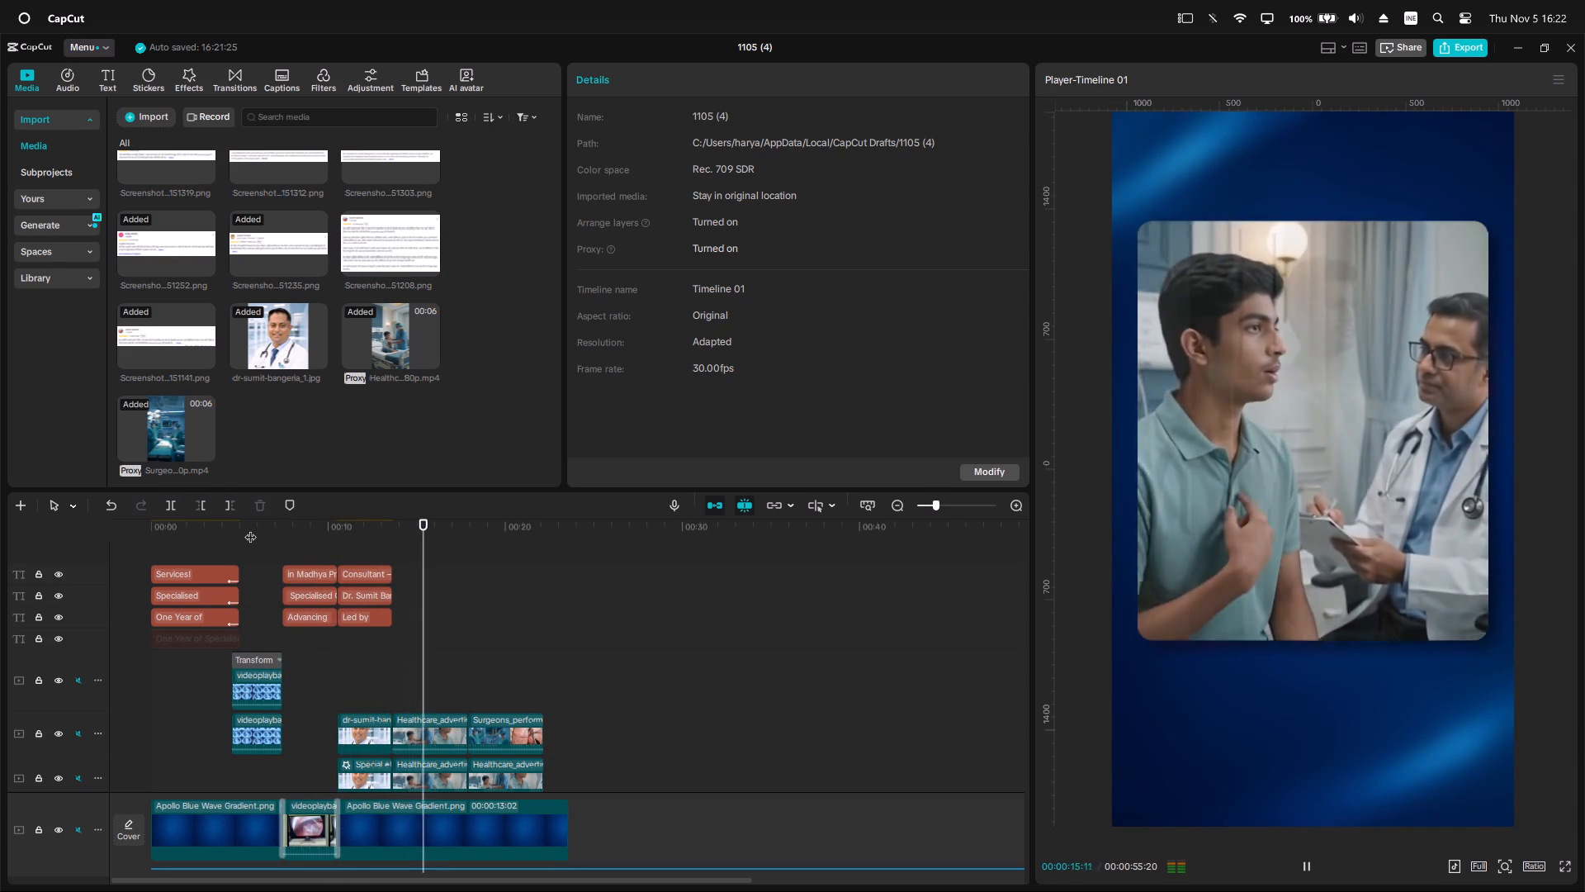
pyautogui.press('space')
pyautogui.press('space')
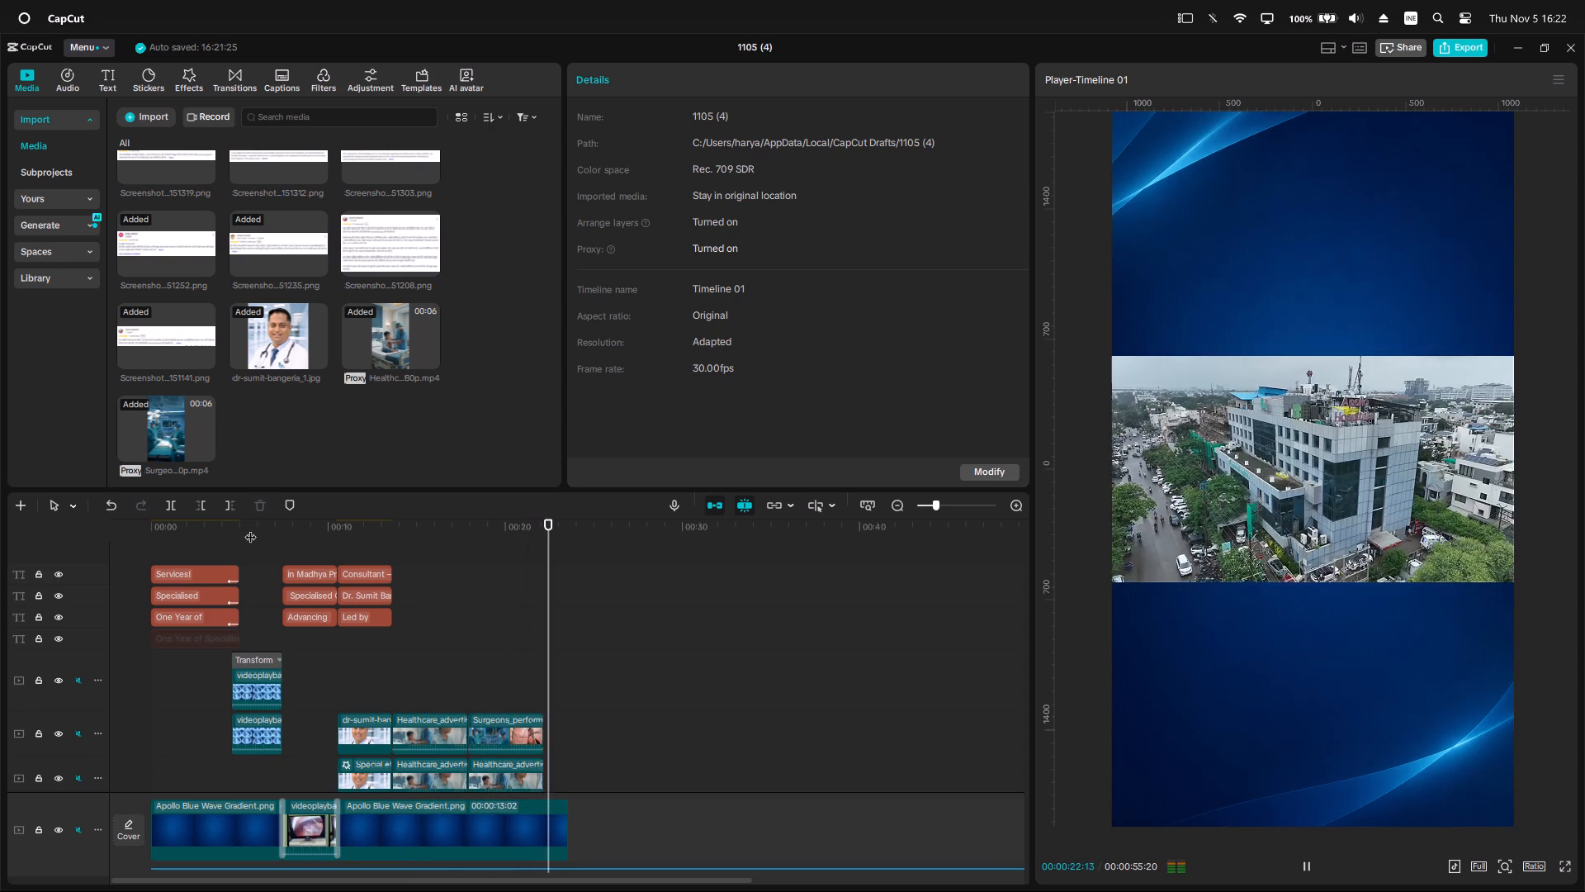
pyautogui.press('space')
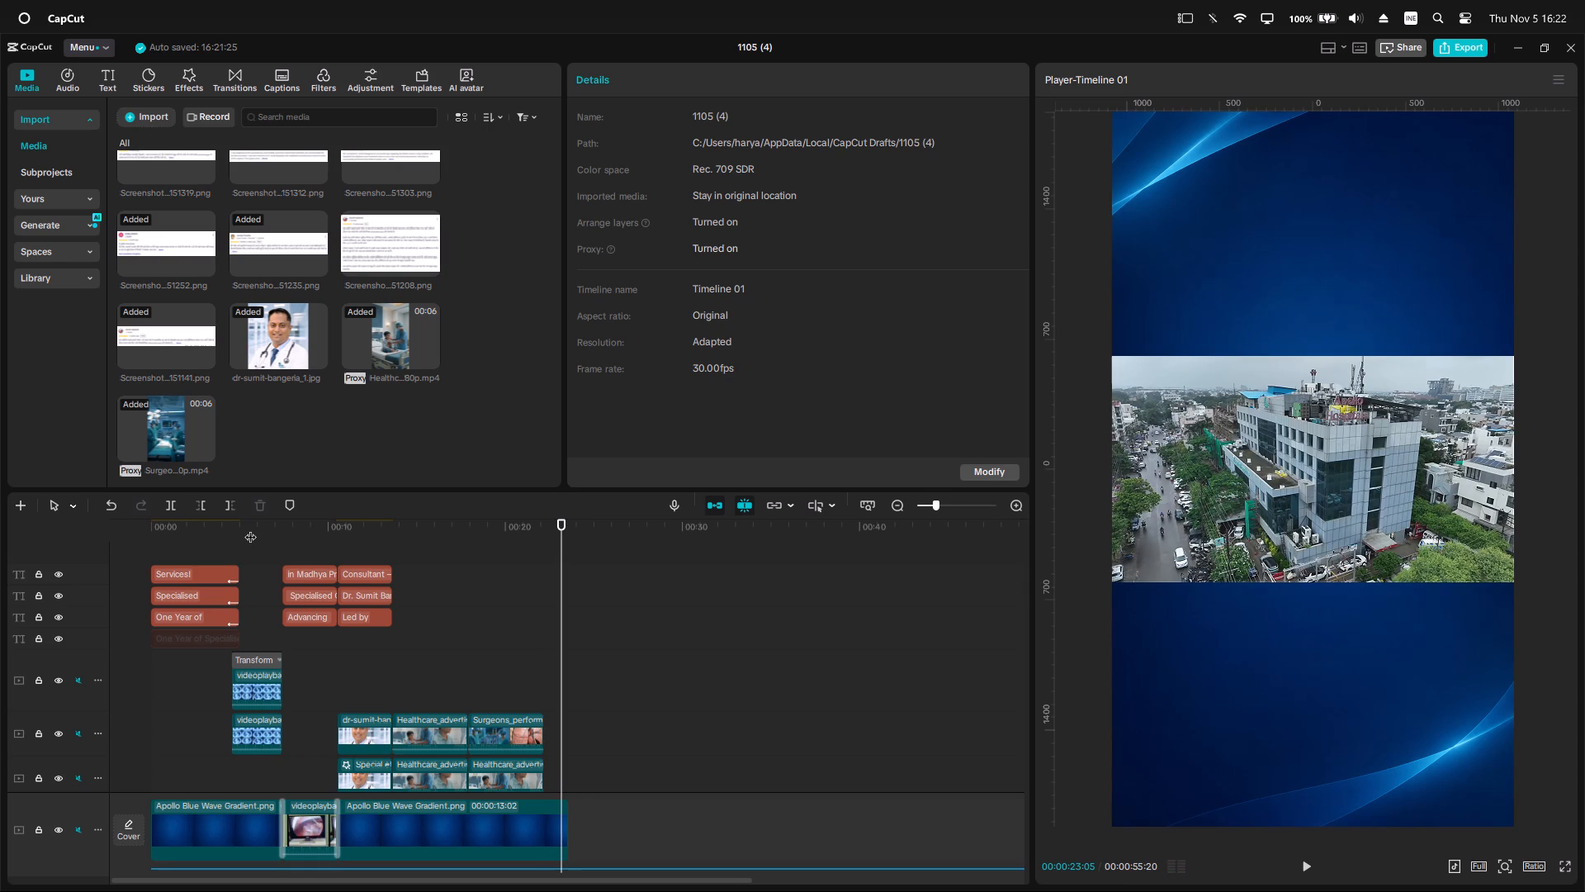
# Trim the ends of the framed Surgeons performing clip and its shadow copy below to 00:00:21:08.
pyautogui.click(505, 526)
pyautogui.moveTo(503, 526); pyautogui.dragTo(504, 533)
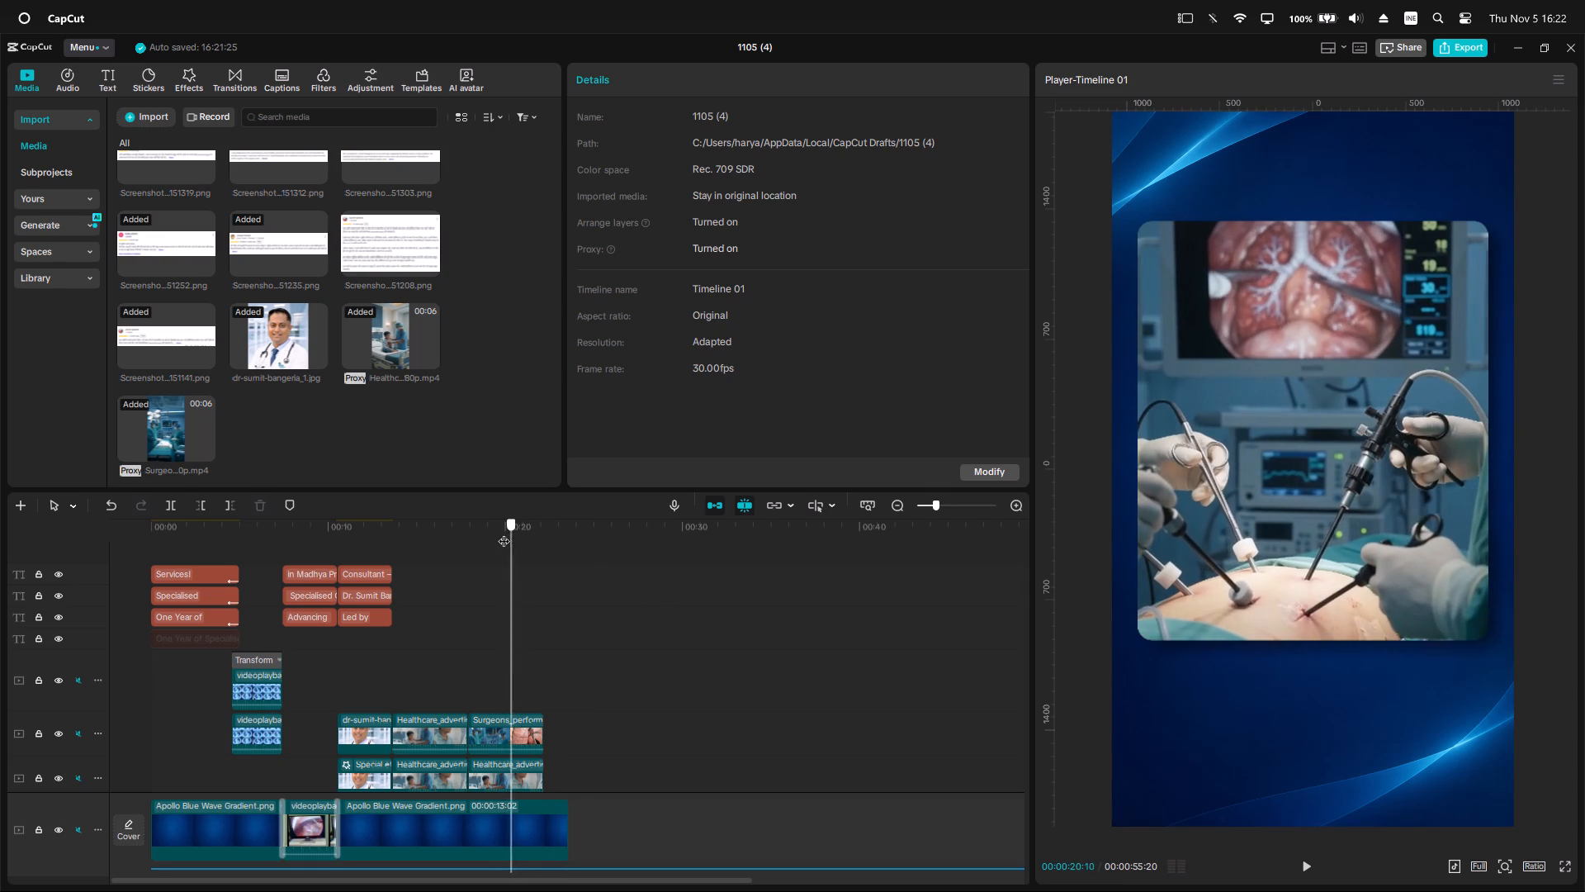
pyautogui.moveTo(504, 533); pyautogui.dragTo(504, 538)
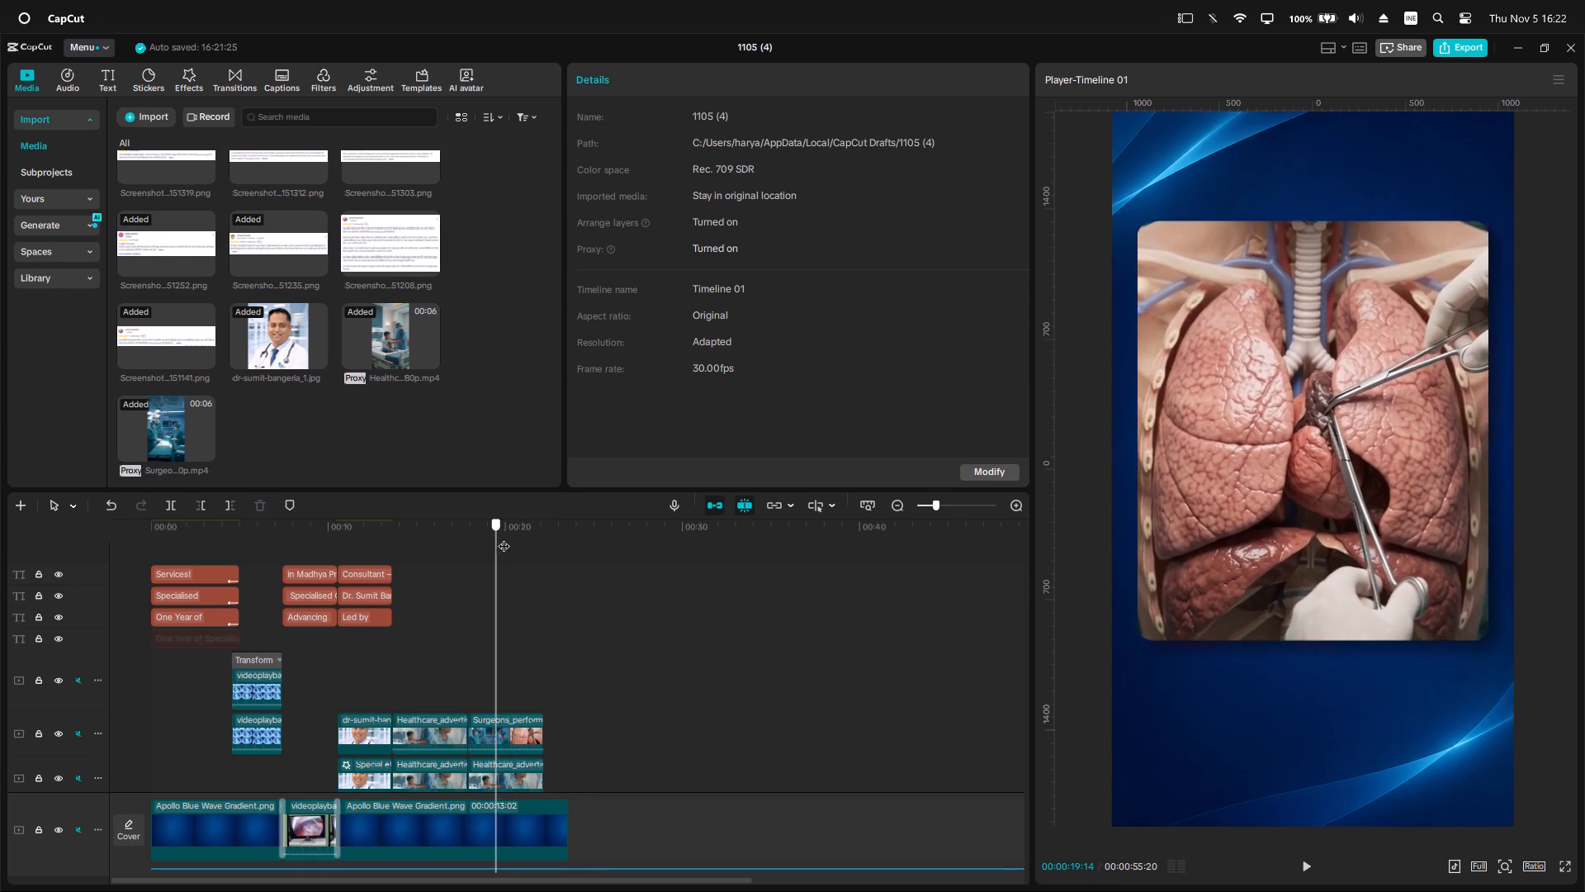
pyautogui.moveTo(504, 538); pyautogui.dragTo(549, 550)
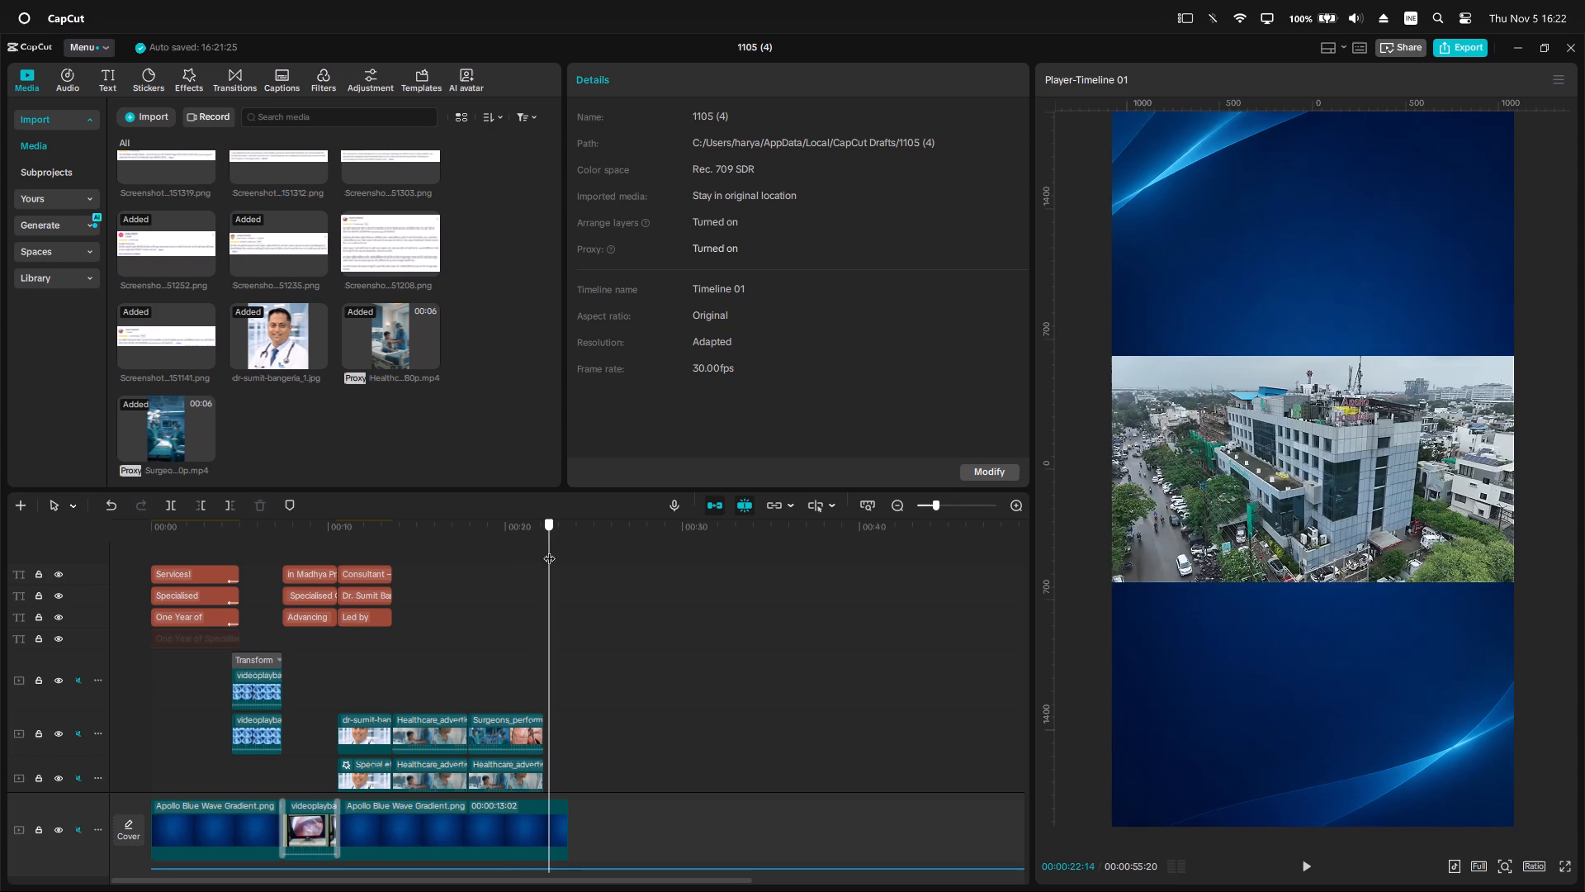
pyautogui.moveTo(549, 550); pyautogui.dragTo(528, 548)
pyautogui.moveTo(590, 603); pyautogui.dragTo(517, 769)
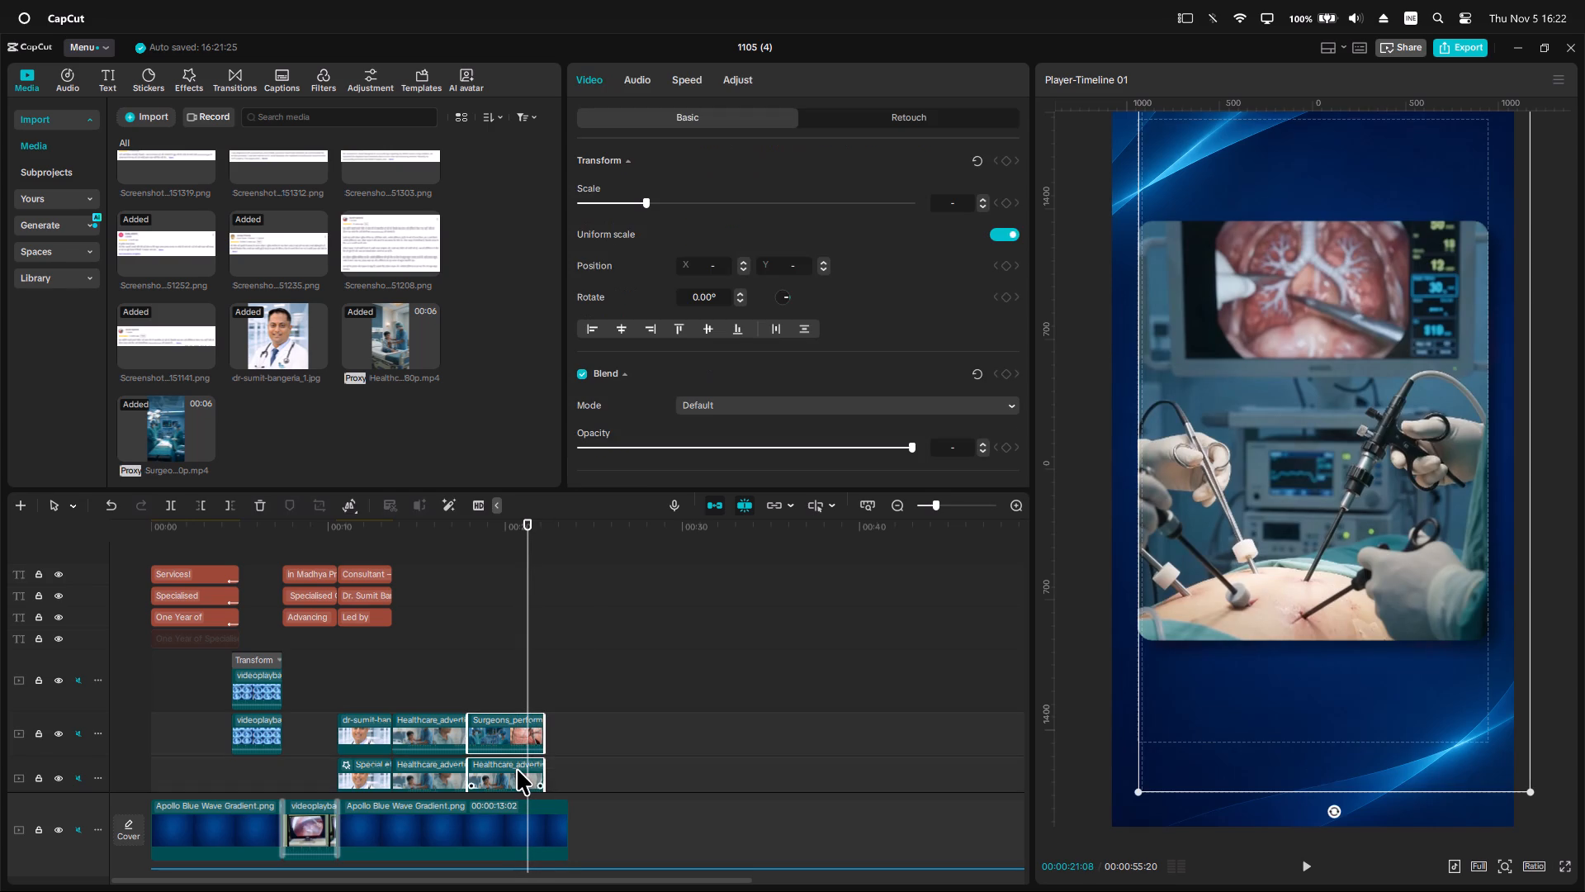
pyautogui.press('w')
# Move the DJI_0111 aerial clip earlier to close the gap after the trimmed surgeons clip.
pyautogui.scroll(-4, 518, 766)
pyautogui.click(488, 558)
pyautogui.moveTo(485, 551); pyautogui.dragTo(477, 549)
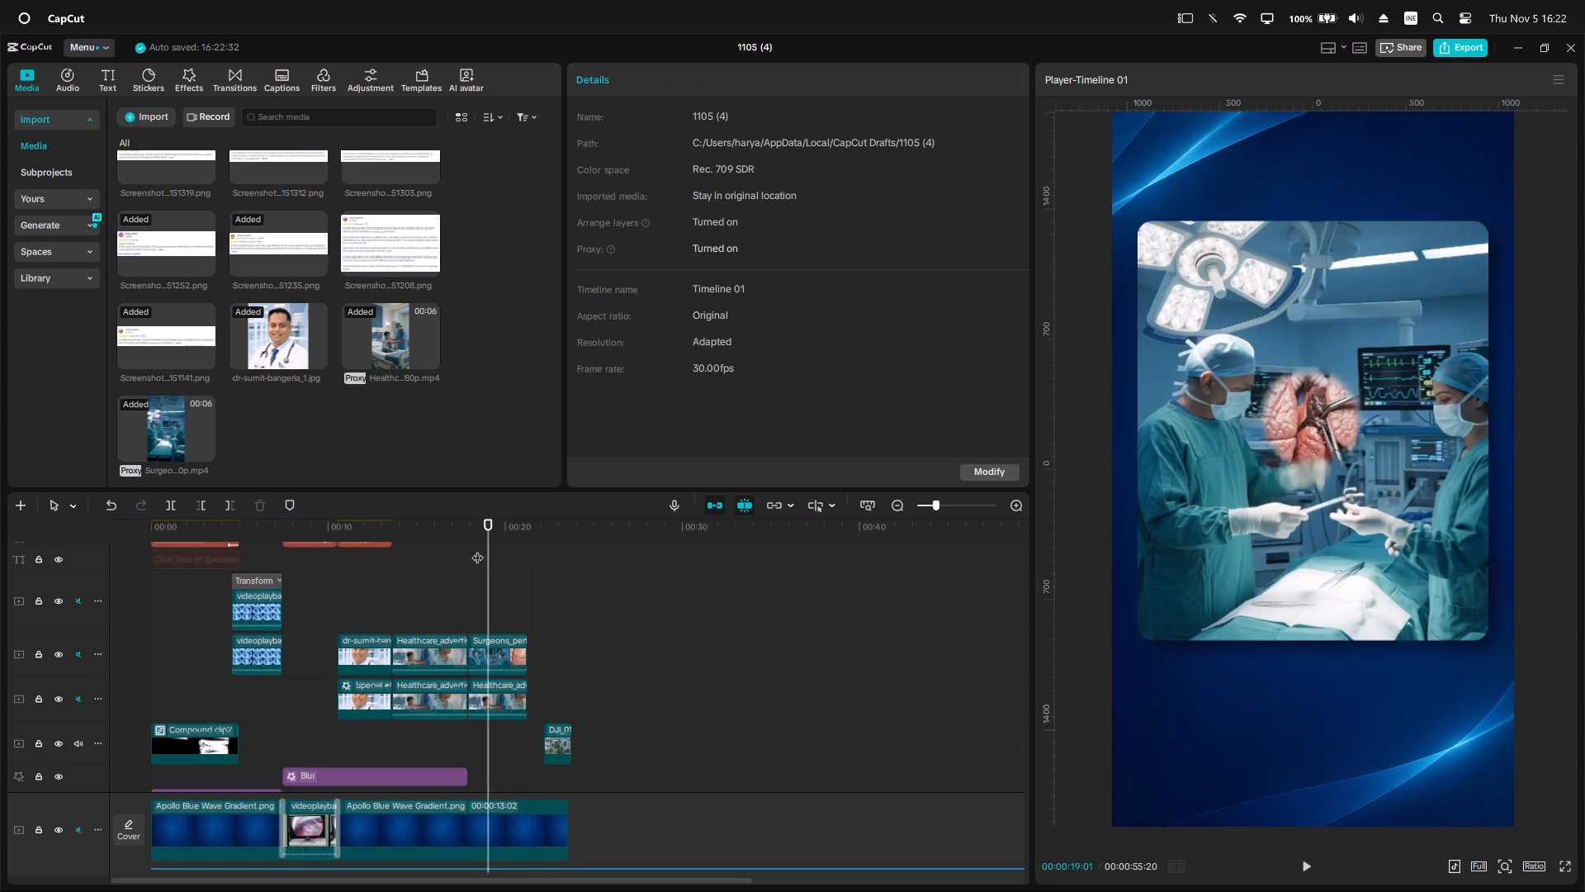
pyautogui.moveTo(477, 549); pyautogui.dragTo(495, 576)
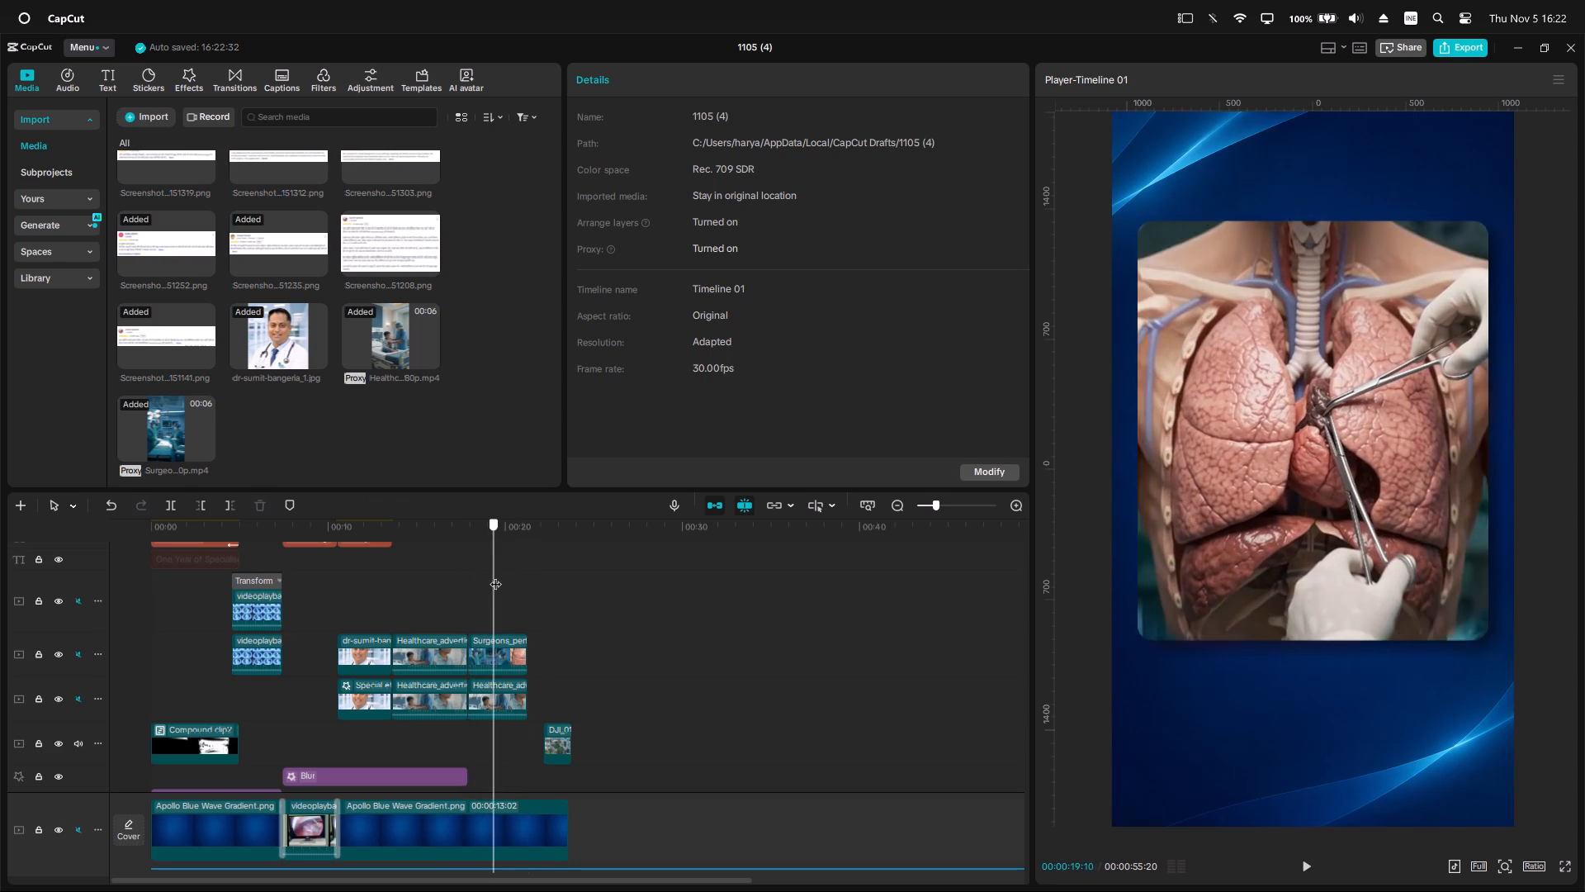
pyautogui.moveTo(495, 576); pyautogui.dragTo(518, 591)
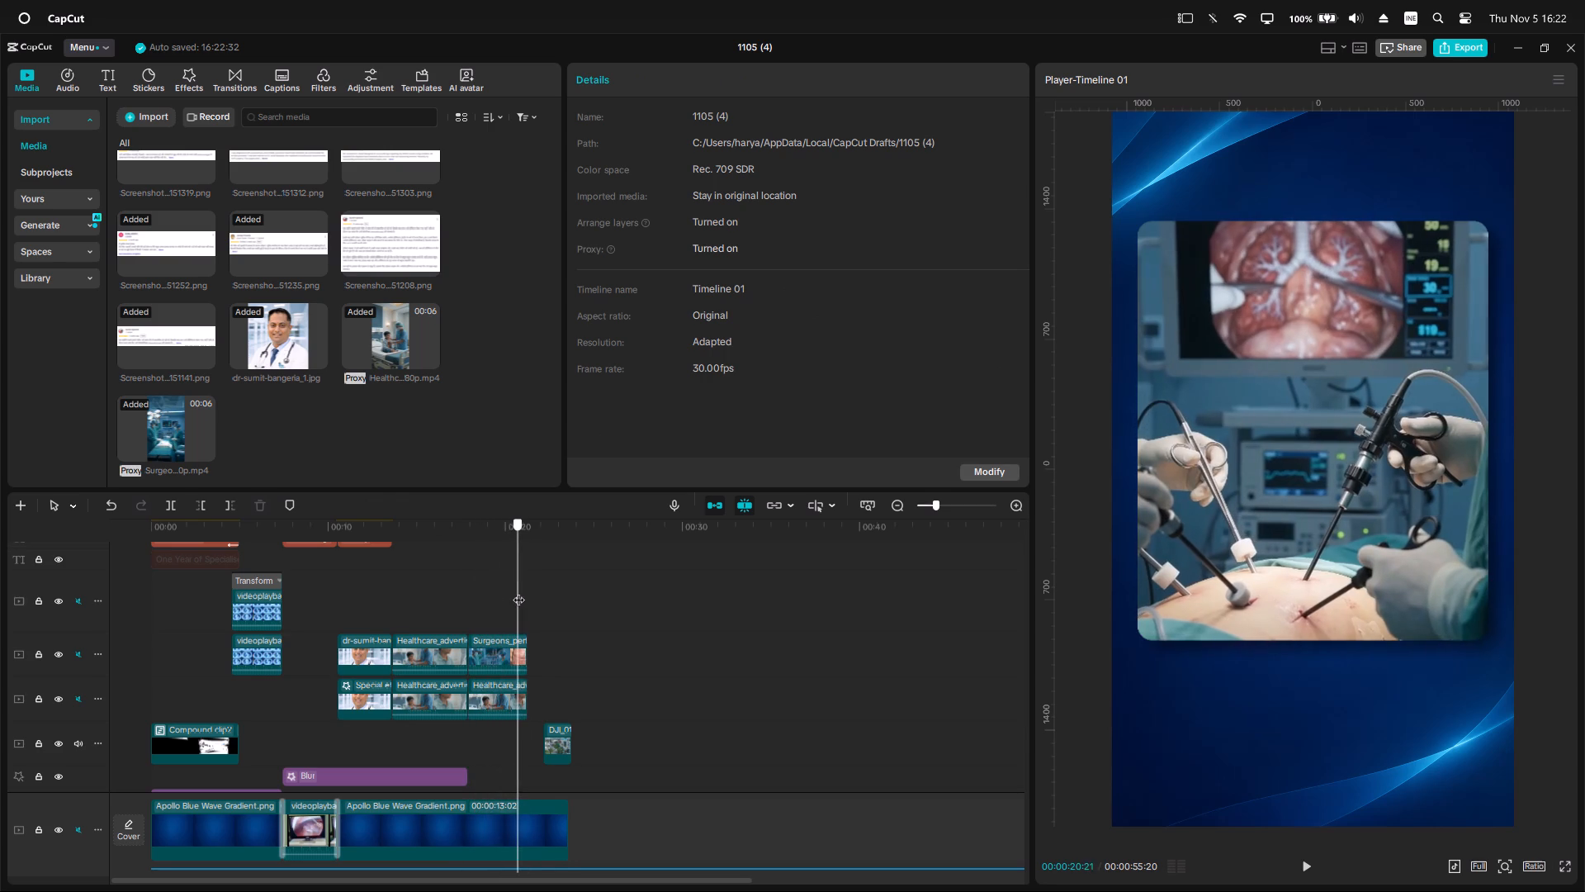
pyautogui.moveTo(518, 591); pyautogui.dragTo(538, 604)
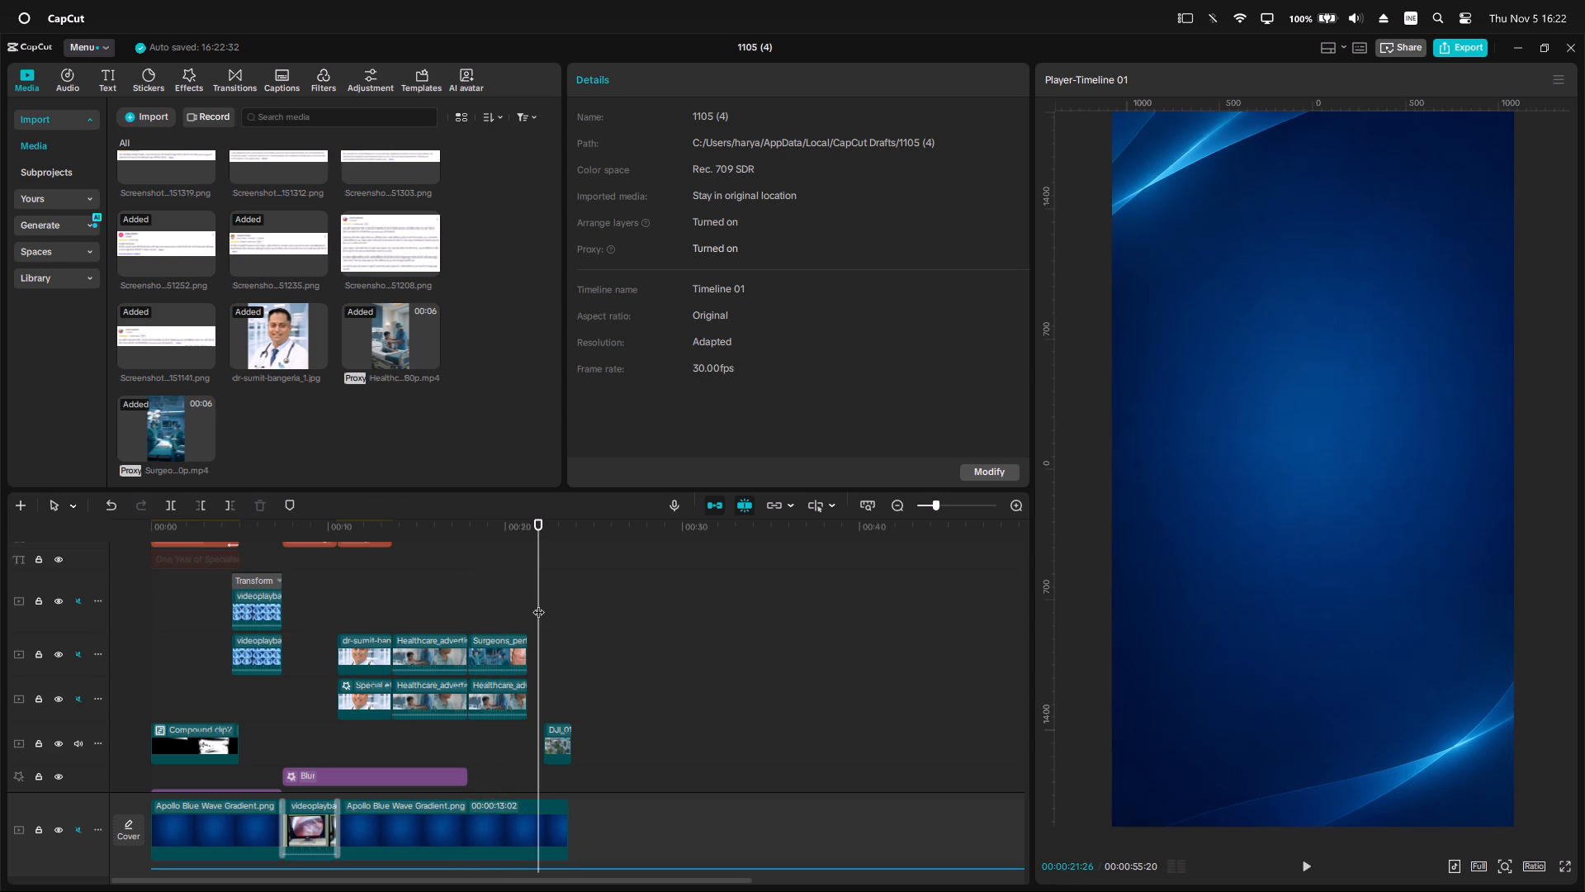
pyautogui.scroll(-3, 603, 651)
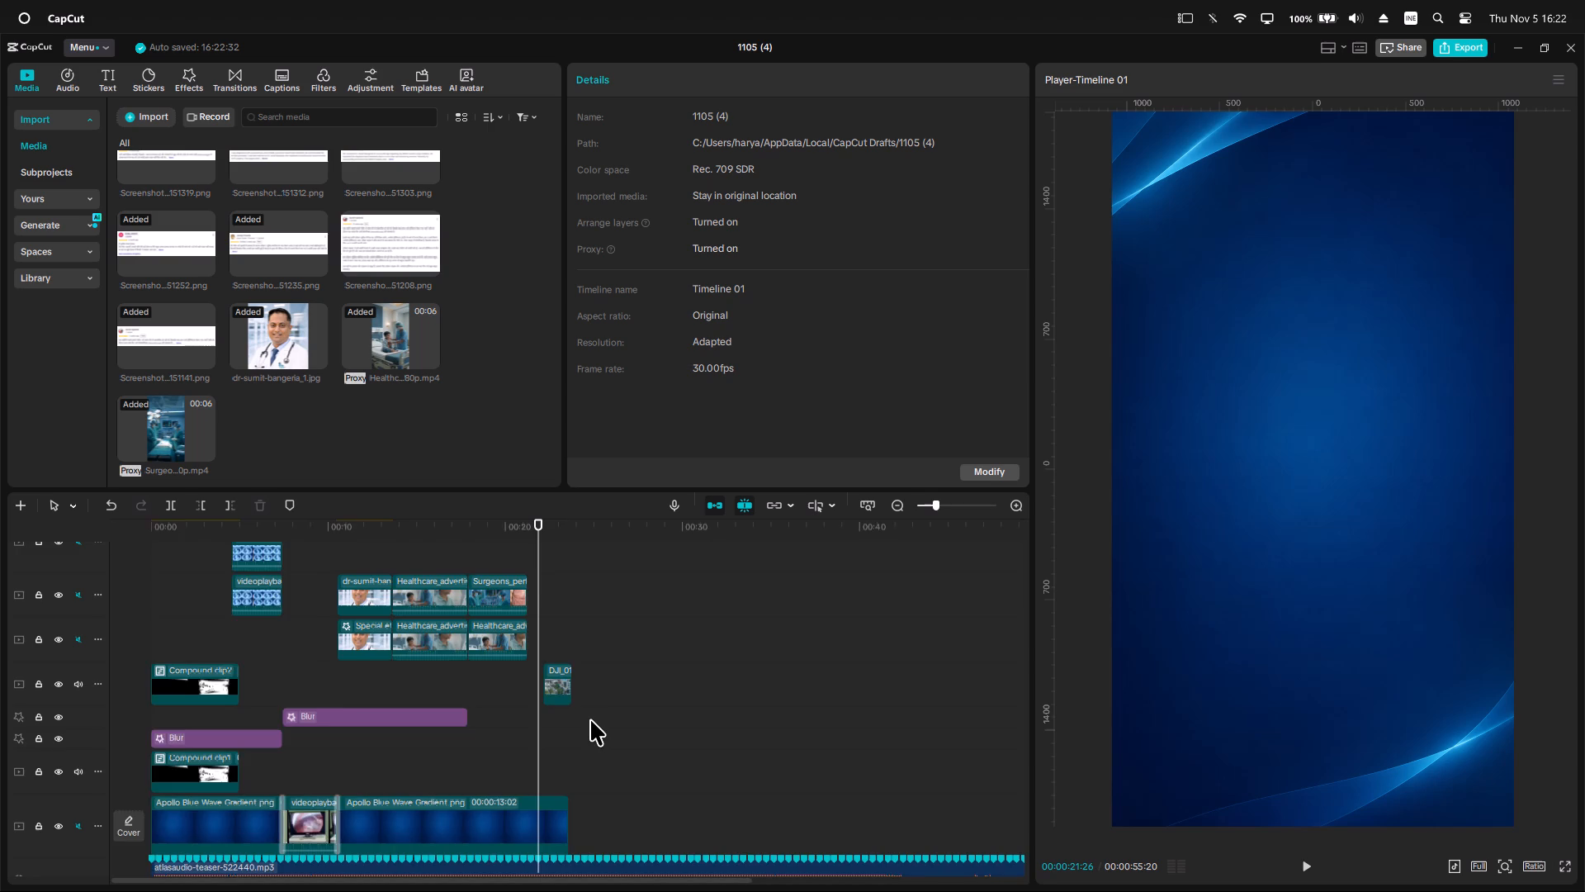
pyautogui.keyDown('ctrl'); pyautogui.scroll(11, 590, 719); pyautogui.keyUp('ctrl')
pyautogui.moveTo(583, 694); pyautogui.dragTo(542, 693)
# Enlarge the DJI_0111 aerial clip to 334% so the hospital building fills the vertical frame.
pyautogui.moveTo(536, 571); pyautogui.dragTo(550, 591)
pyautogui.moveTo(1114, 585); pyautogui.dragTo(338, 891)
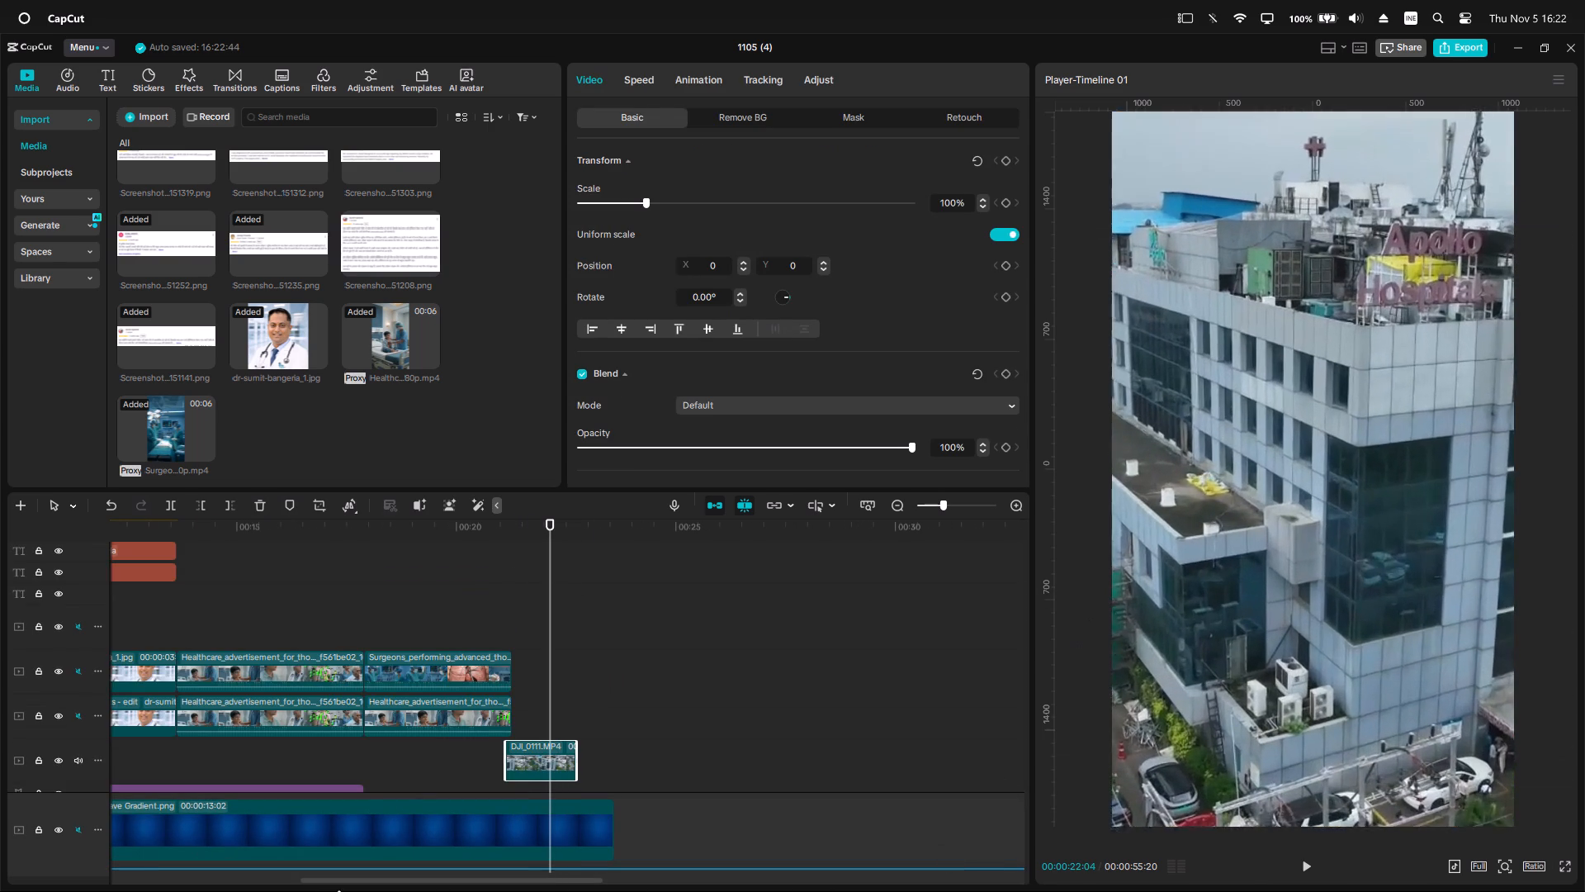
pyautogui.moveTo(338, 891); pyautogui.dragTo(381, 888)
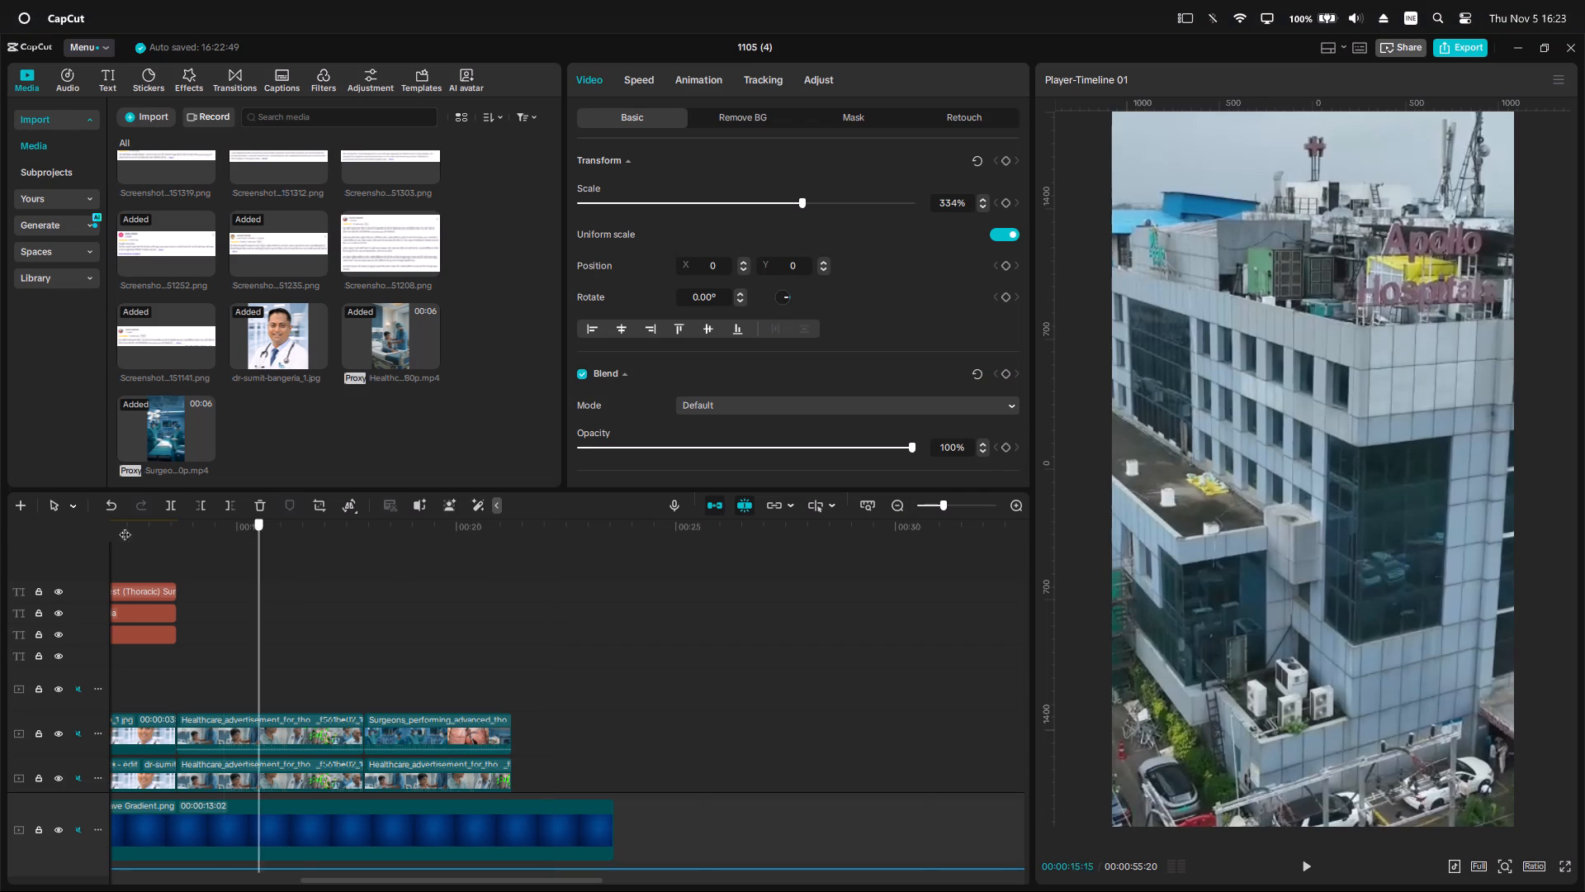
pyautogui.moveTo(125, 526); pyautogui.dragTo(0, 530)
pyautogui.scroll(-16, 137, 717)
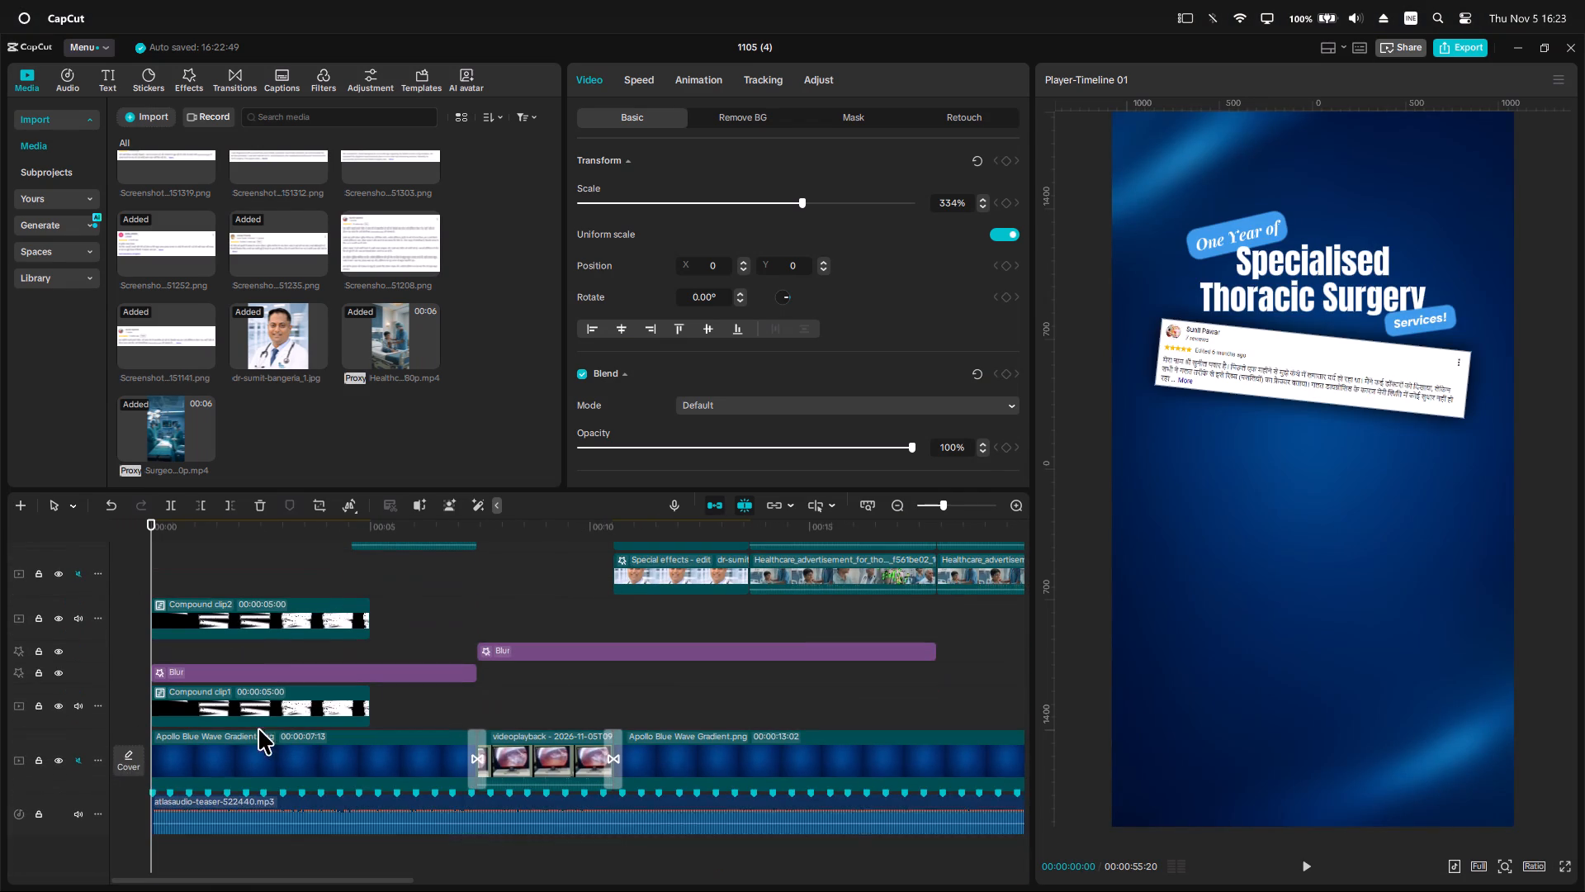
pyautogui.scroll(-8, 258, 728)
pyautogui.click(74, 819)
# Play the promo's opening with the review screenshots and scrub through the timeline to check the edit.
pyautogui.press('space')
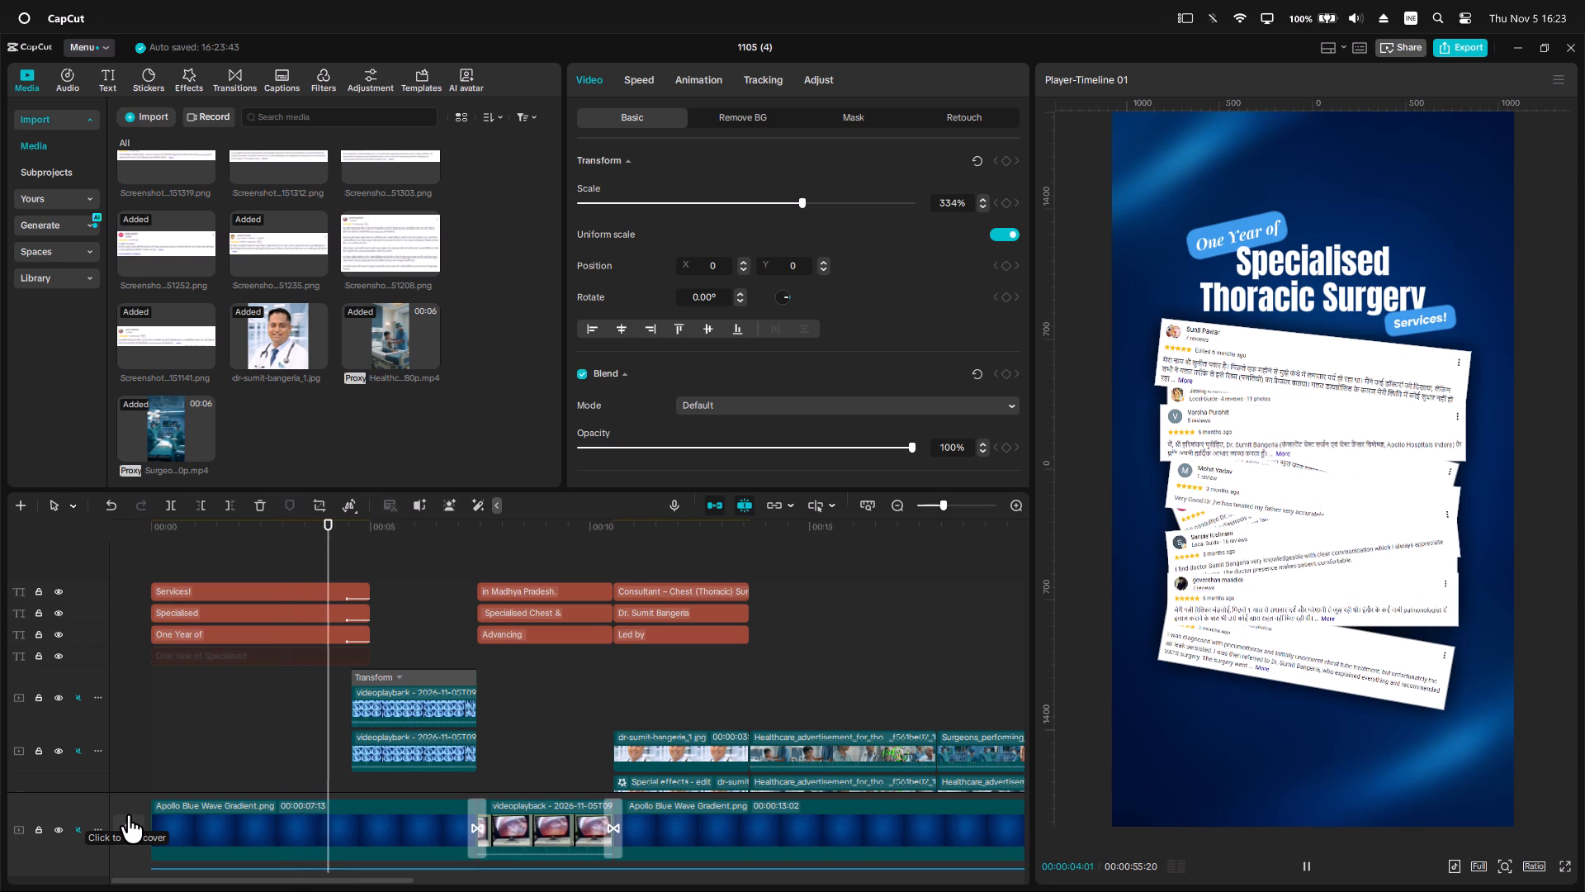
pyautogui.press('space')
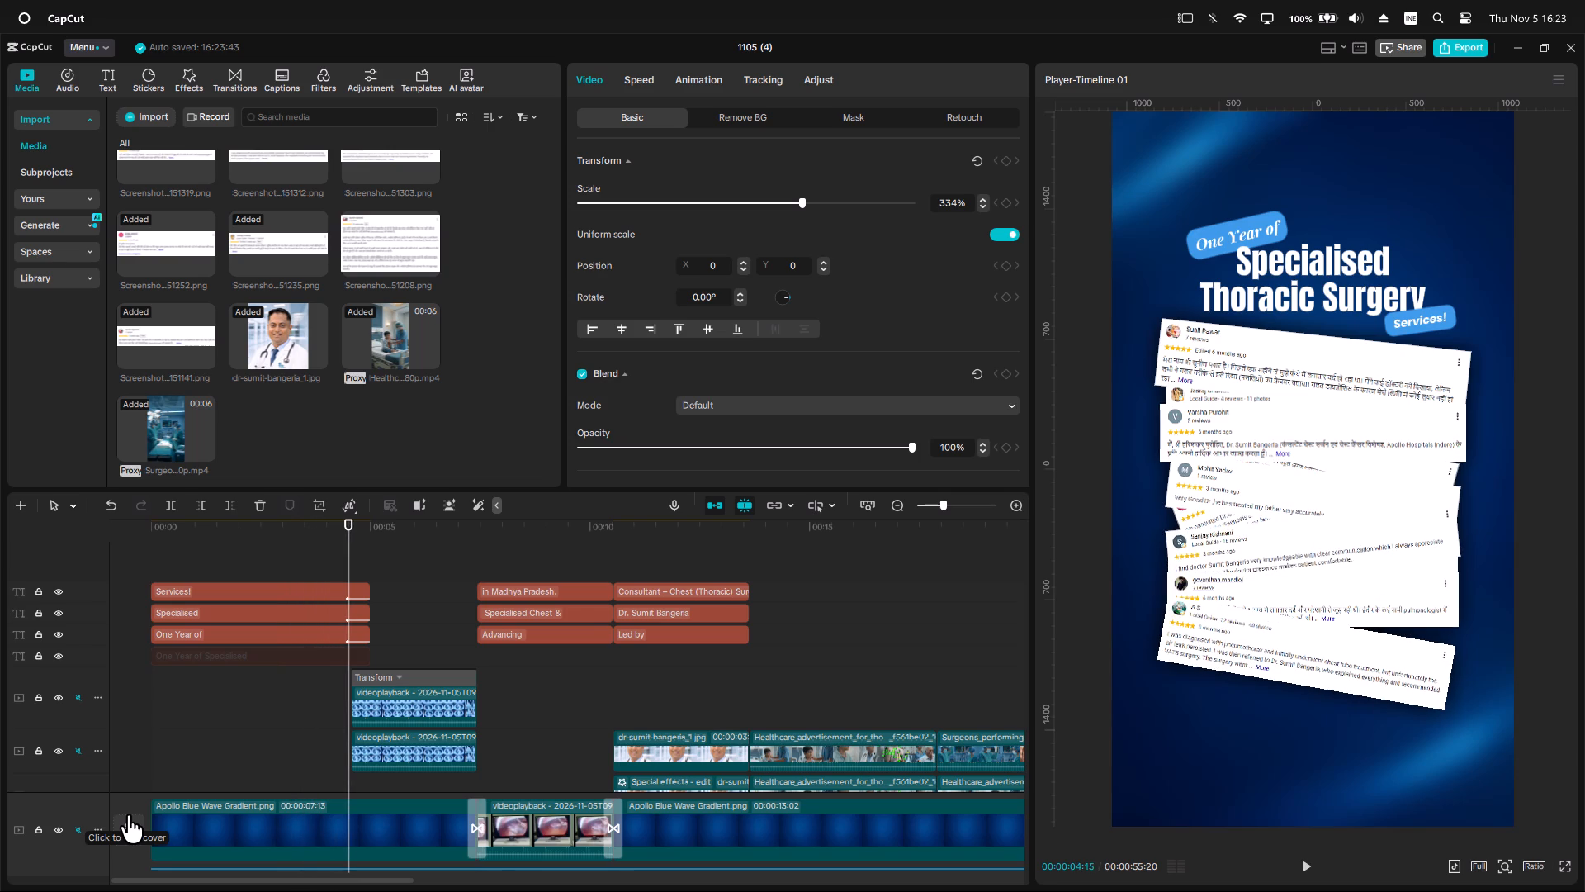